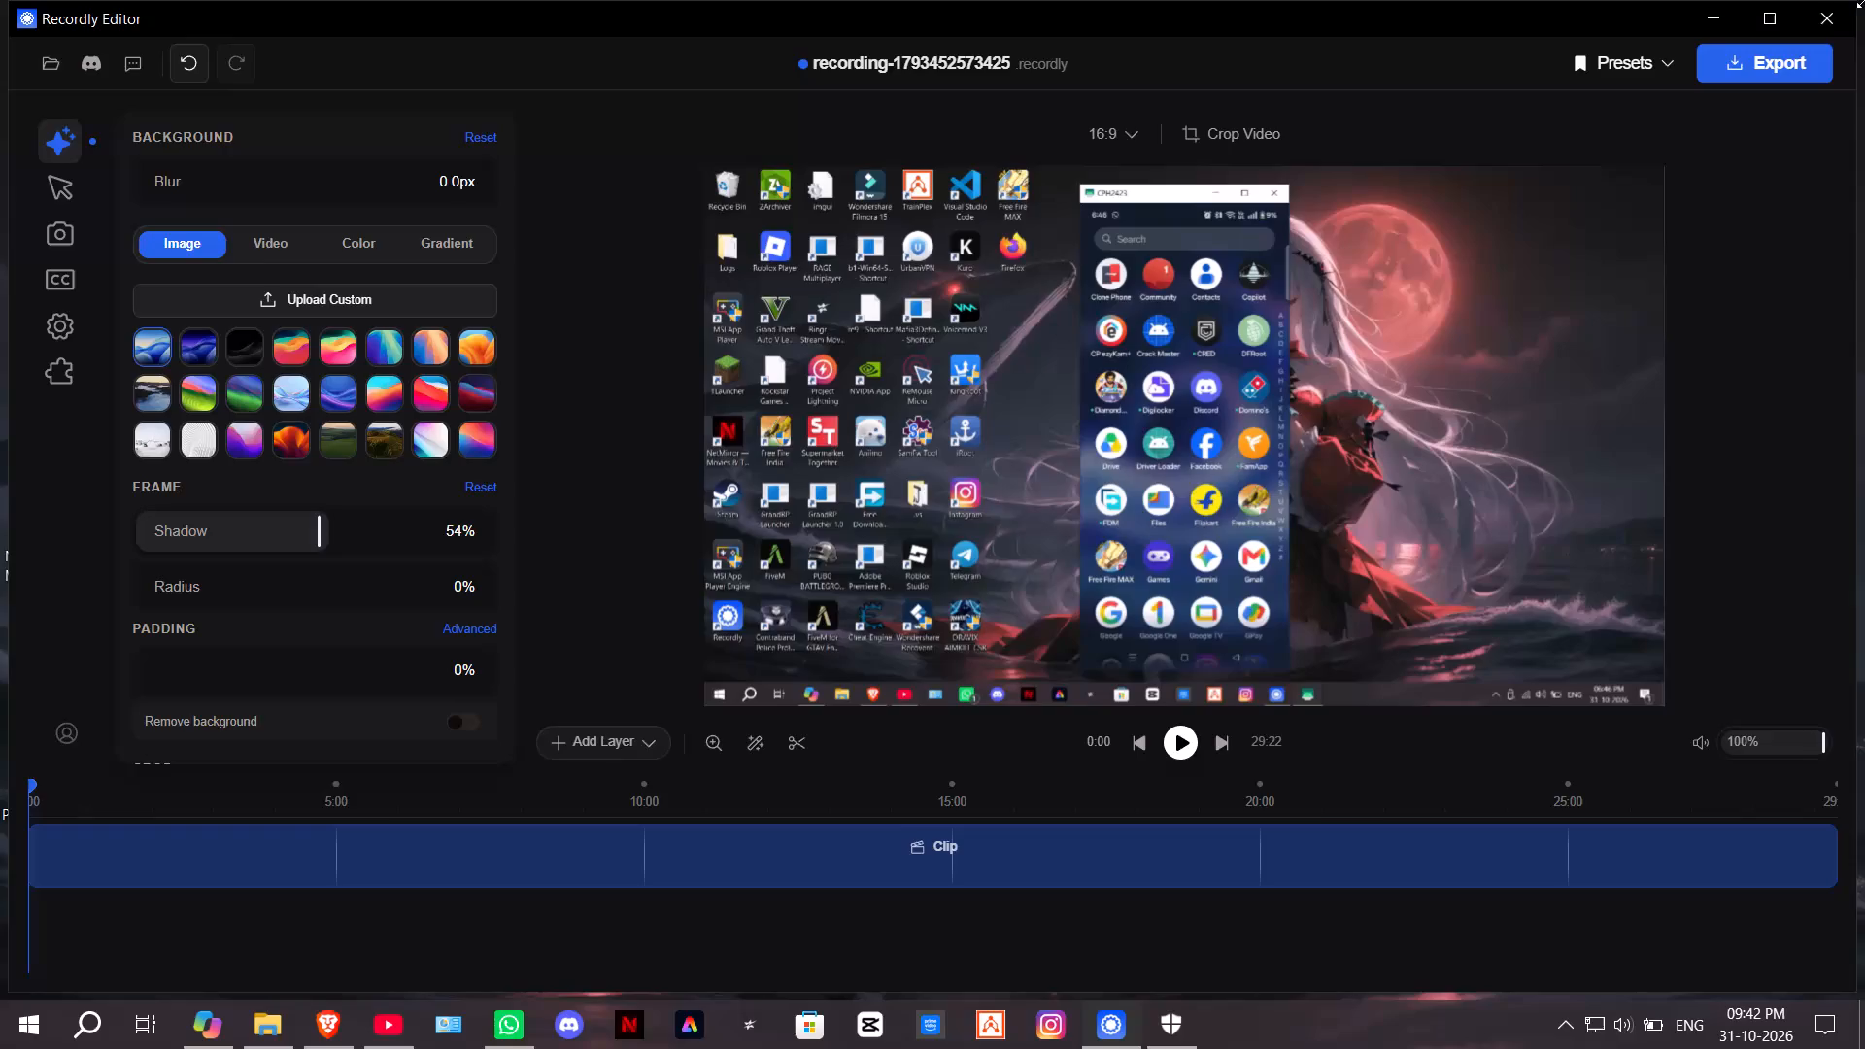
# Close the recording project in the editor and discard its unsaved changes.
pyautogui.click(1826, 27)
pyautogui.click(896, 514)
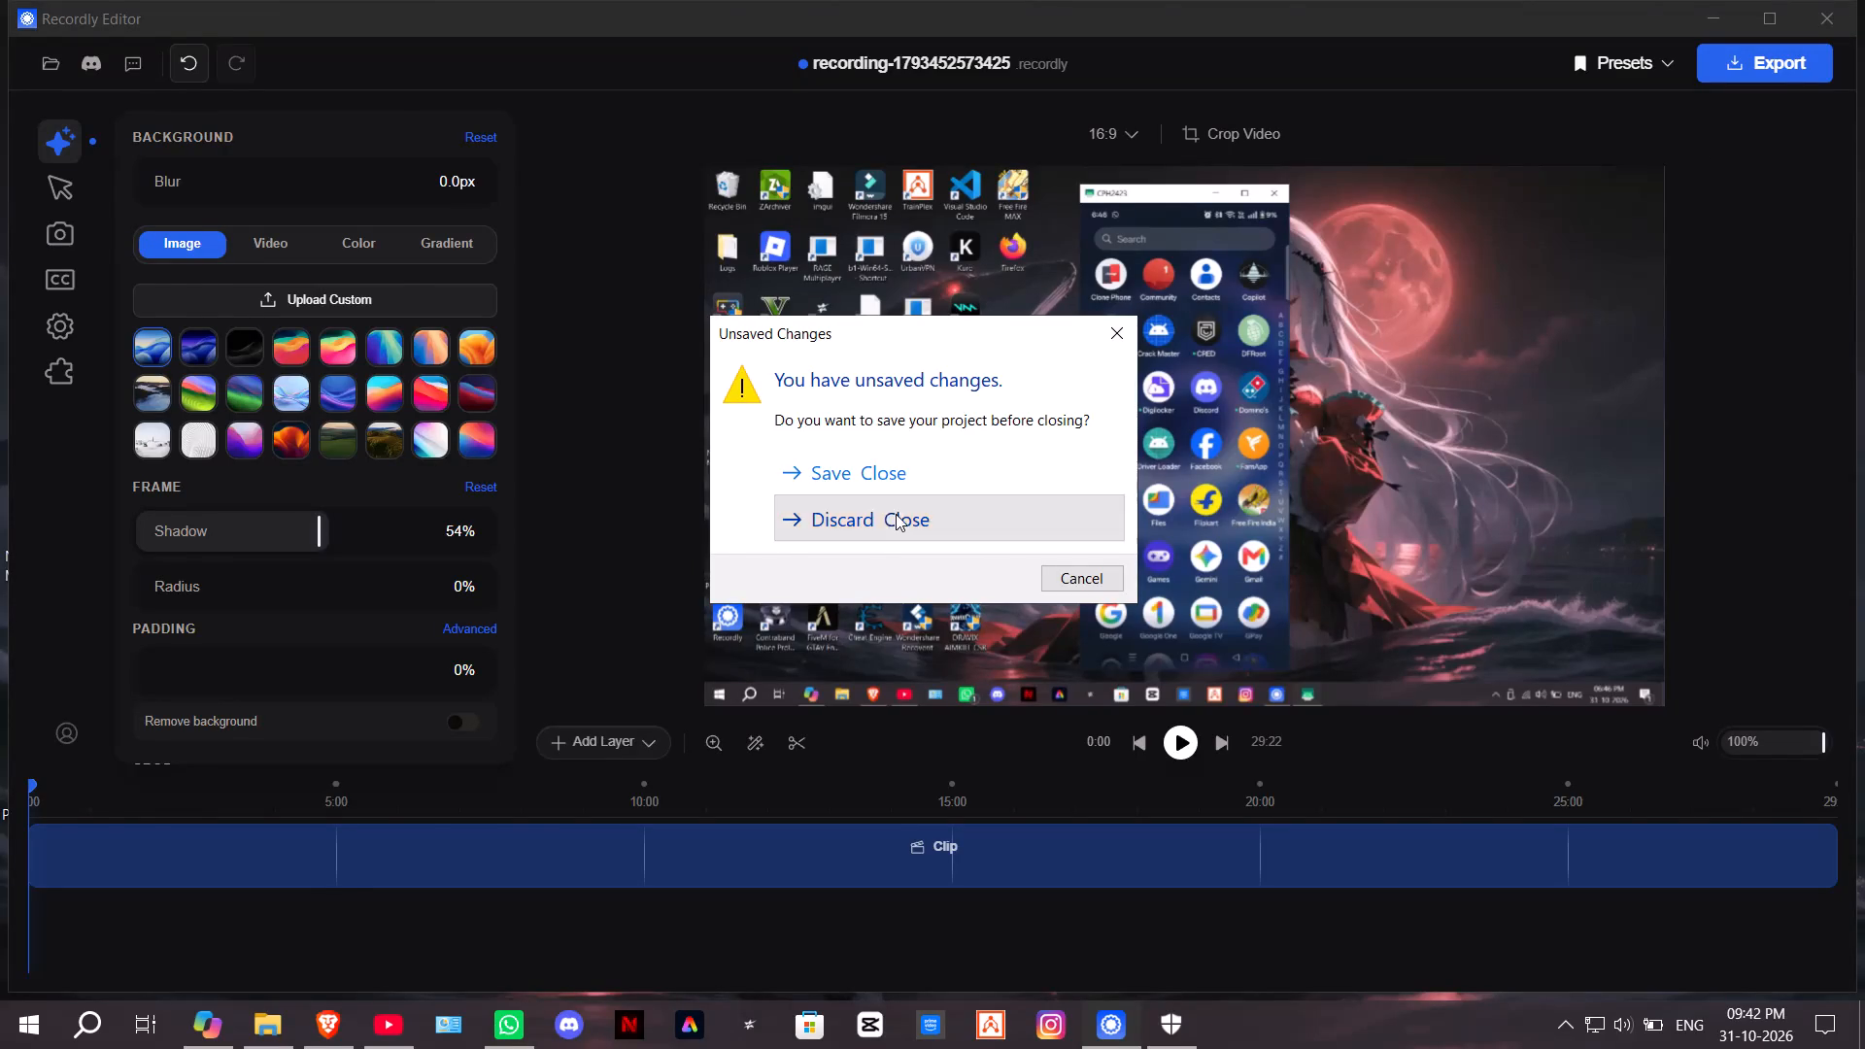
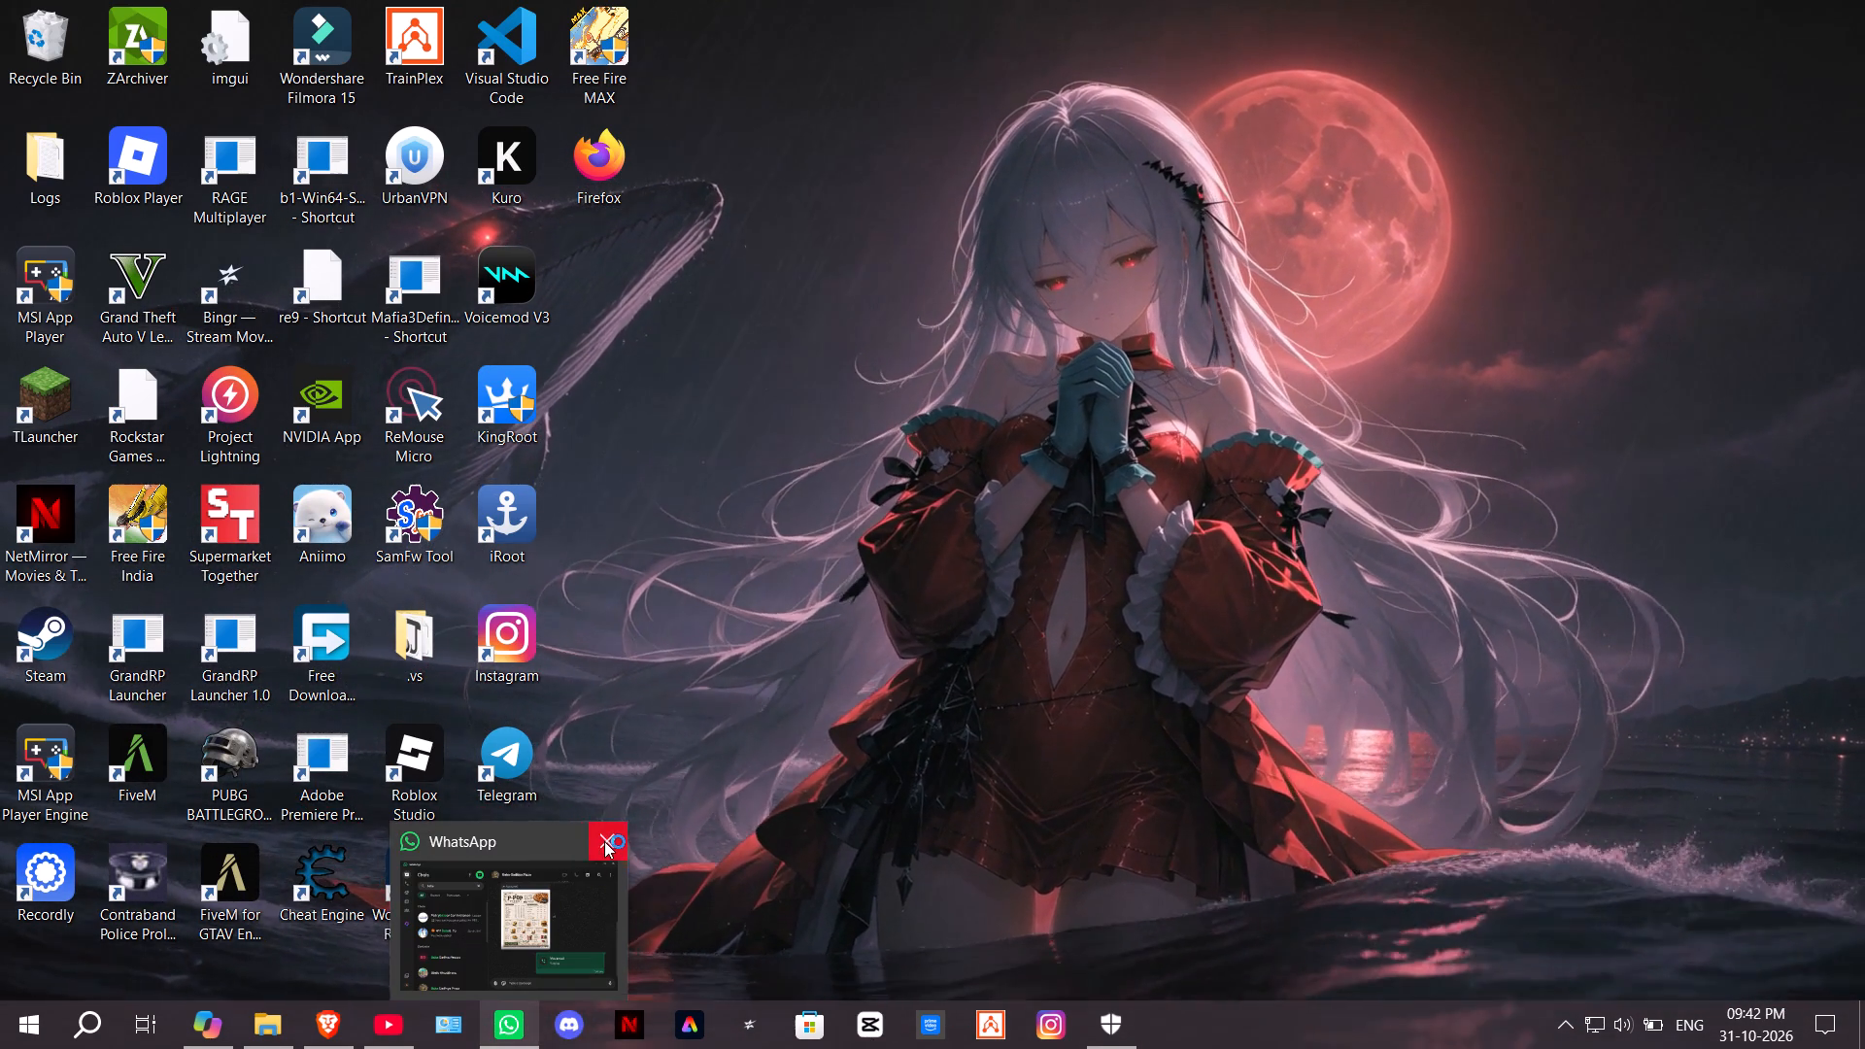
# Switch to the open YouTube window.
pyautogui.click(391, 1032)
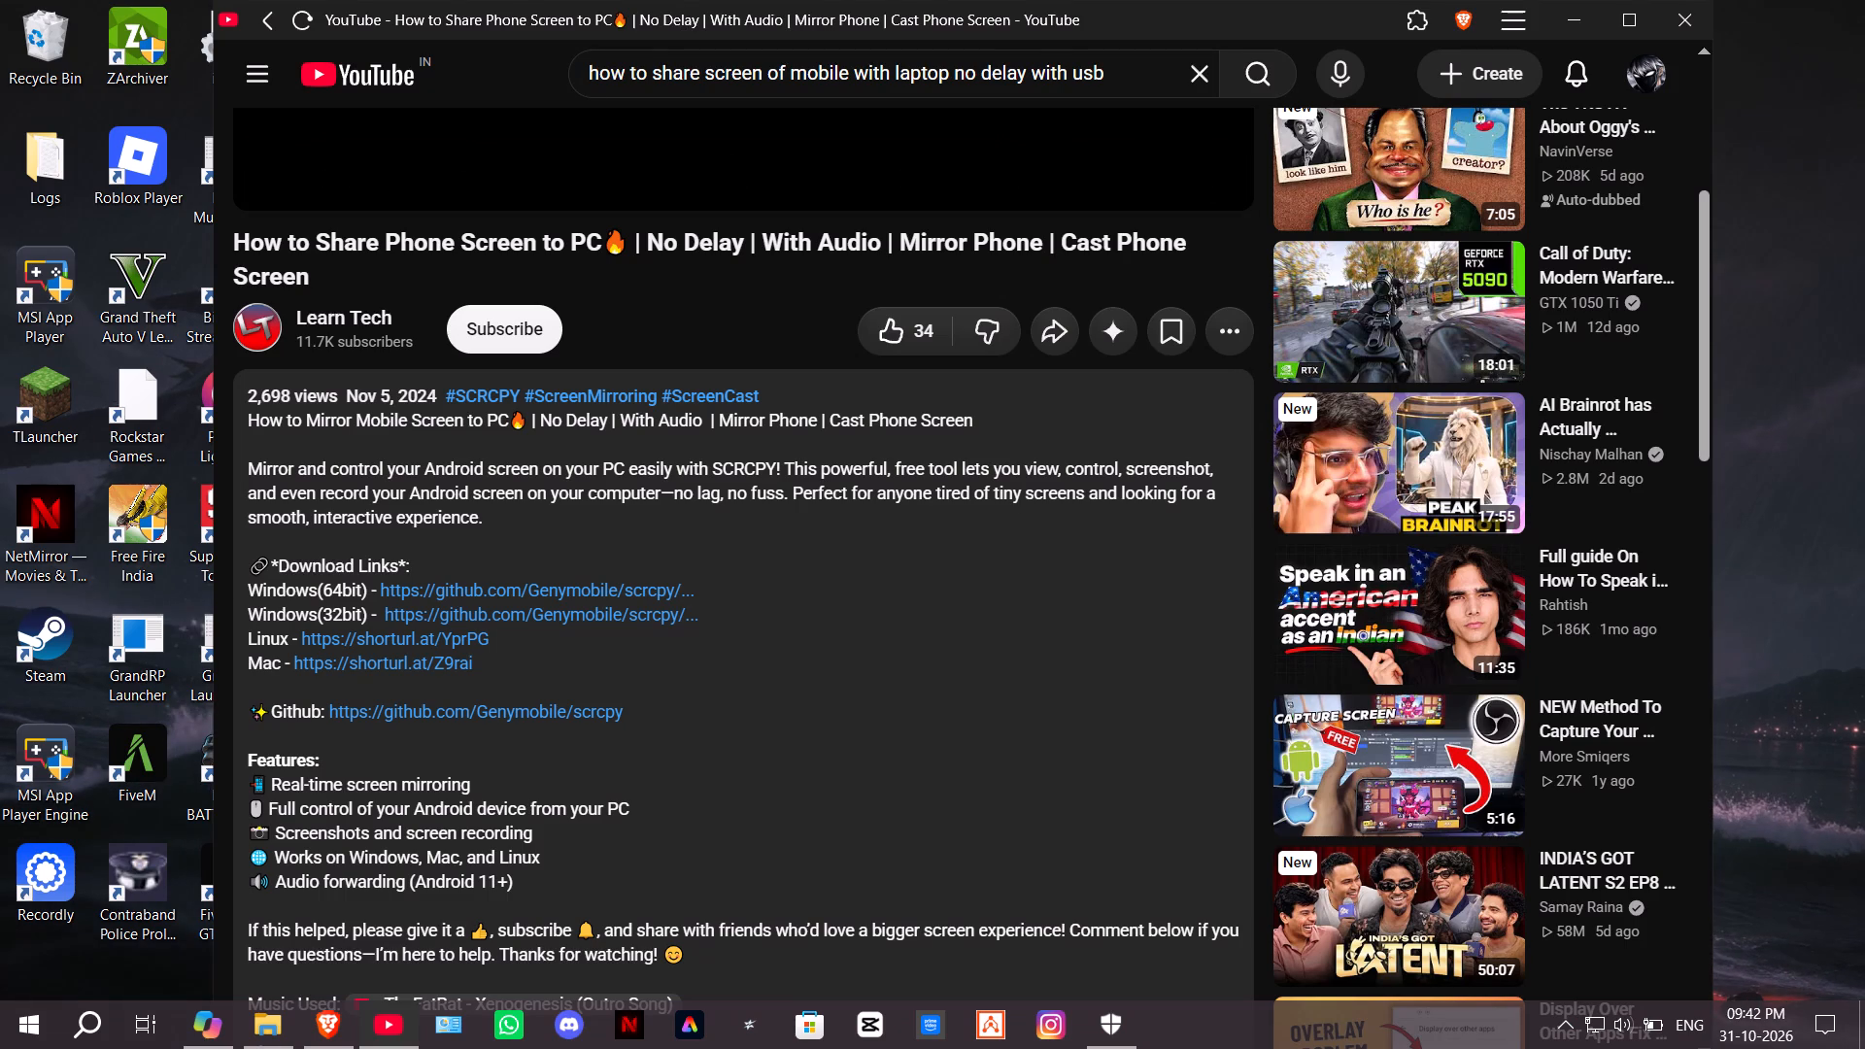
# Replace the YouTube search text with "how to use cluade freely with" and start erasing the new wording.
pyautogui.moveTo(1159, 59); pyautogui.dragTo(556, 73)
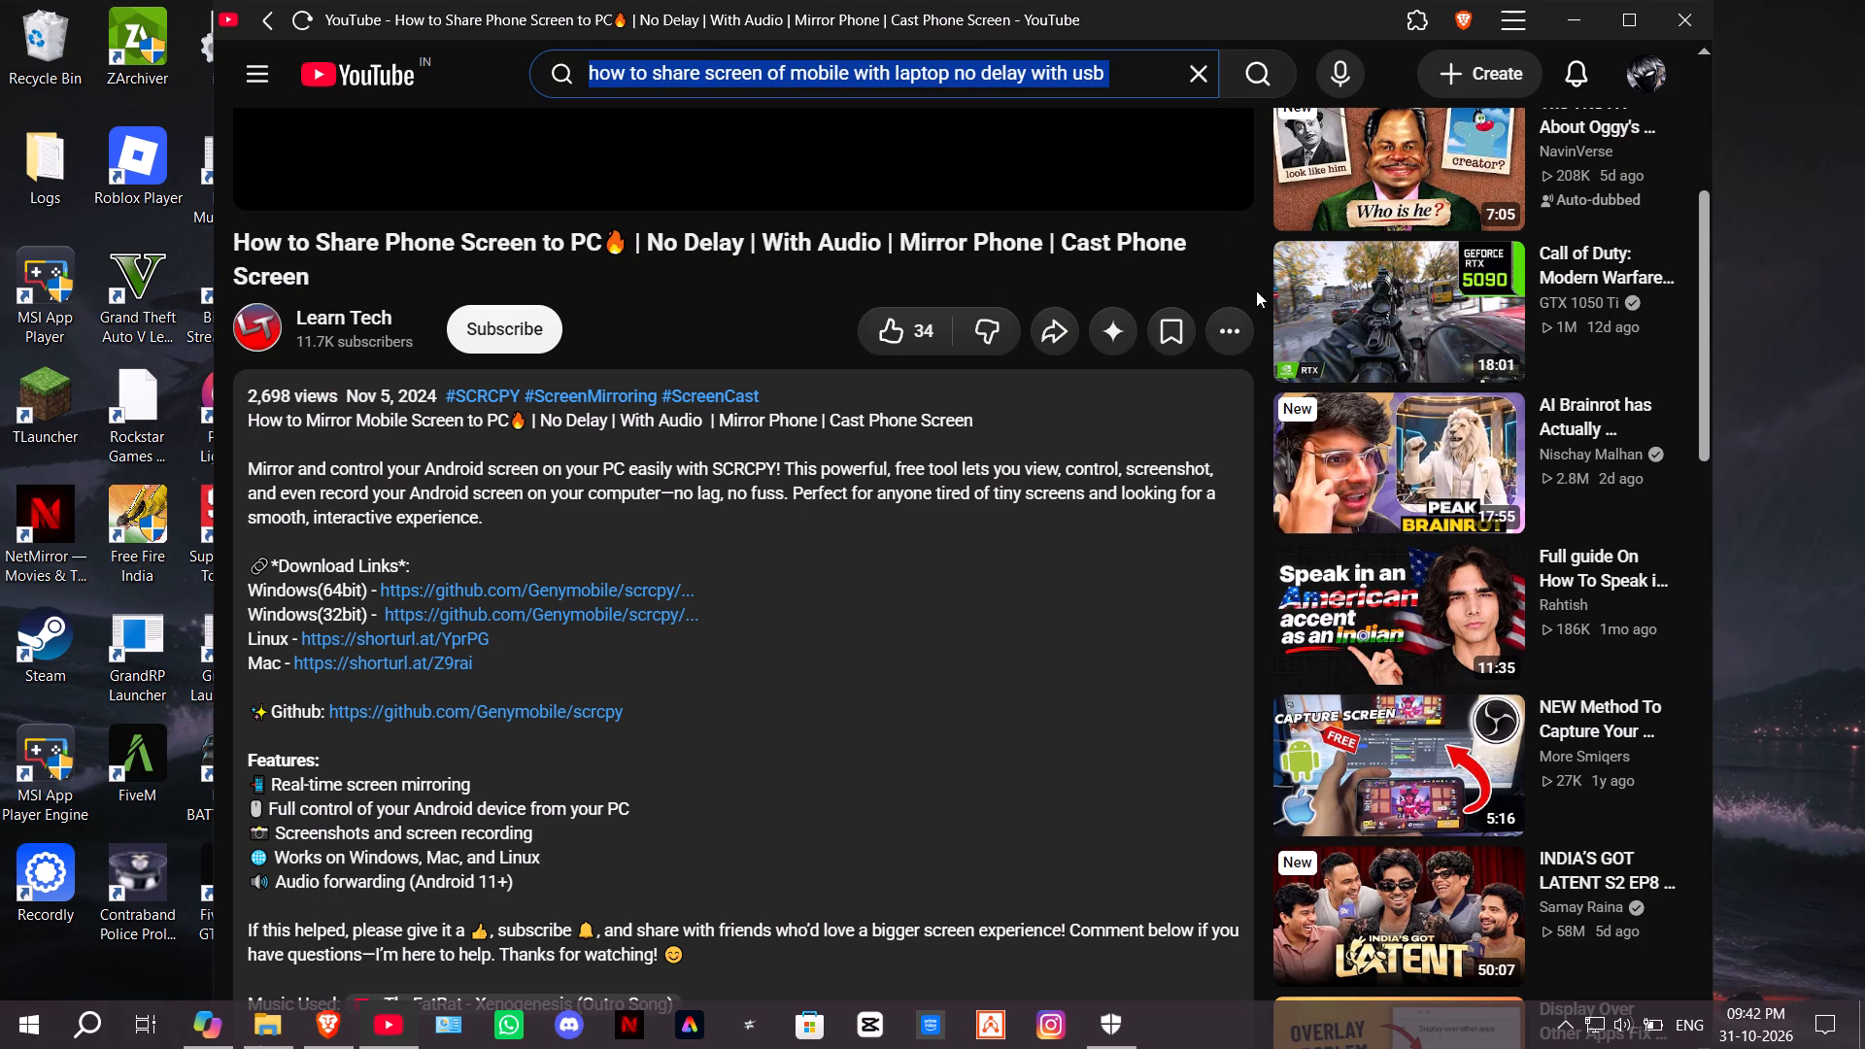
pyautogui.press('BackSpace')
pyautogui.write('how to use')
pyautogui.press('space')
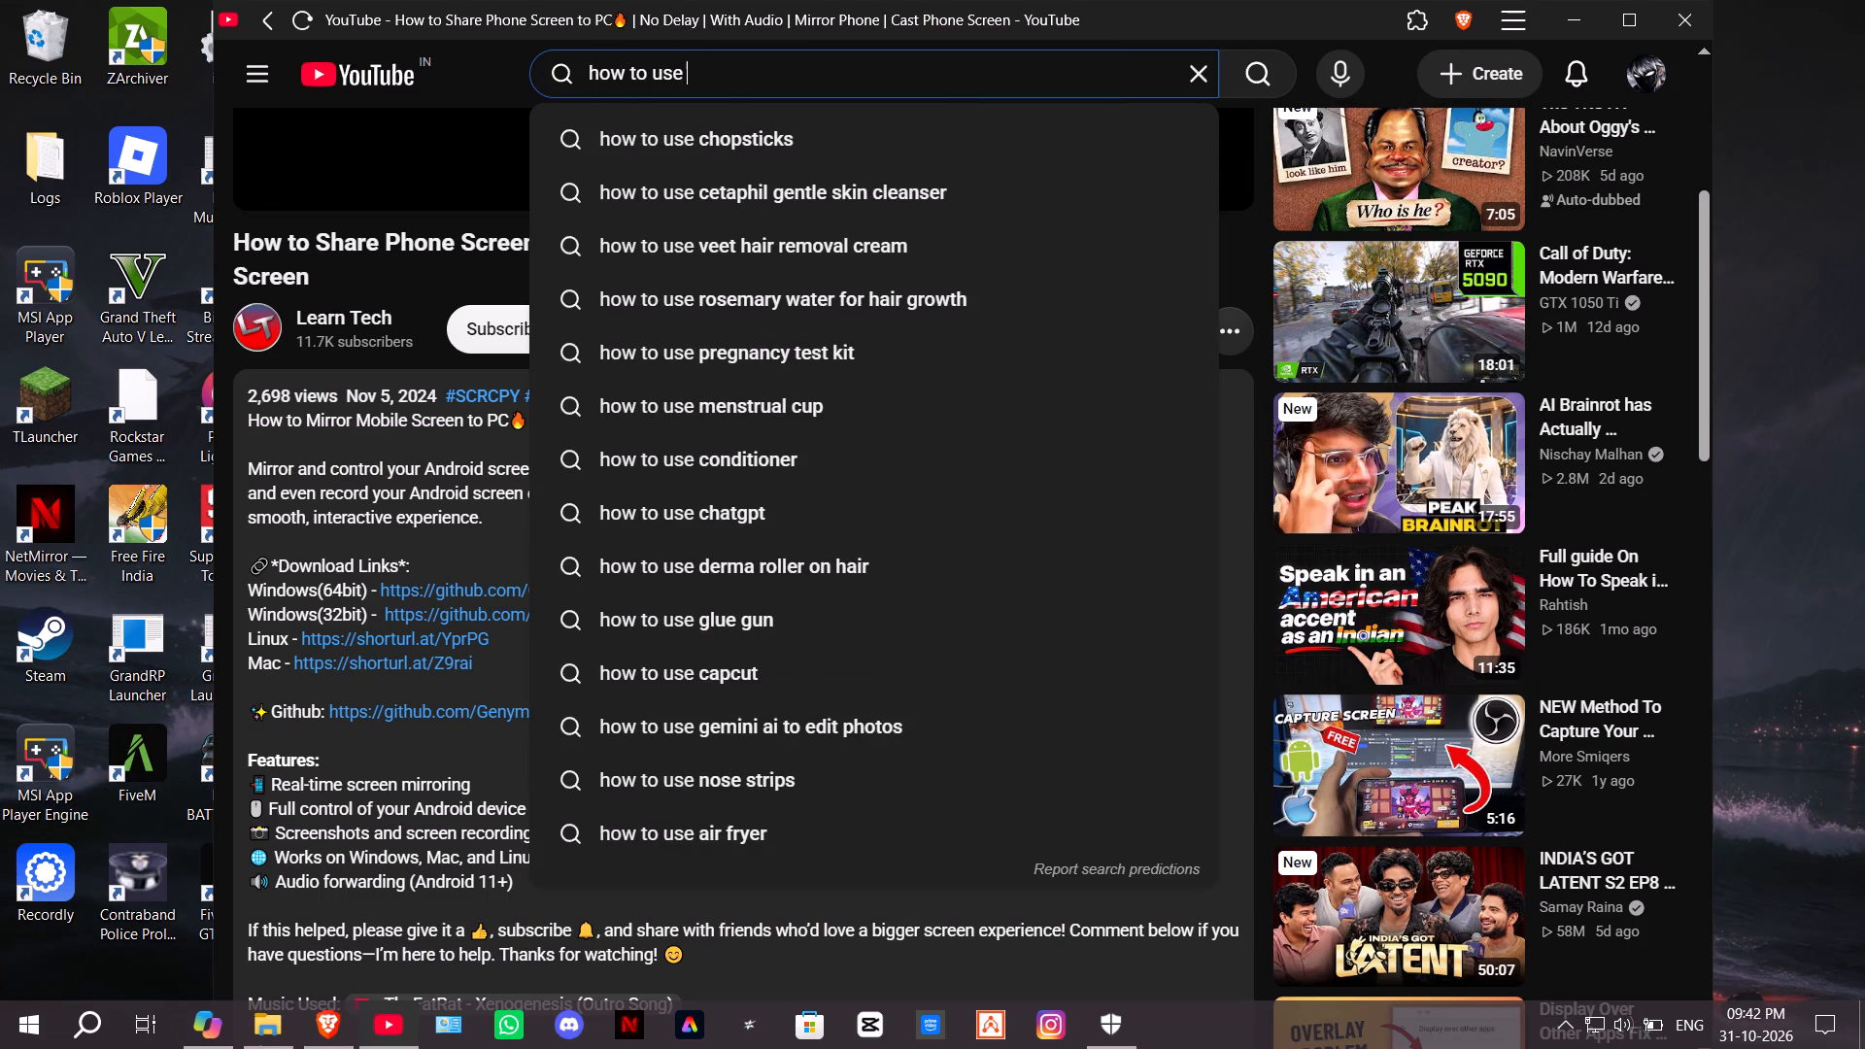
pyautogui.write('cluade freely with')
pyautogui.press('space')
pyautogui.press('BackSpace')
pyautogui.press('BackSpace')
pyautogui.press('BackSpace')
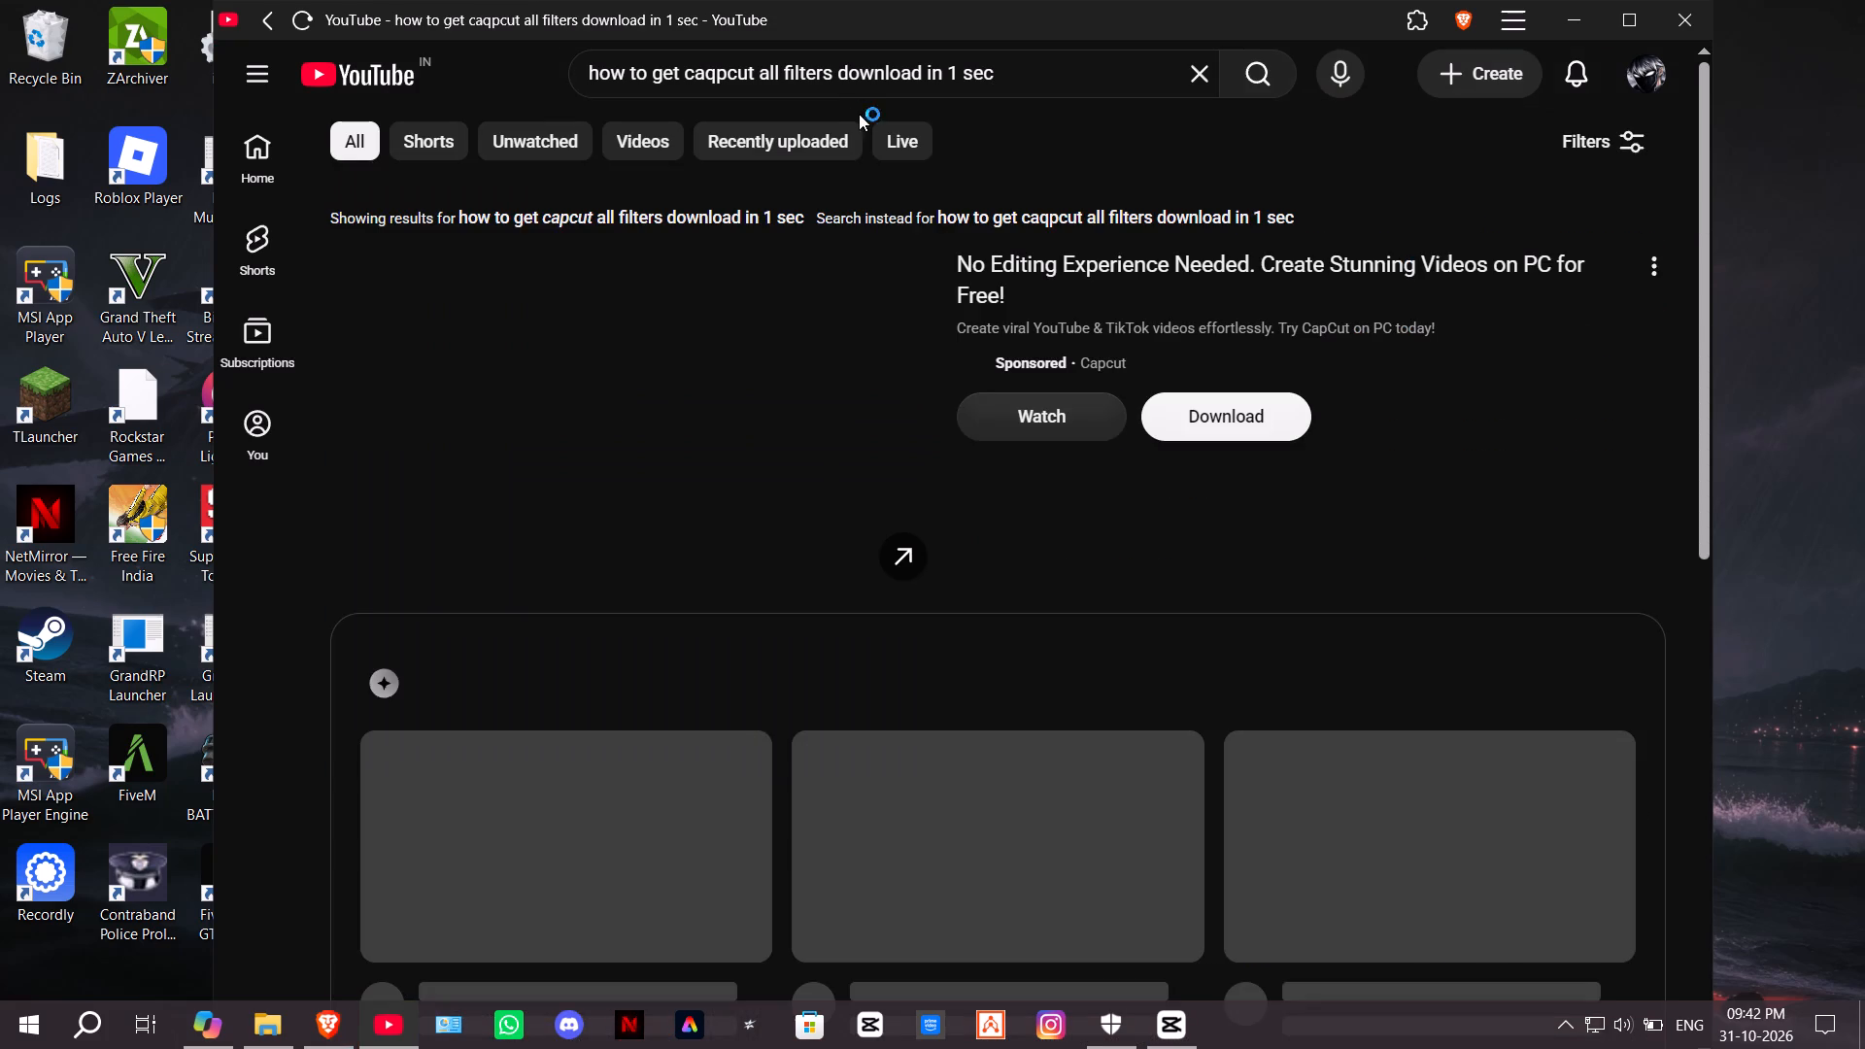
# Examine the search results for videos about getting and downloading CapCut filters.
pyautogui.scroll(-5, 1118, 156)
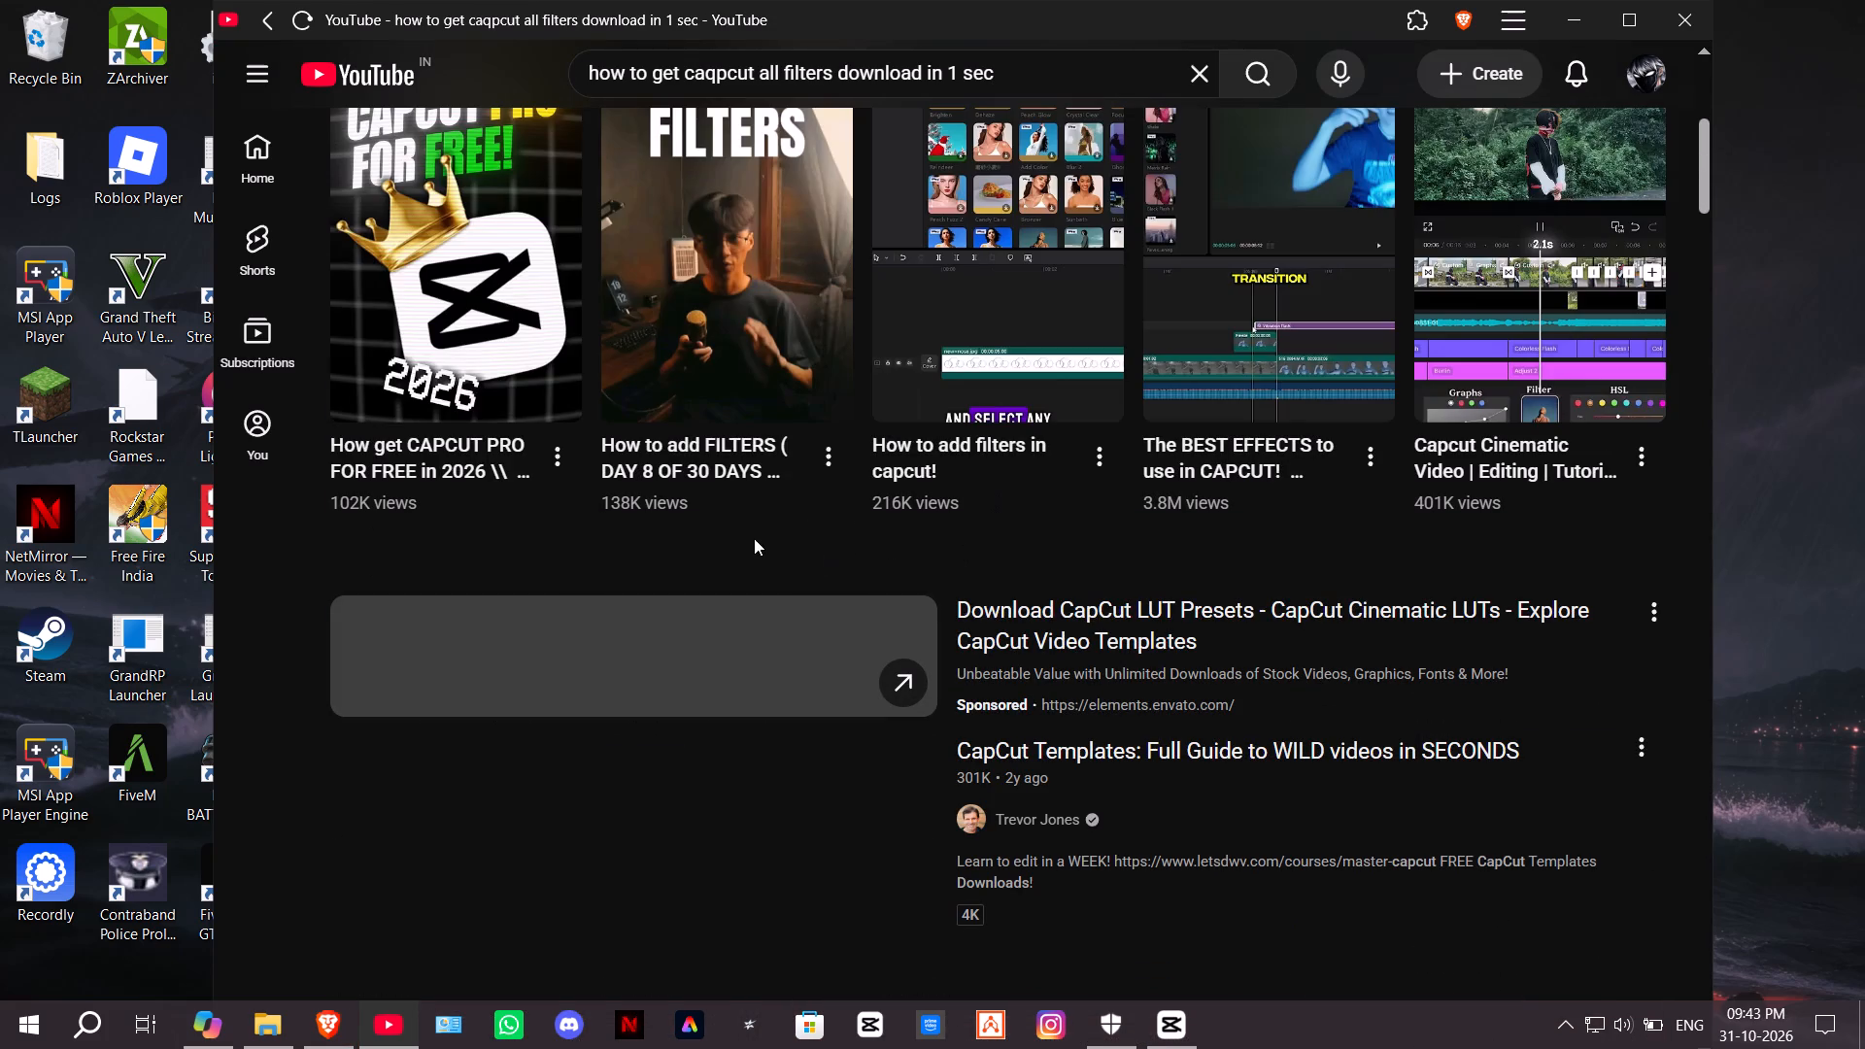
pyautogui.scroll(-3, 1163, 539)
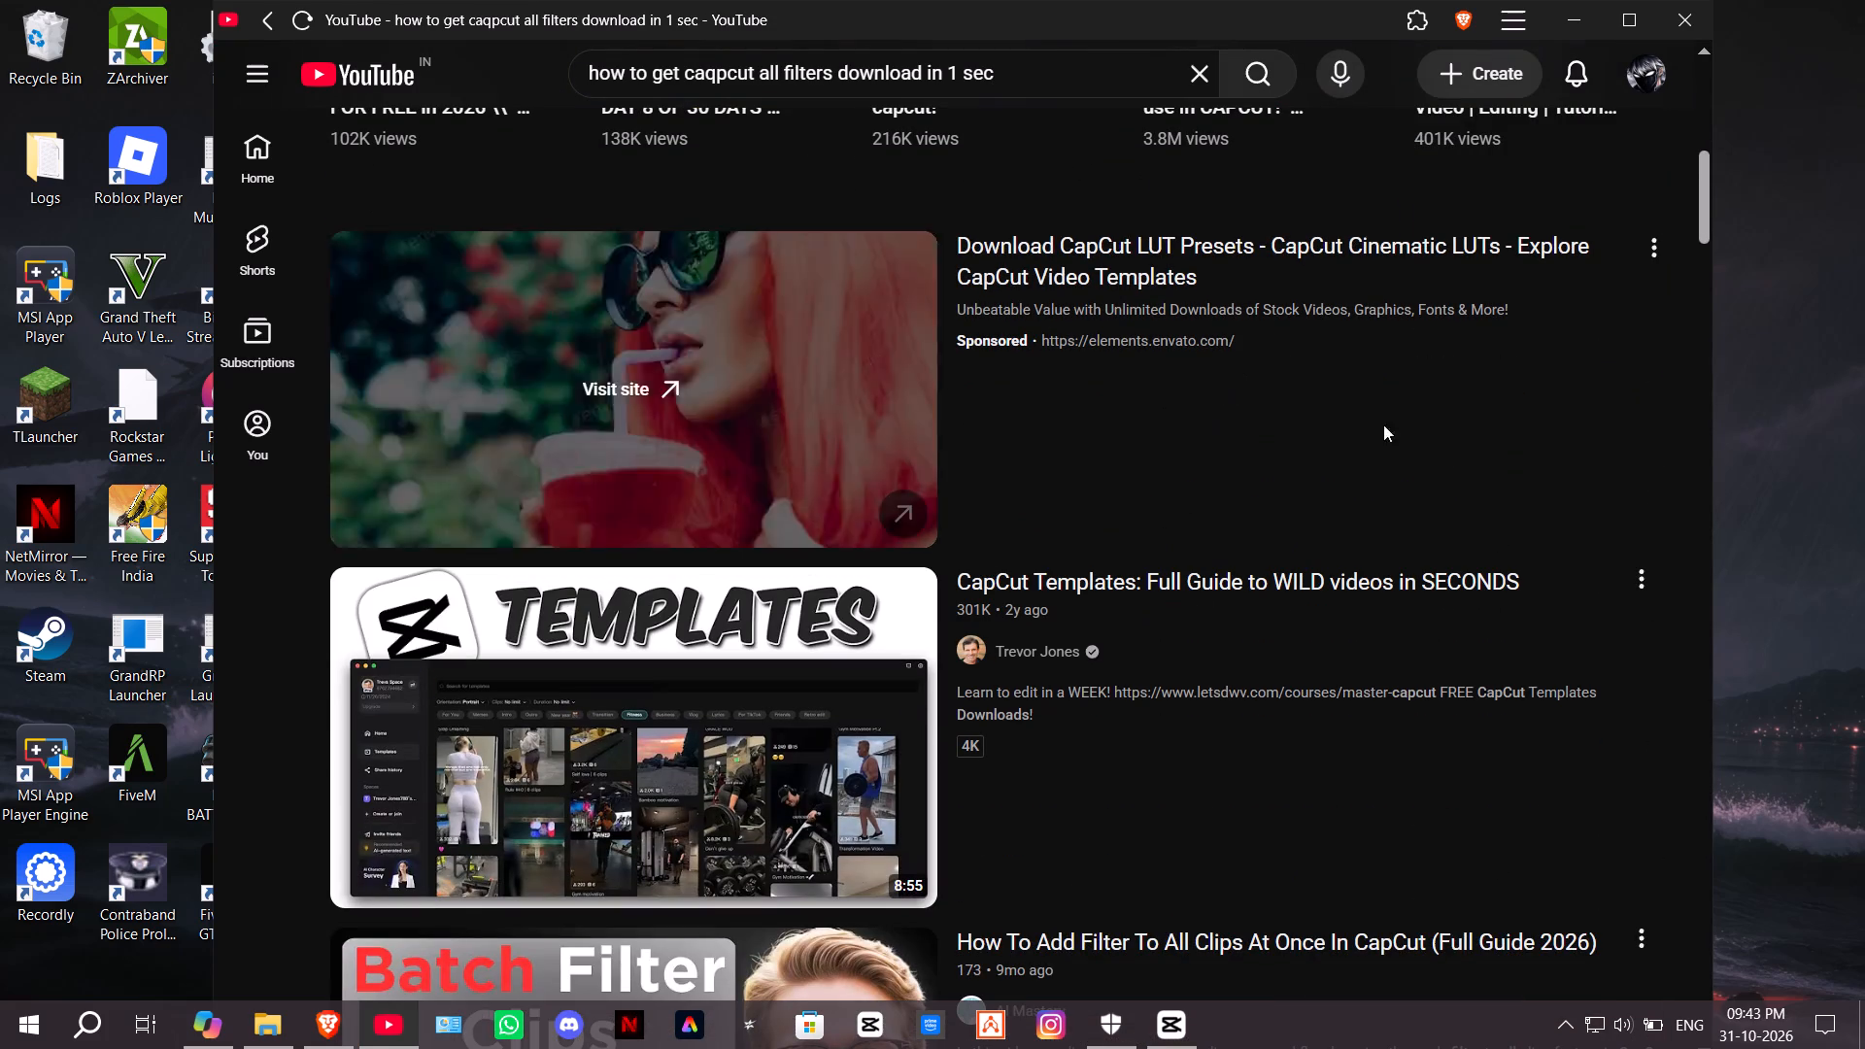
pyautogui.scroll(-3, 1553, 891)
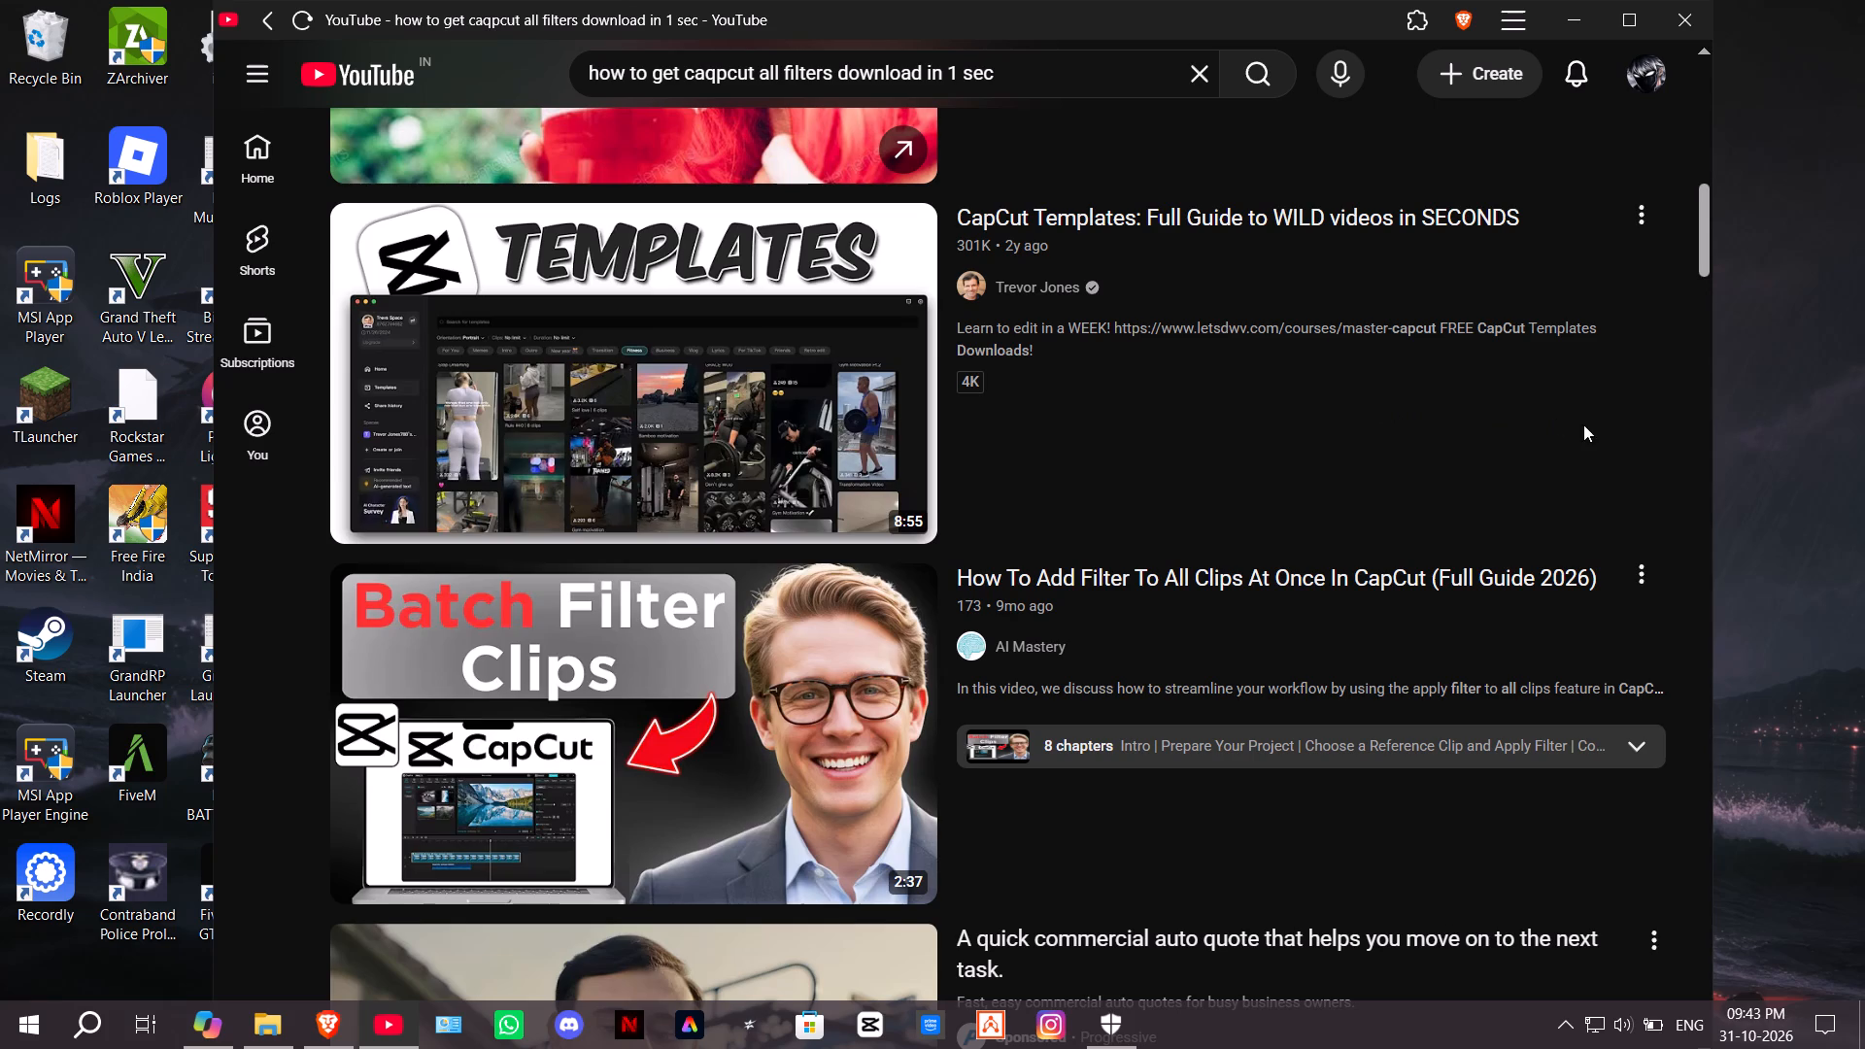
pyautogui.scroll(-3, 1590, 435)
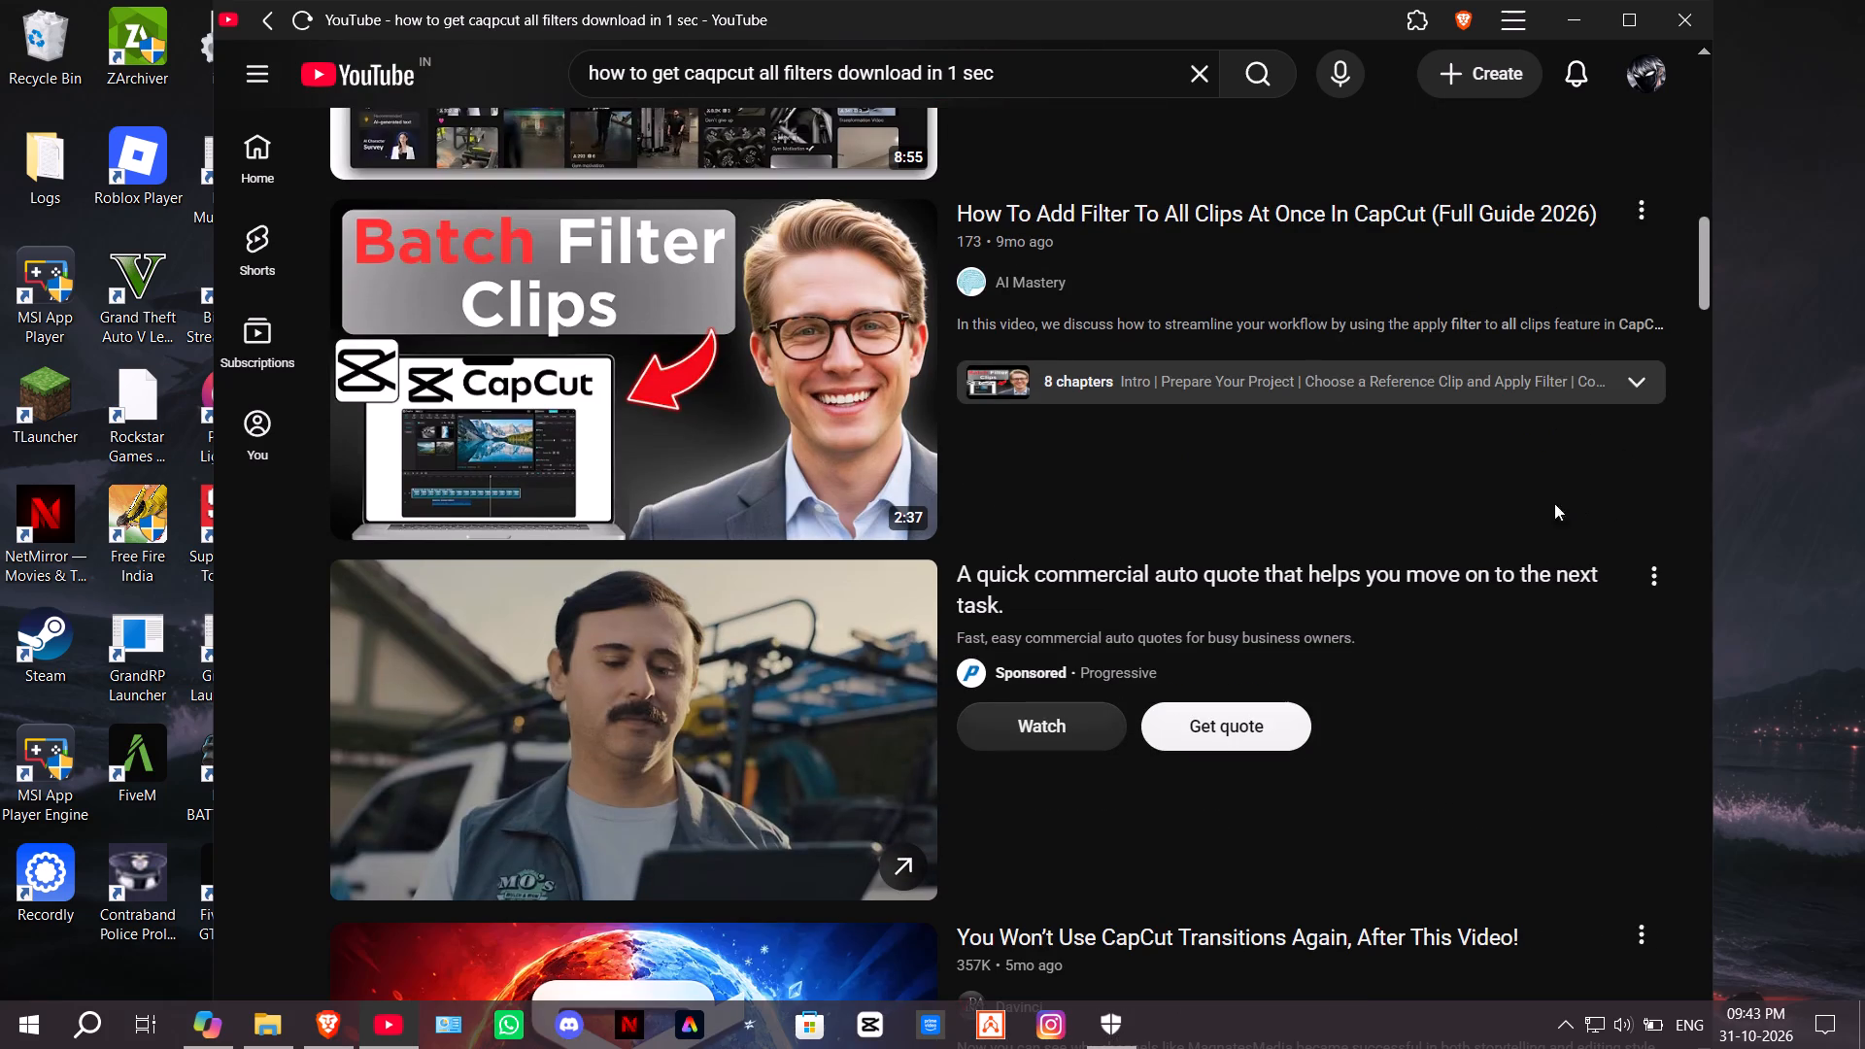
pyautogui.scroll(-1, 1480, 485)
pyautogui.scroll(-4, 1503, 402)
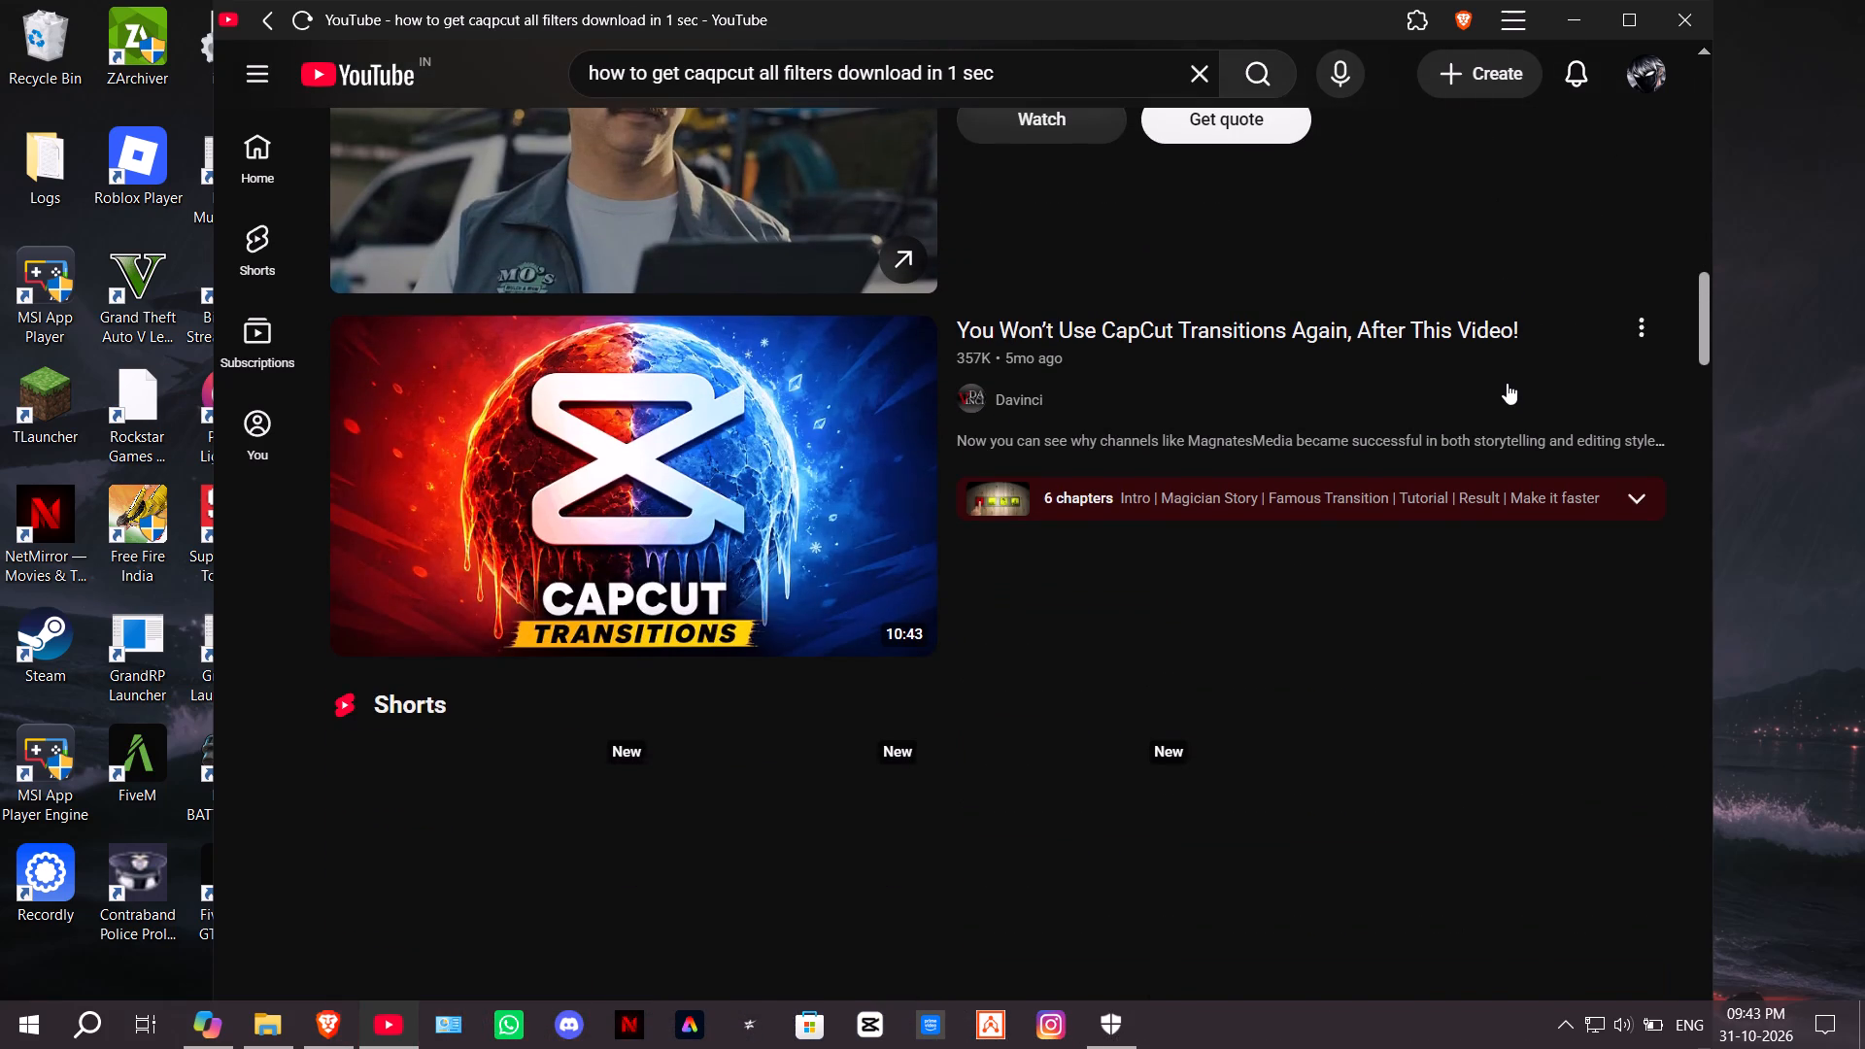
pyautogui.scroll(-6, 1323, 663)
pyautogui.scroll(-5, 1289, 593)
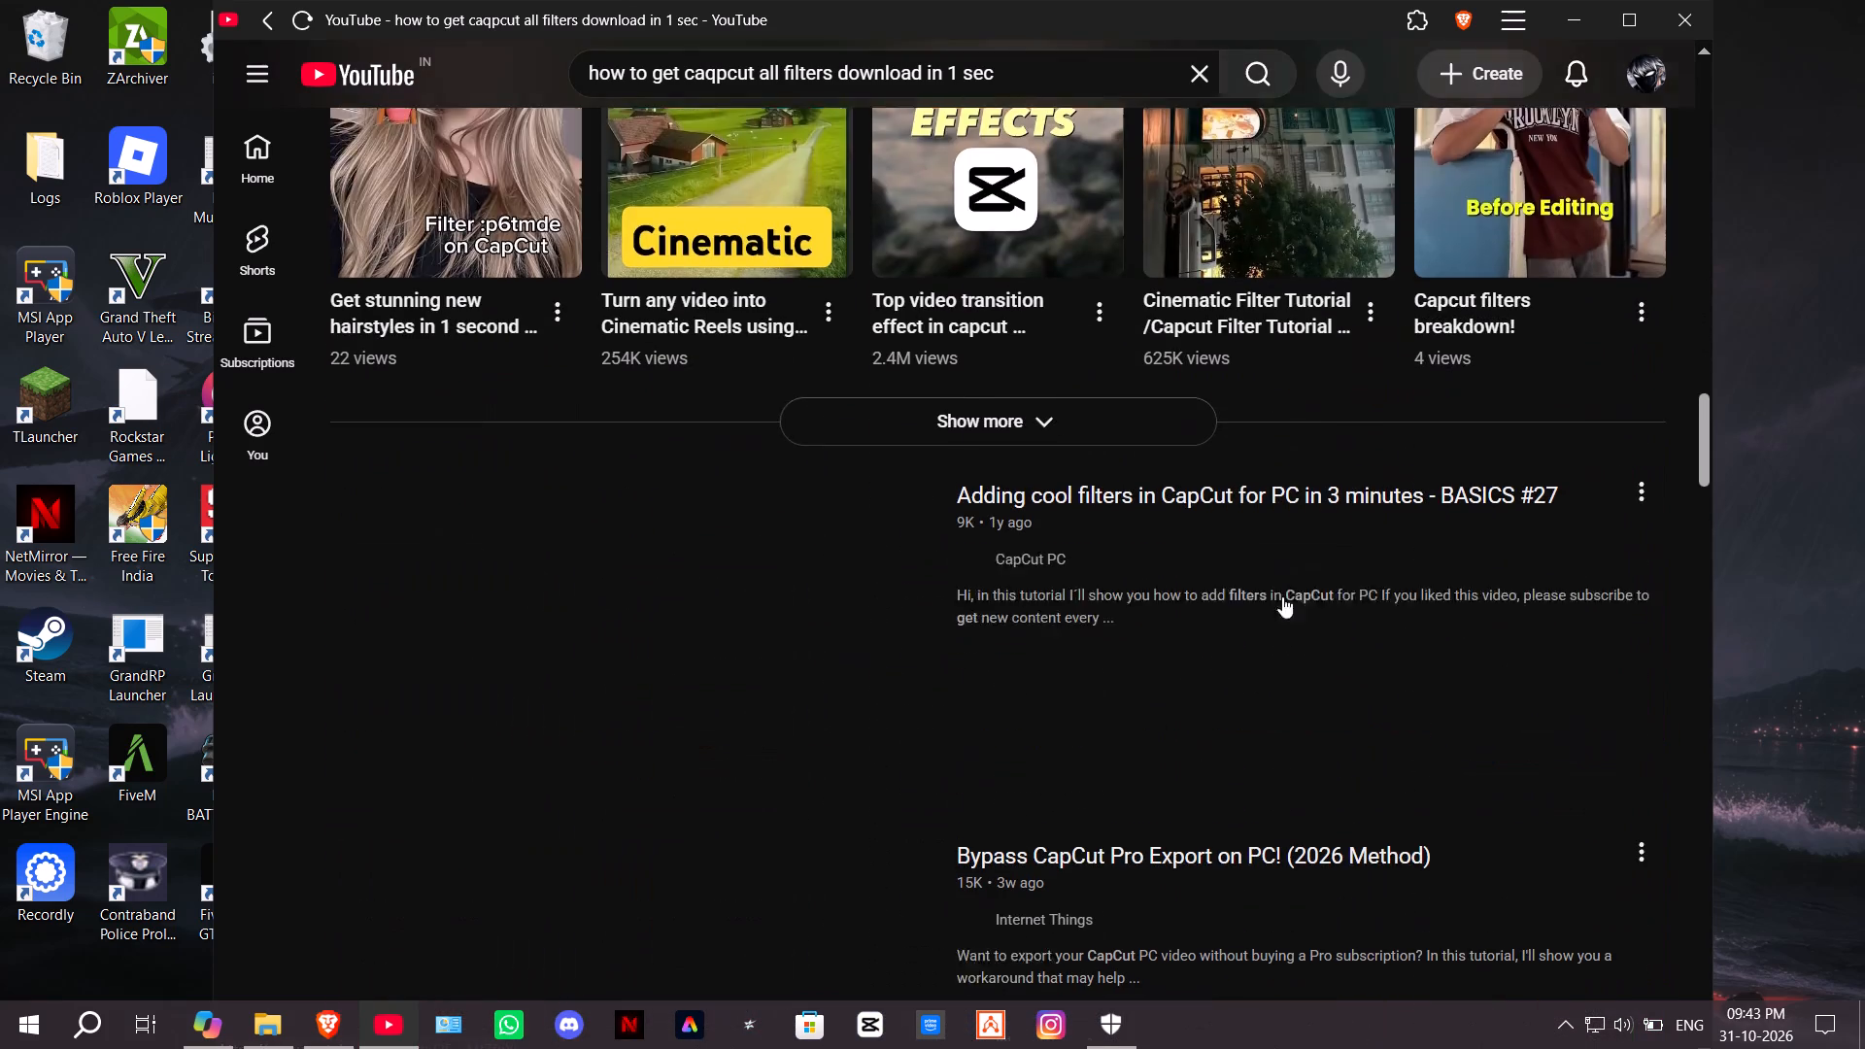
pyautogui.scroll(-1, 1282, 596)
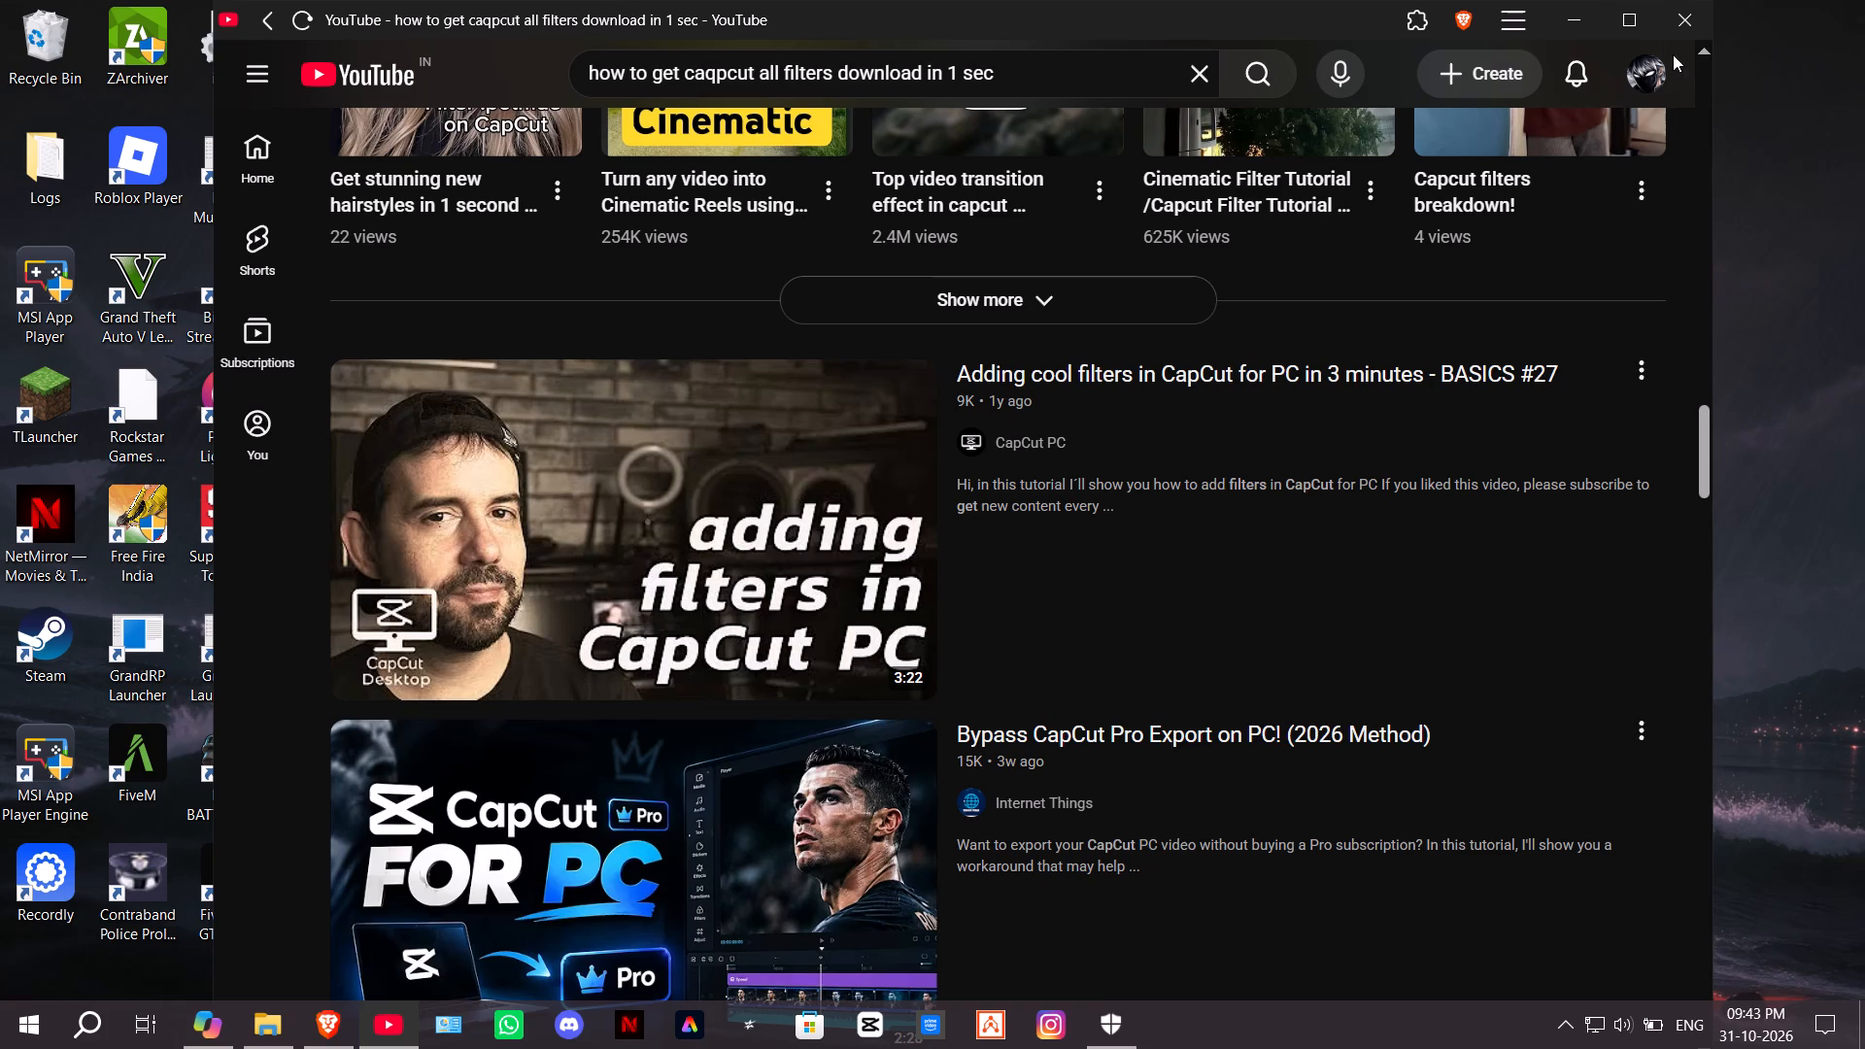
pyautogui.scroll(-2, 1554, 494)
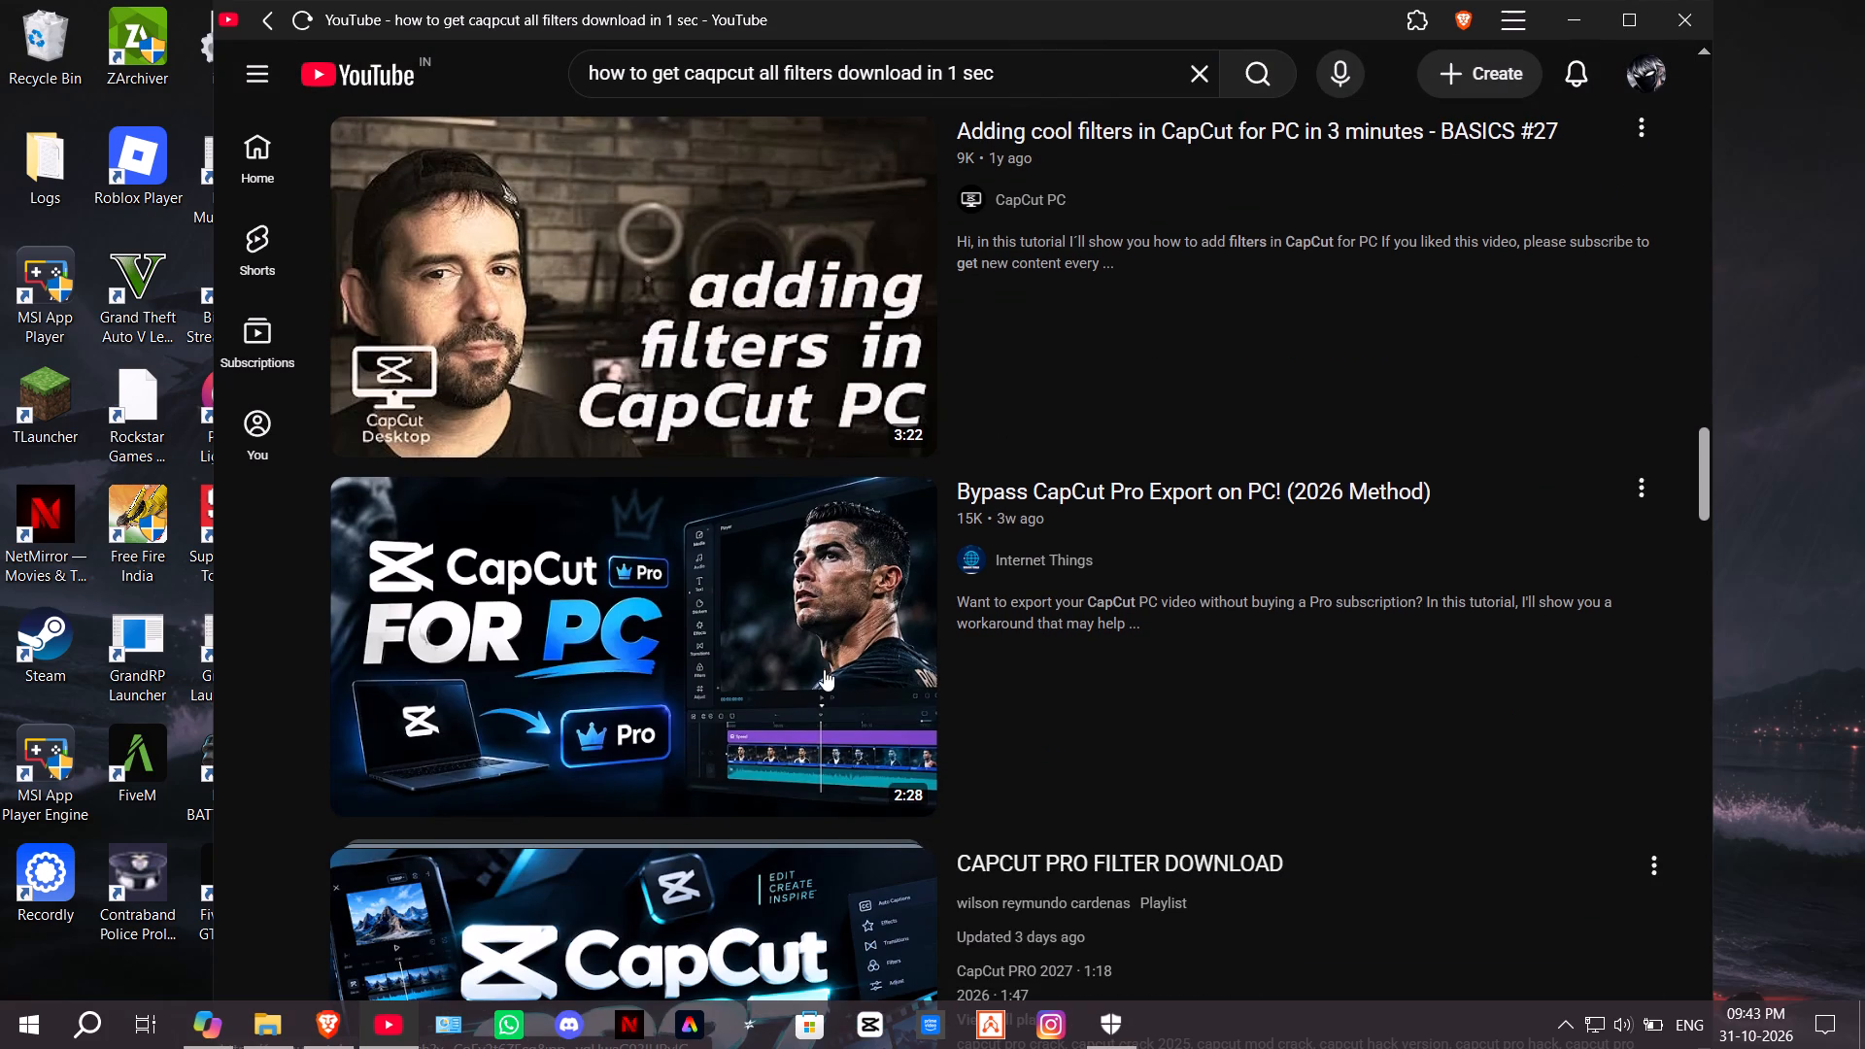
# Close the YouTube window and launch CapCut from the desktop.
pyautogui.click(1693, 23)
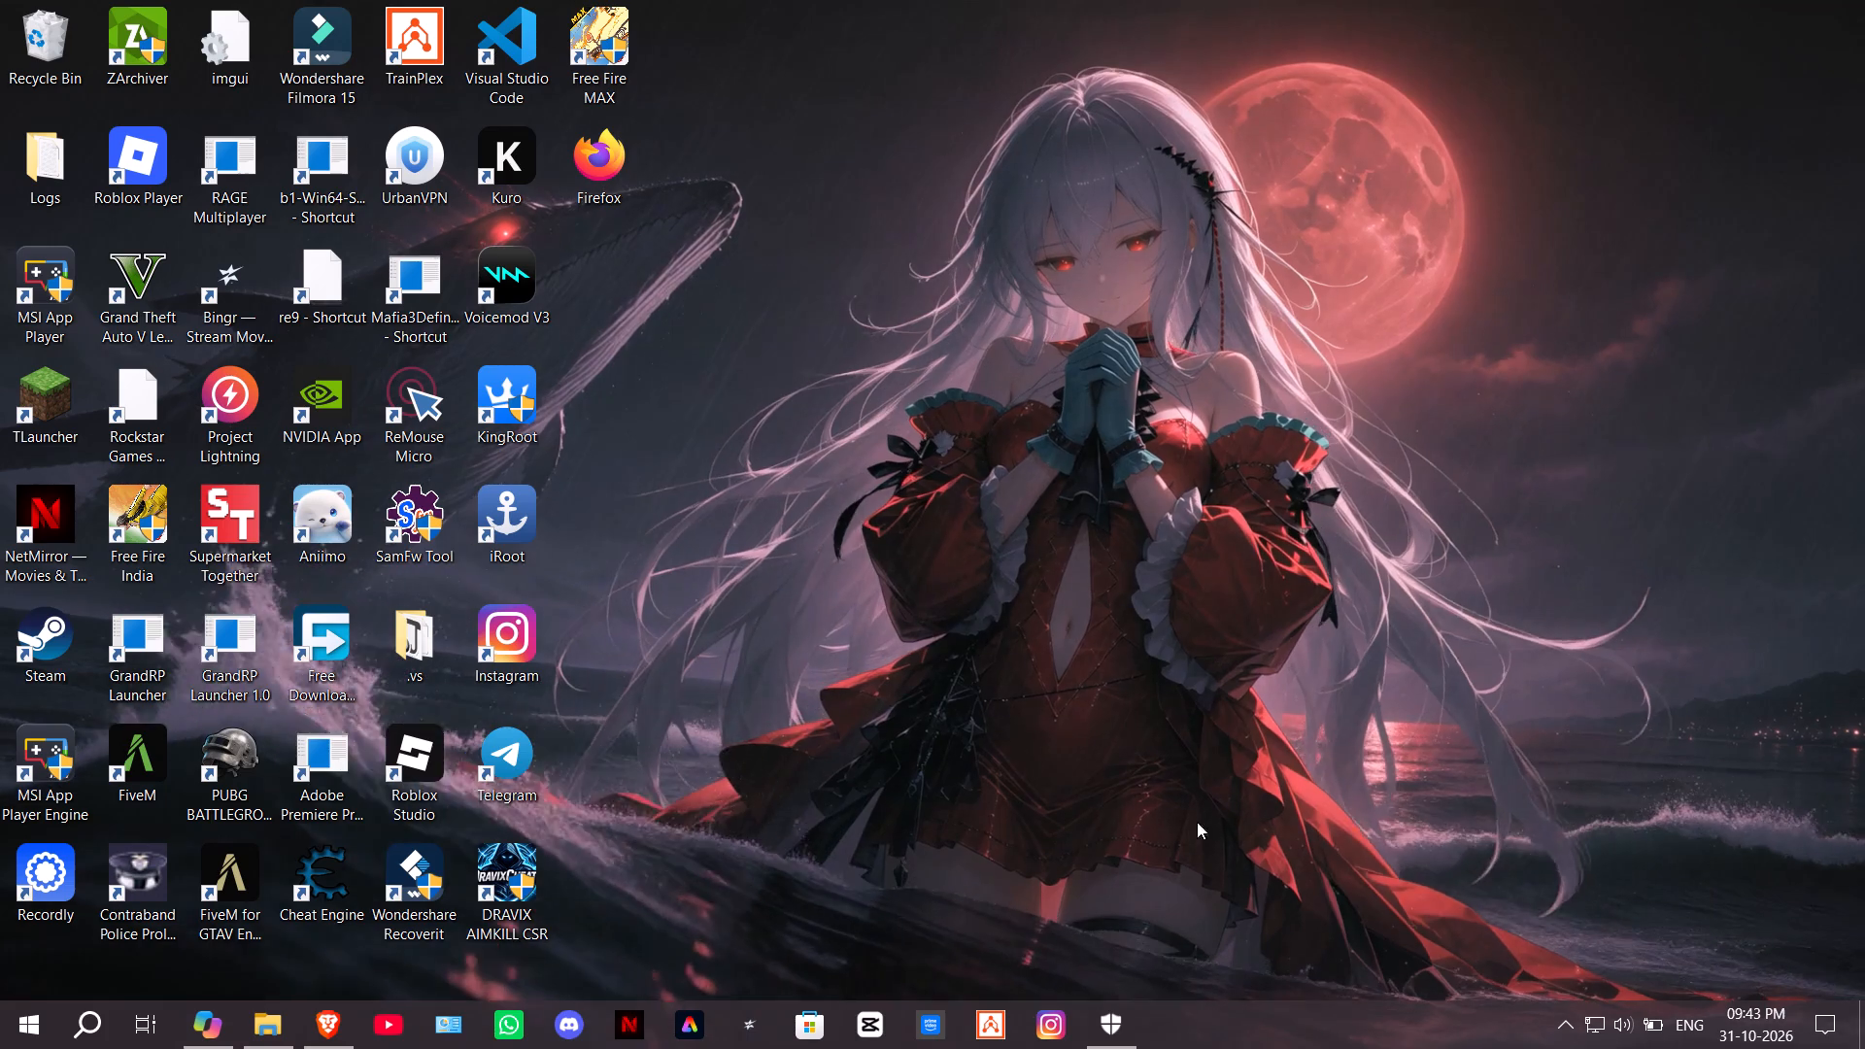
pyautogui.click(887, 1027)
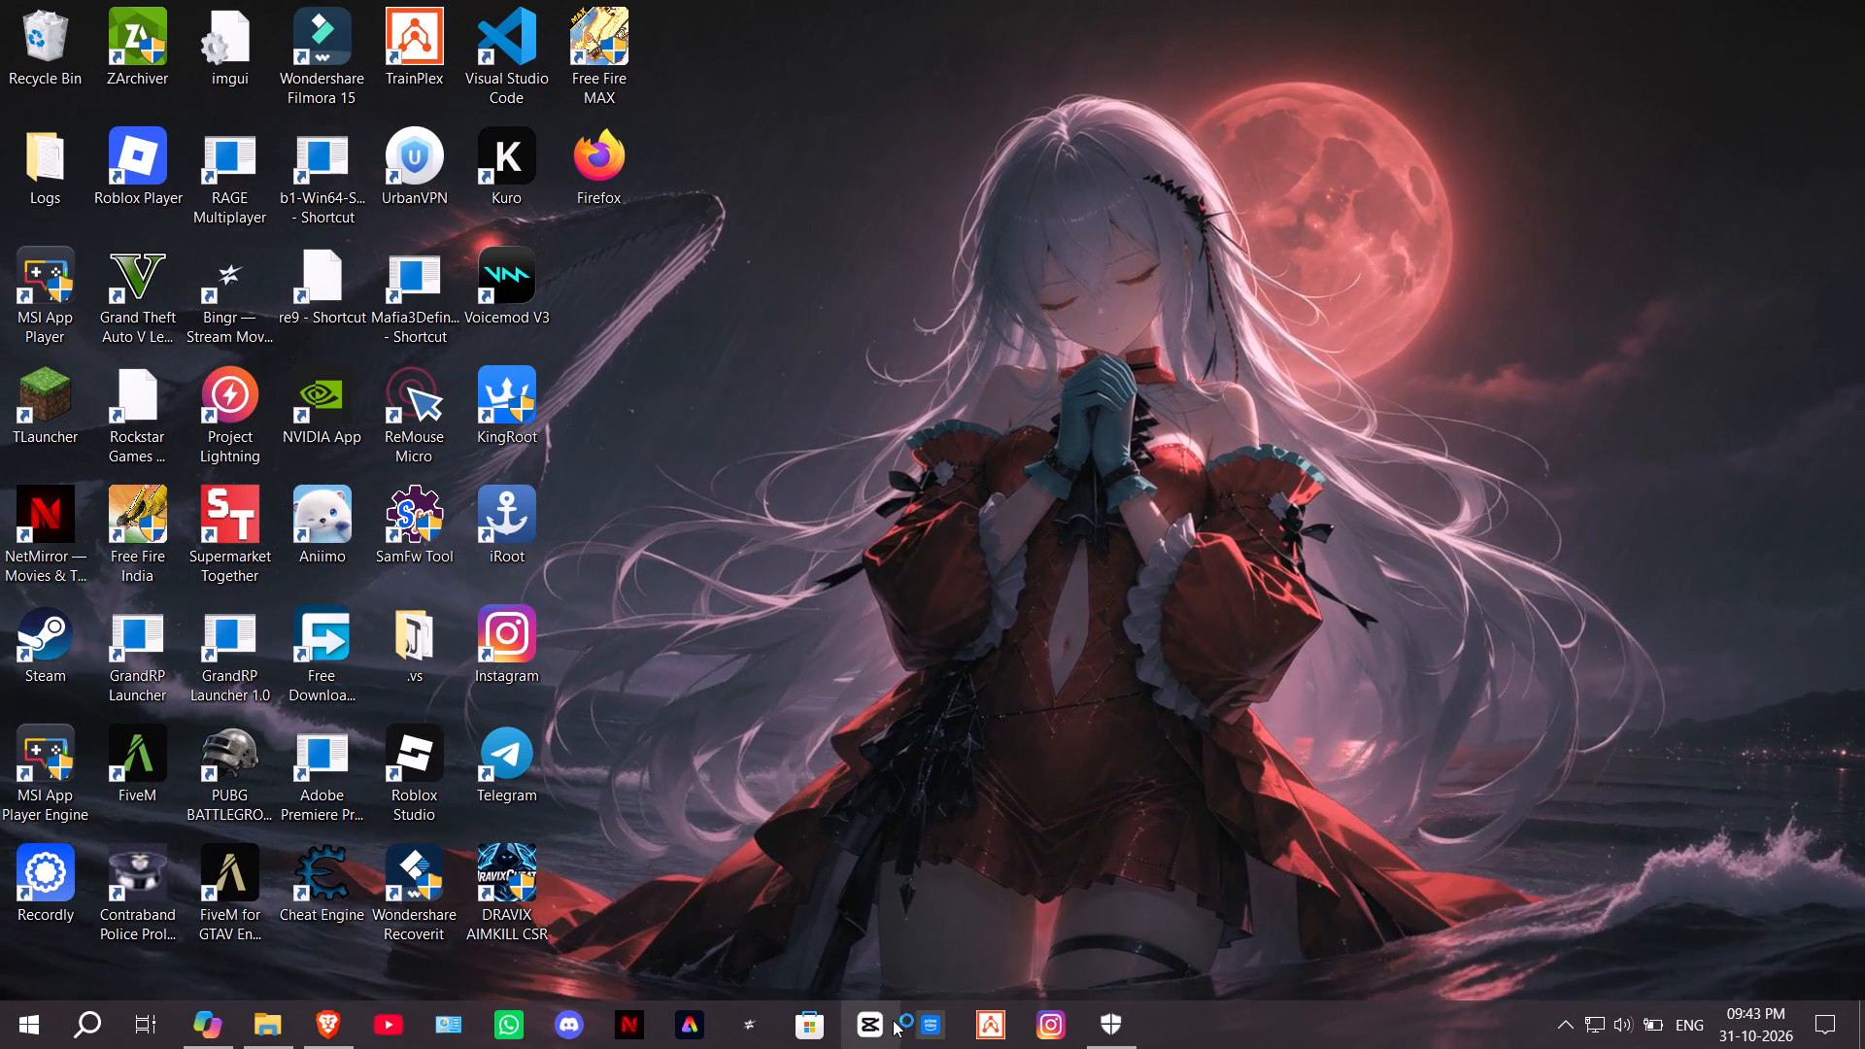
# Show the hidden system tray icons.
pyautogui.click(1571, 1032)
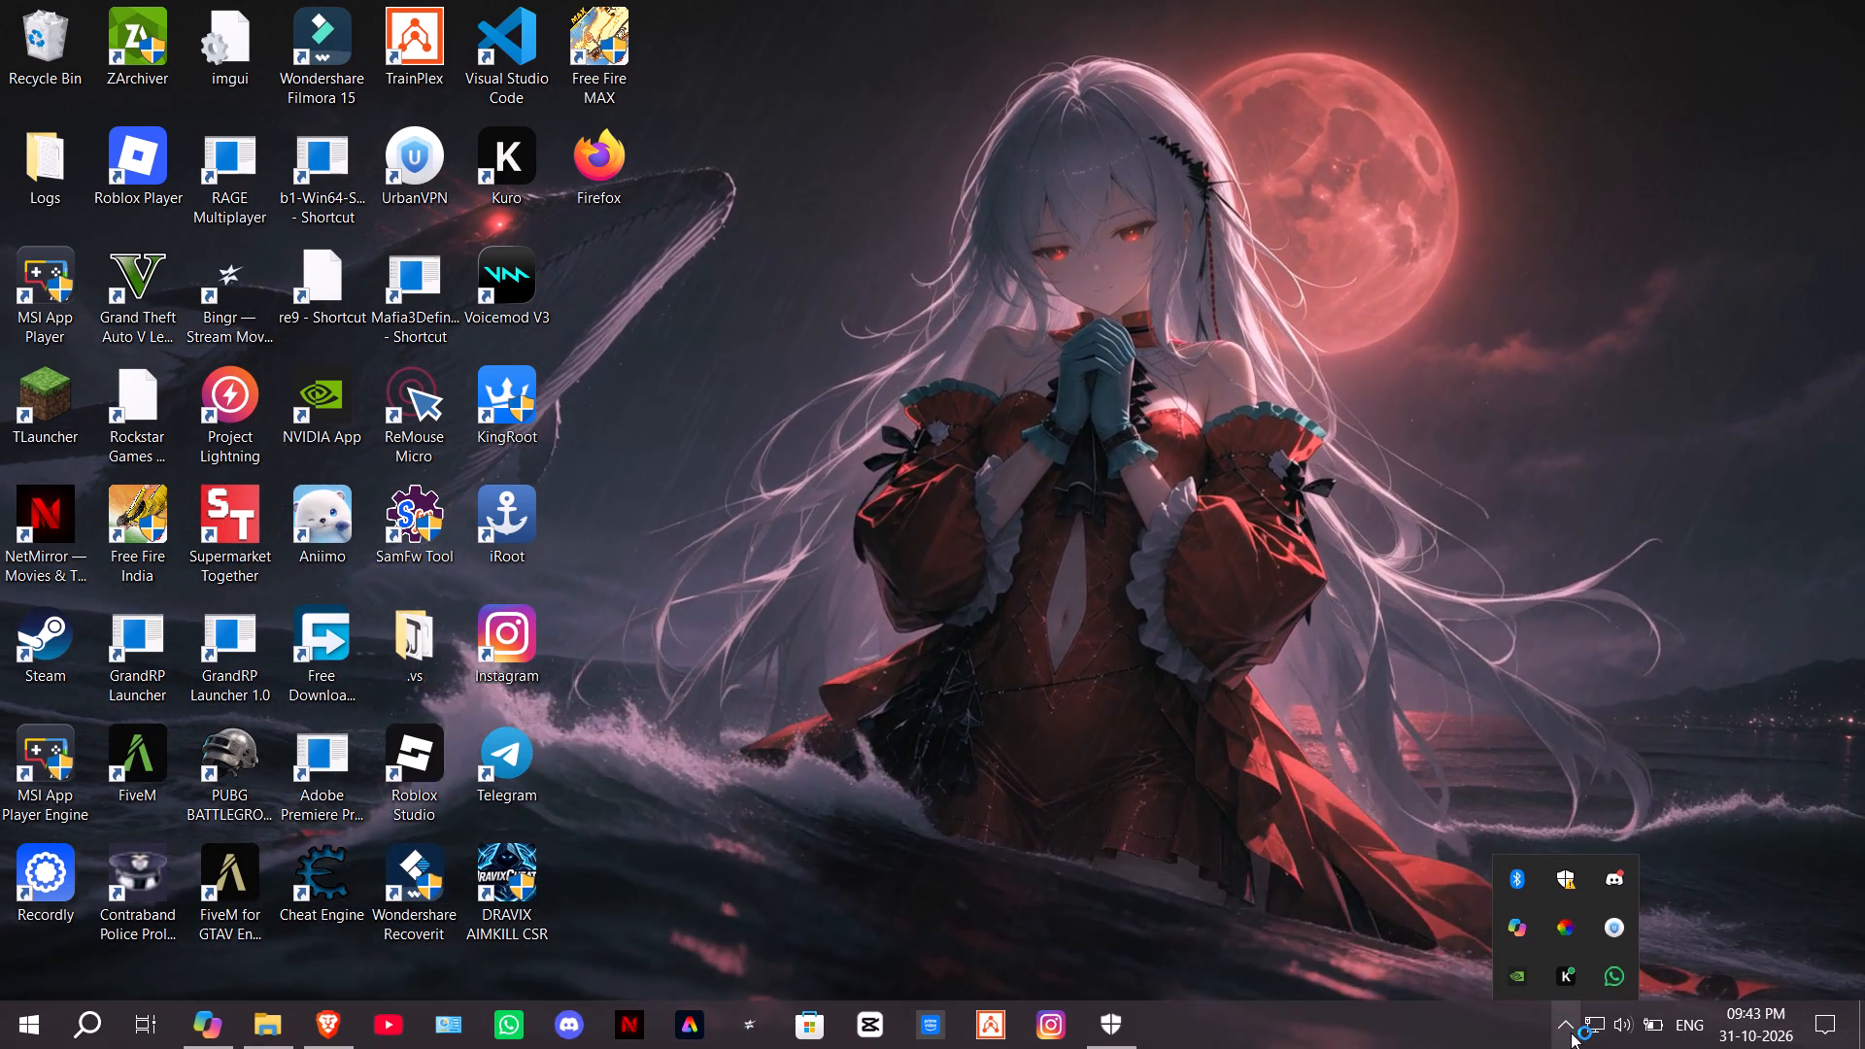
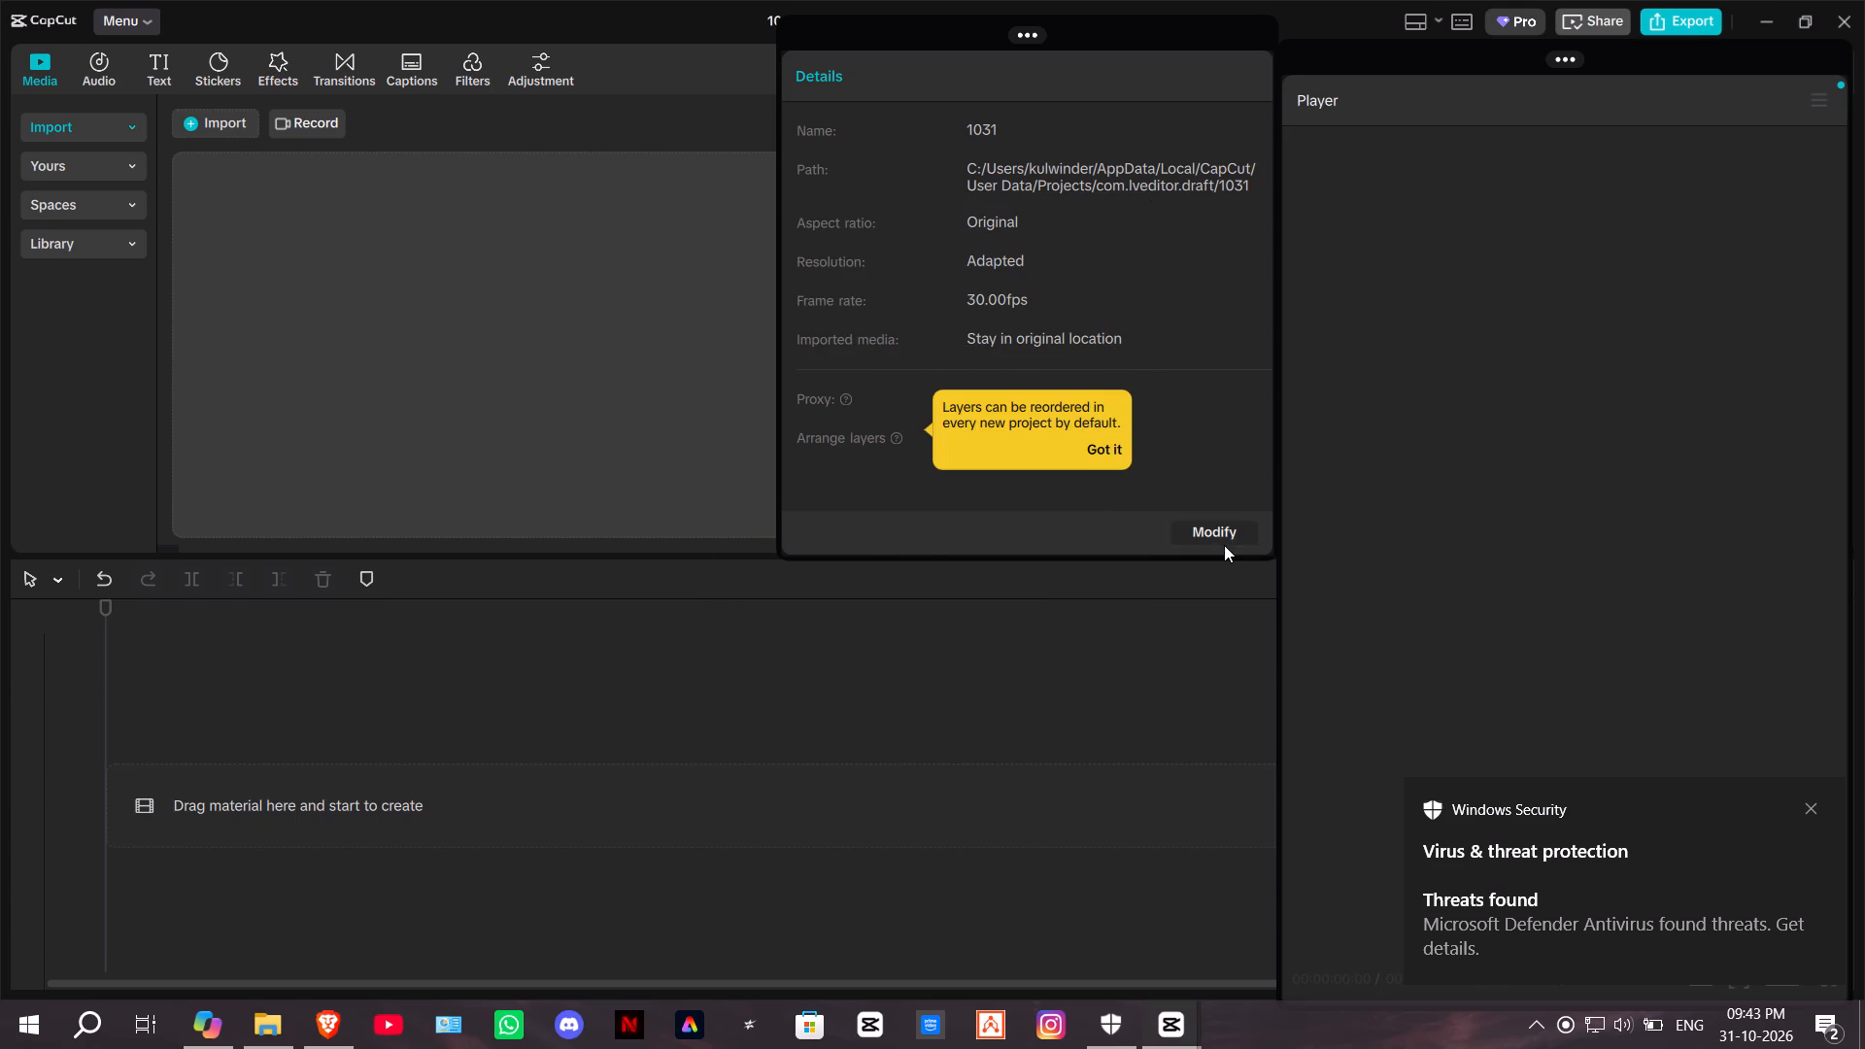
# Minimize the floating Details panel to clear it from the media area of project 1031.
pyautogui.click(1112, 799)
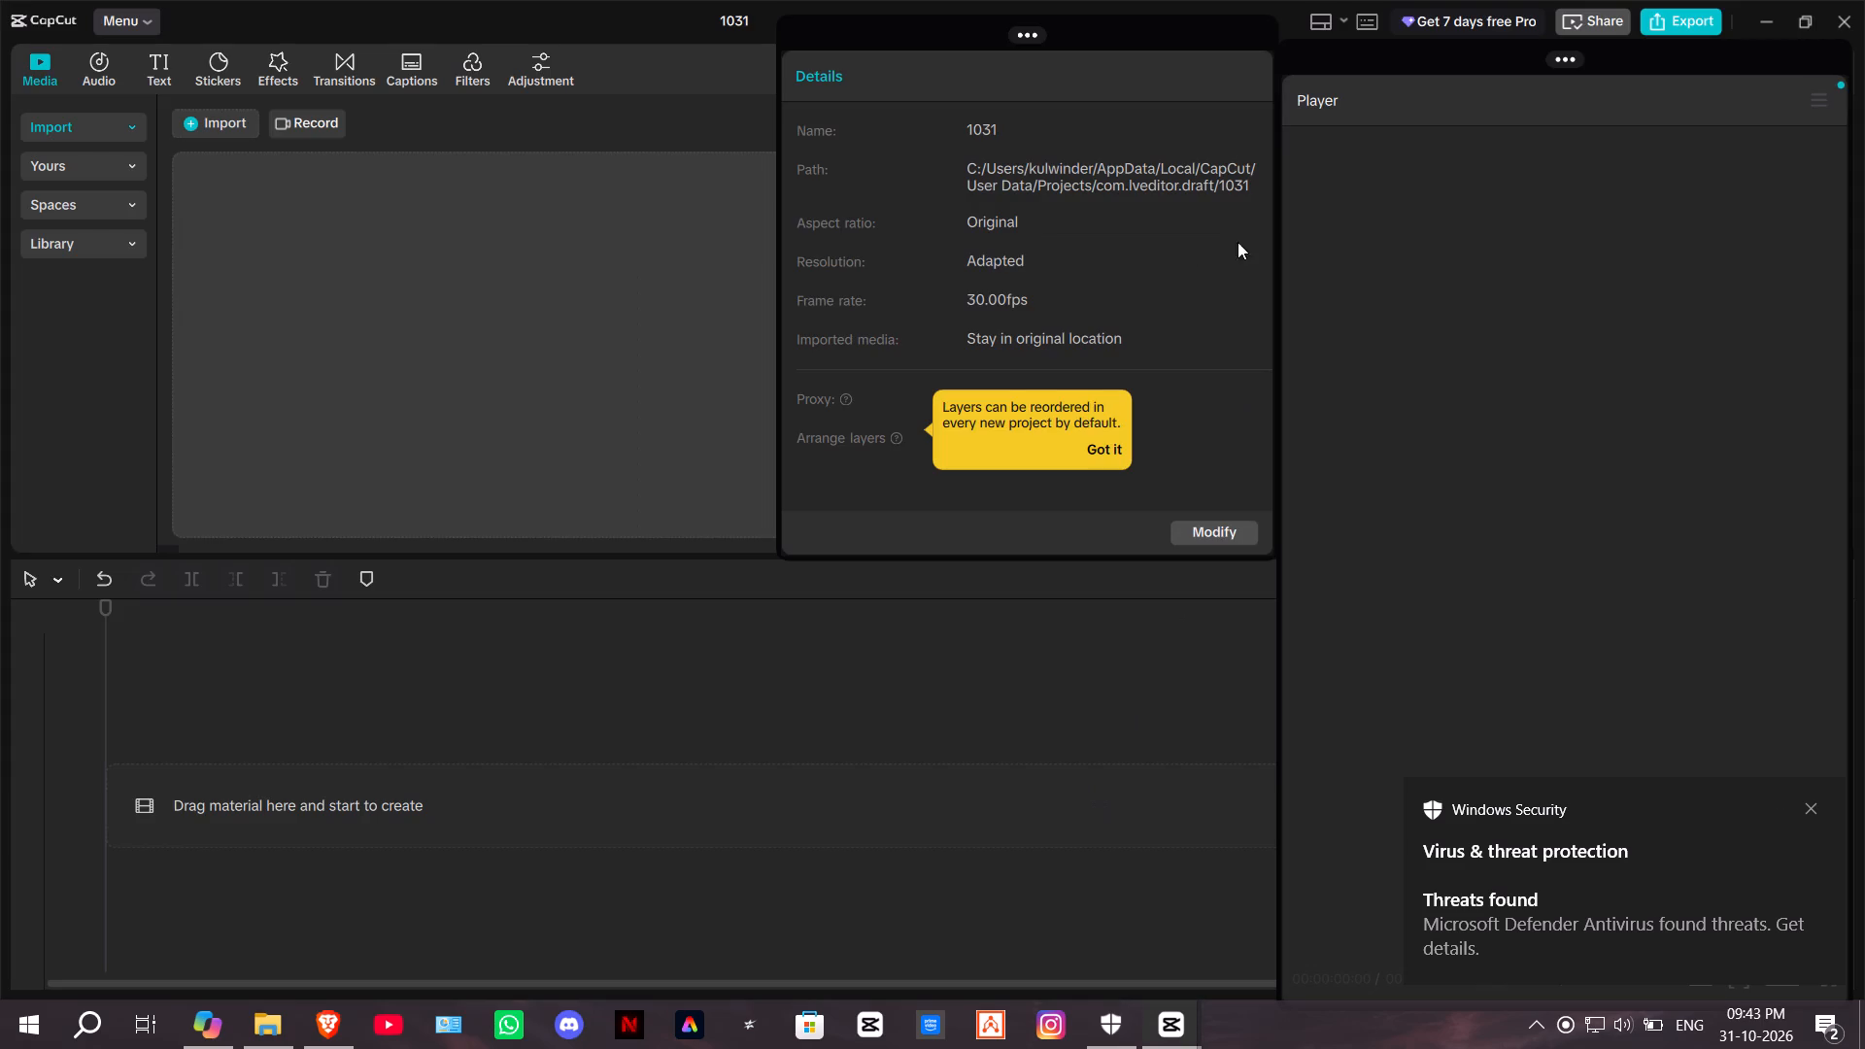
pyautogui.moveTo(1035, 35); pyautogui.dragTo(1046, 37)
pyautogui.click(991, 5)
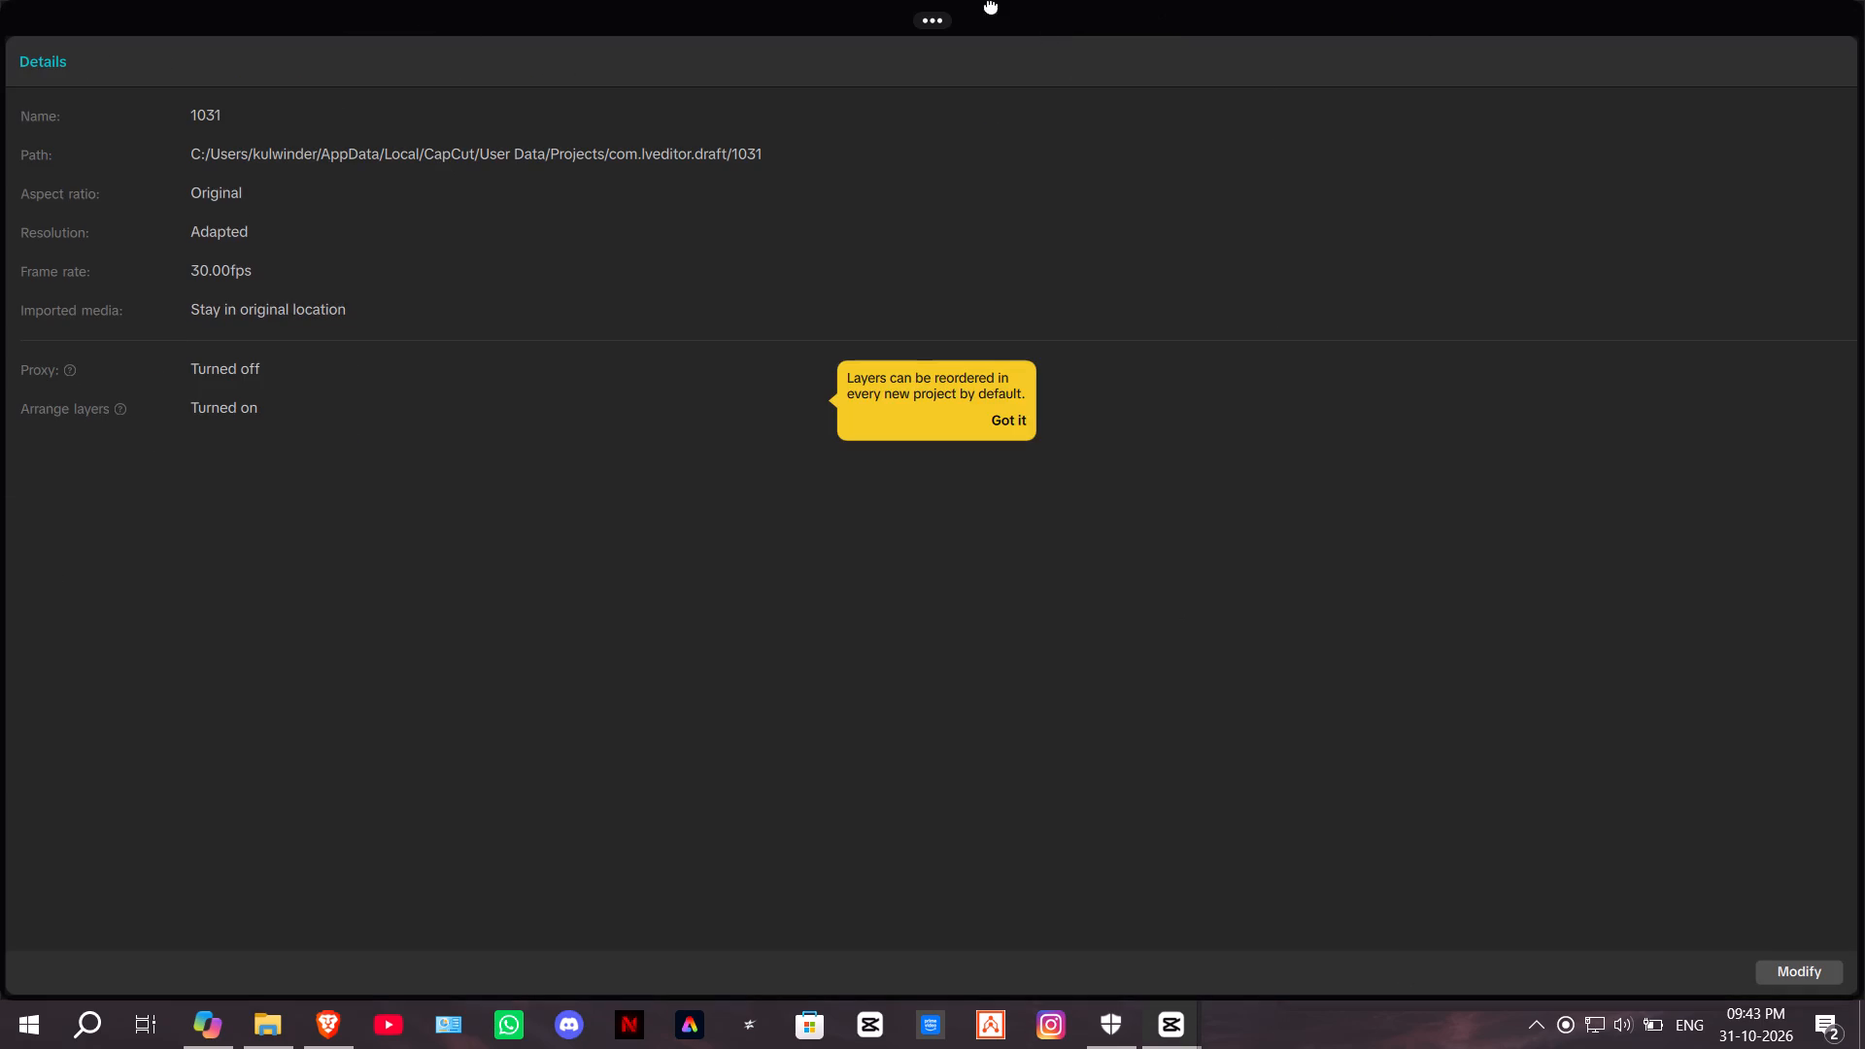
pyautogui.click(921, 8)
pyautogui.moveTo(1224, 192); pyautogui.dragTo(1234, 192)
pyautogui.press('Escape')
pyautogui.press('Escape')
pyautogui.click(92, 2)
pyautogui.click(918, 20)
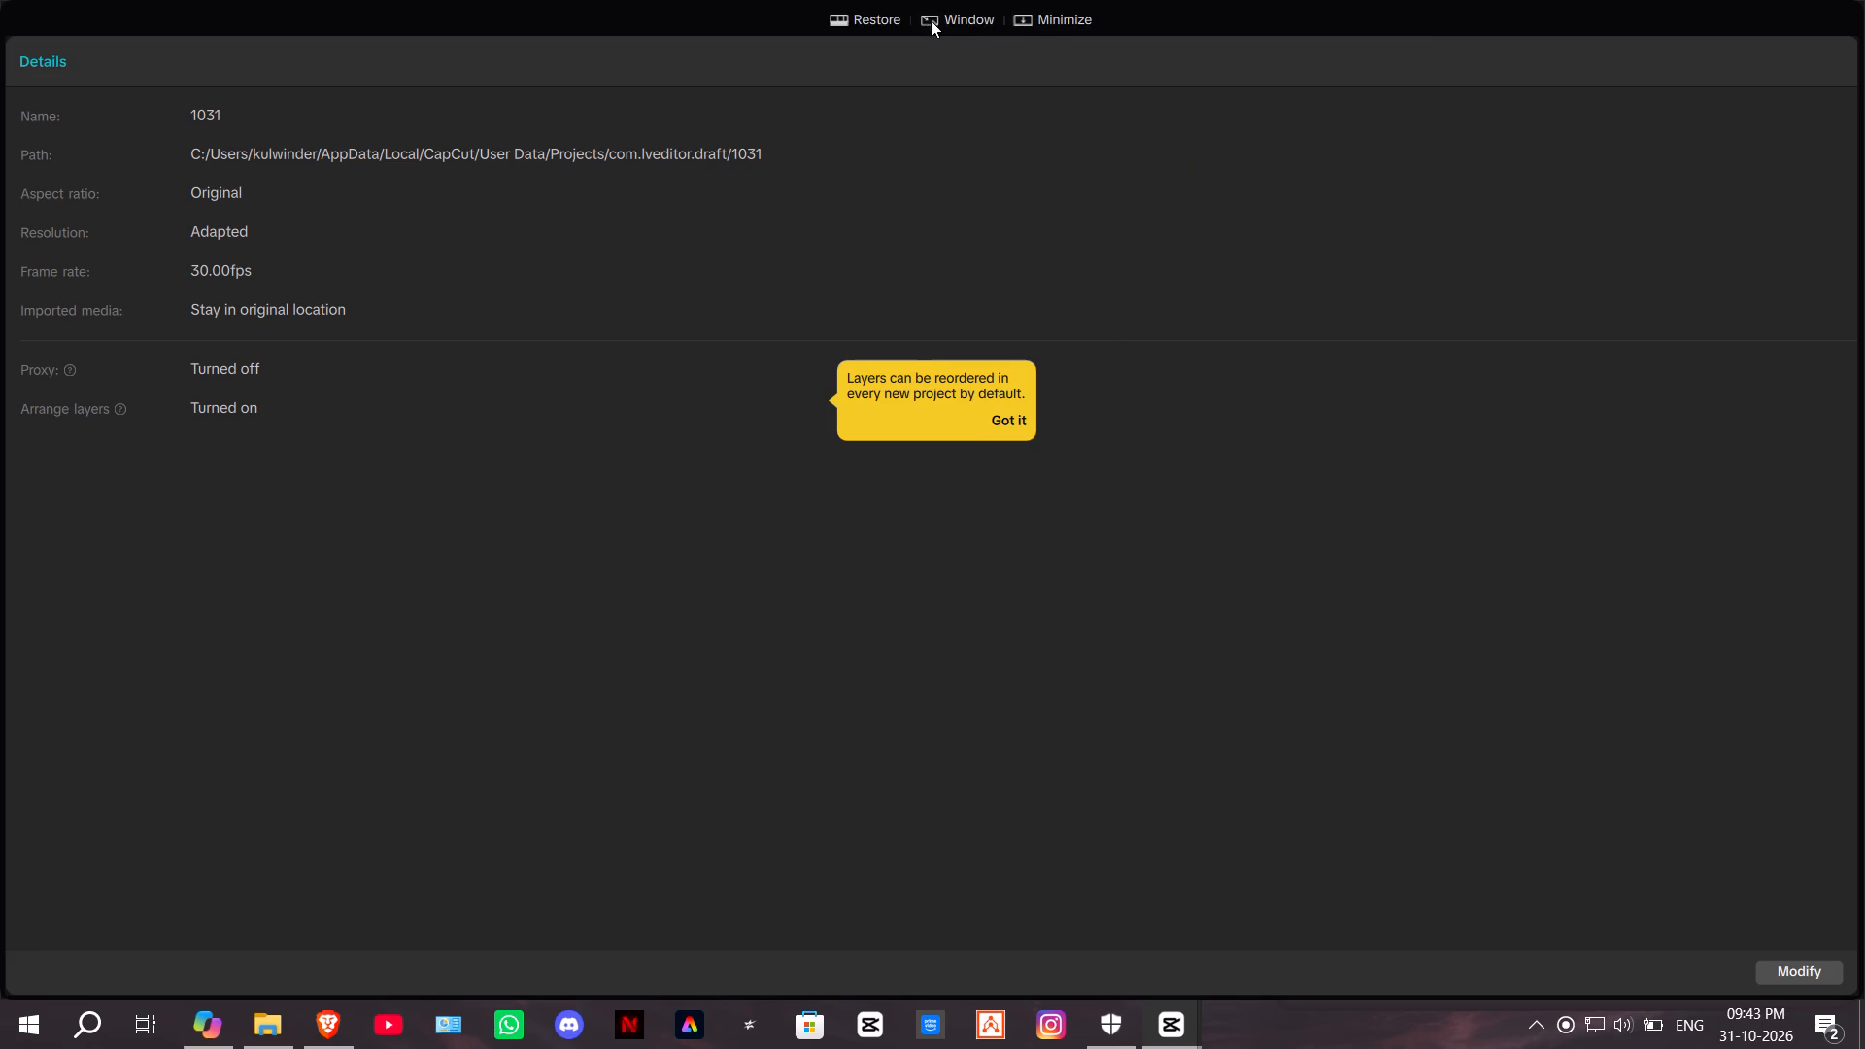
pyautogui.click(1030, 19)
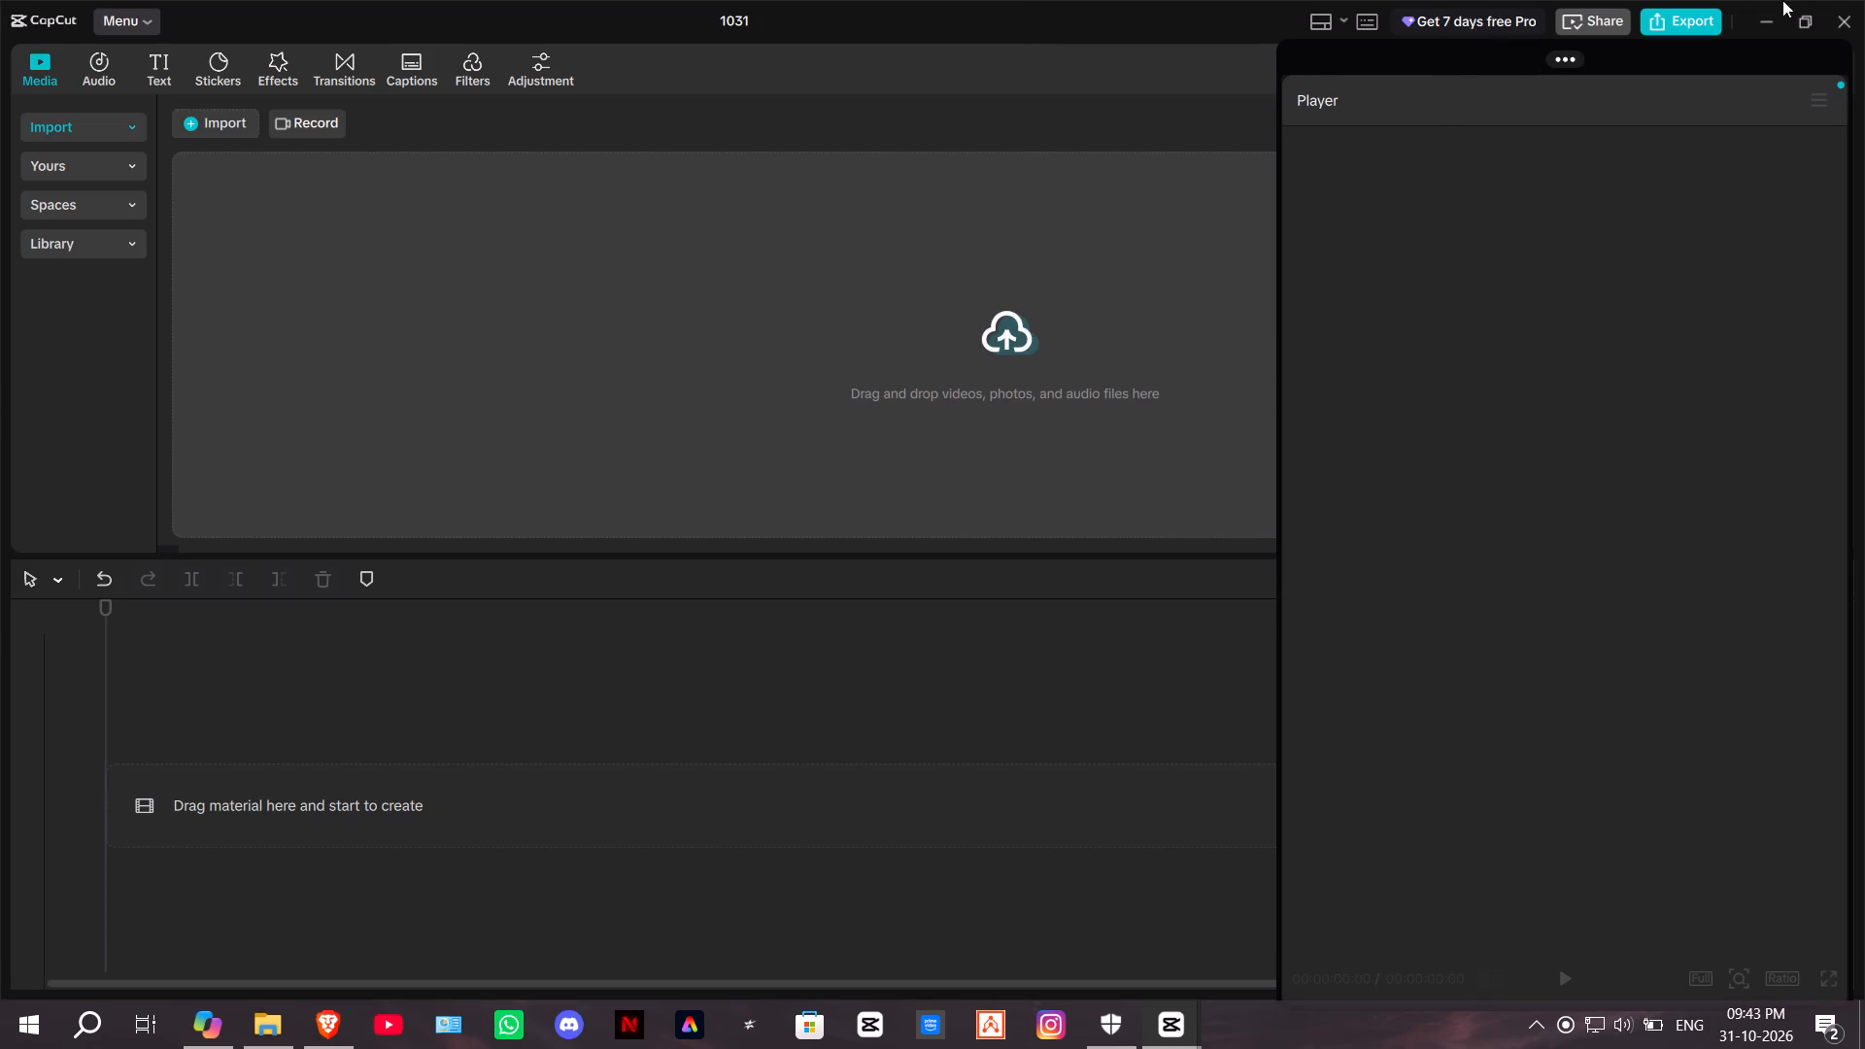
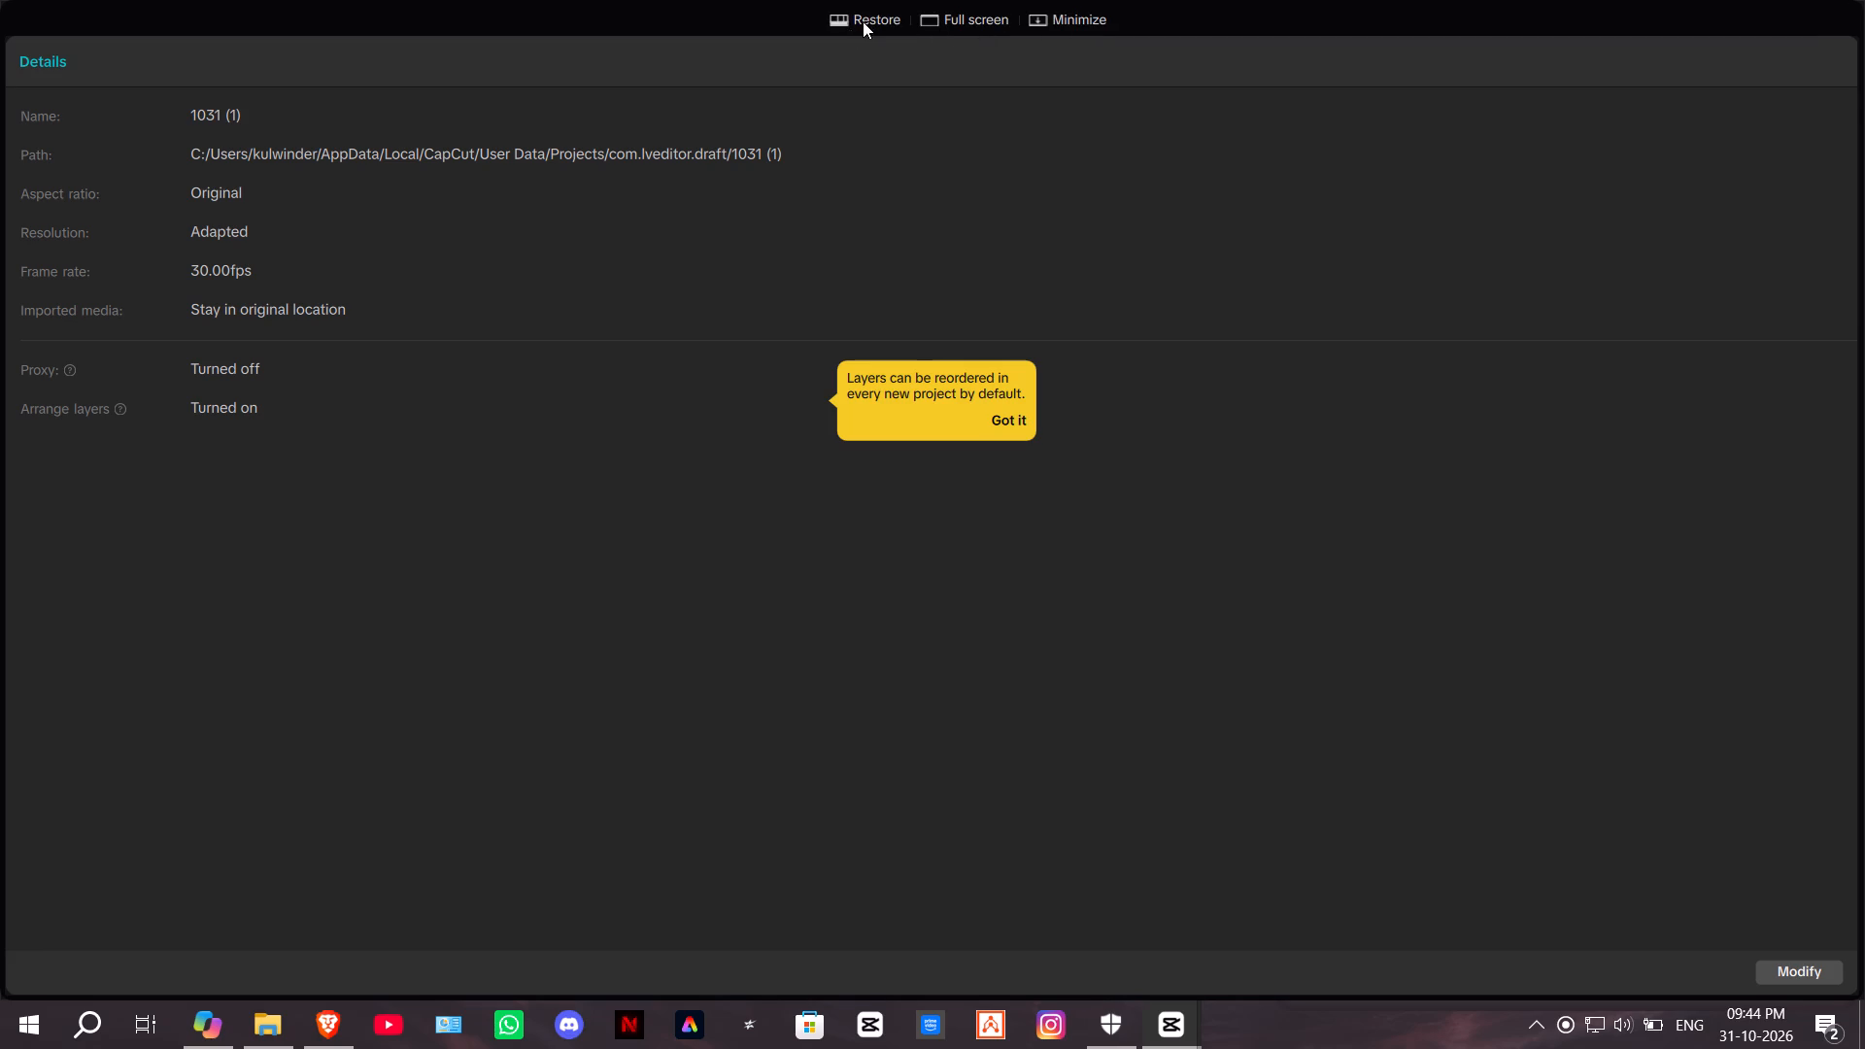
# Restore the maximized Details panel to its docked place in the editing workspace of project 1031 (1).
pyautogui.click(863, 21)
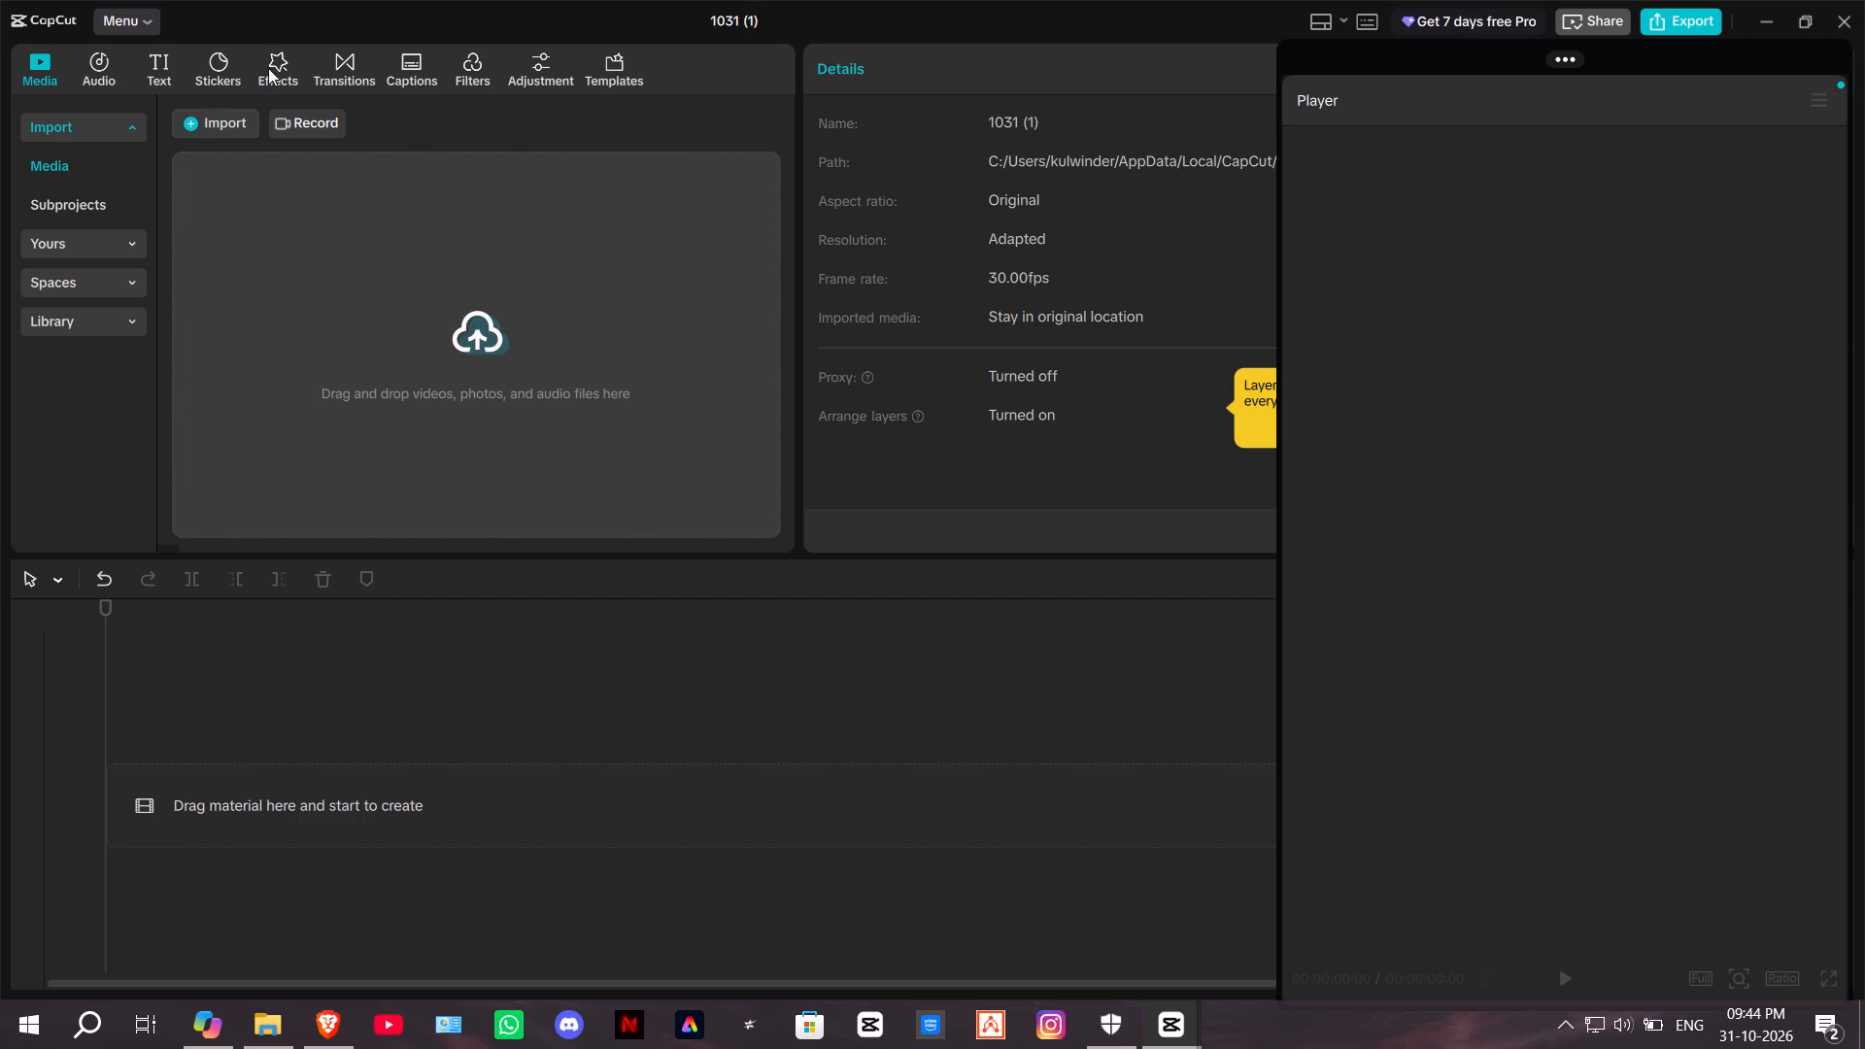
# Open the subscription offer for the 7-day free Pro trial.
pyautogui.click(1461, 19)
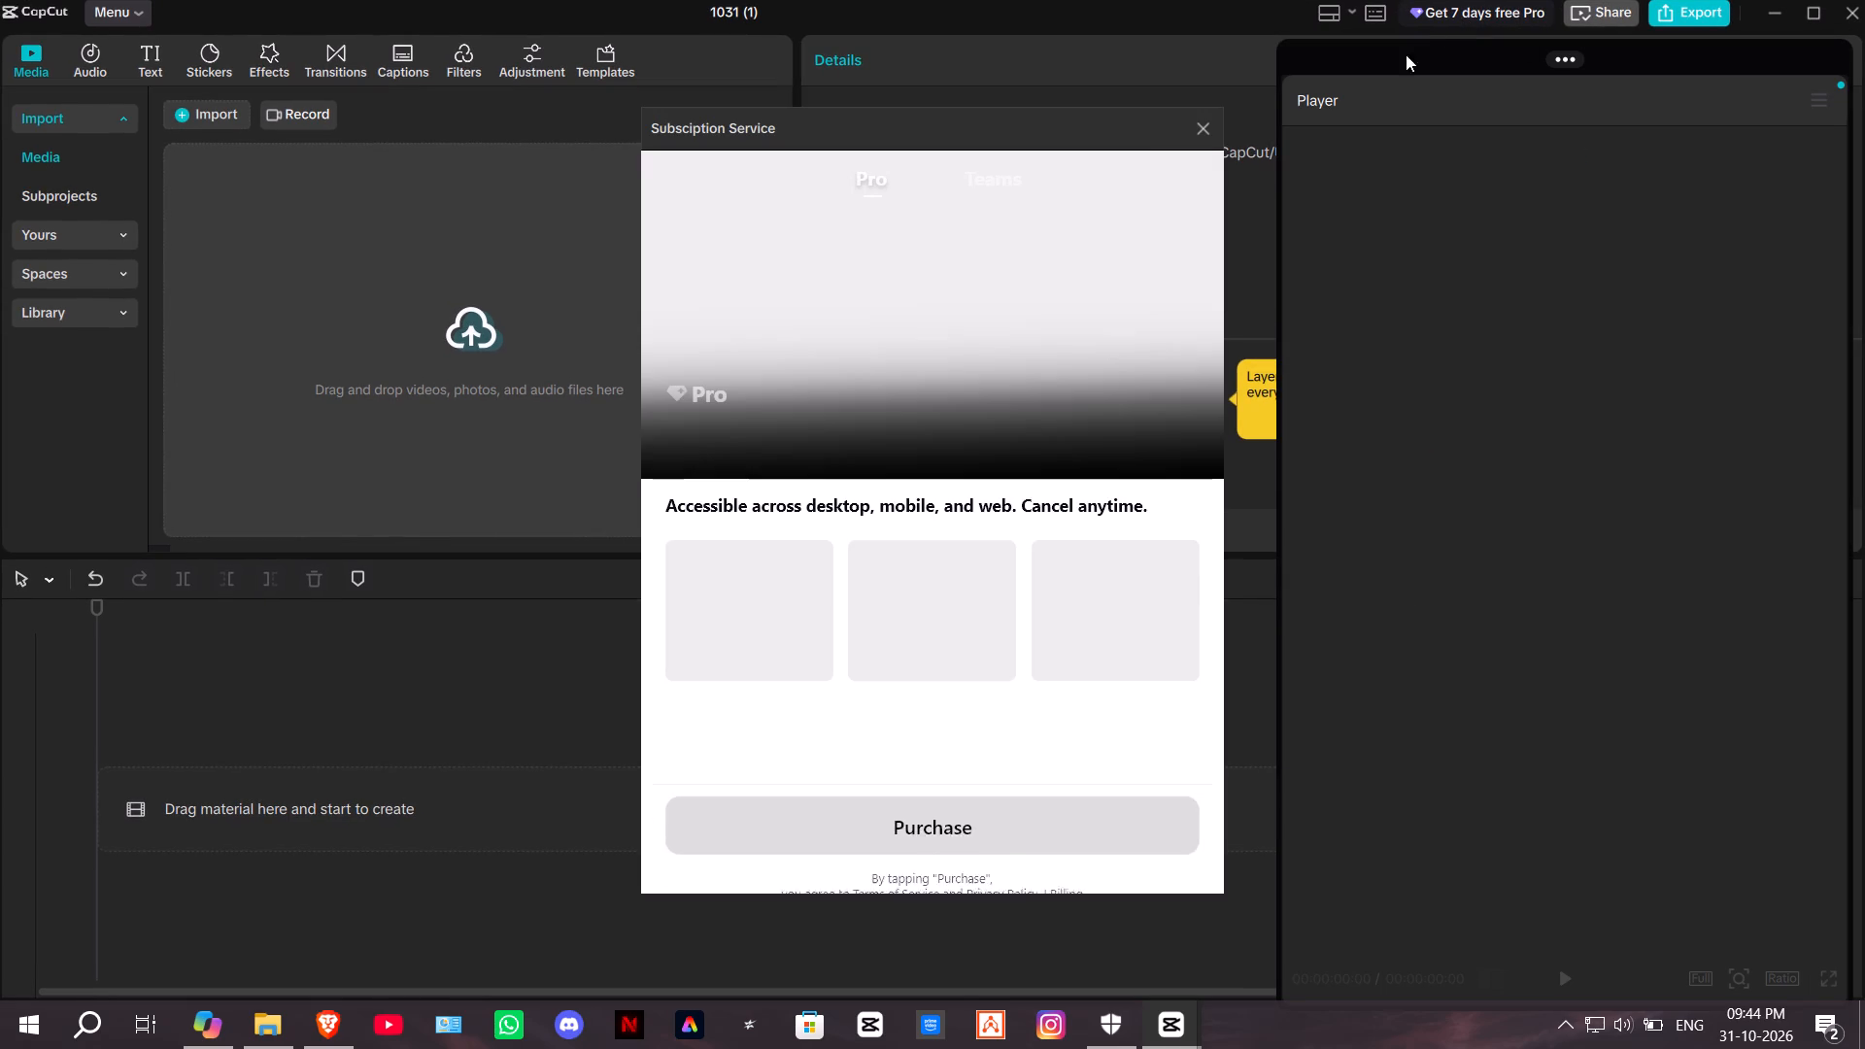
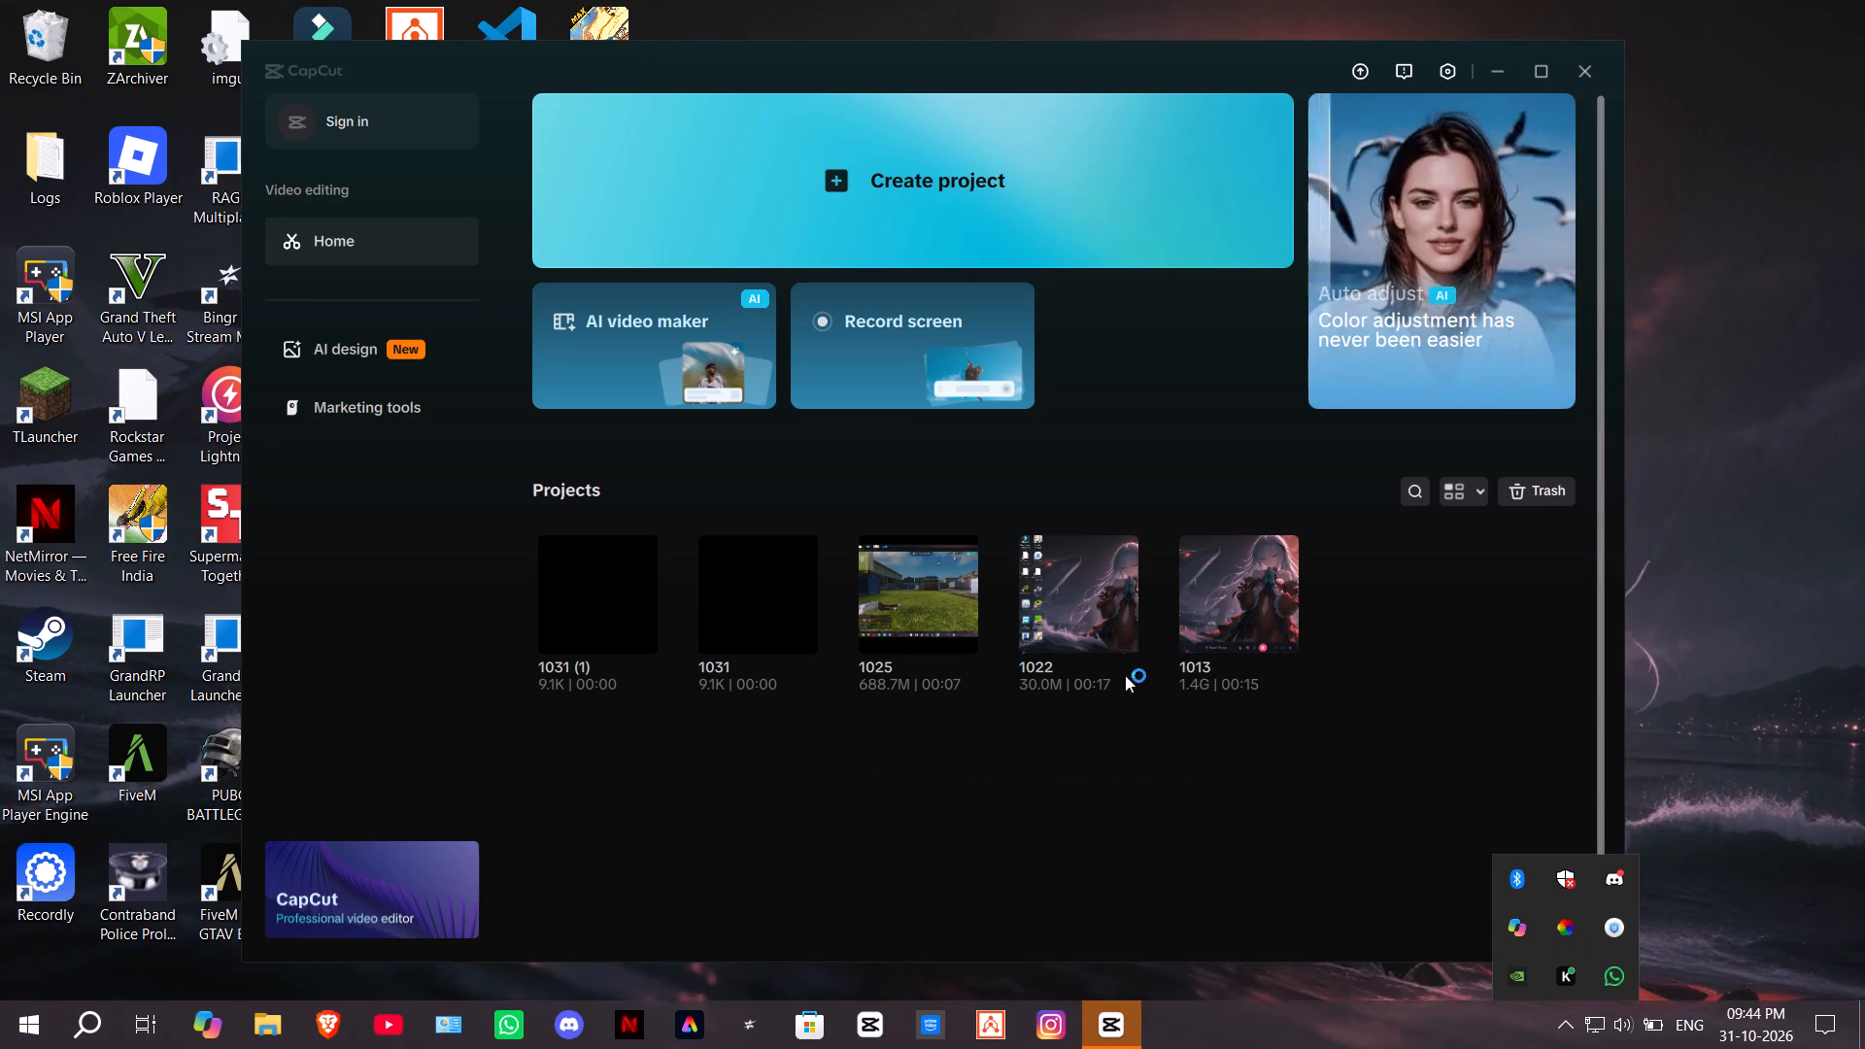
pyautogui.click(1137, 833)
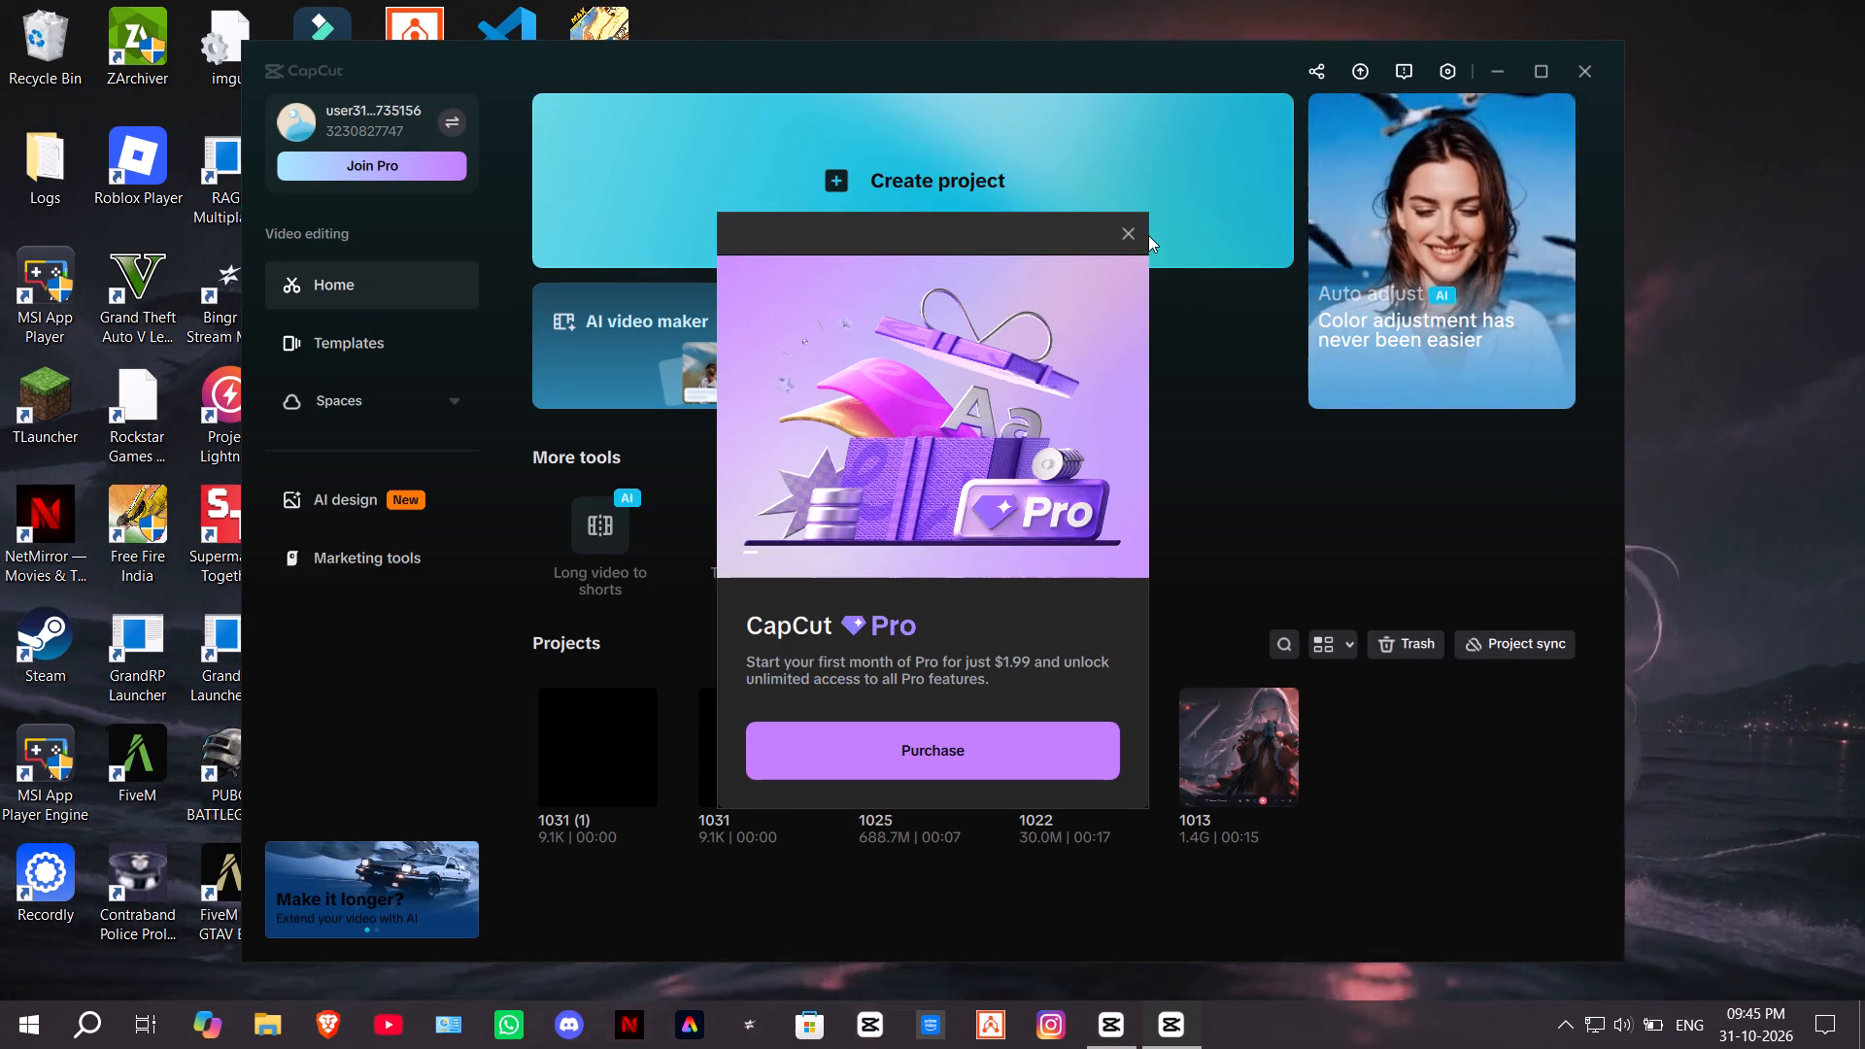
pyautogui.click(1132, 236)
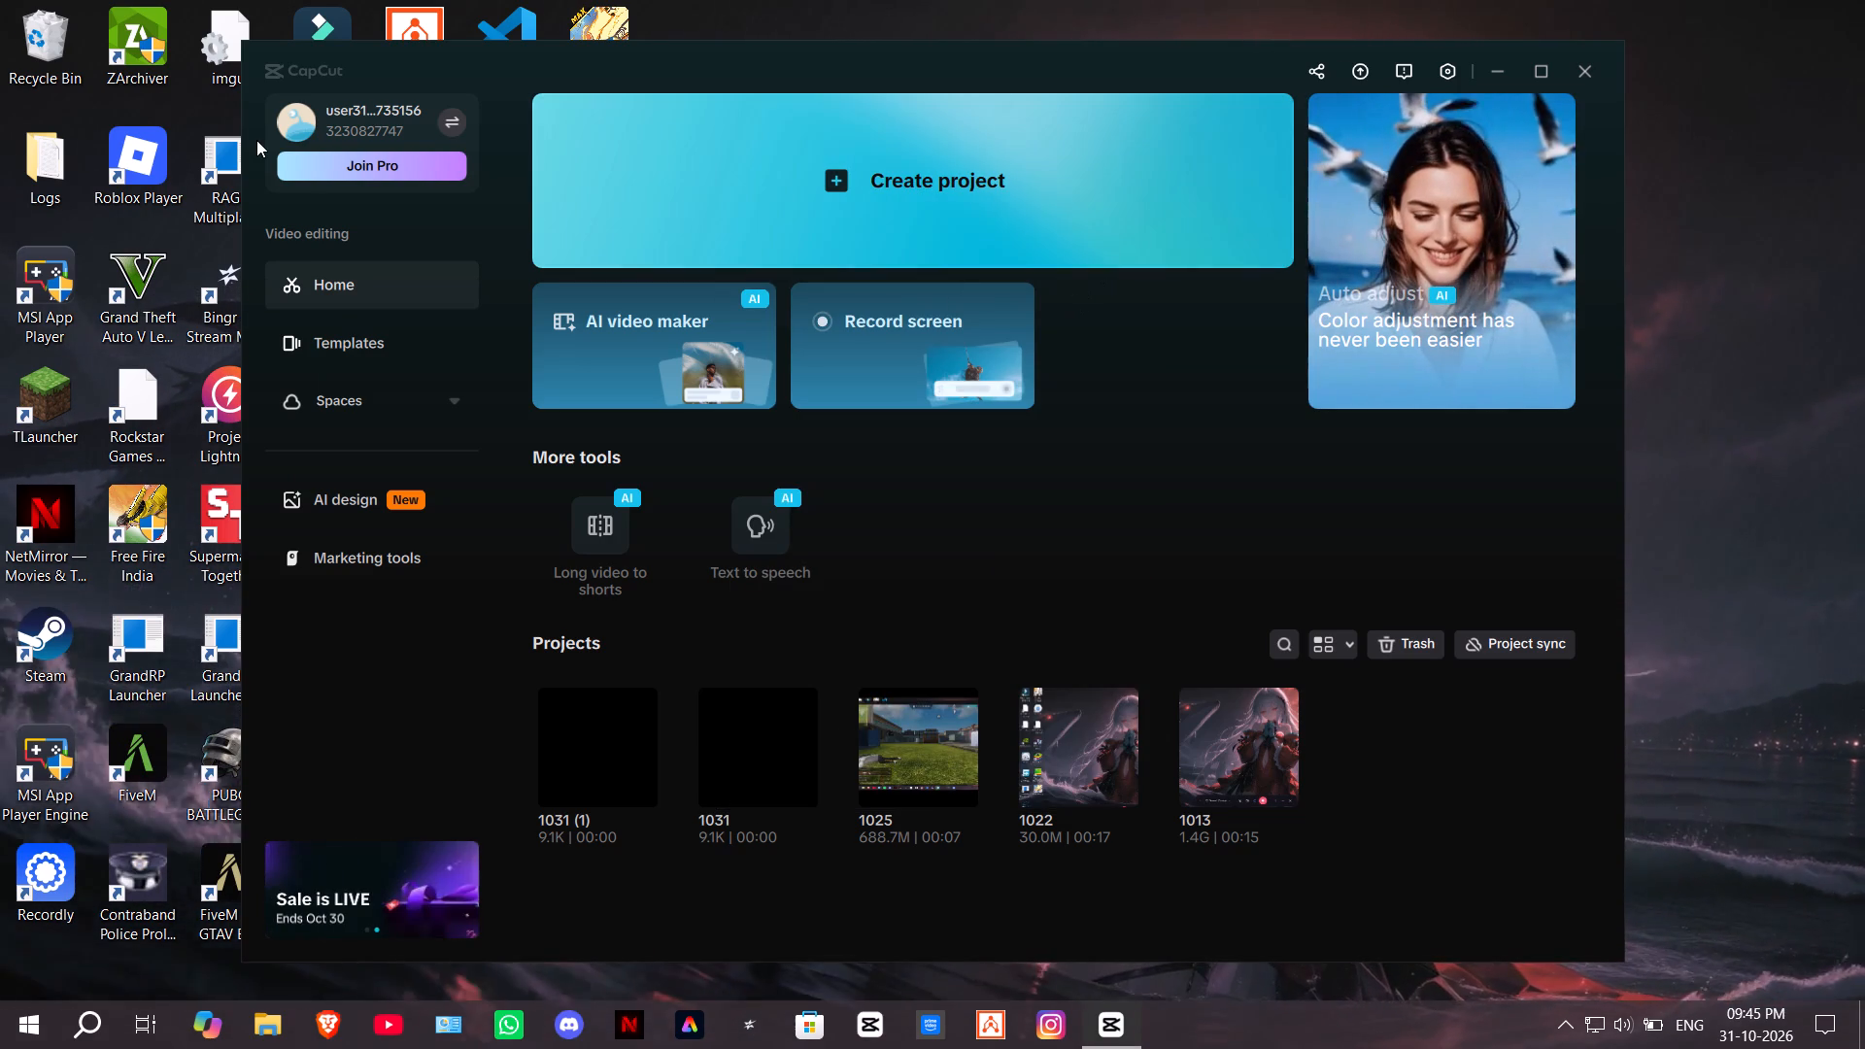
# Open UrbanVPN to check its connection status and location, and return to CapCut.
pyautogui.click(1577, 1015)
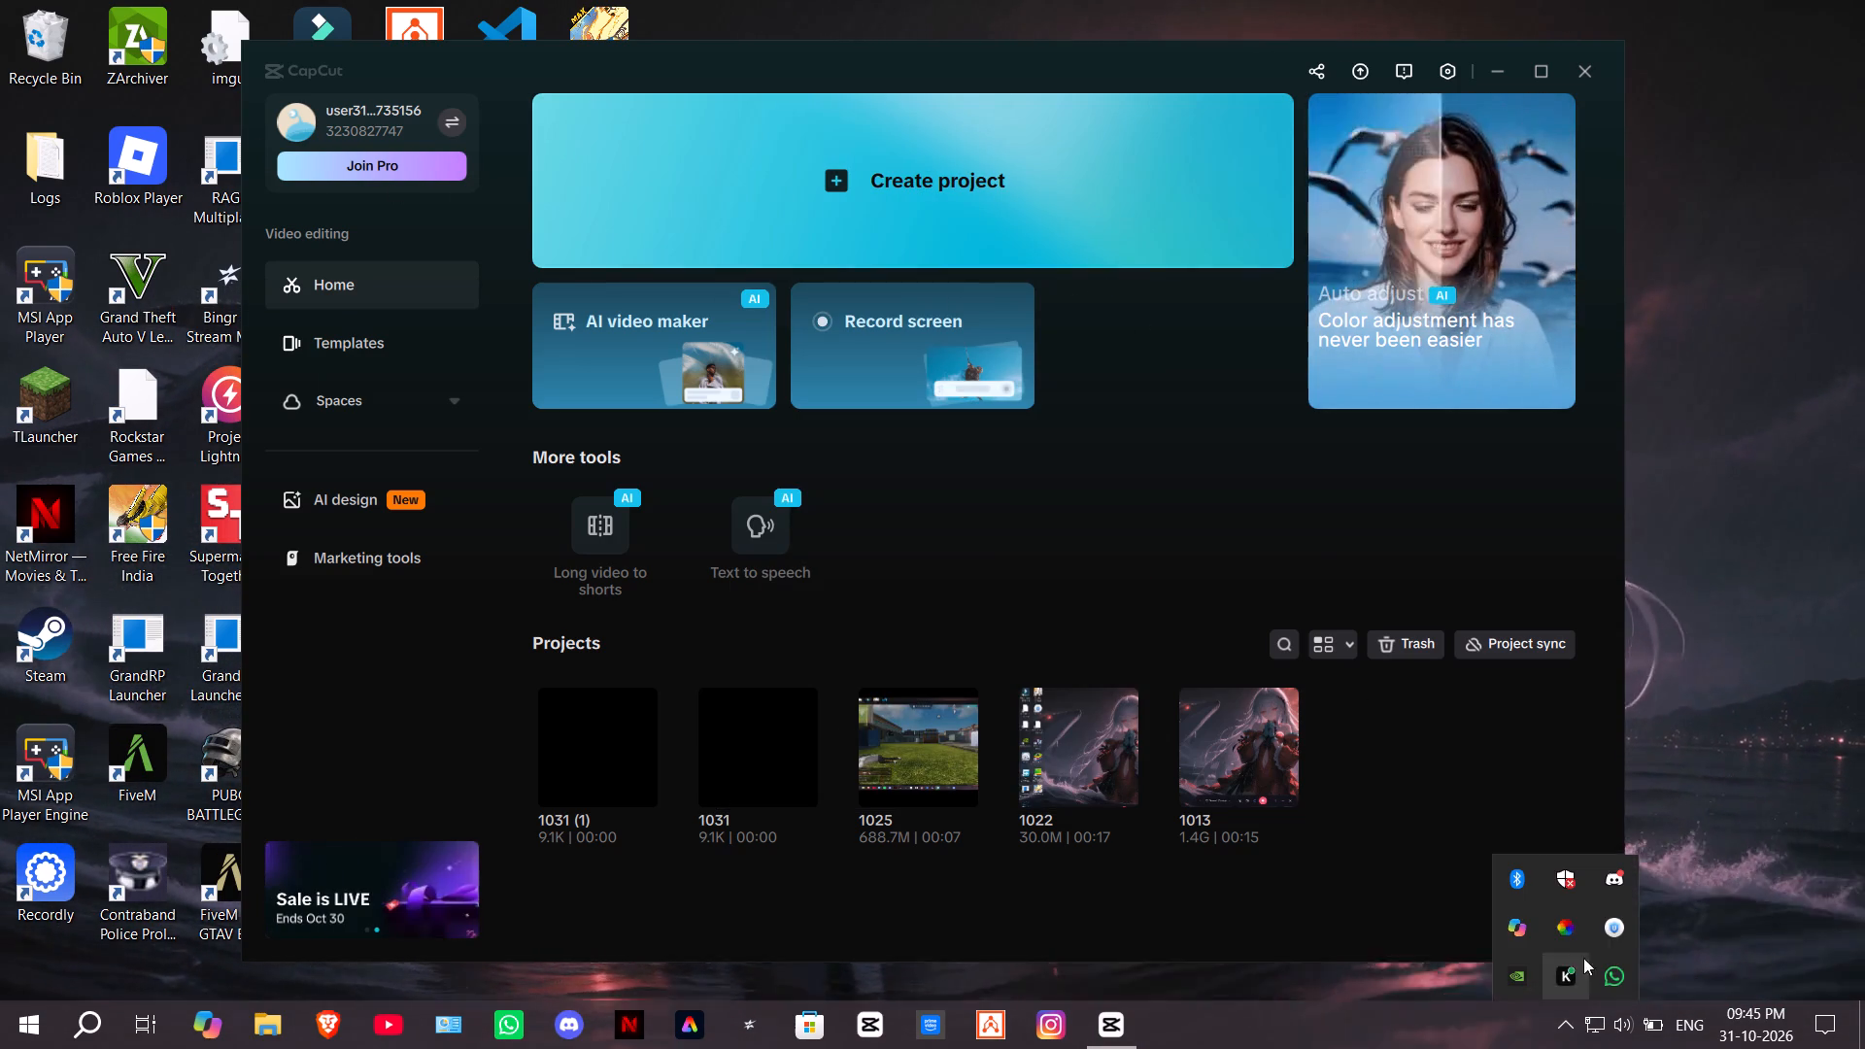
pyautogui.click(1607, 926)
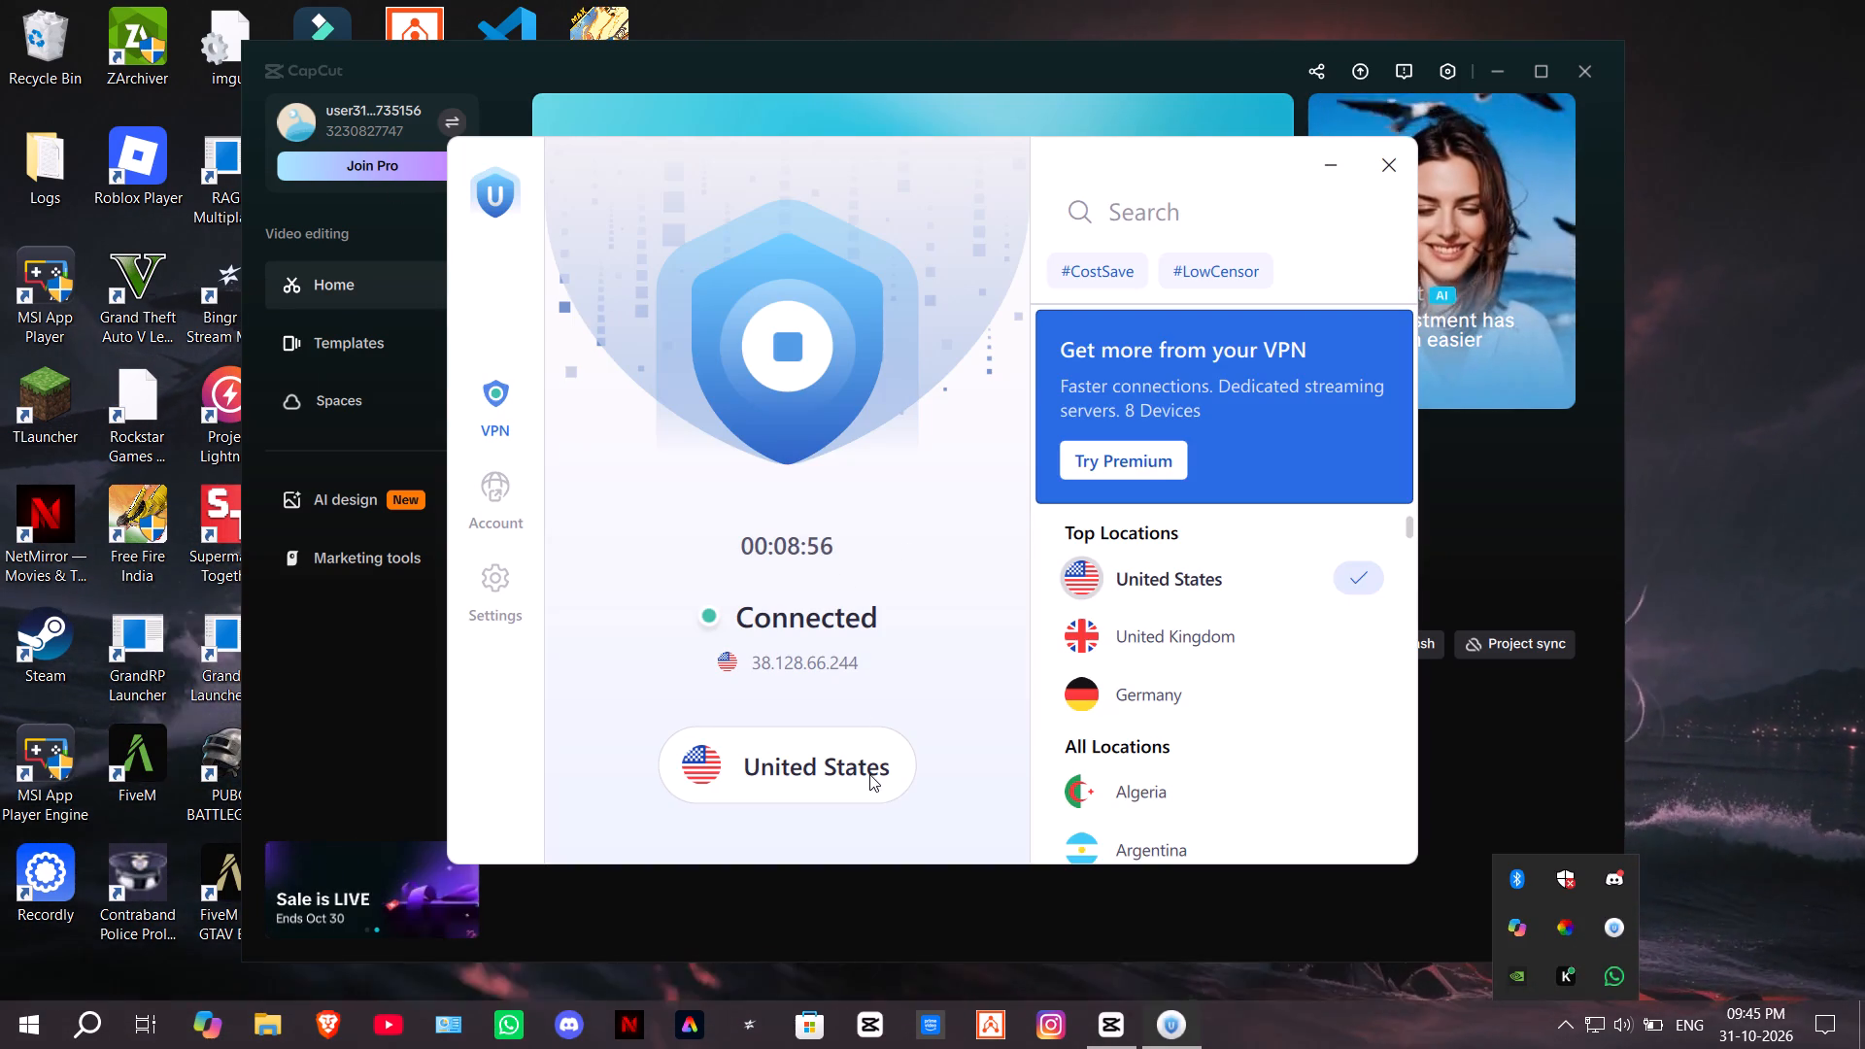
pyautogui.click(902, 925)
# Create a new CapCut project.
pyautogui.click(987, 217)
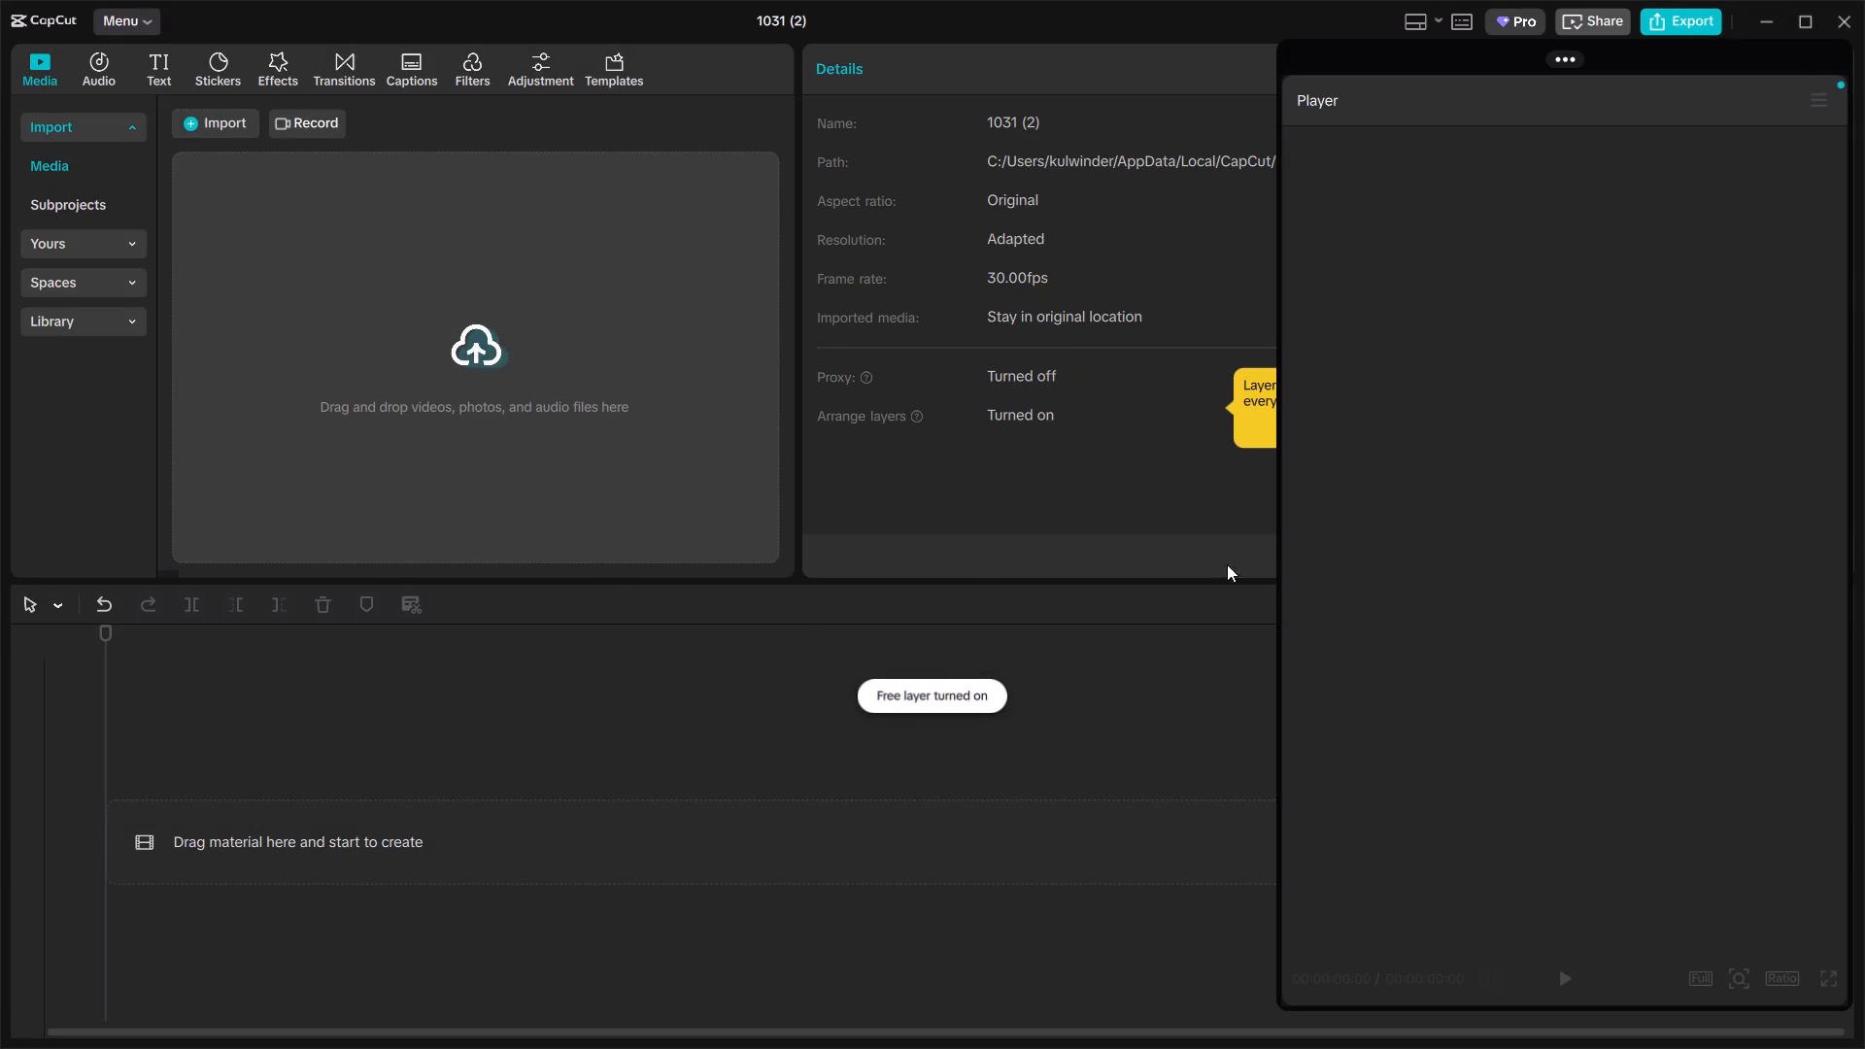
pyautogui.click(573, 464)
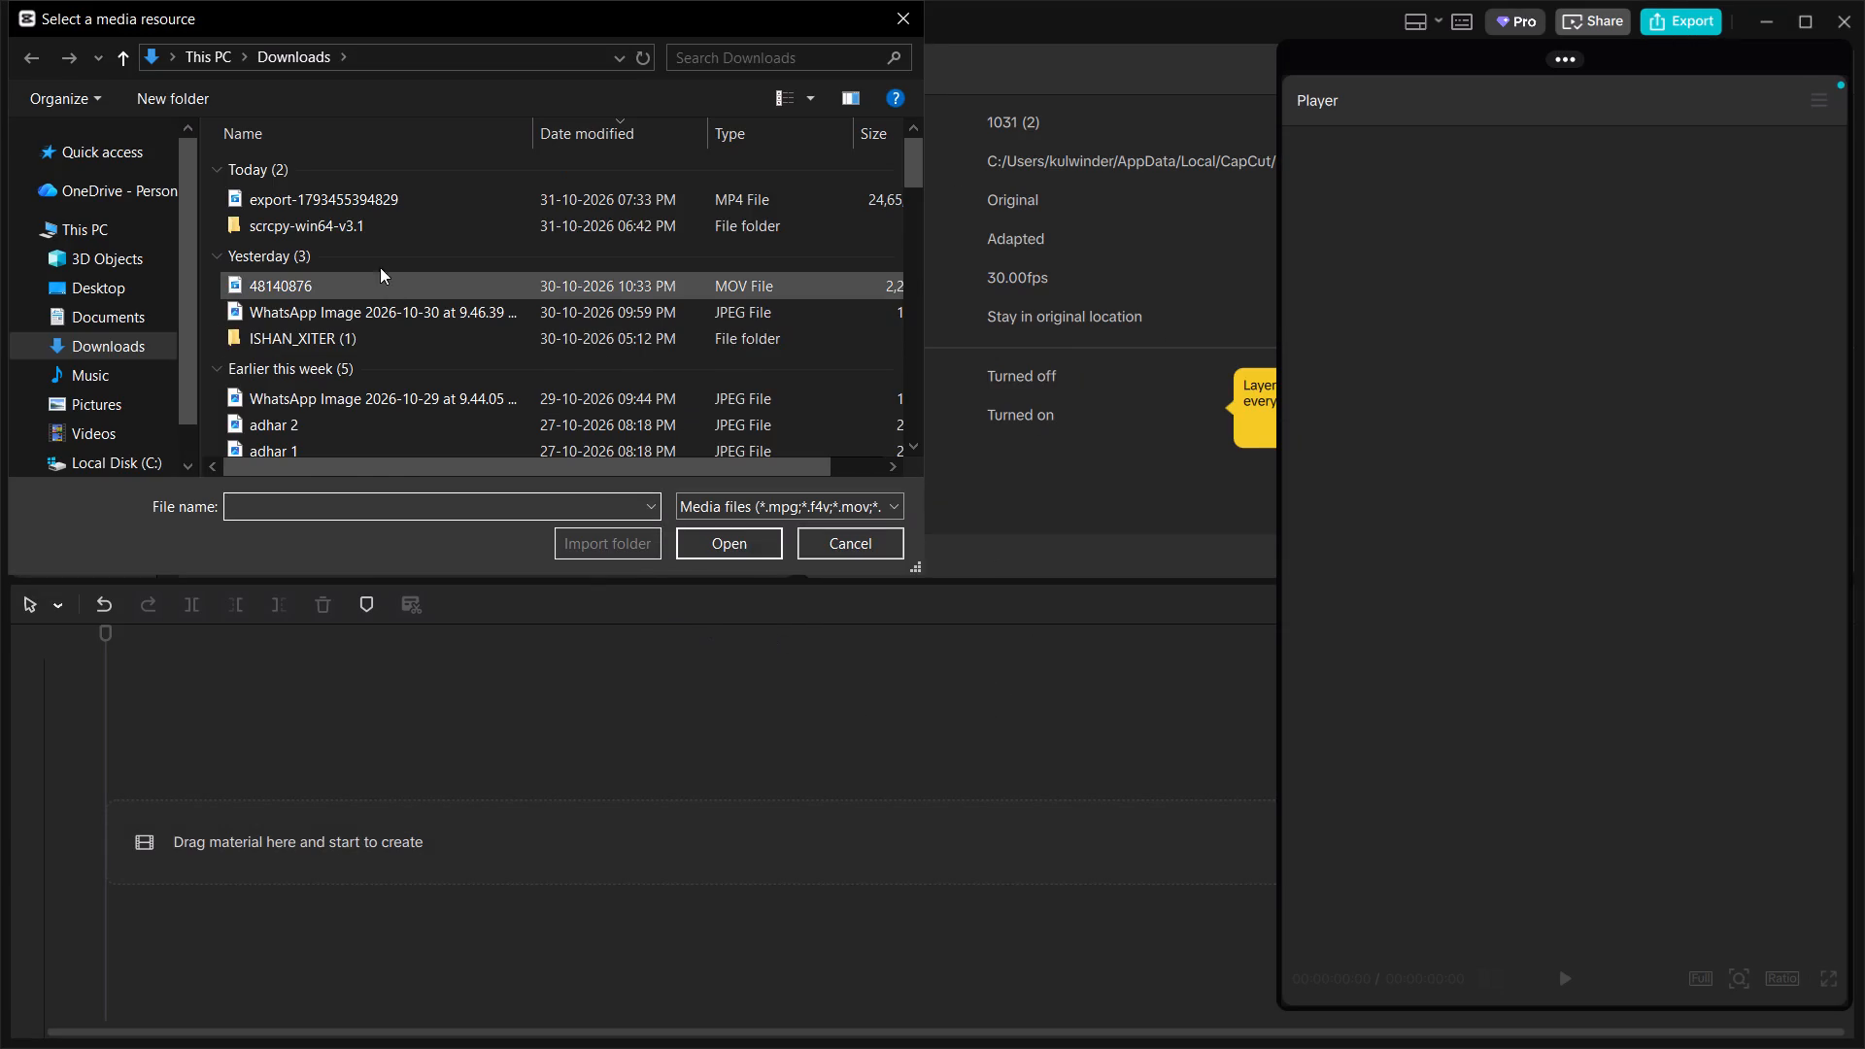
pyautogui.click(350, 197)
pyautogui.click(709, 558)
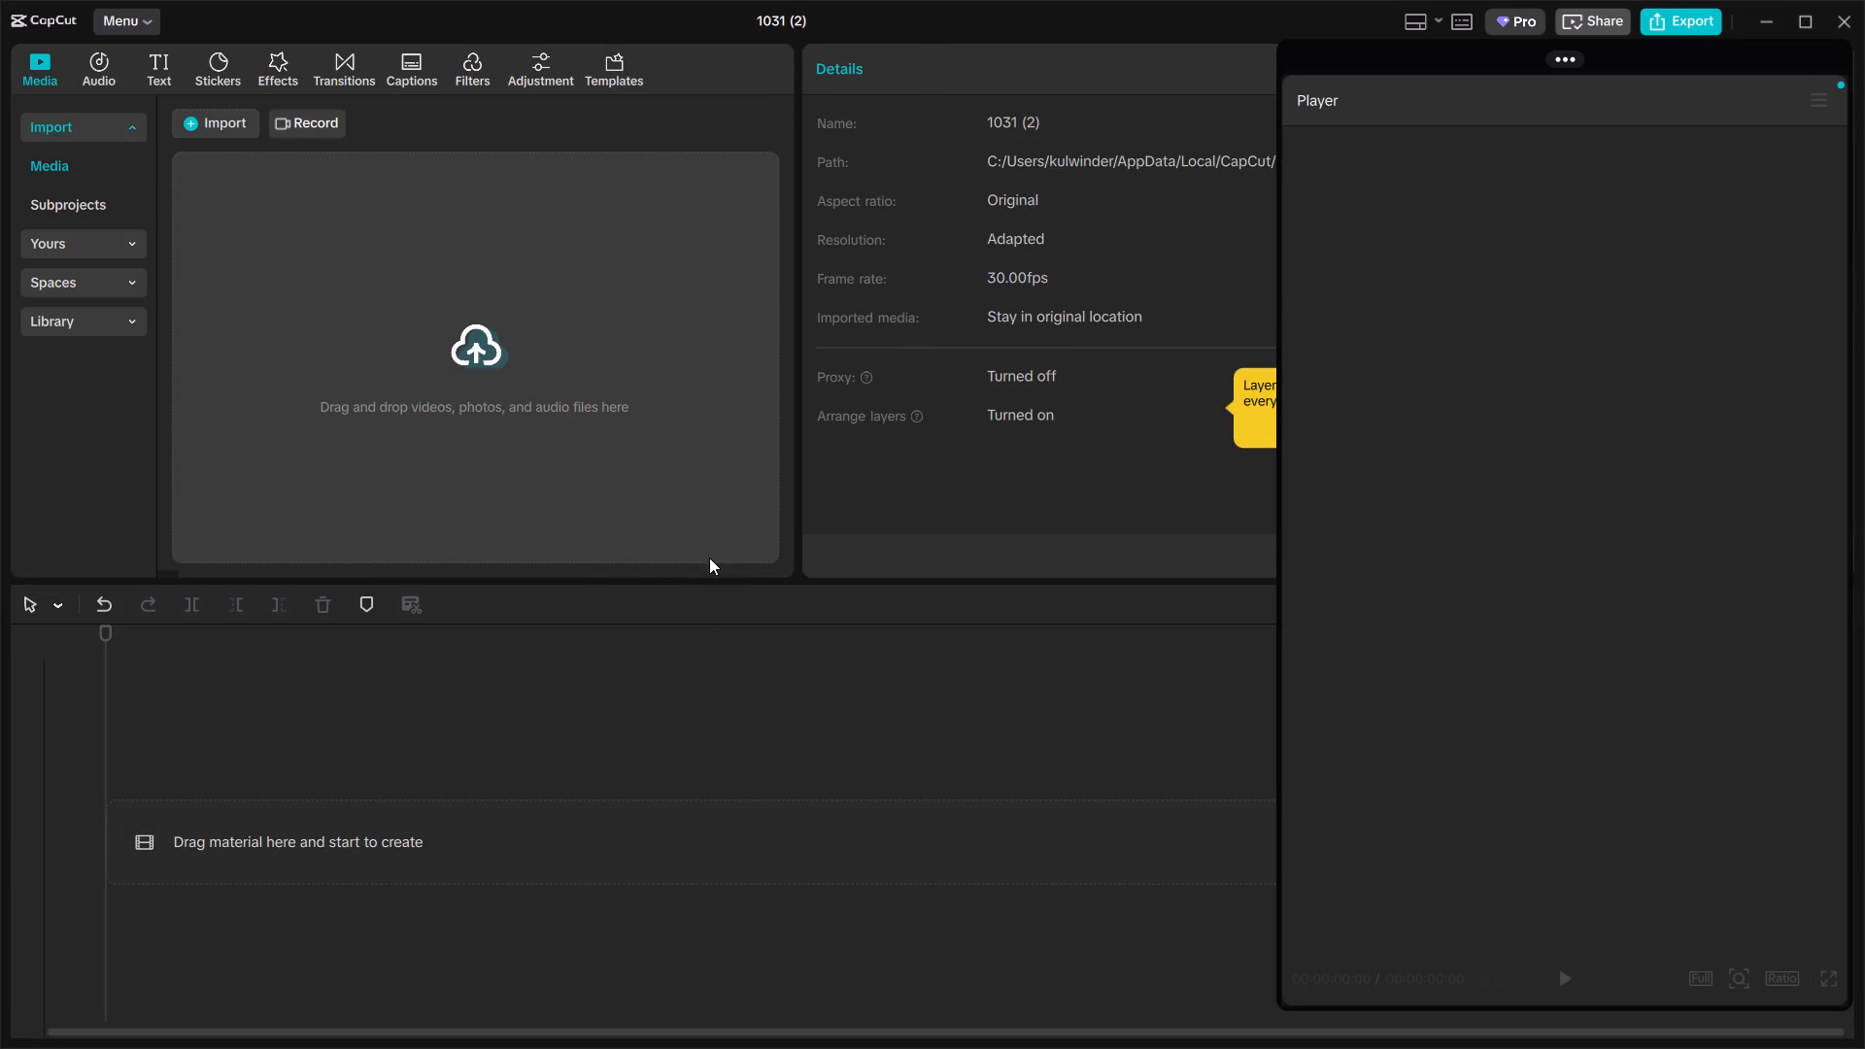
pyautogui.moveTo(254, 256); pyautogui.dragTo(303, 801)
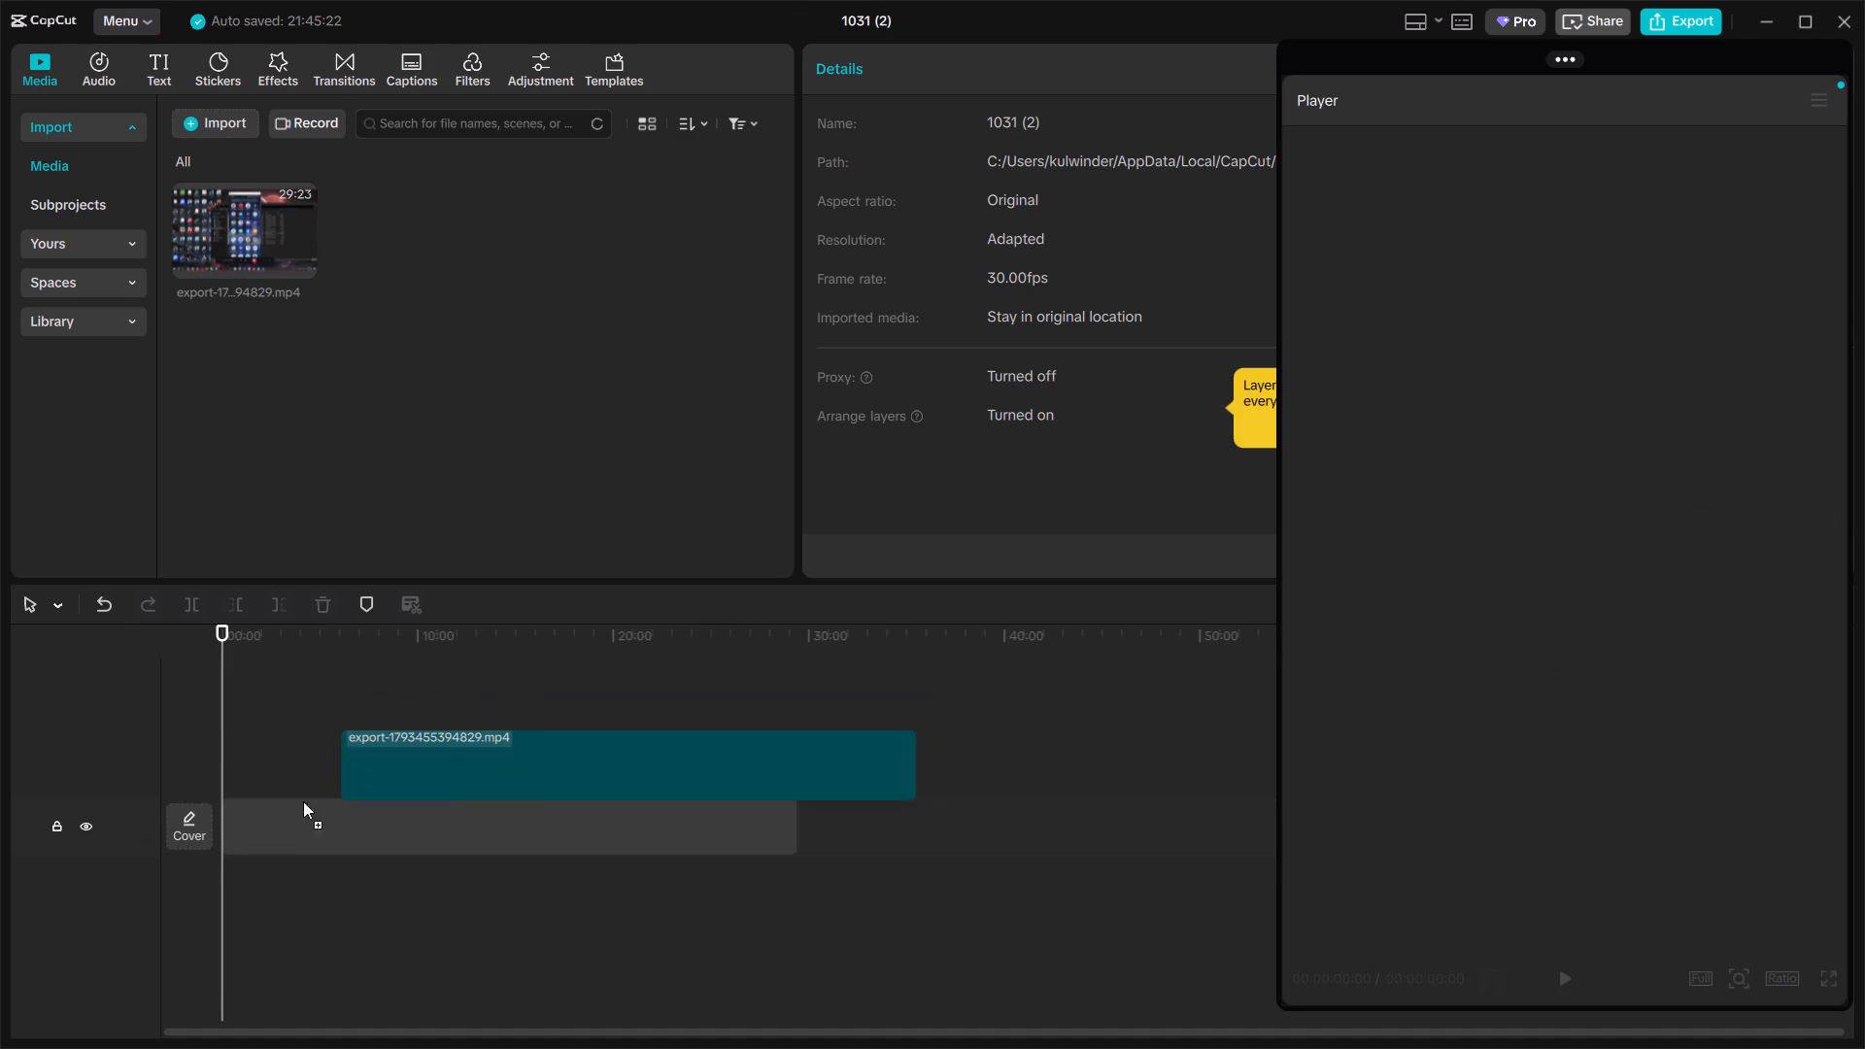
pyautogui.moveTo(303, 801); pyautogui.dragTo(228, 812)
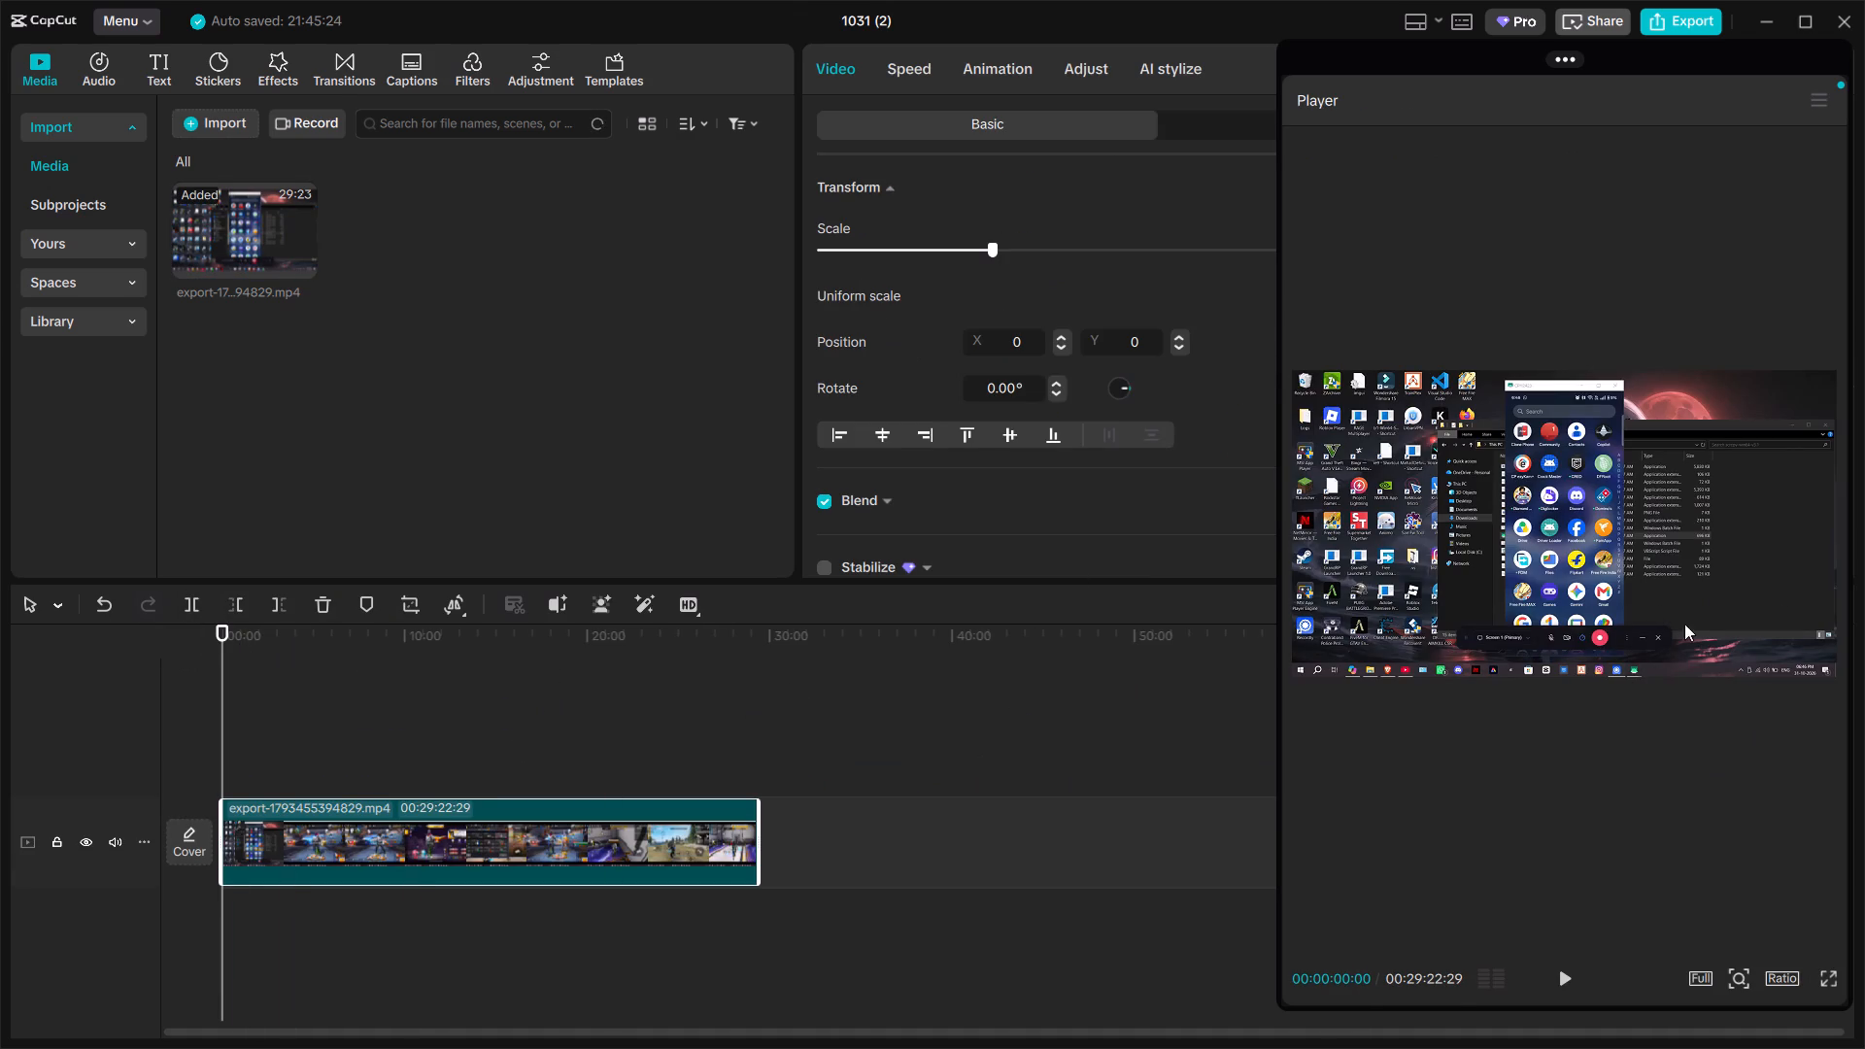
# Preview the opening seconds of the clip and set the project's aspect ratio to 9:16.
pyautogui.press('space')
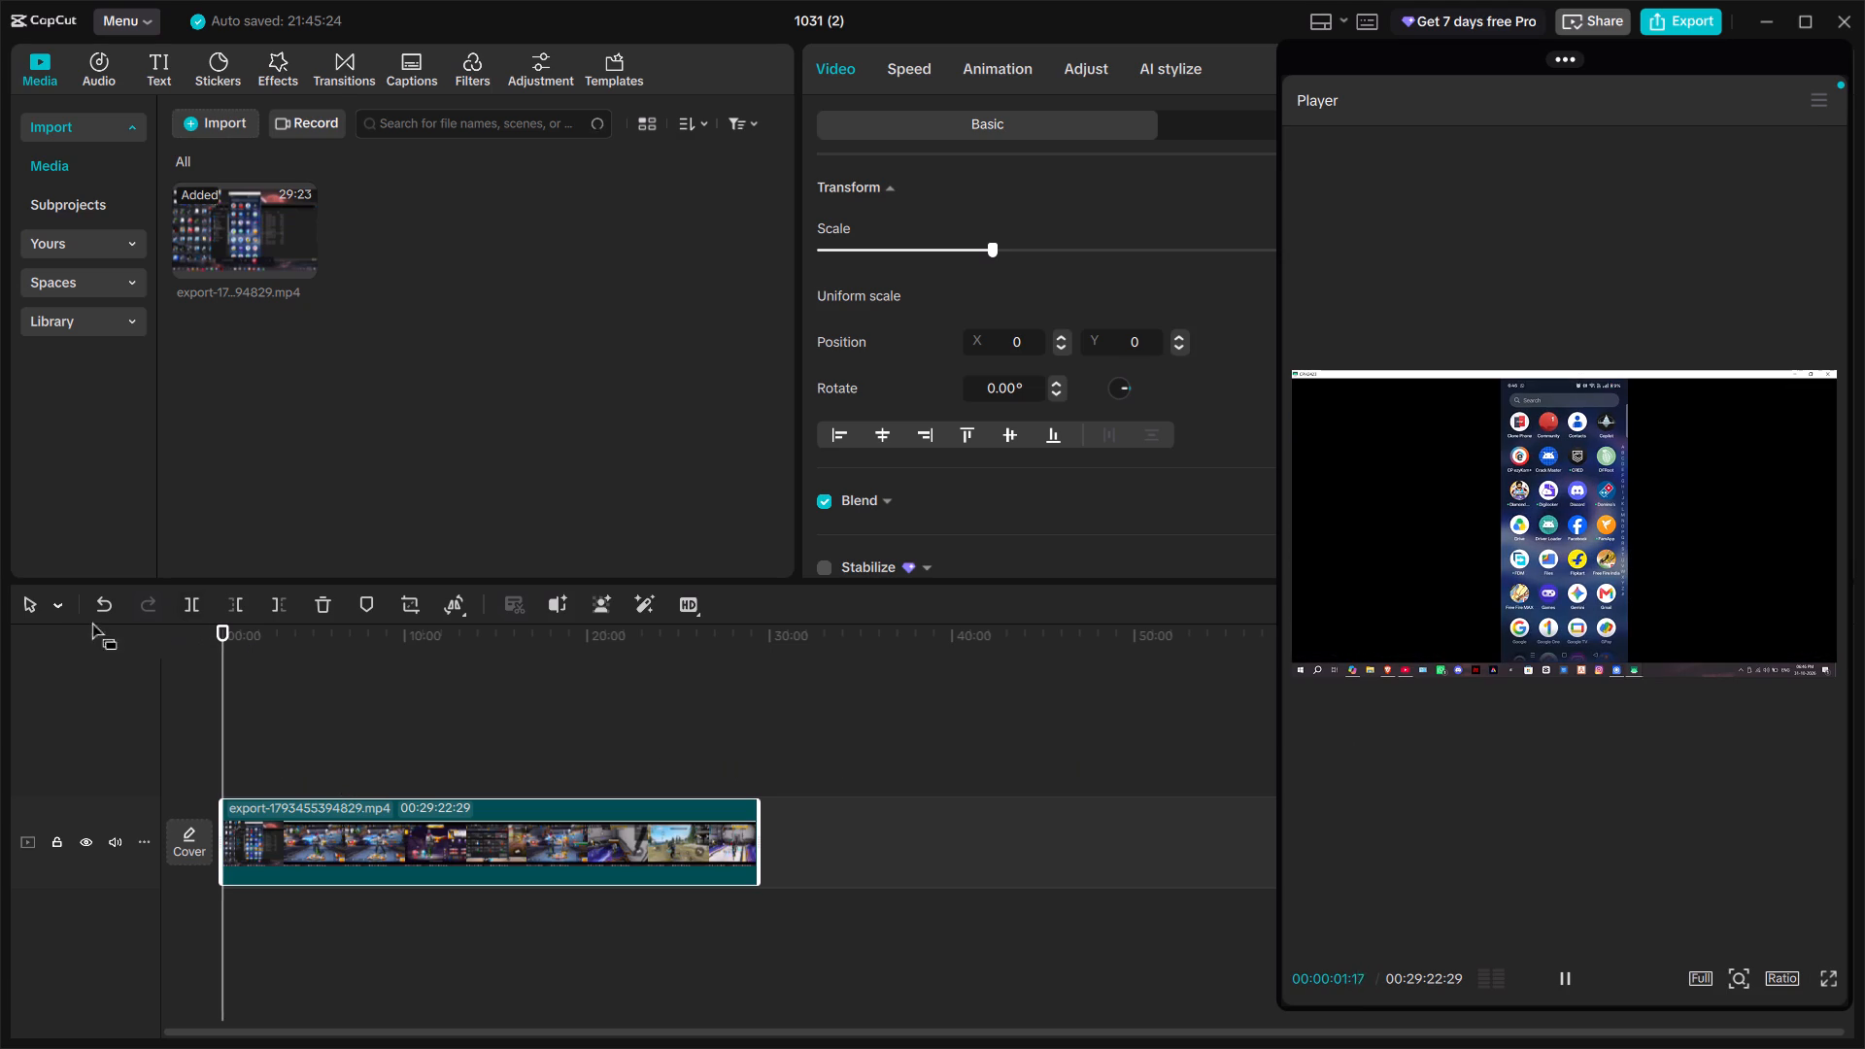
pyautogui.press('space')
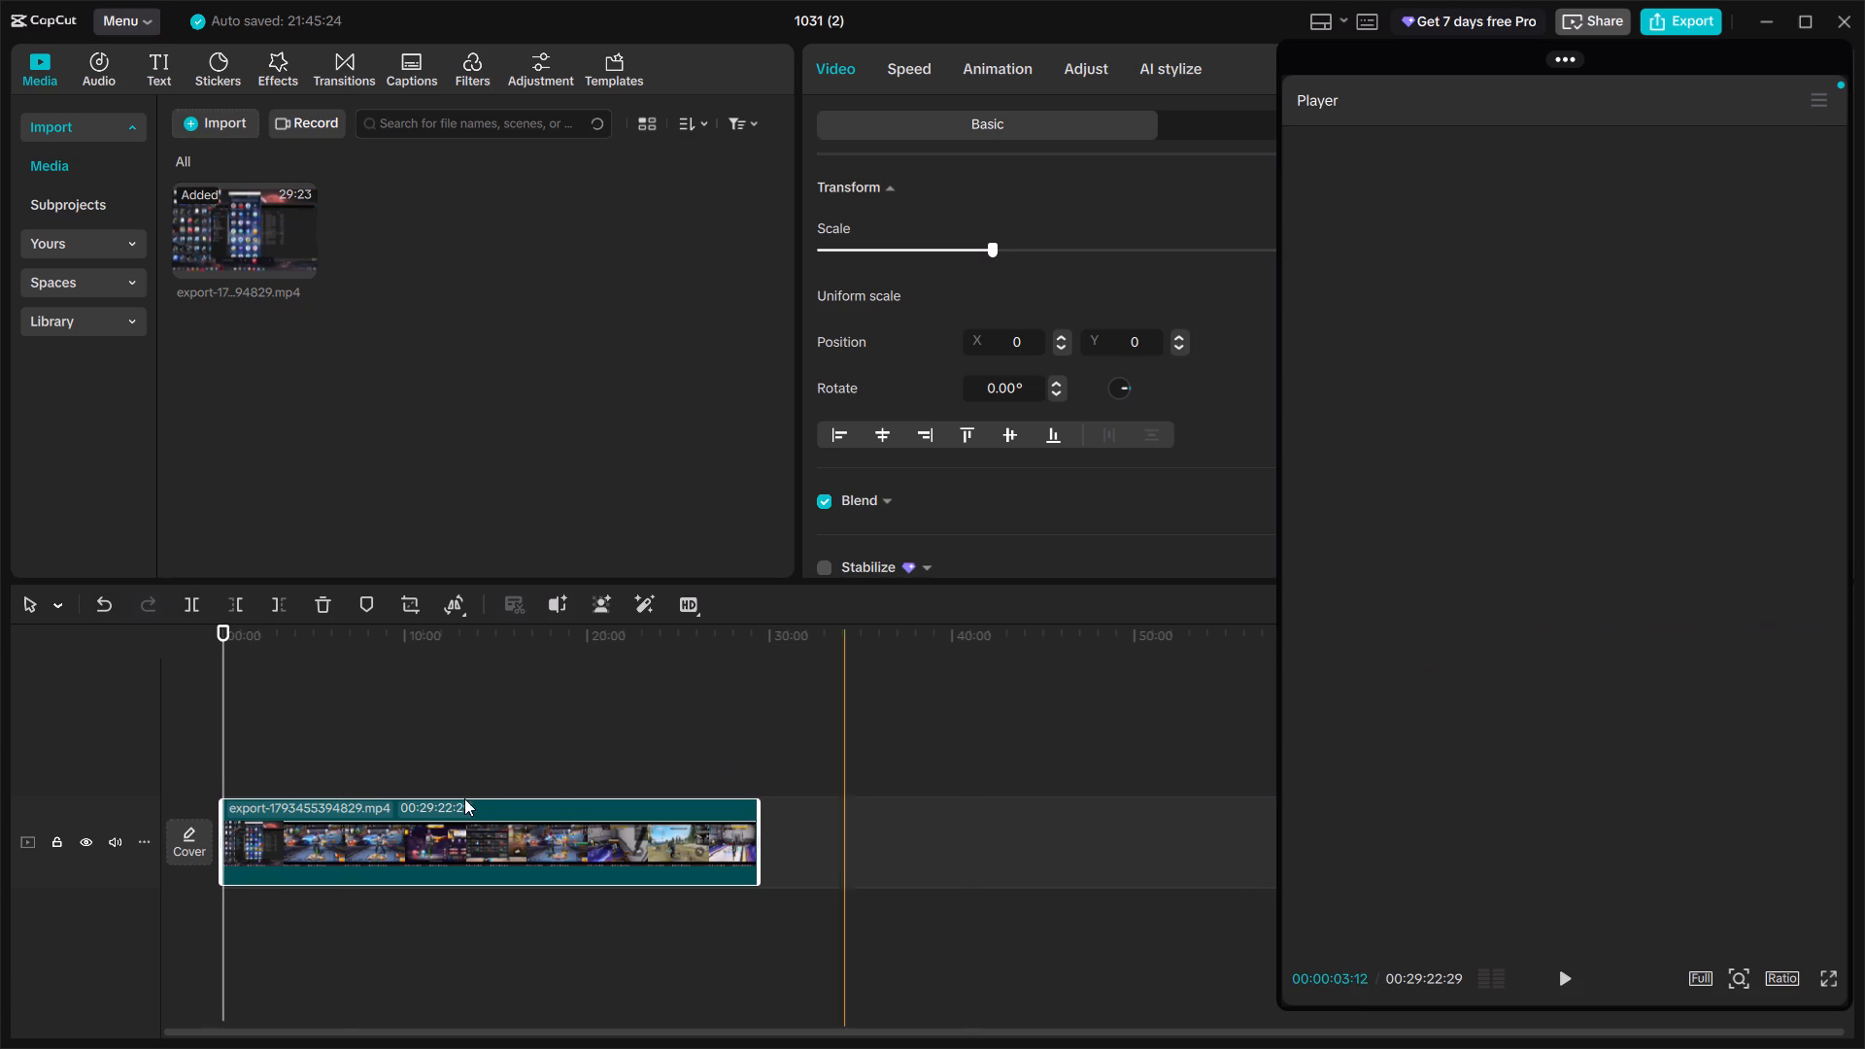
pyautogui.click(298, 838)
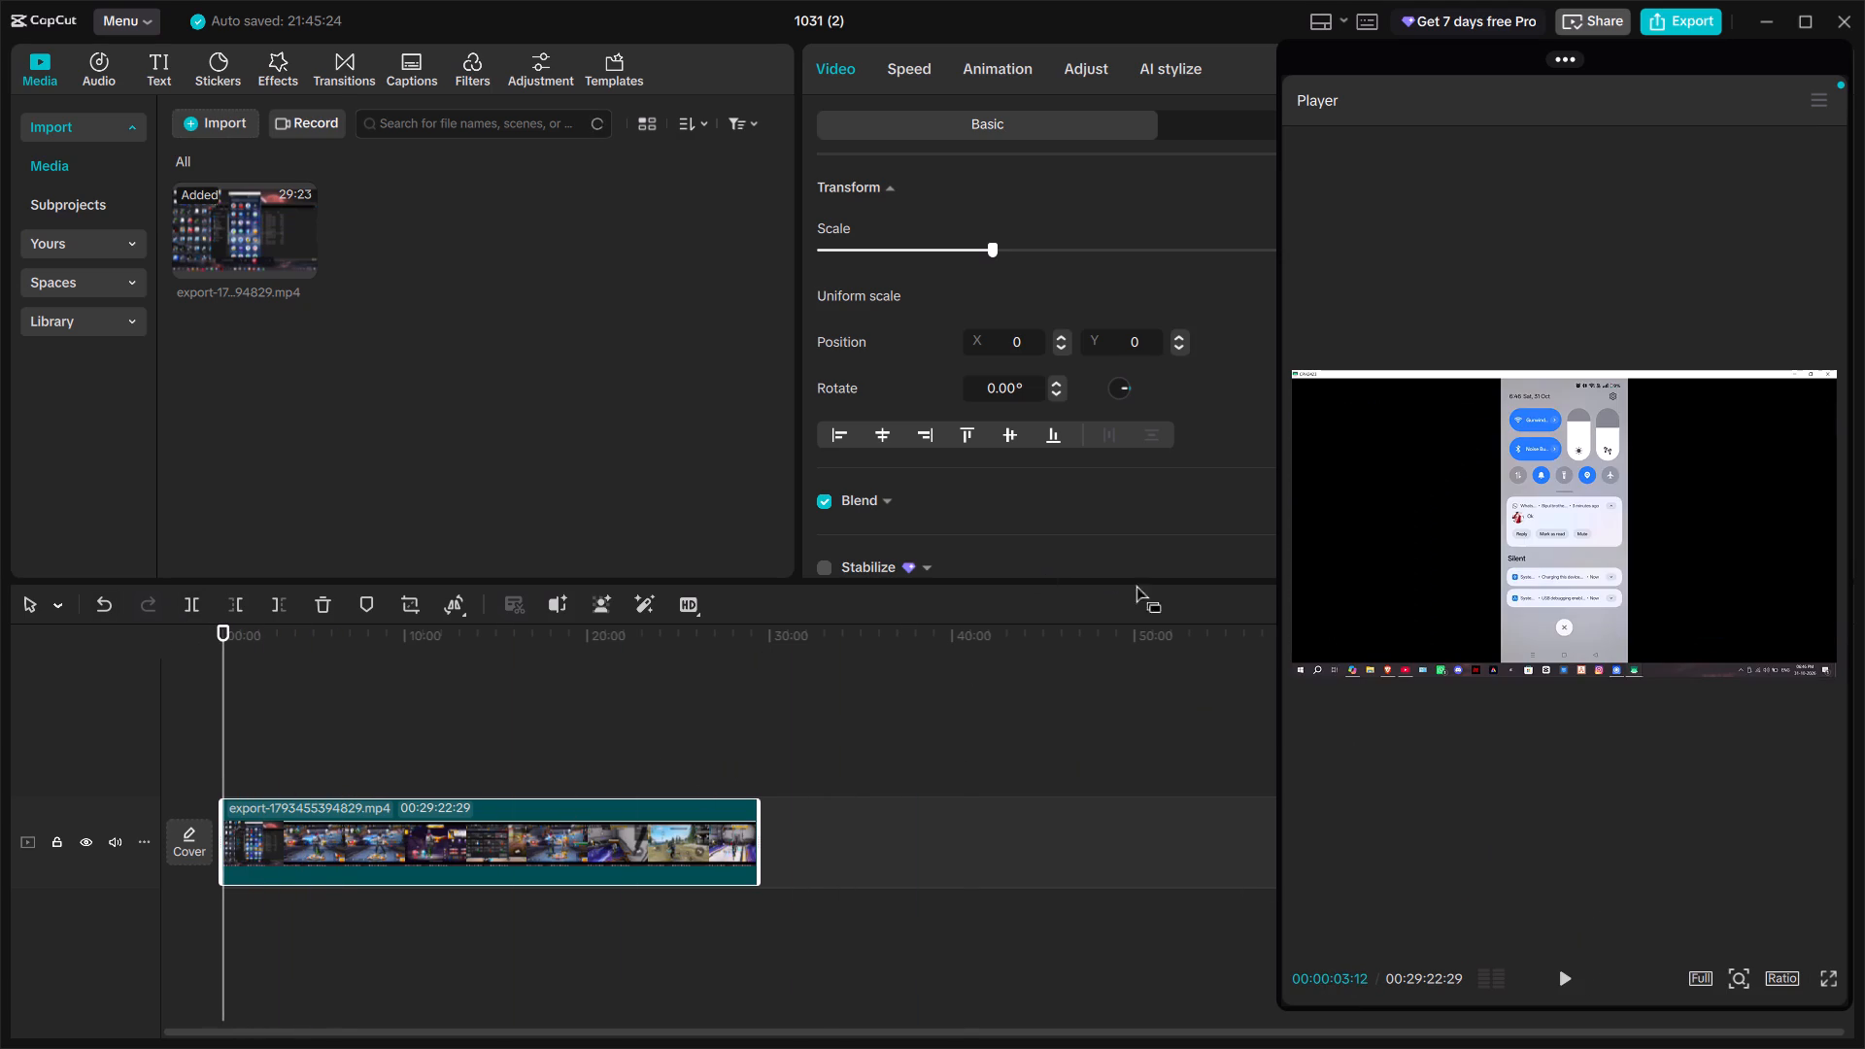
pyautogui.click(1790, 975)
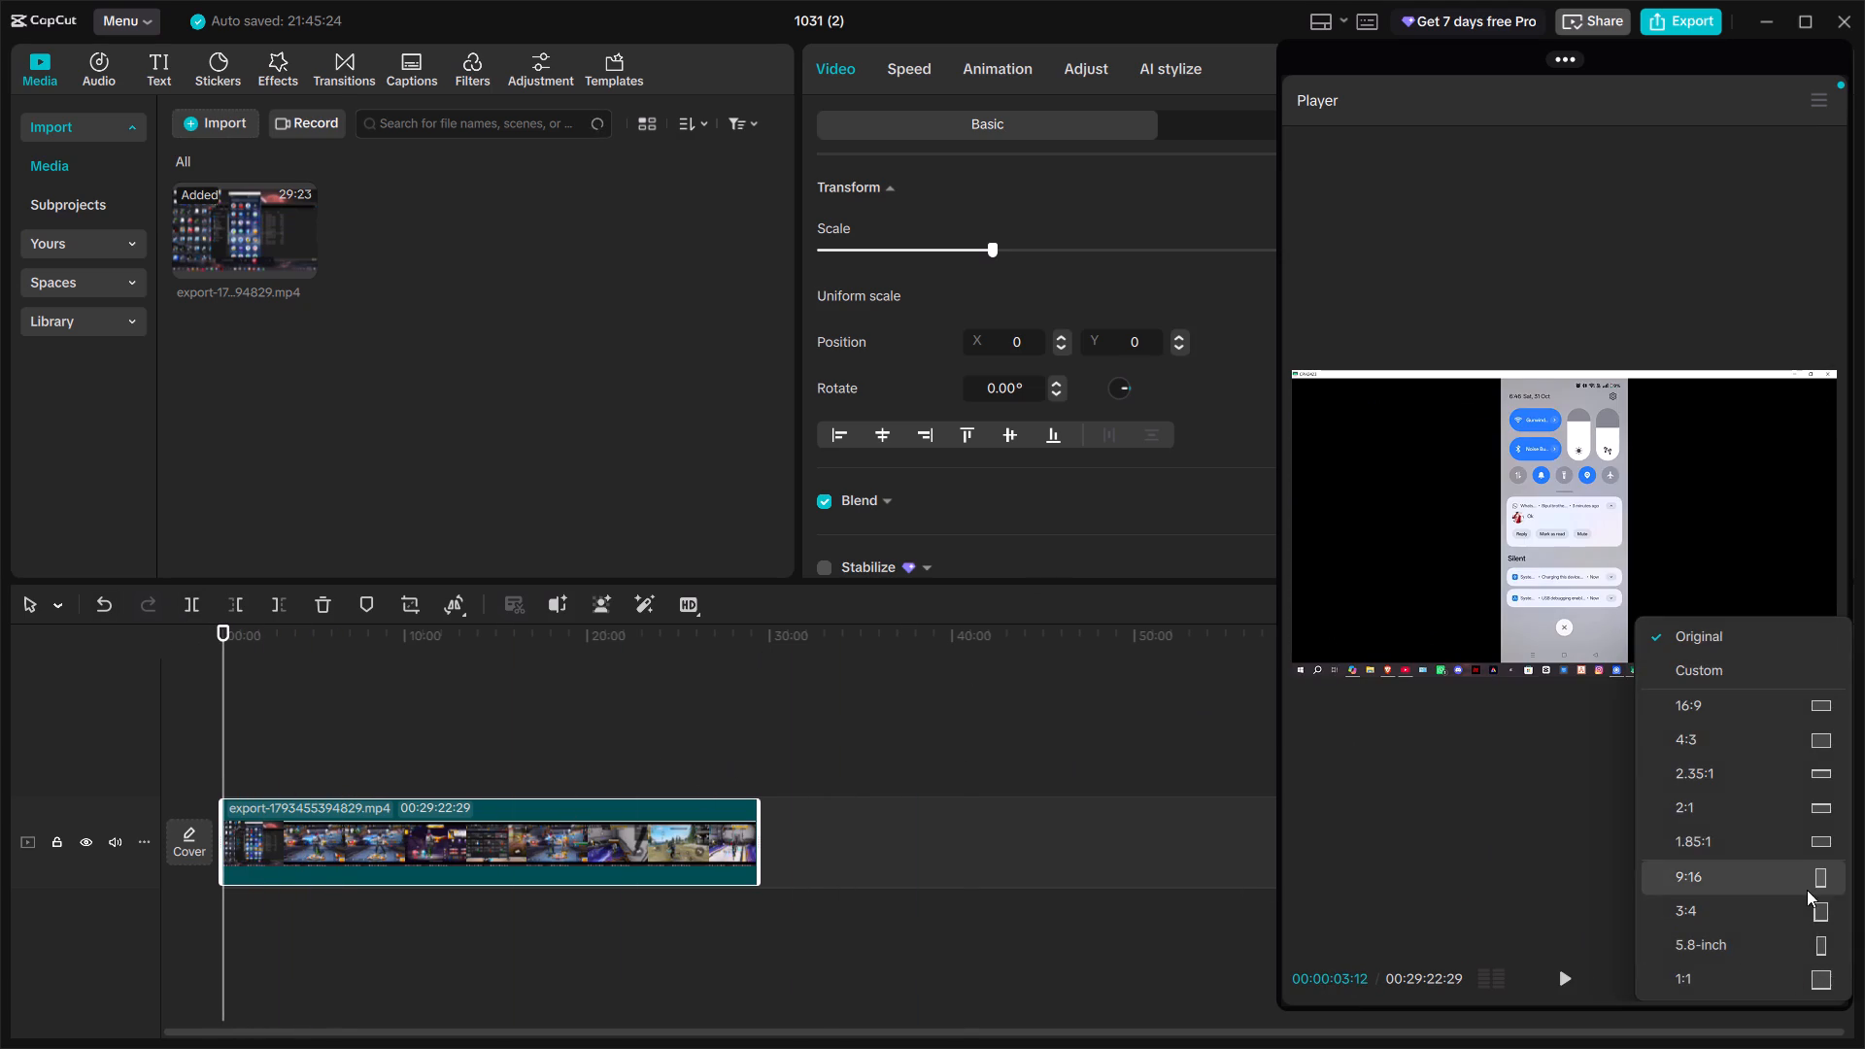
pyautogui.click(1780, 880)
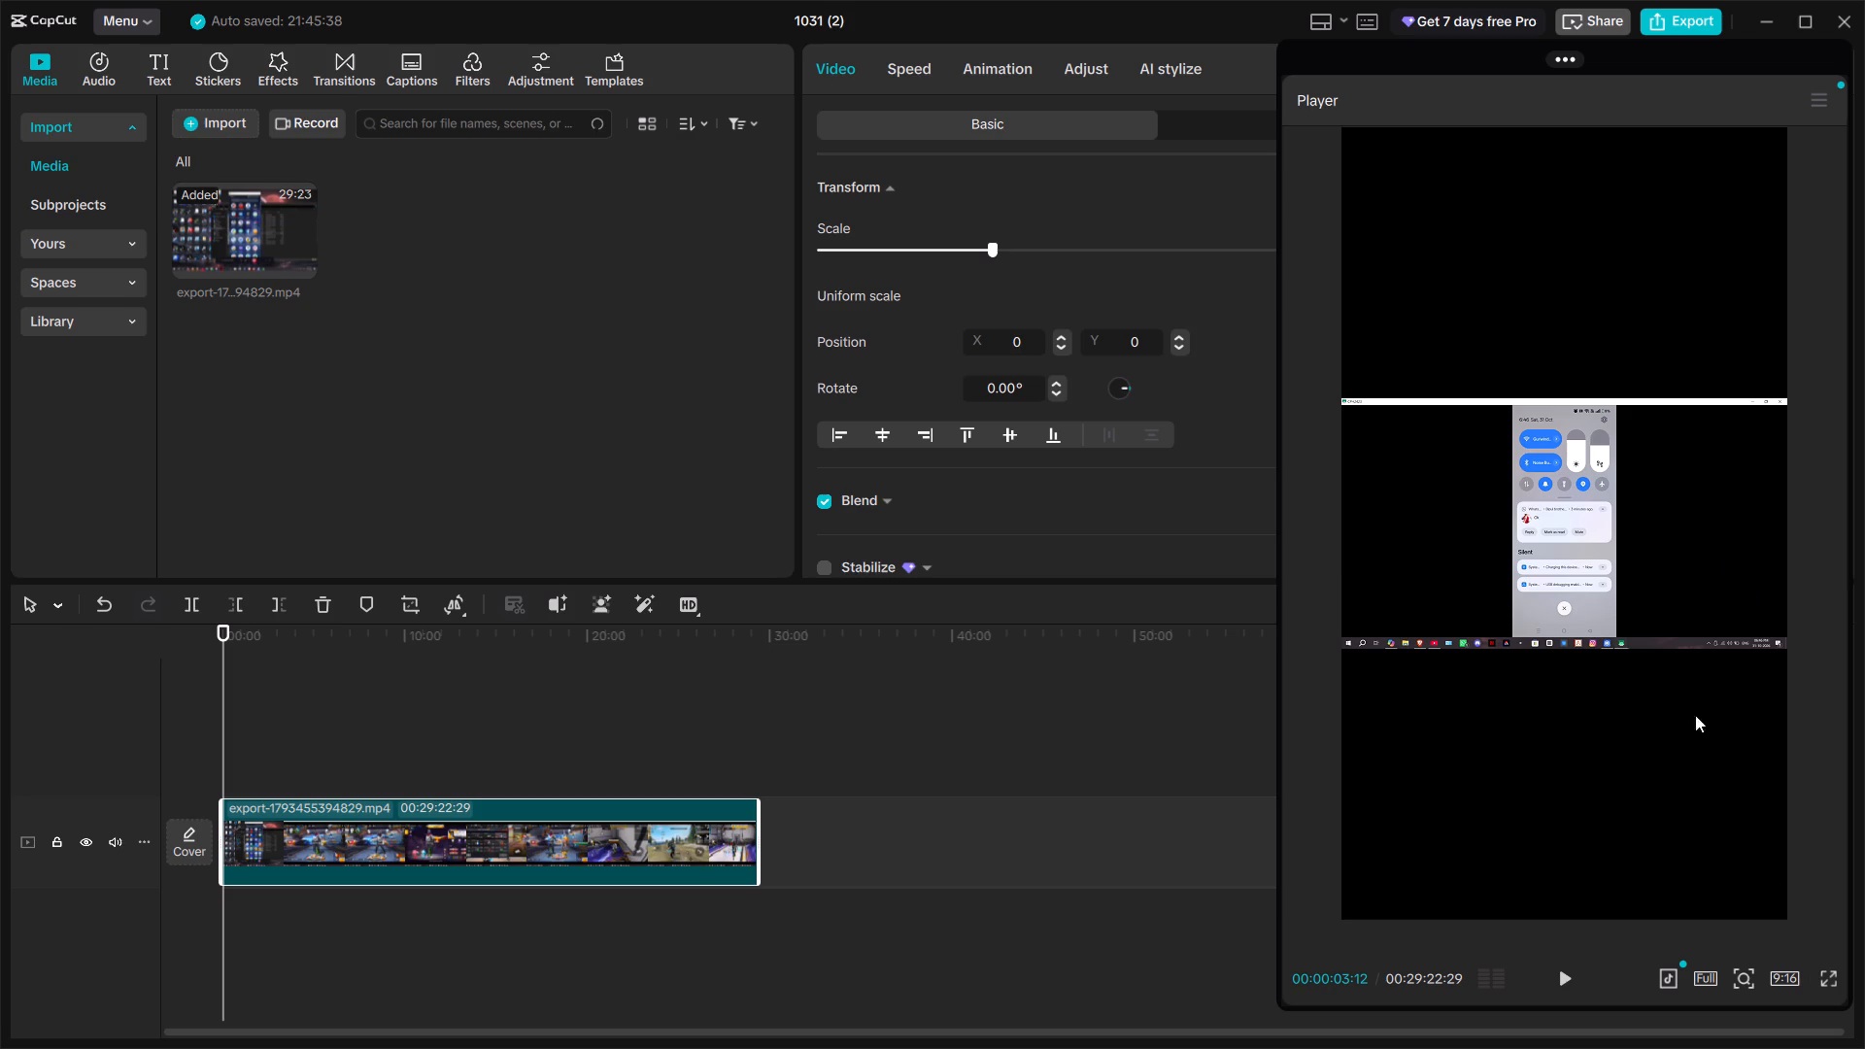
# Crop both sides of the timeline clip to a narrow full-height area around the phone screen.
pyautogui.click(1550, 554)
pyautogui.click(618, 825)
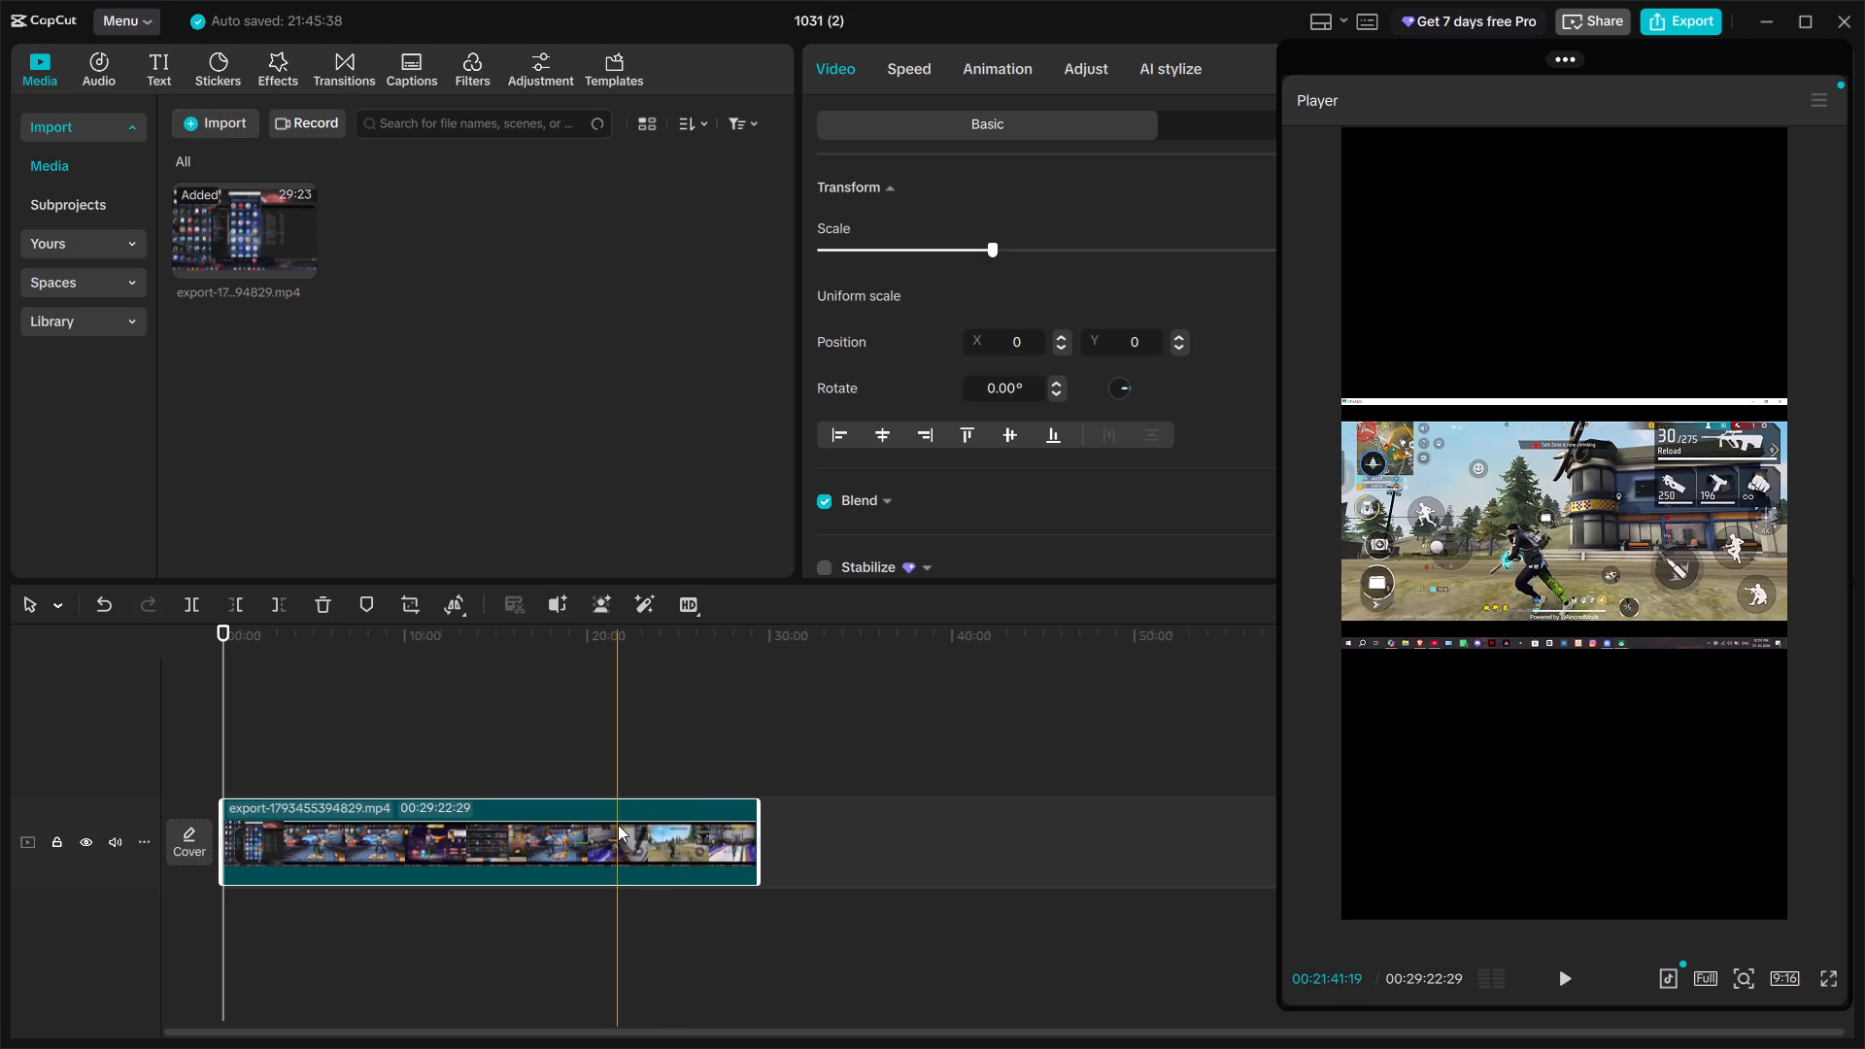
pyautogui.rightClick(611, 829)
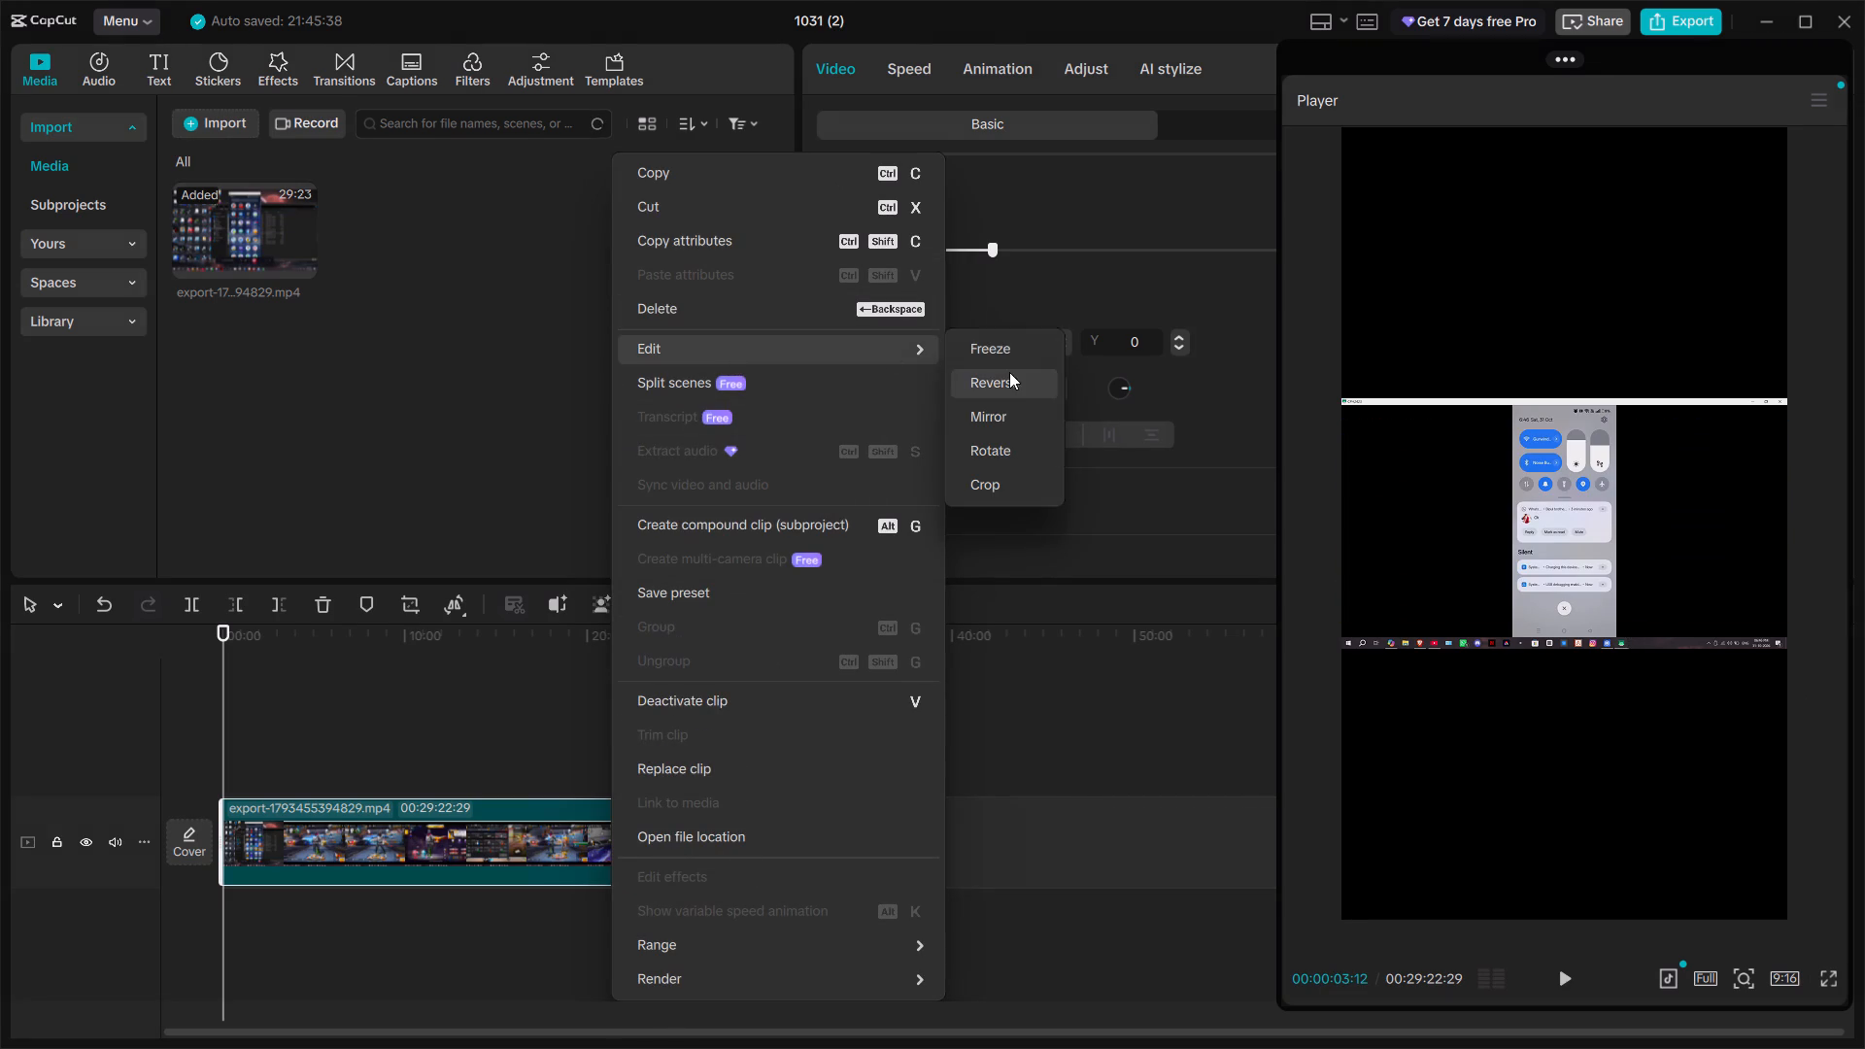
pyautogui.click(1021, 481)
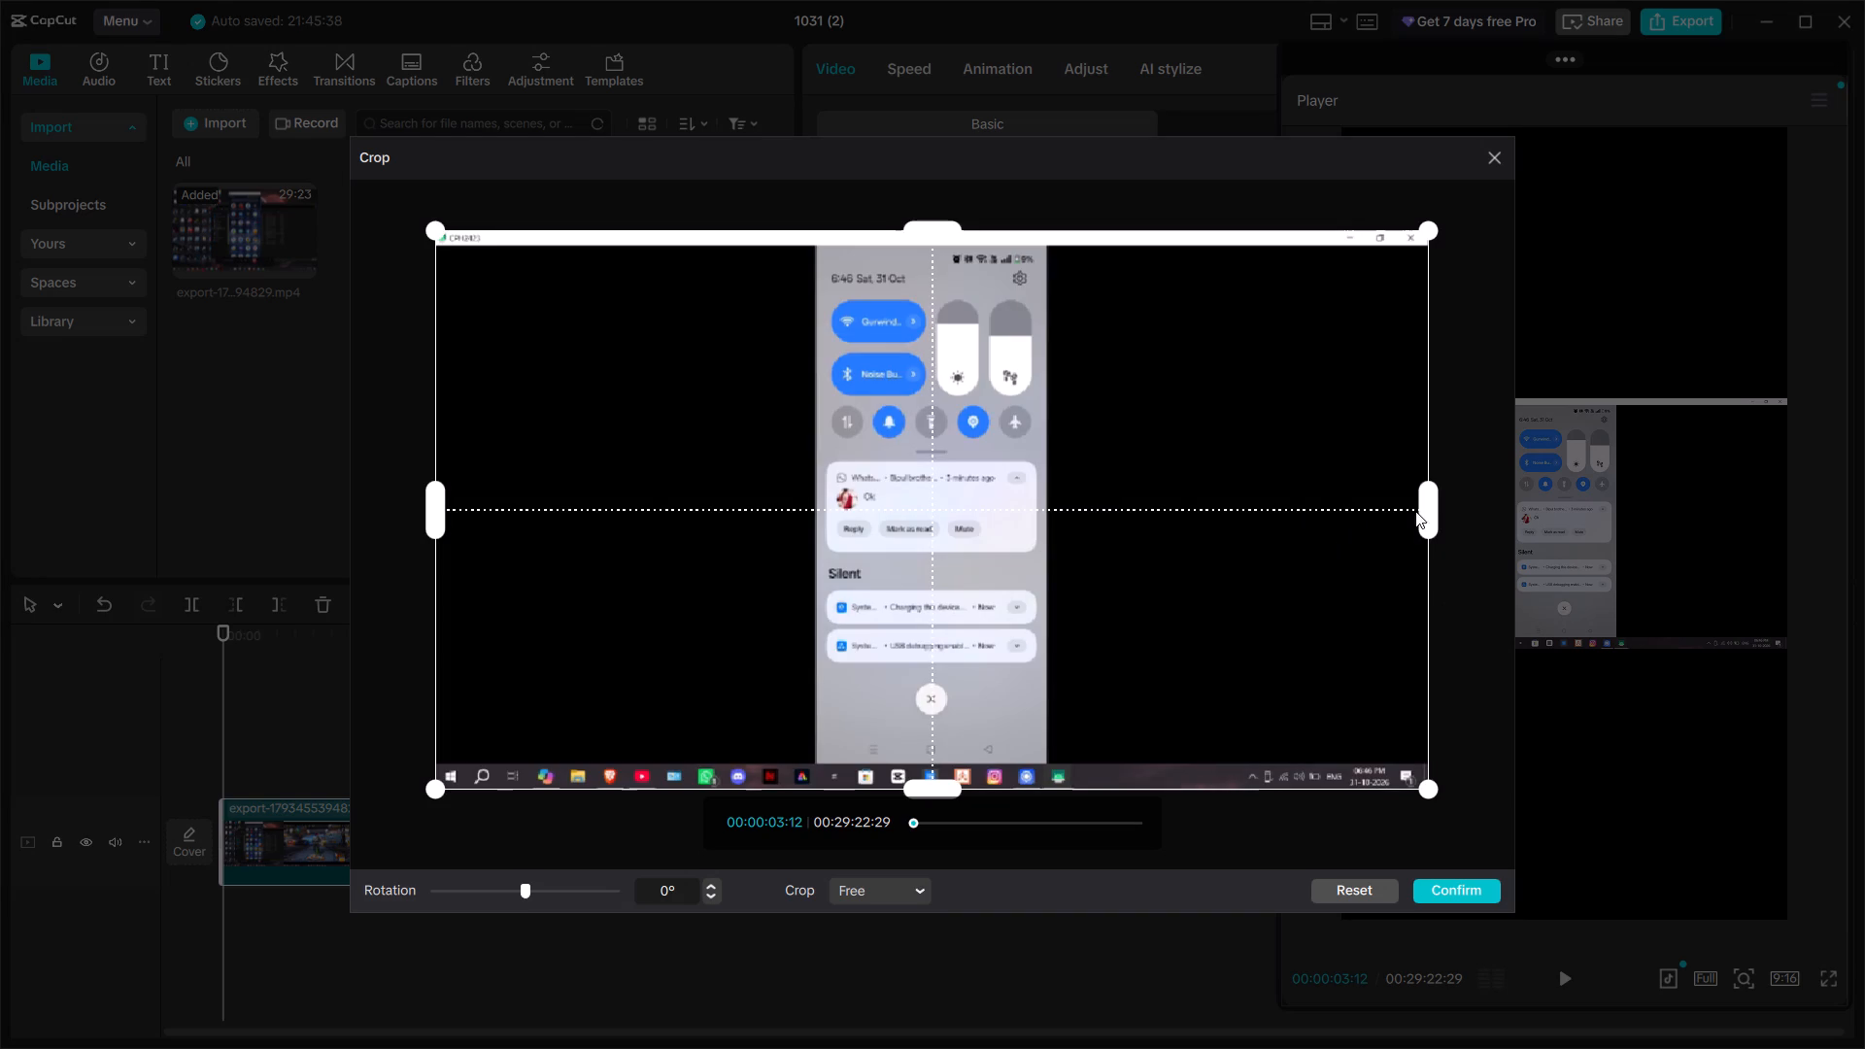
pyautogui.moveTo(1424, 511); pyautogui.dragTo(1206, 544)
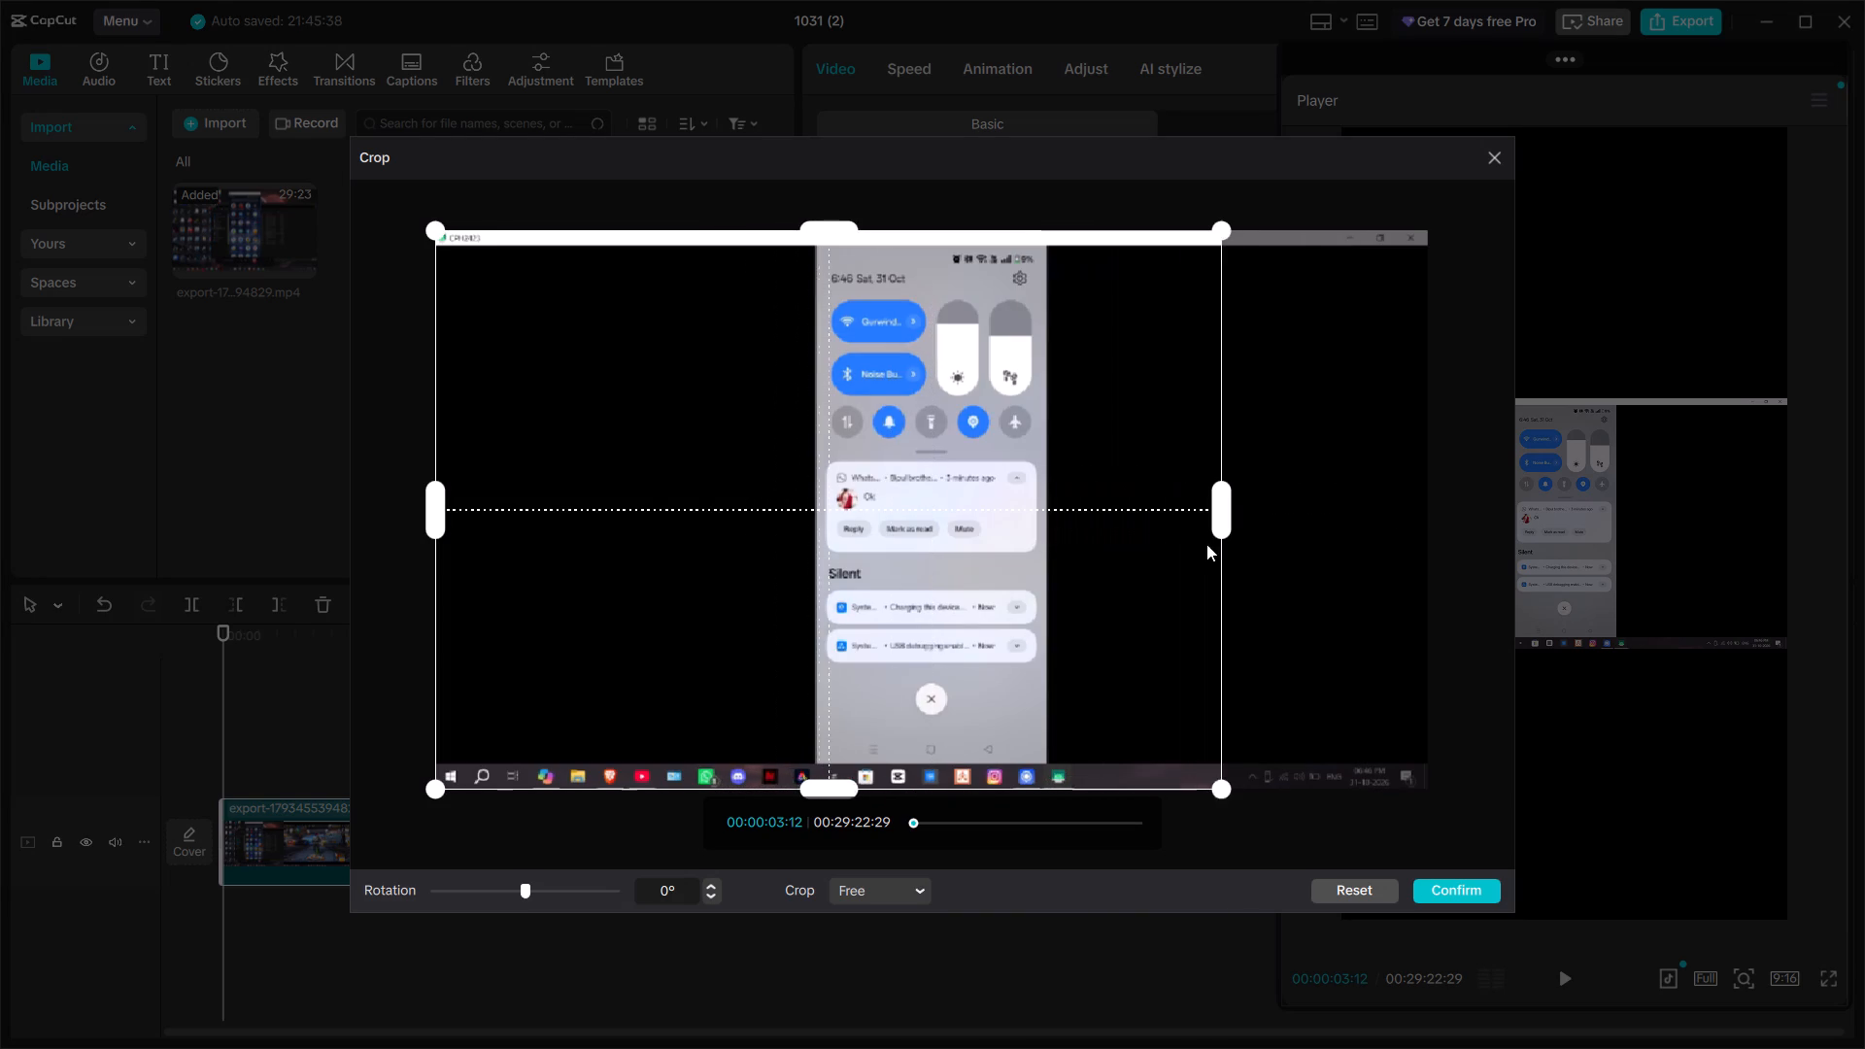
pyautogui.moveTo(1206, 544); pyautogui.dragTo(1115, 541)
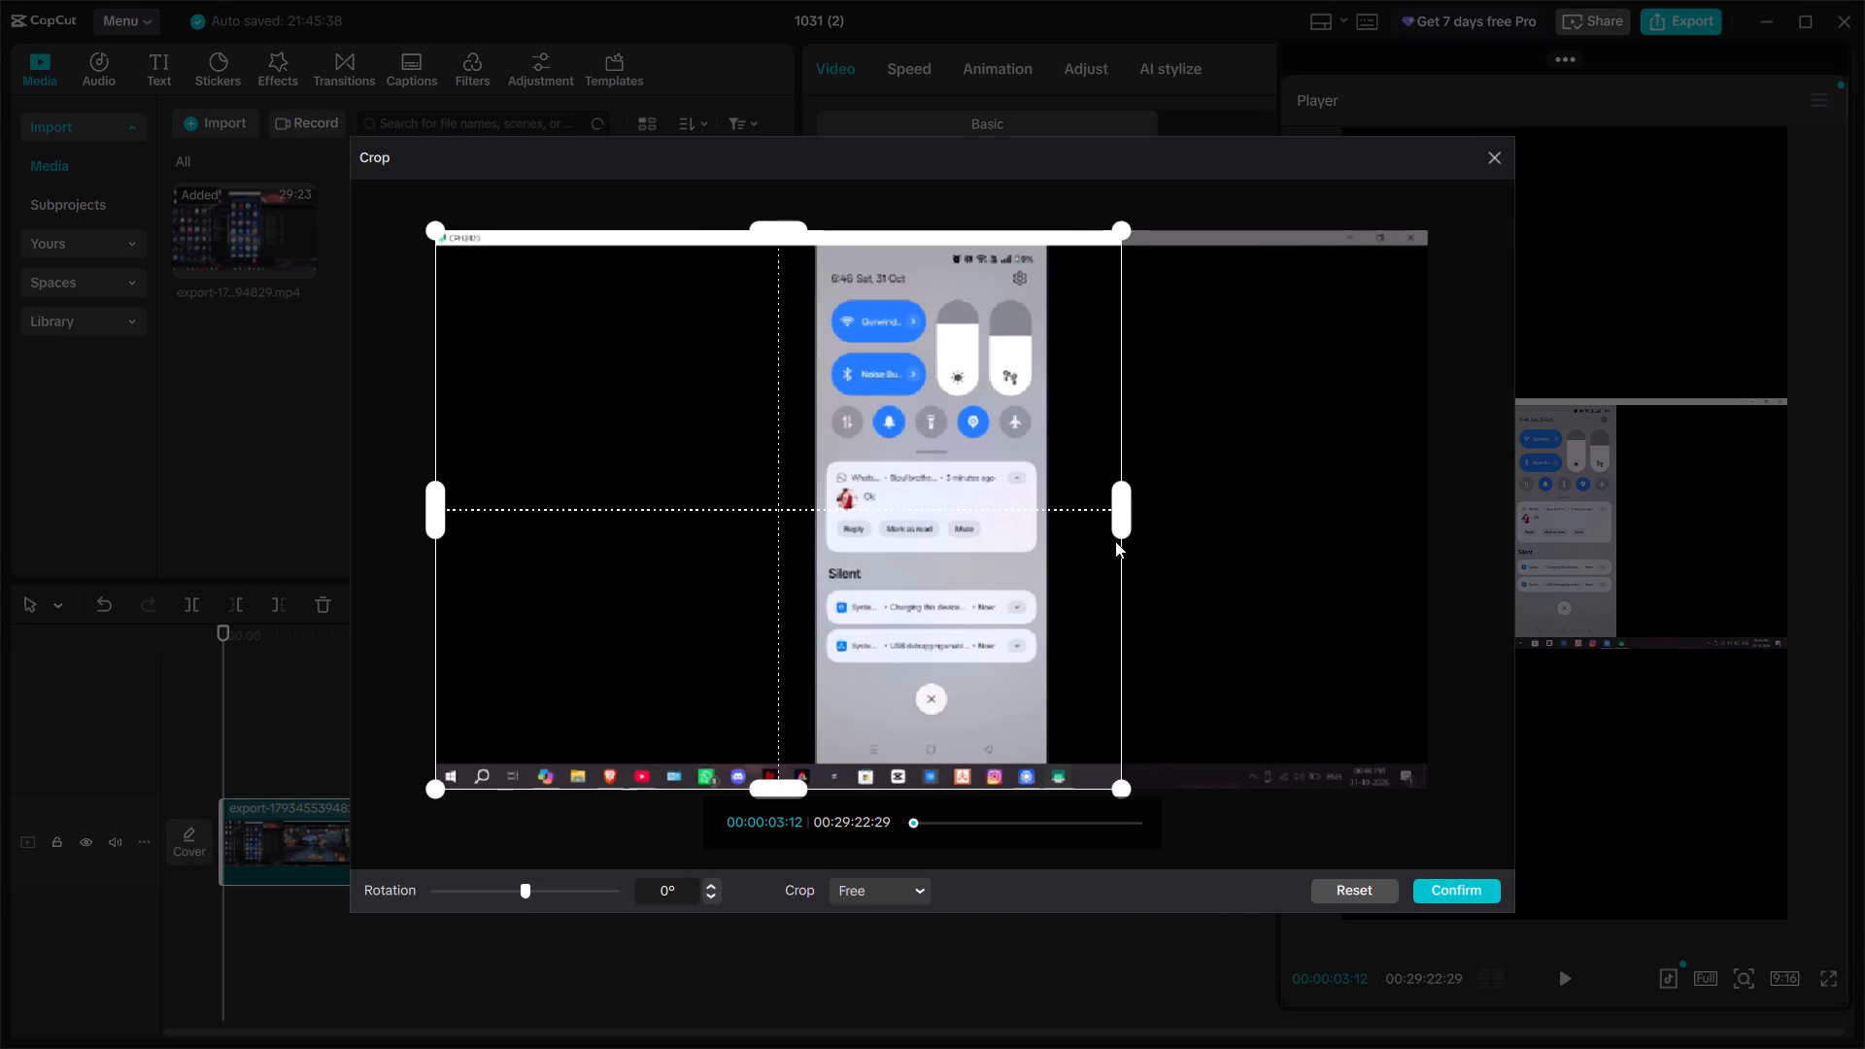
pyautogui.moveTo(1115, 541); pyautogui.dragTo(1108, 541)
pyautogui.moveTo(428, 511); pyautogui.dragTo(717, 525)
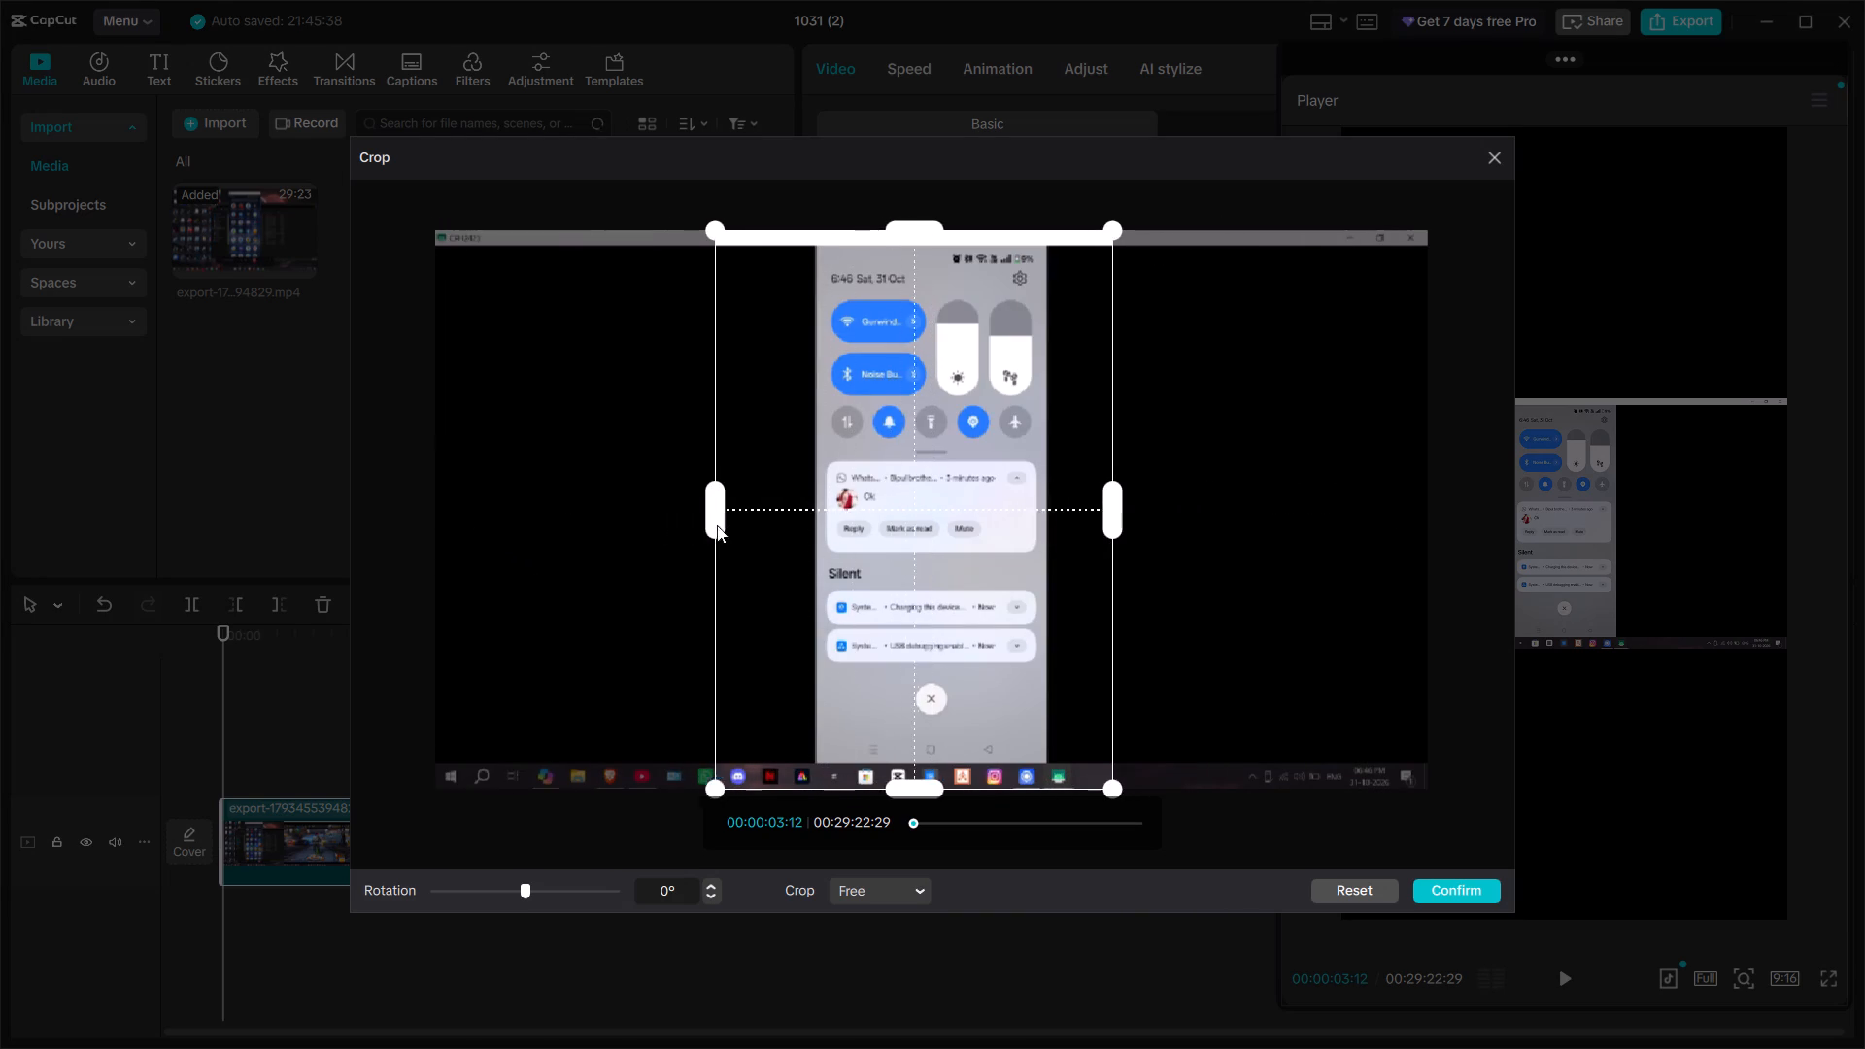
pyautogui.moveTo(717, 525); pyautogui.dragTo(734, 530)
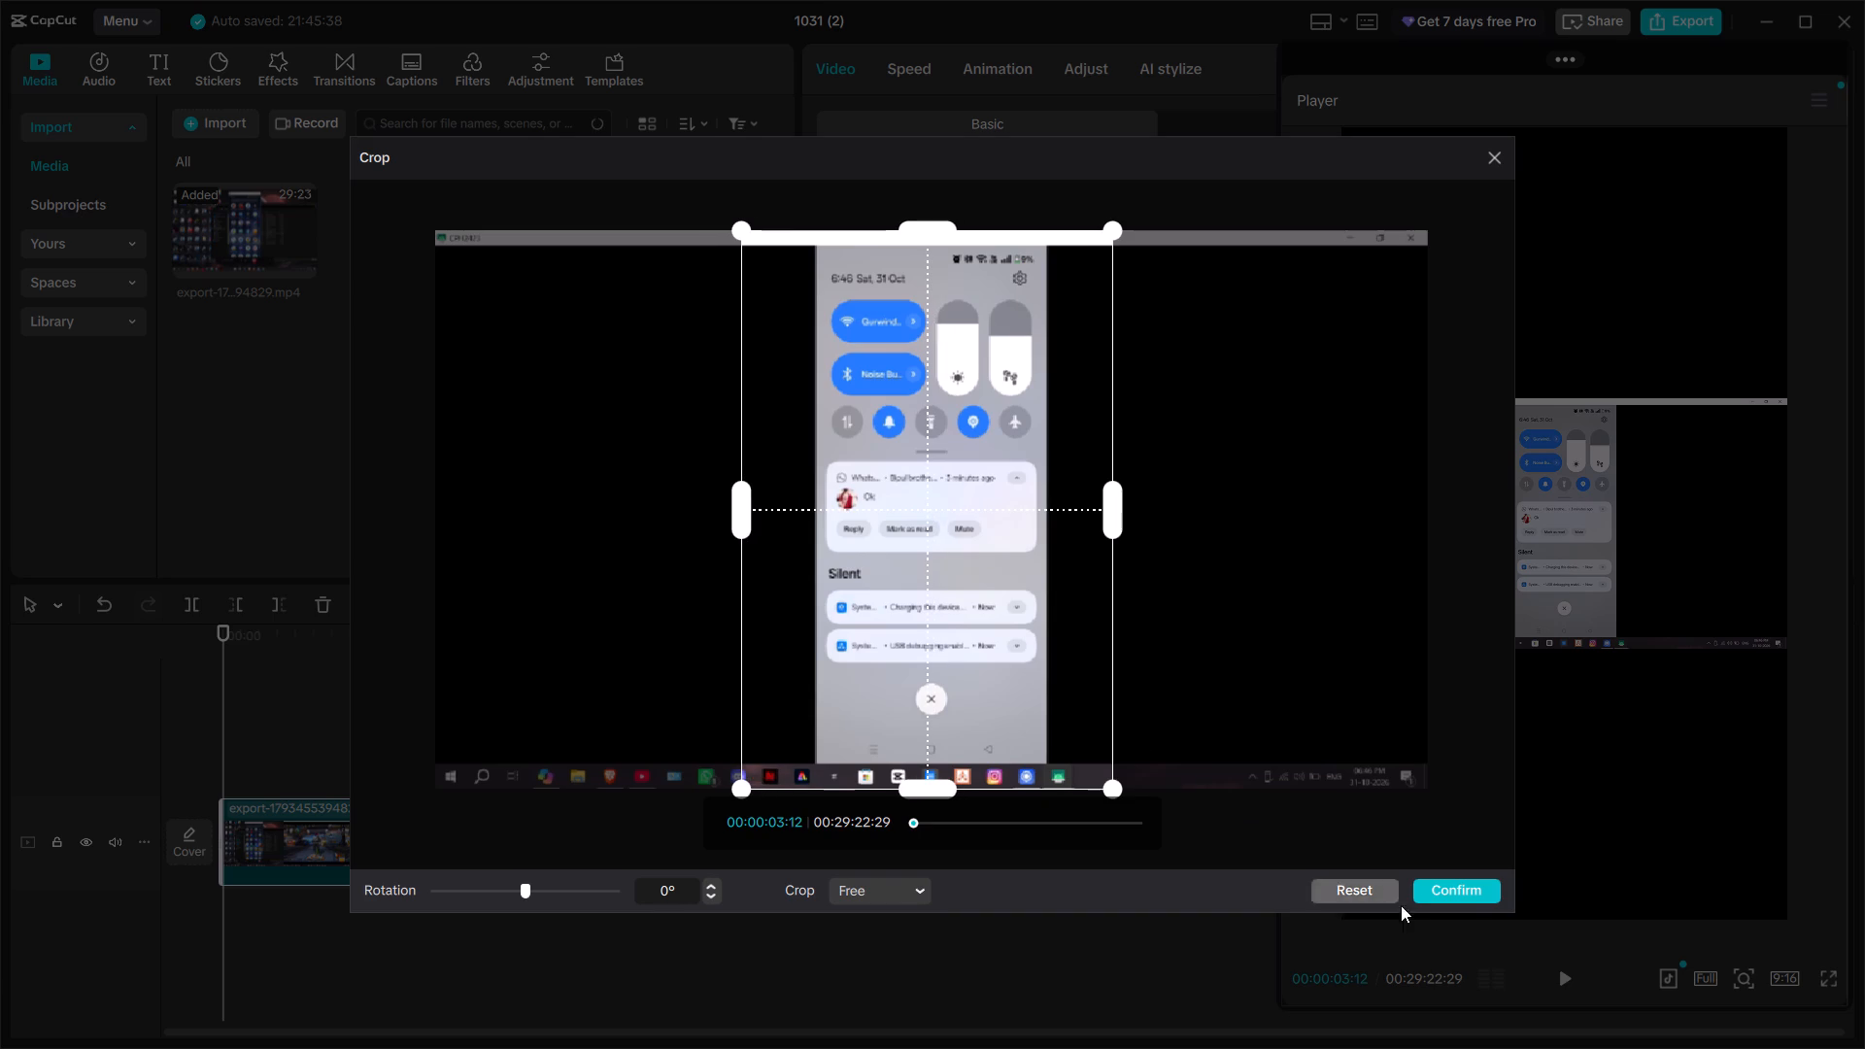
pyautogui.click(1459, 881)
# At about 00:01:11, recrop the clip to exclude the title bar and taskbar, and widen both sides around the game character.
pyautogui.press('space')
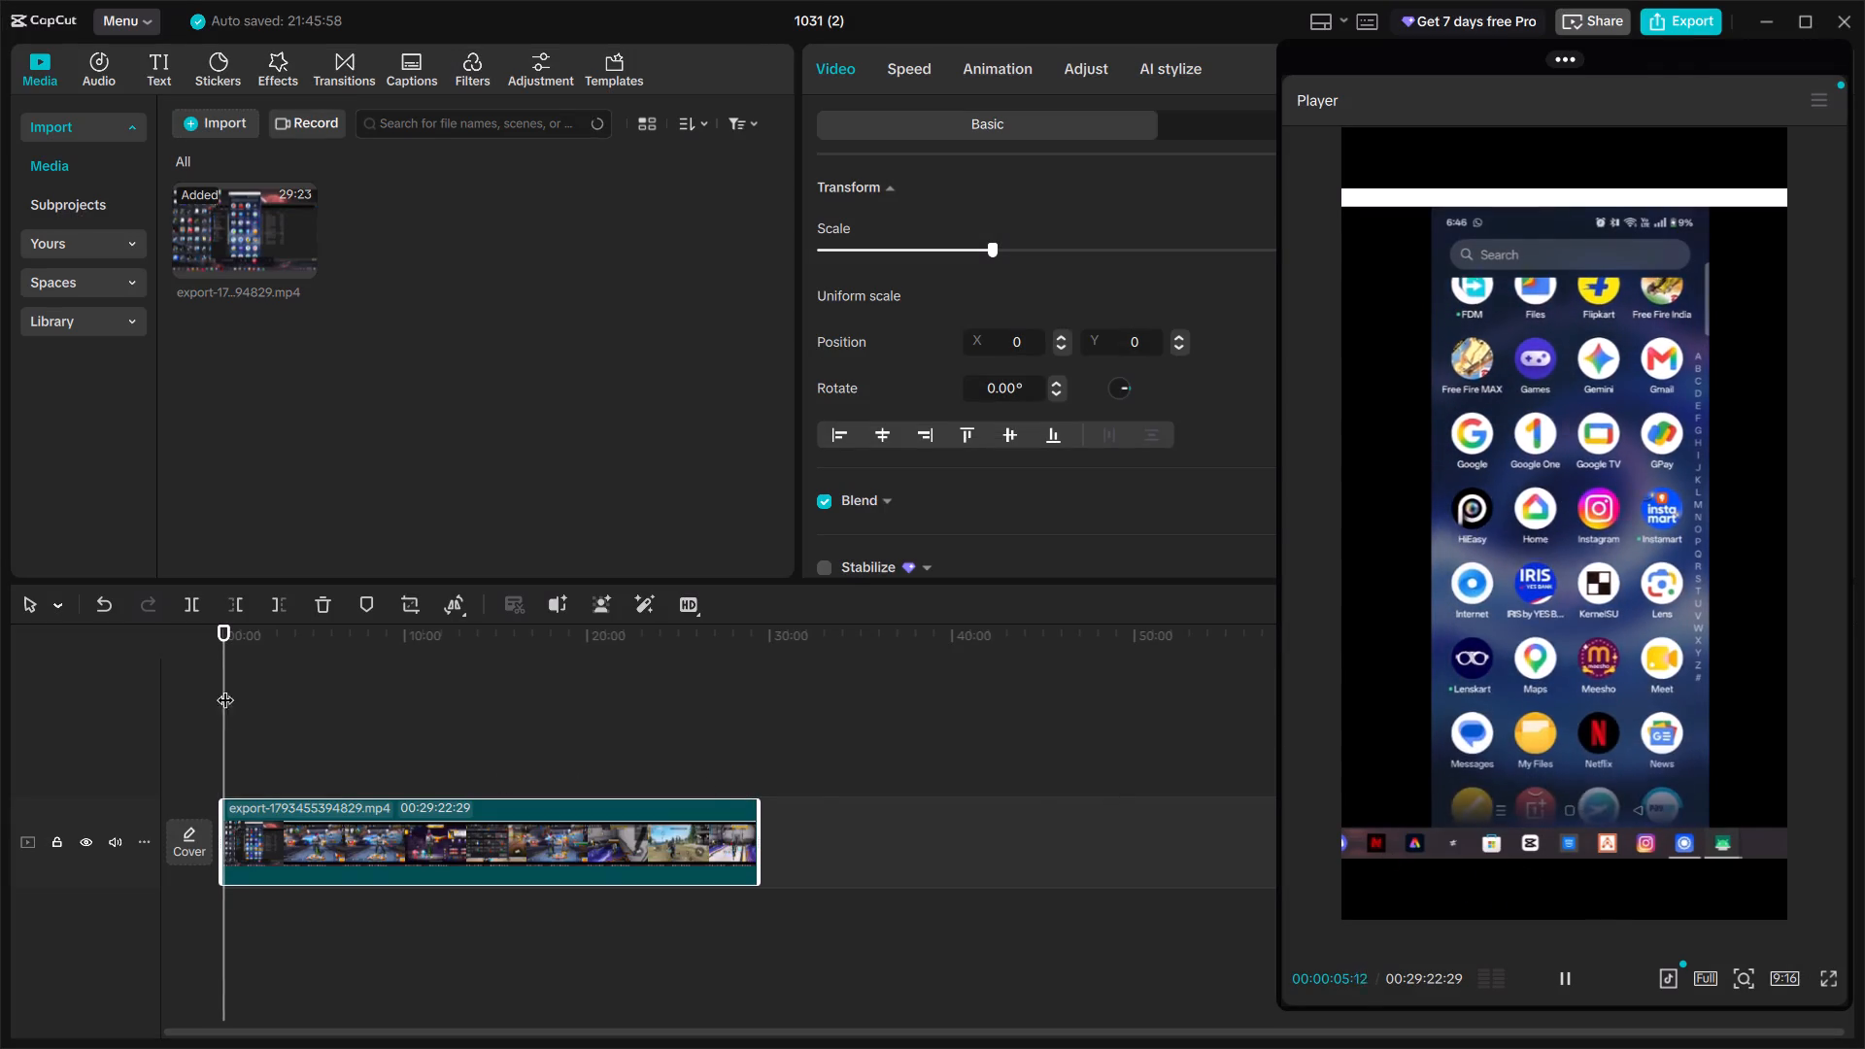
pyautogui.moveTo(222, 639); pyautogui.dragTo(243, 639)
pyautogui.moveTo(235, 626); pyautogui.dragTo(268, 626)
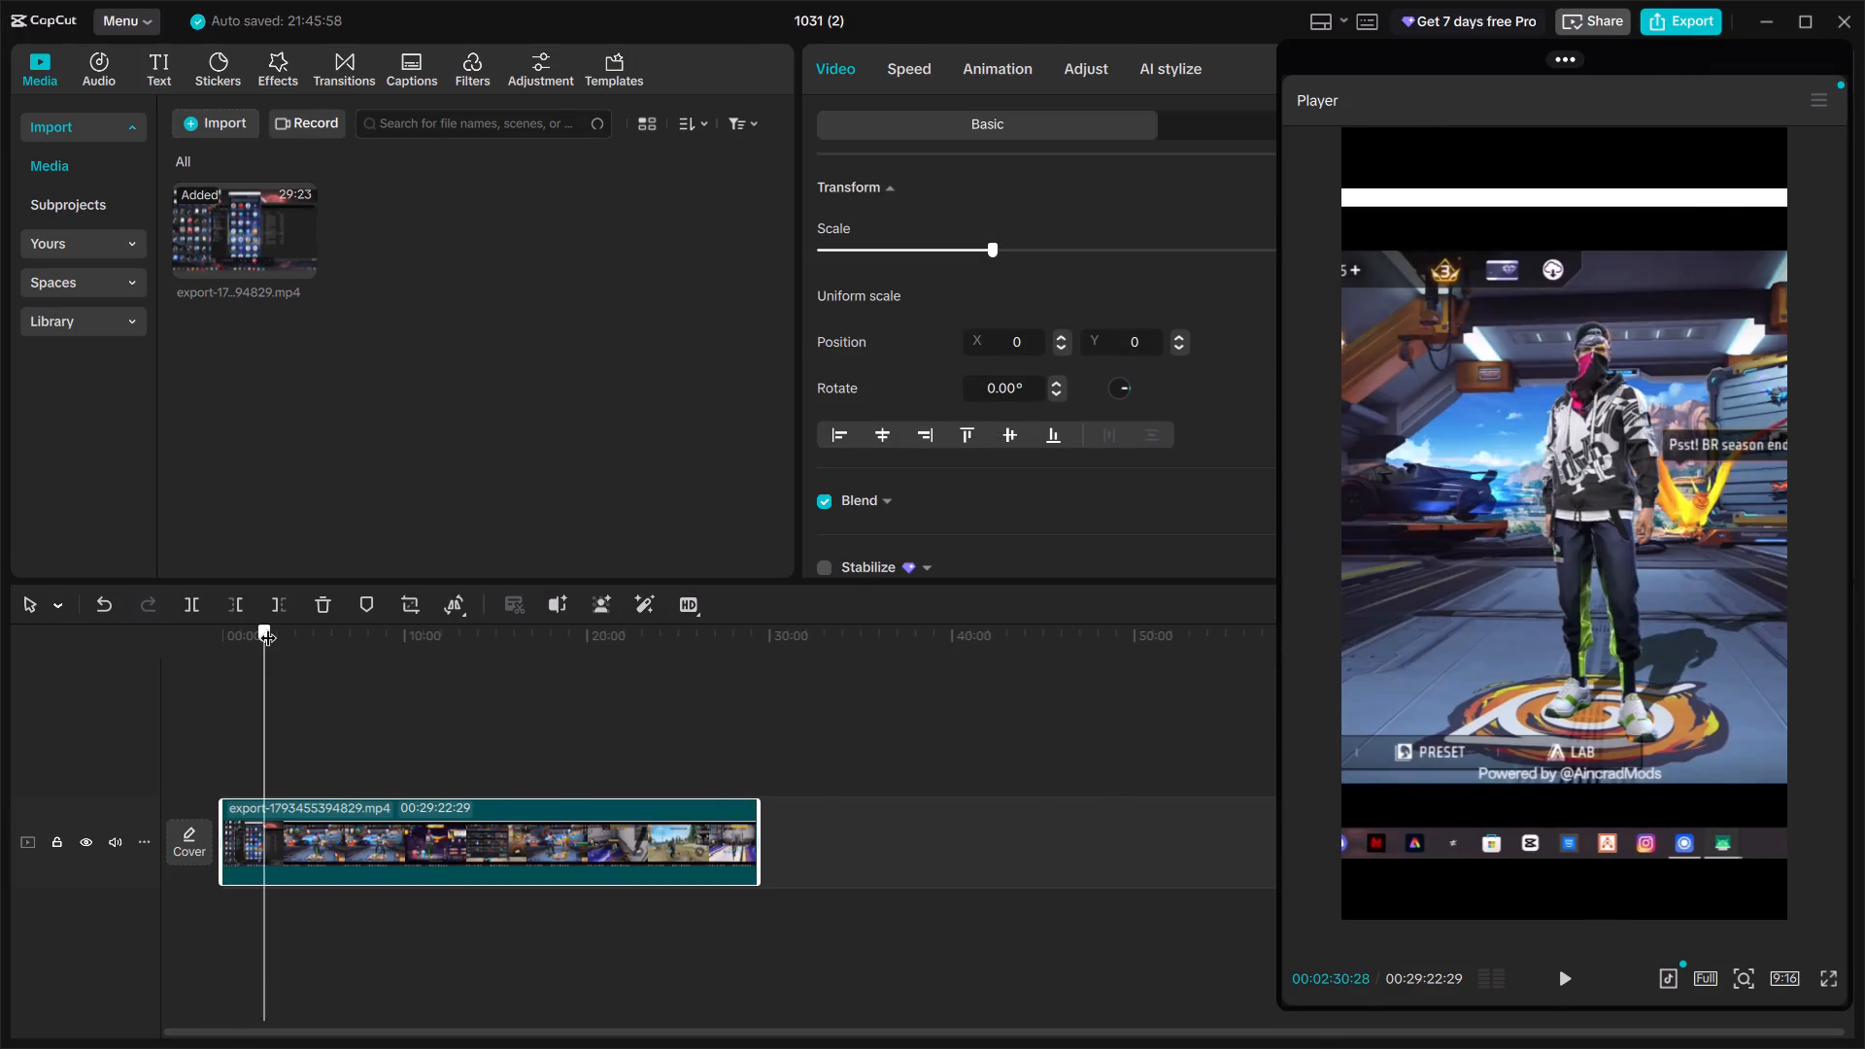
pyautogui.moveTo(268, 626); pyautogui.dragTo(244, 626)
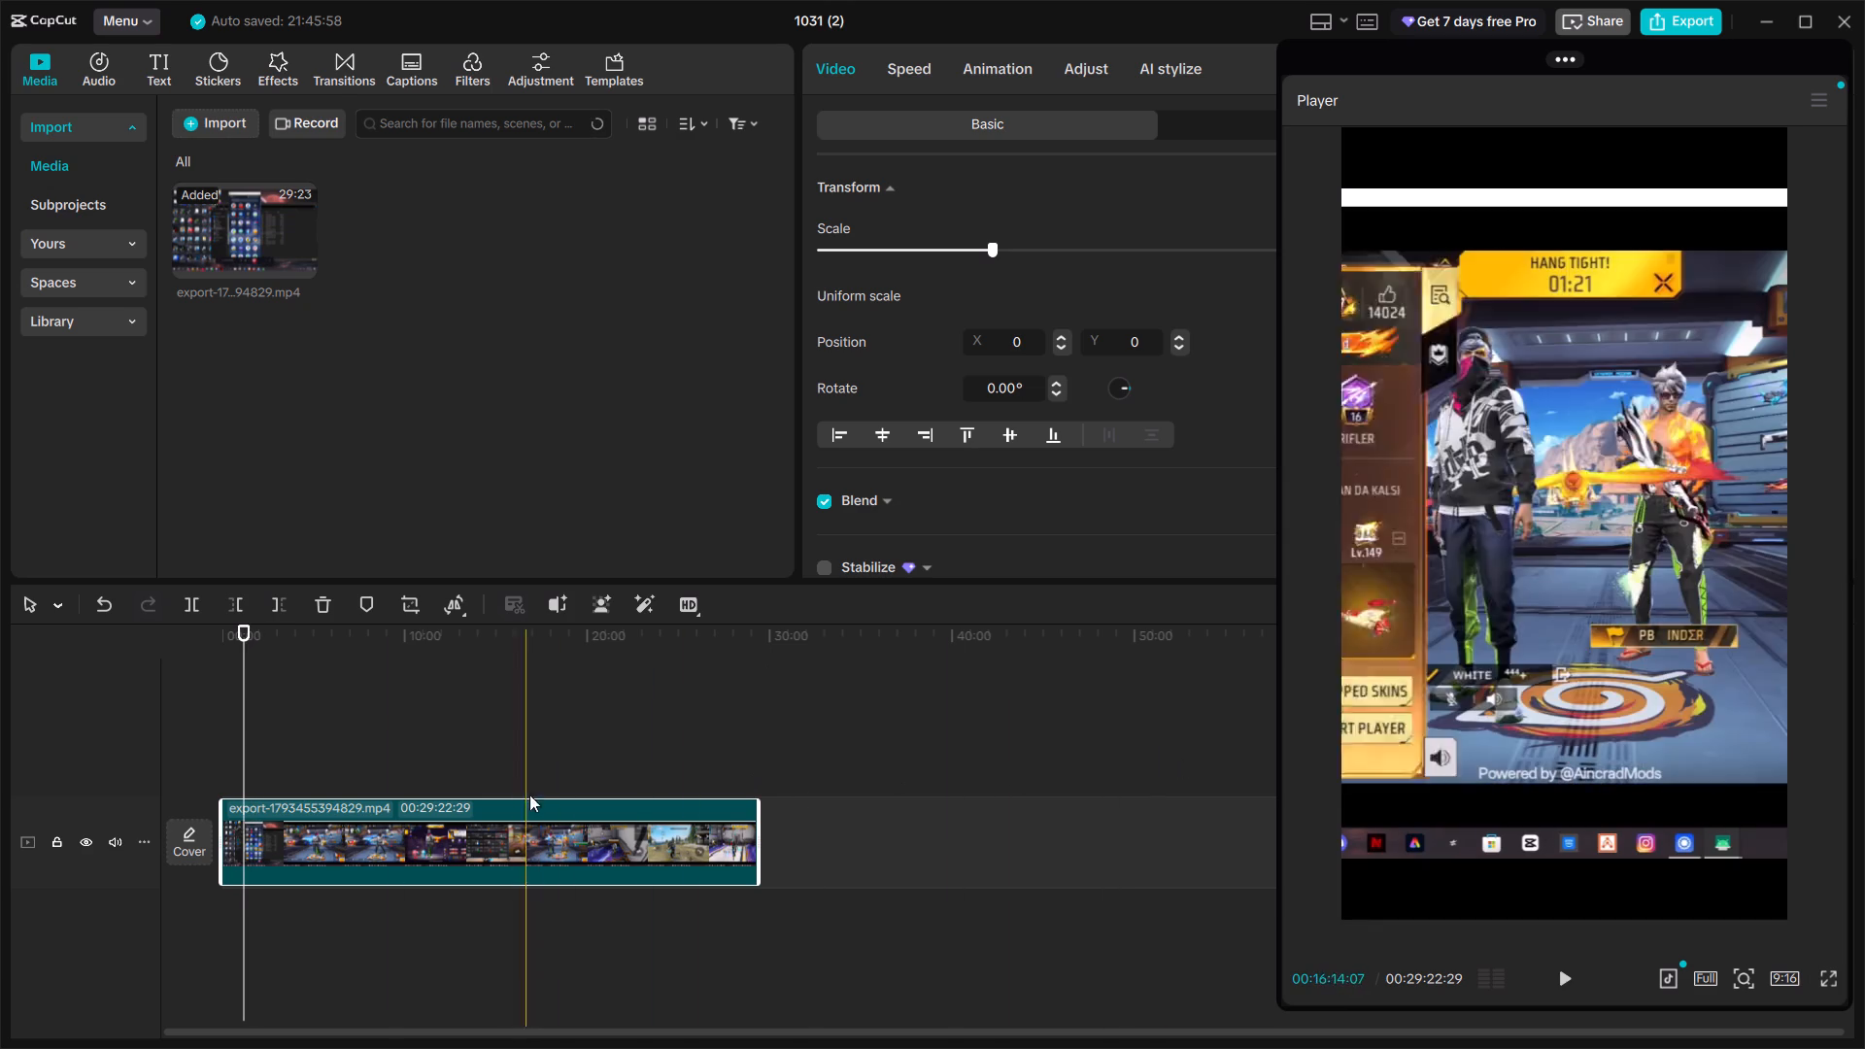
pyautogui.rightClick(540, 801)
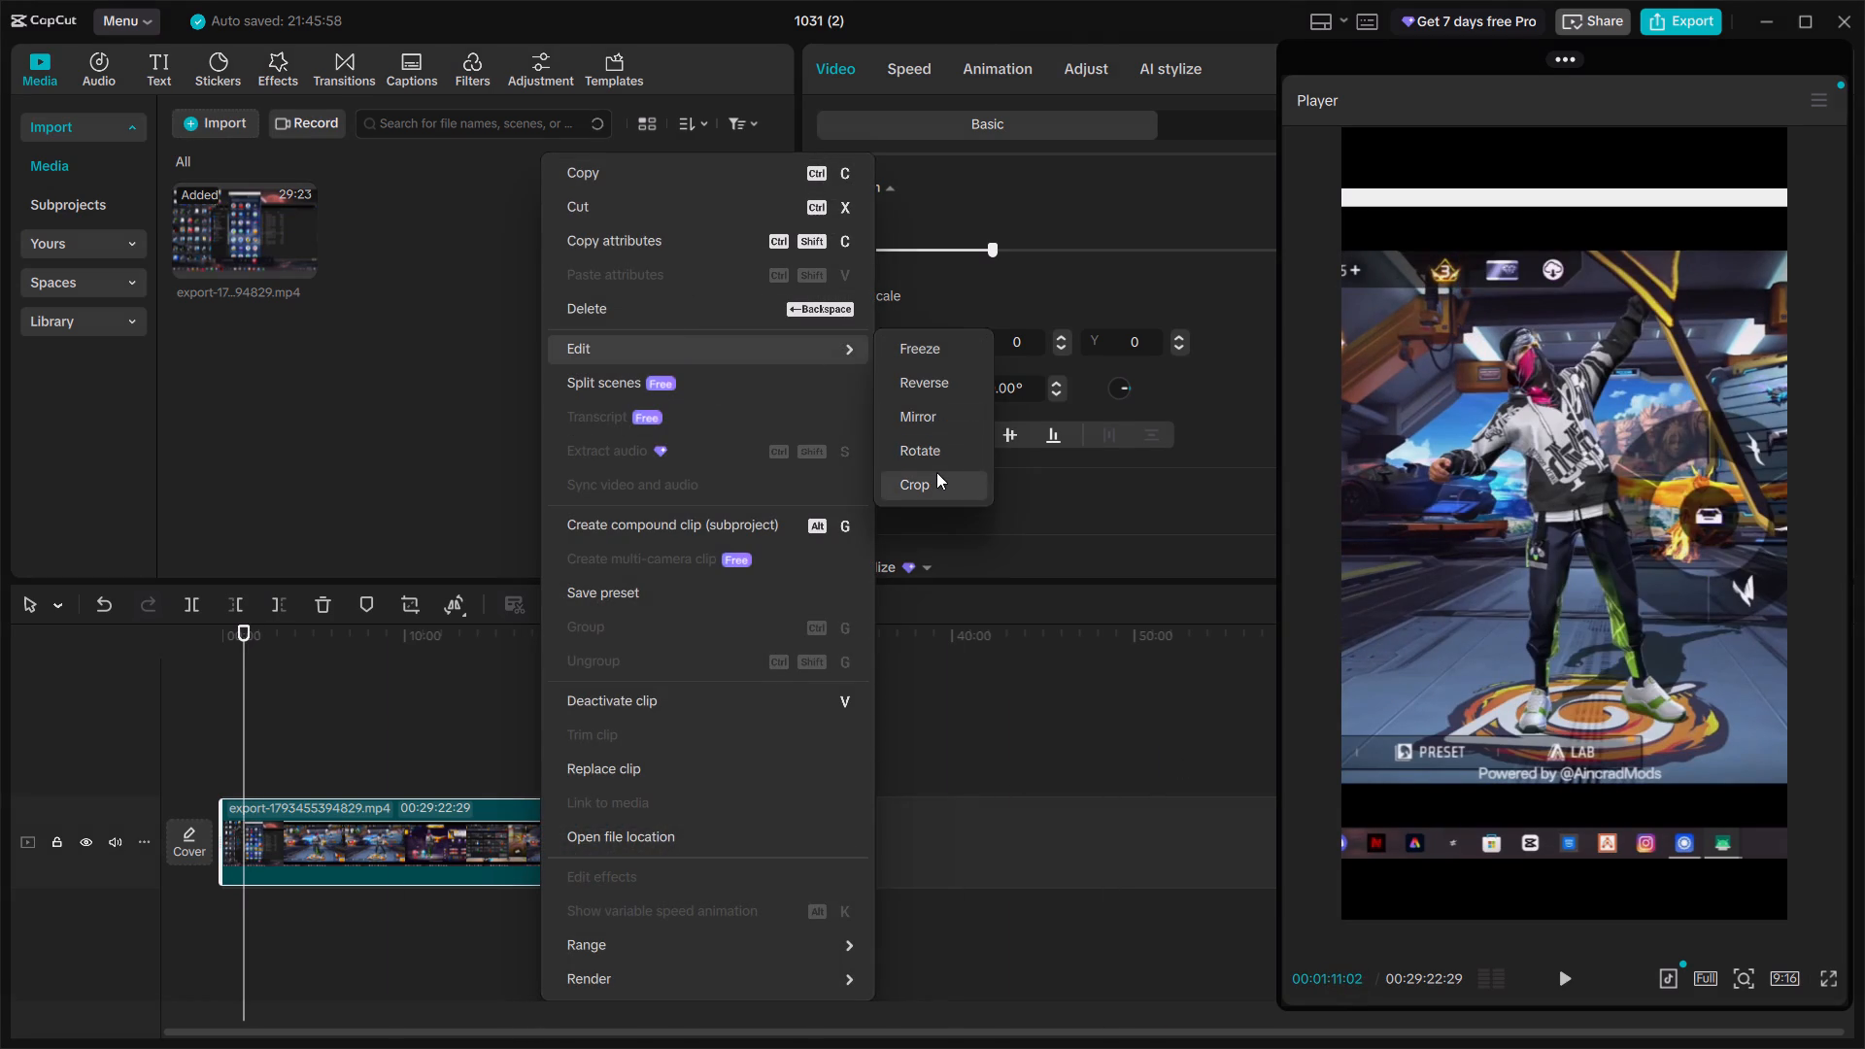
pyautogui.click(936, 472)
pyautogui.moveTo(936, 792); pyautogui.dragTo(944, 738)
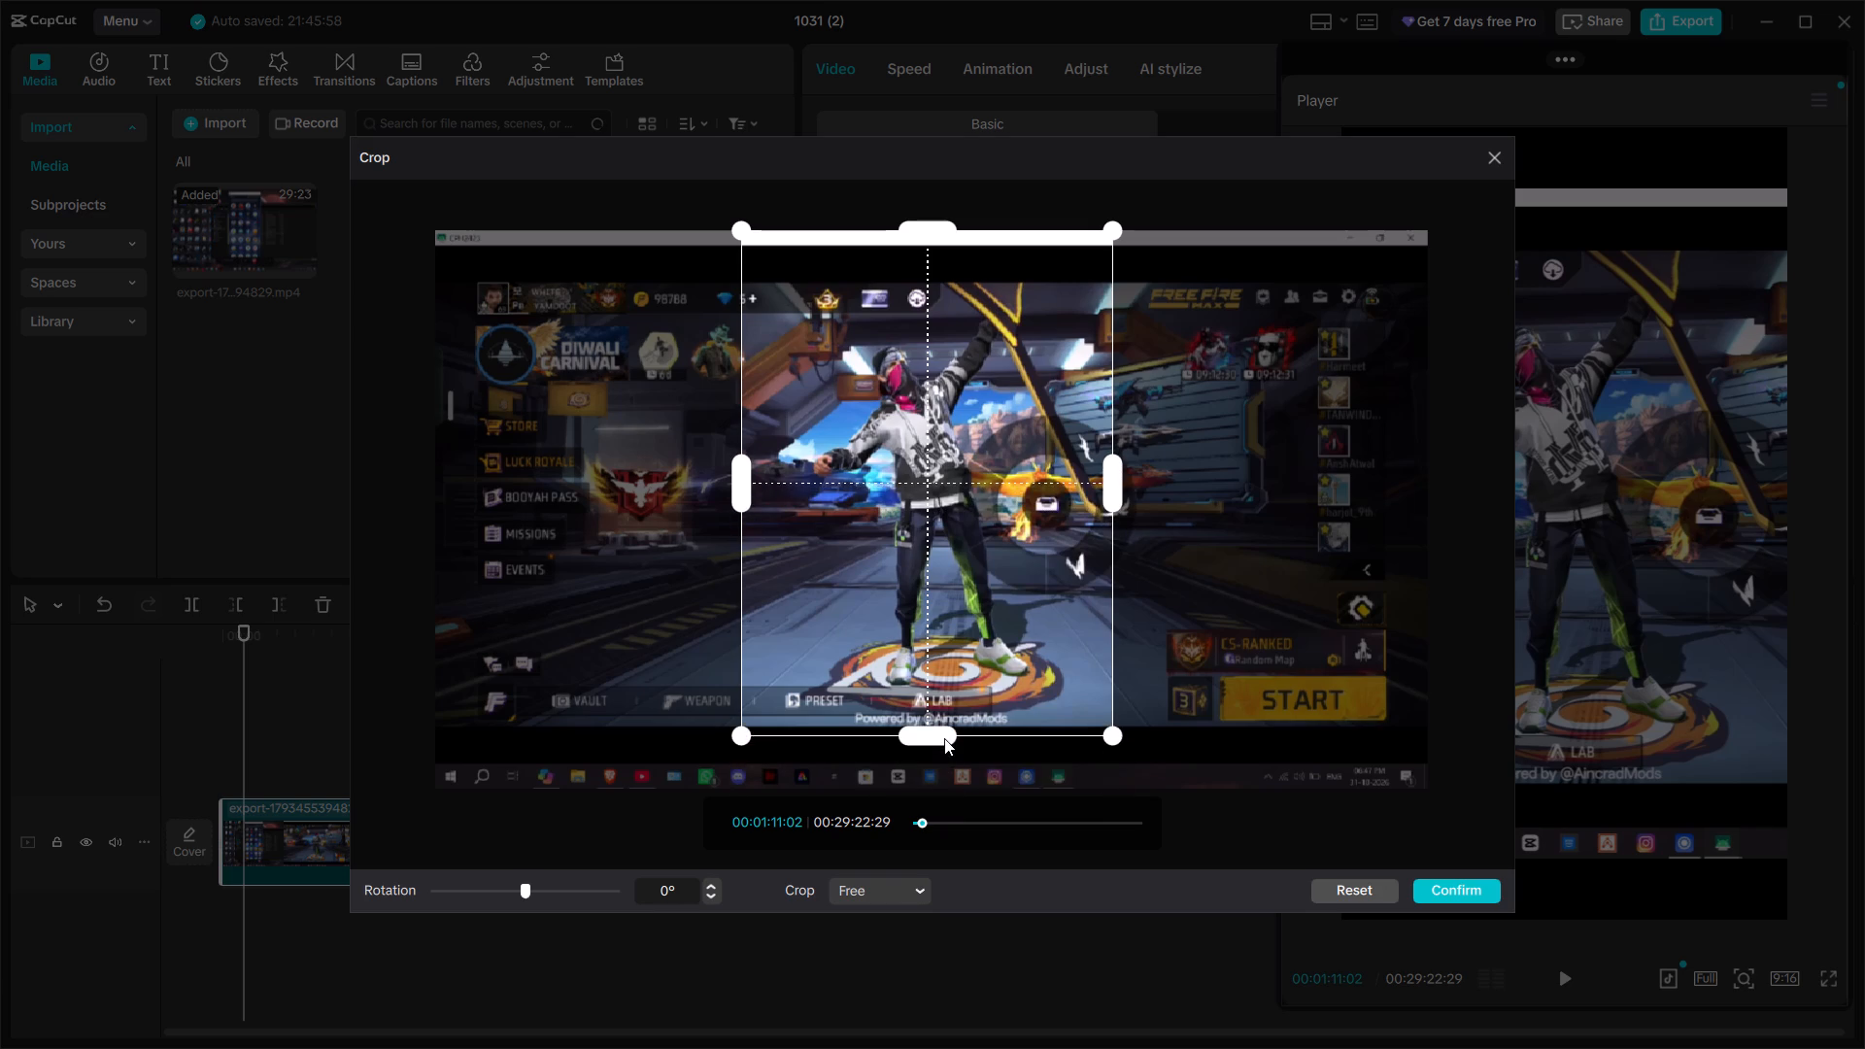
pyautogui.moveTo(944, 738); pyautogui.dragTo(942, 728)
pyautogui.moveTo(938, 228); pyautogui.dragTo(928, 264)
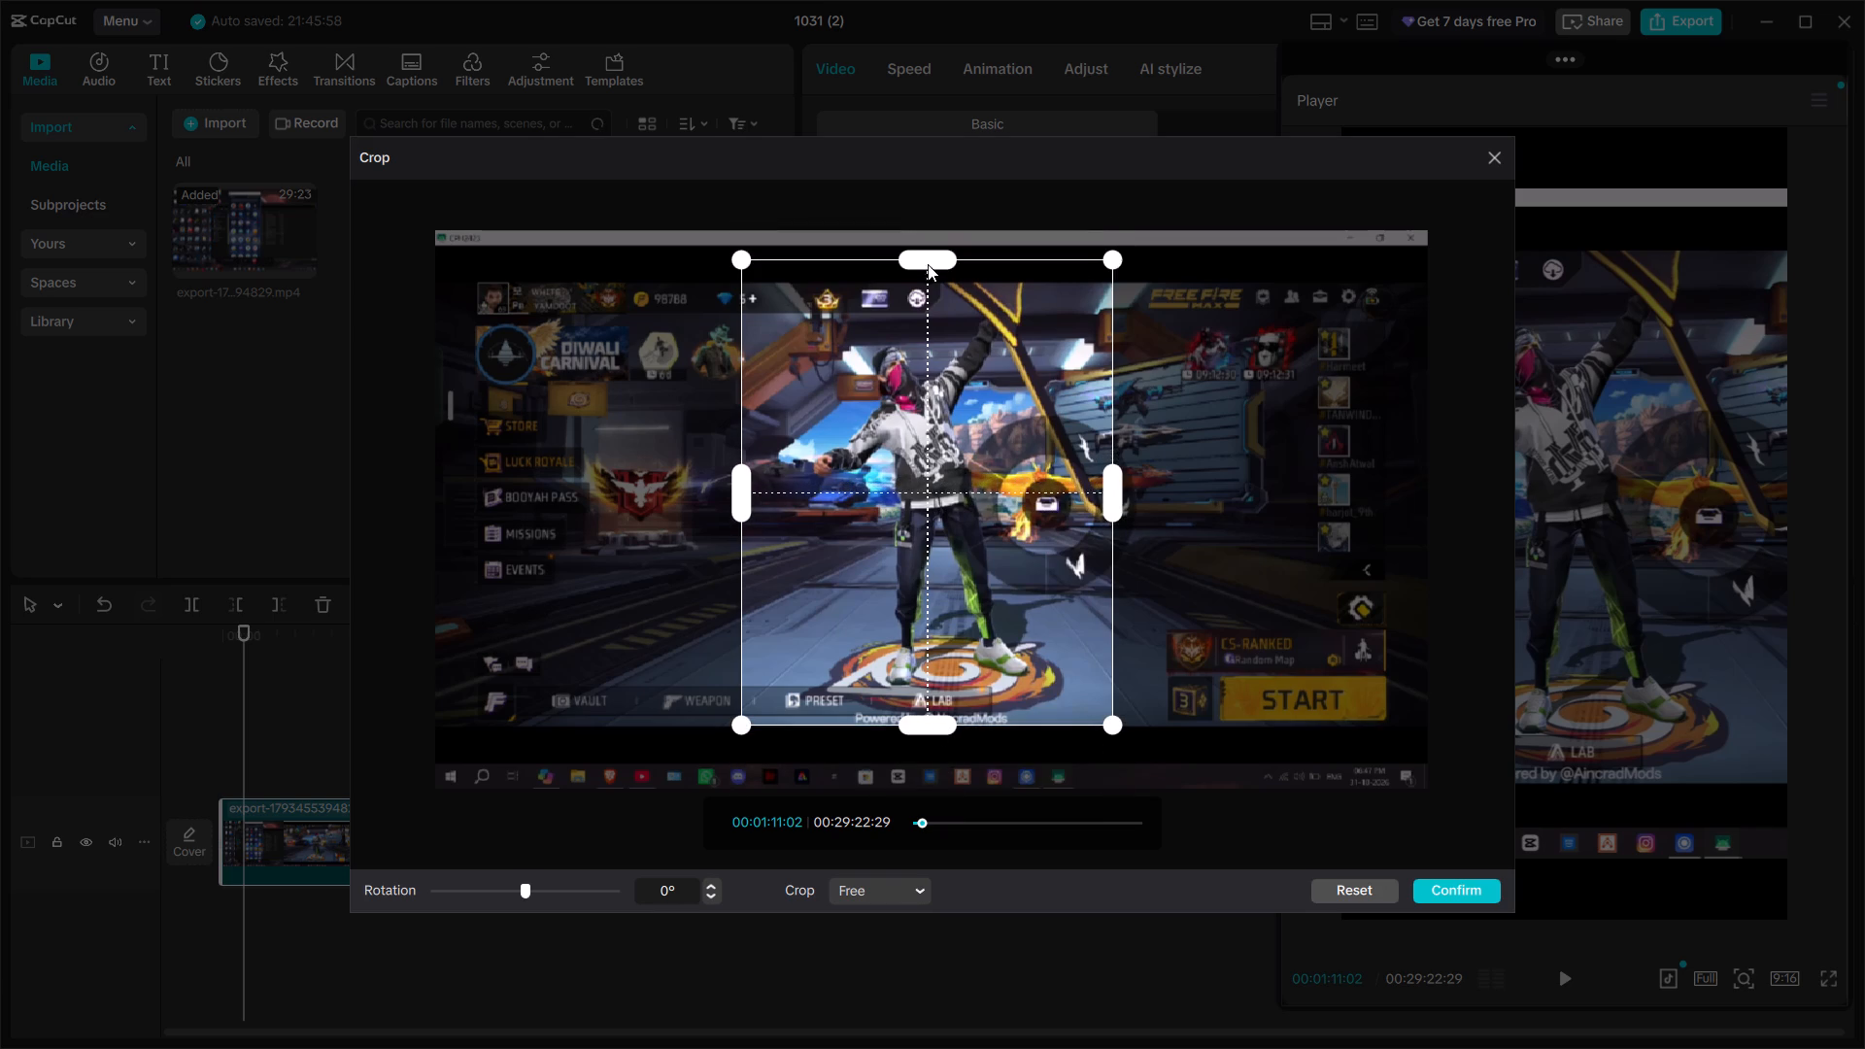
pyautogui.moveTo(928, 264); pyautogui.dragTo(926, 277)
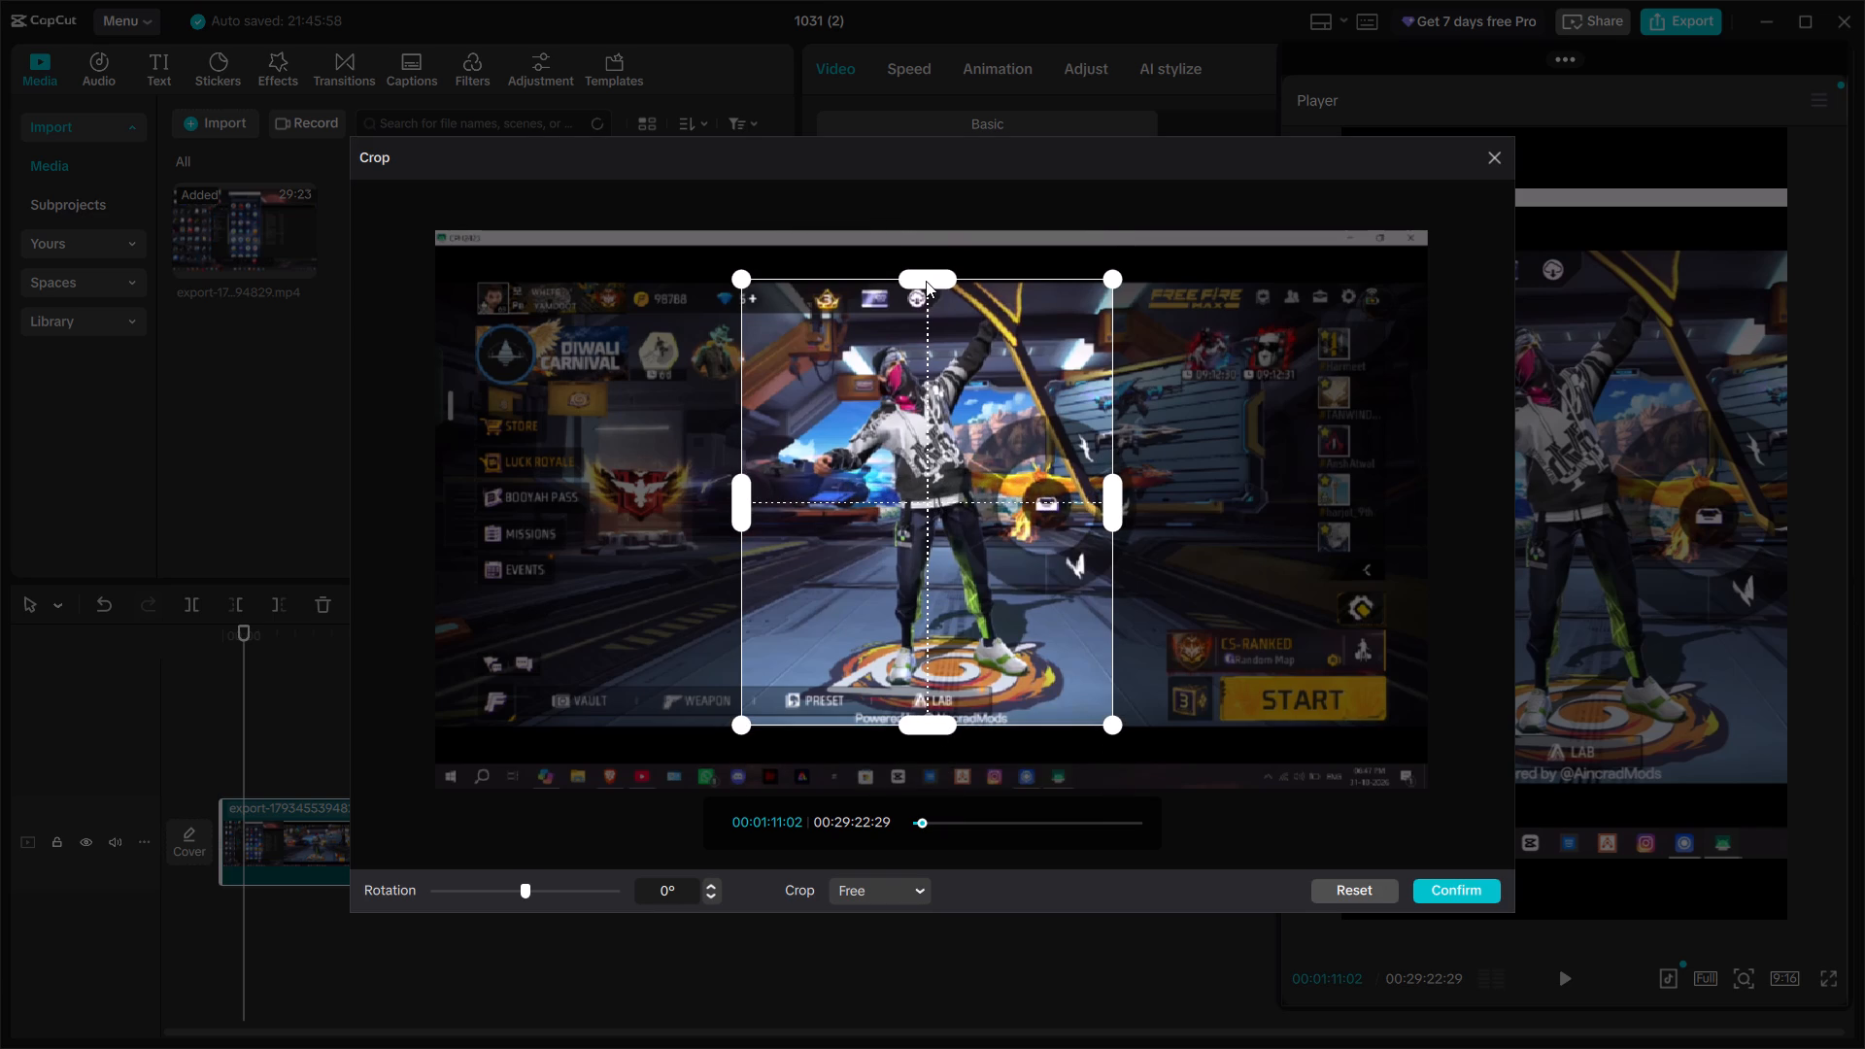
pyautogui.moveTo(1103, 486); pyautogui.dragTo(1155, 491)
pyautogui.moveTo(734, 503); pyautogui.dragTo(669, 496)
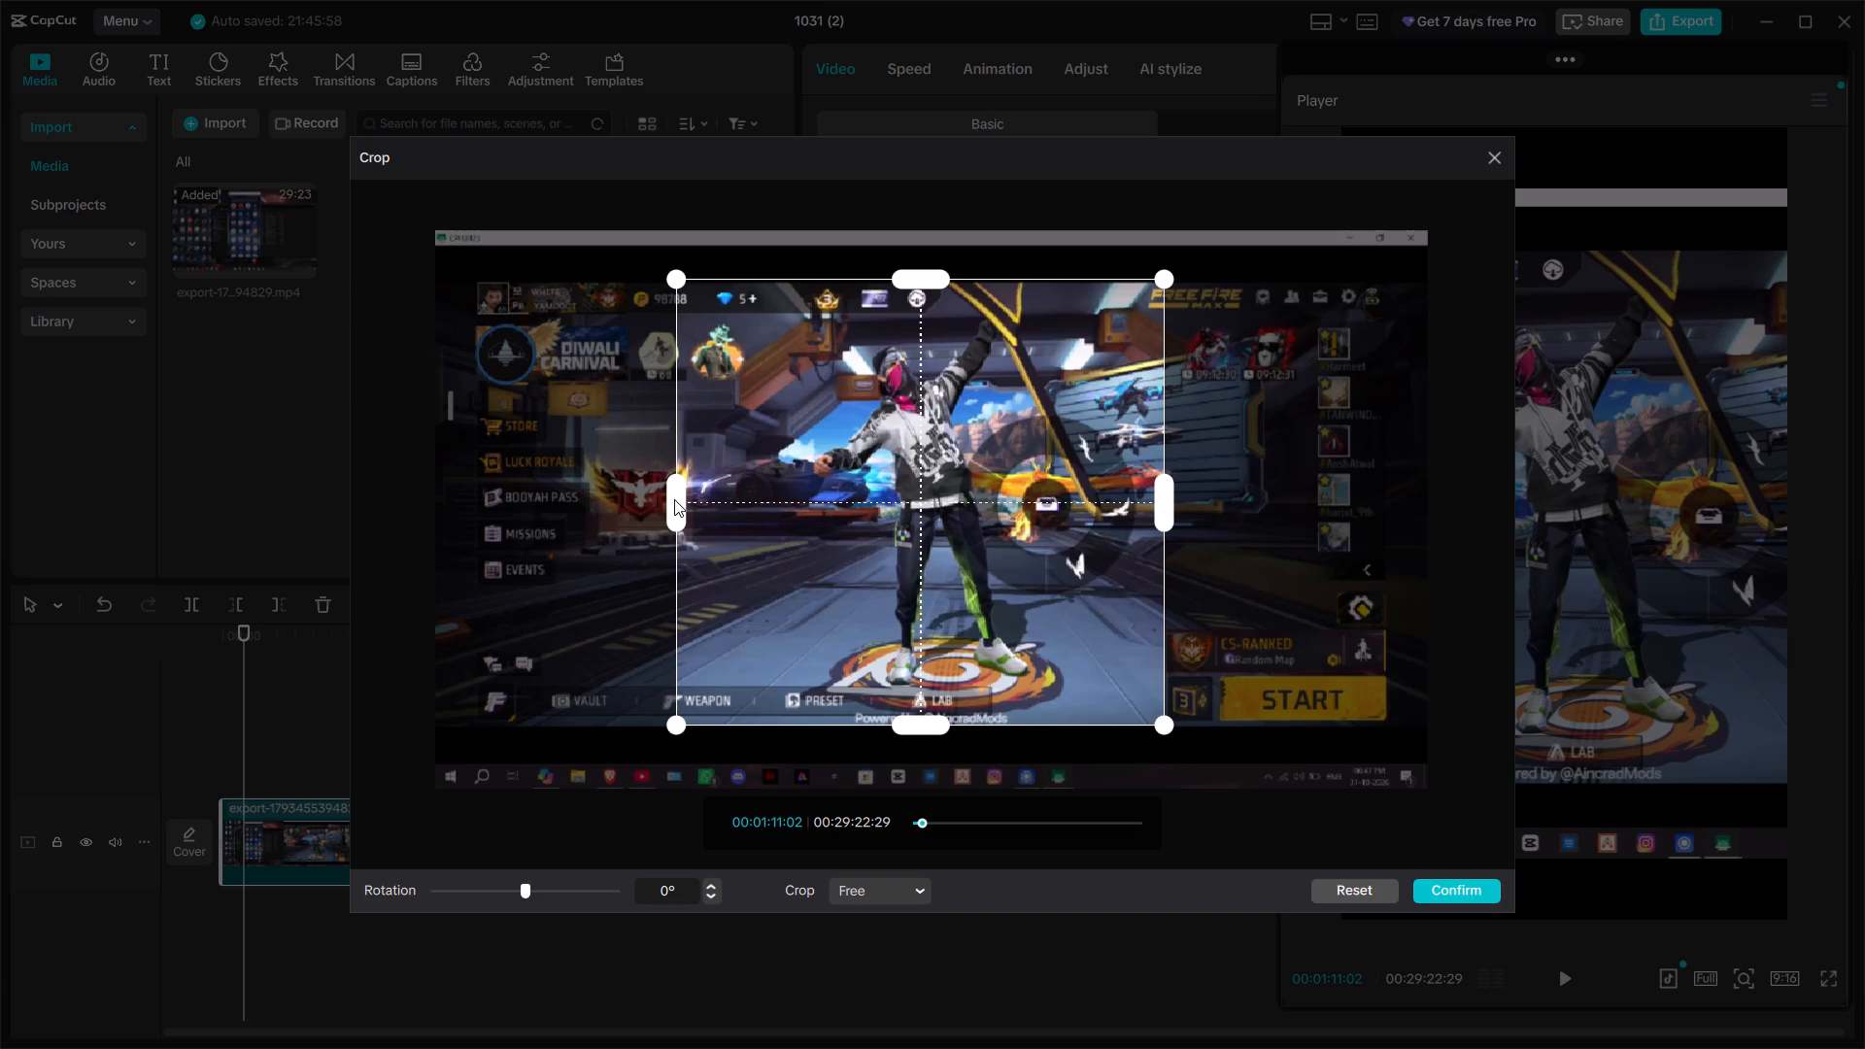
pyautogui.moveTo(1162, 511); pyautogui.dragTo(1197, 511)
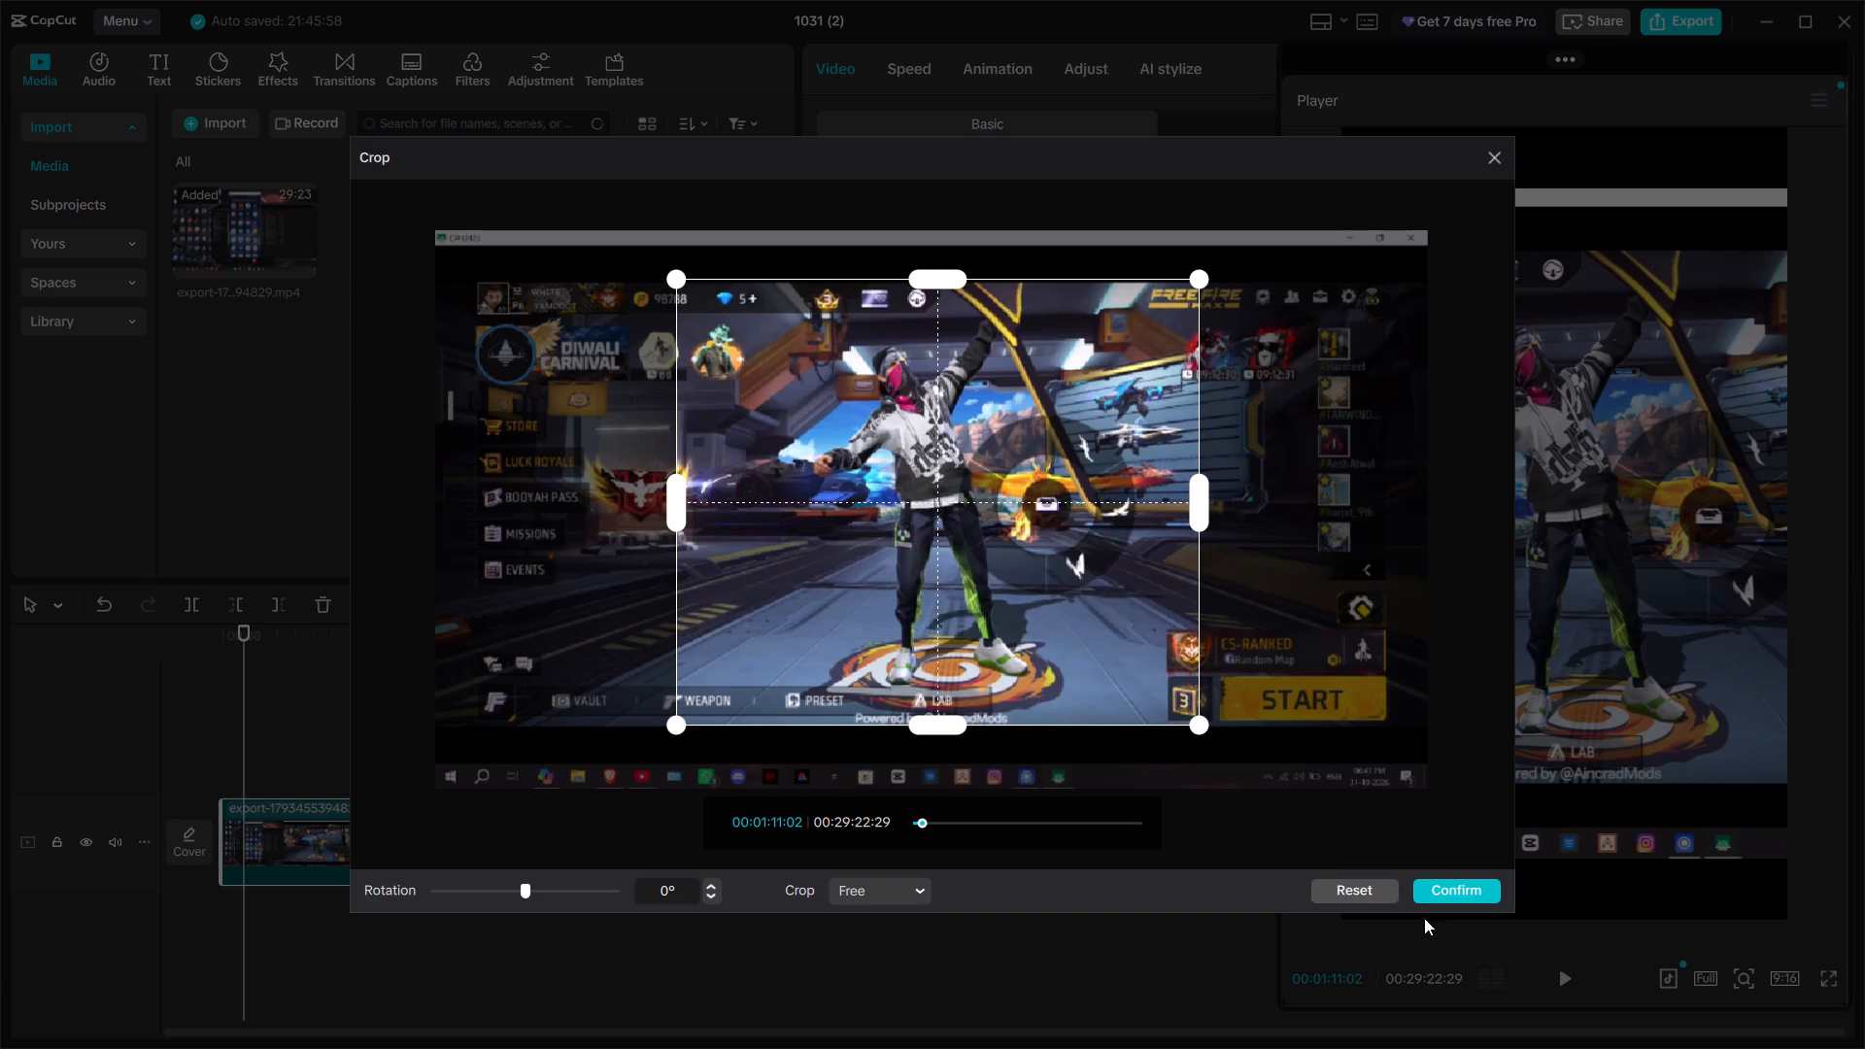
pyautogui.click(1445, 885)
pyautogui.press('space')
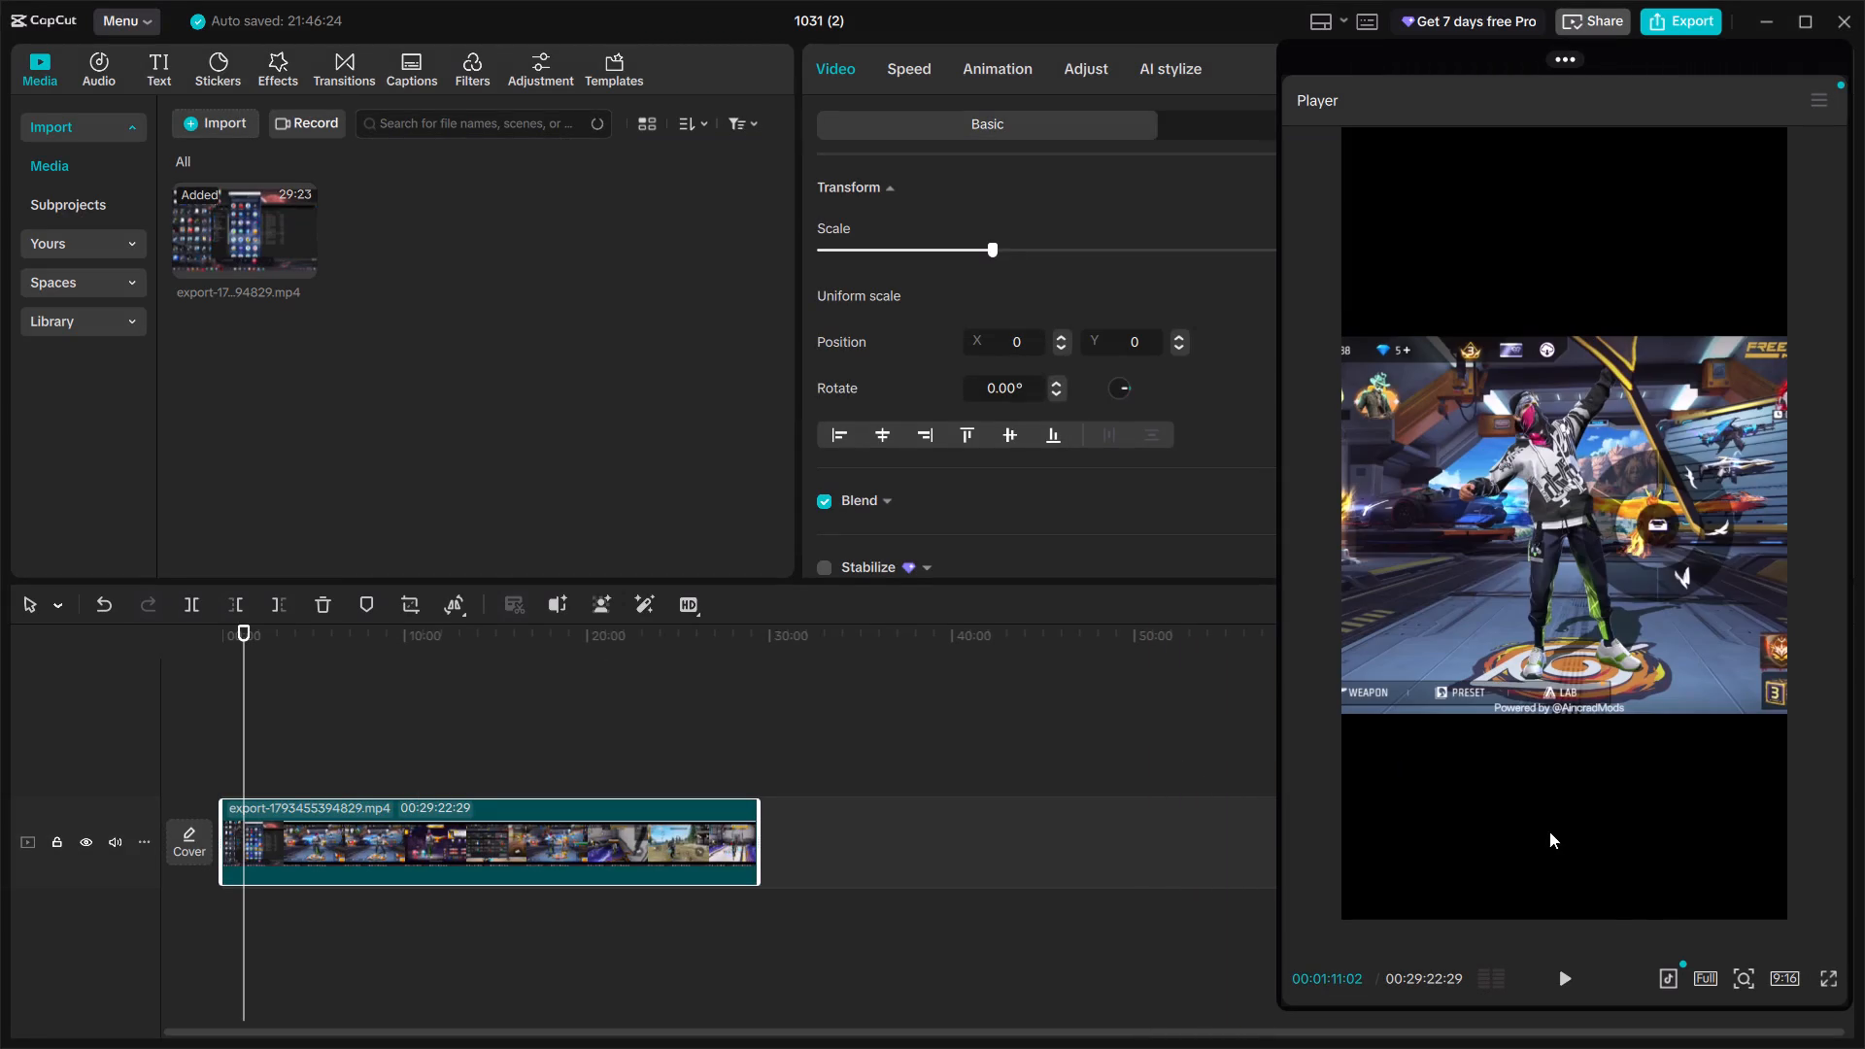
# Split the timeline clip at about 00:02:30 and delete the segment before the split.
pyautogui.click(1563, 987)
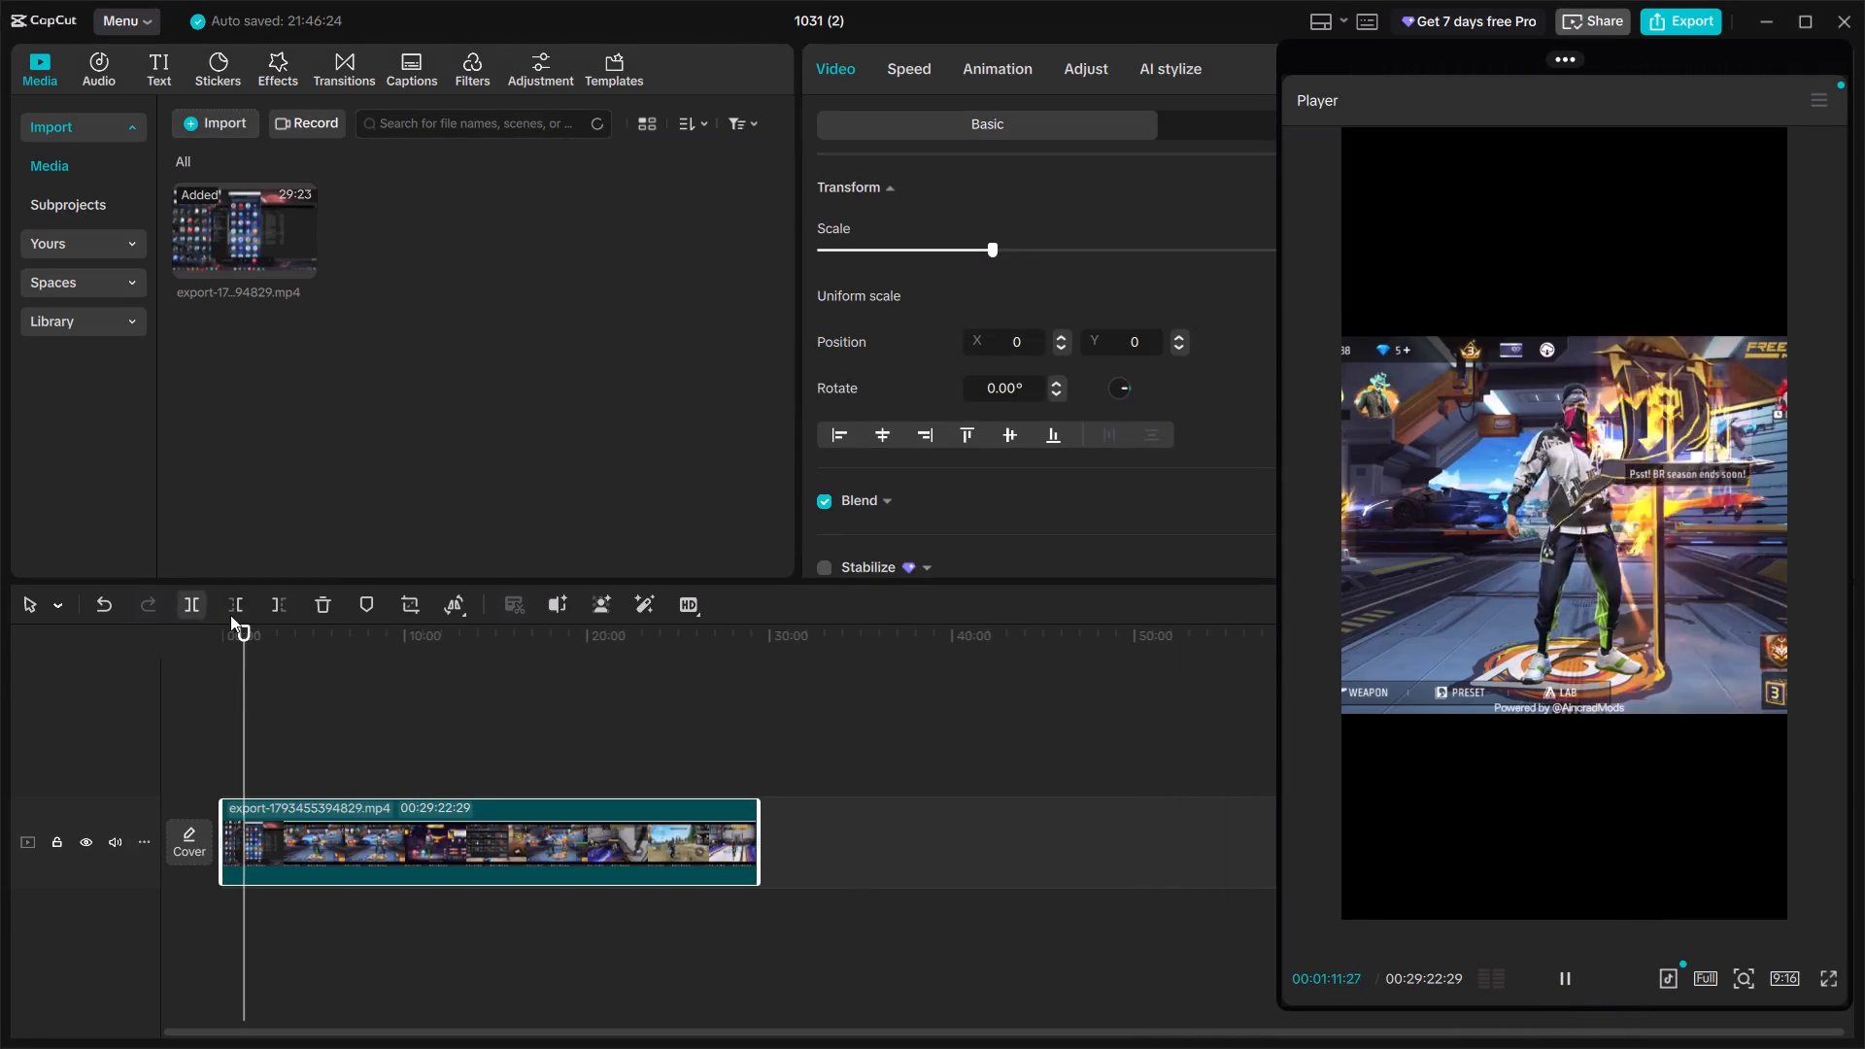
pyautogui.moveTo(244, 627); pyautogui.dragTo(268, 631)
pyautogui.click(360, 837)
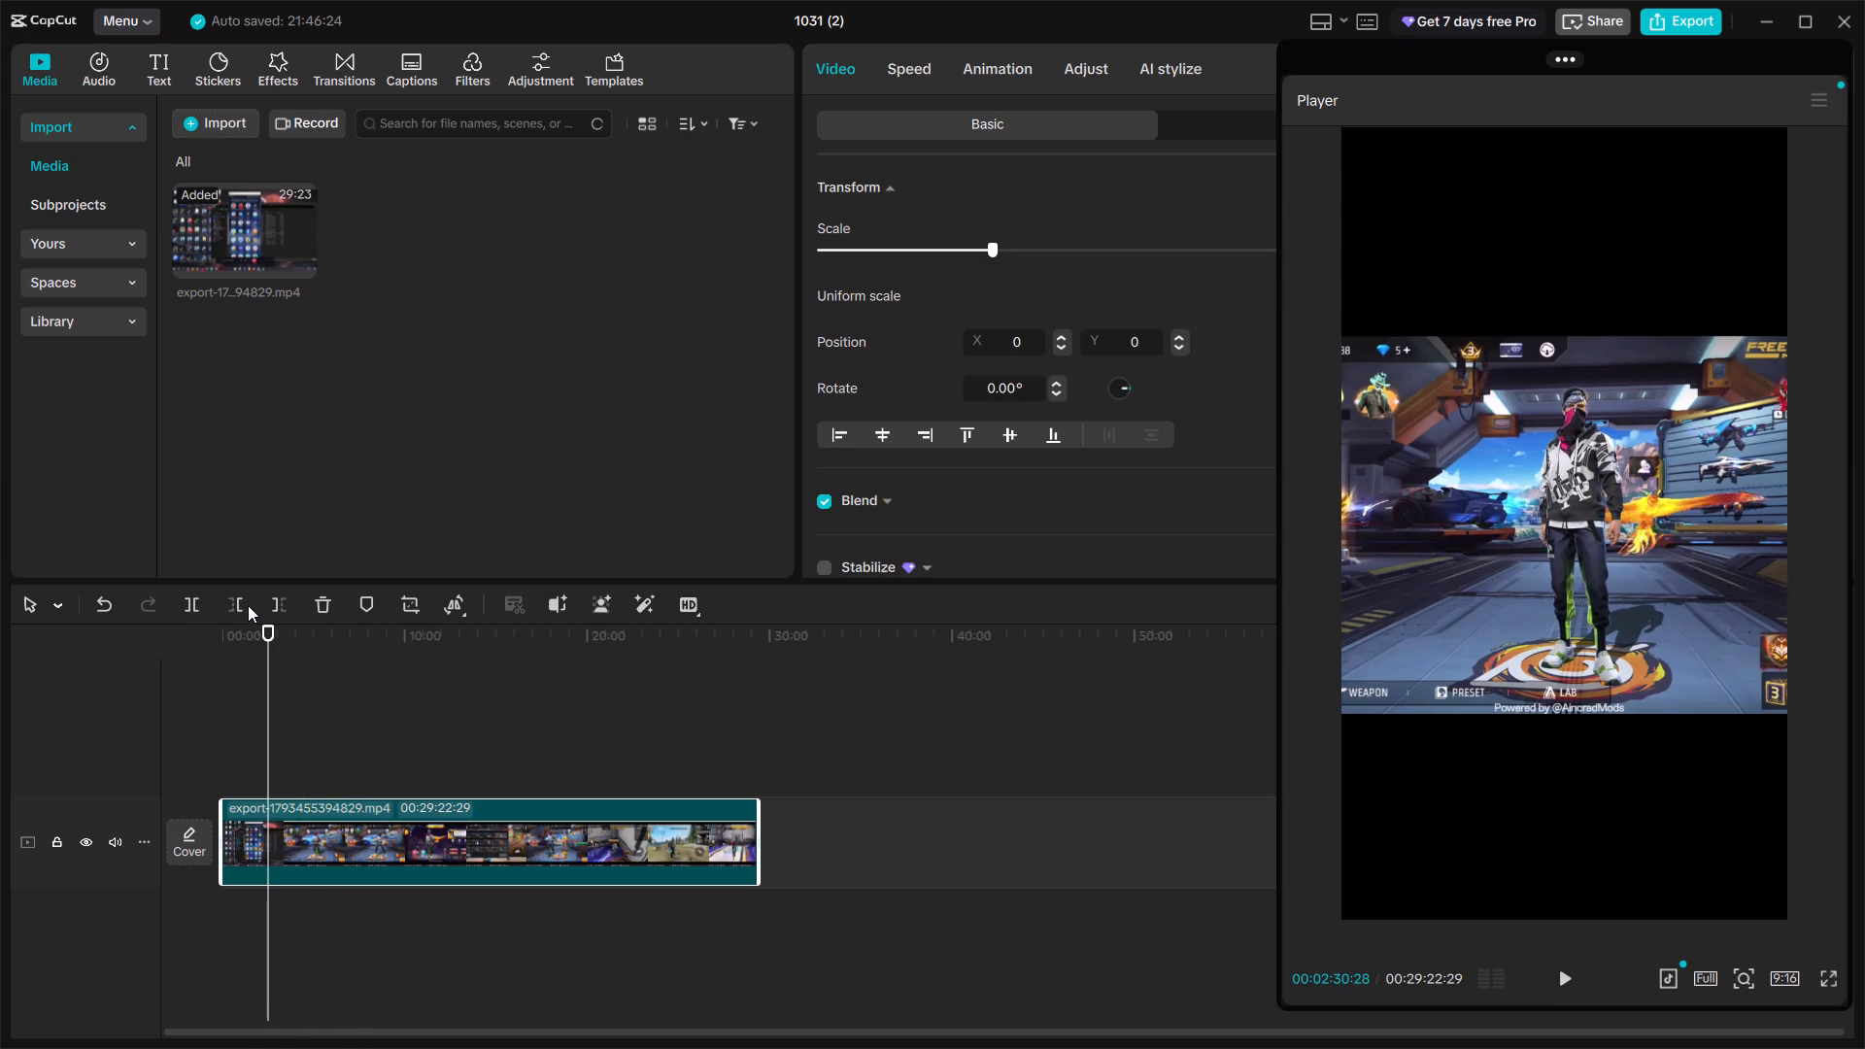
pyautogui.click(197, 598)
pyautogui.click(235, 834)
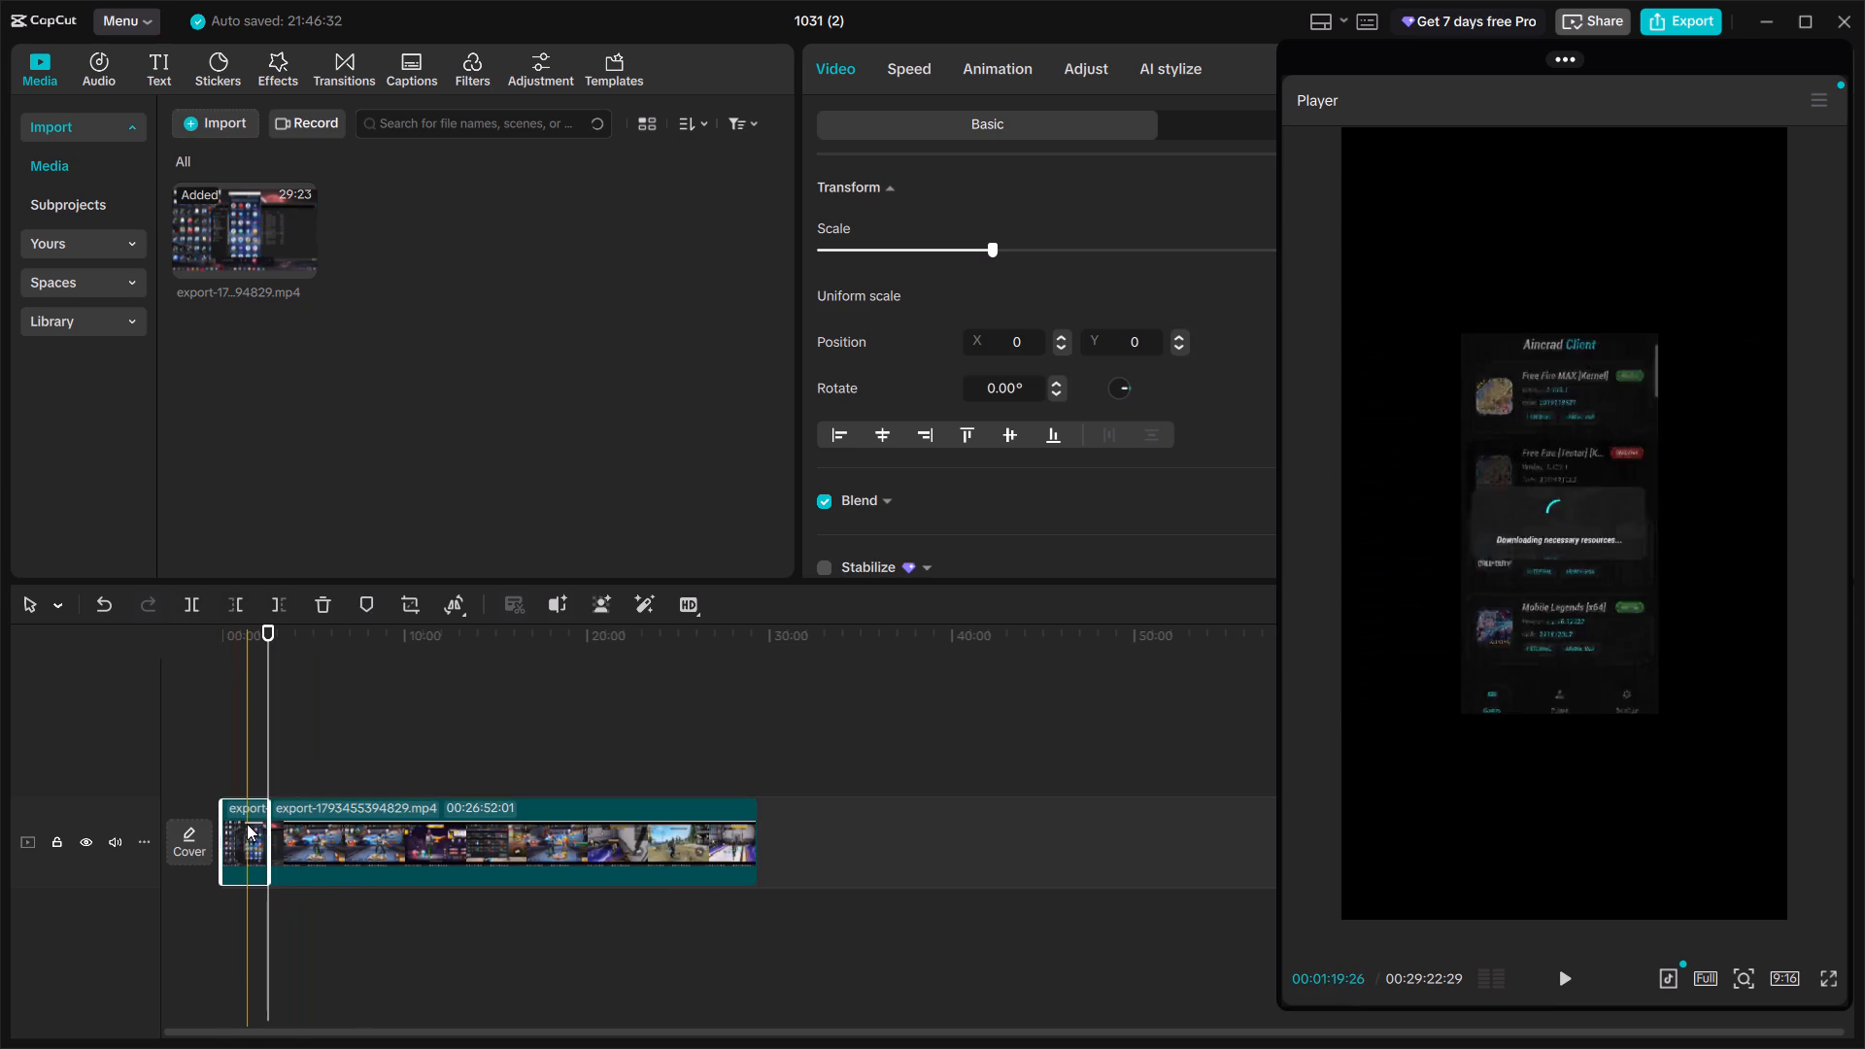
pyautogui.rightClick(247, 824)
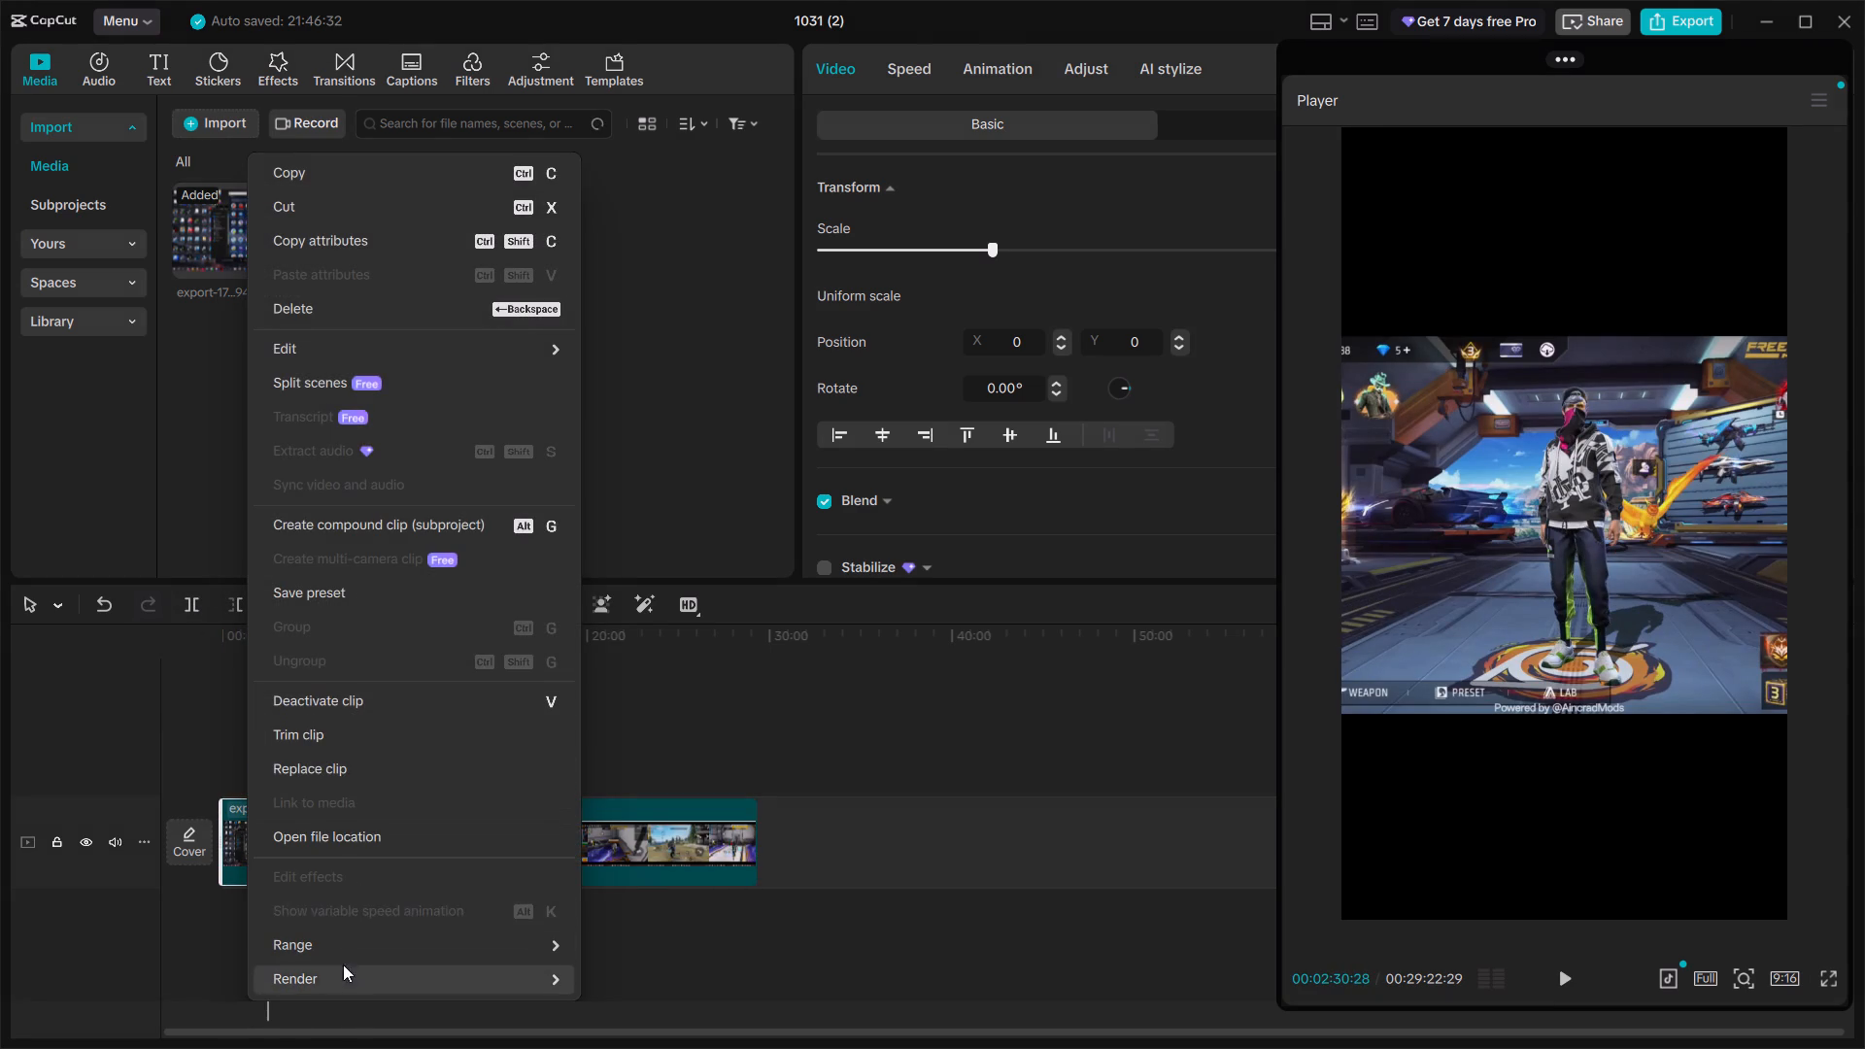
pyautogui.click(340, 320)
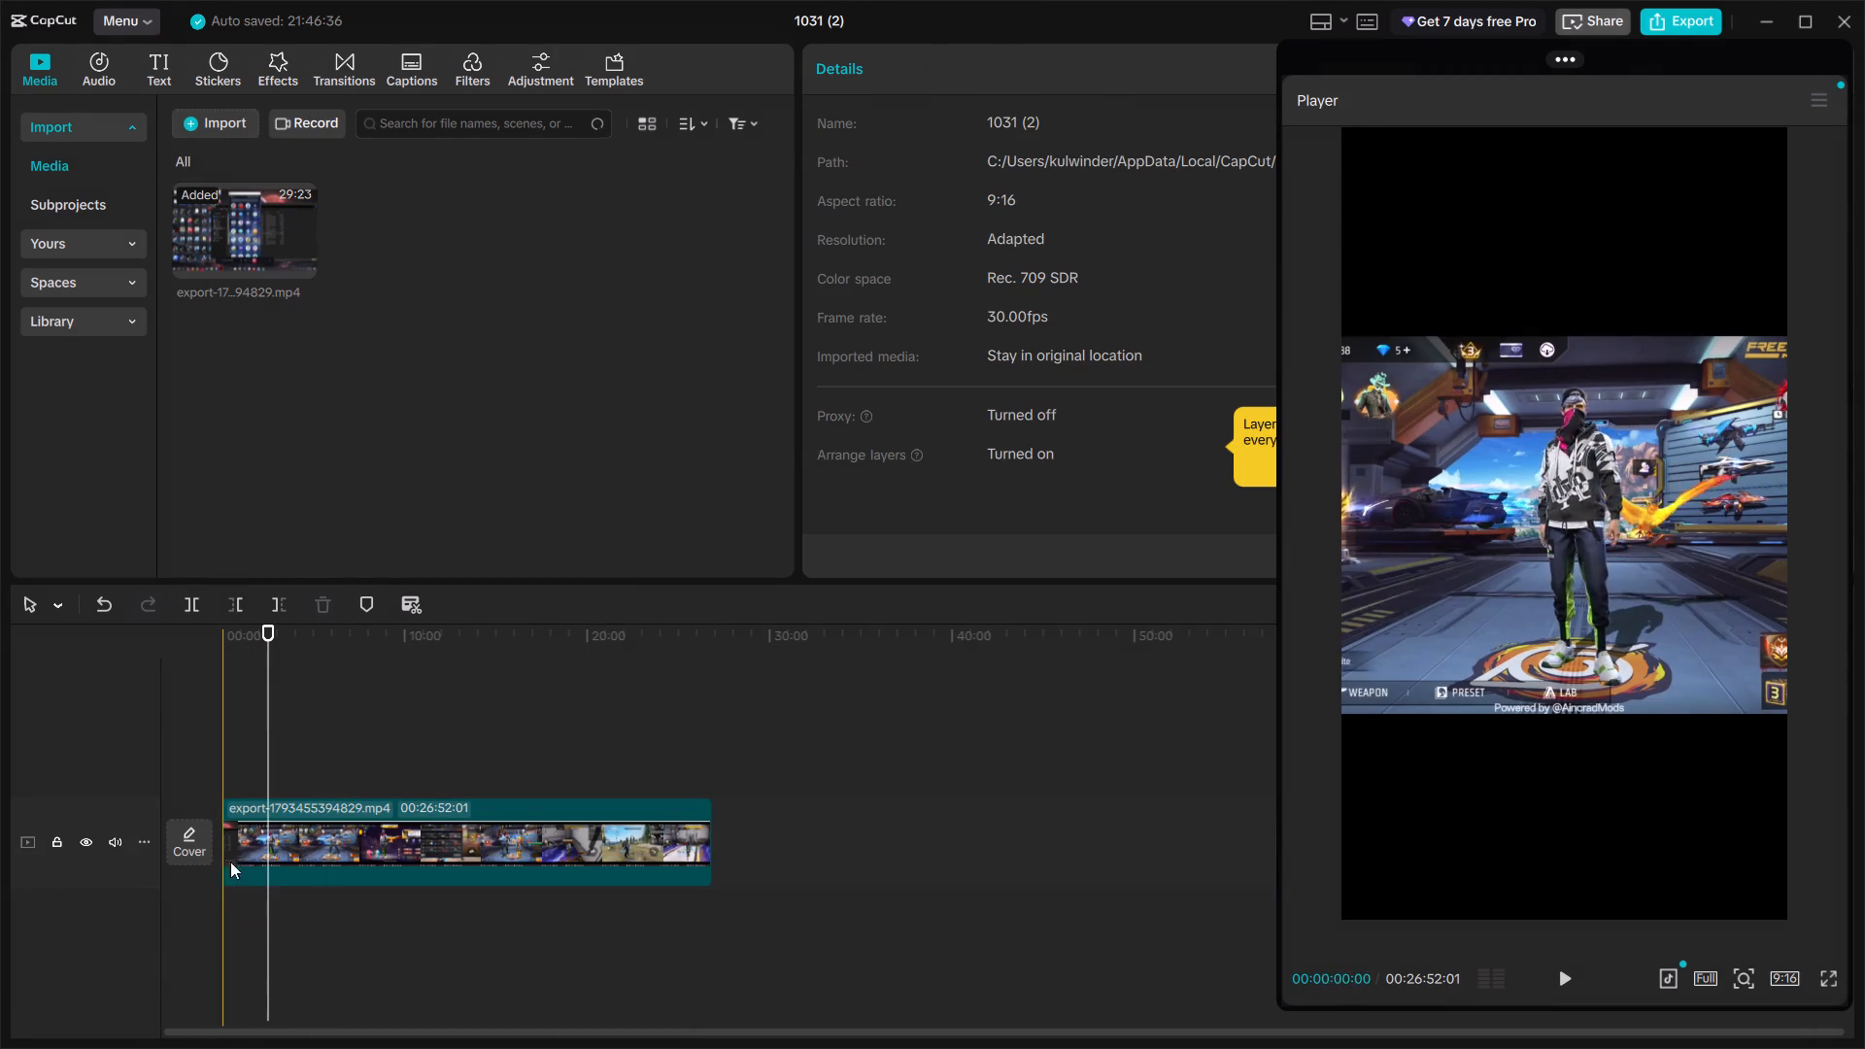
# Play the remaining clip from its start and advance through its first 17 seconds to examine the character's movements.
pyautogui.moveTo(270, 657); pyautogui.dragTo(190, 663)
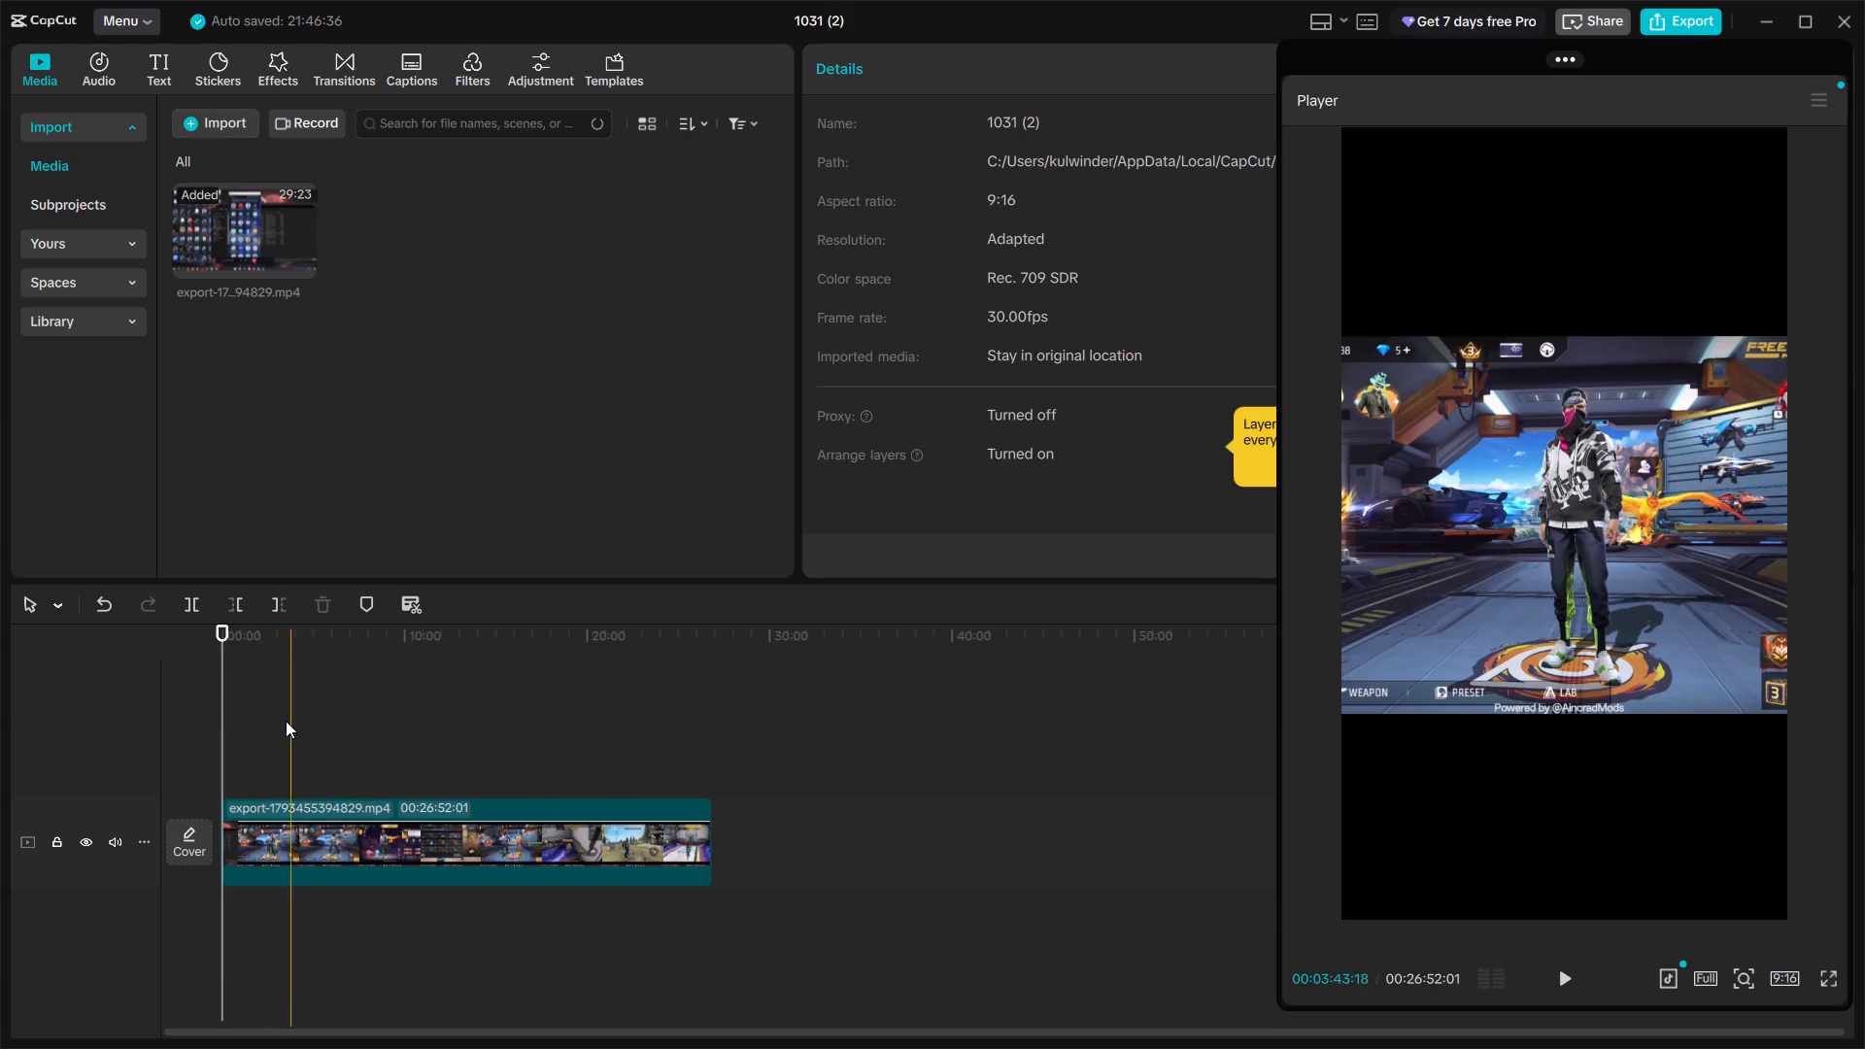
pyautogui.press('space')
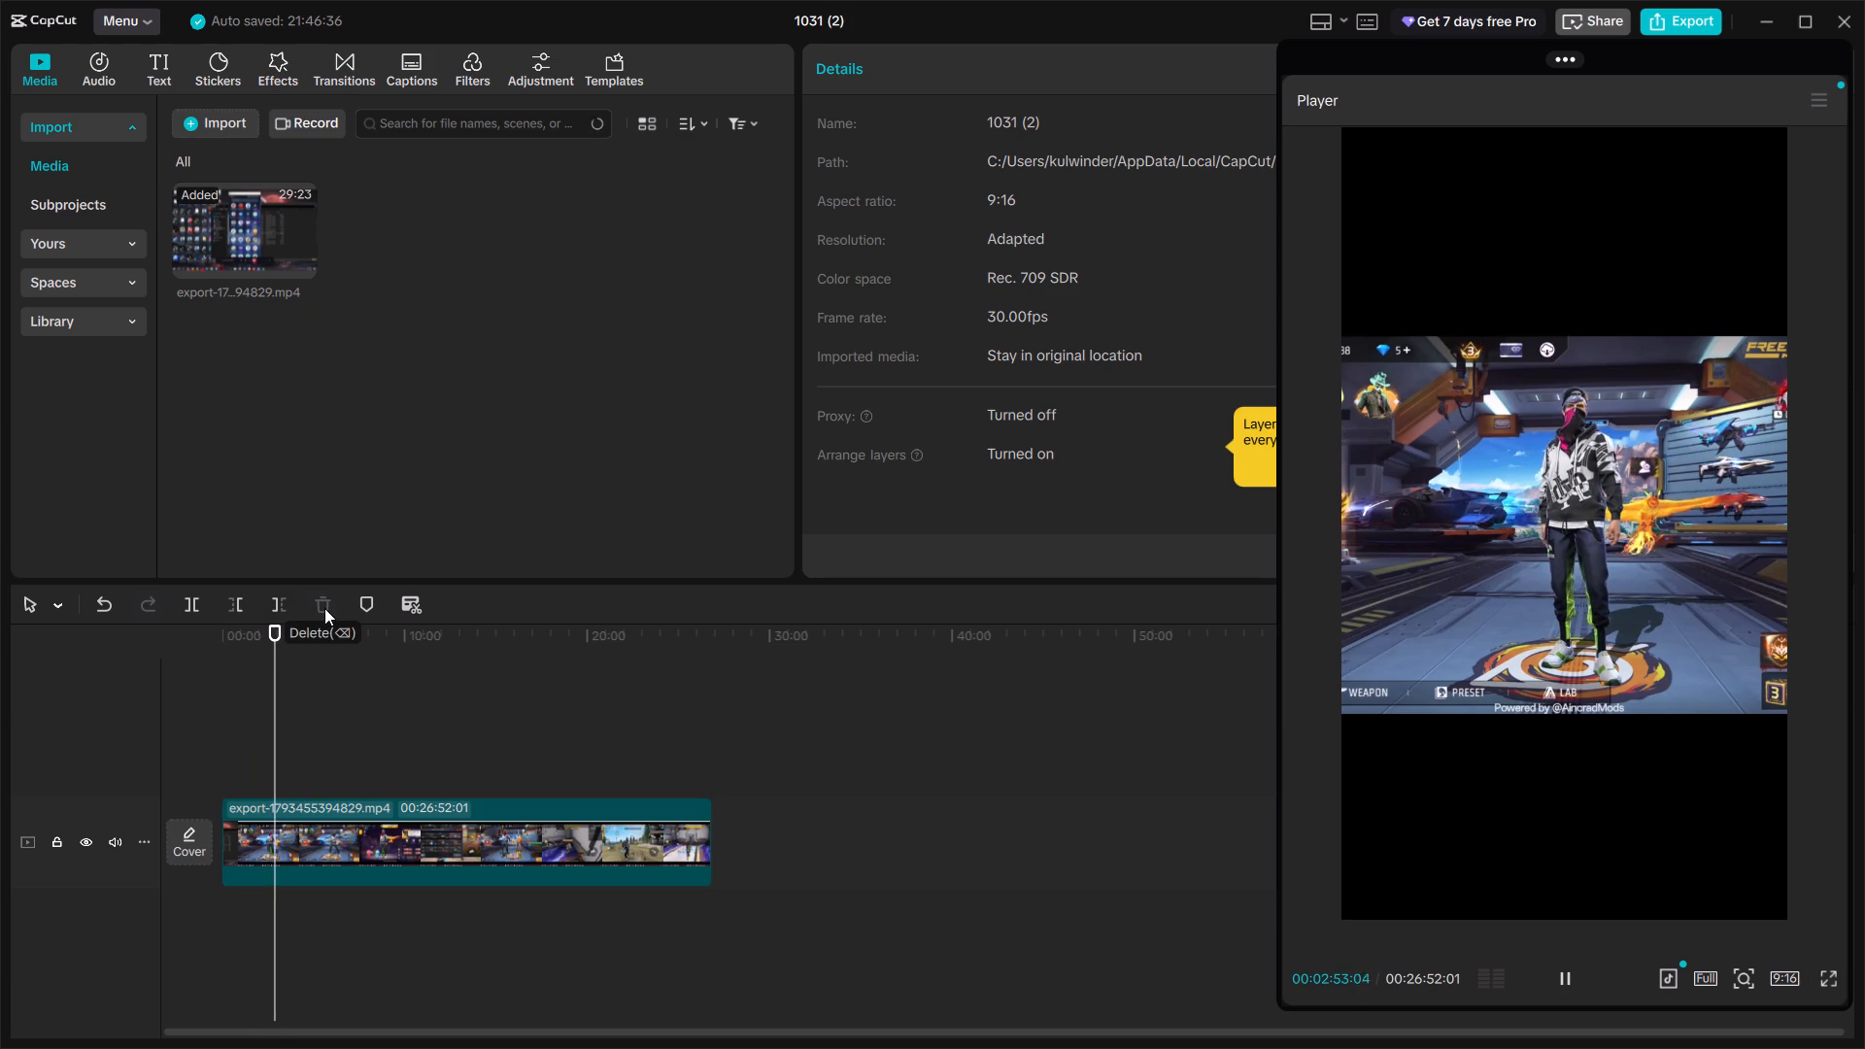
pyautogui.moveTo(269, 662); pyautogui.dragTo(199, 663)
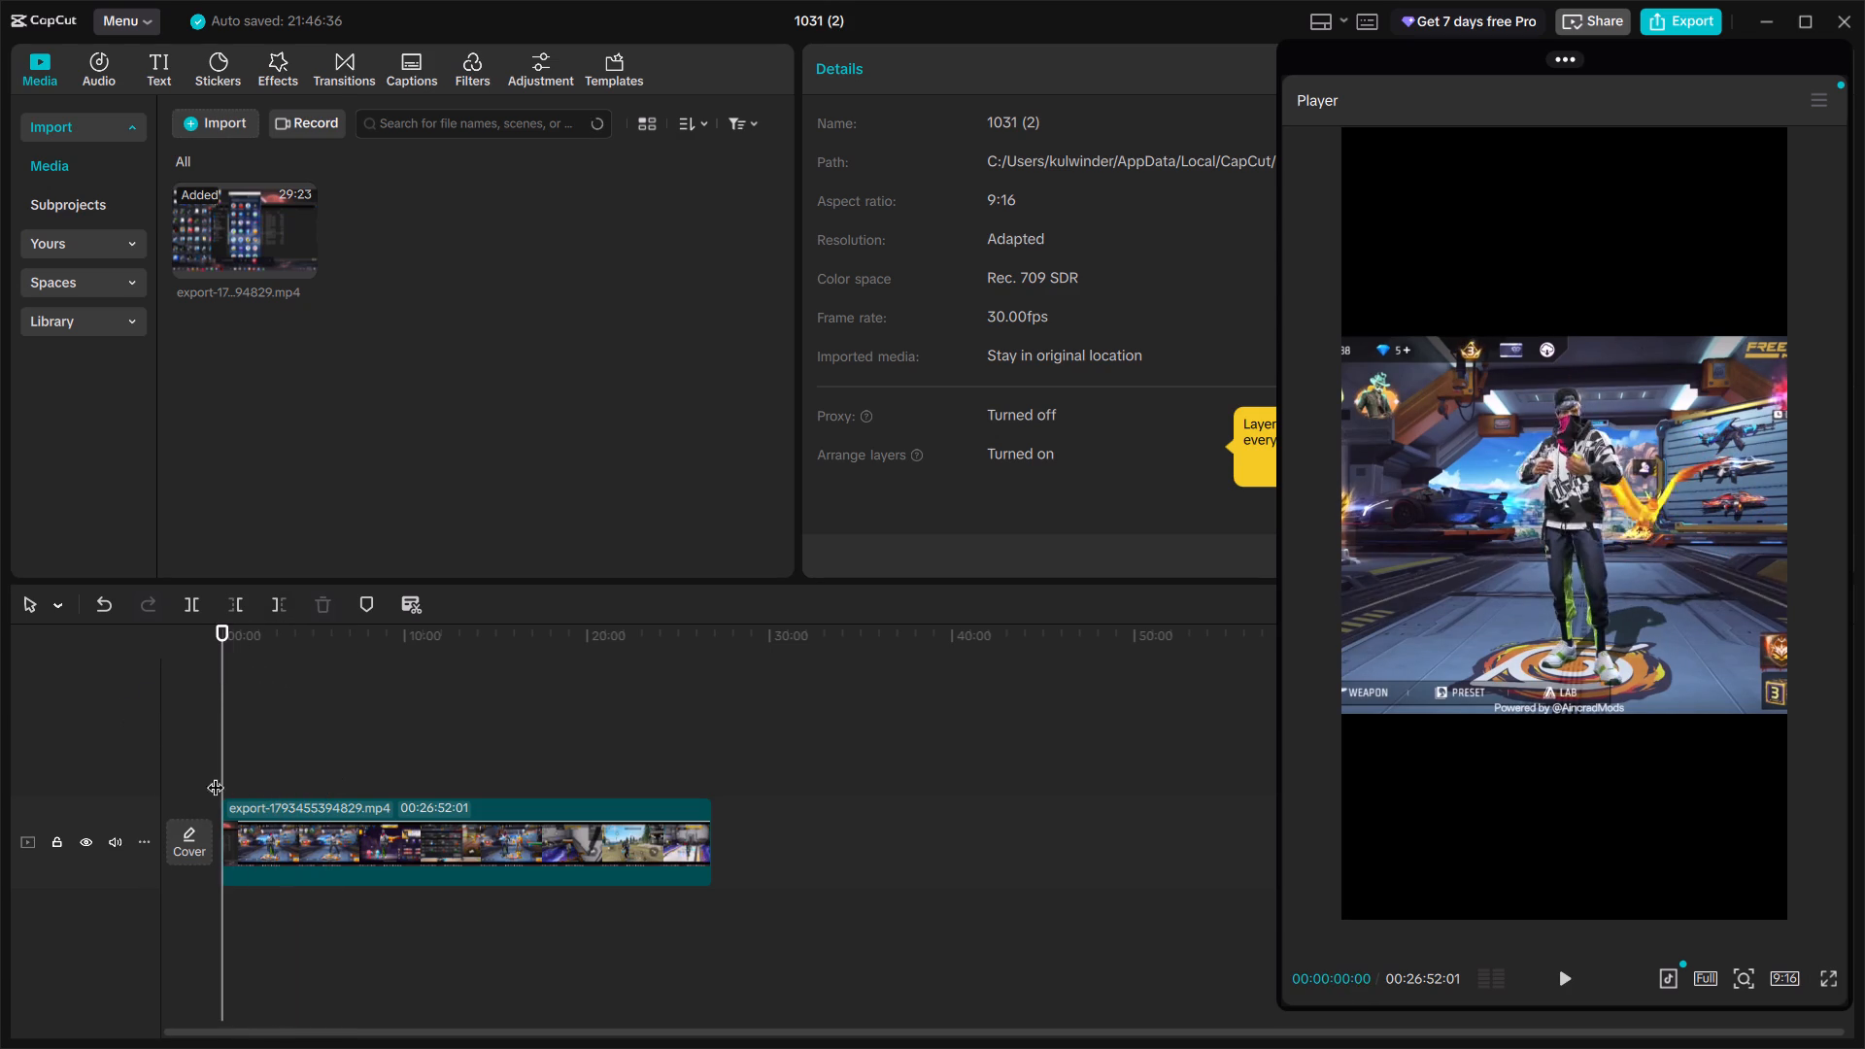
pyautogui.press('space')
pyautogui.press('space')
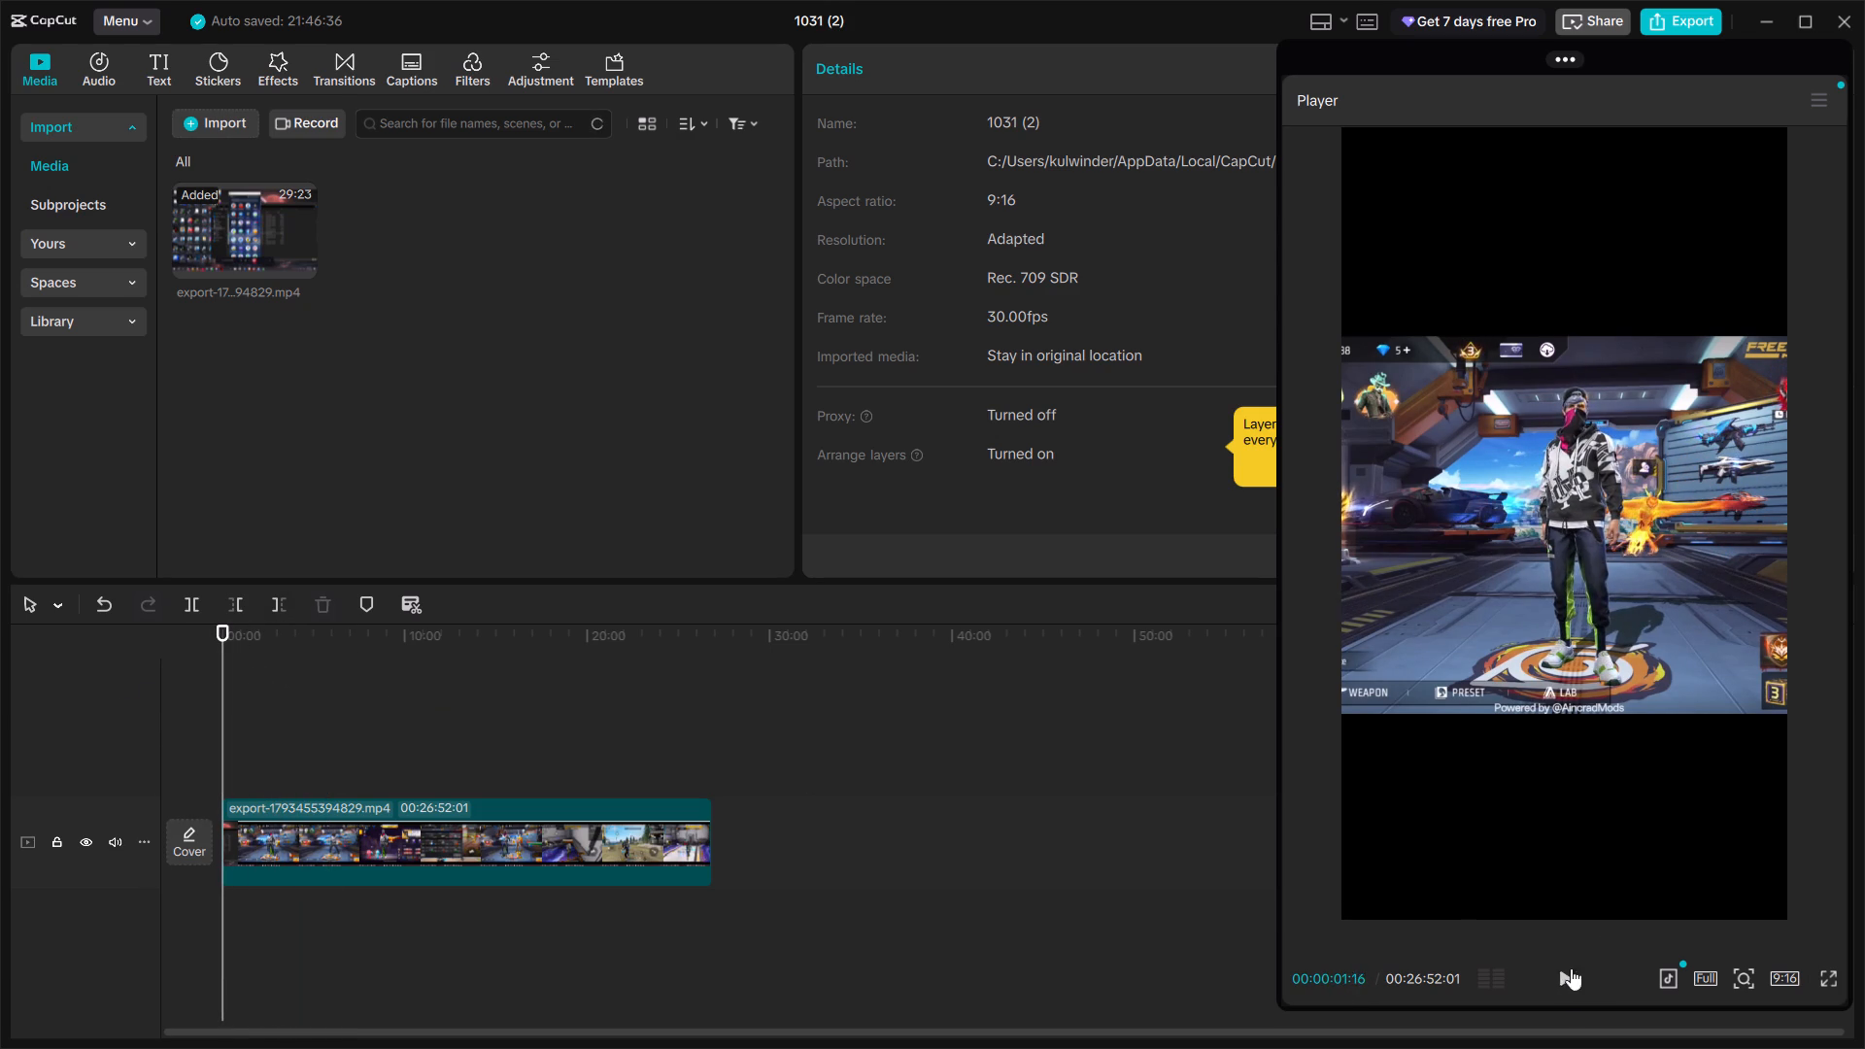
pyautogui.press('space')
pyautogui.press('d')
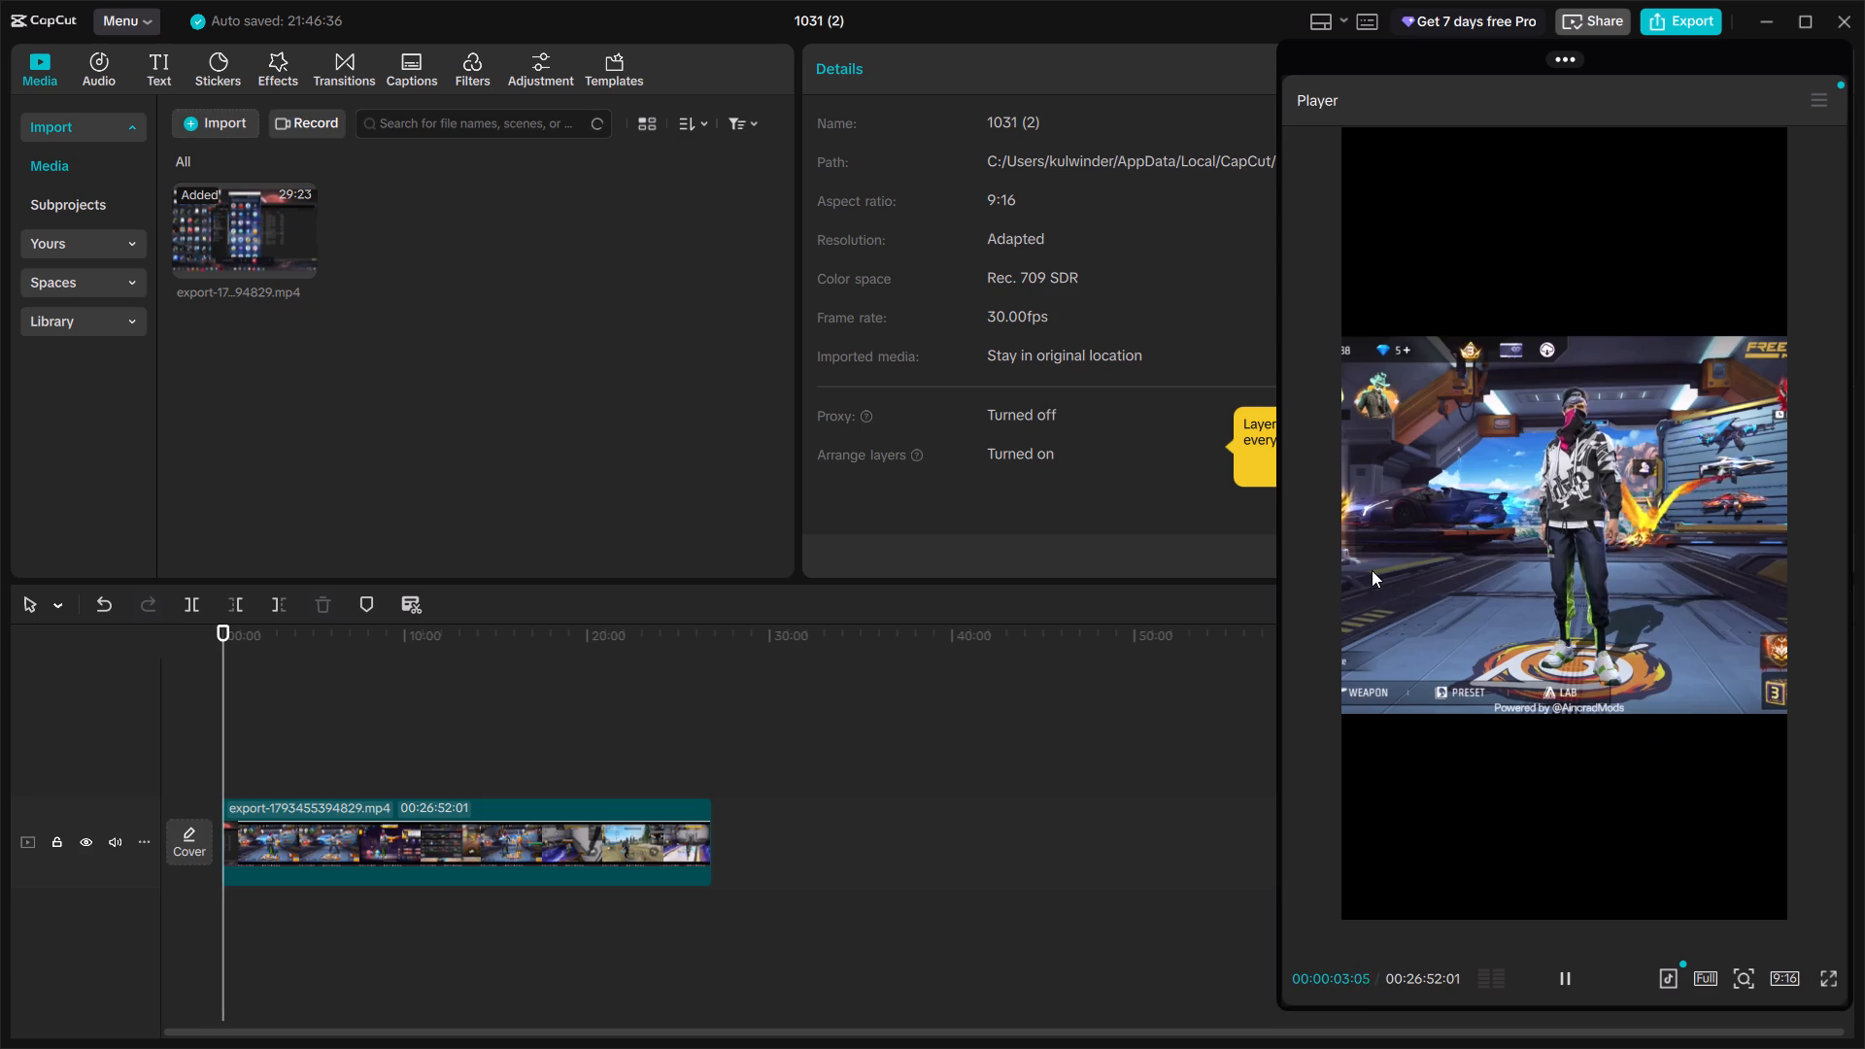
pyautogui.press('d')
pyautogui.write('da')
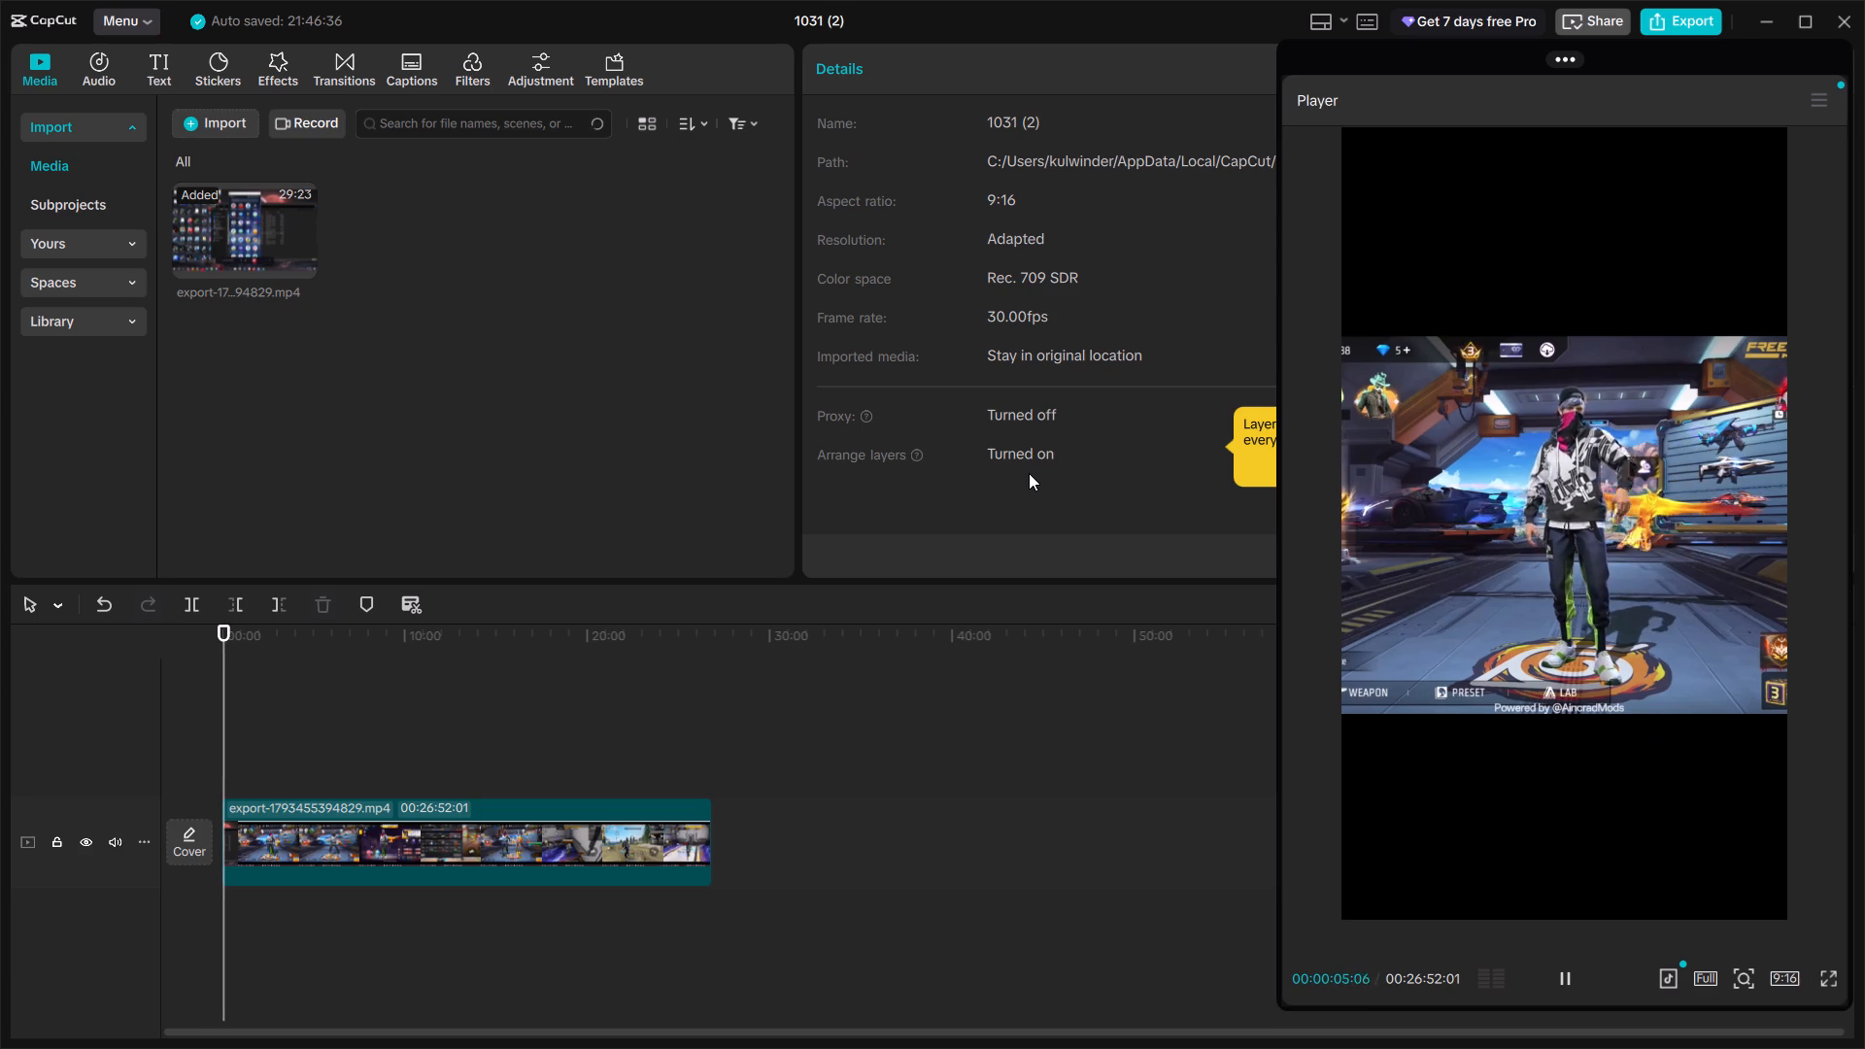
pyautogui.press('Right')
pyautogui.press('Right')
pyautogui.press('Right')
pyautogui.press('Right')
pyautogui.press('Right')
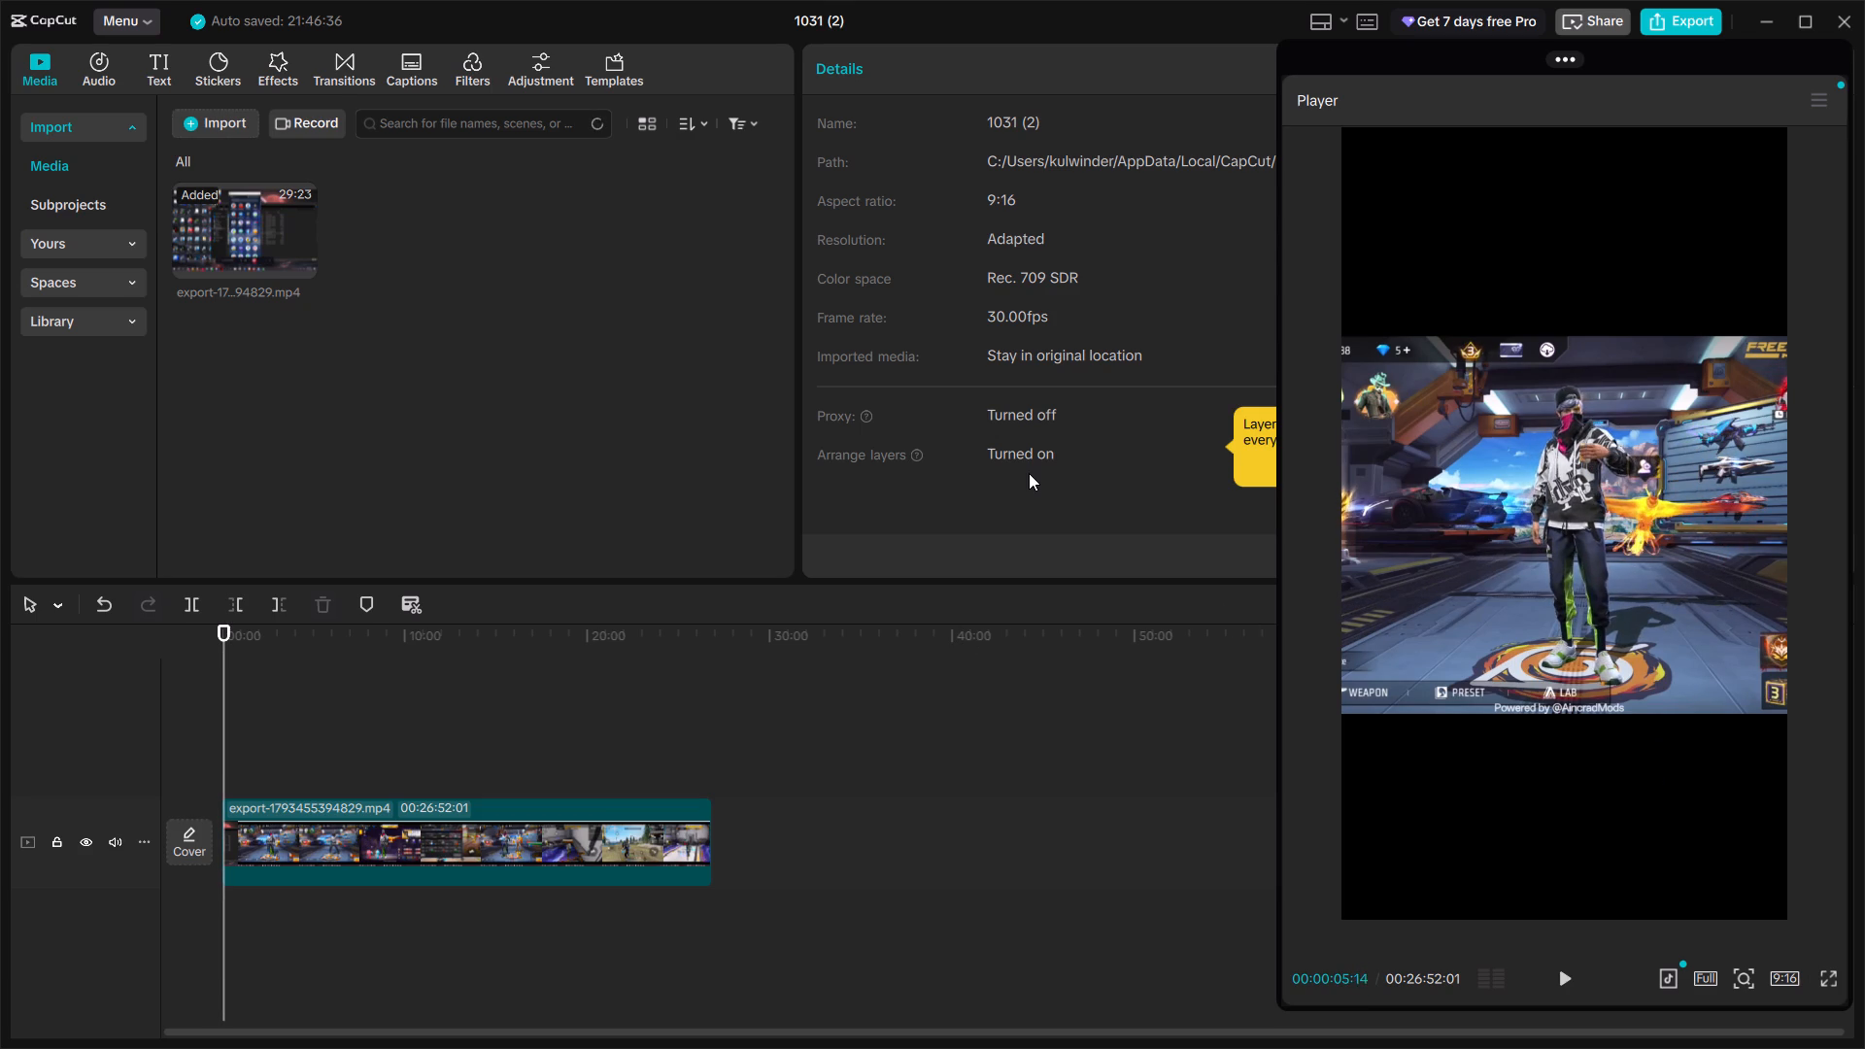
pyautogui.press('space')
pyautogui.press('d')
pyautogui.press('Right')
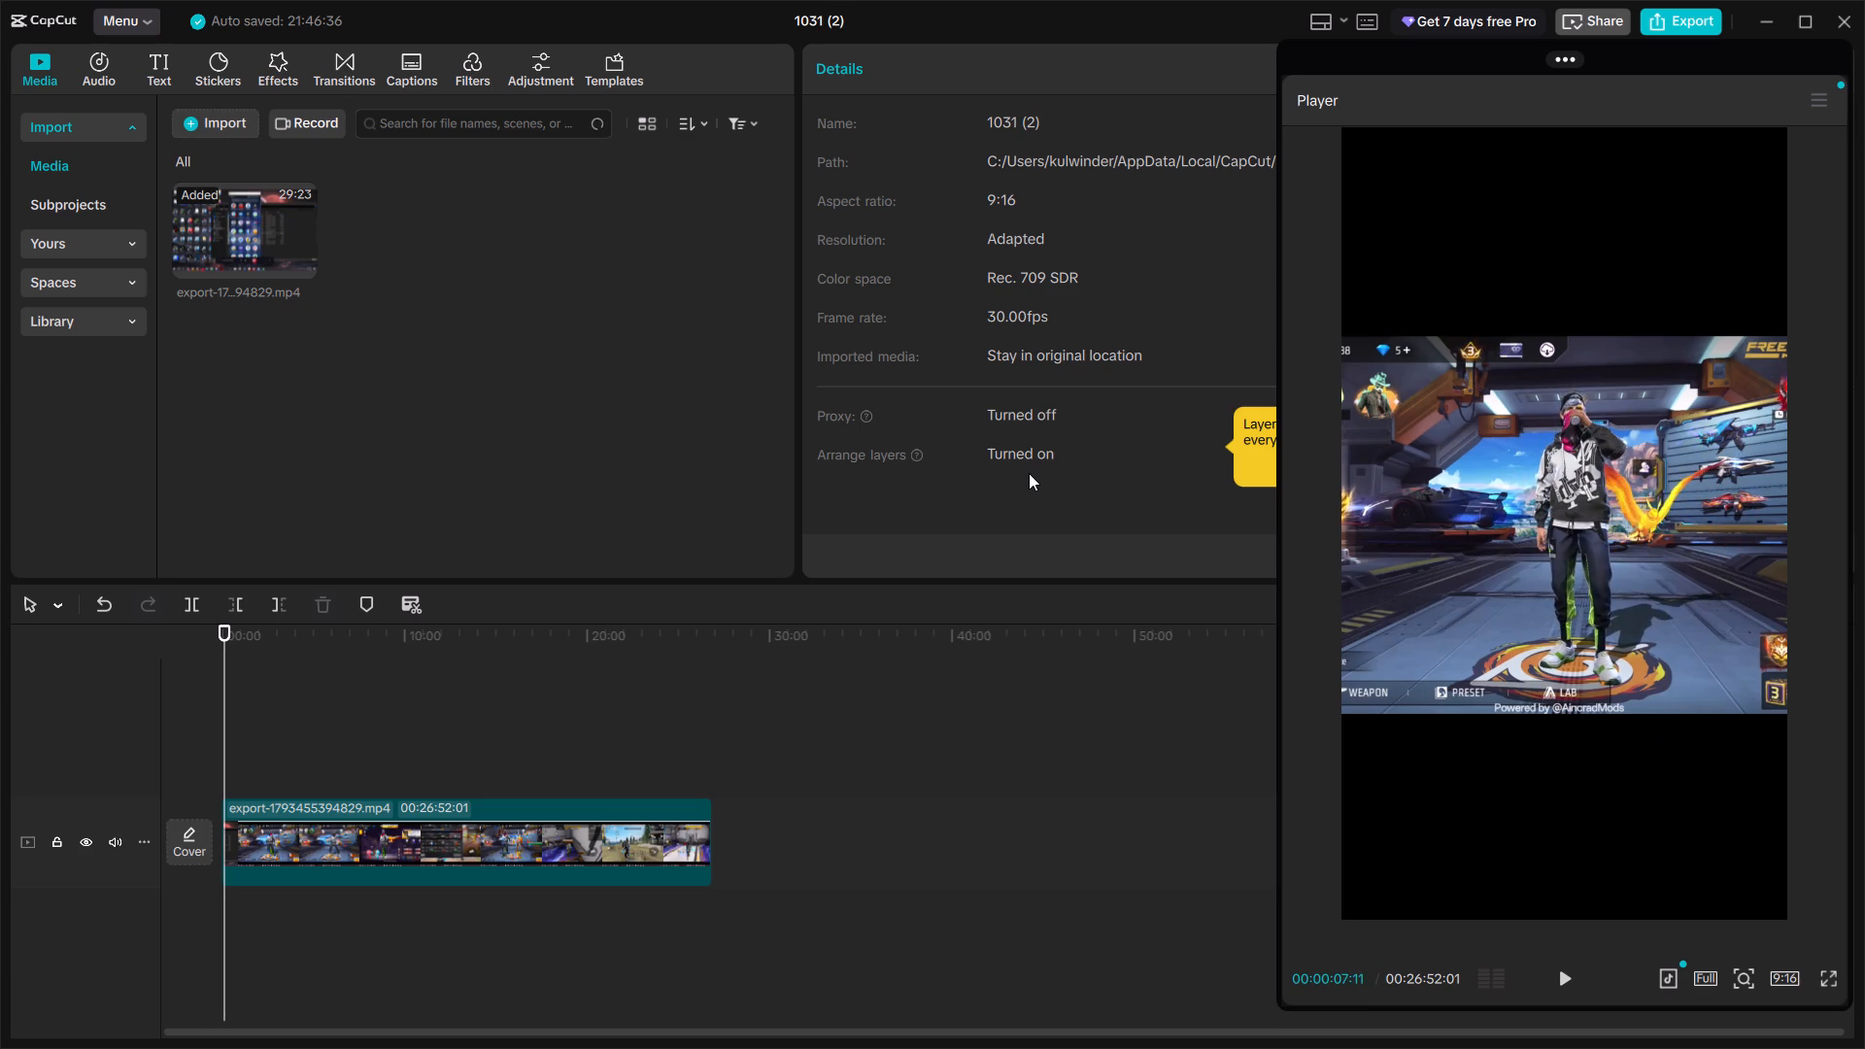
pyautogui.press('Right')
pyautogui.press('Right')
pyautogui.press('Right')
pyautogui.press('Right')
pyautogui.press('Right')
pyautogui.press('Right')
pyautogui.press('Right')
pyautogui.press('Right')
pyautogui.press('Right')
pyautogui.press('Right')
pyautogui.press('Right')
pyautogui.press('Right')
pyautogui.press('Right')
pyautogui.press('Right')
pyautogui.press('Right')
pyautogui.press('Right')
pyautogui.press('Right')
pyautogui.press('Right')
pyautogui.press('Right')
pyautogui.press('Right')
pyautogui.press('Right')
pyautogui.press('Right')
pyautogui.press('Right')
pyautogui.press('Right')
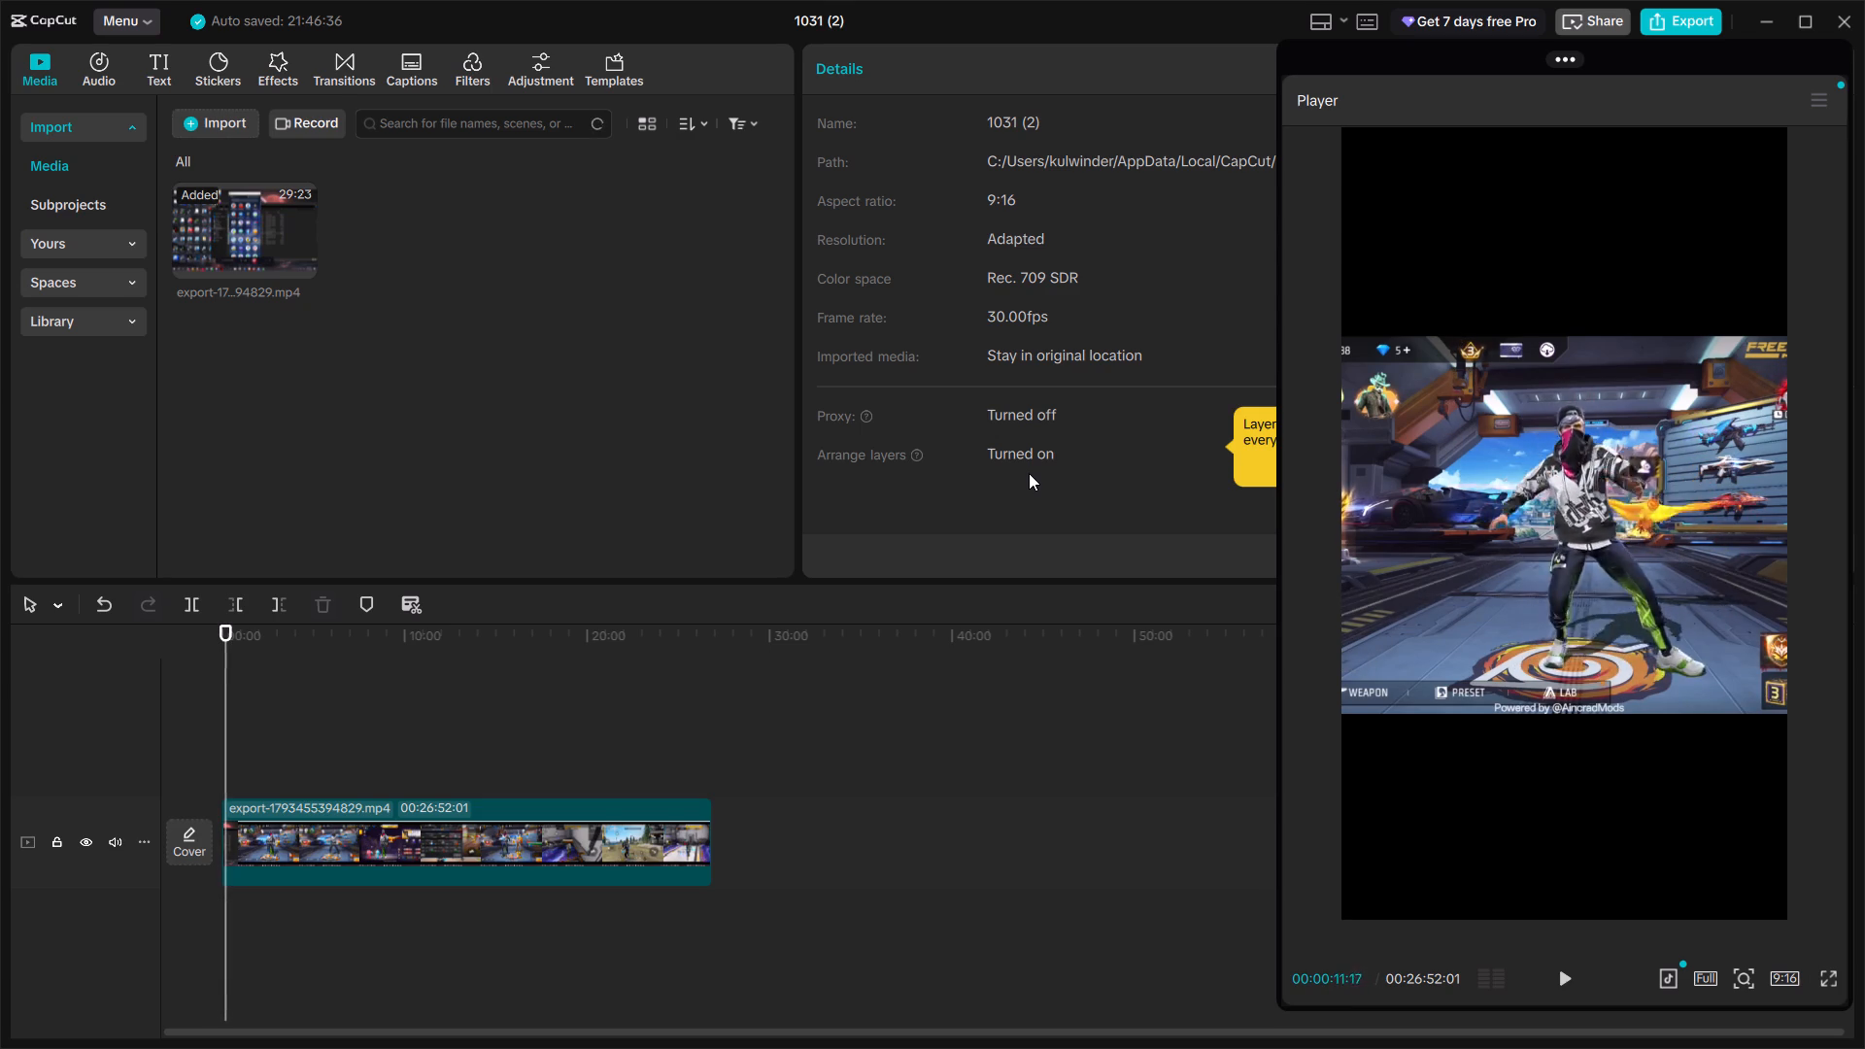
pyautogui.press('space')
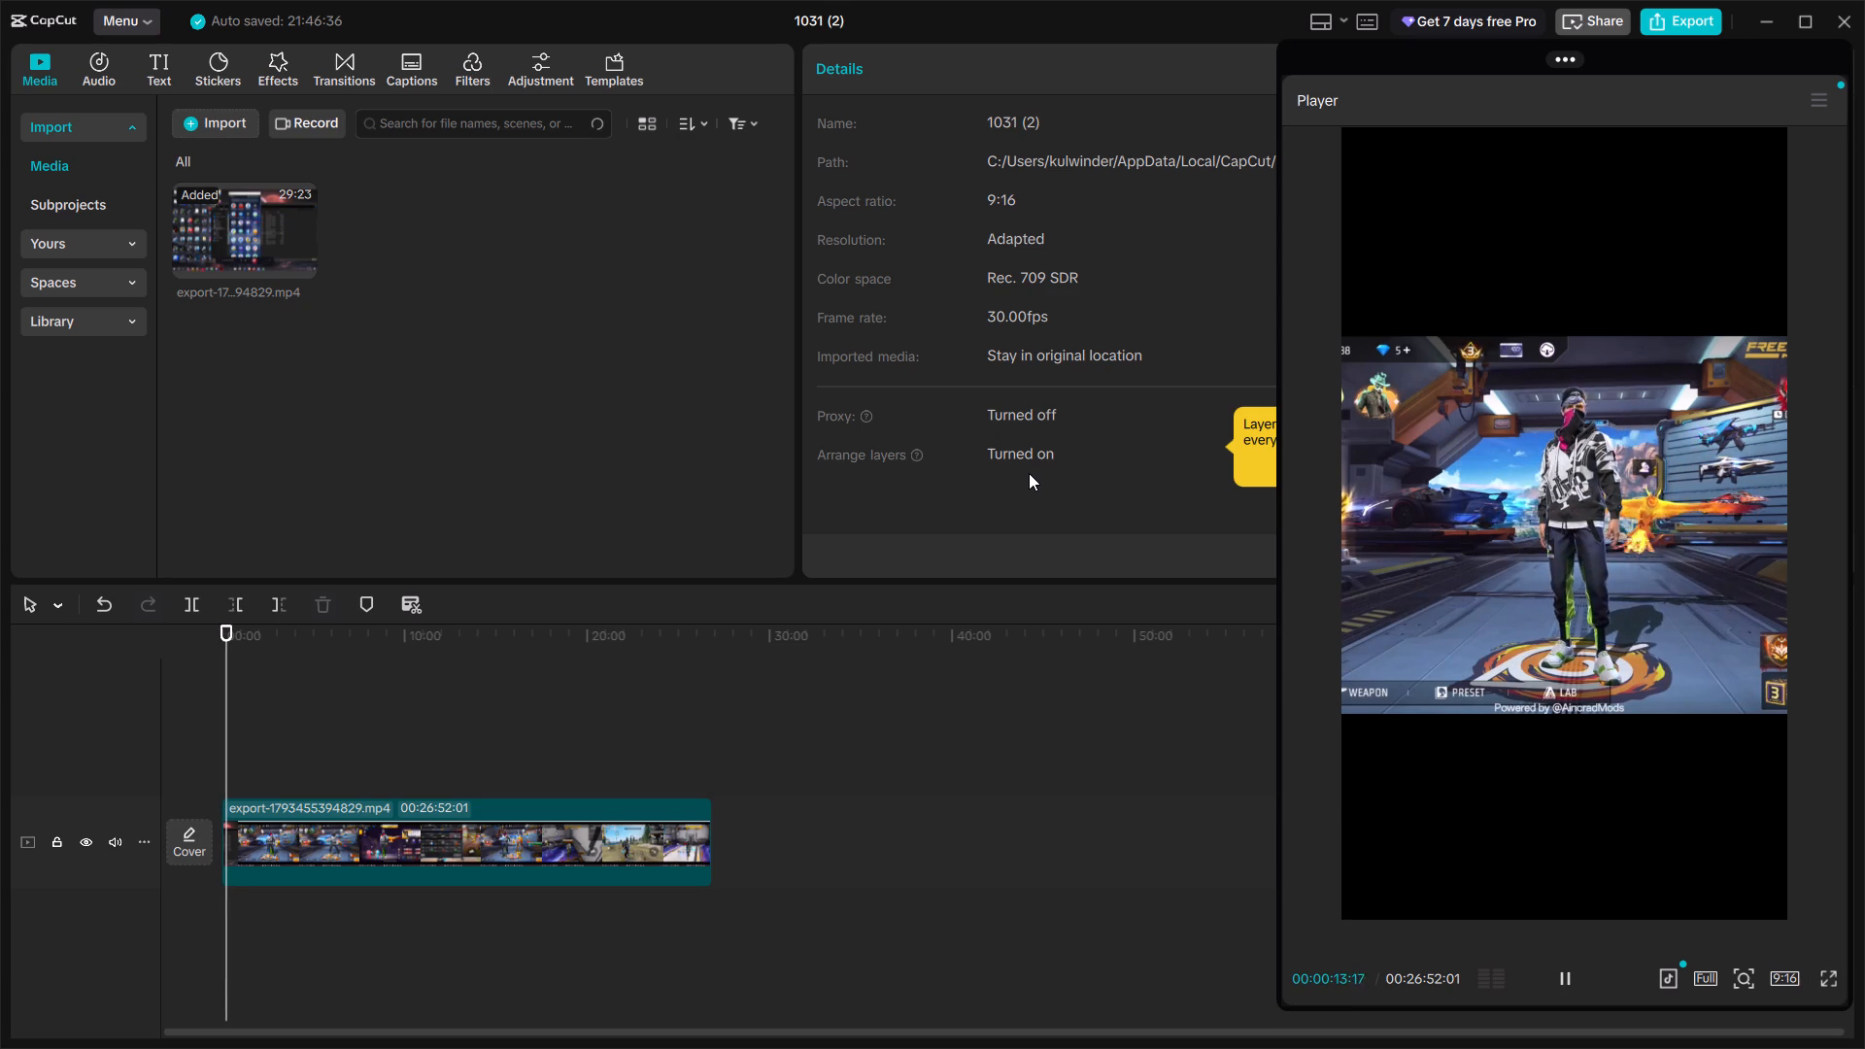
pyautogui.press('Right')
pyautogui.press('Right')
pyautogui.press('space')
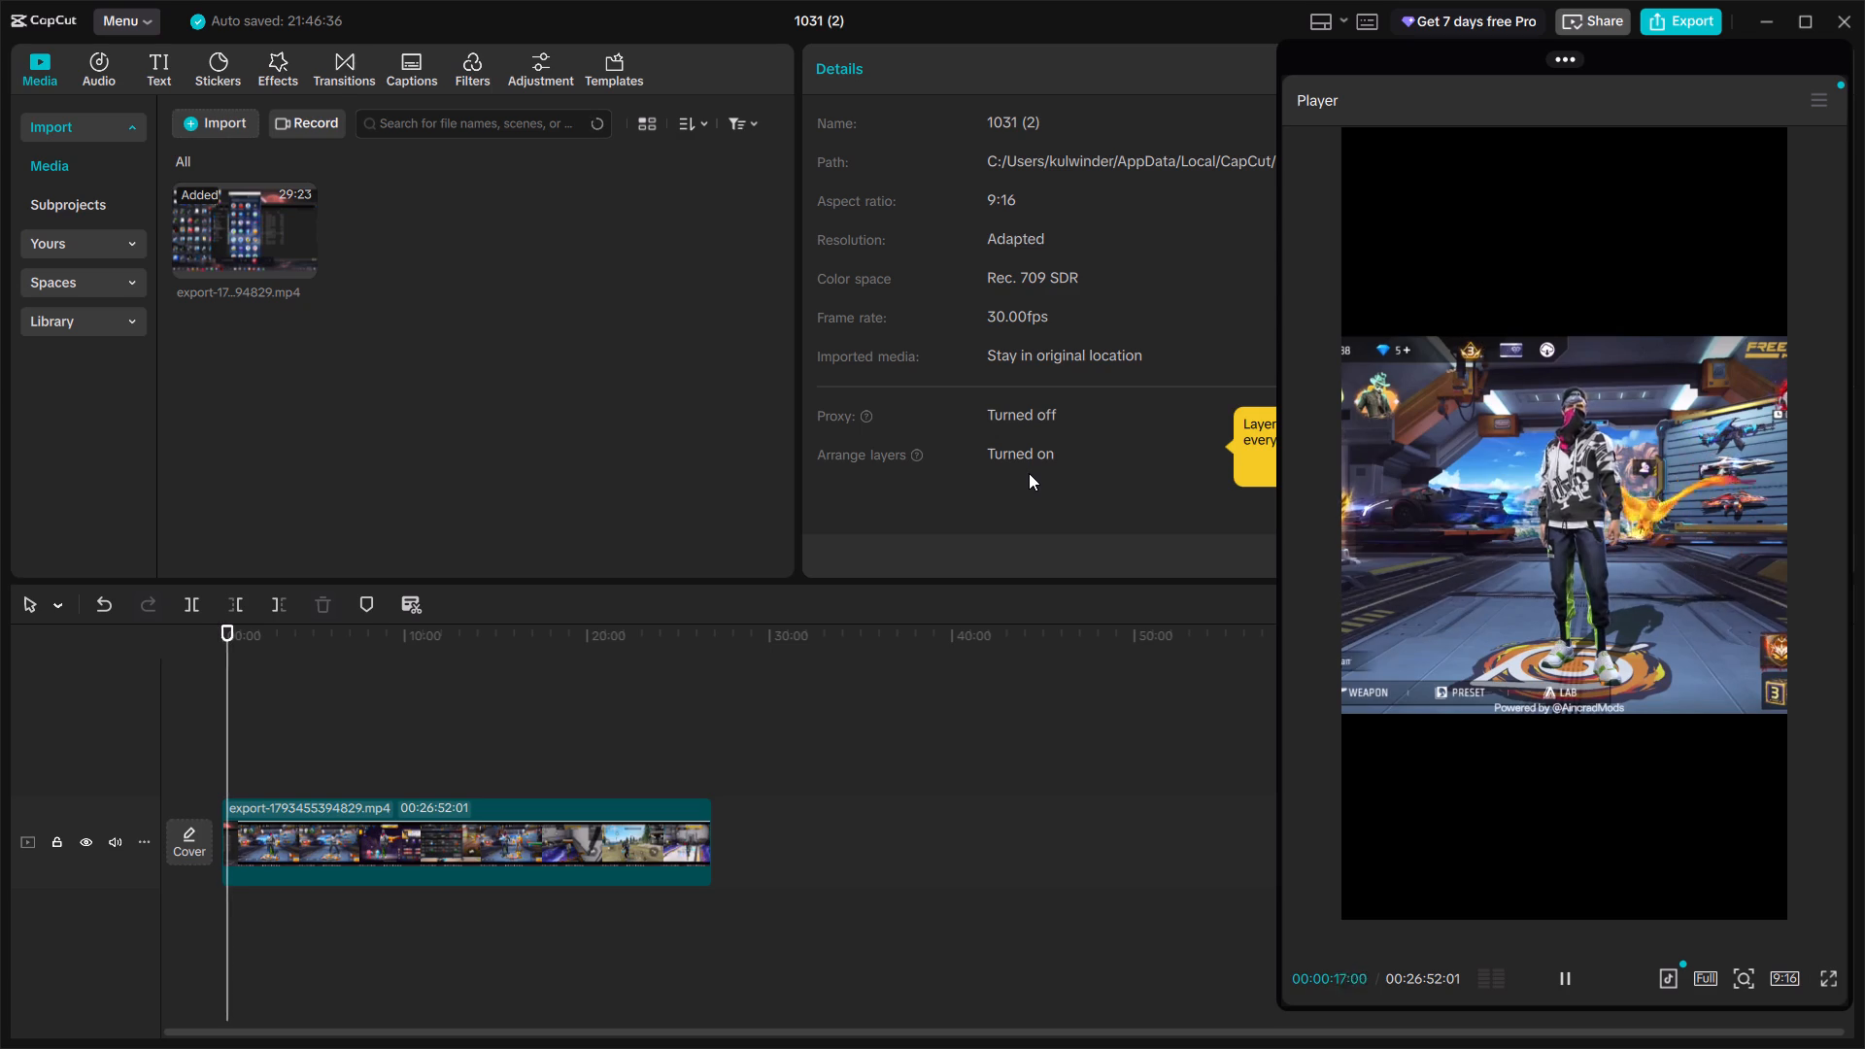
# Step back through the frames around 00:00:18 to 00:00:19 to examine the character's pose for a cut point.
pyautogui.press('Left')
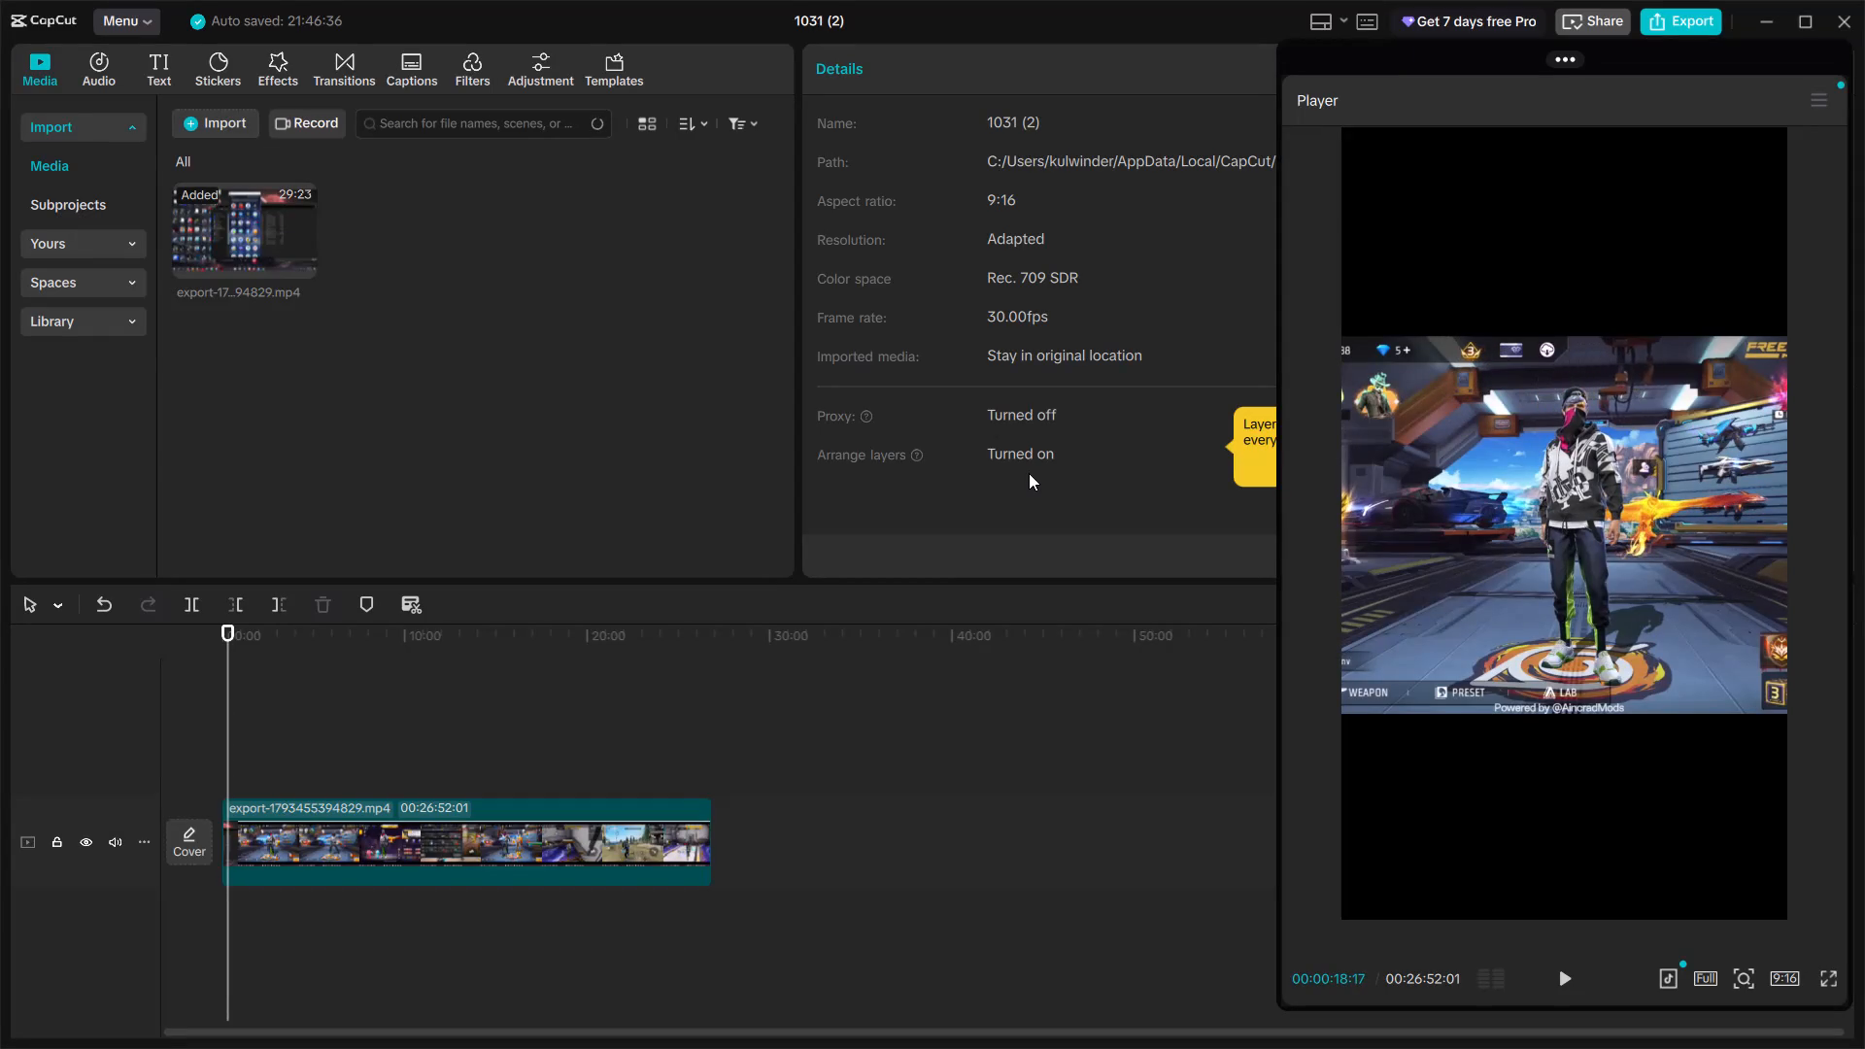
pyautogui.press('space')
pyautogui.press('Left')
pyautogui.press('Left')
pyautogui.press('Left')
pyautogui.press('Left')
pyautogui.press('Left')
pyautogui.press('Left')
pyautogui.press('Left')
pyautogui.press('Left')
pyautogui.press('Left')
pyautogui.press('Left')
pyautogui.press('Left')
pyautogui.press('Left')
pyautogui.press('Left')
pyautogui.press('Left')
pyautogui.press('Left')
pyautogui.press('Left')
pyautogui.press('Left')
pyautogui.press('Left')
pyautogui.press('Left')
pyautogui.press('Left')
pyautogui.press('Left')
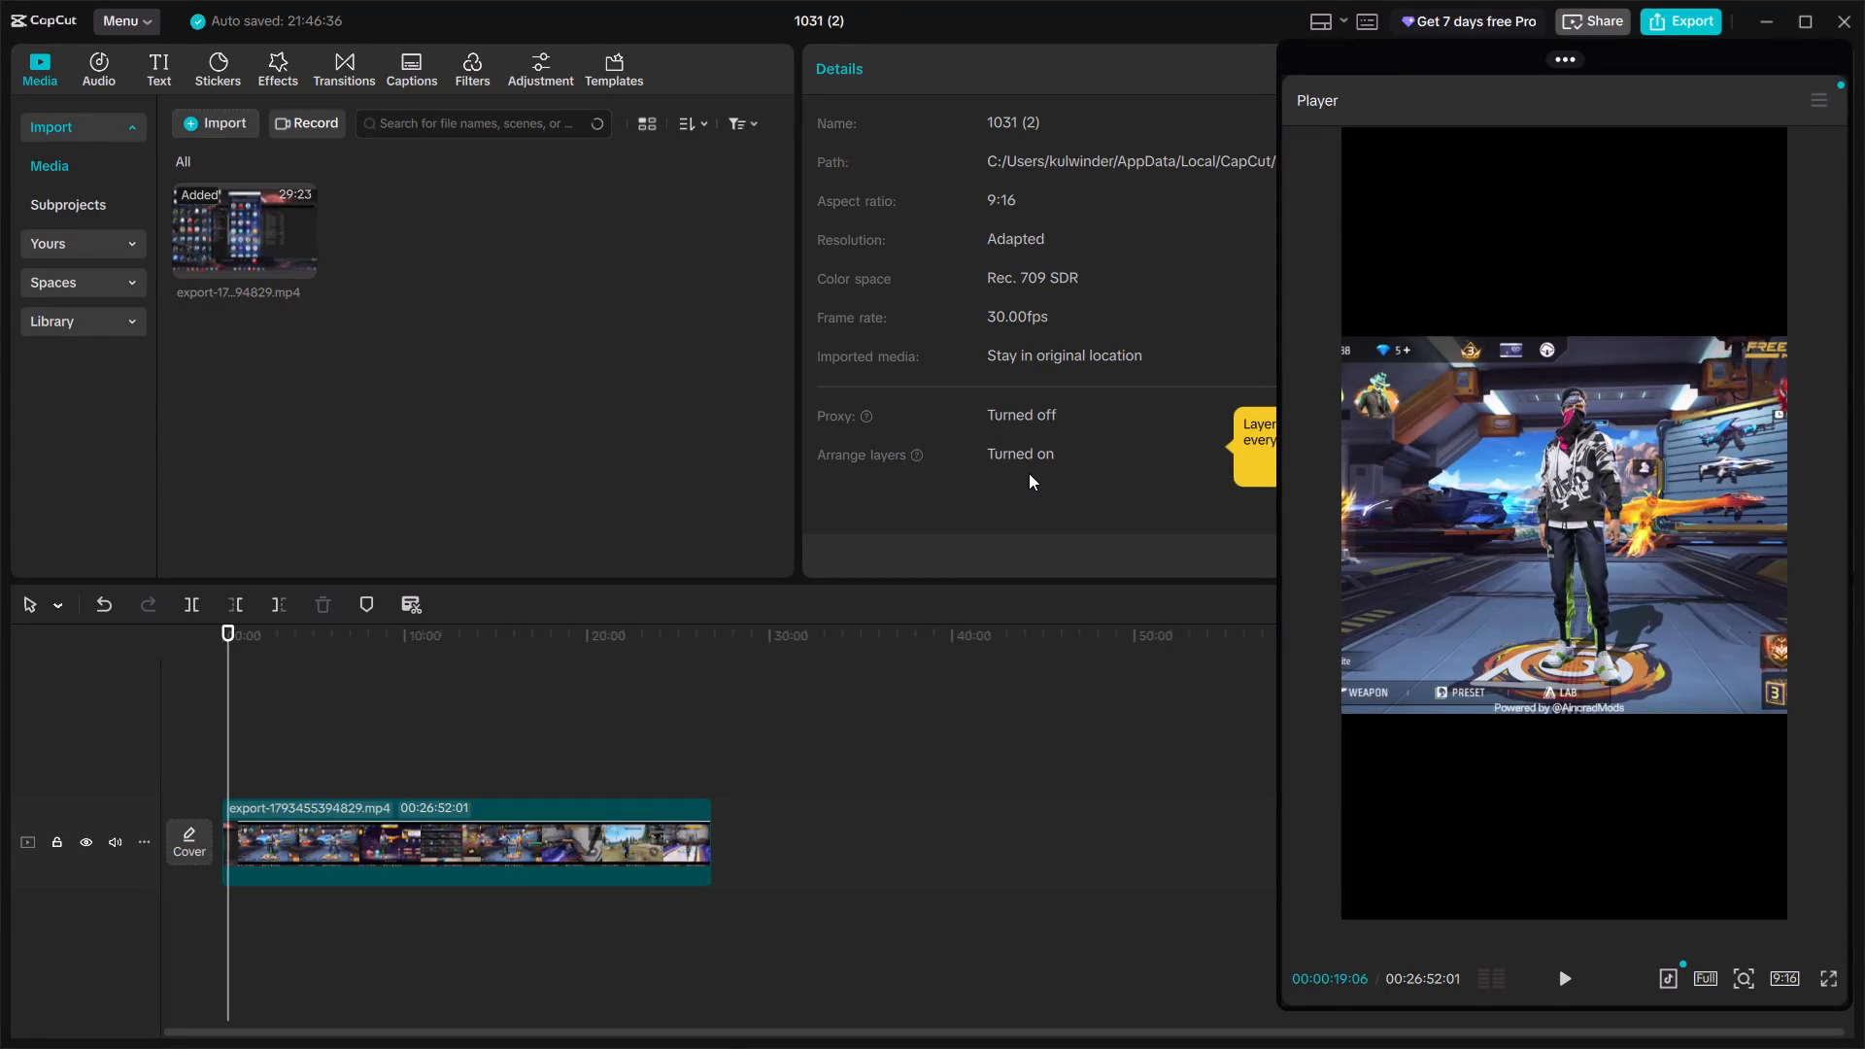
# Resume playback and delete everything in the clip after 00:00:22:17.
pyautogui.press('space')
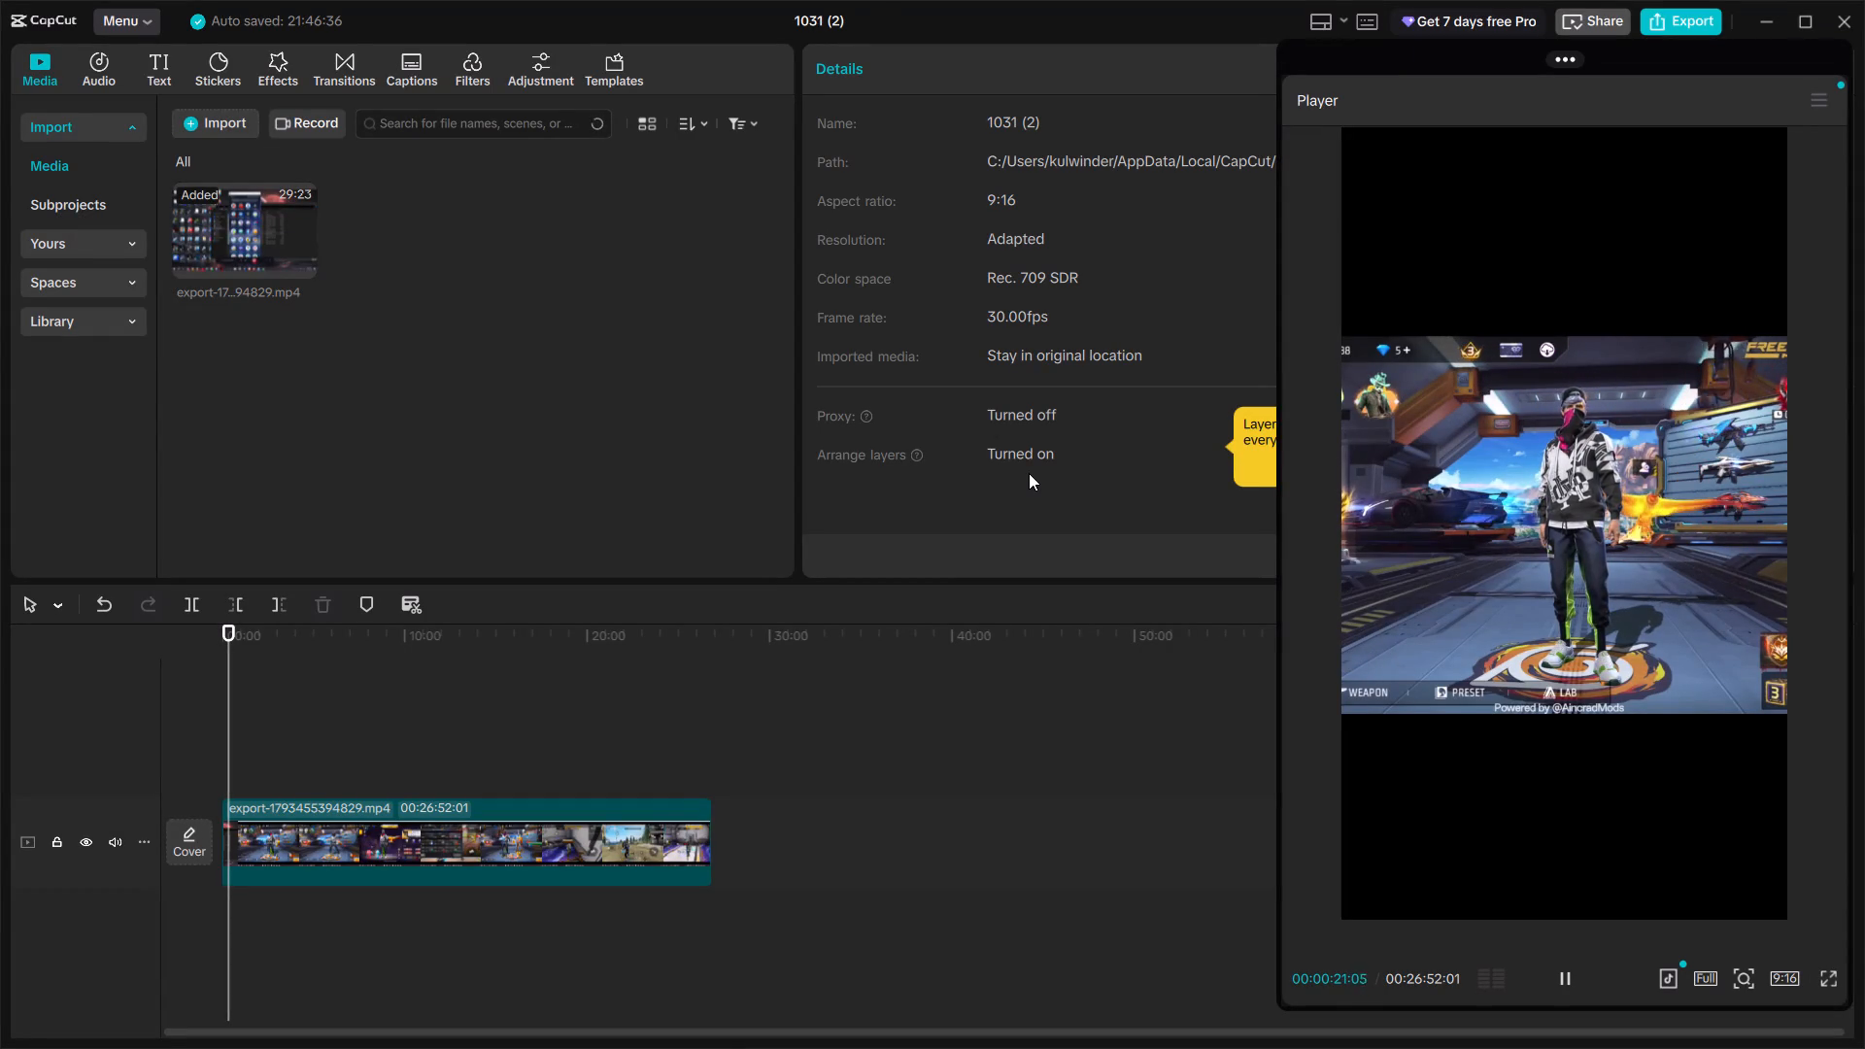
pyautogui.press('w')
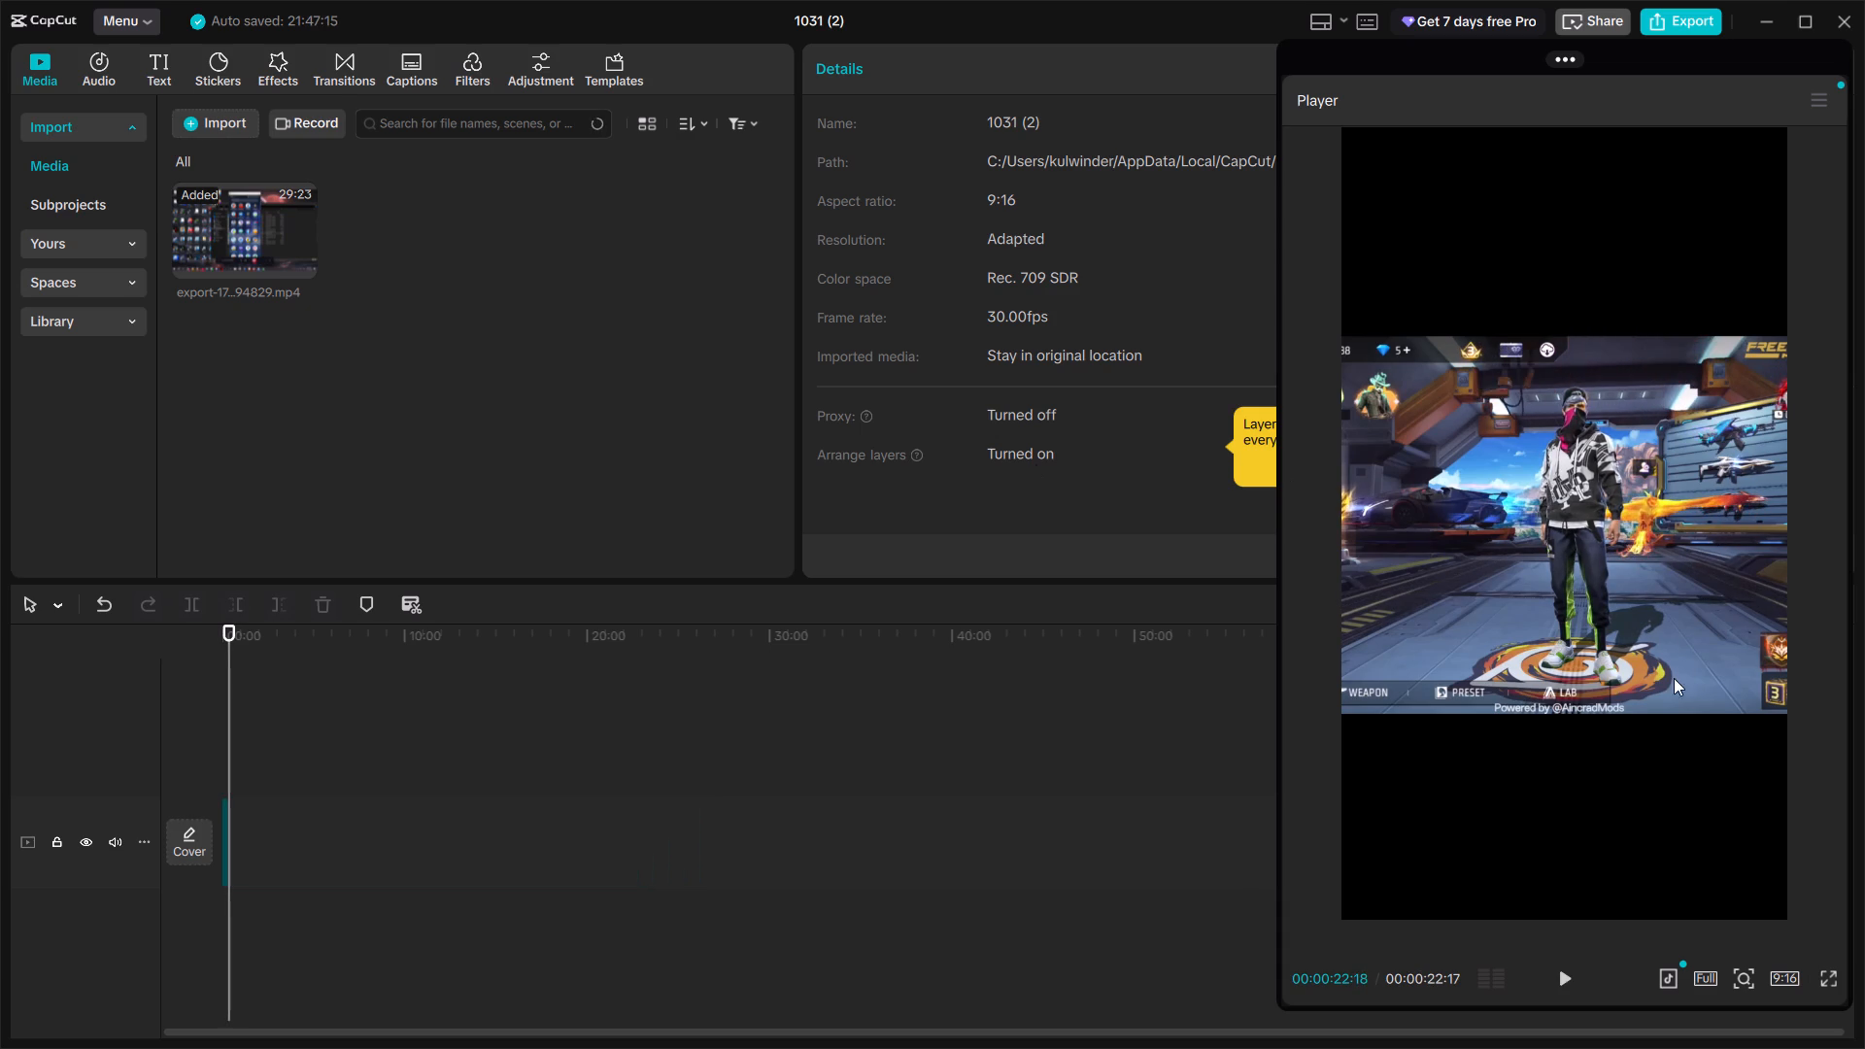
pyautogui.press('s')
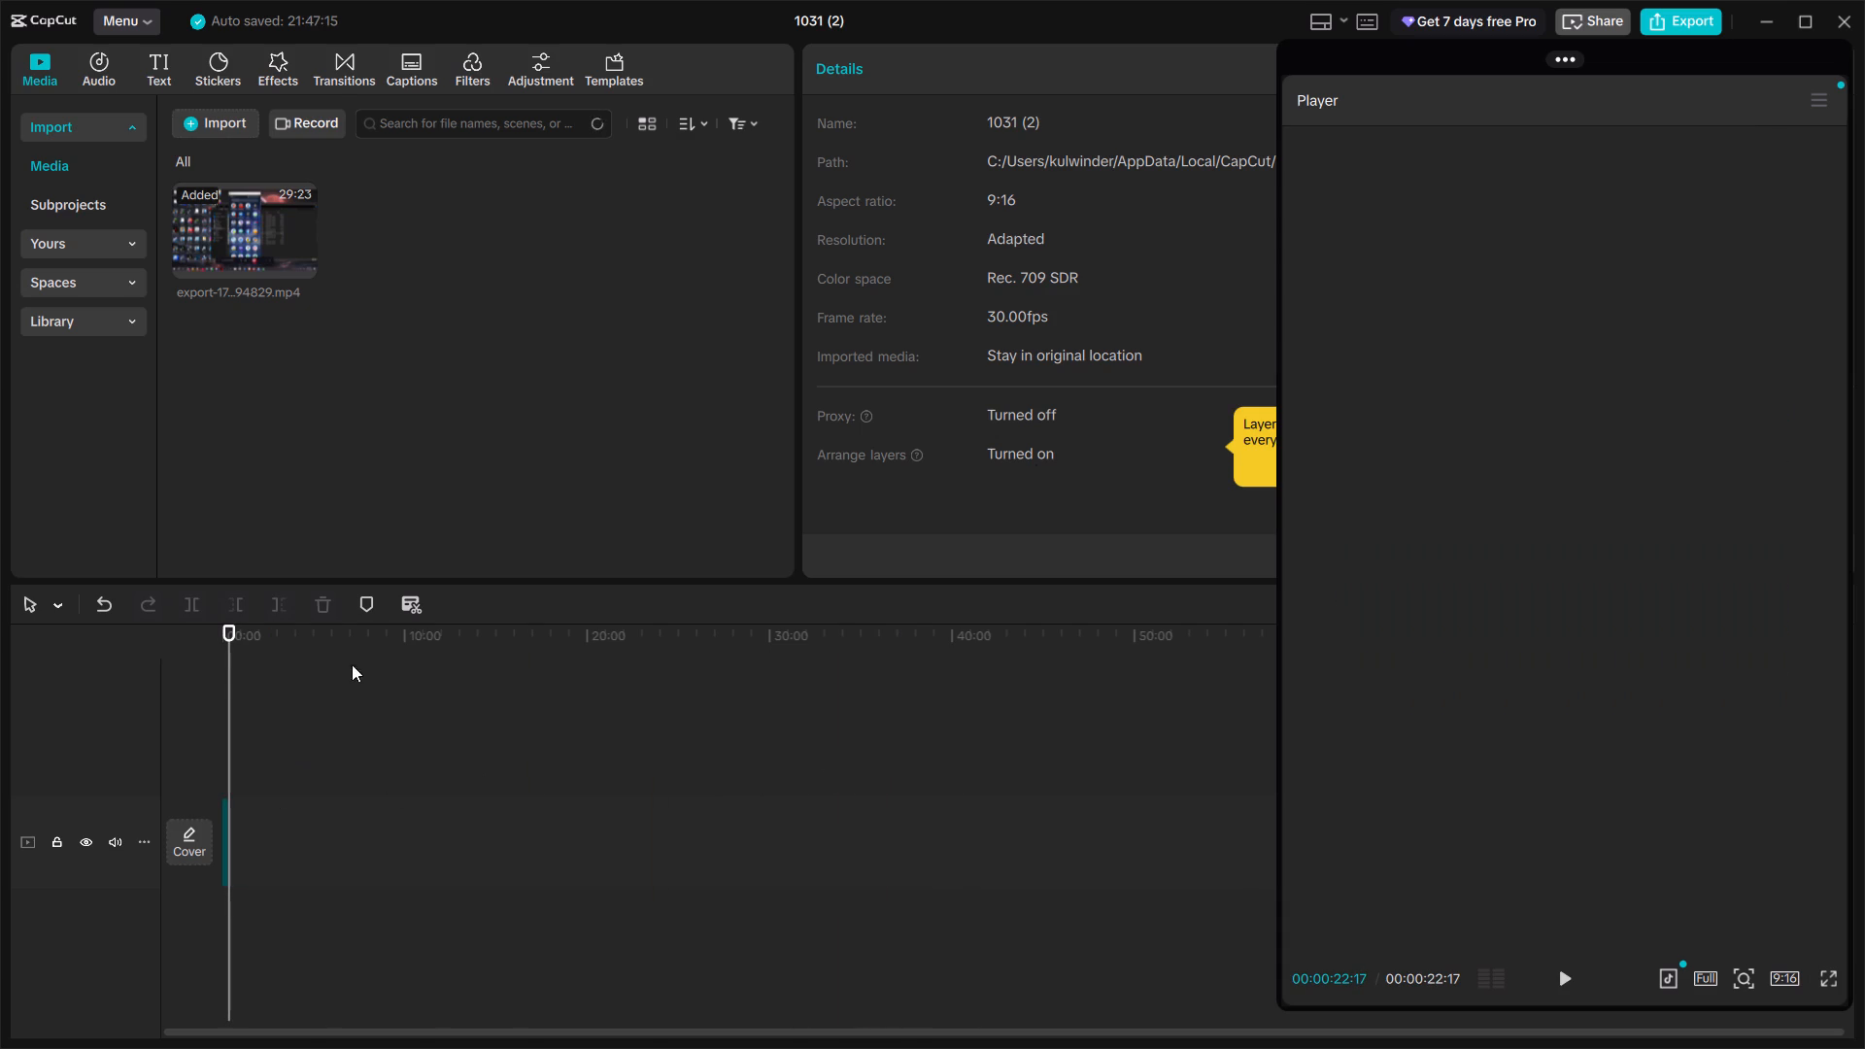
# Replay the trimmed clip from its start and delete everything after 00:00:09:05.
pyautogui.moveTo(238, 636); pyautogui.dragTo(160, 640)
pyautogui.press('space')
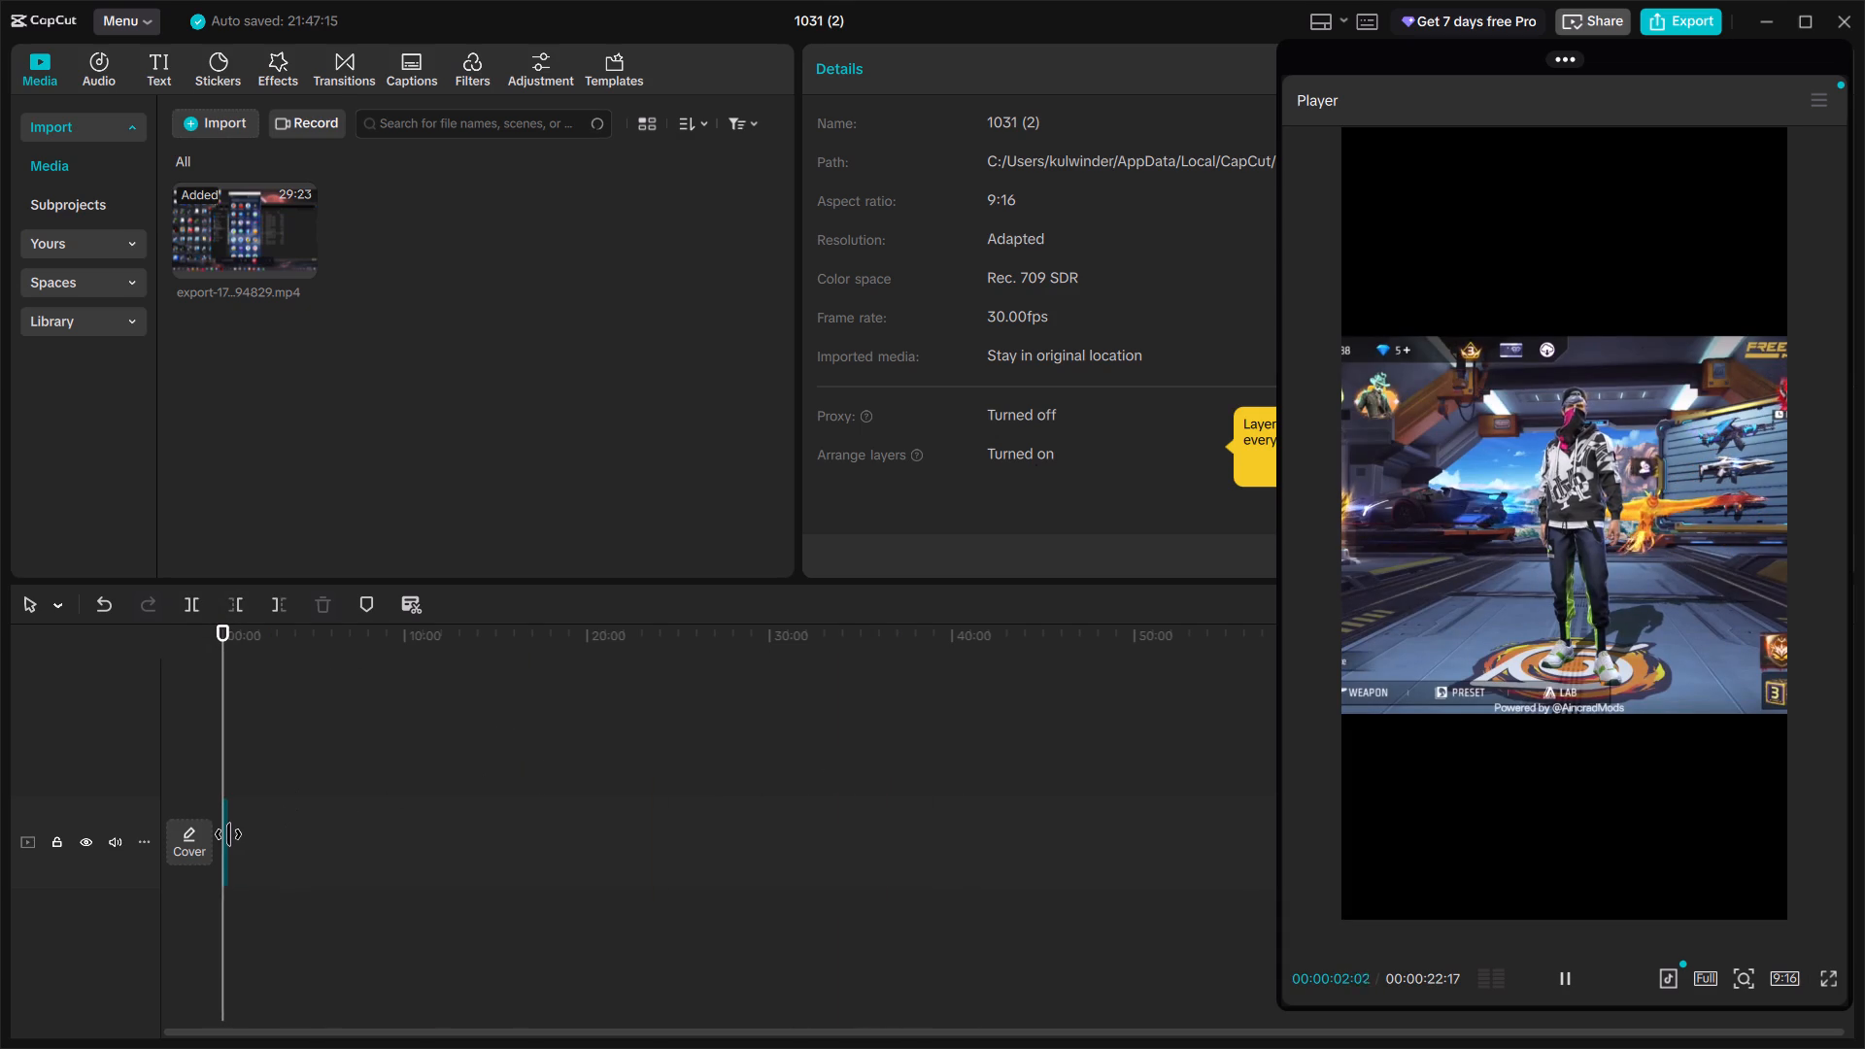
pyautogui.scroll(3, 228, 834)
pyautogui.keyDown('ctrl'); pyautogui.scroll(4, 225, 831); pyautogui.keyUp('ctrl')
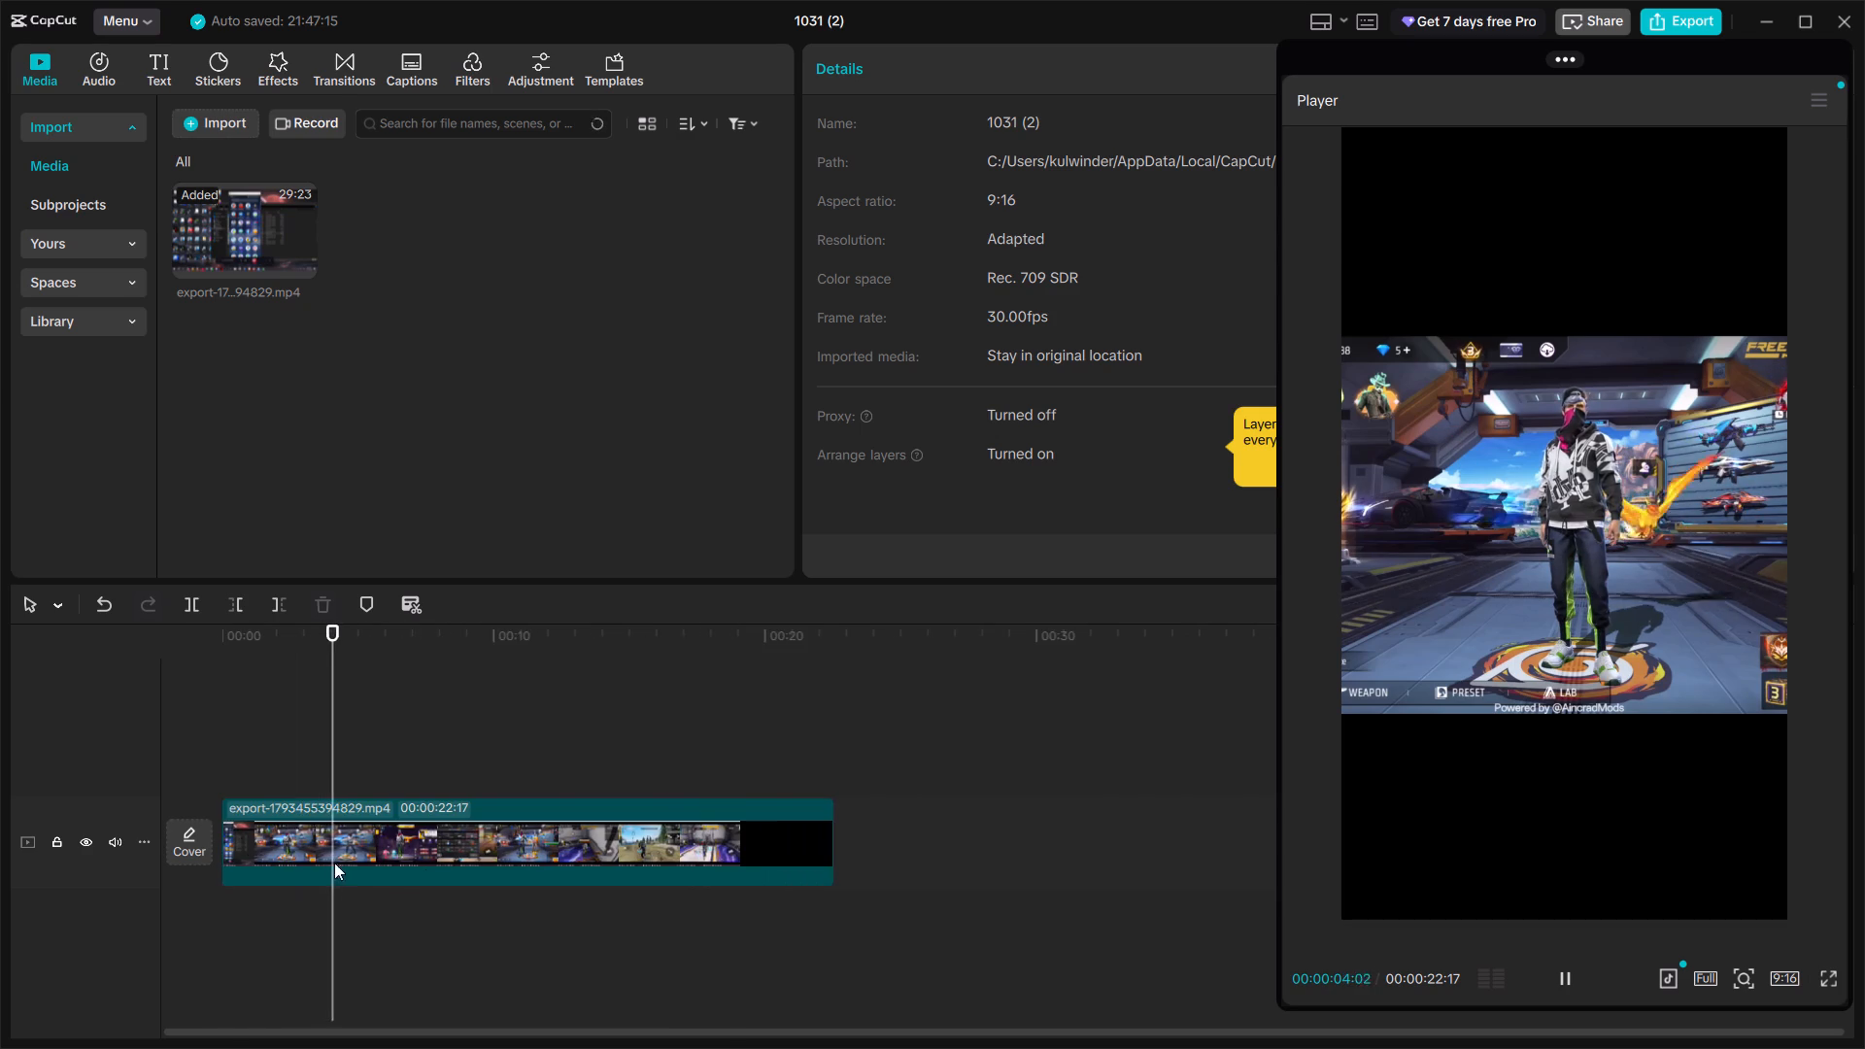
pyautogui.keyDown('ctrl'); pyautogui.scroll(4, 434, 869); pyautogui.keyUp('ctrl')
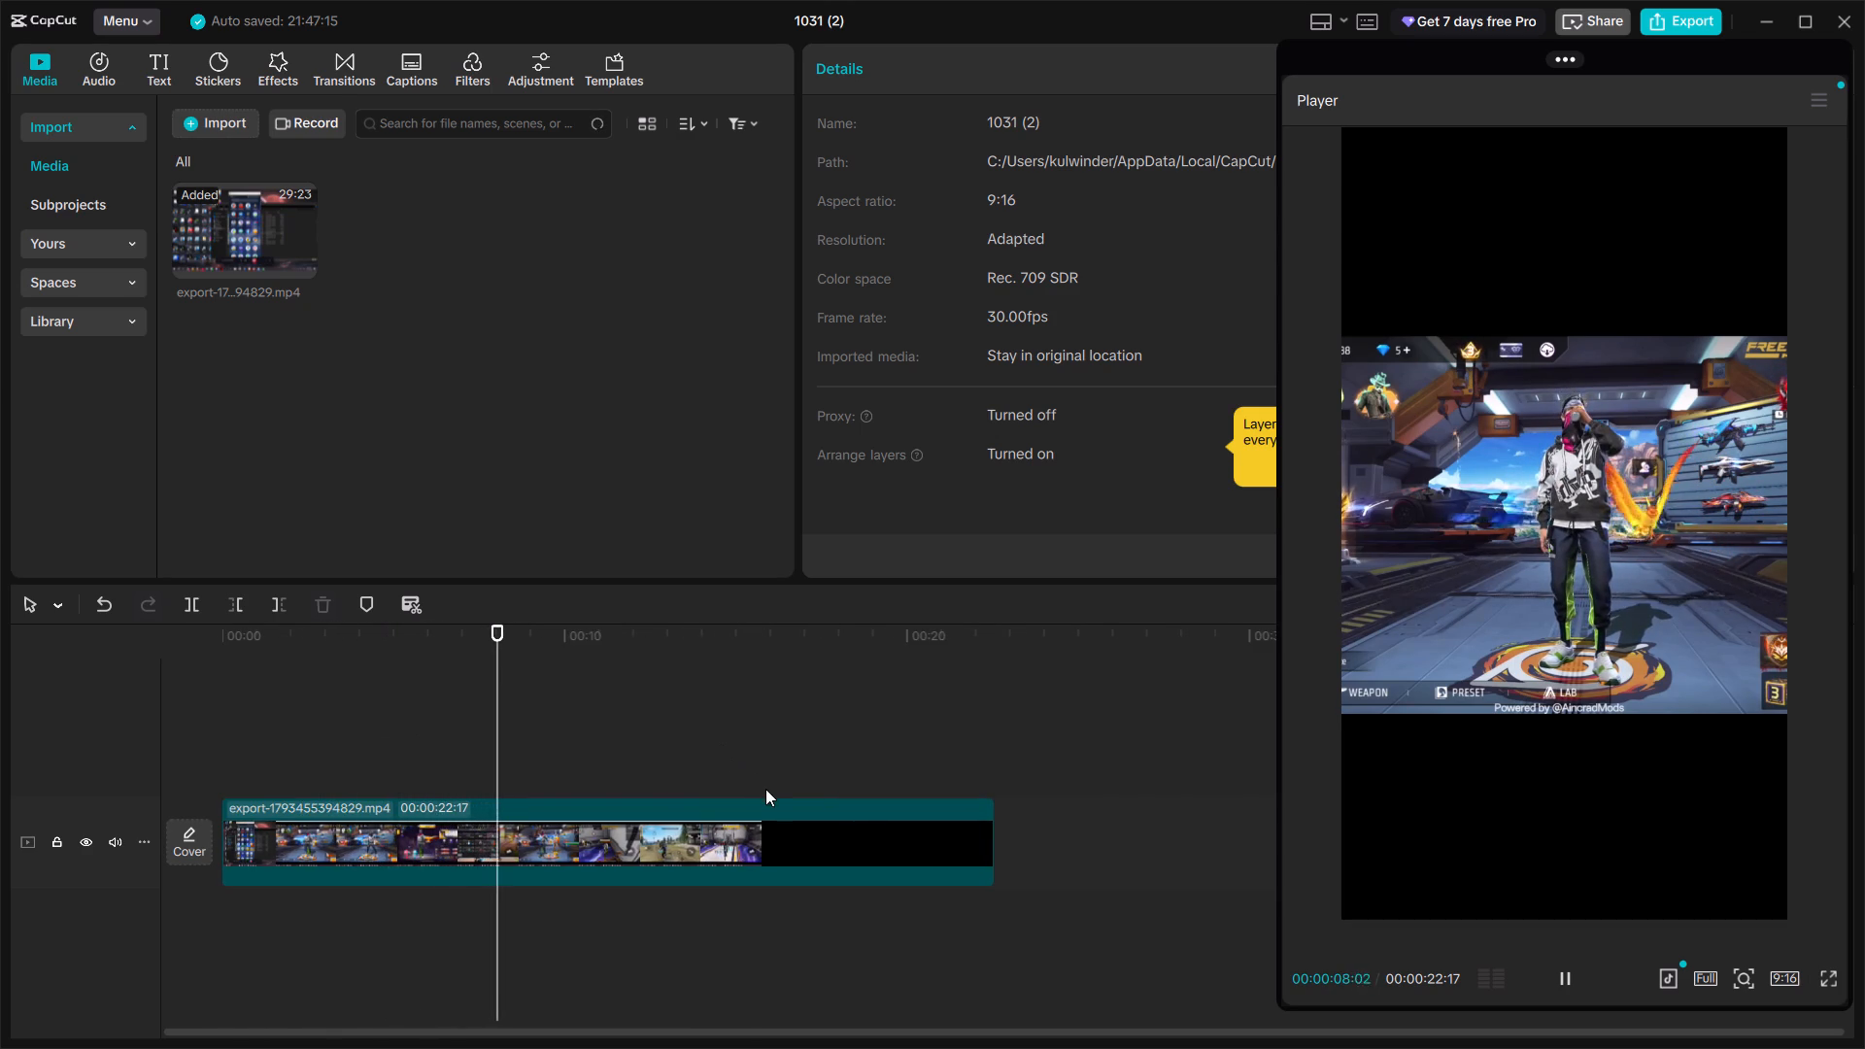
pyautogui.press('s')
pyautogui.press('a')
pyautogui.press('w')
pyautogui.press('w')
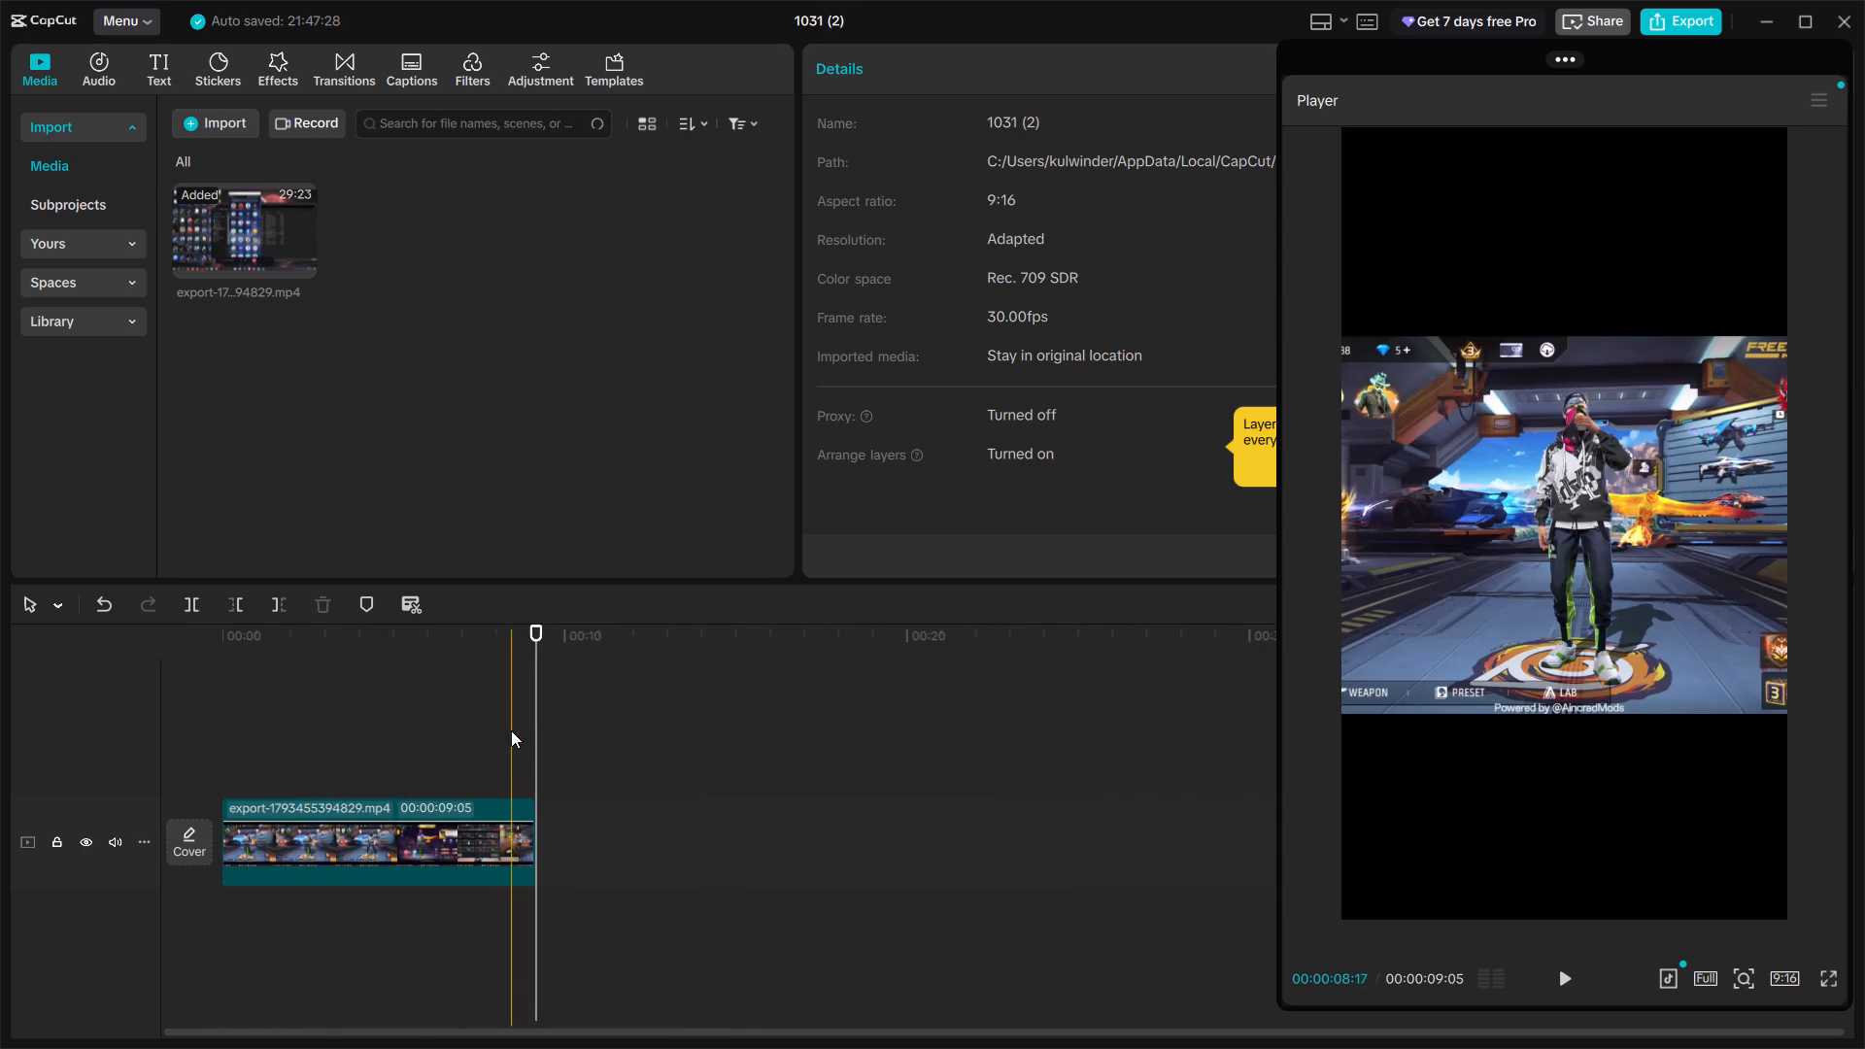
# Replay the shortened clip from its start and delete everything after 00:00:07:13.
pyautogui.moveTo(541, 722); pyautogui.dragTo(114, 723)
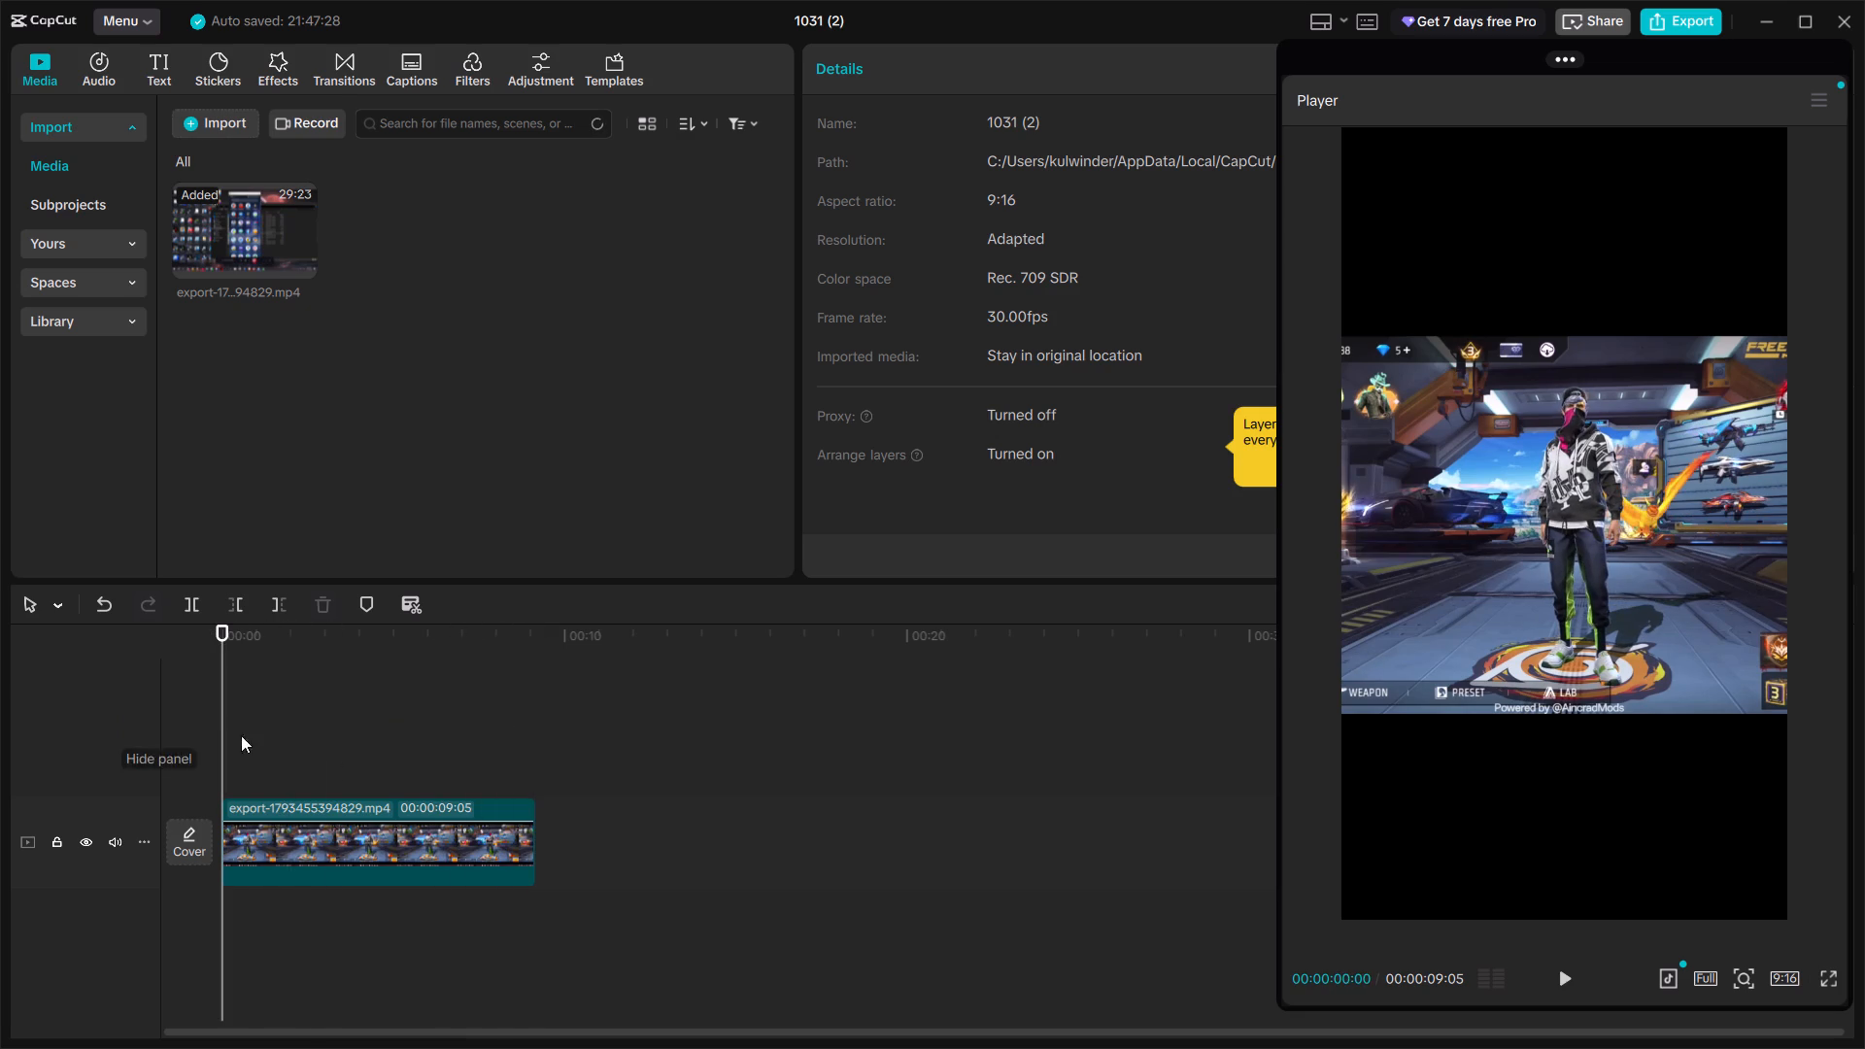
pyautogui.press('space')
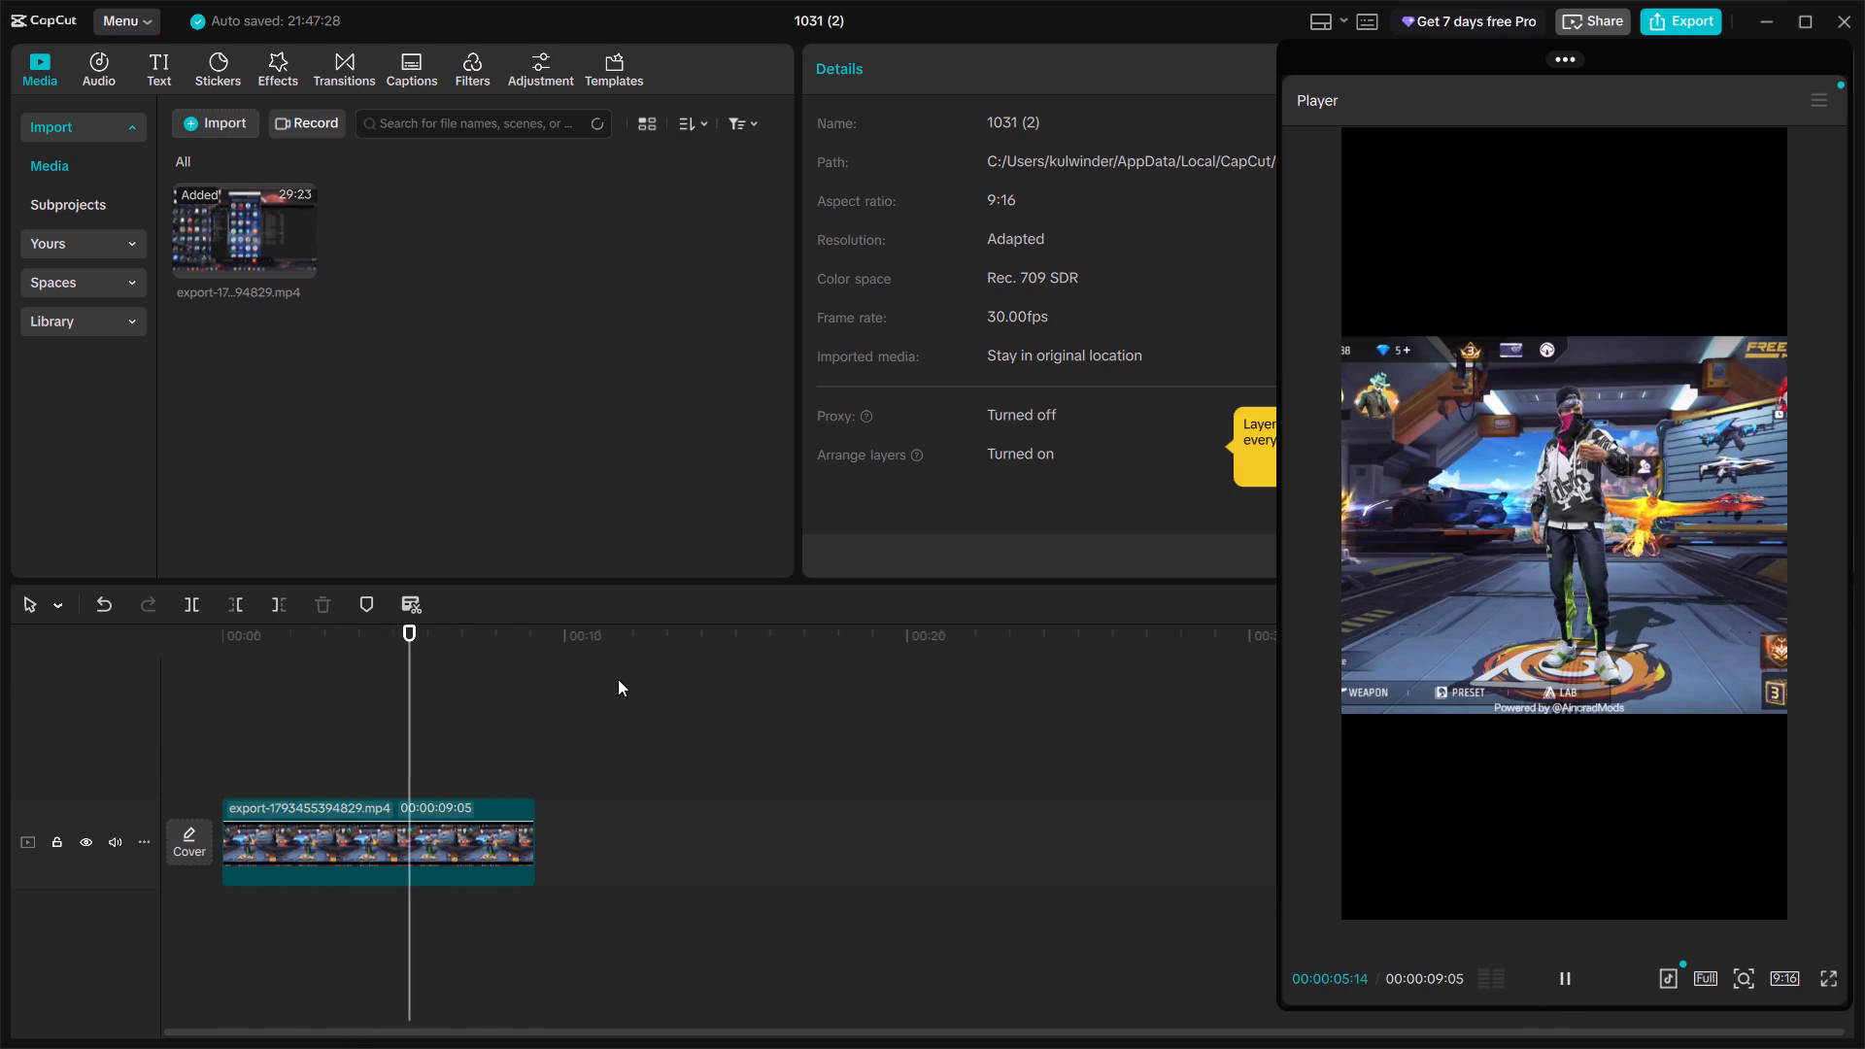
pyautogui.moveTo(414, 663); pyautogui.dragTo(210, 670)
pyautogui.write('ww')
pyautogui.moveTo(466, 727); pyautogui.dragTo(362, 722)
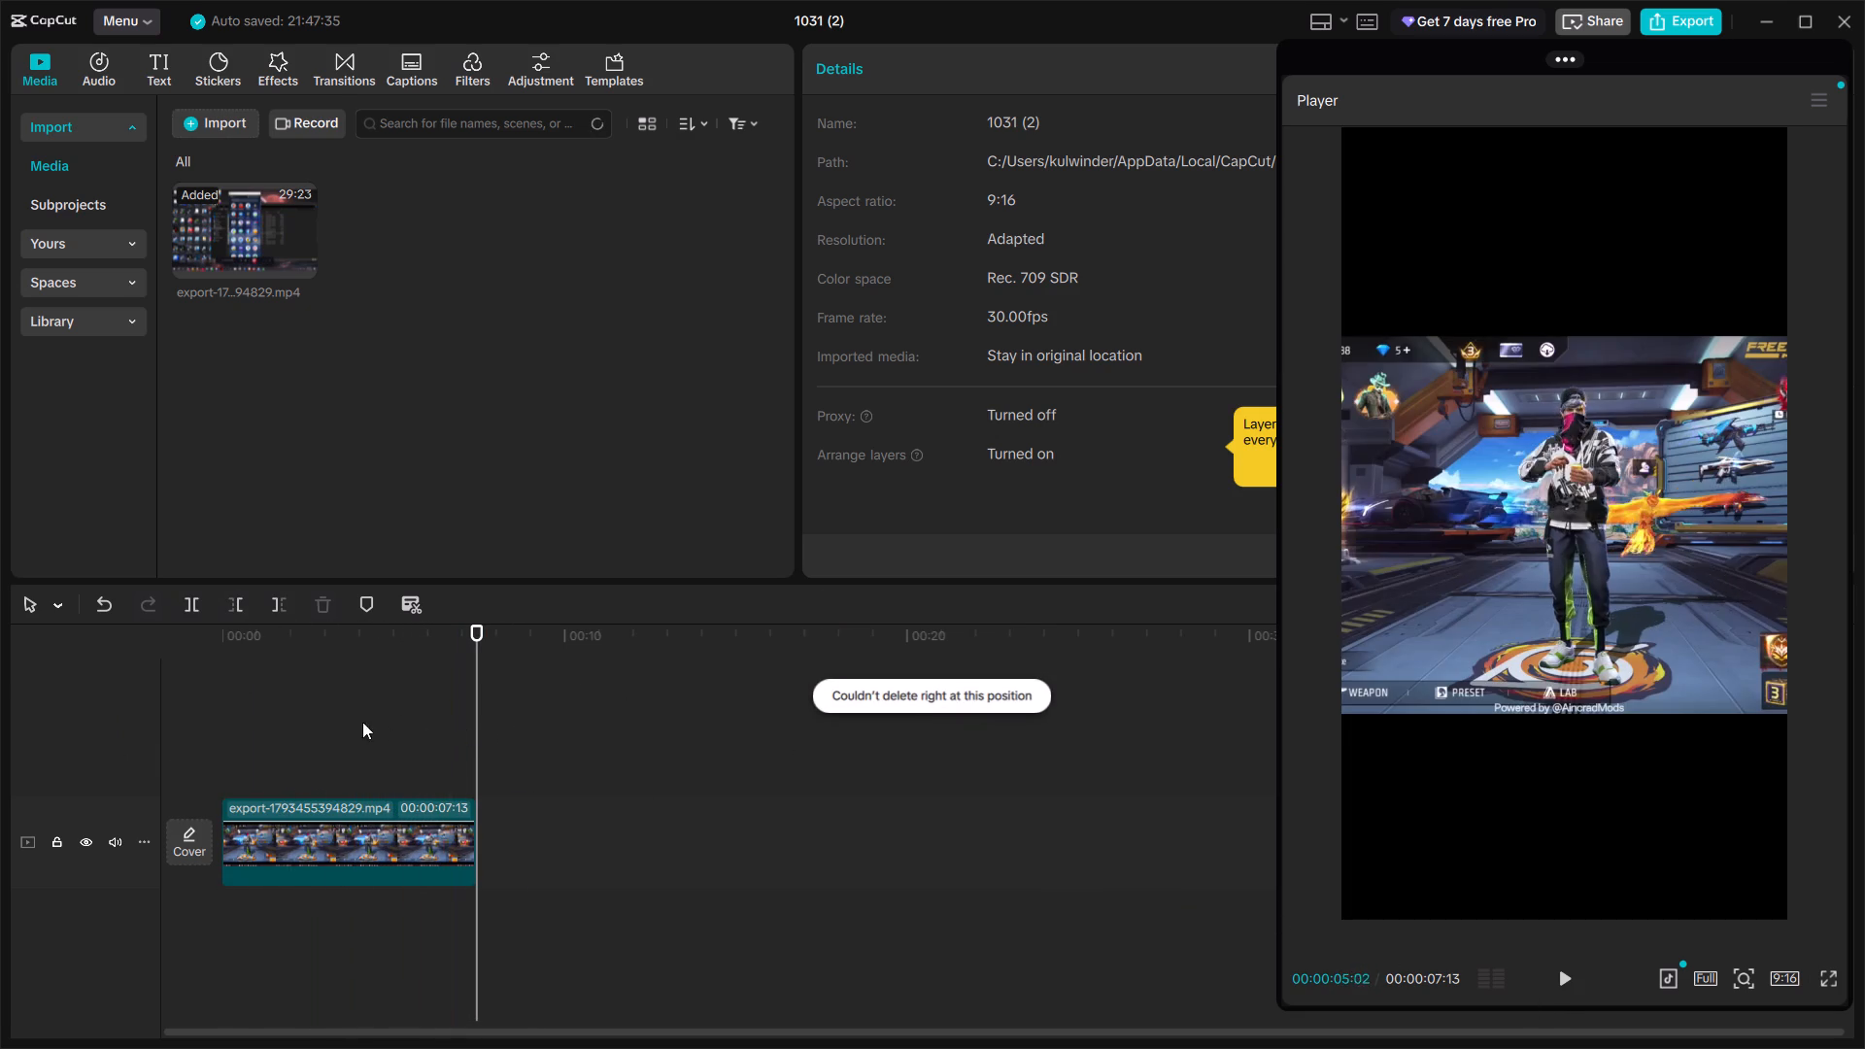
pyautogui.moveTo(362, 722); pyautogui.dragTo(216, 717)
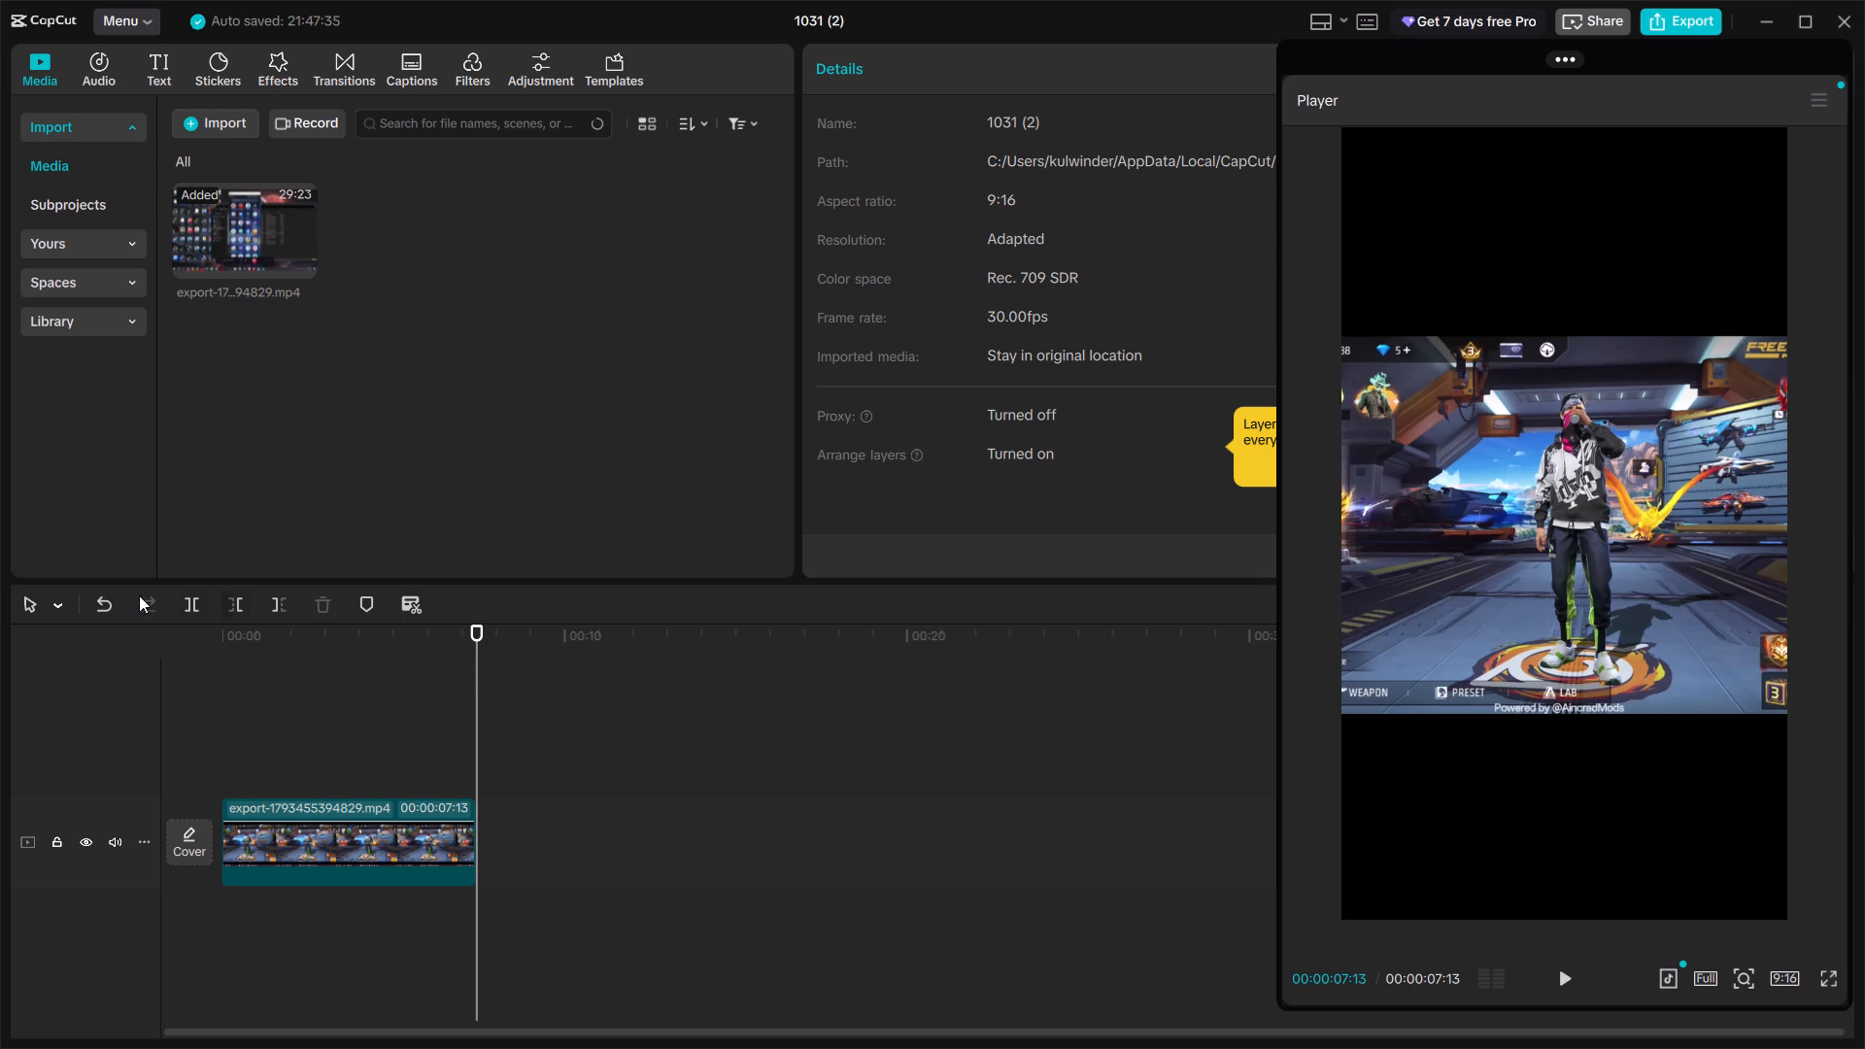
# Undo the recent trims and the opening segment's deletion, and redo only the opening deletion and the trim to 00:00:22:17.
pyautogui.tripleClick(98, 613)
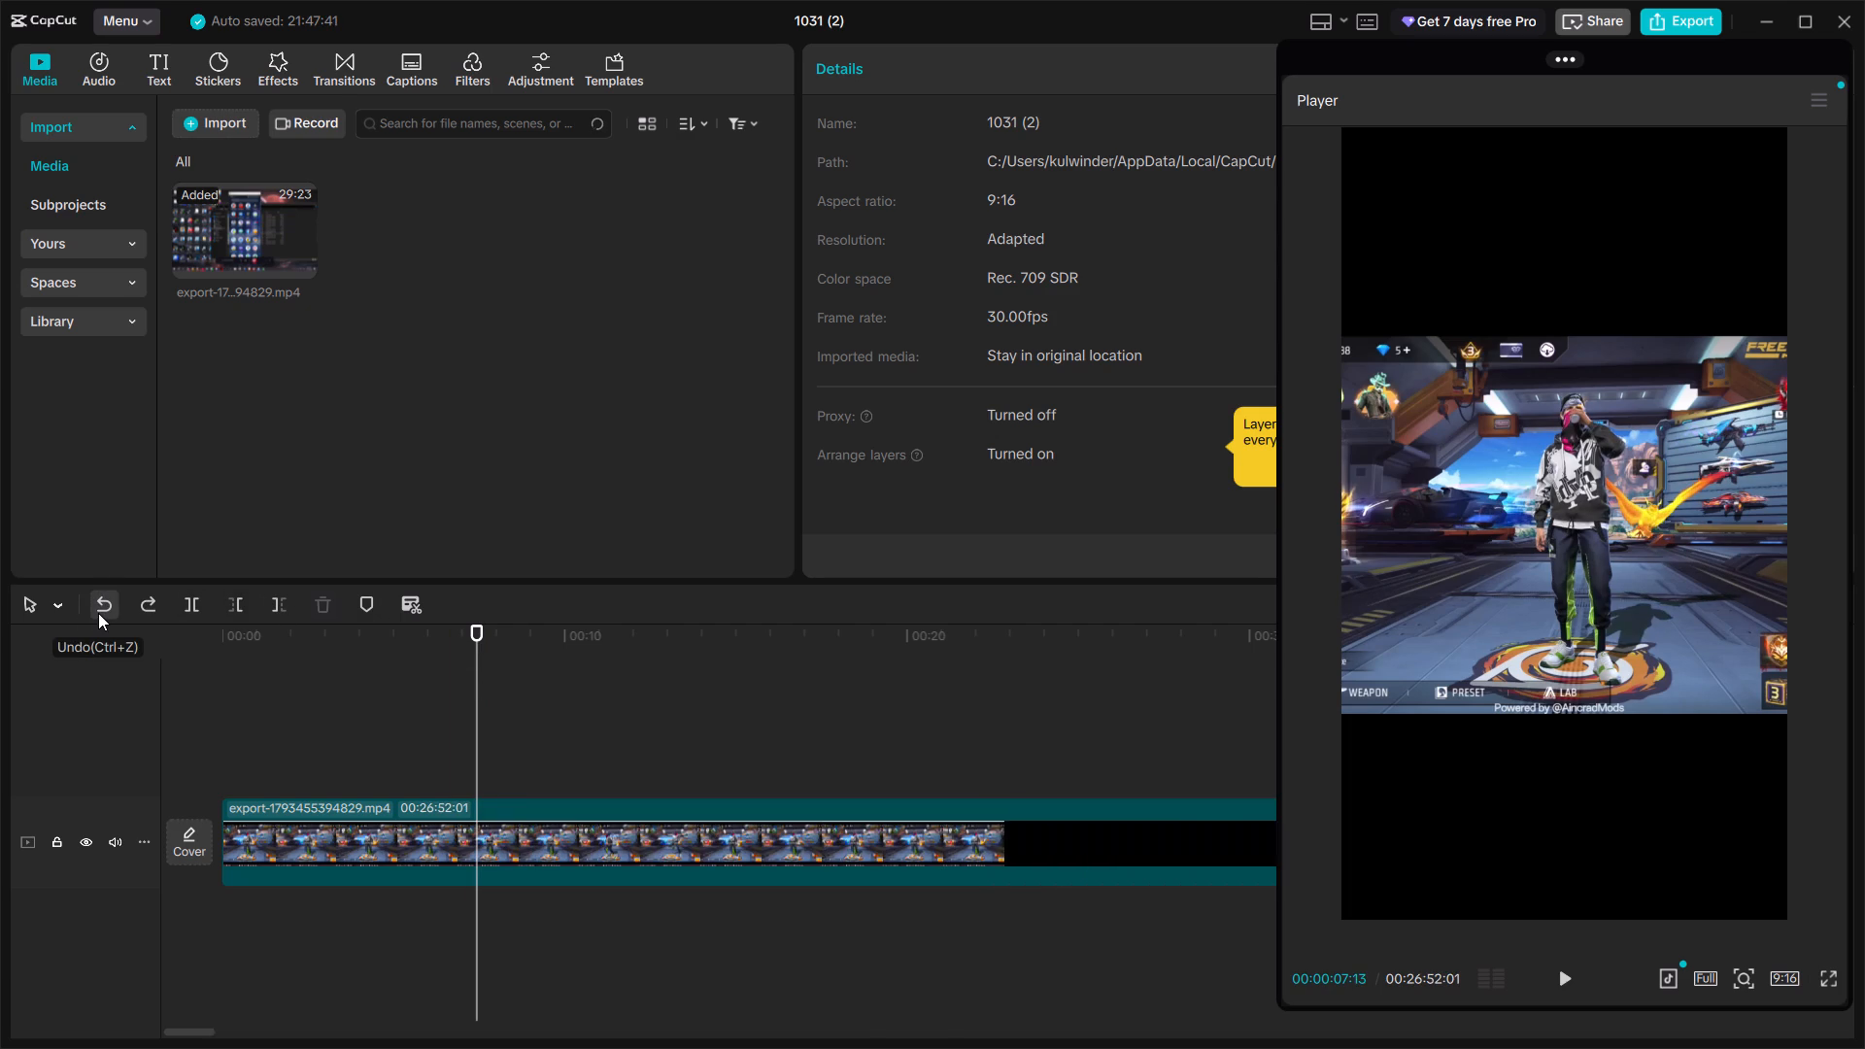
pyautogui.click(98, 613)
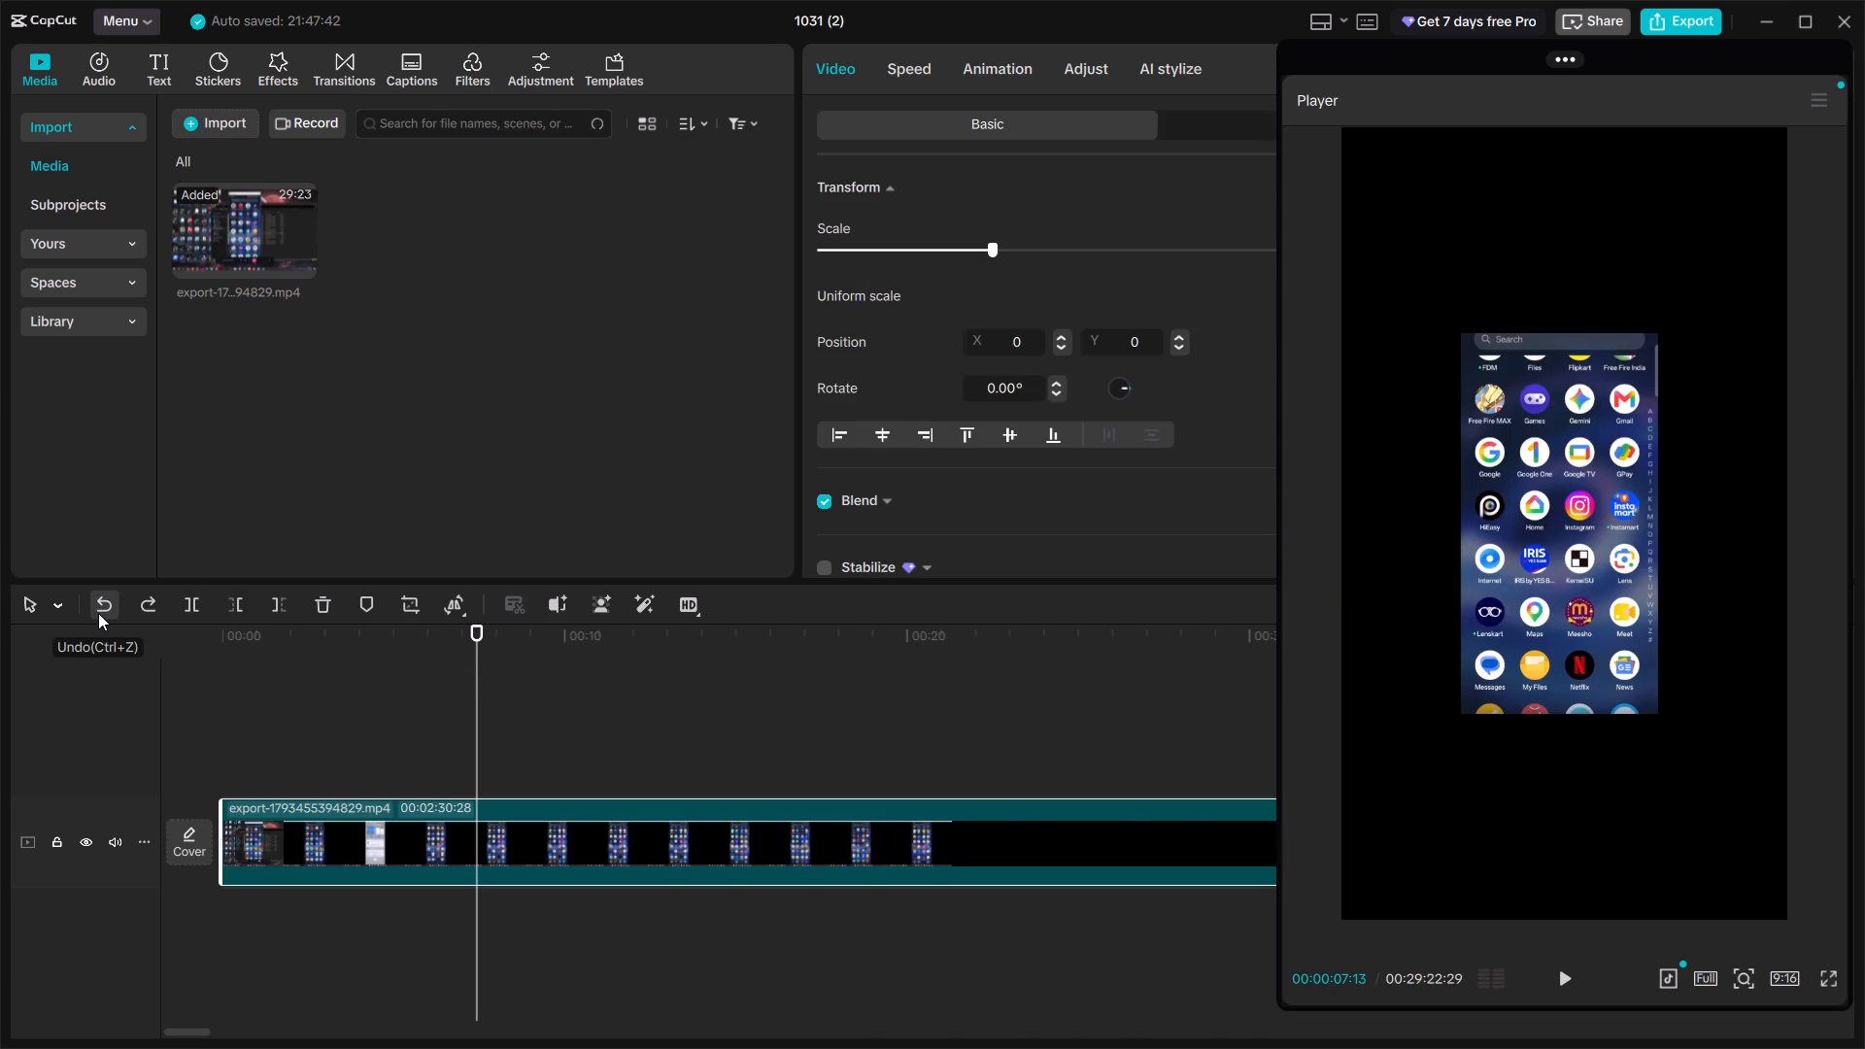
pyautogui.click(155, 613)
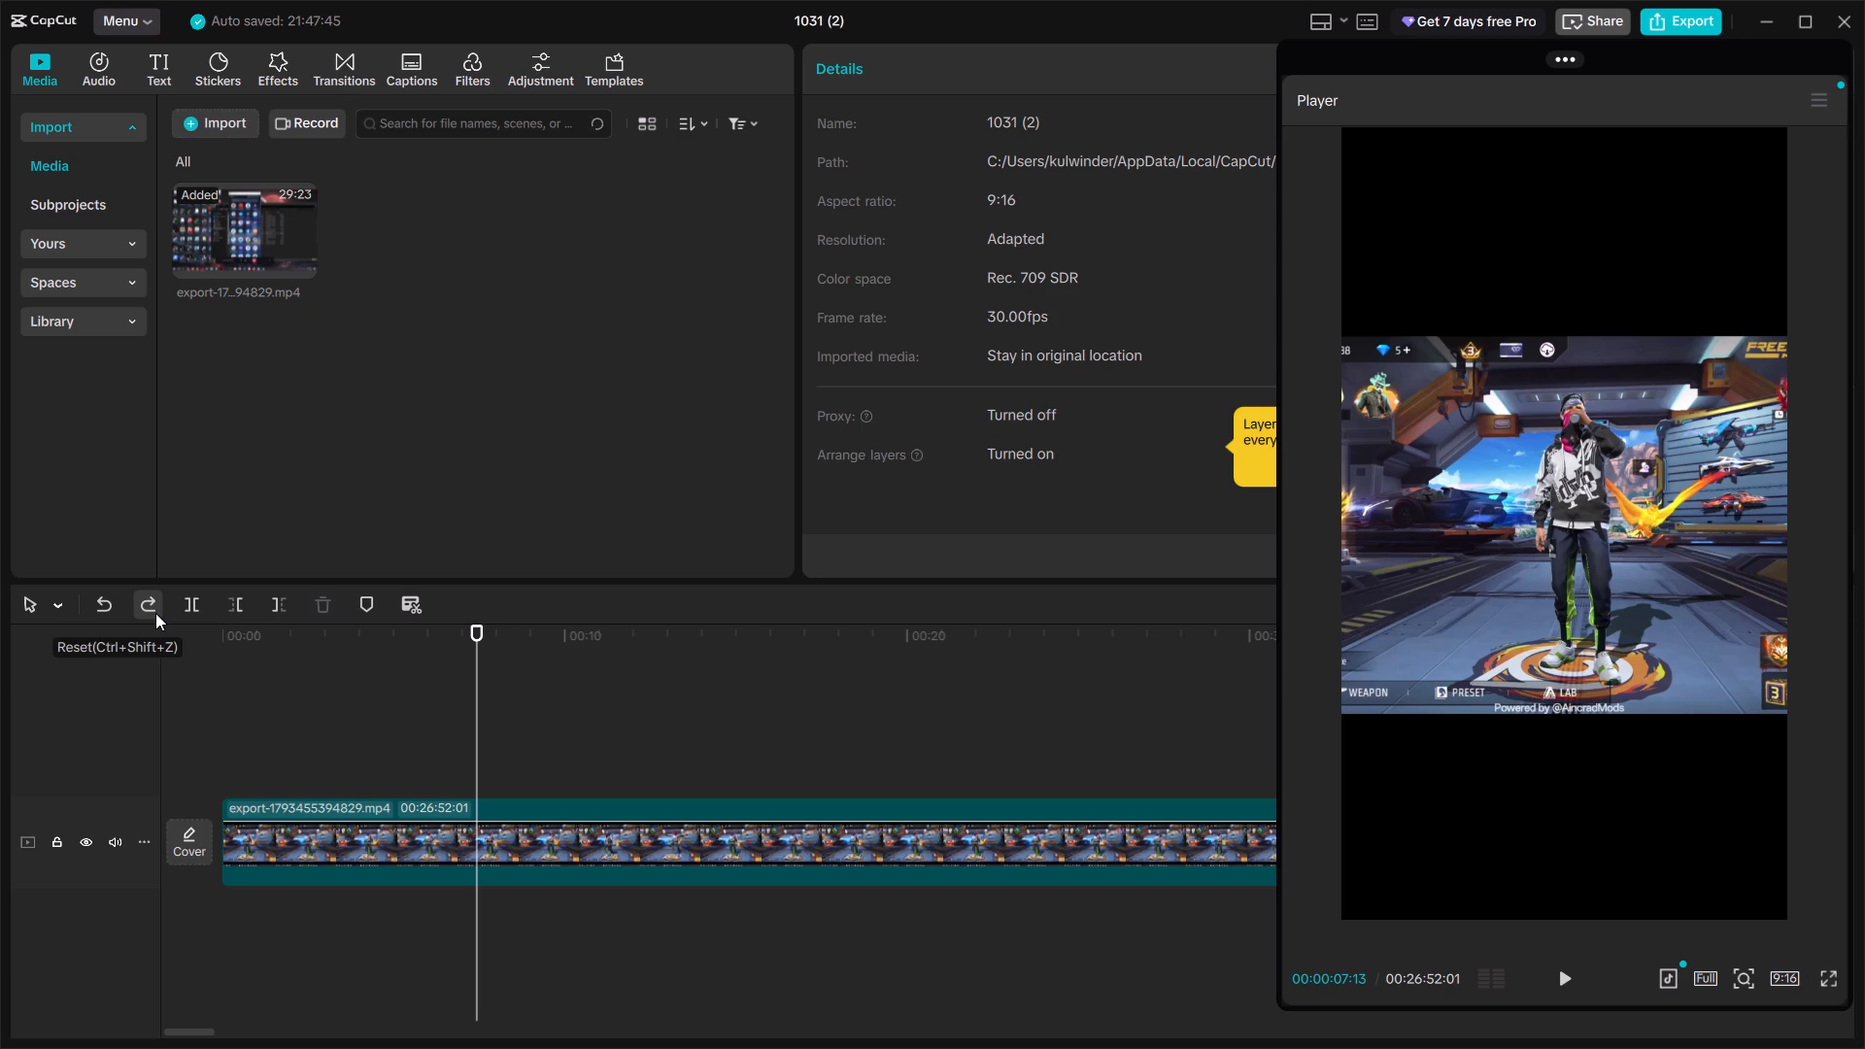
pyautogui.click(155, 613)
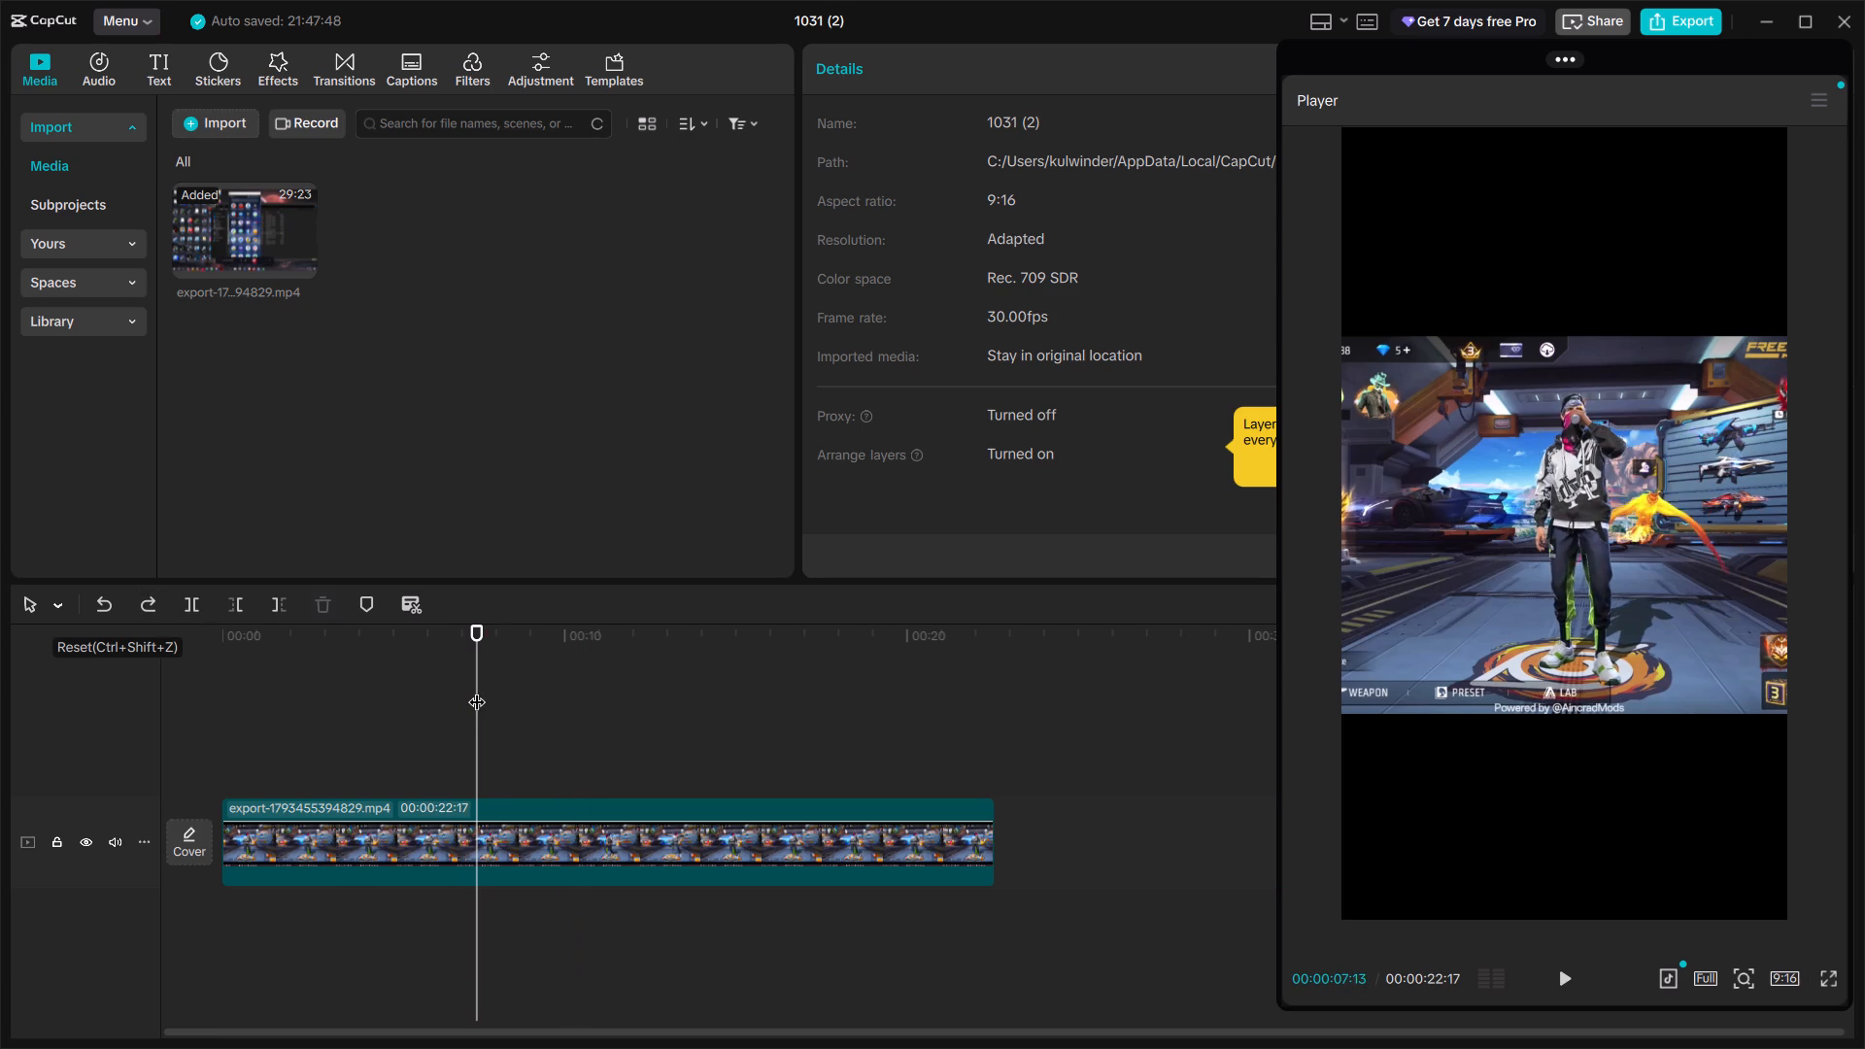
# Scrub through the clip from 00:00:07:13 to its end at 00:00:22:17.
pyautogui.moveTo(477, 690); pyautogui.dragTo(583, 675)
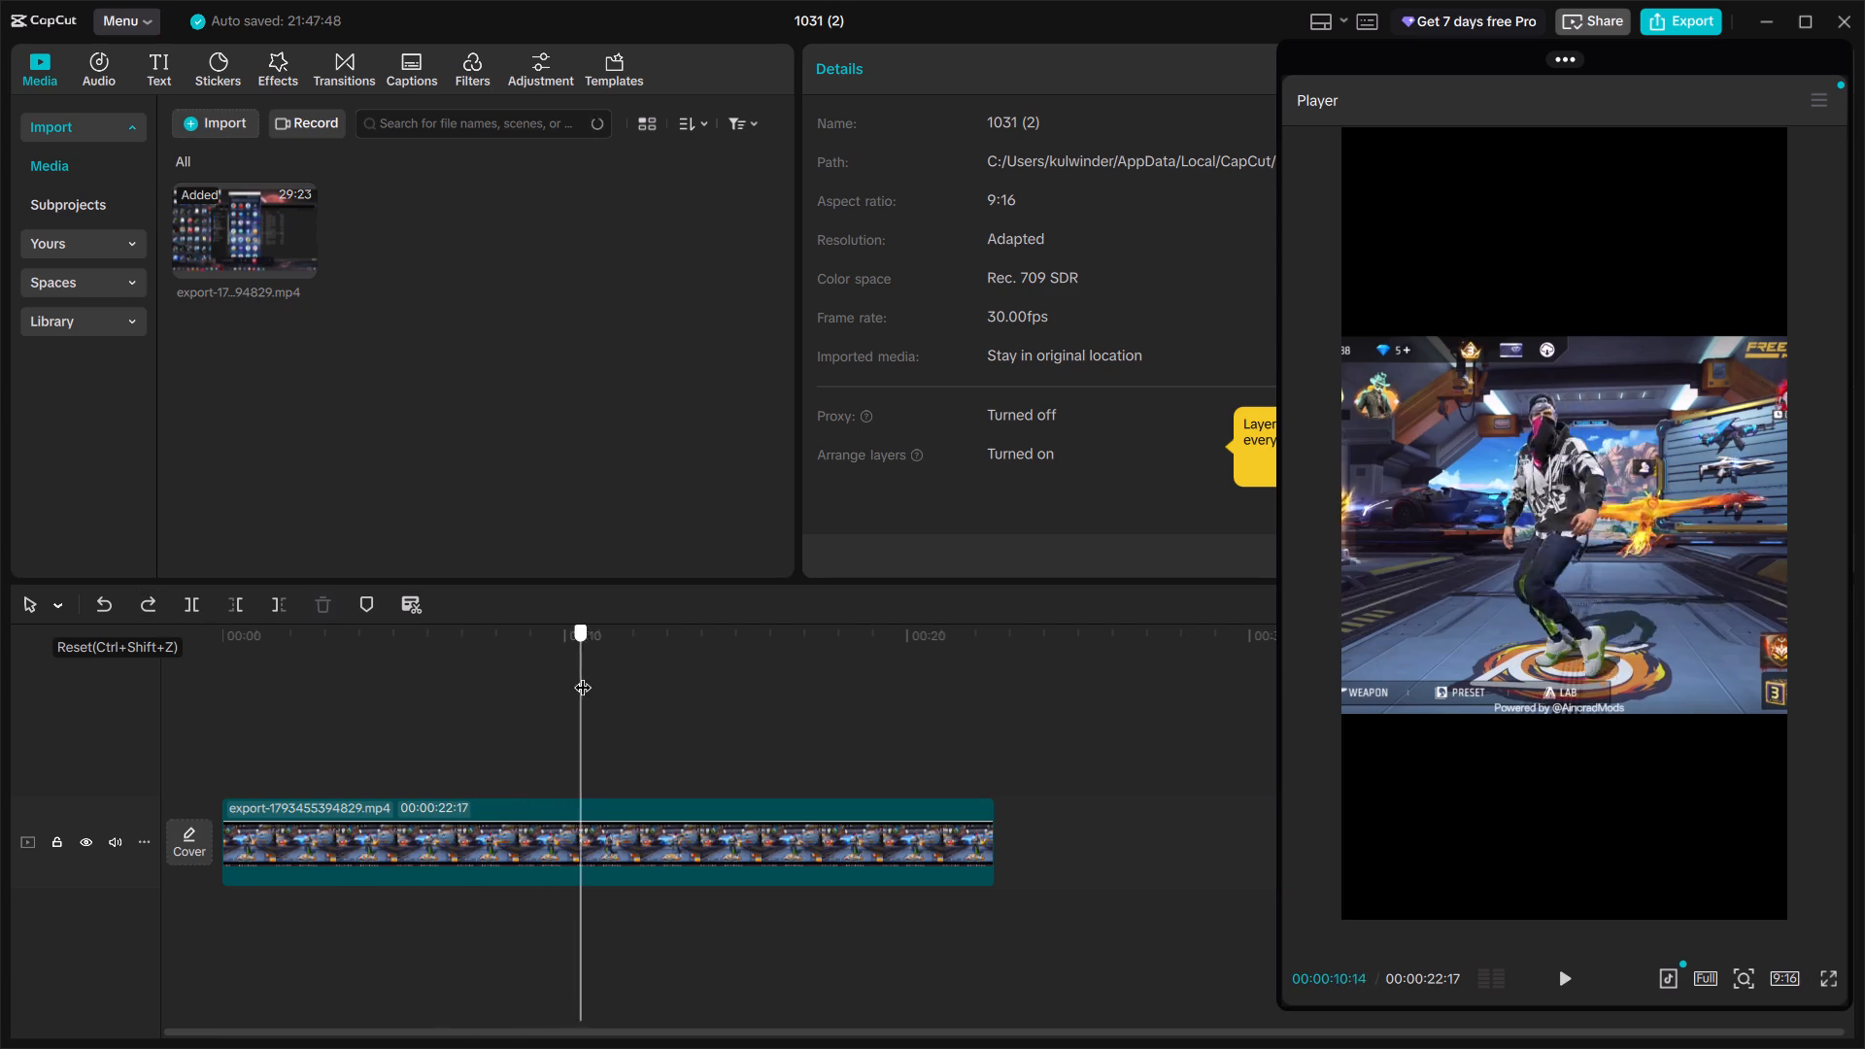
pyautogui.moveTo(583, 675); pyautogui.dragTo(1111, 727)
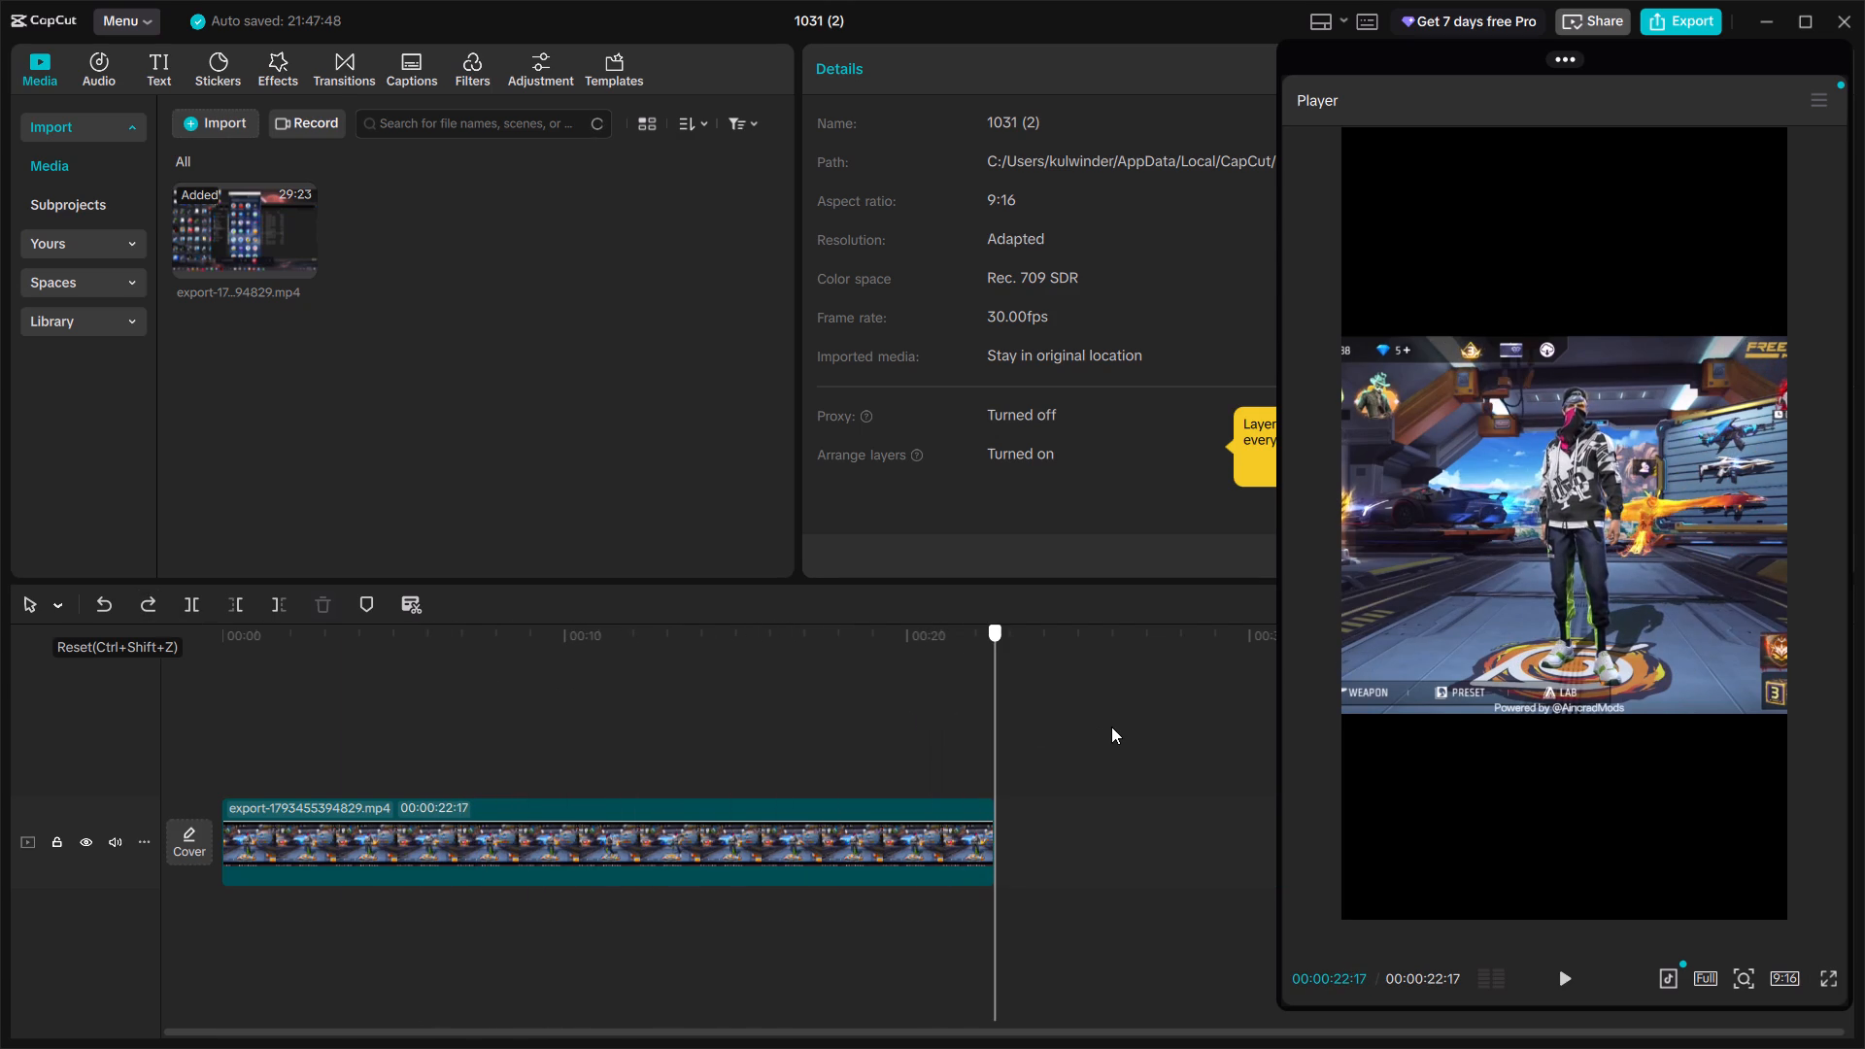
# Undo the trim that ended the clip at 00:00:22:17.
pyautogui.moveTo(1111, 727); pyautogui.dragTo(991, 755)
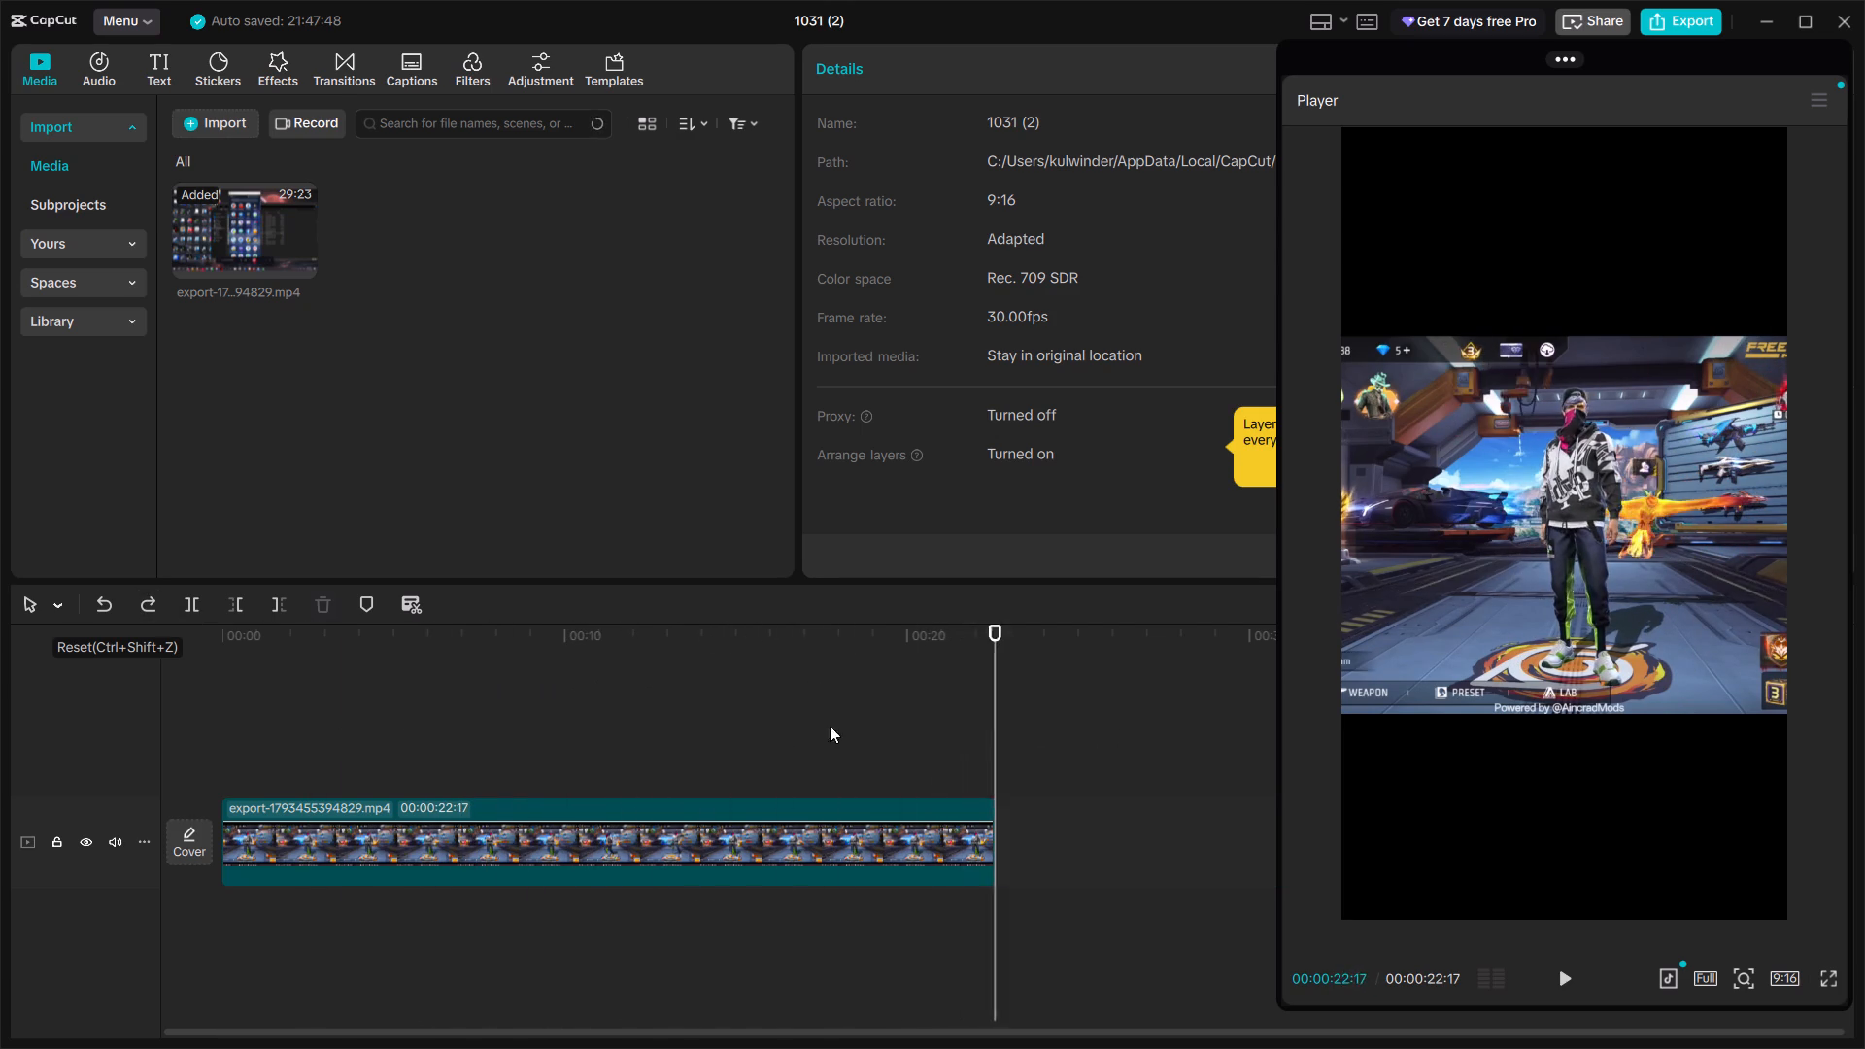
pyautogui.click(146, 607)
pyautogui.moveTo(531, 733); pyautogui.dragTo(203, 726)
pyautogui.click(114, 592)
pyautogui.click(114, 592)
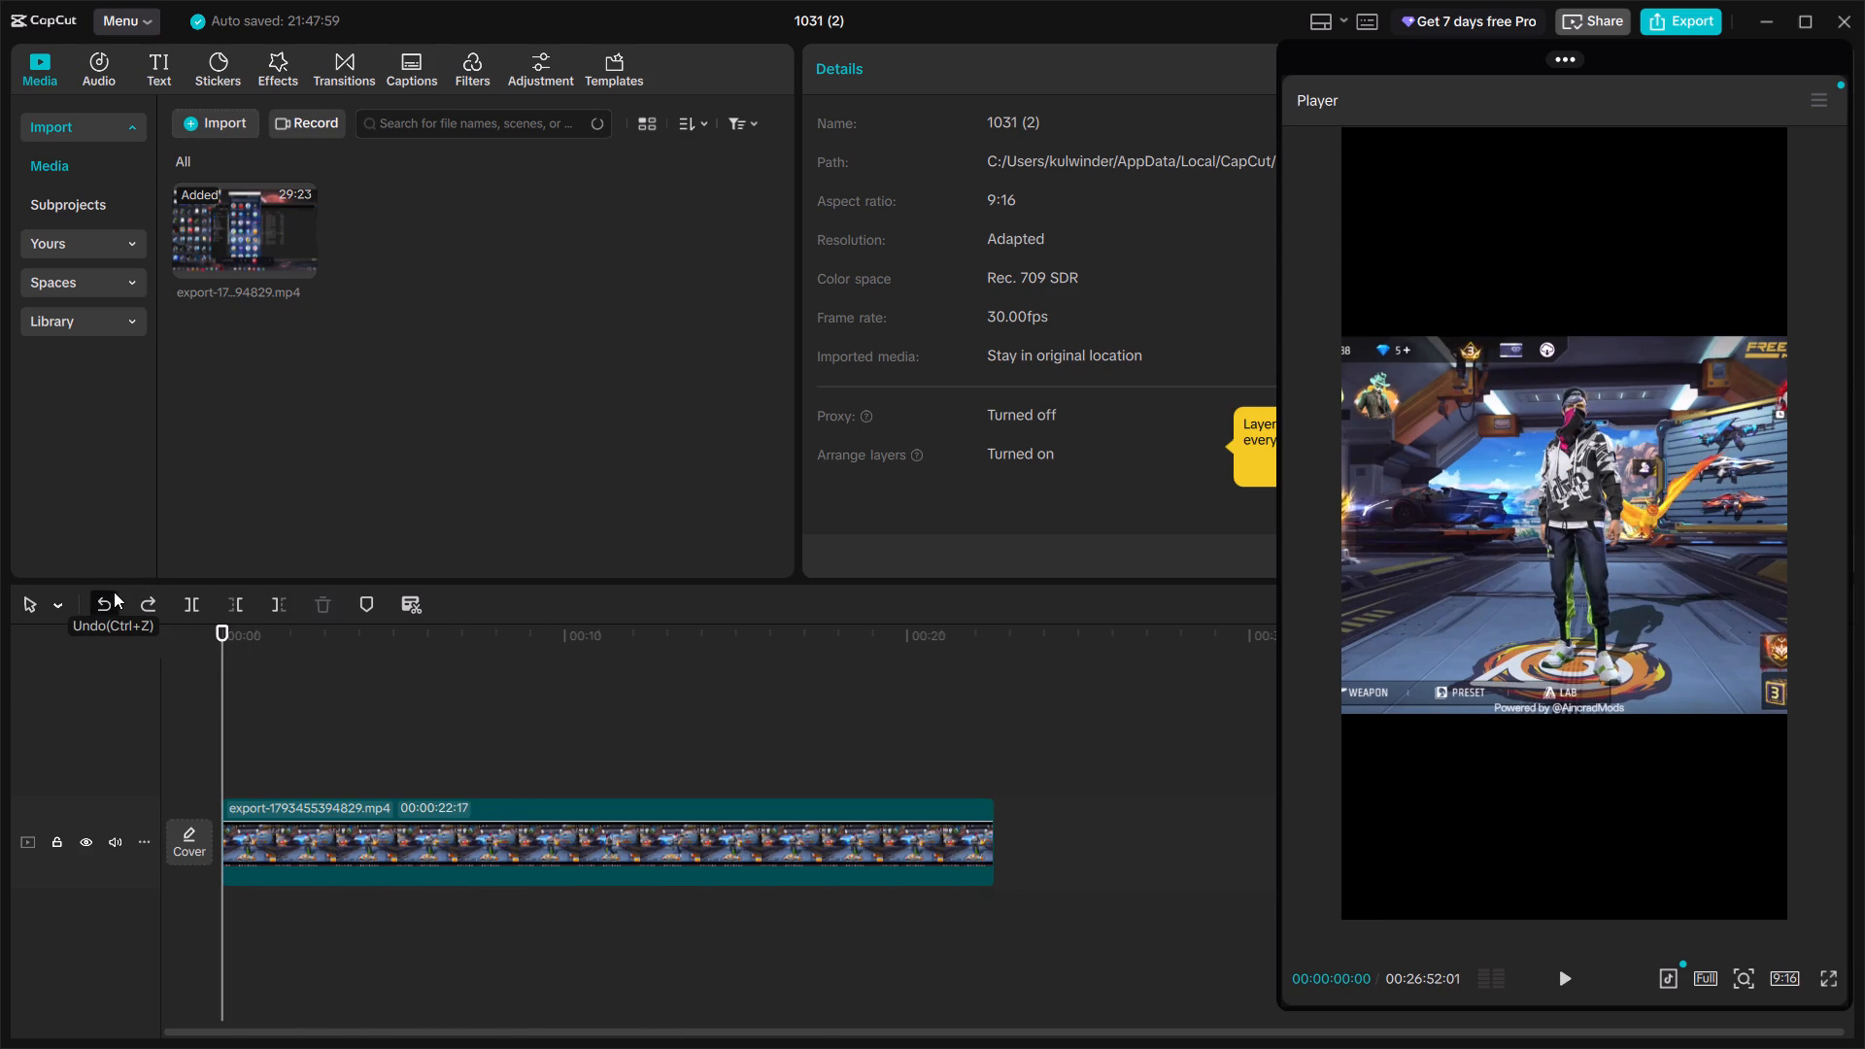
# Split the restored gameplay clip at 00:07:08:06, in the lobby scene further along the recording.
pyautogui.moveTo(216, 664); pyautogui.dragTo(1009, 729)
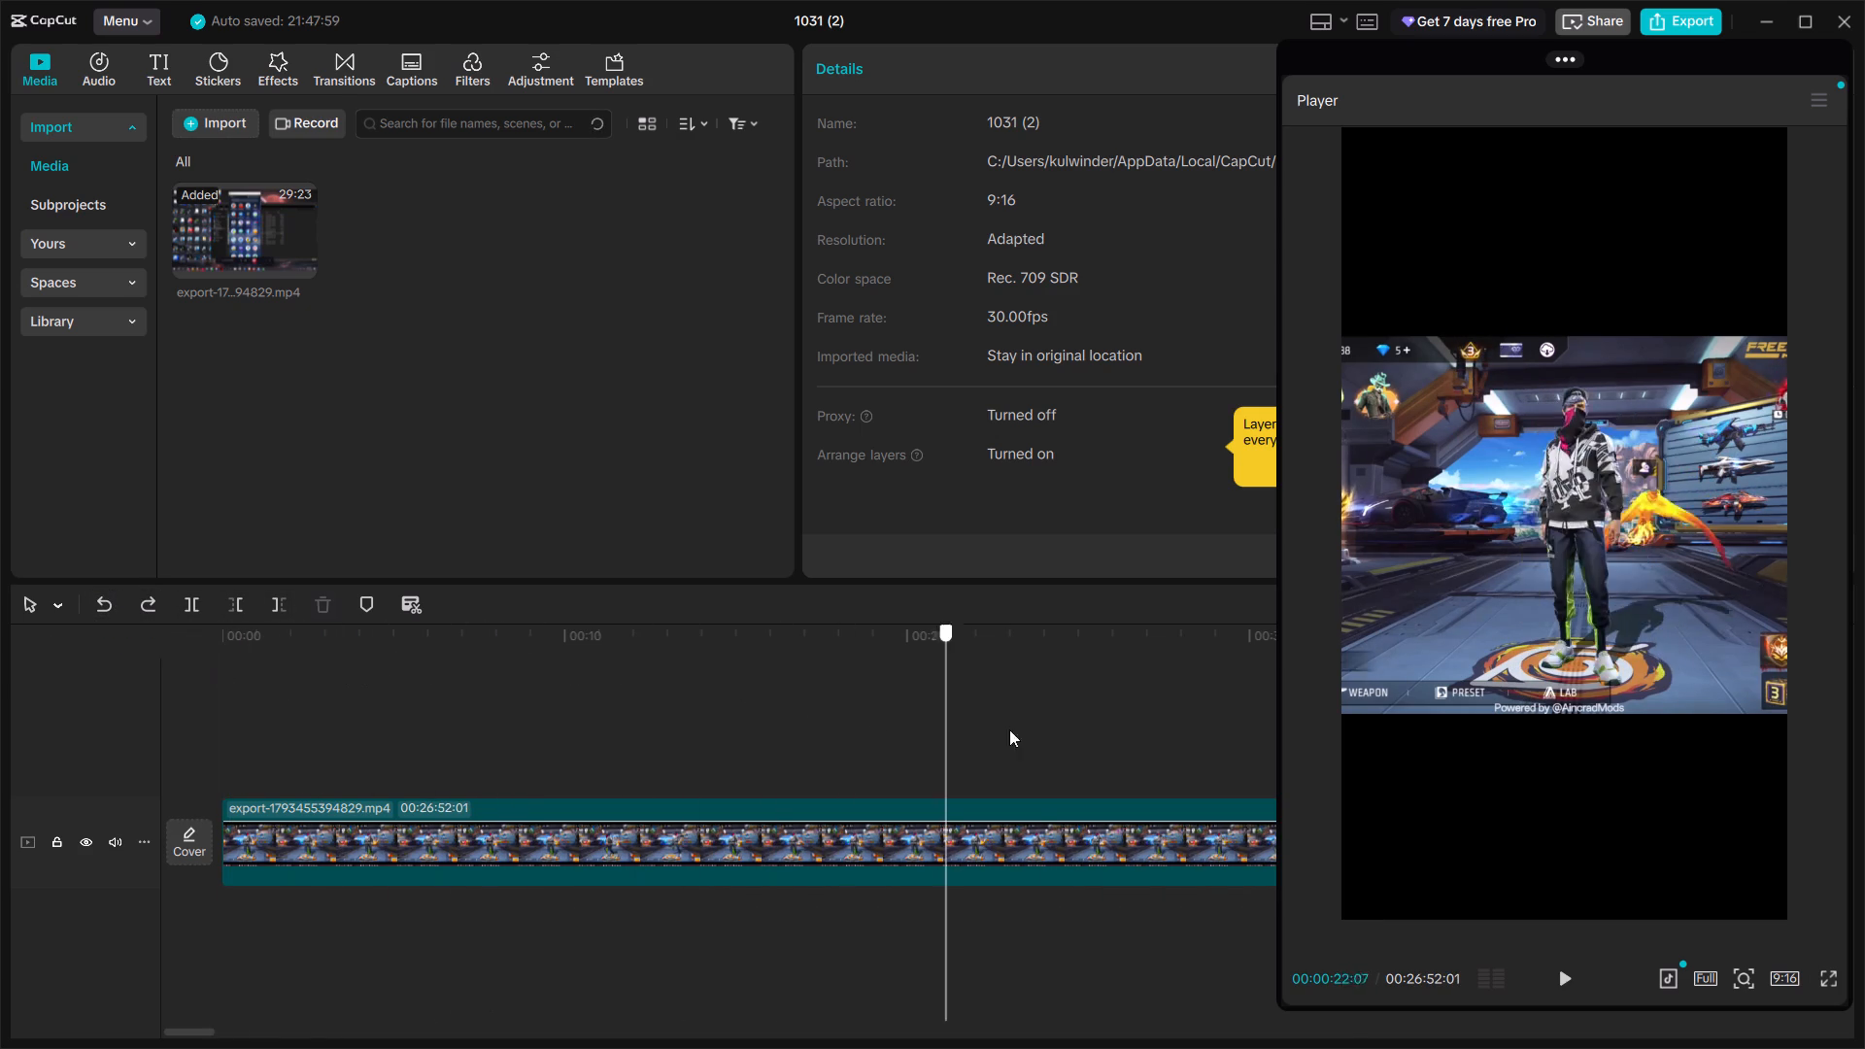
pyautogui.moveTo(1009, 729); pyautogui.dragTo(1864, 783)
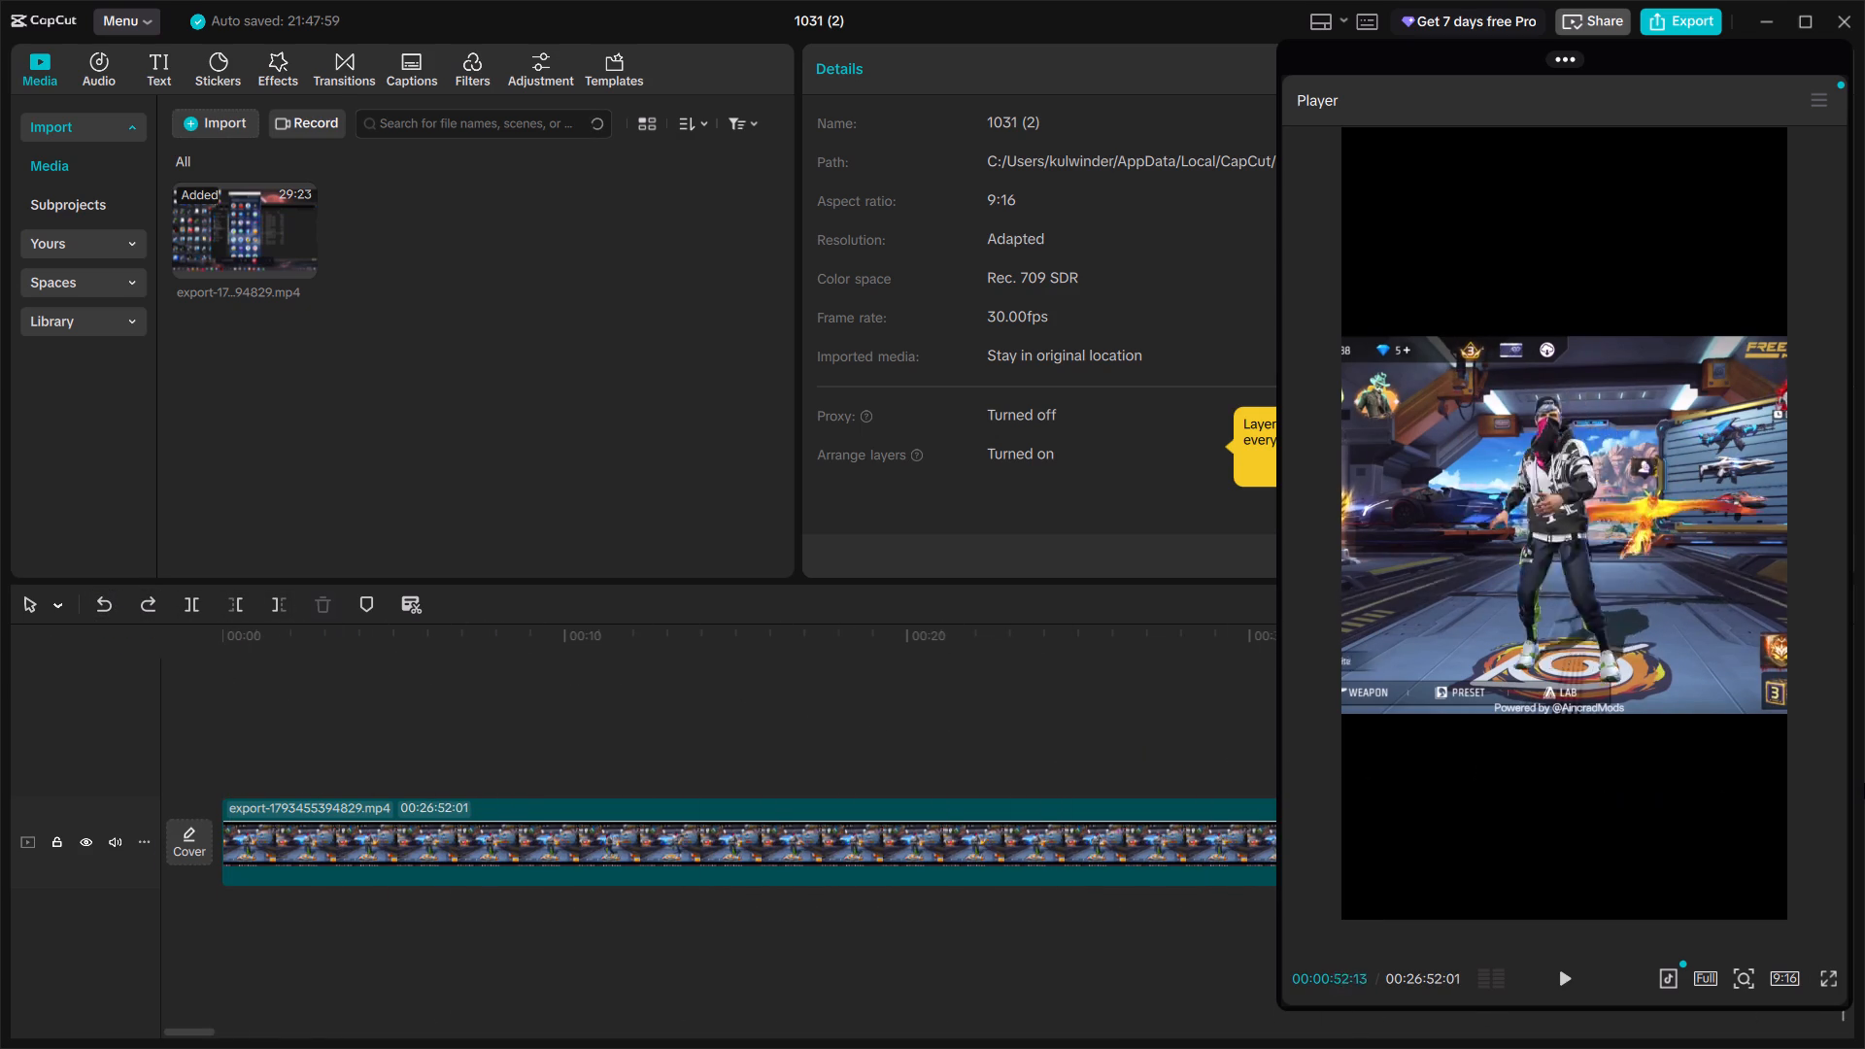
pyautogui.moveTo(1864, 783); pyautogui.dragTo(1852, 793)
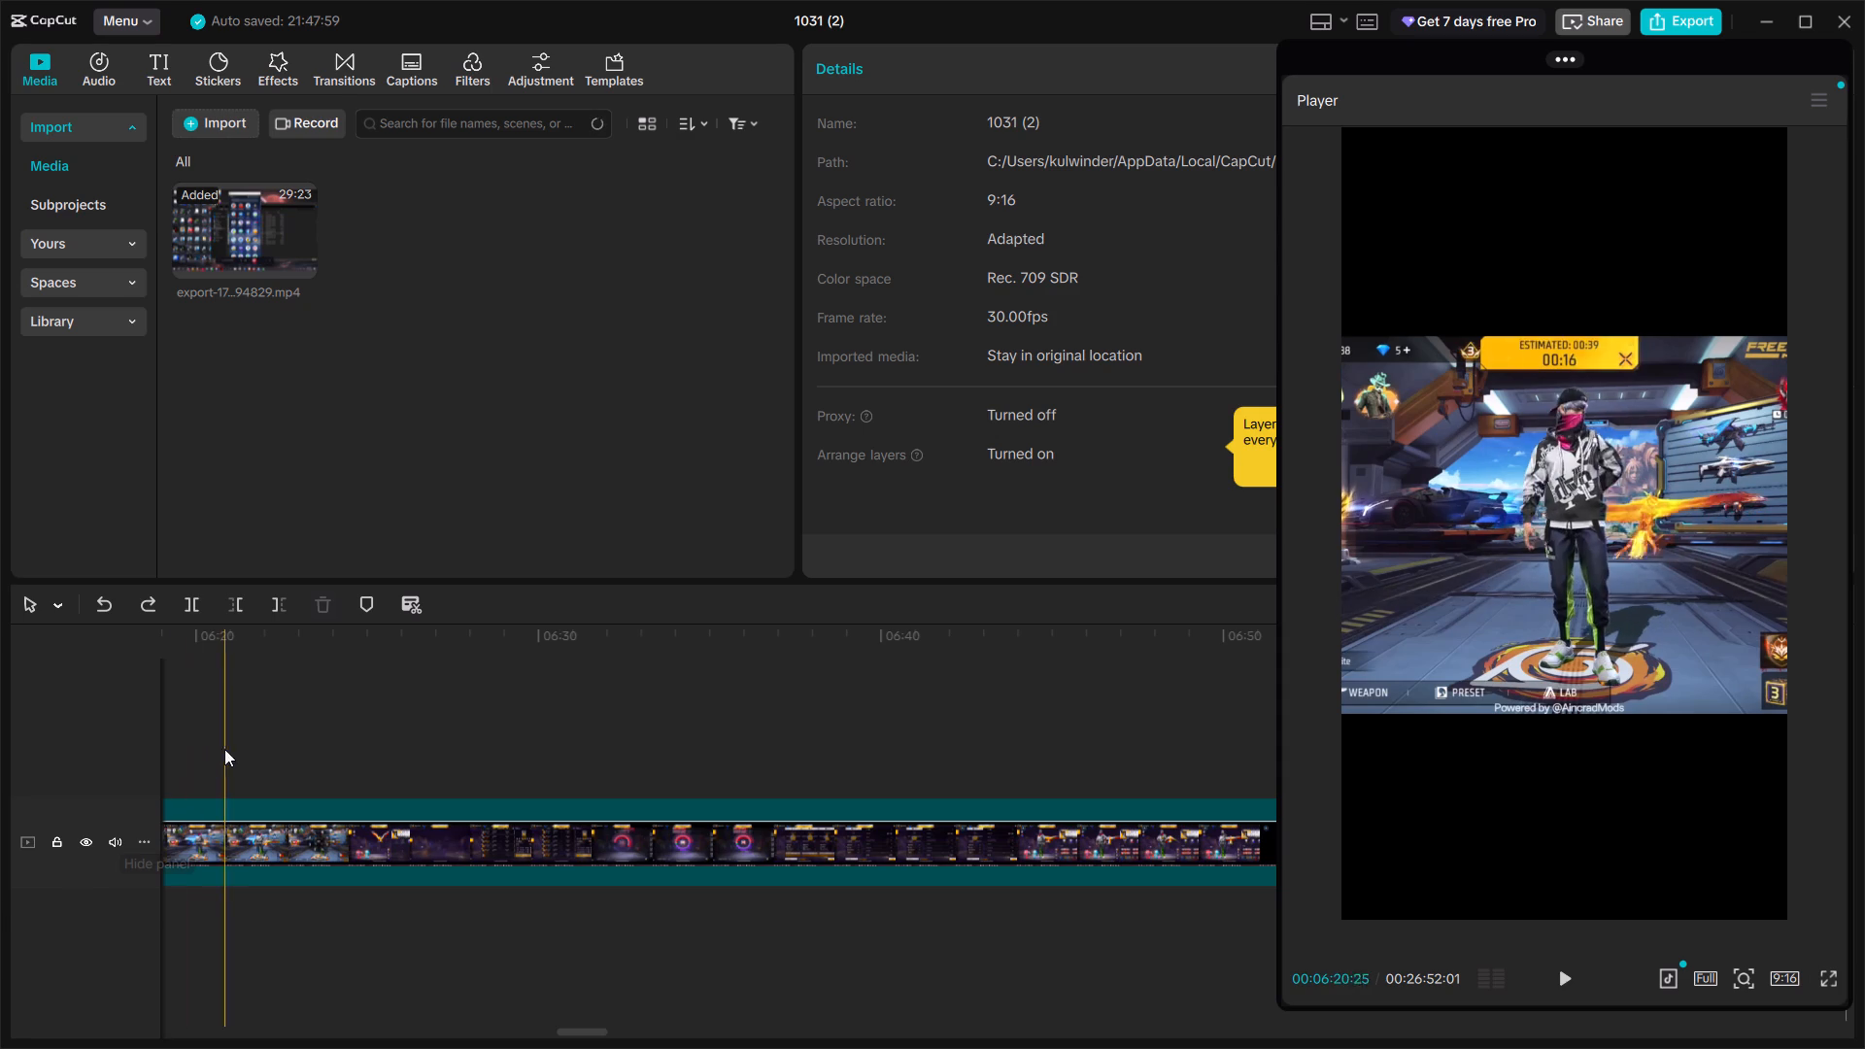
pyautogui.moveTo(217, 745); pyautogui.dragTo(409, 738)
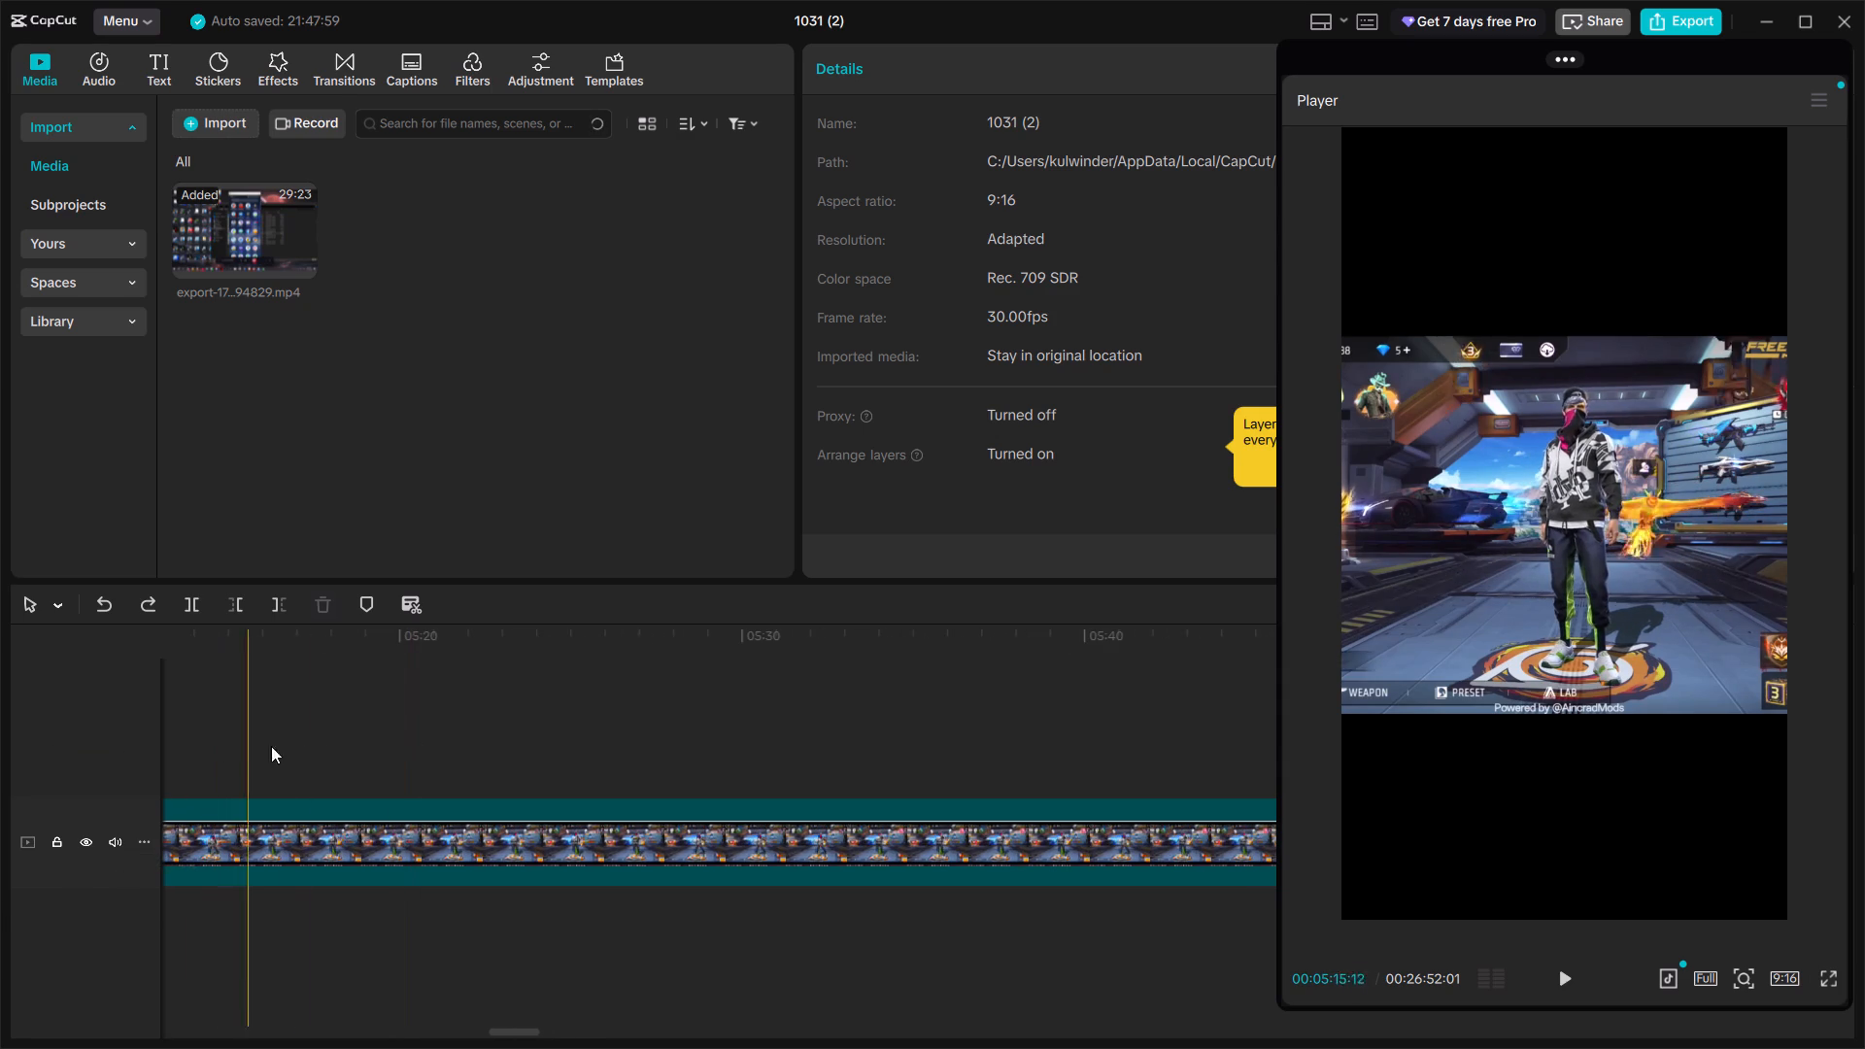
pyautogui.click(441, 882)
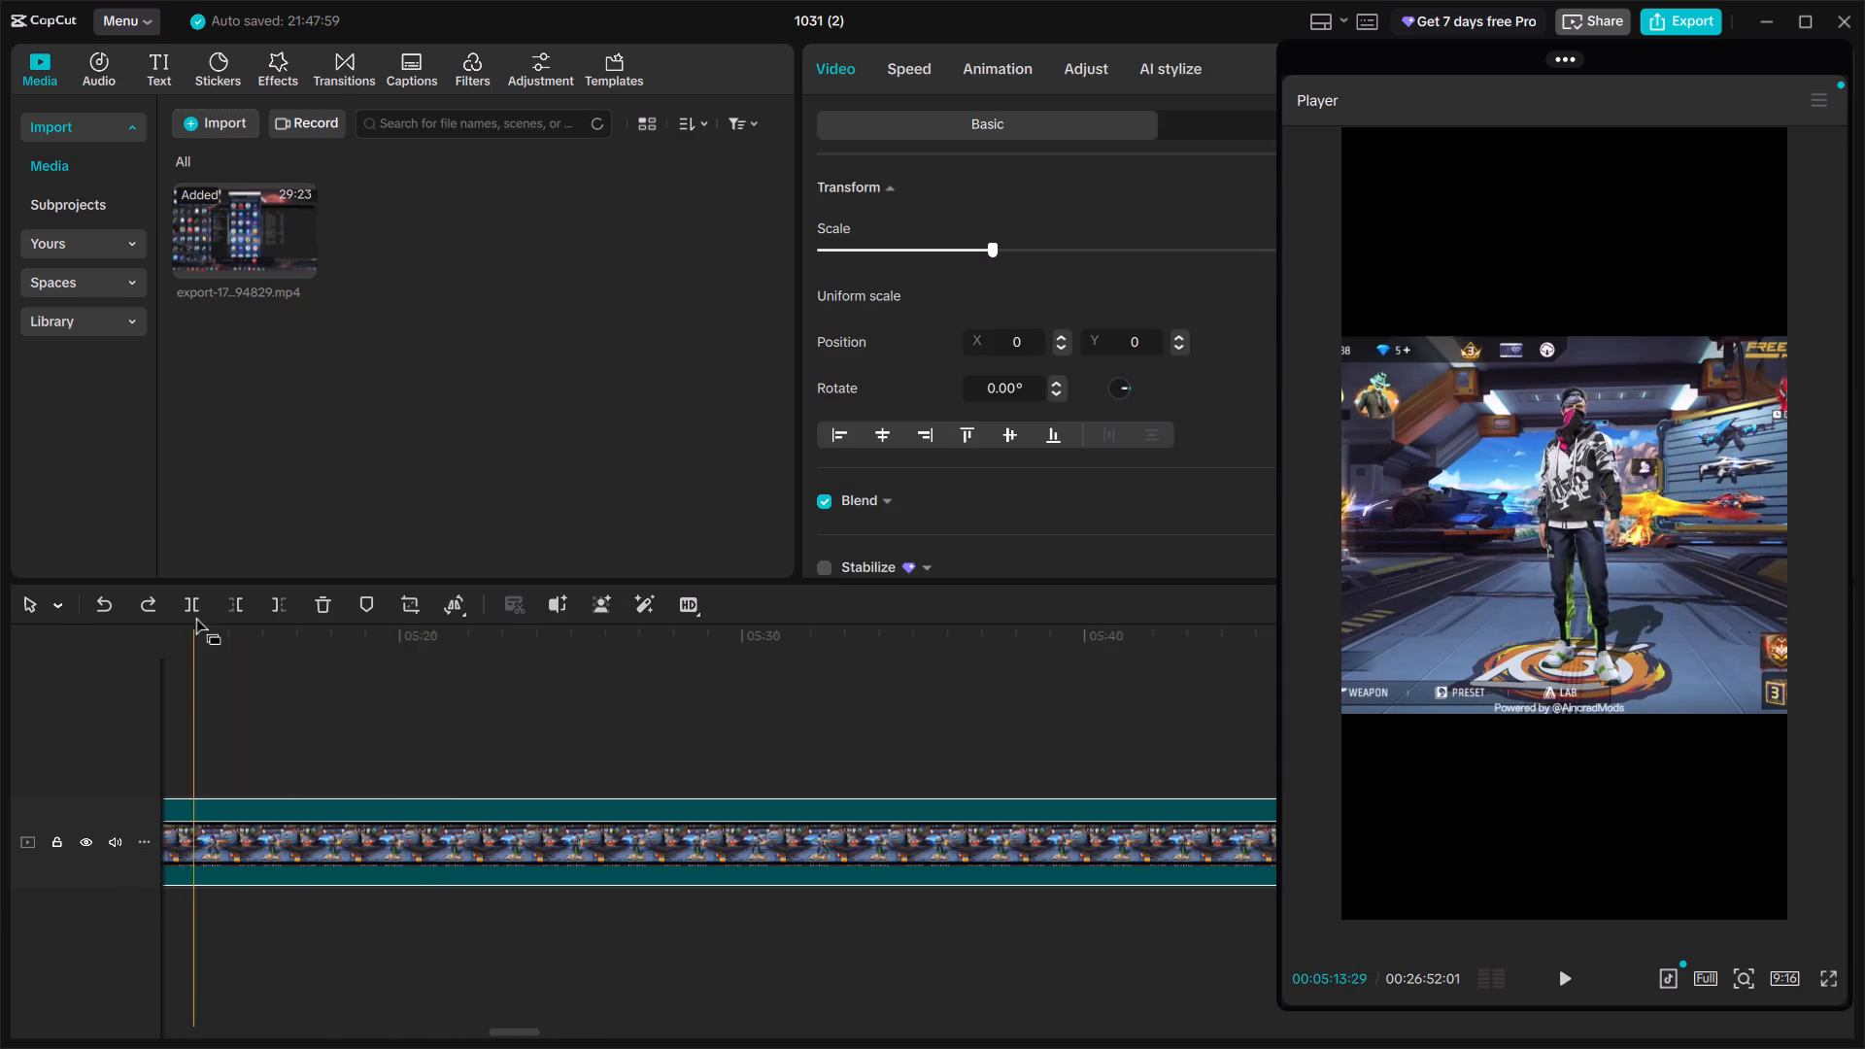
pyautogui.click(194, 607)
# Split the segment before that cut again at about 00:05:46 and delete all footage before the new split.
pyautogui.click(925, 814)
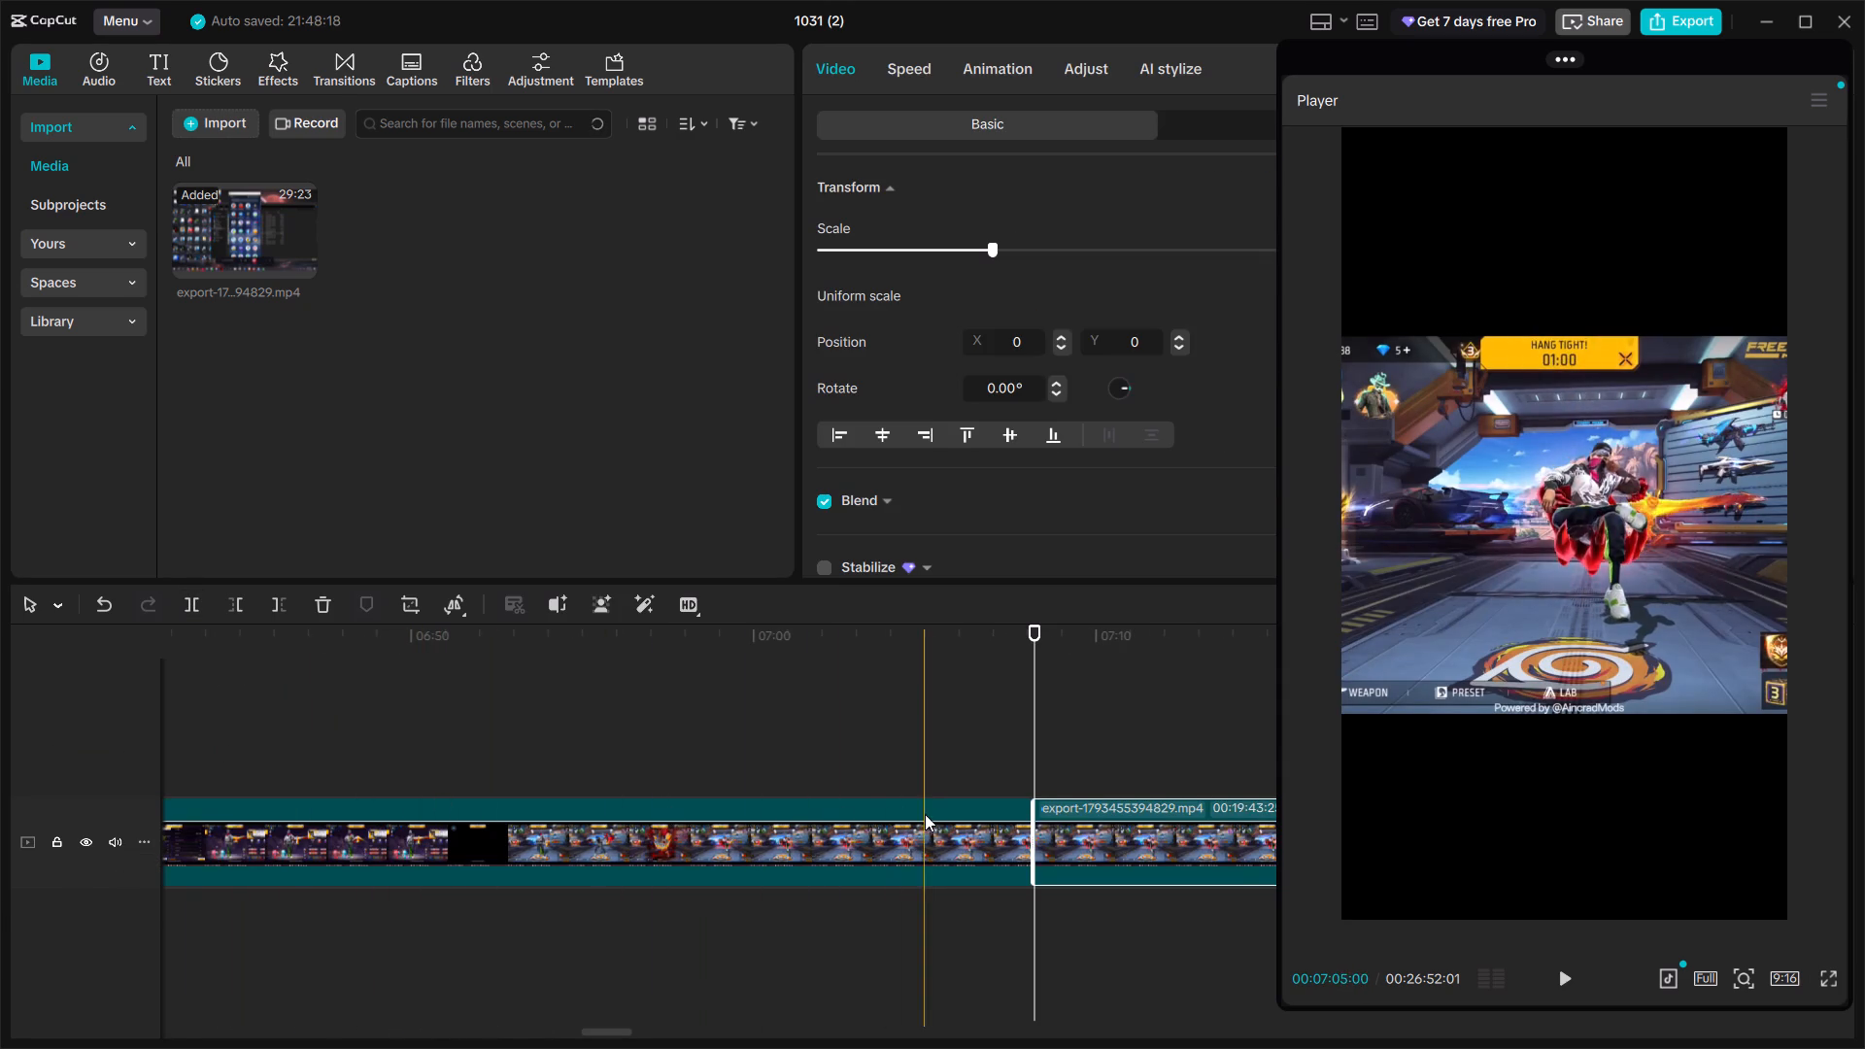
pyautogui.moveTo(1036, 747); pyautogui.dragTo(899, 746)
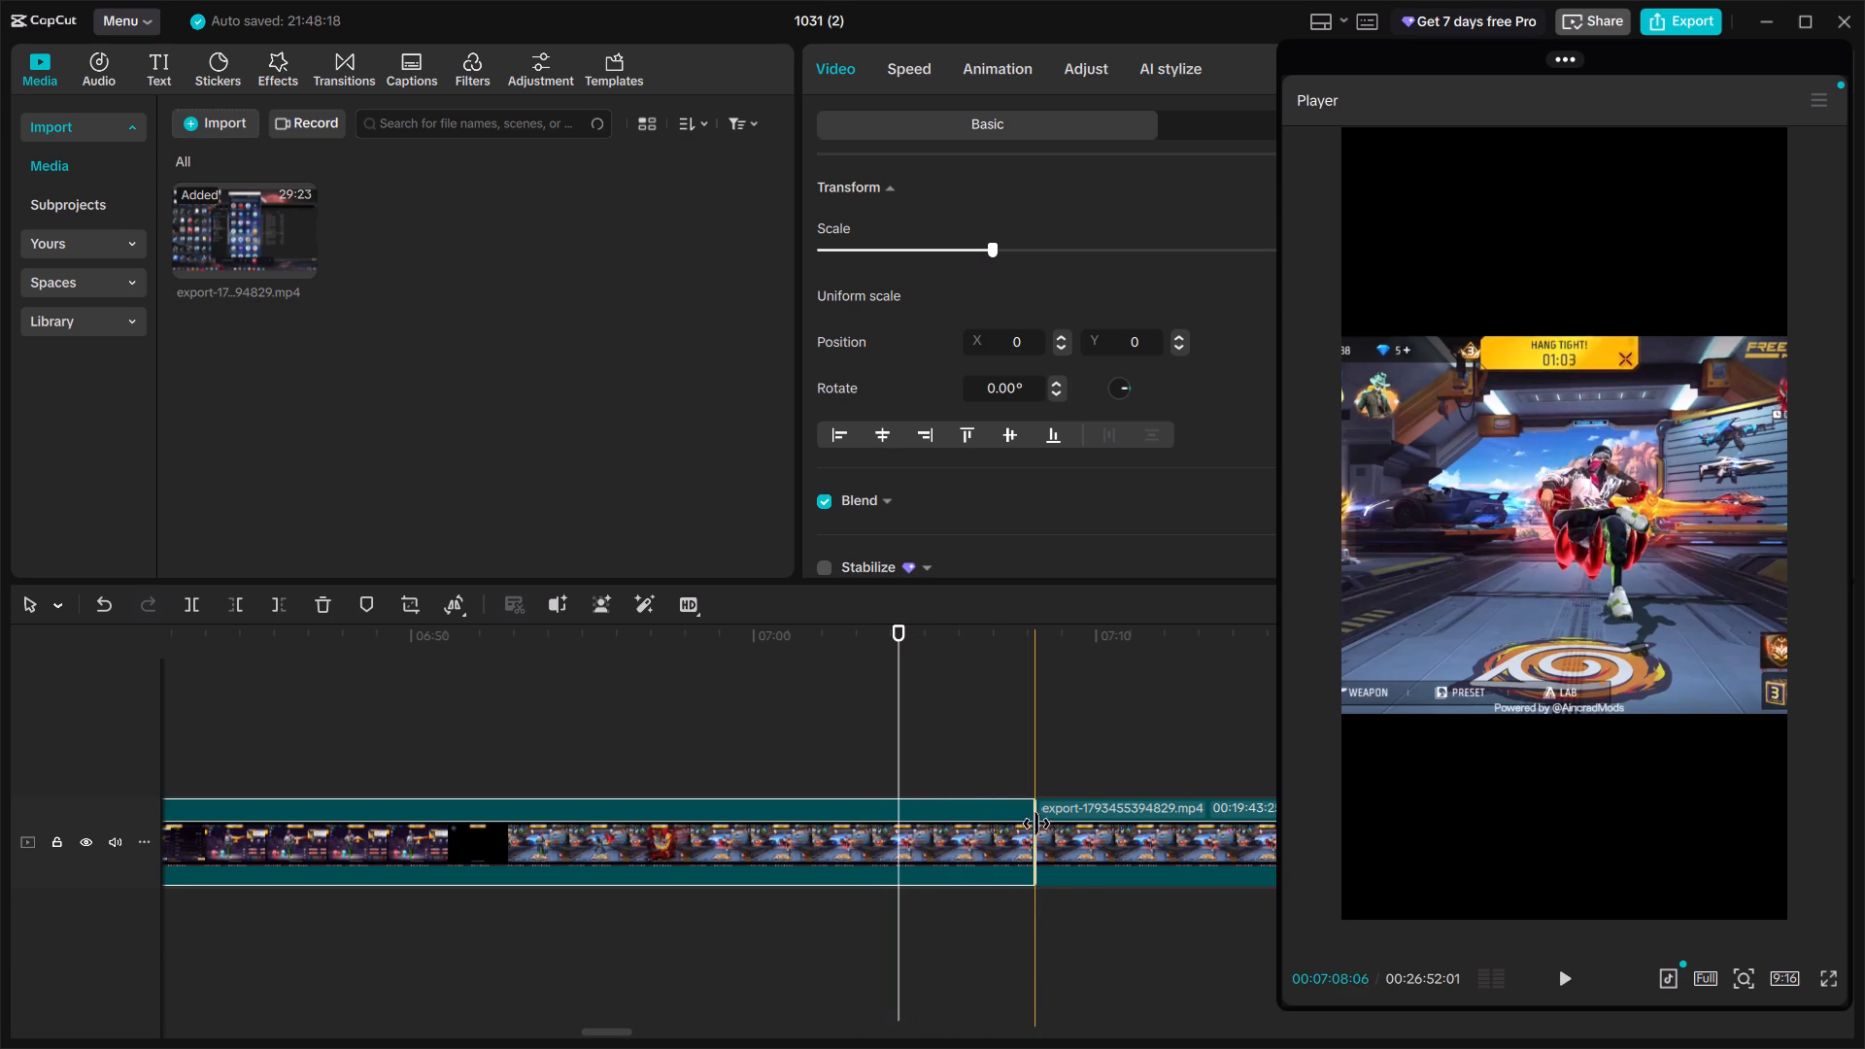
pyautogui.click(1087, 811)
pyautogui.click(718, 837)
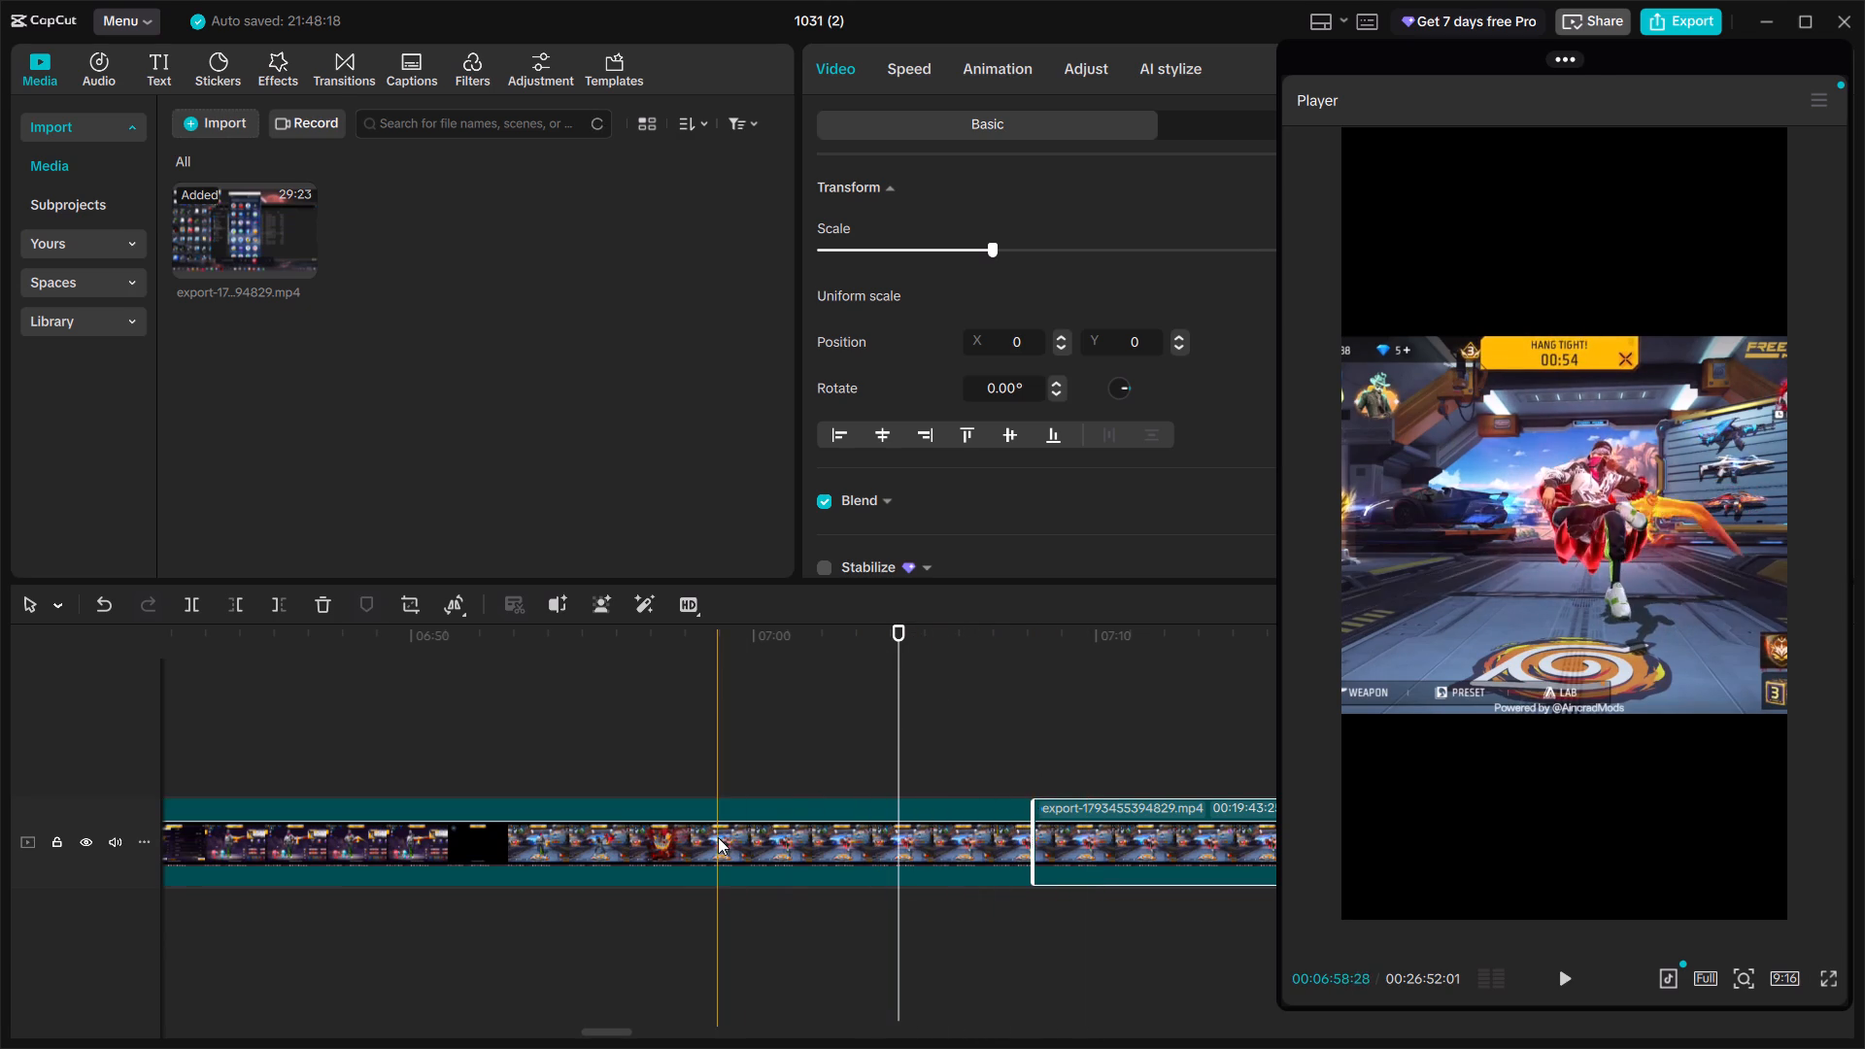
pyautogui.moveTo(689, 848); pyautogui.dragTo(561, 863)
pyautogui.moveTo(899, 741); pyautogui.dragTo(893, 741)
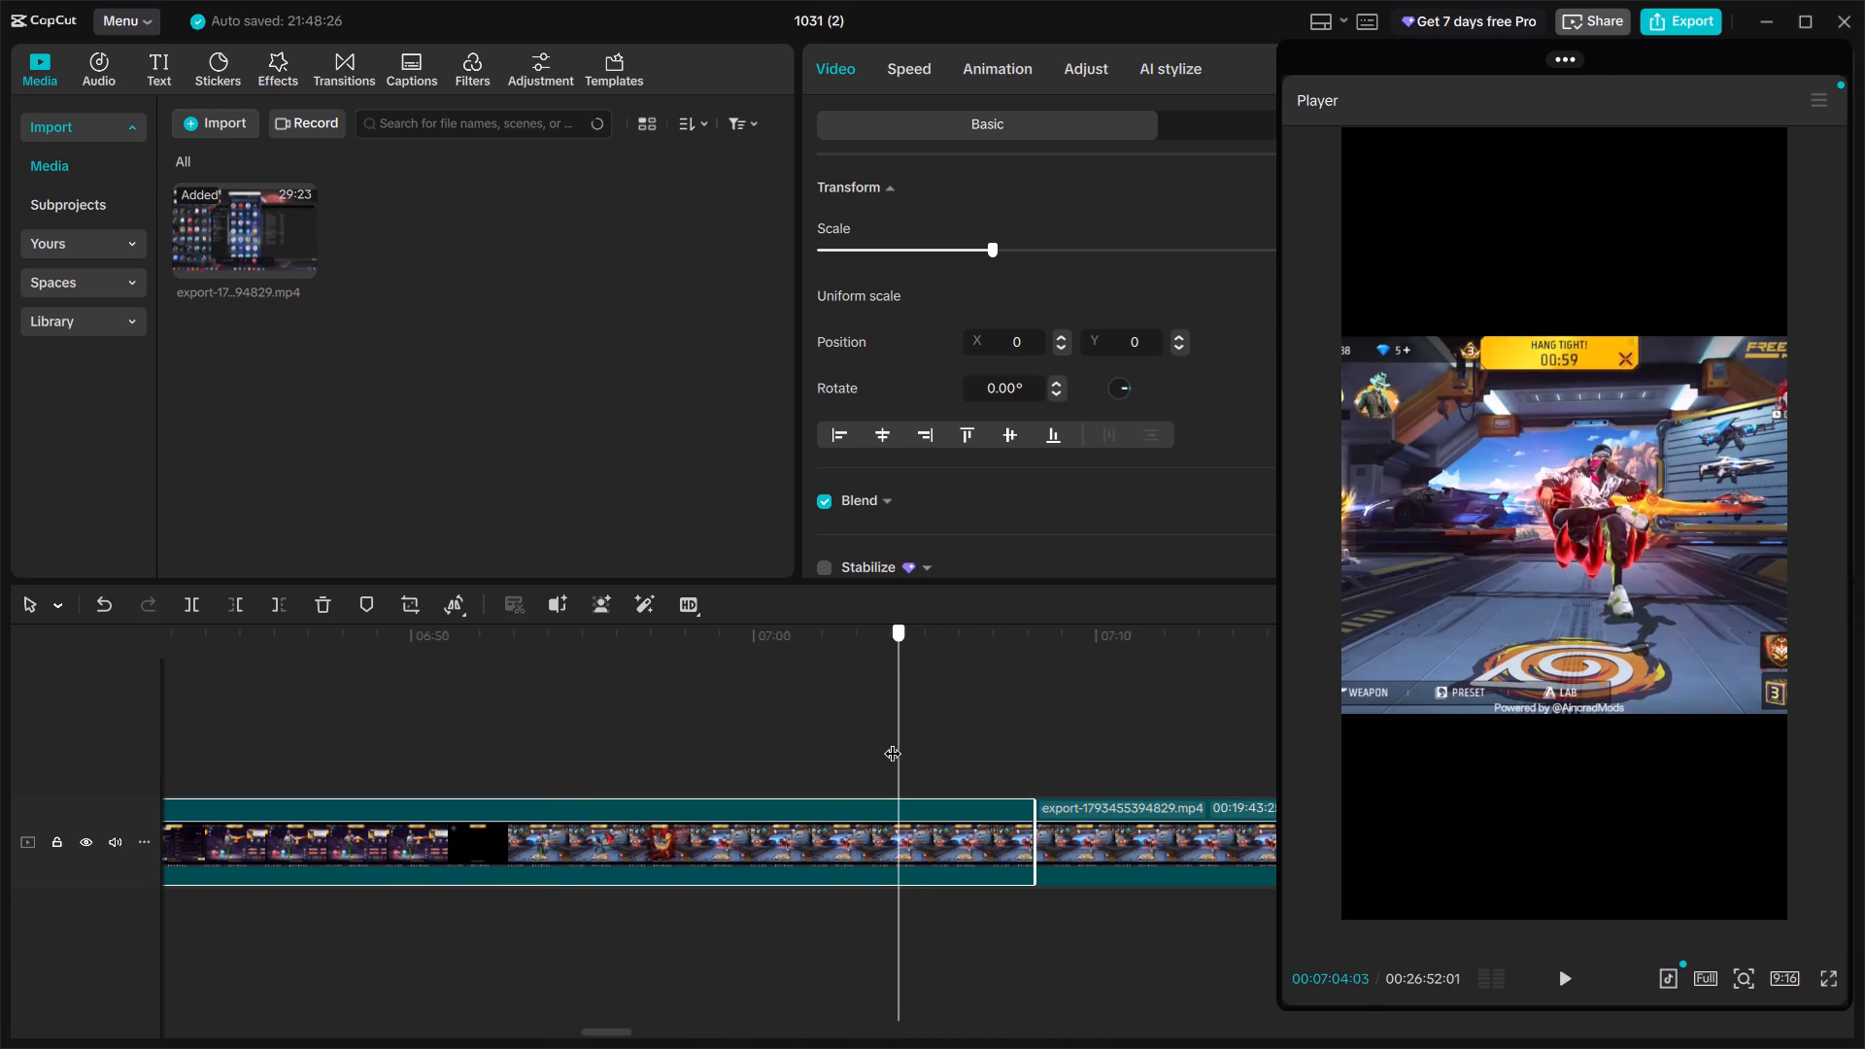
pyautogui.moveTo(893, 741); pyautogui.dragTo(560, 836)
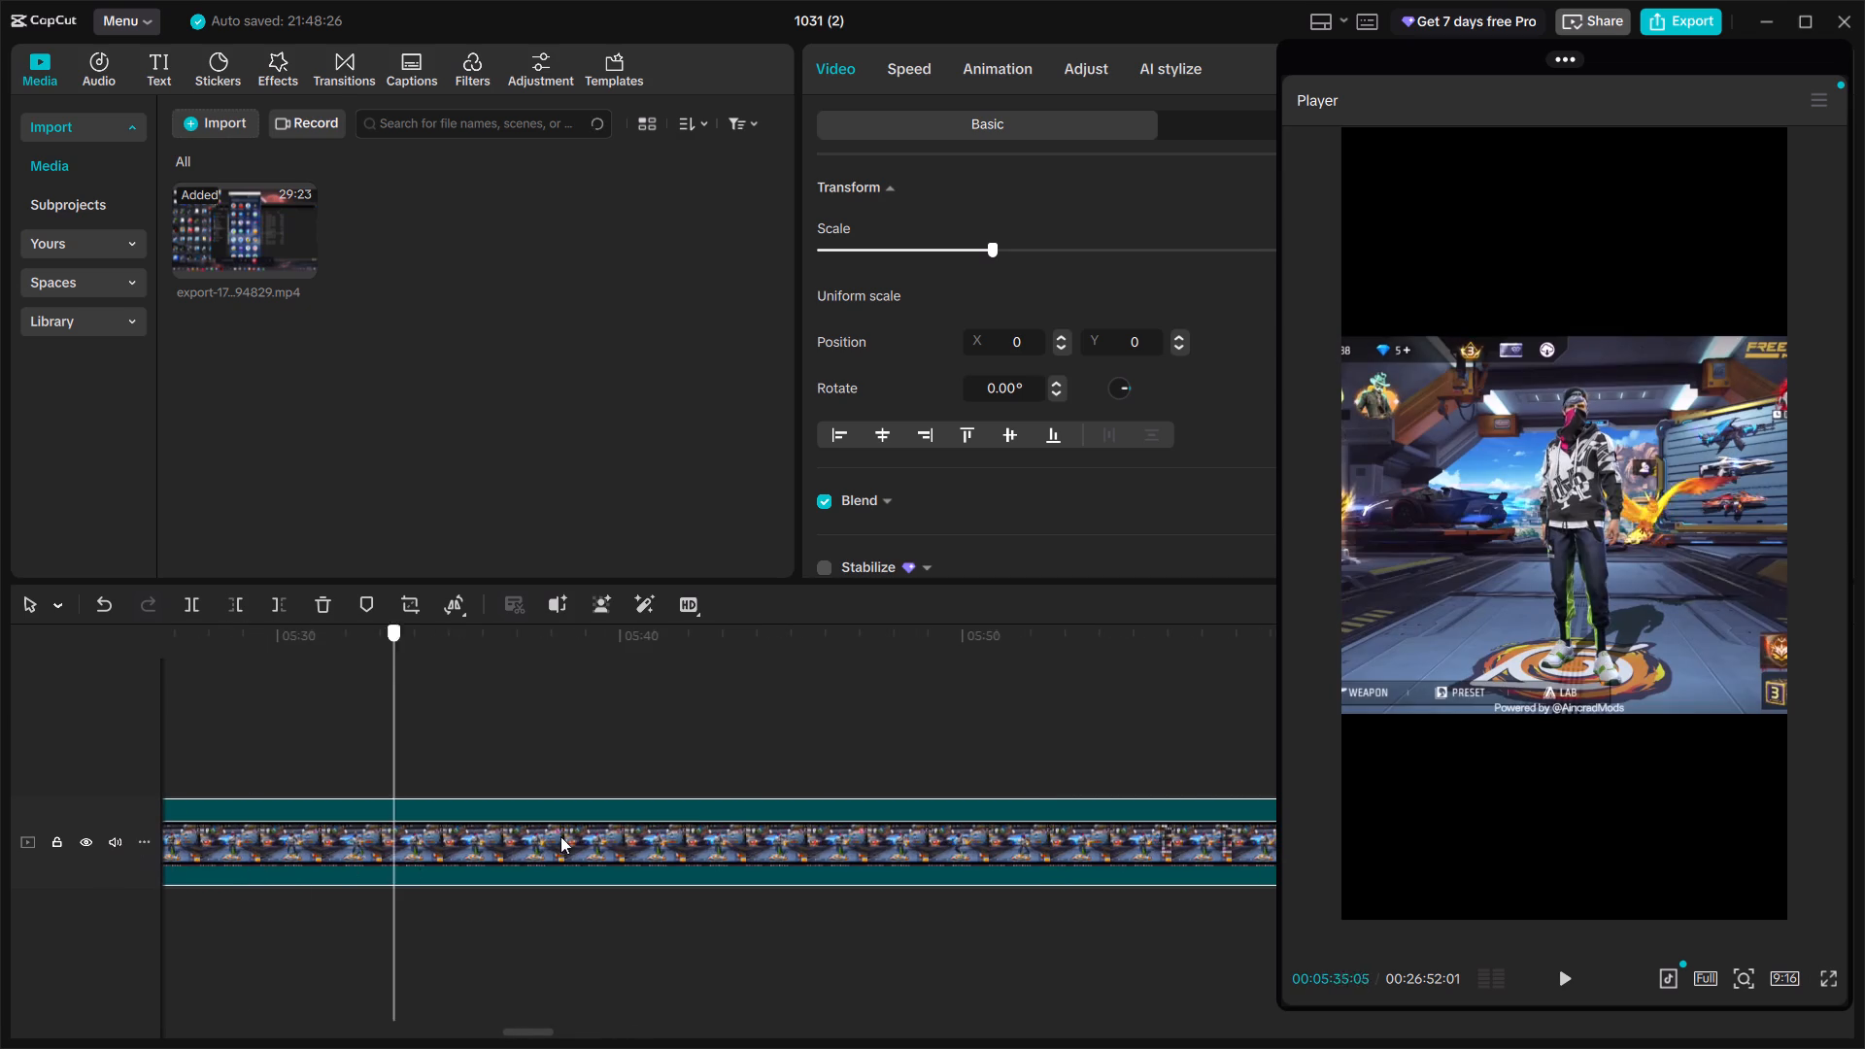
pyautogui.moveTo(560, 836); pyautogui.dragTo(851, 809)
pyautogui.click(877, 873)
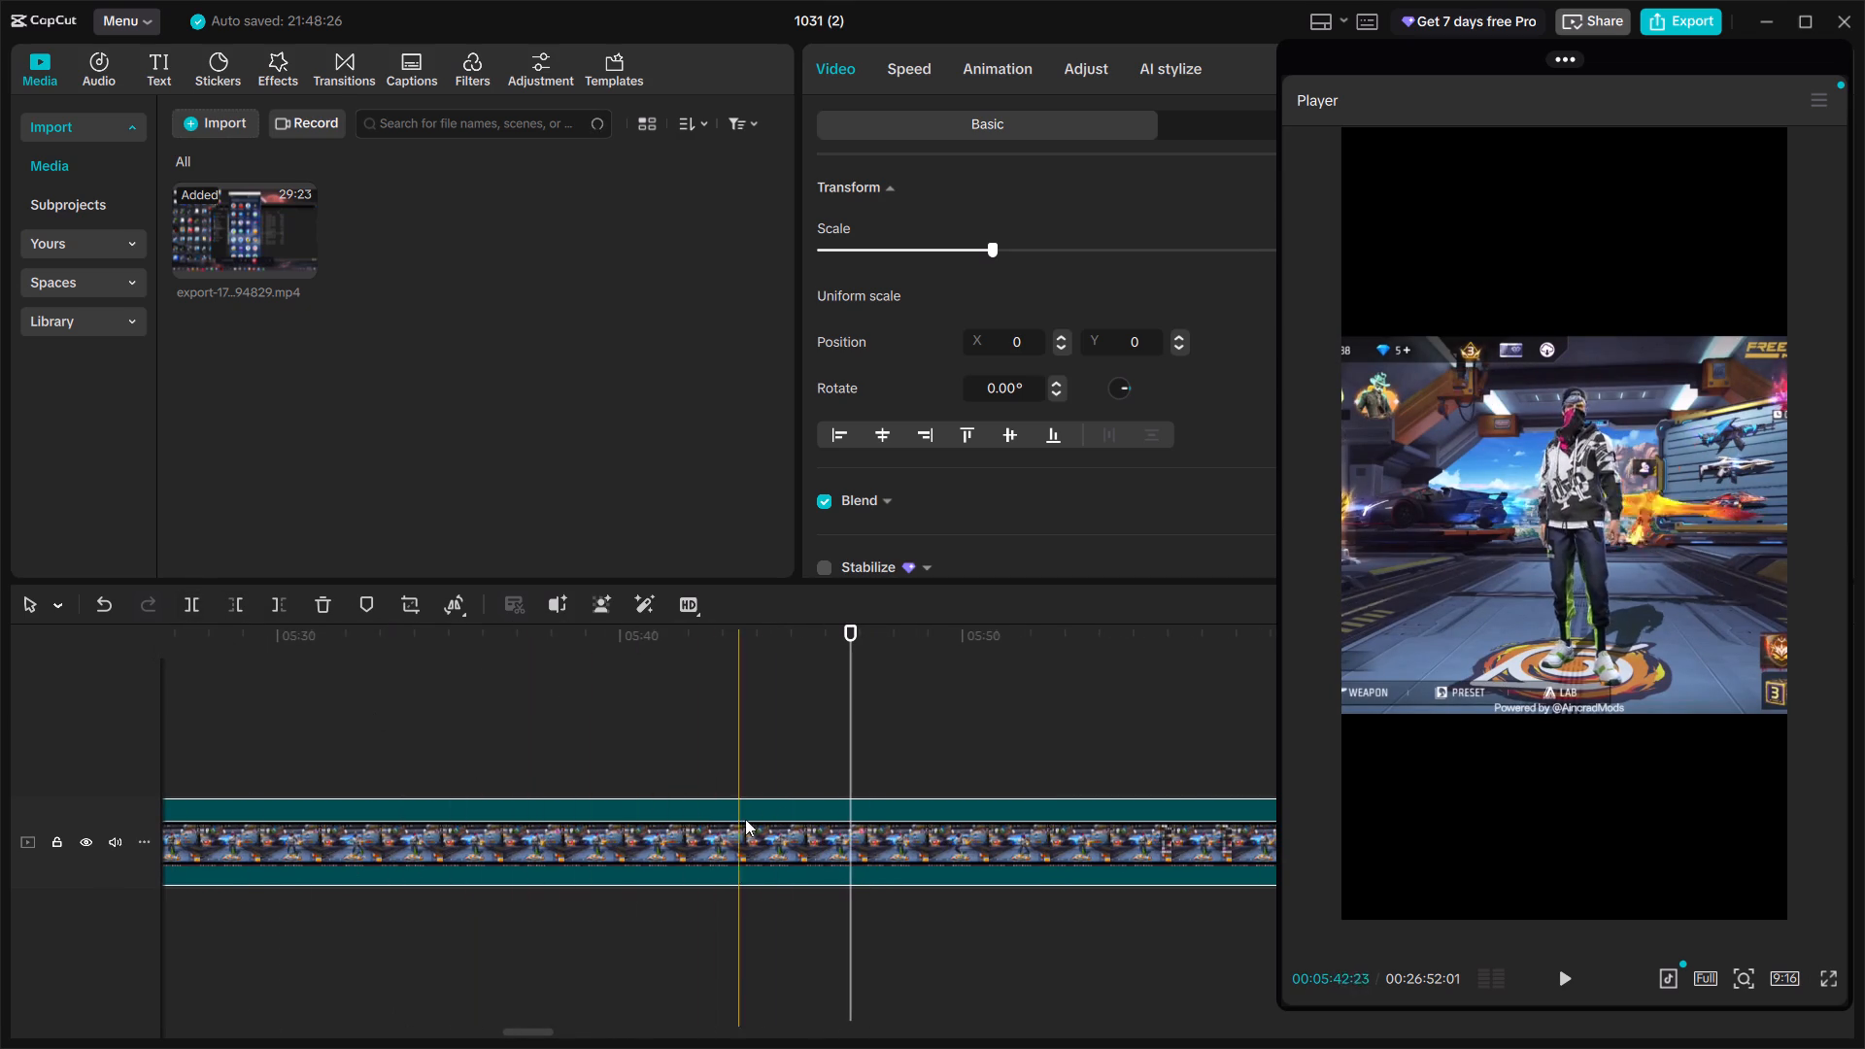
pyautogui.click(188, 595)
pyautogui.click(488, 842)
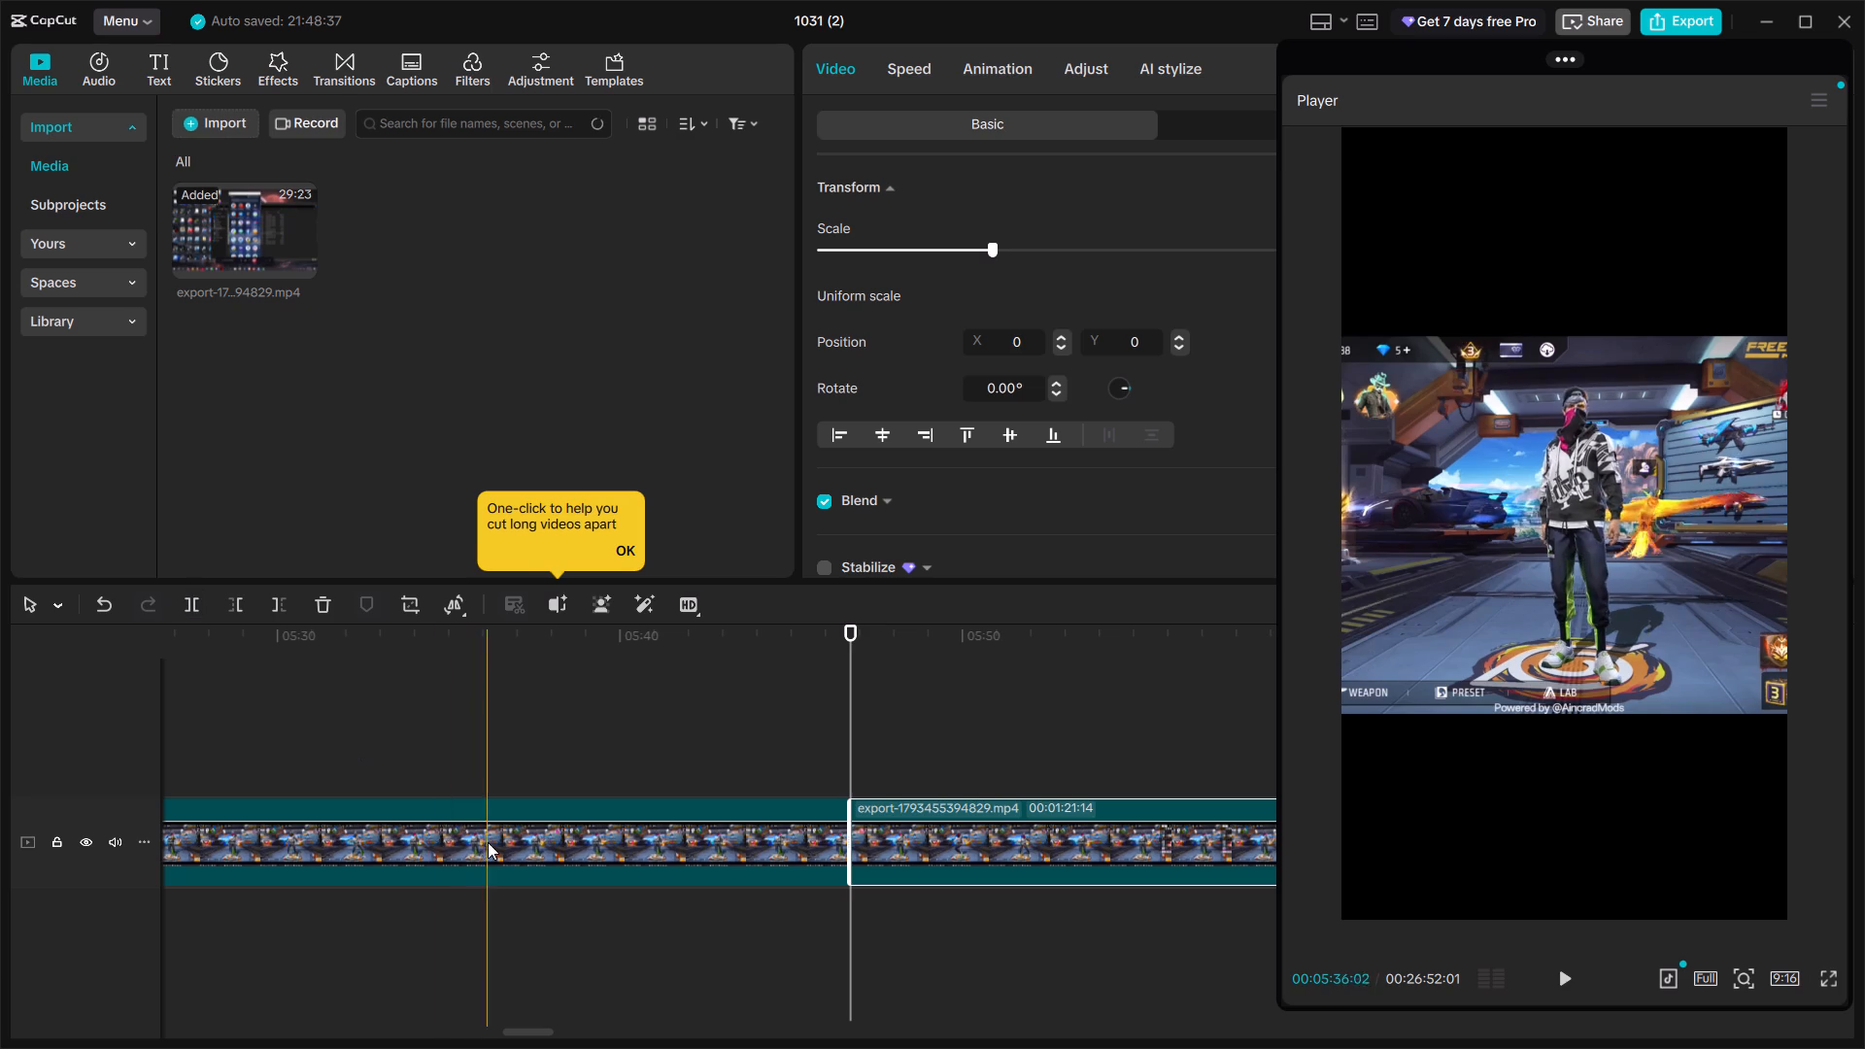
pyautogui.click(313, 601)
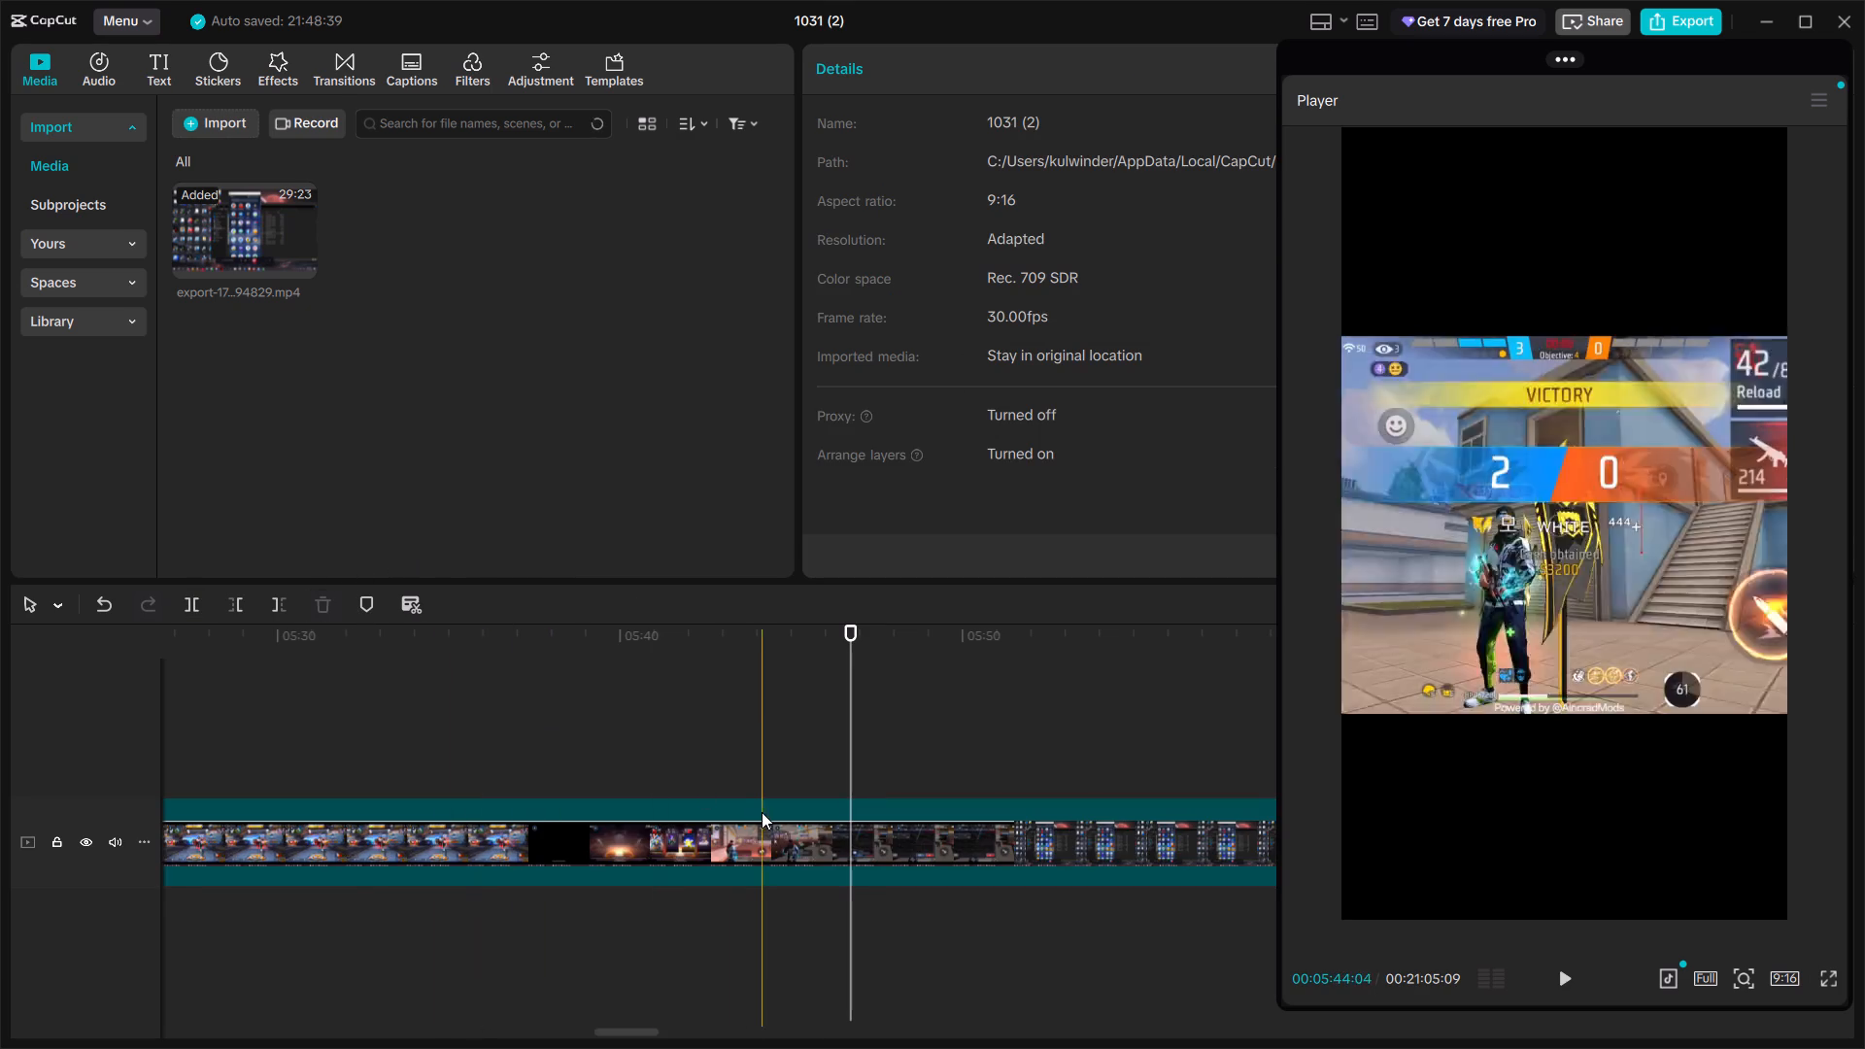
# Play the clip from its start, split it at 00:00:07:08, and delete the opening segment.
pyautogui.click(835, 669)
pyautogui.moveTo(856, 668); pyautogui.dragTo(419, 676)
pyautogui.moveTo(845, 681); pyautogui.dragTo(64, 717)
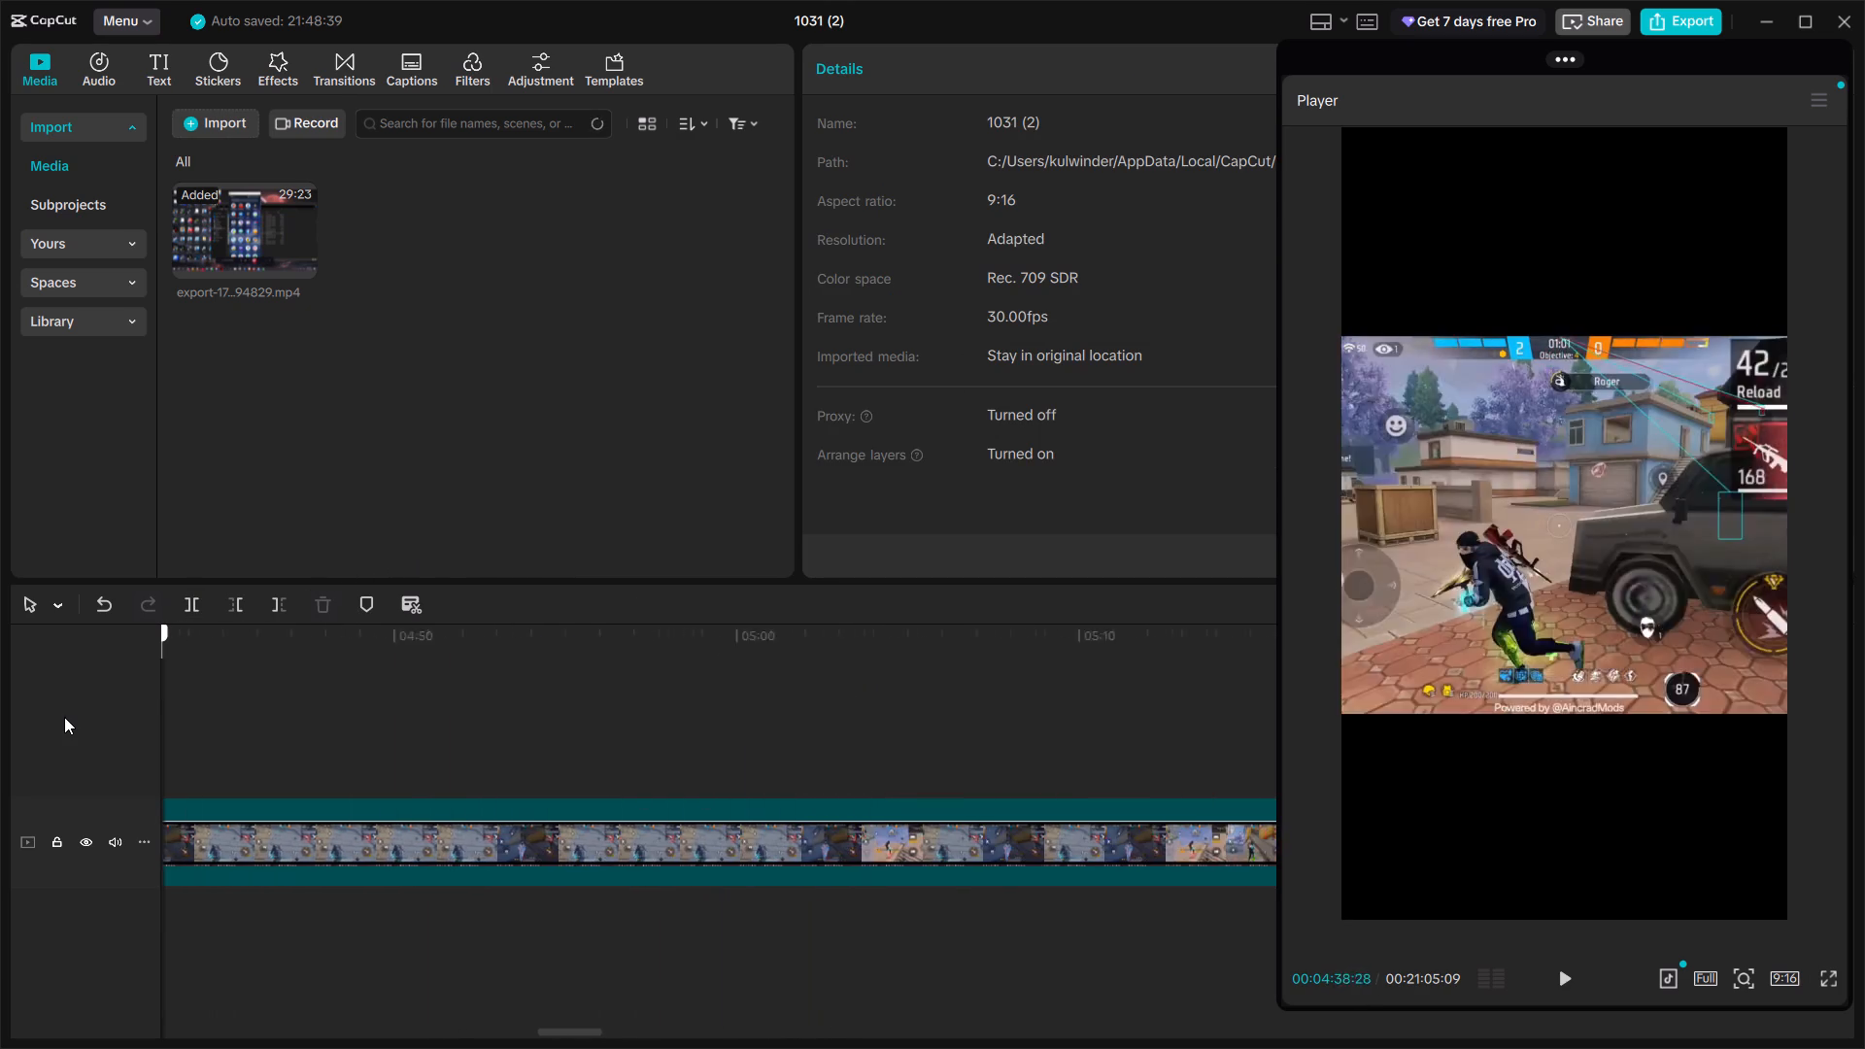
pyautogui.moveTo(64, 717); pyautogui.dragTo(194, 771)
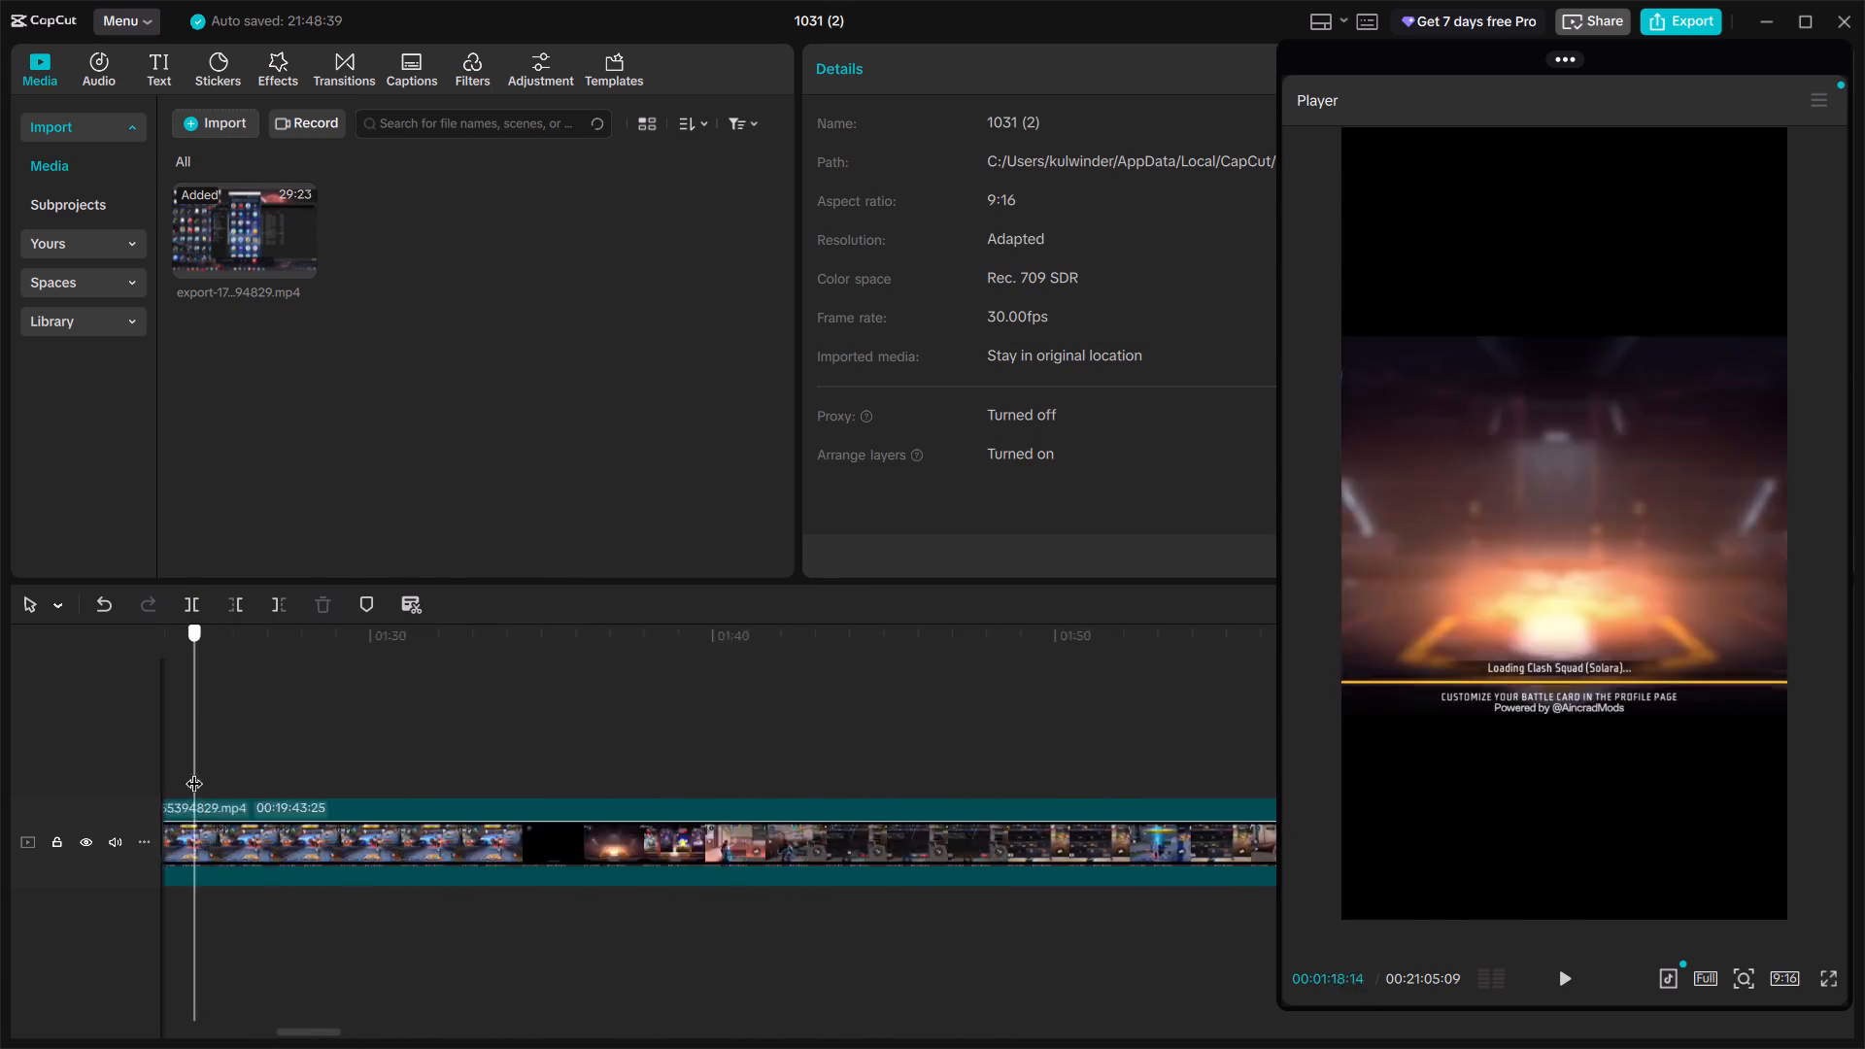
pyautogui.moveTo(194, 771); pyautogui.dragTo(180, 766)
pyautogui.press('space')
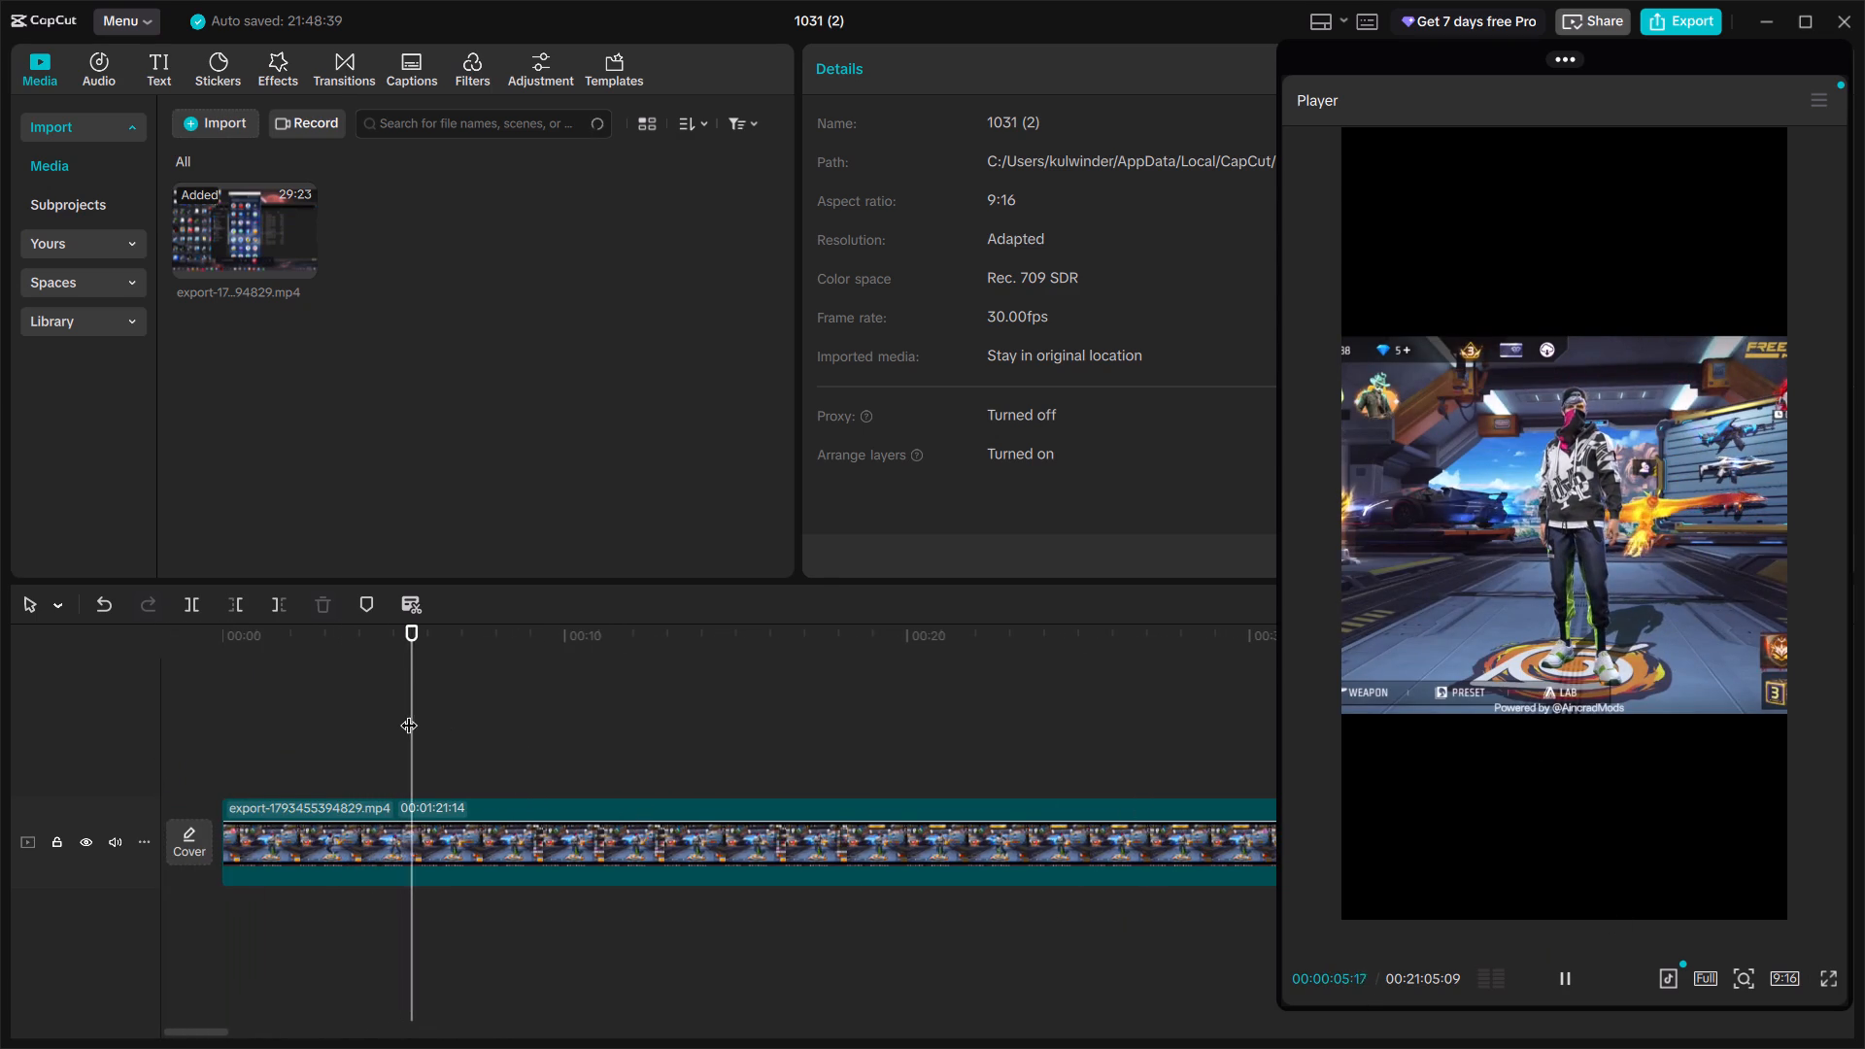
pyautogui.press('space')
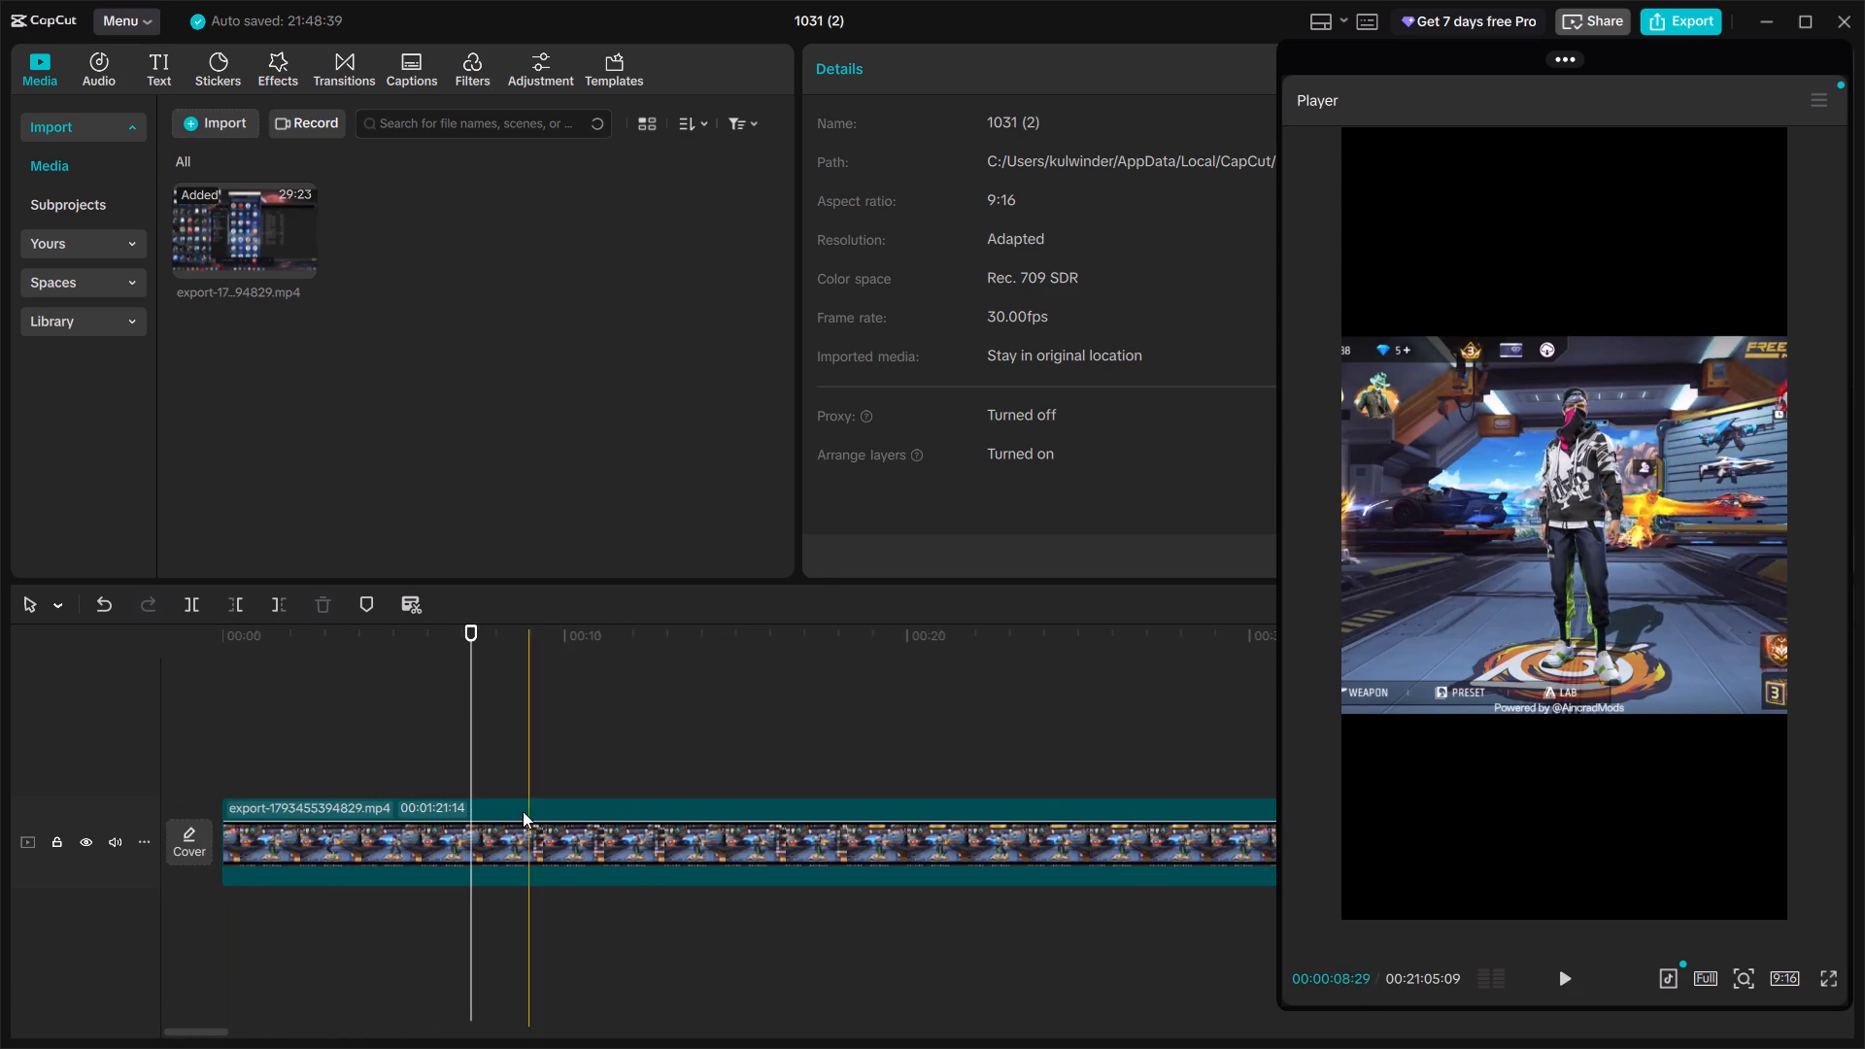
pyautogui.click(198, 598)
pyautogui.click(367, 850)
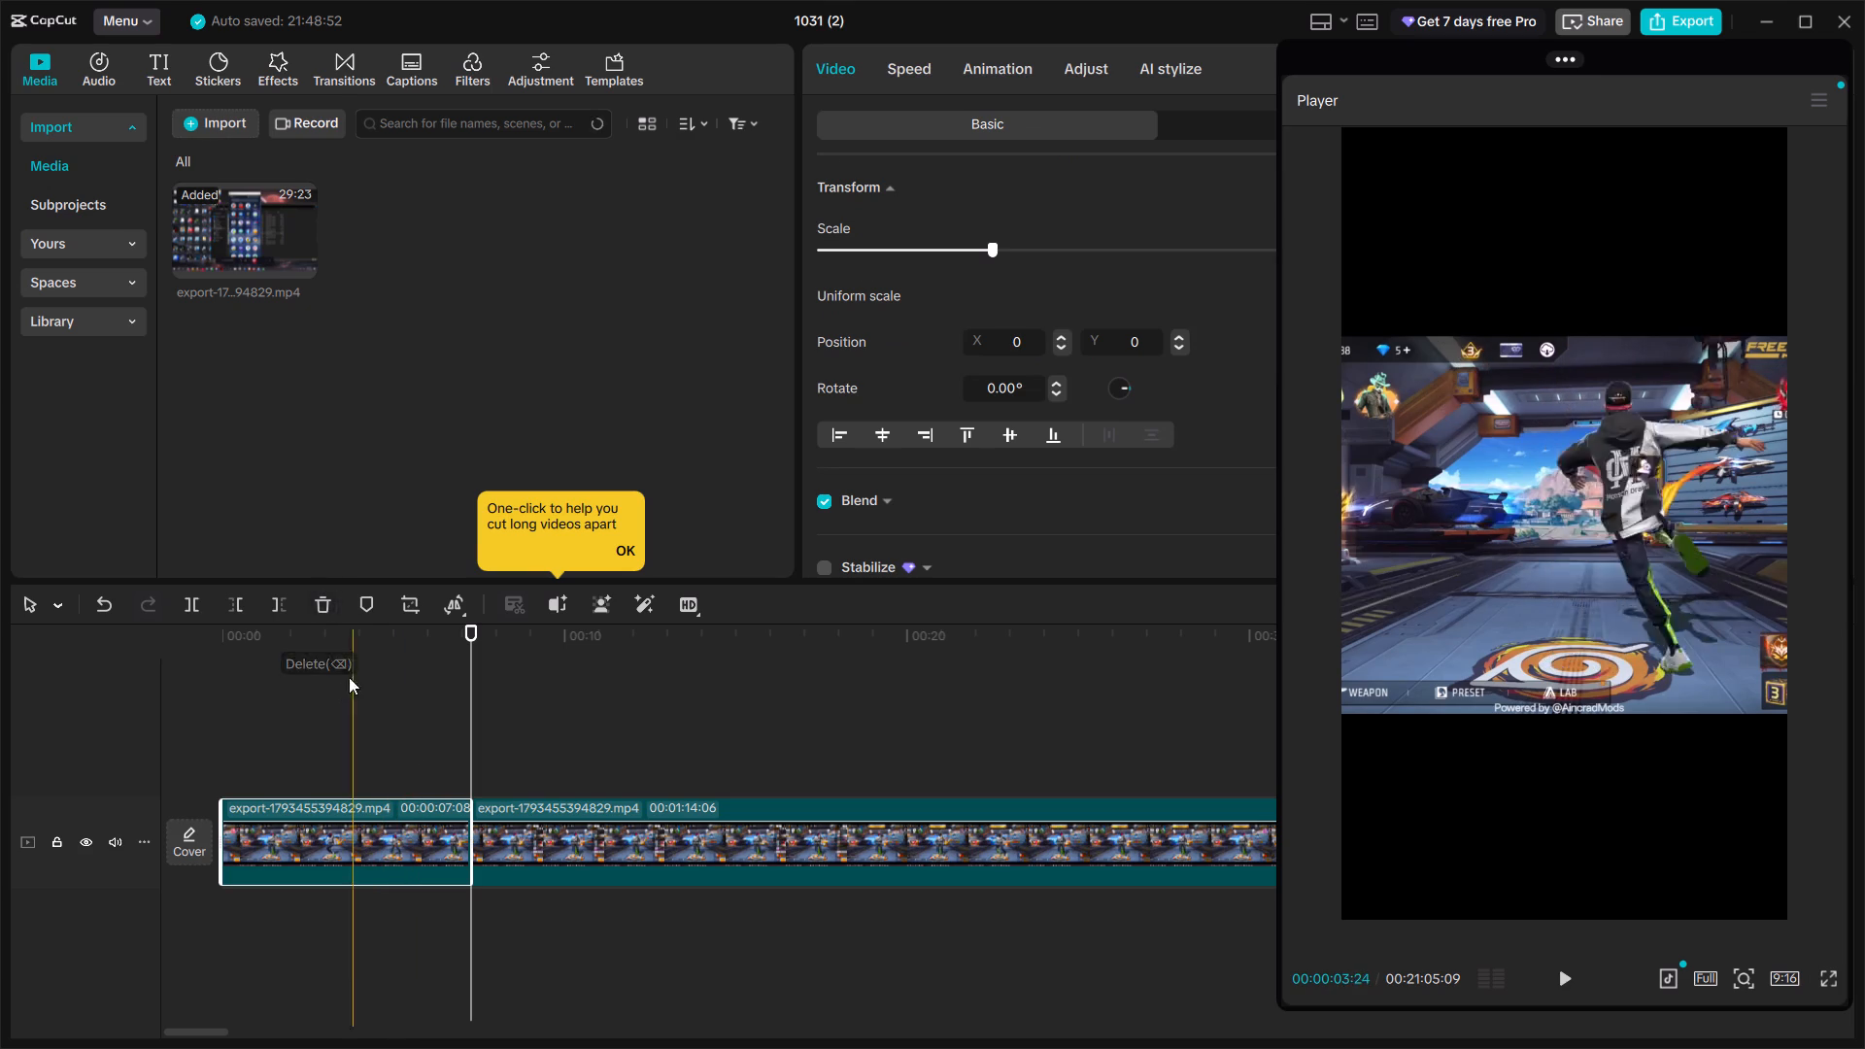
pyautogui.click(316, 594)
# Play the shortened clip from its start to 00:00:14:03 and preview the 3D to 2D trending video effect there.
pyautogui.moveTo(465, 783); pyautogui.dragTo(399, 775)
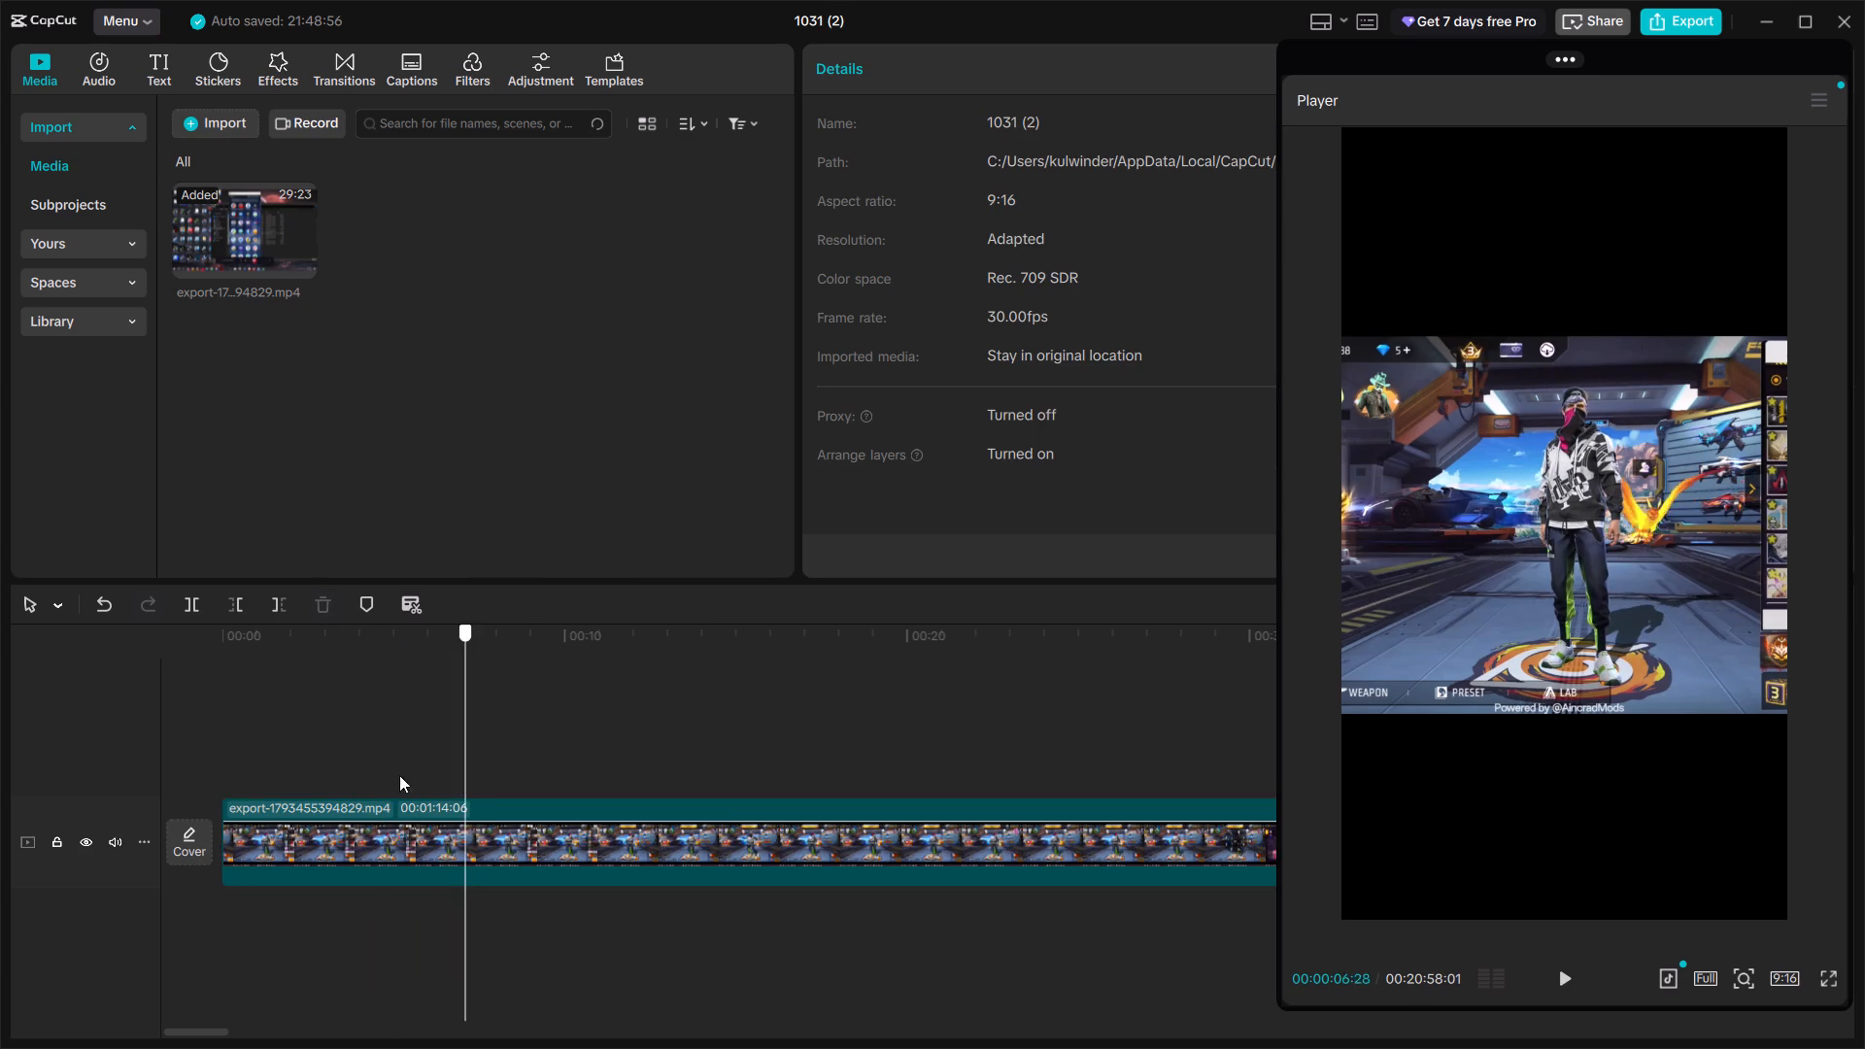
pyautogui.moveTo(399, 775); pyautogui.dragTo(130, 761)
pyautogui.press('space')
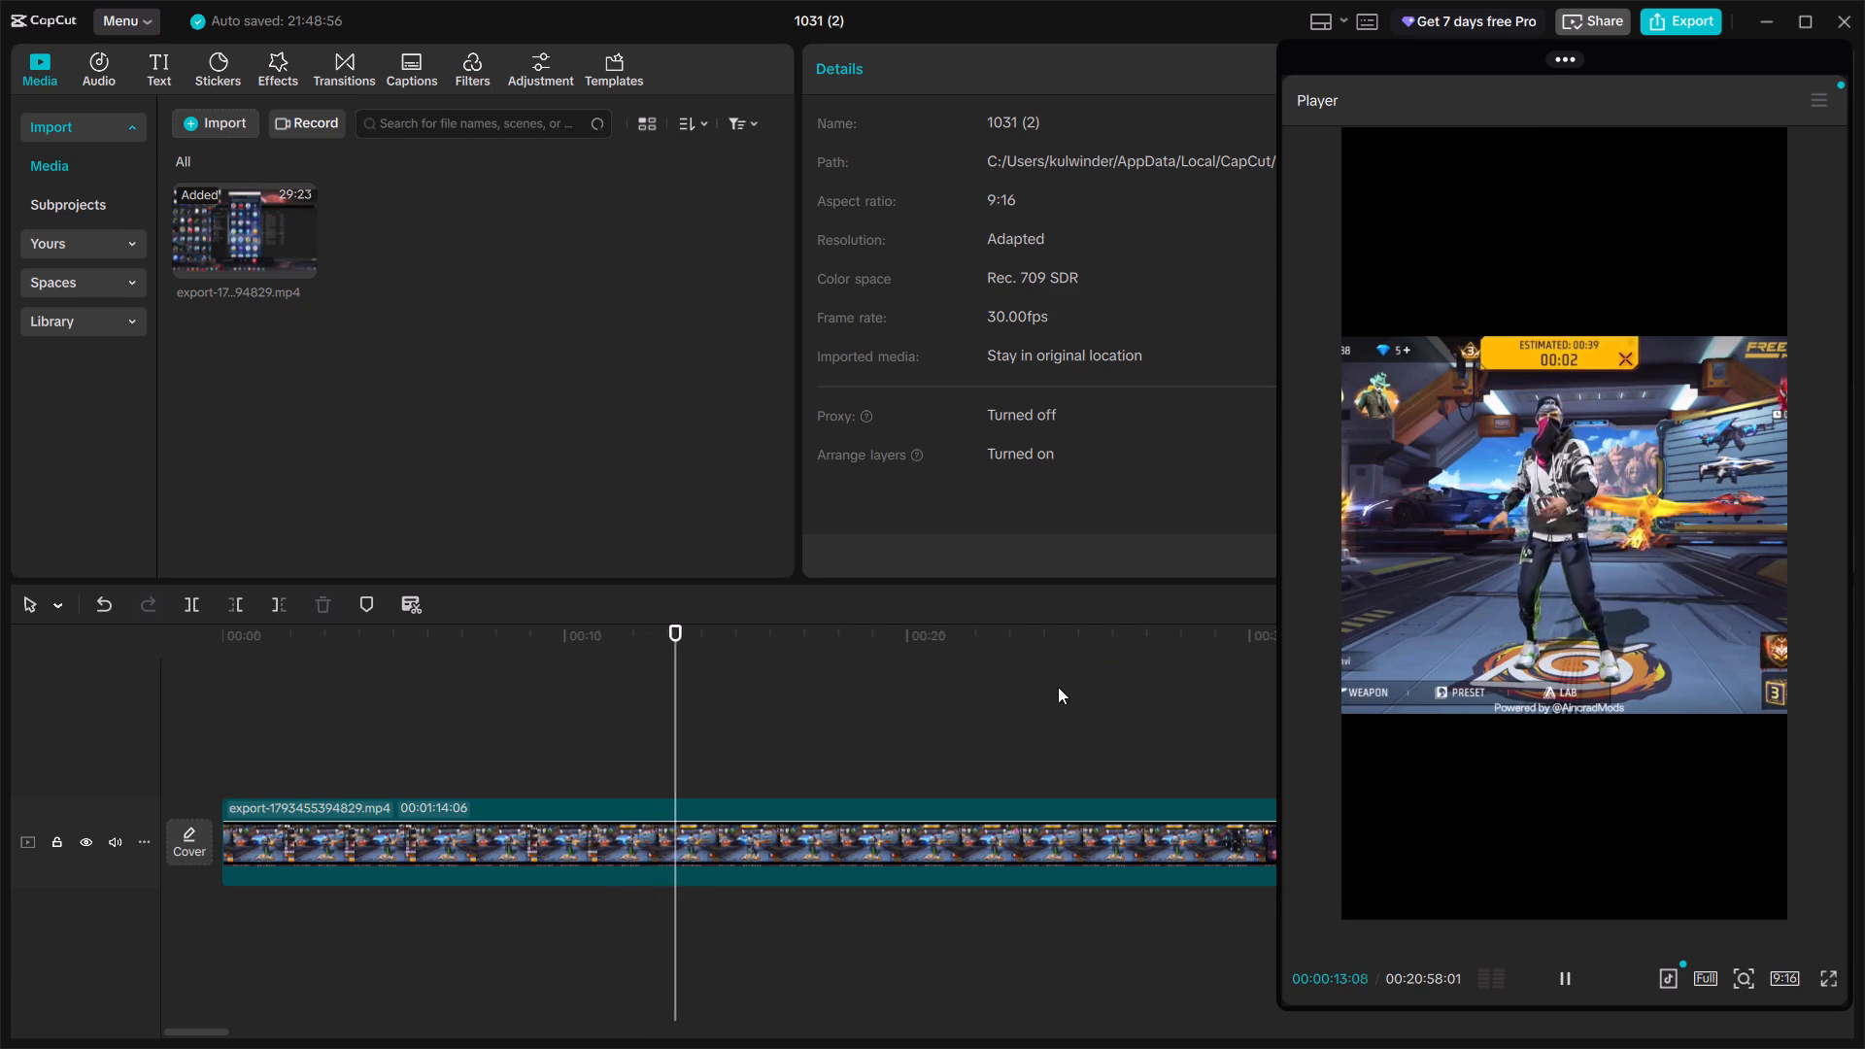
pyautogui.press('space')
pyautogui.click(268, 76)
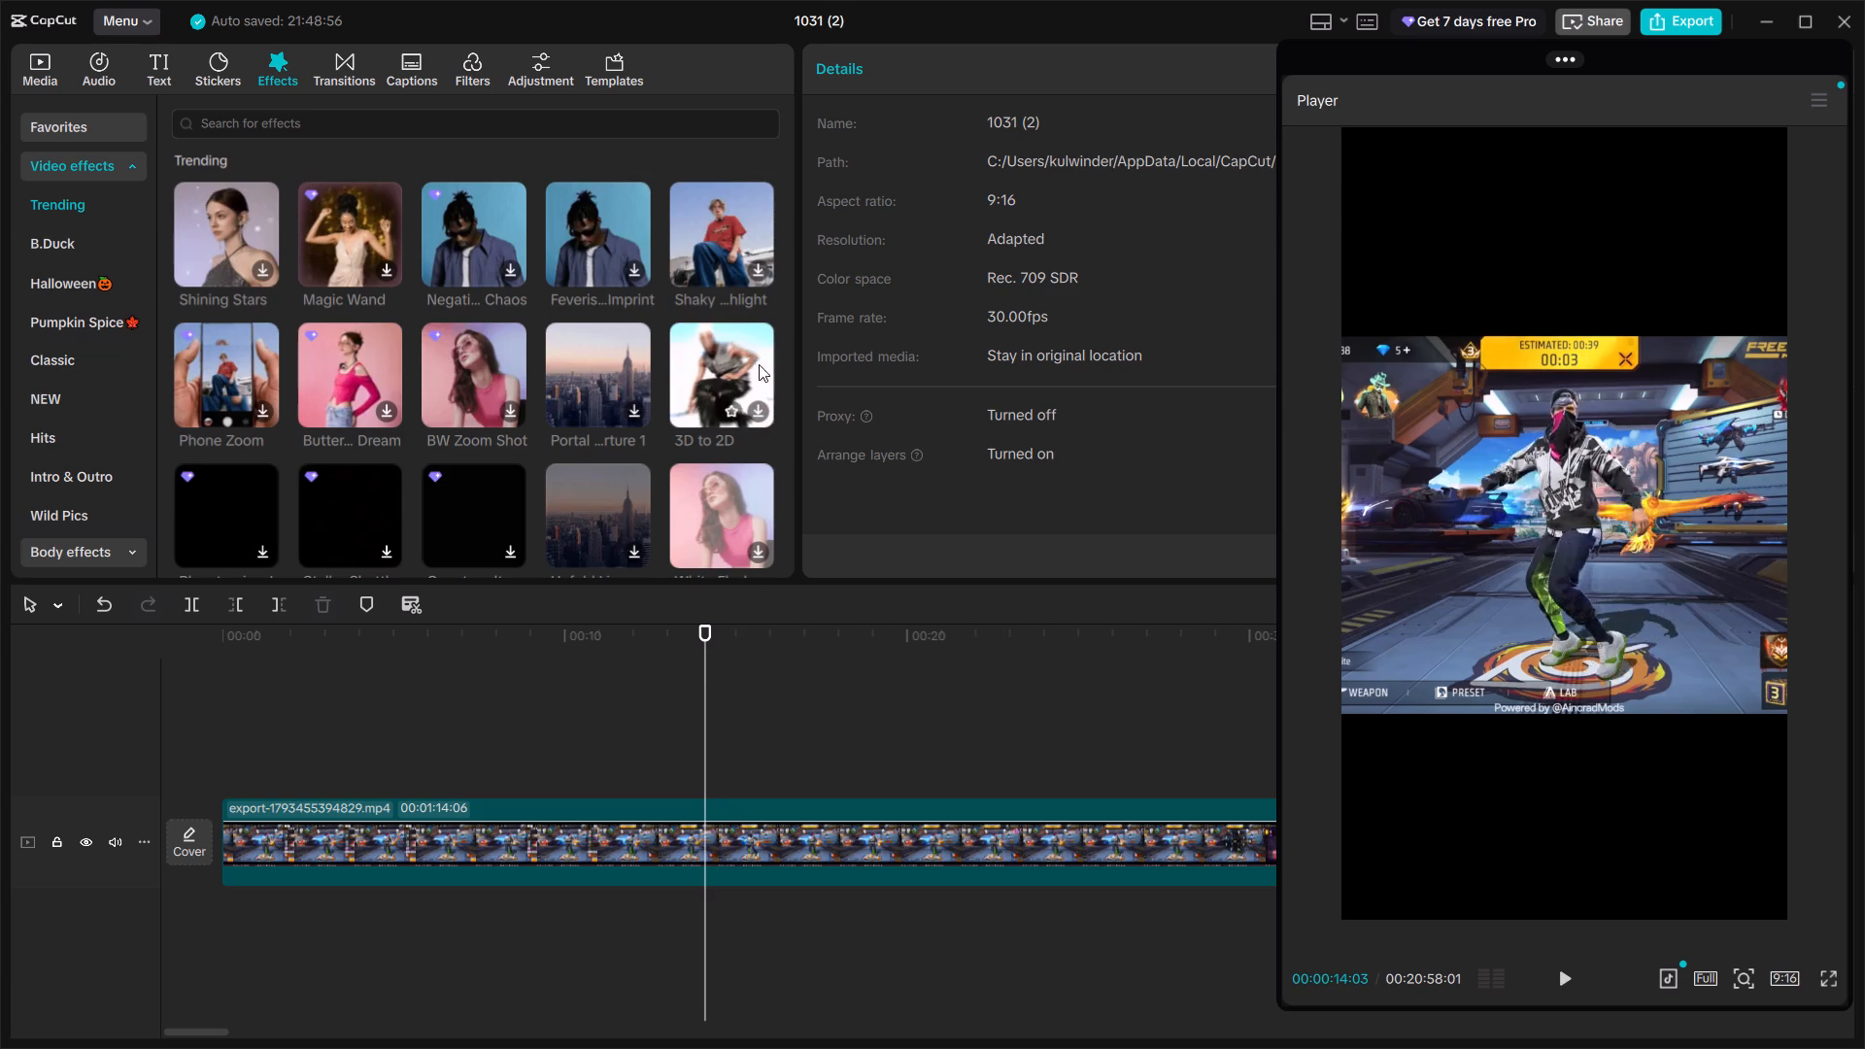
pyautogui.click(709, 402)
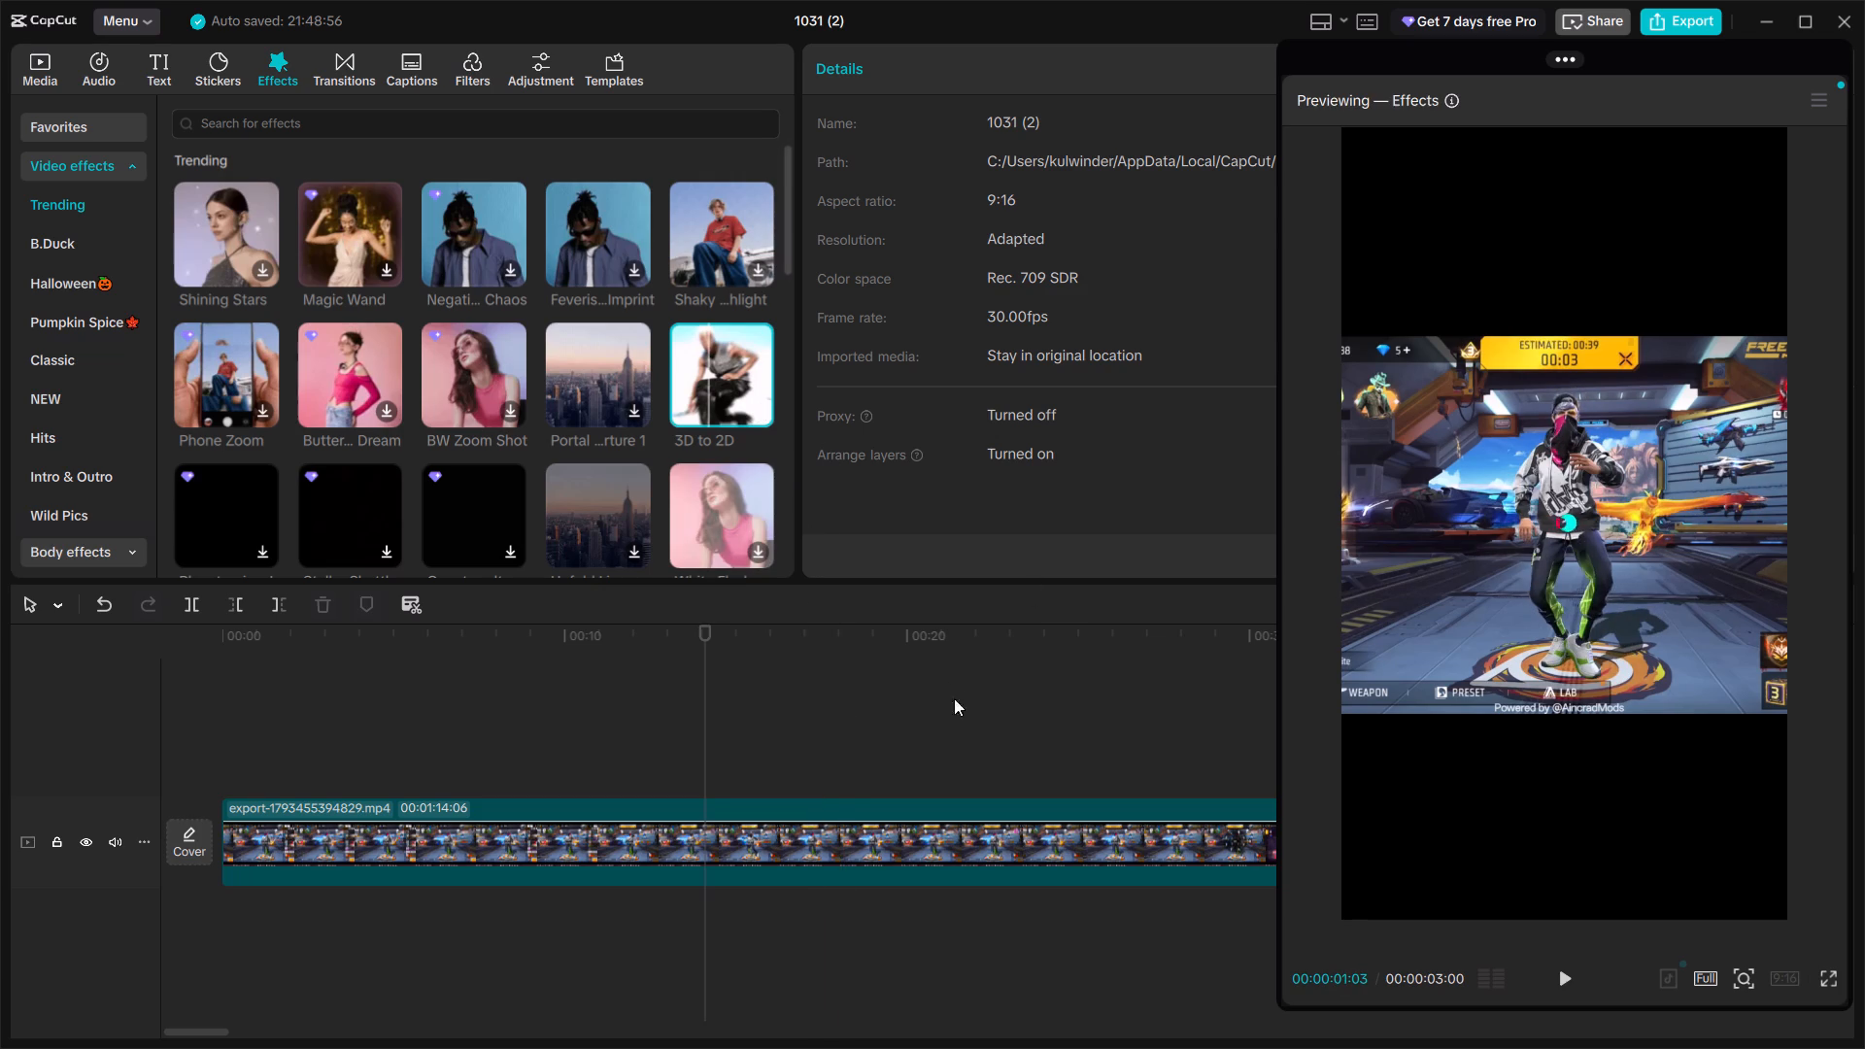
pyautogui.press('space')
pyautogui.press('space')
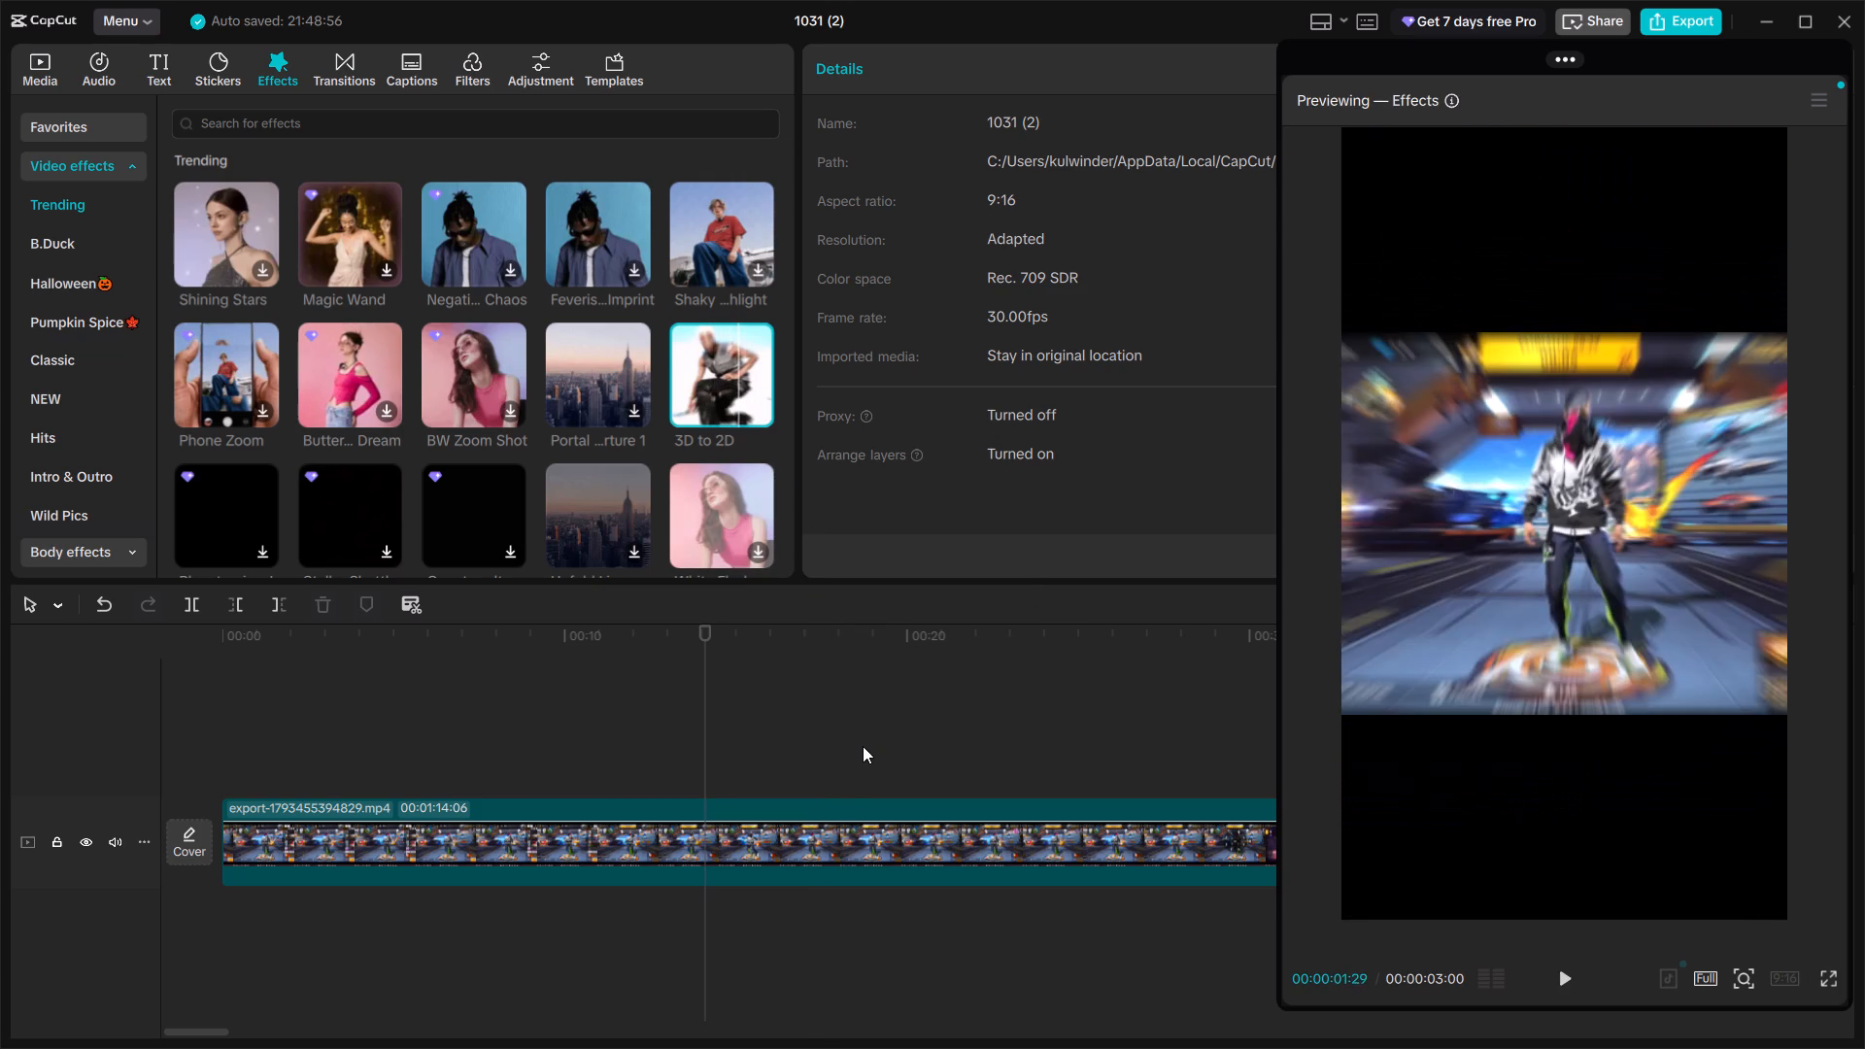
pyautogui.press('space')
pyautogui.press('space')
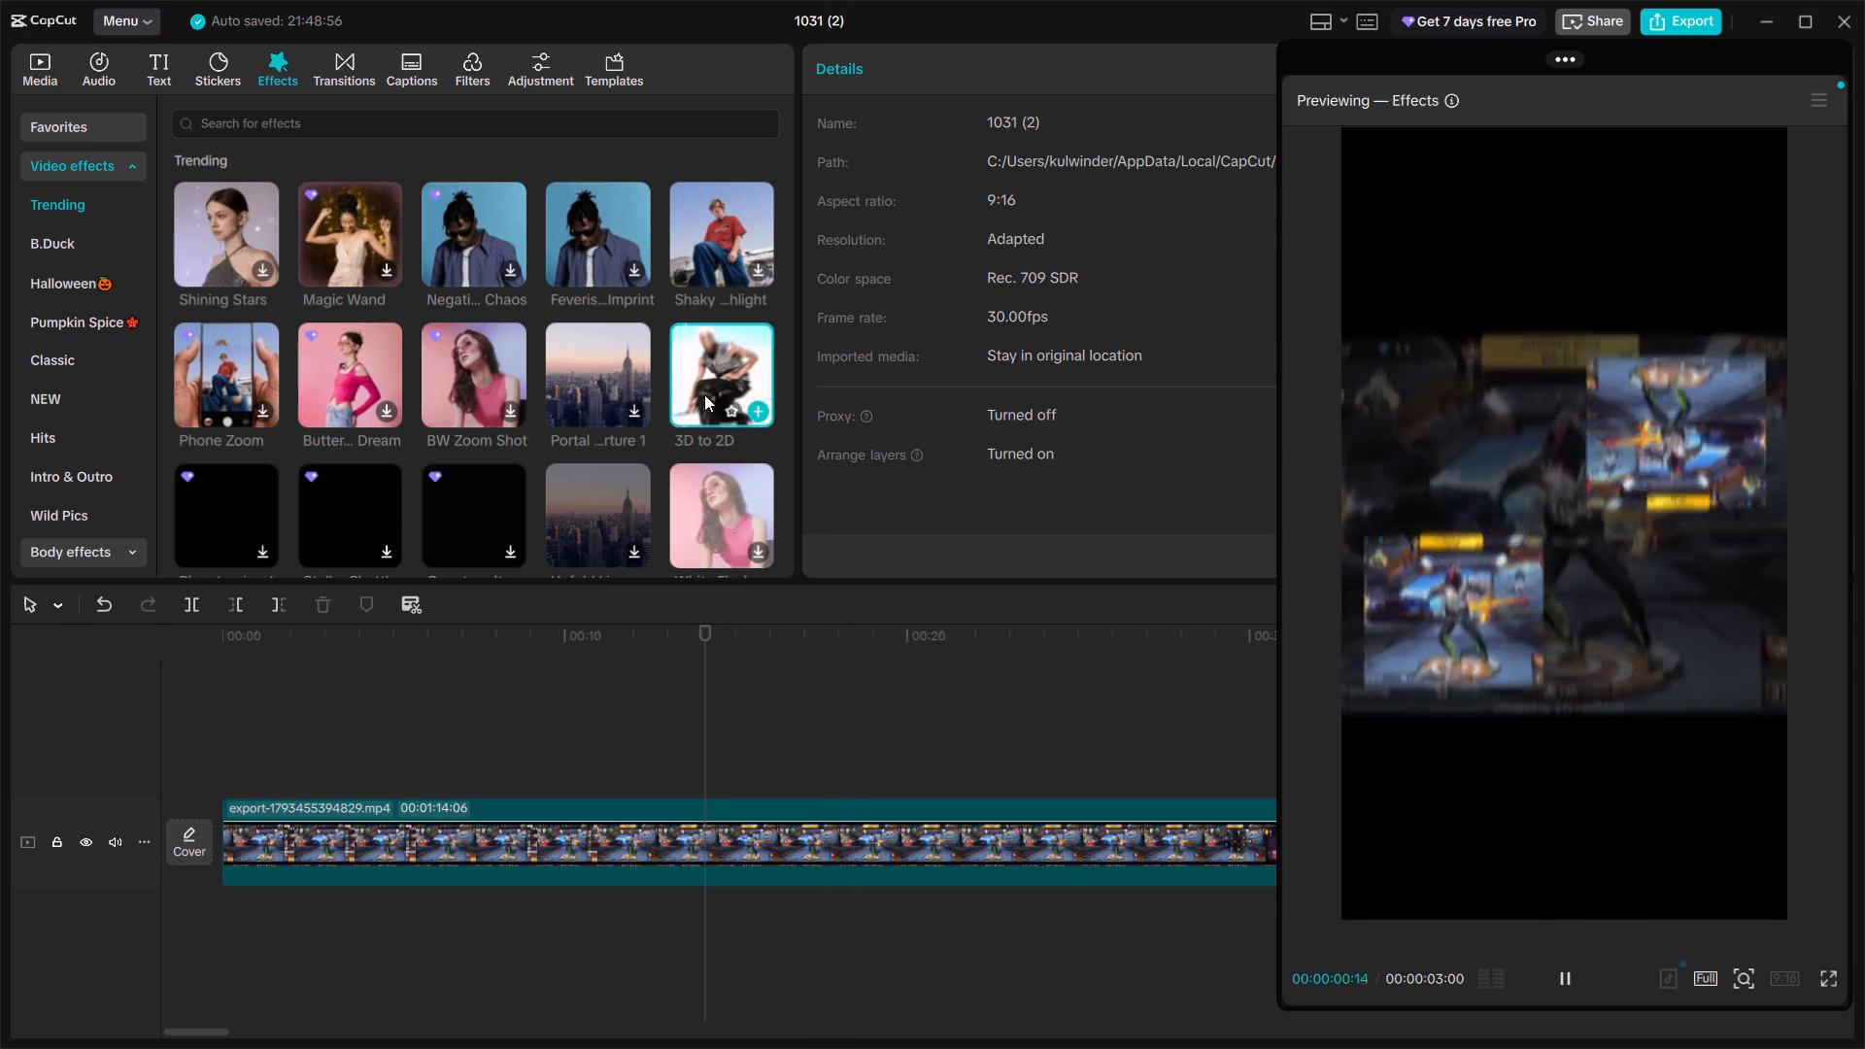
pyautogui.click(704, 385)
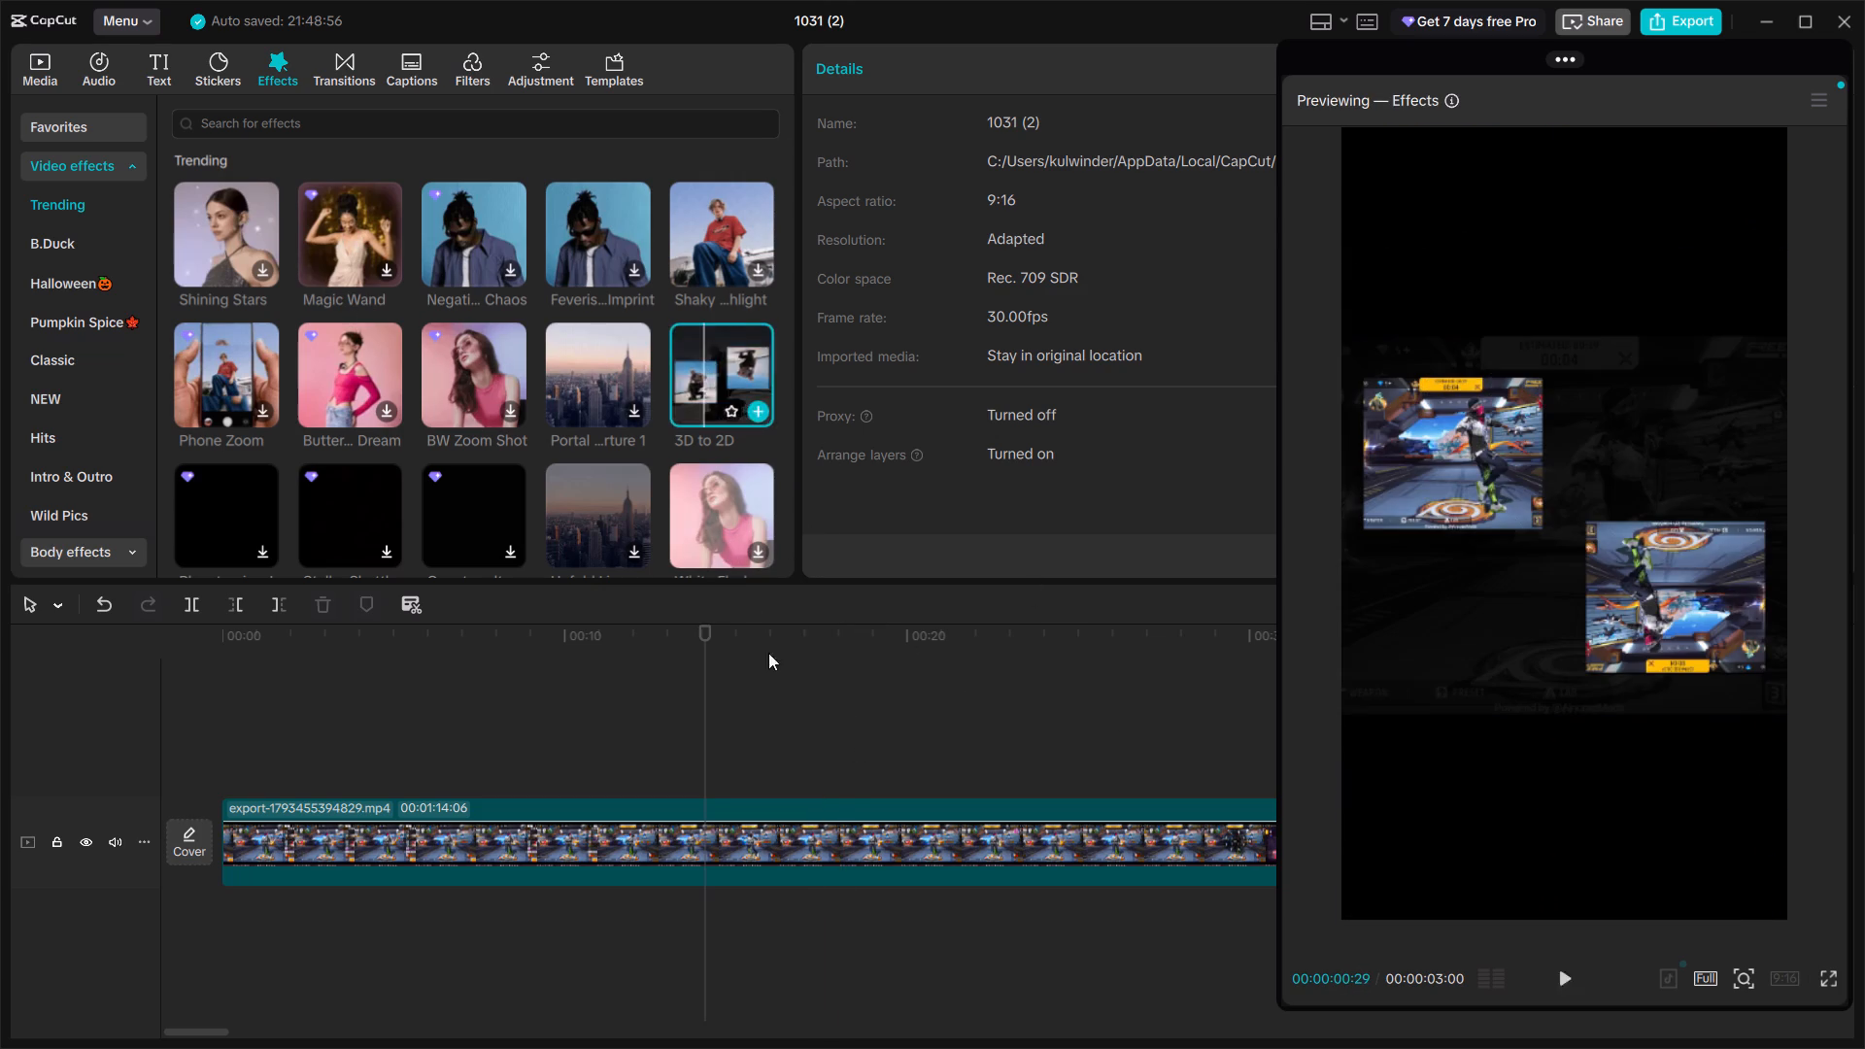
# Play the lobby clip from about 00:00:01 and scrub to about 00:00:30 and back to check where the opening should be cut.
pyautogui.moveTo(708, 645); pyautogui.dragTo(281, 579)
pyautogui.press('space')
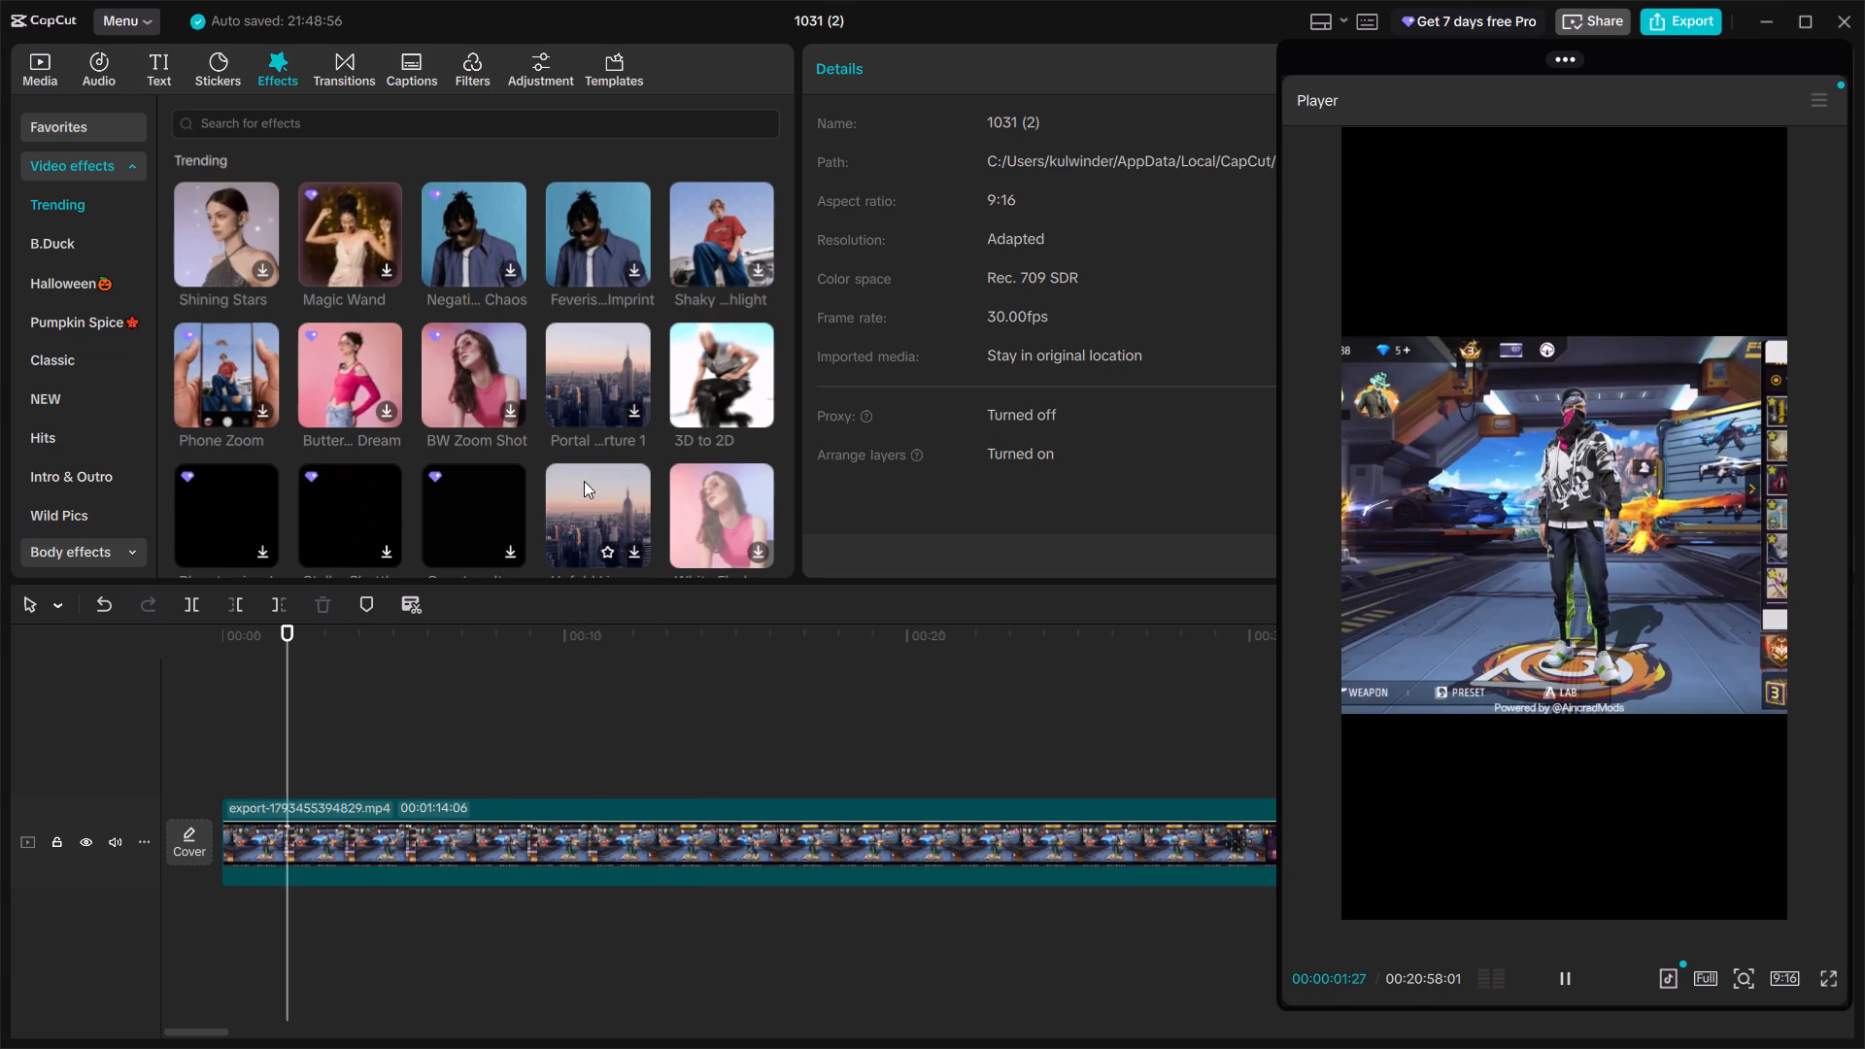
pyautogui.click(200, 76)
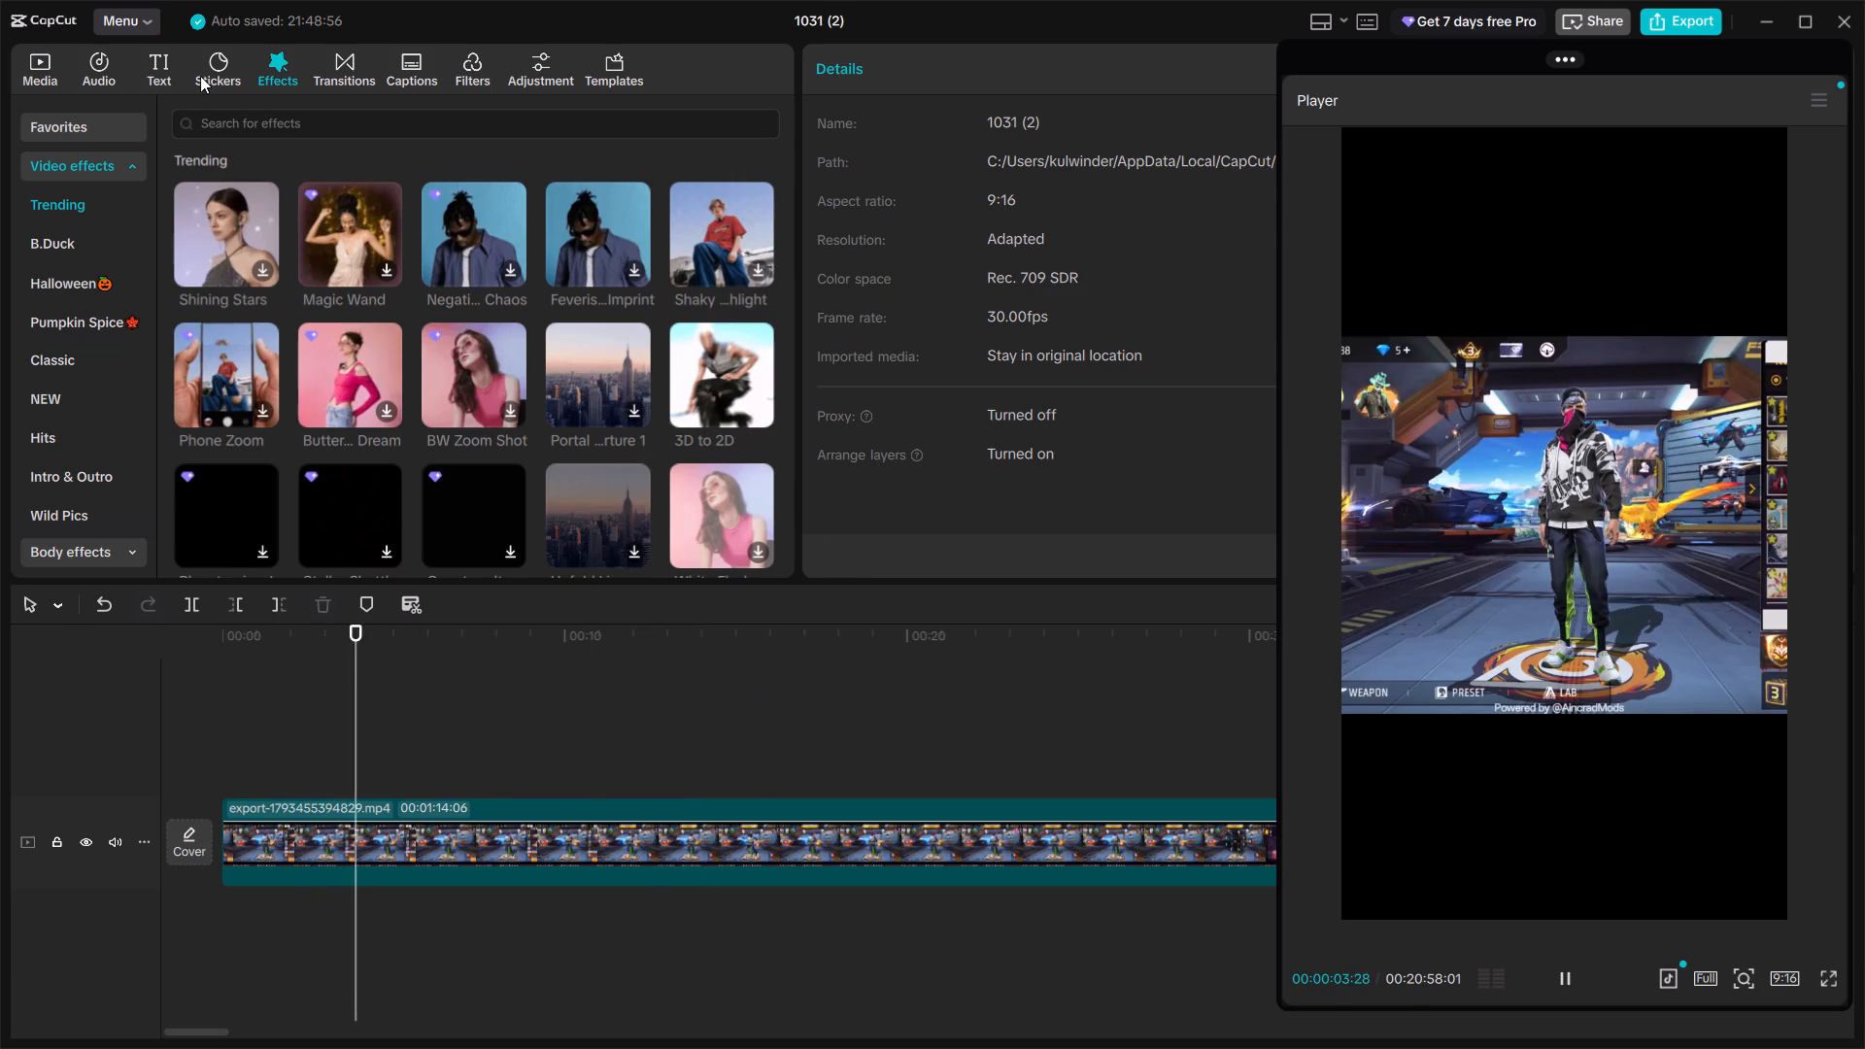
pyautogui.click(19, 73)
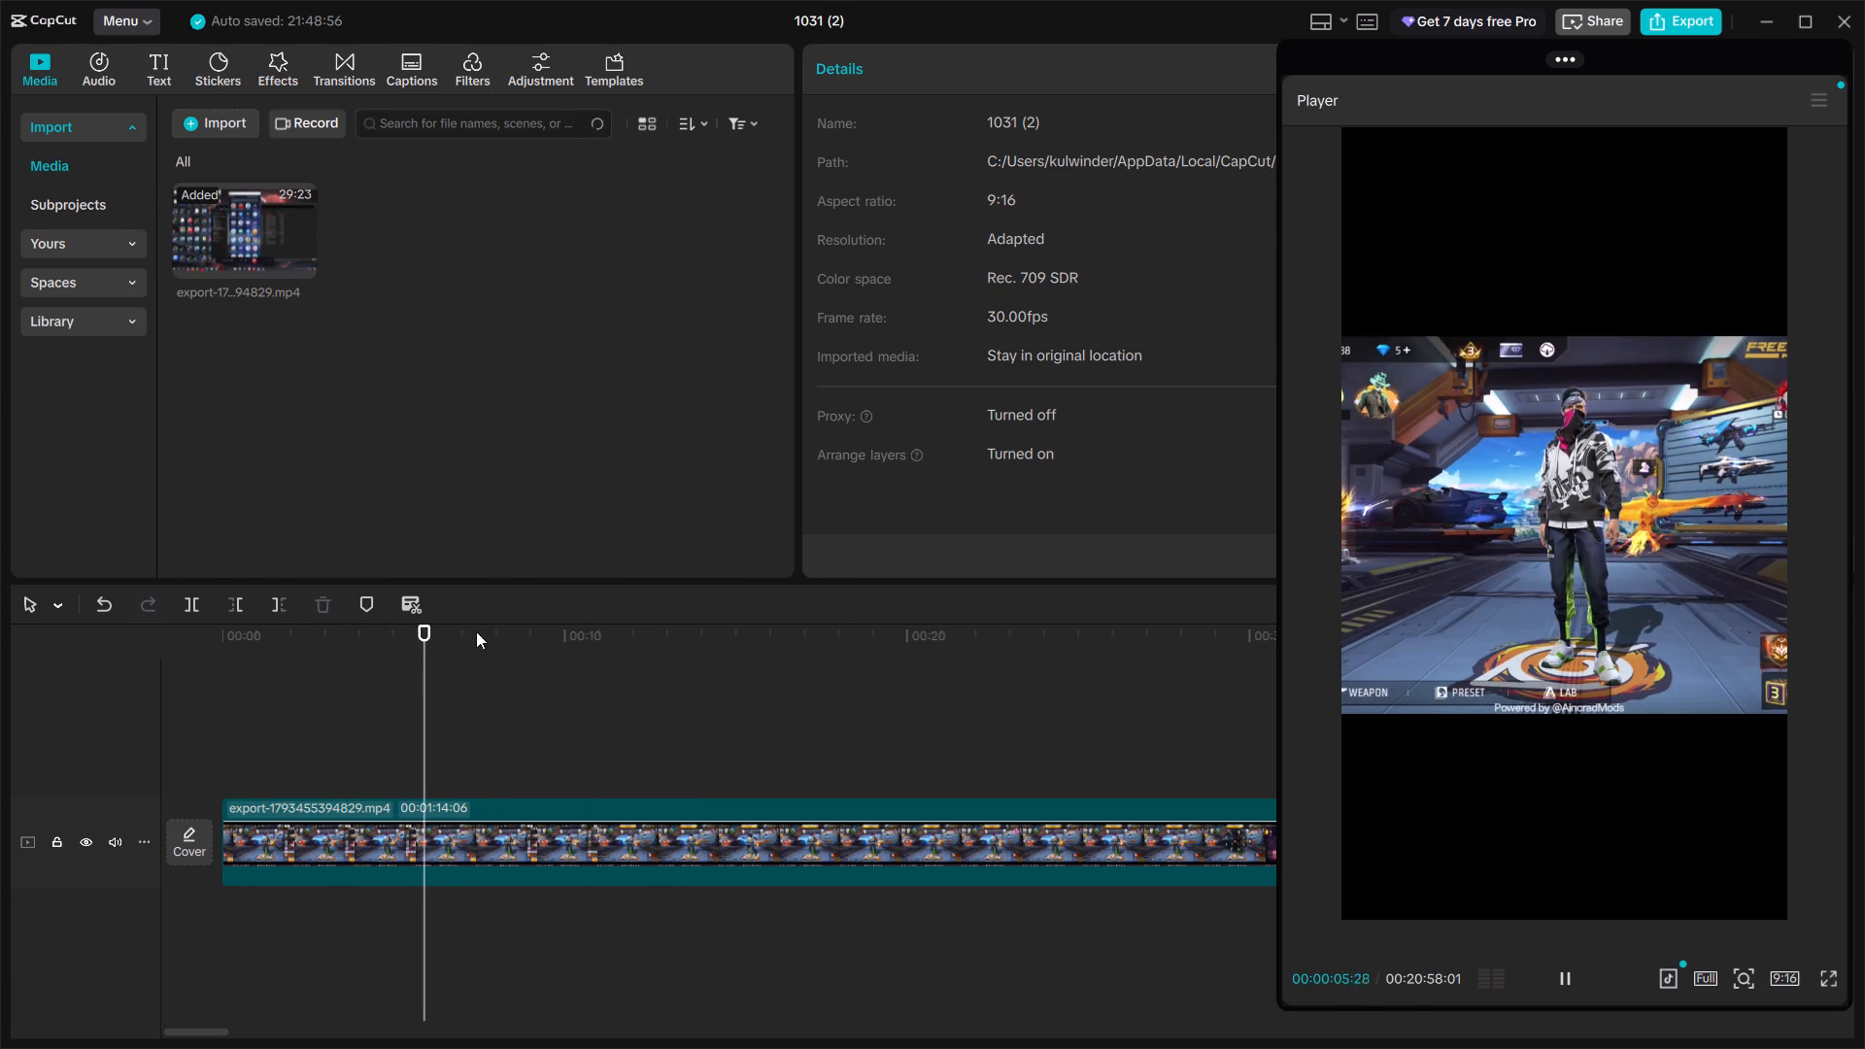
pyautogui.moveTo(462, 669); pyautogui.dragTo(734, 669)
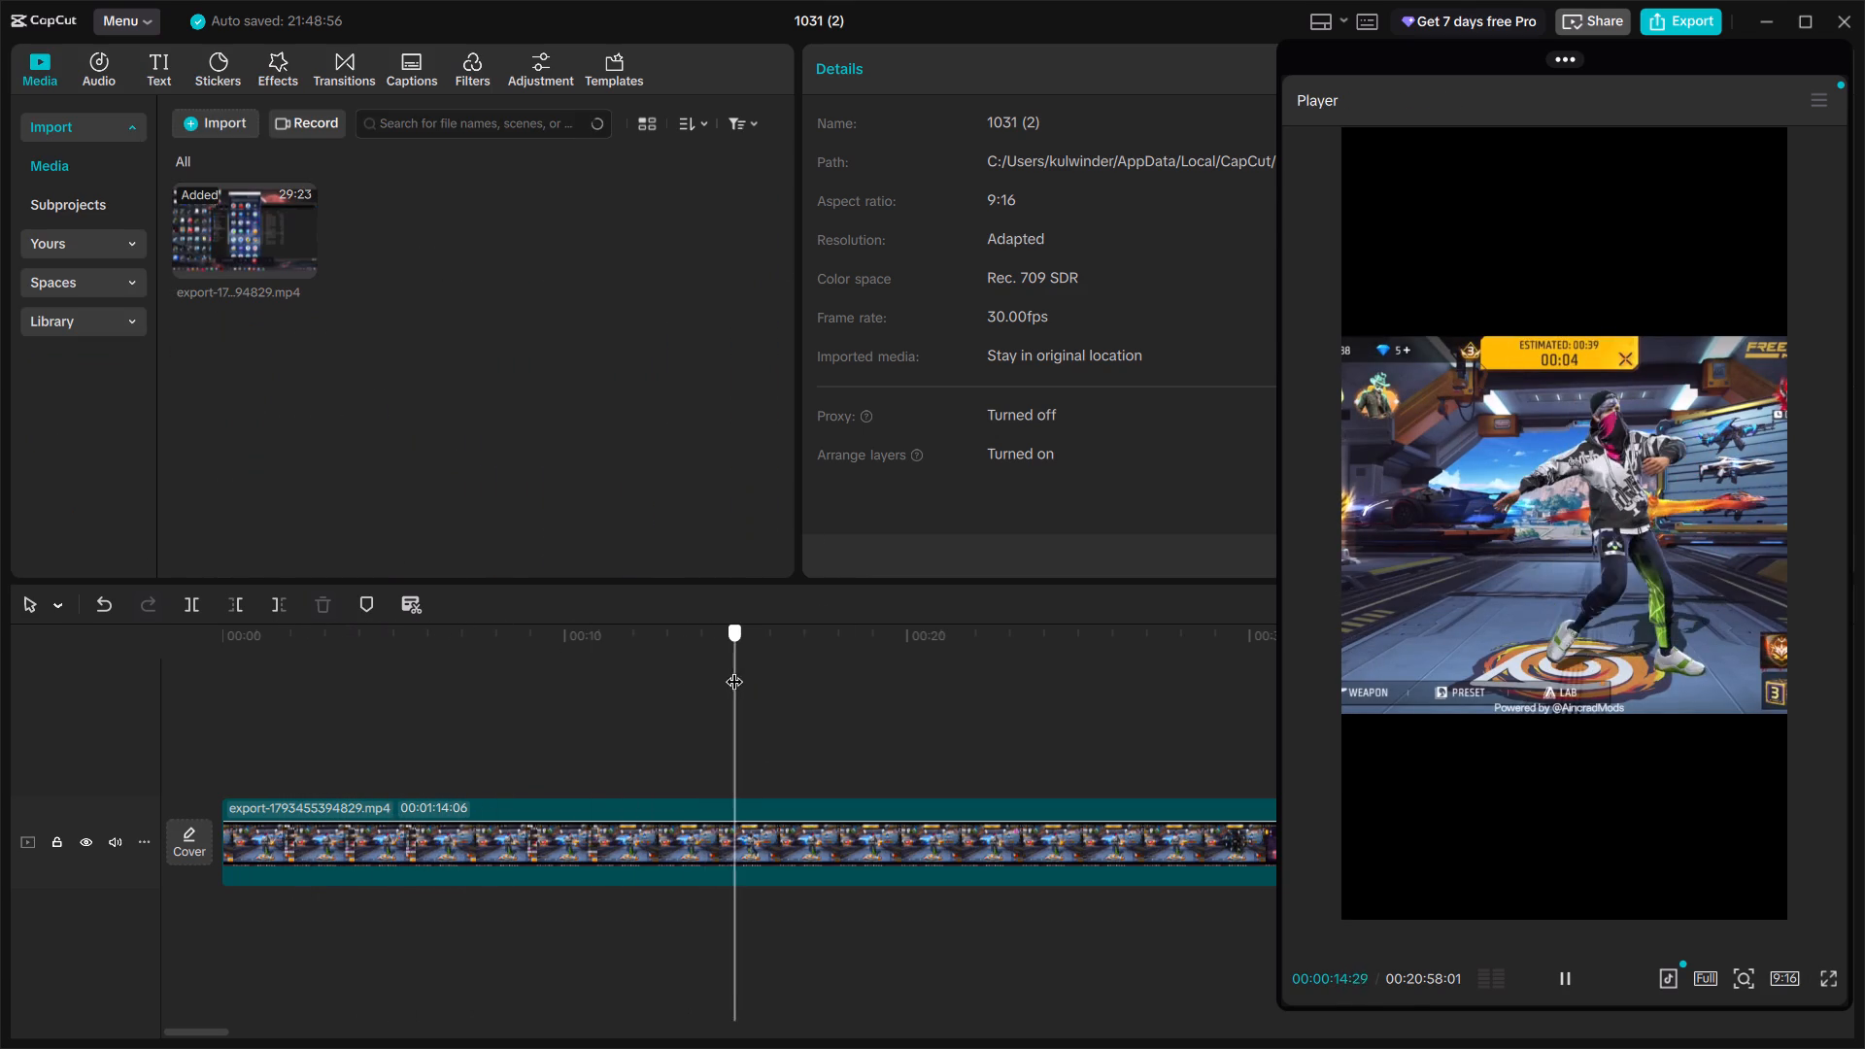
pyautogui.moveTo(734, 669); pyautogui.dragTo(1155, 729)
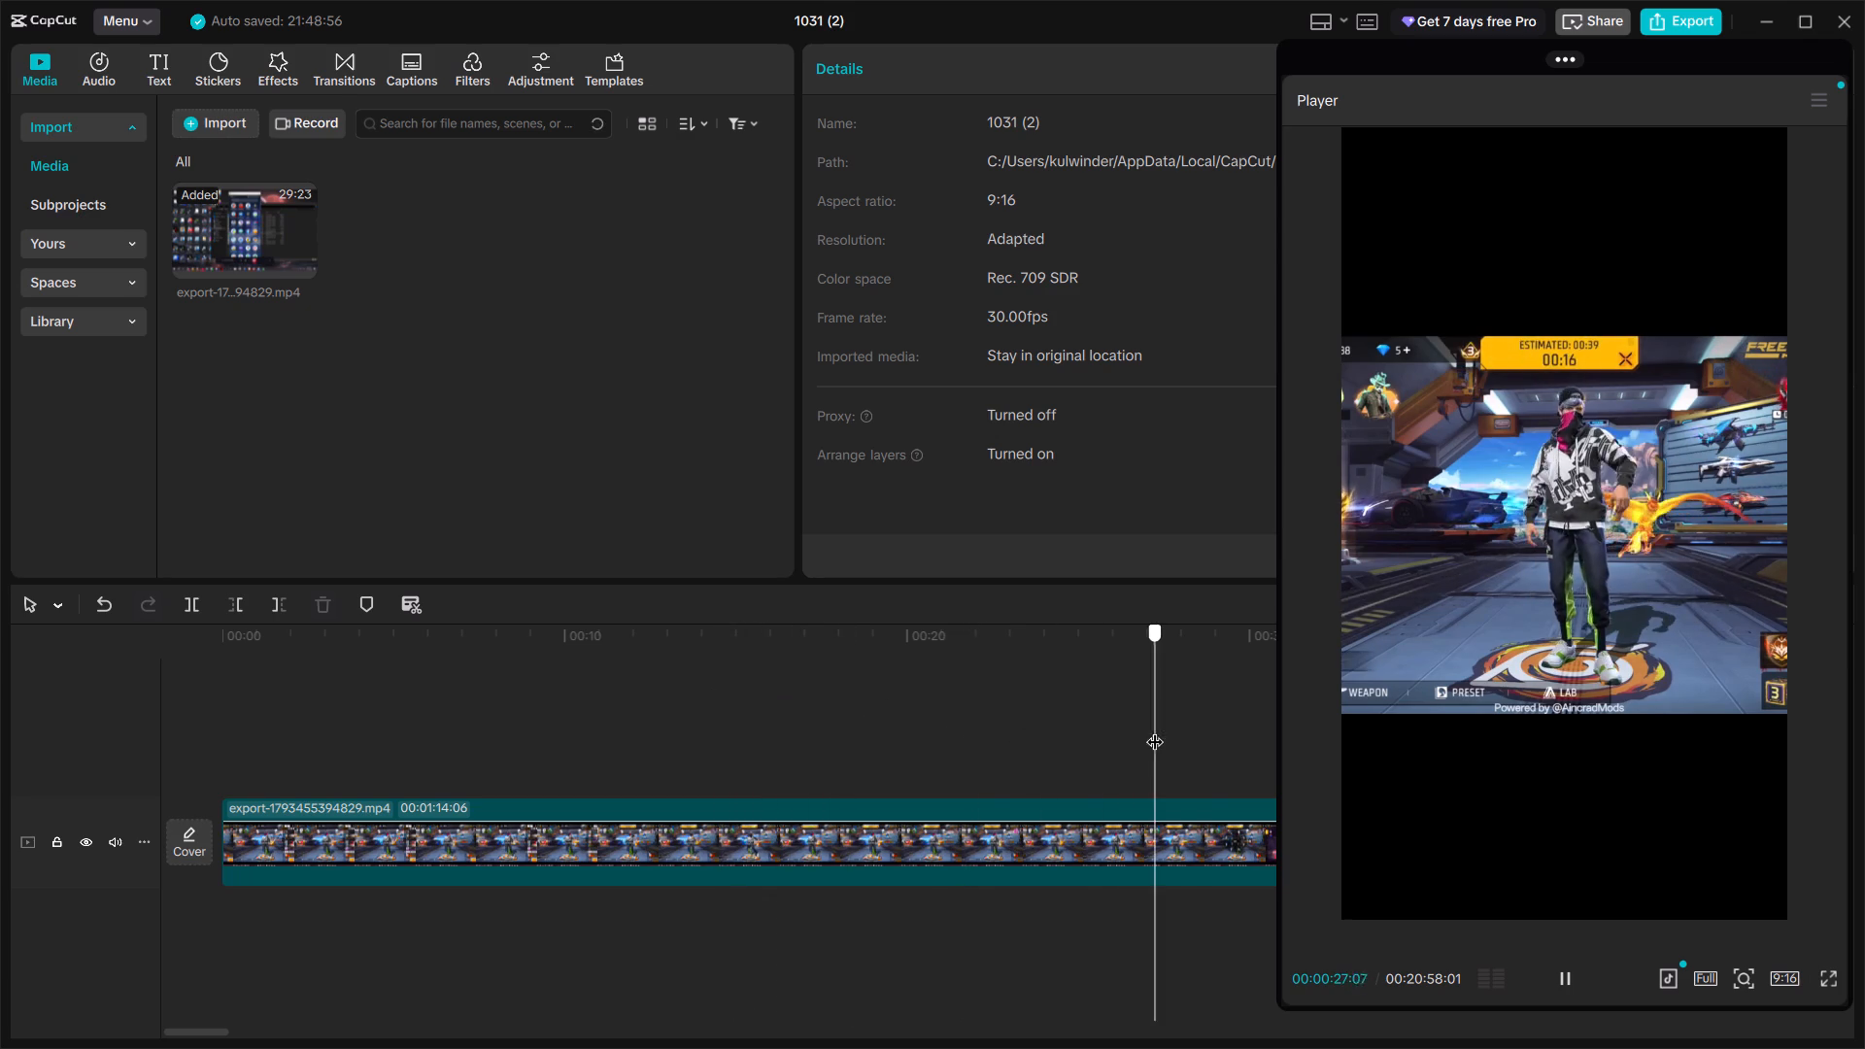
pyautogui.moveTo(1155, 729); pyautogui.dragTo(1255, 766)
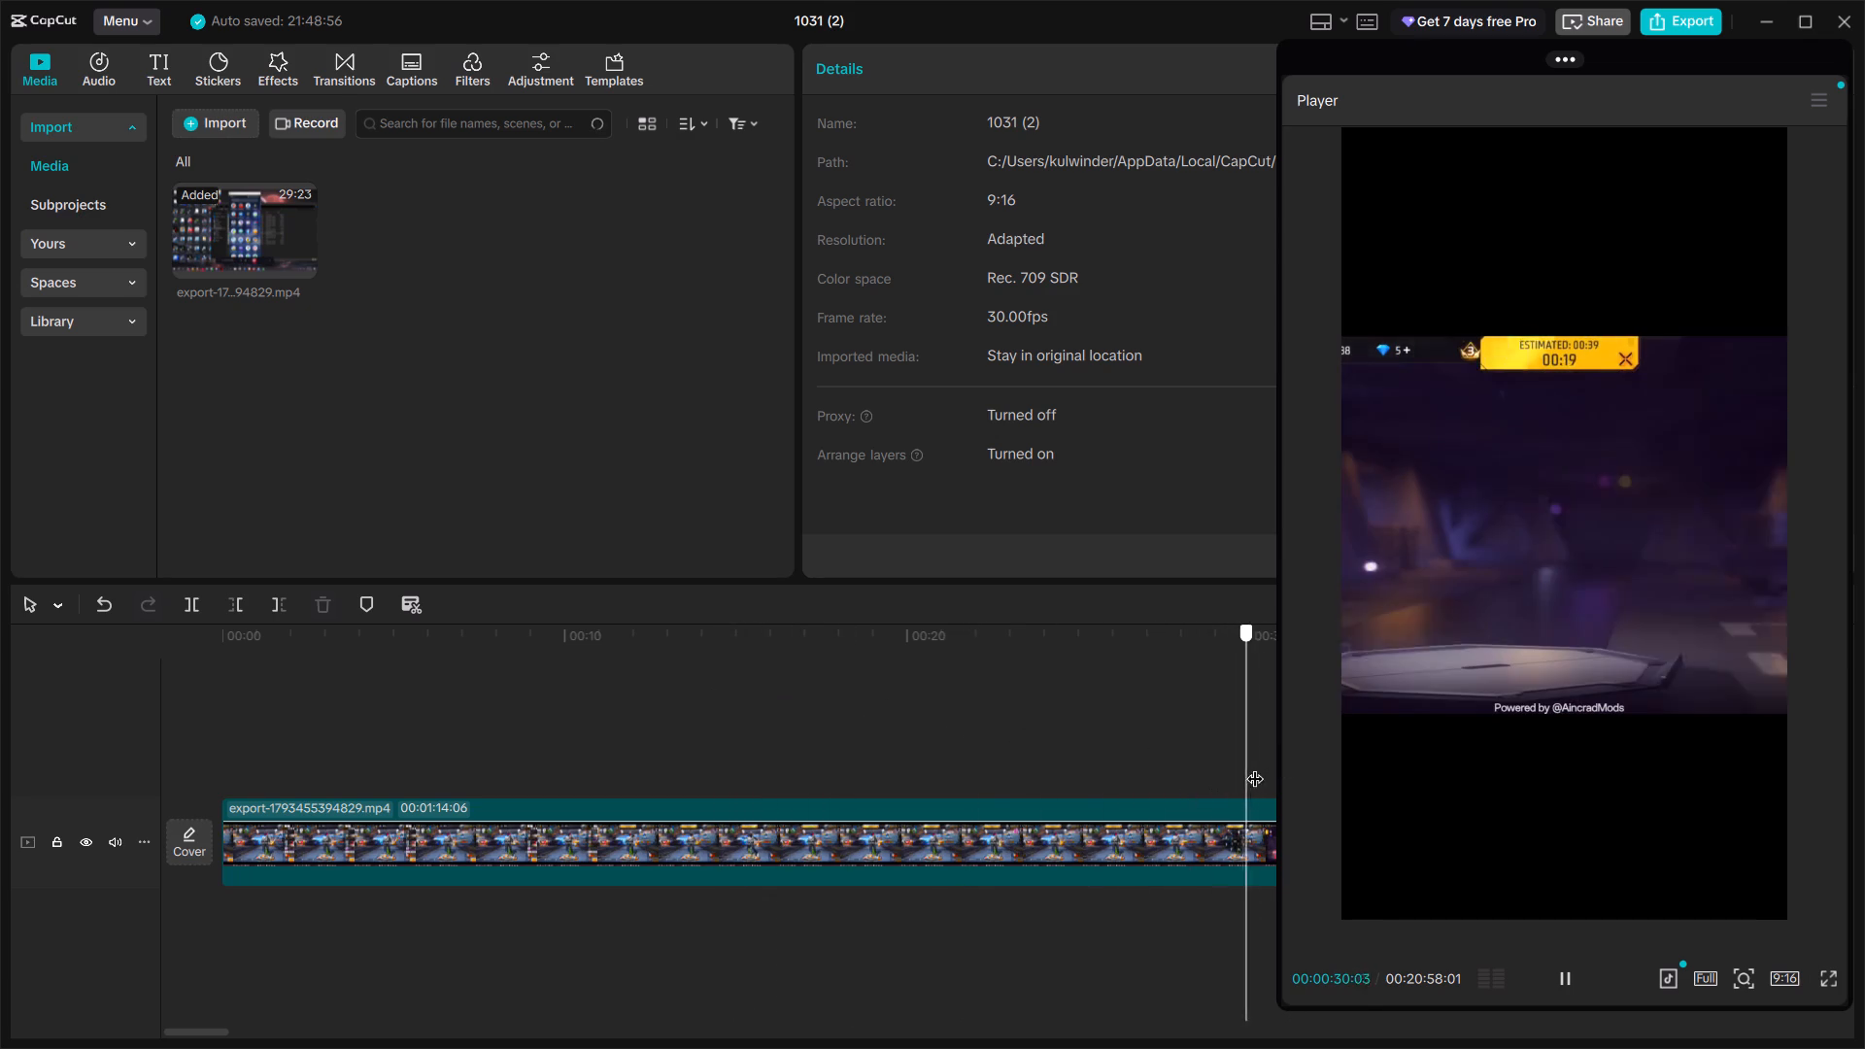
pyautogui.moveTo(1255, 766); pyautogui.dragTo(922, 810)
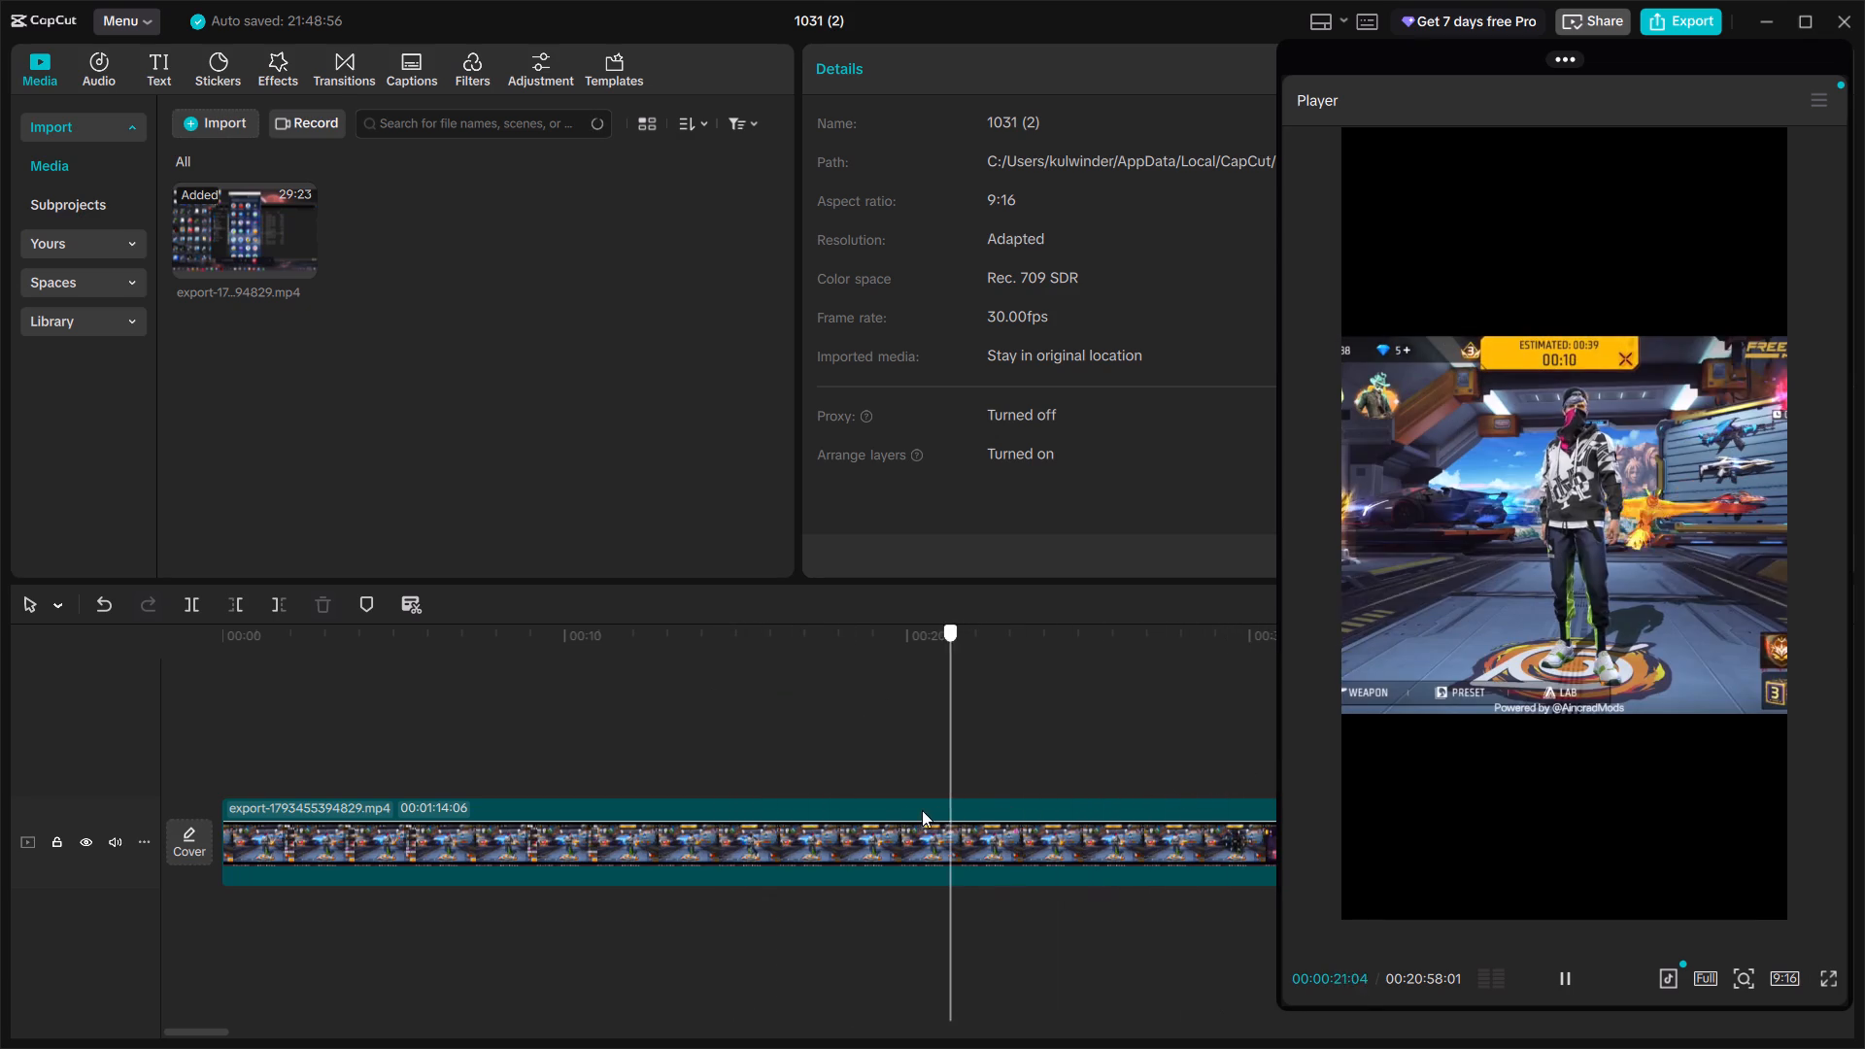
pyautogui.moveTo(922, 810); pyautogui.dragTo(695, 783)
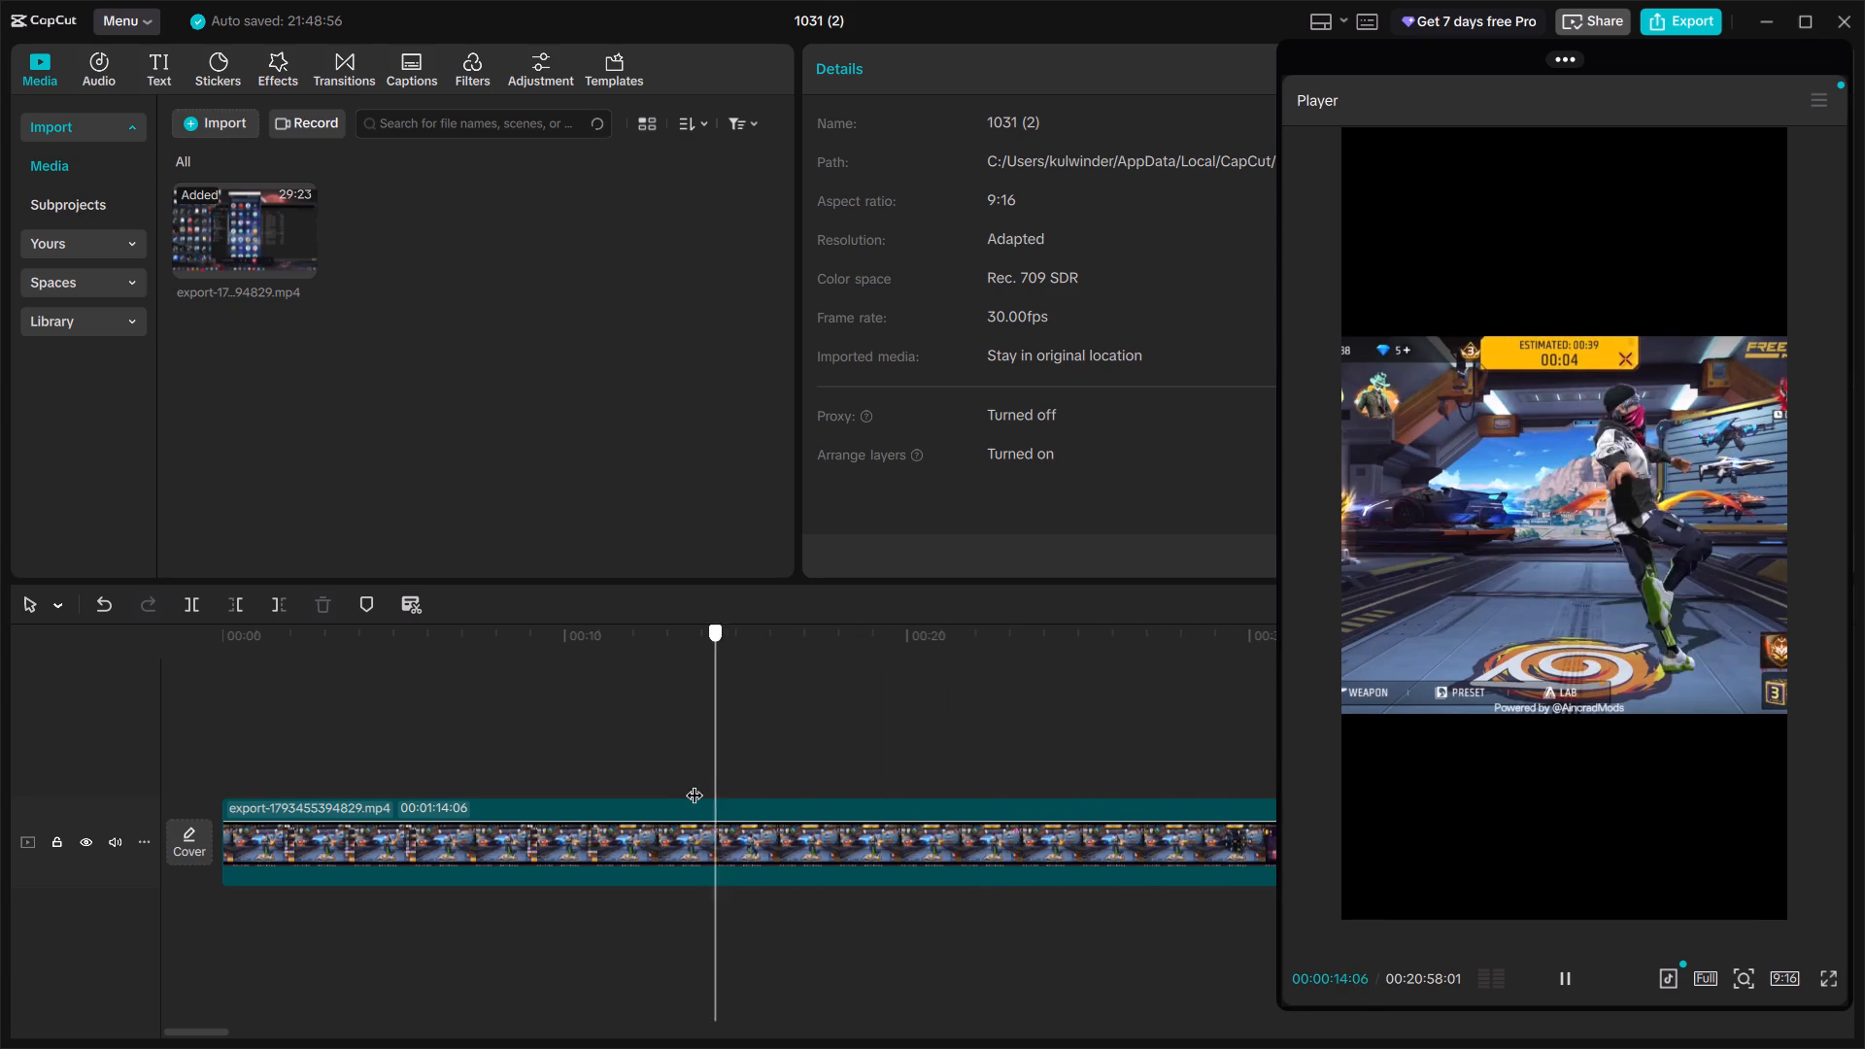
pyautogui.moveTo(695, 783); pyautogui.dragTo(574, 783)
# Split the lobby clip at 00:00:18:00 and delete the segment before the cut.
pyautogui.moveTo(628, 863); pyautogui.dragTo(639, 863)
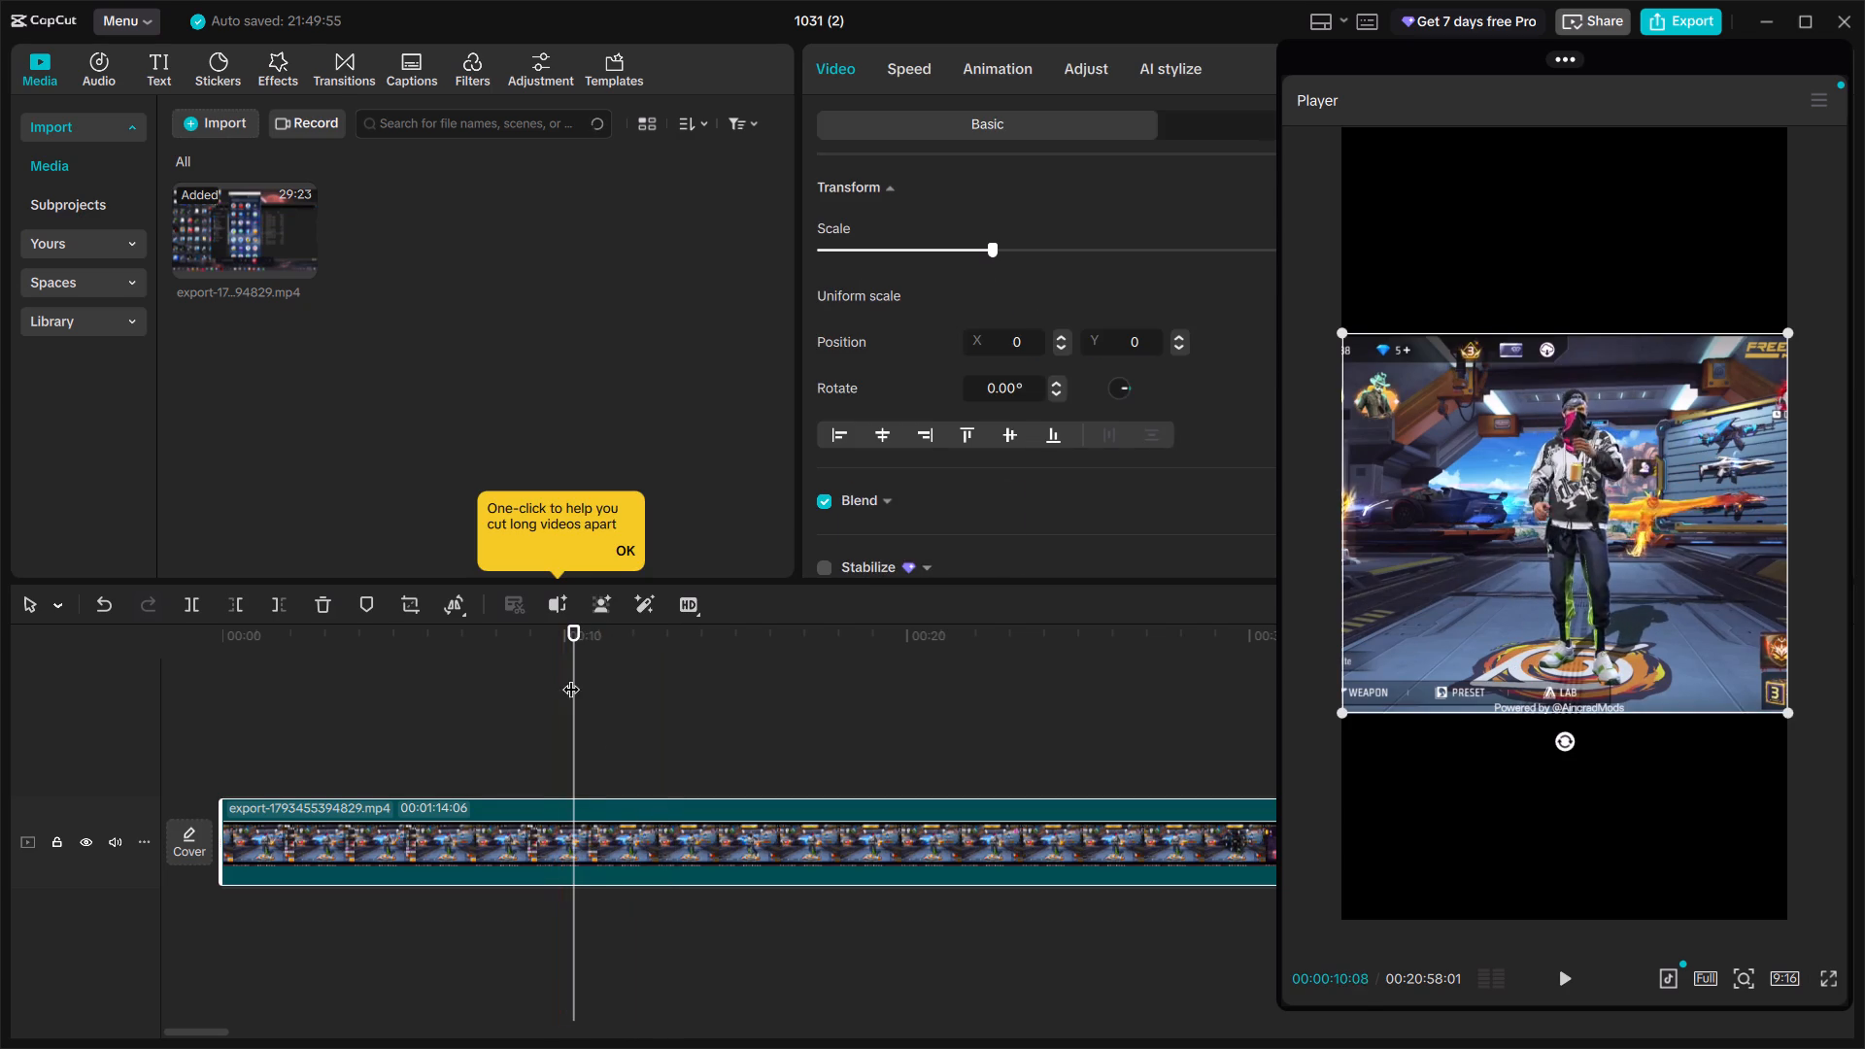
pyautogui.moveTo(571, 677); pyautogui.dragTo(838, 689)
pyautogui.click(767, 833)
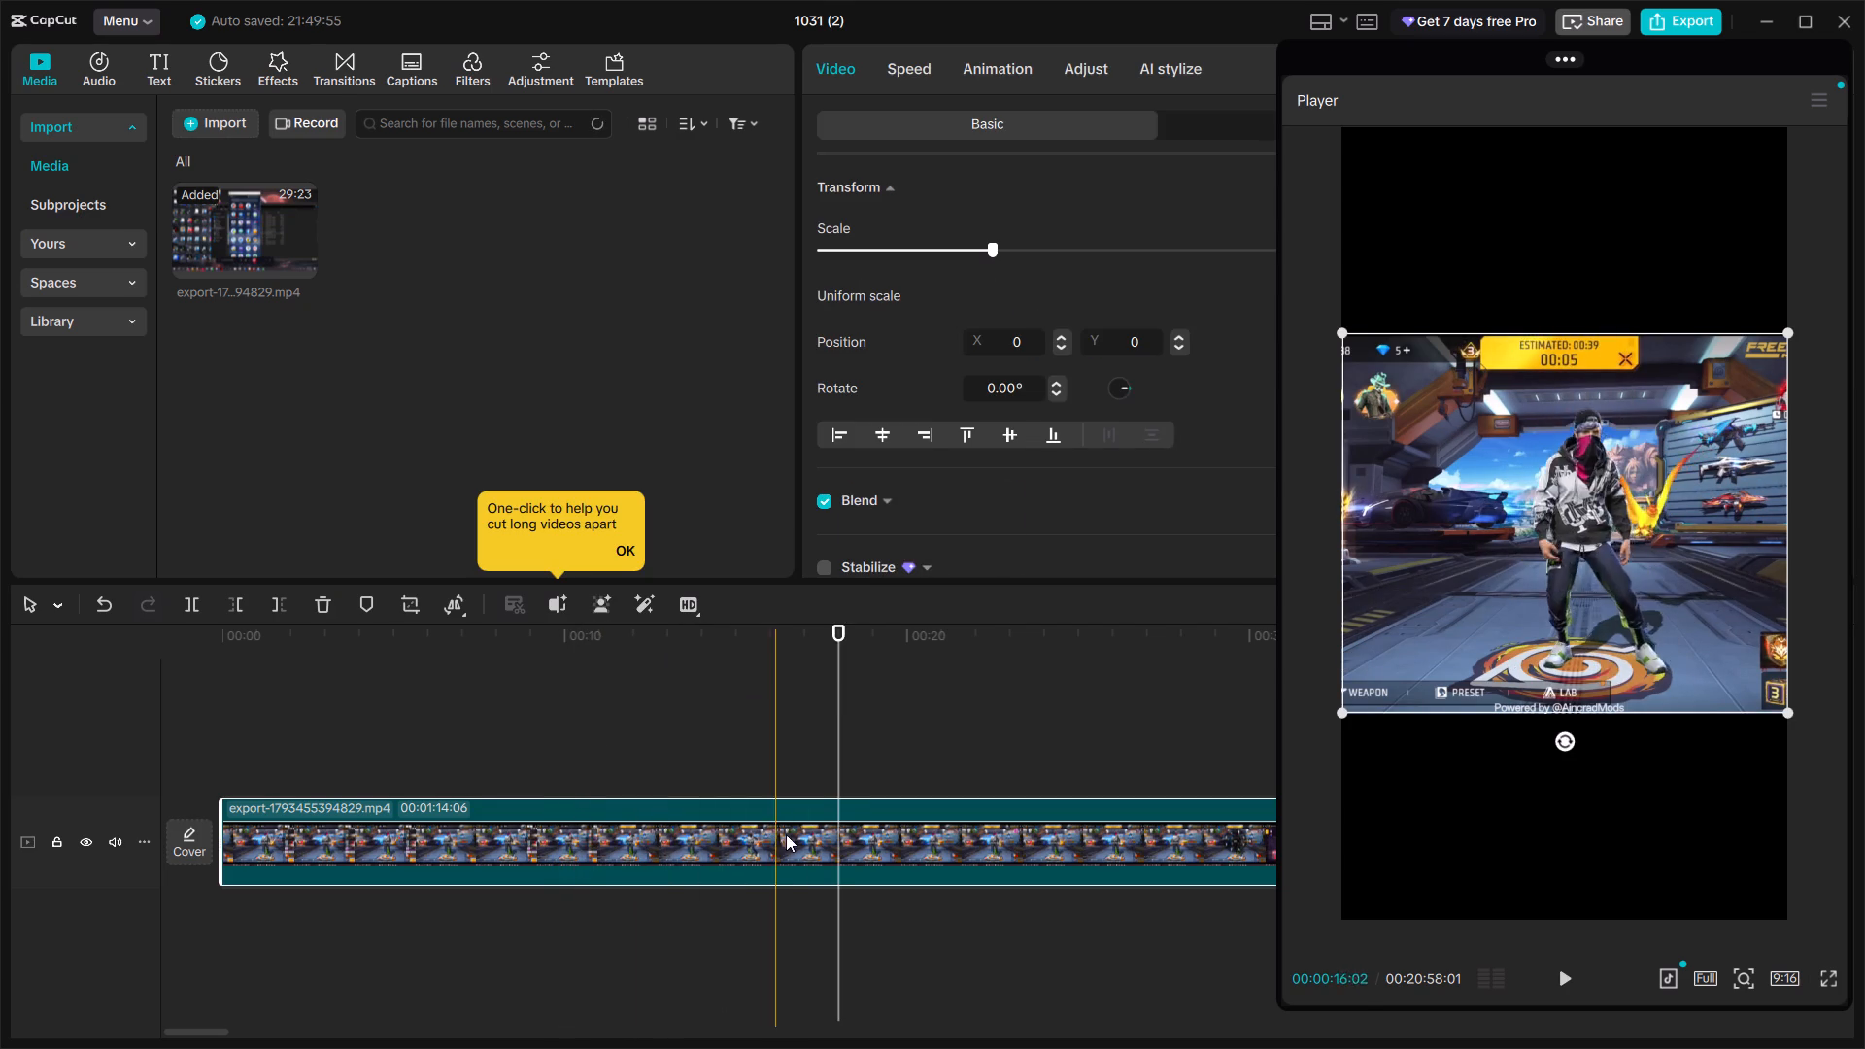
pyautogui.click(200, 598)
pyautogui.click(526, 819)
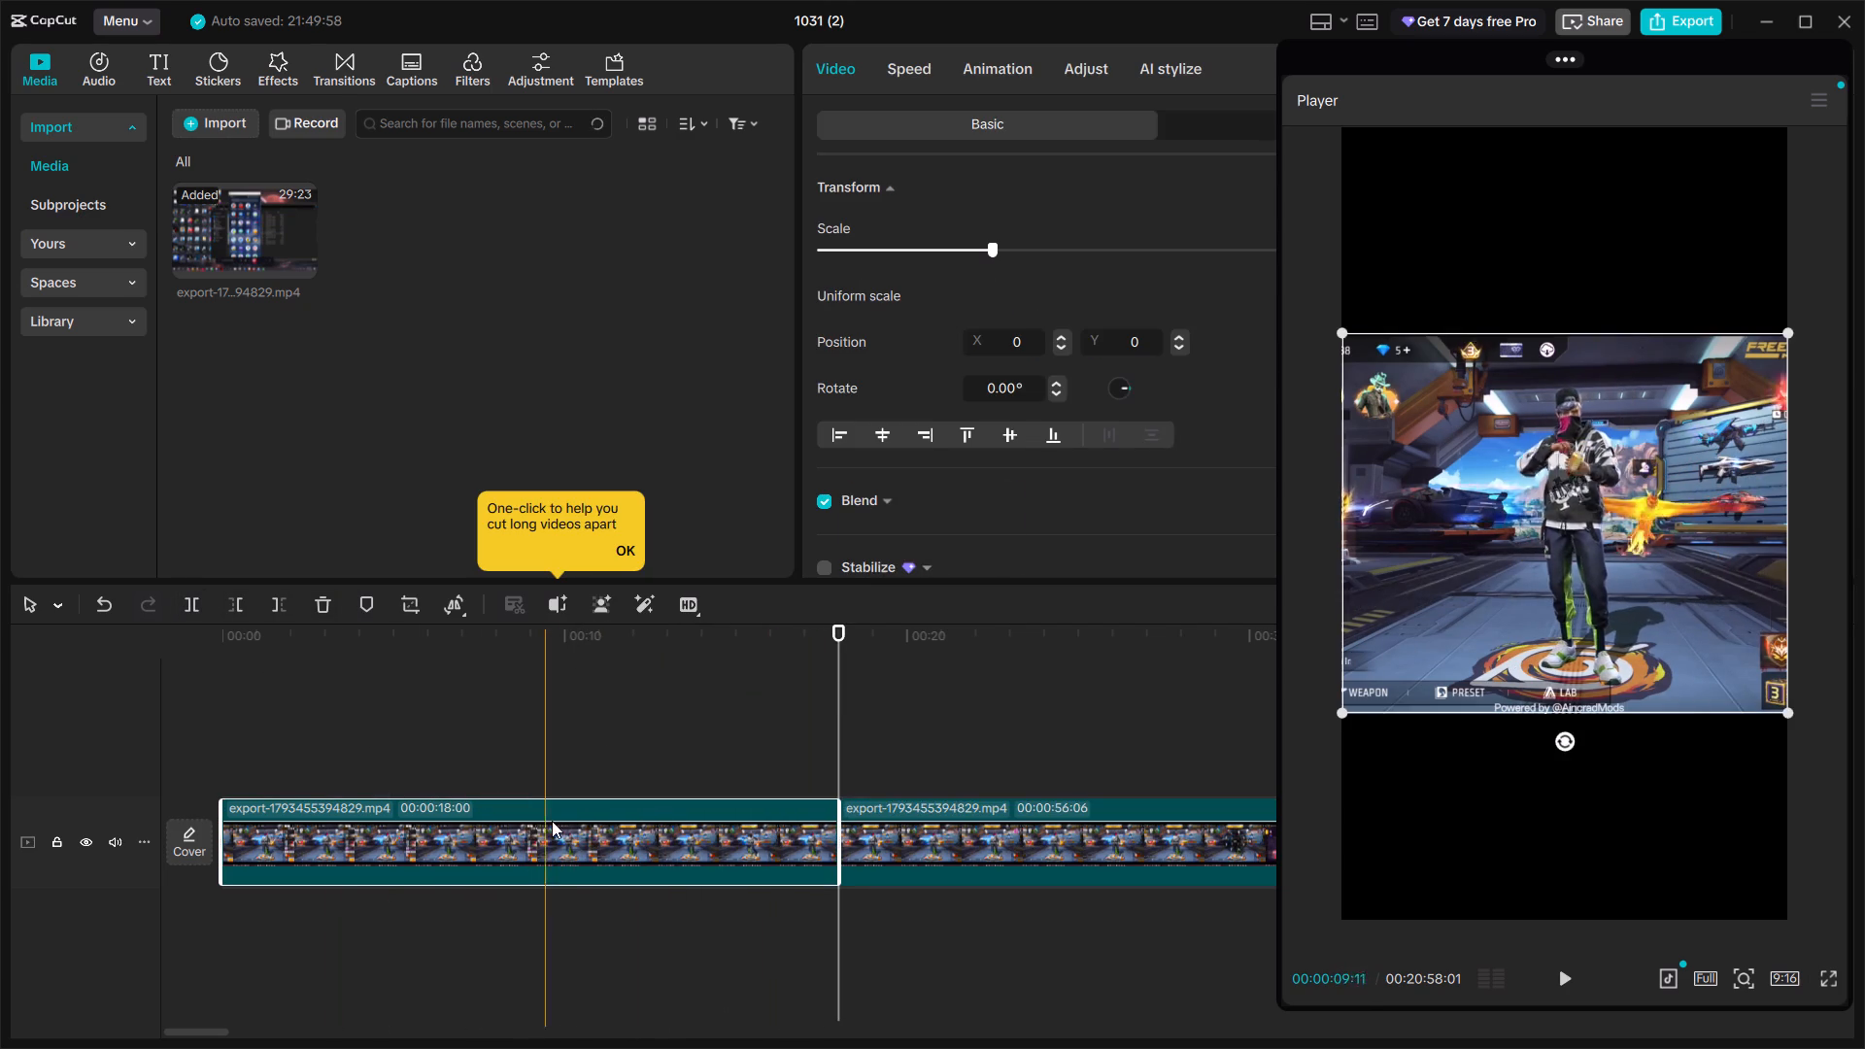
pyautogui.click(322, 599)
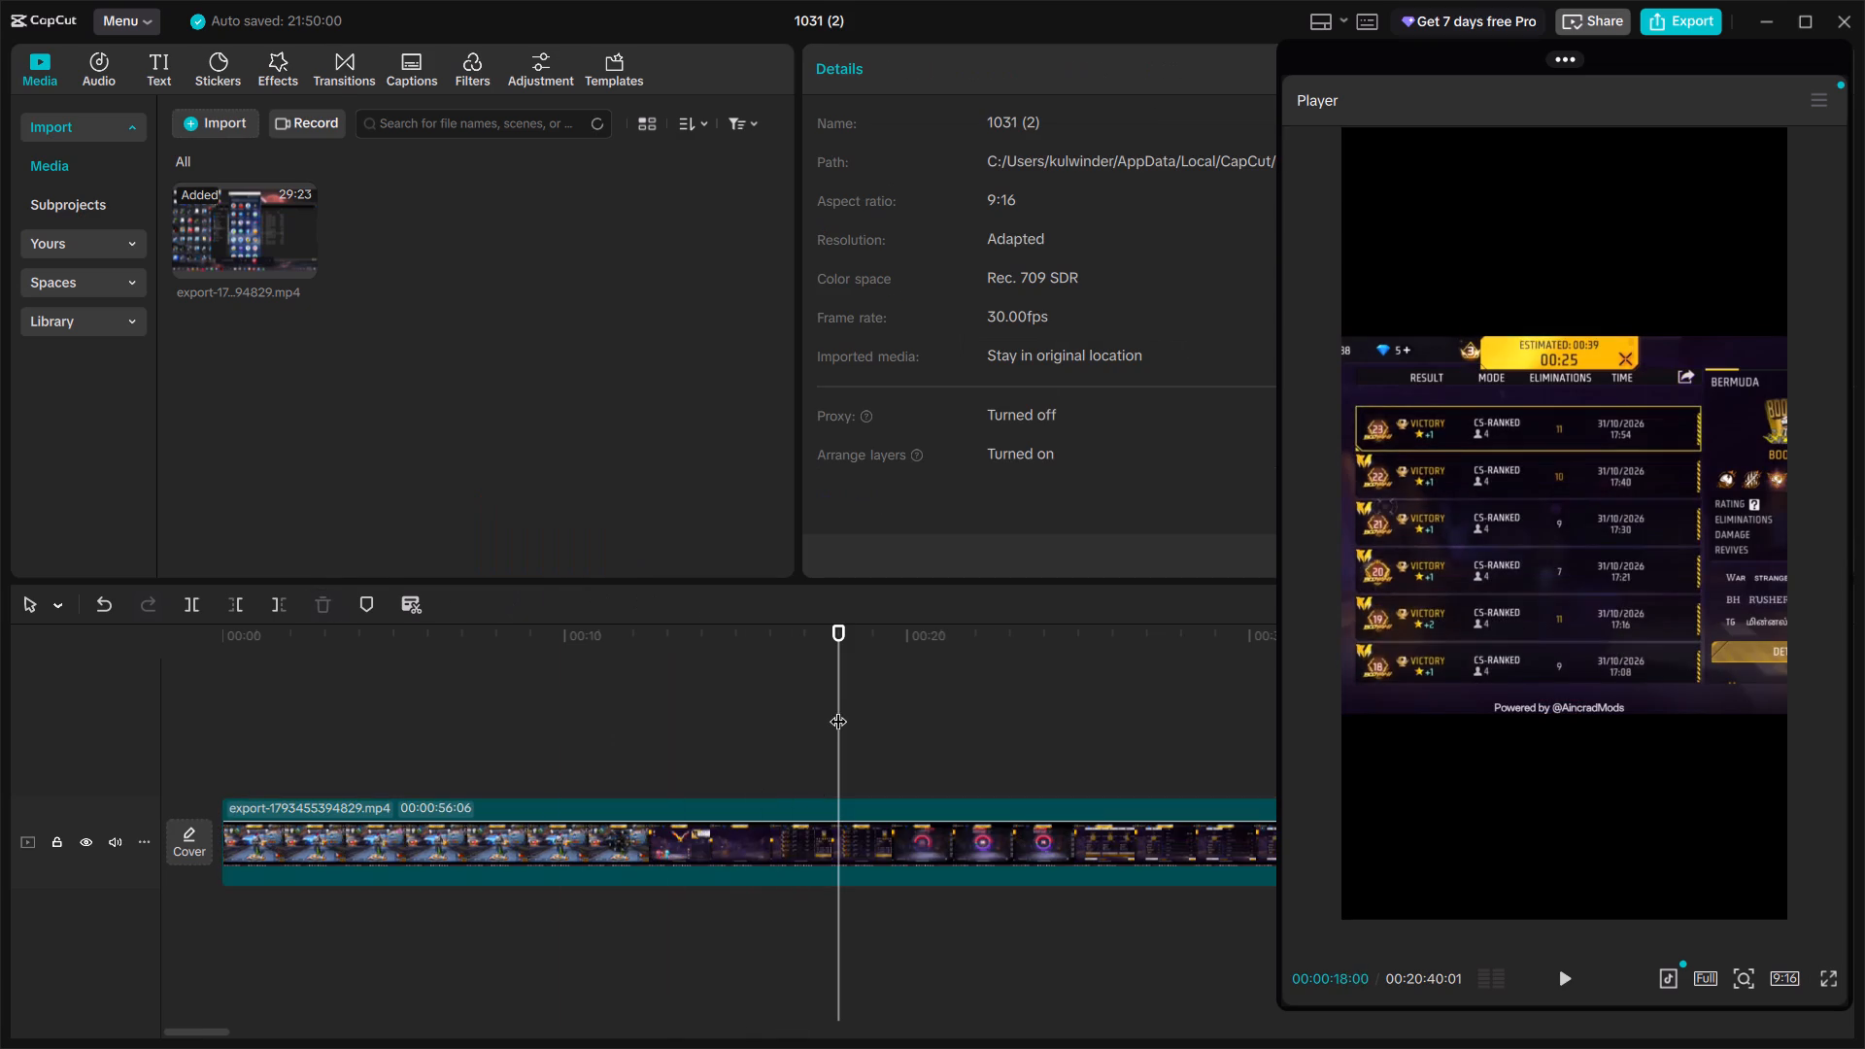
# Play the remaining clip from its start, split it at 00:00:05:03, and delete the opening segment.
pyautogui.moveTo(838, 709); pyautogui.dragTo(140, 714)
pyautogui.press('space')
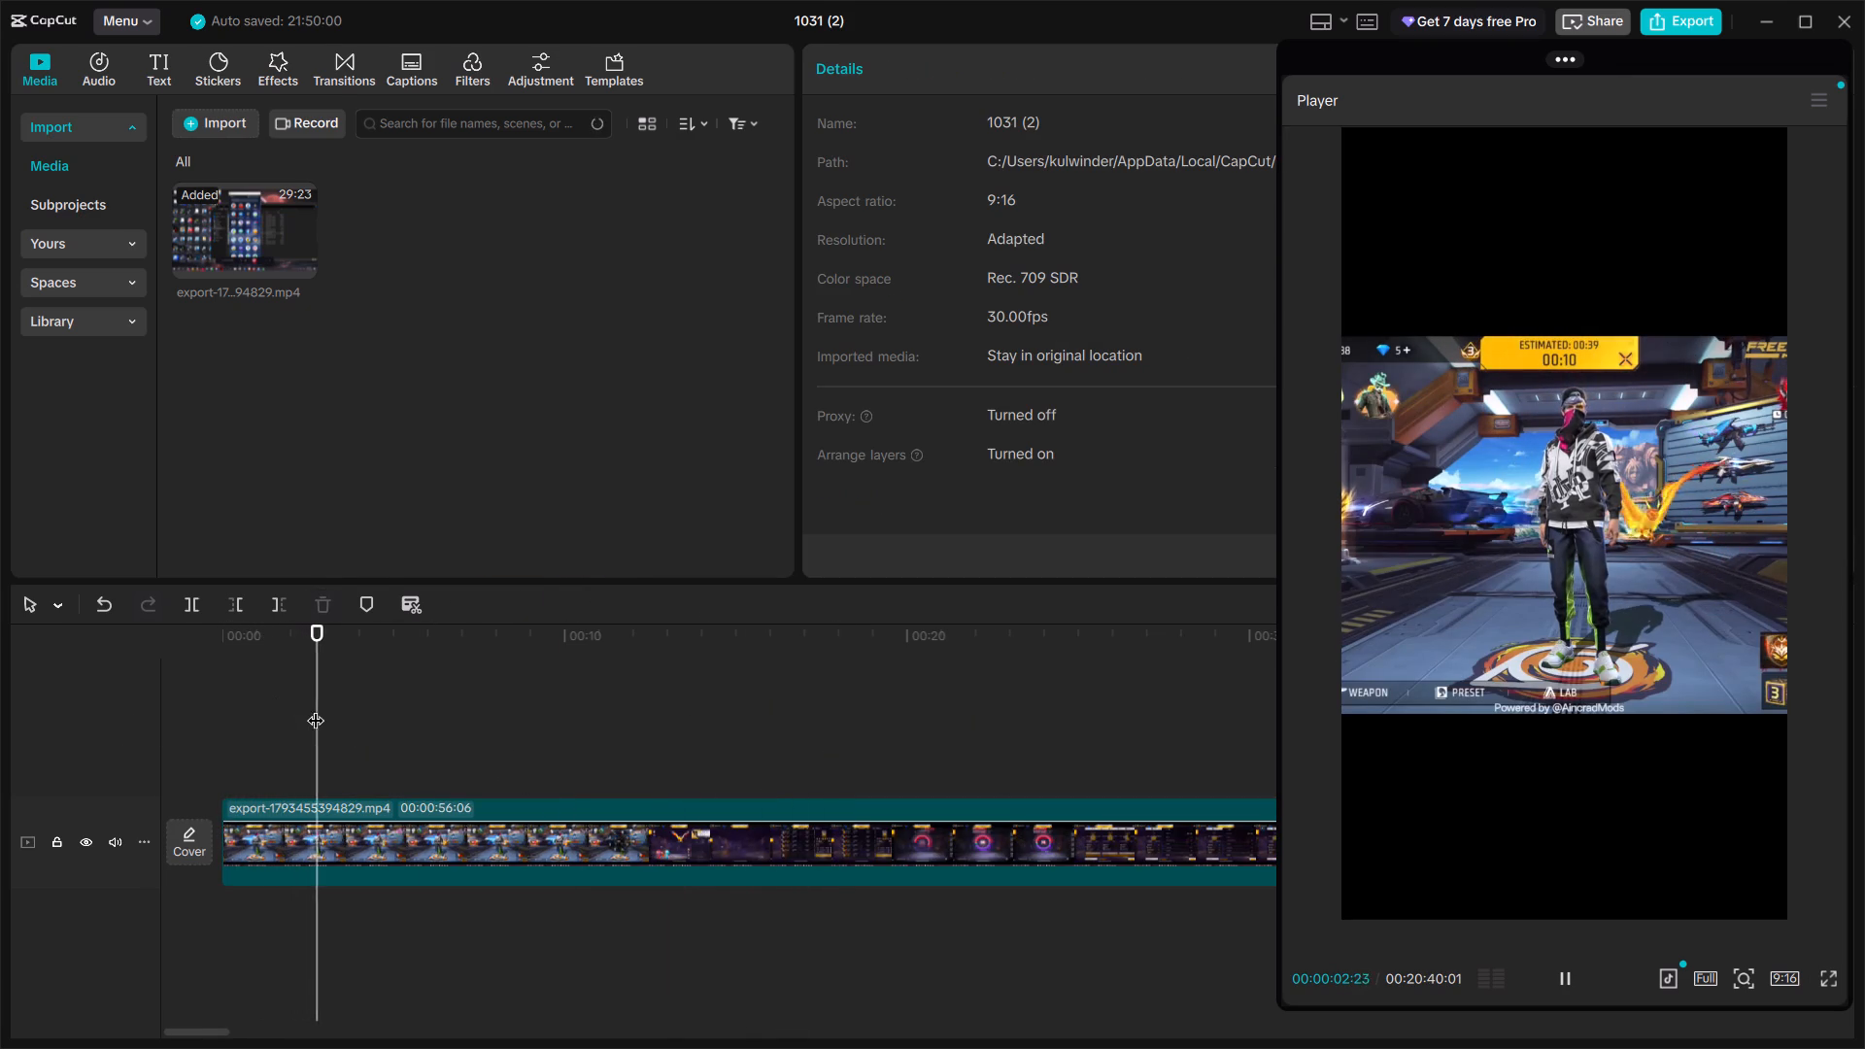
pyautogui.moveTo(380, 714); pyautogui.dragTo(384, 714)
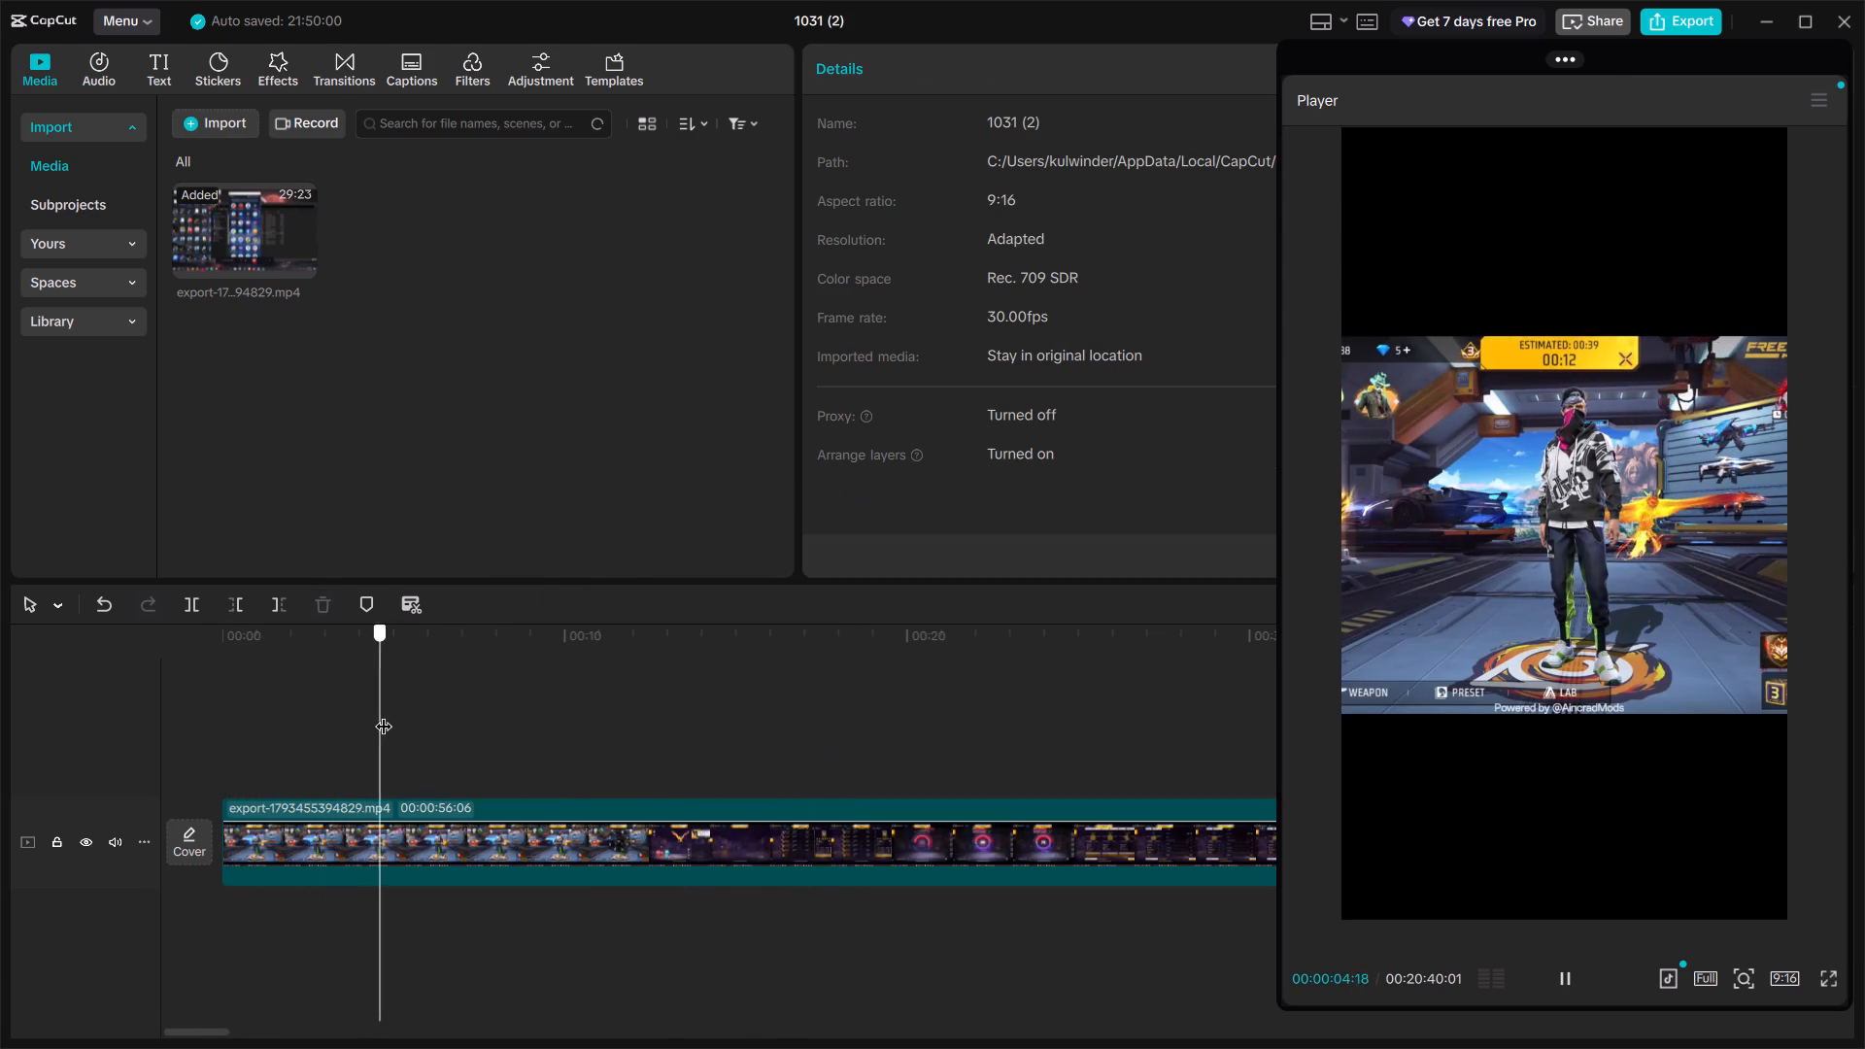
pyautogui.moveTo(384, 714); pyautogui.dragTo(506, 683)
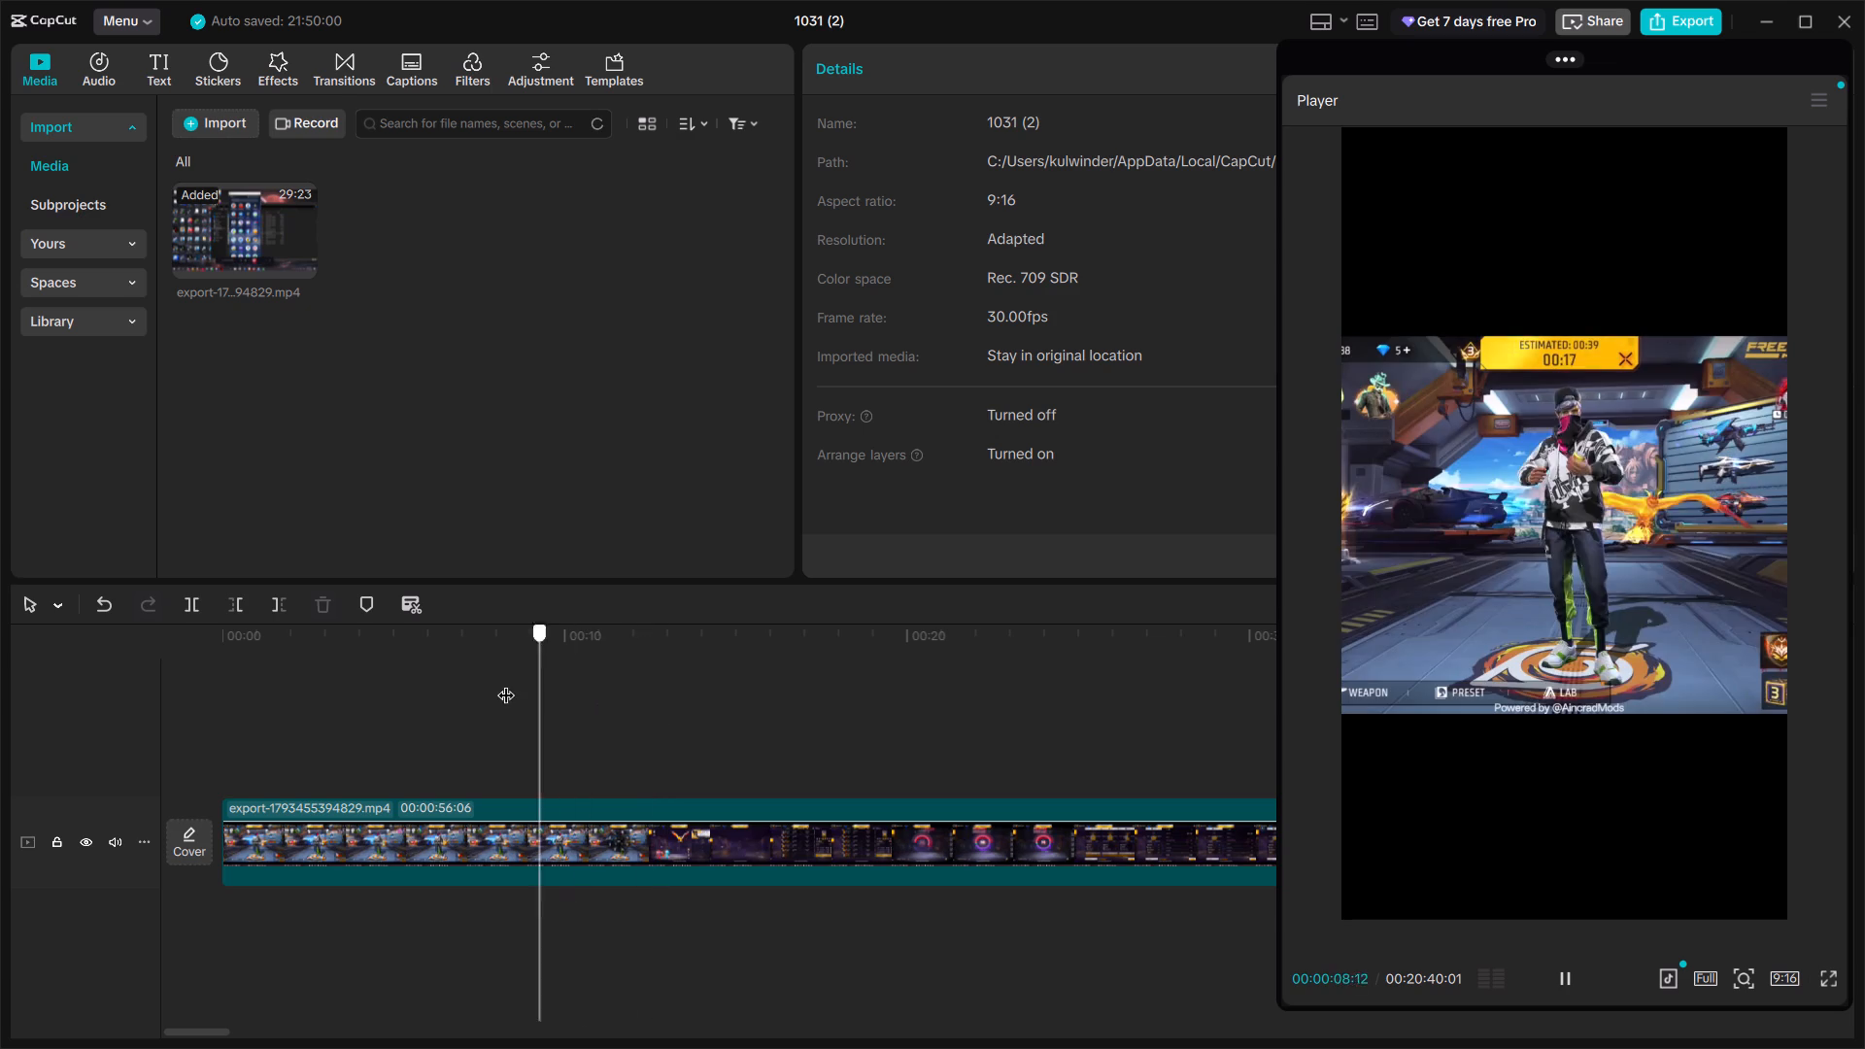
pyautogui.moveTo(506, 683); pyautogui.dragTo(397, 683)
pyautogui.click(443, 831)
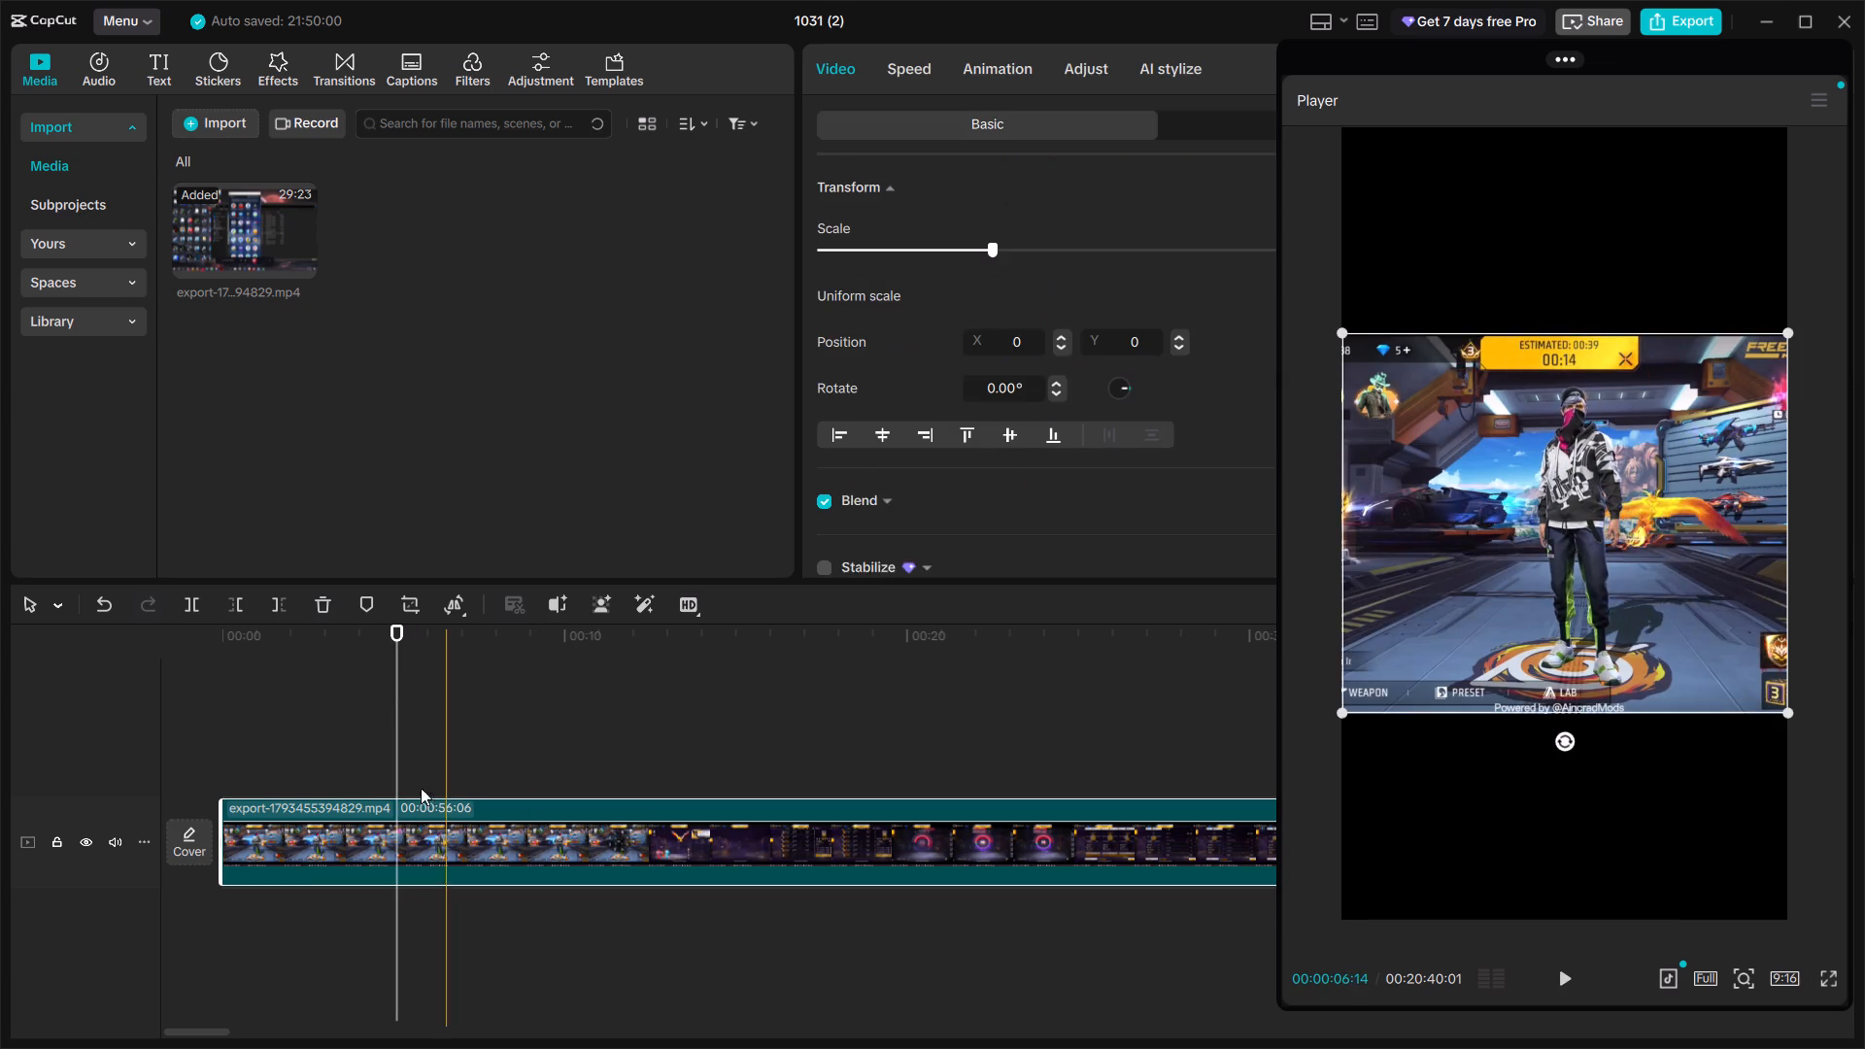
pyautogui.click(206, 605)
pyautogui.click(318, 810)
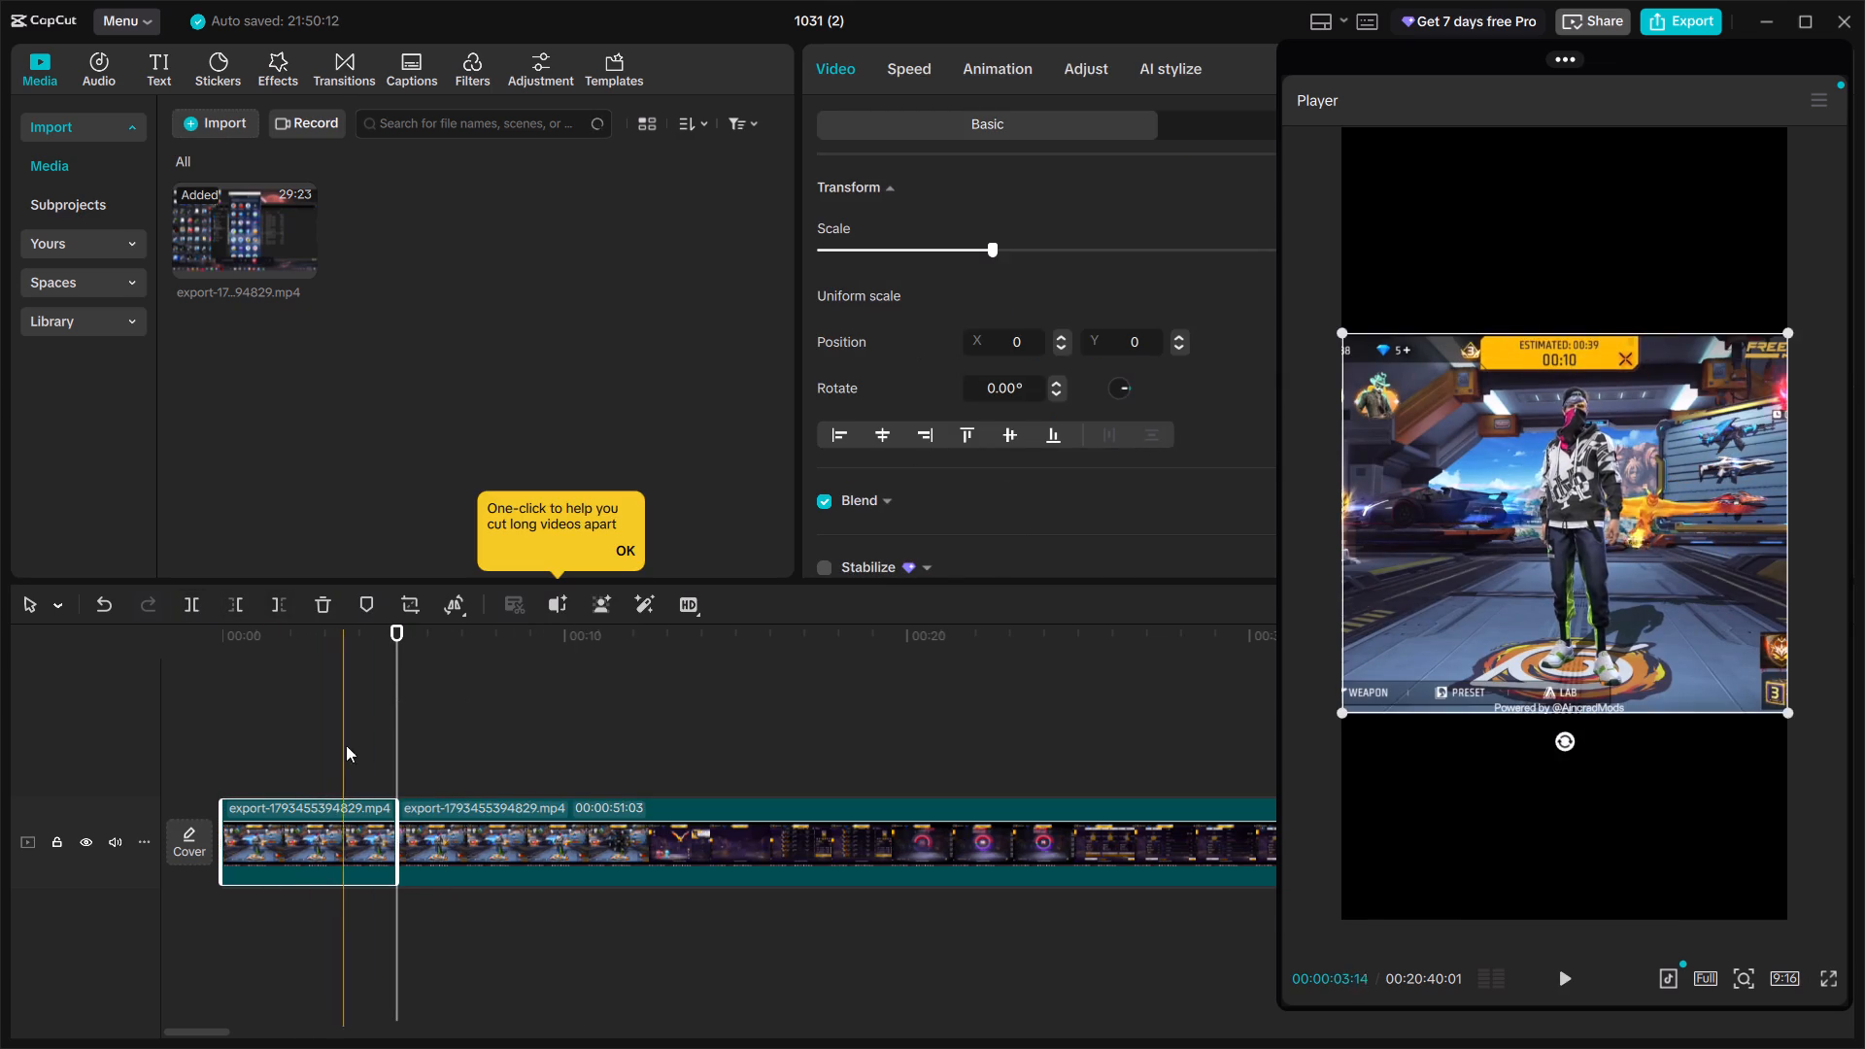
pyautogui.click(321, 594)
# Play the clip from its start again, split it at 00:00:02:12, and delete the opening segment.
pyautogui.moveTo(396, 678); pyautogui.dragTo(244, 695)
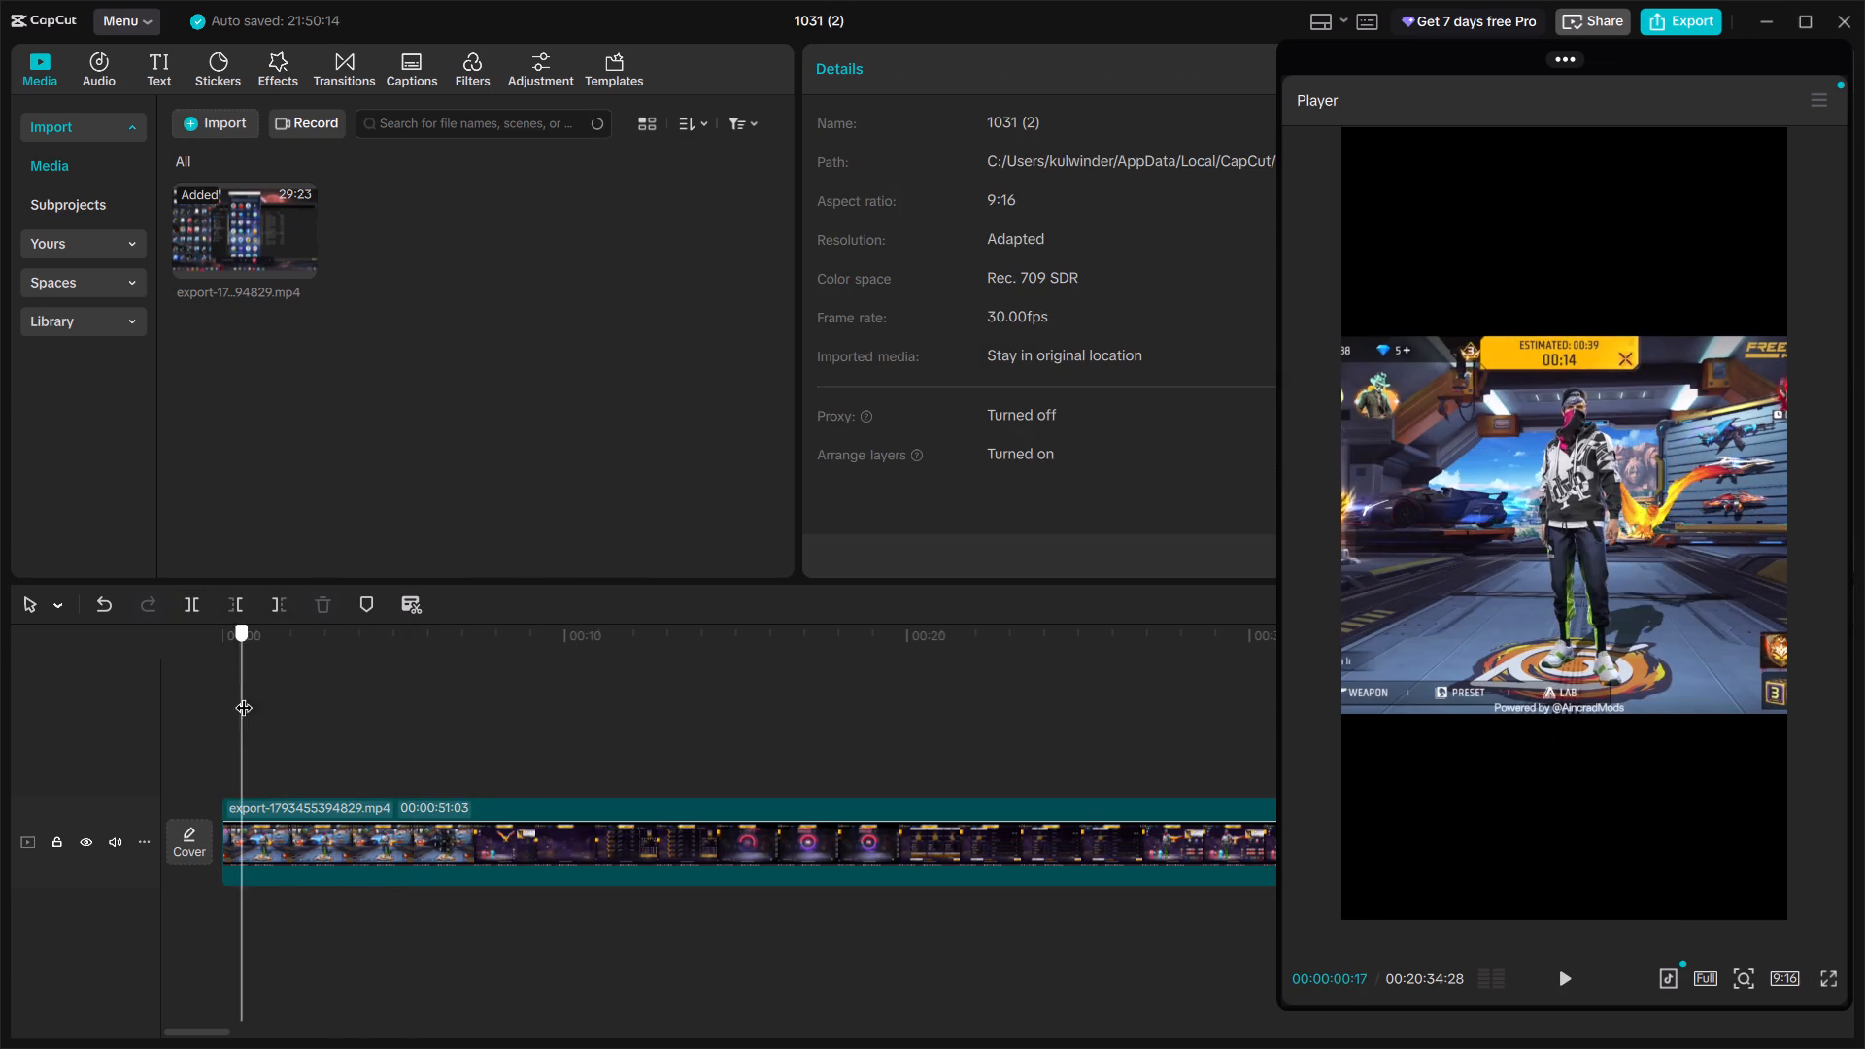
pyautogui.moveTo(244, 695); pyautogui.dragTo(191, 703)
pyautogui.press('space')
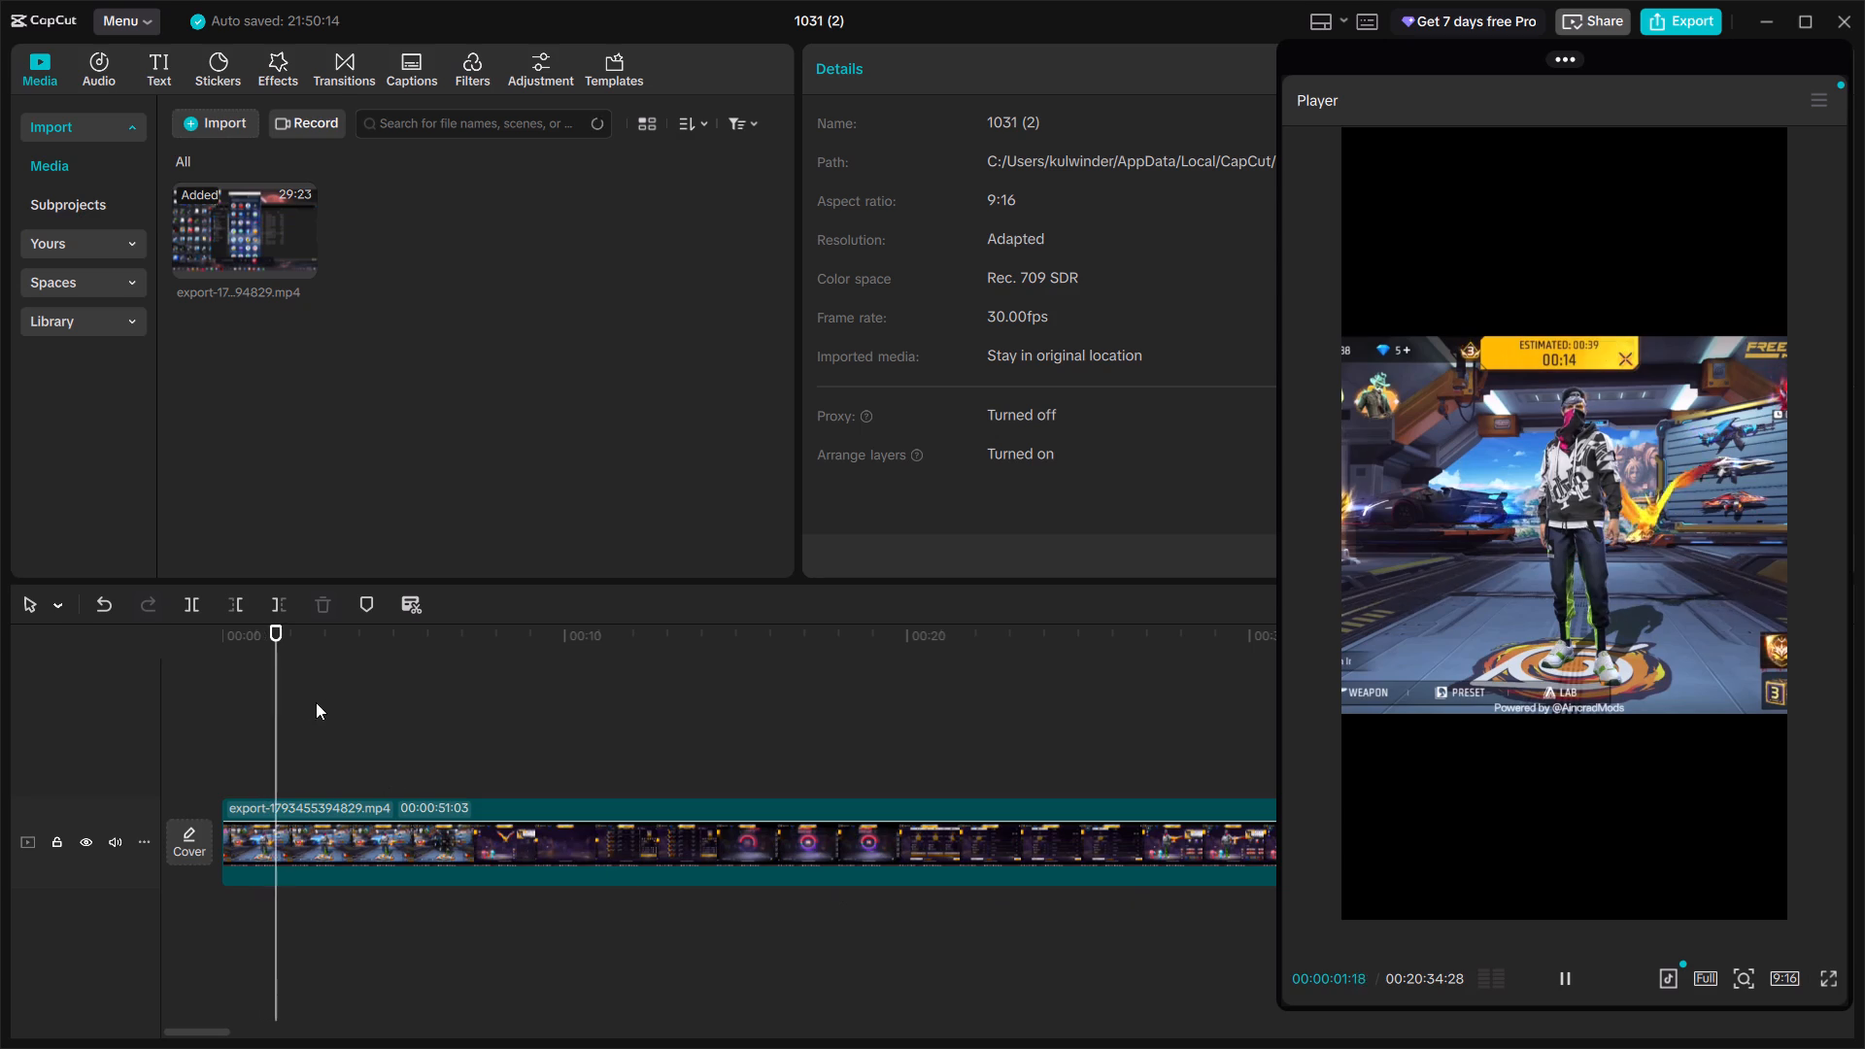
pyautogui.press('space')
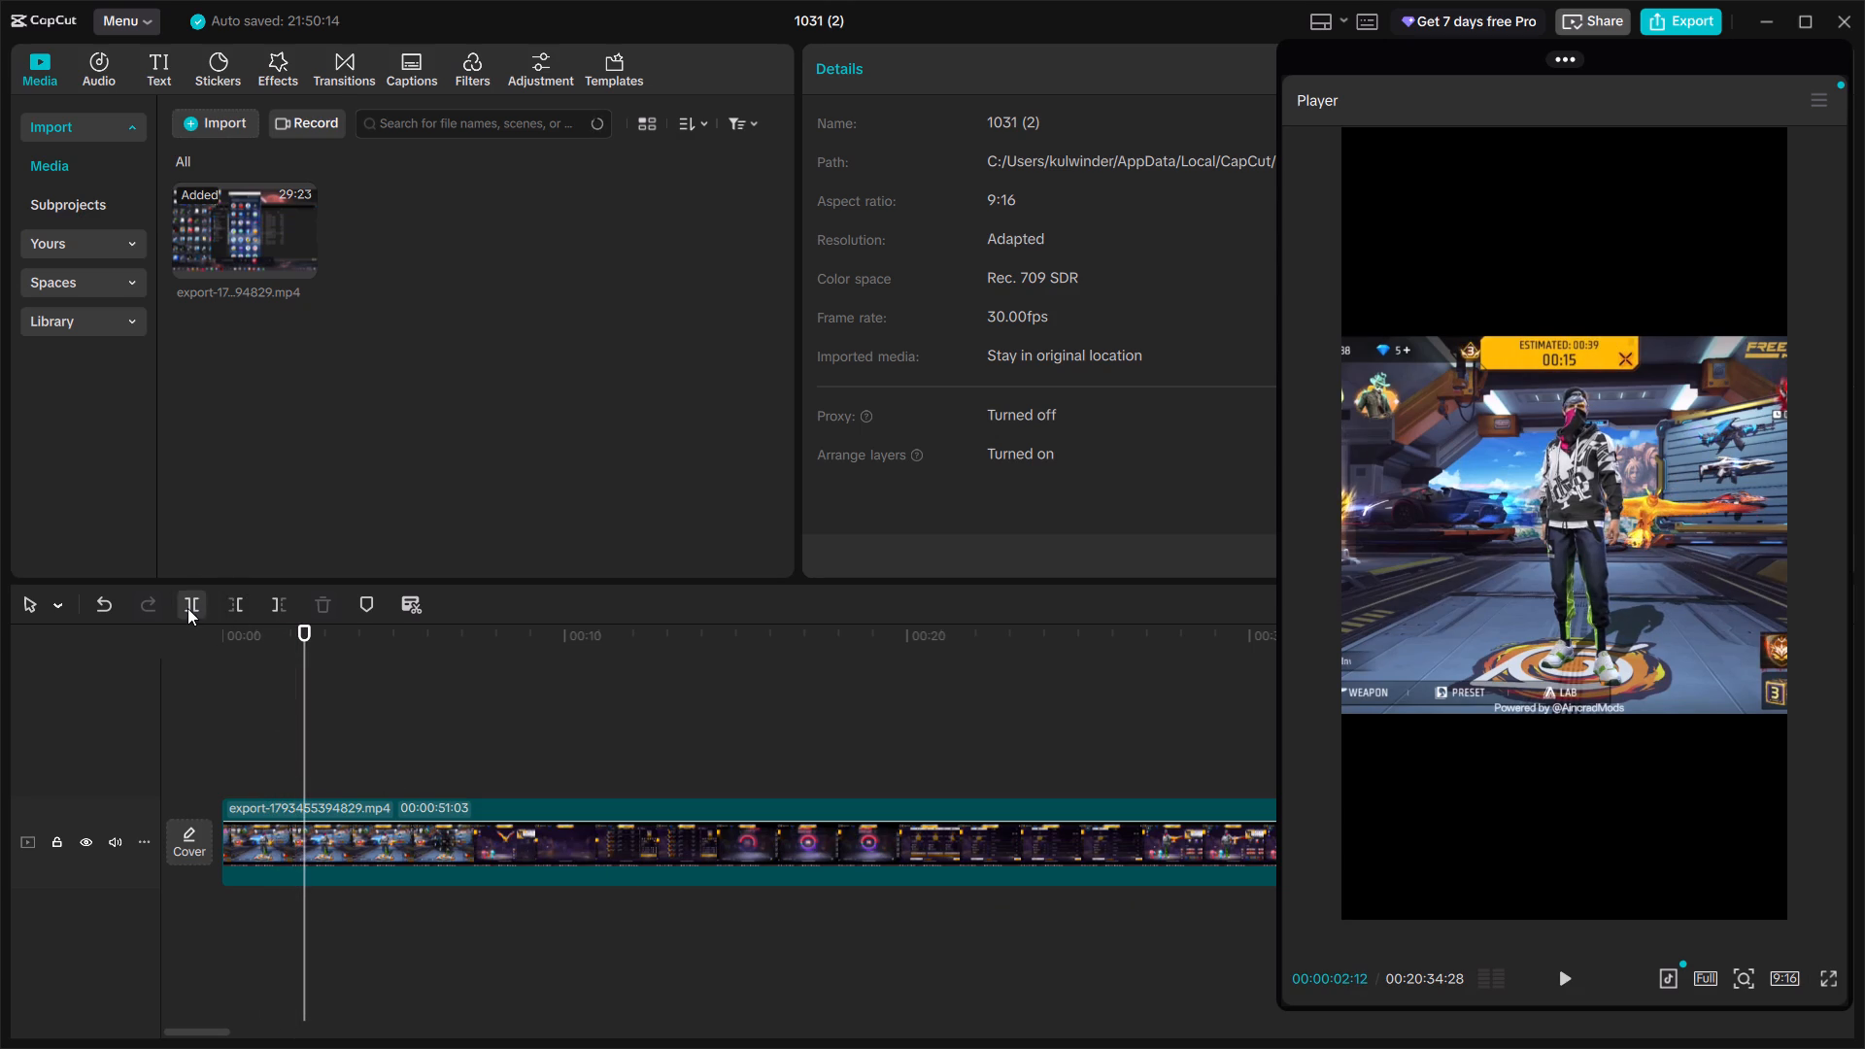
pyautogui.click(187, 608)
pyautogui.click(274, 831)
pyautogui.click(326, 592)
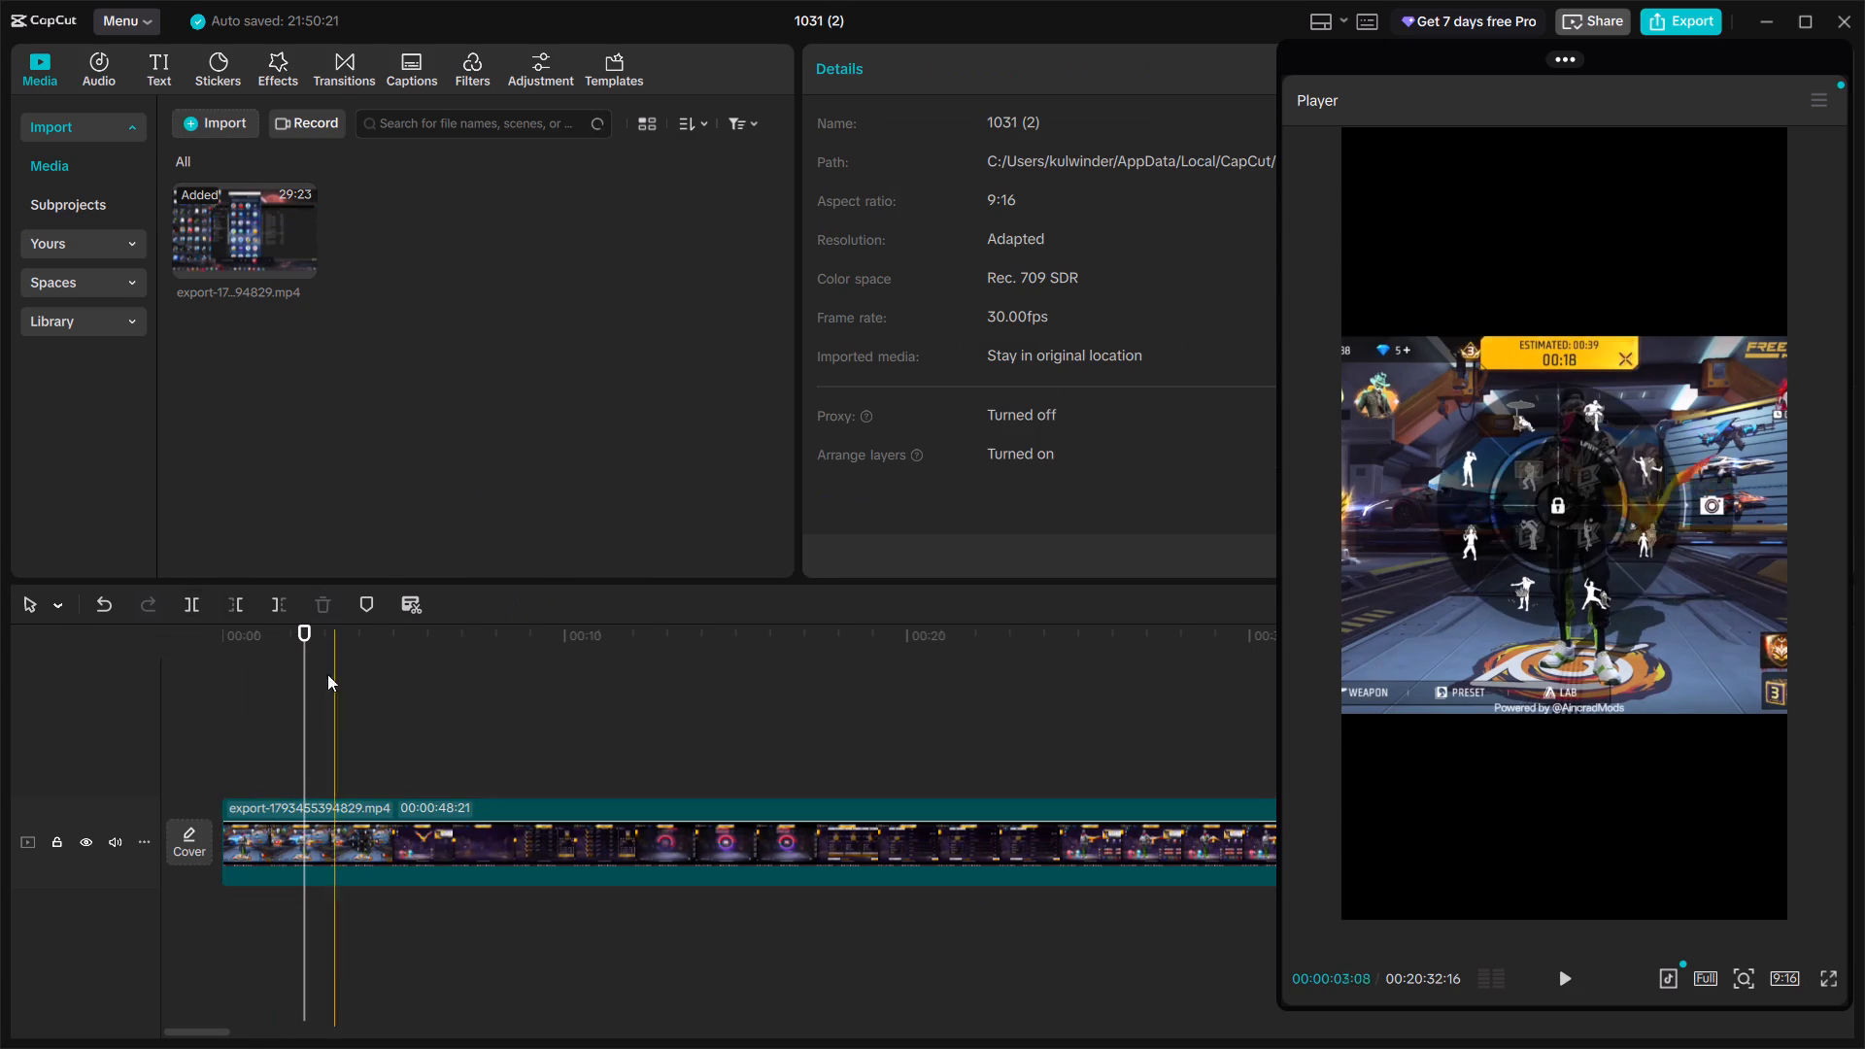
# Play and pause through the first nine seconds of the trimmed clip, examining the move from the lobby into the profile screens.
pyautogui.press('space')
pyautogui.press('space')
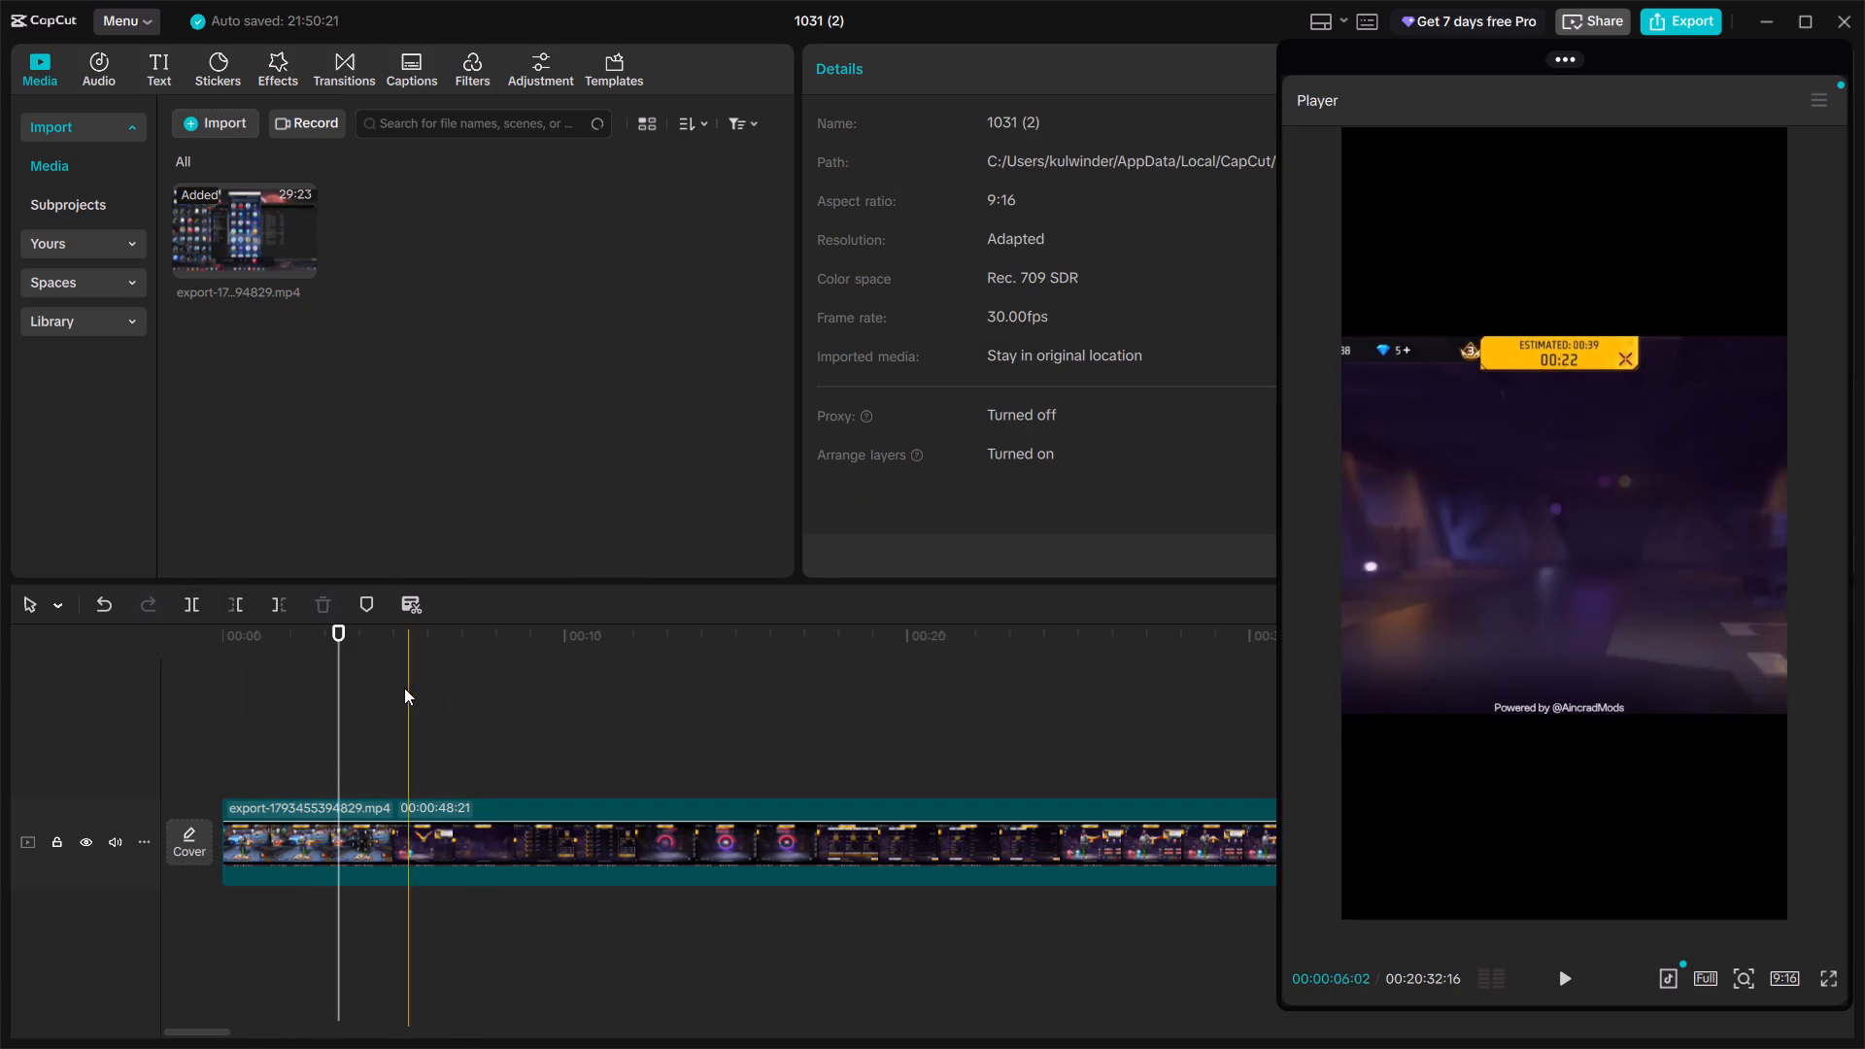
pyautogui.press('space')
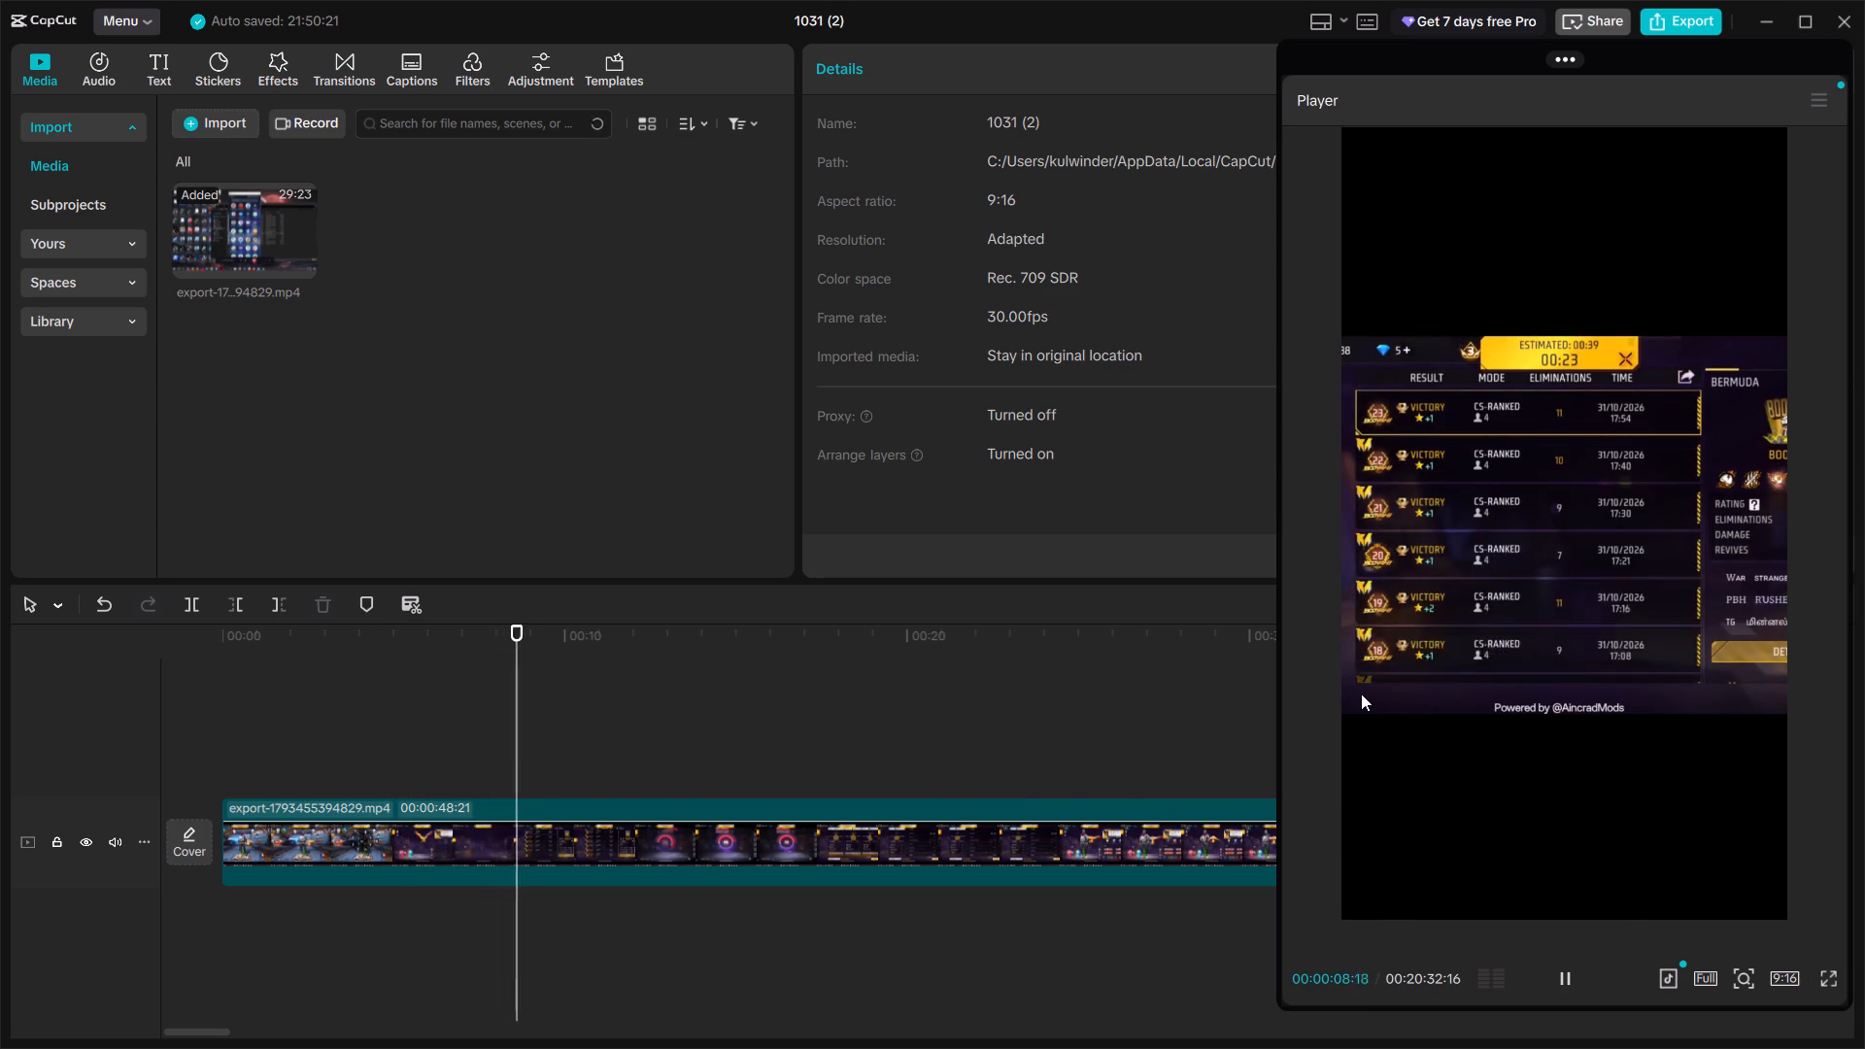
pyautogui.press('space')
pyautogui.press('space')
pyautogui.press('space')
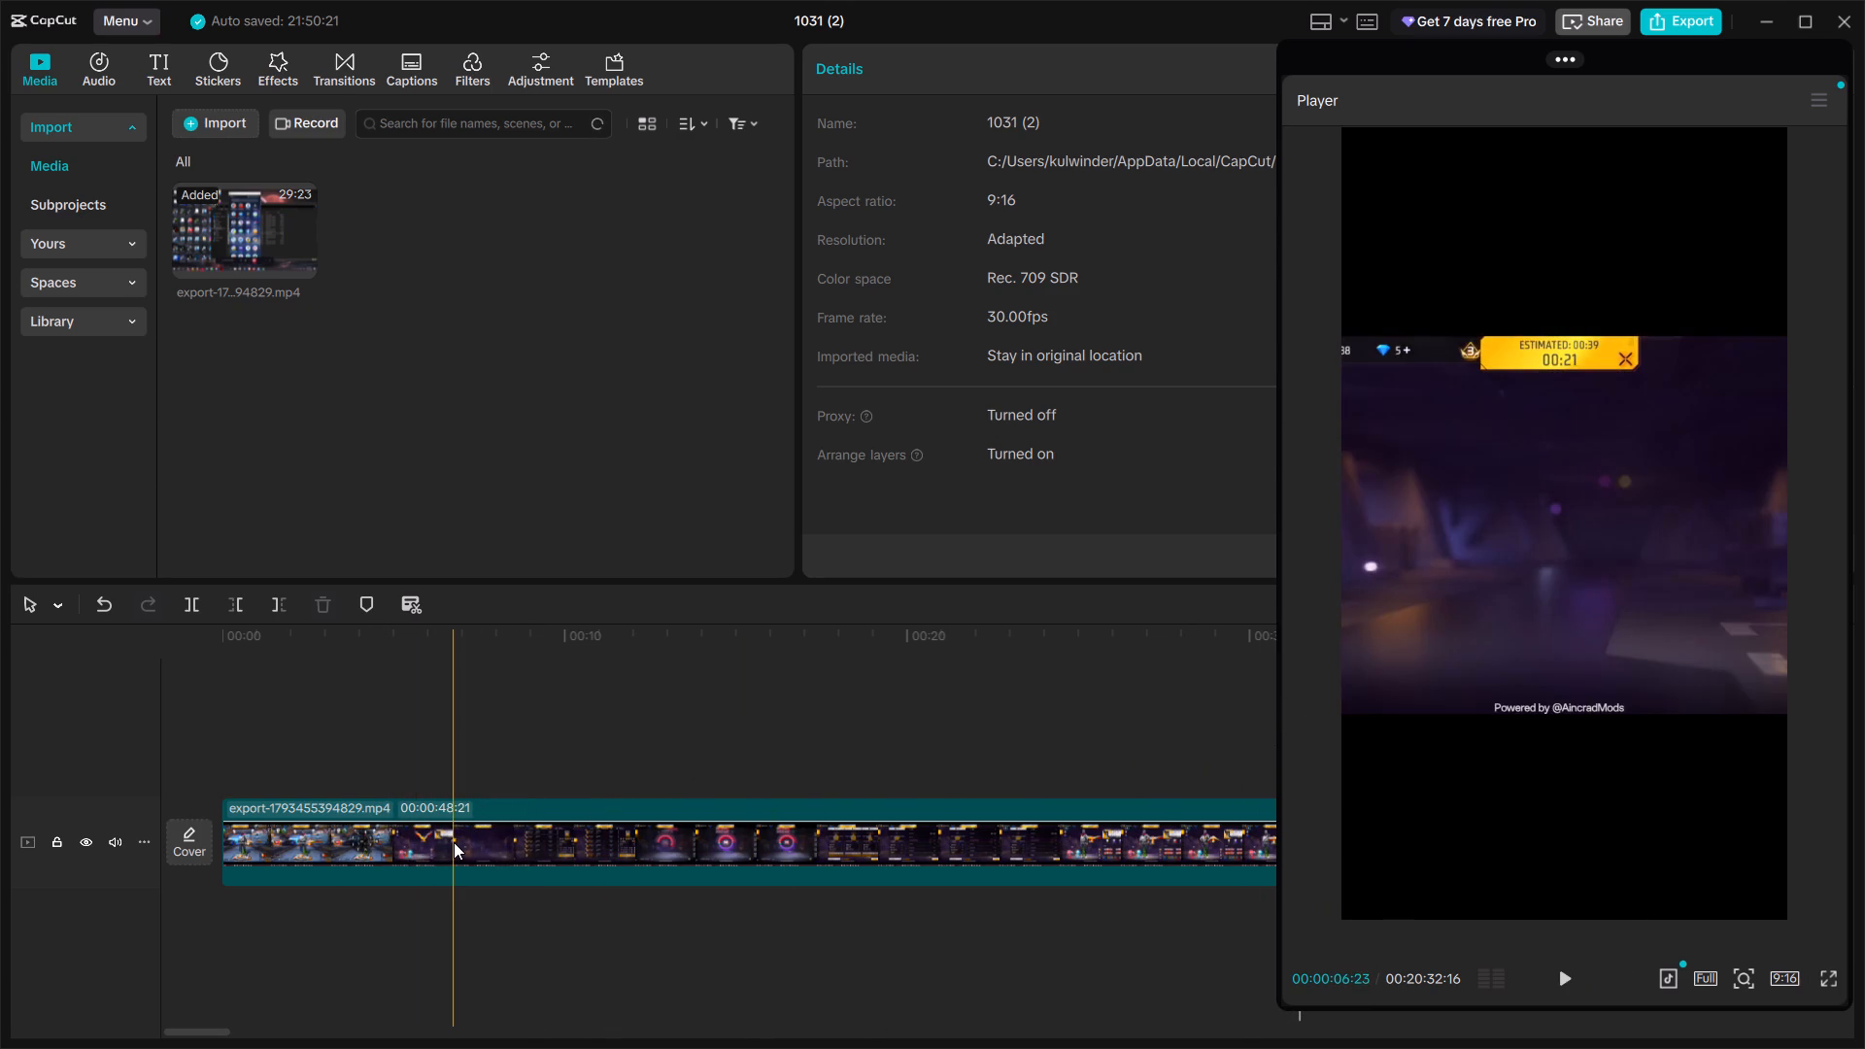
pyautogui.press('space')
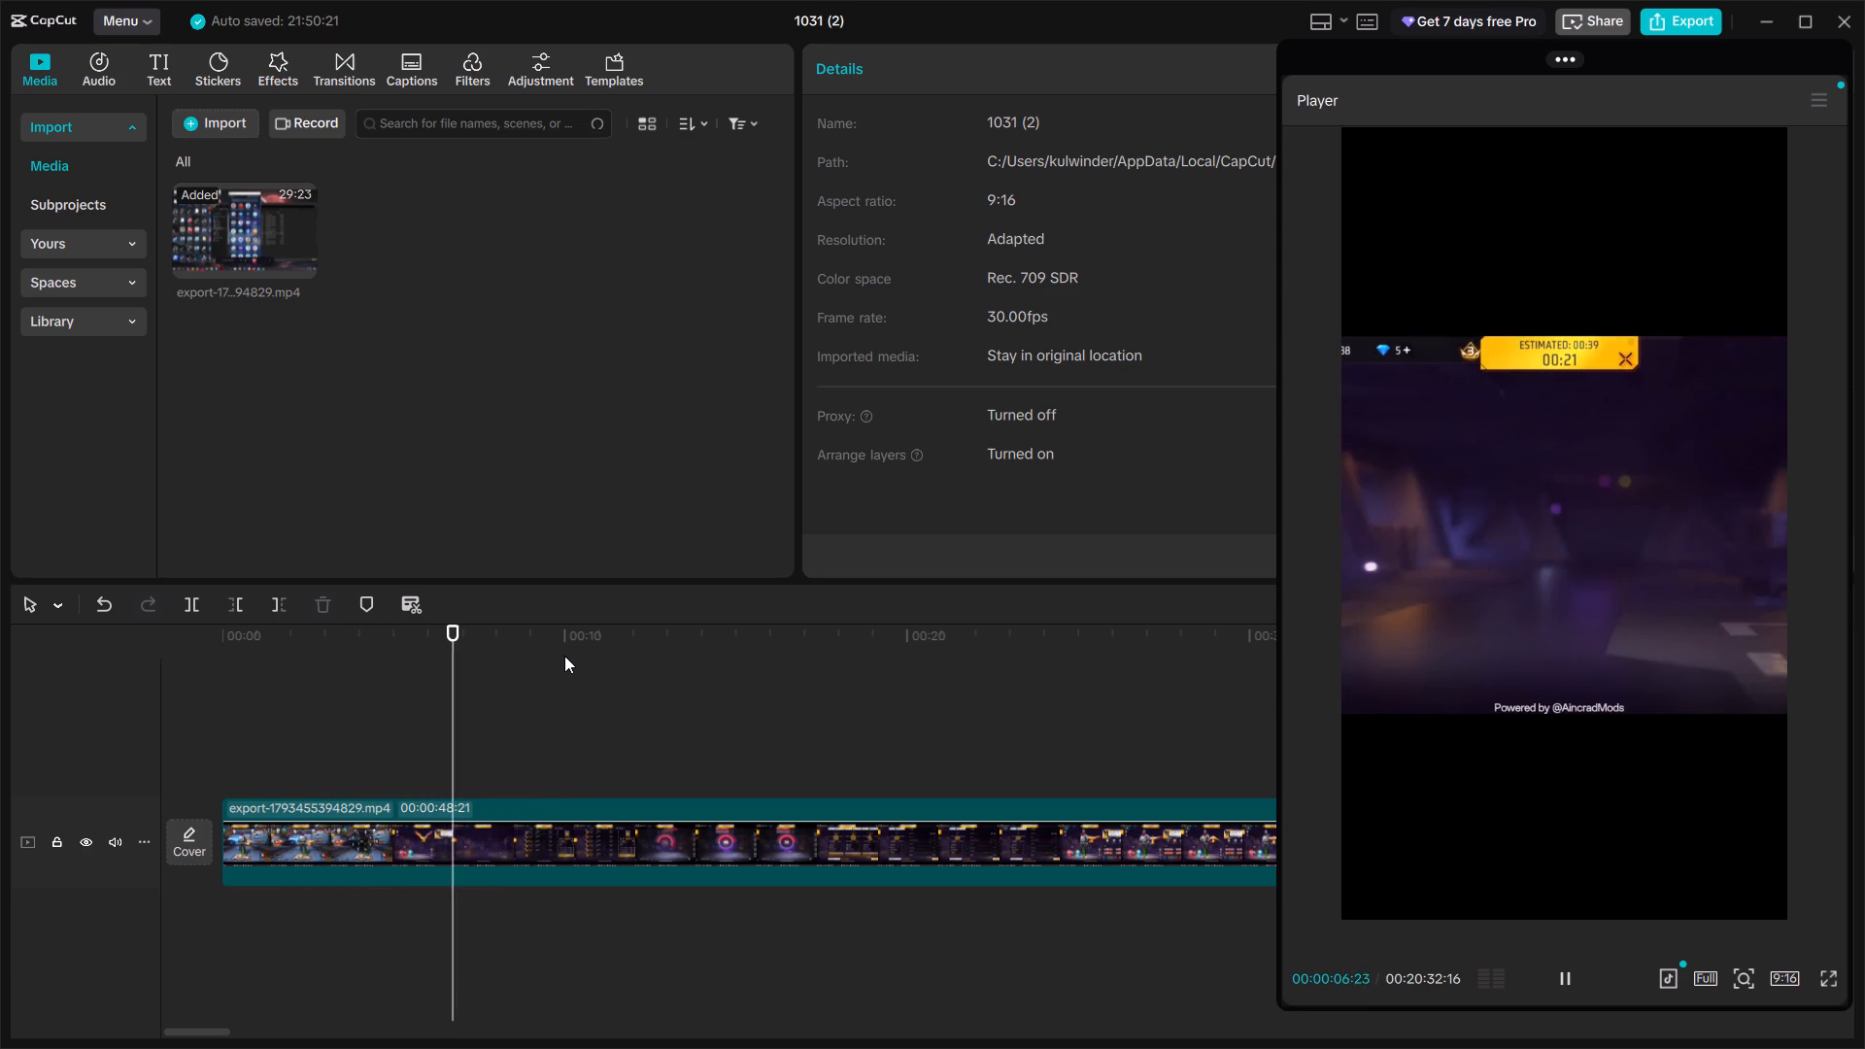
pyautogui.press('space')
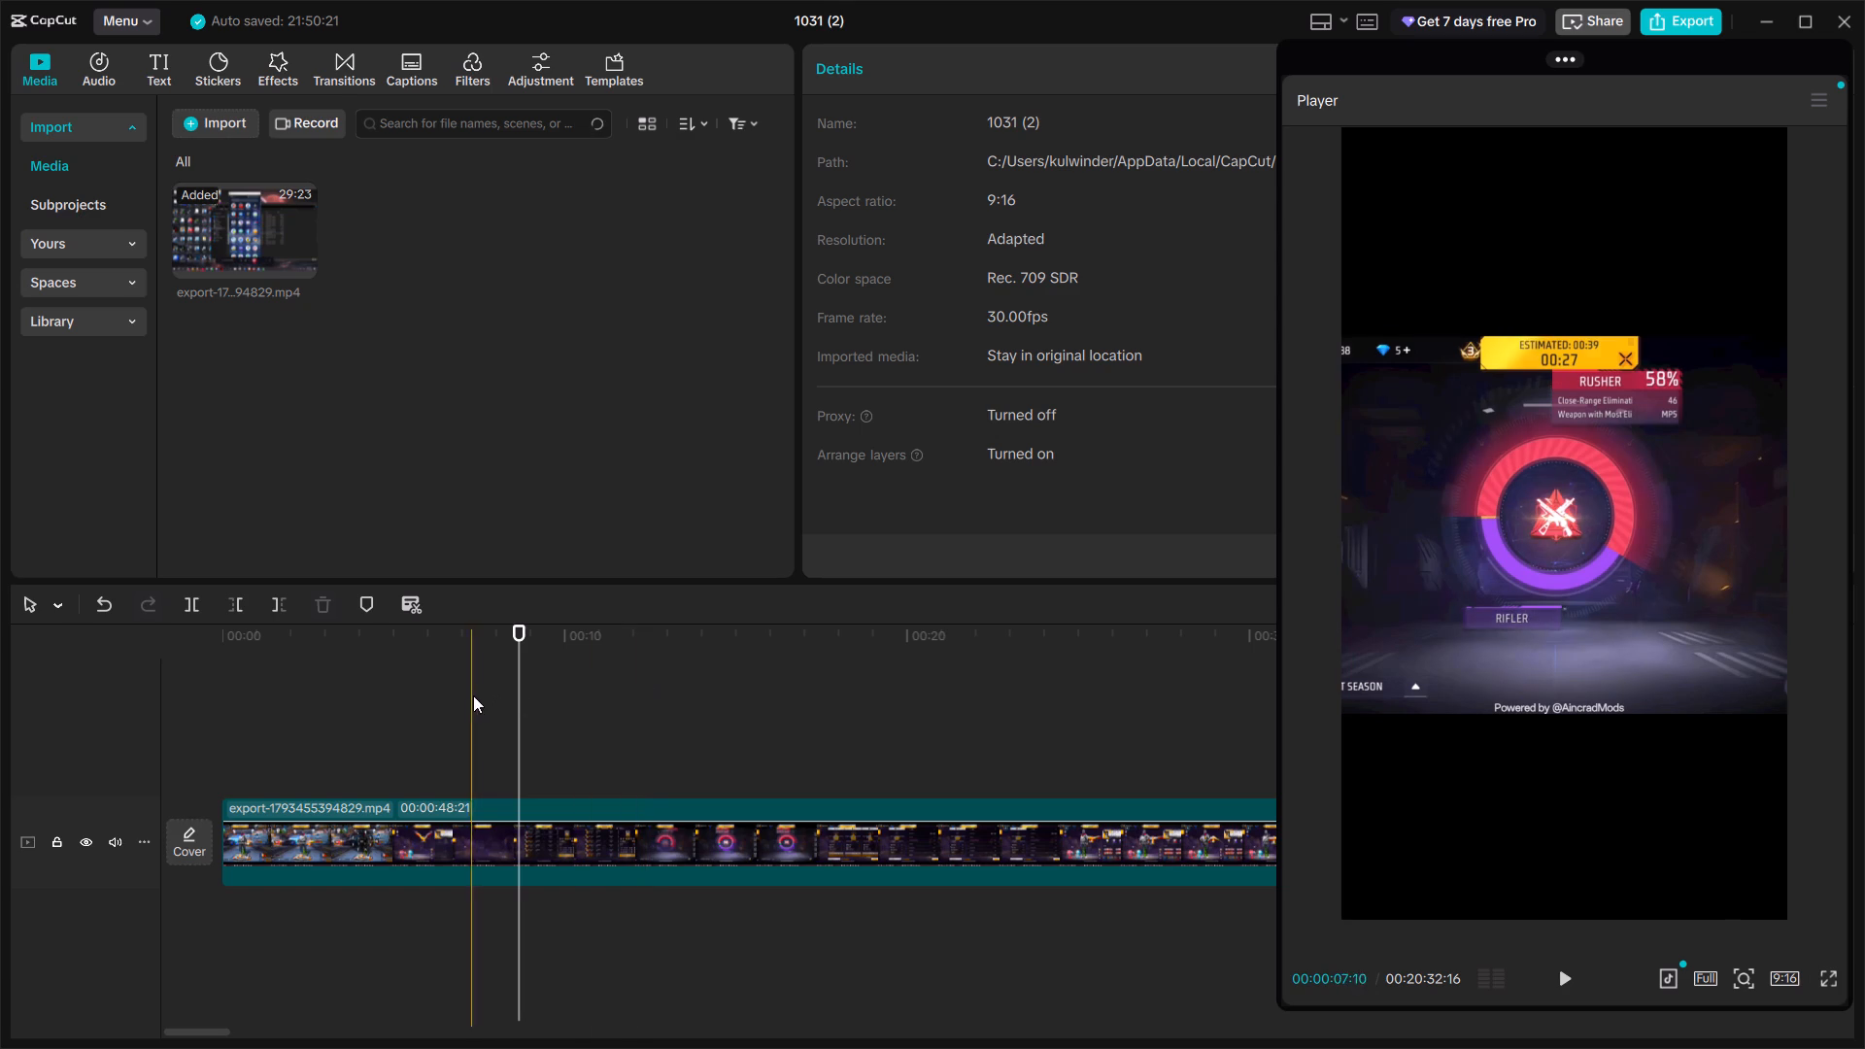
pyautogui.click(504, 803)
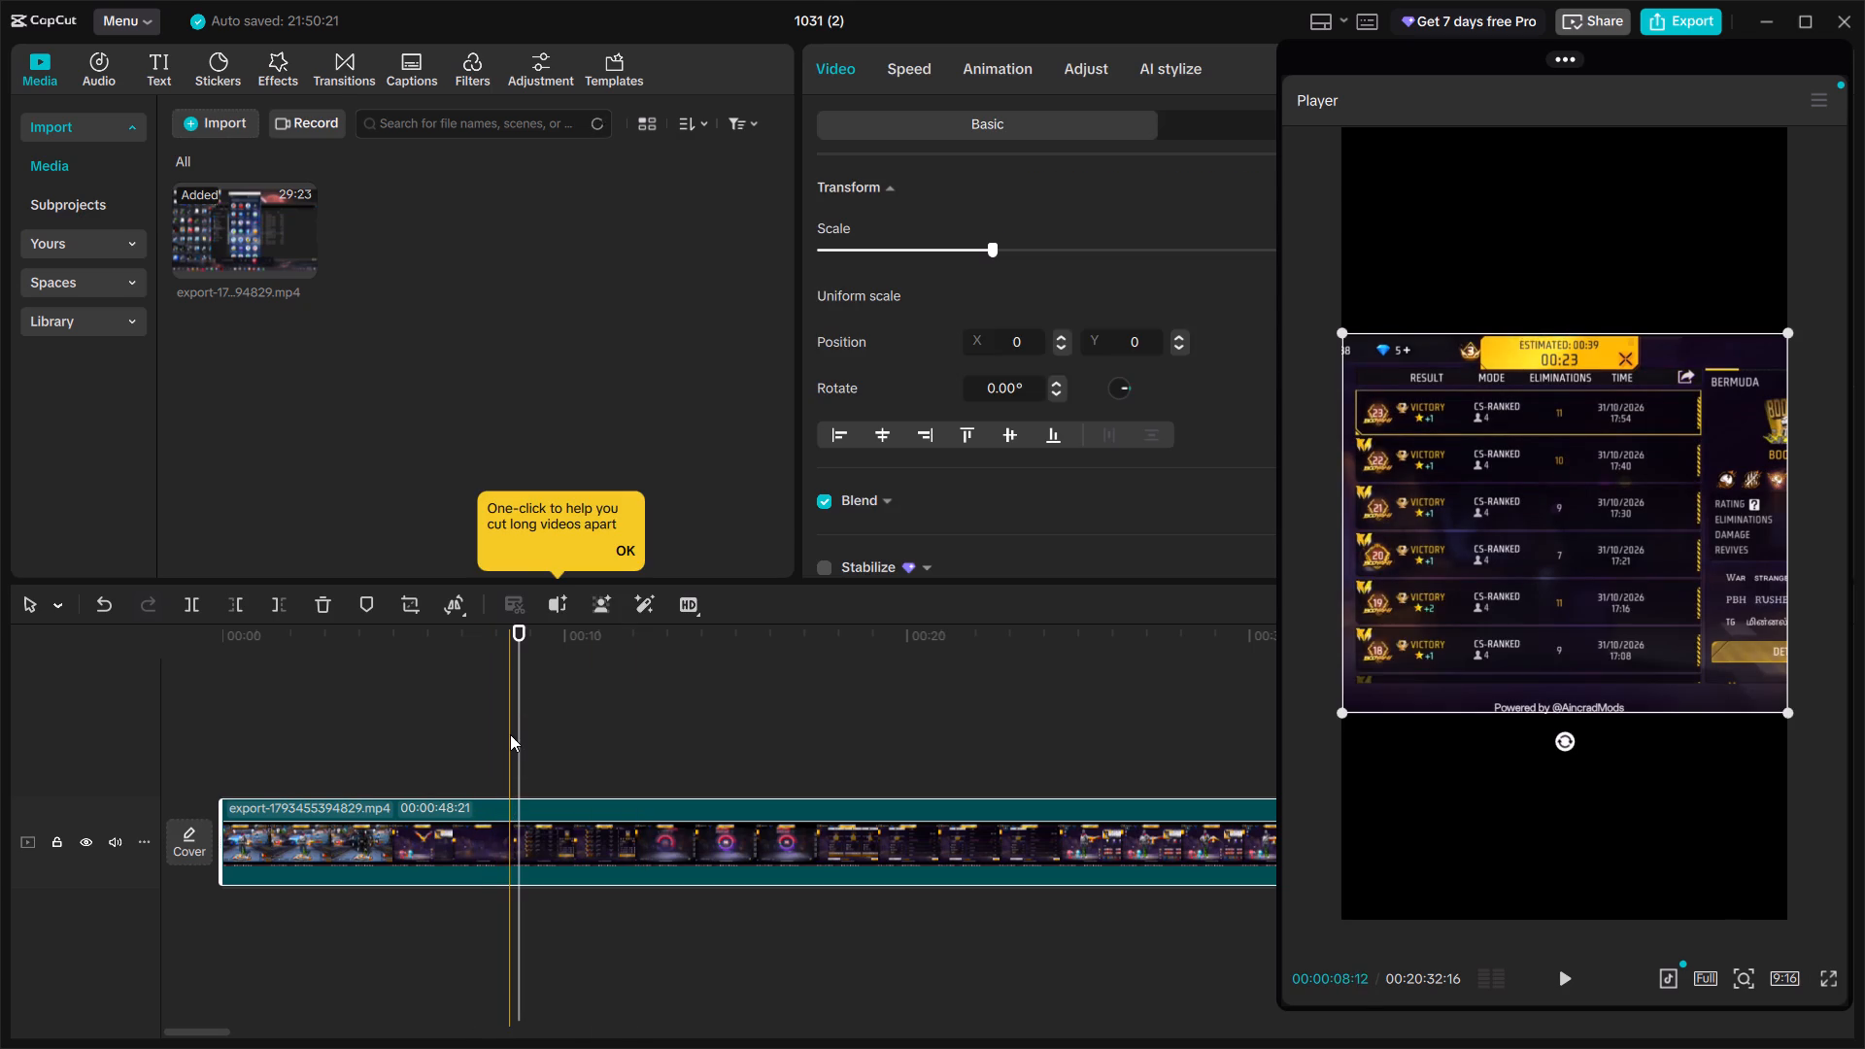
pyautogui.moveTo(524, 728); pyautogui.dragTo(467, 735)
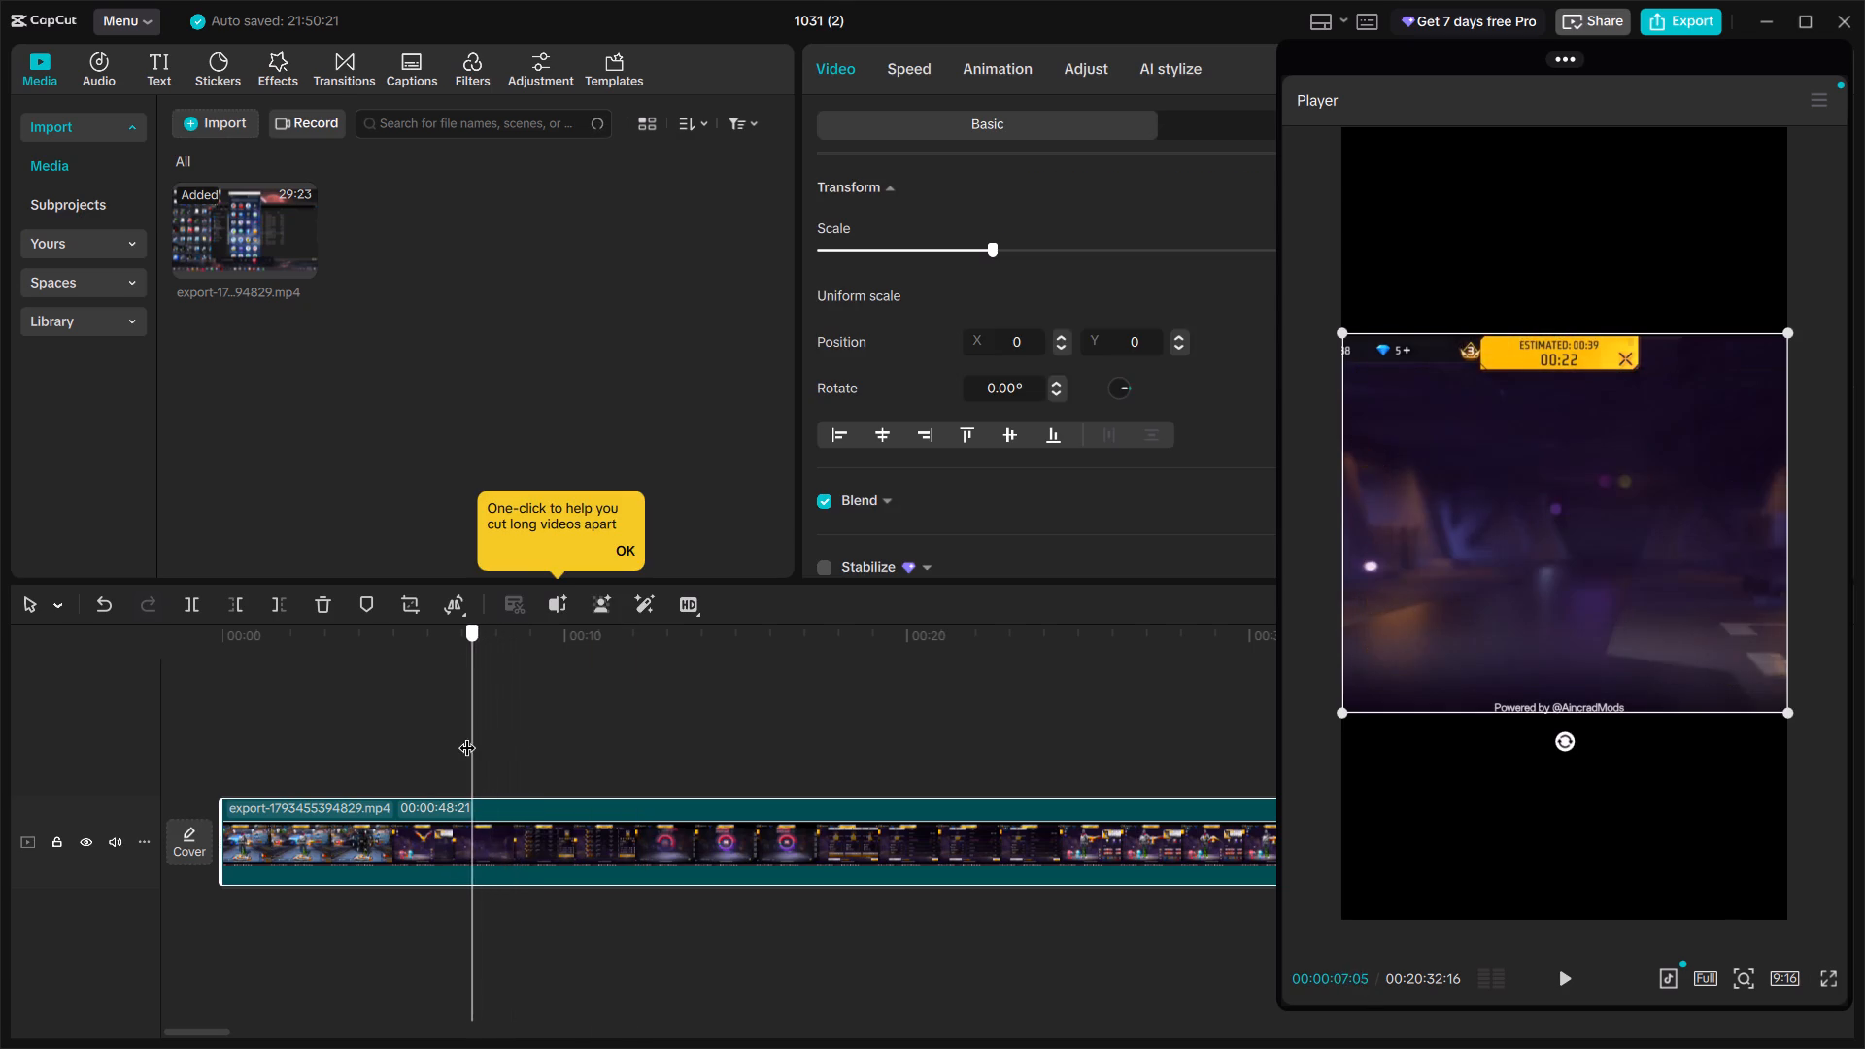
# Scrub from the start of the lobby clip into the following clip, examining the profile screens, lobby wait and start of the match.
pyautogui.moveTo(467, 735); pyautogui.dragTo(159, 767)
pyautogui.press('space')
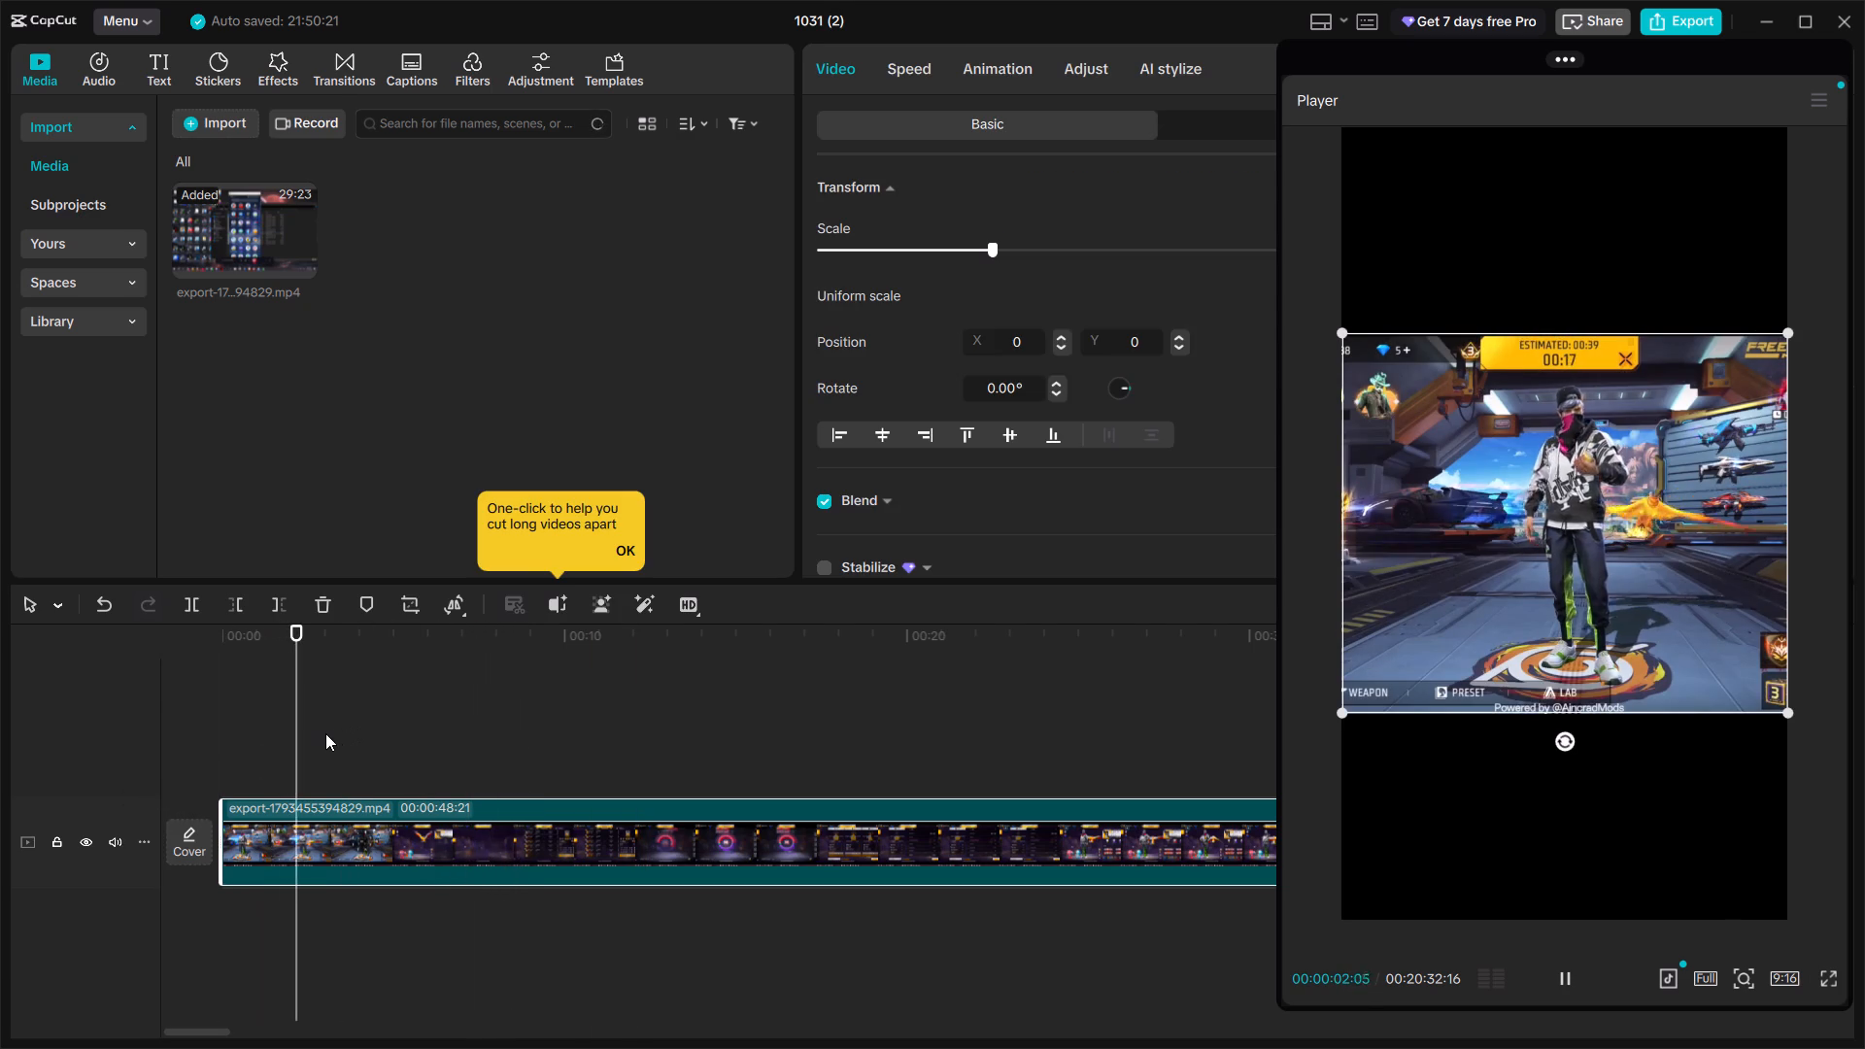
pyautogui.moveTo(315, 733); pyautogui.dragTo(390, 715)
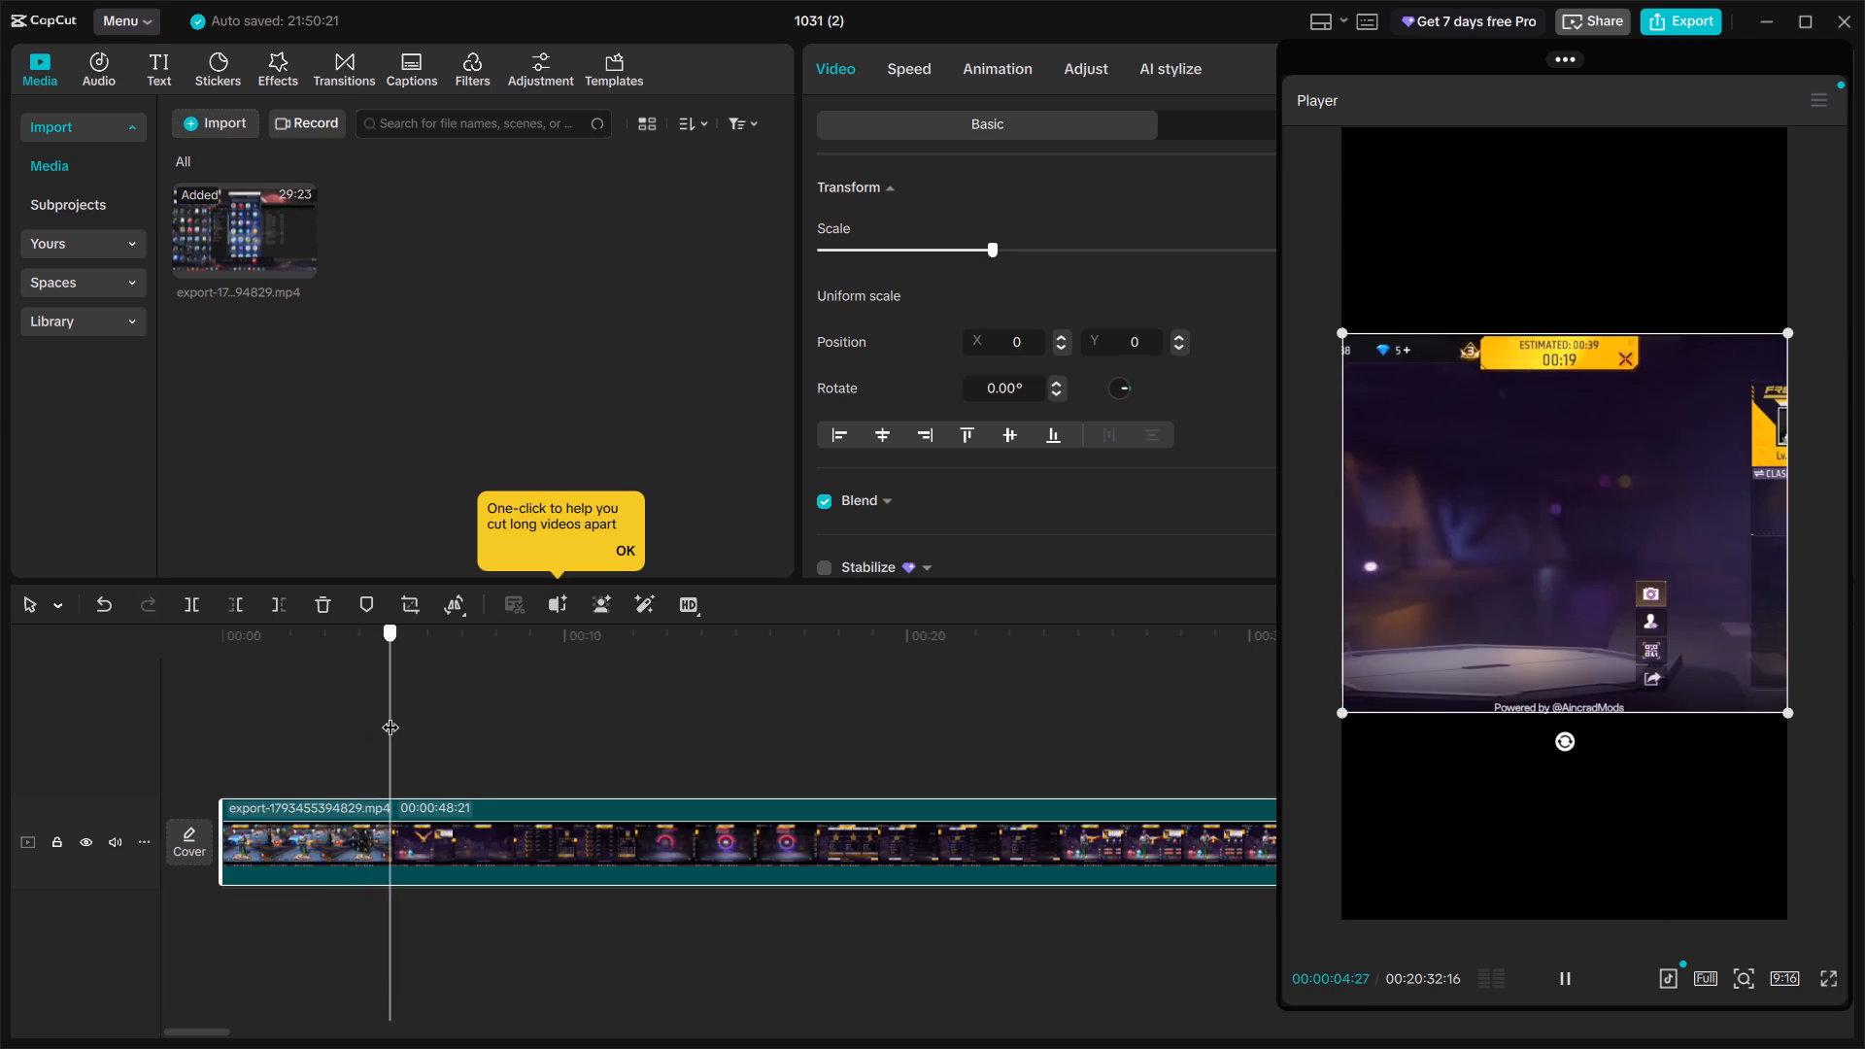
pyautogui.moveTo(390, 715); pyautogui.dragTo(724, 742)
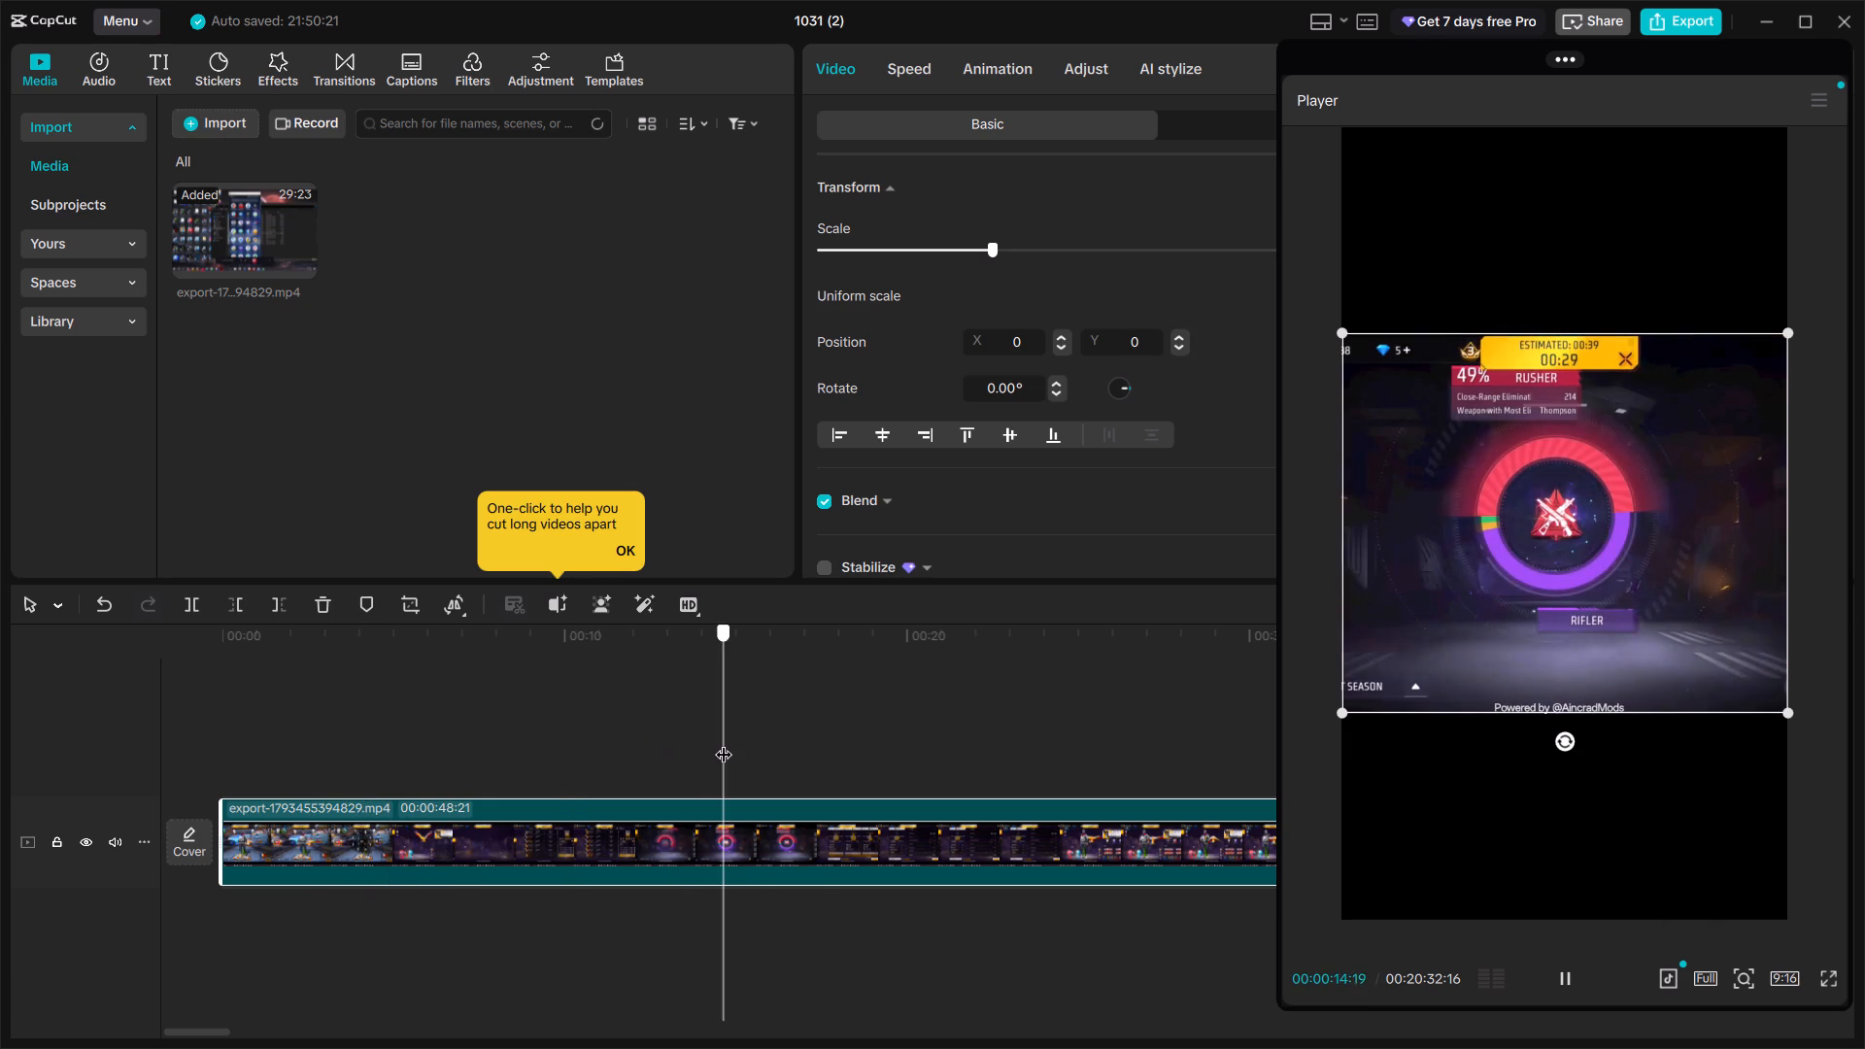
pyautogui.moveTo(724, 742); pyautogui.dragTo(1094, 767)
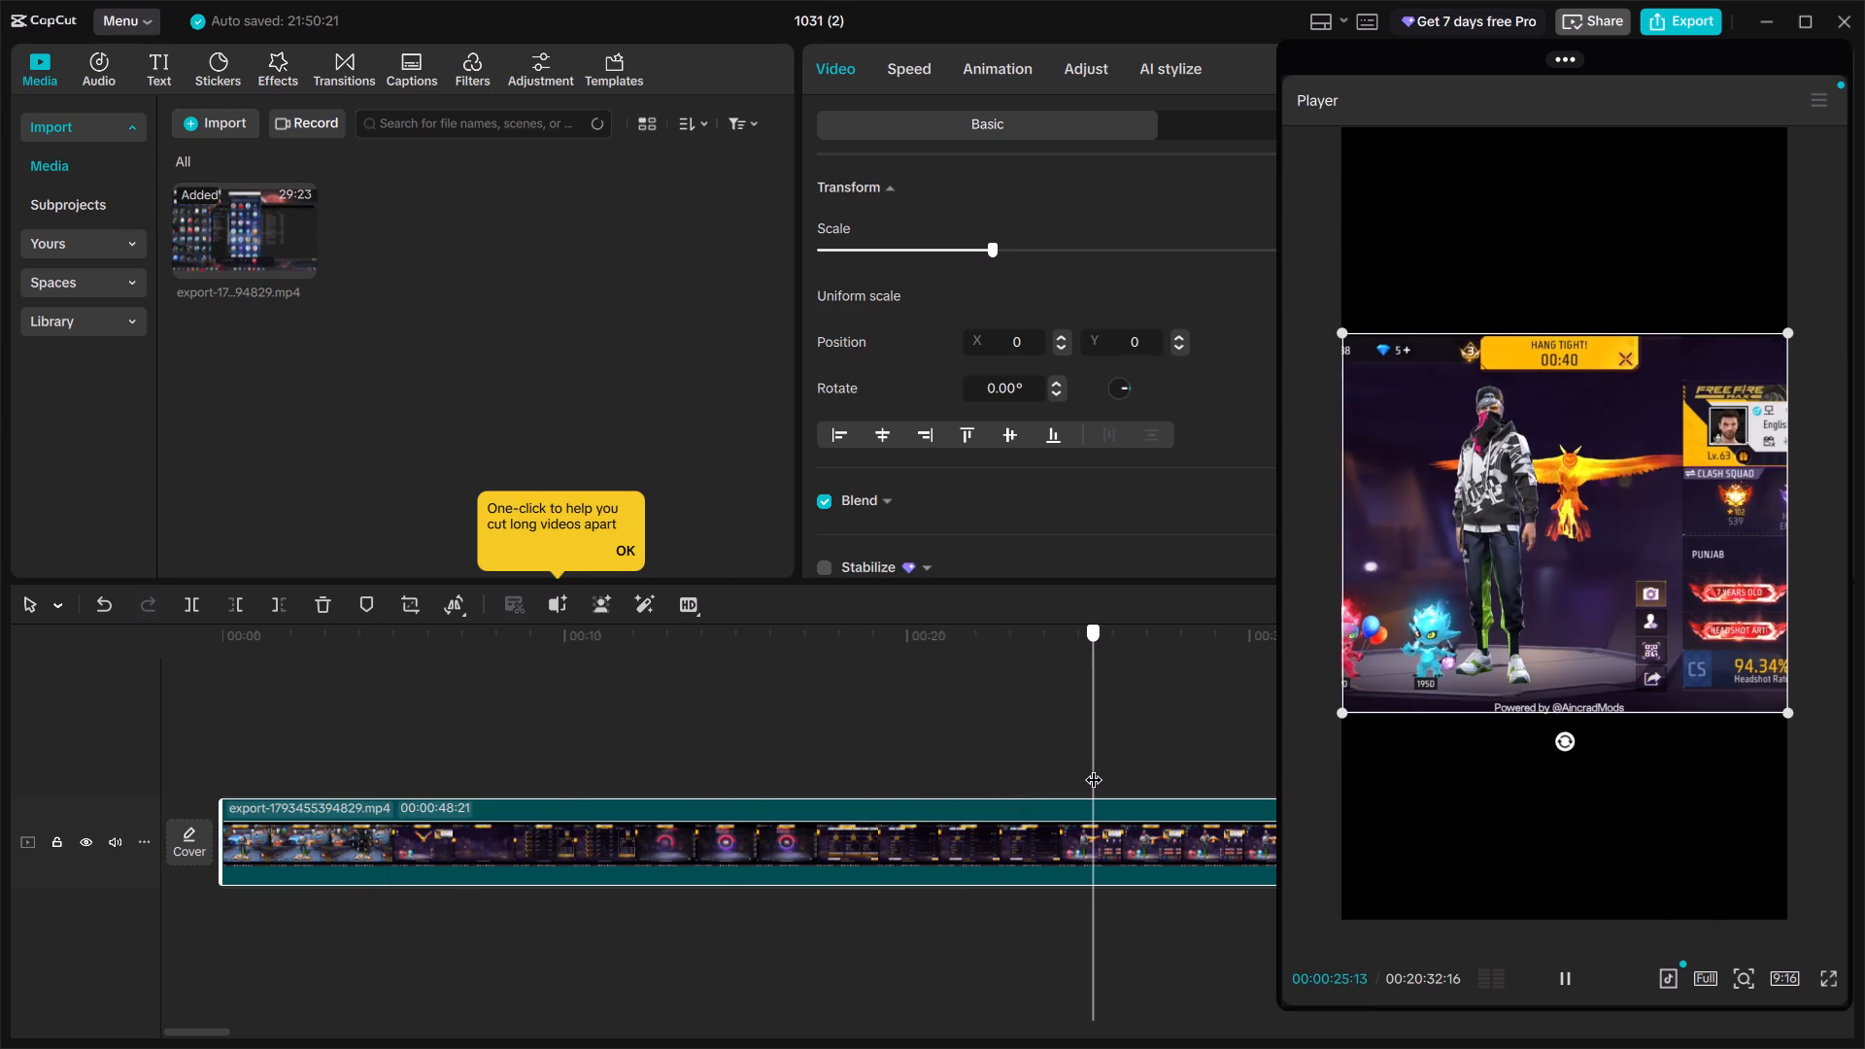
pyautogui.moveTo(1094, 767); pyautogui.dragTo(1336, 738)
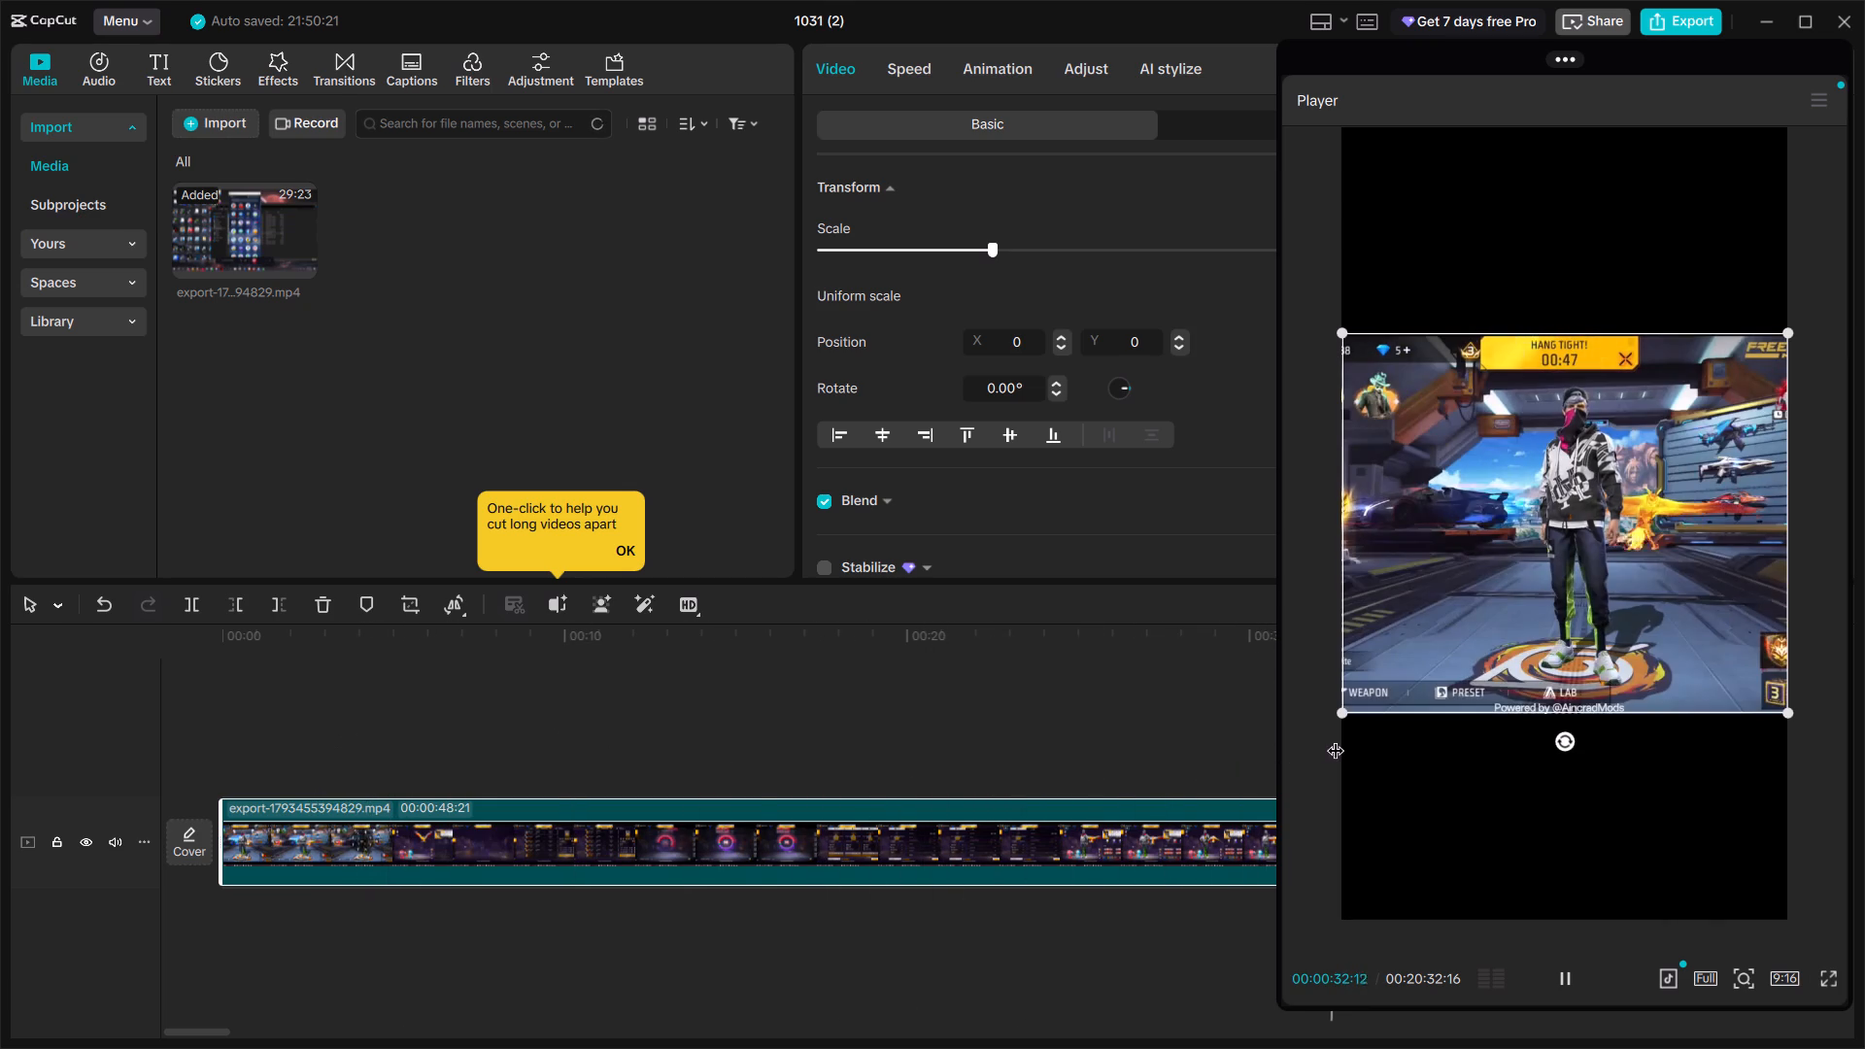
pyautogui.moveTo(1336, 738); pyautogui.dragTo(1604, 767)
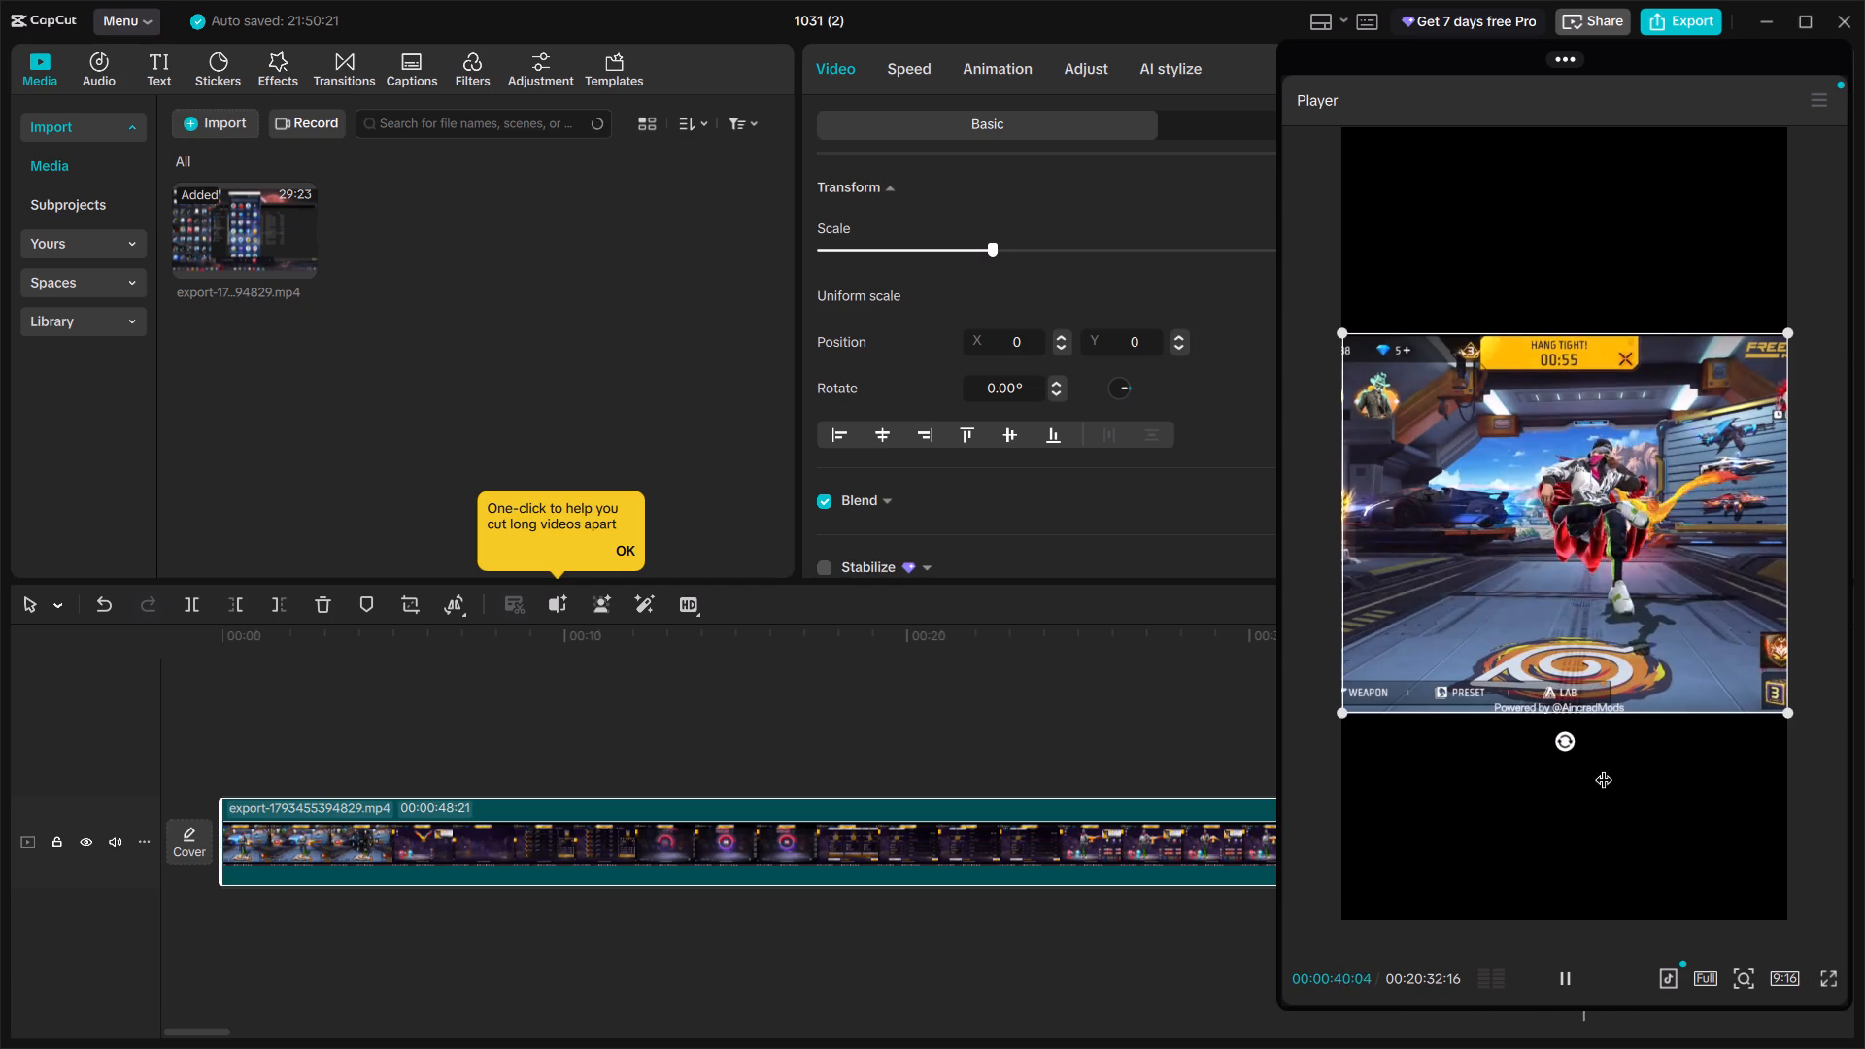
pyautogui.moveTo(1604, 767); pyautogui.dragTo(998, 869)
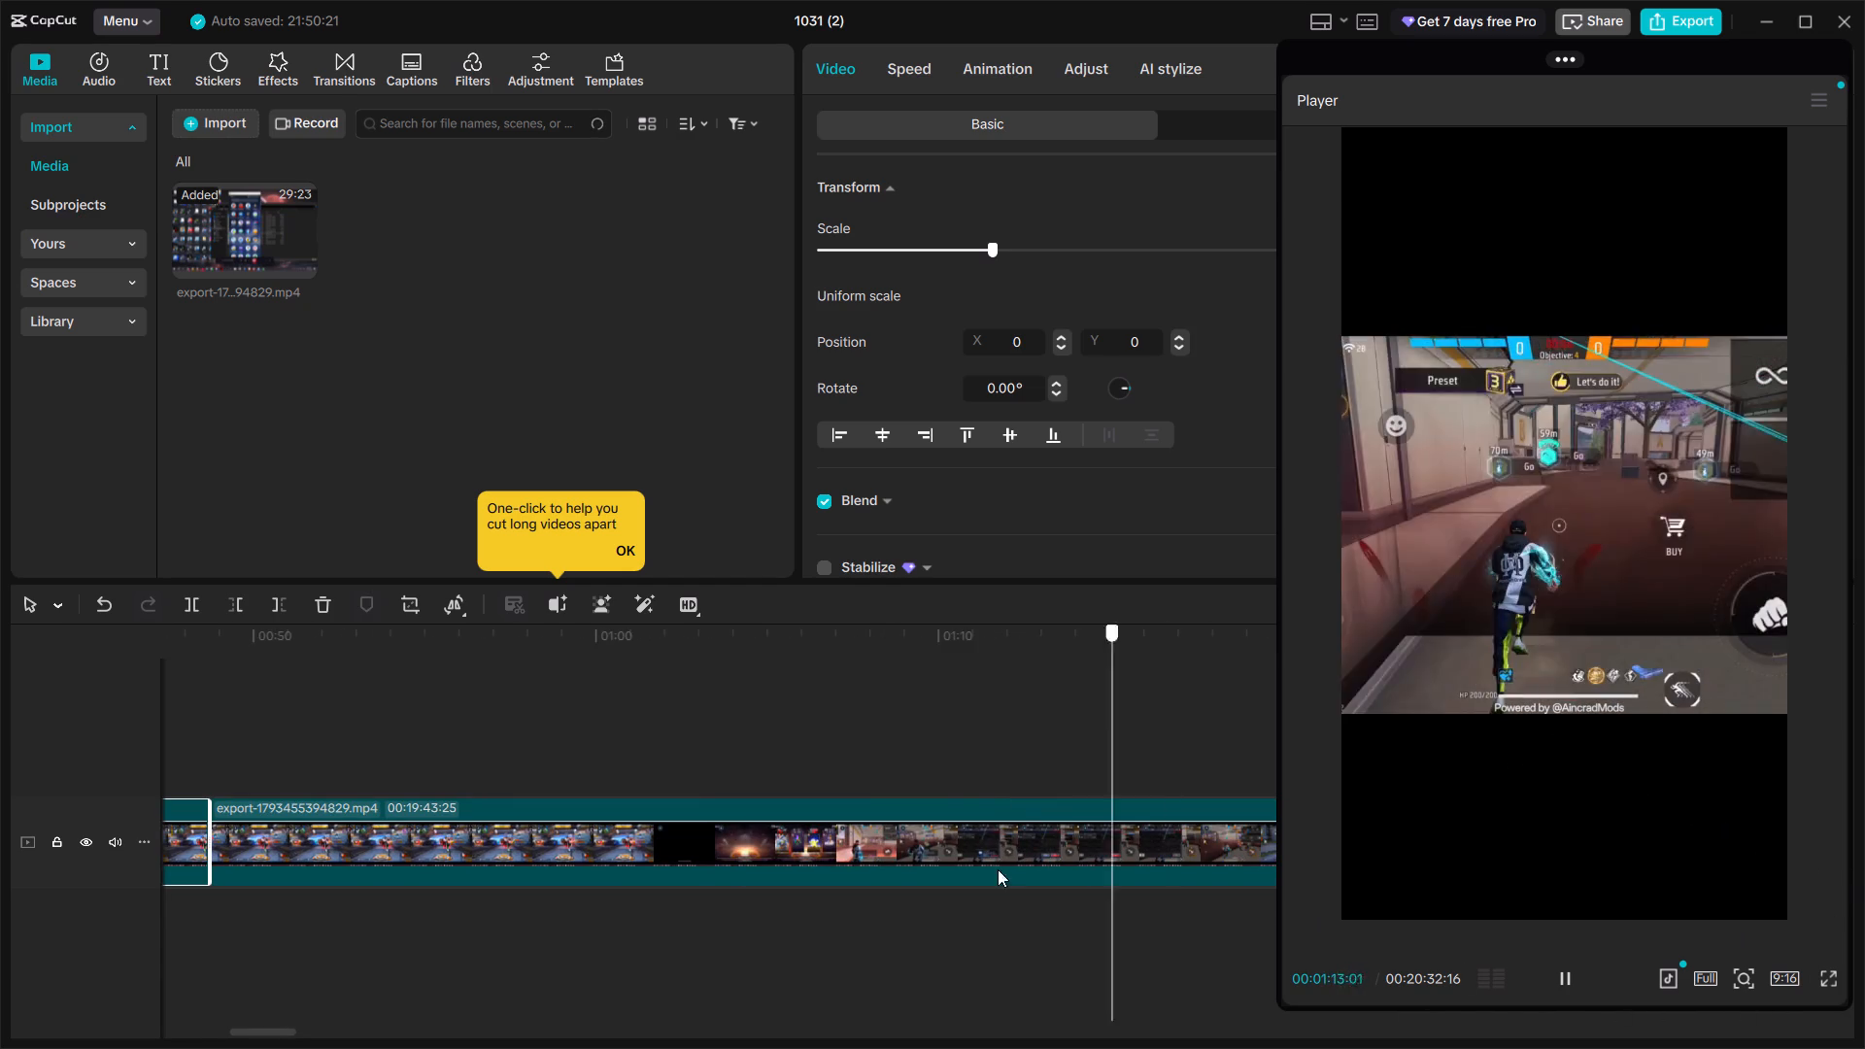
pyautogui.moveTo(998, 869); pyautogui.dragTo(1016, 887)
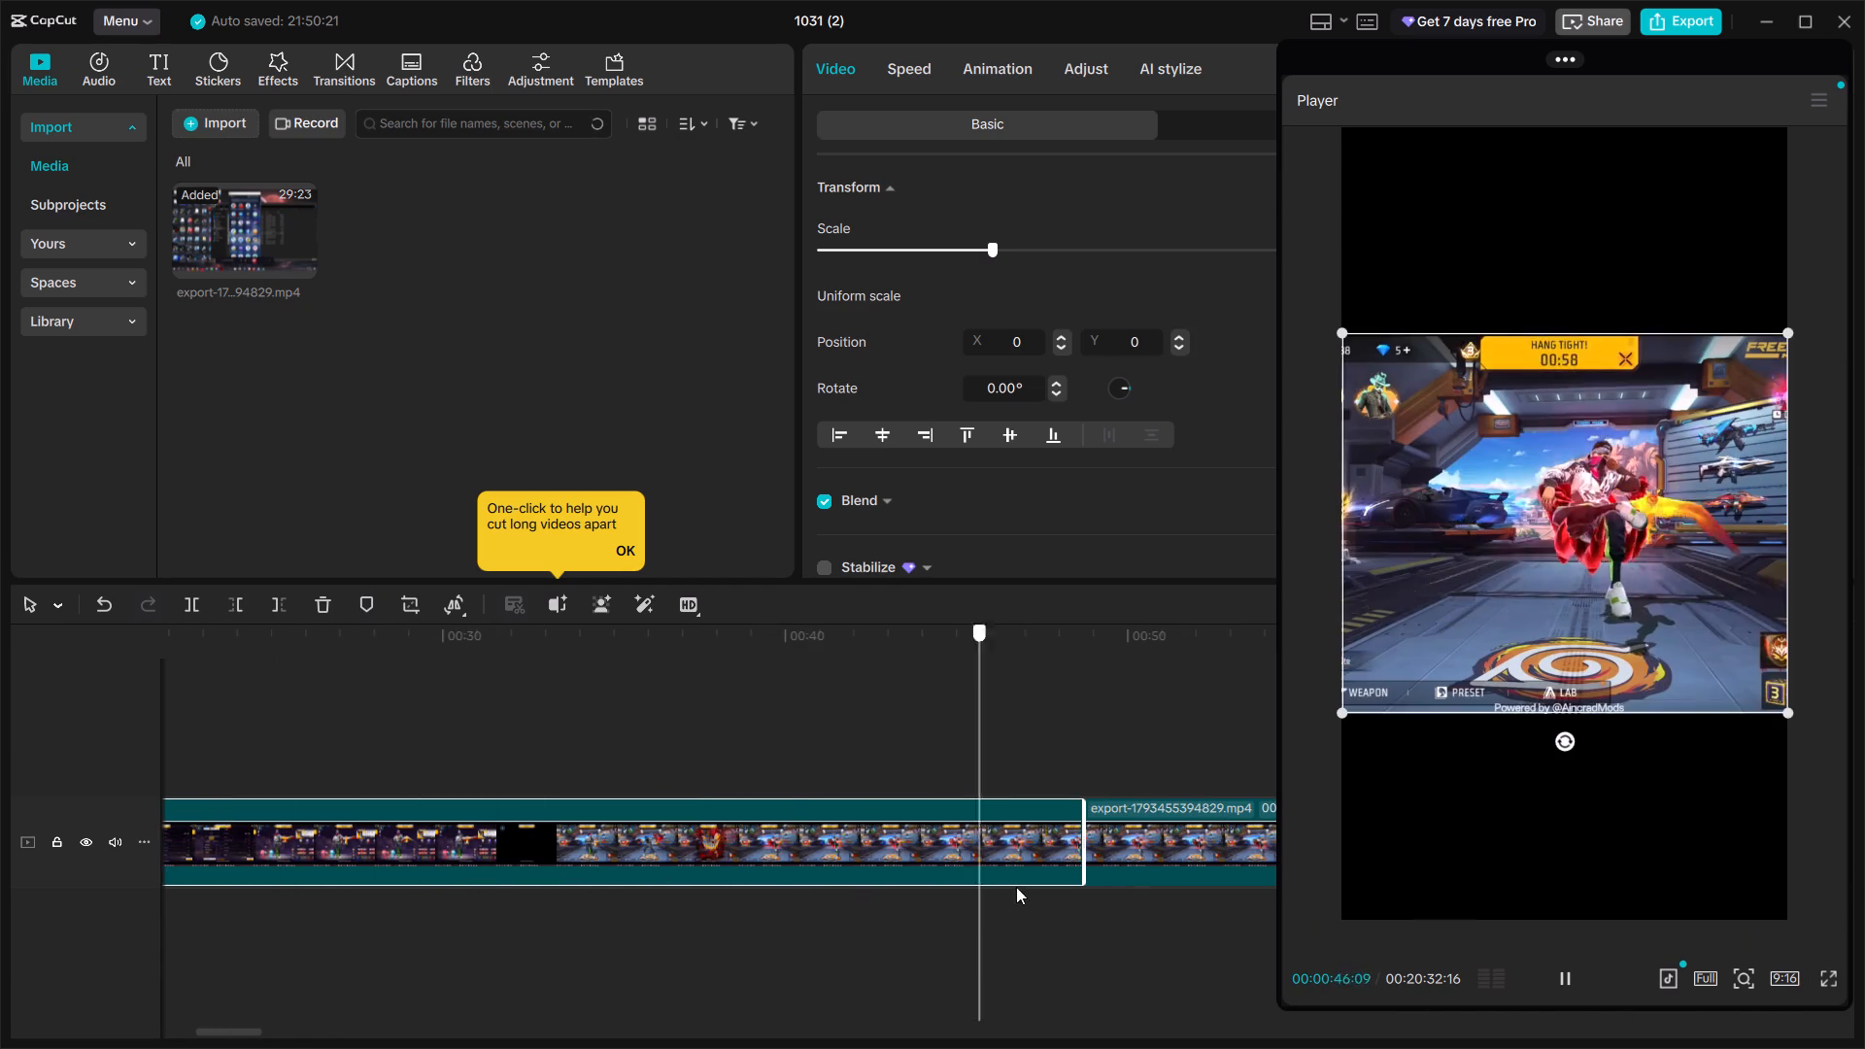
pyautogui.moveTo(1016, 887); pyautogui.dragTo(1458, 862)
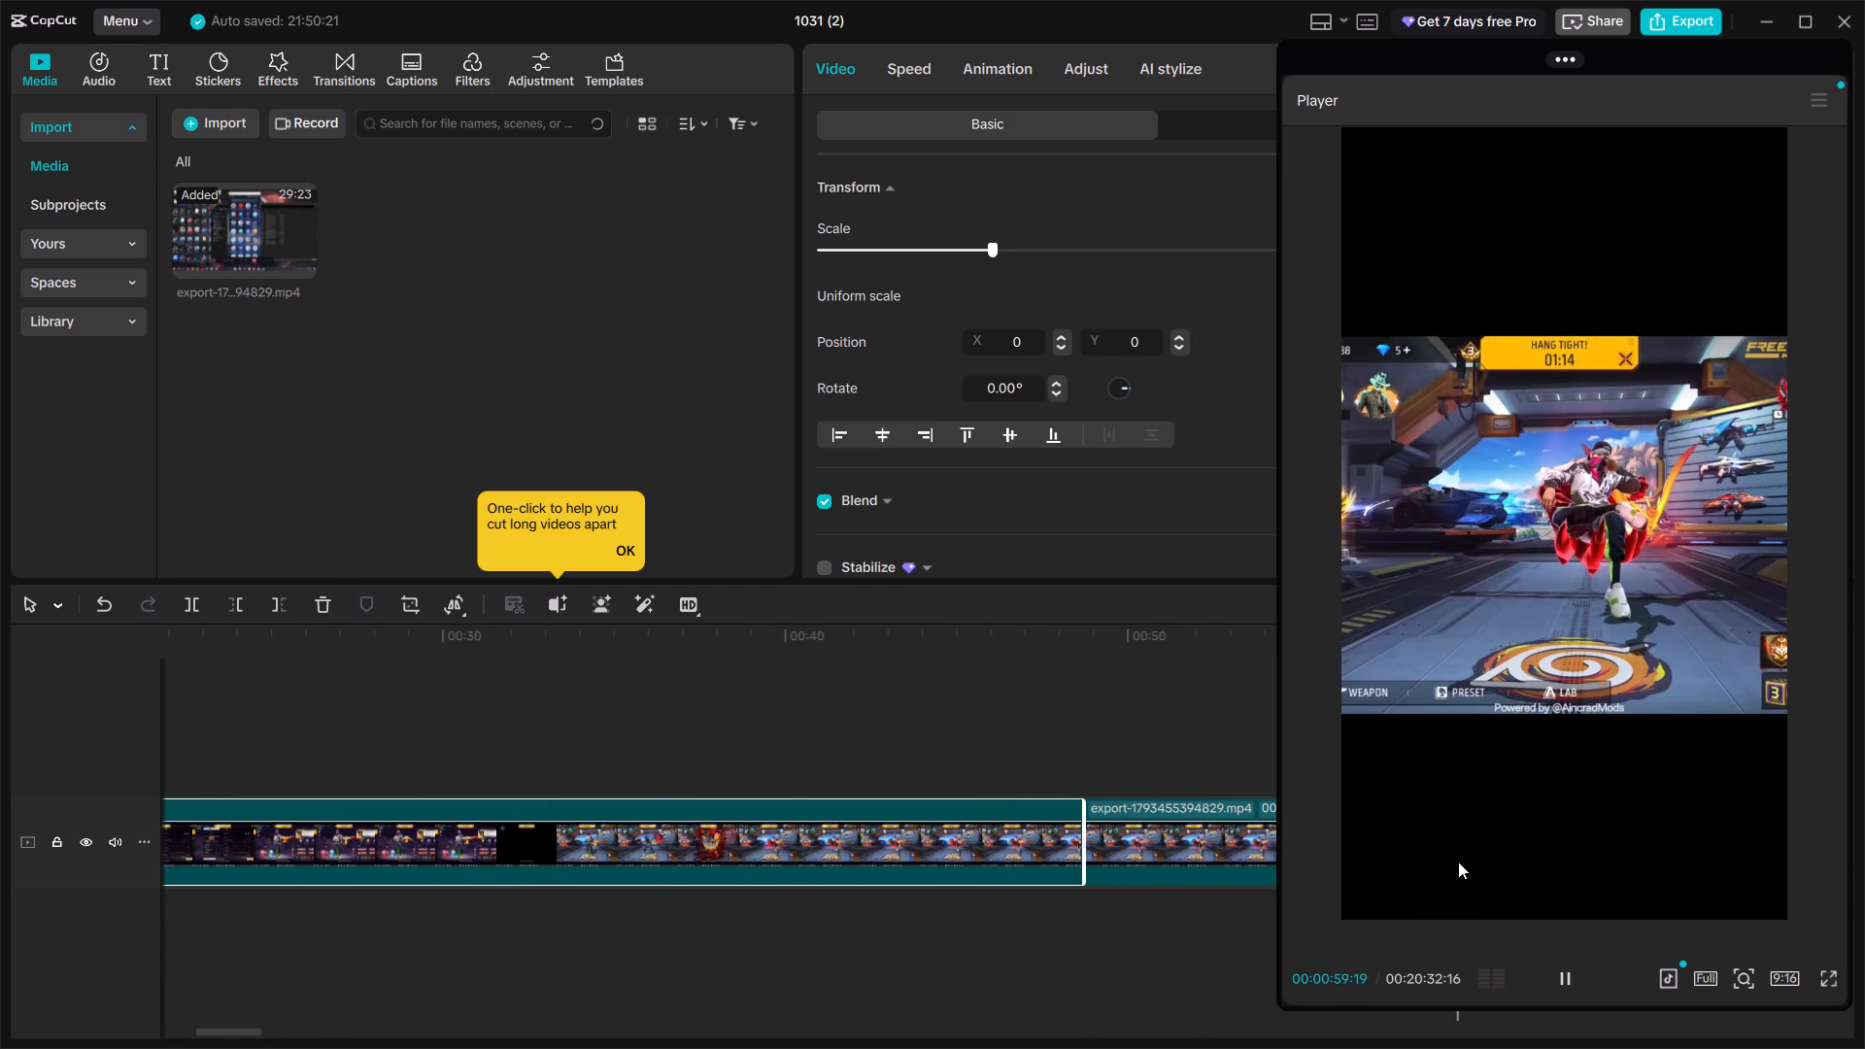
pyautogui.moveTo(1458, 862); pyautogui.dragTo(1569, 873)
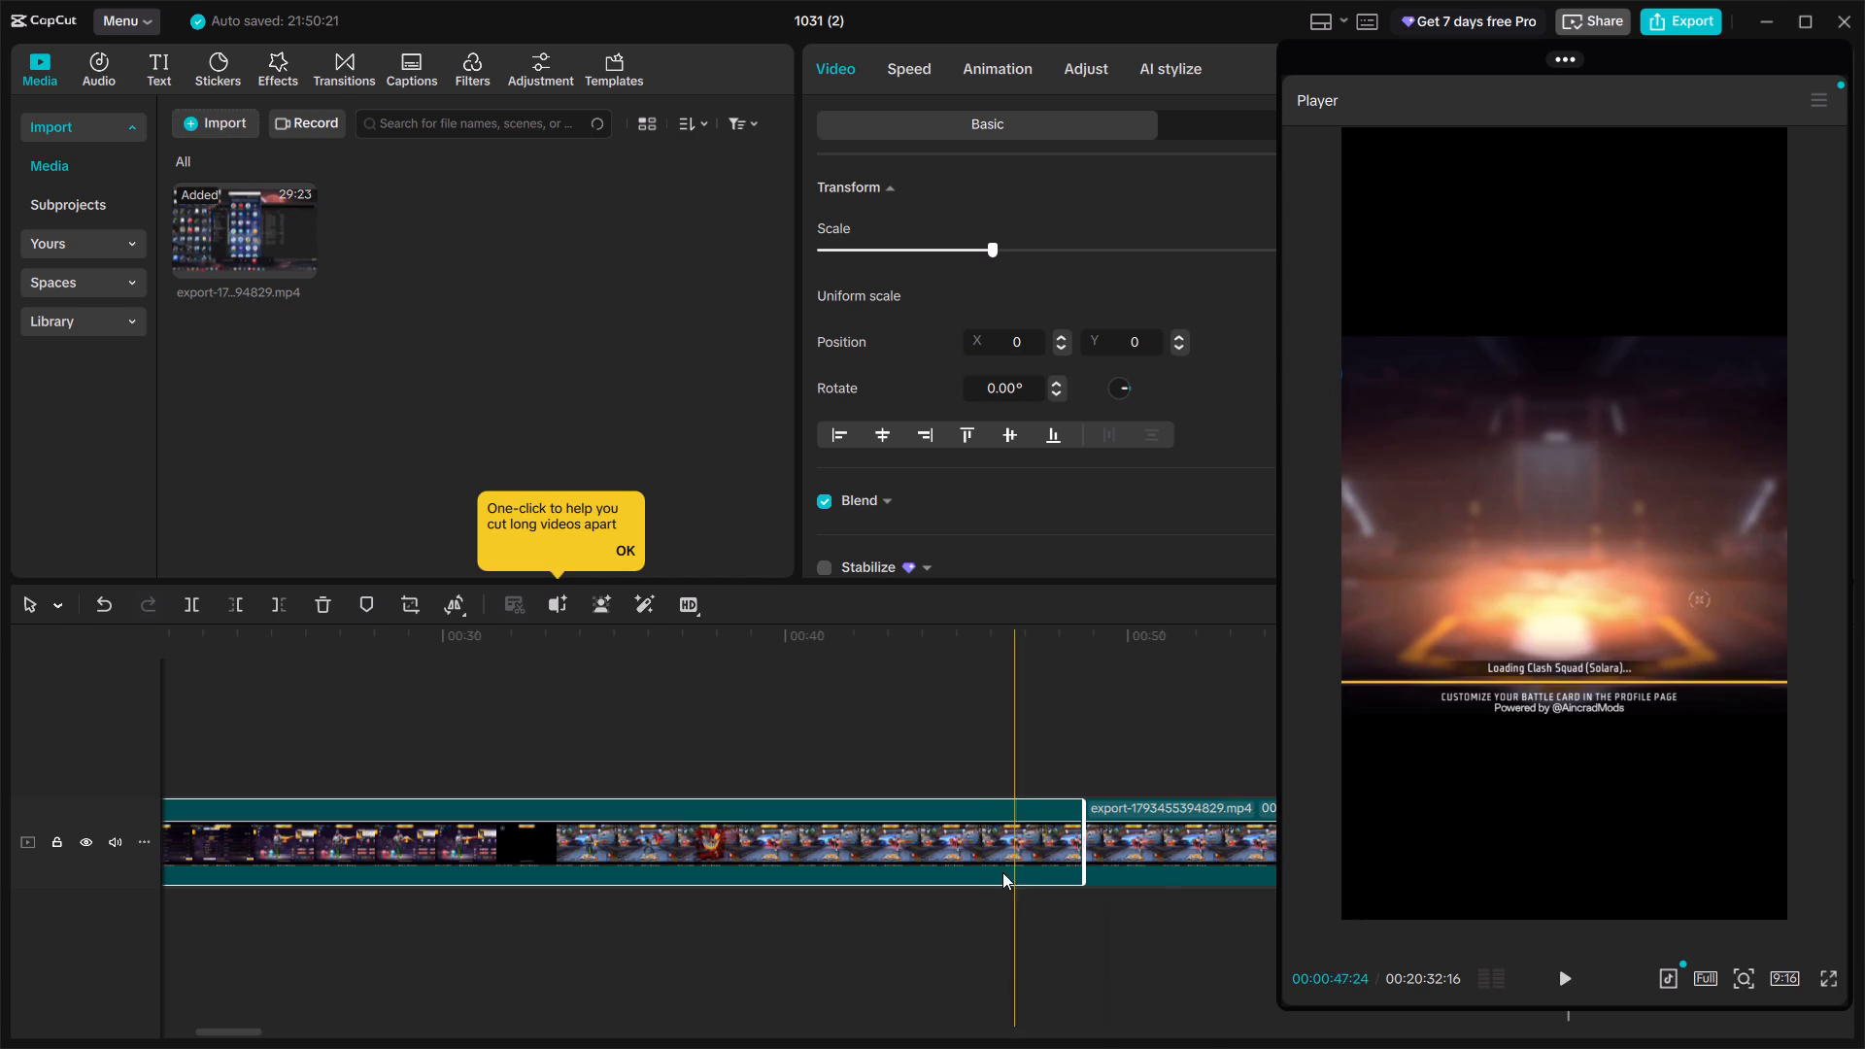
# Delete the first timeline clip containing the lobby and profile footage.
pyautogui.moveTo(1109, 856); pyautogui.dragTo(1127, 853)
pyautogui.click(985, 850)
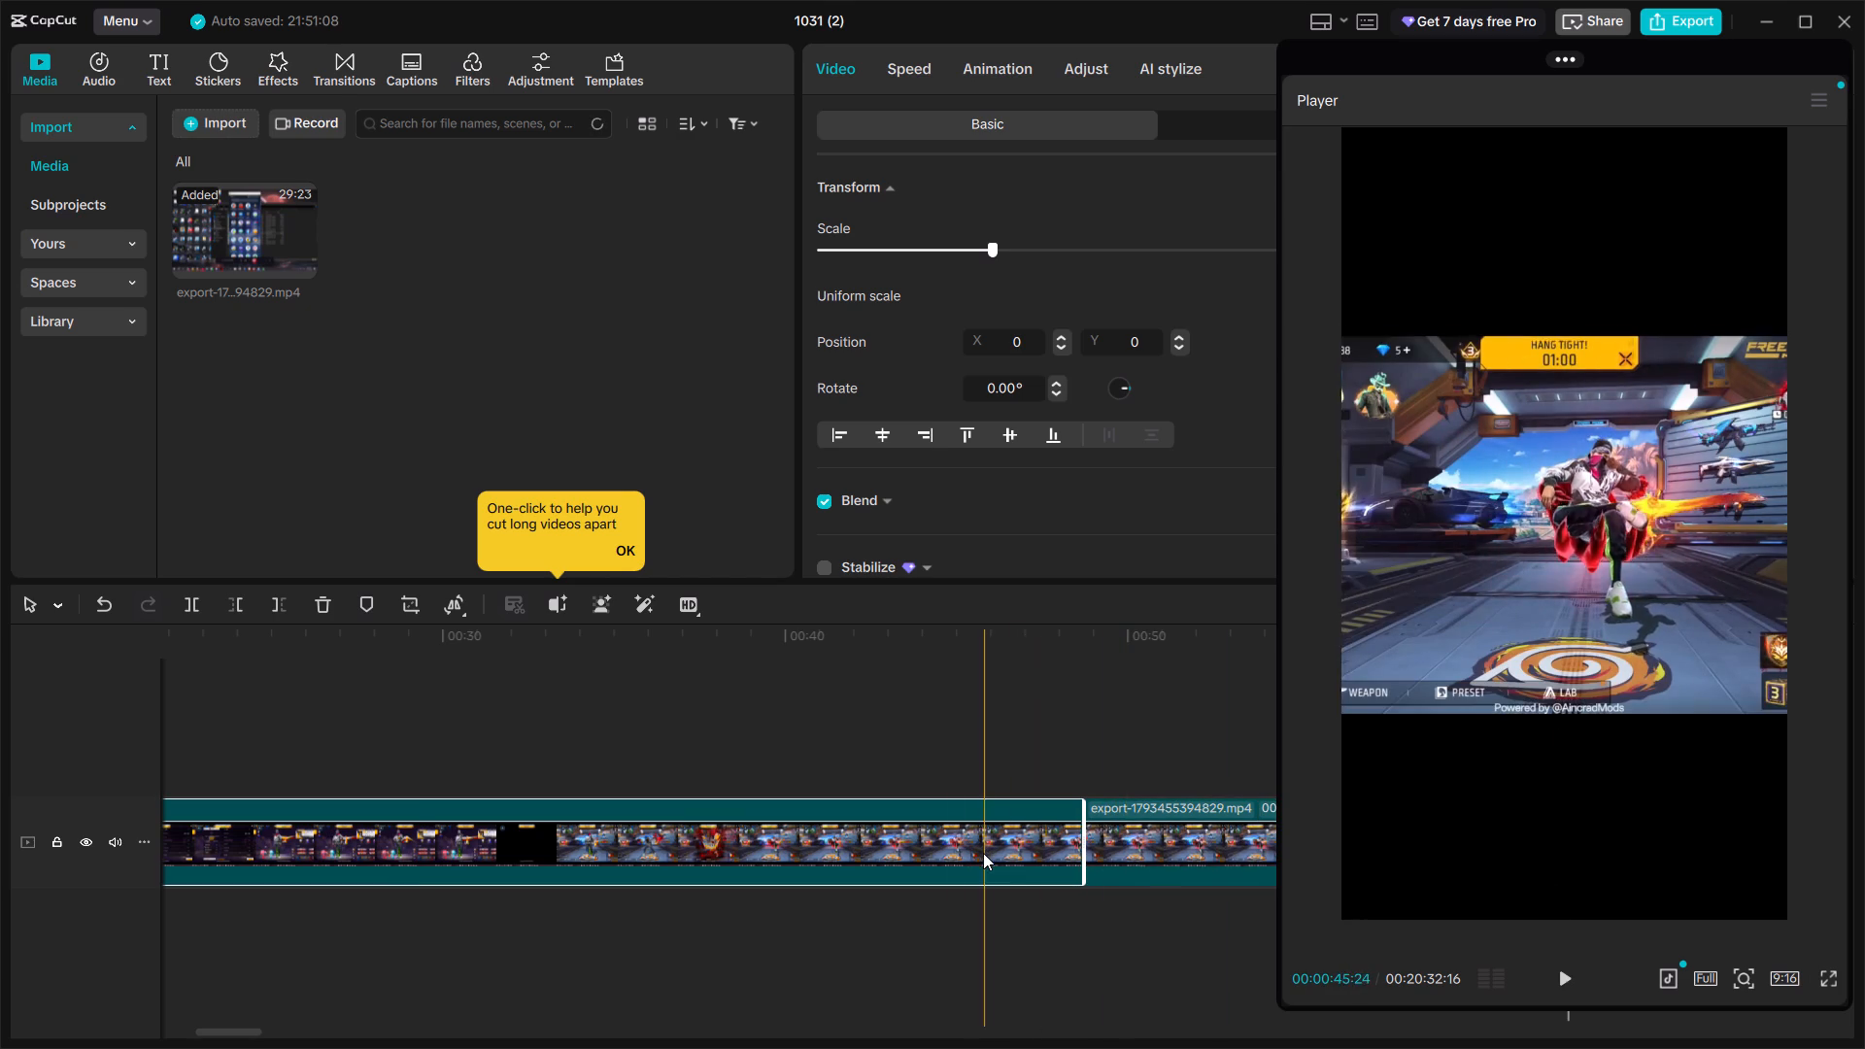
pyautogui.click(327, 605)
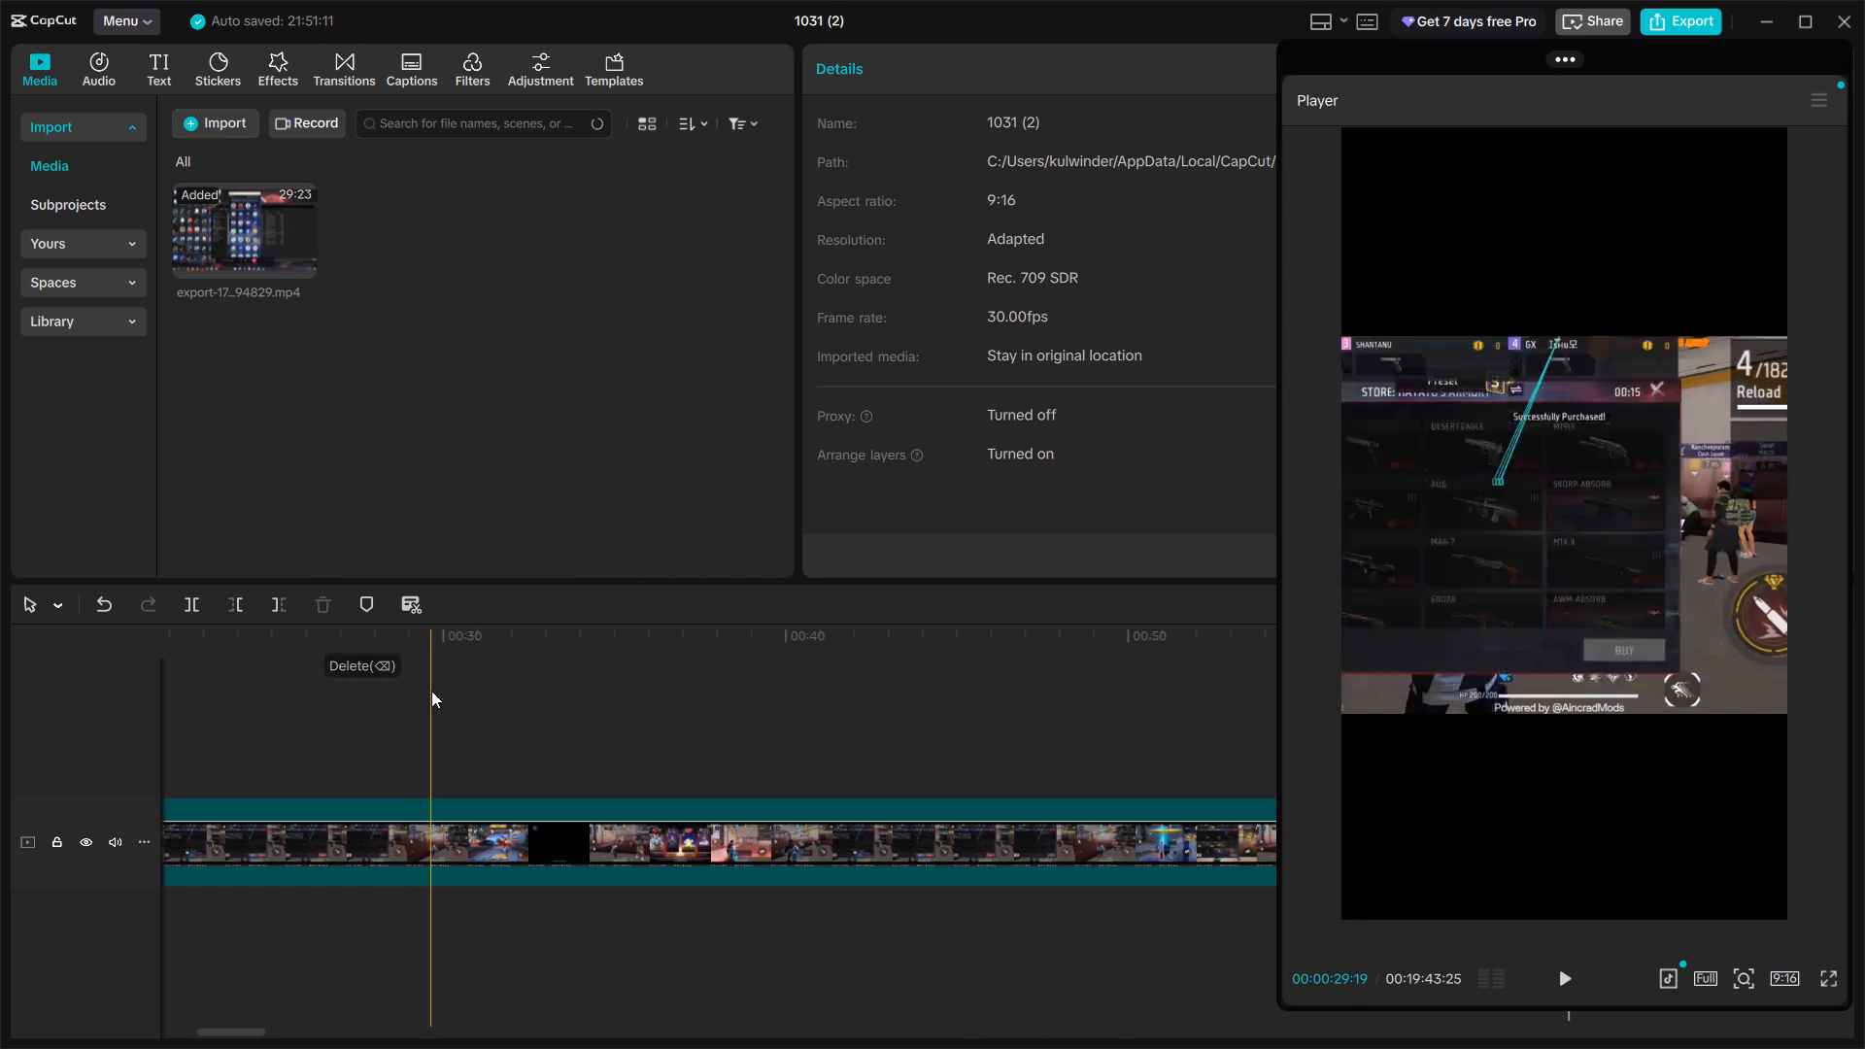
# Play the remaining clip from its start, split it at 00:00:19:03, and delete the opening lobby and loading segment.
pyautogui.moveTo(398, 754); pyautogui.dragTo(22, 755)
pyautogui.press('space')
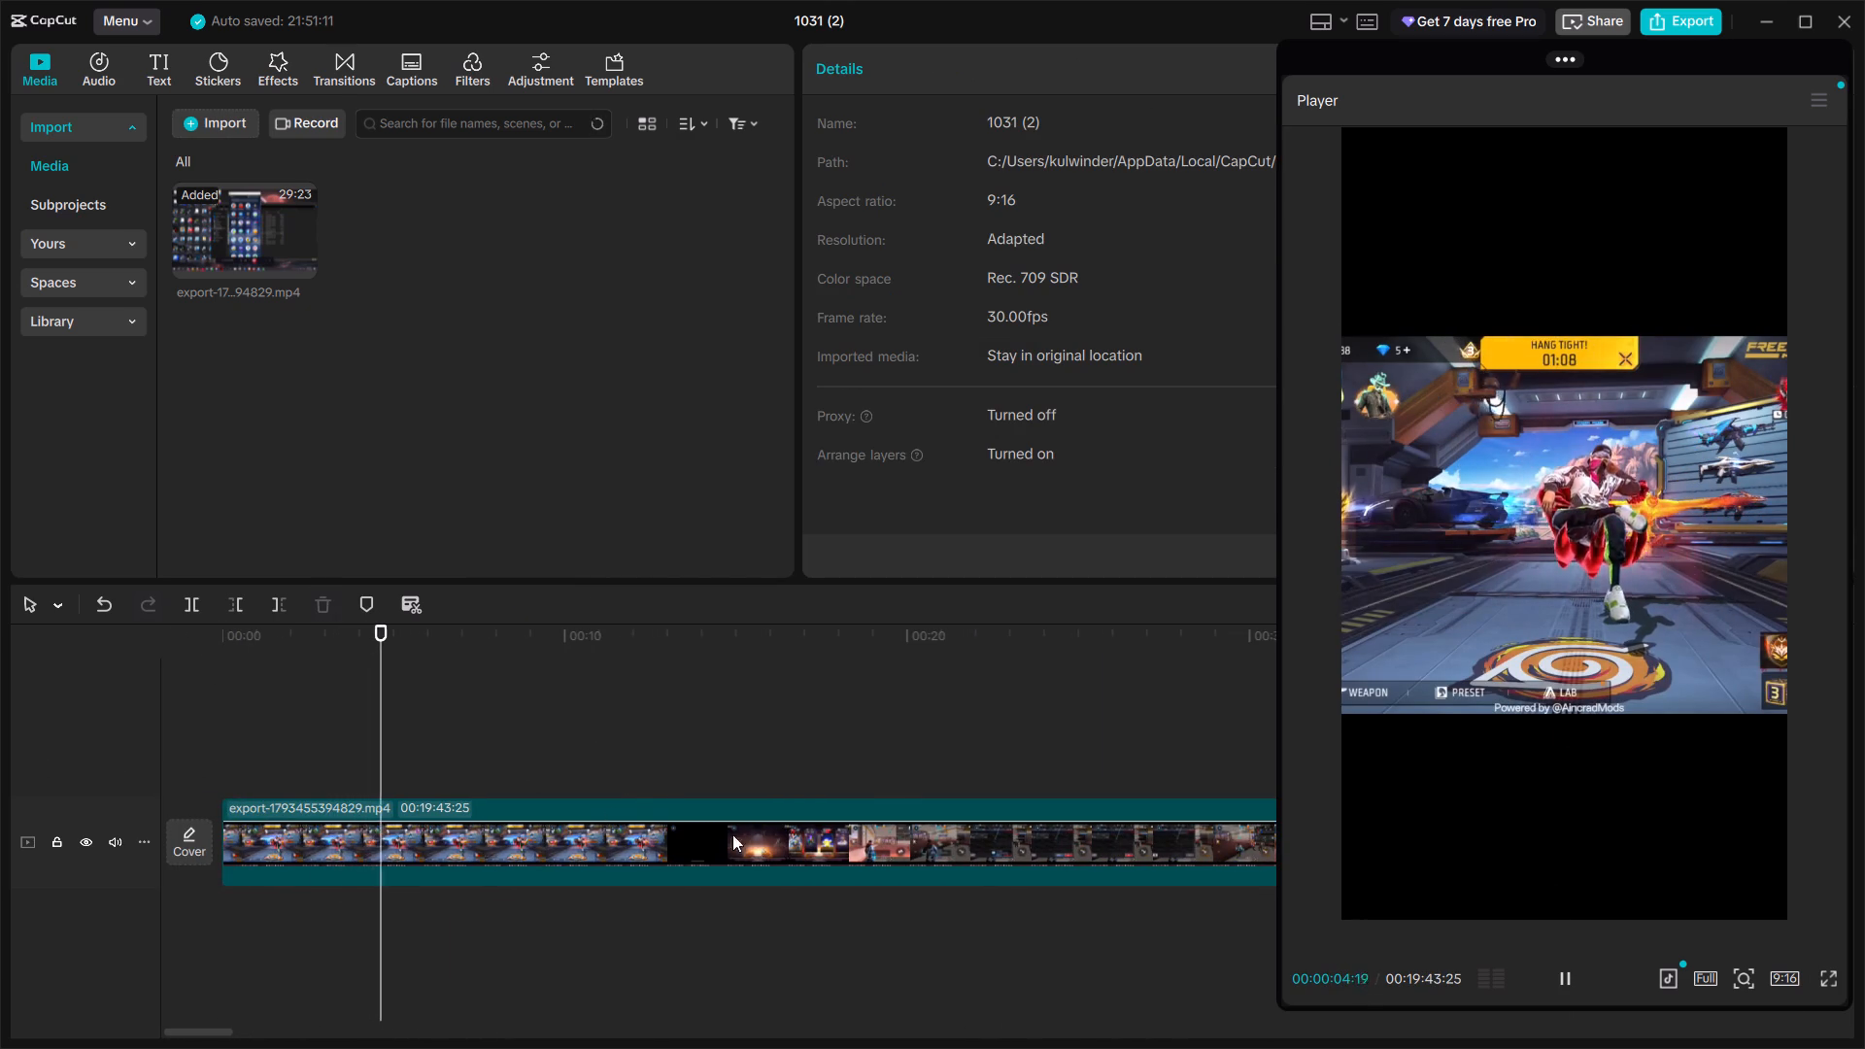
pyautogui.click(508, 853)
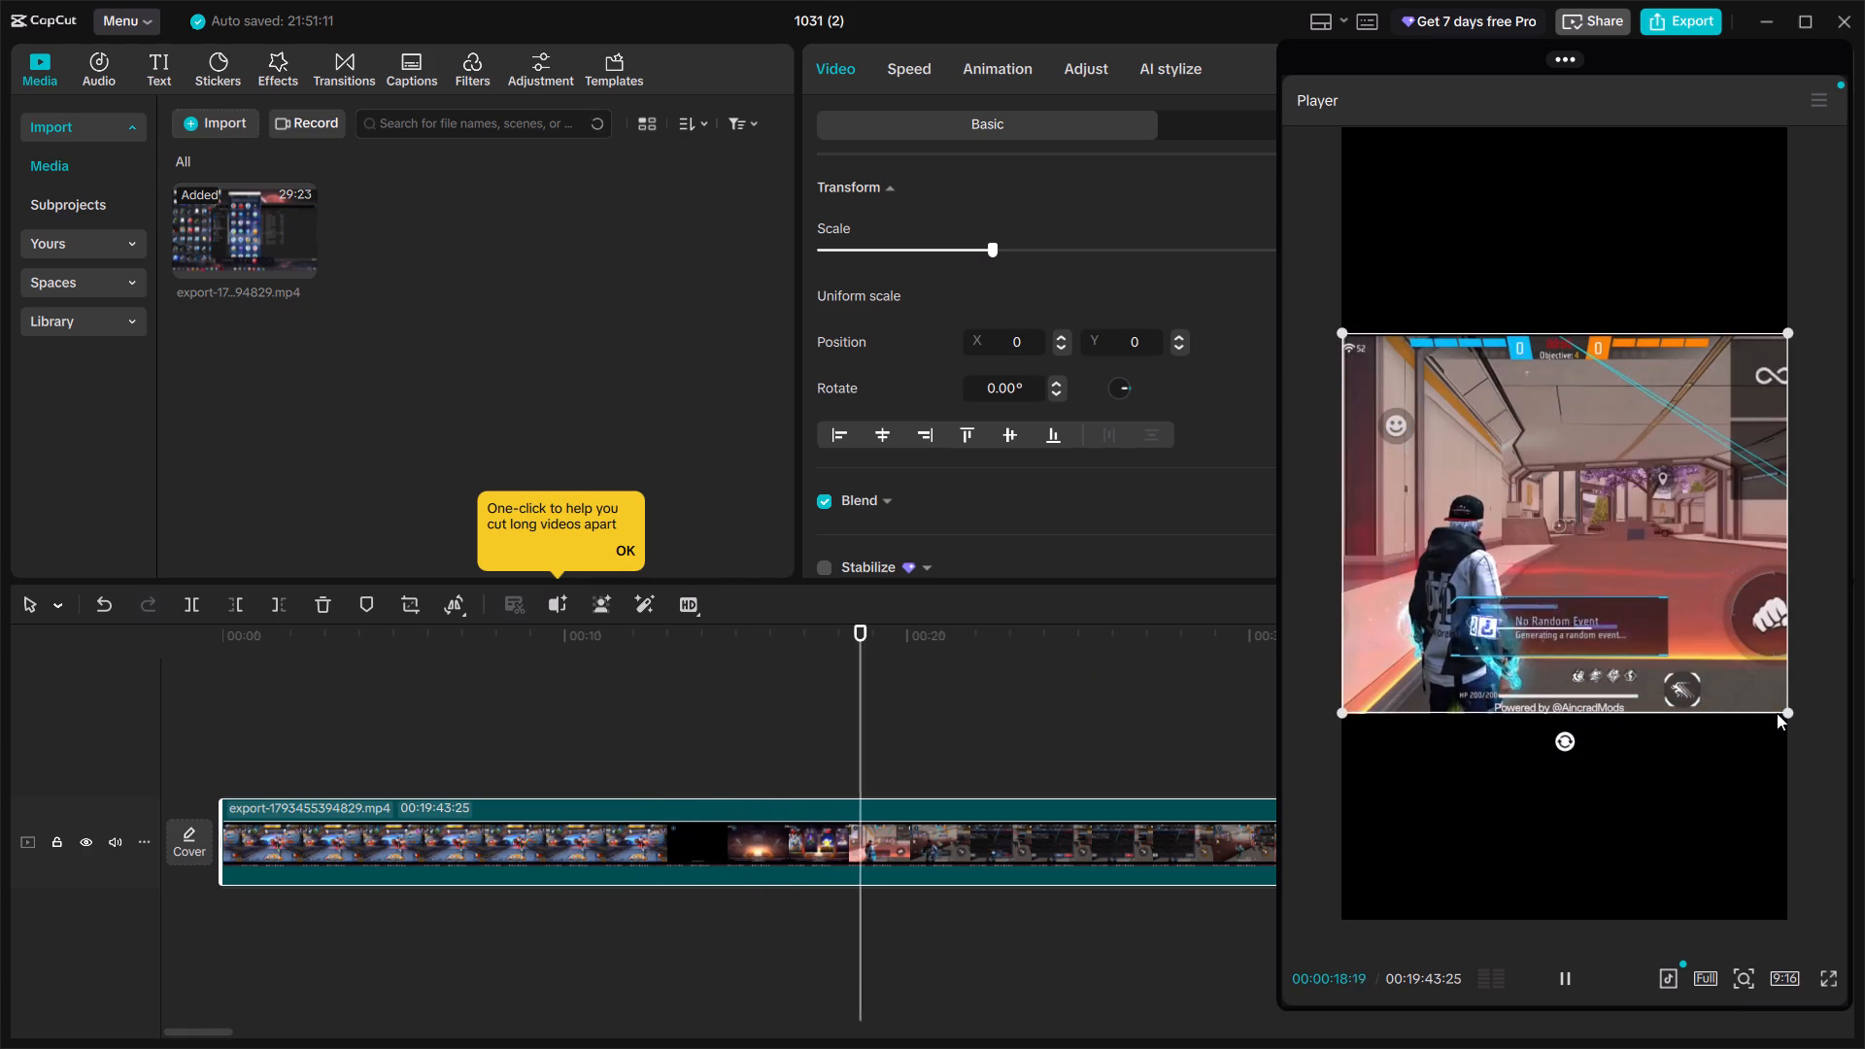
pyautogui.moveTo(1787, 709); pyautogui.dragTo(1780, 771)
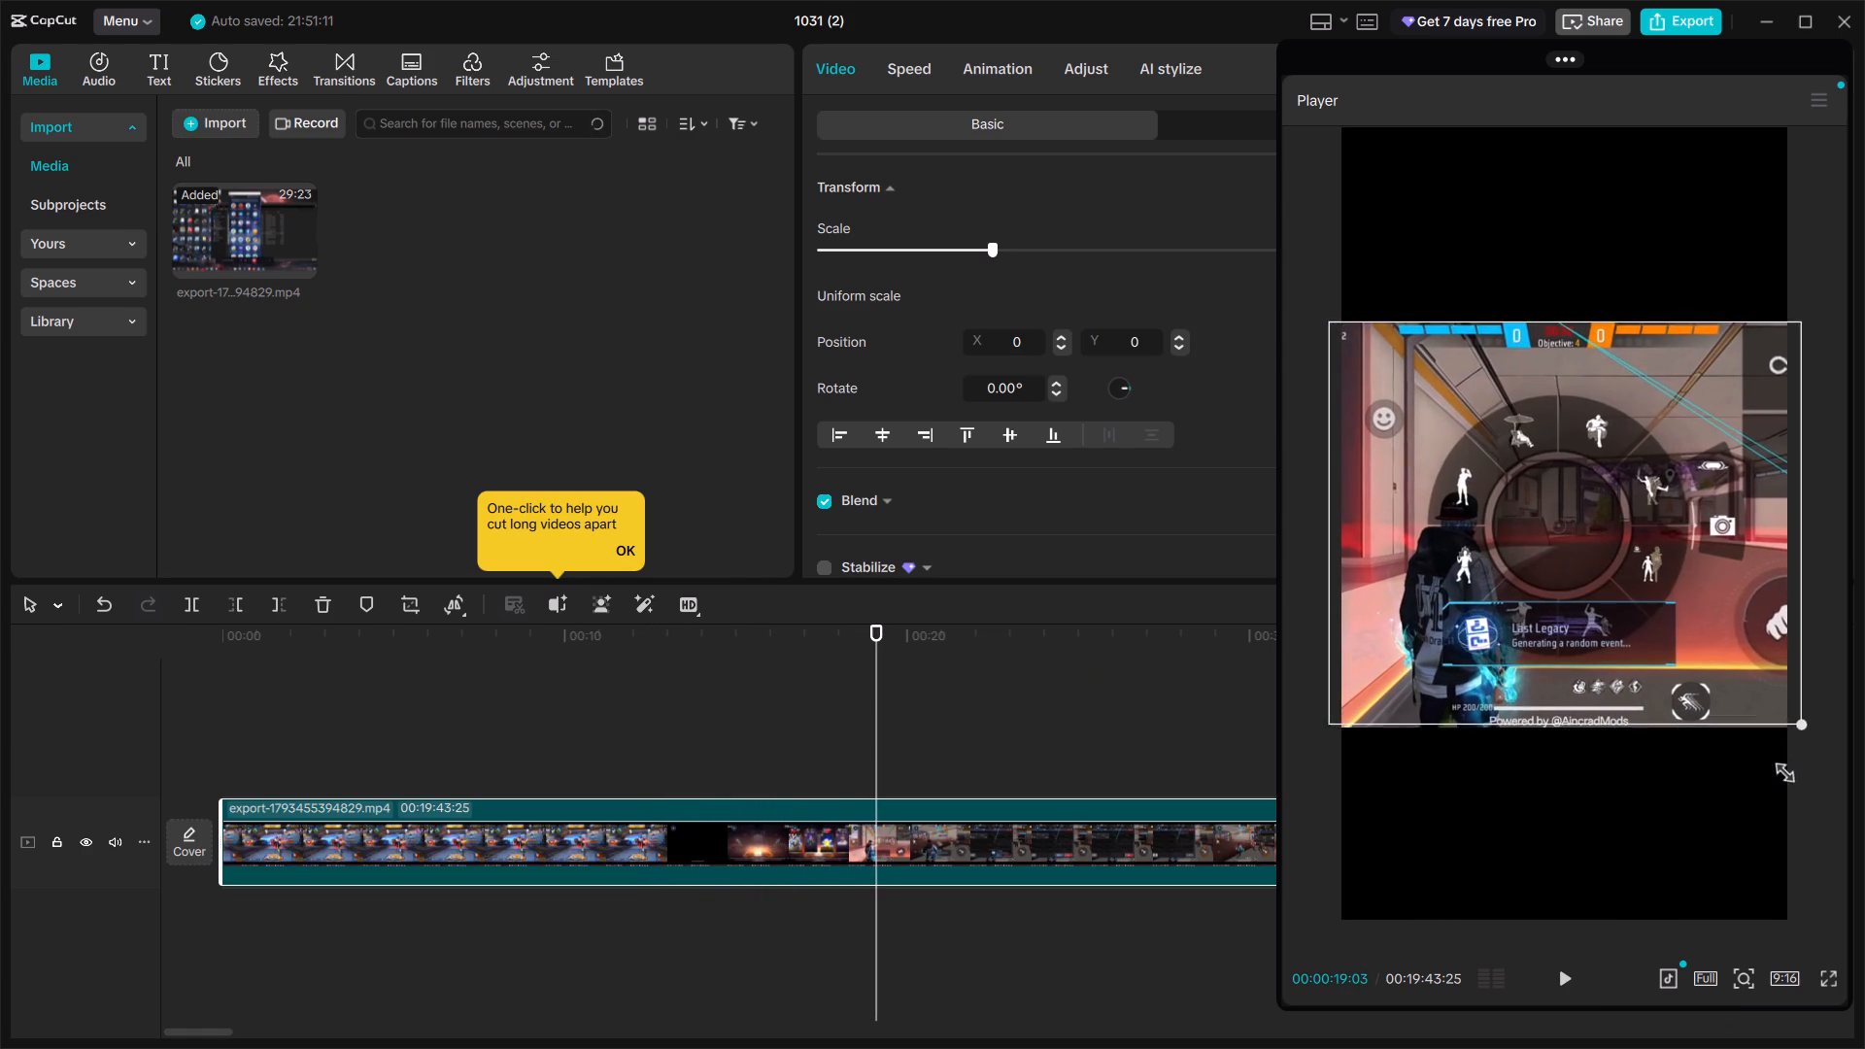
pyautogui.moveTo(1780, 771); pyautogui.dragTo(1763, 758)
pyautogui.click(1599, 844)
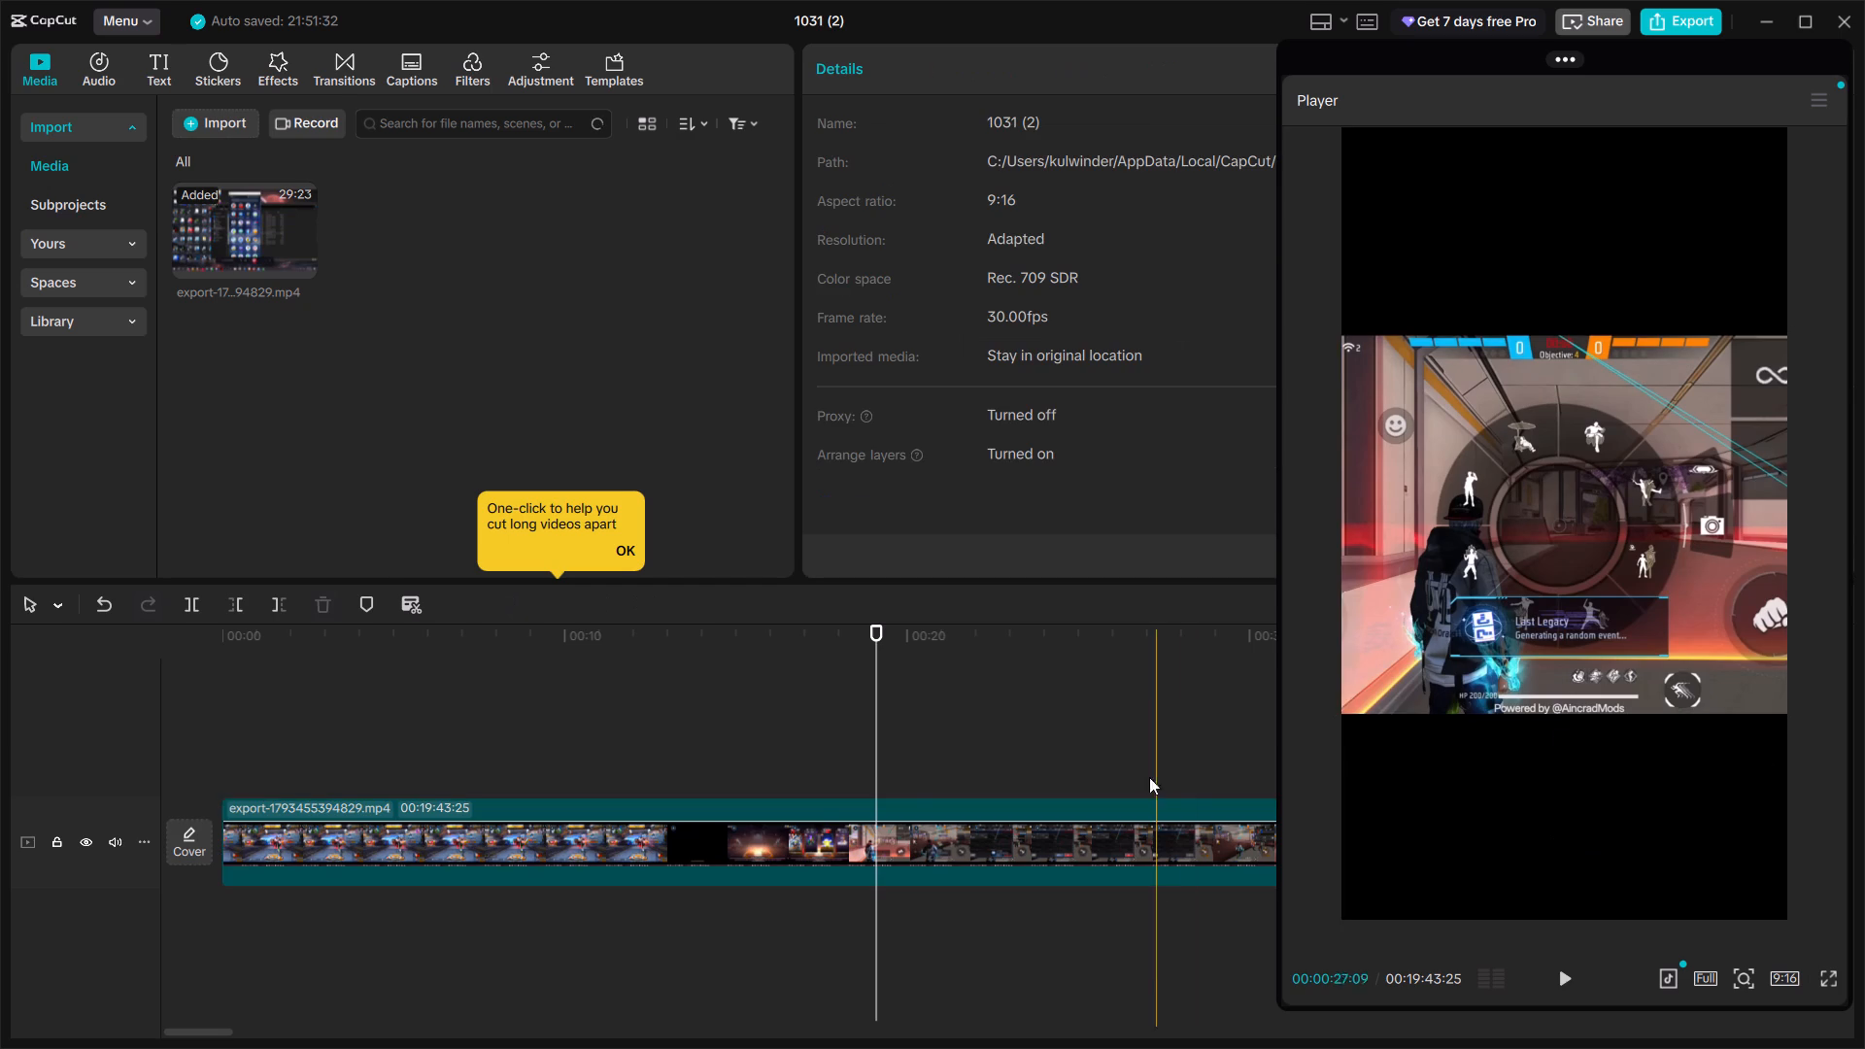
pyautogui.click(877, 829)
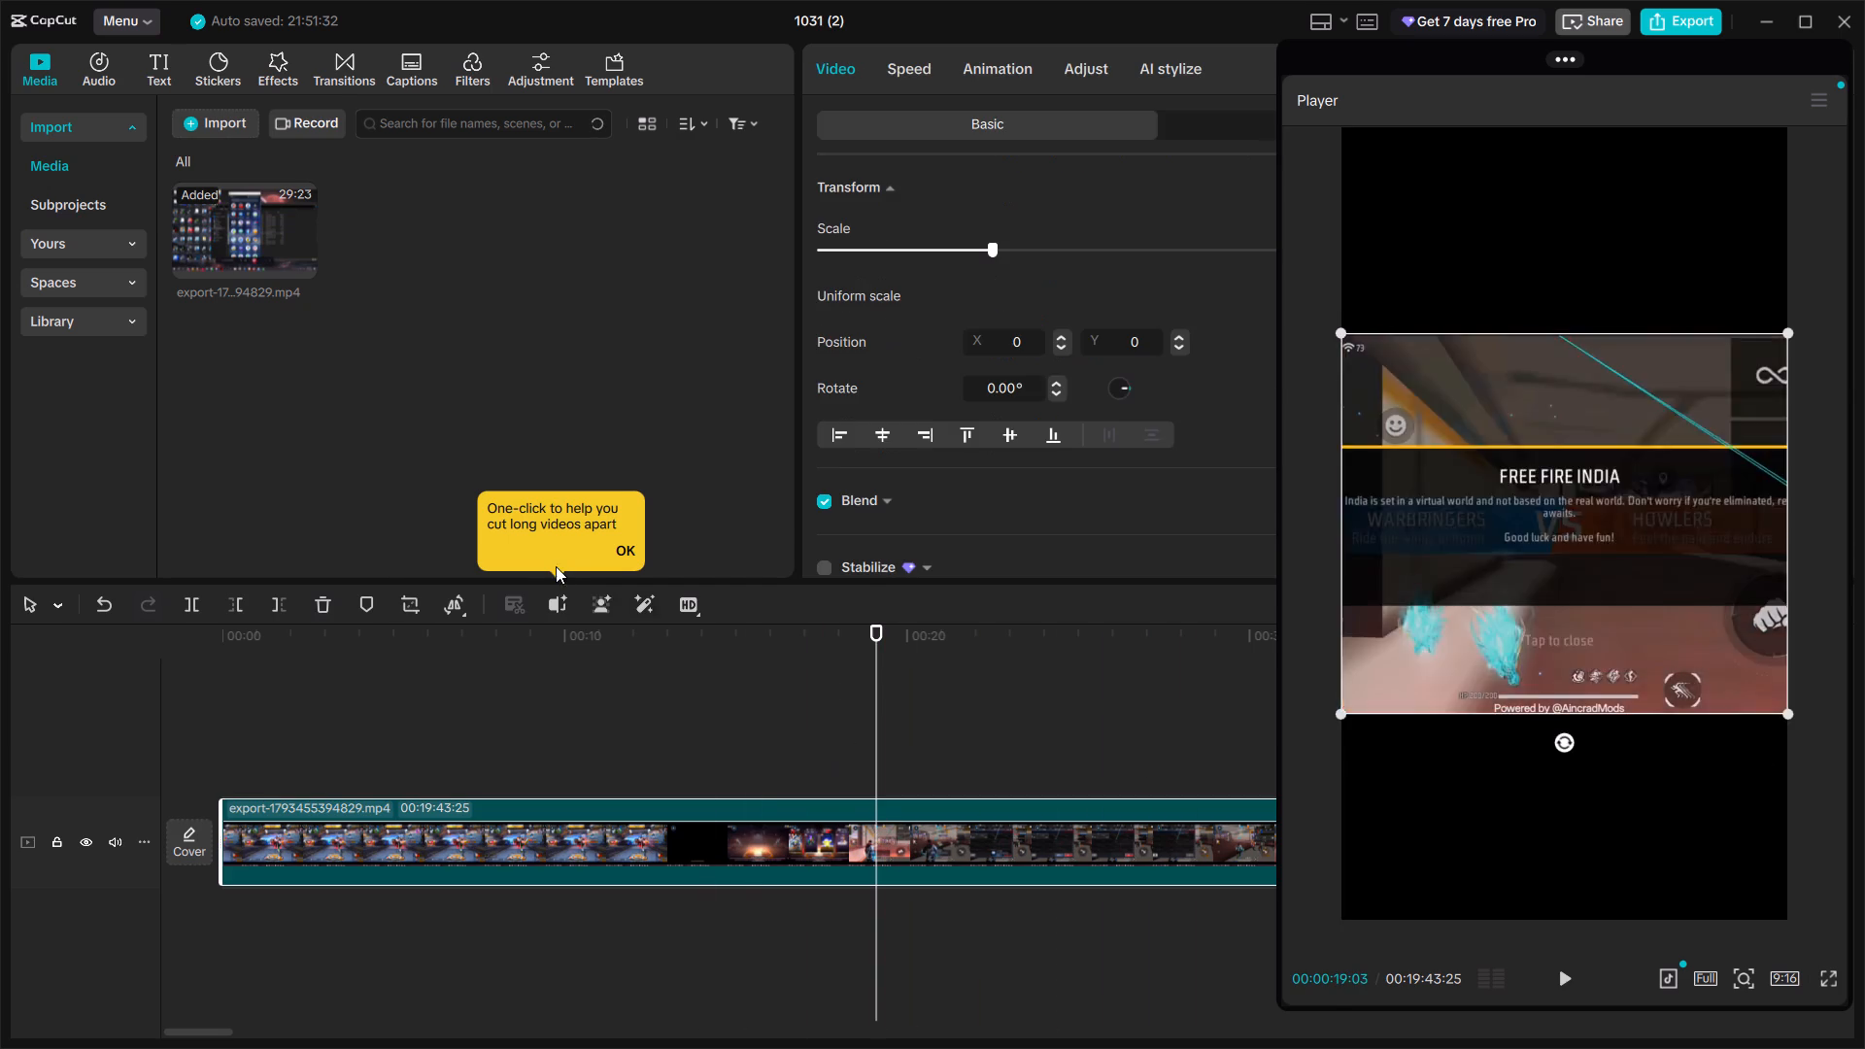
pyautogui.click(188, 607)
pyautogui.click(489, 848)
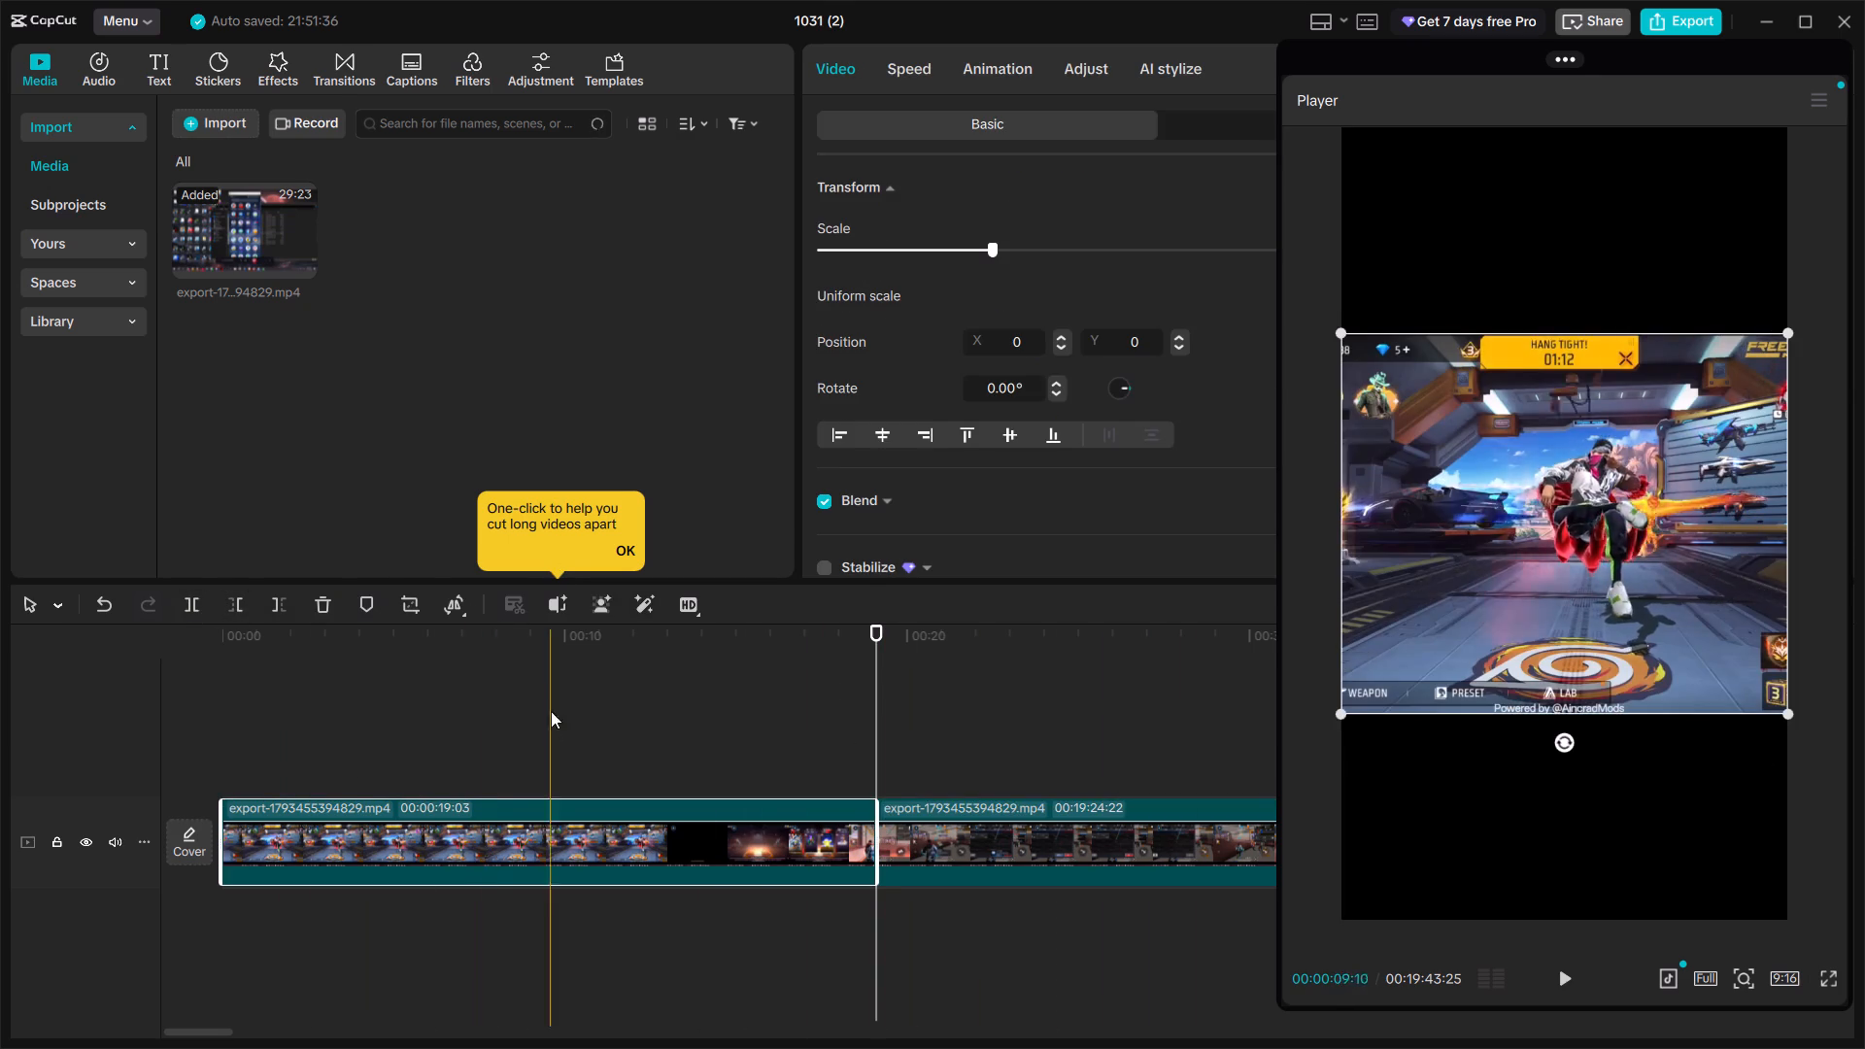
pyautogui.click(301, 612)
pyautogui.click(317, 611)
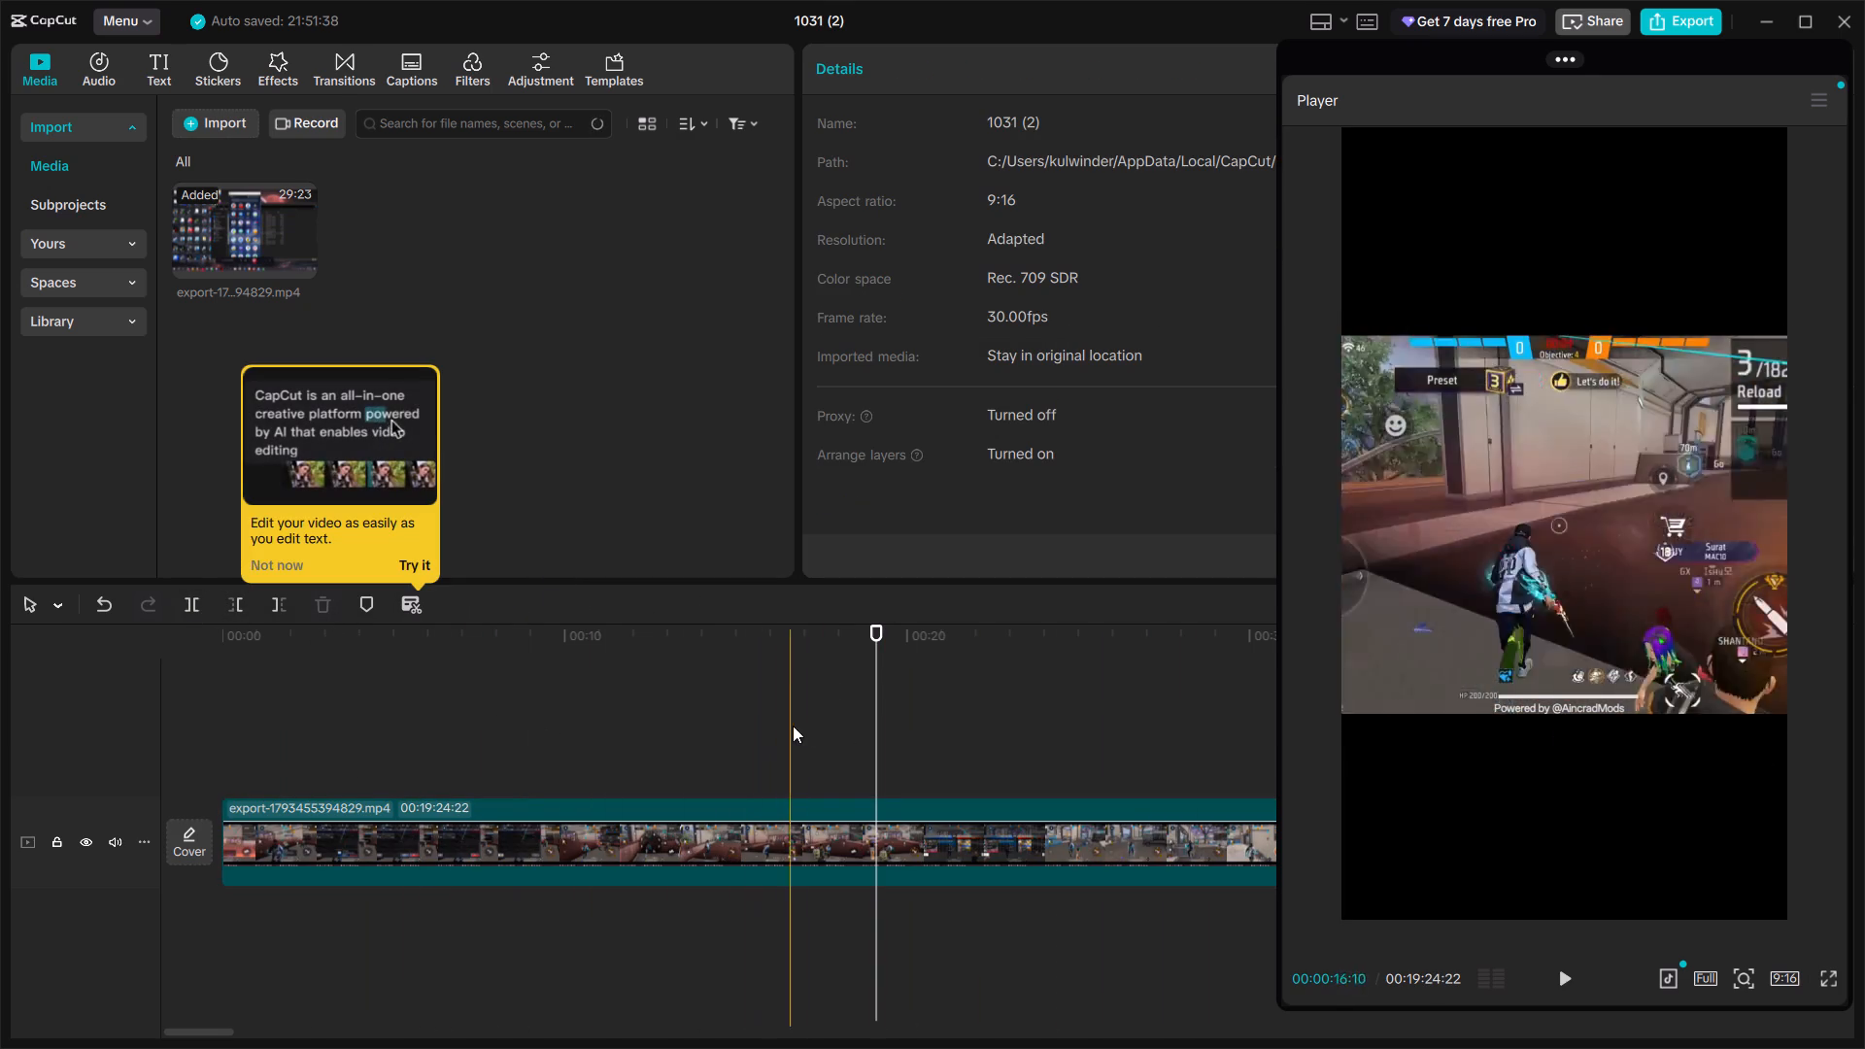
# Scrub through the first 24 seconds of the trimmed clip, examining the weapon store and early match footage.
pyautogui.moveTo(883, 742); pyautogui.dragTo(251, 791)
pyautogui.press('space')
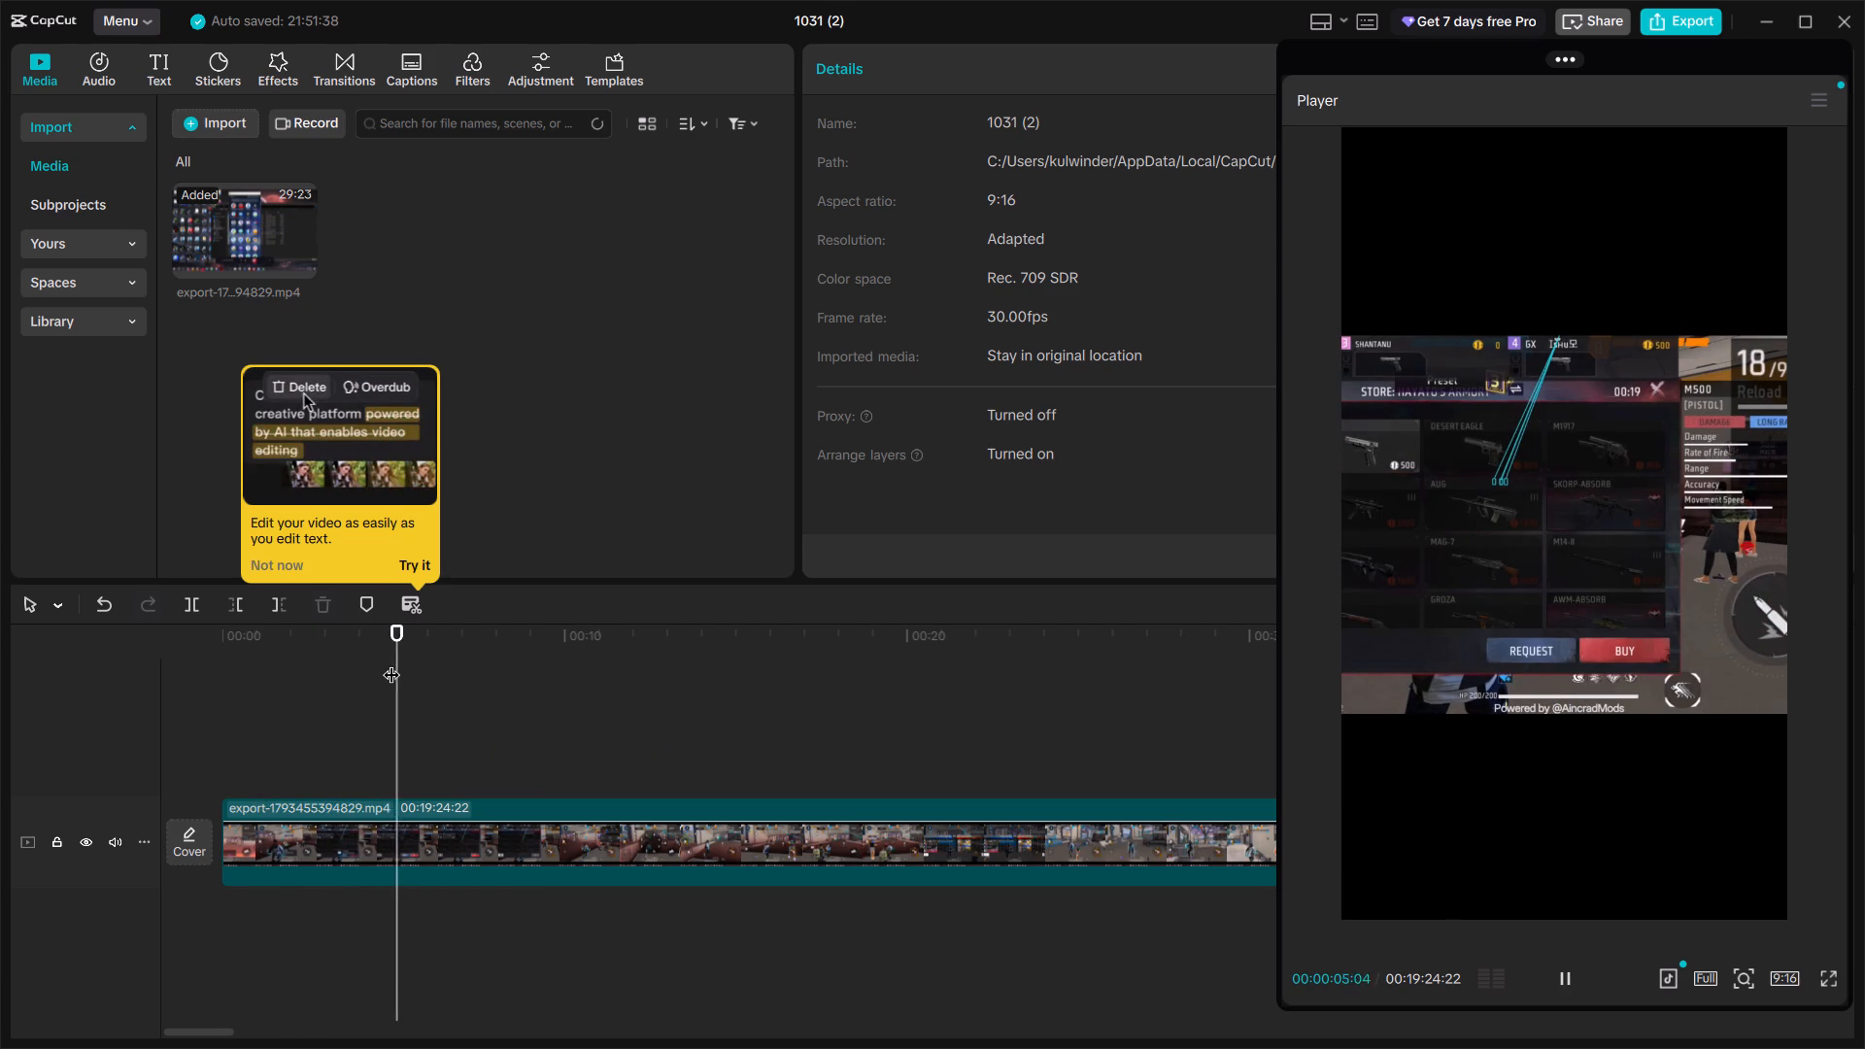
pyautogui.moveTo(391, 662); pyautogui.dragTo(497, 652)
pyautogui.moveTo(449, 645); pyautogui.dragTo(555, 639)
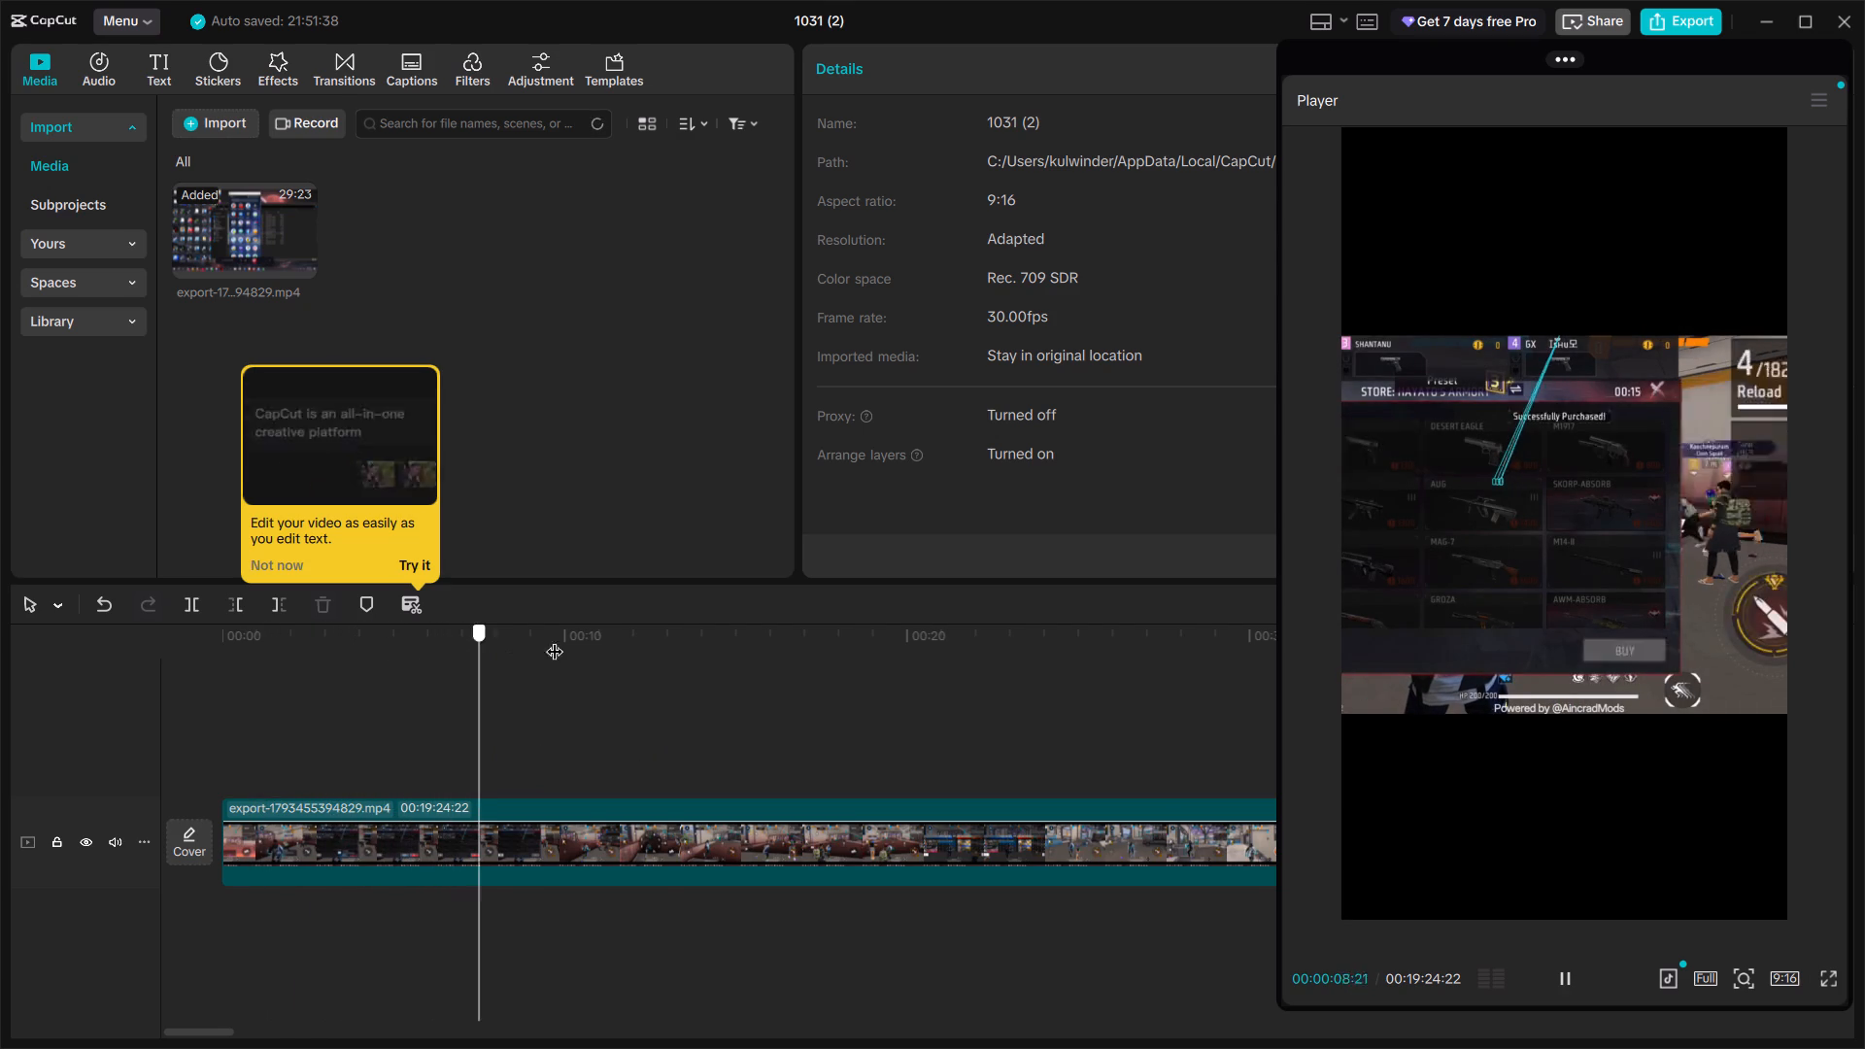
pyautogui.moveTo(555, 639); pyautogui.dragTo(859, 669)
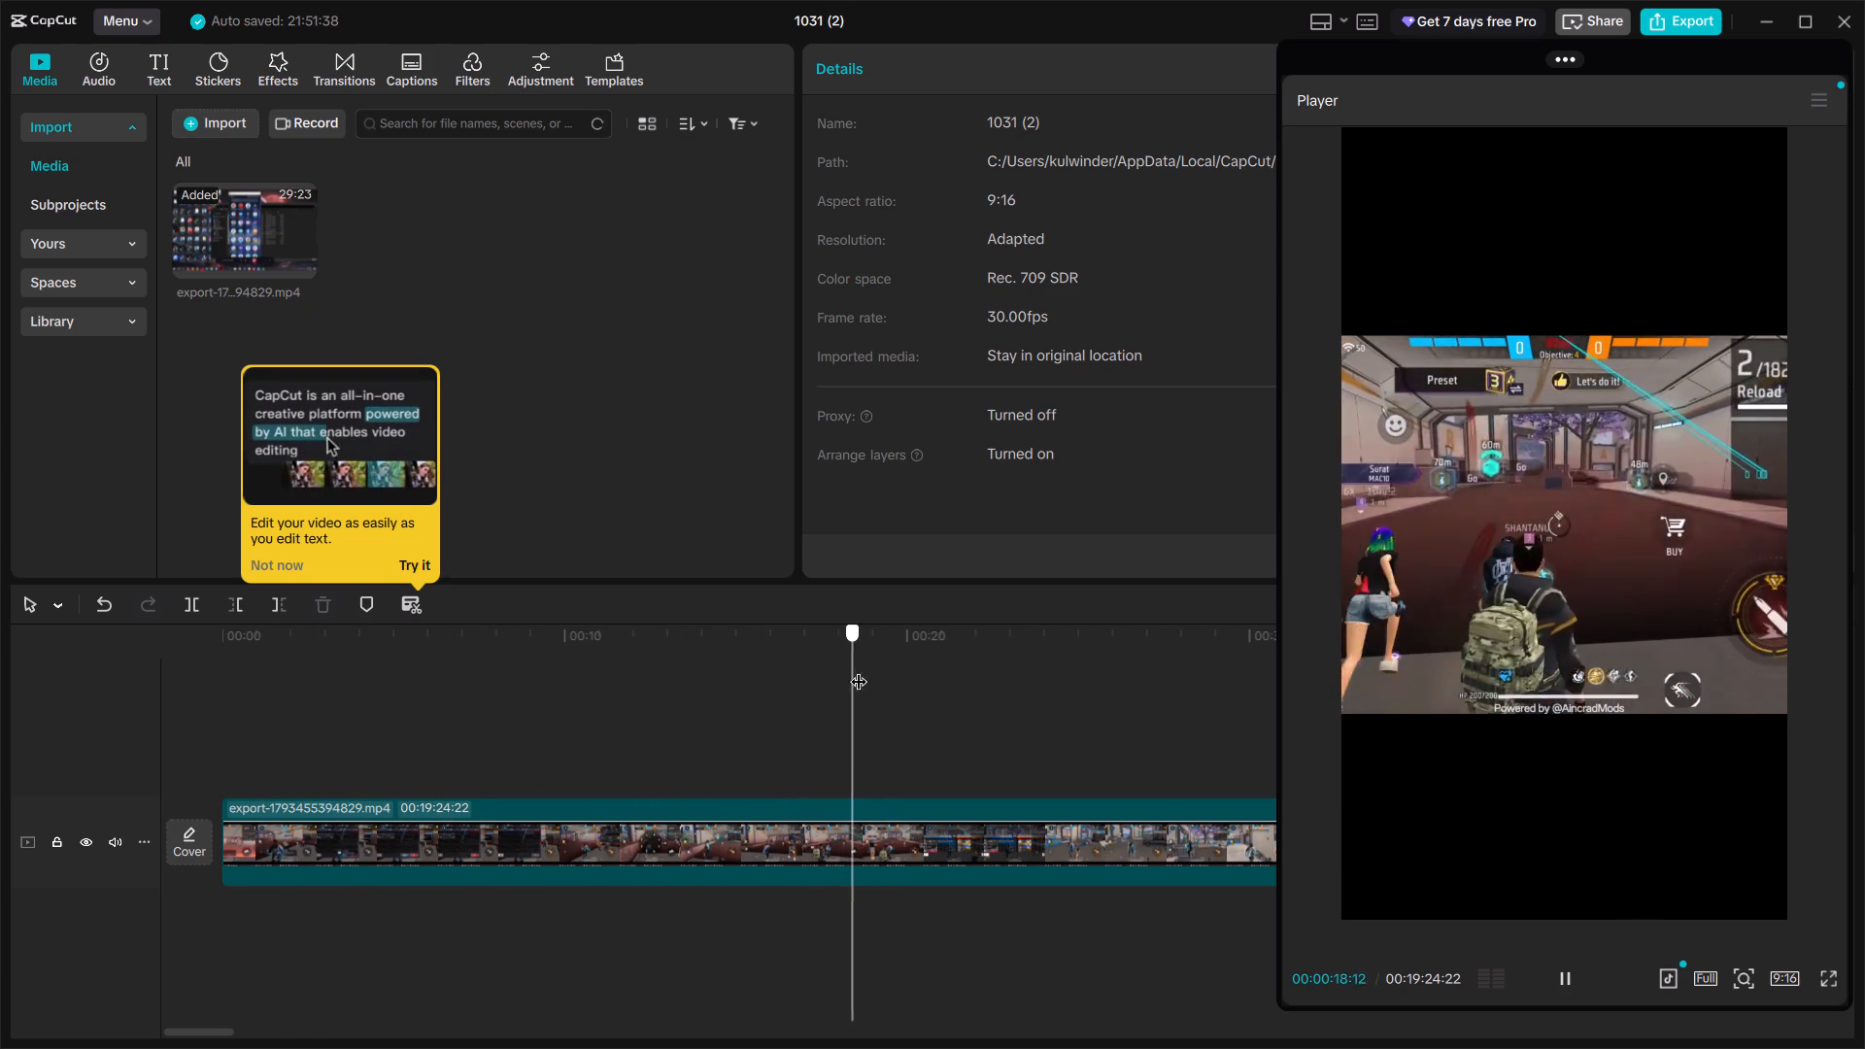
pyautogui.moveTo(859, 669); pyautogui.dragTo(1037, 696)
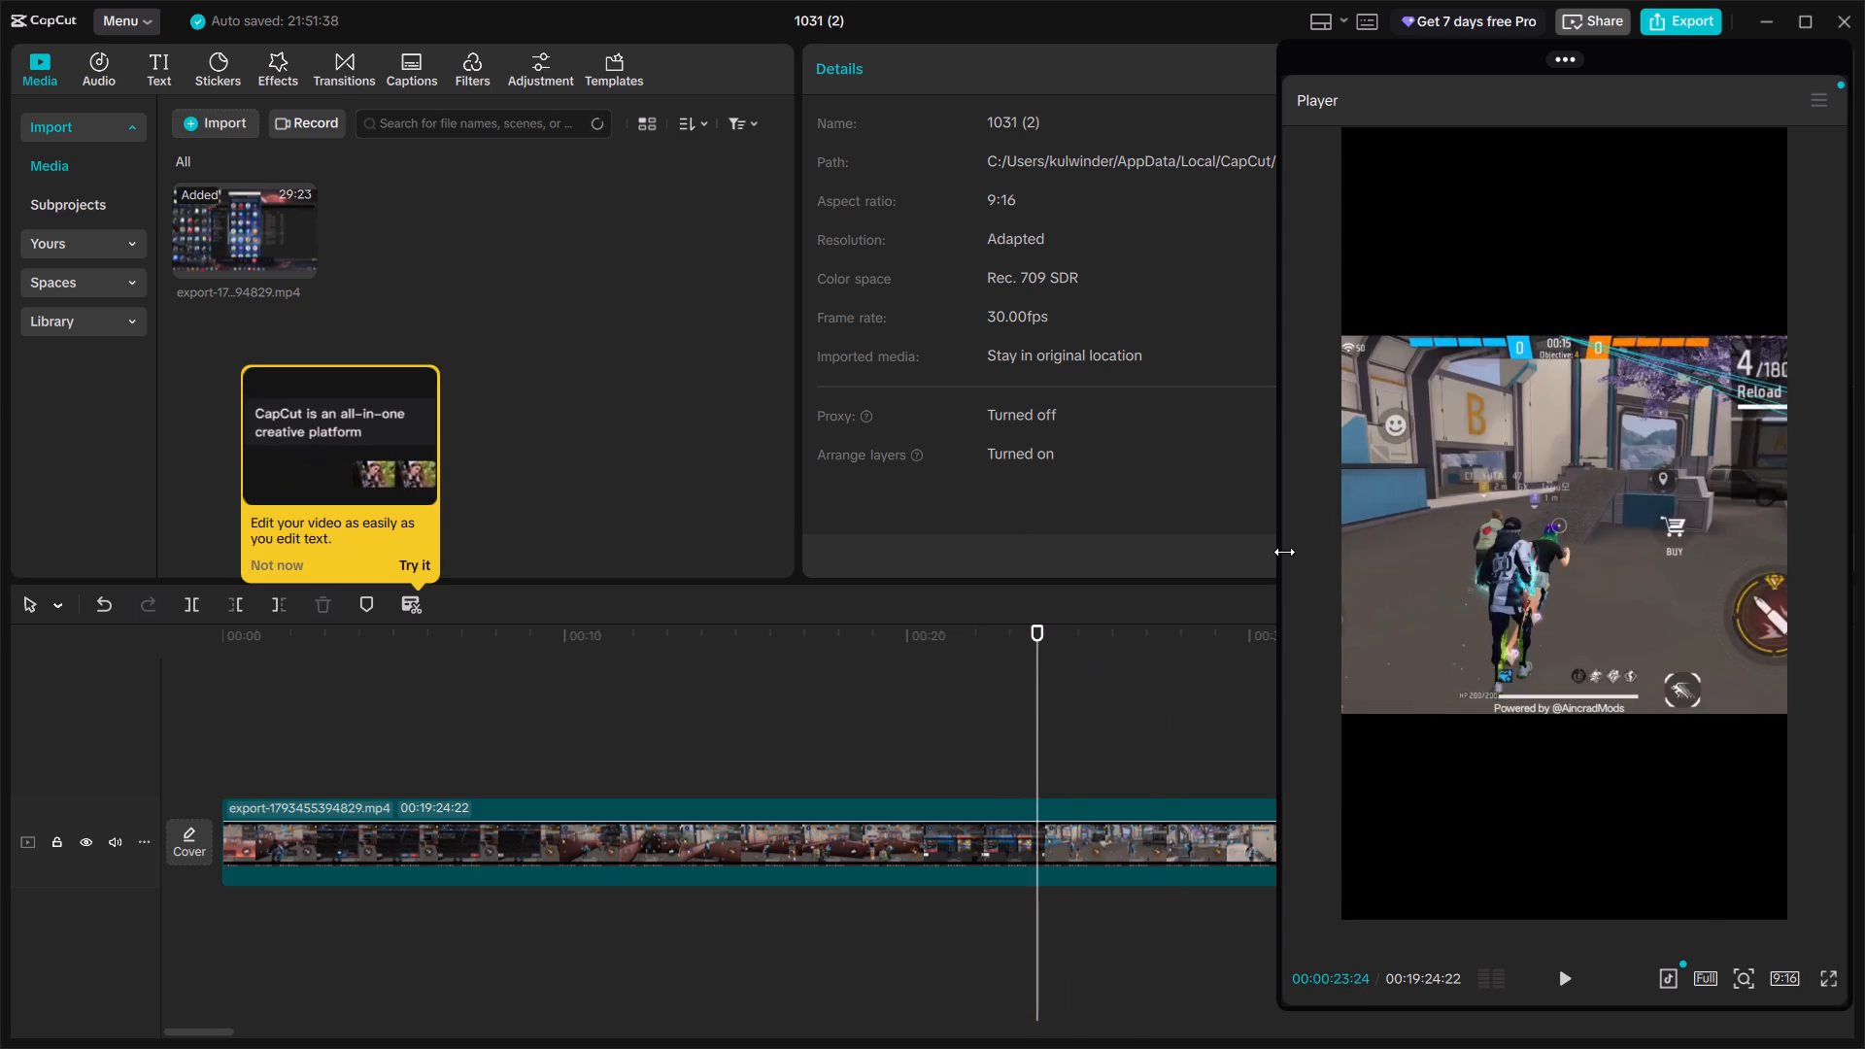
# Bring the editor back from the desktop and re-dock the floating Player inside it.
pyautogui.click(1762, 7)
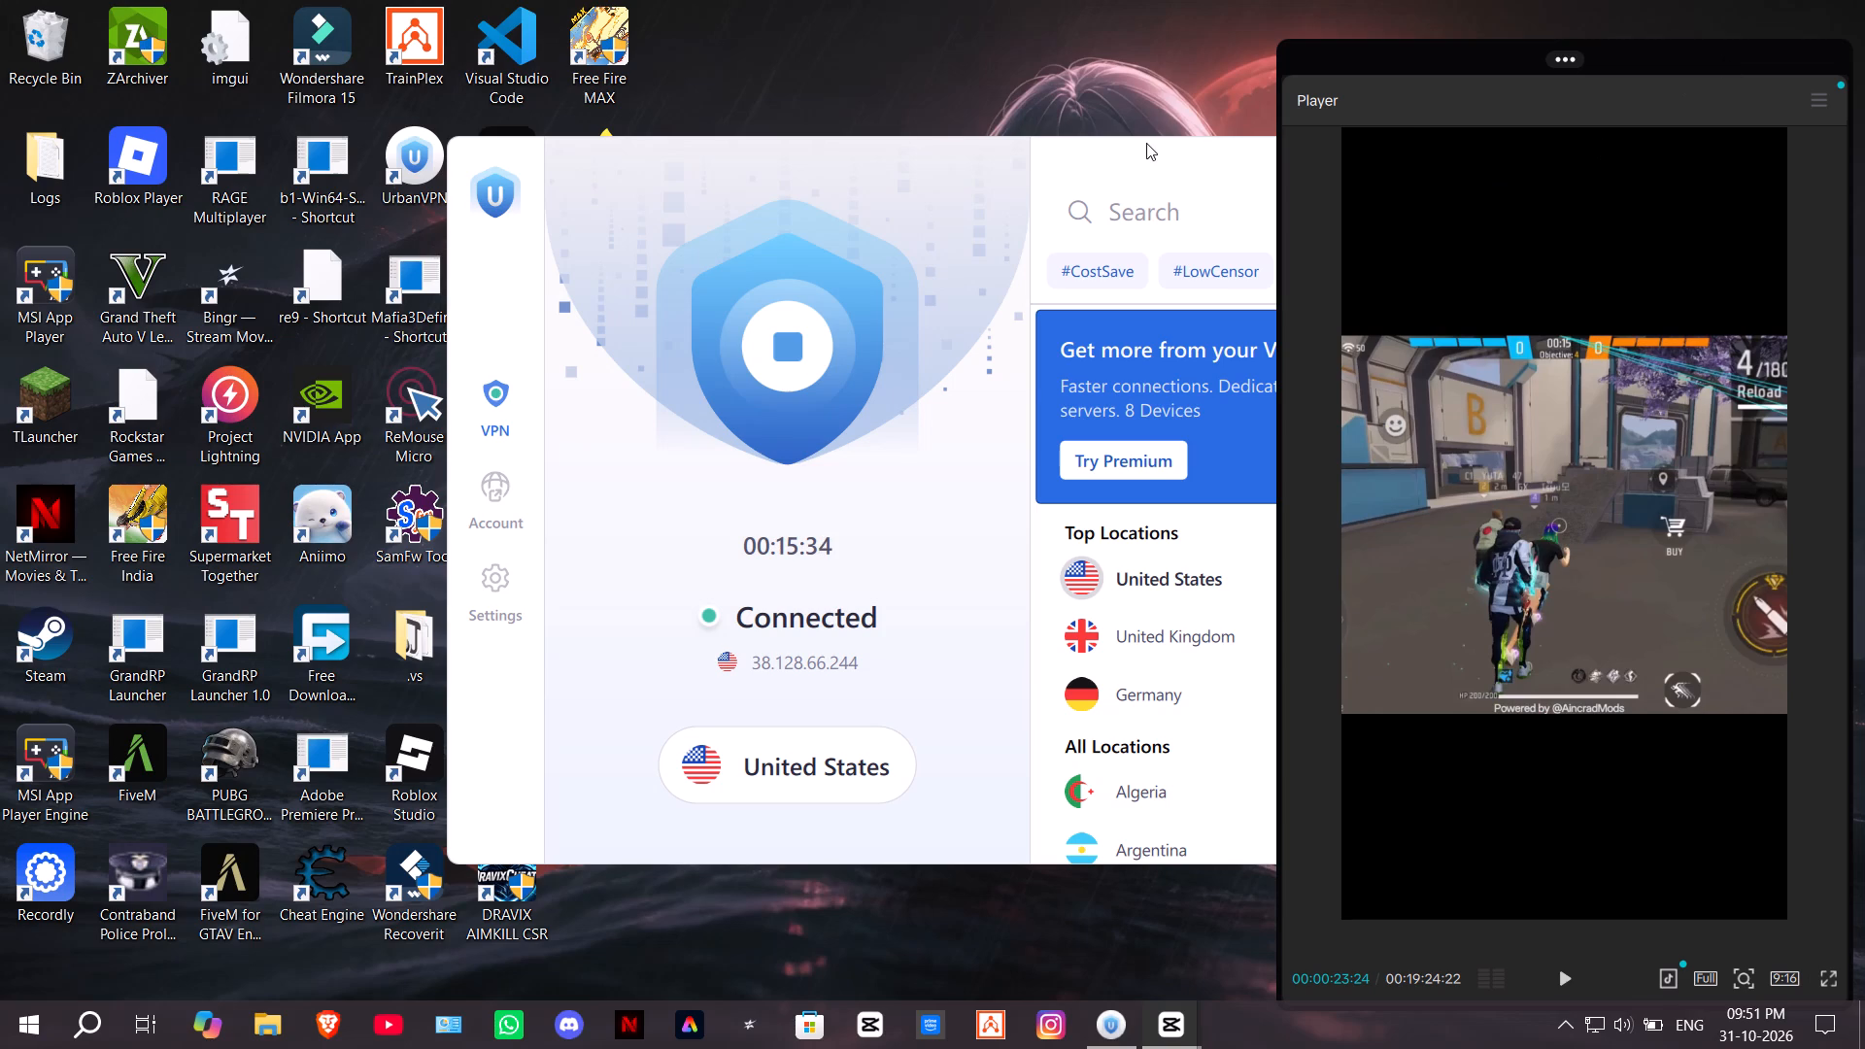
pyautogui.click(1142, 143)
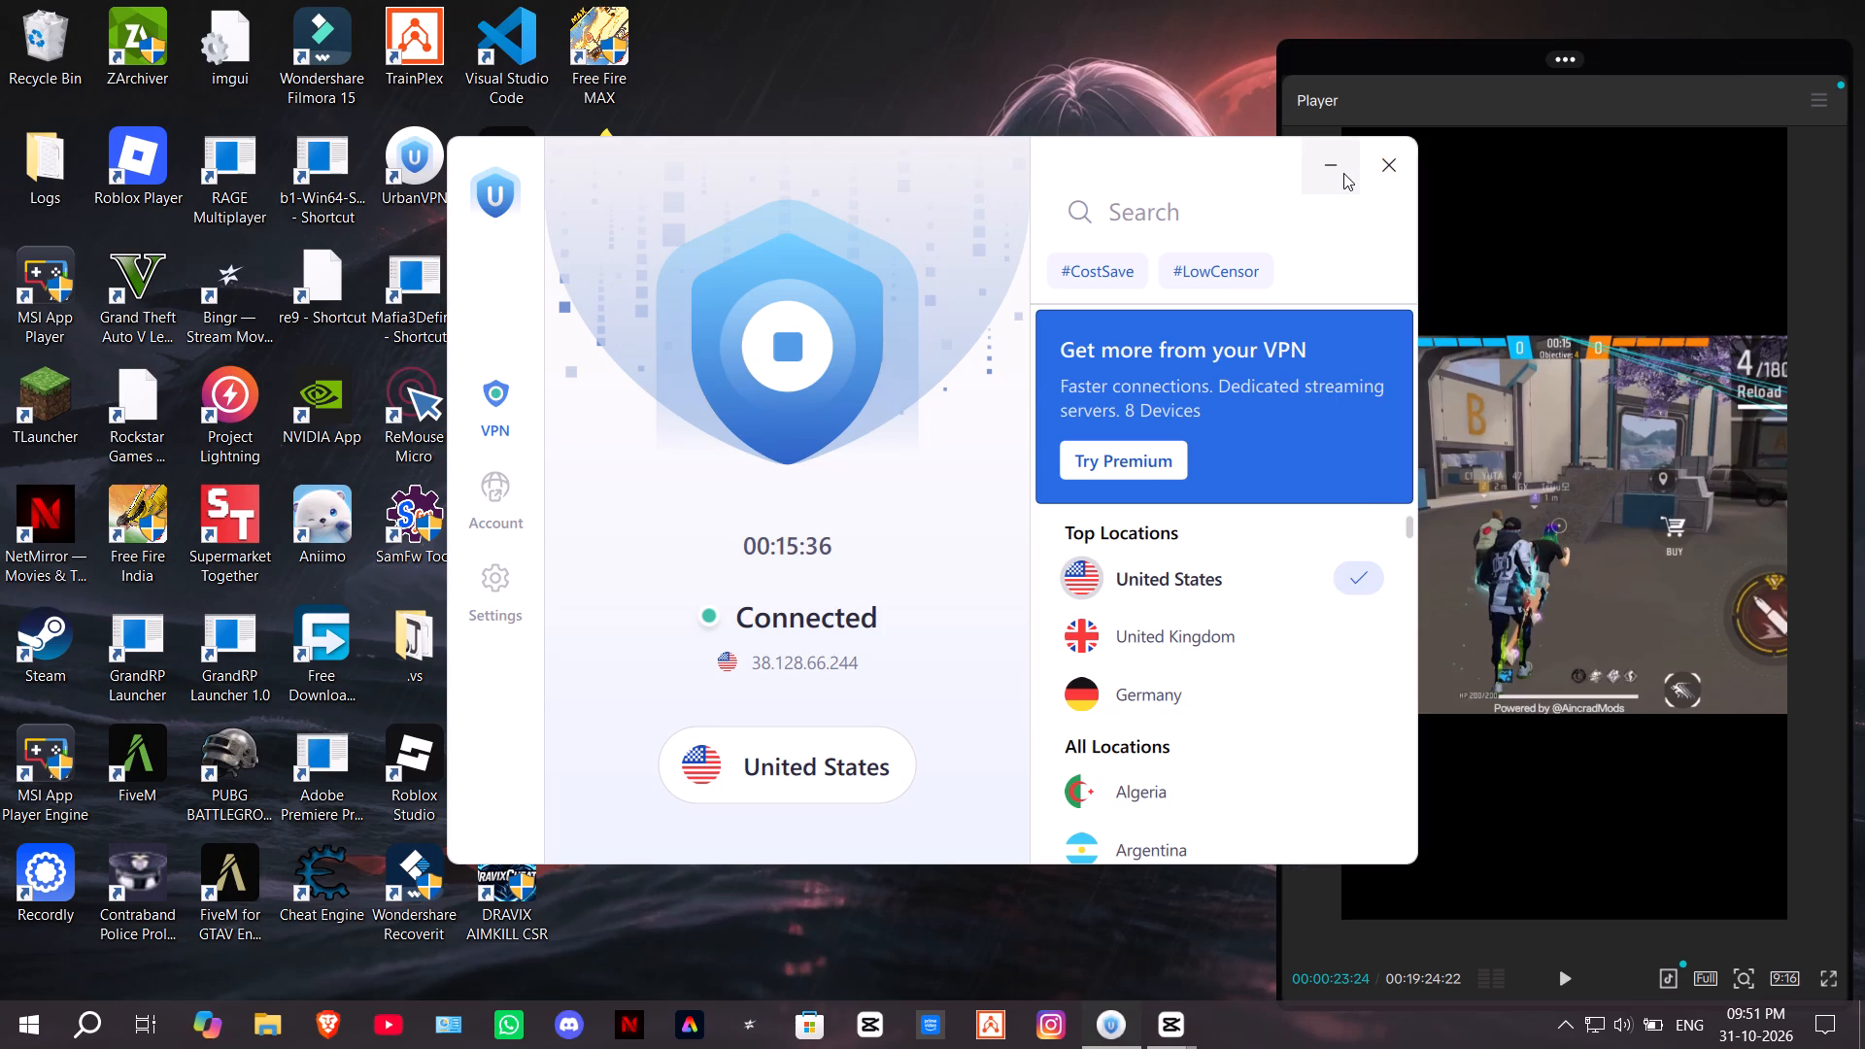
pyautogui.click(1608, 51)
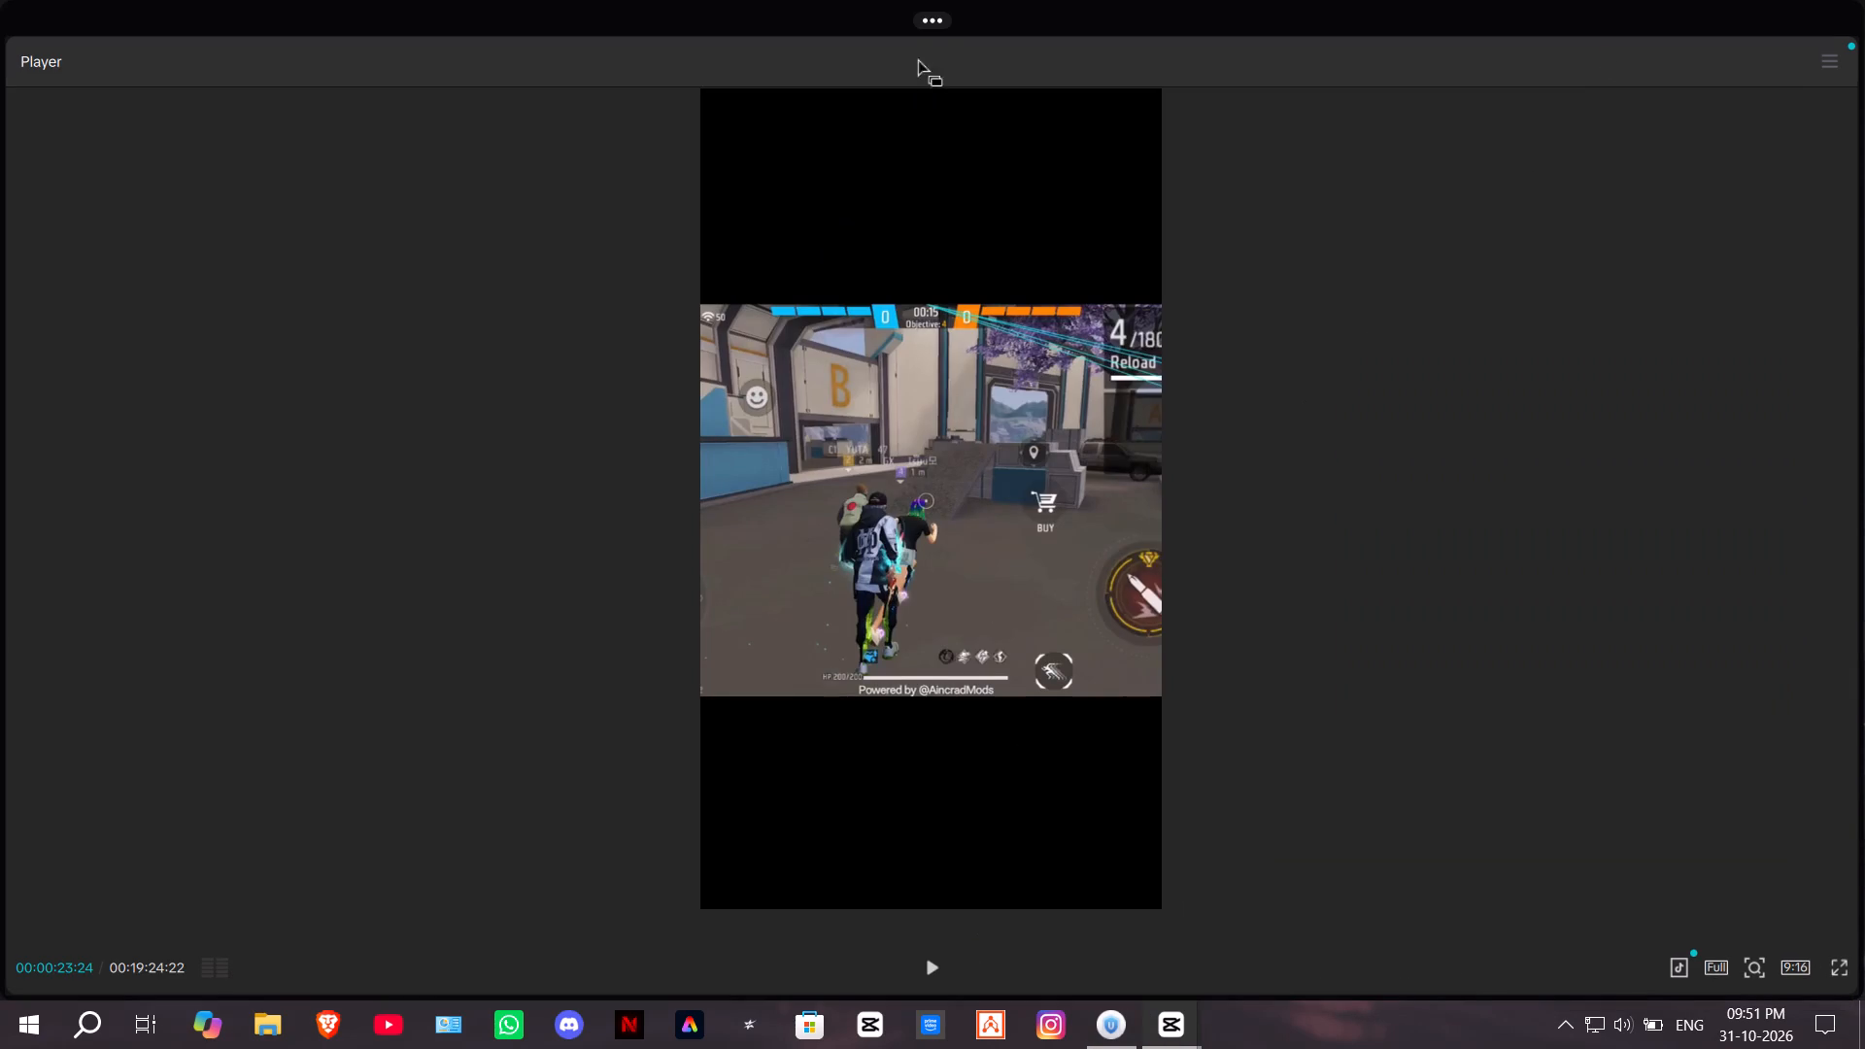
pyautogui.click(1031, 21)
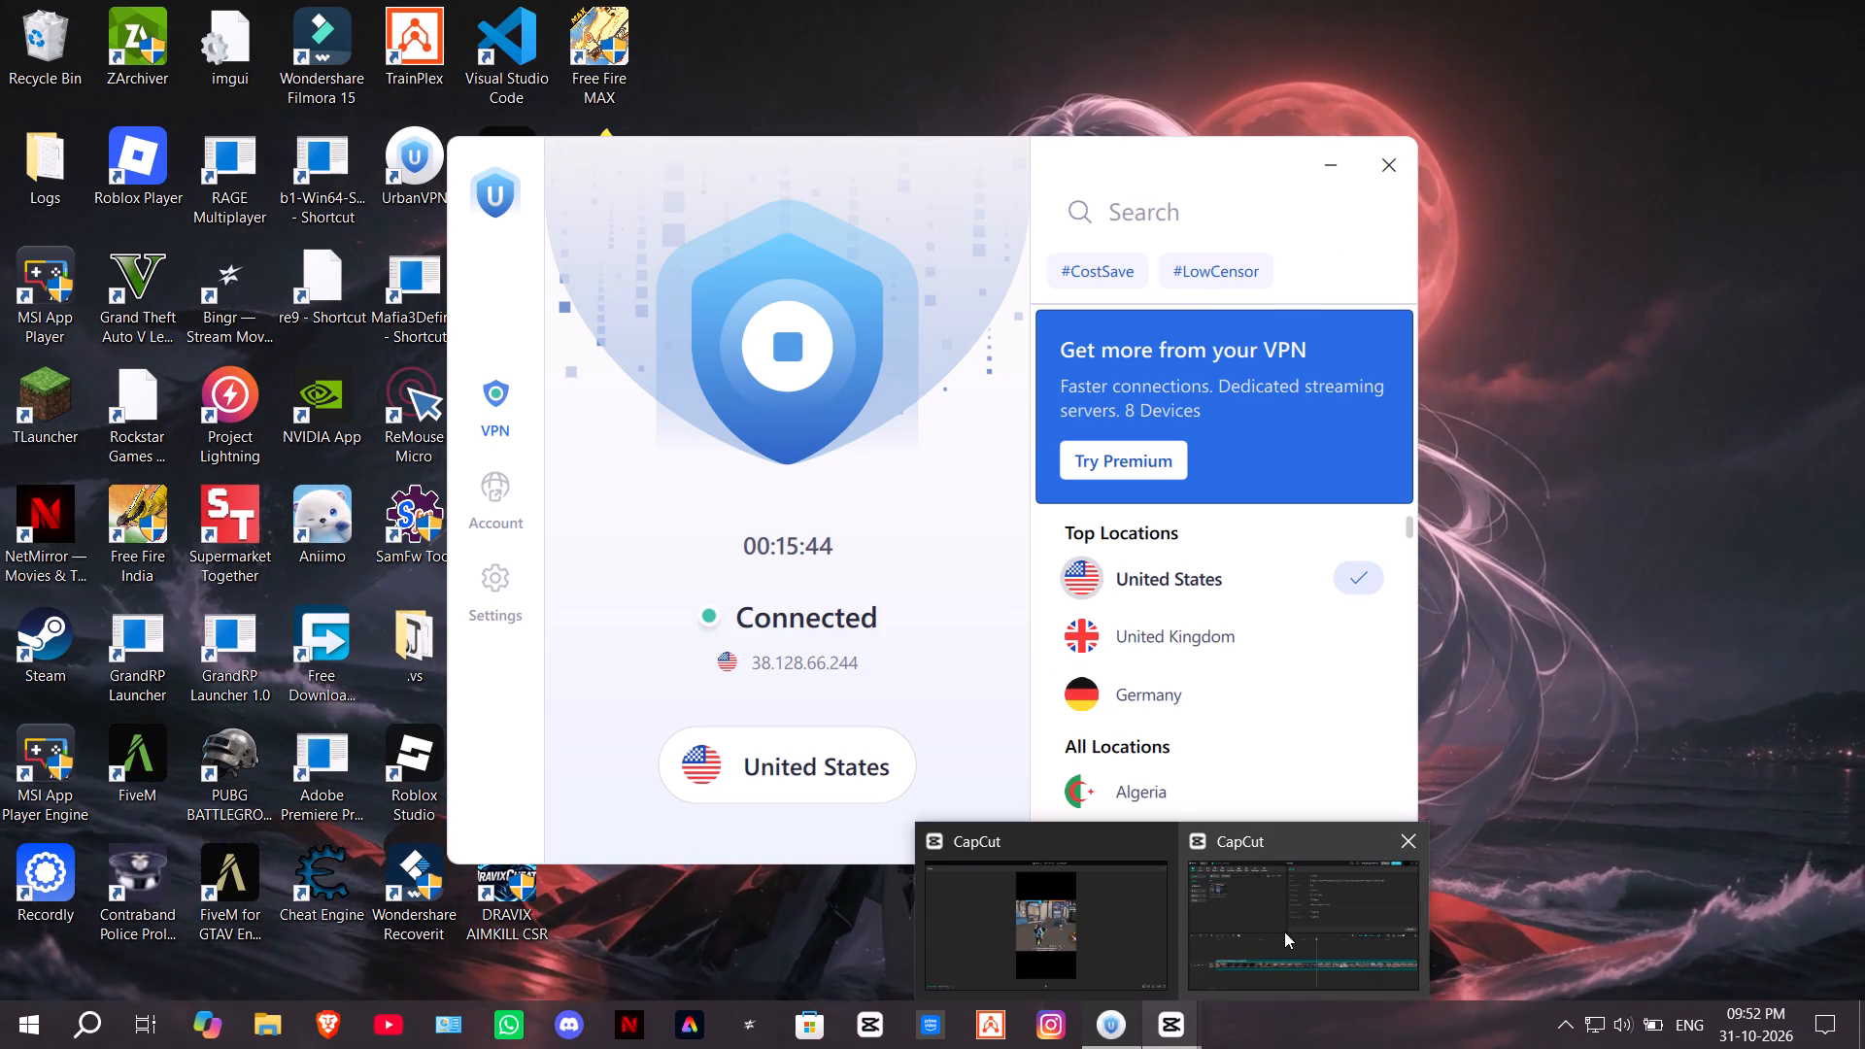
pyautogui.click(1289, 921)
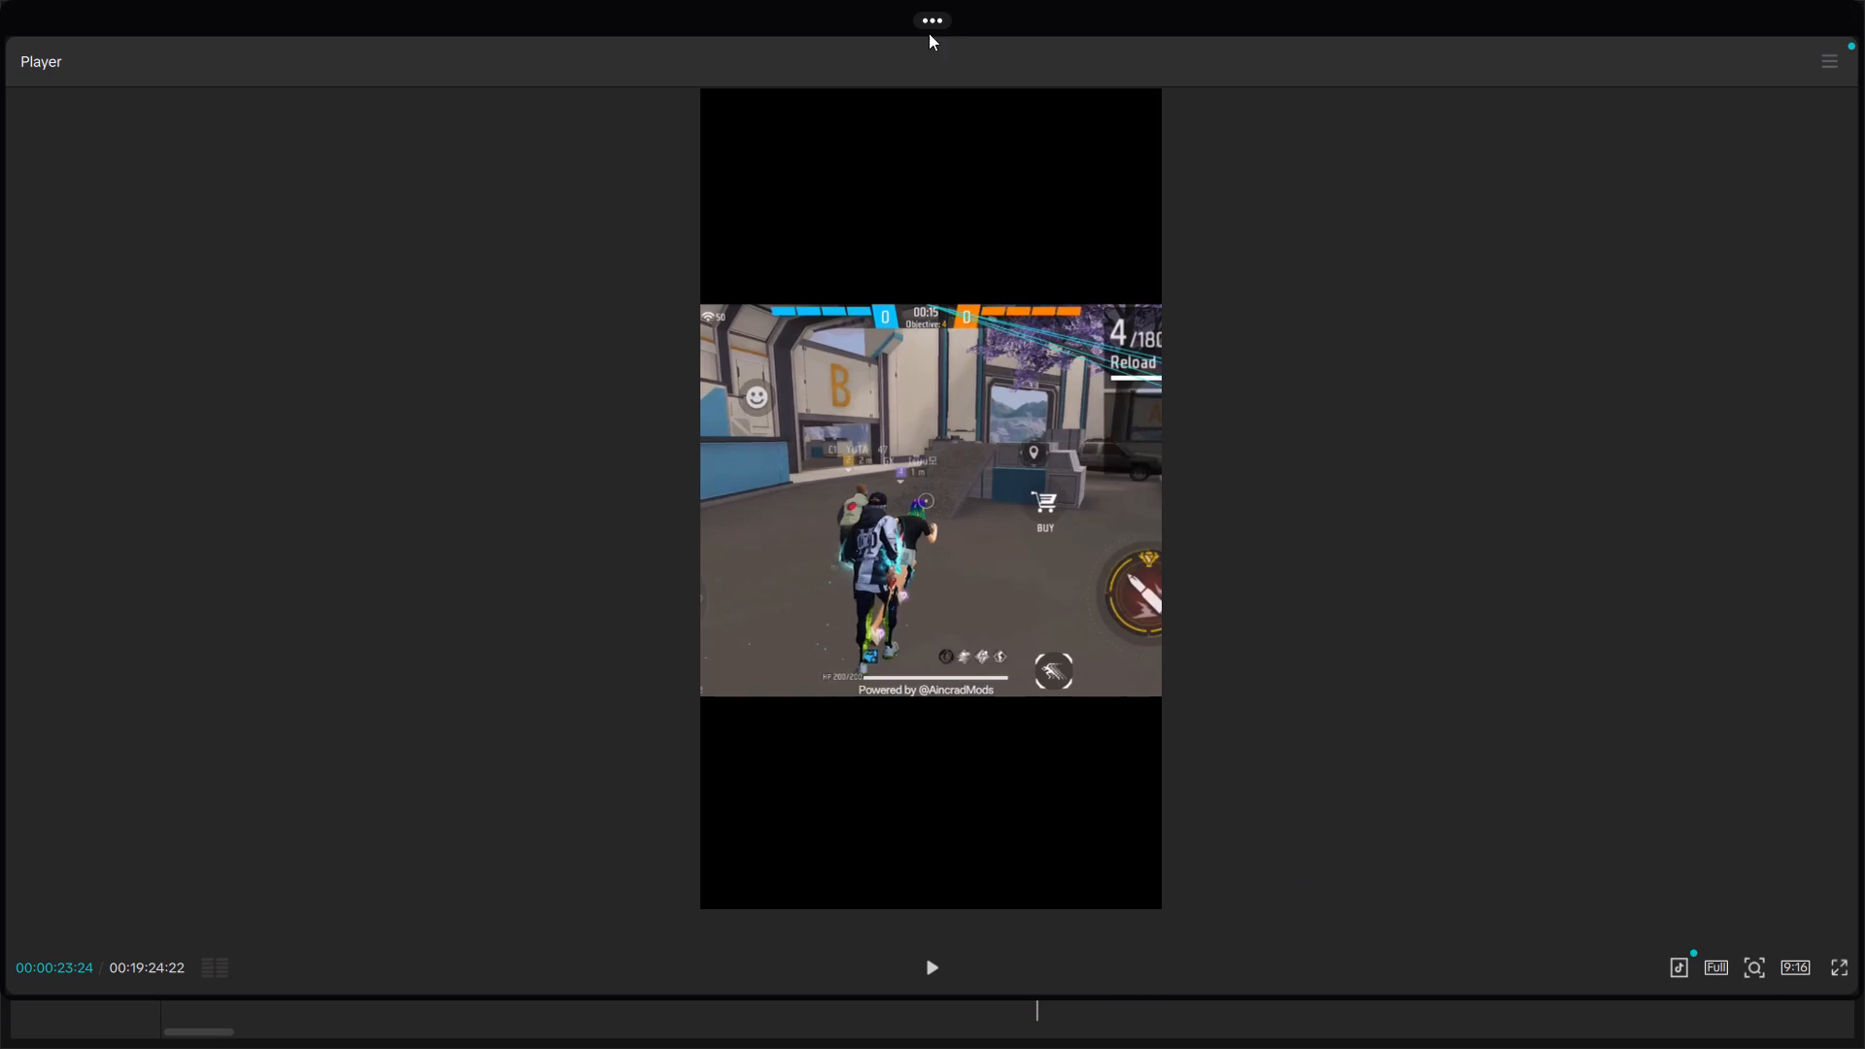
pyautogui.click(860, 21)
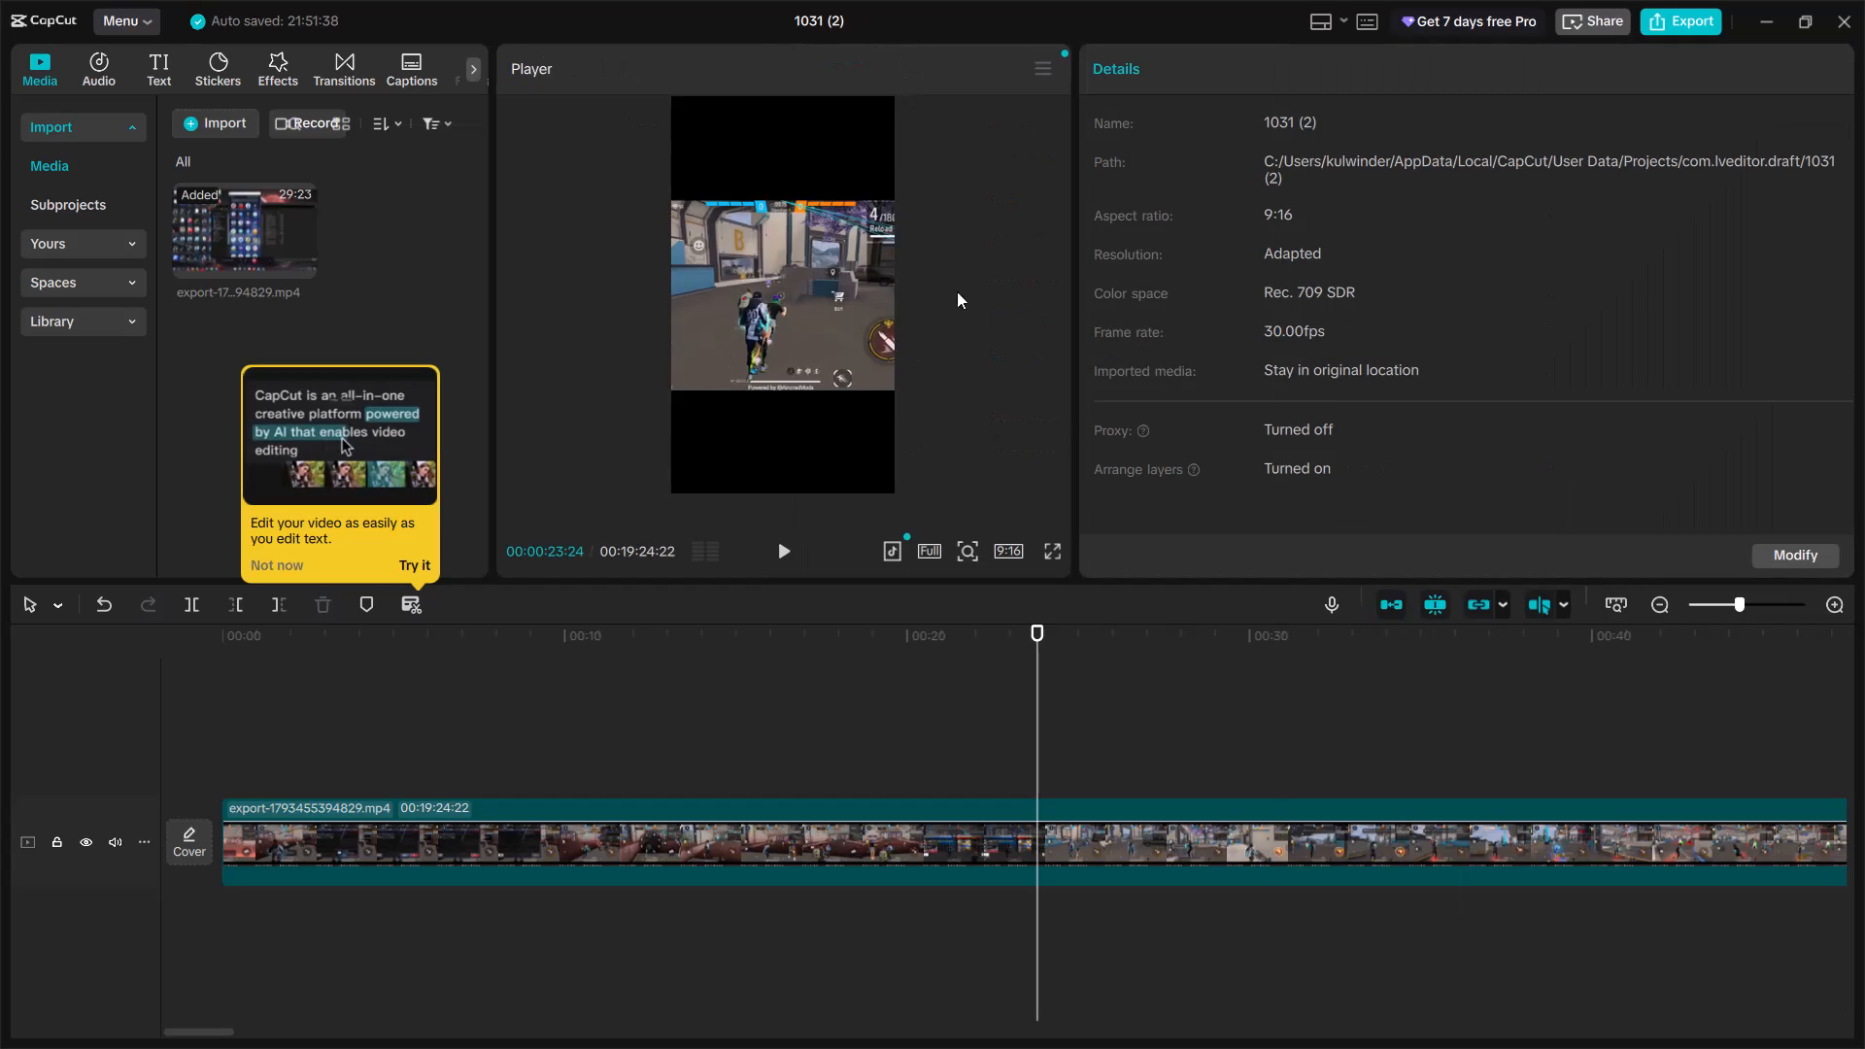
# Detach the Player into its own window and tile it beside the editor, giving the editor about two thirds of the screen width.
pyautogui.moveTo(808, 54); pyautogui.dragTo(917, 82)
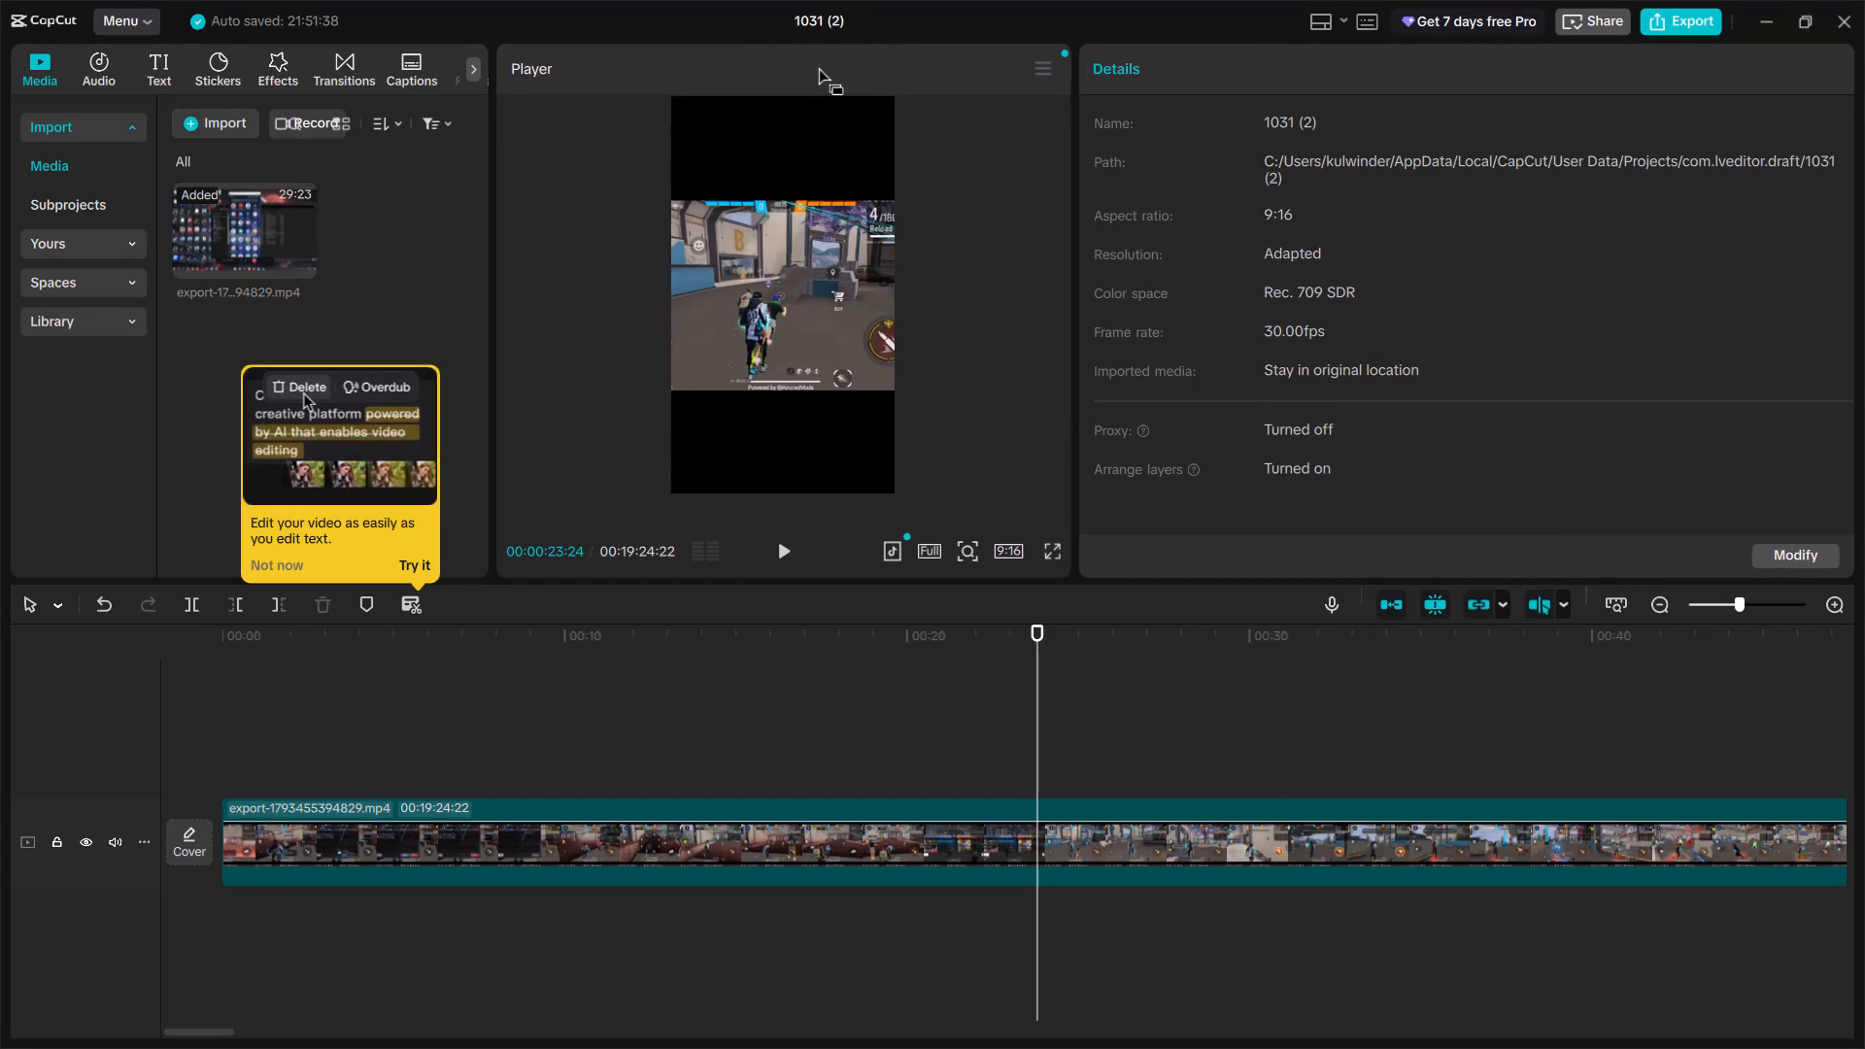
pyautogui.moveTo(817, 58); pyautogui.dragTo(1864, 599)
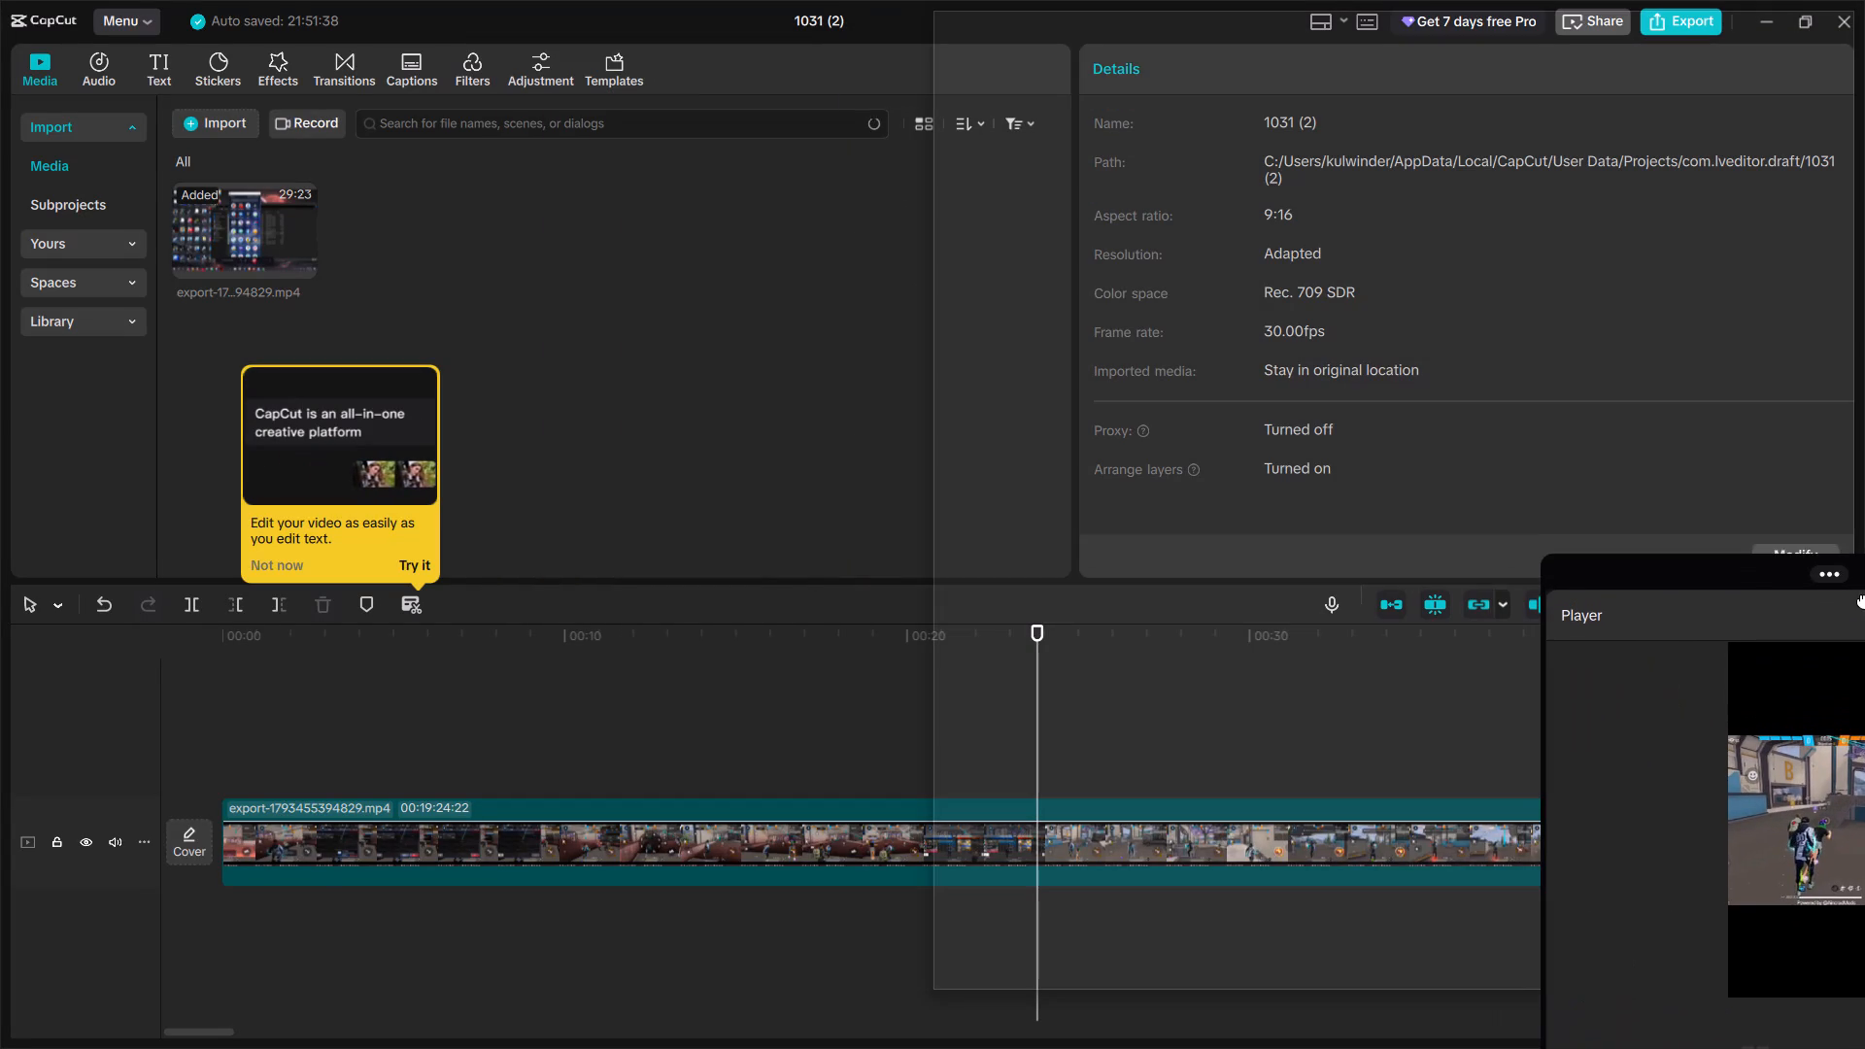
pyautogui.moveTo(1864, 599); pyautogui.dragTo(1608, 411)
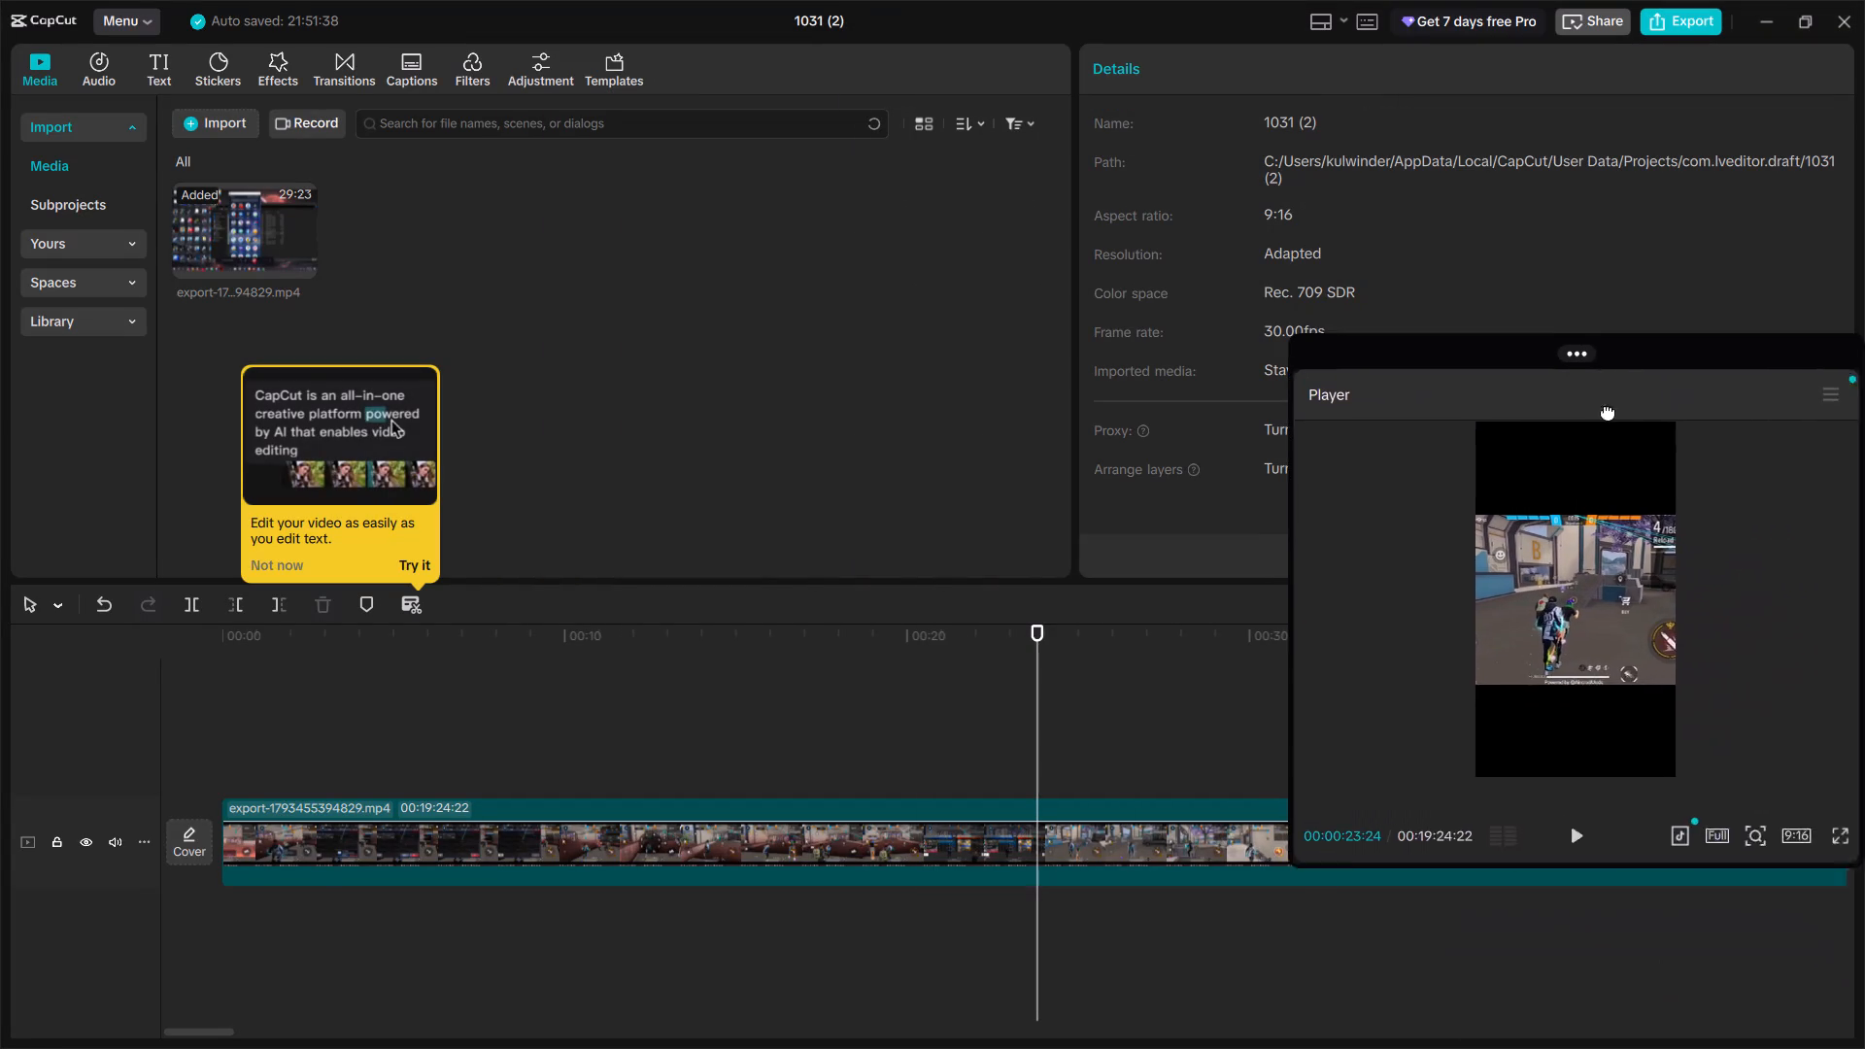
pyautogui.moveTo(1608, 411); pyautogui.dragTo(1864, 920)
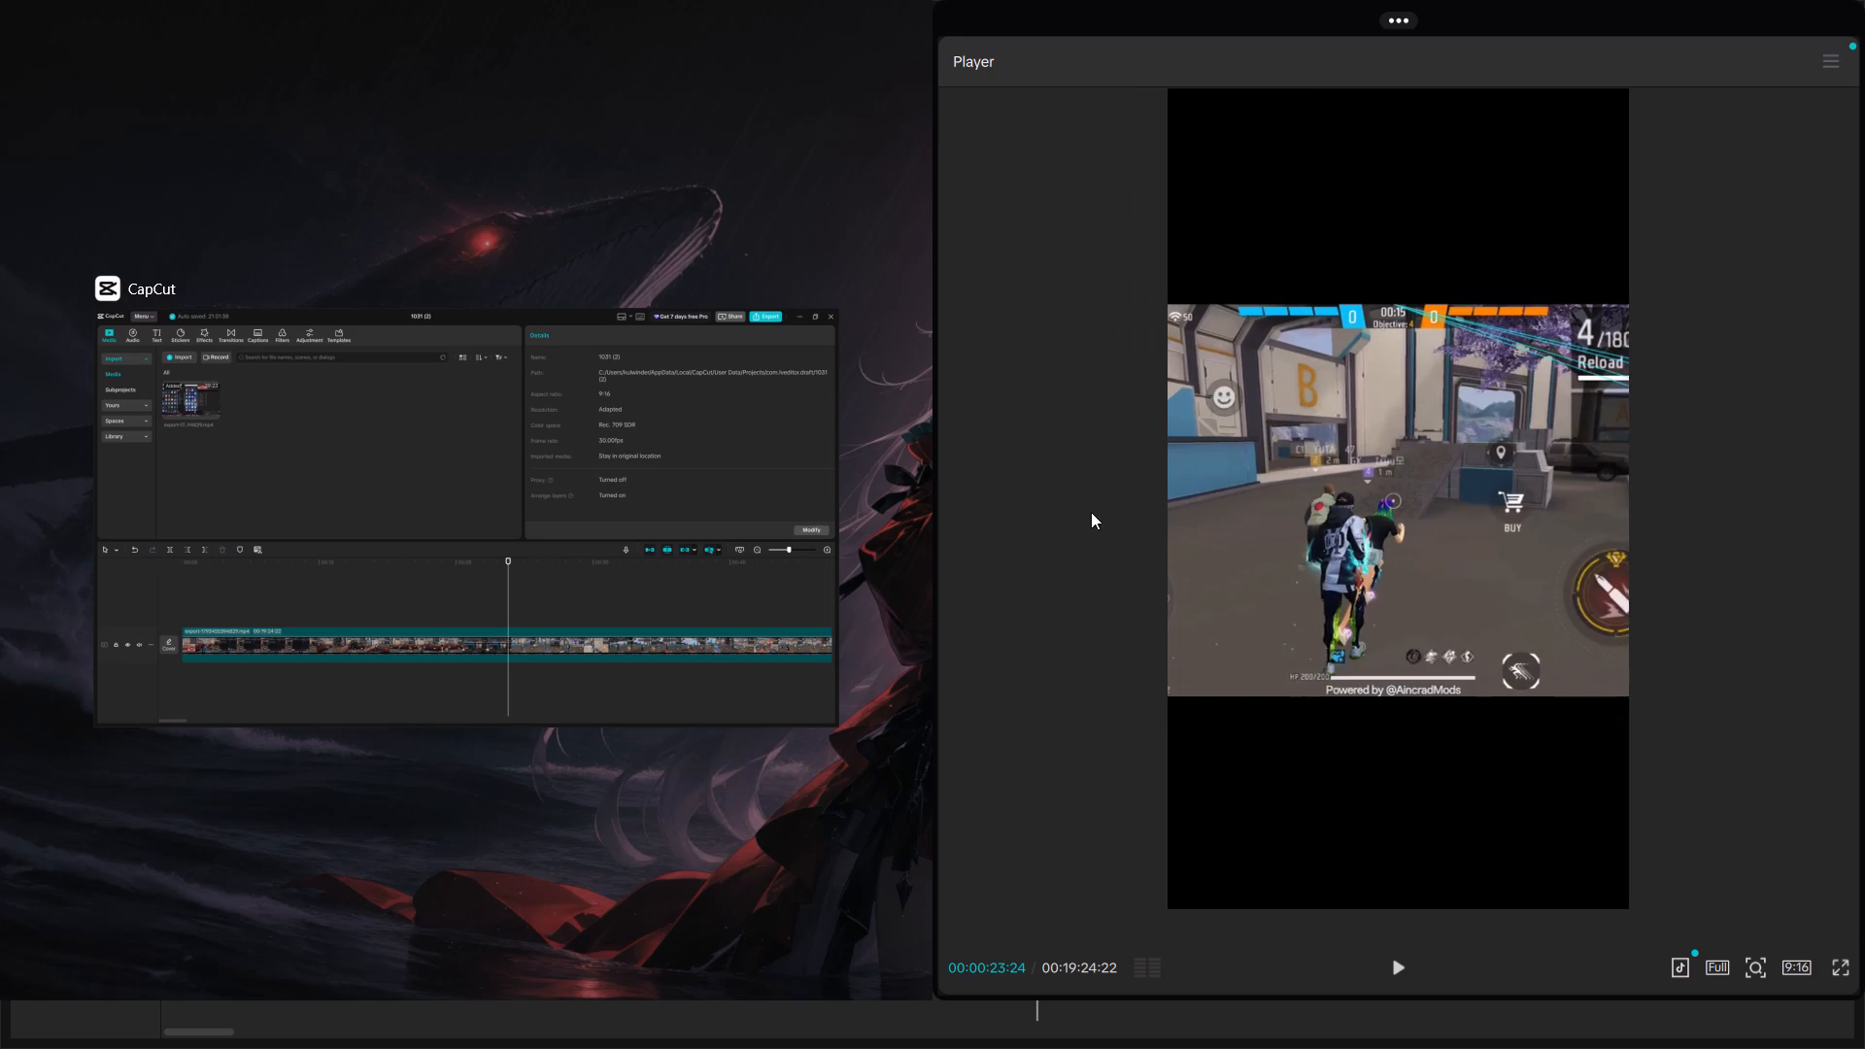
pyautogui.click(652, 336)
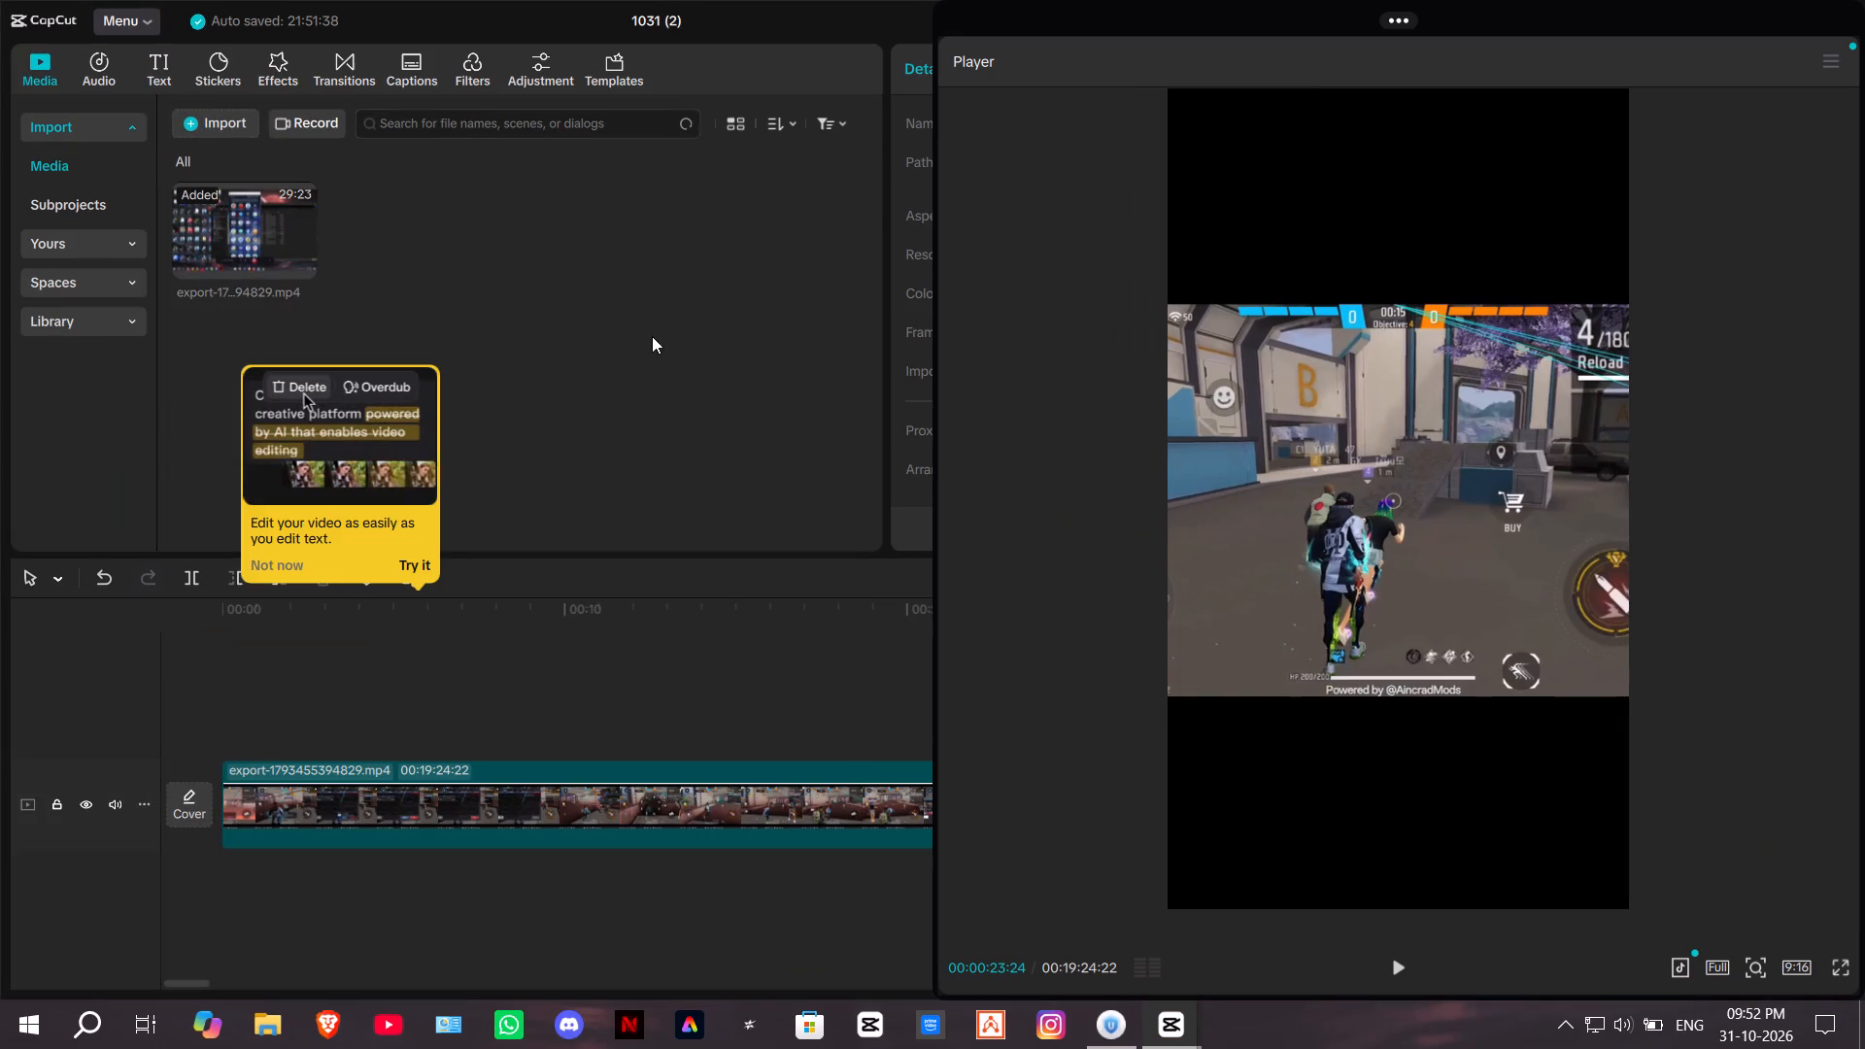
pyautogui.moveTo(934, 340); pyautogui.dragTo(1286, 283)
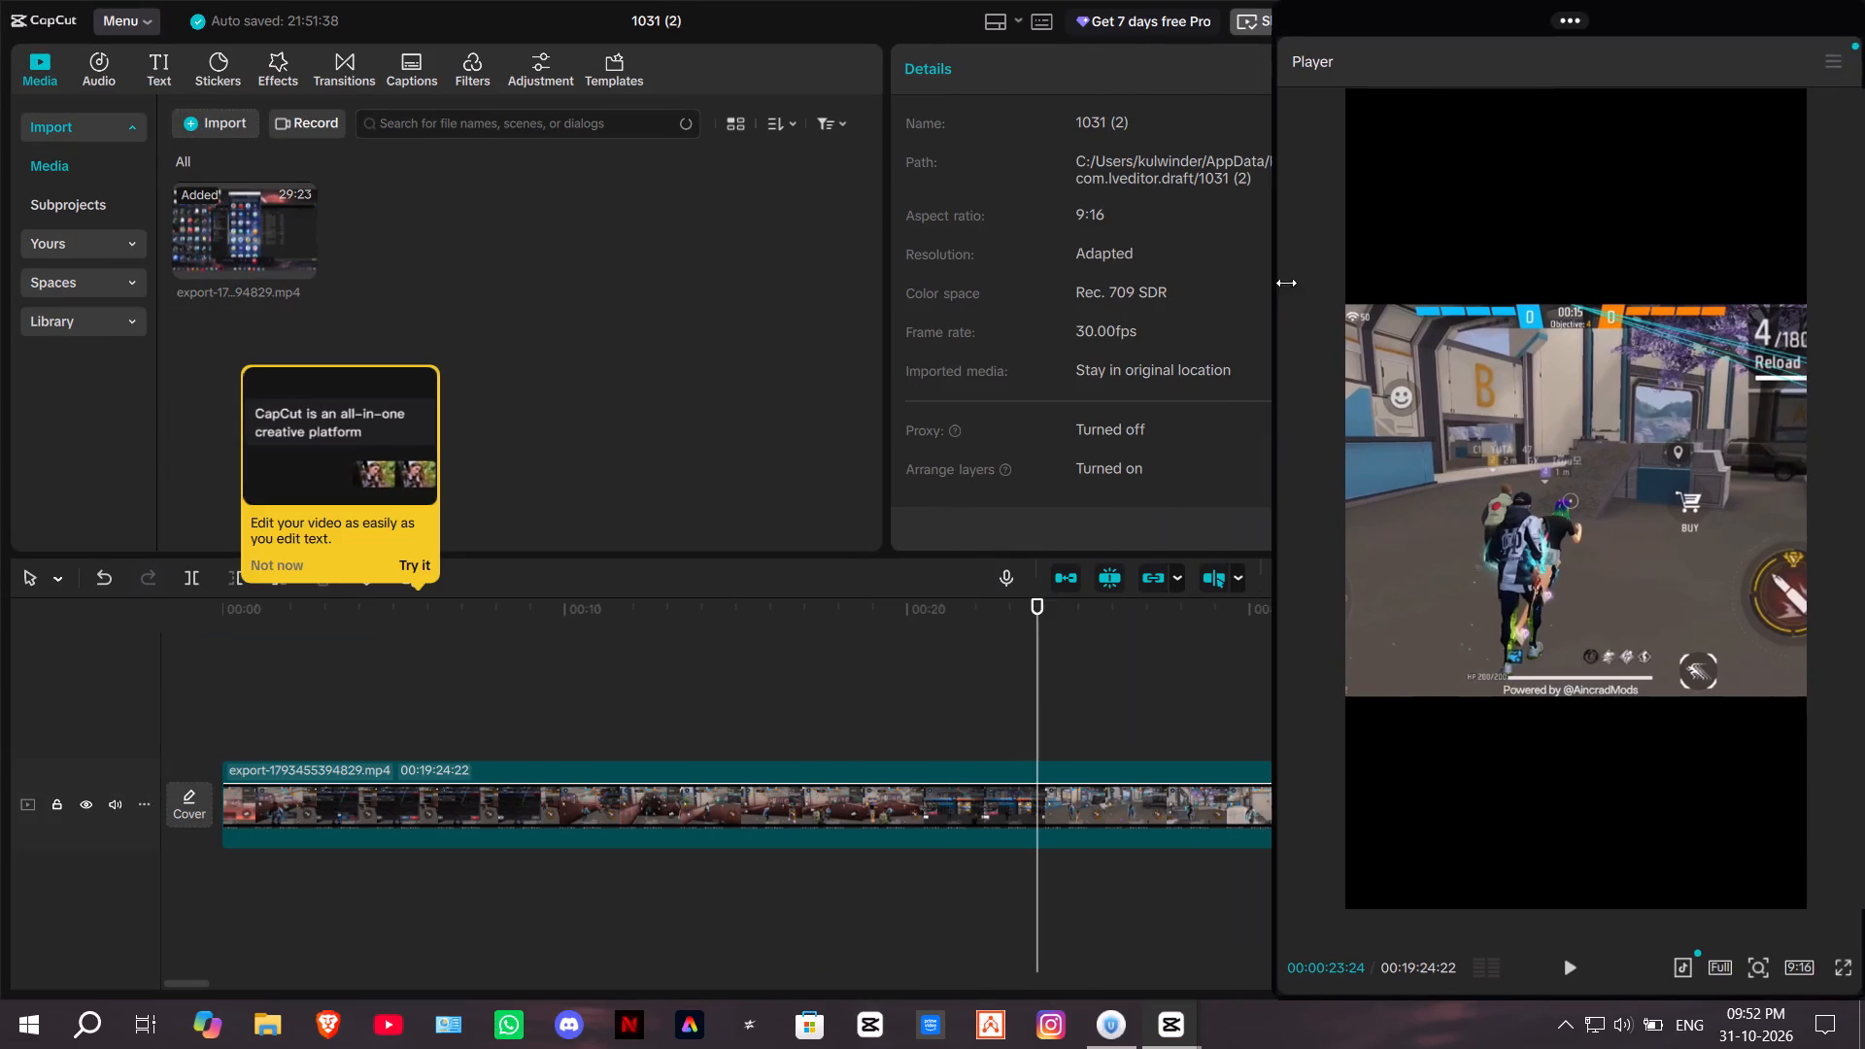
# Narrow the tiled Player window to about a quarter of the screen width and re-tile it beside the editor.
pyautogui.moveTo(1286, 283); pyautogui.dragTo(1451, 253)
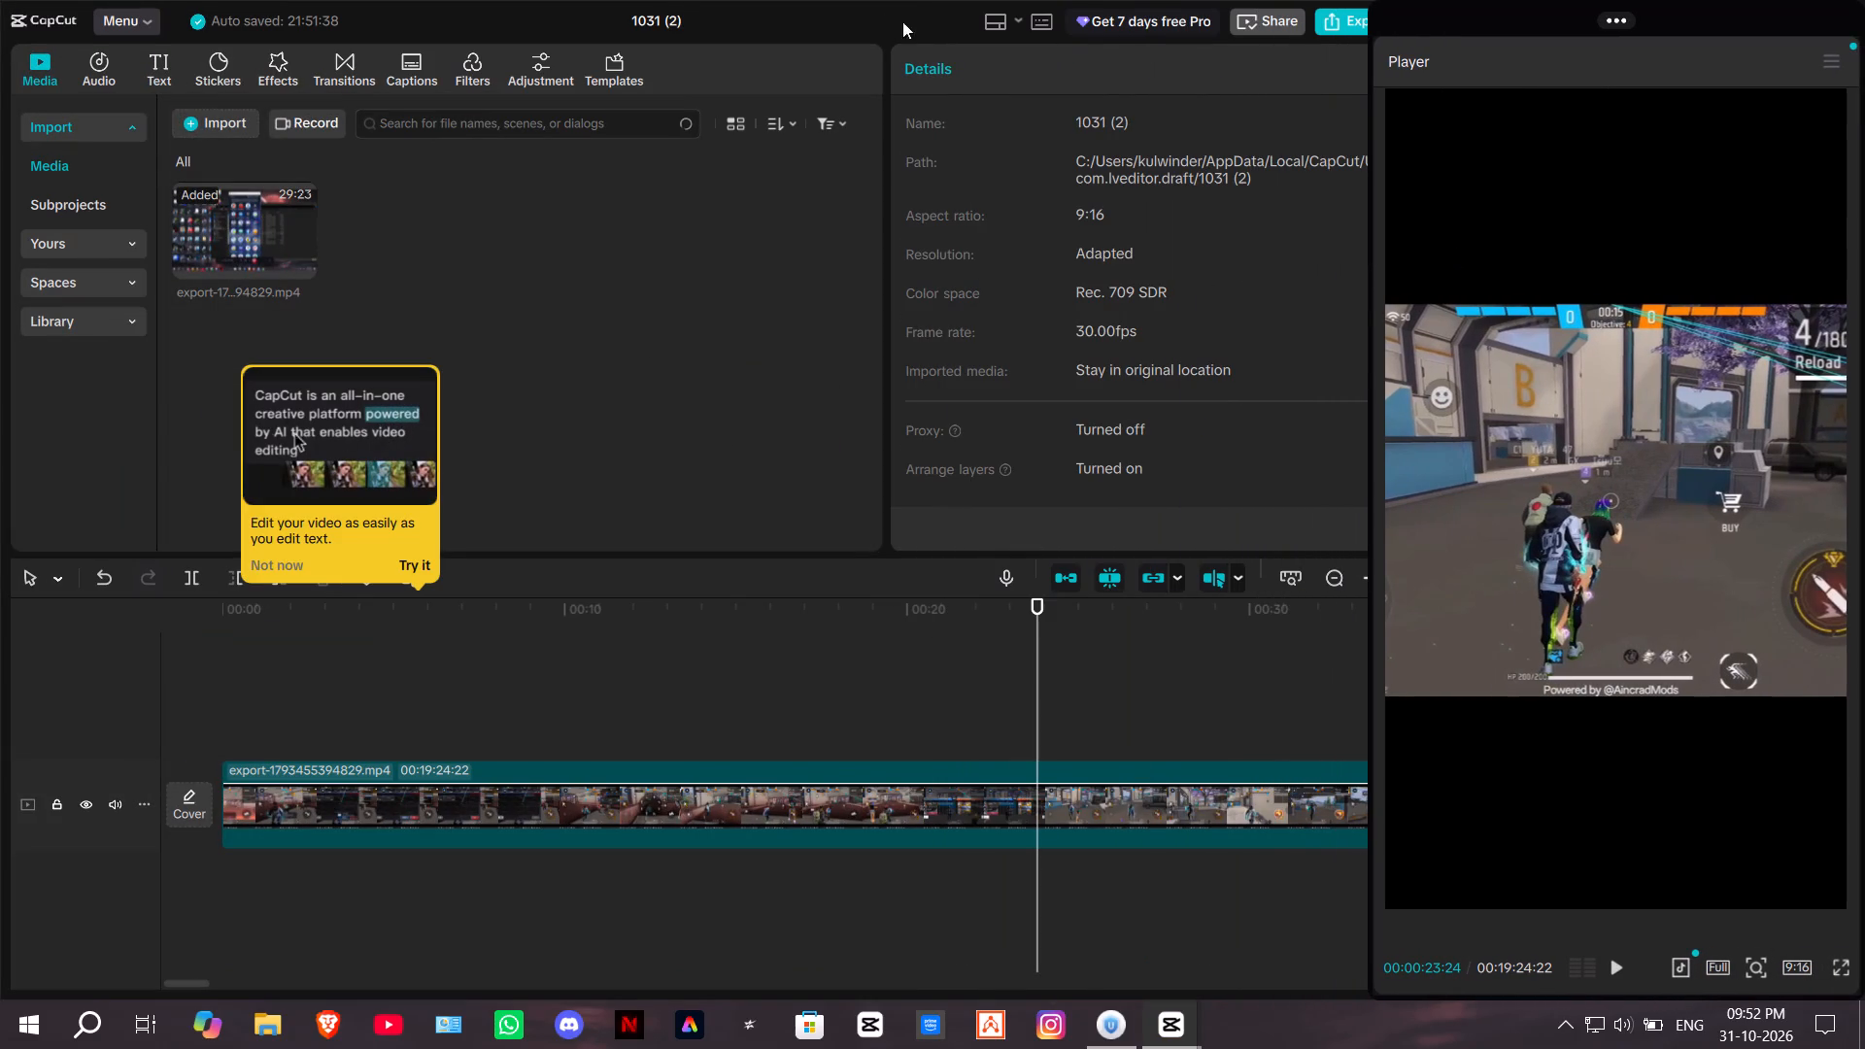
pyautogui.click(881, 15)
pyautogui.moveTo(1433, 27); pyautogui.dragTo(1454, 32)
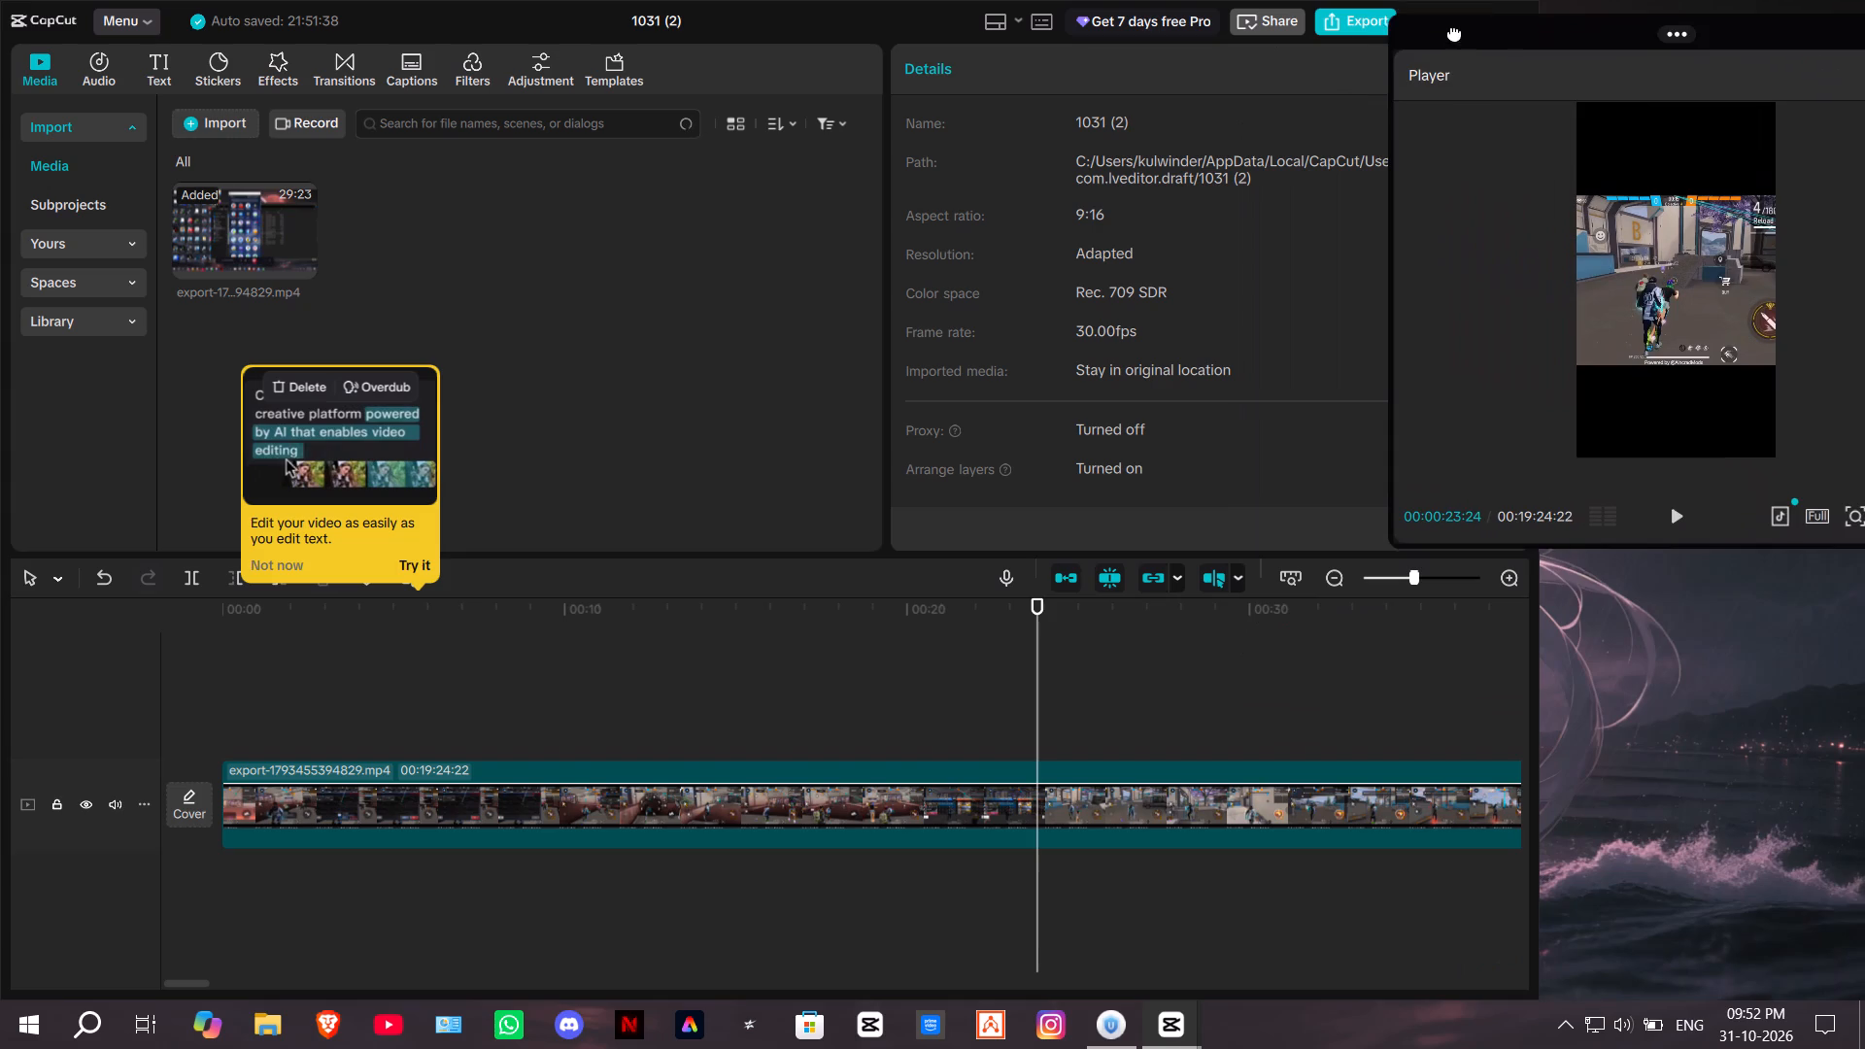
pyautogui.moveTo(1454, 32); pyautogui.dragTo(1864, 884)
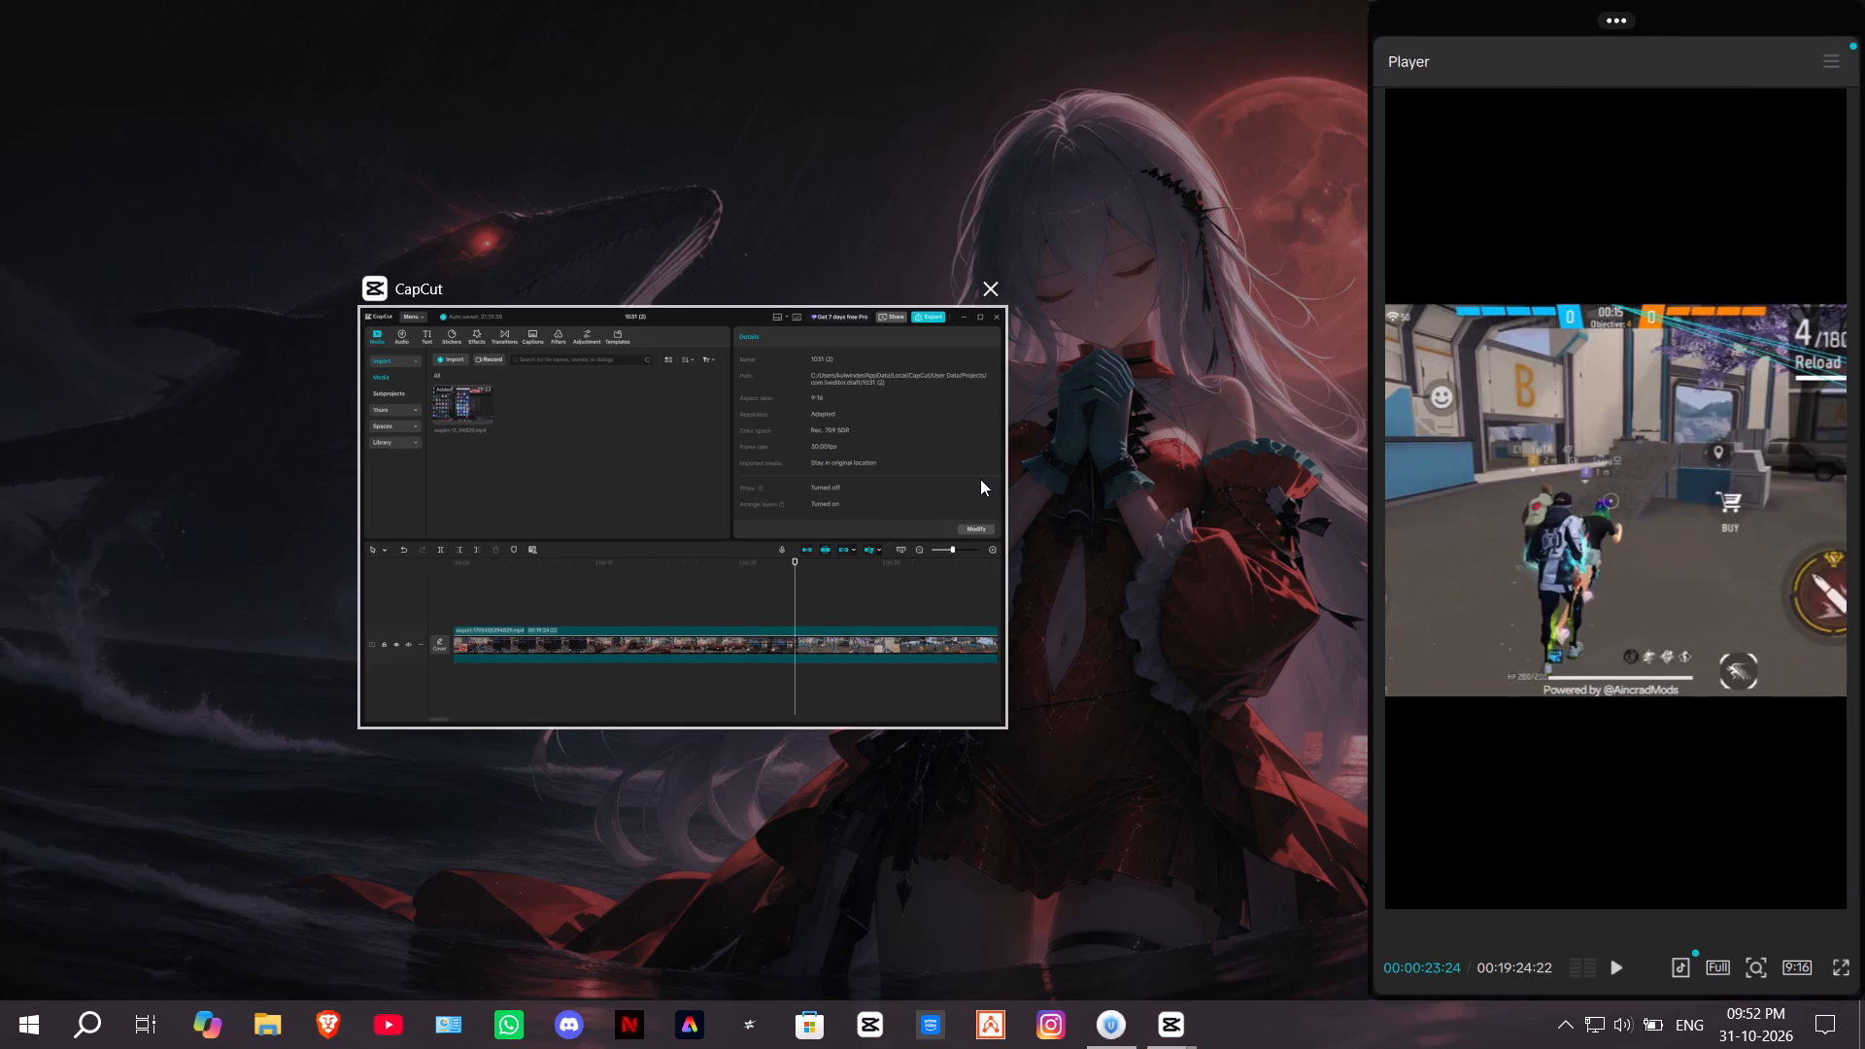
pyautogui.click(980, 479)
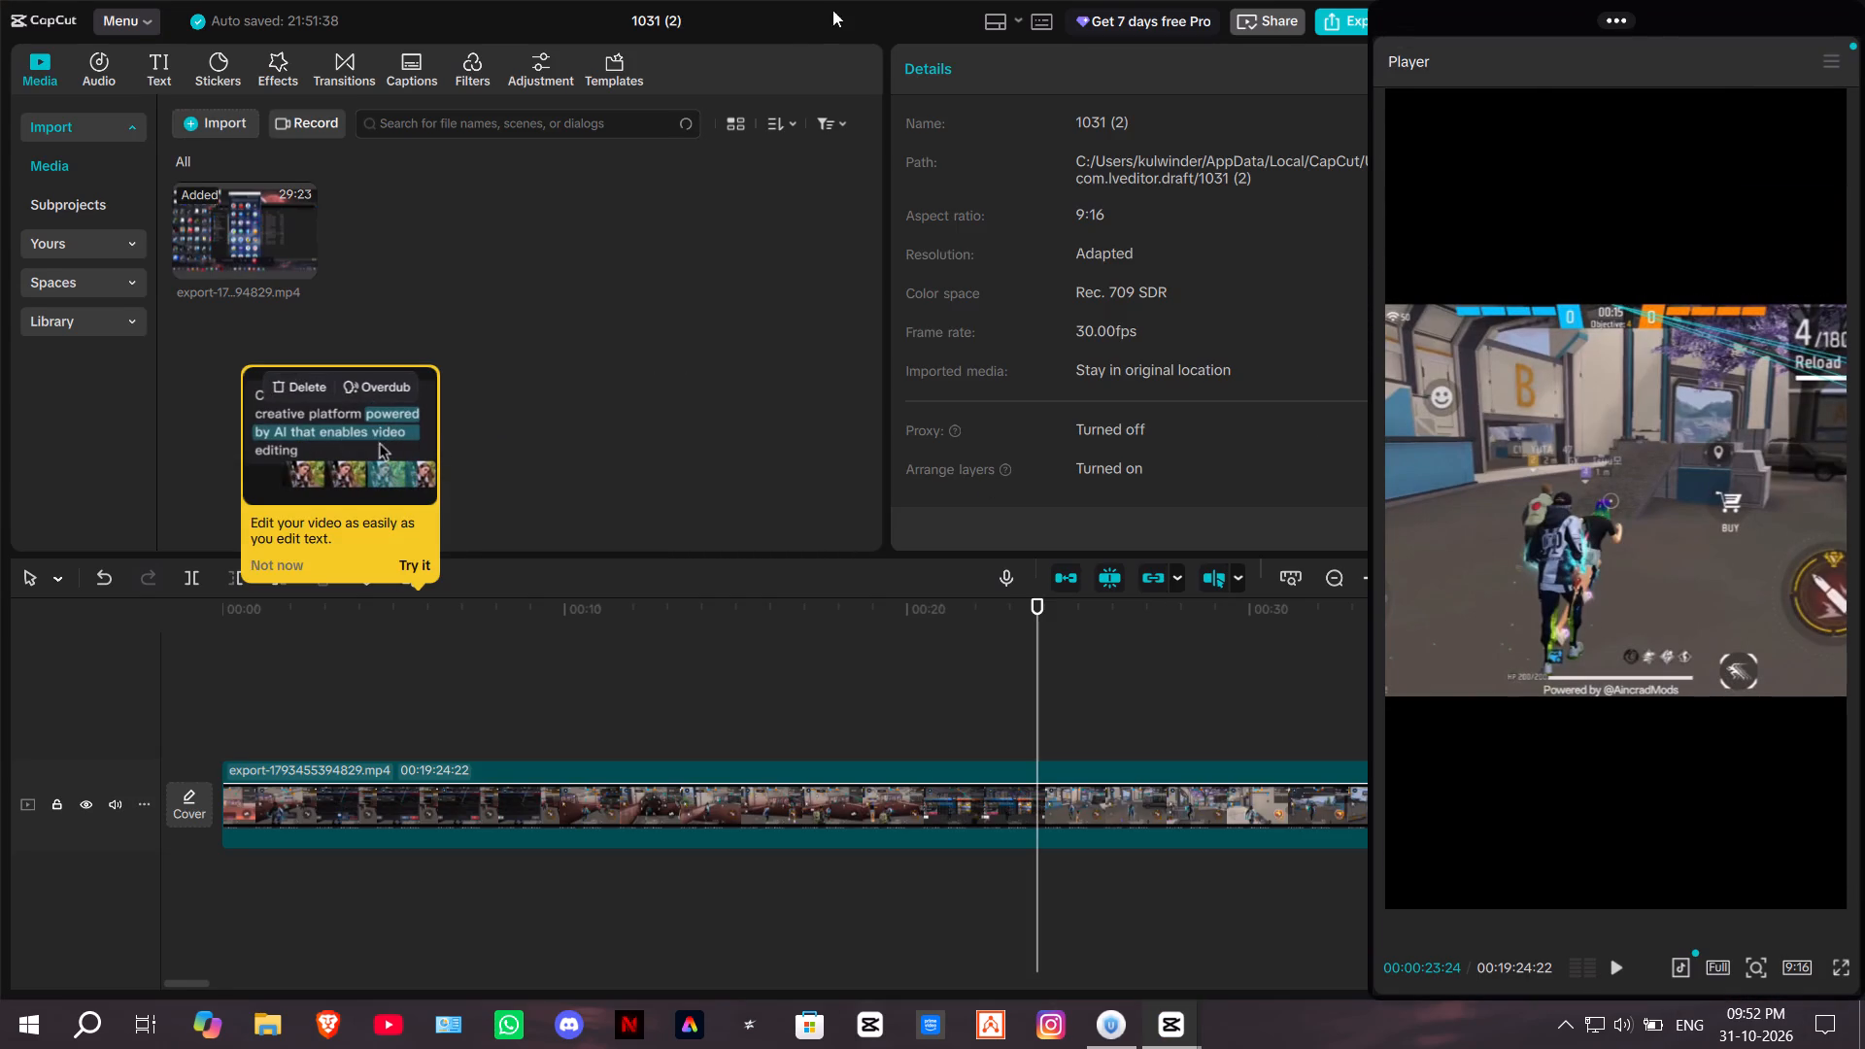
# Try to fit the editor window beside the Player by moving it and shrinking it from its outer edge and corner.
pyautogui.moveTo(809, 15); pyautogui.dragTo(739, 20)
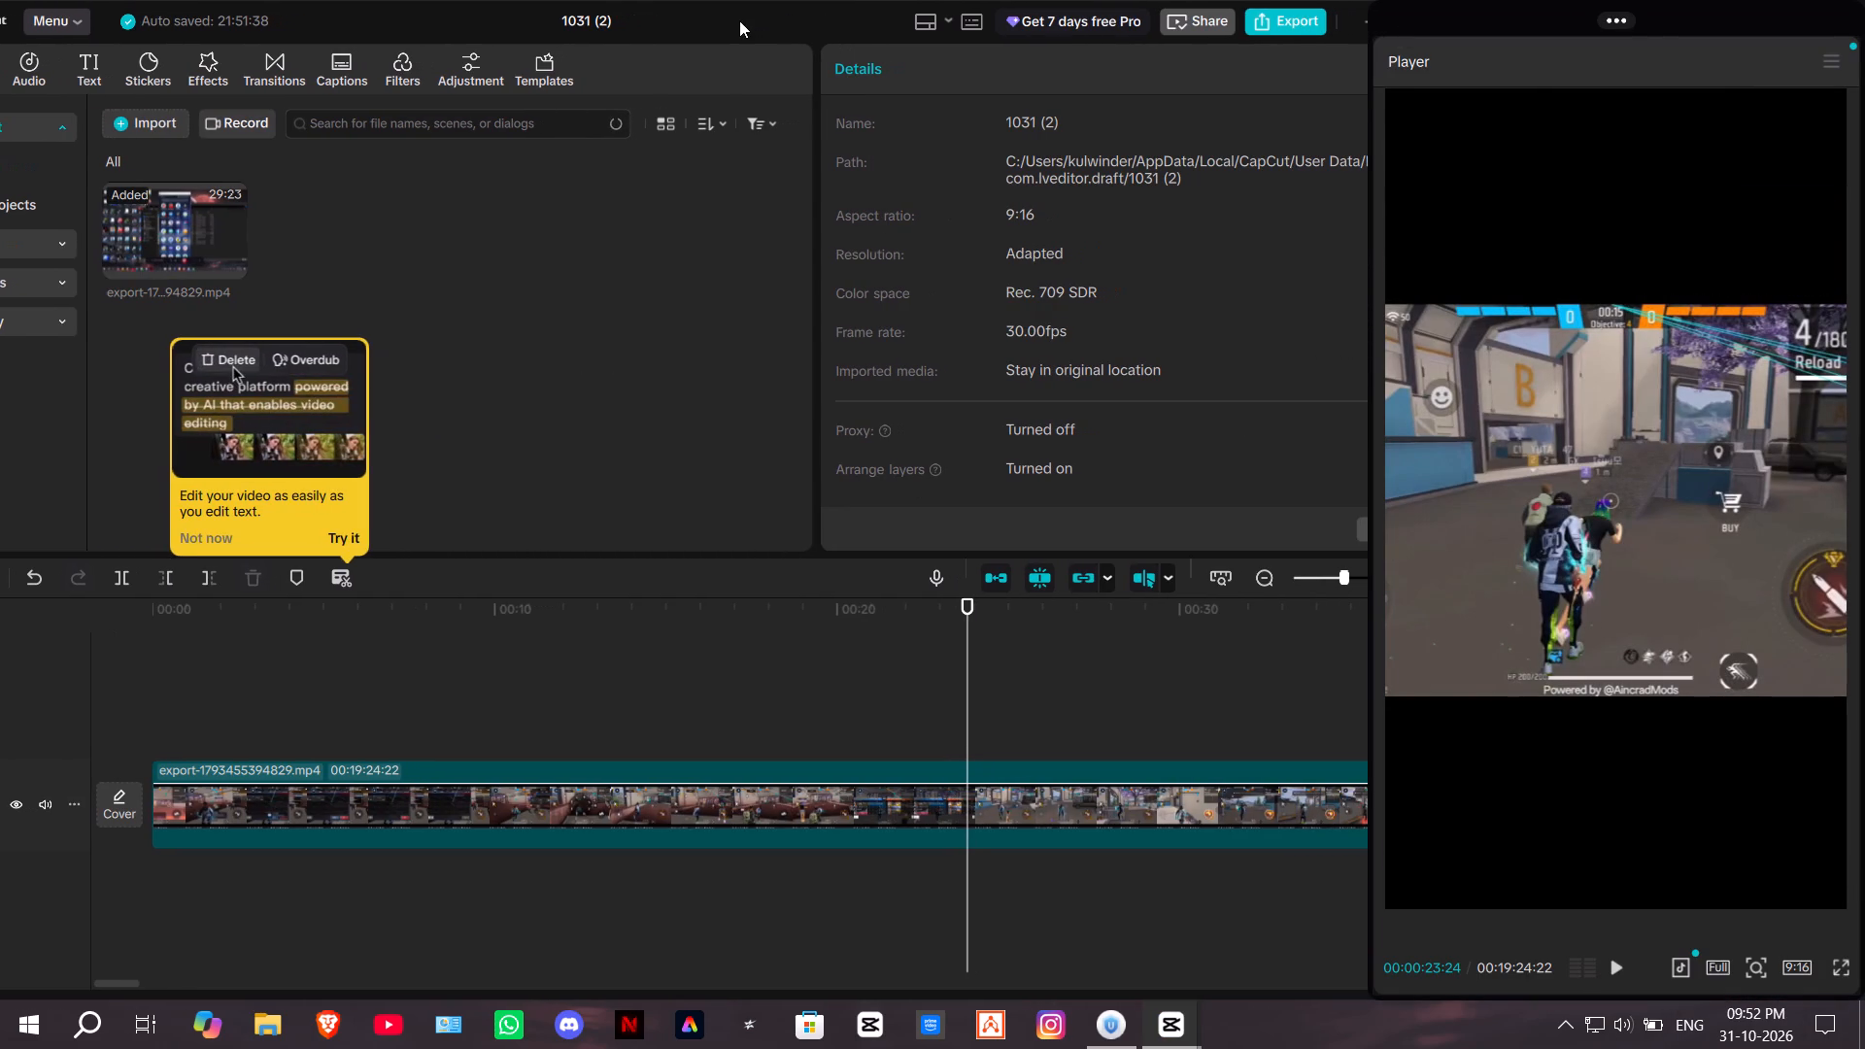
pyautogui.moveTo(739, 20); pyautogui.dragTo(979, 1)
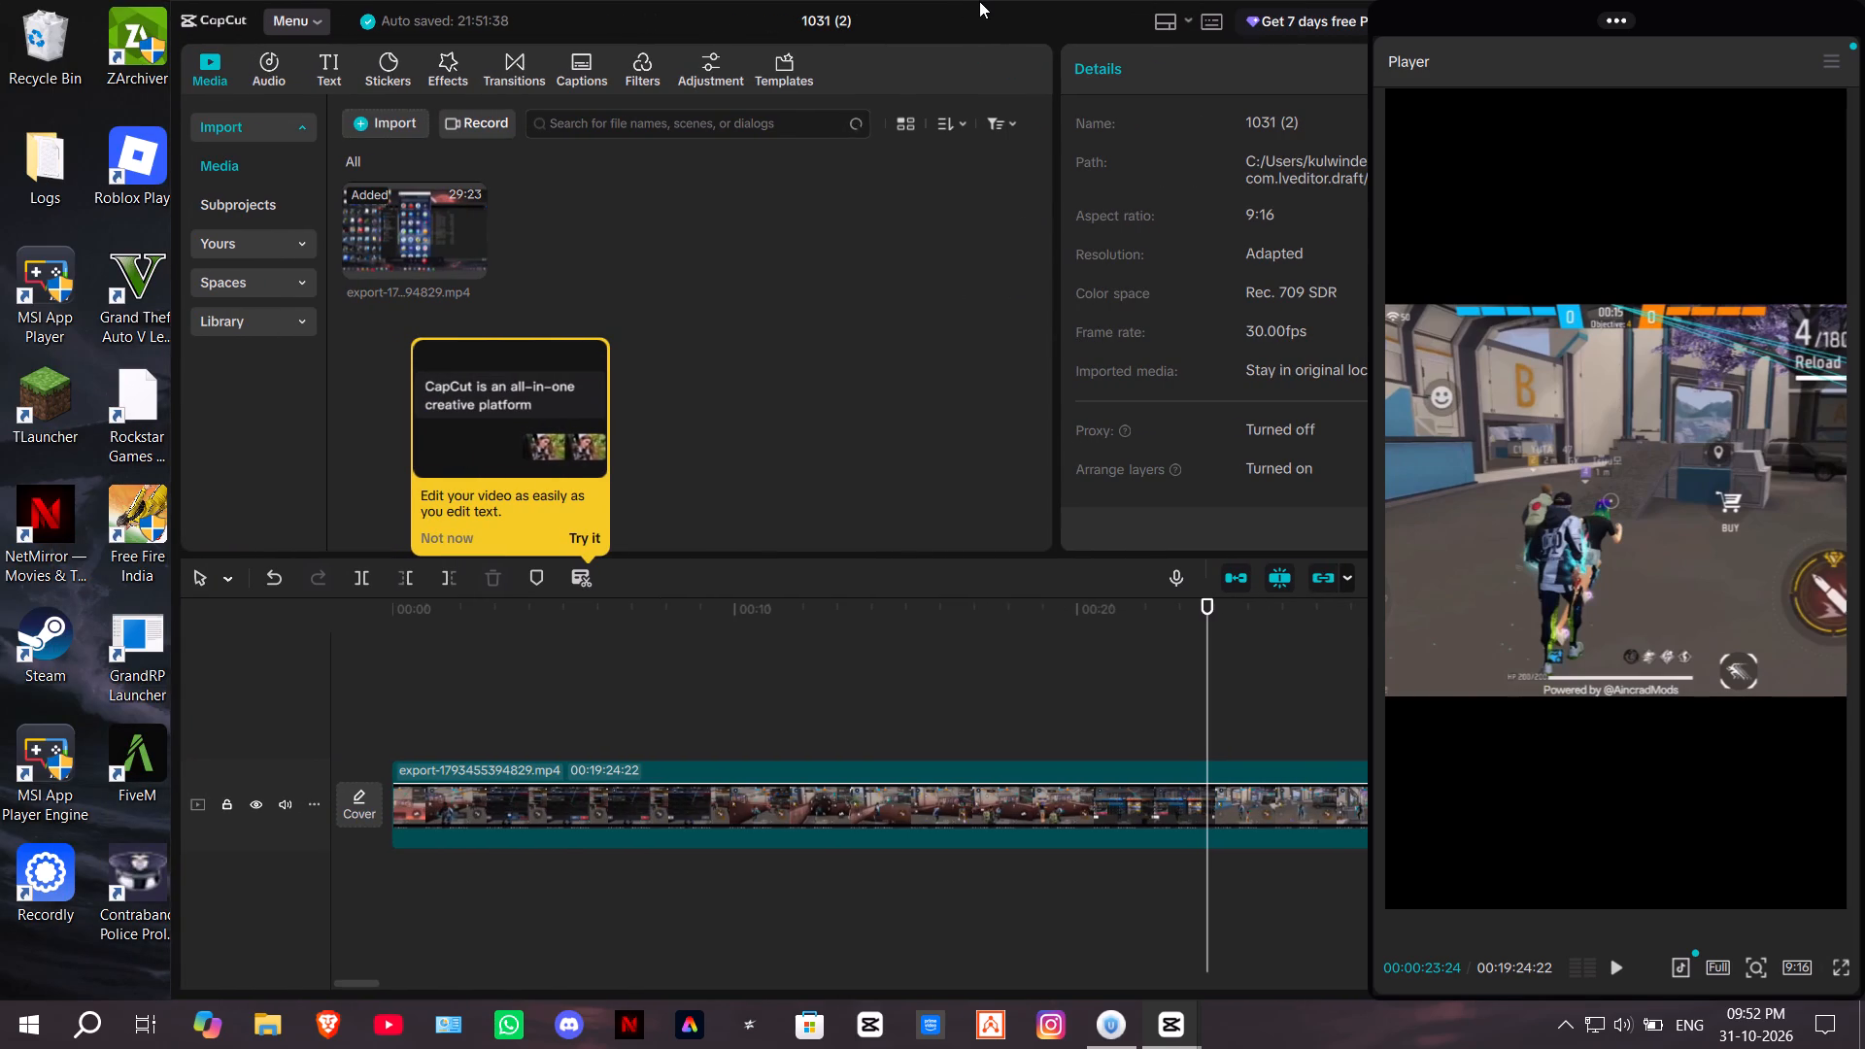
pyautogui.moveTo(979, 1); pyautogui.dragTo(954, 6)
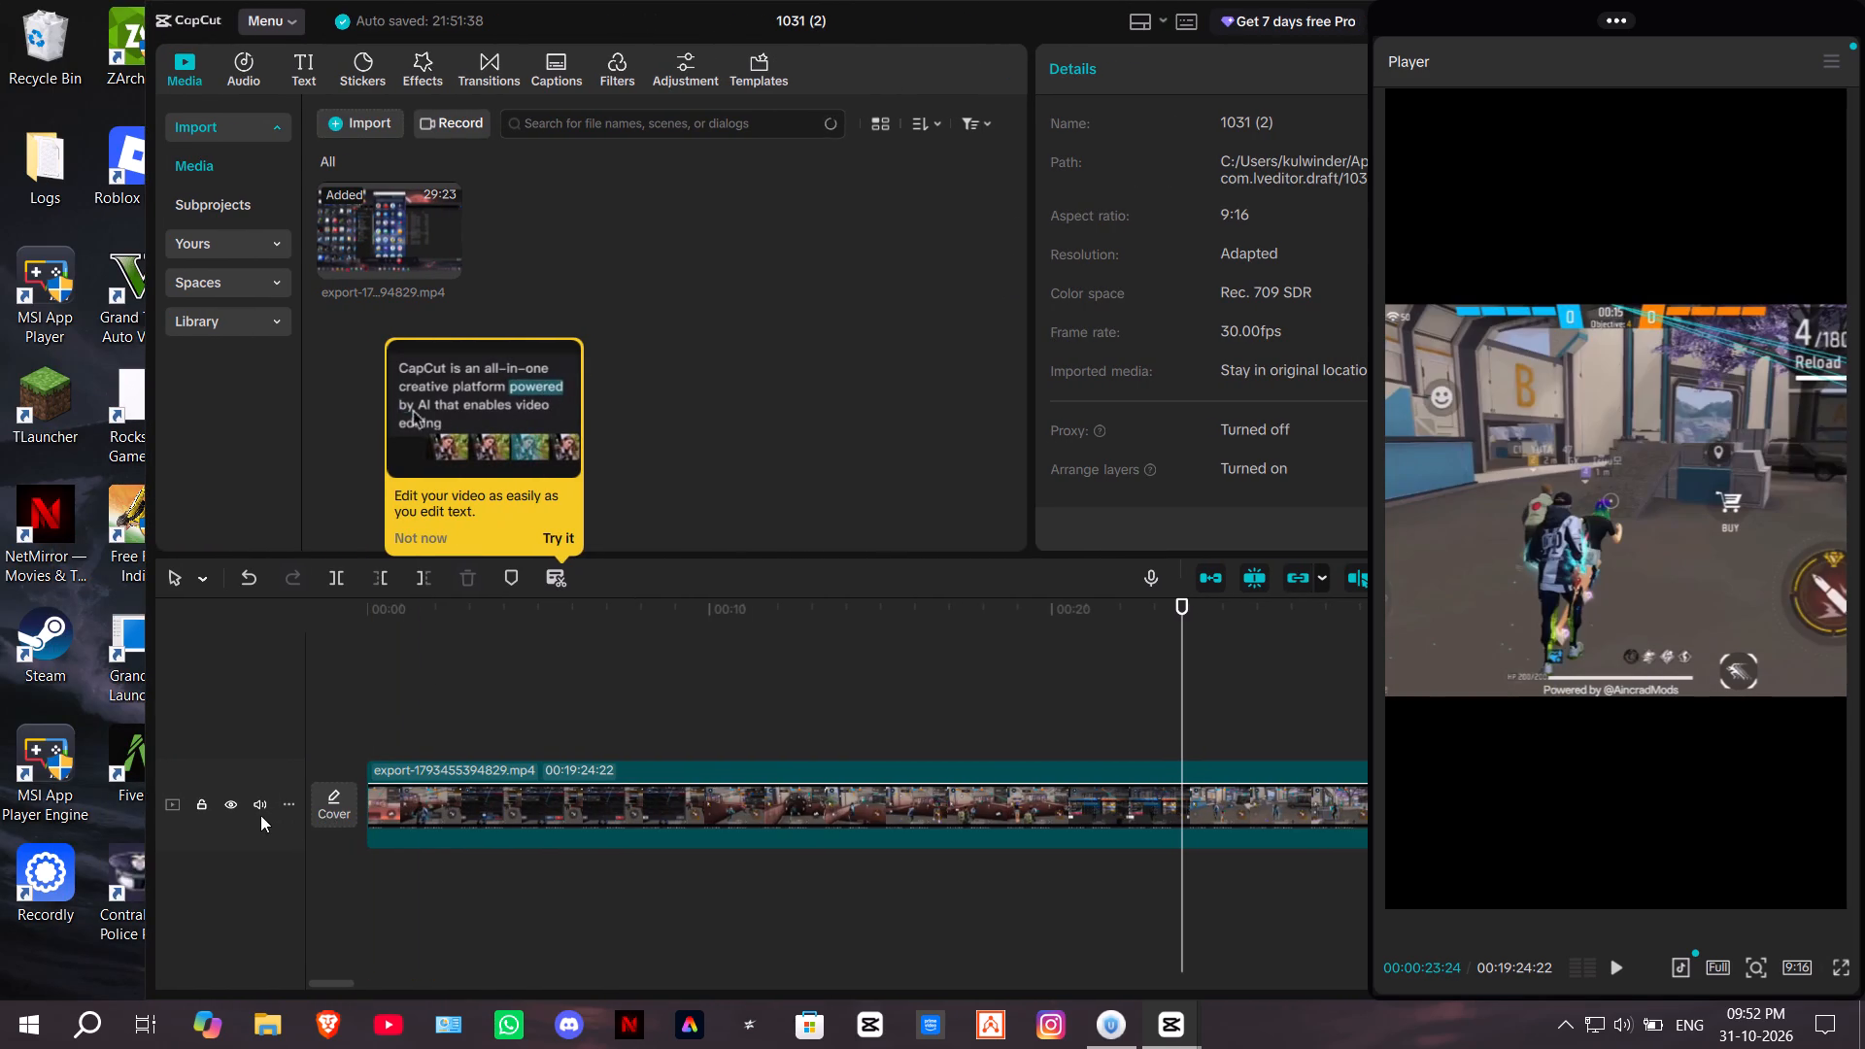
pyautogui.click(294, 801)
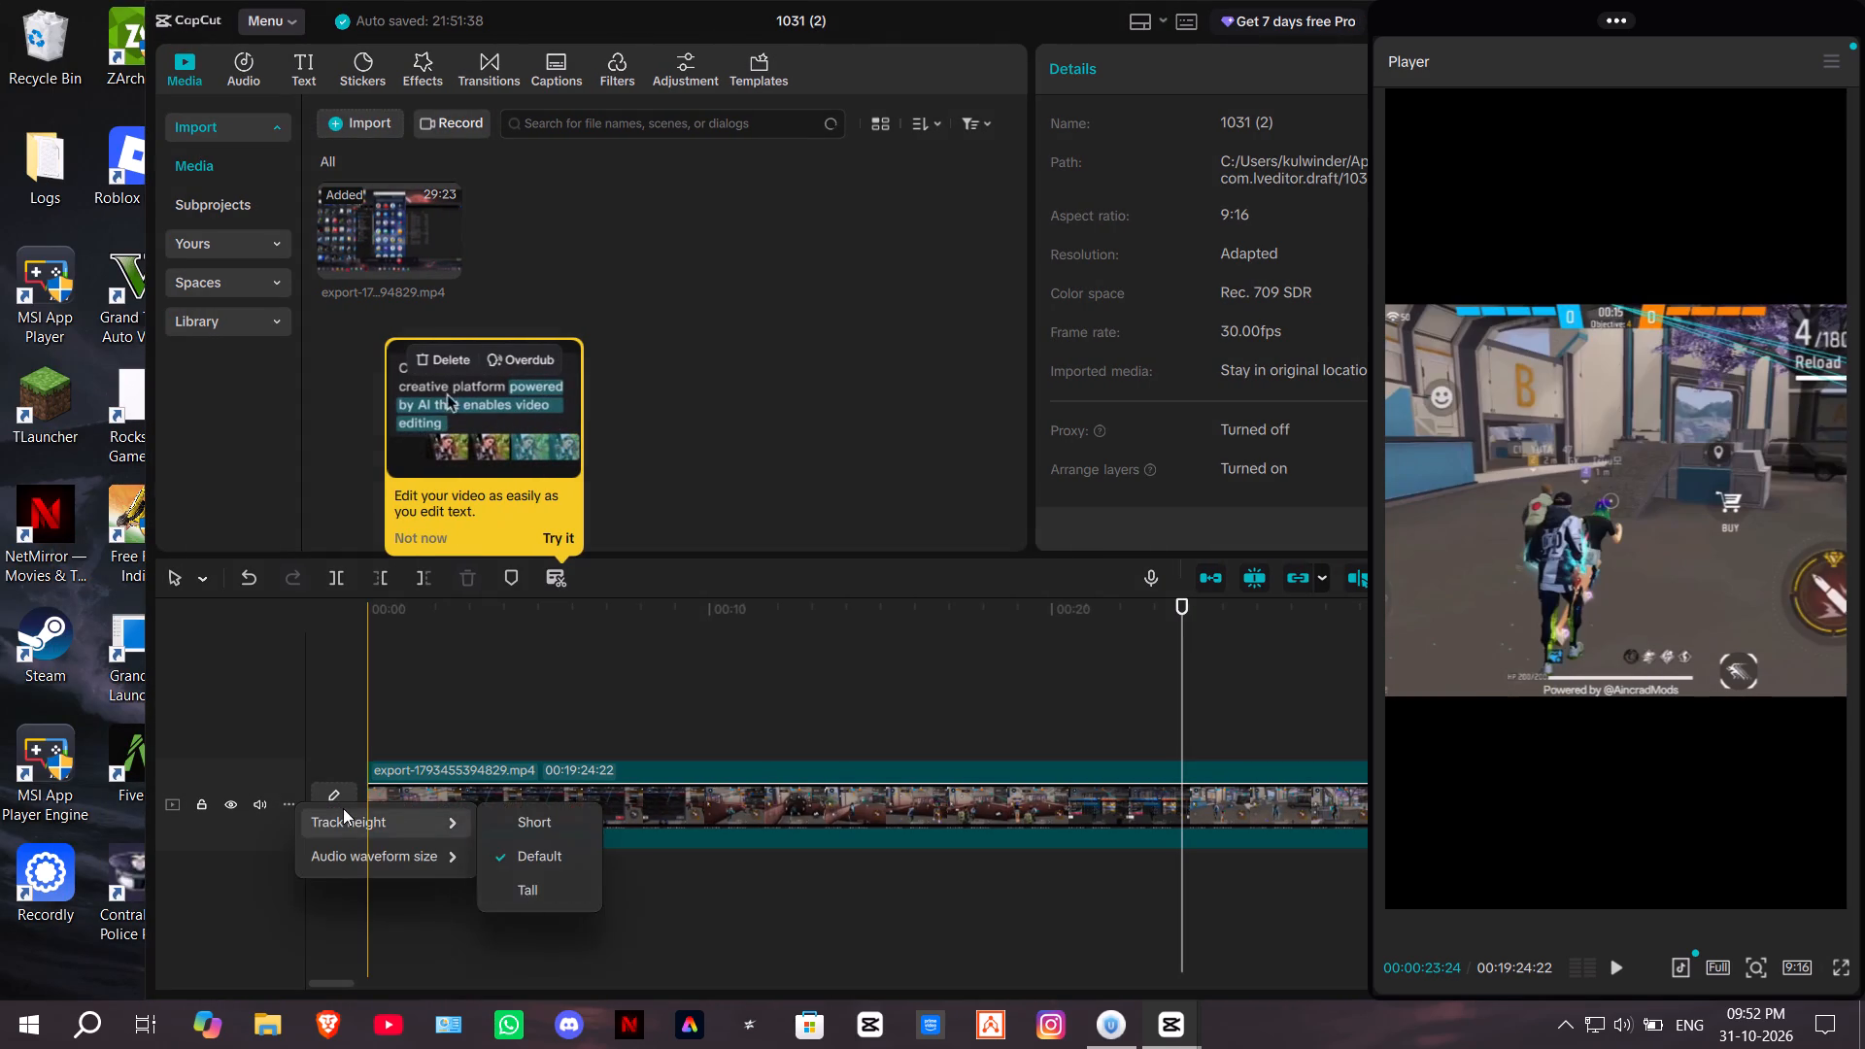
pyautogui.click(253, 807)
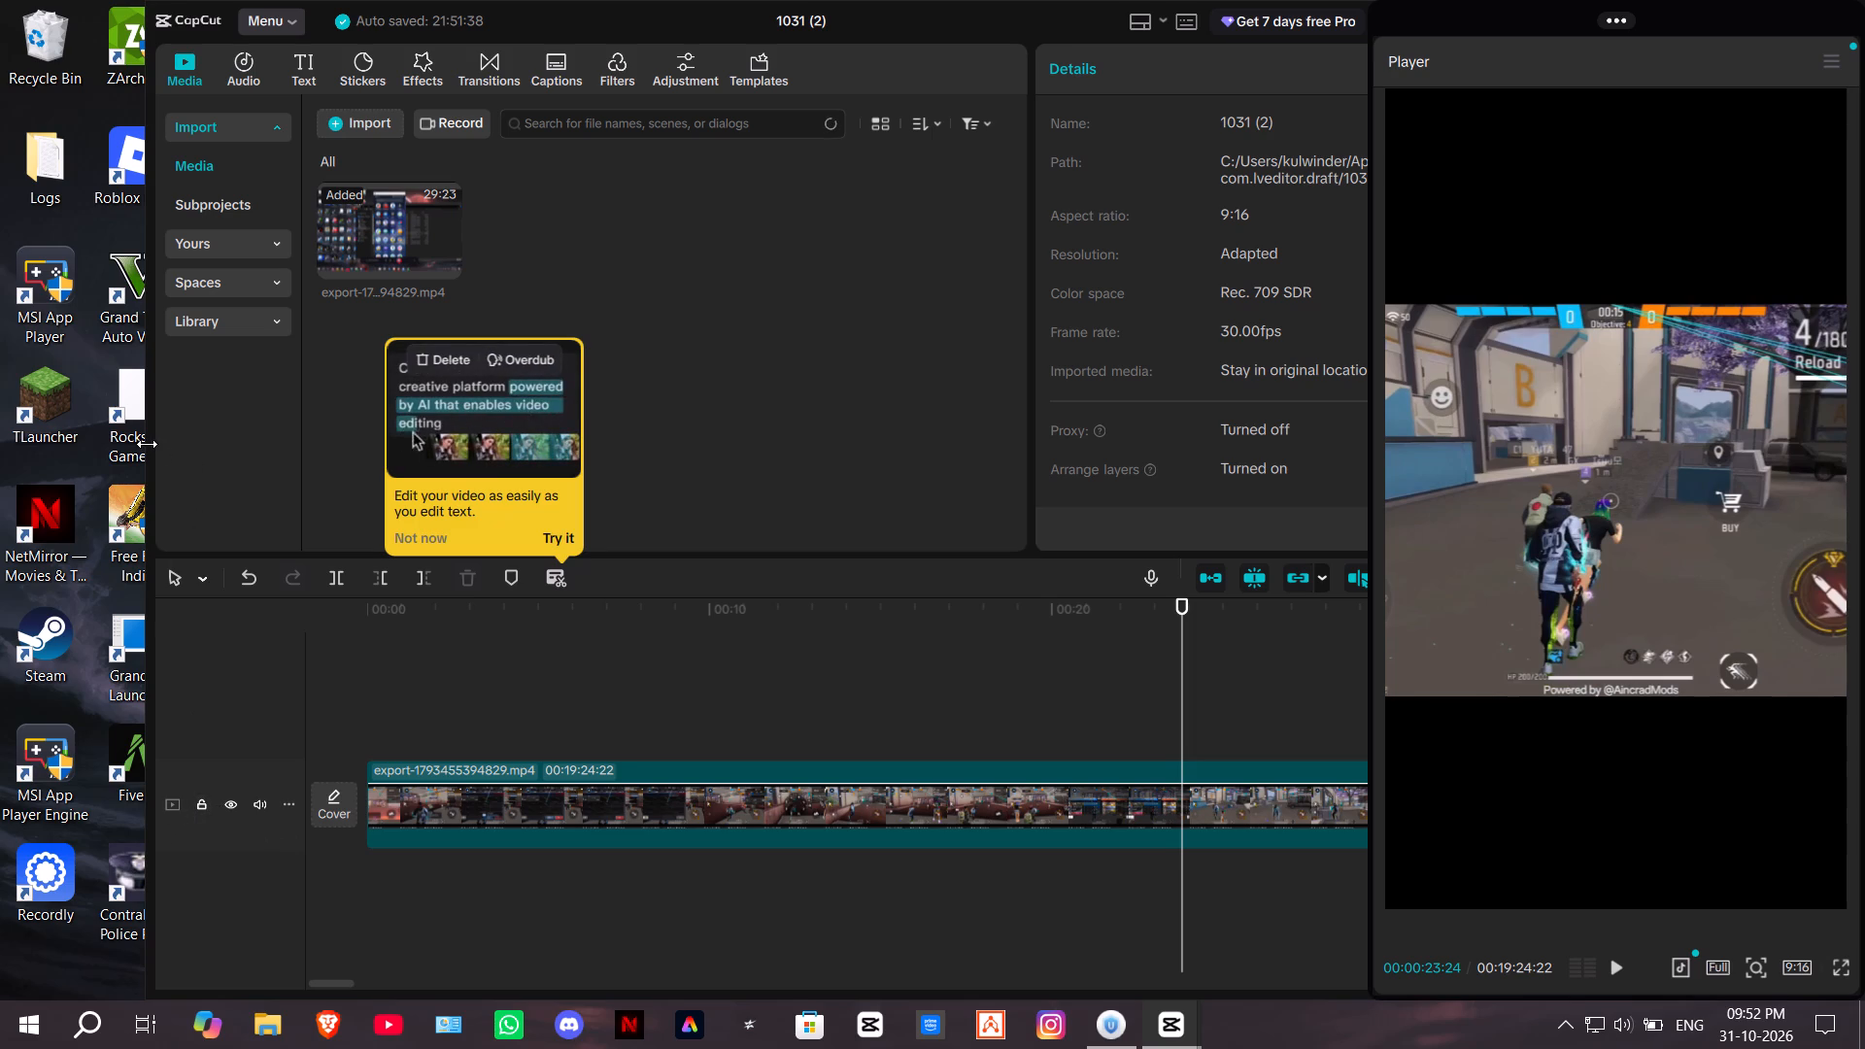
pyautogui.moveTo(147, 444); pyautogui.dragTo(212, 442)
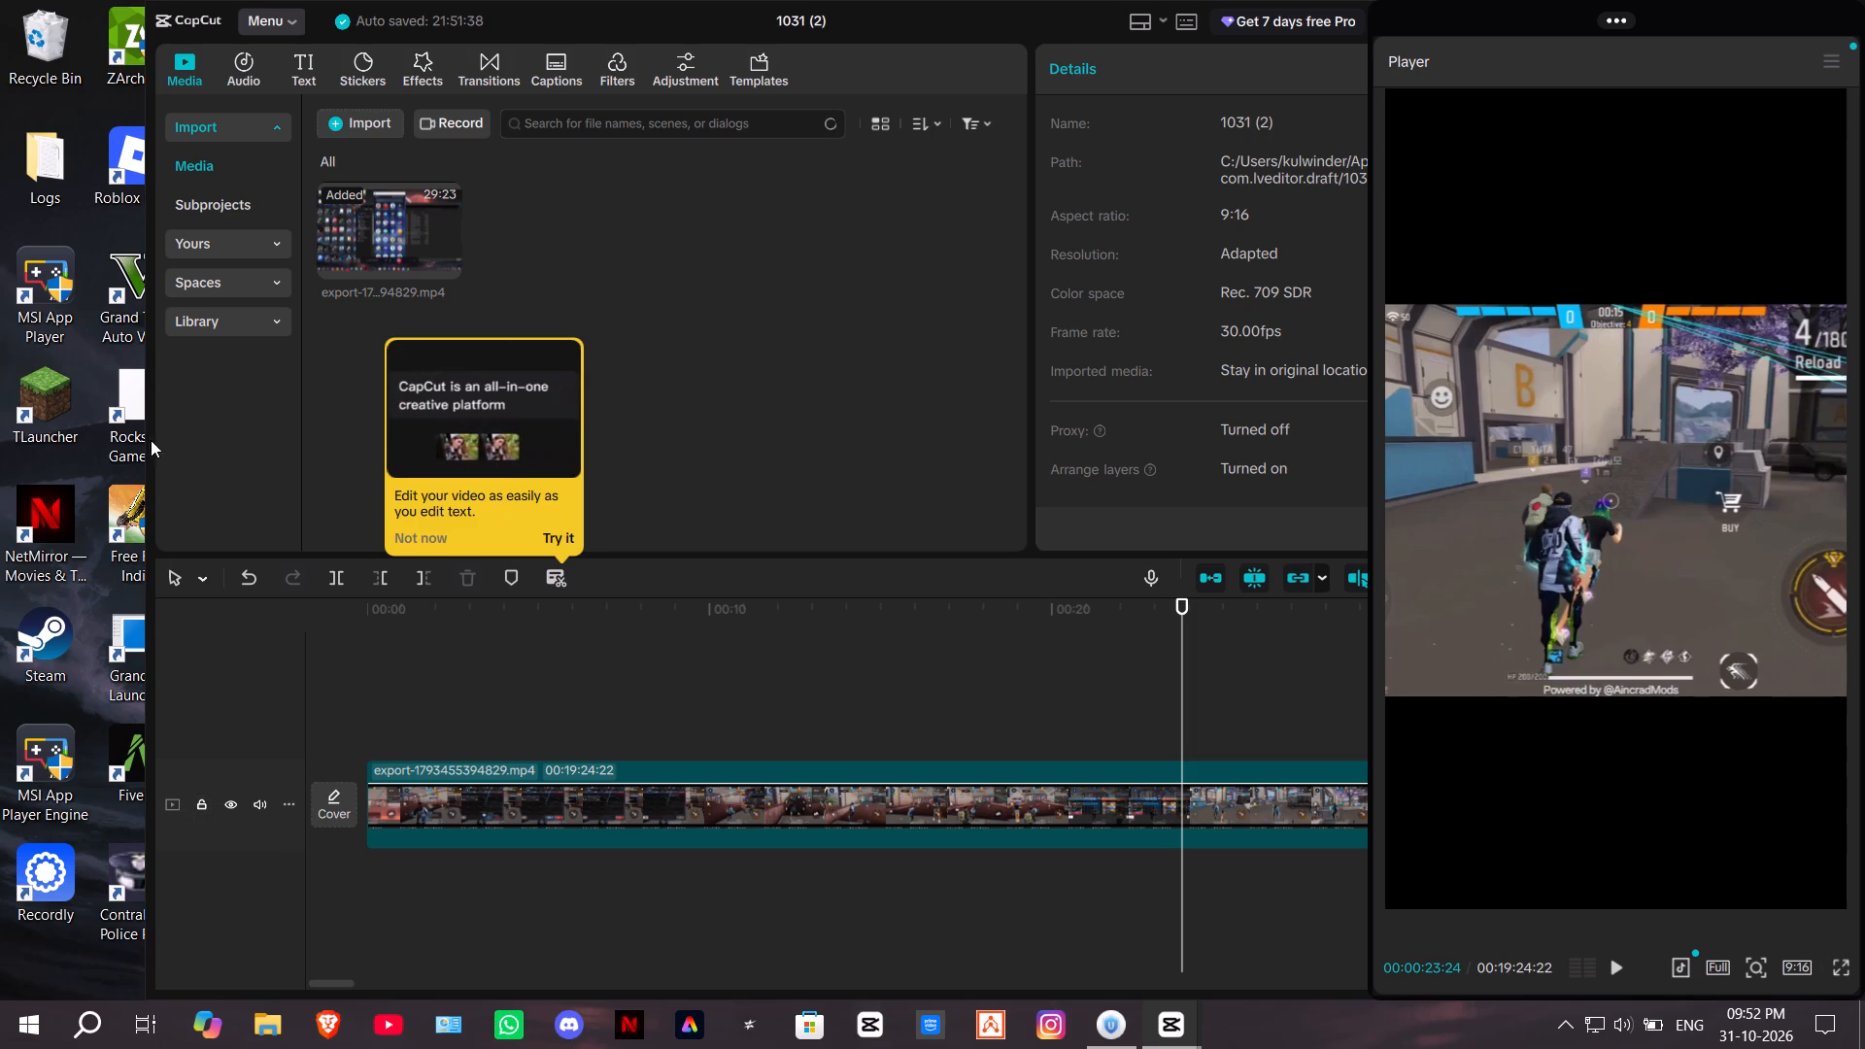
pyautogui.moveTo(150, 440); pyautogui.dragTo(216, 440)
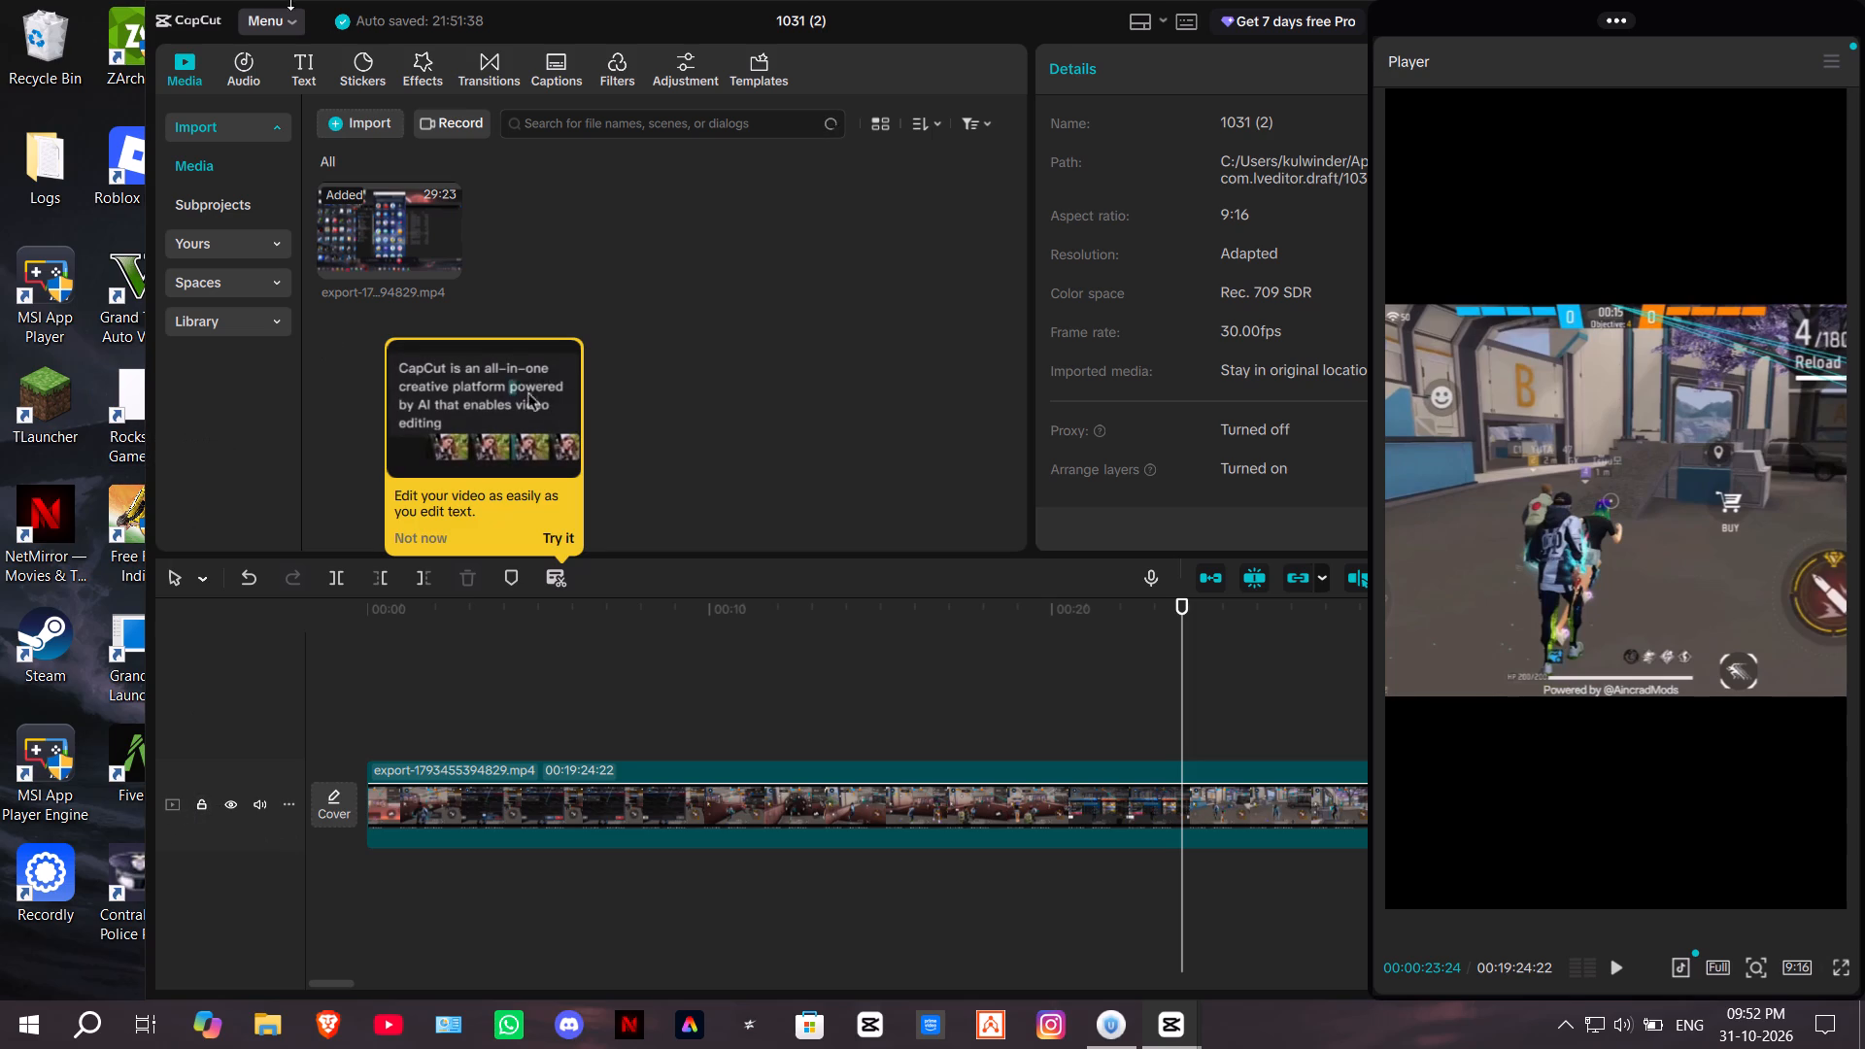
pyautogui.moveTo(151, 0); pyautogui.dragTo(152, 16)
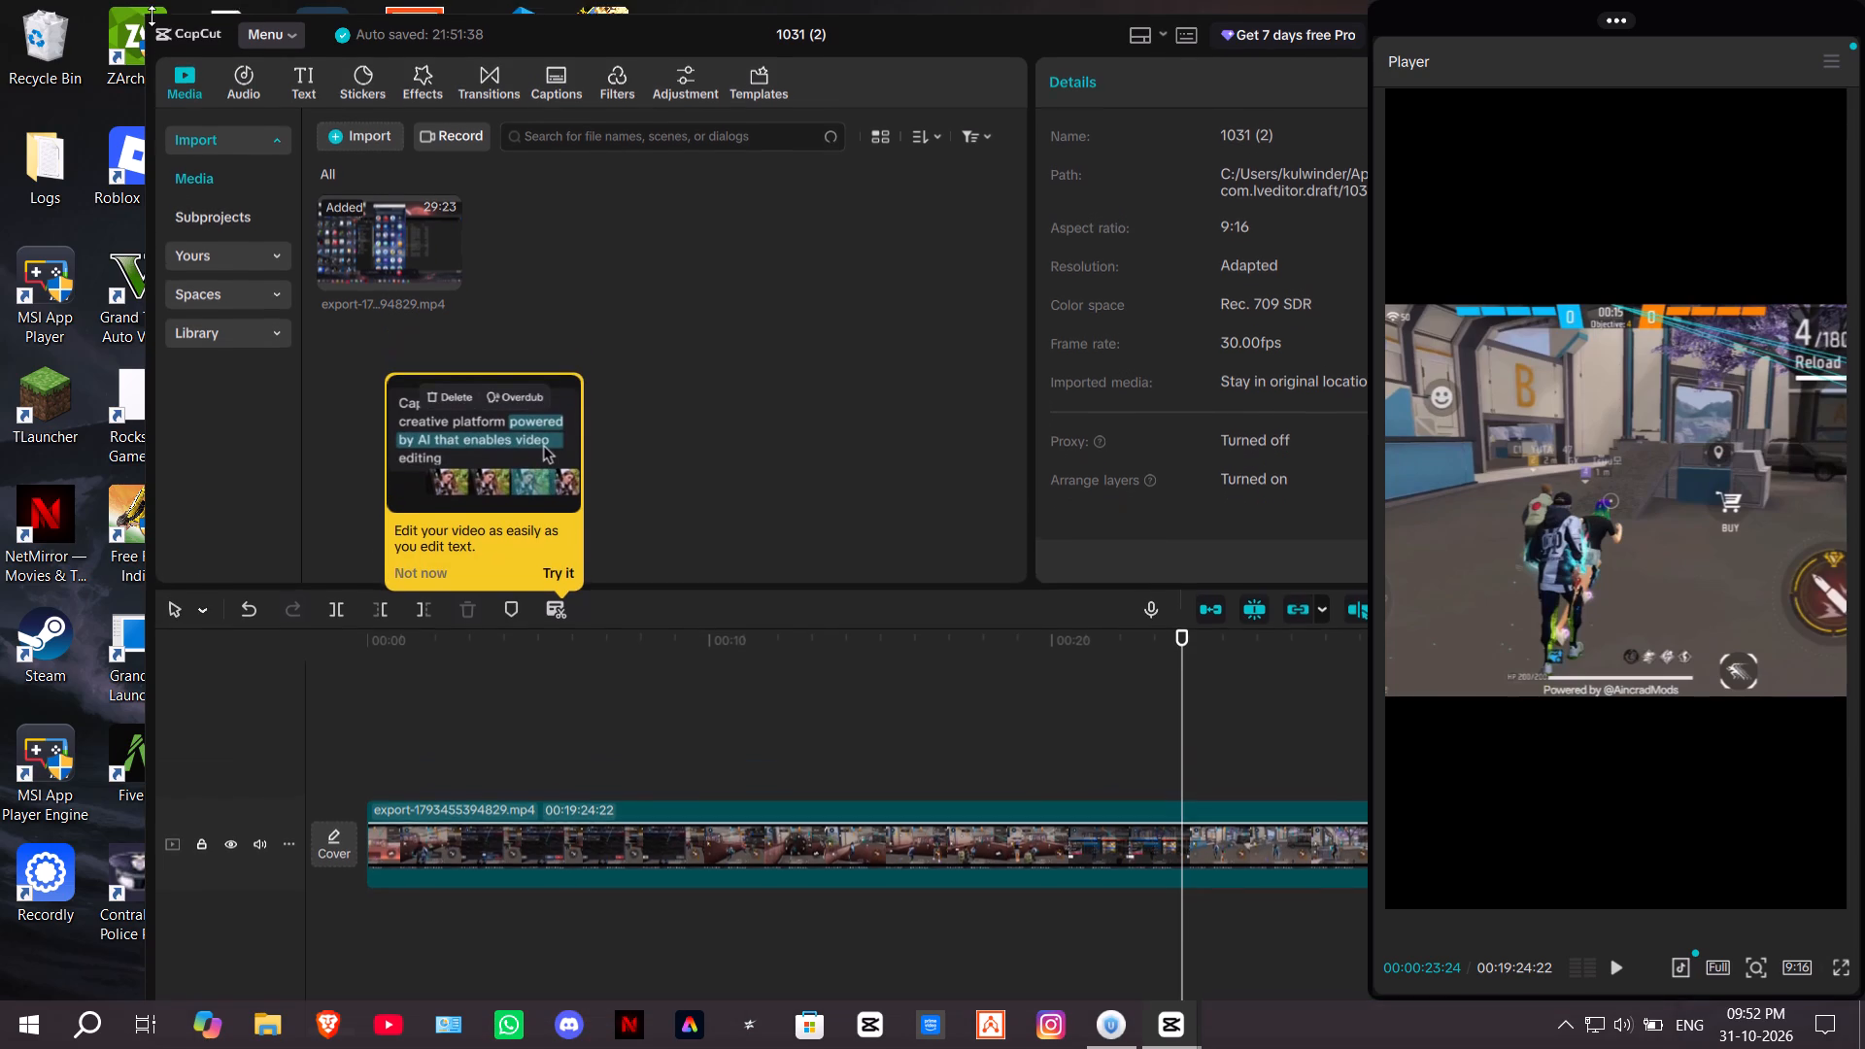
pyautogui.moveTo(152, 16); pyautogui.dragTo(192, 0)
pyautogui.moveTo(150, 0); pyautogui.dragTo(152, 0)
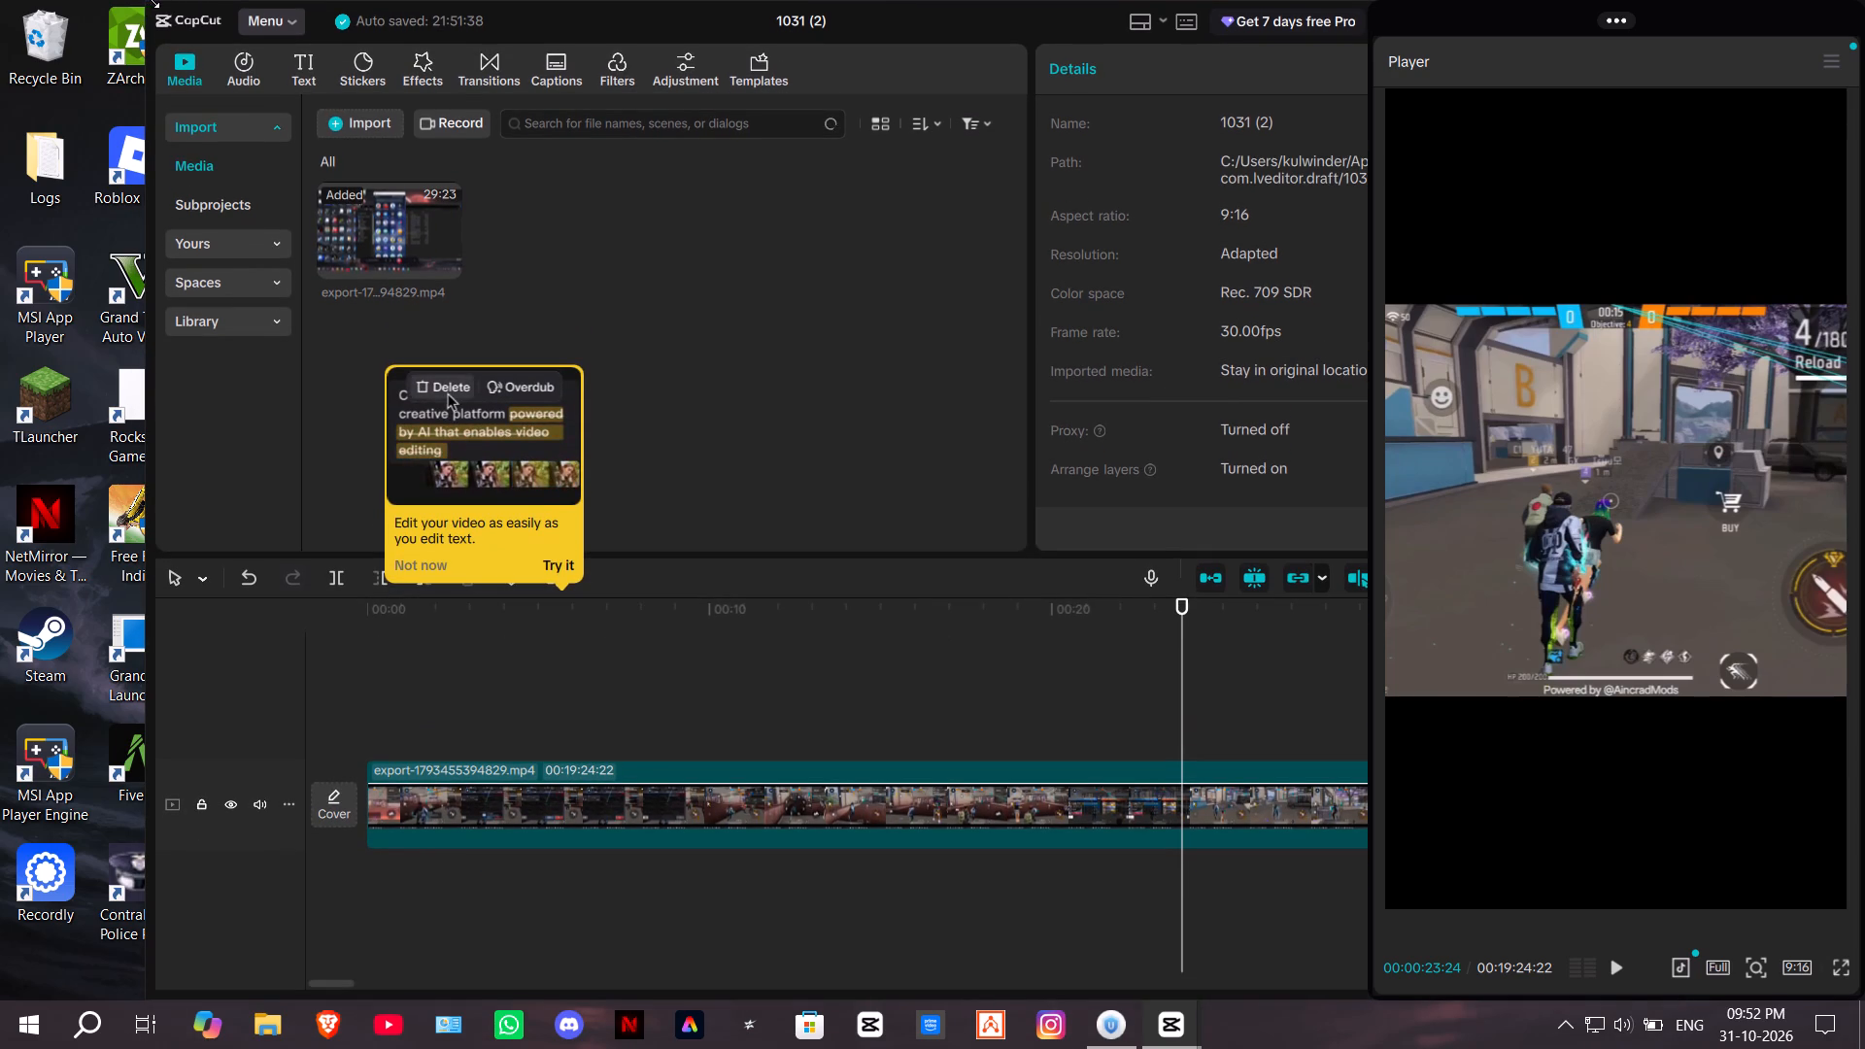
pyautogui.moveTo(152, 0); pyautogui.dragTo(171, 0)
# Shift the editor window partly off-screen so its export control and timeline sit clear of the Player window.
pyautogui.moveTo(586, 17); pyautogui.dragTo(453, 20)
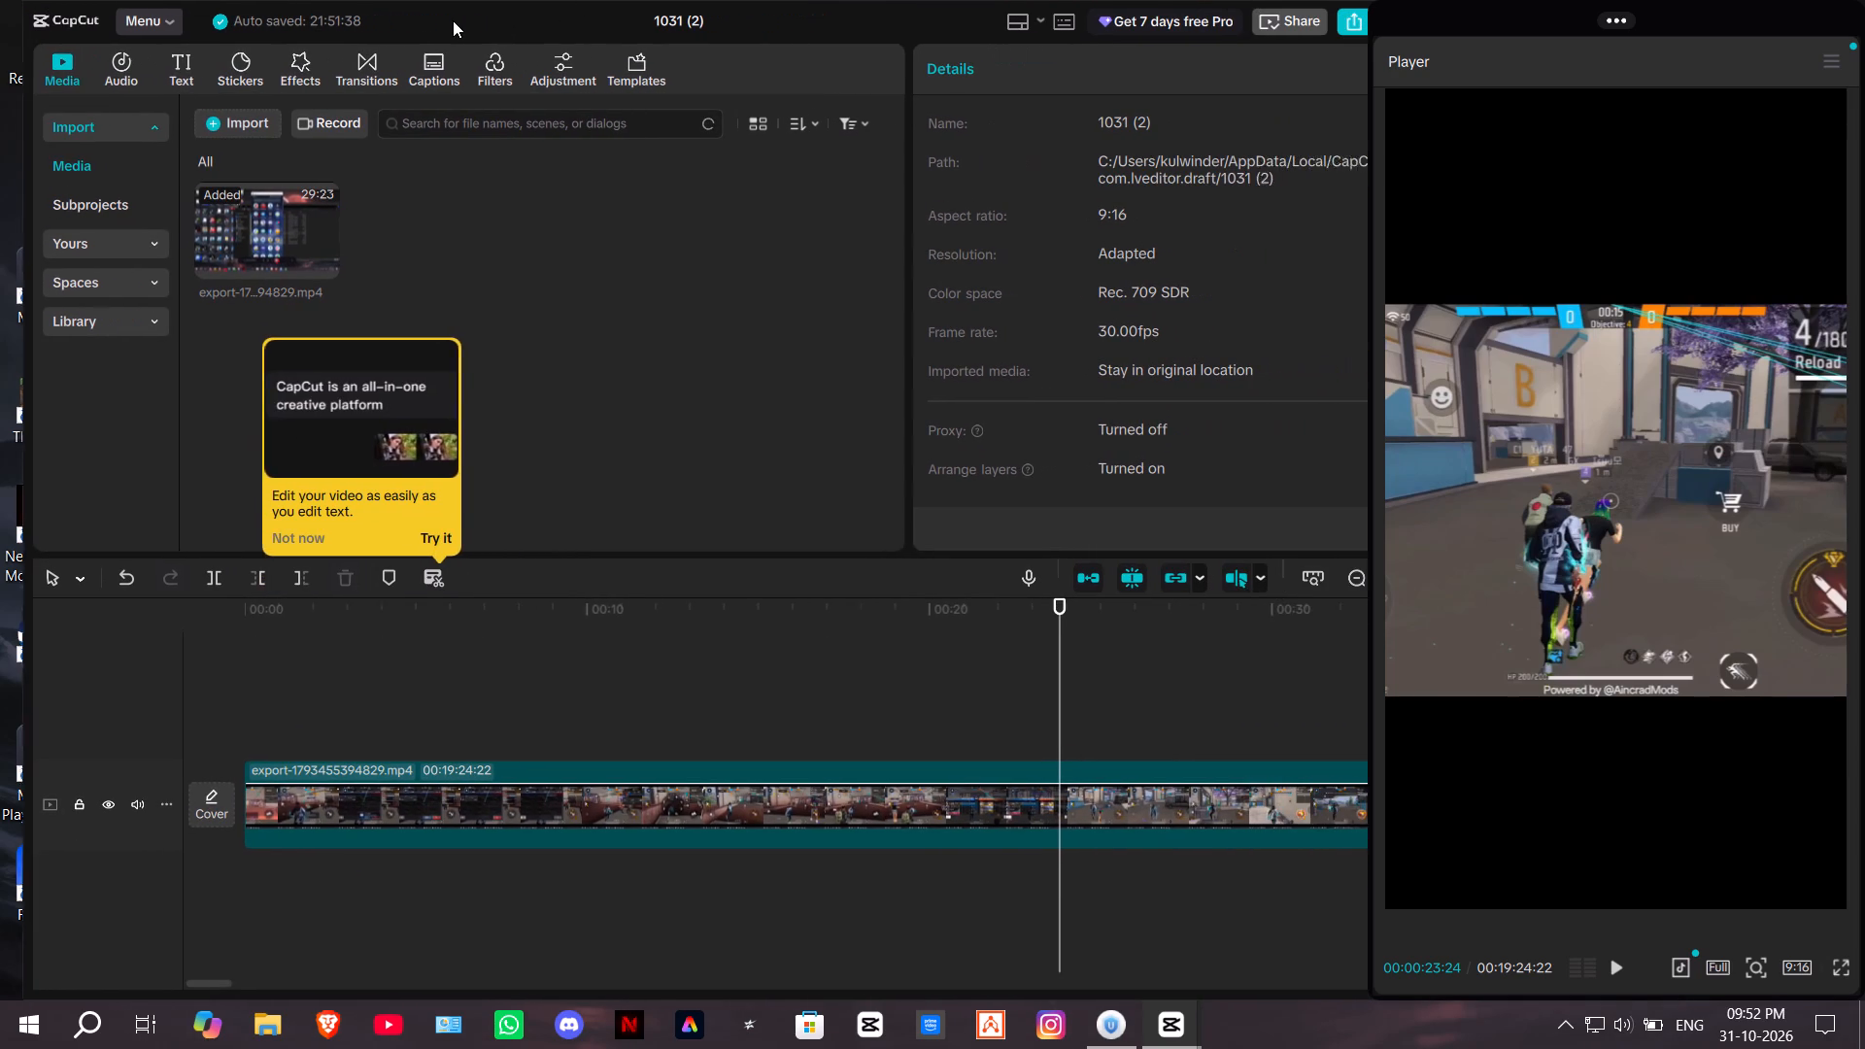
pyautogui.moveTo(453, 20); pyautogui.dragTo(443, 0)
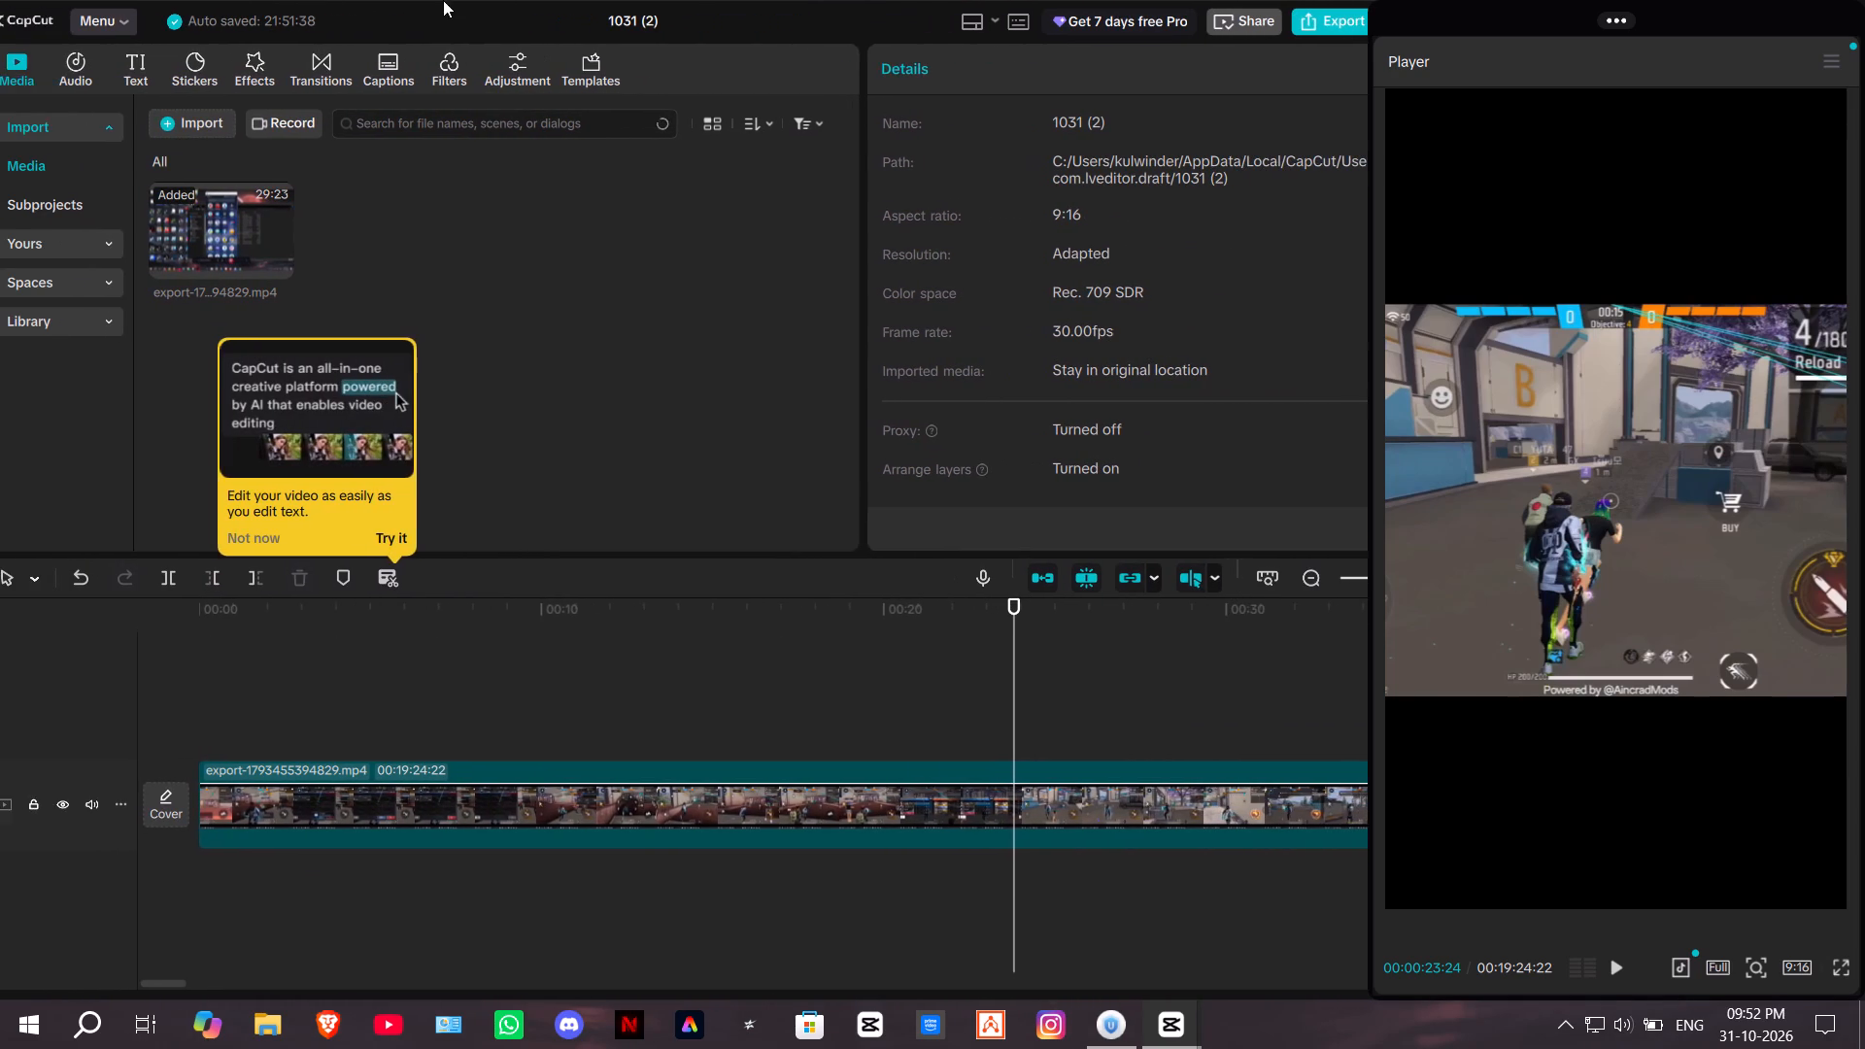
pyautogui.moveTo(443, 0); pyautogui.dragTo(358, 0)
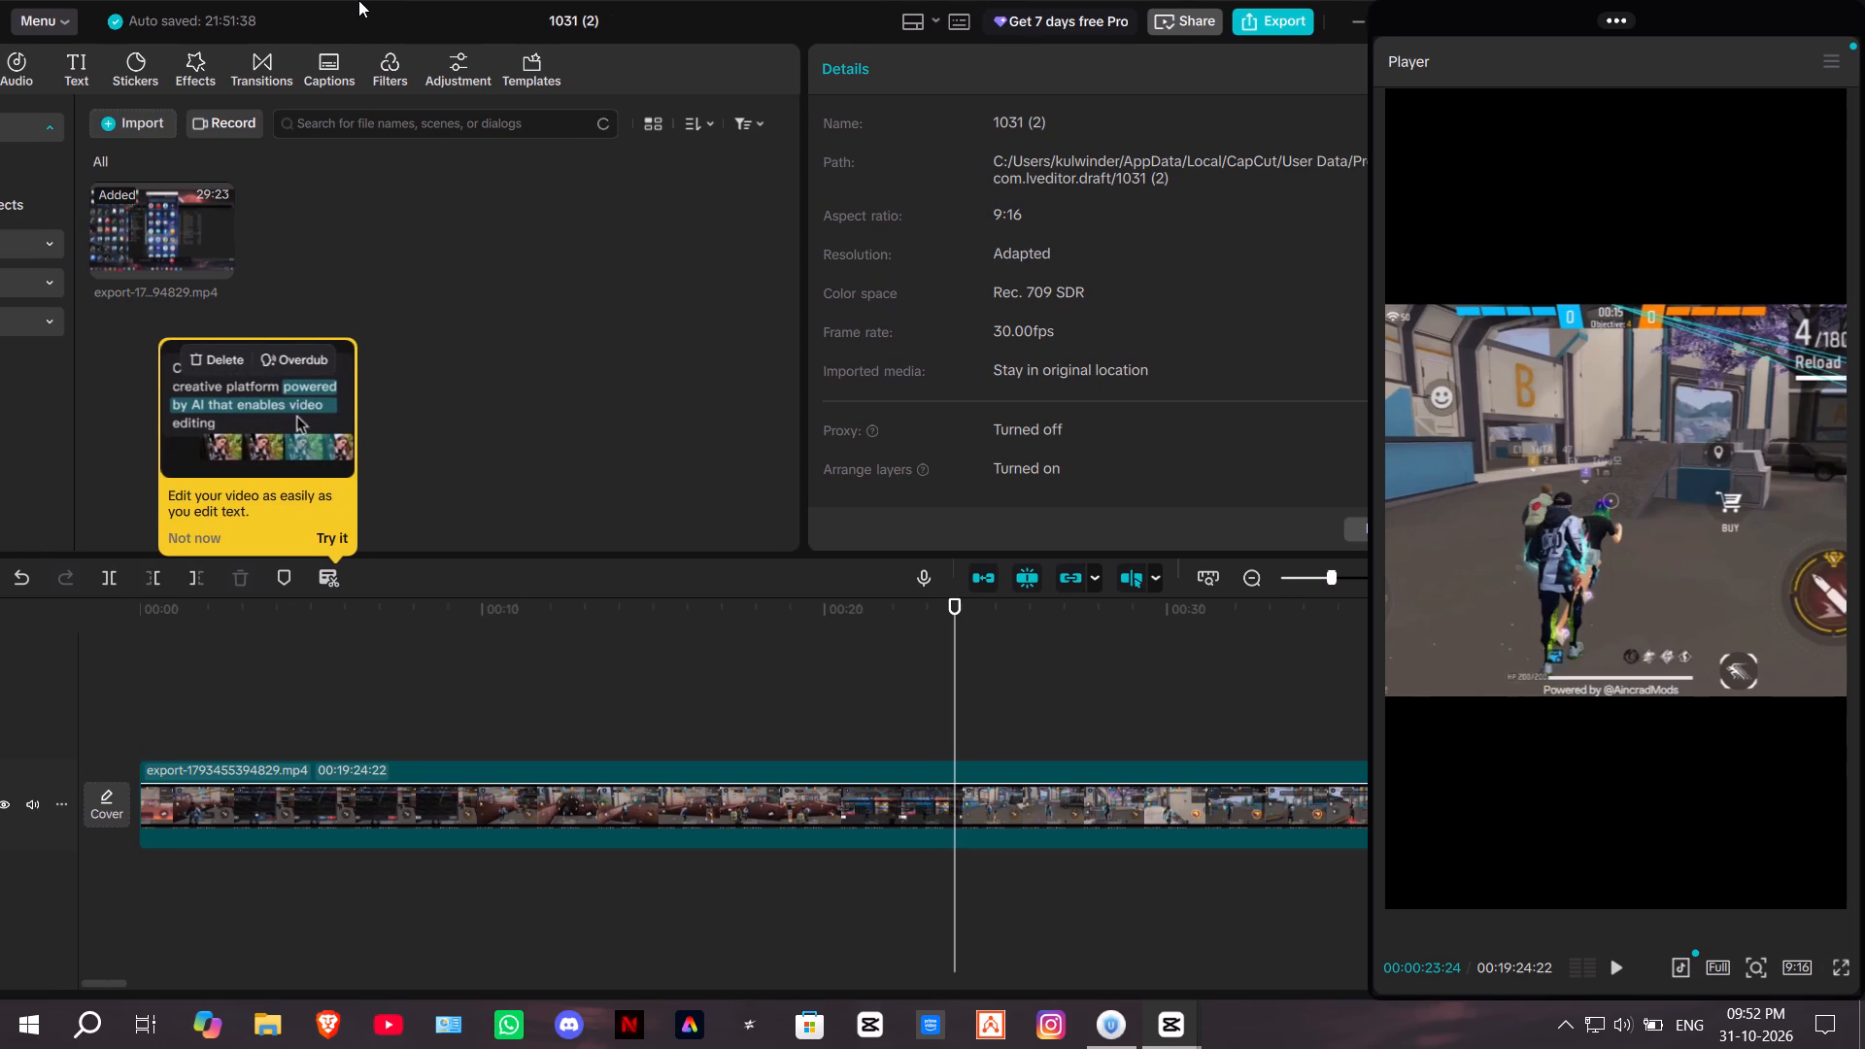
pyautogui.moveTo(358, 0); pyautogui.dragTo(335, 1)
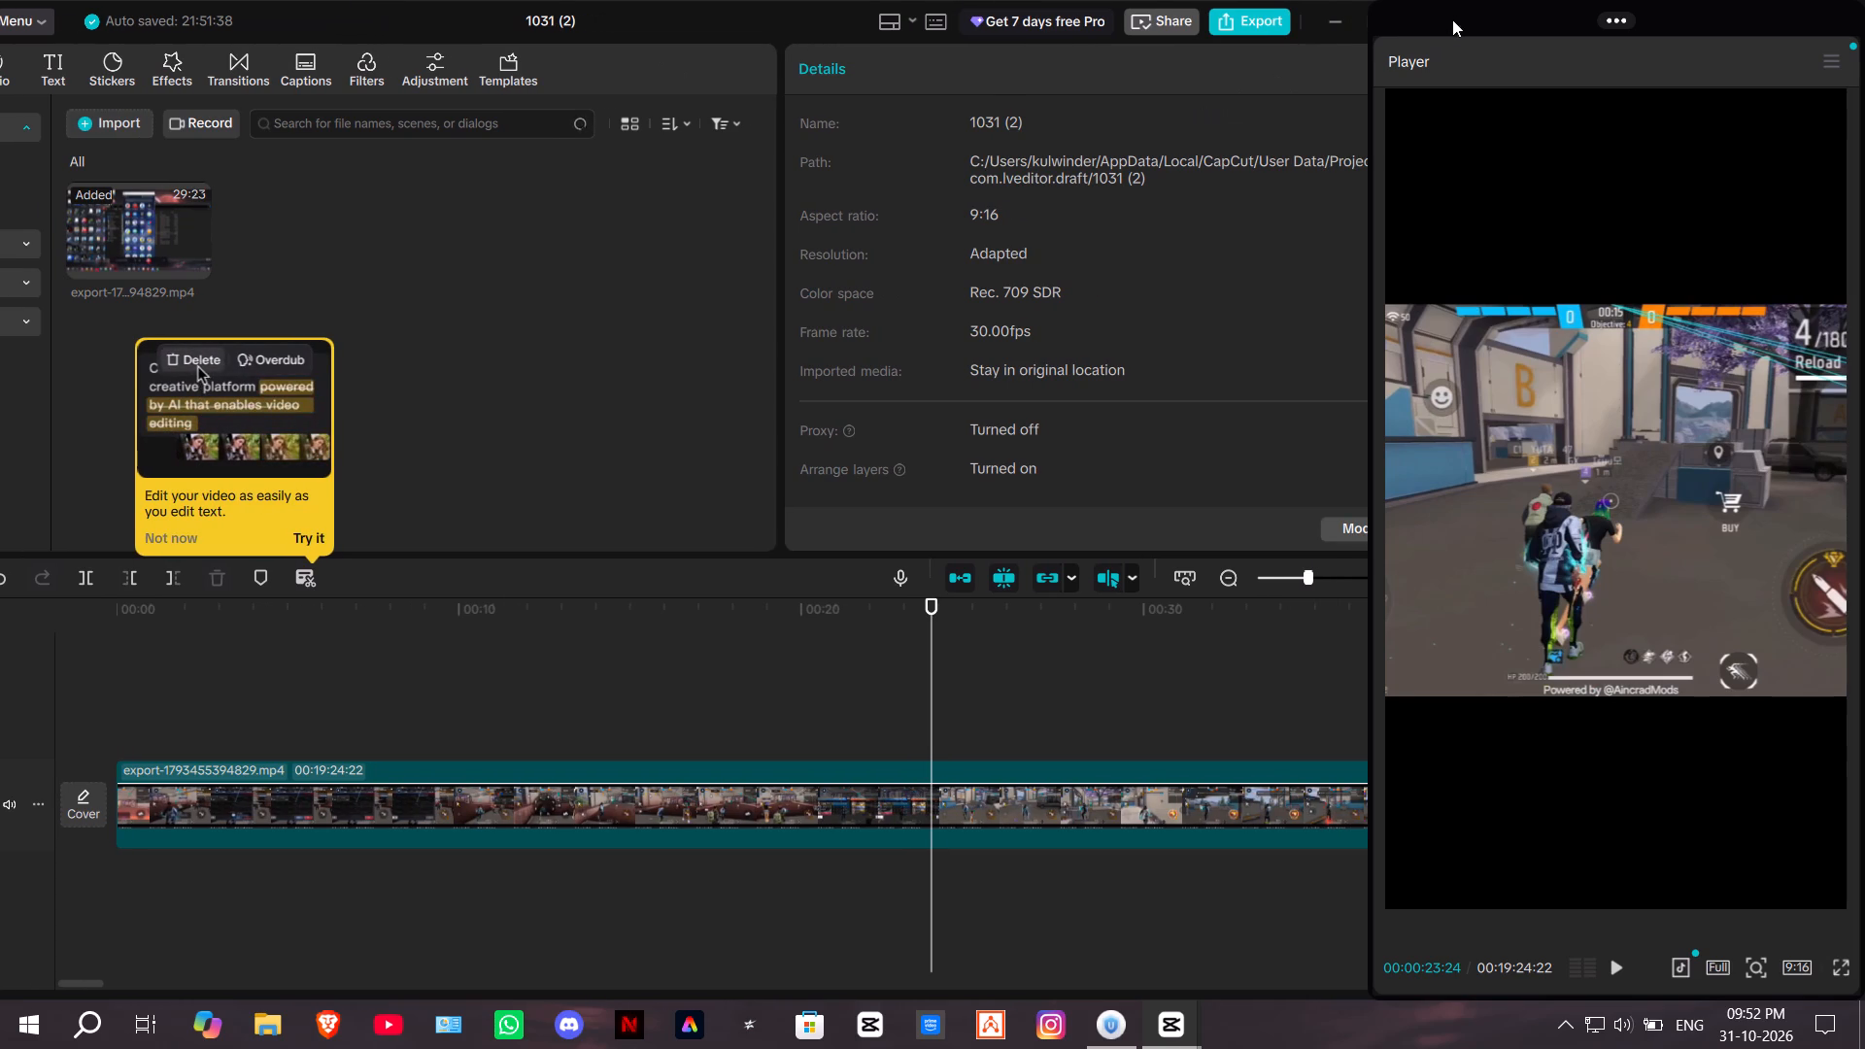
pyautogui.click(1452, 19)
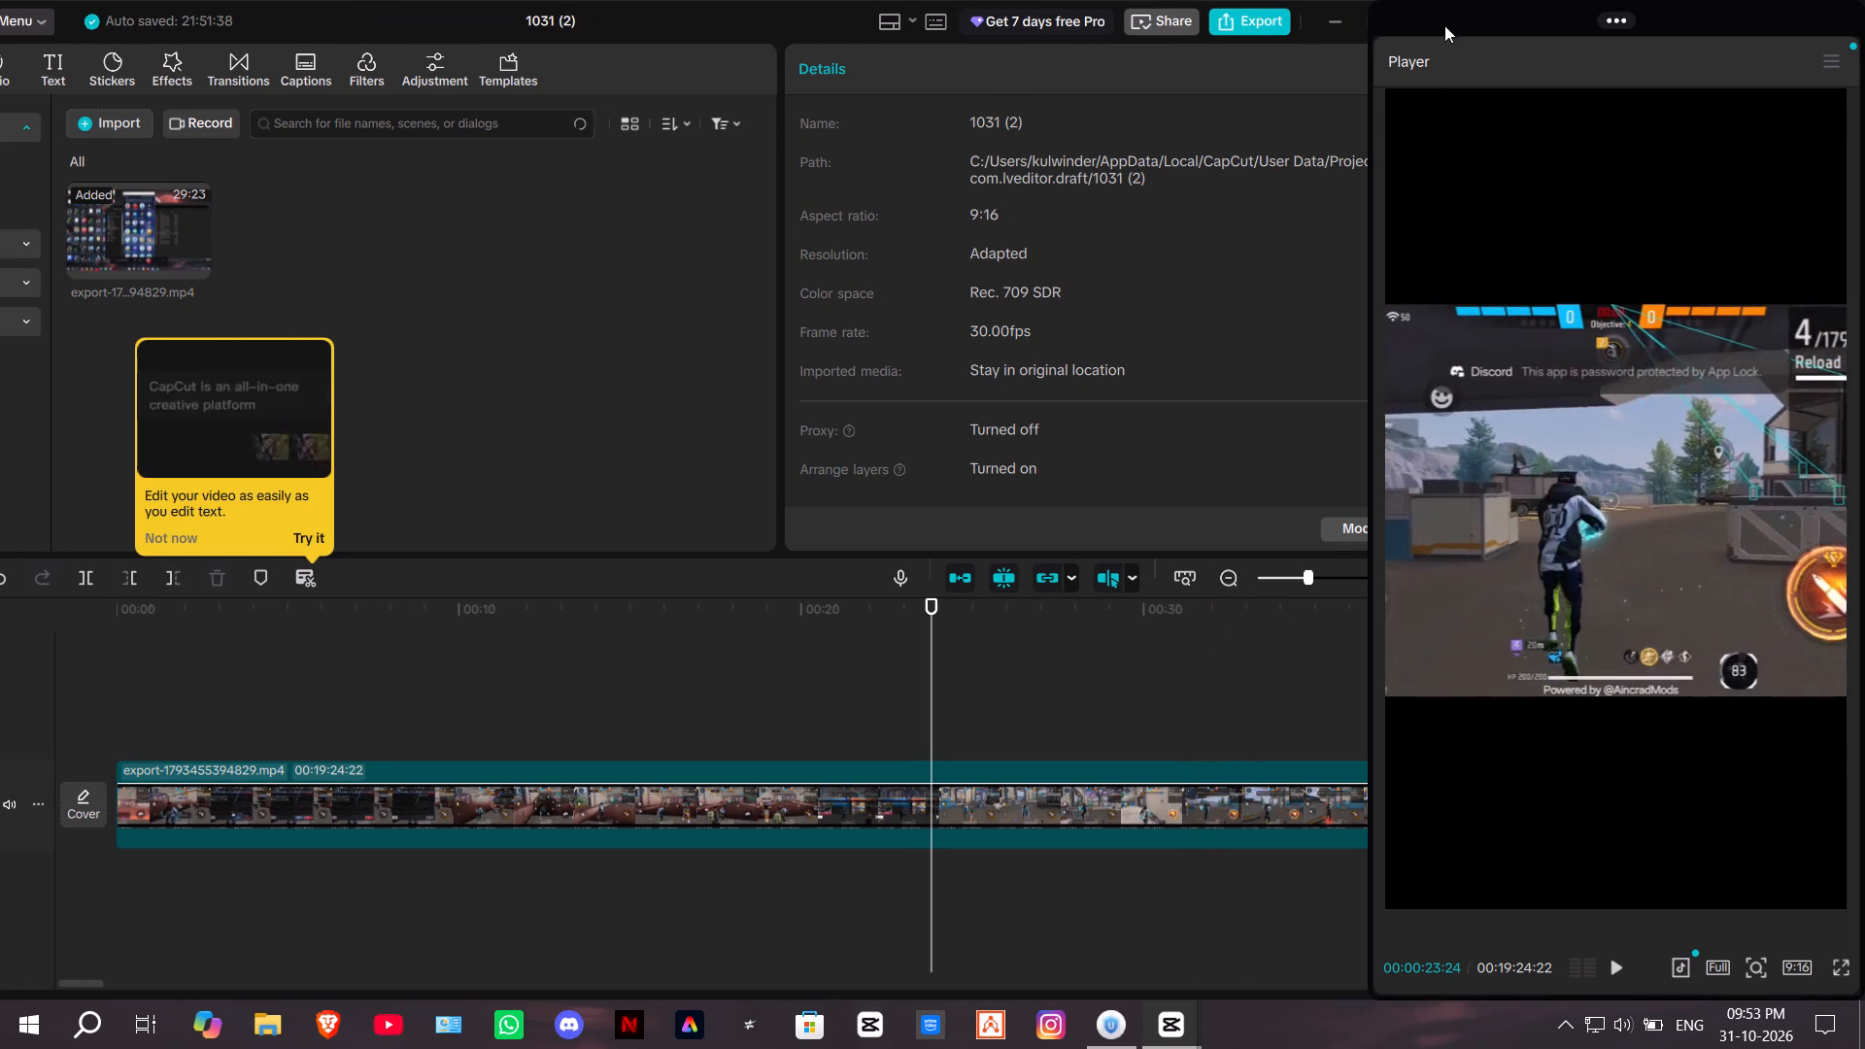
pyautogui.moveTo(1448, 13); pyautogui.dragTo(1499, 18)
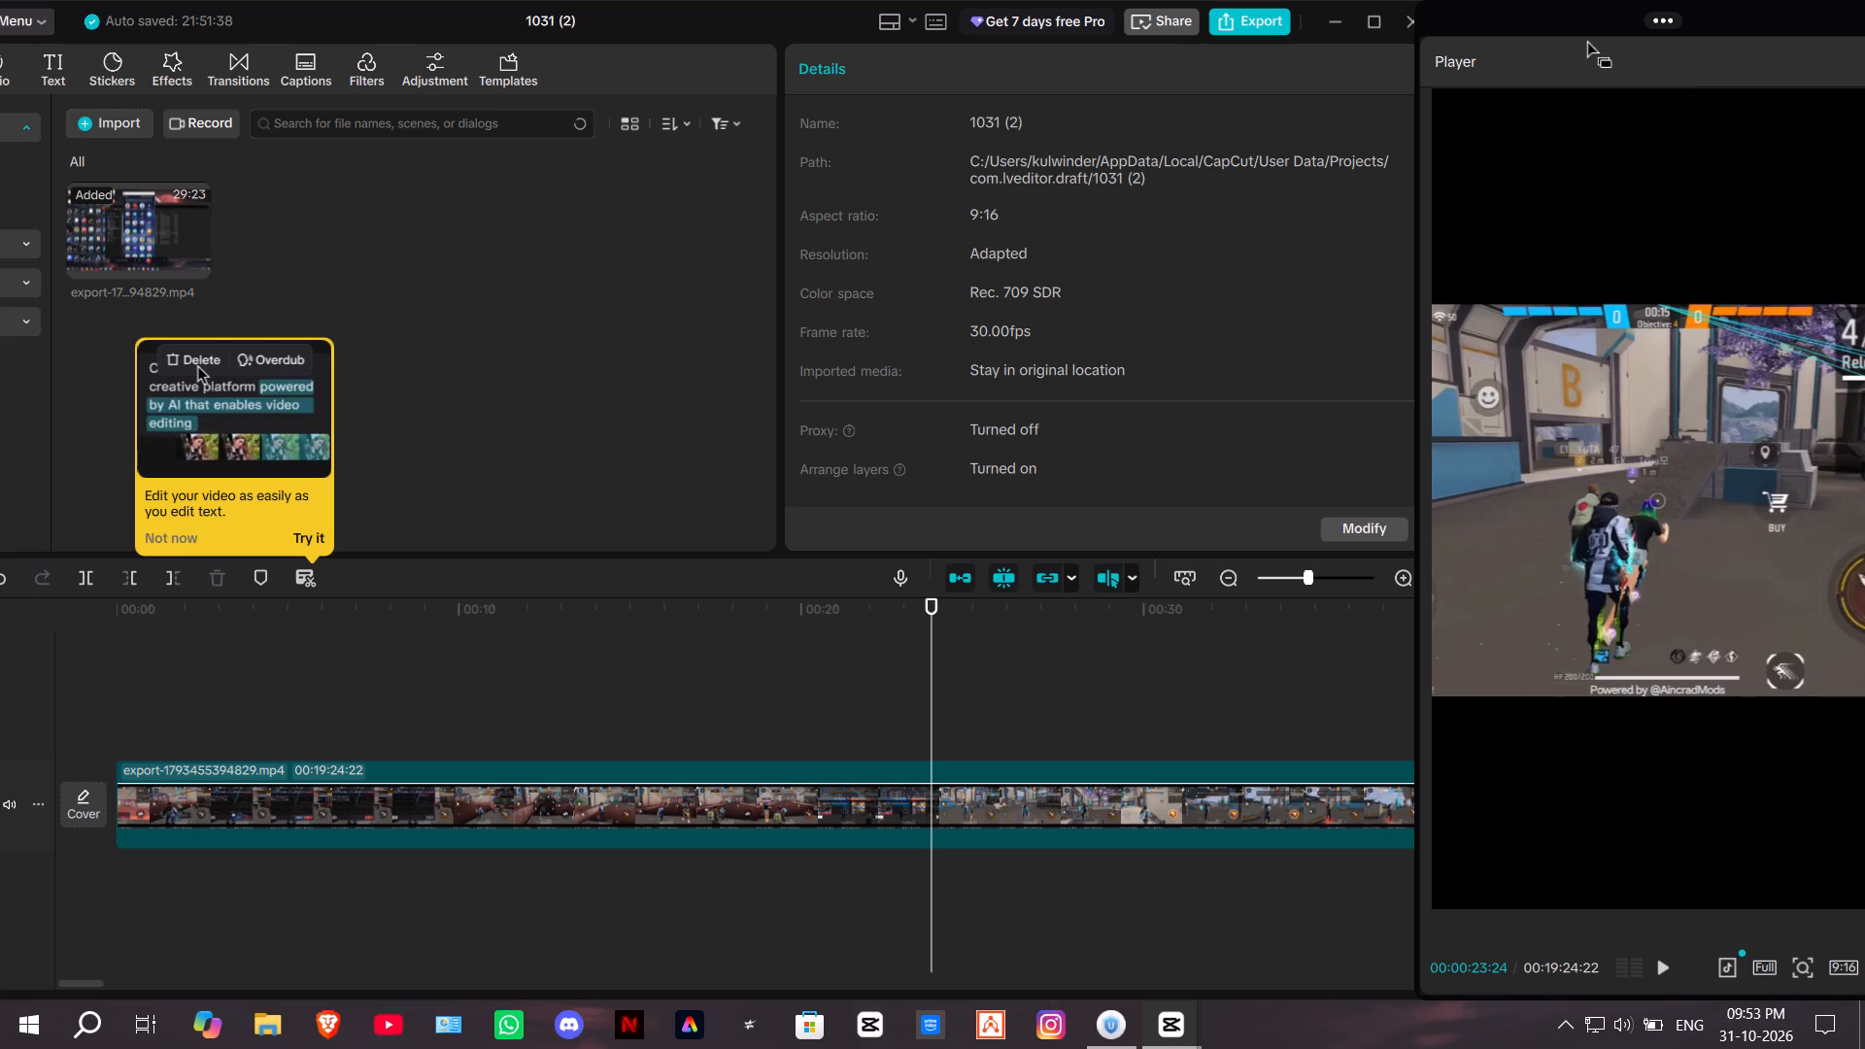
pyautogui.moveTo(1555, 30); pyautogui.dragTo(1509, 23)
# Play the clip from 00:00:23:24 to about 00:00:31, examining the early match footage and its sound.
pyautogui.press('space')
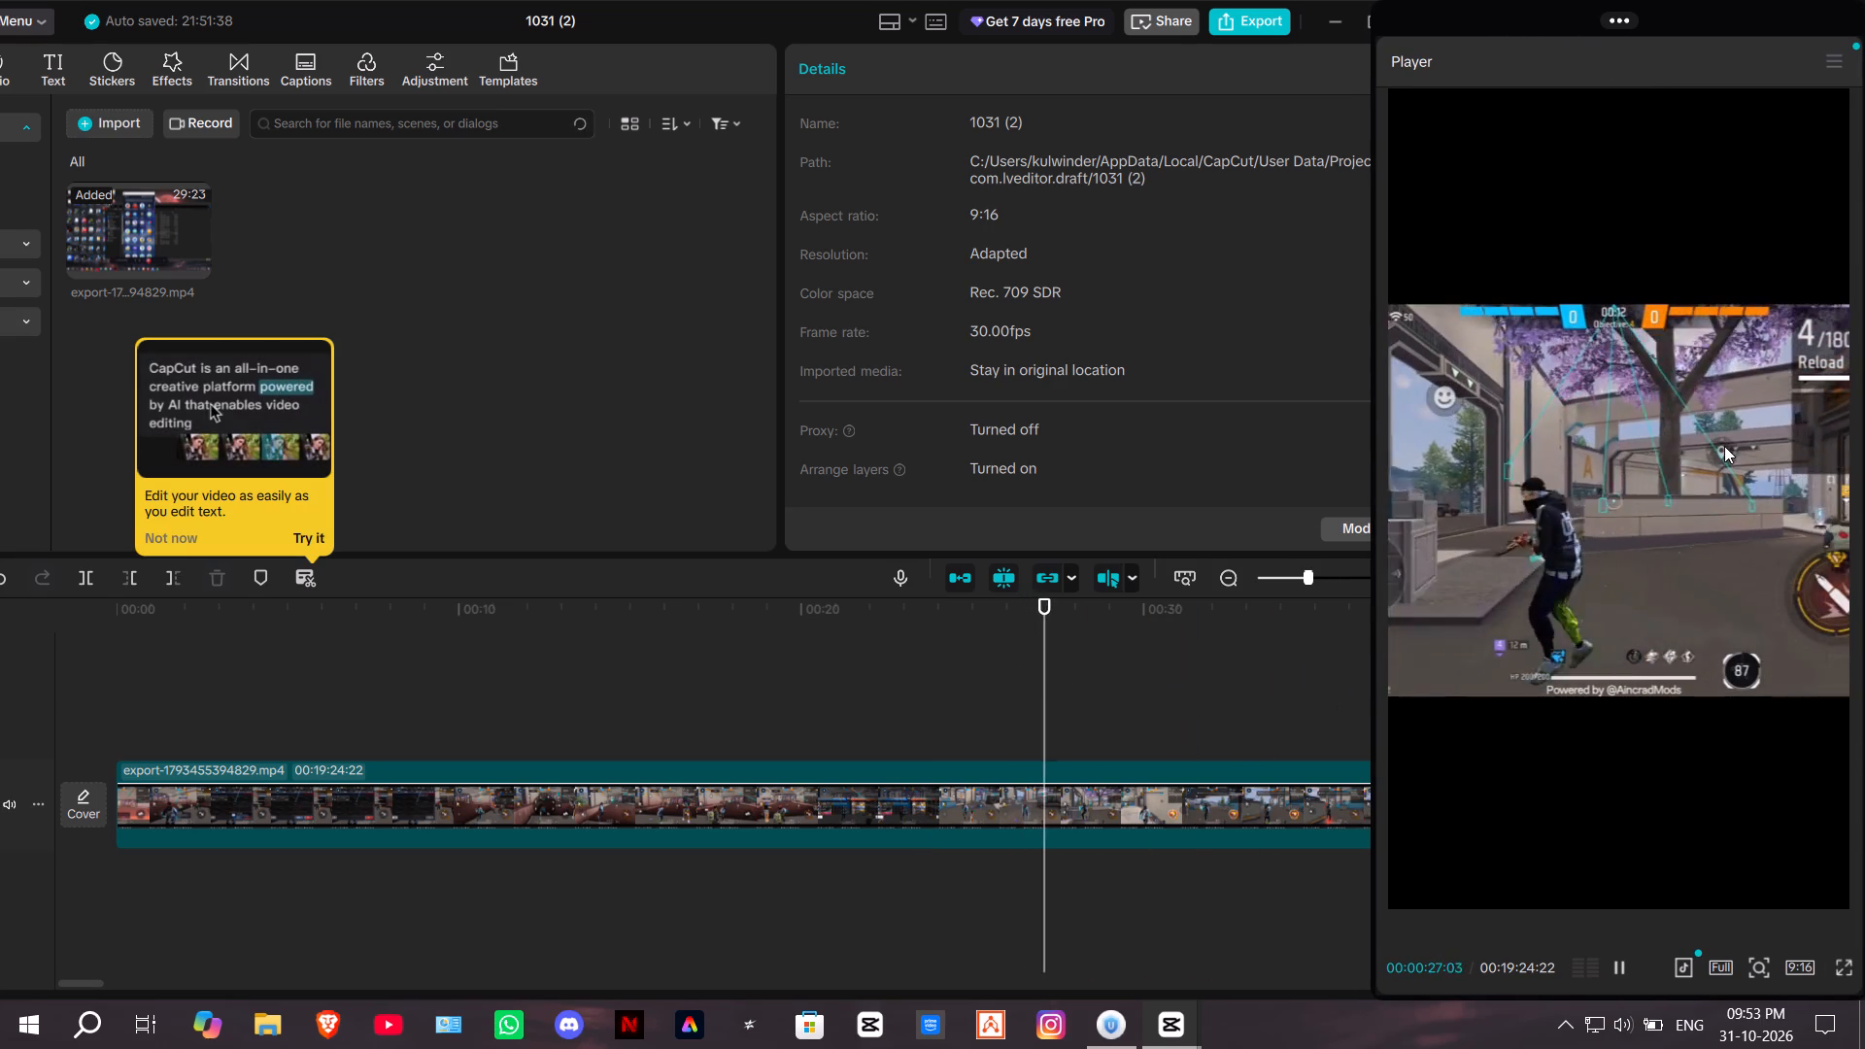
pyautogui.click(1668, 19)
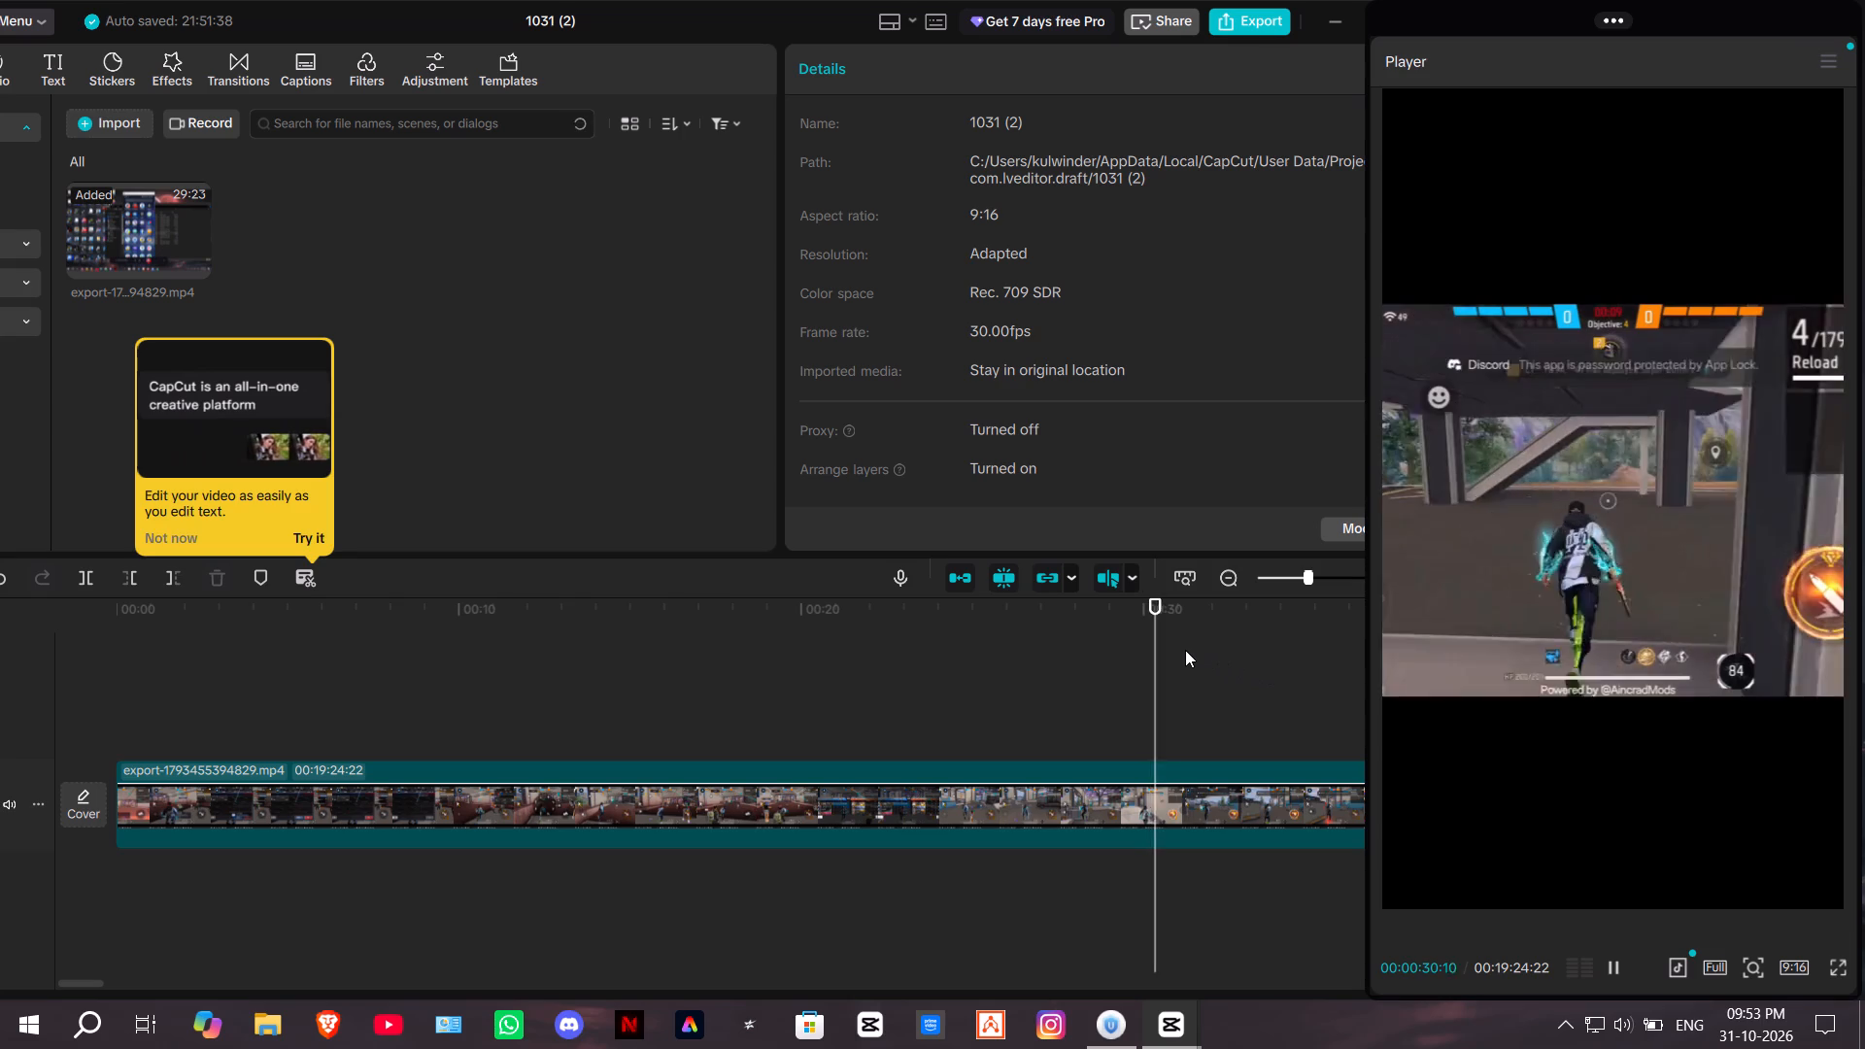
pyautogui.press('space')
pyautogui.click(1210, 814)
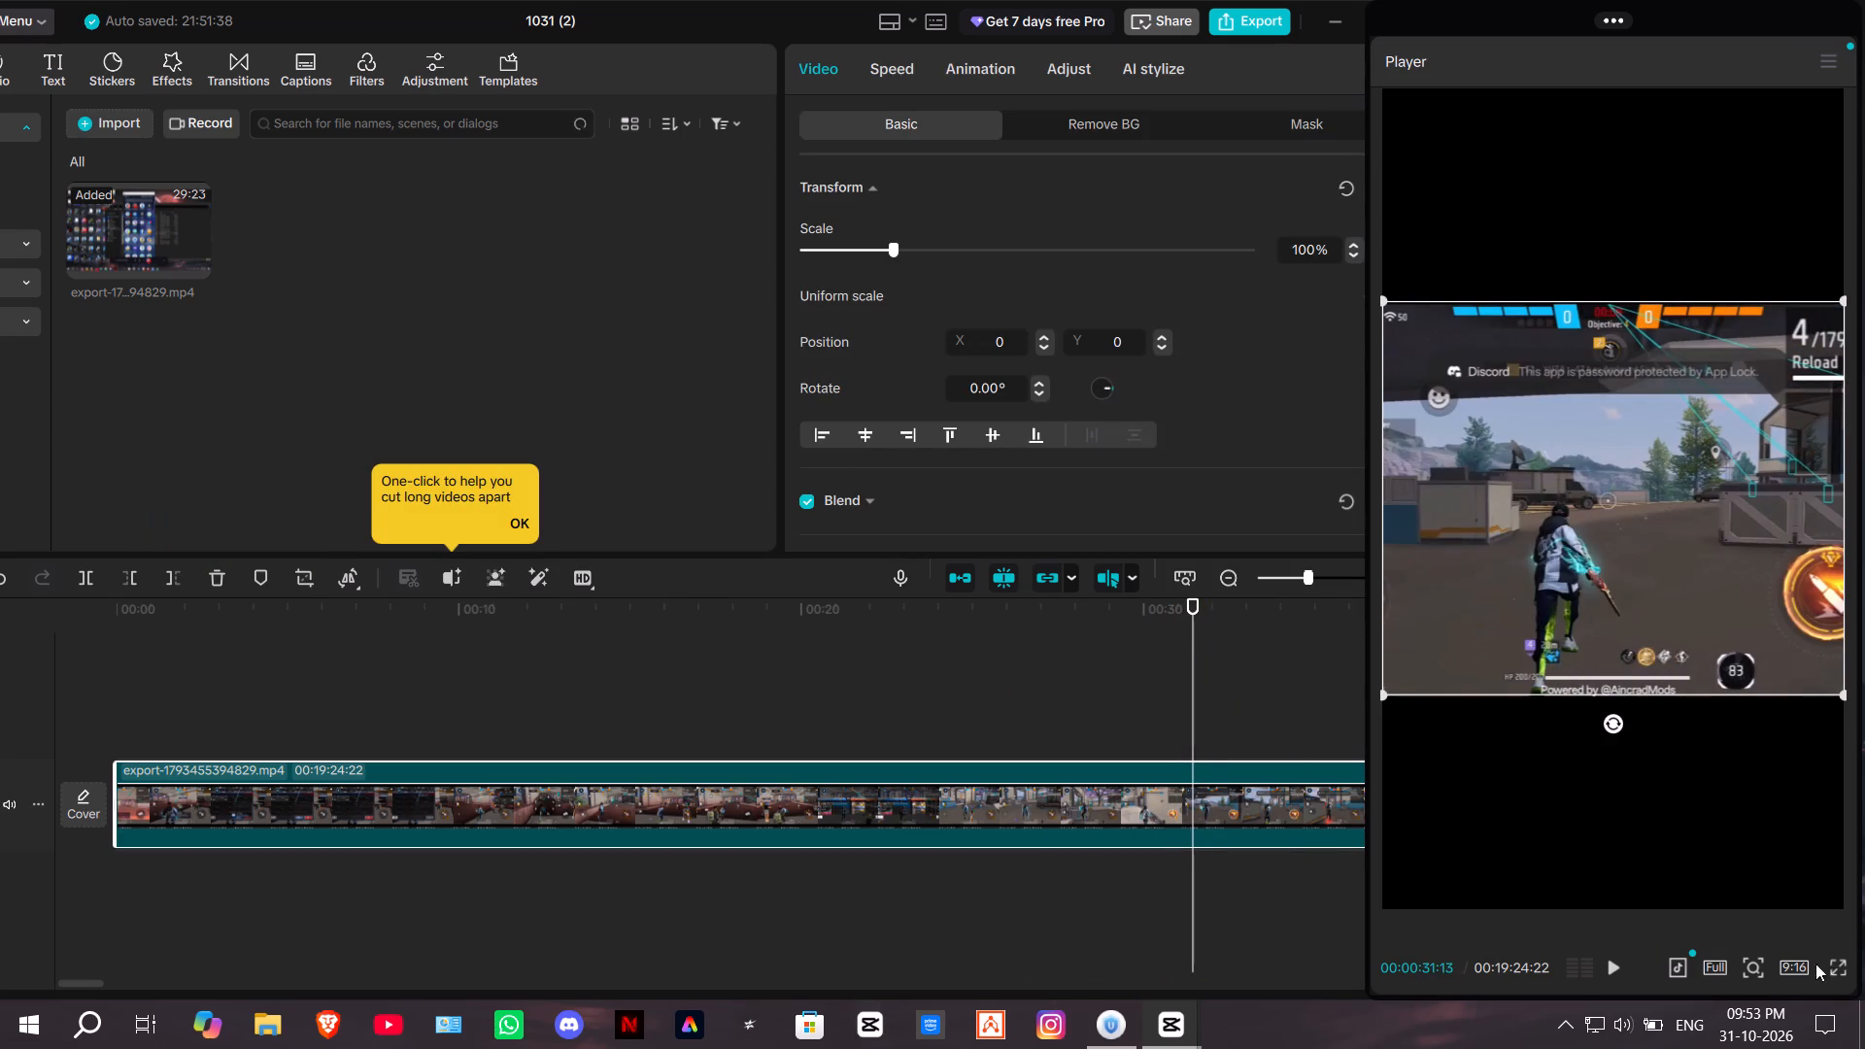
# Switch the system playback device to Headset (Noise Buds N1 Pro Hands-Free AG Audio).
pyautogui.click(1632, 1028)
pyautogui.click(1697, 967)
pyautogui.click(1712, 902)
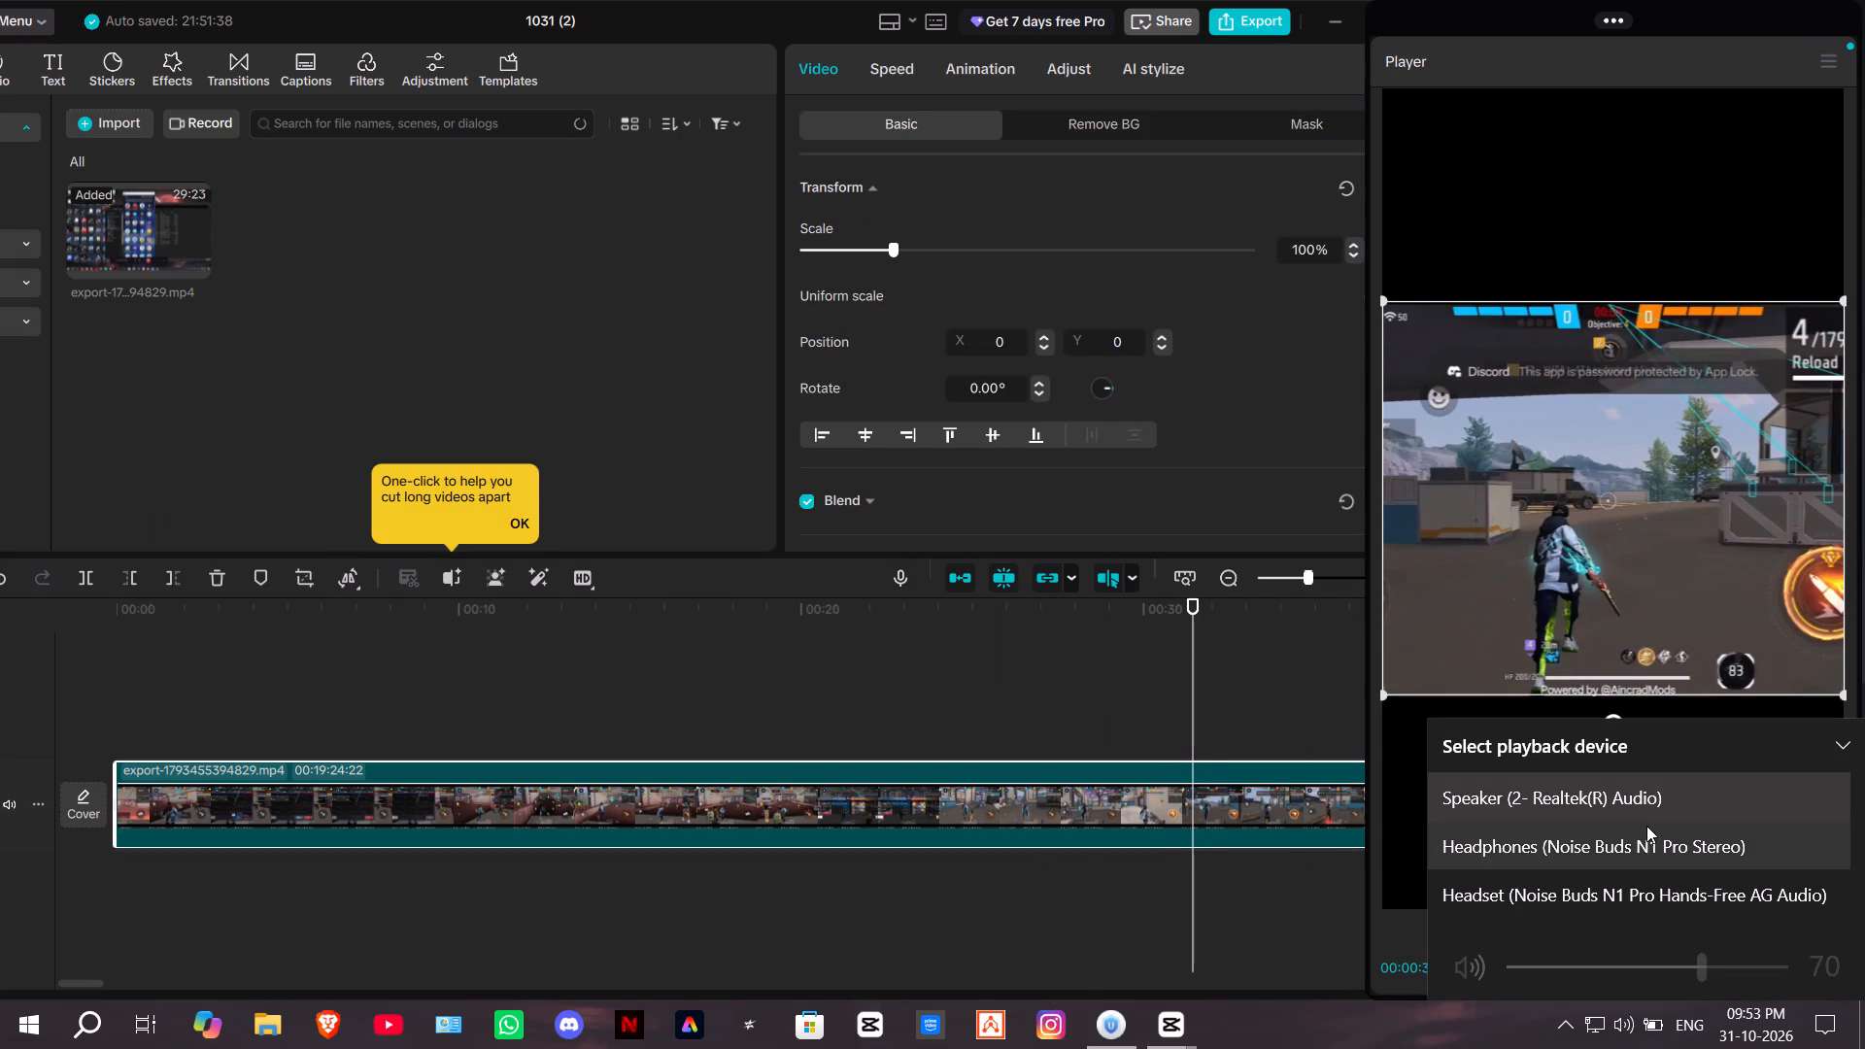
pyautogui.click(1702, 894)
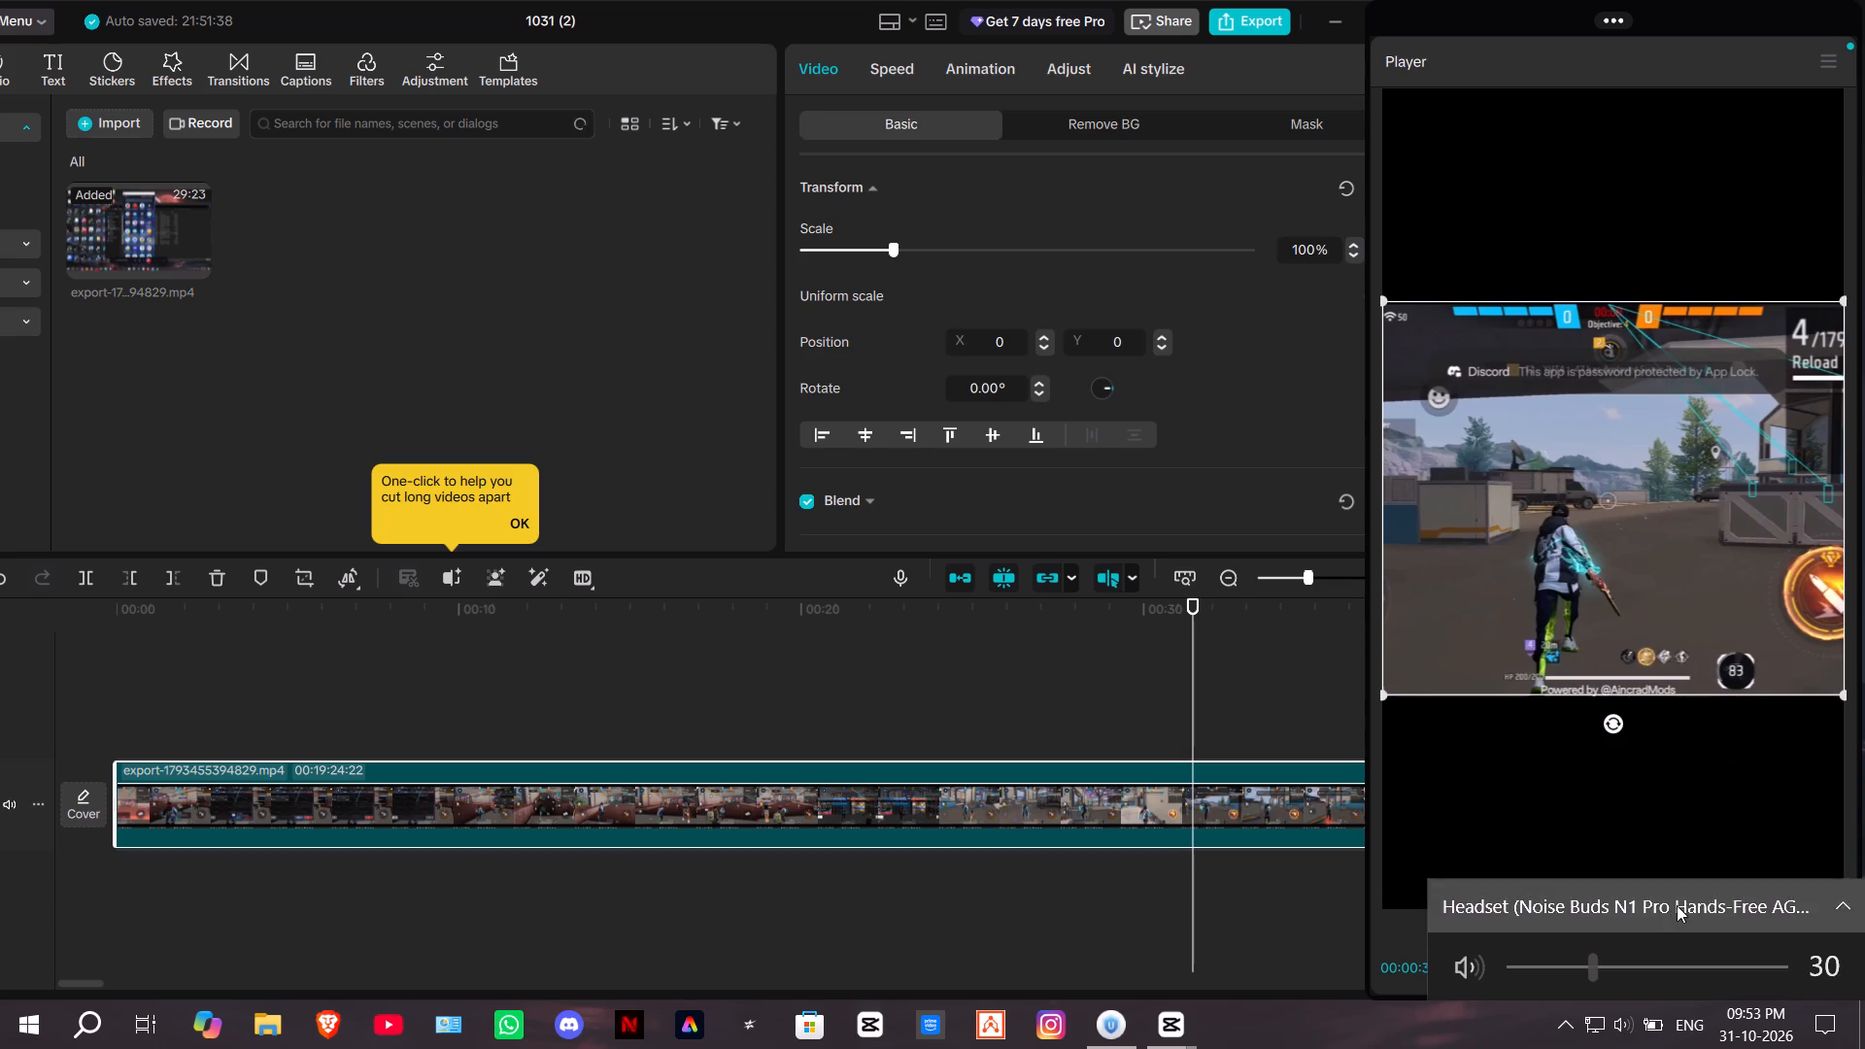
# Play the clip from about 00:00:34 to check its sound, bring the playhead back to 00:00:22:18, and select the clip.
pyautogui.press('space')
pyautogui.click(1294, 927)
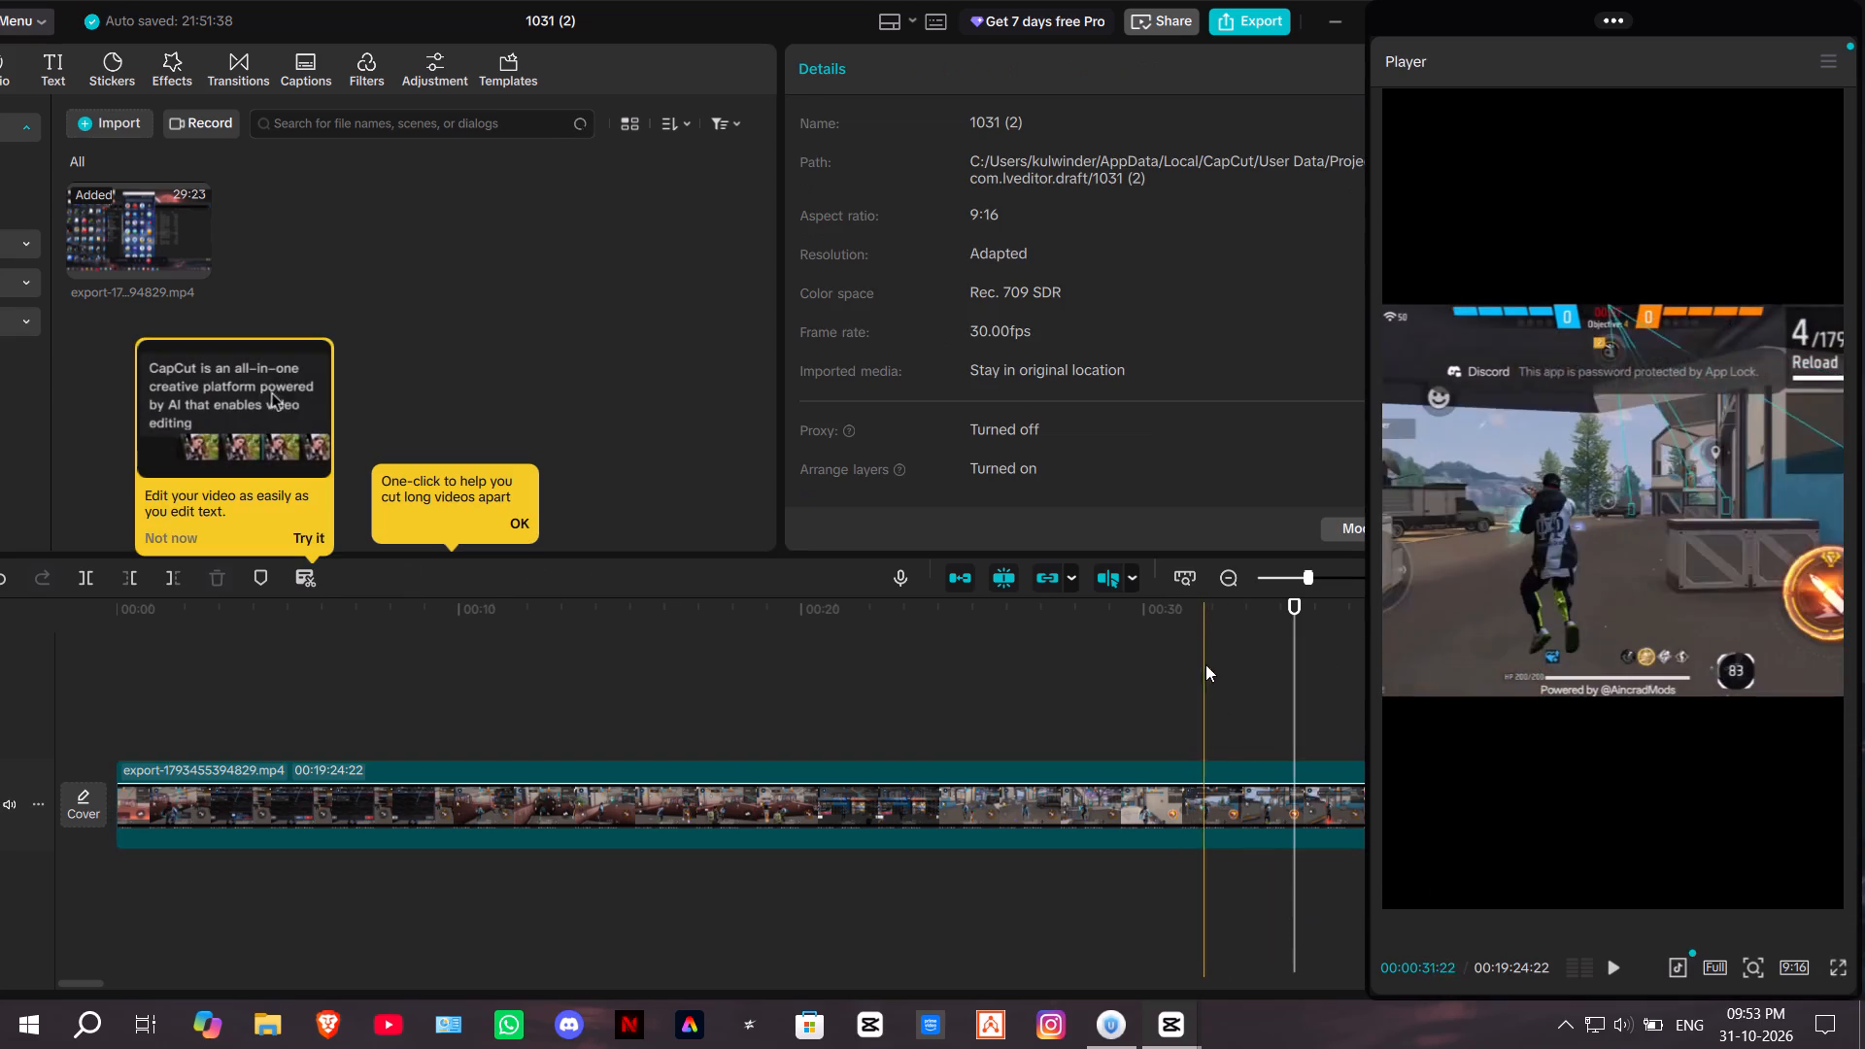
pyautogui.click(1611, 959)
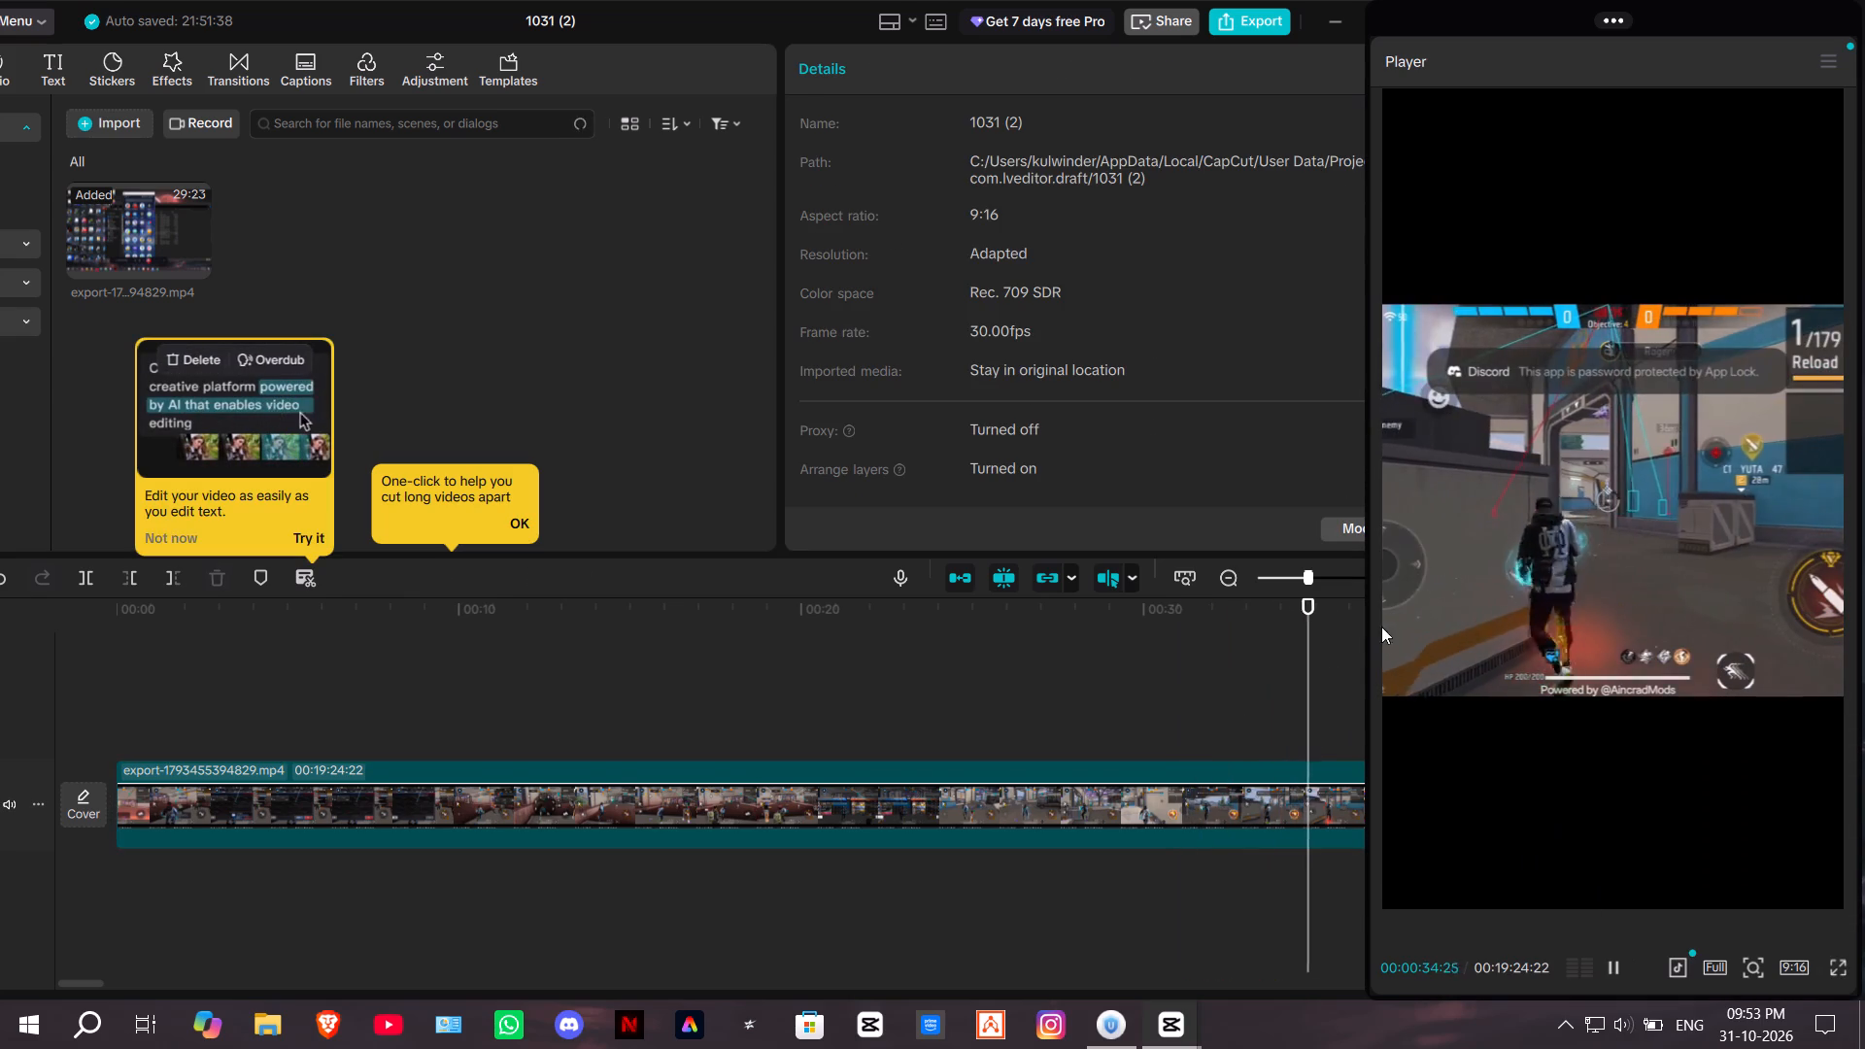
pyautogui.moveTo(1334, 617); pyautogui.dragTo(890, 649)
pyautogui.click(1023, 799)
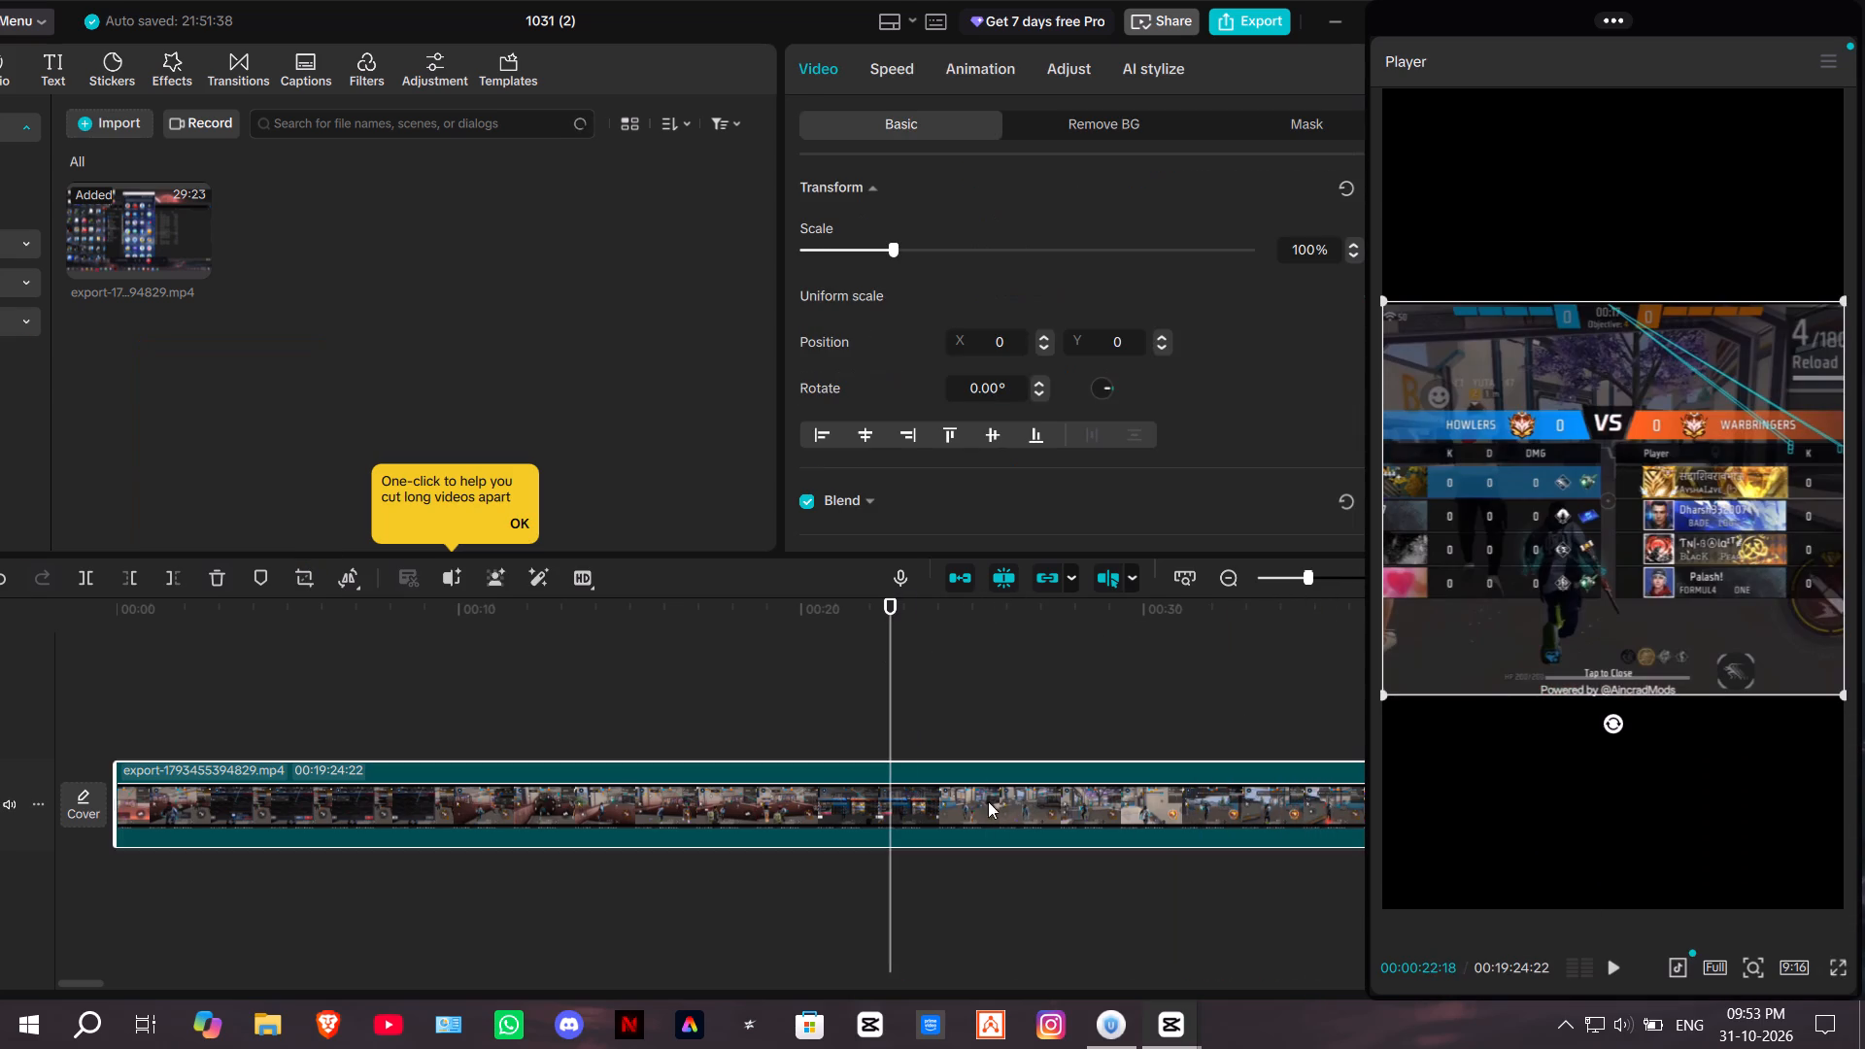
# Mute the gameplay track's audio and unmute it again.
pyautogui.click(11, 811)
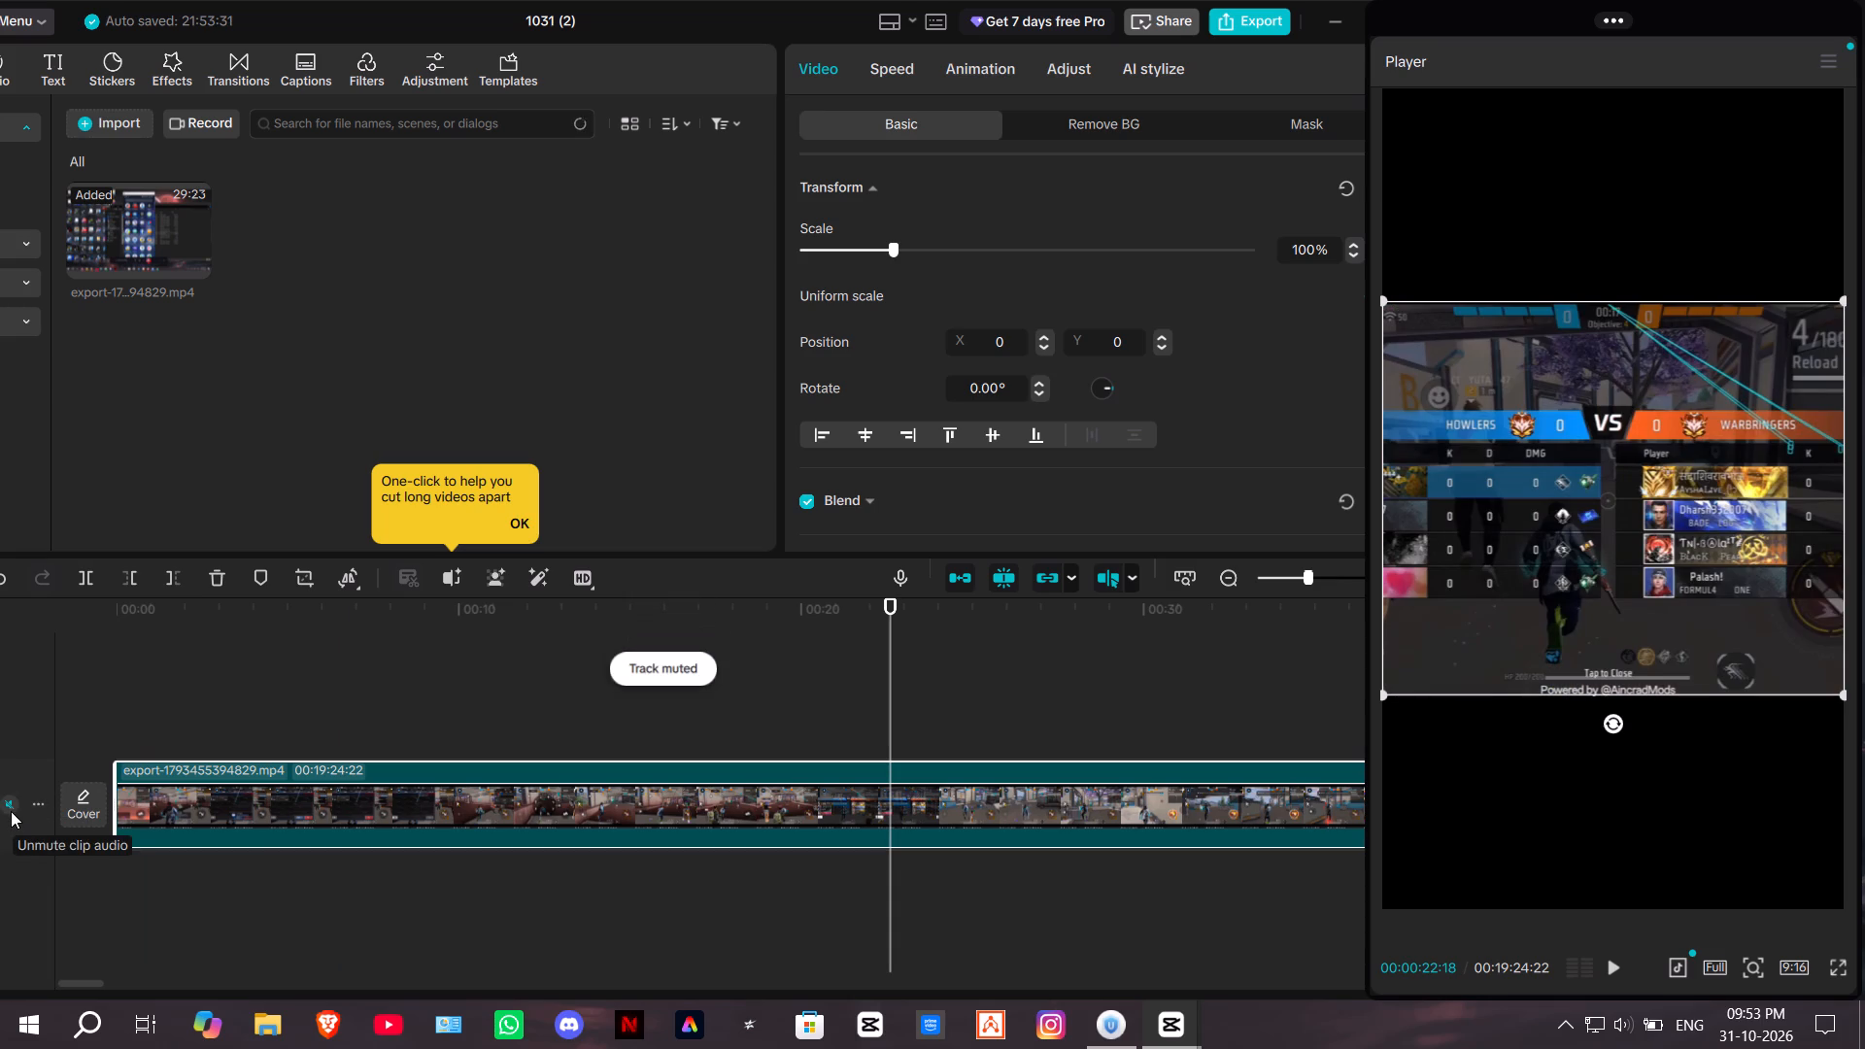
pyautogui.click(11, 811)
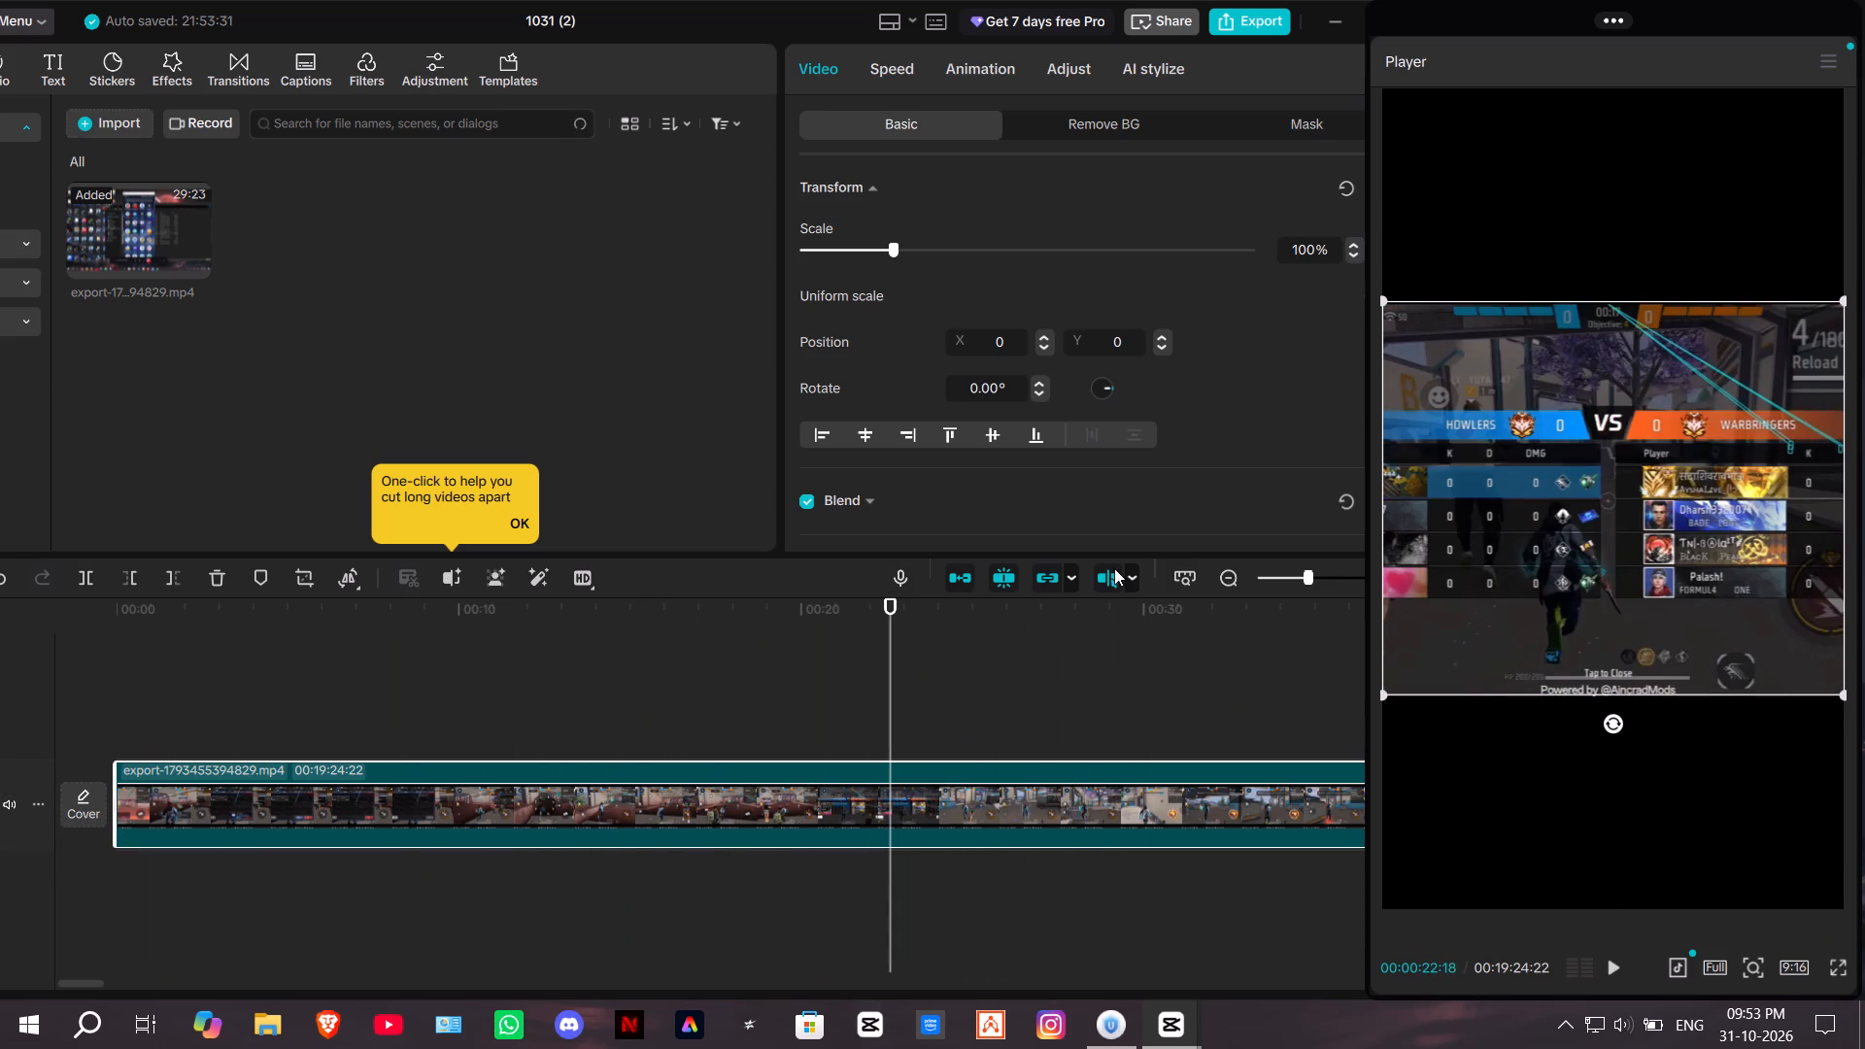
# Split the gameplay clip at 00:00:26:06, just after the match action begins, and delete the segment before the cut.
pyautogui.press('space')
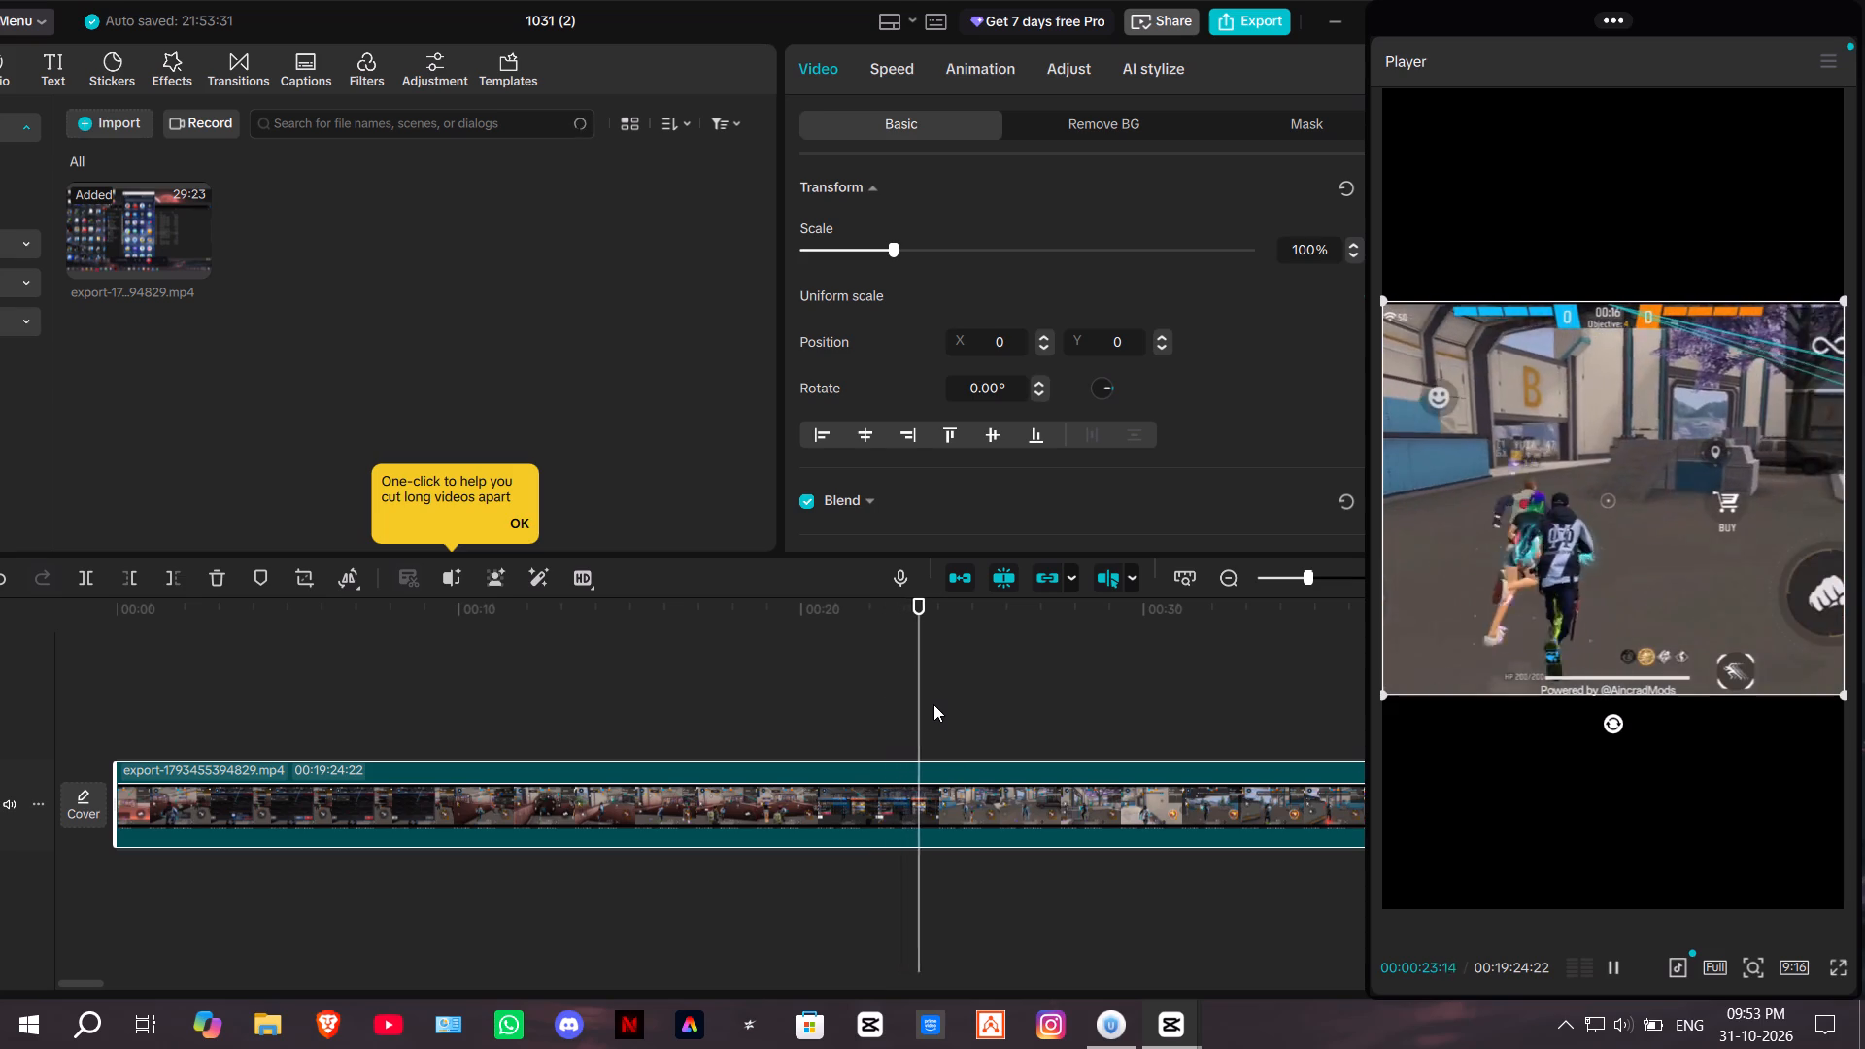
pyautogui.press('space')
pyautogui.press('space')
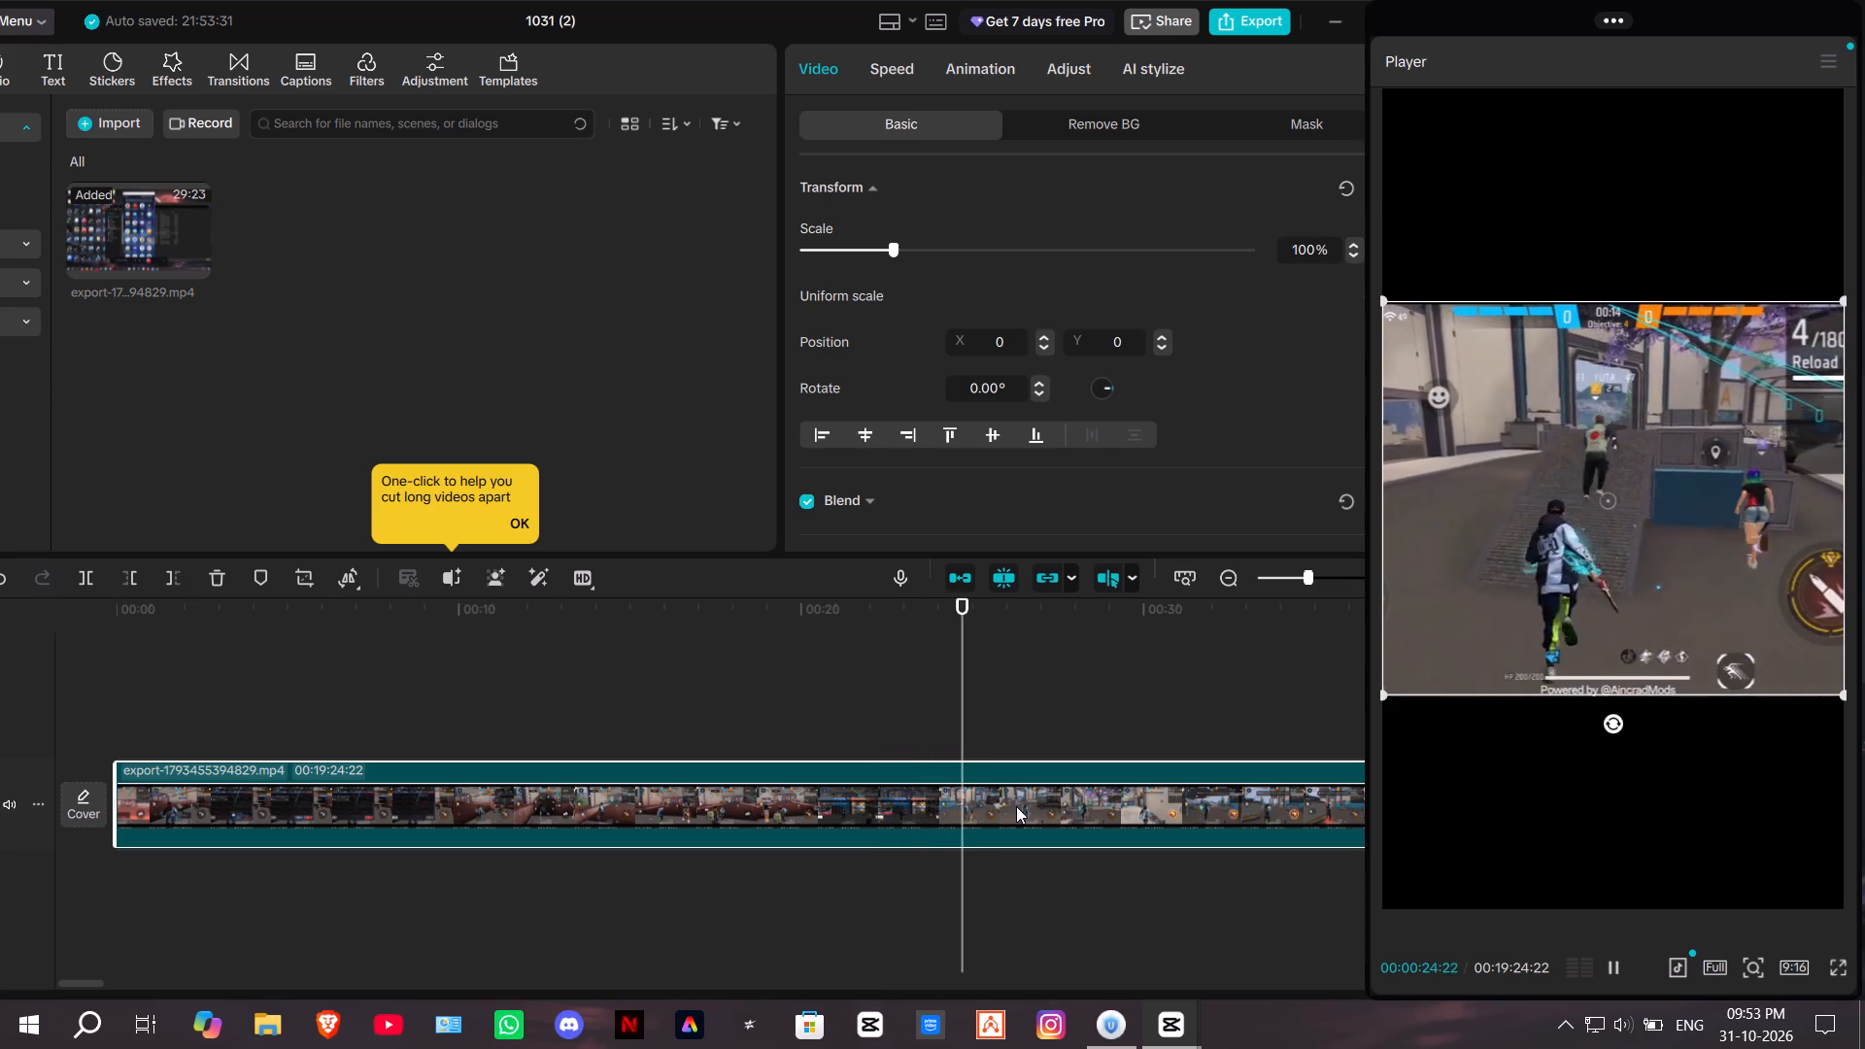
pyautogui.moveTo(994, 634); pyautogui.dragTo(1193, 621)
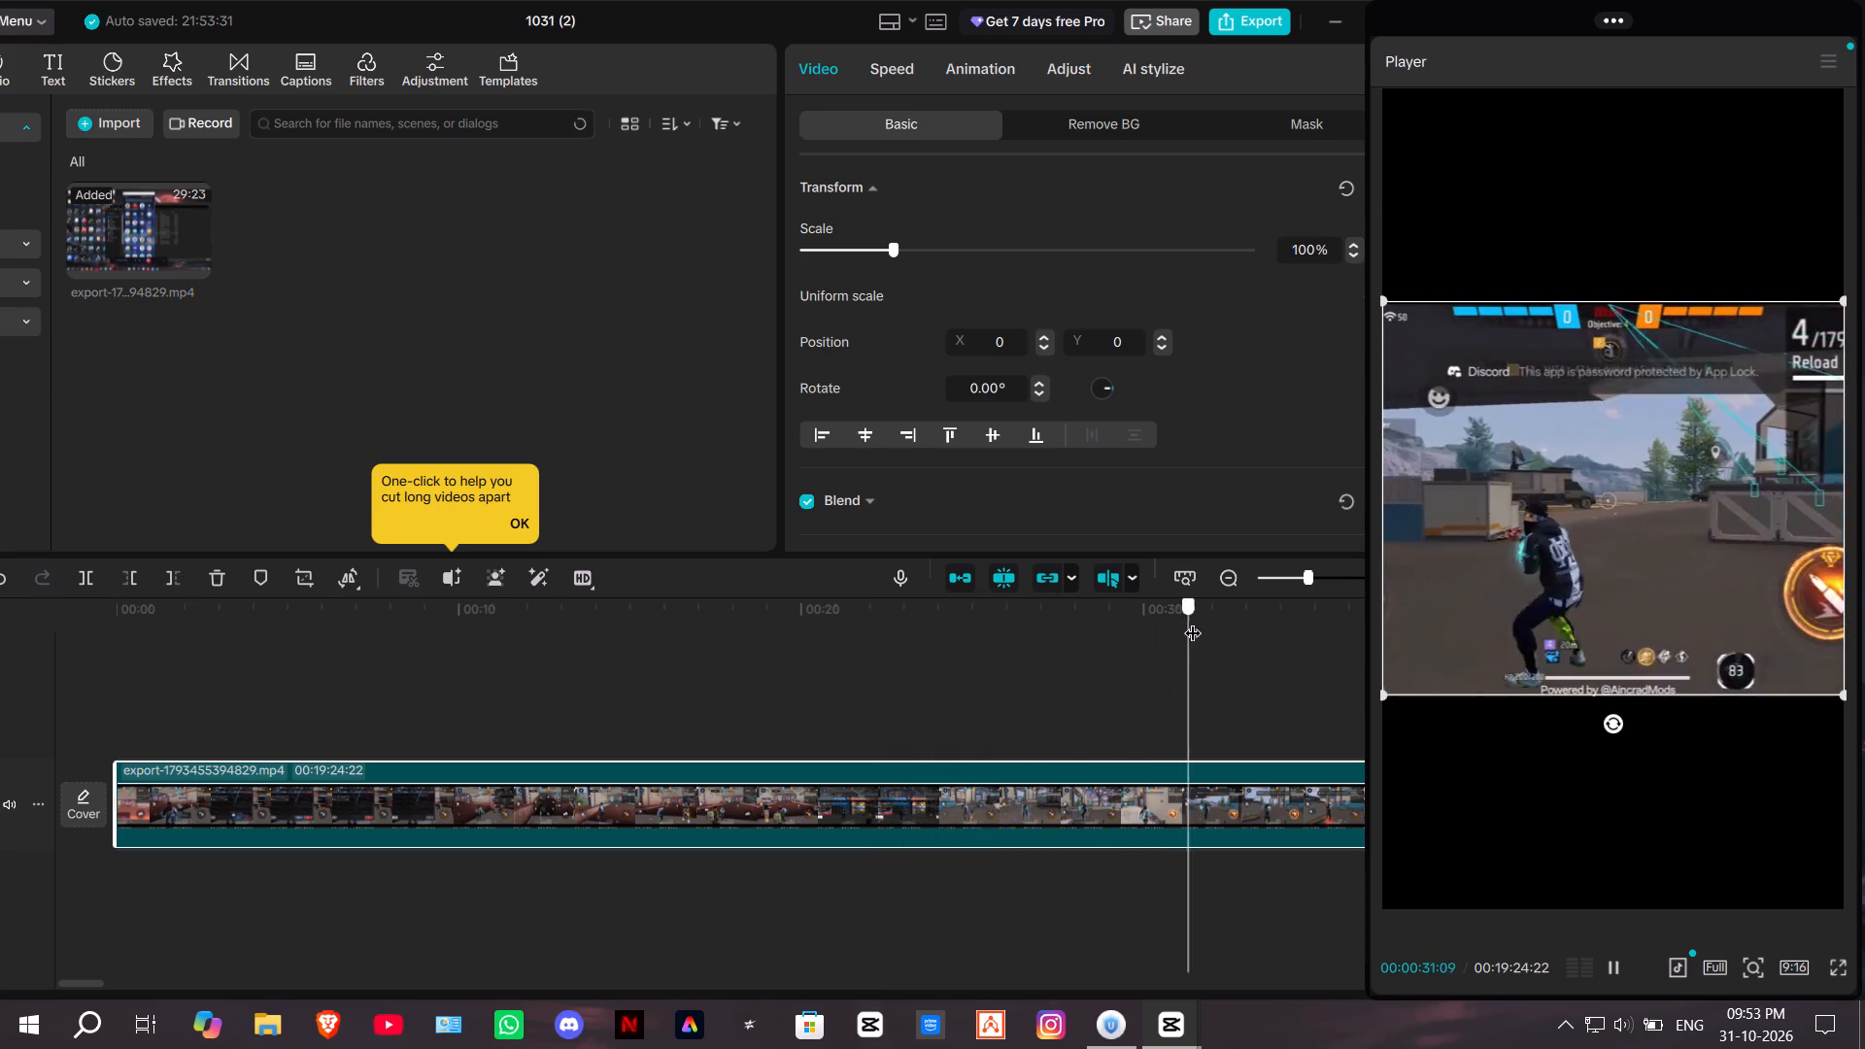
pyautogui.moveTo(1193, 621); pyautogui.dragTo(1185, 665)
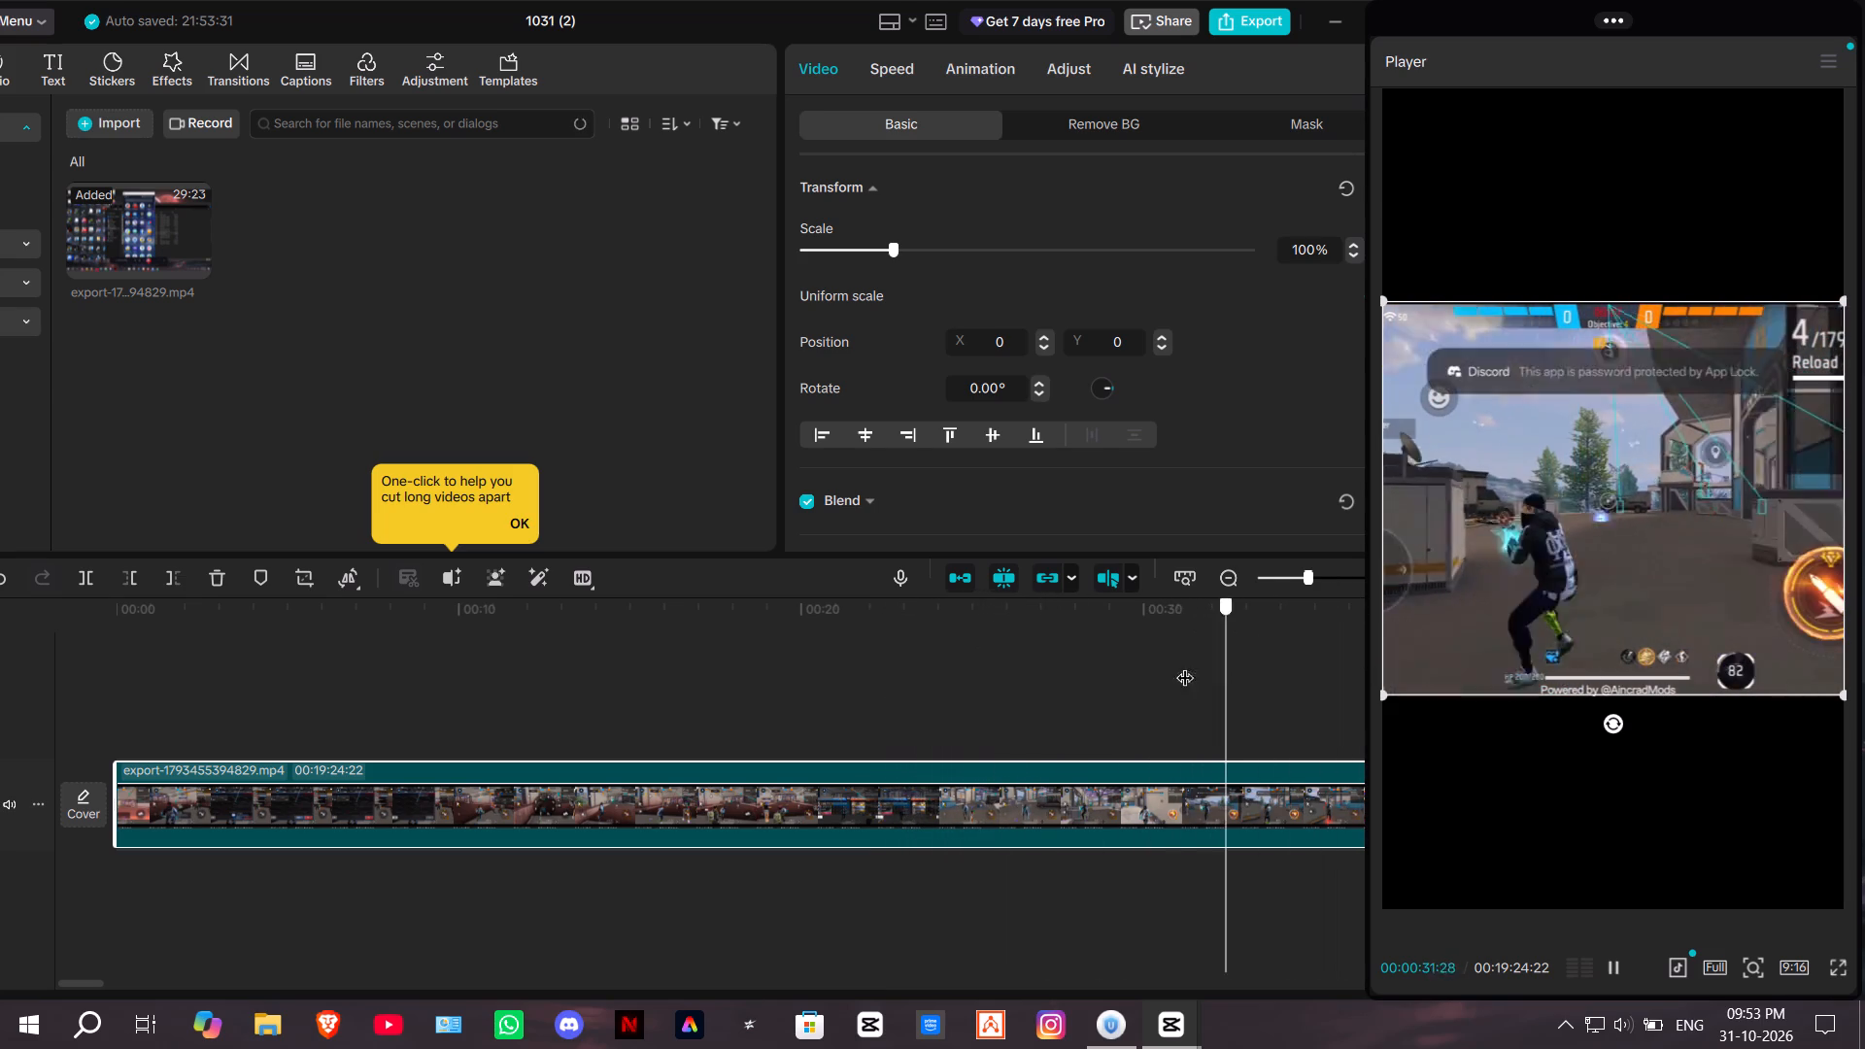
pyautogui.moveTo(1185, 665); pyautogui.dragTo(956, 704)
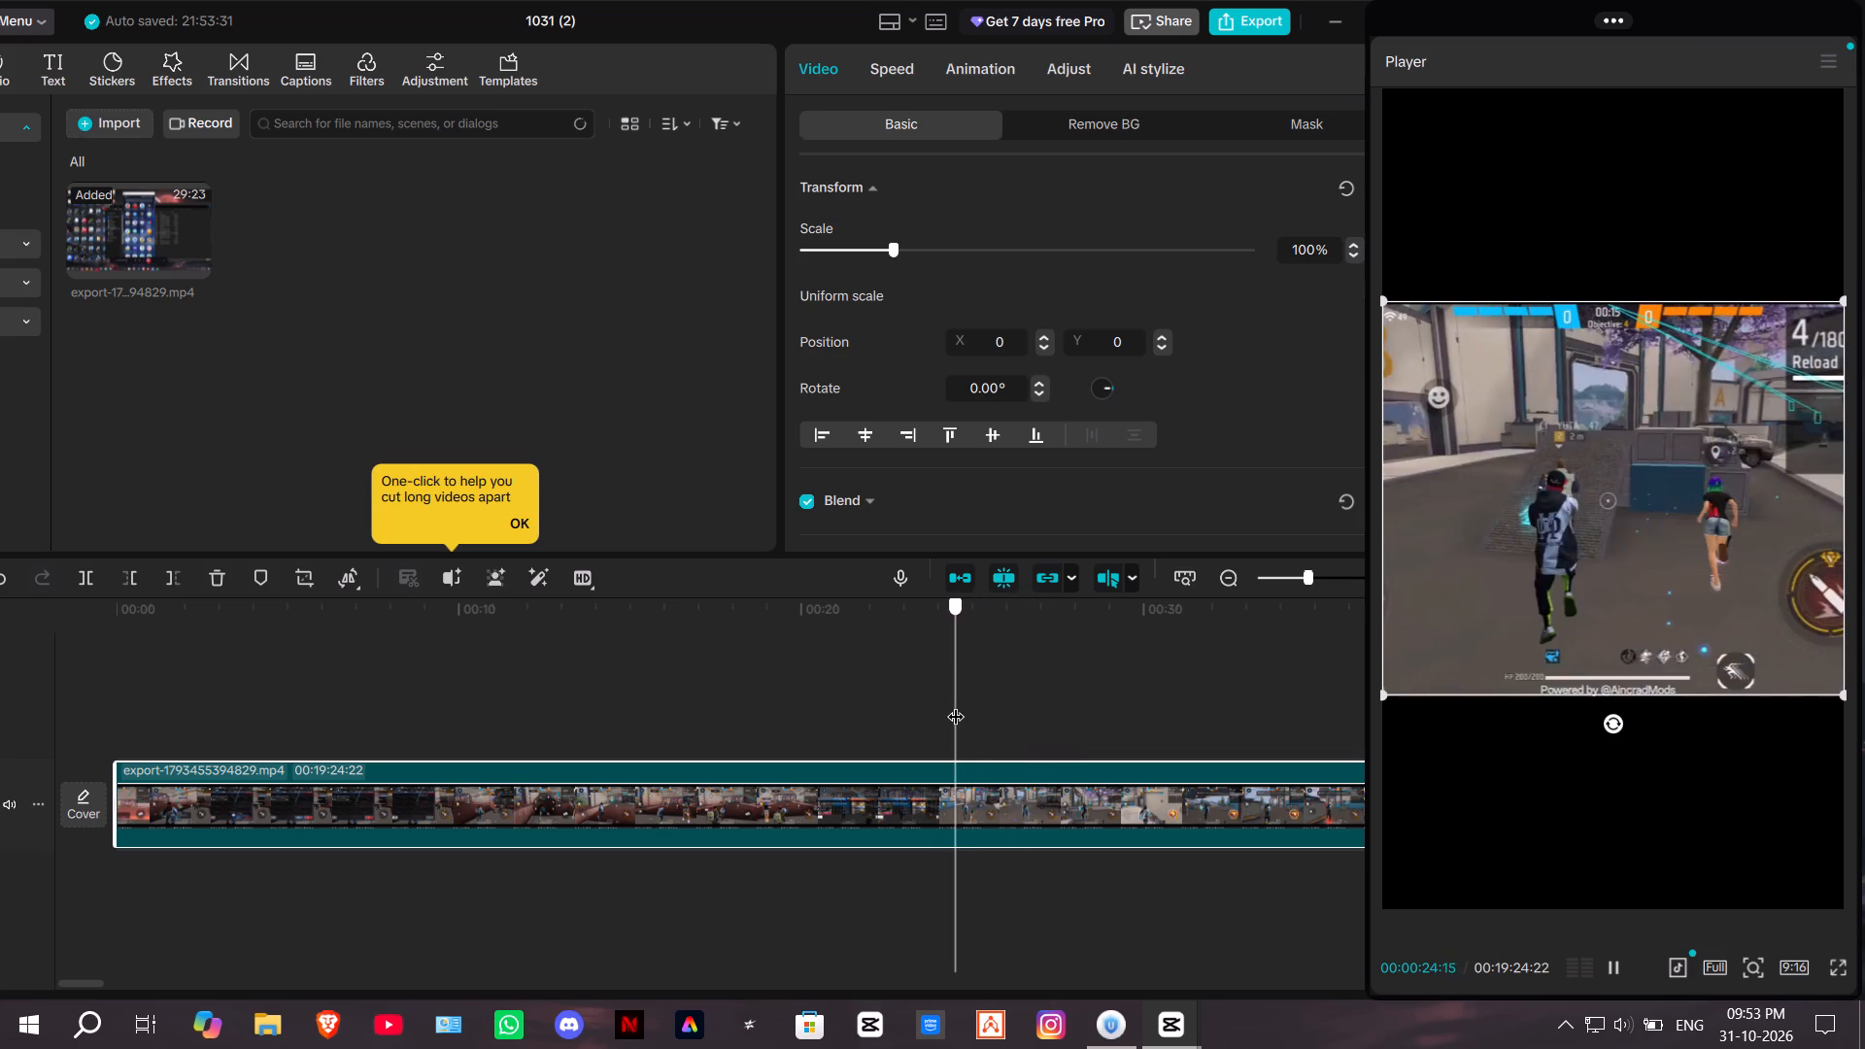
pyautogui.moveTo(956, 704); pyautogui.dragTo(1014, 690)
pyautogui.click(1000, 821)
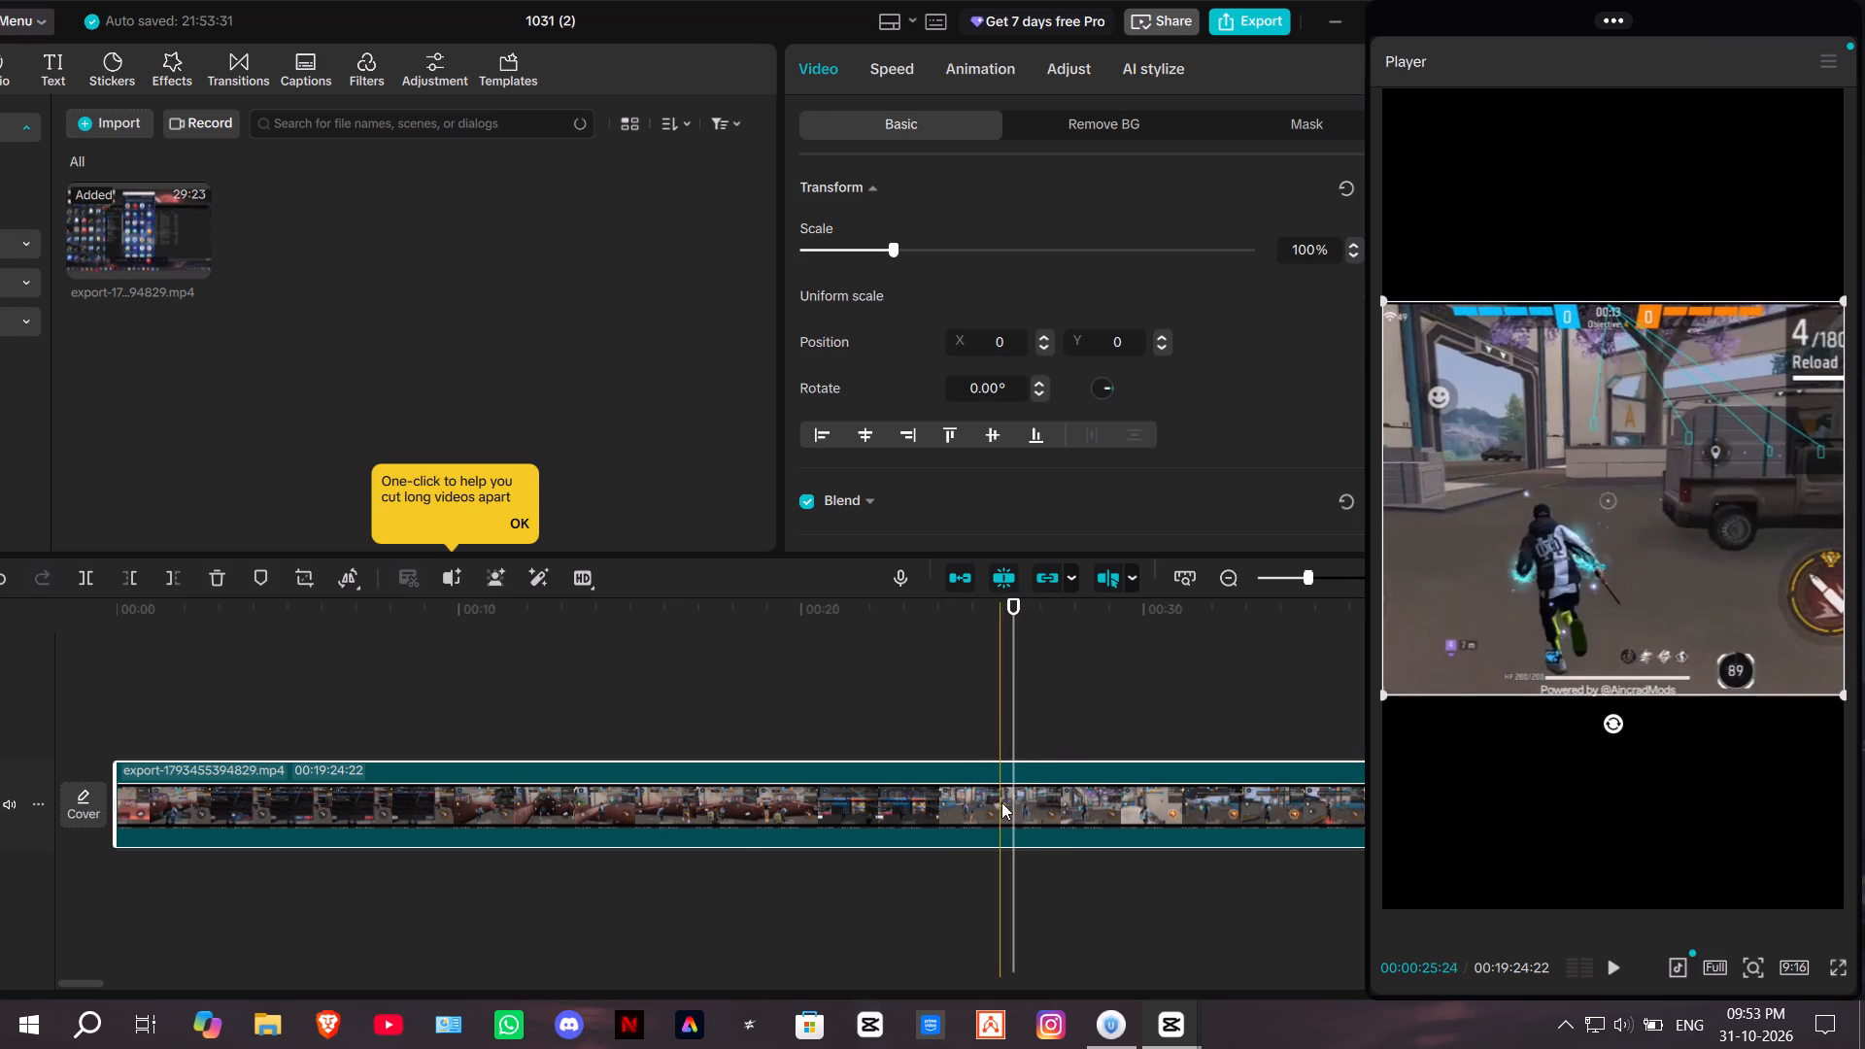
pyautogui.click(1015, 779)
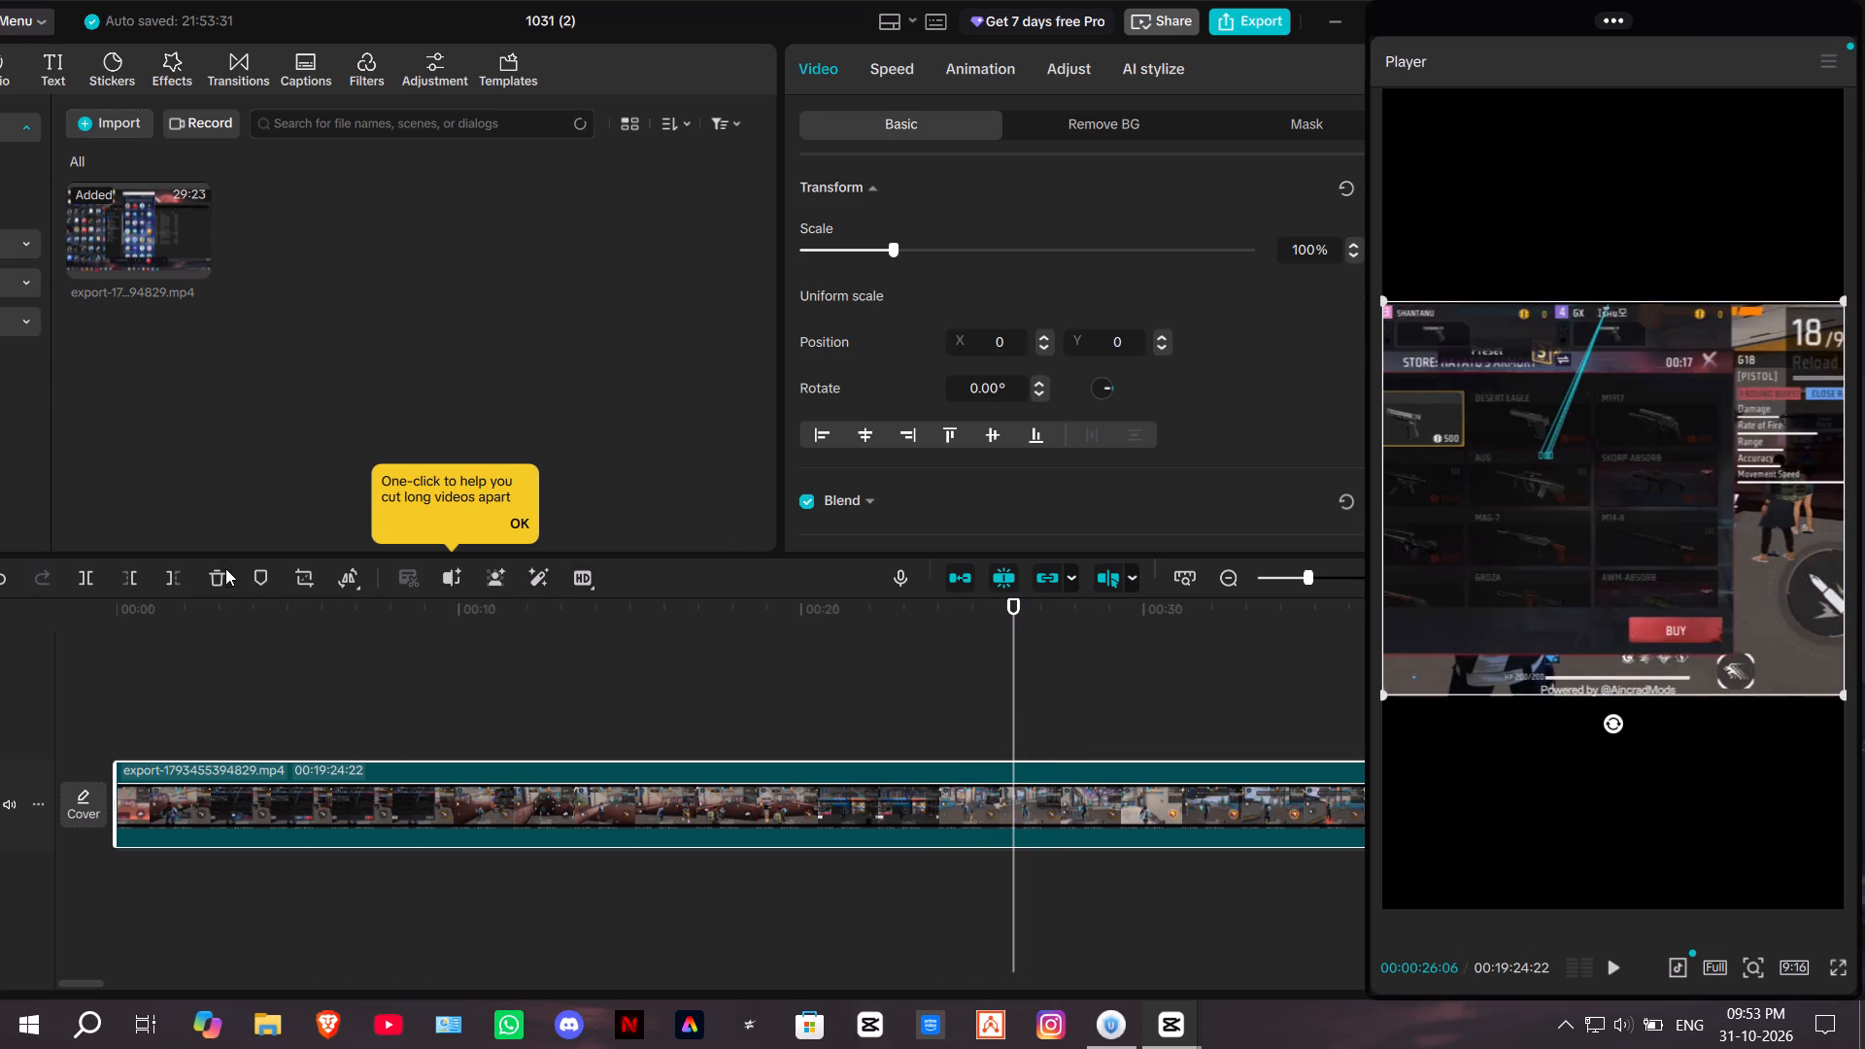
pyautogui.click(85, 584)
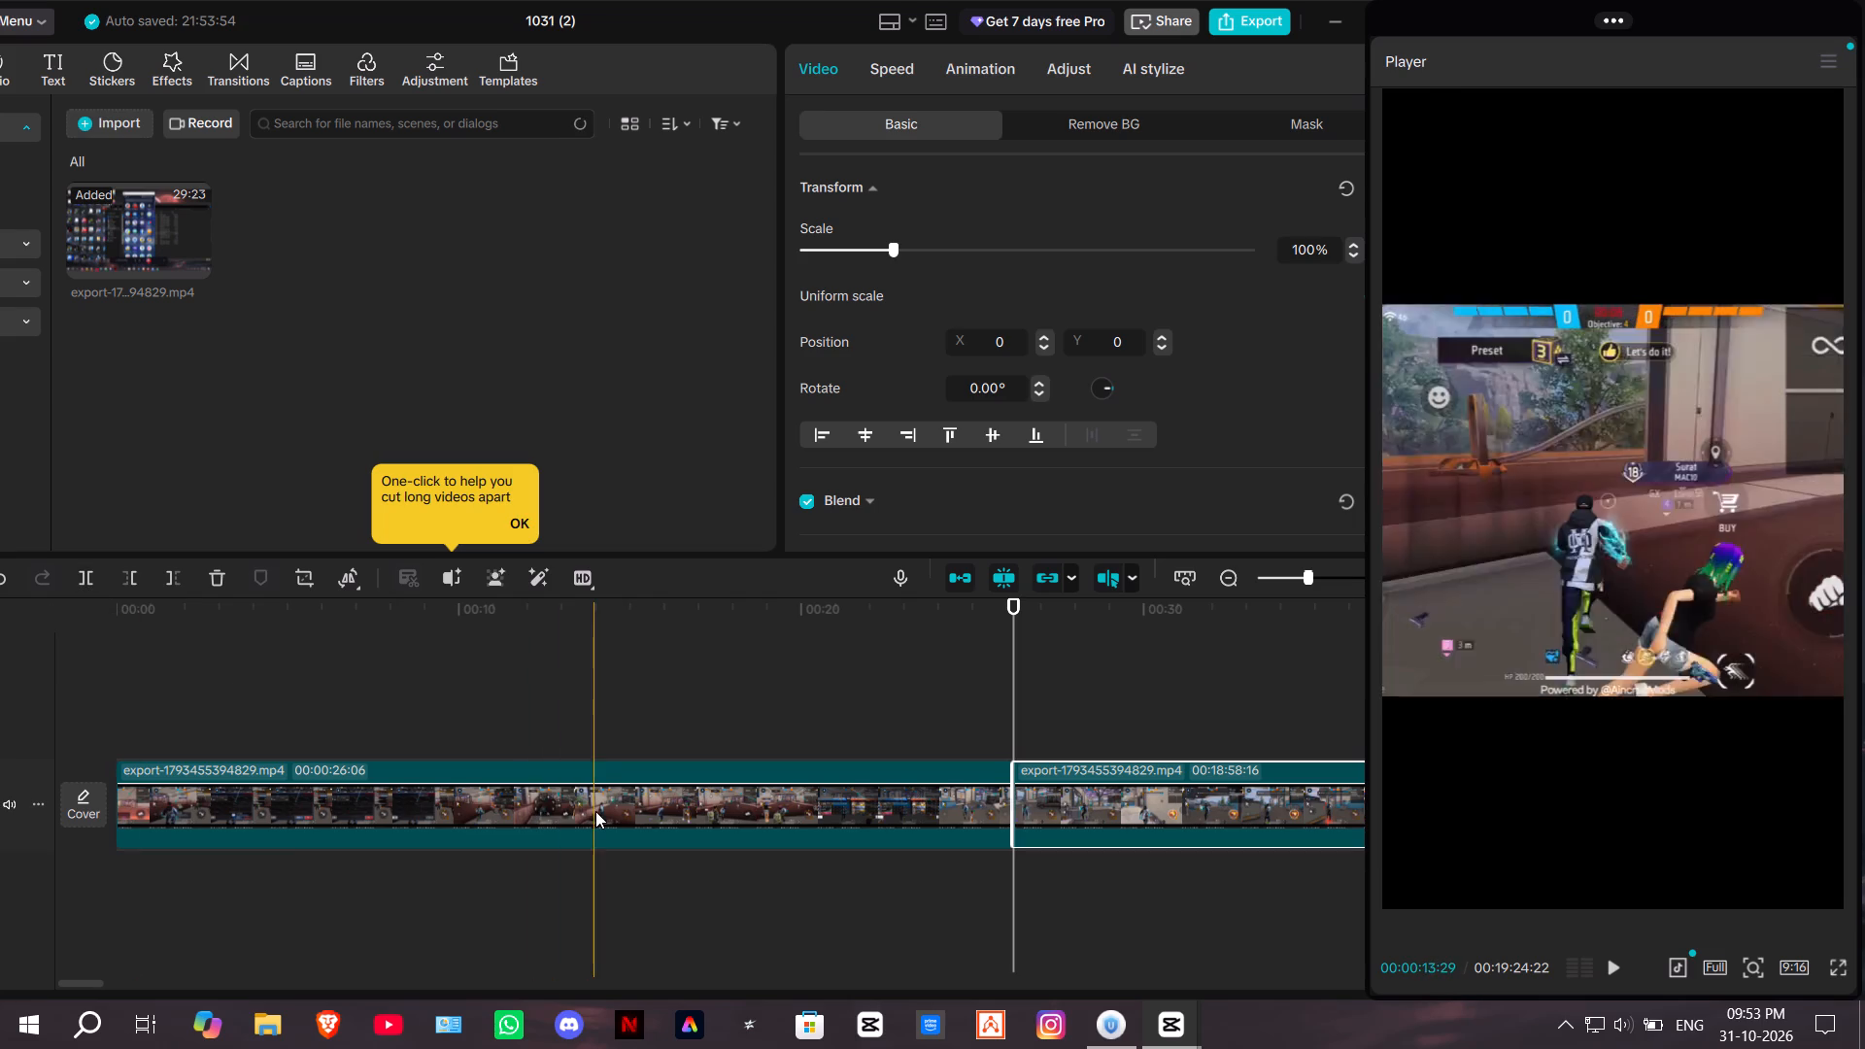
pyautogui.click(595, 811)
pyautogui.click(216, 584)
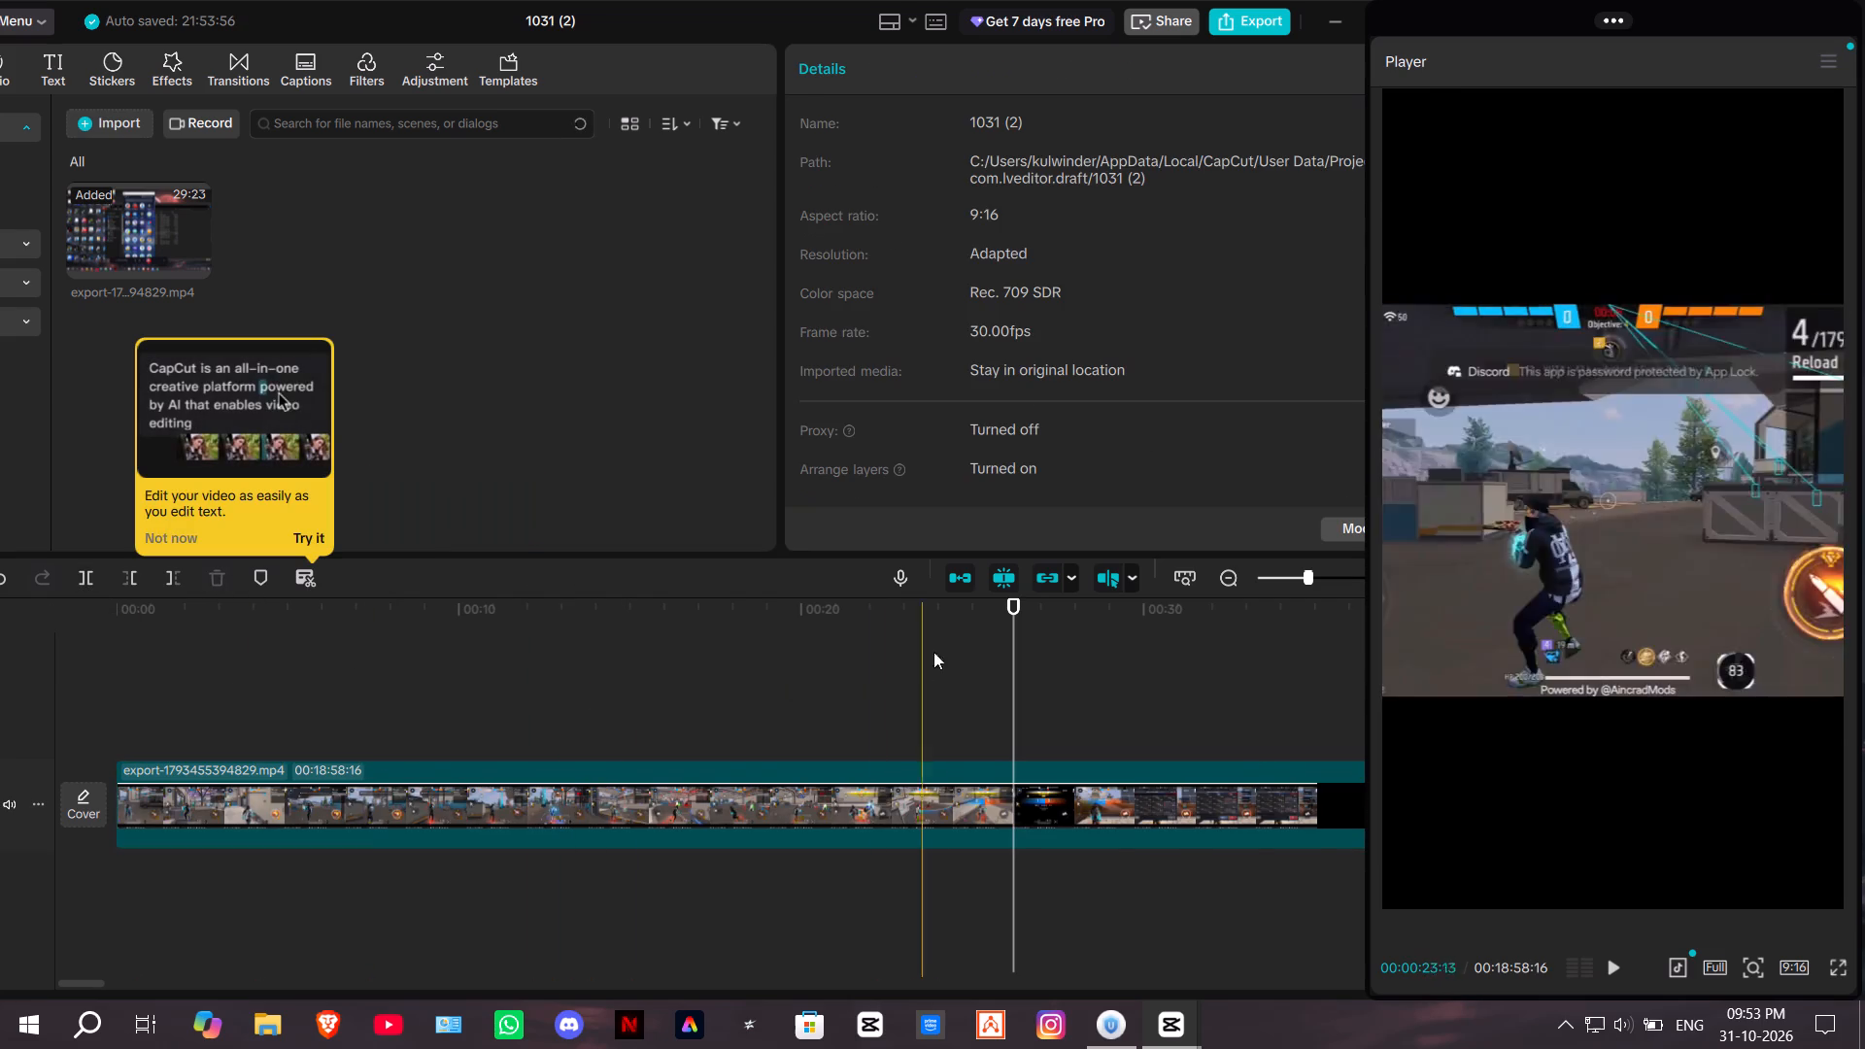
# Review the remaining clip from its start, split it at 00:00:05:02, and delete the opening segment.
pyautogui.moveTo(1011, 617); pyautogui.dragTo(95, 695)
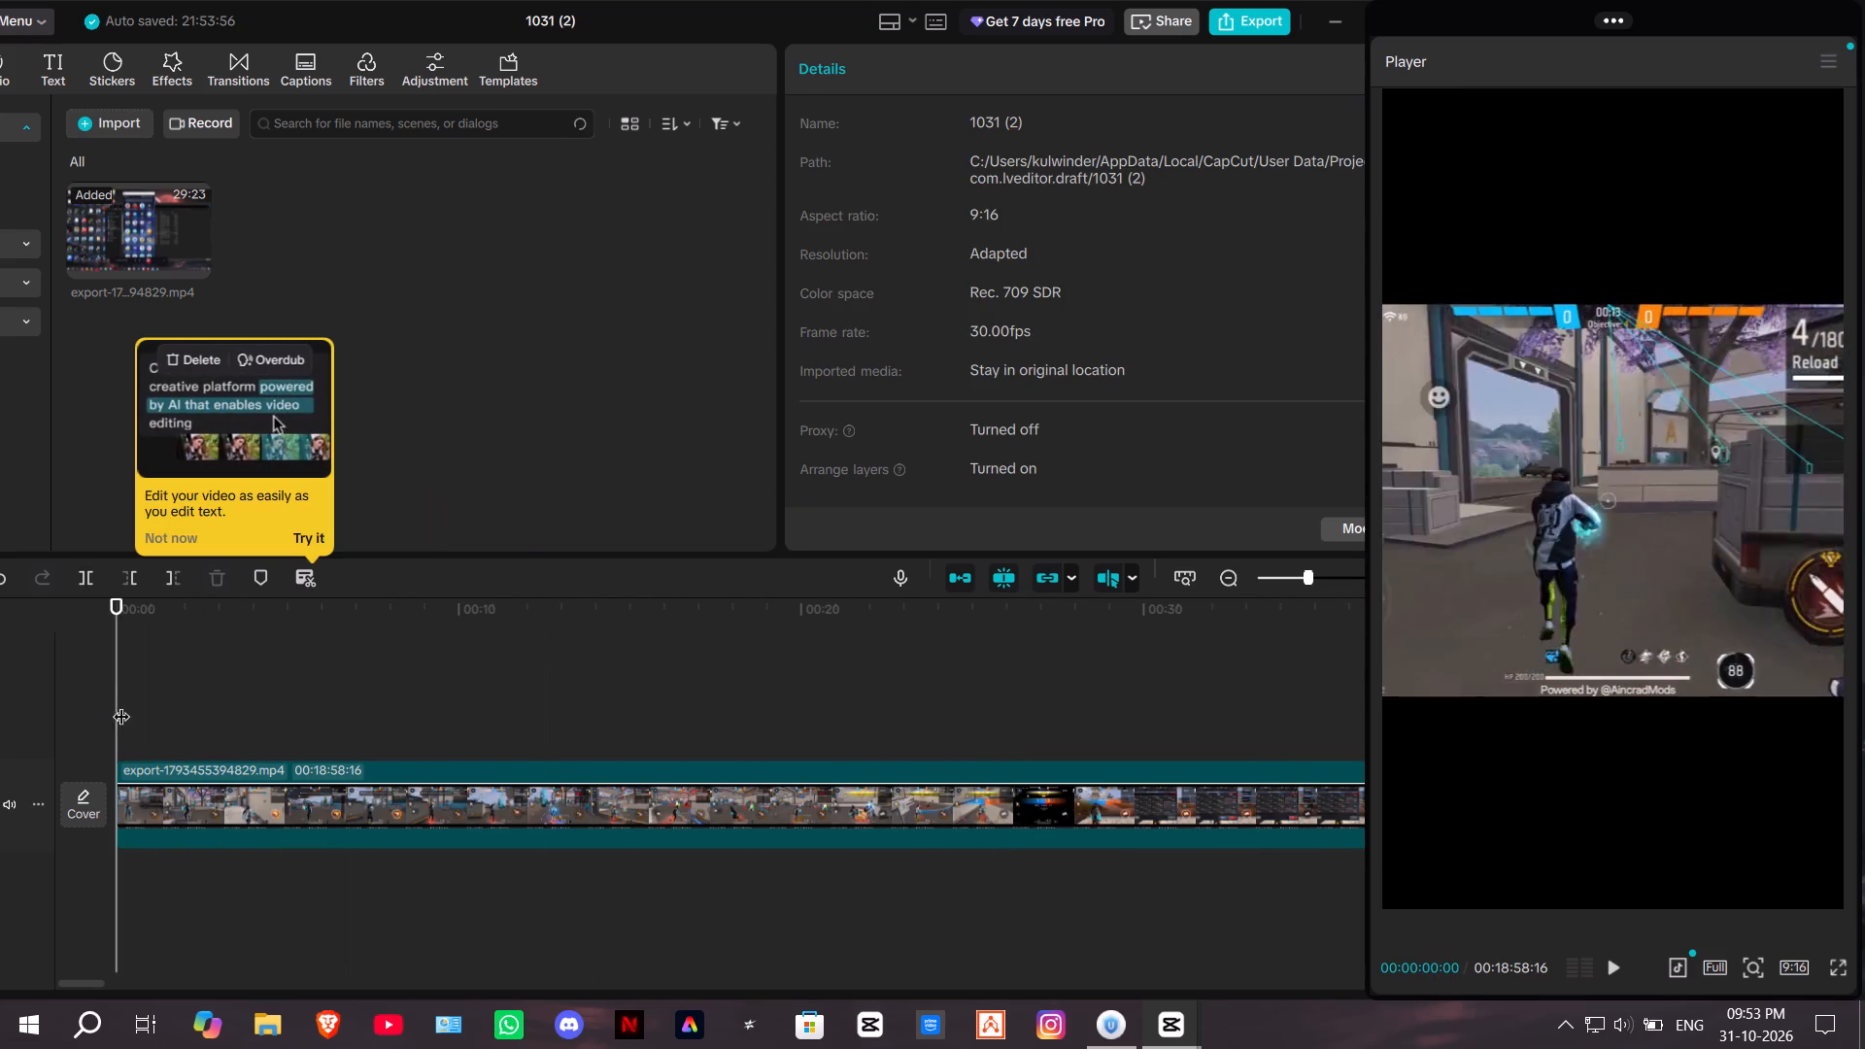
pyautogui.press('space')
pyautogui.press('space')
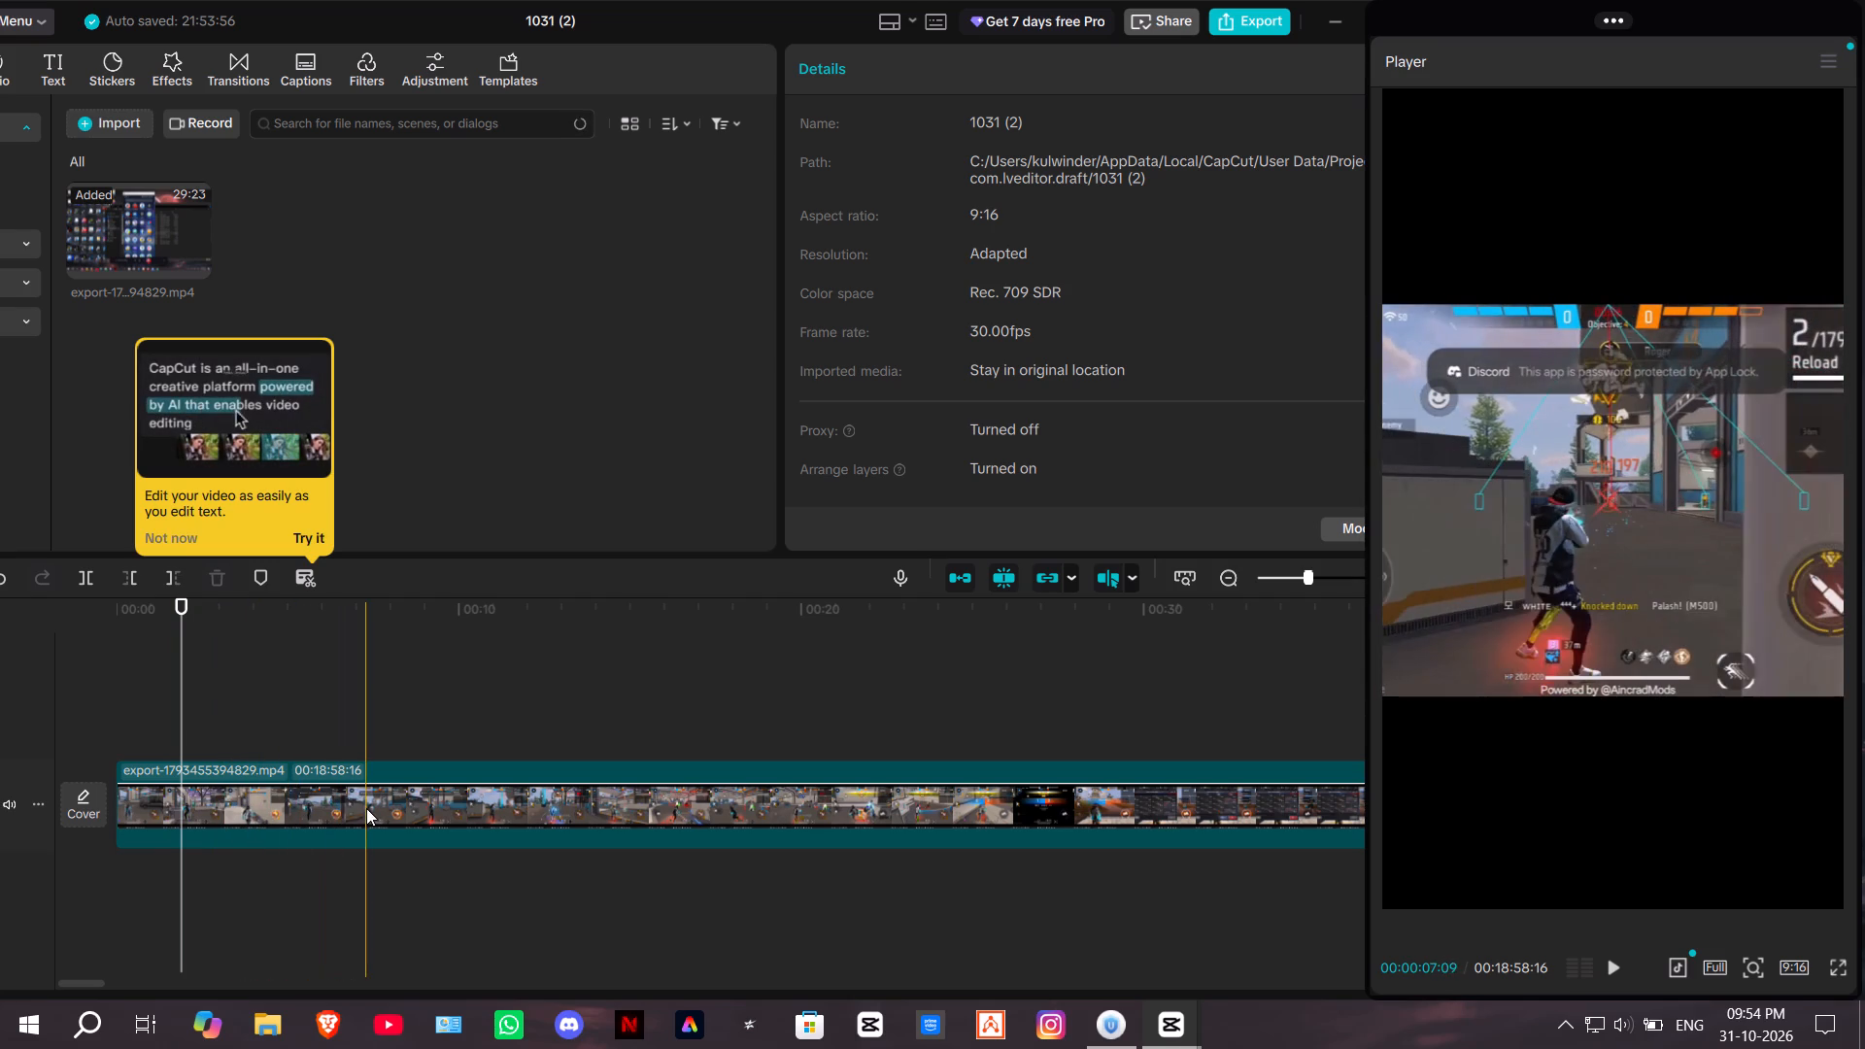
pyautogui.click(302, 819)
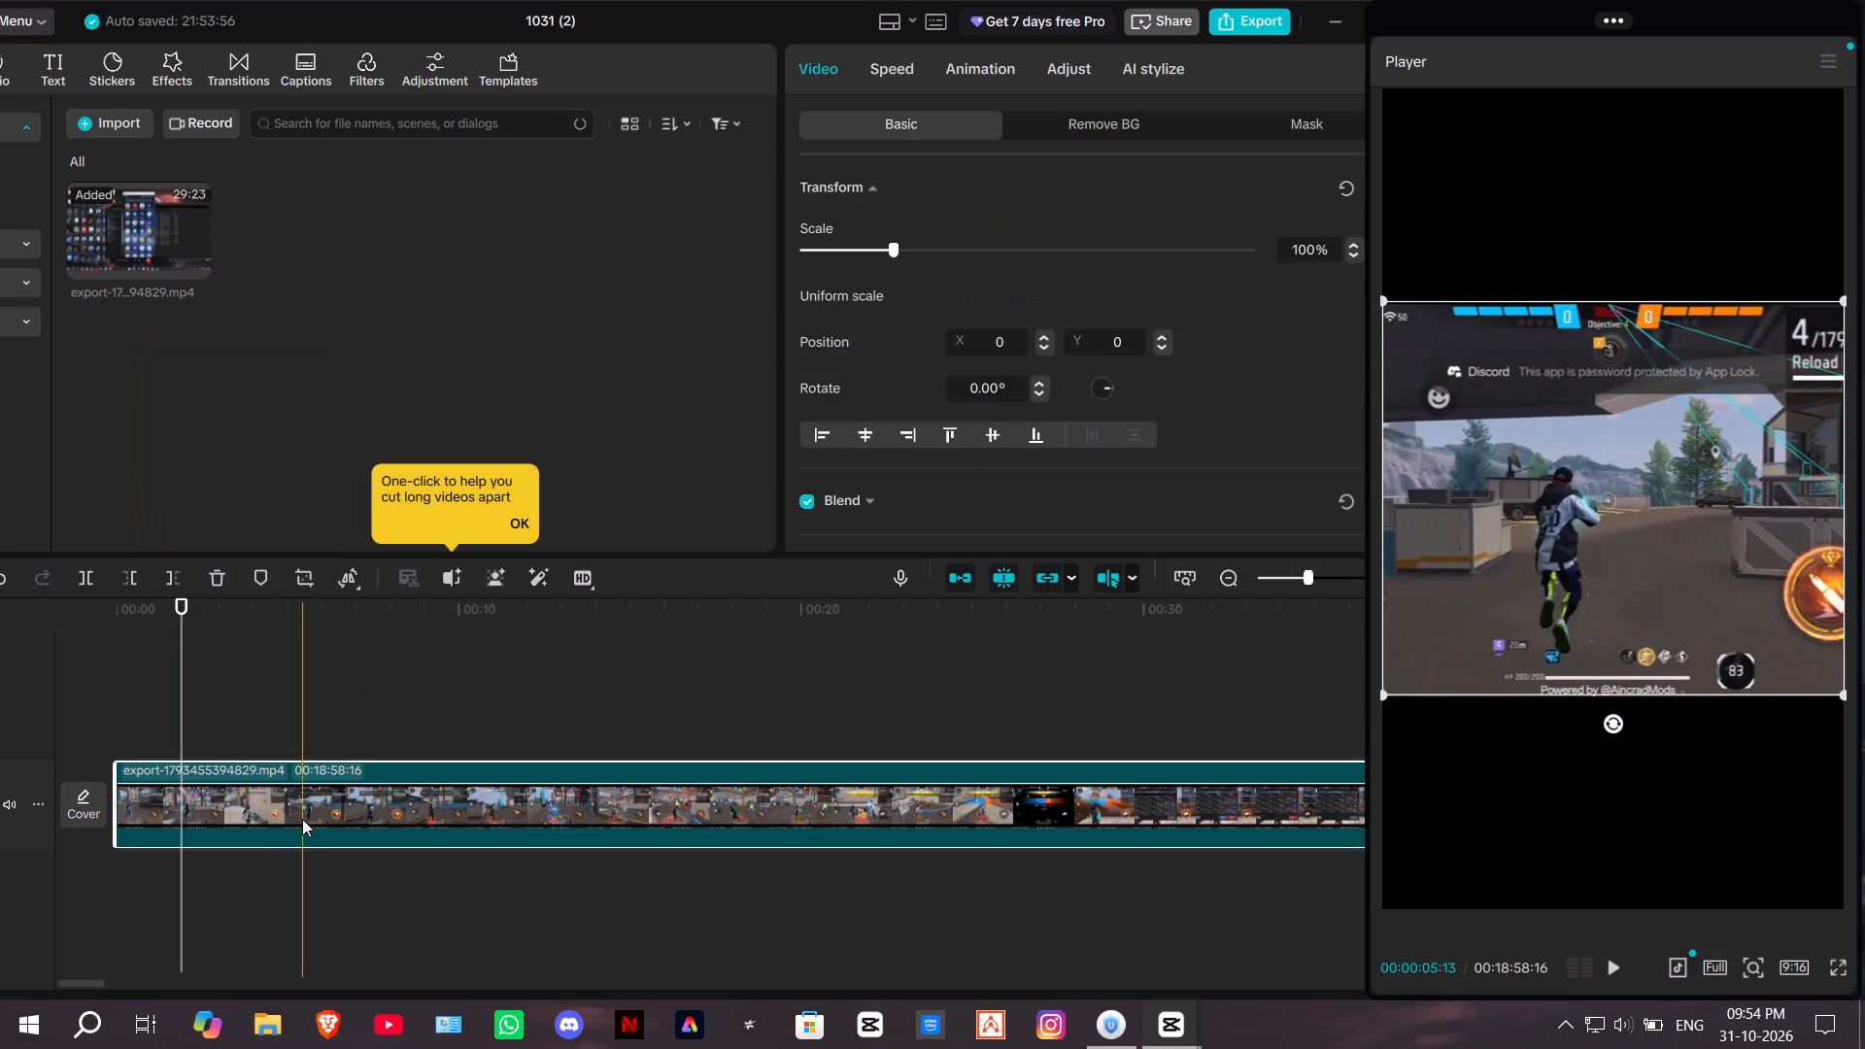
pyautogui.moveTo(185, 658); pyautogui.dragTo(187, 654)
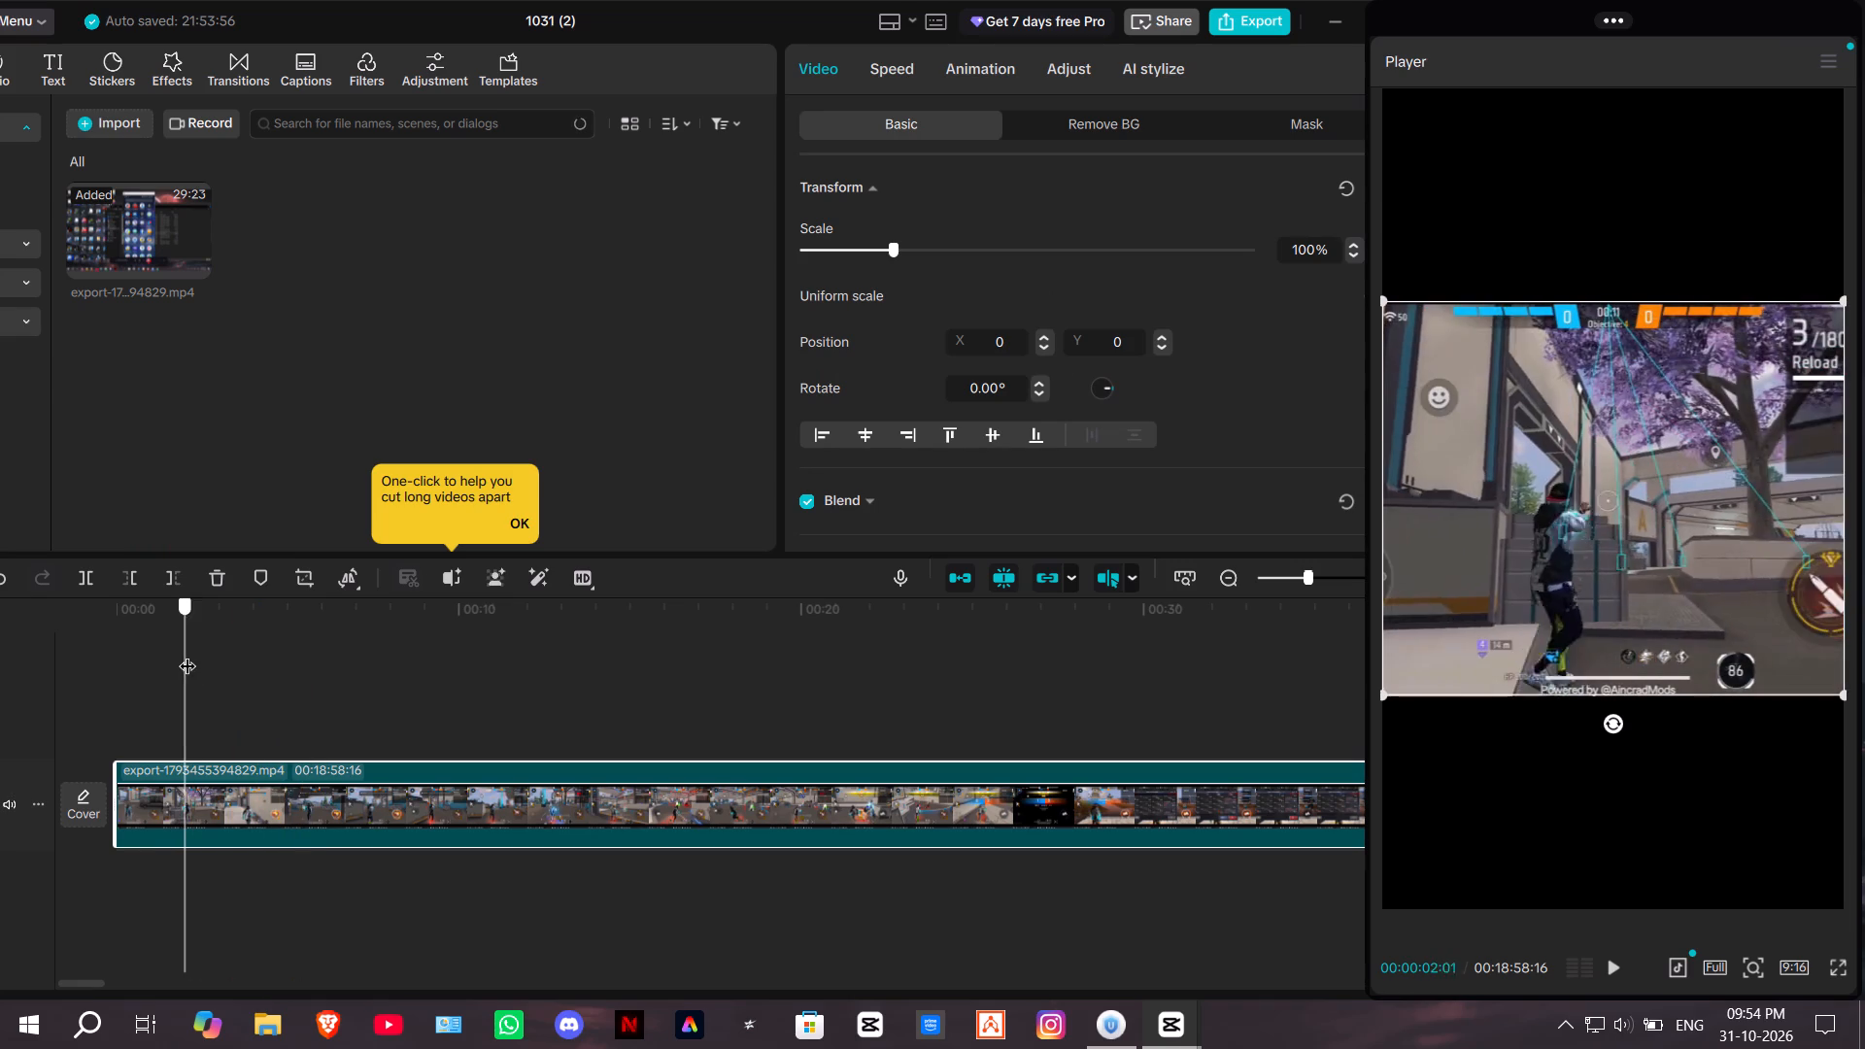
pyautogui.moveTo(187, 654); pyautogui.dragTo(289, 661)
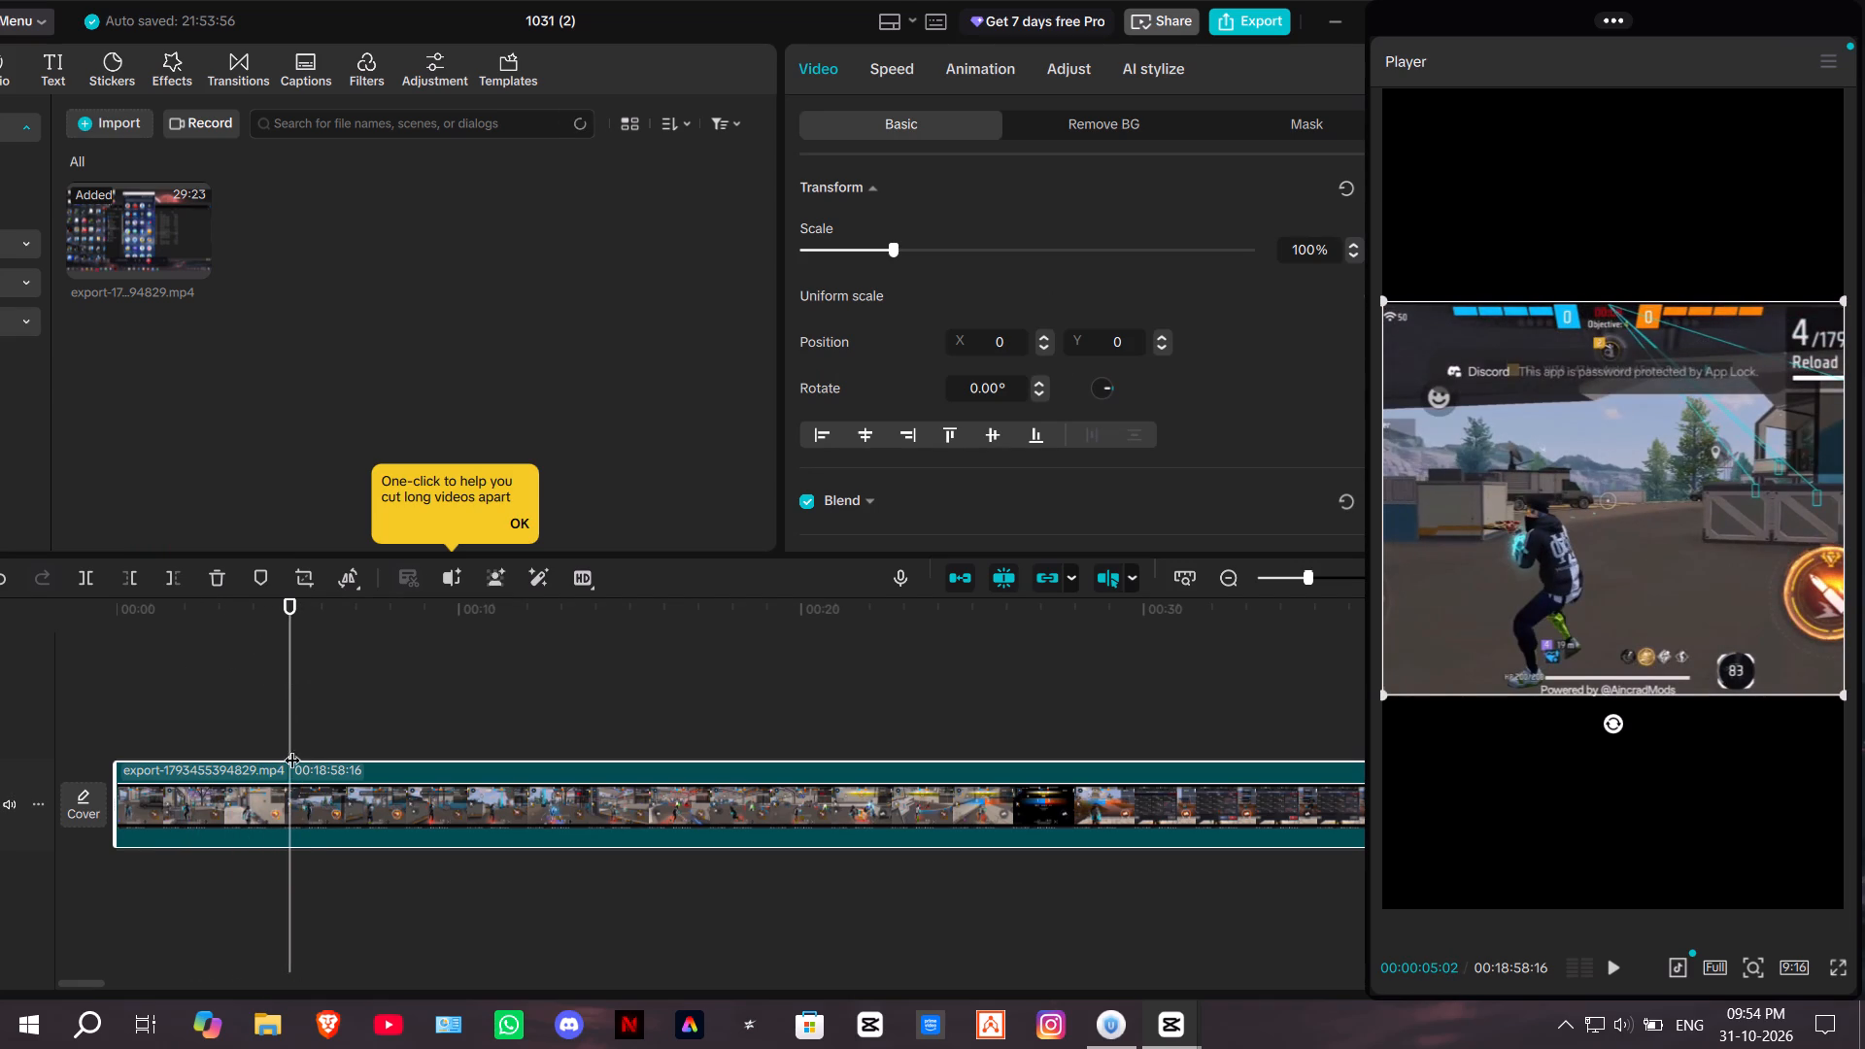
pyautogui.click(97, 578)
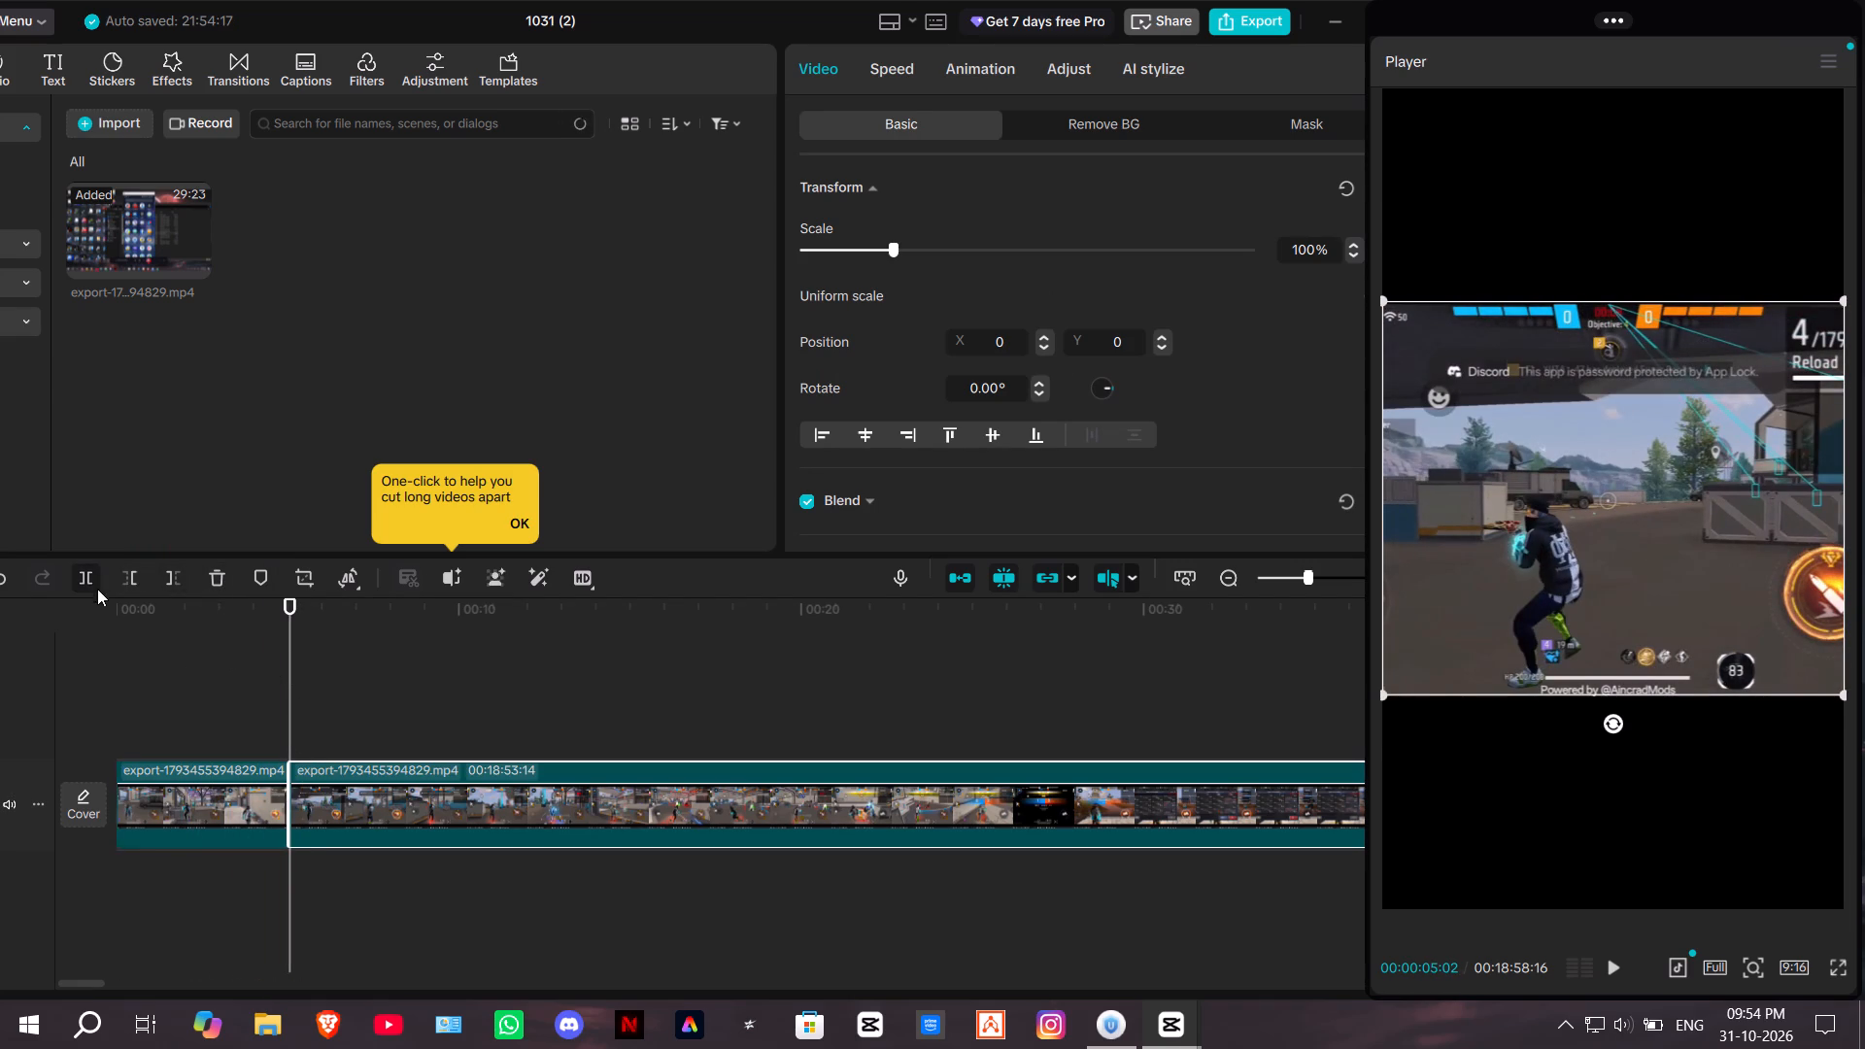
pyautogui.click(207, 812)
pyautogui.click(219, 582)
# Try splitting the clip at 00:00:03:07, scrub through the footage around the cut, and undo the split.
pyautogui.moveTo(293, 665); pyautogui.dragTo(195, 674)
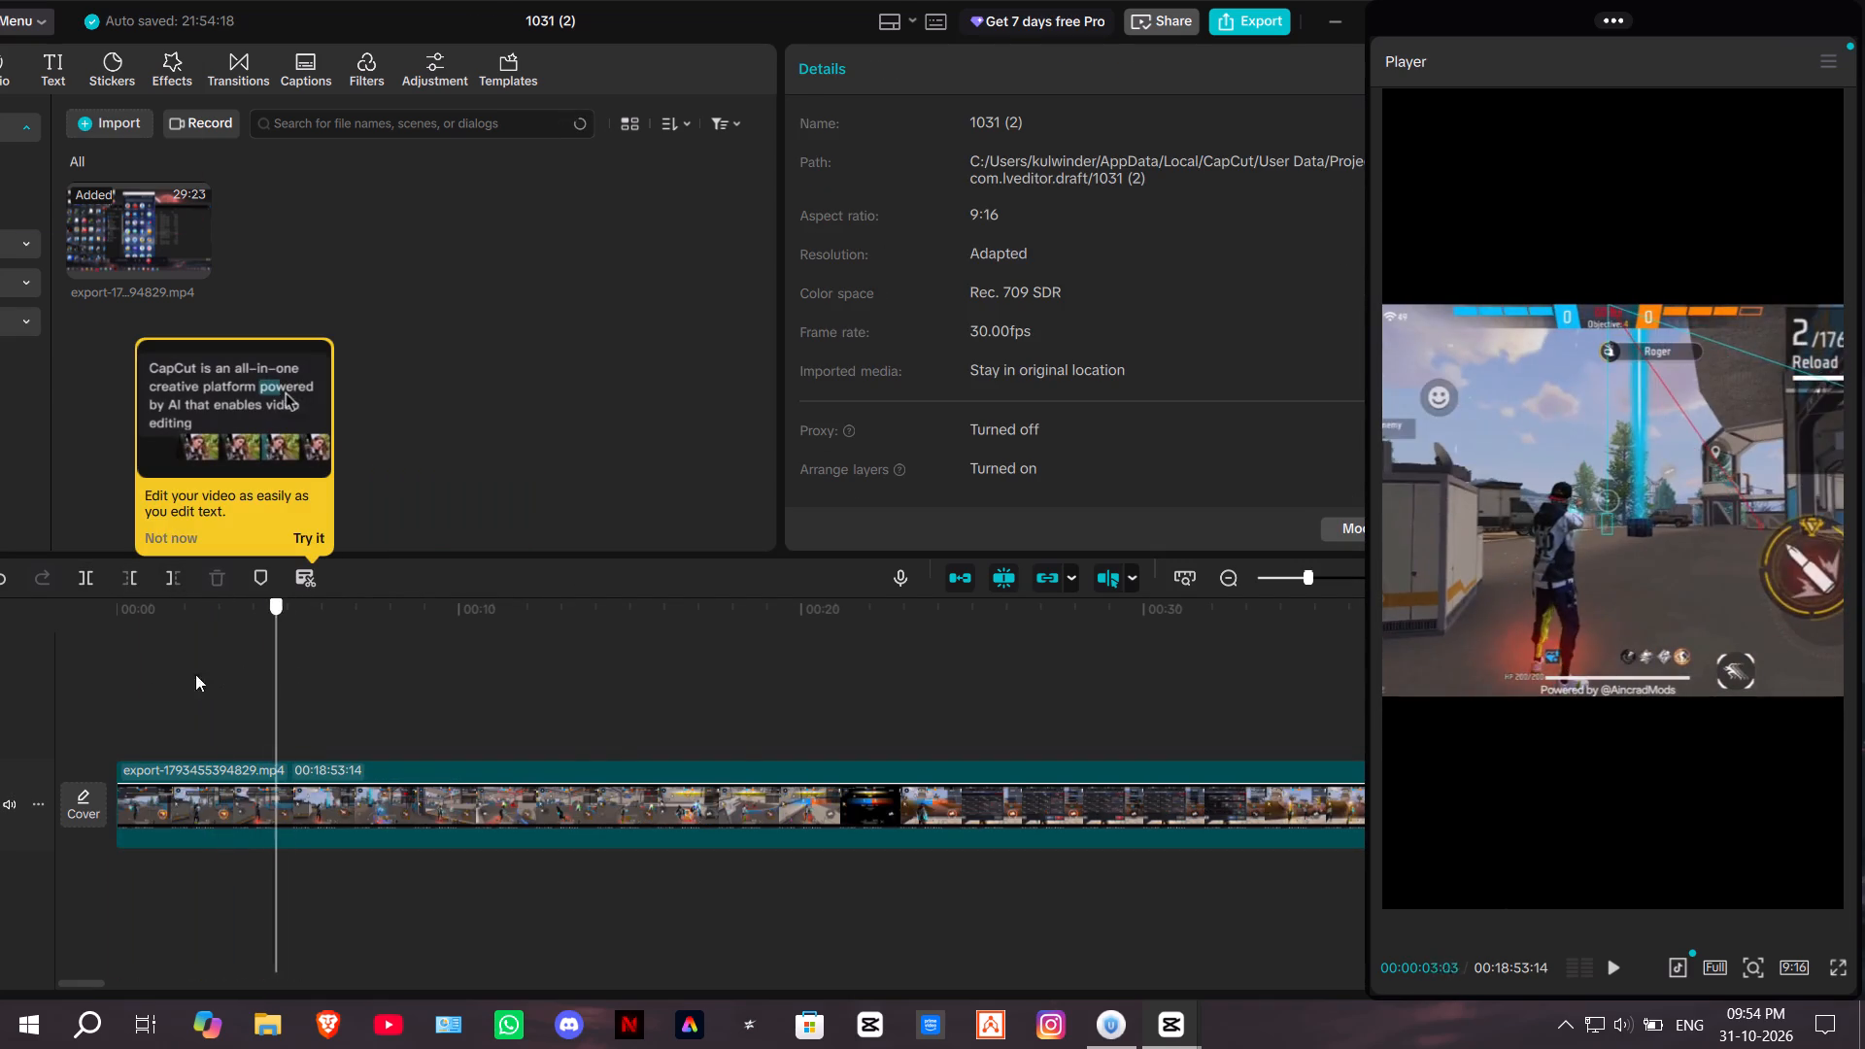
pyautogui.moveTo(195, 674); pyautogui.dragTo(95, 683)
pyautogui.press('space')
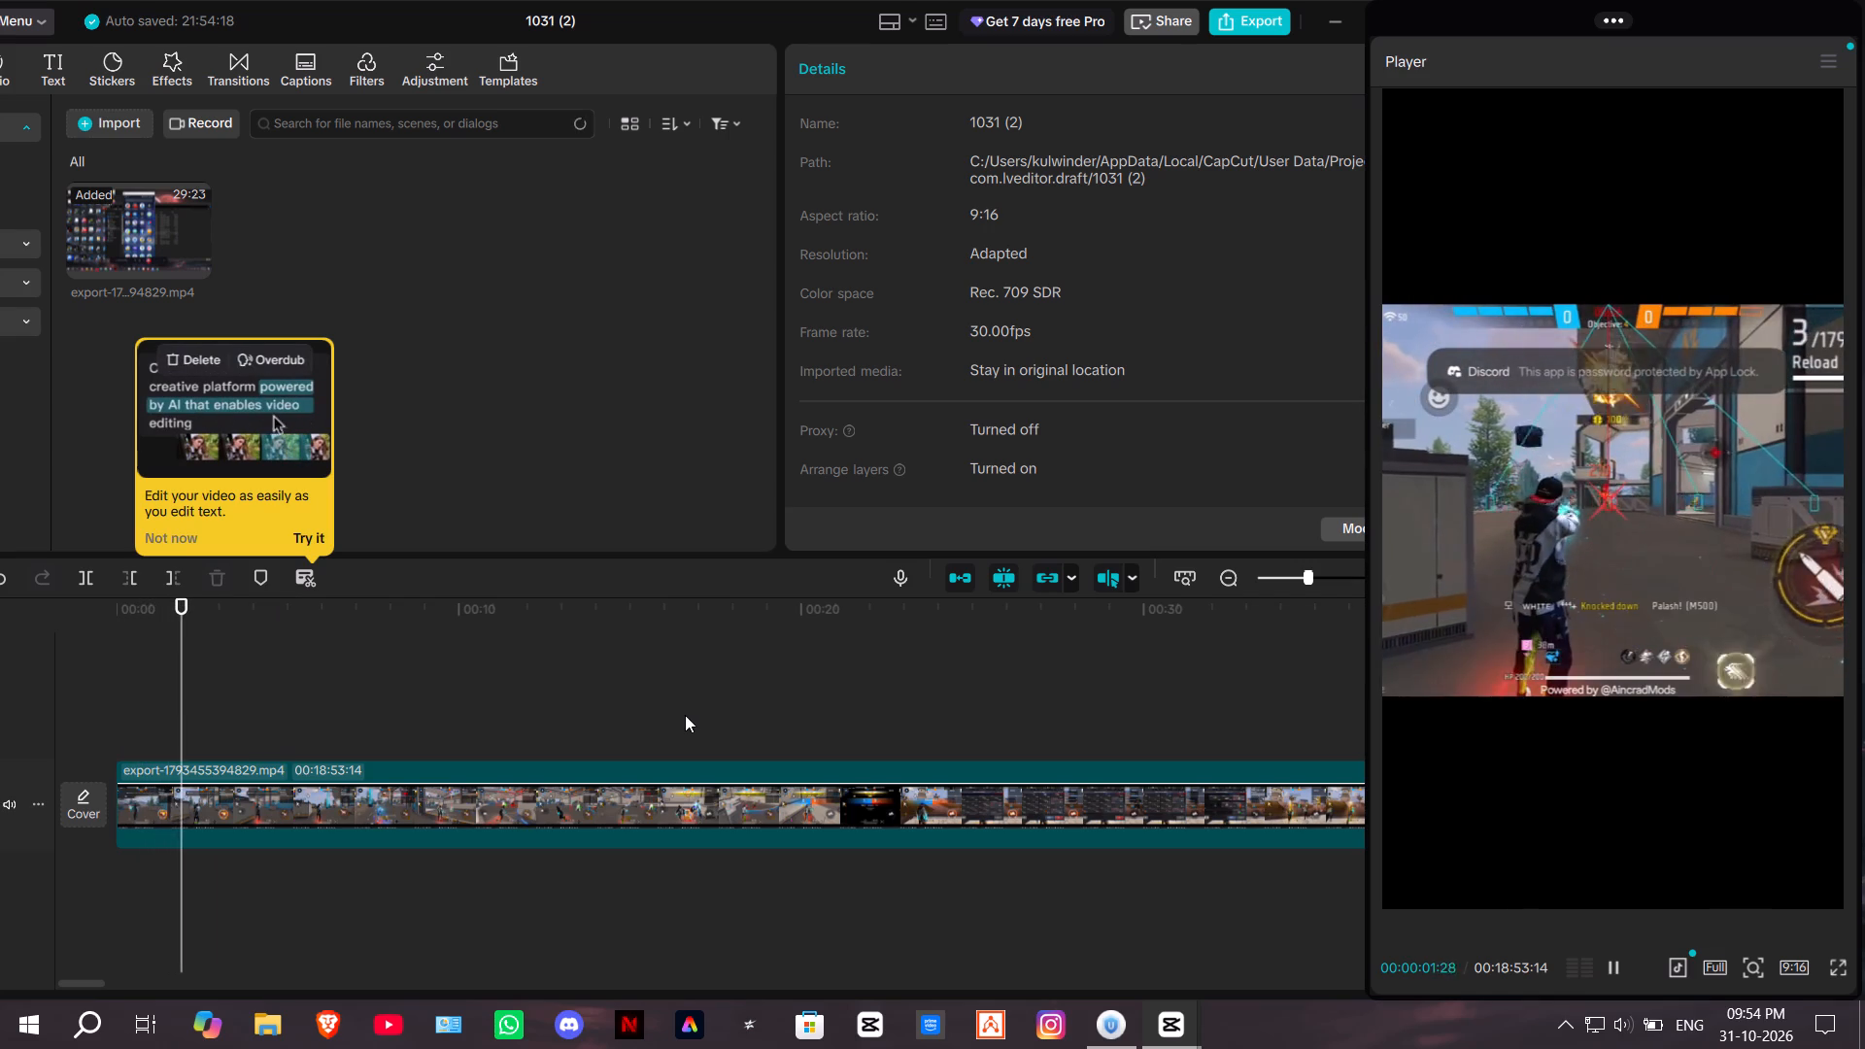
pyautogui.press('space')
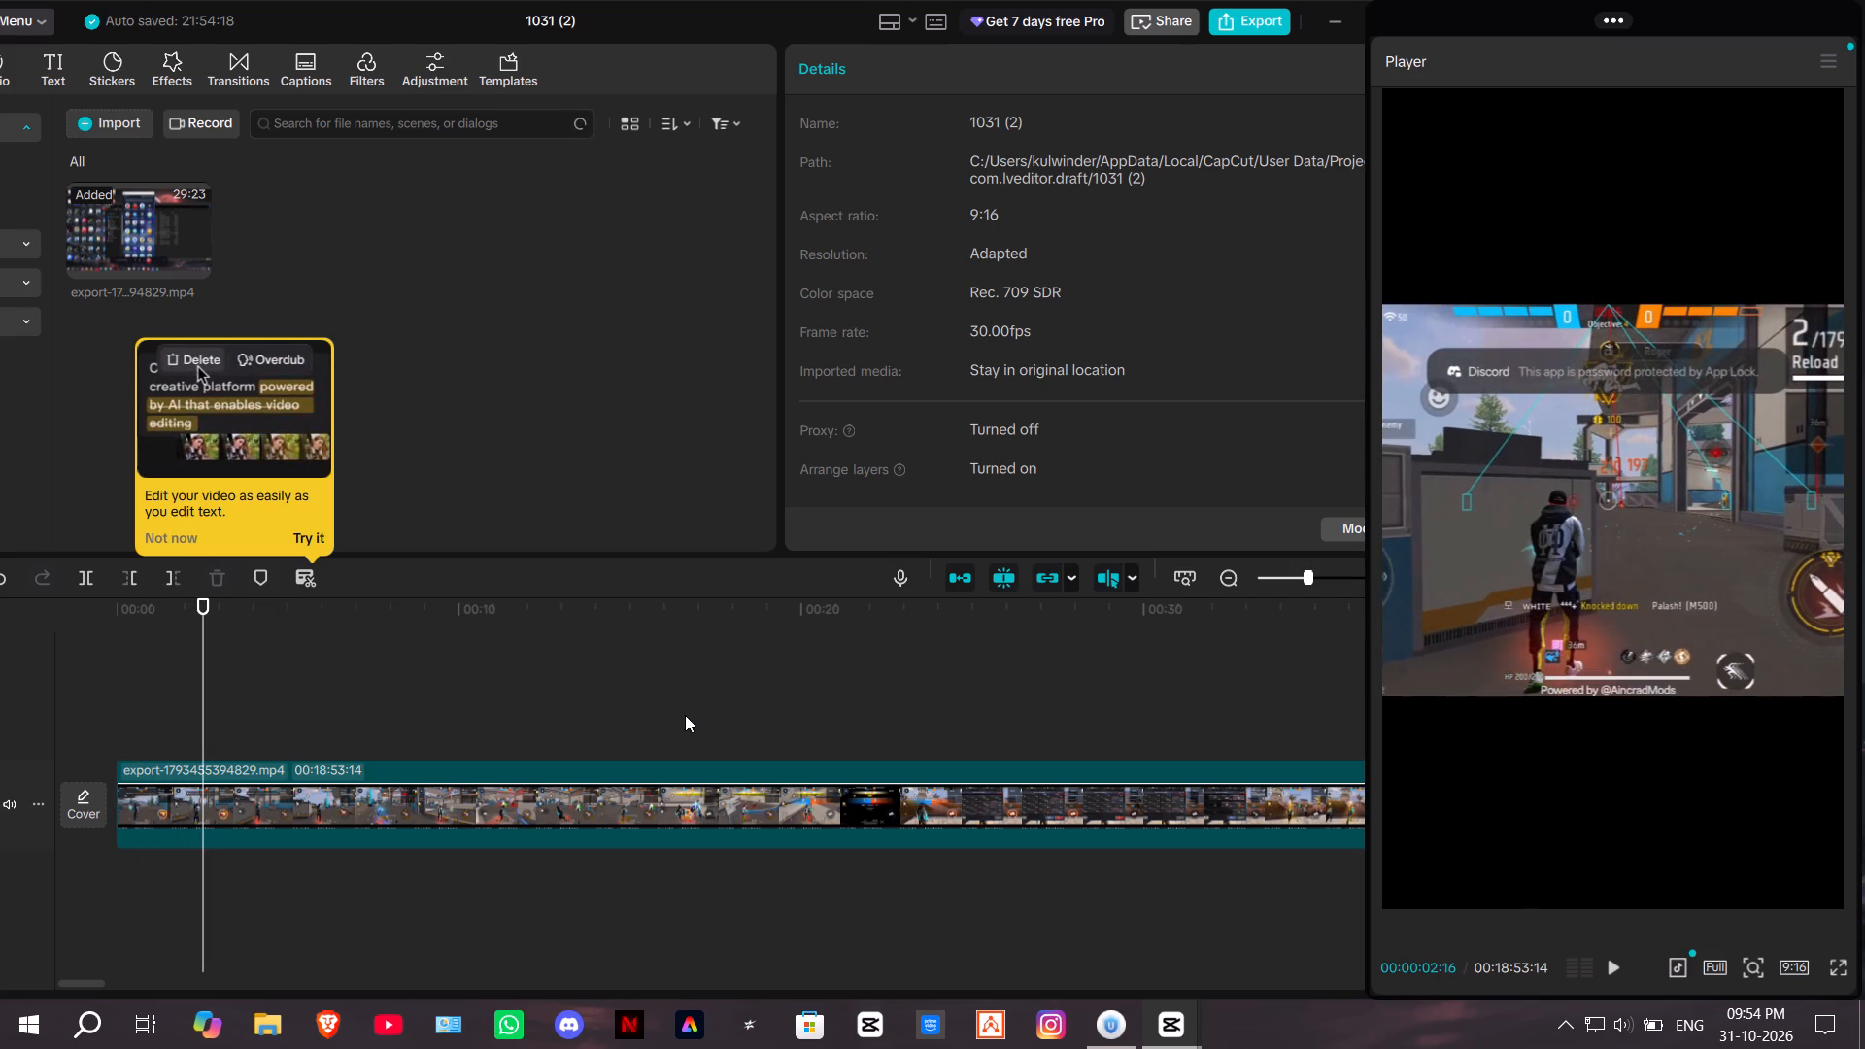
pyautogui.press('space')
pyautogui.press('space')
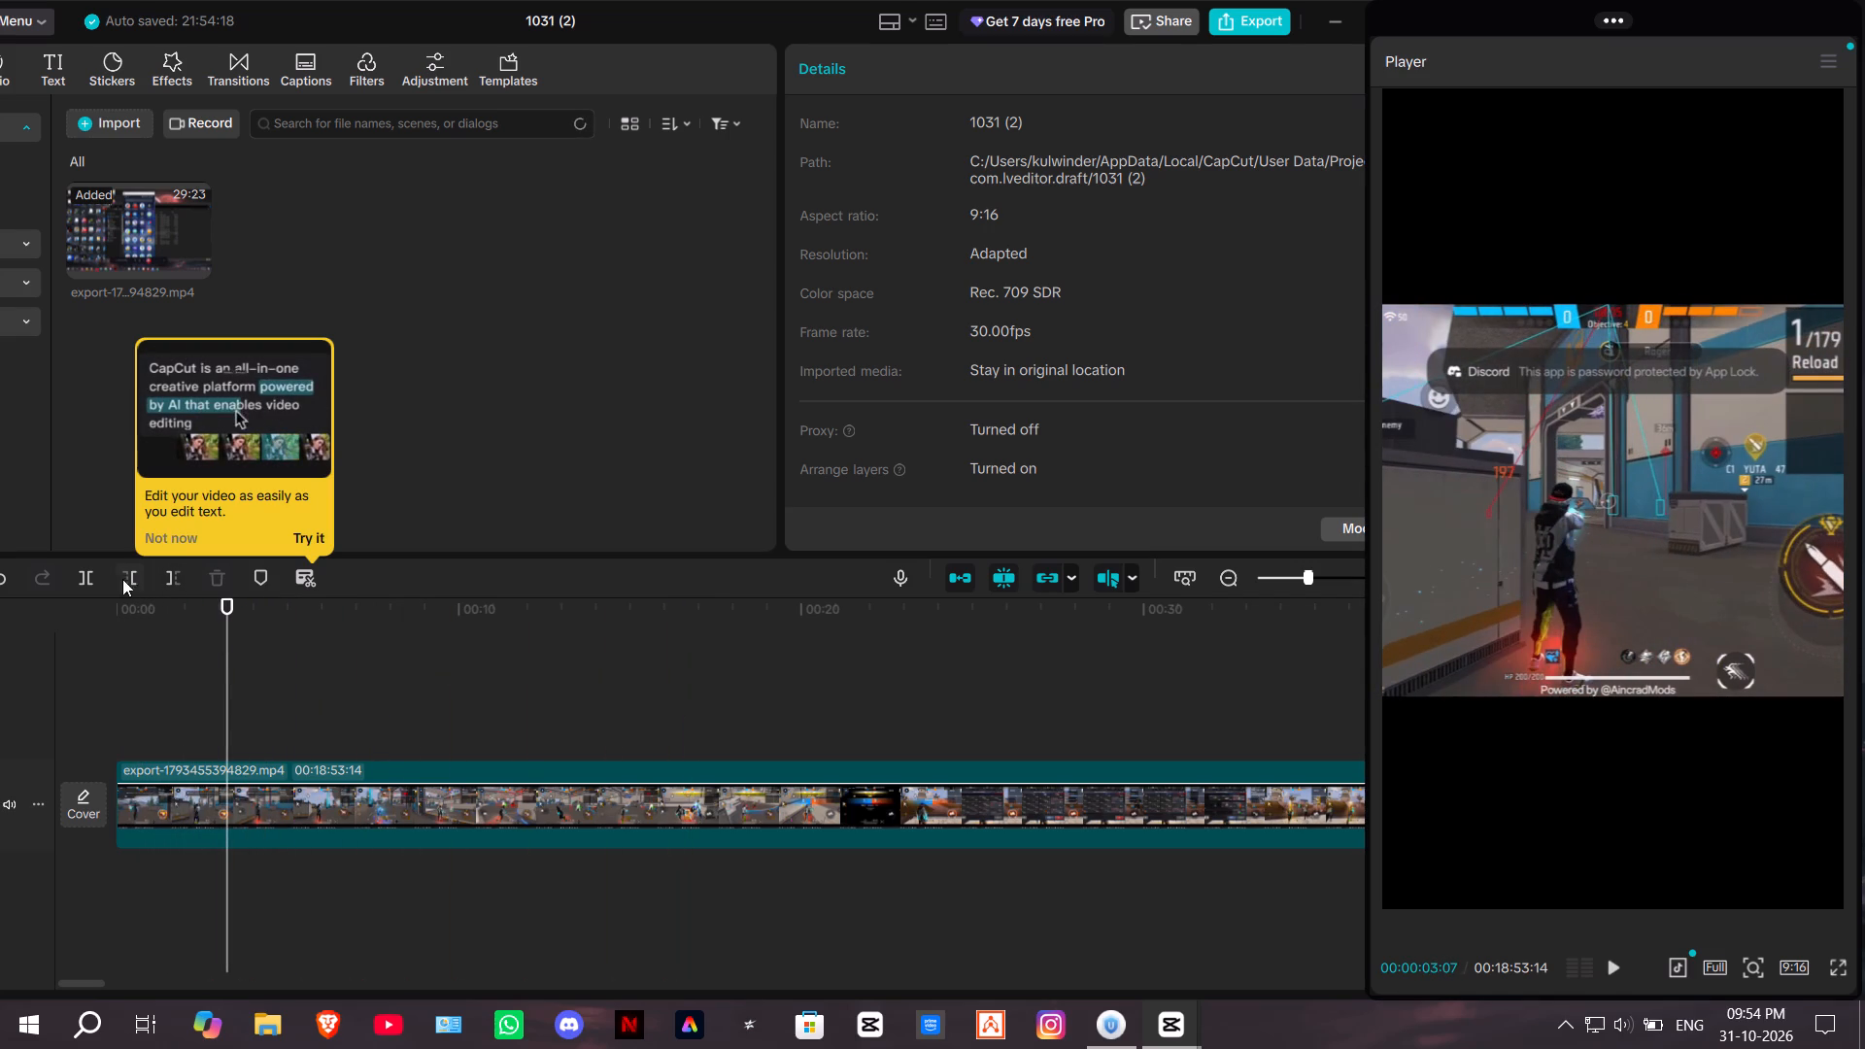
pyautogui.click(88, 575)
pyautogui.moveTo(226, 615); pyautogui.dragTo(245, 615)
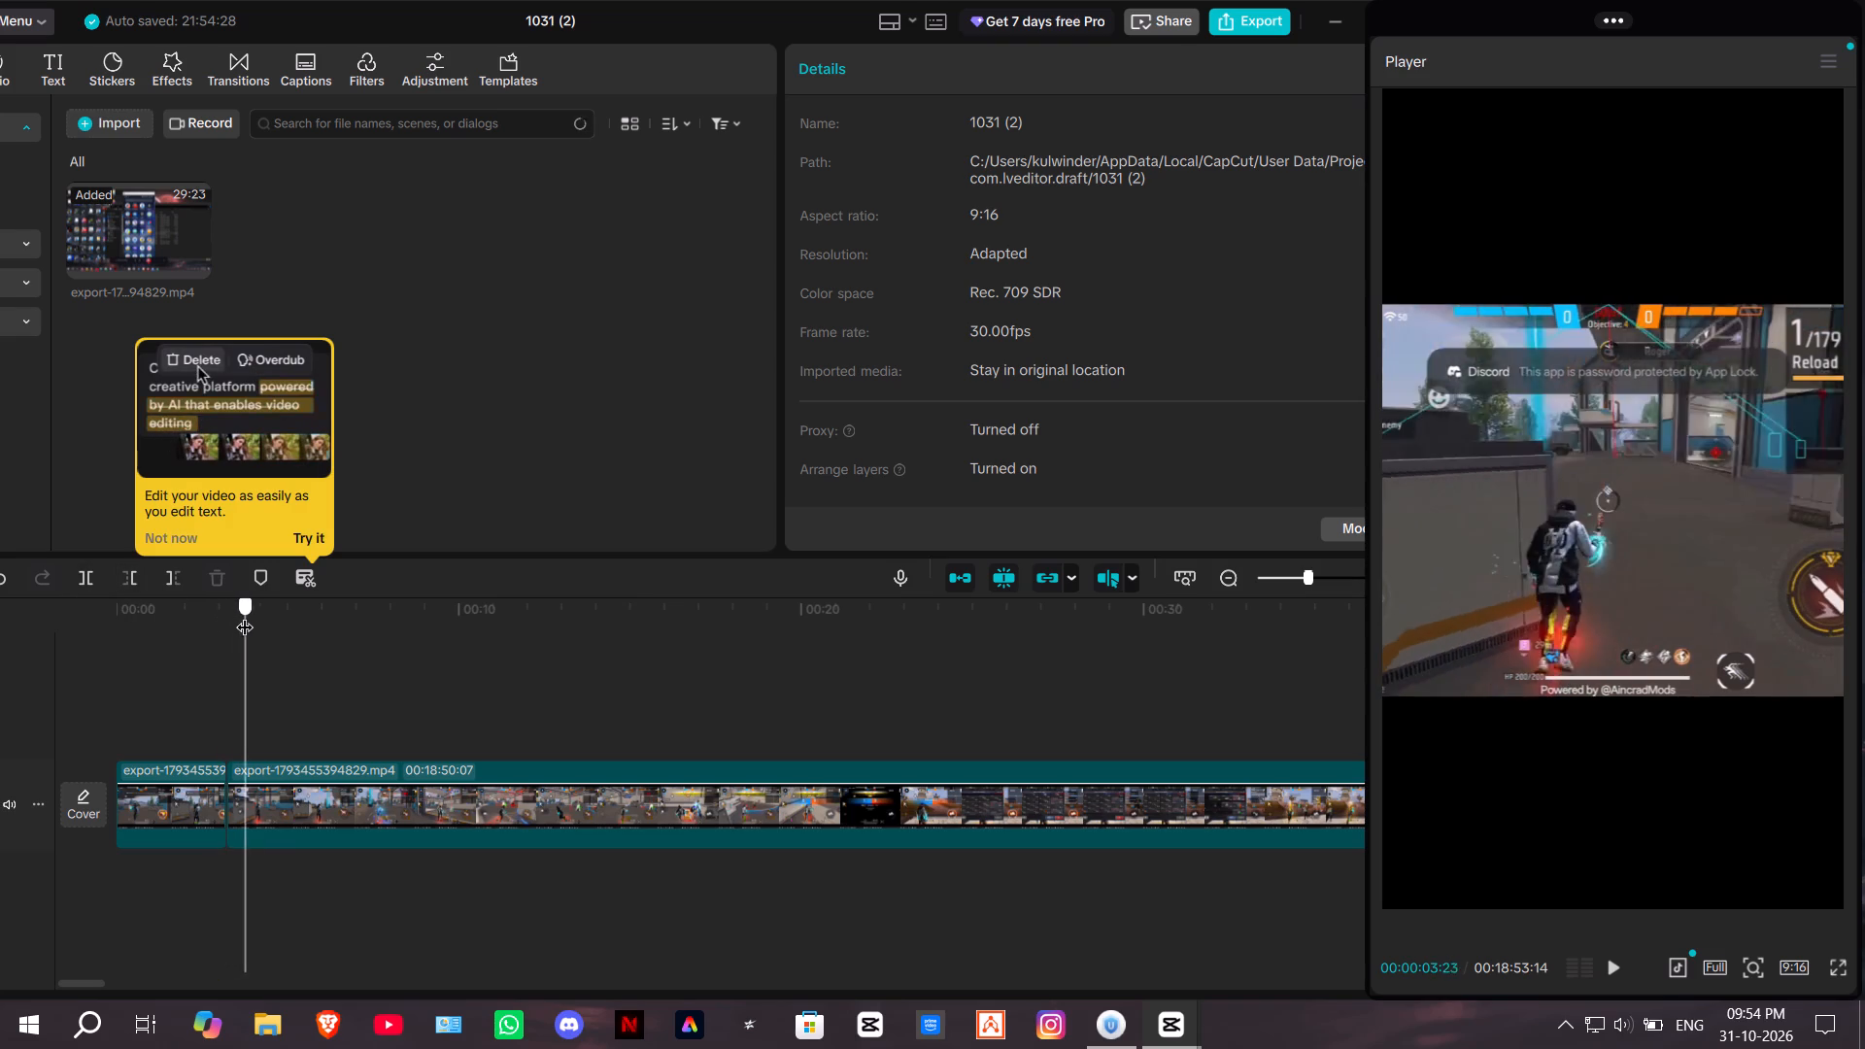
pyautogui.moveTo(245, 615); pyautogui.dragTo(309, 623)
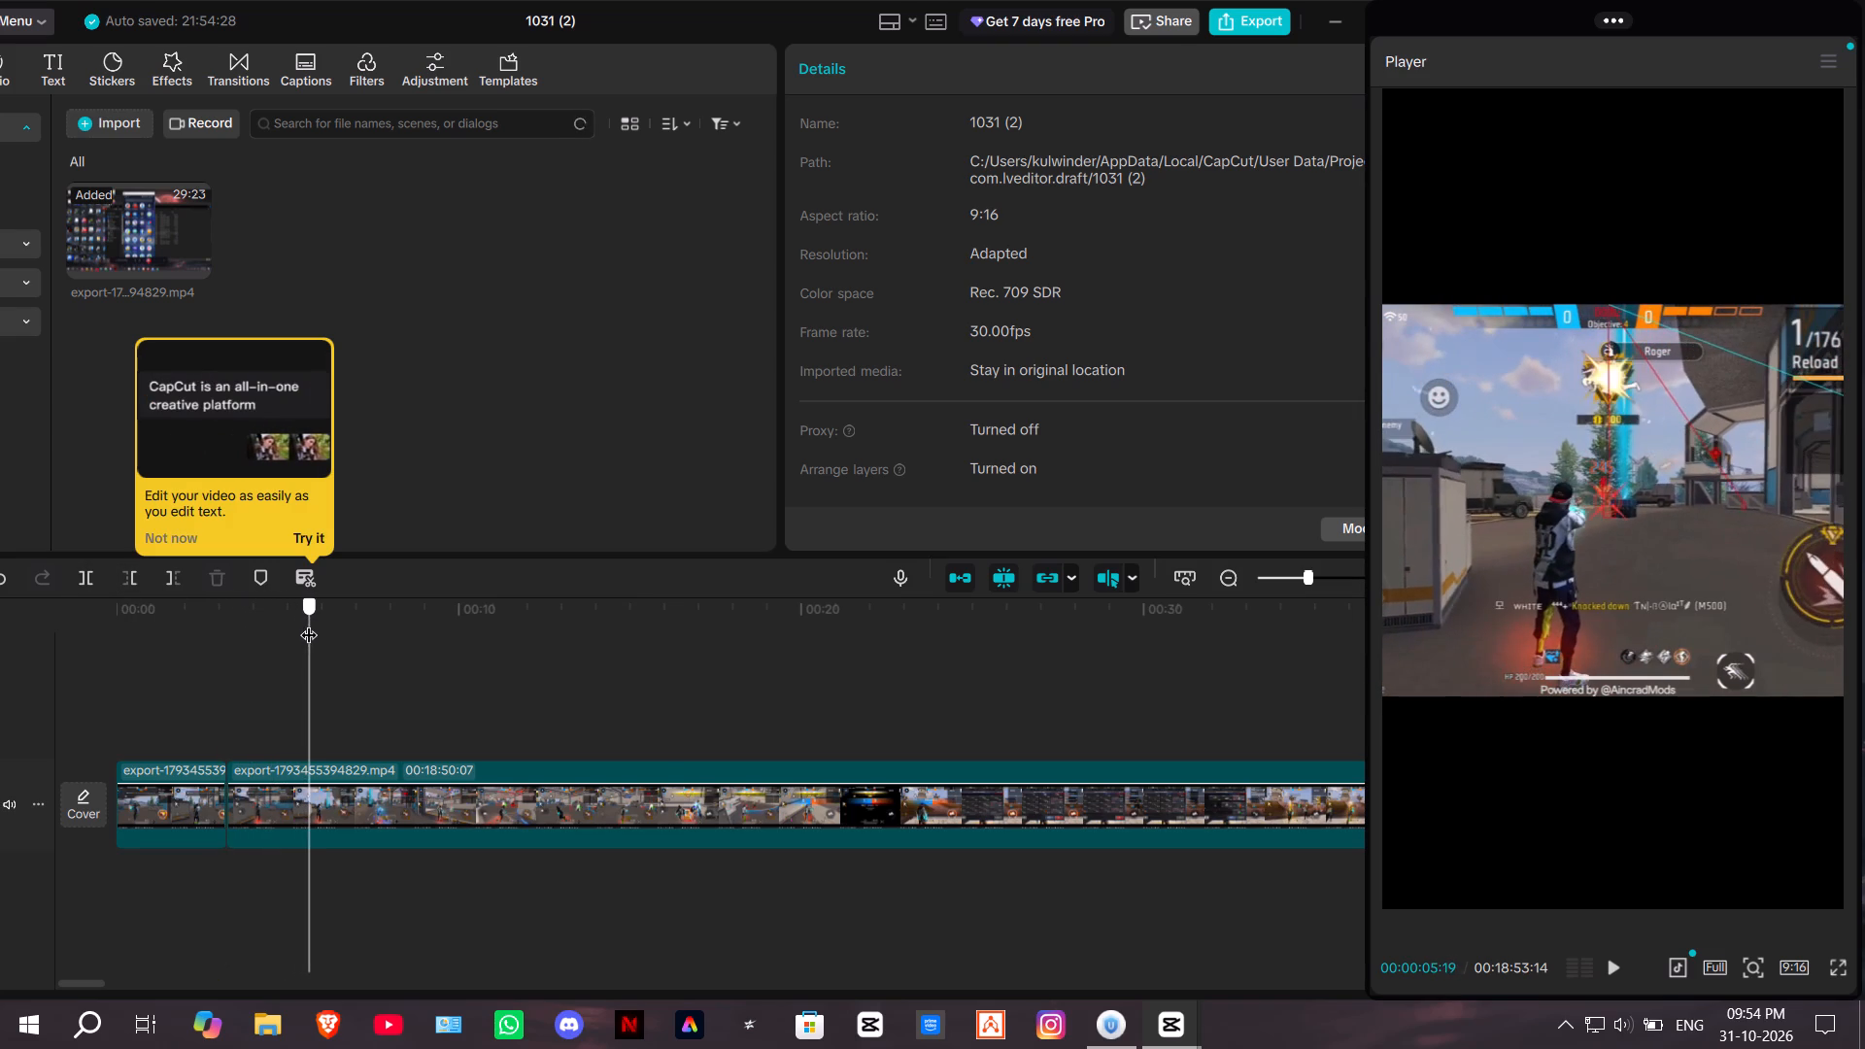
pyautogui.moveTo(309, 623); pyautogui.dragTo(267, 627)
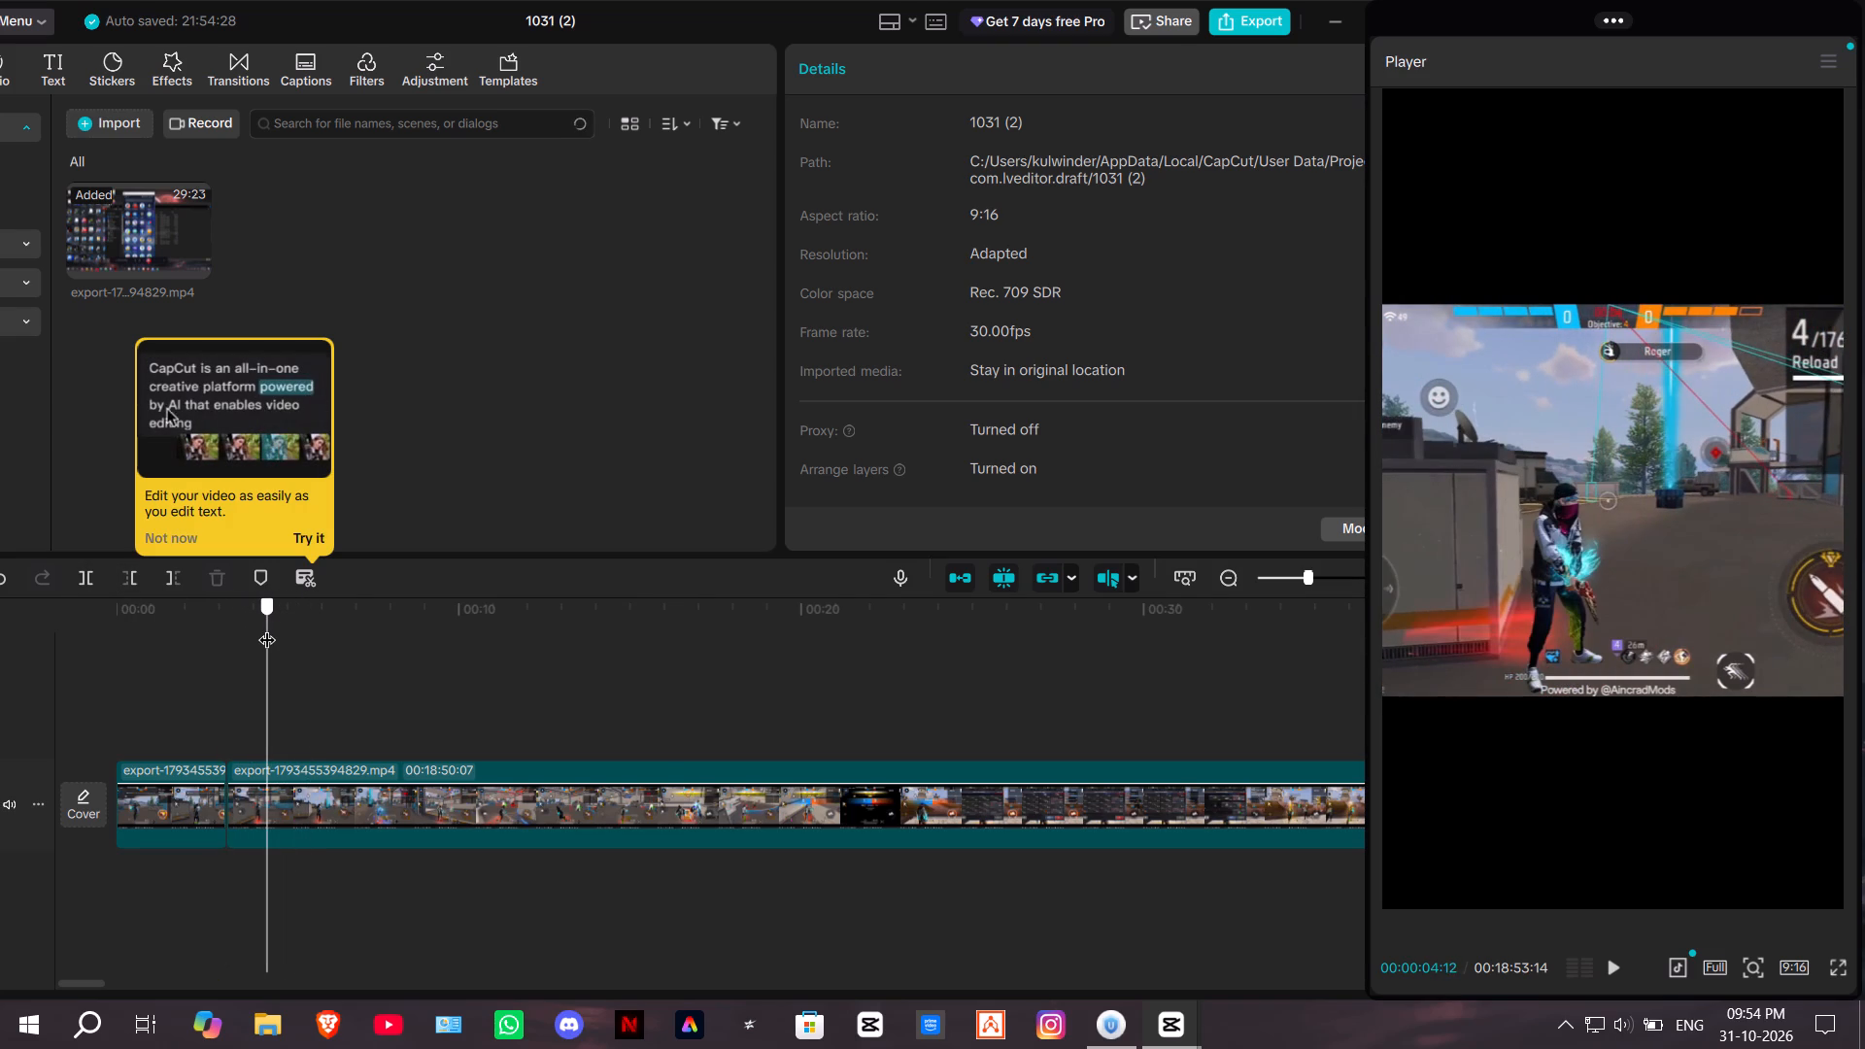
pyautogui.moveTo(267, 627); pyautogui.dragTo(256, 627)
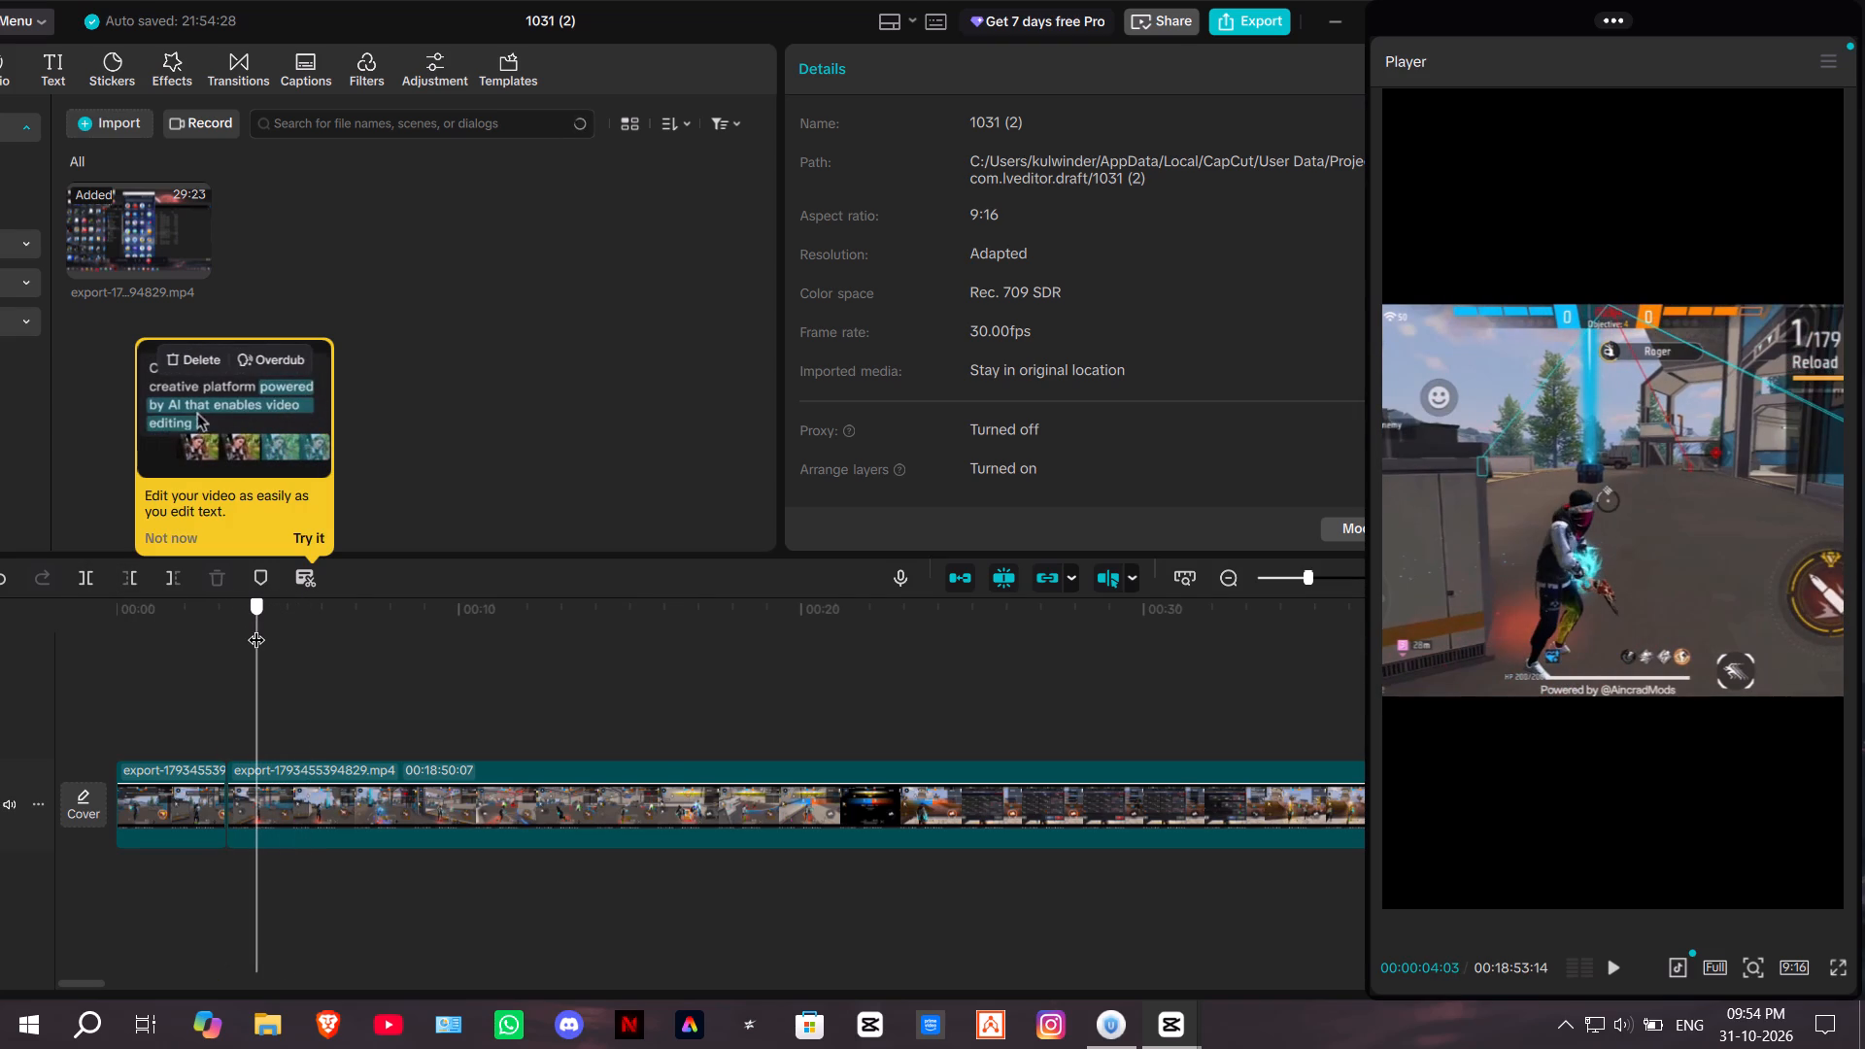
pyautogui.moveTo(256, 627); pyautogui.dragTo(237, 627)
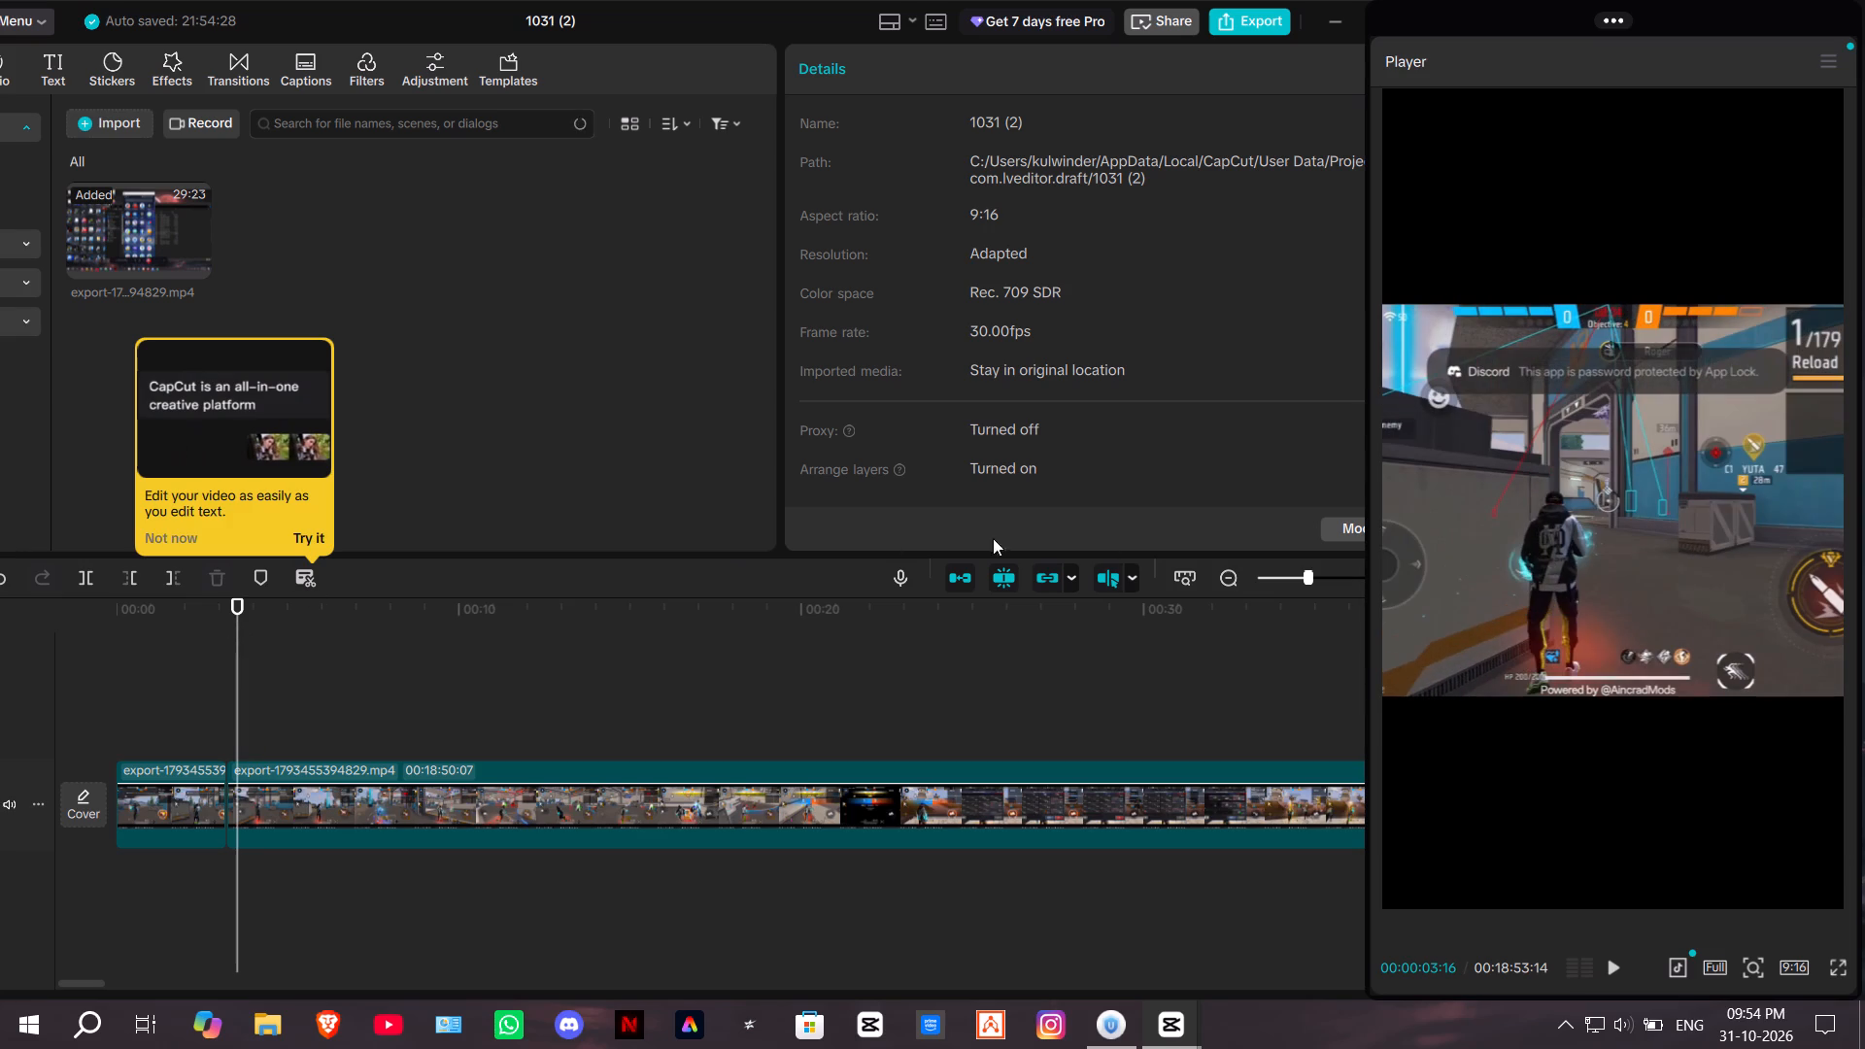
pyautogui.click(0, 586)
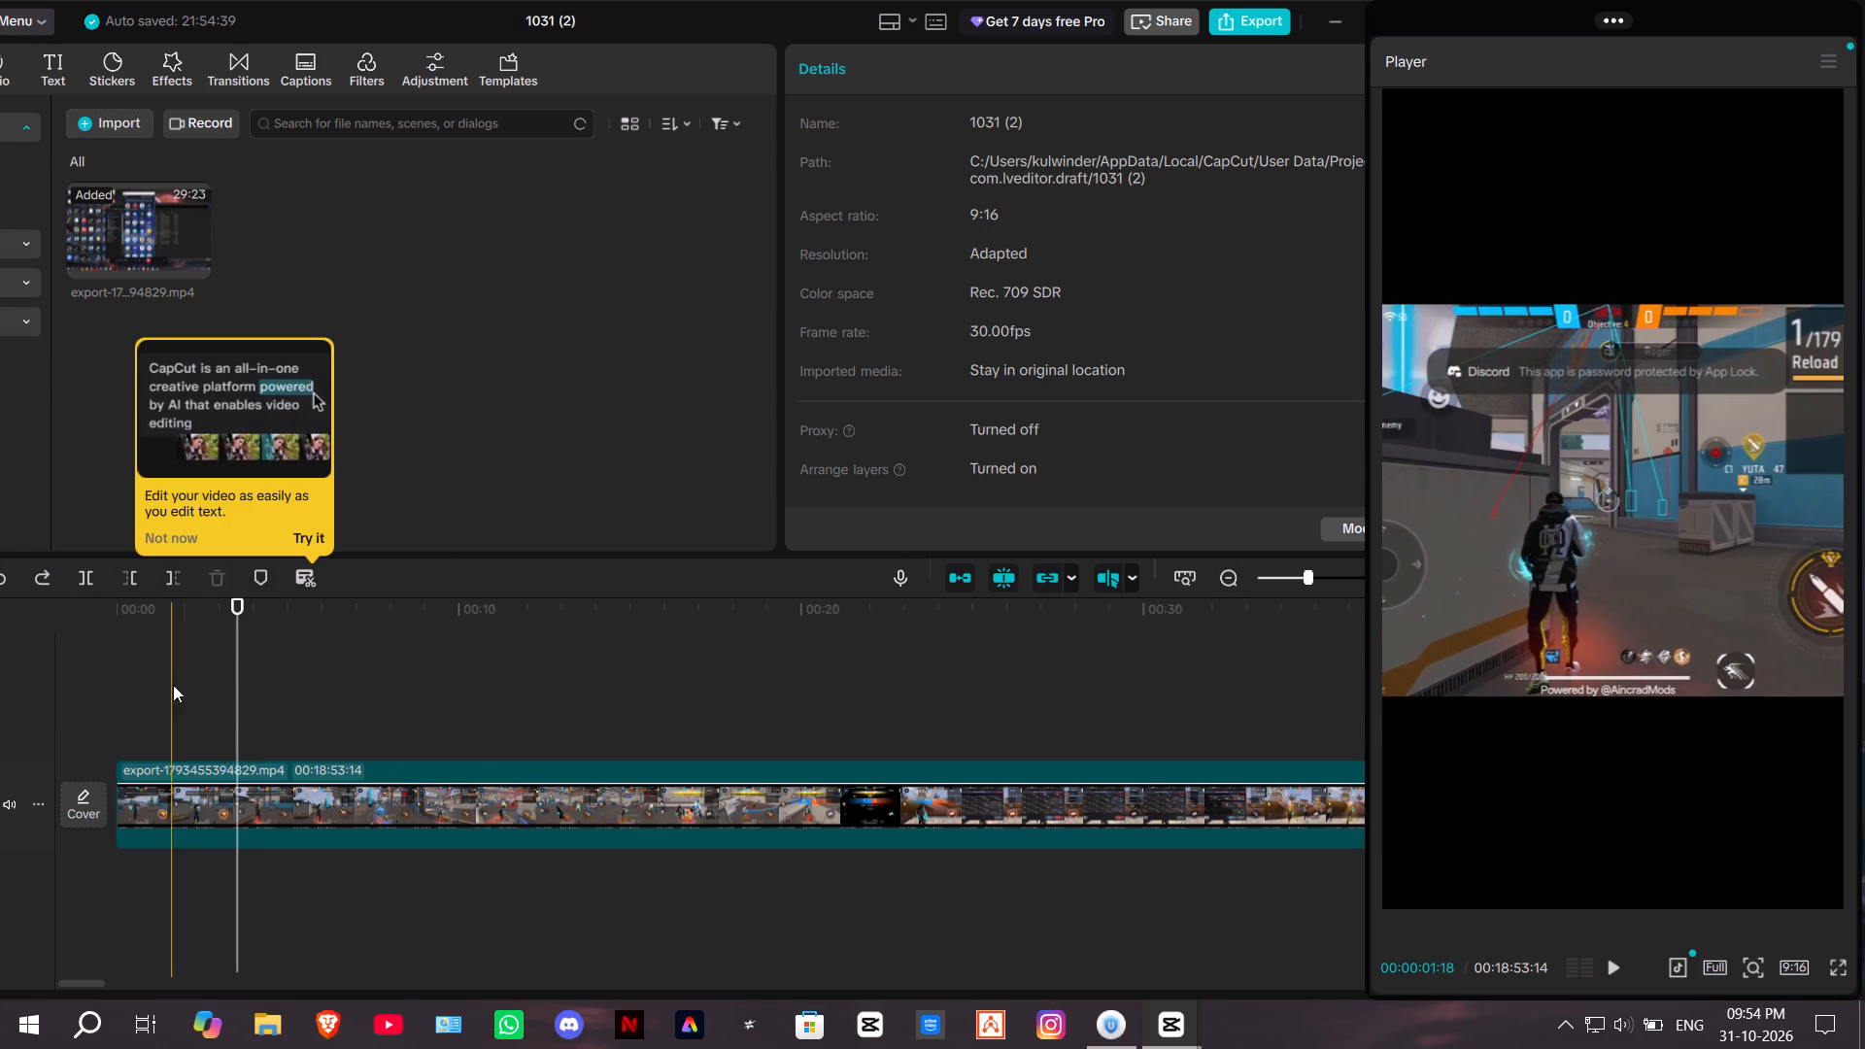
# Play through the first-round fights and split the clip at 00:00:14:04, during the triple takedown.
pyautogui.press('space')
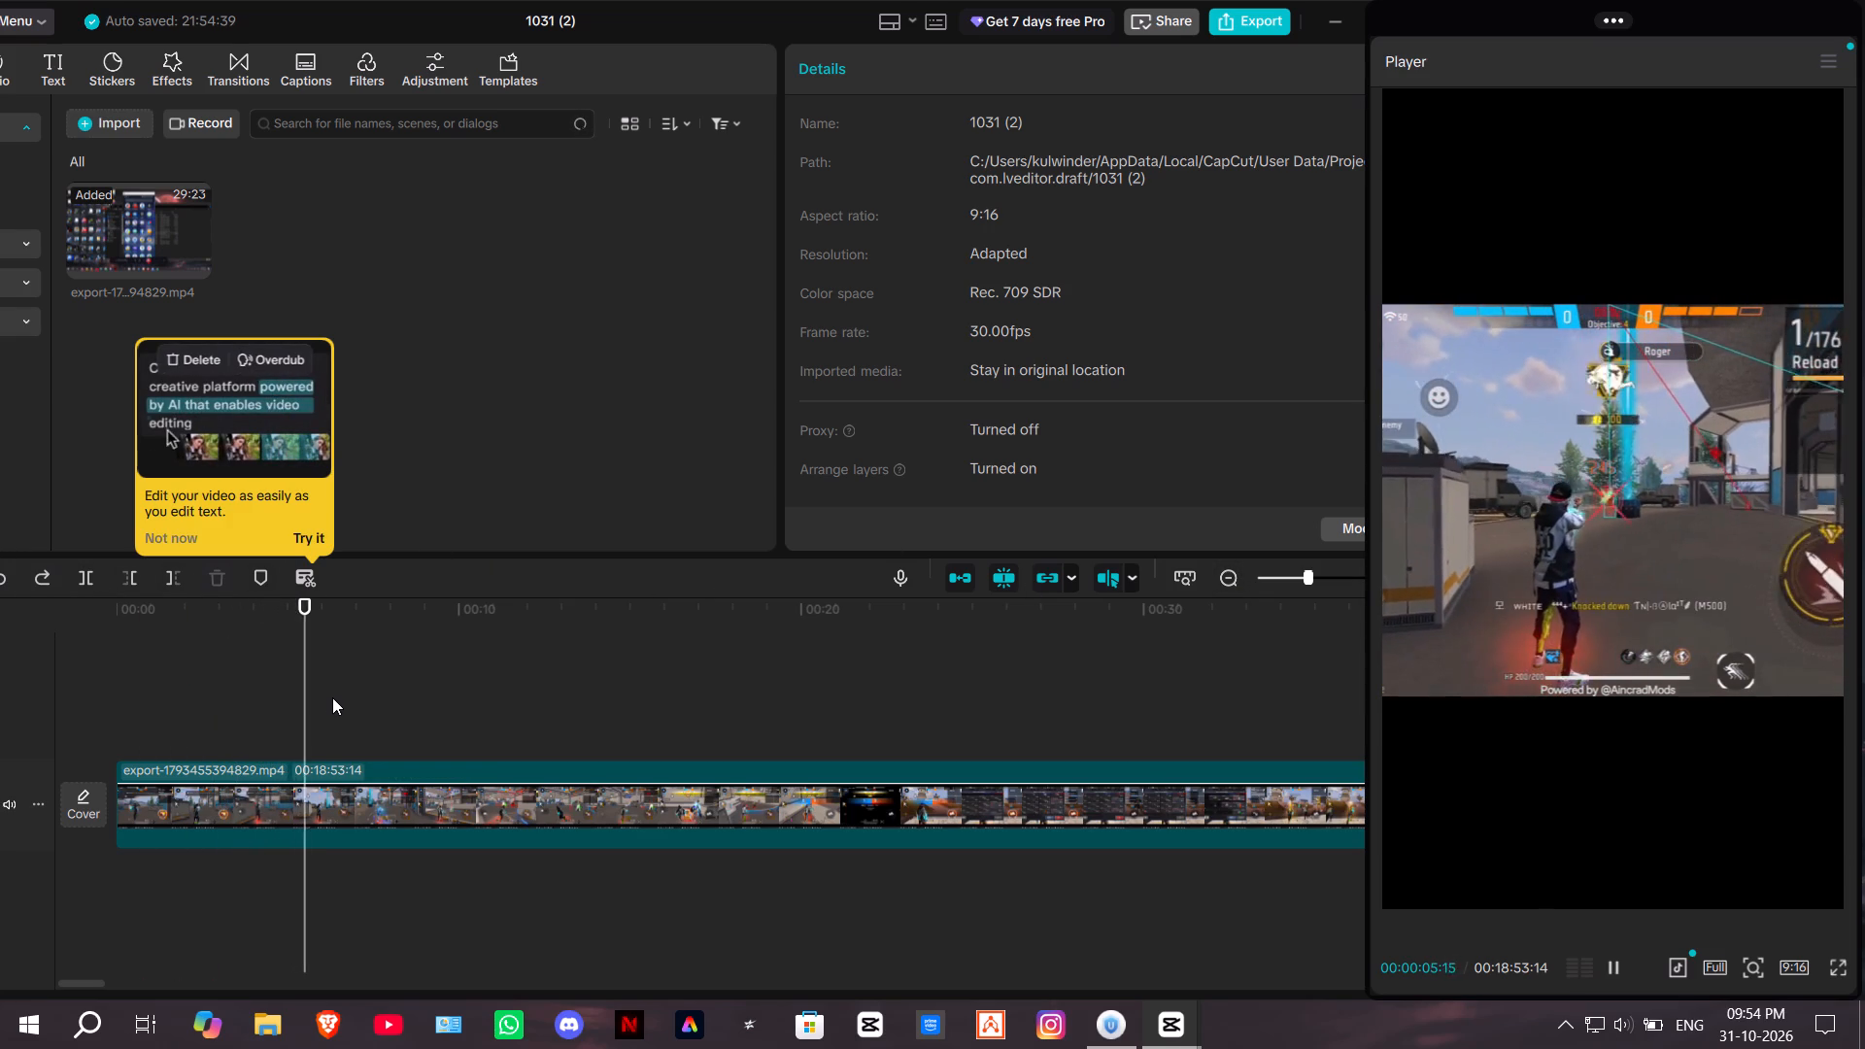
pyautogui.press('space')
pyautogui.press('space')
pyautogui.press('space')
pyautogui.press('space')
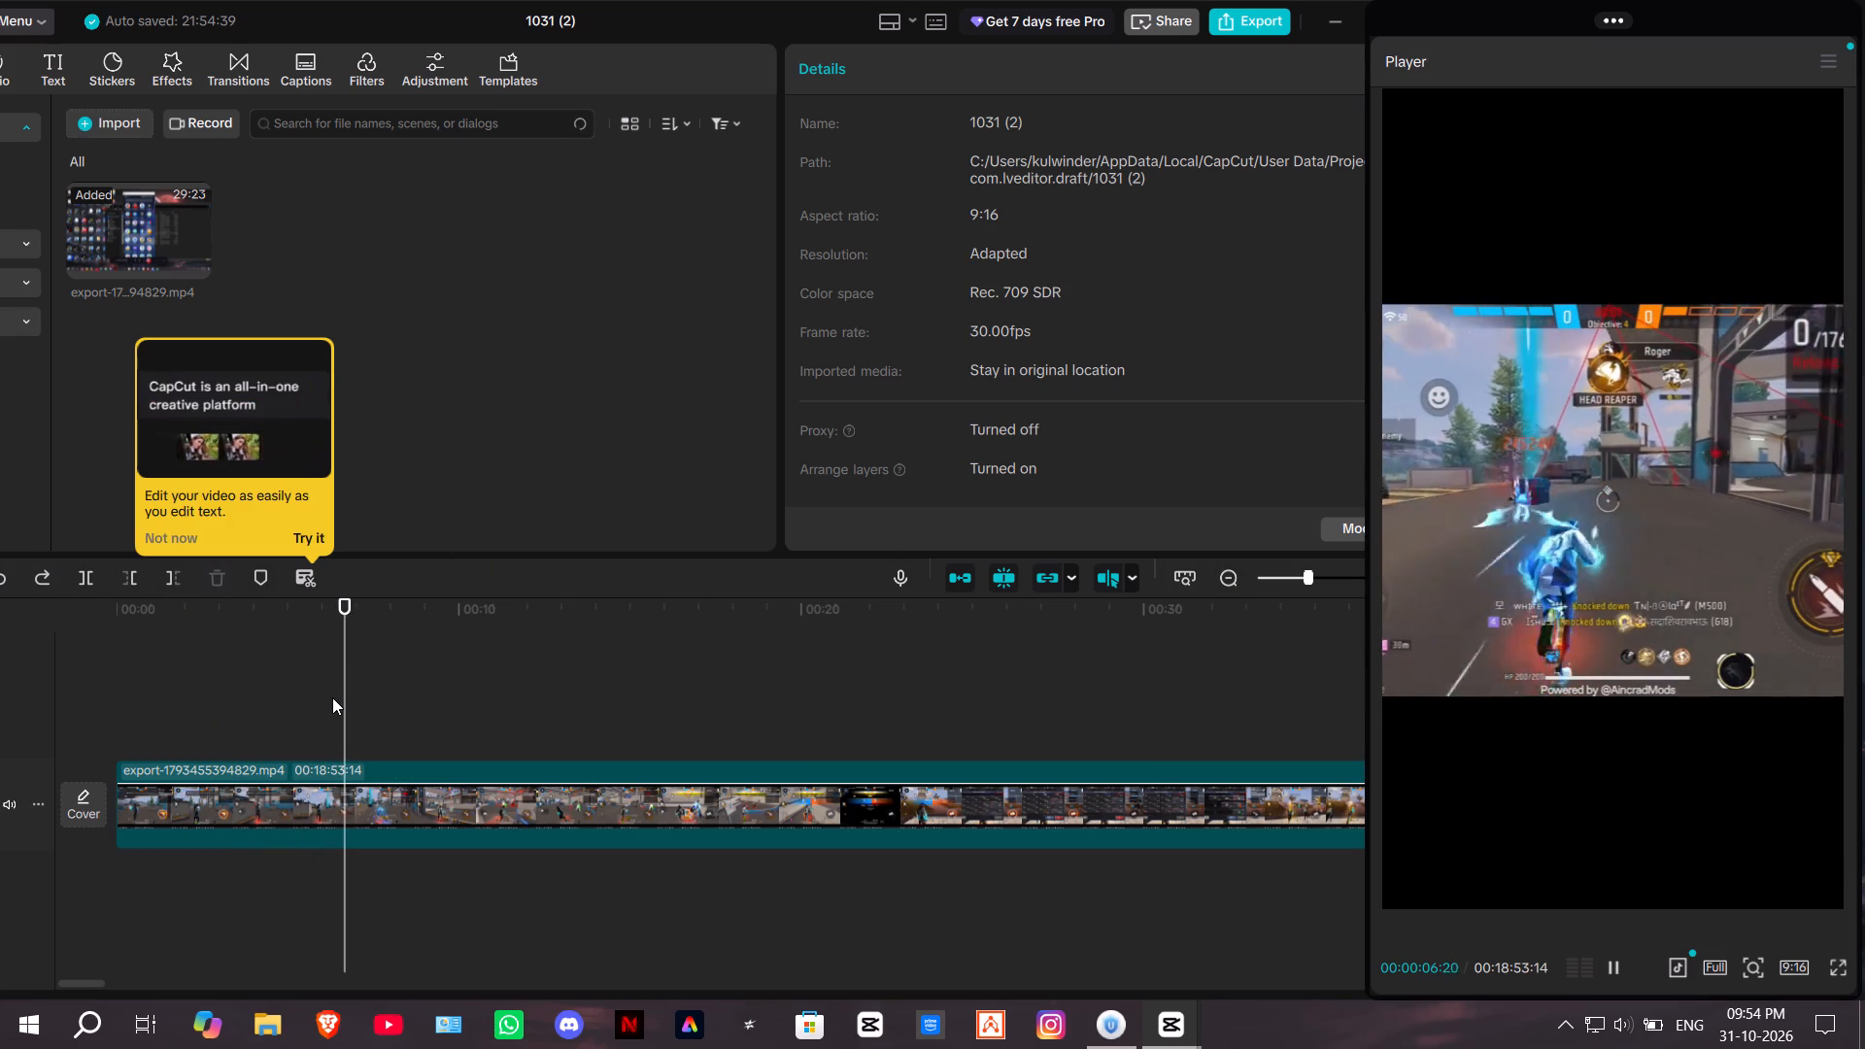
pyautogui.press('space')
pyautogui.press('space')
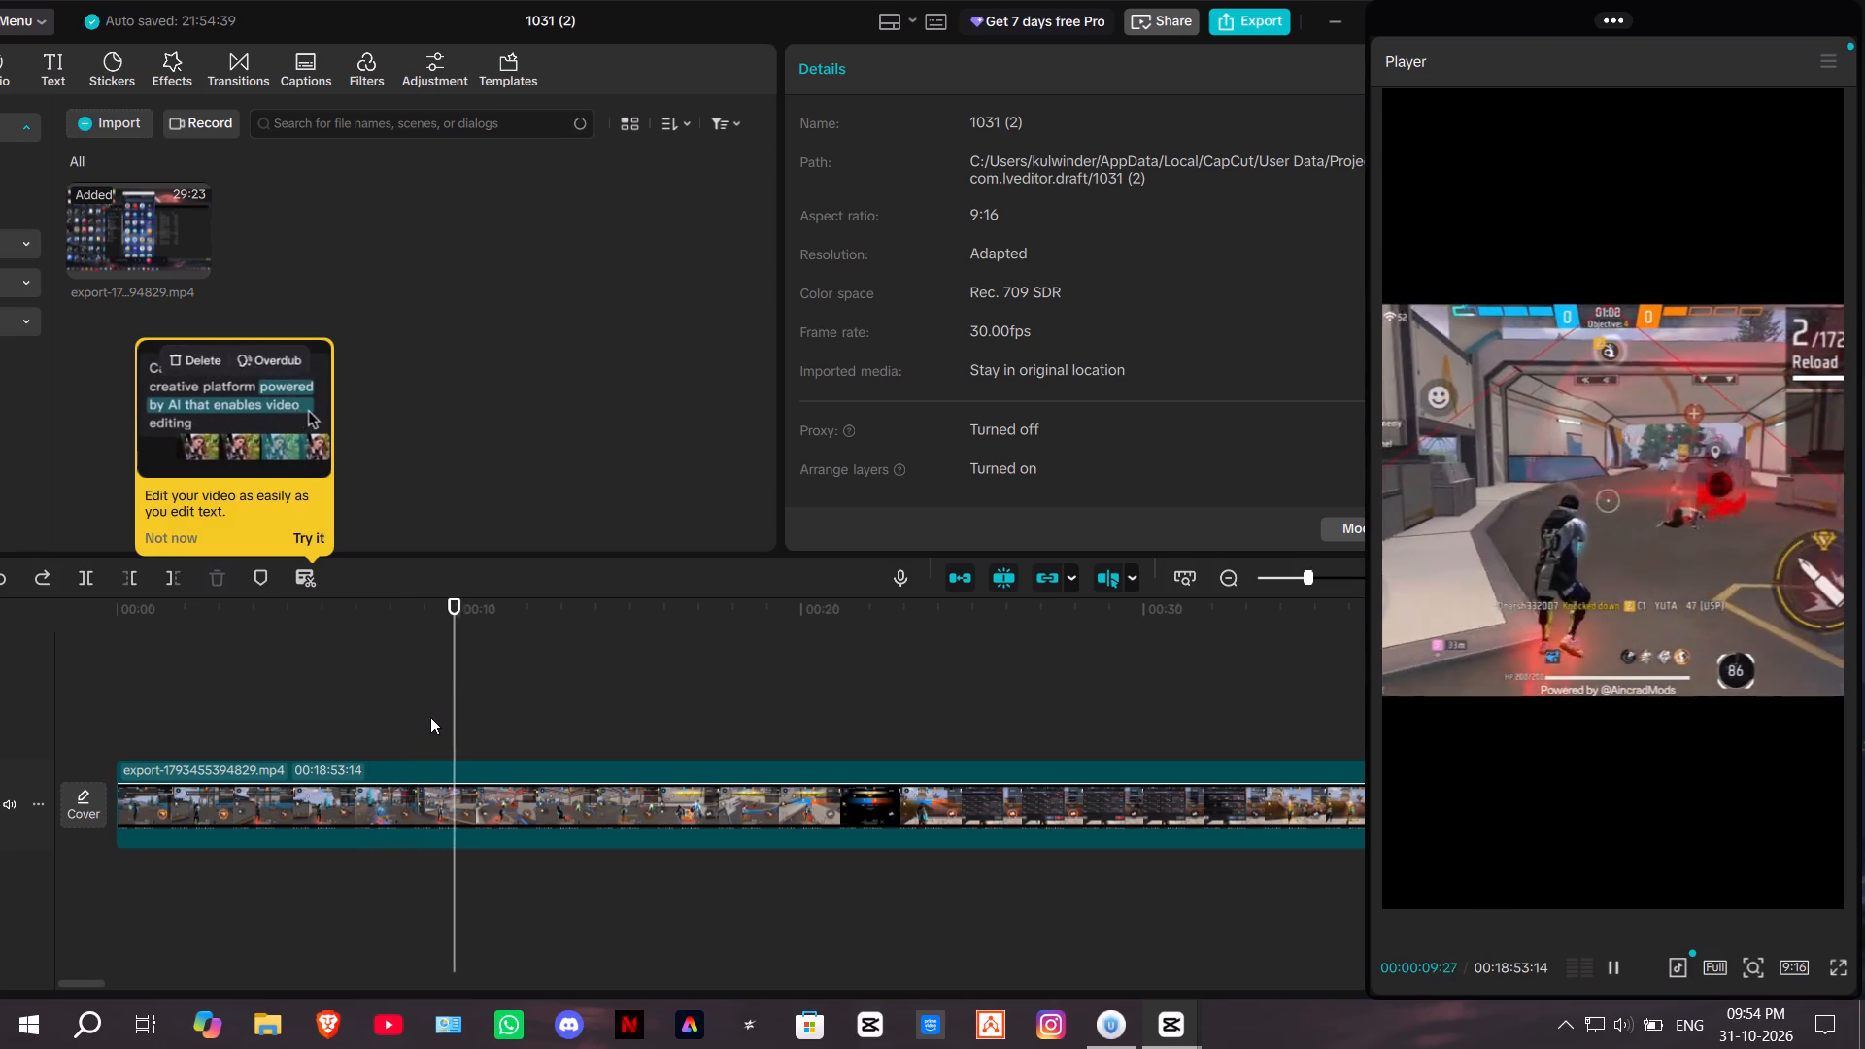
pyautogui.press('space')
pyautogui.press('space')
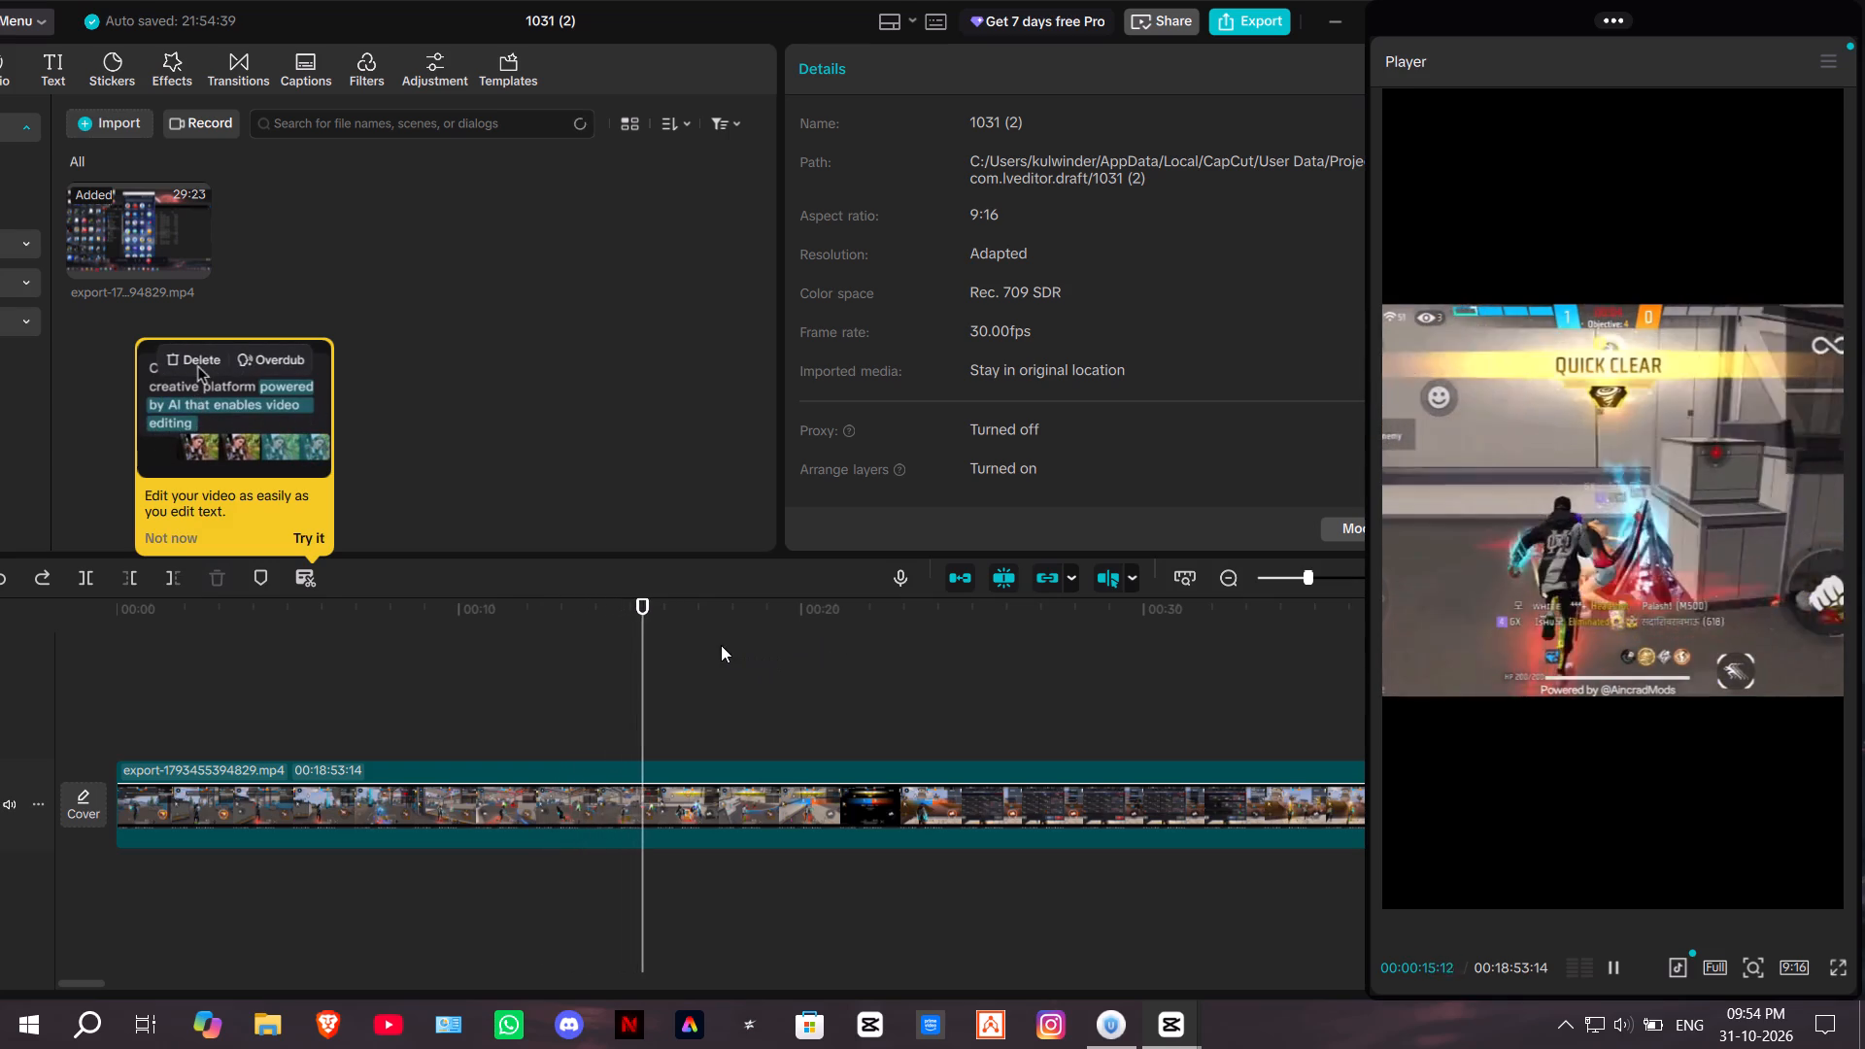
pyautogui.moveTo(657, 626); pyautogui.dragTo(579, 628)
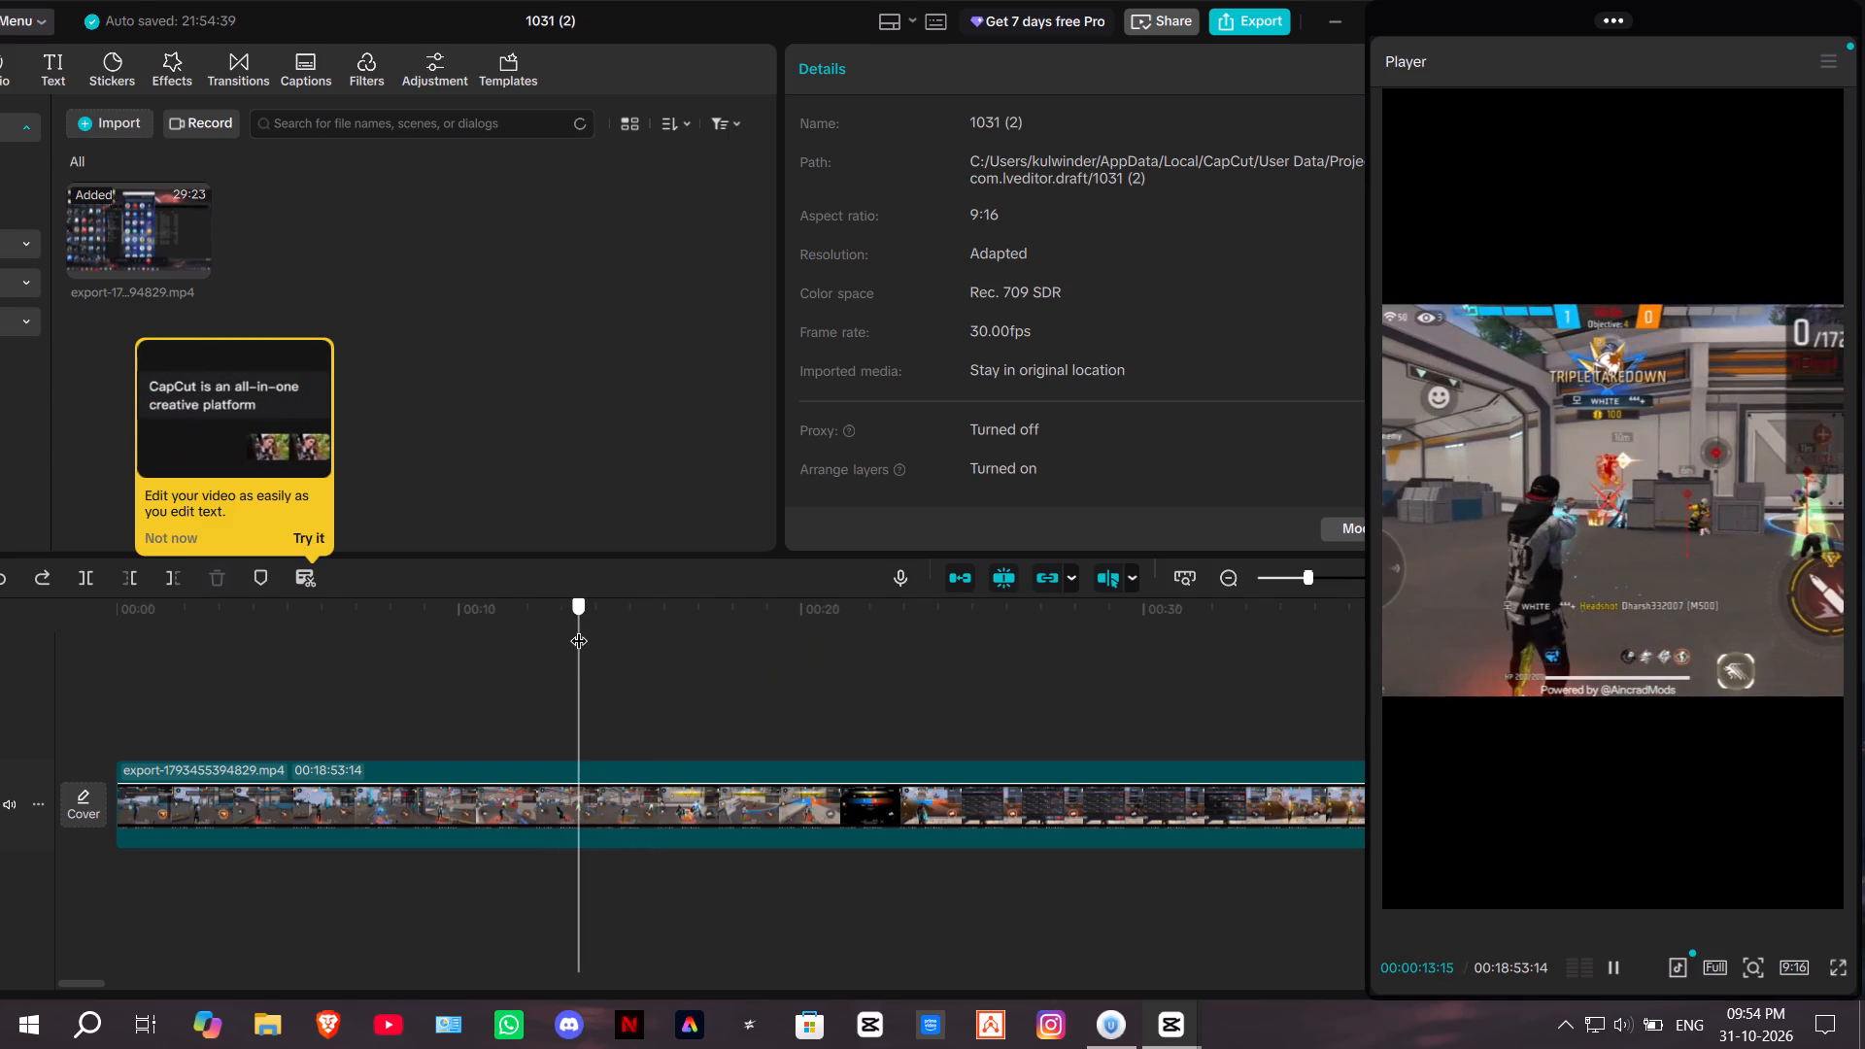
pyautogui.moveTo(579, 628); pyautogui.dragTo(600, 626)
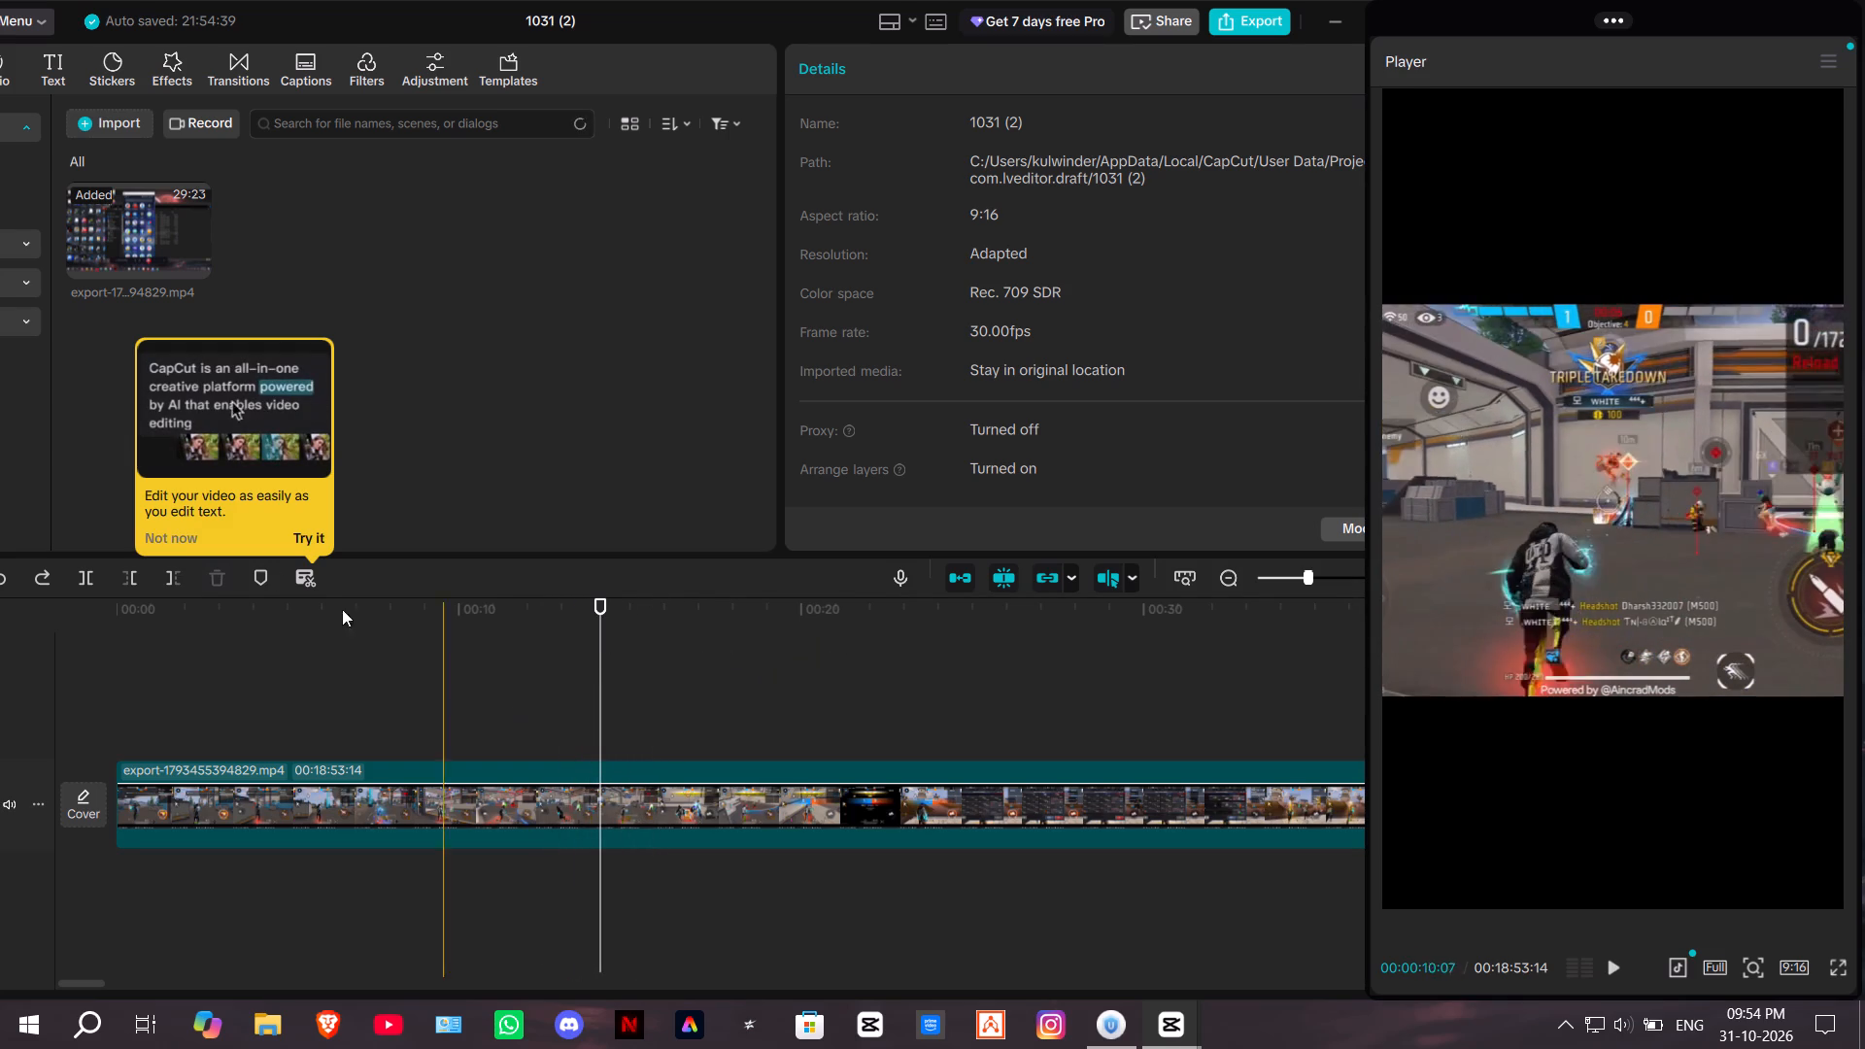
pyautogui.click(78, 583)
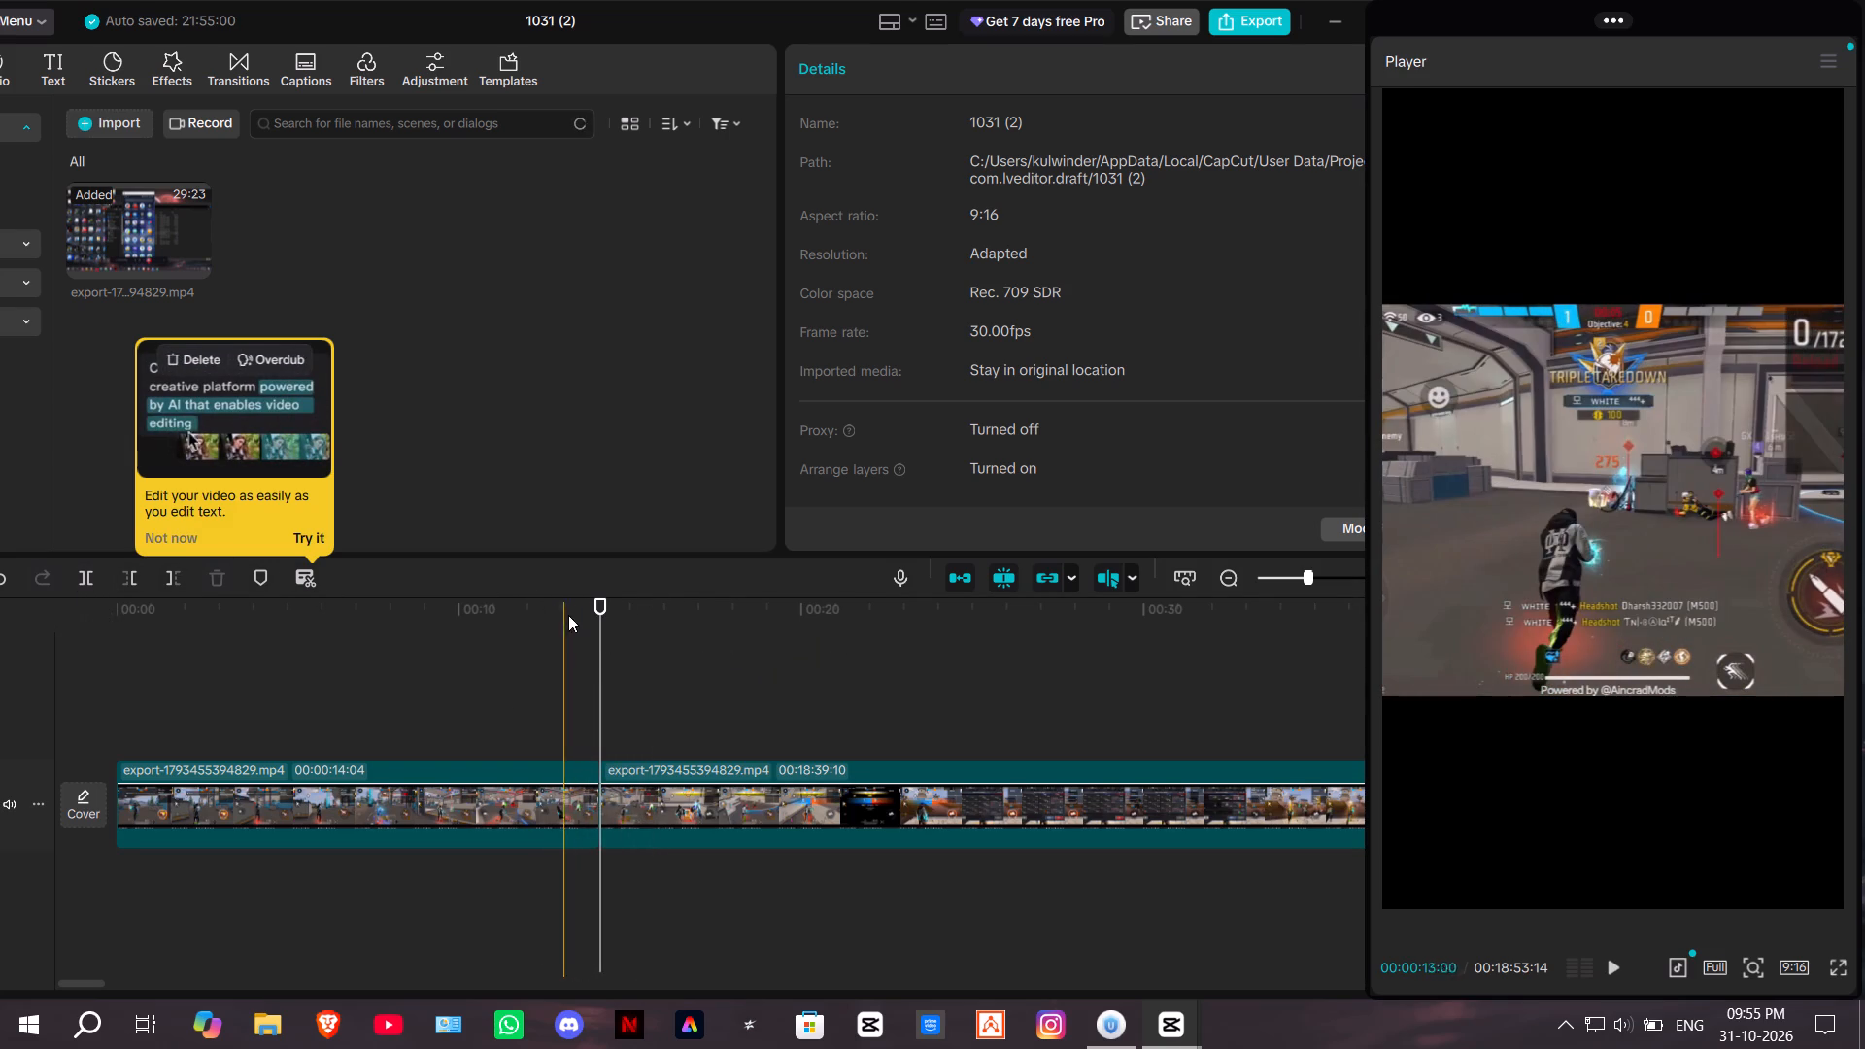
# Scrub the footage after the cut through the round victory to Round 2, and return the playhead to about 00:00:01:23.
pyautogui.moveTo(600, 629); pyautogui.dragTo(770, 655)
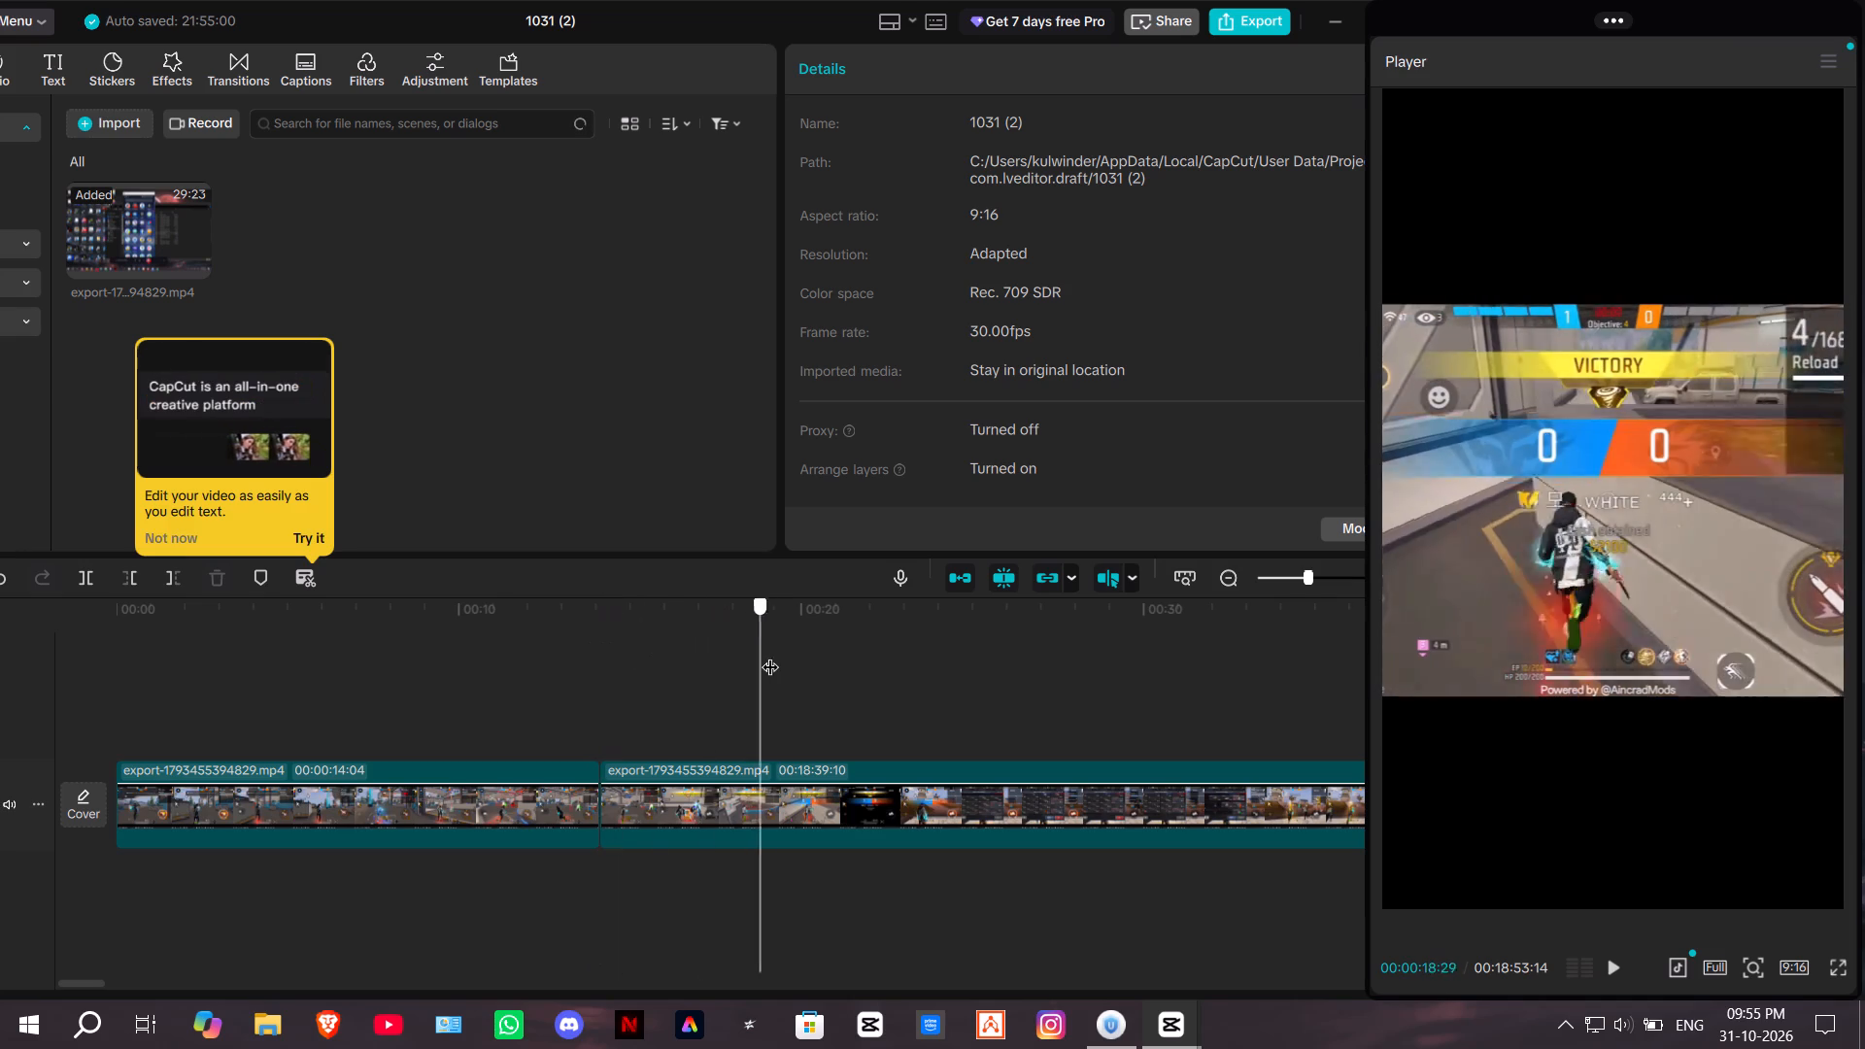
pyautogui.moveTo(770, 655); pyautogui.dragTo(723, 656)
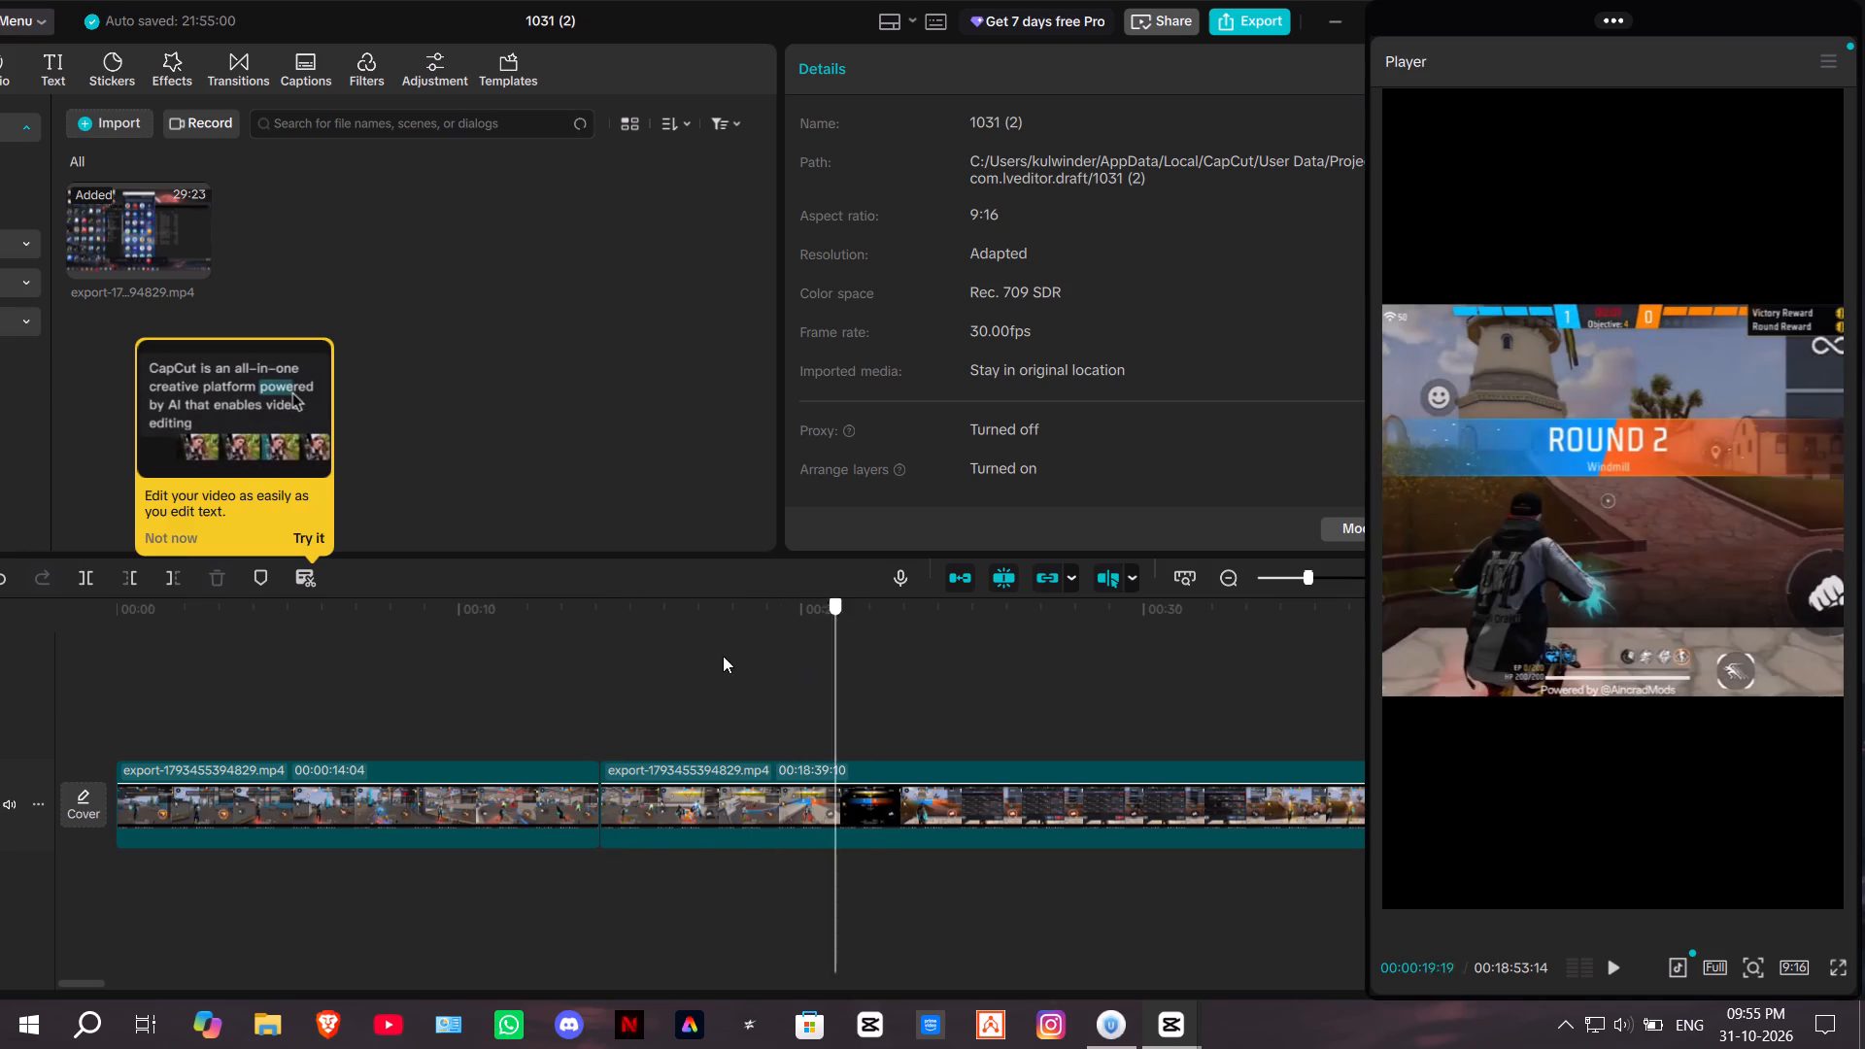
pyautogui.moveTo(723, 656); pyautogui.dragTo(177, 665)
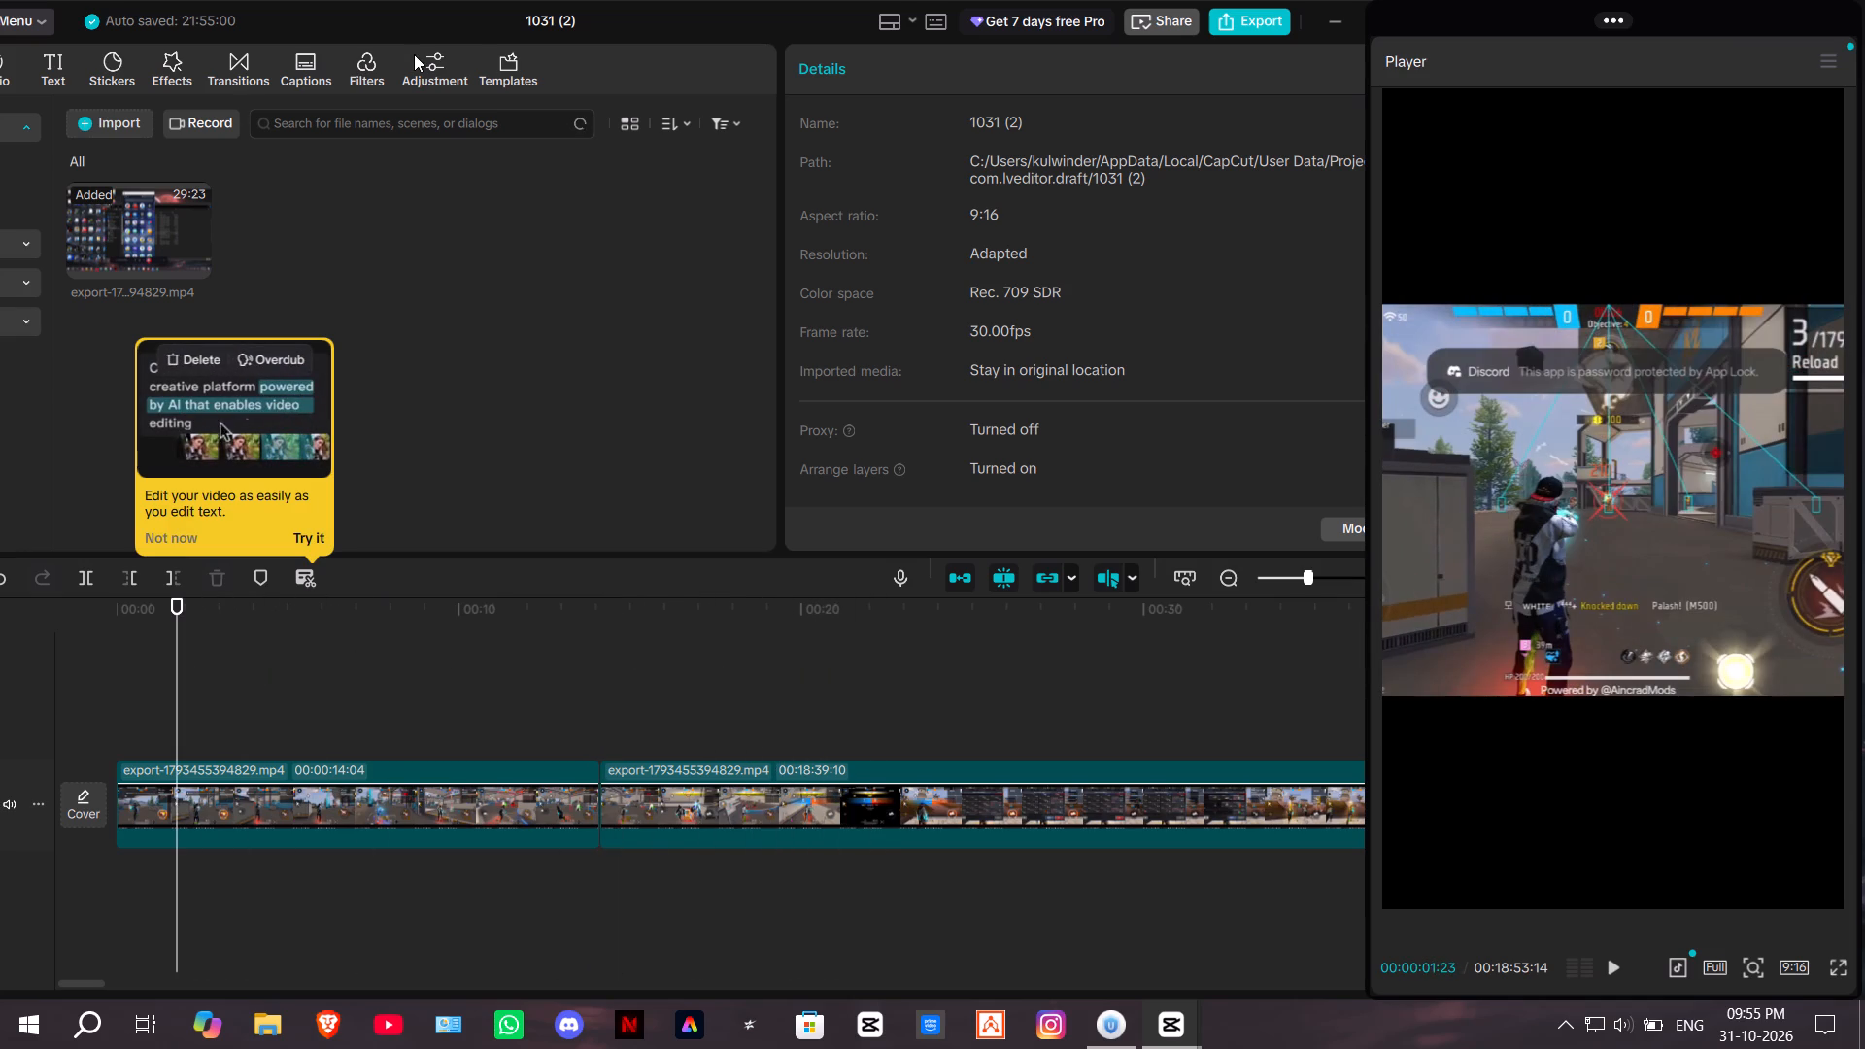
# Open the audio library's trending music, with the editor window moved so its cut-off edge is fully visible.
pyautogui.click(0, 78)
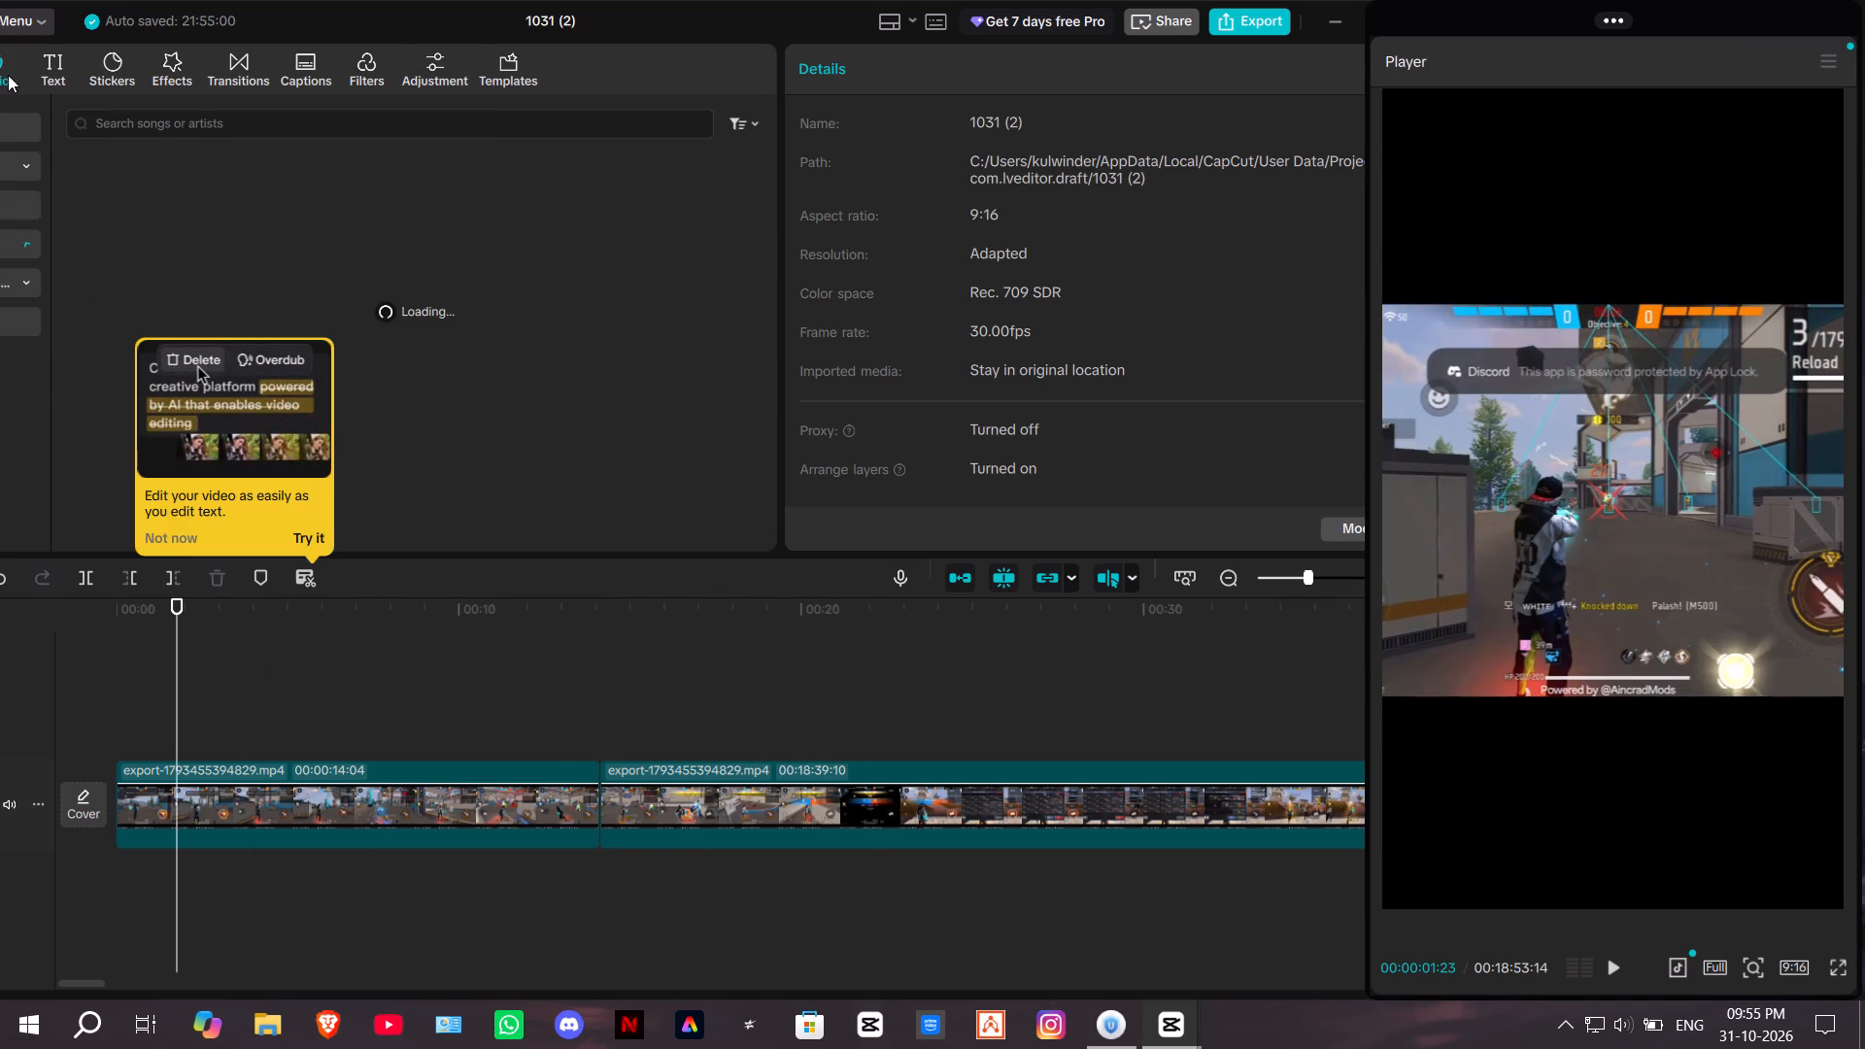
pyautogui.click(332, 0)
pyautogui.moveTo(345, 16); pyautogui.dragTo(394, 16)
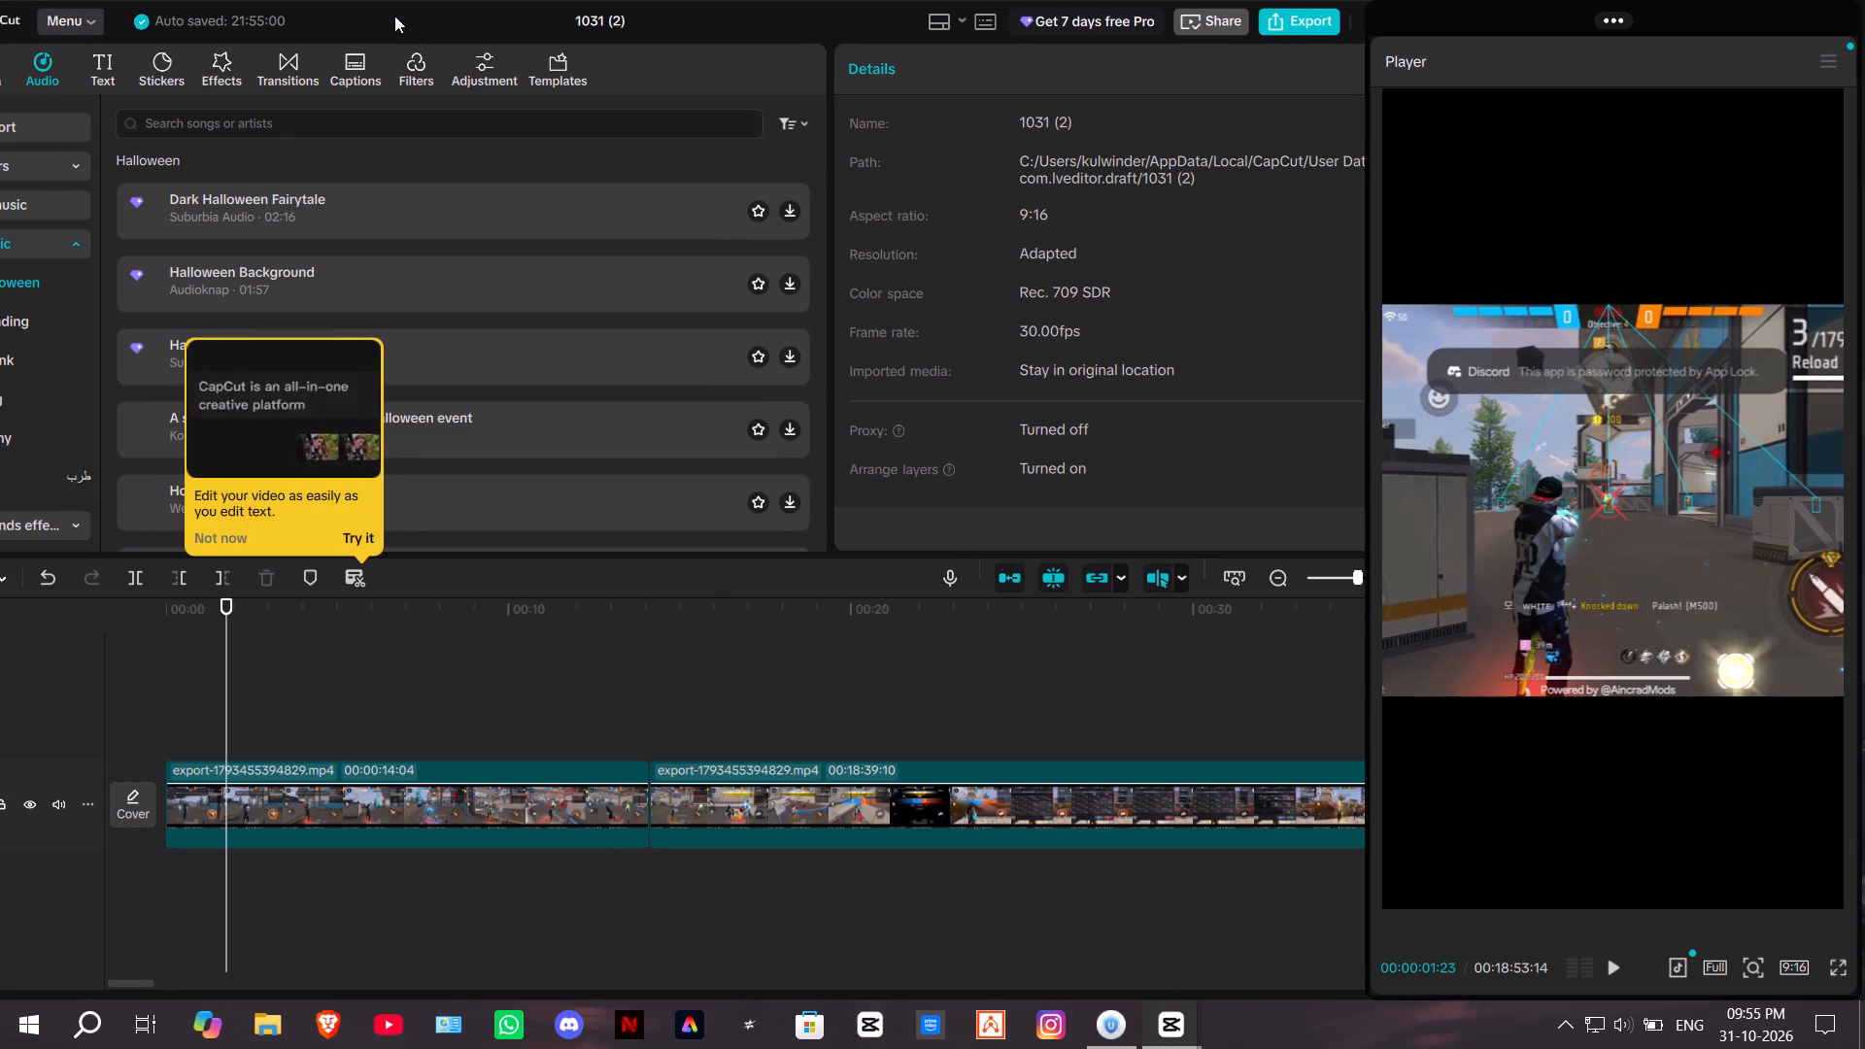
pyautogui.moveTo(394, 16); pyautogui.dragTo(530, 16)
pyautogui.click(159, 316)
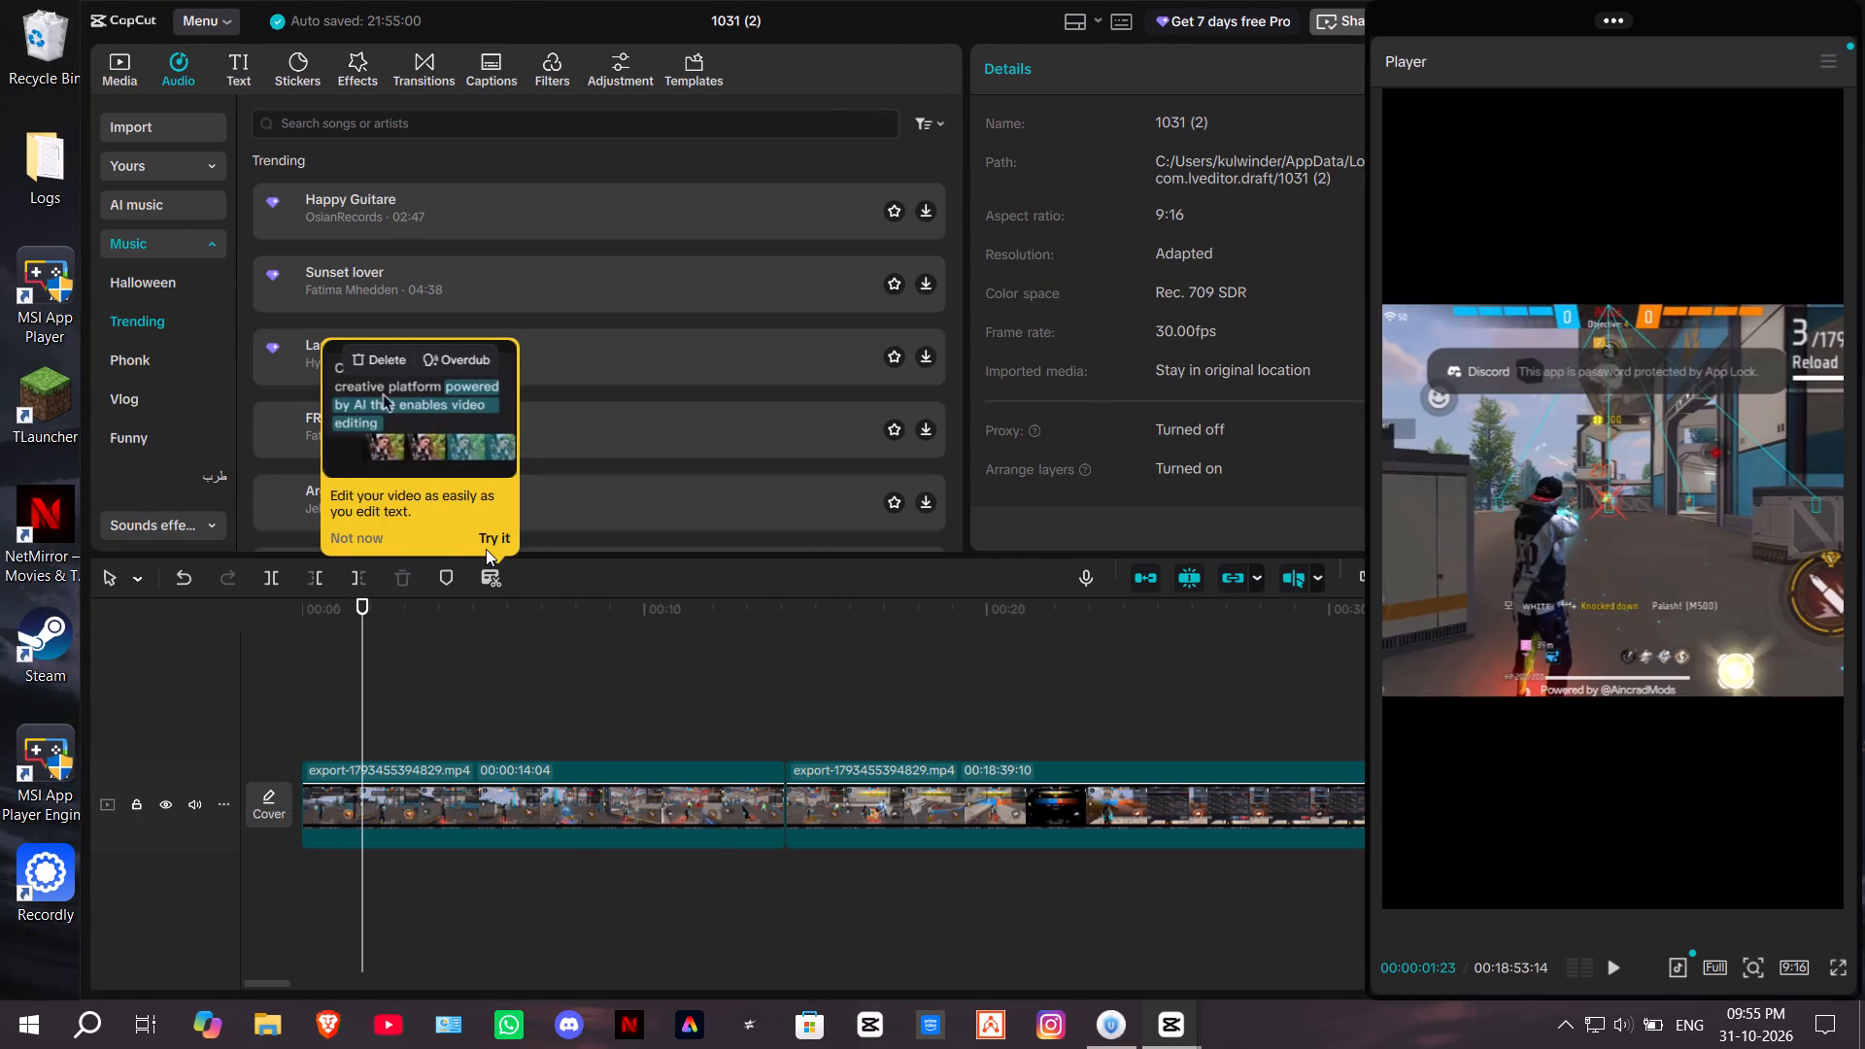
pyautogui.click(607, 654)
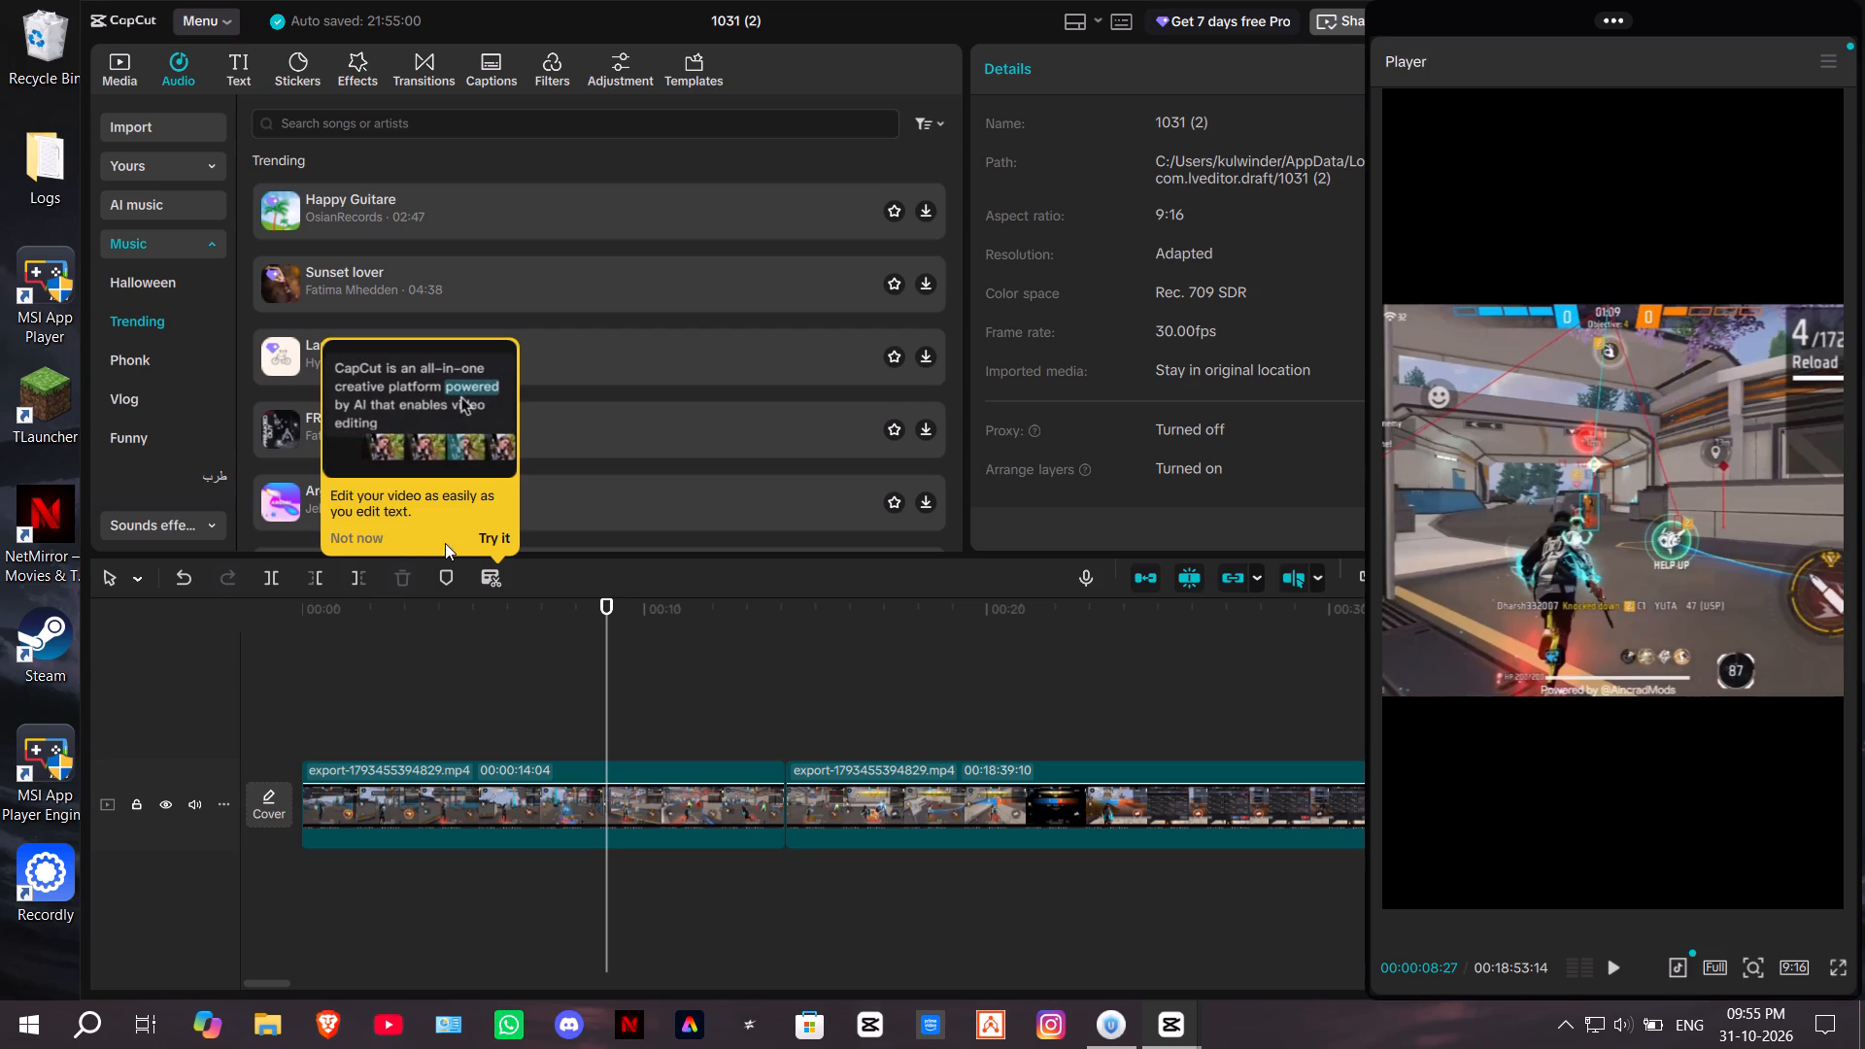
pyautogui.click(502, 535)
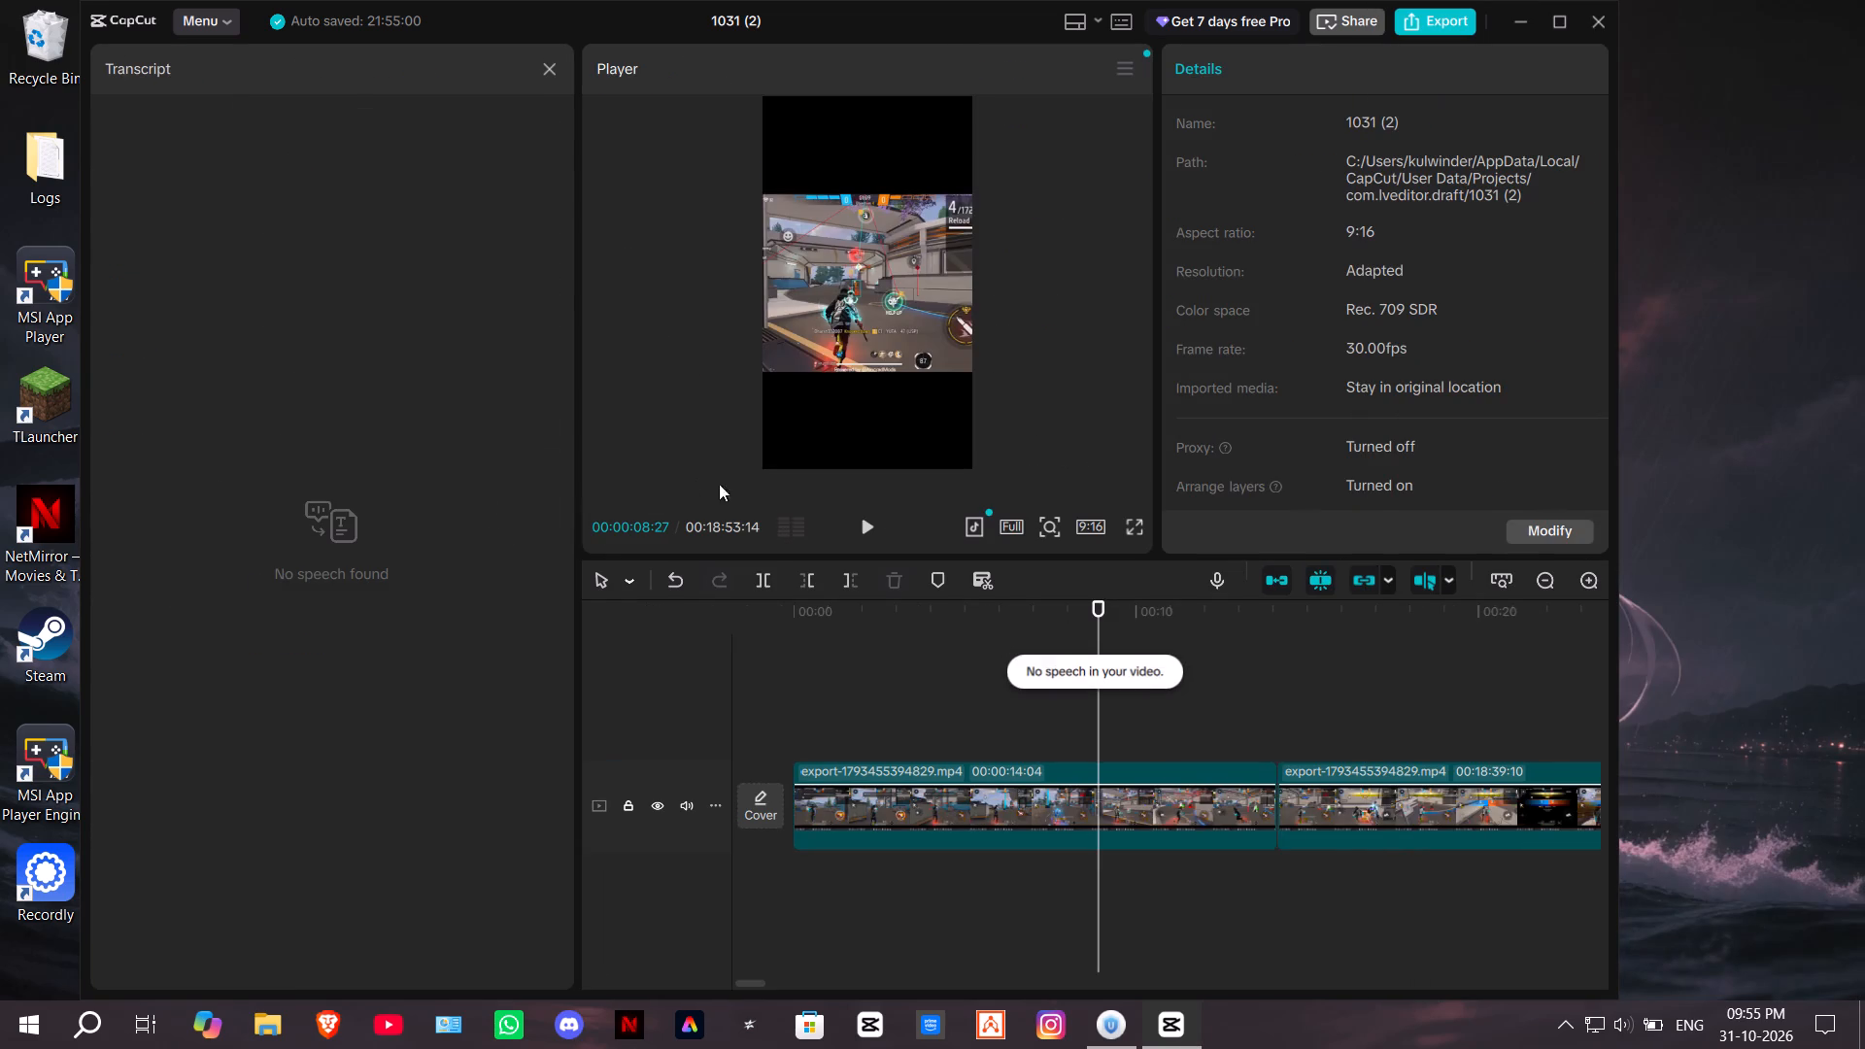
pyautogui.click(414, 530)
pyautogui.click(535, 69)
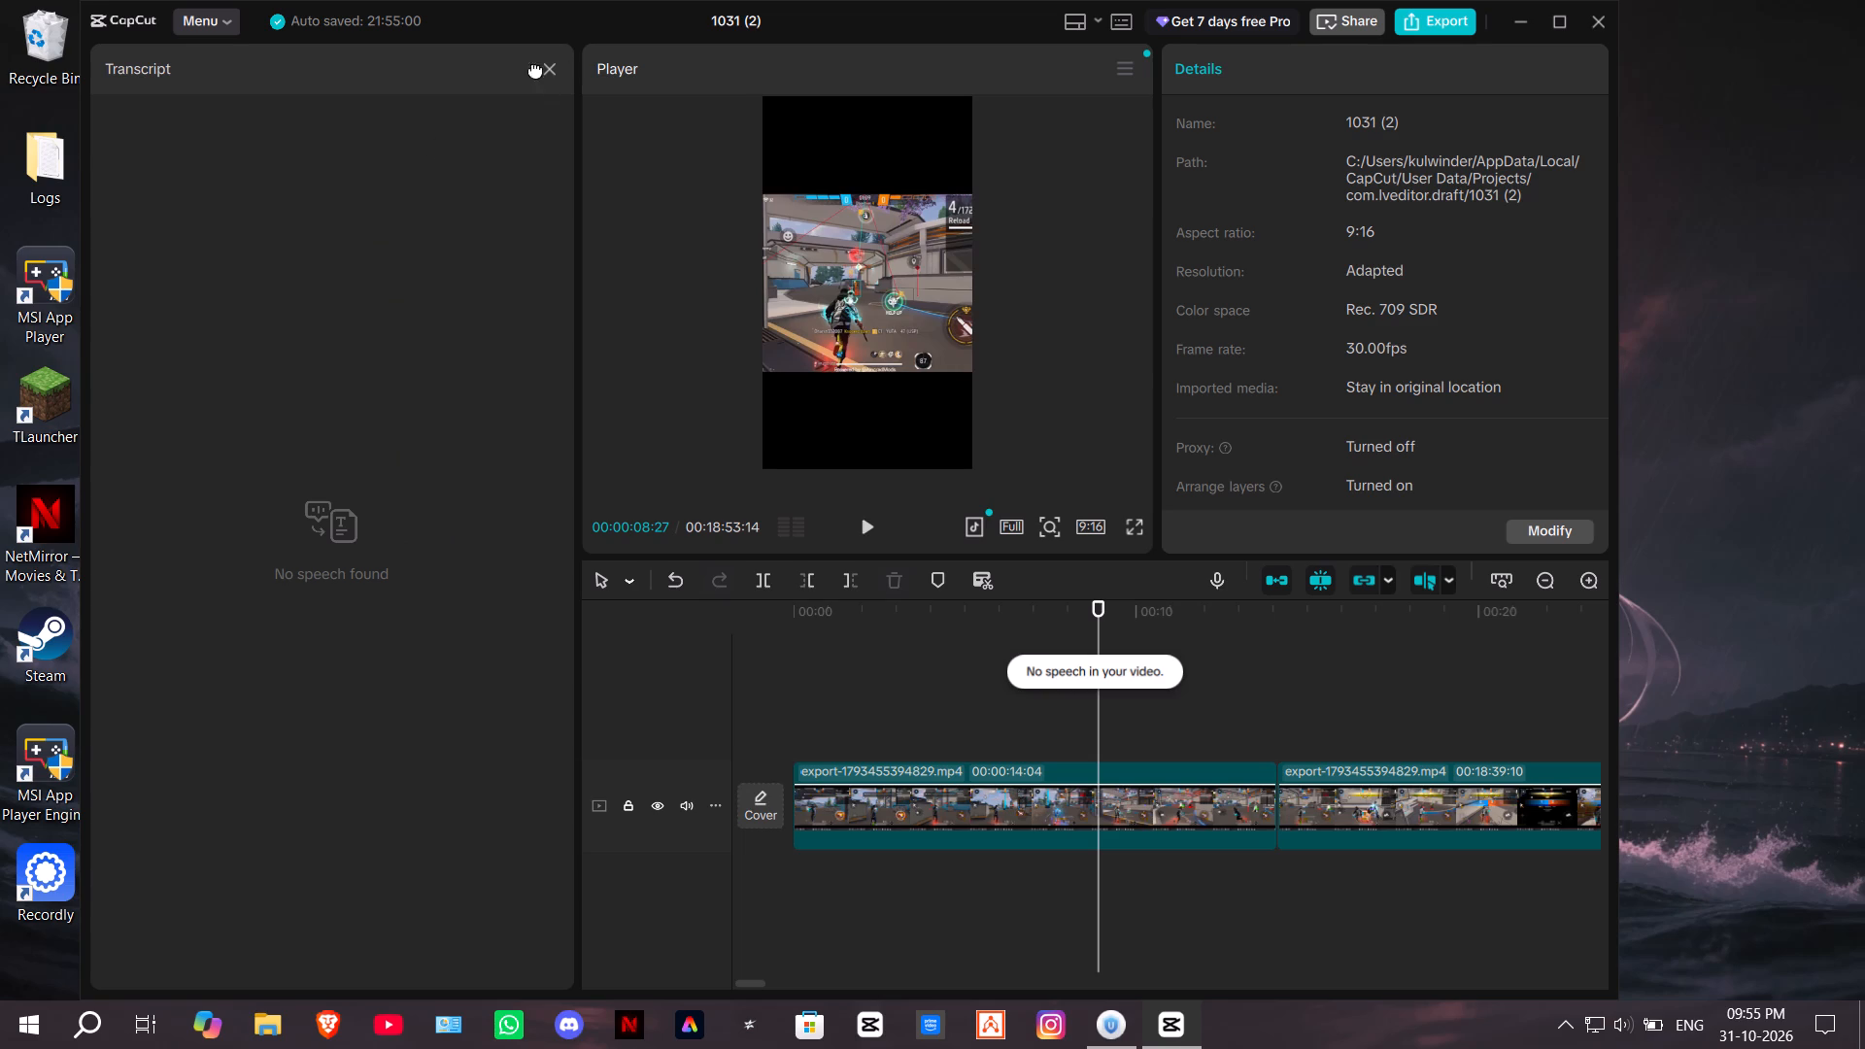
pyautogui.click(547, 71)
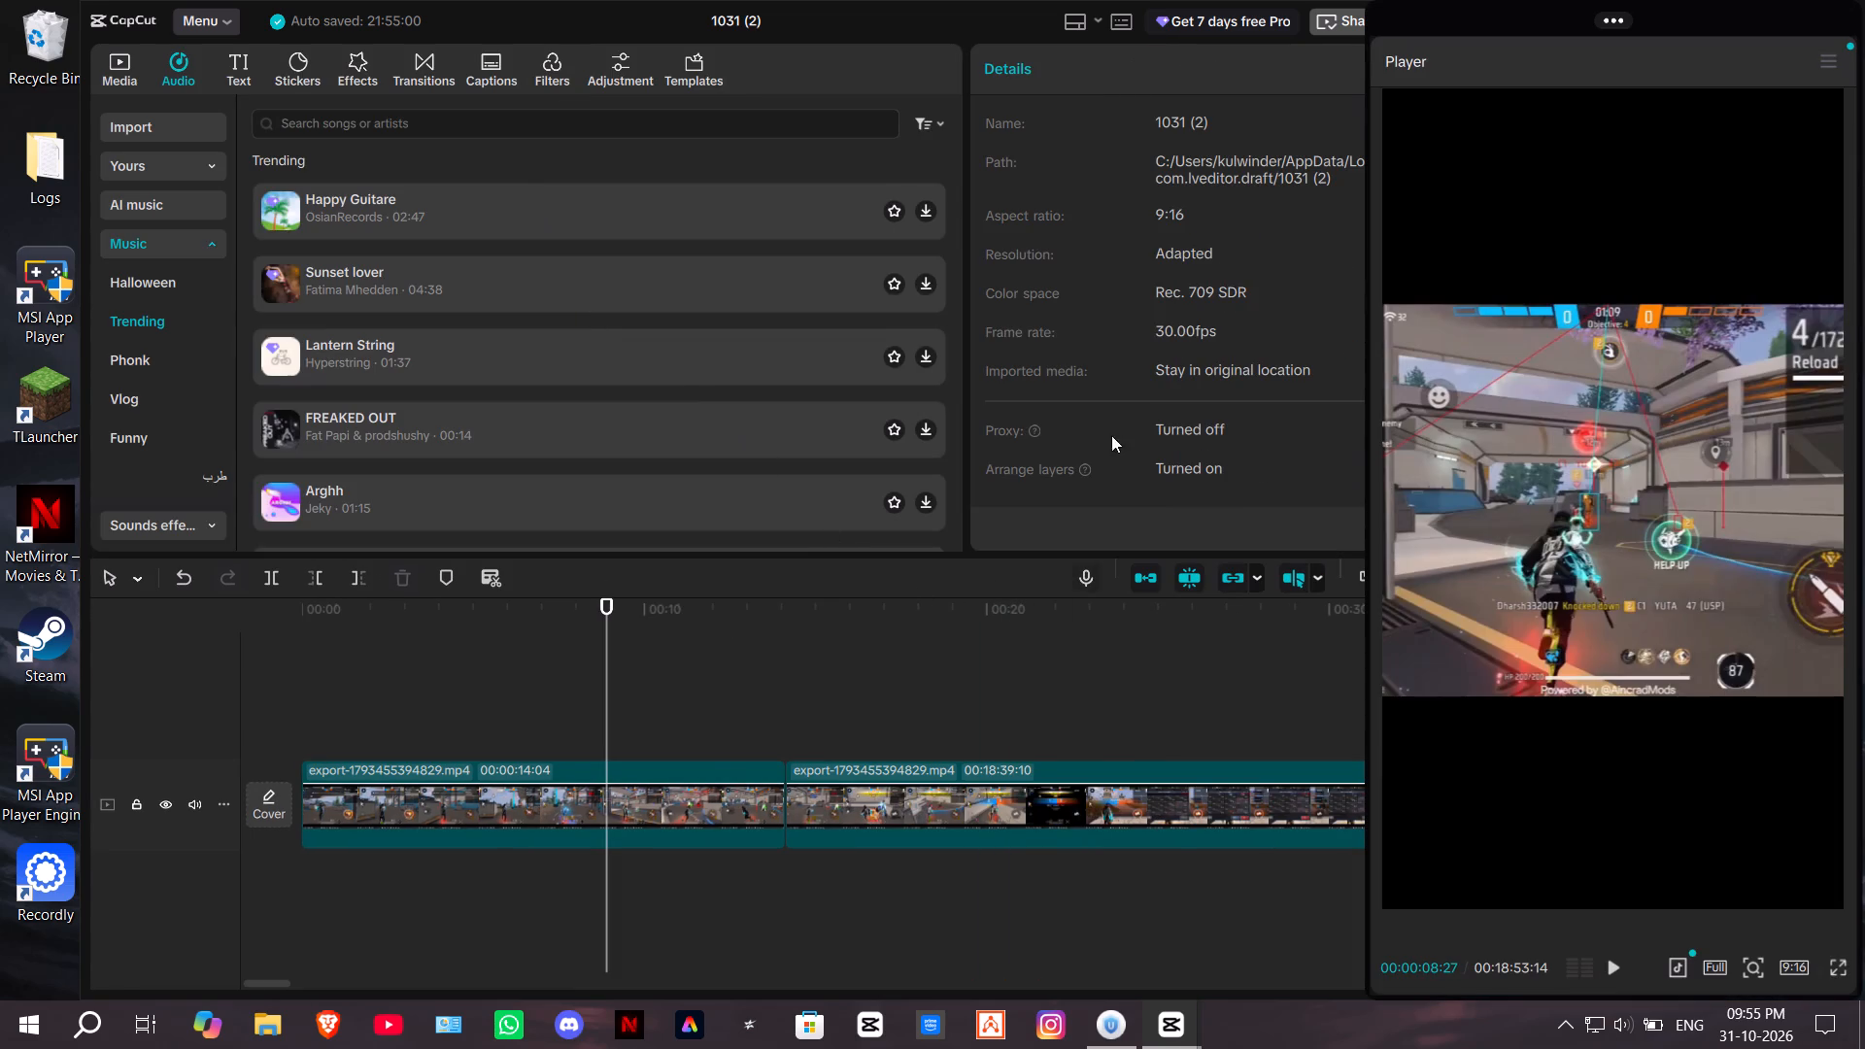
# Download the first five trending tracks, from Happy Guitare through Arghh, and glance over the rest of the list.
pyautogui.click(461, 225)
pyautogui.click(485, 297)
pyautogui.click(532, 379)
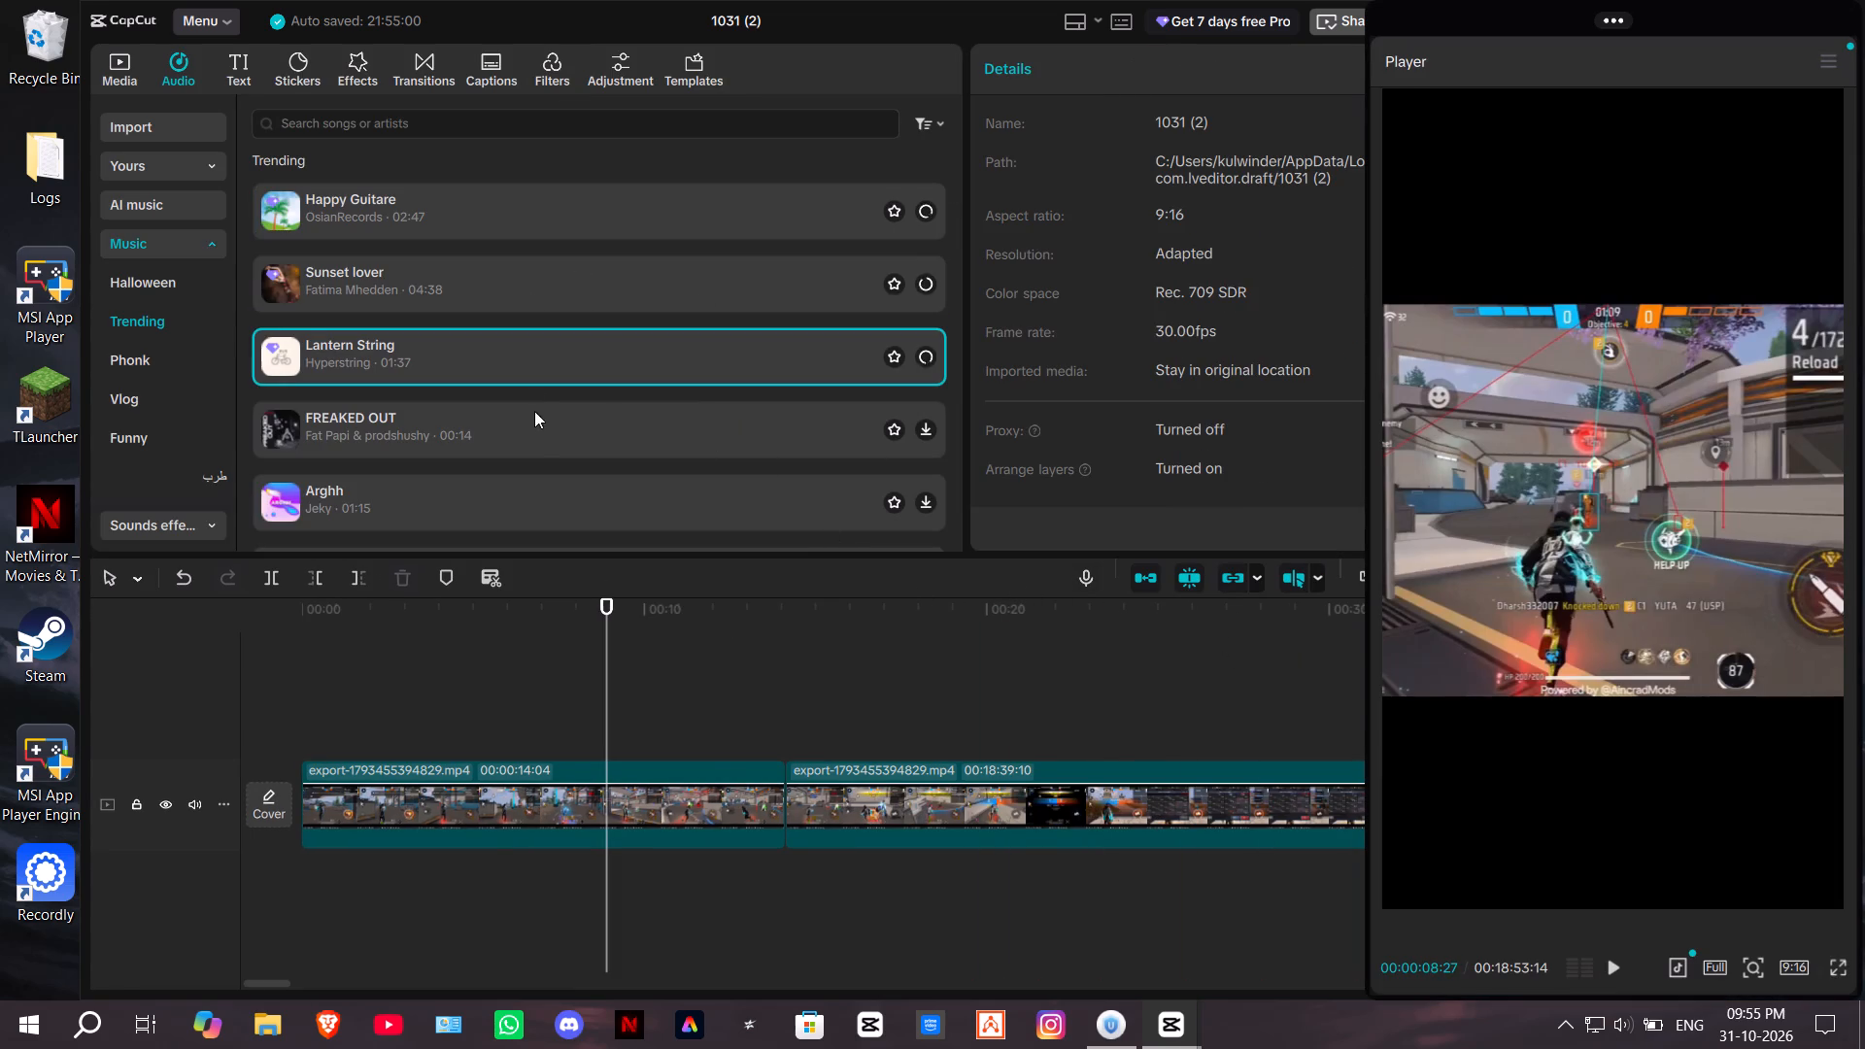
pyautogui.click(534, 443)
pyautogui.click(566, 520)
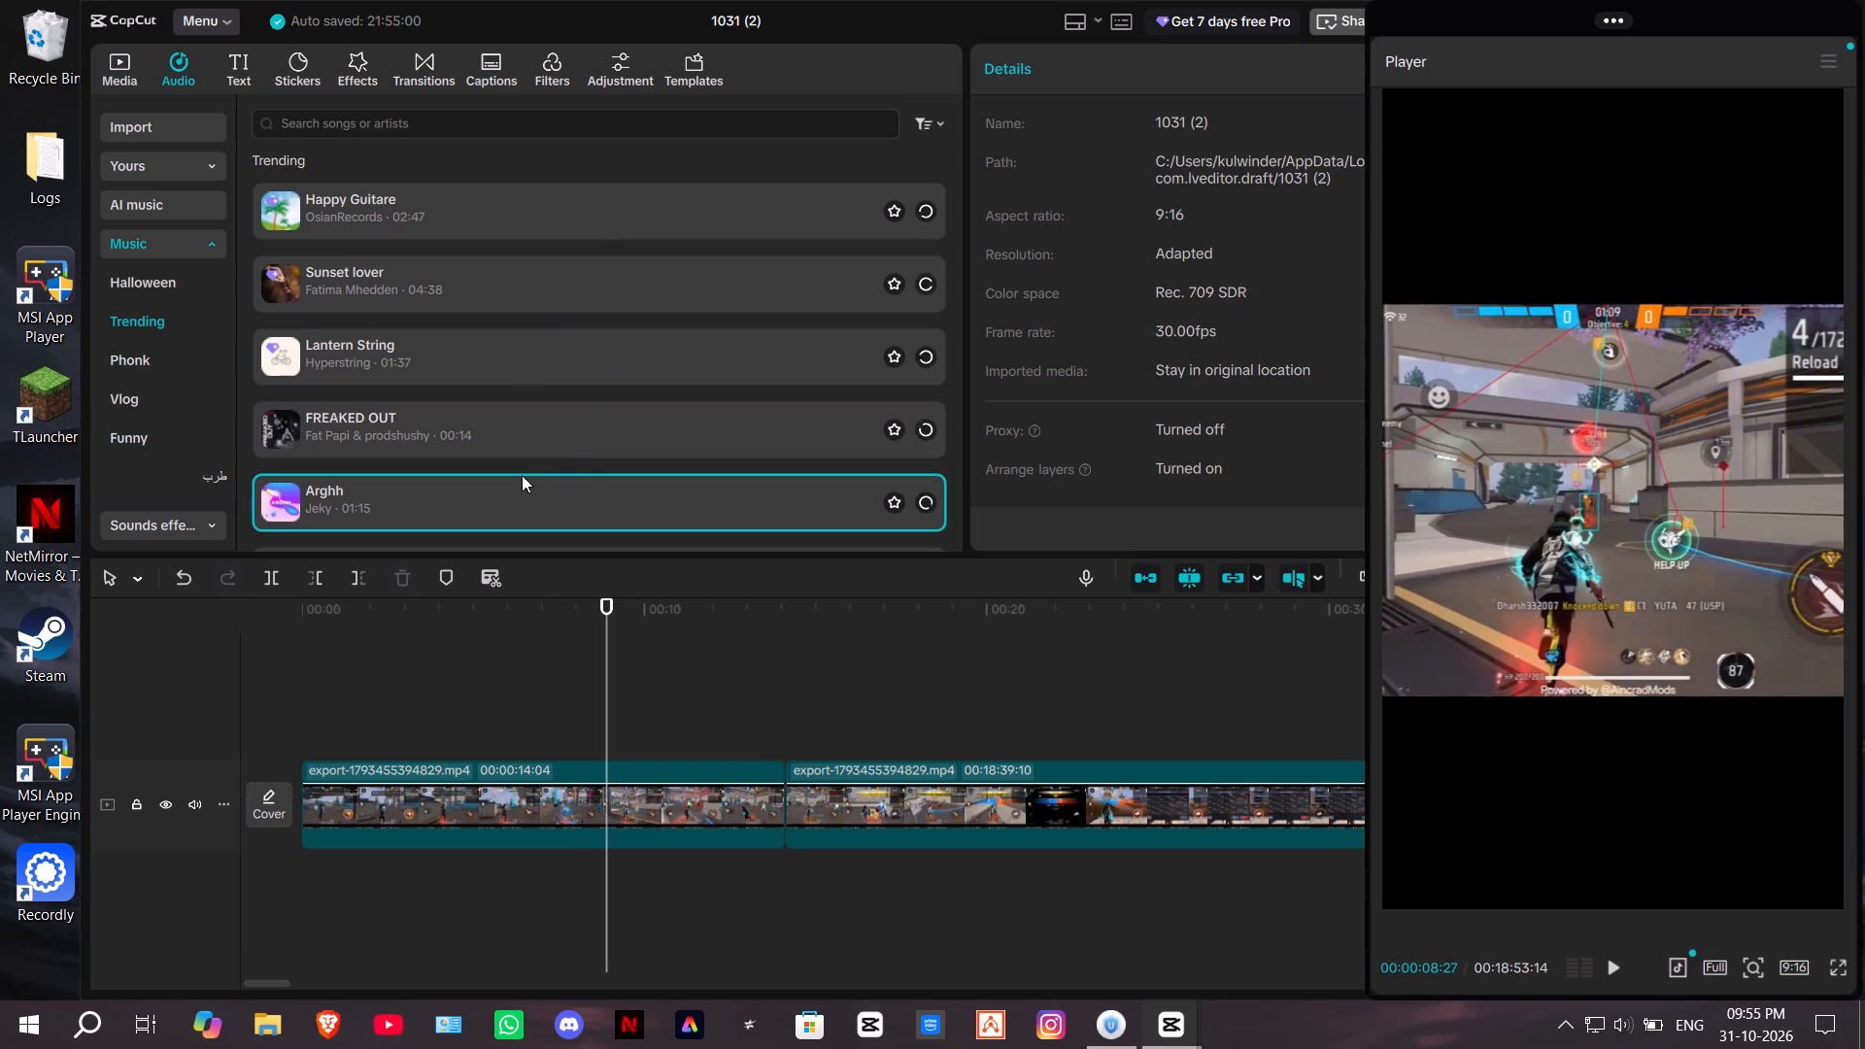
pyautogui.scroll(-3, 545, 440)
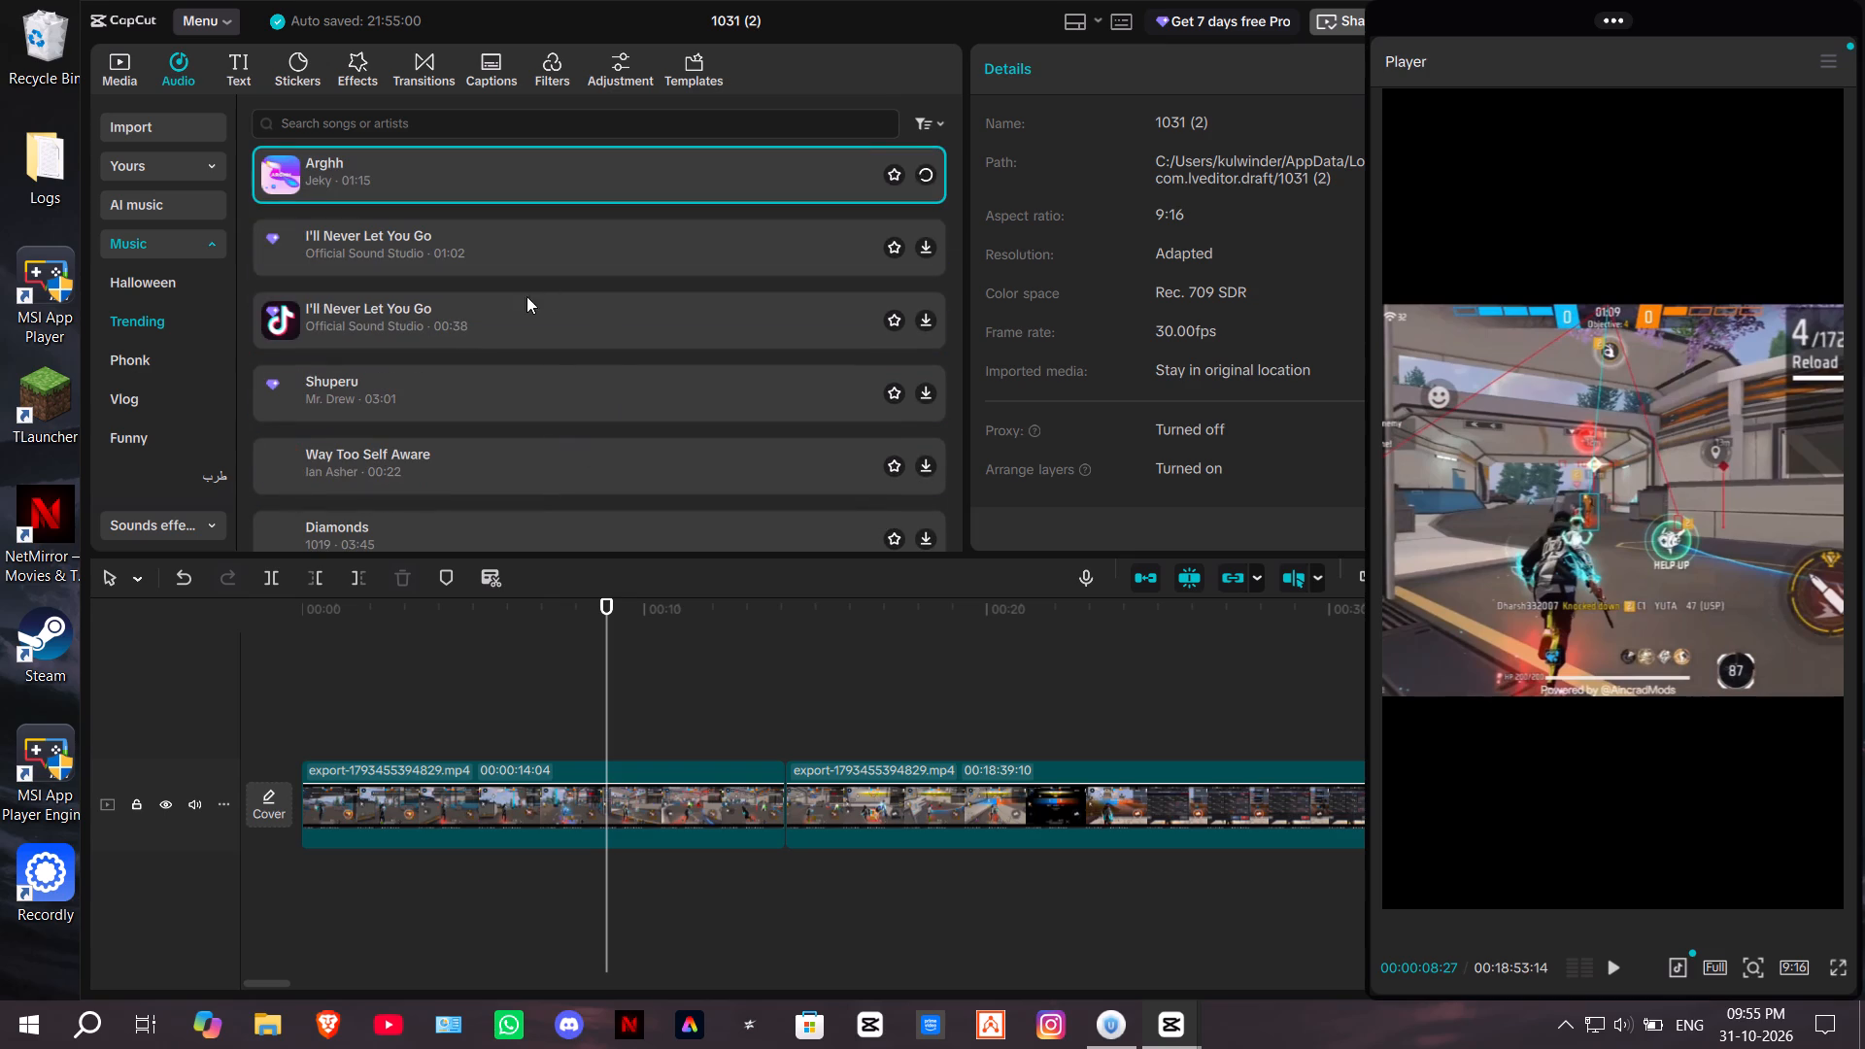
pyautogui.scroll(3, 618, 341)
pyautogui.scroll(2, 669, 406)
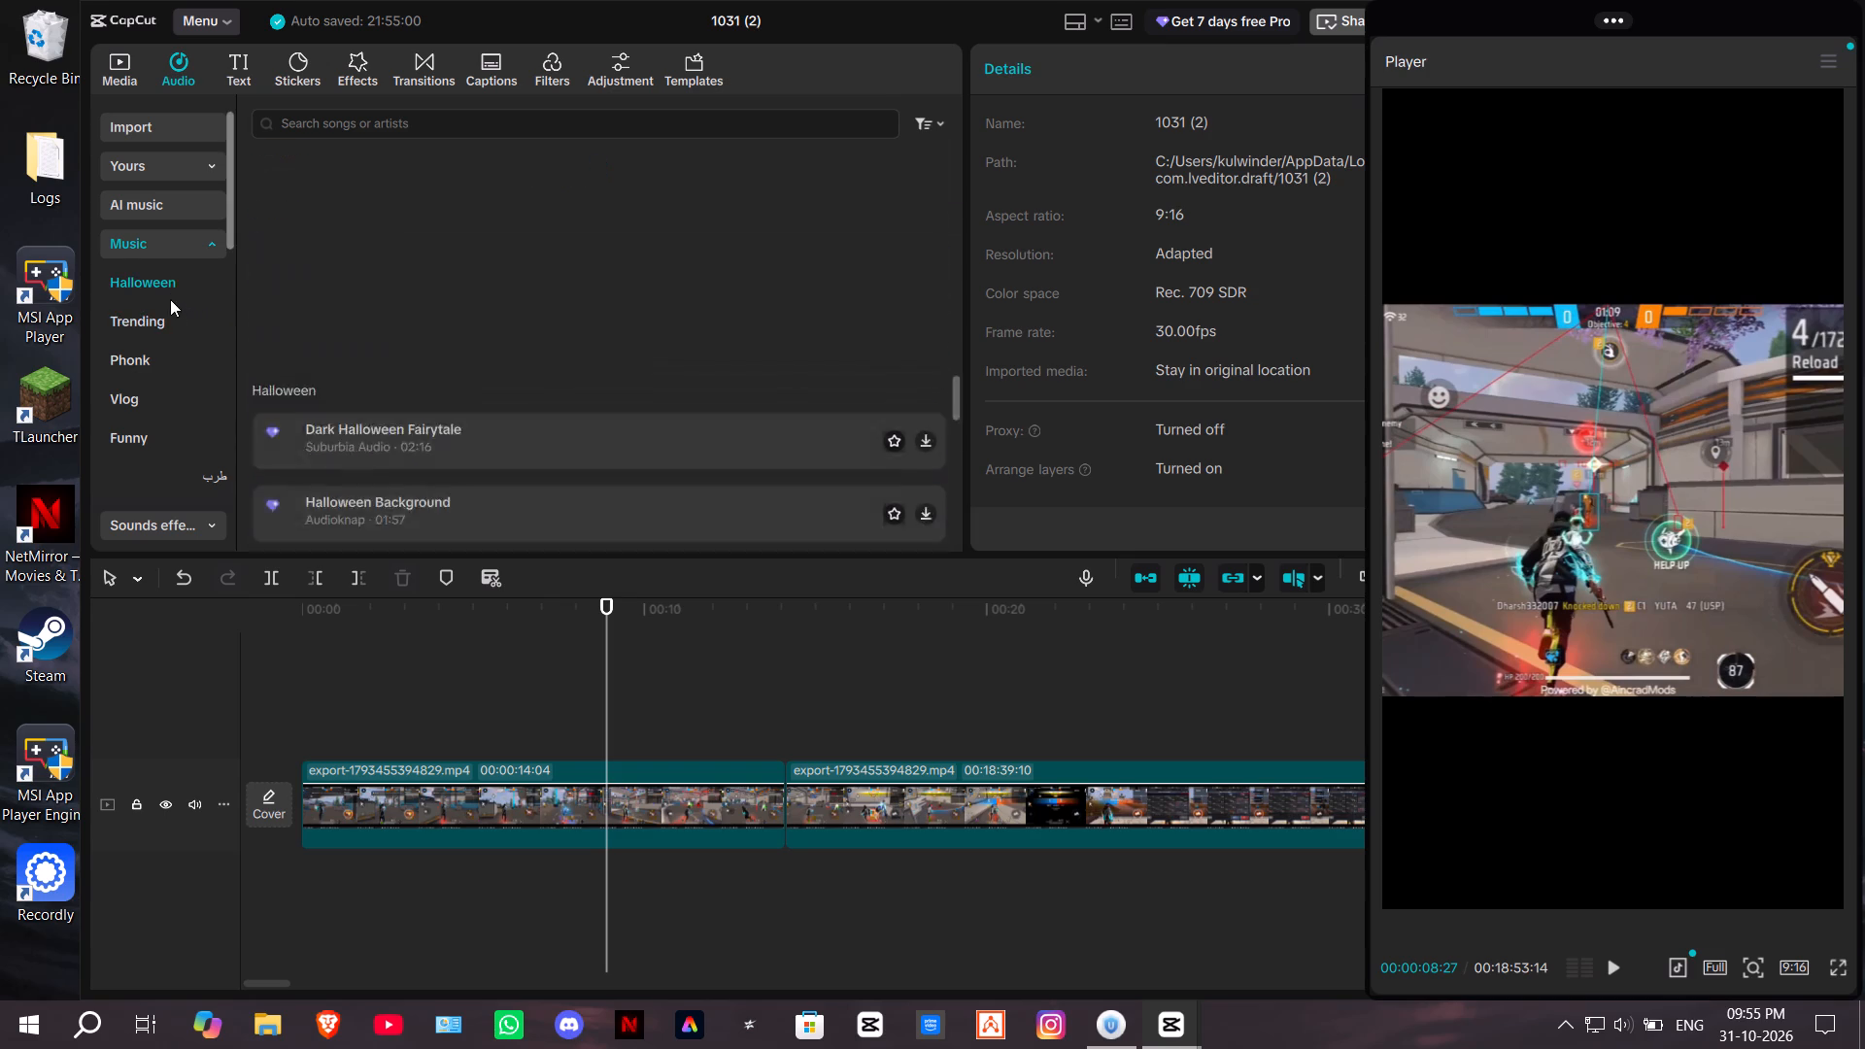
# Look through the saved favourites and brand music for usable tracks, and return to the trending music.
pyautogui.click(172, 165)
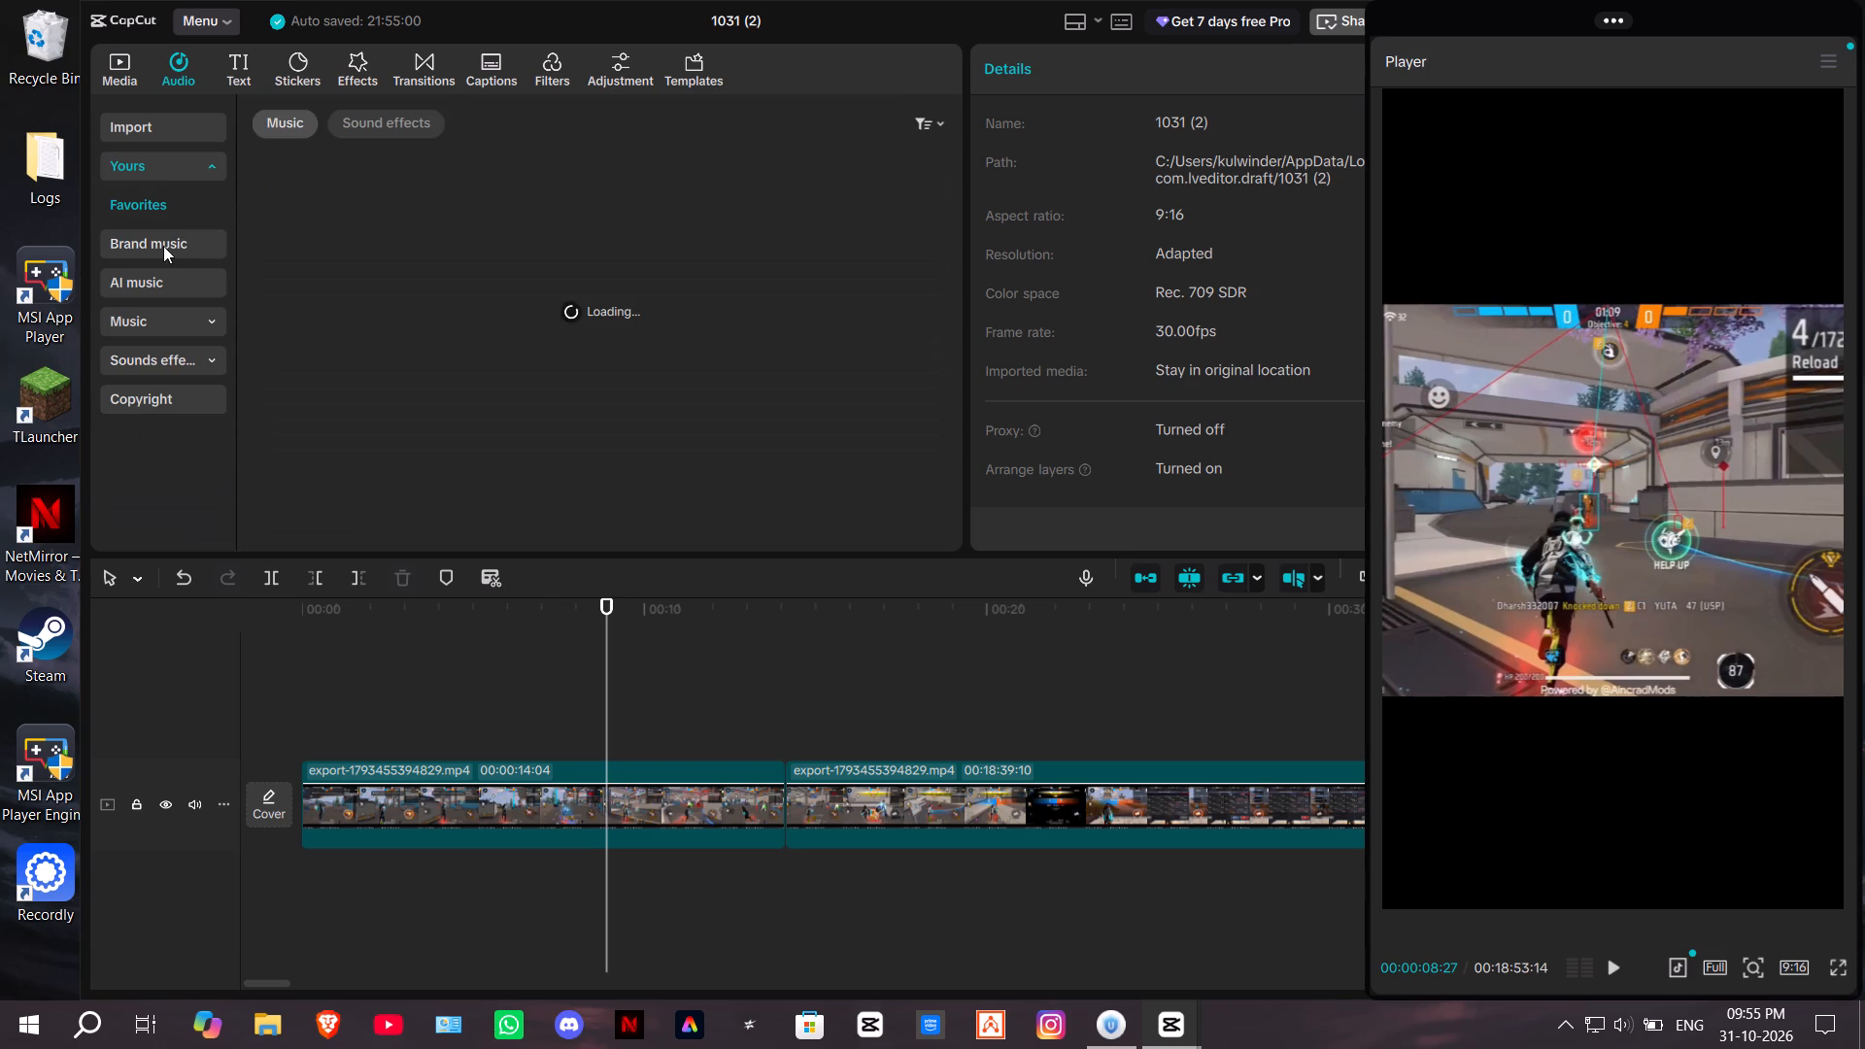
pyautogui.click(163, 246)
pyautogui.click(157, 155)
pyautogui.click(157, 174)
pyautogui.click(140, 201)
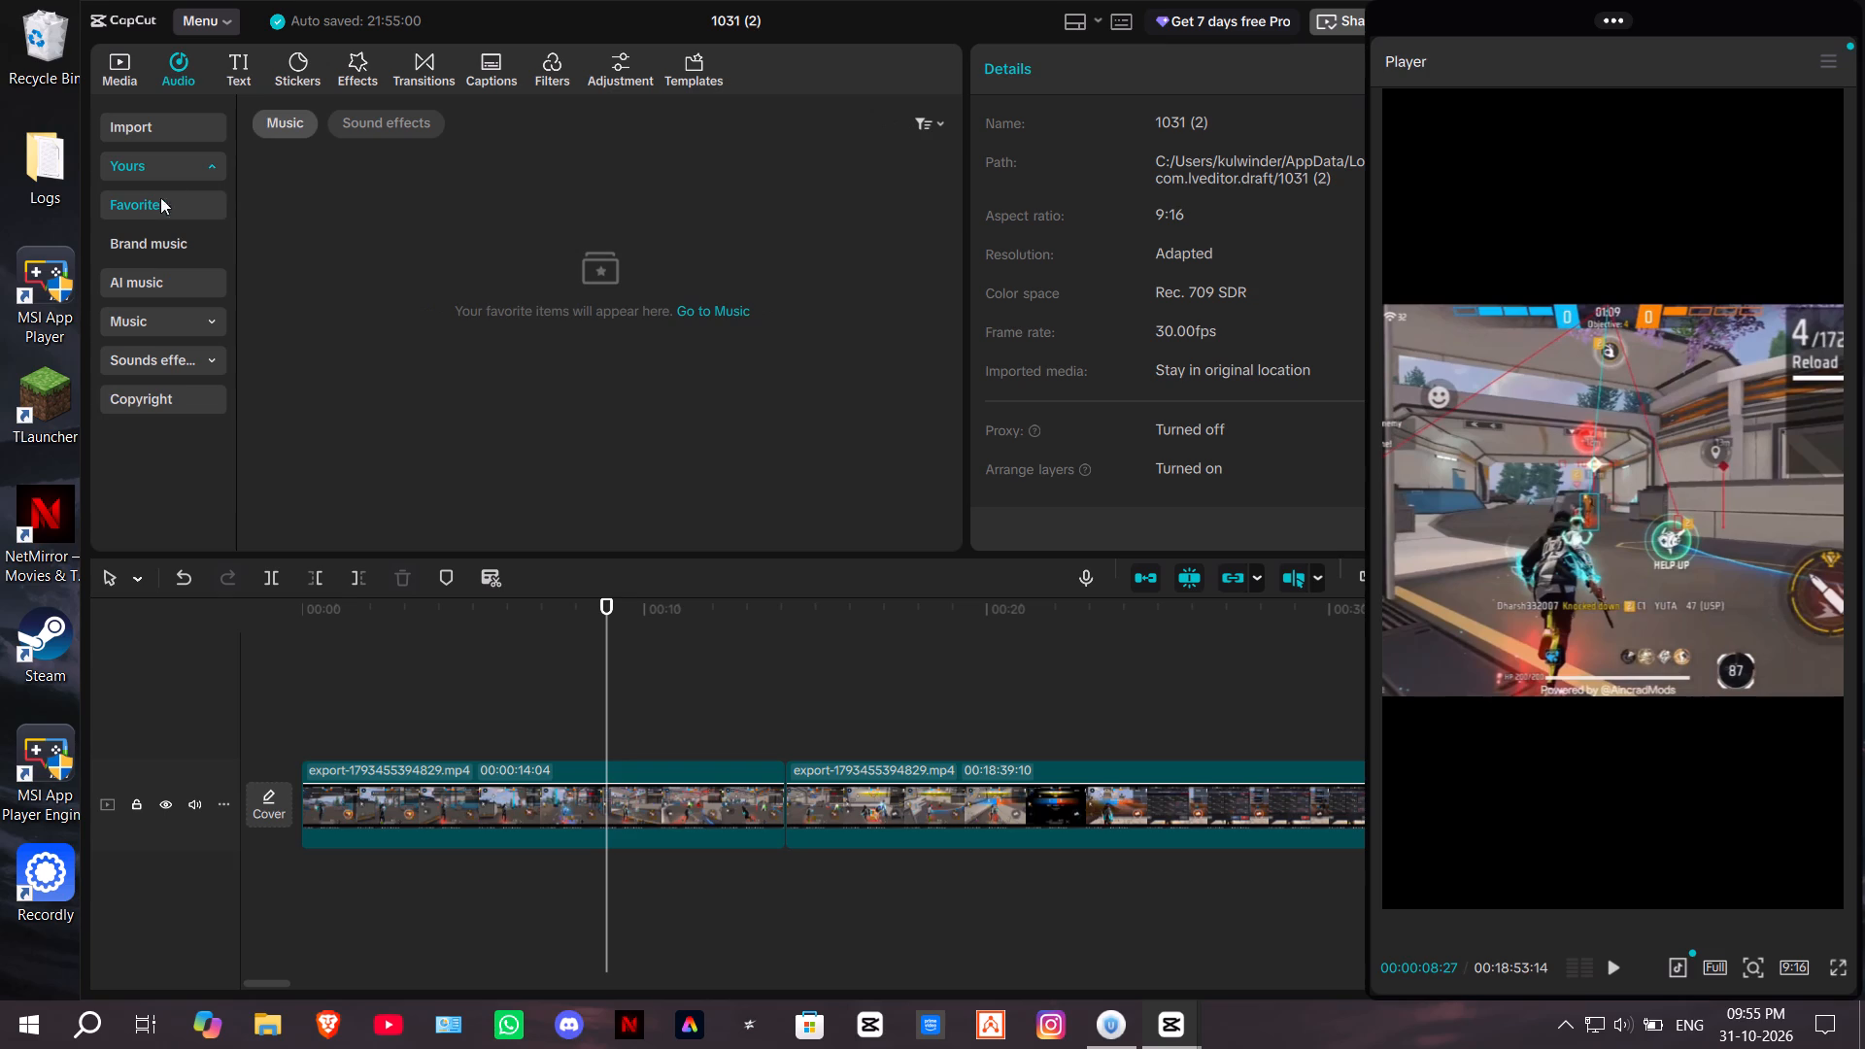
pyautogui.click(377, 134)
pyautogui.click(283, 123)
pyautogui.click(155, 233)
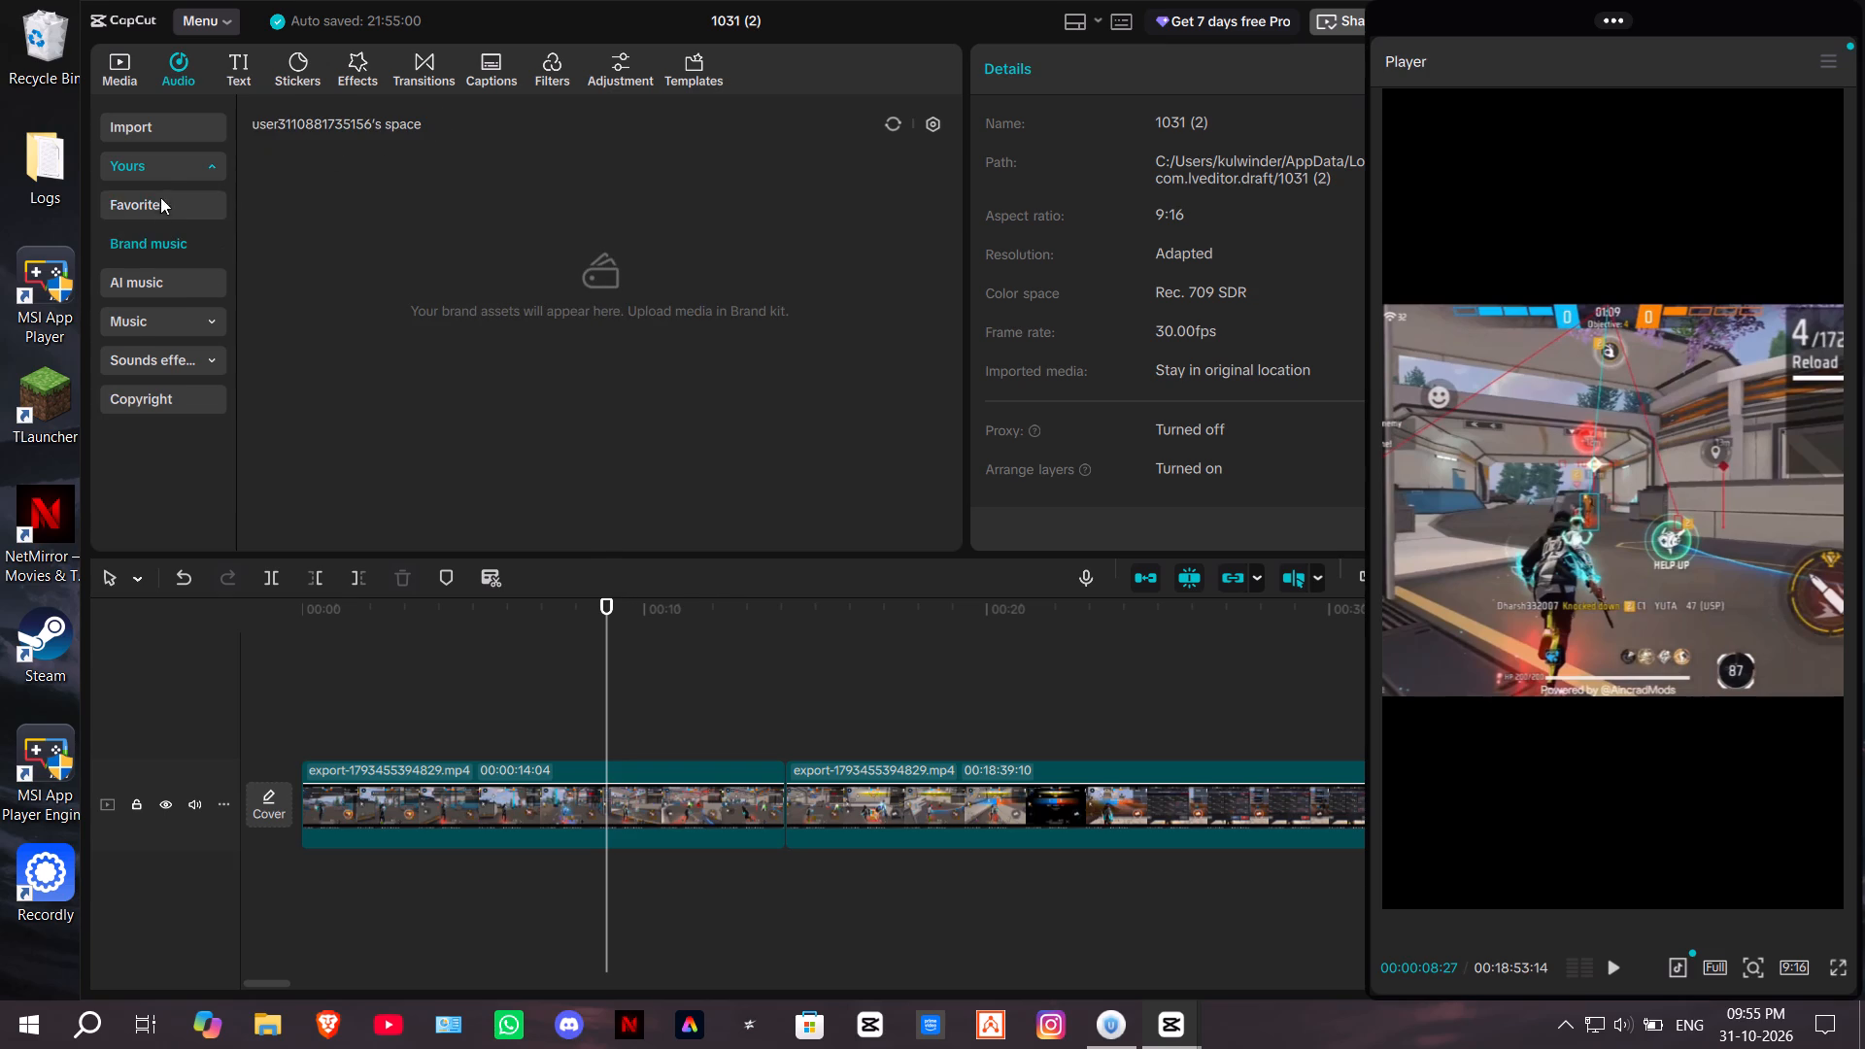
pyautogui.click(160, 172)
pyautogui.click(160, 172)
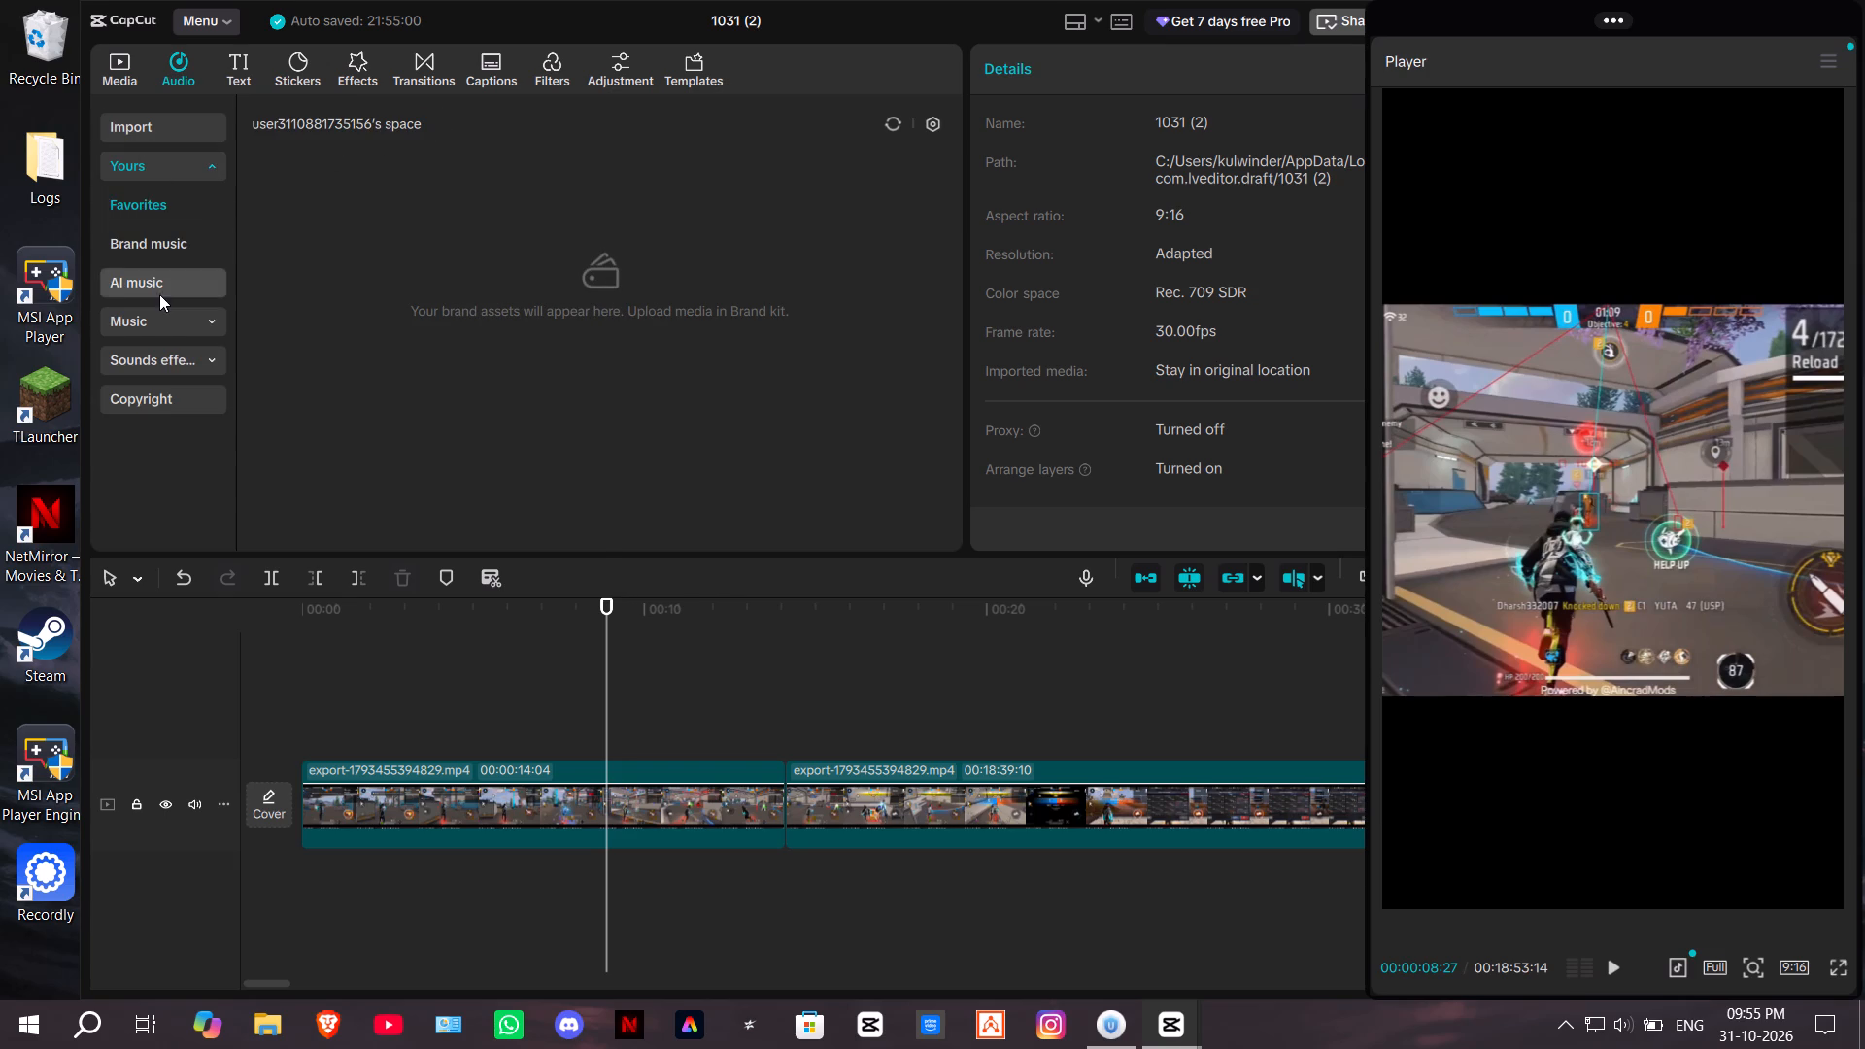
pyautogui.click(159, 294)
pyautogui.click(165, 252)
pyautogui.click(151, 309)
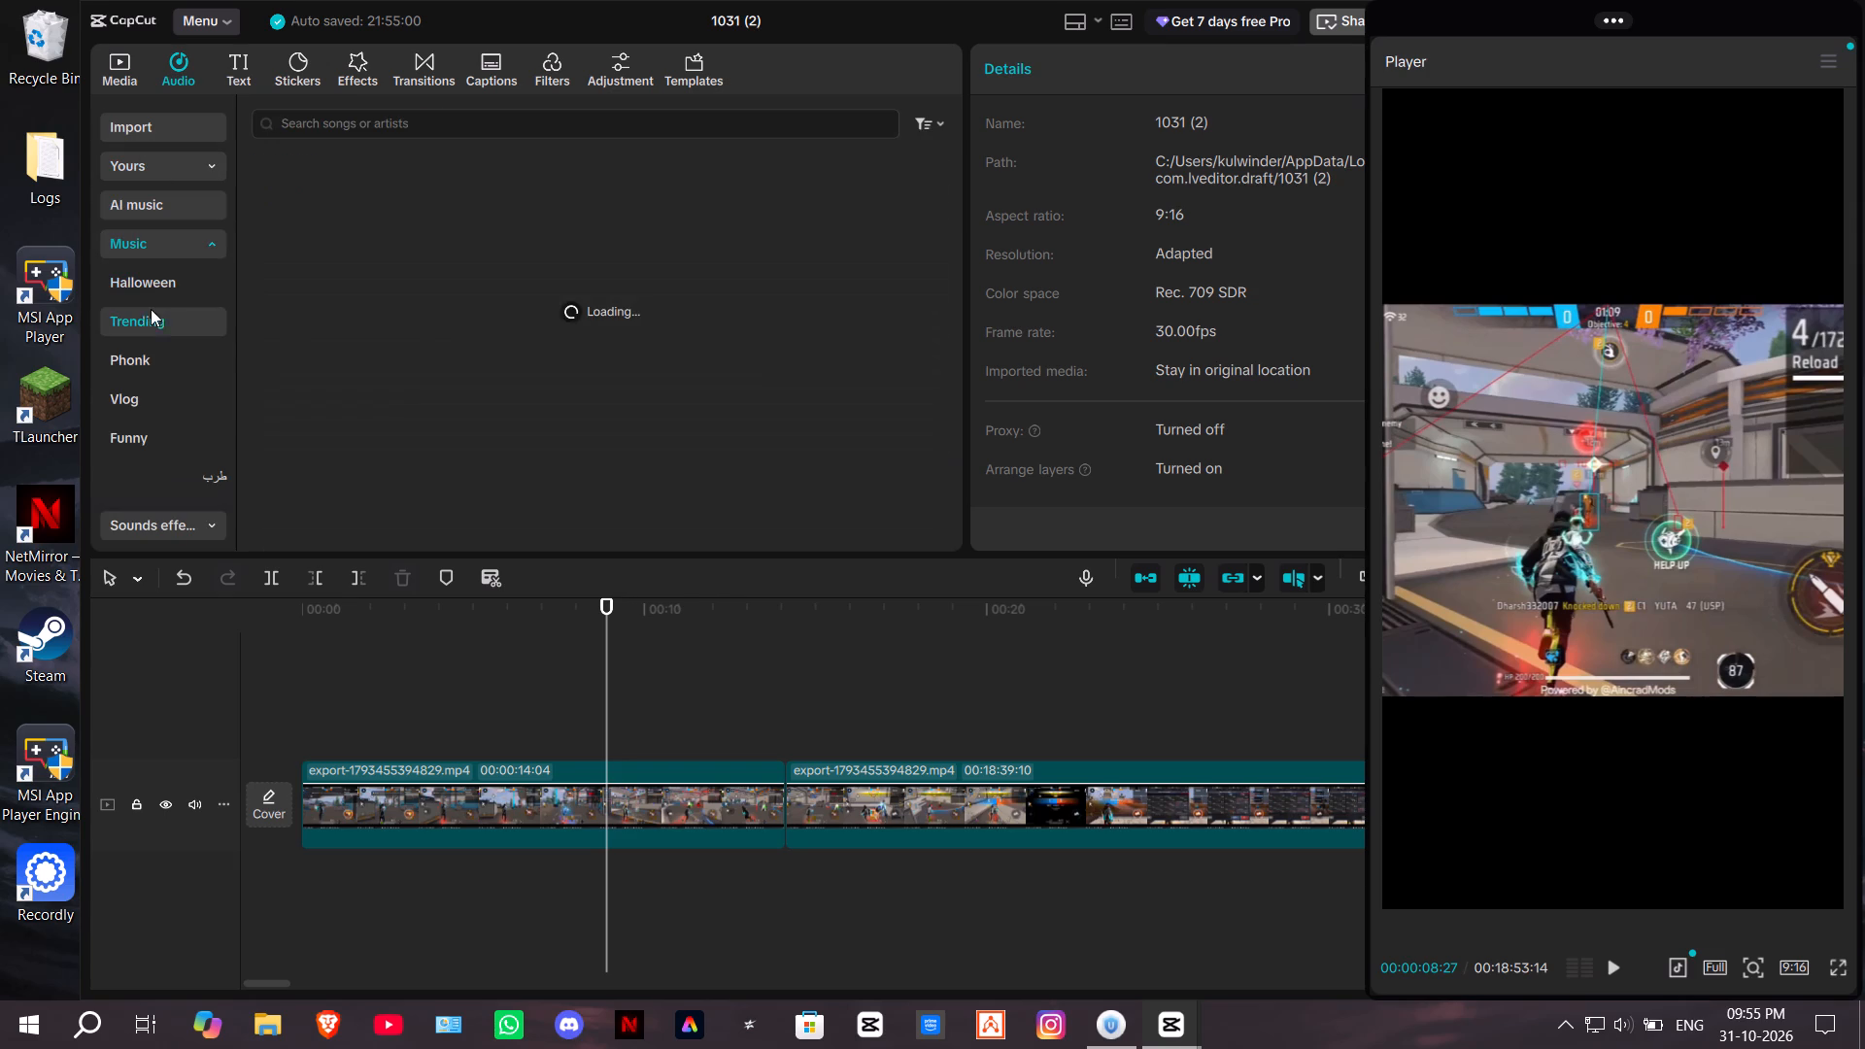
# Preview Lantern String and FREAKED OUT, and place FREAKED OUT below the video at the start of the timeline.
pyautogui.click(612, 353)
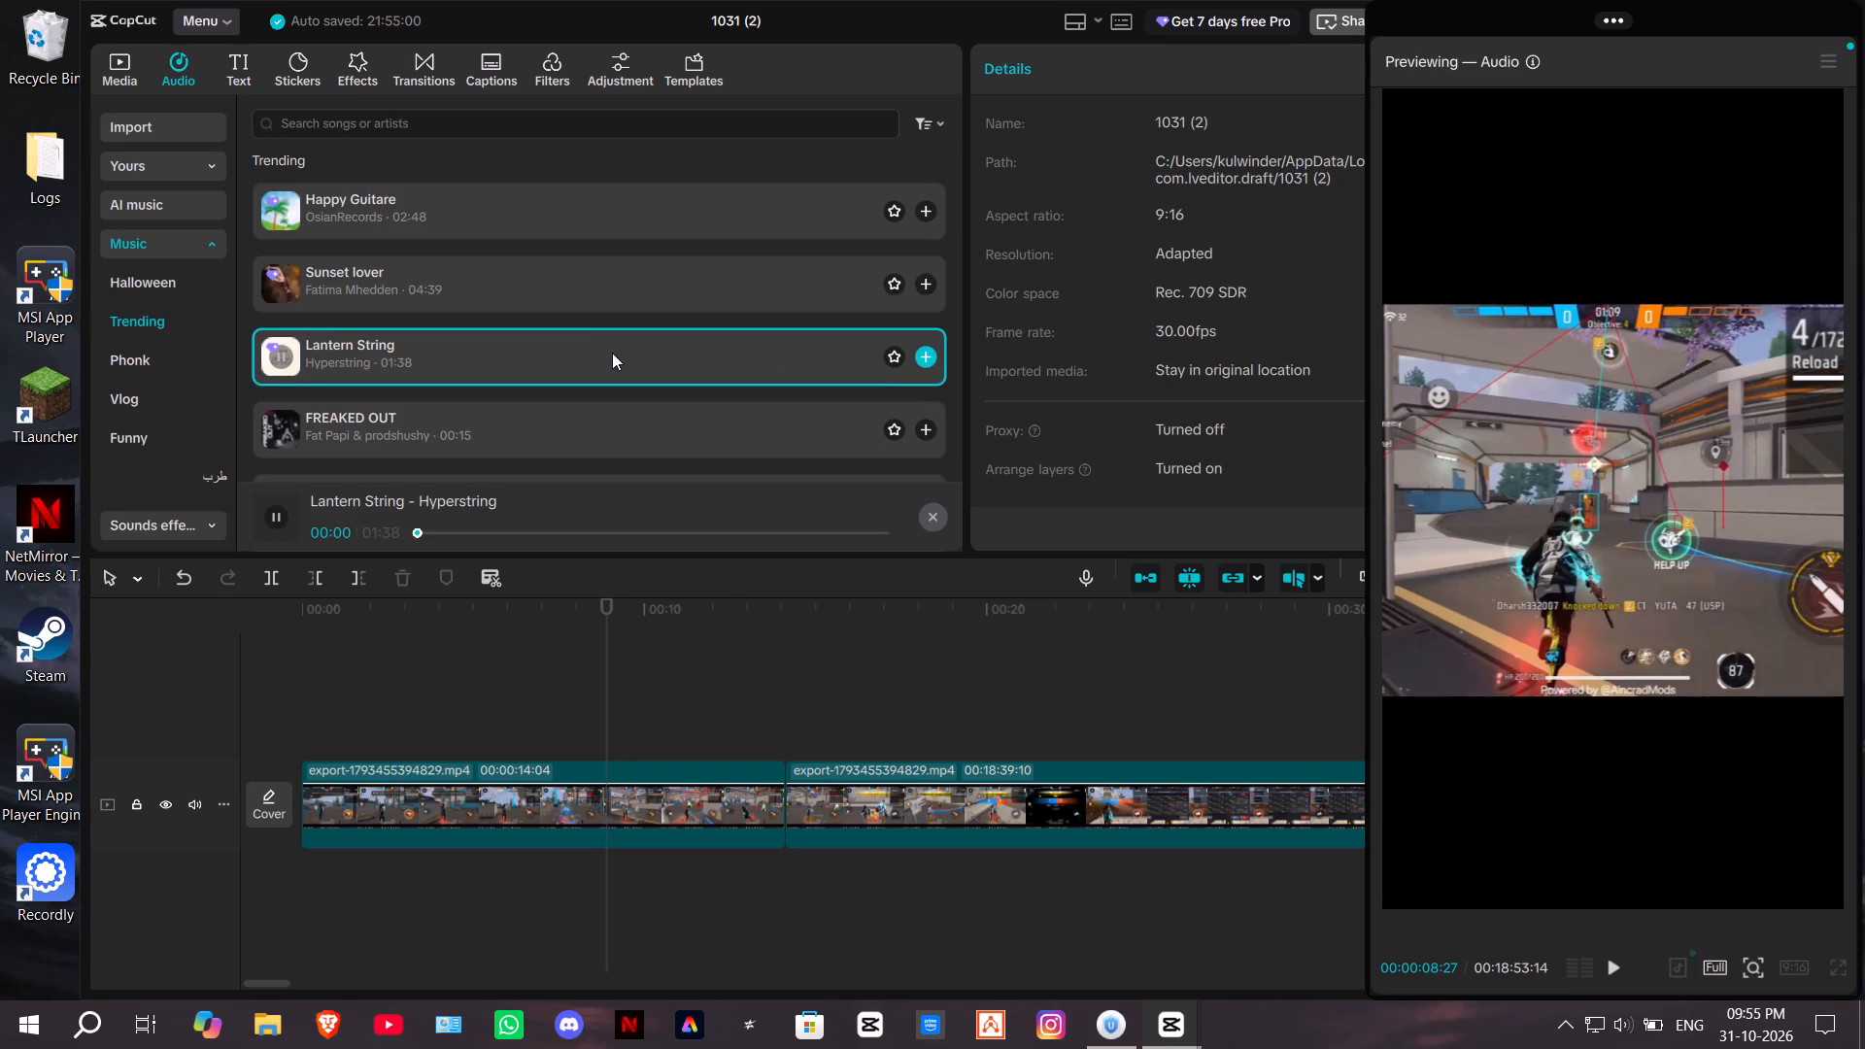
pyautogui.click(542, 423)
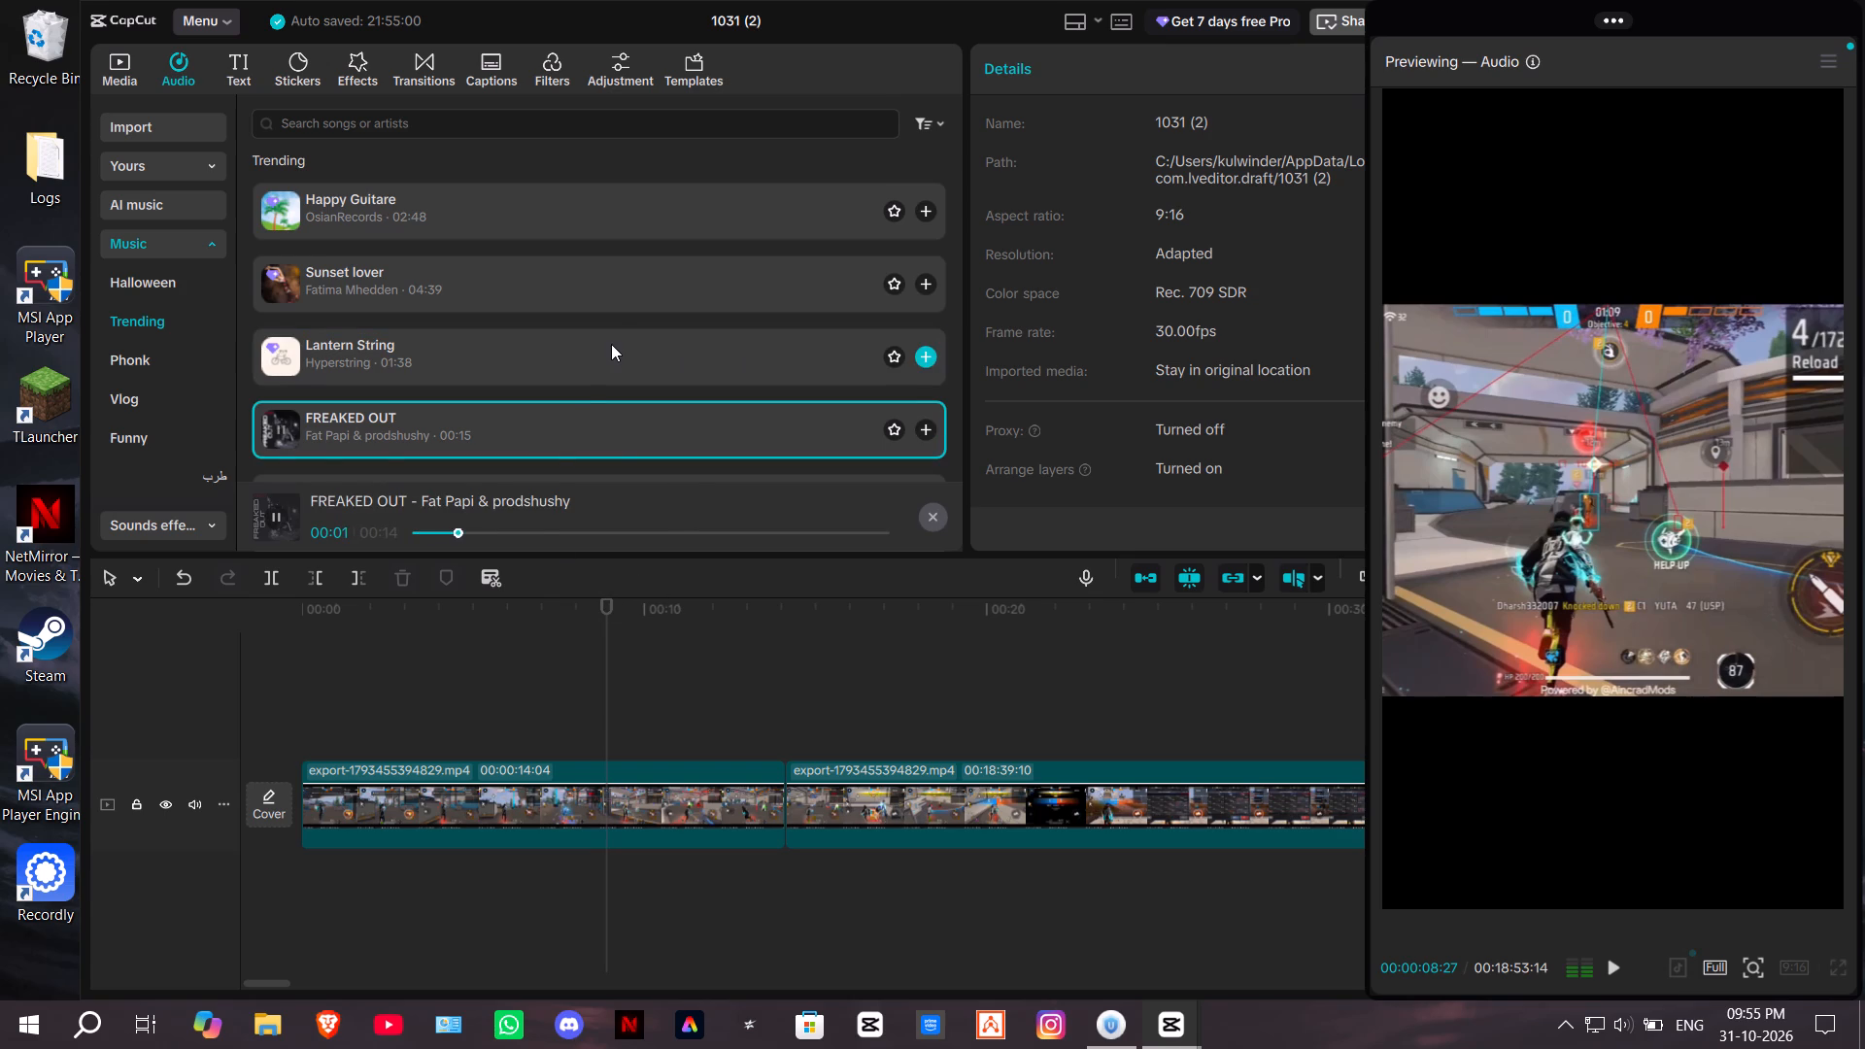
pyautogui.scroll(-1, 611, 344)
pyautogui.moveTo(497, 329); pyautogui.dragTo(520, 339)
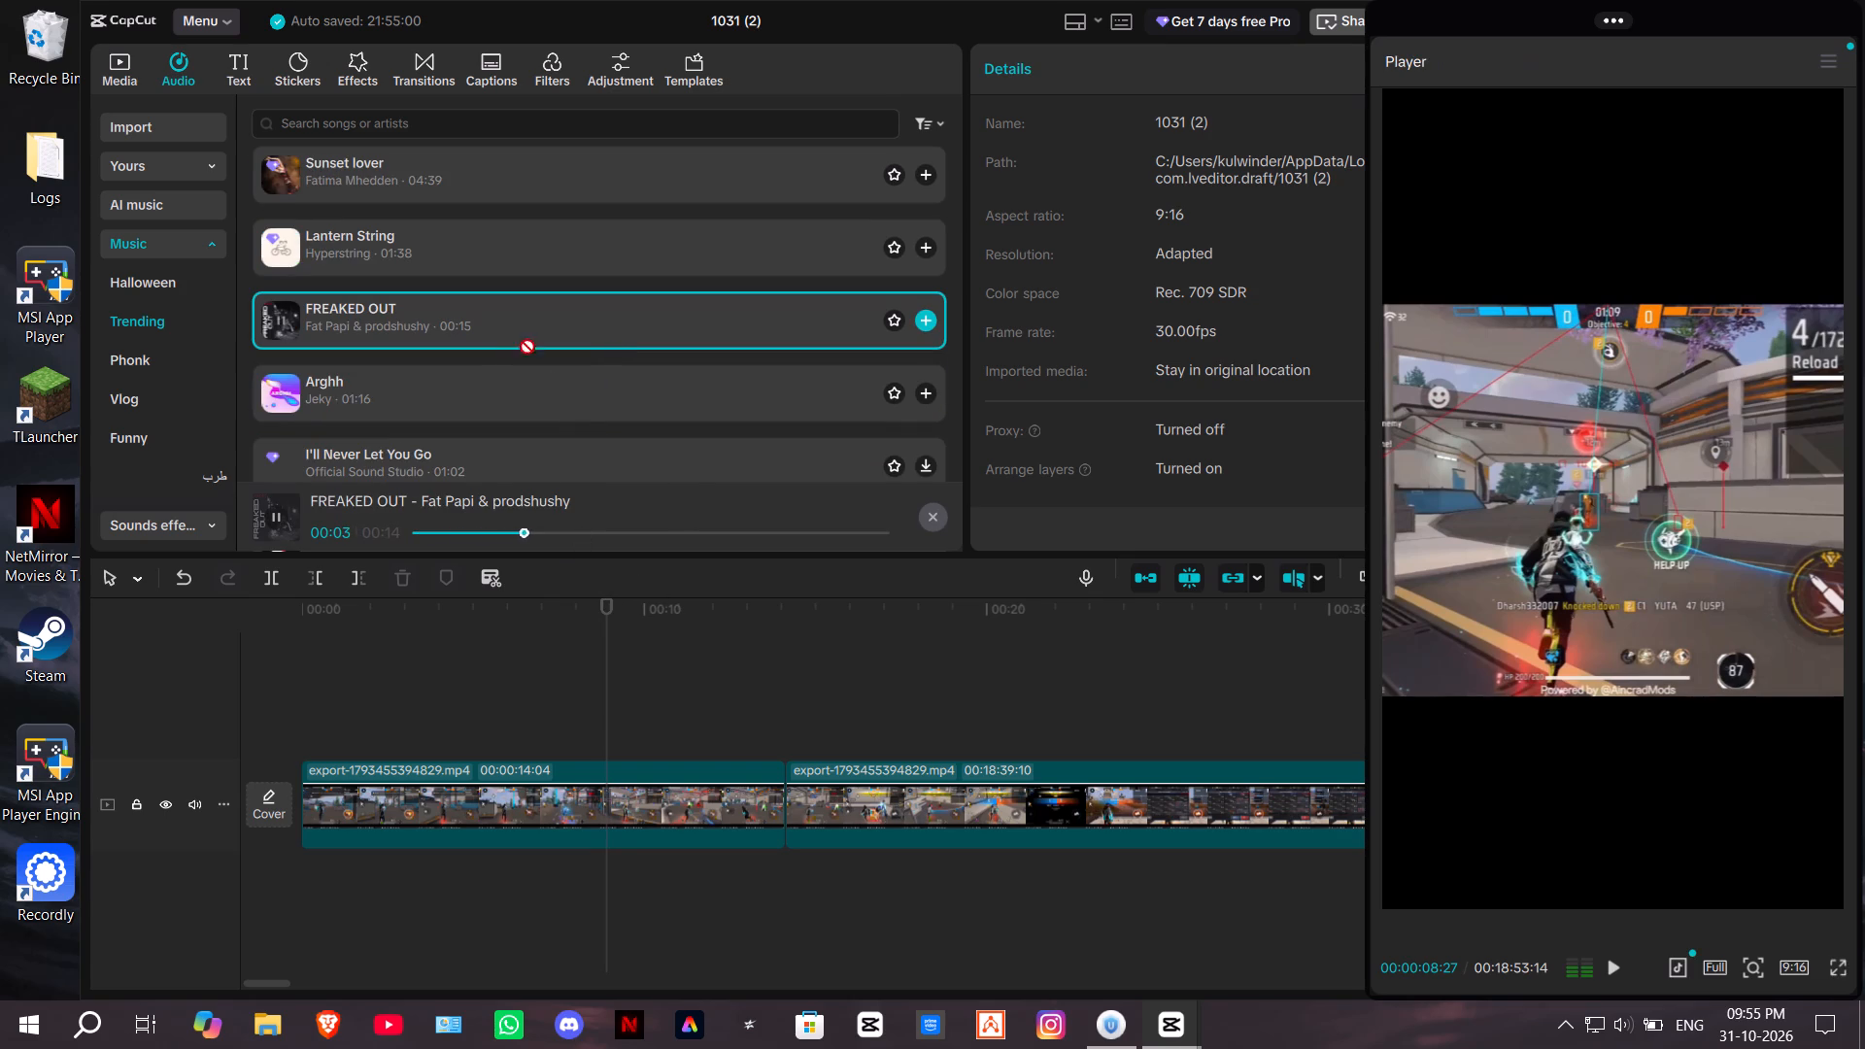
pyautogui.moveTo(520, 339); pyautogui.dragTo(307, 897)
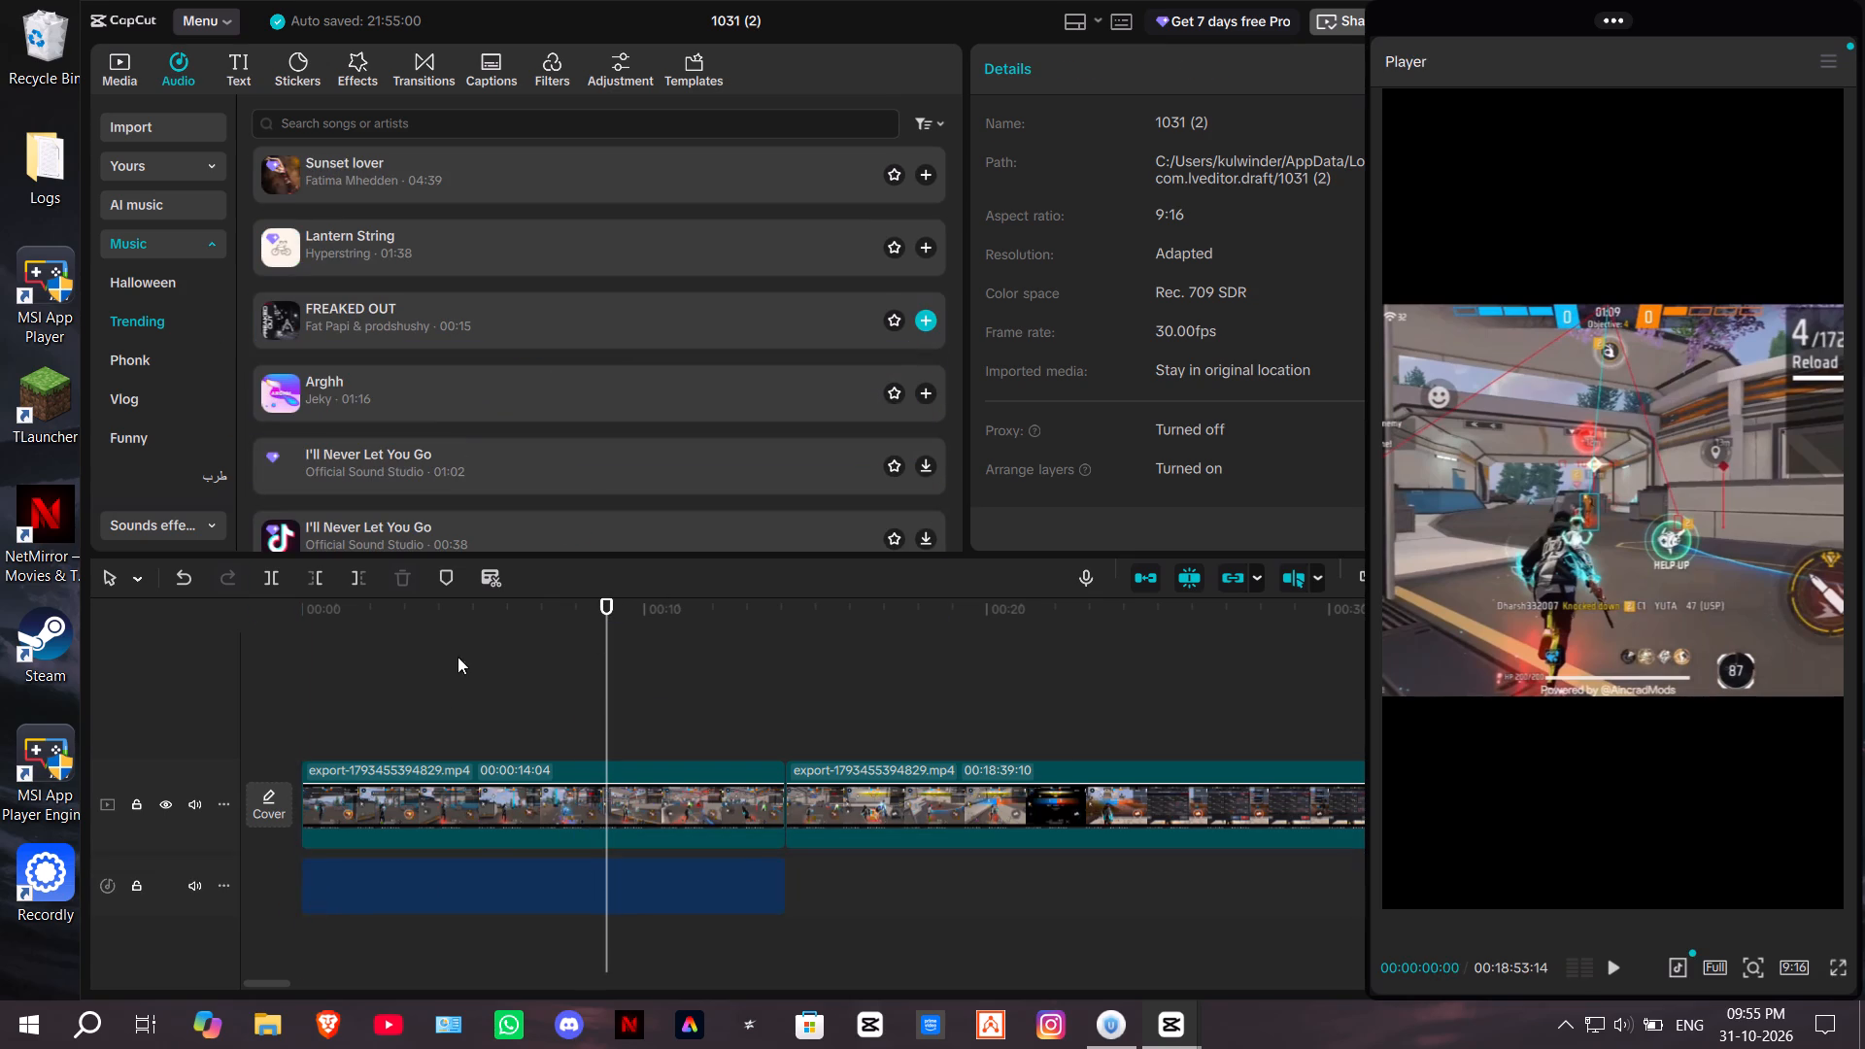
# Play the video with the music from 00:00:00:00, and try to extend the FREAKED OUT clip past its end.
pyautogui.moveTo(613, 660); pyautogui.dragTo(304, 632)
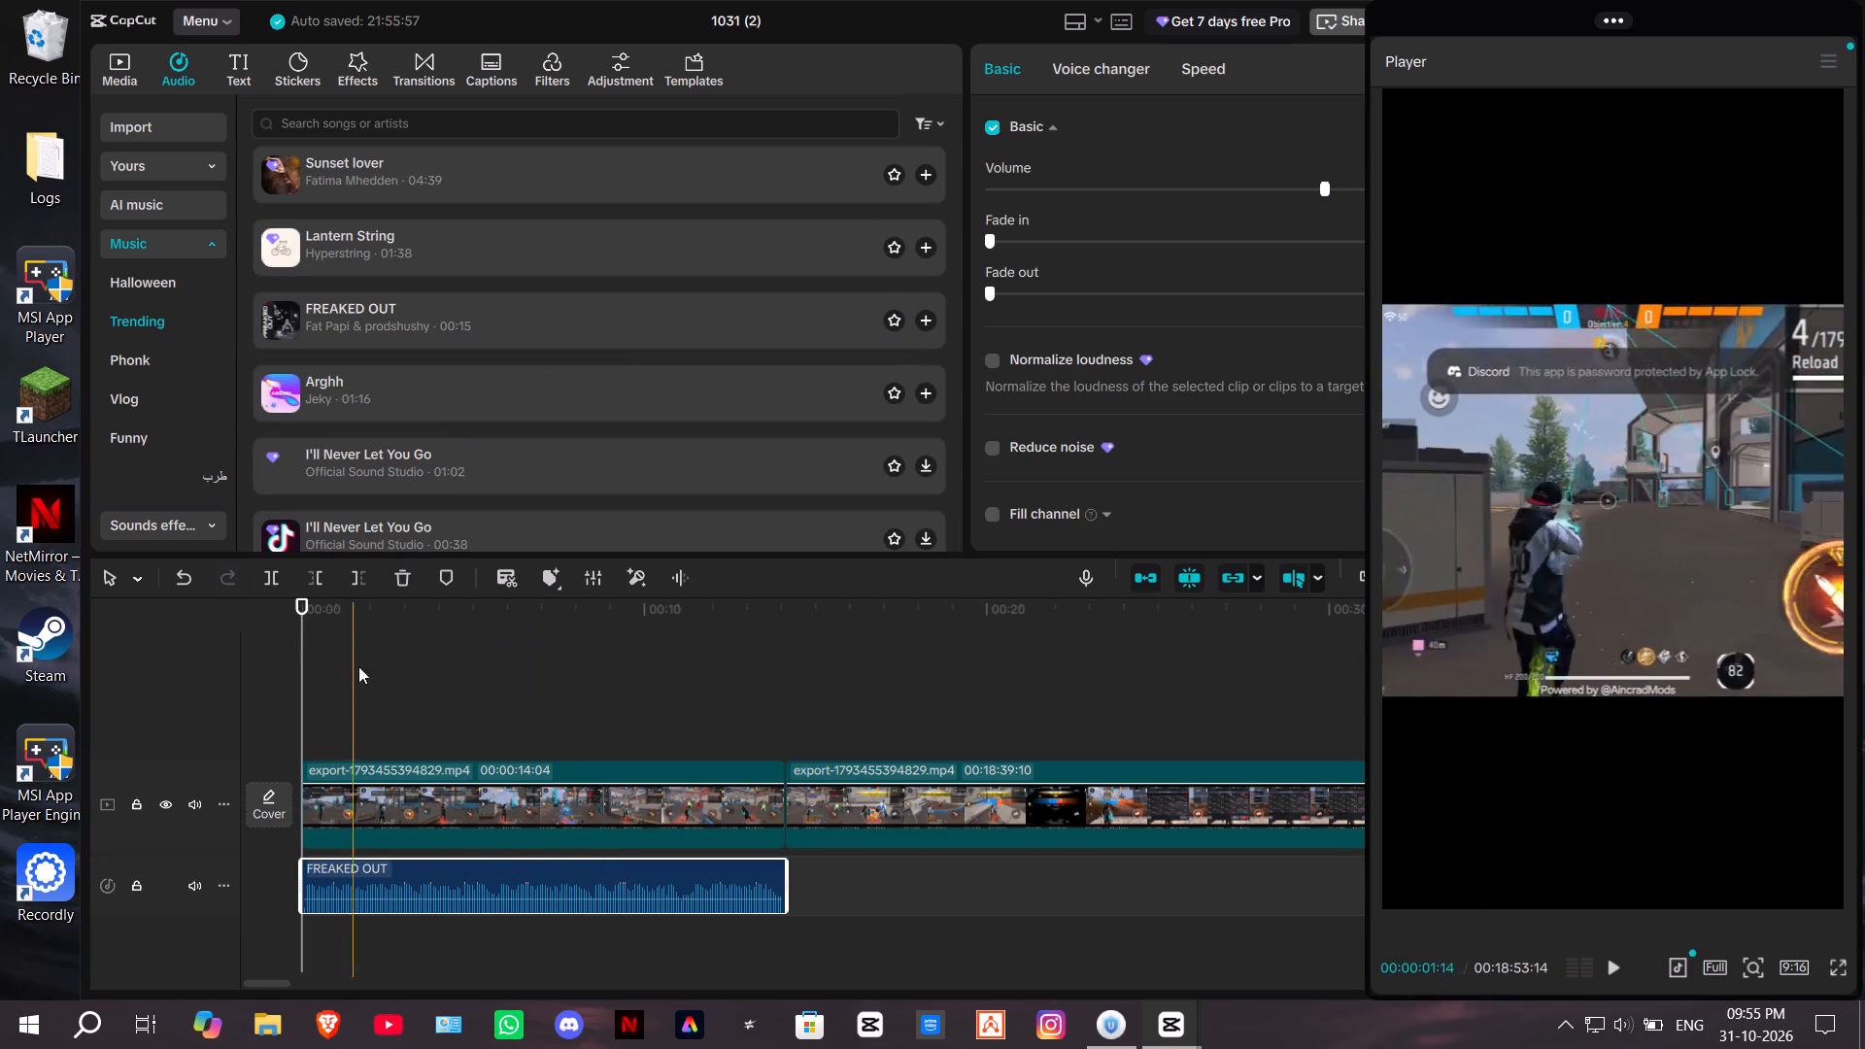
pyautogui.press('space')
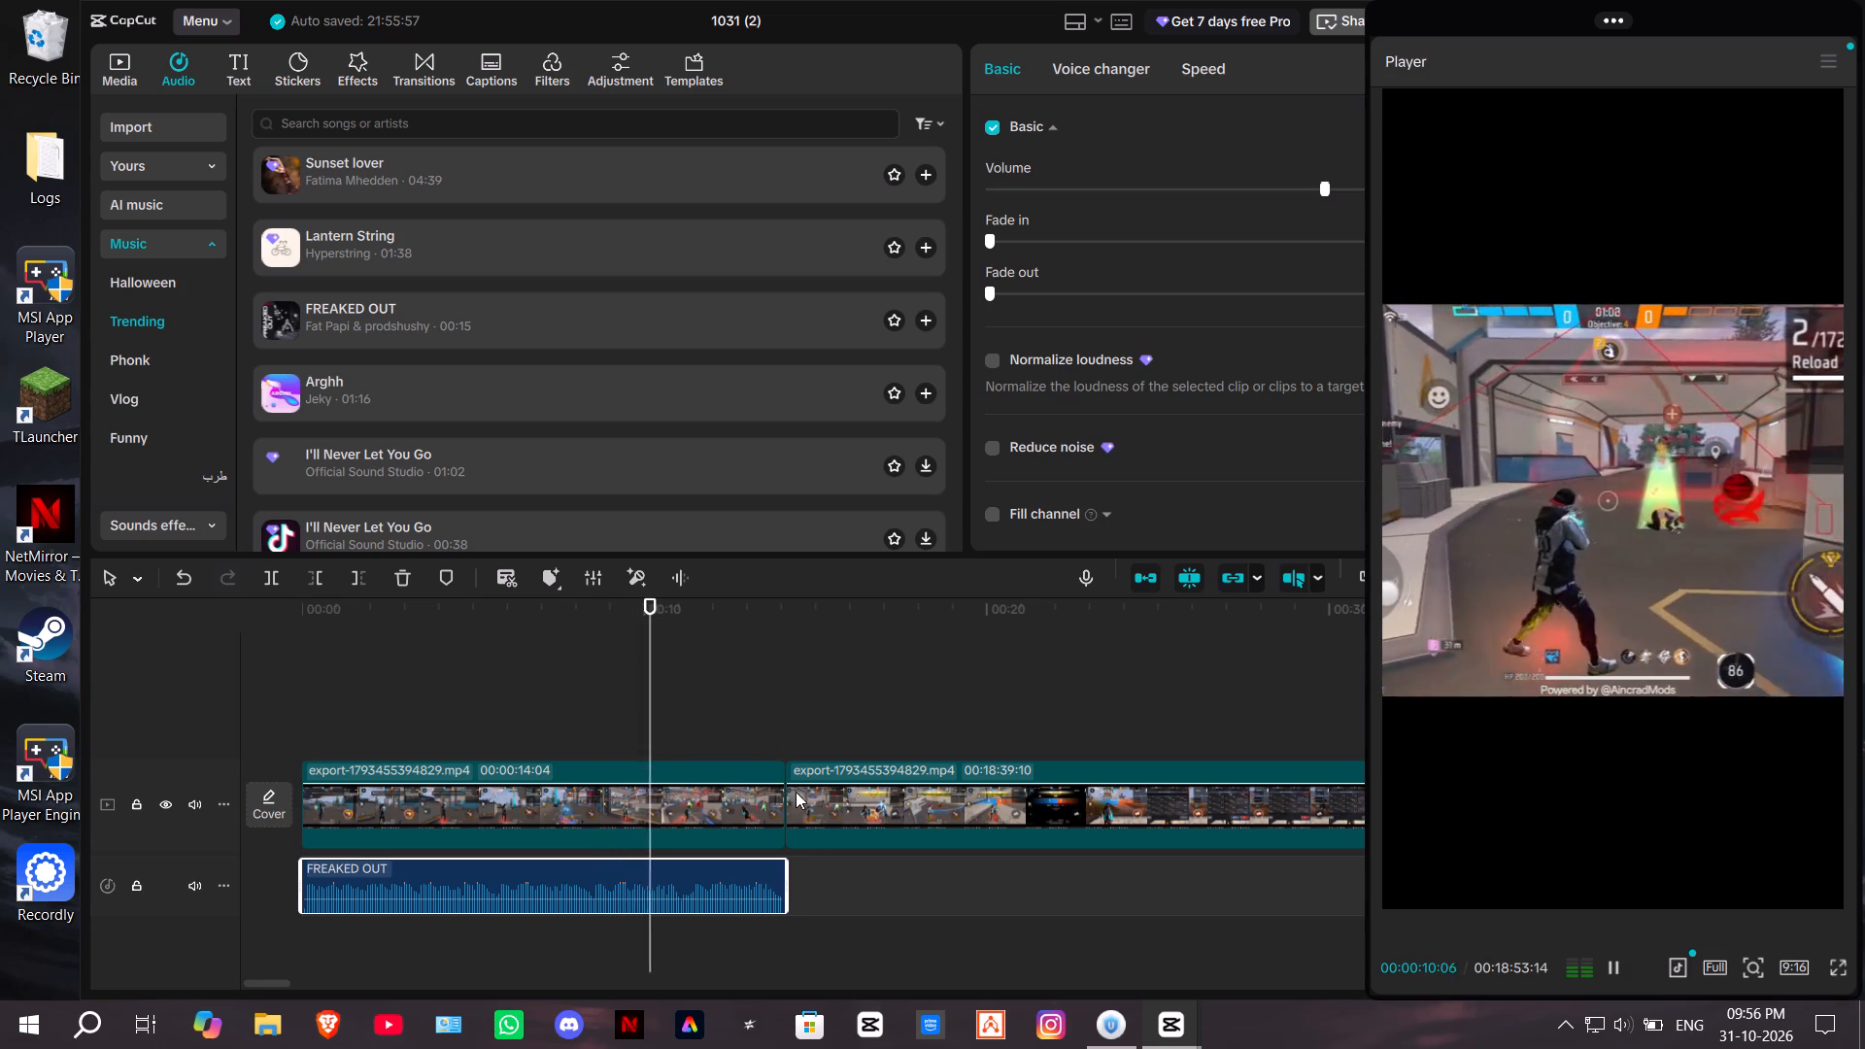
pyautogui.moveTo(787, 905); pyautogui.dragTo(881, 900)
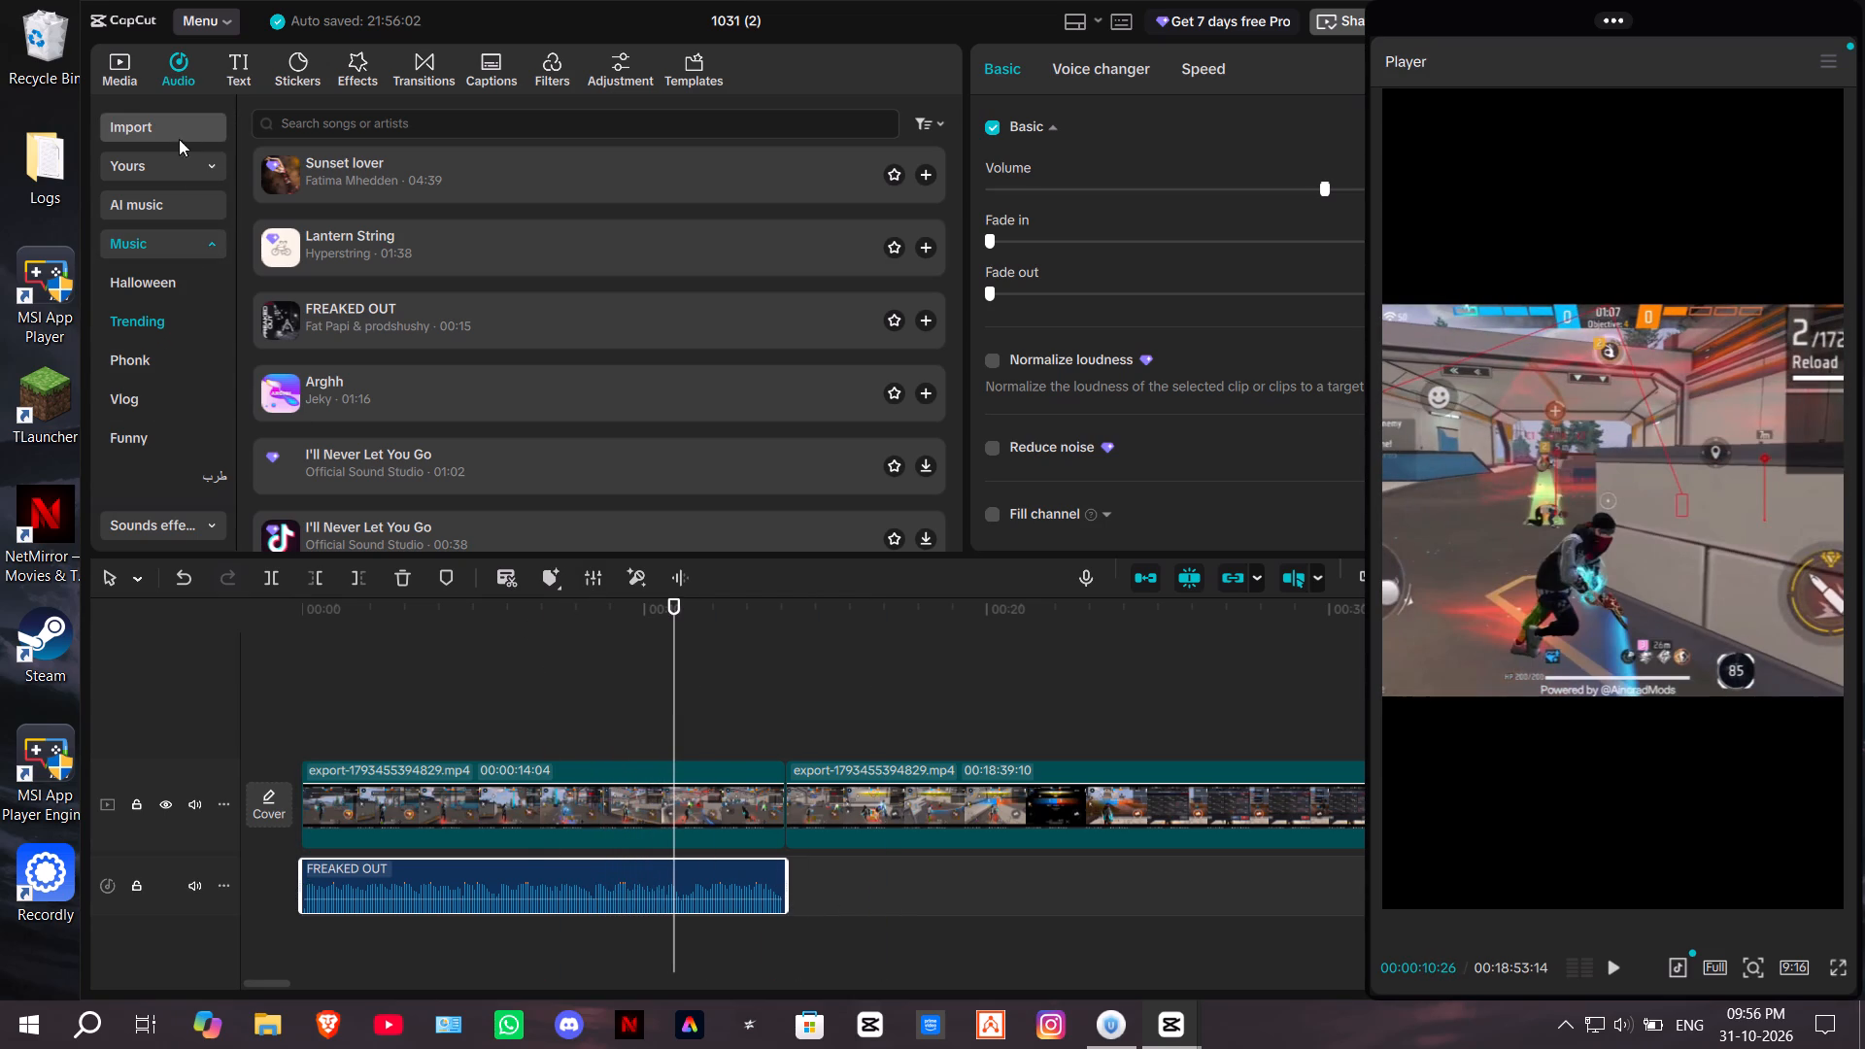
# Browse the music genres, sound effects, copyright check and AI music sections, and return to the trending music.
pyautogui.scroll(-3, 189, 473)
pyautogui.scroll(1, 170, 331)
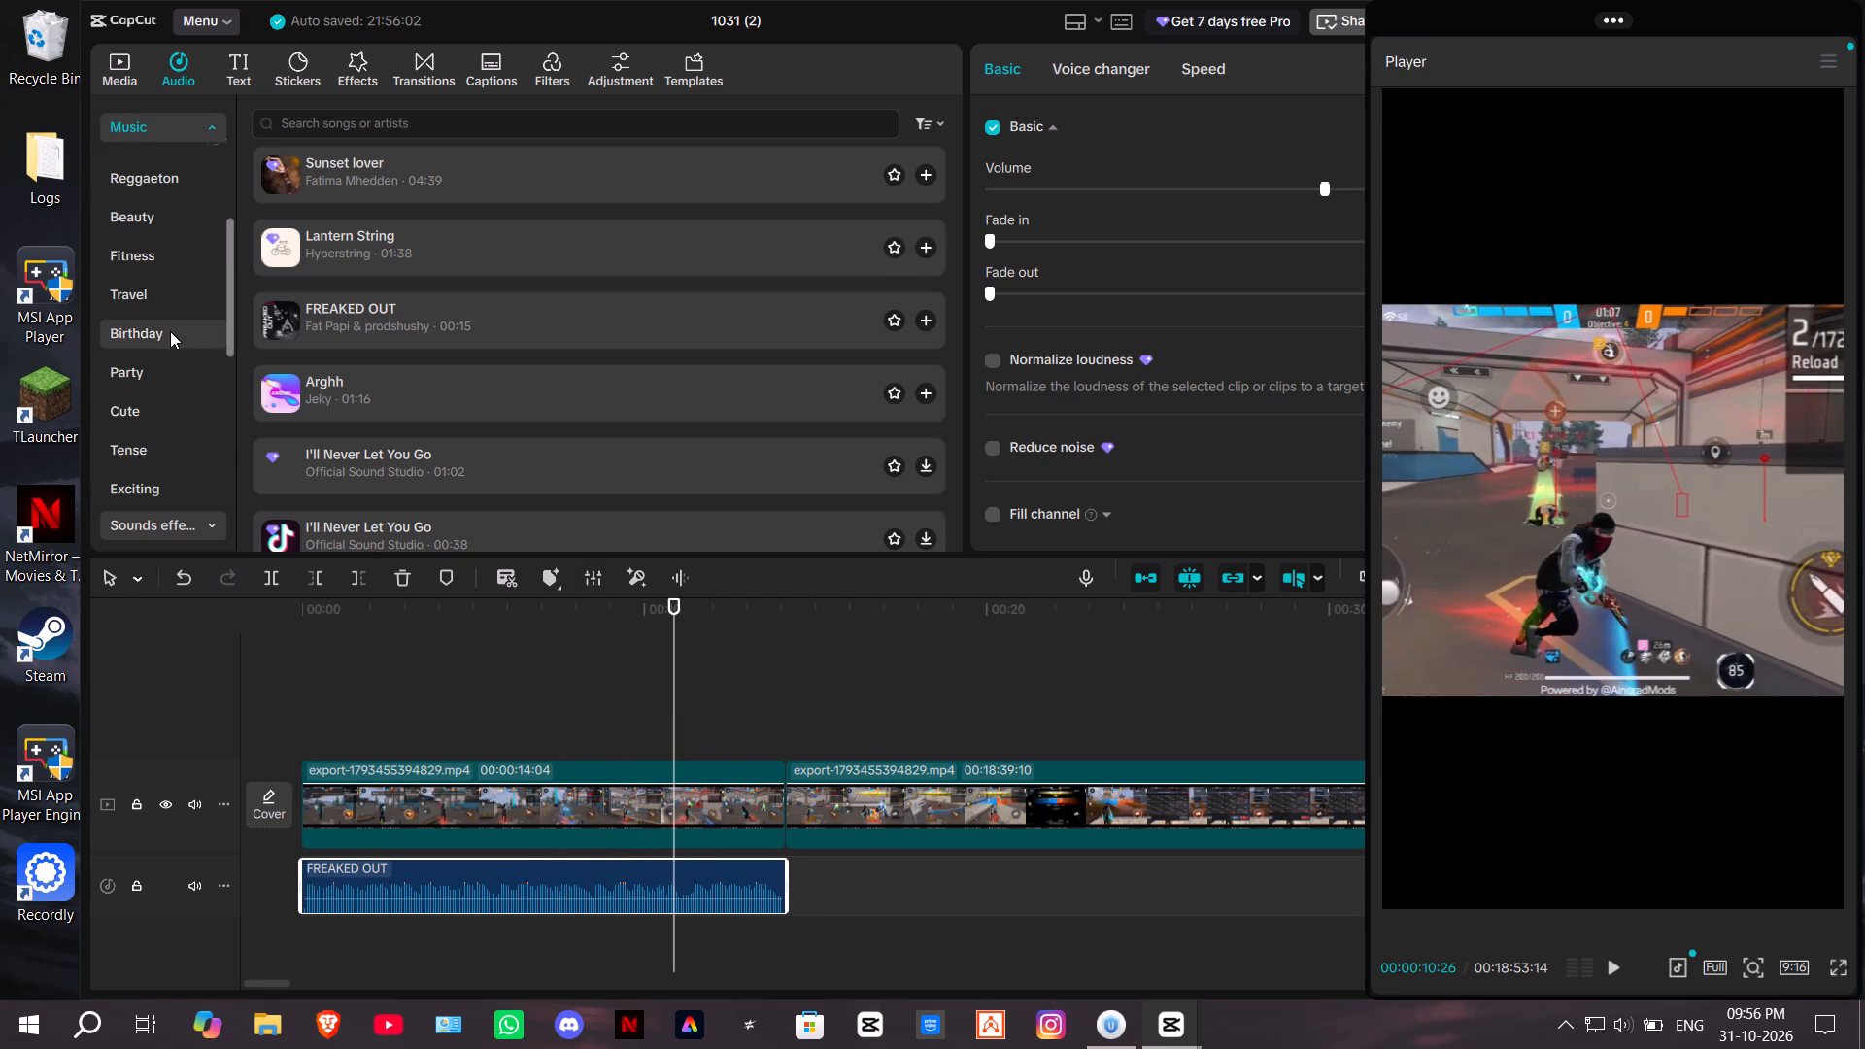
pyautogui.scroll(-2, 159, 396)
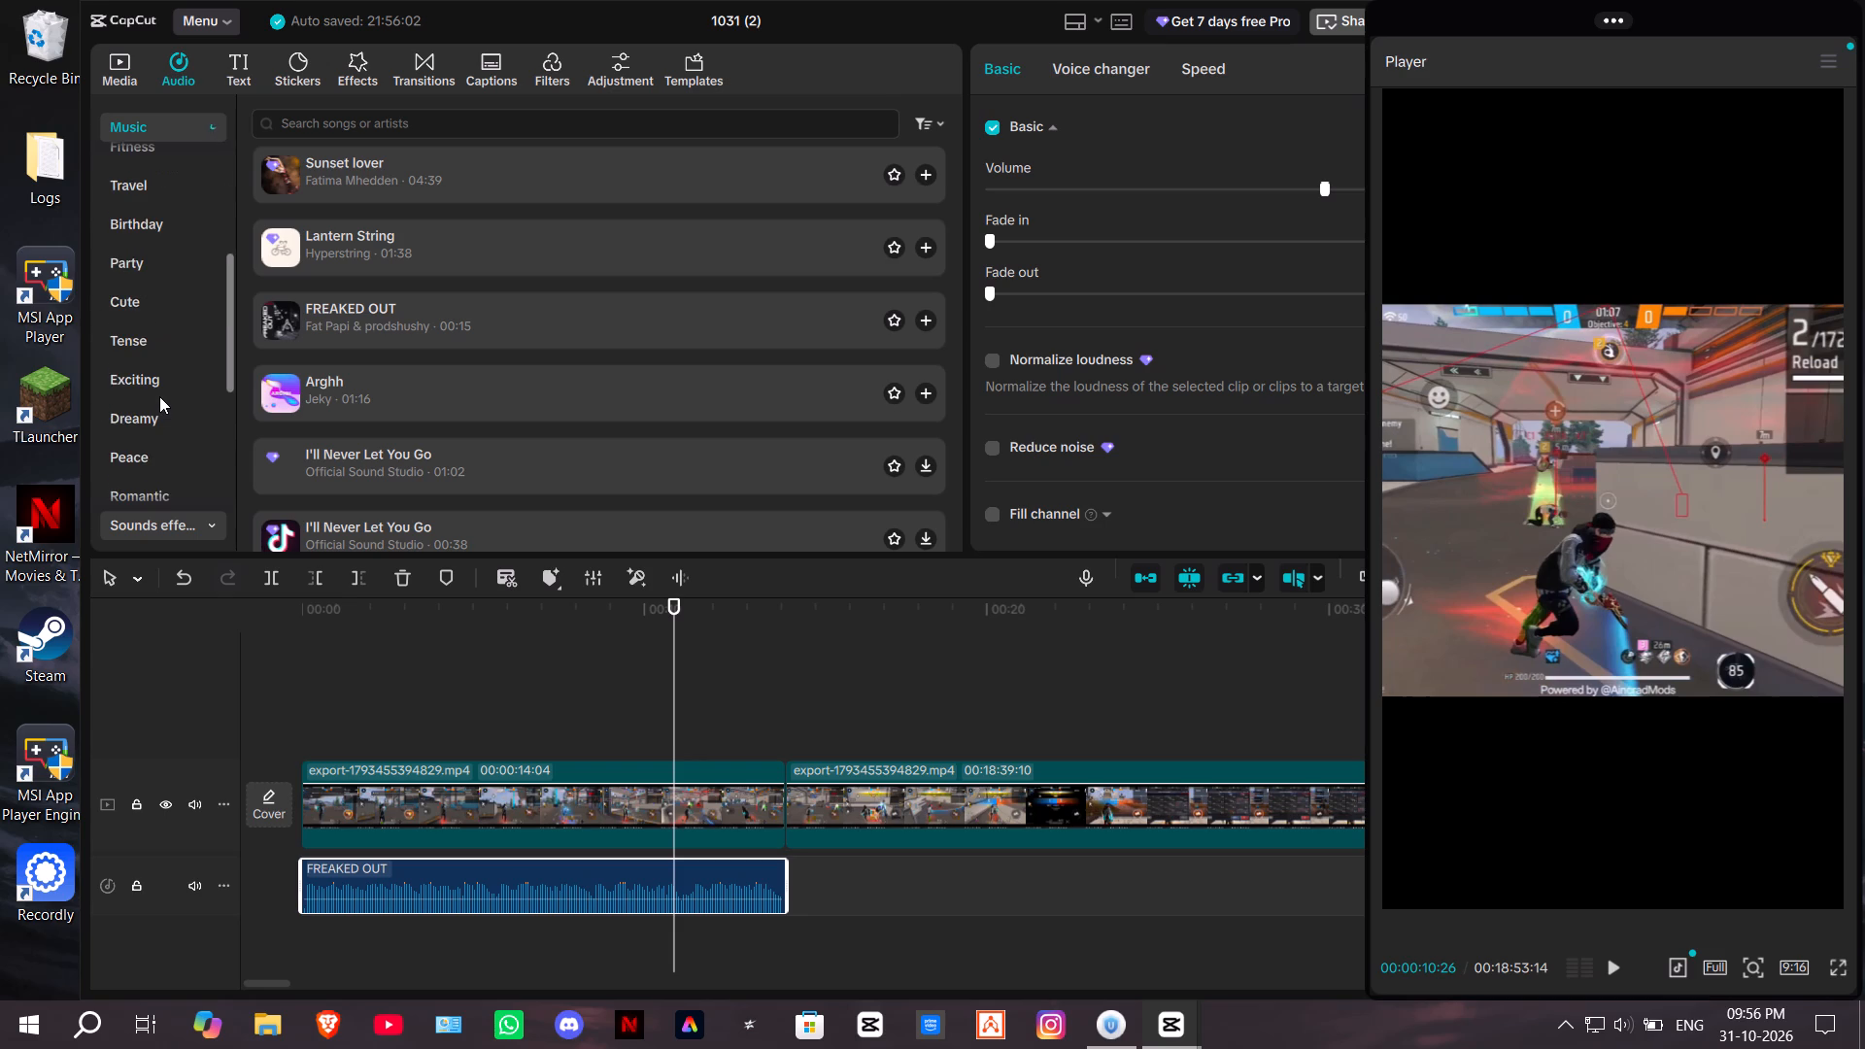
pyautogui.scroll(-3, 159, 396)
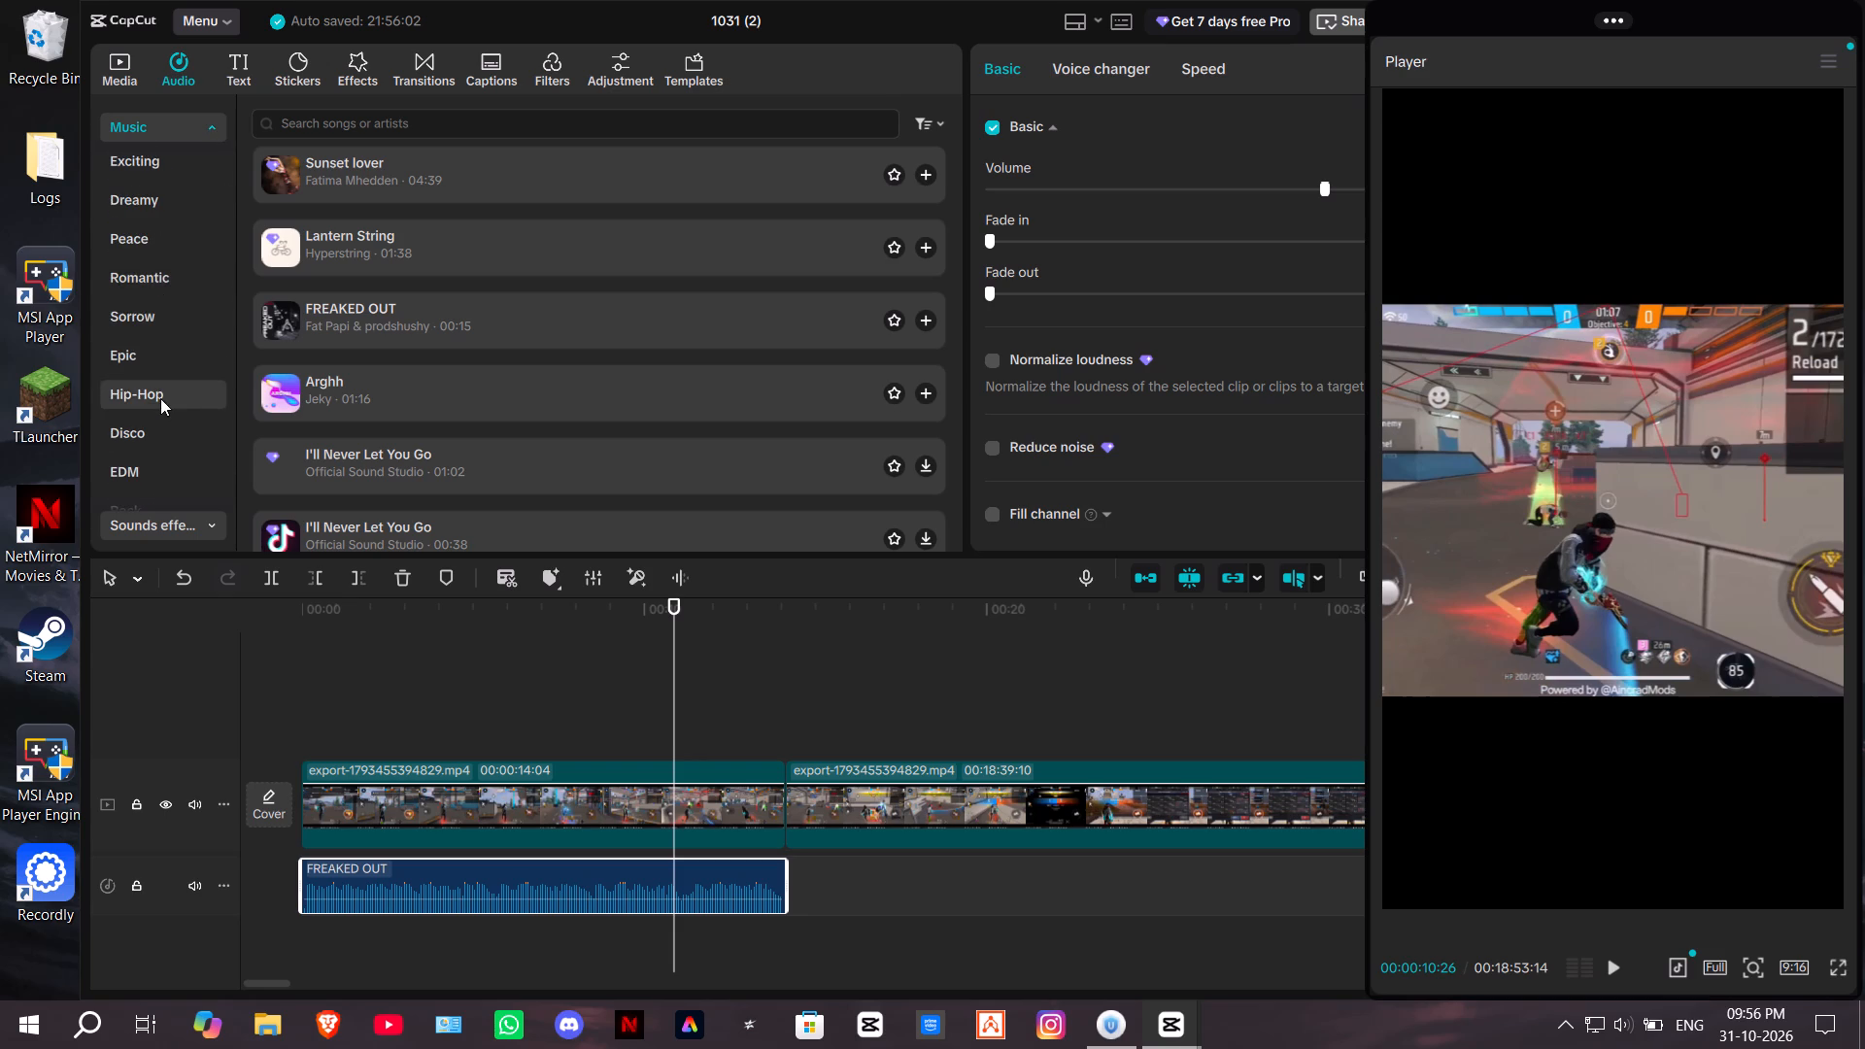
pyautogui.scroll(-1, 160, 398)
pyautogui.click(173, 486)
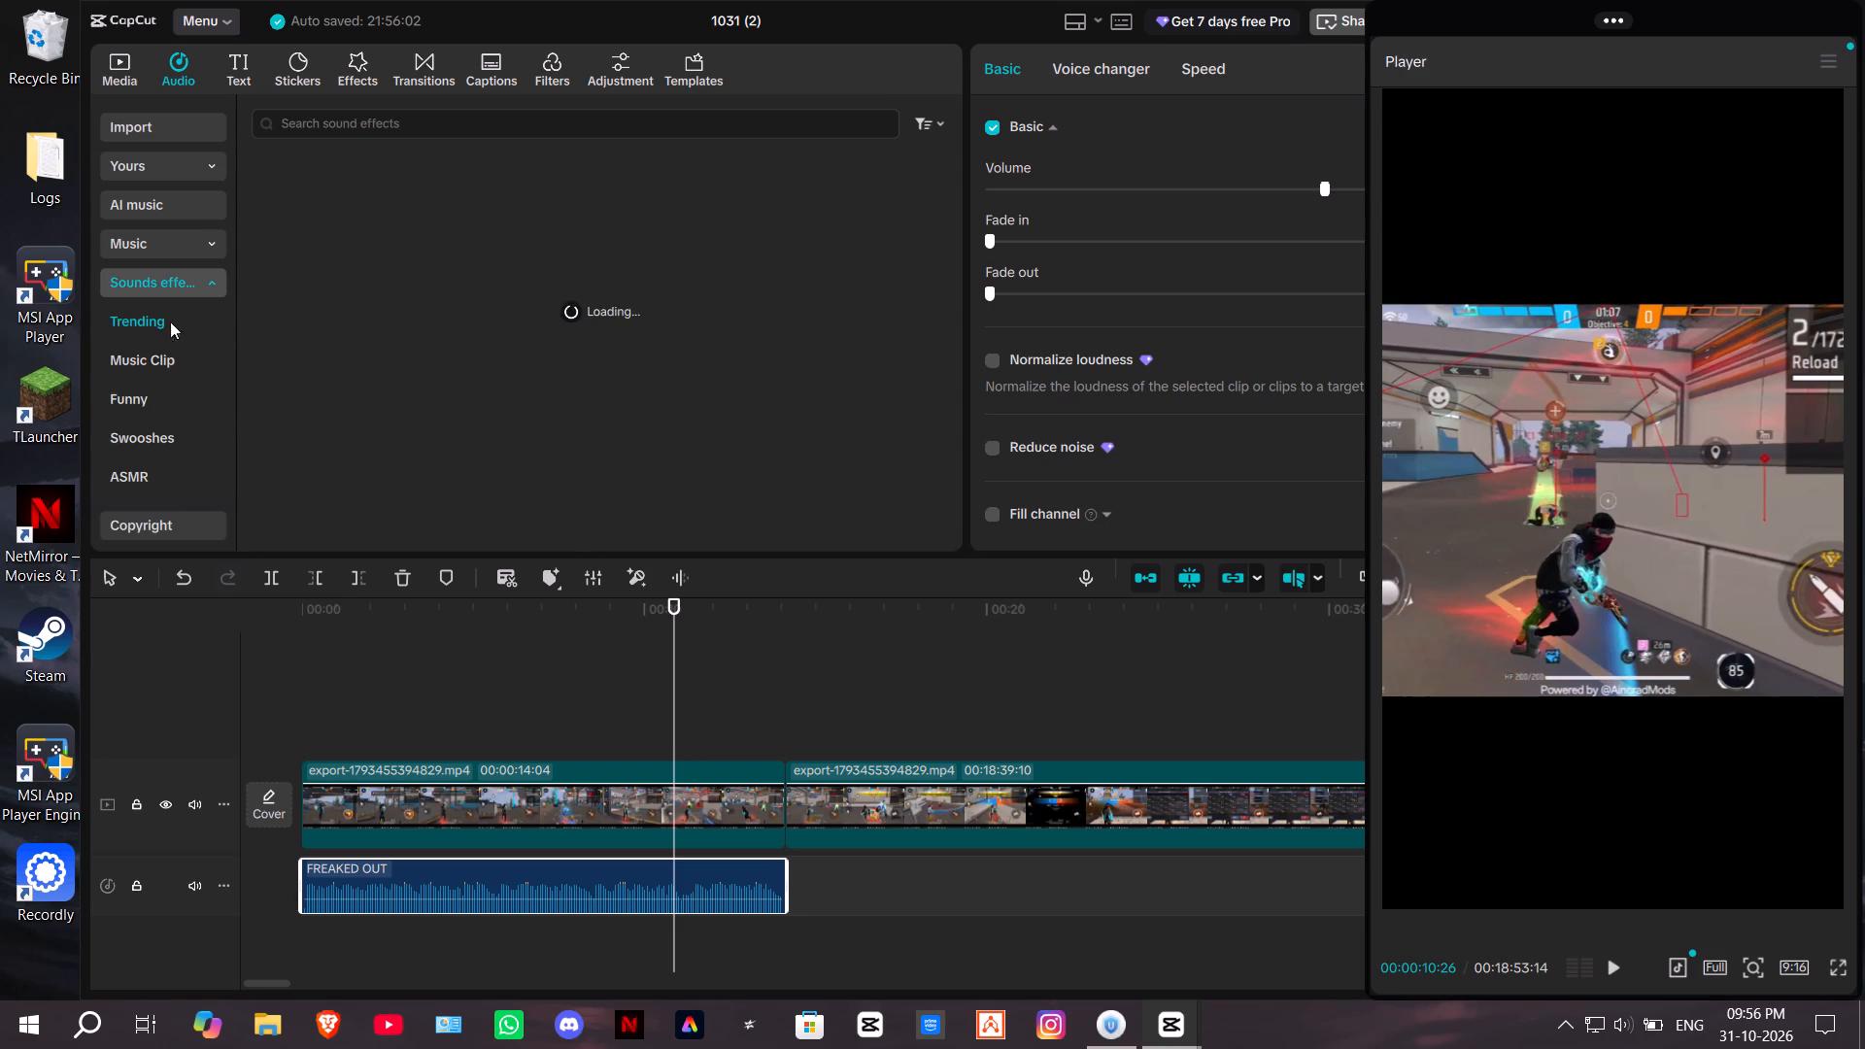
pyautogui.click(173, 513)
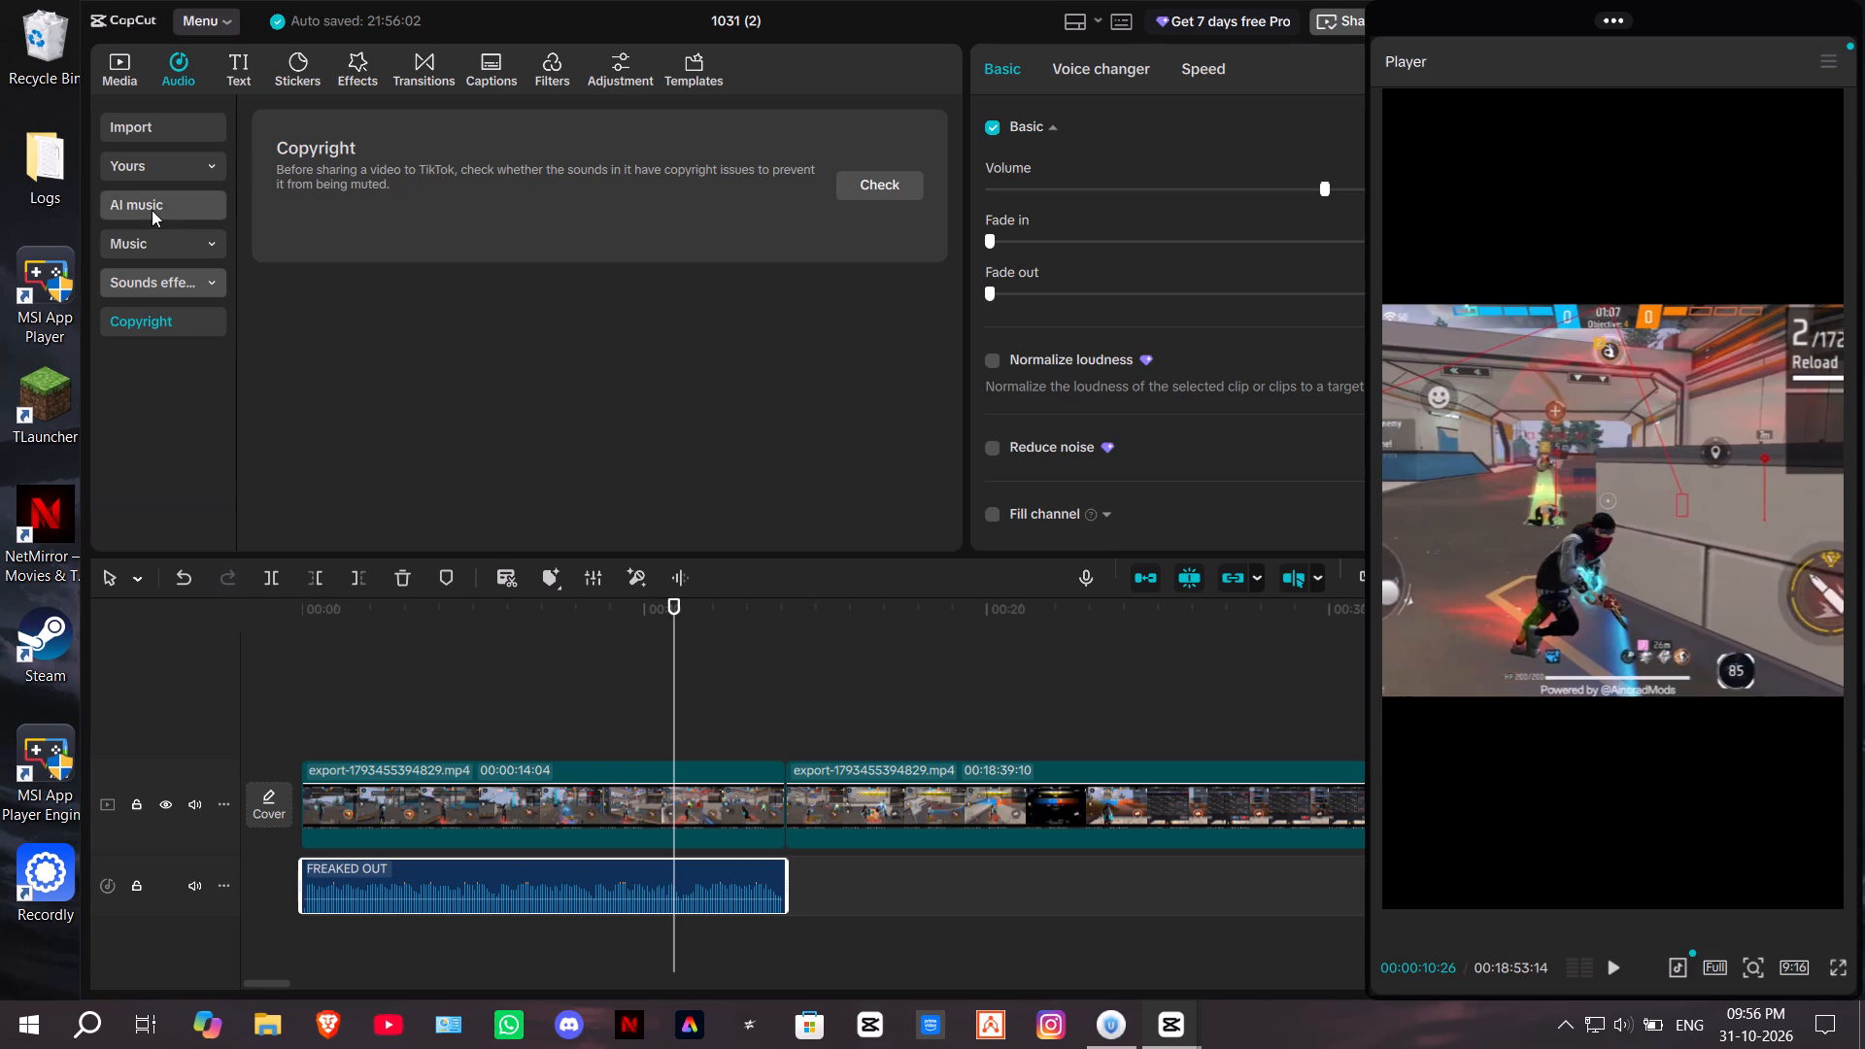
pyautogui.click(152, 210)
pyautogui.click(145, 239)
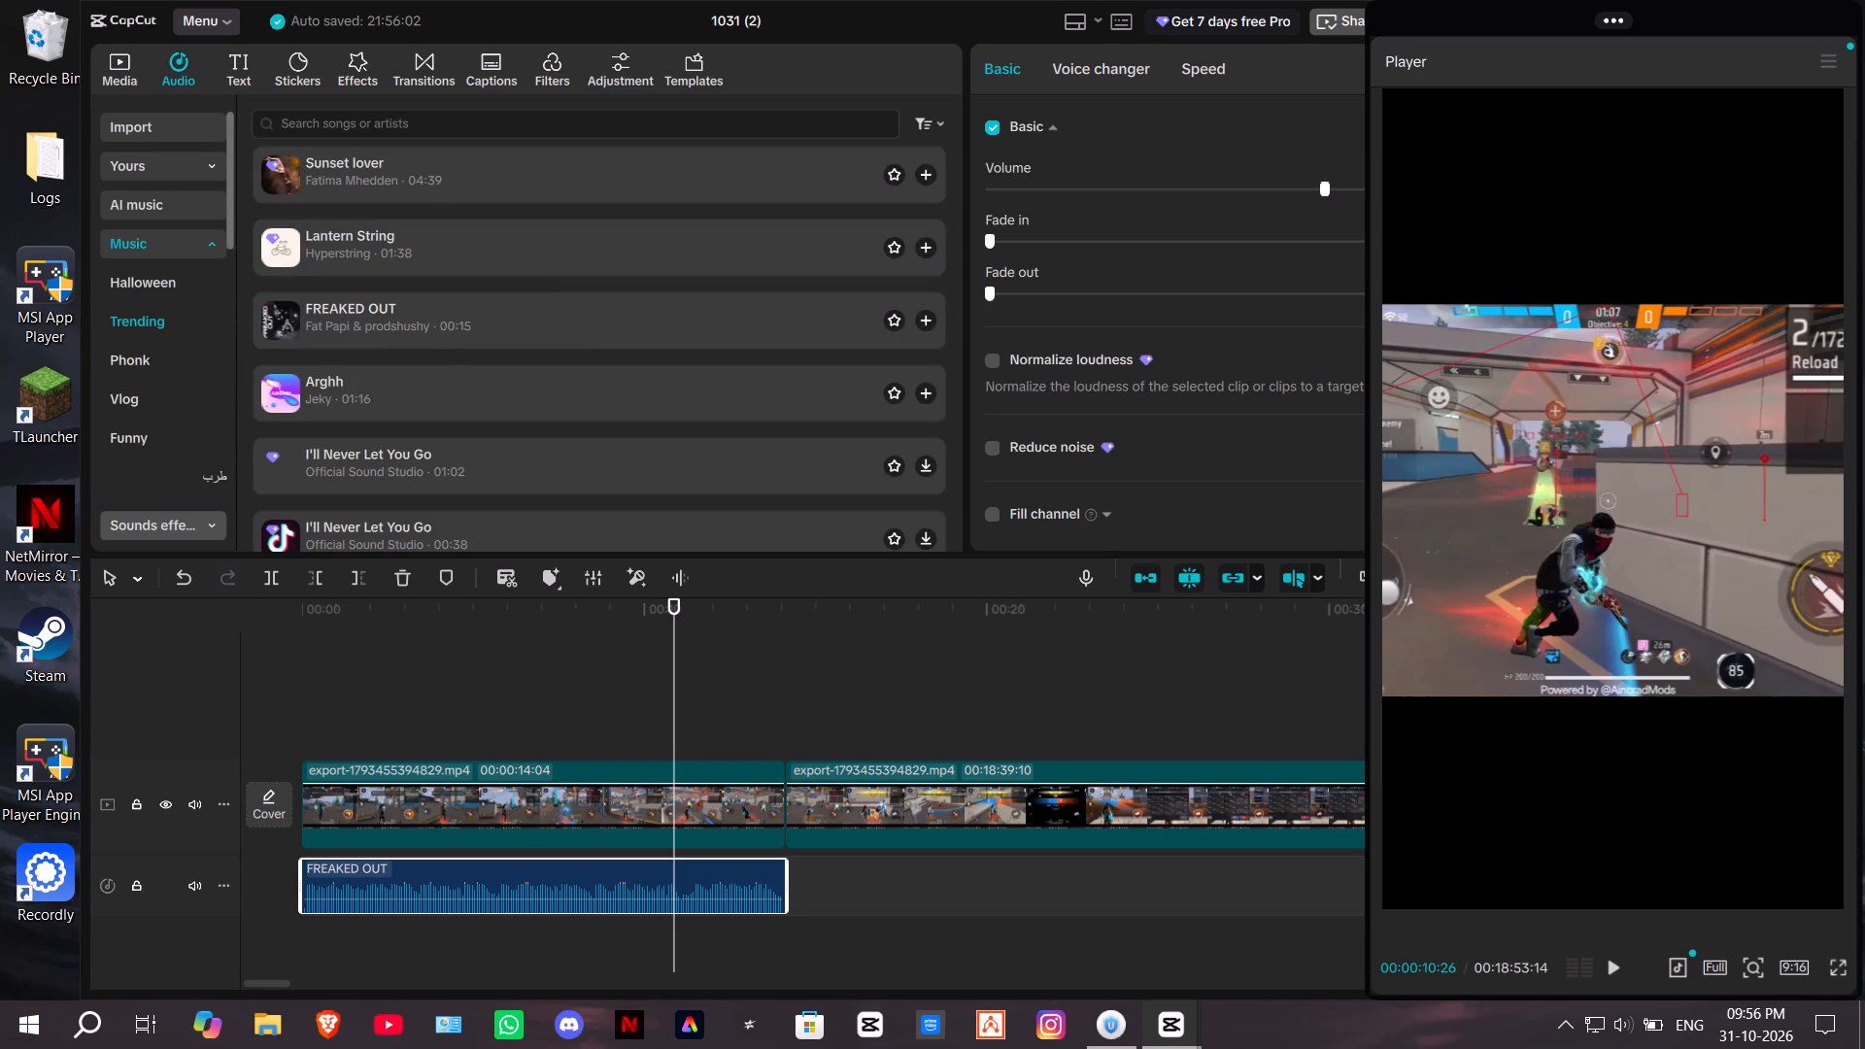
# Search the music library for "phonks".
pyautogui.click(403, 115)
pyautogui.write('phonk')
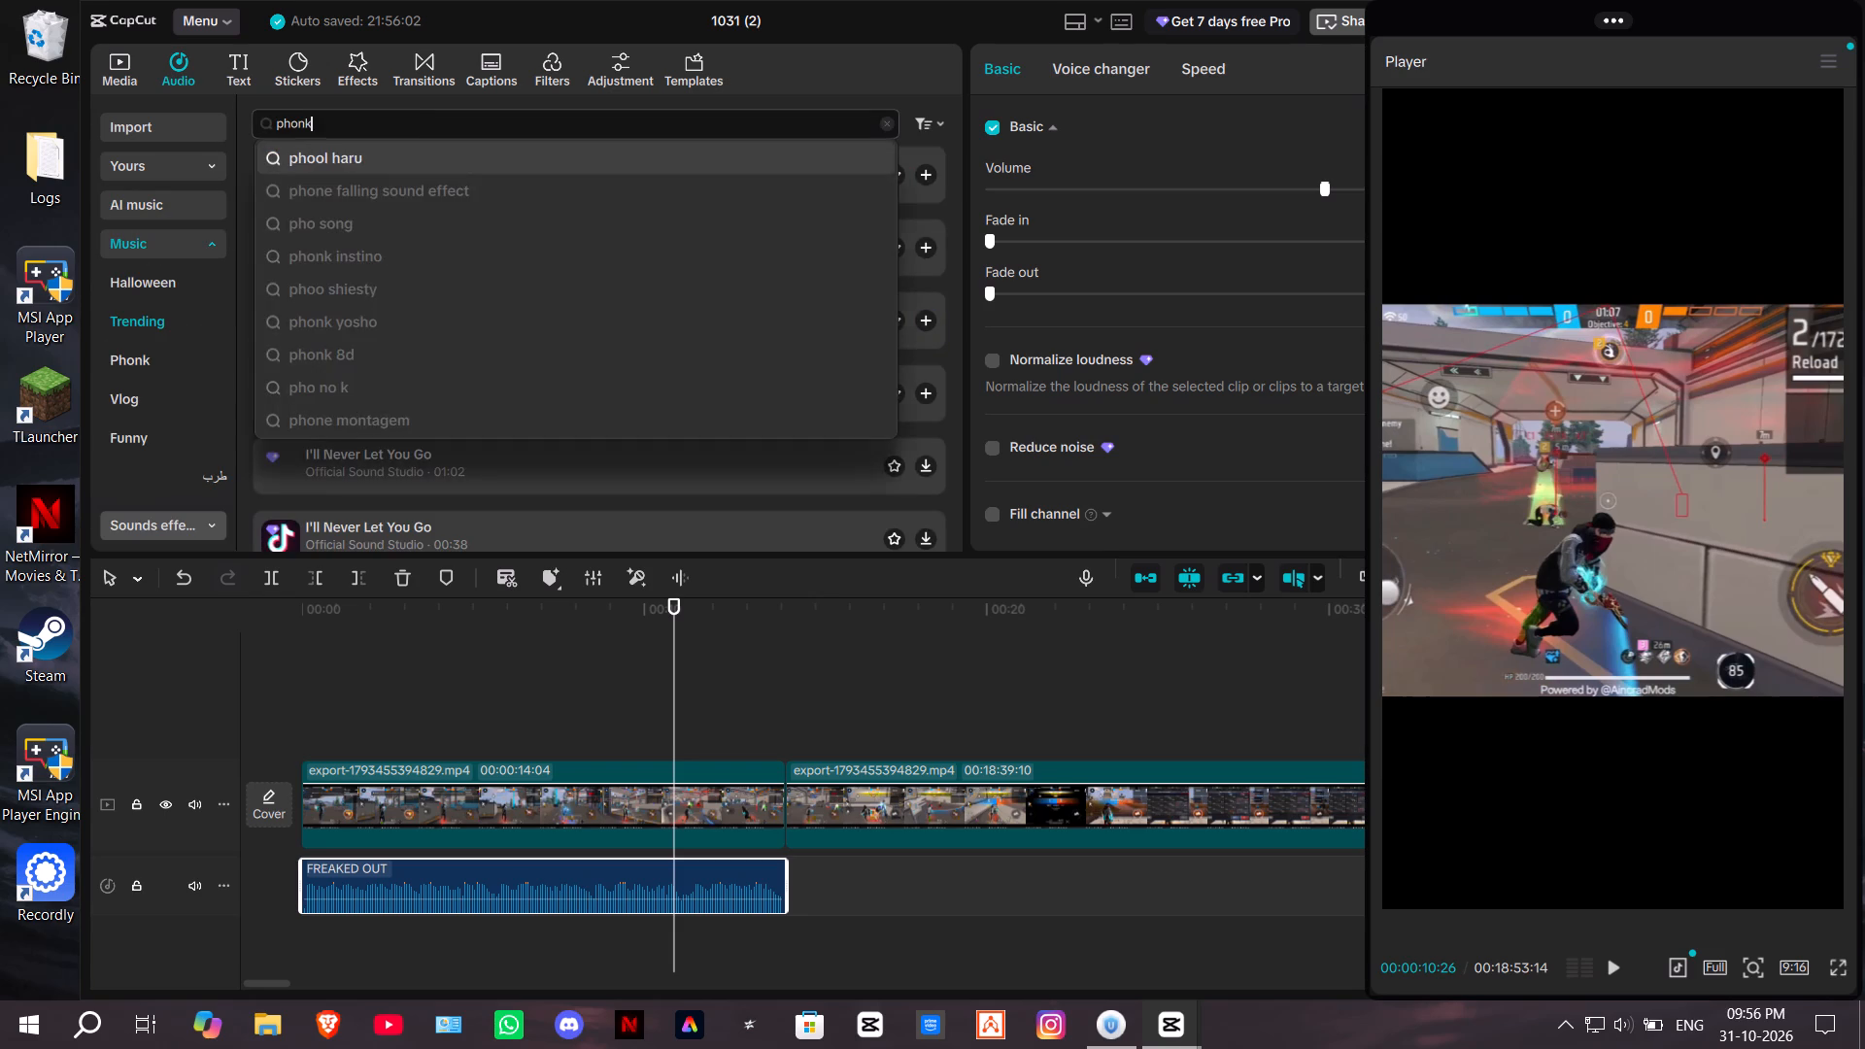
pyautogui.press('s')
pyautogui.press('Return')
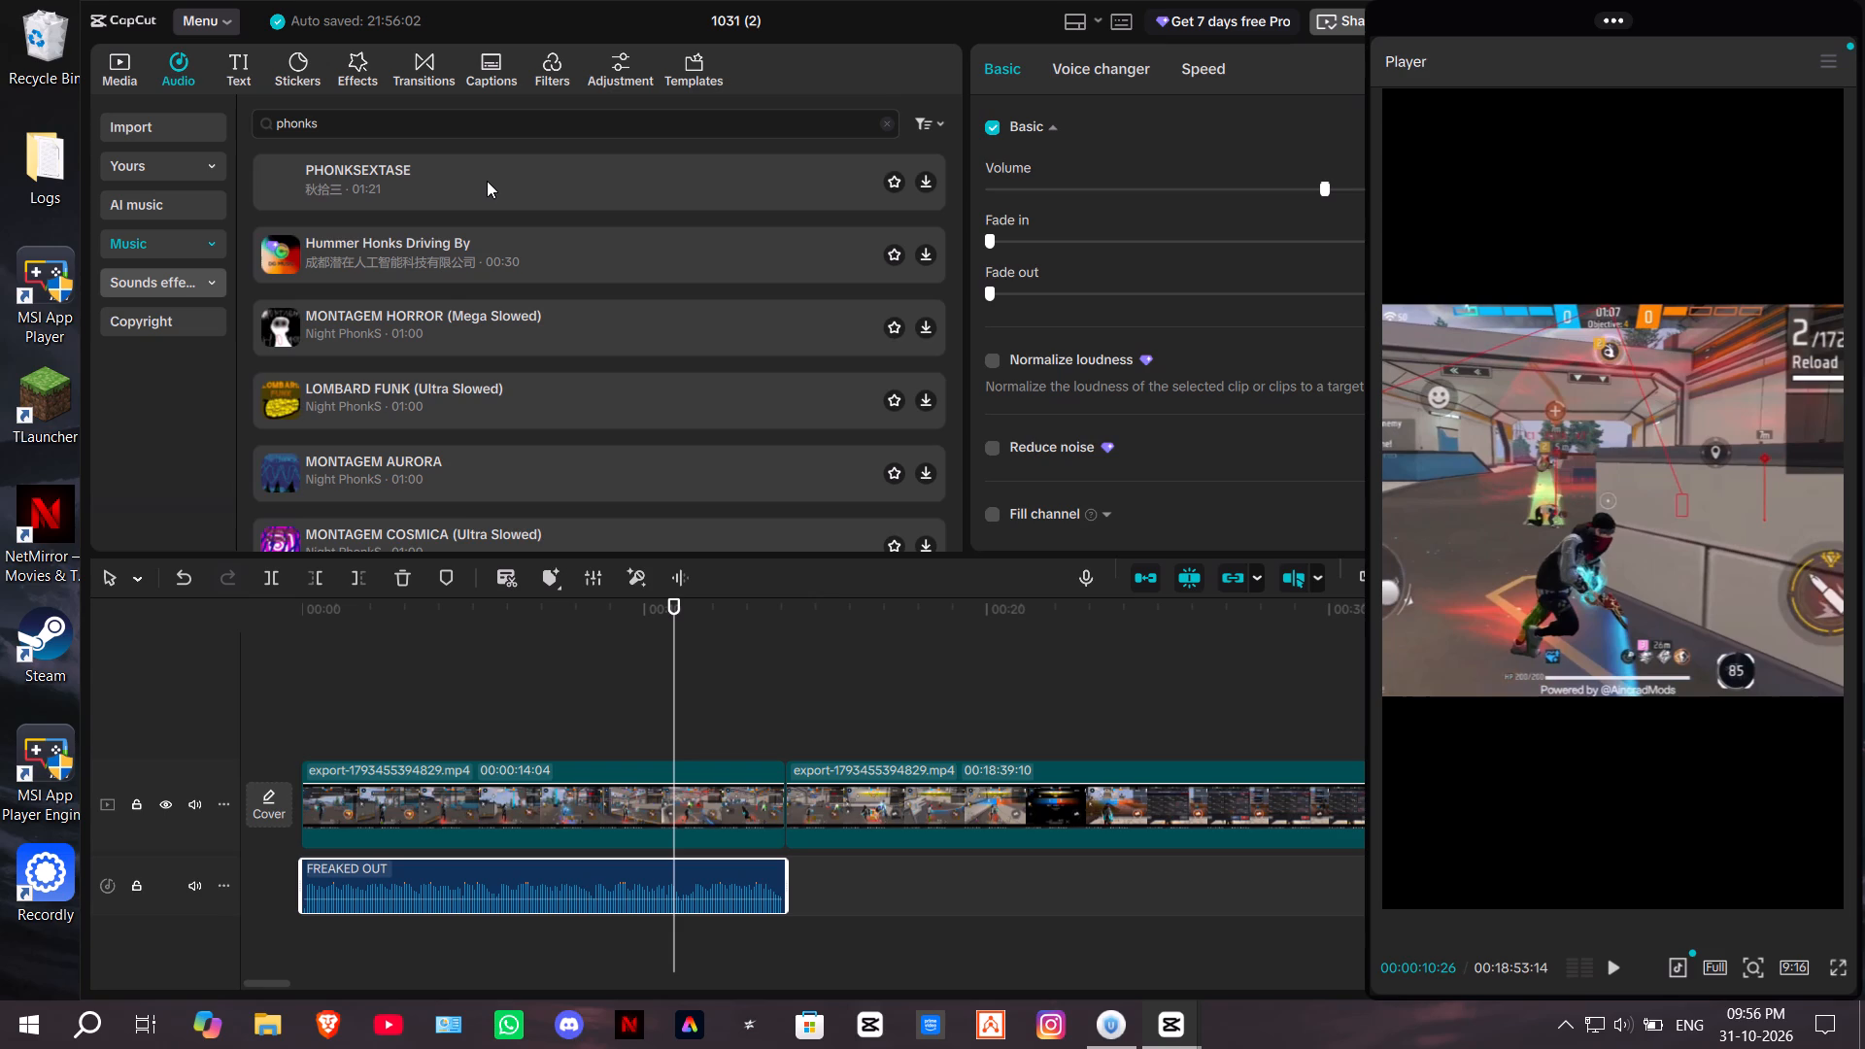
# Load PHONKSEXTASE, Hummer Honks Driving By, MONTAGEM HORROR and LOMBARD FUNK from the search results, and preview PHONKSEXTASE.
pyautogui.click(463, 174)
pyautogui.click(458, 252)
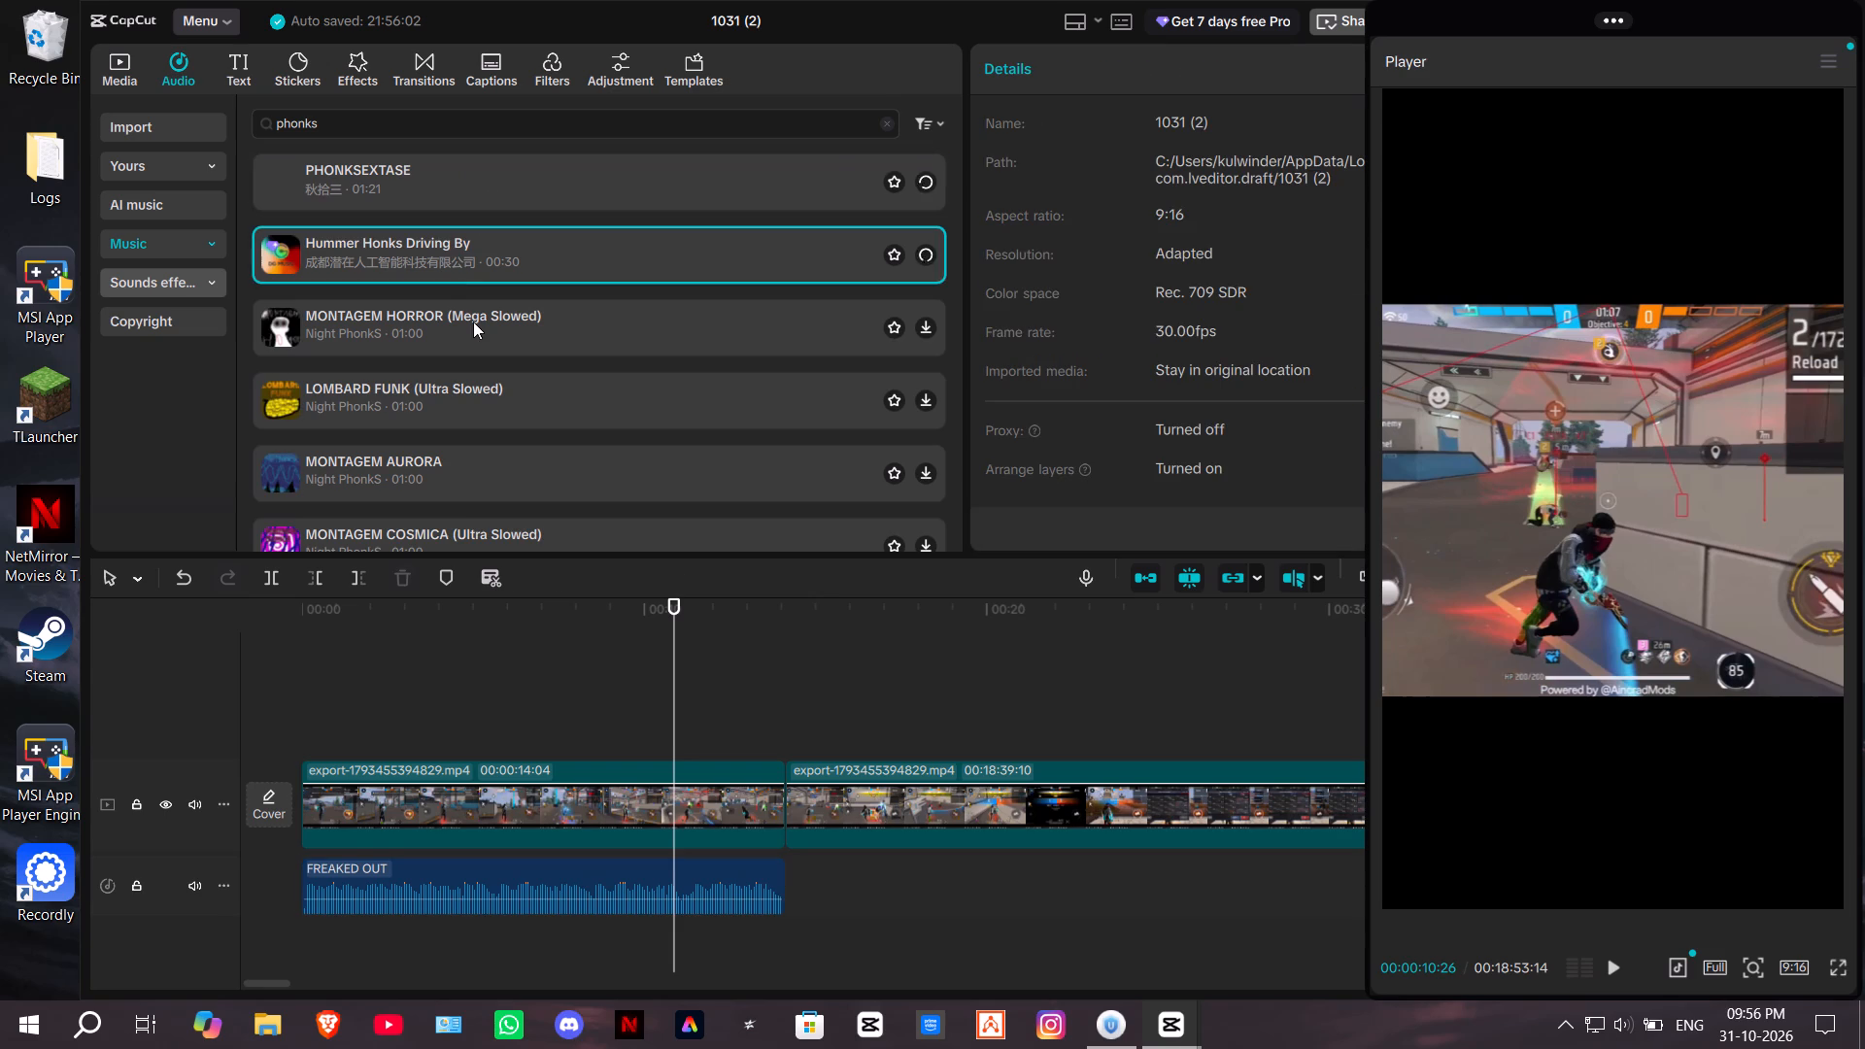
pyautogui.click(473, 321)
pyautogui.click(485, 405)
pyautogui.click(458, 329)
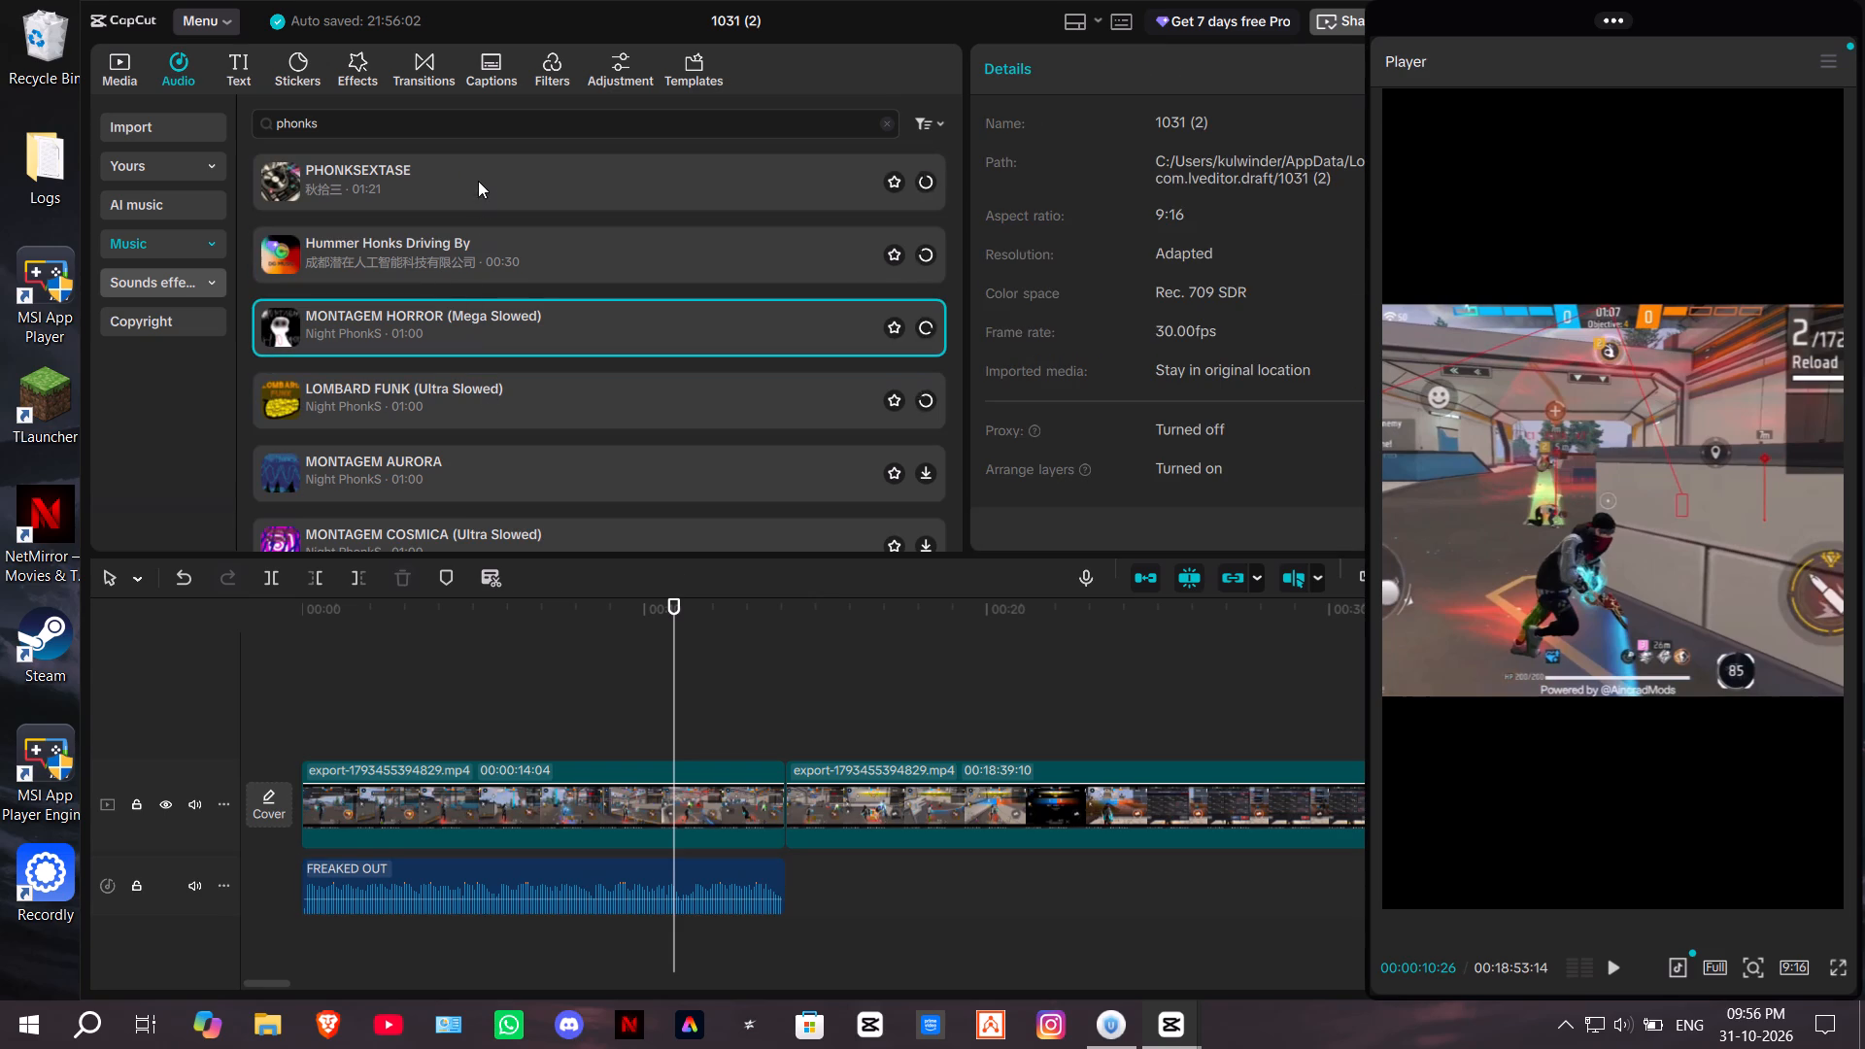
pyautogui.click(628, 195)
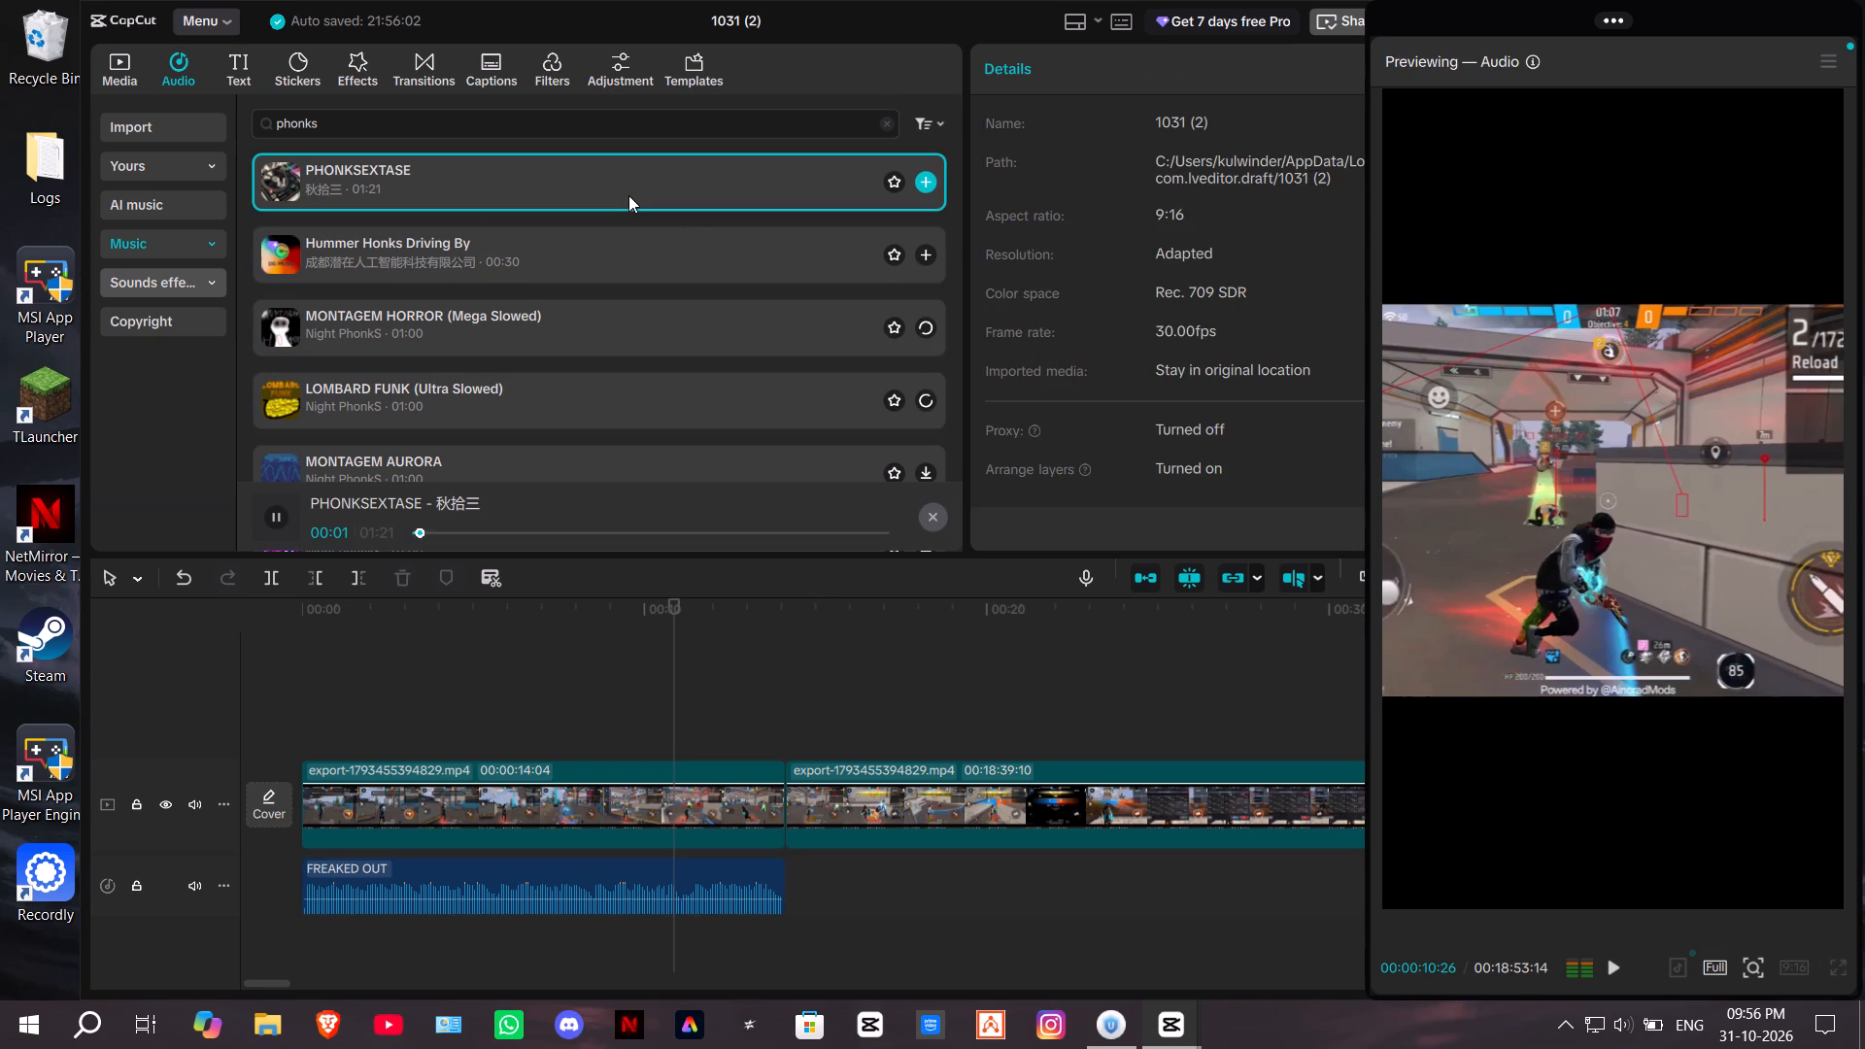
# Replace the FREAKED OUT clip below the video with PHONKSEXTASE, placed at the start of the timeline.
pyautogui.click(612, 889)
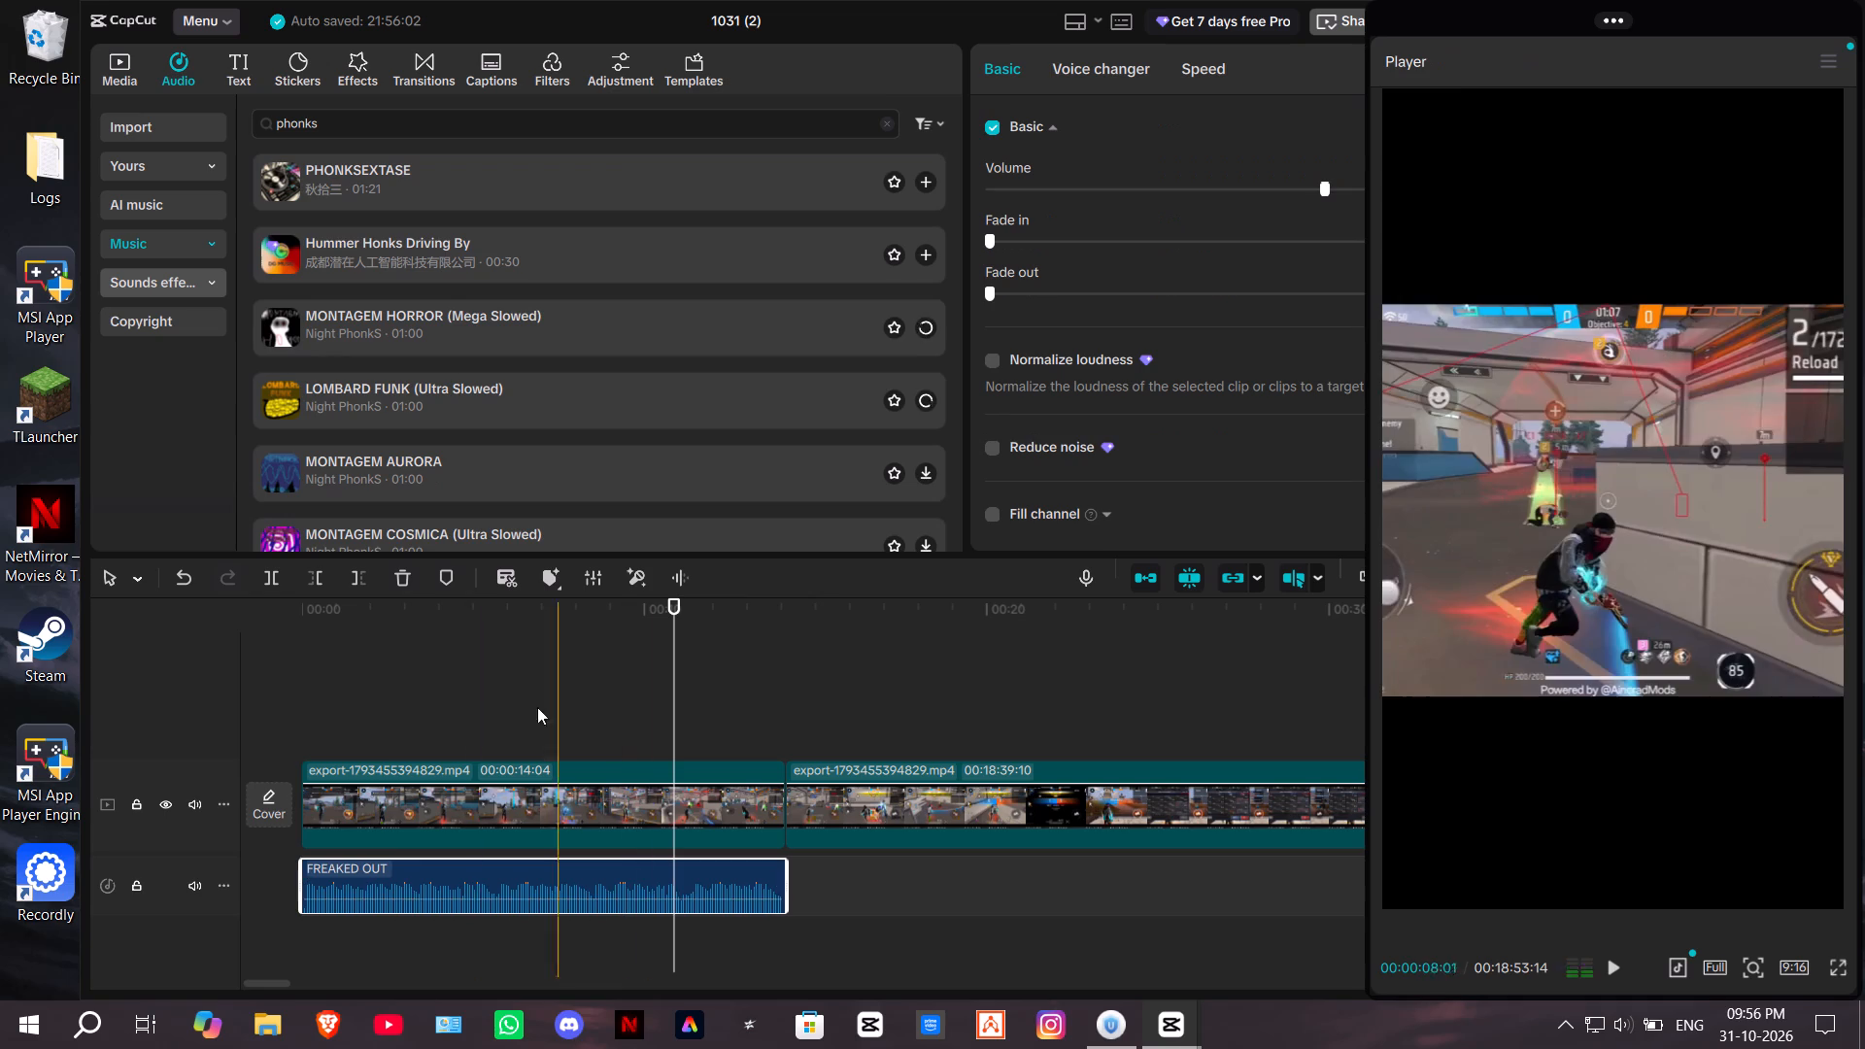
pyautogui.click(406, 570)
pyautogui.moveTo(677, 677); pyautogui.dragTo(265, 690)
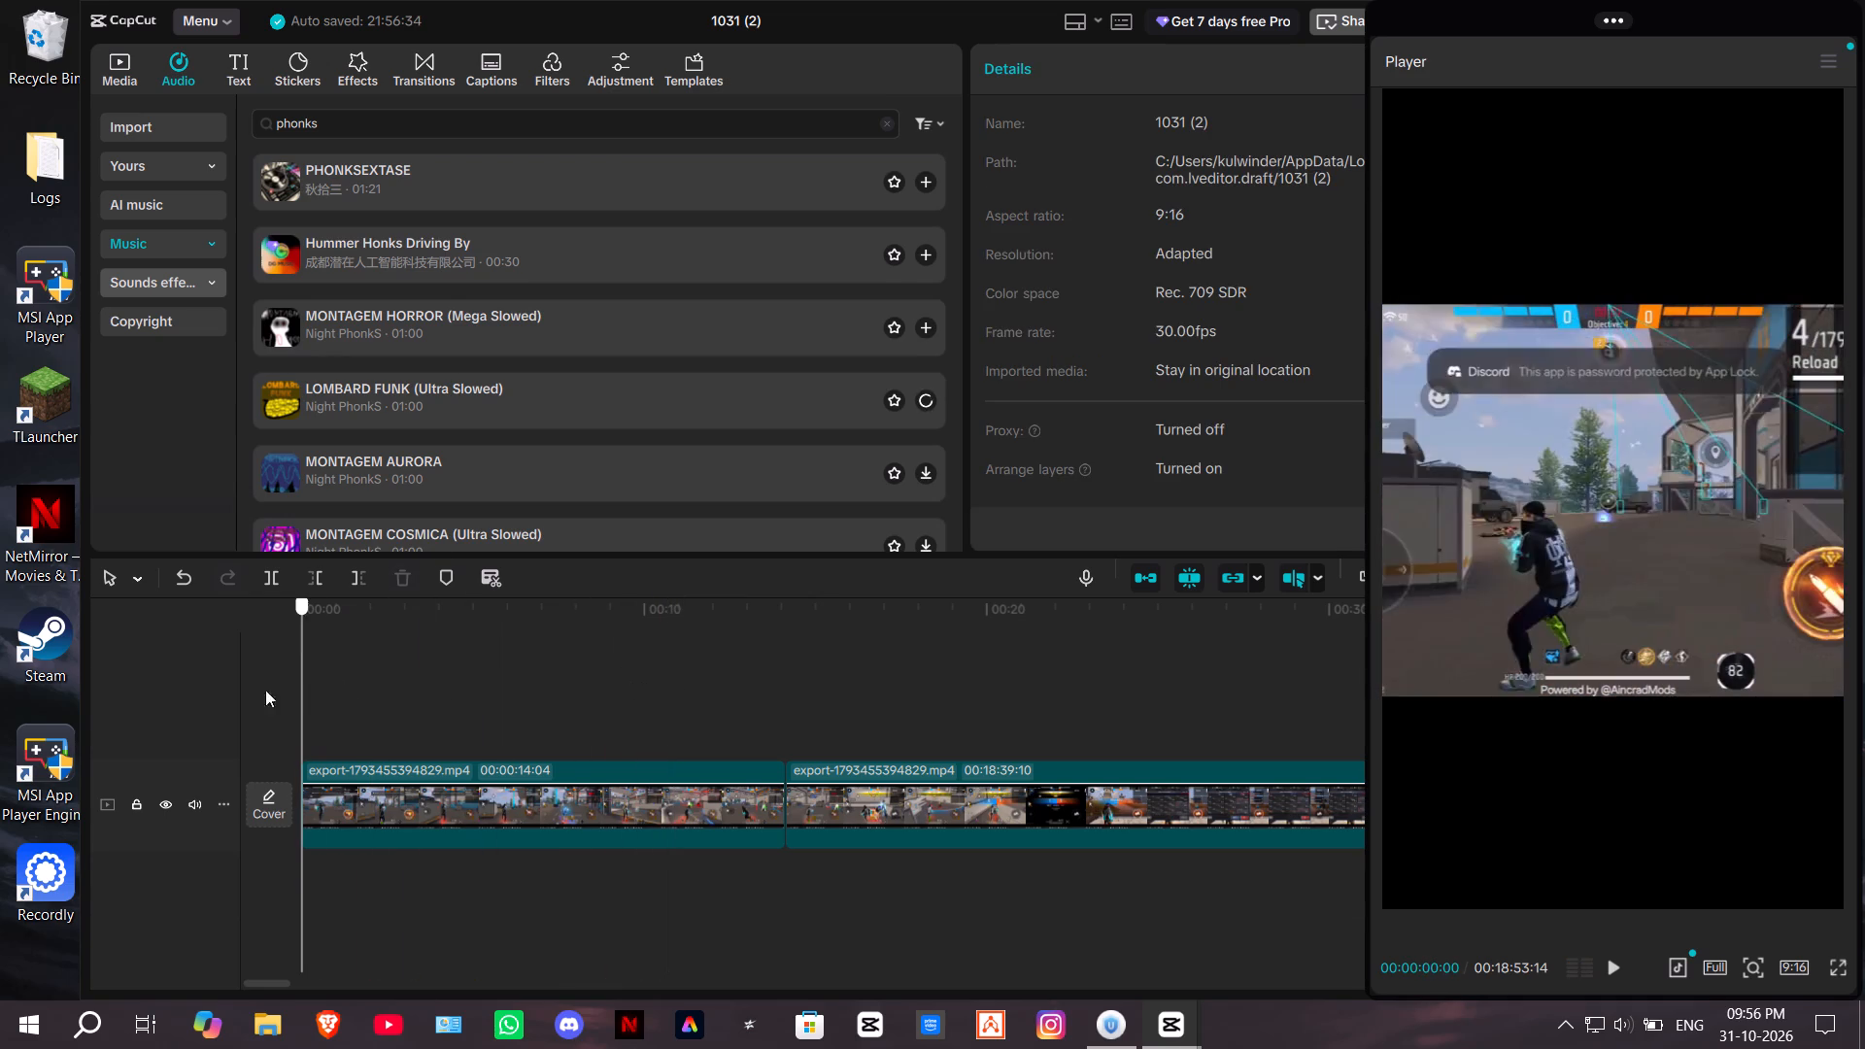
pyautogui.moveTo(265, 690); pyautogui.dragTo(233, 692)
pyautogui.press('space')
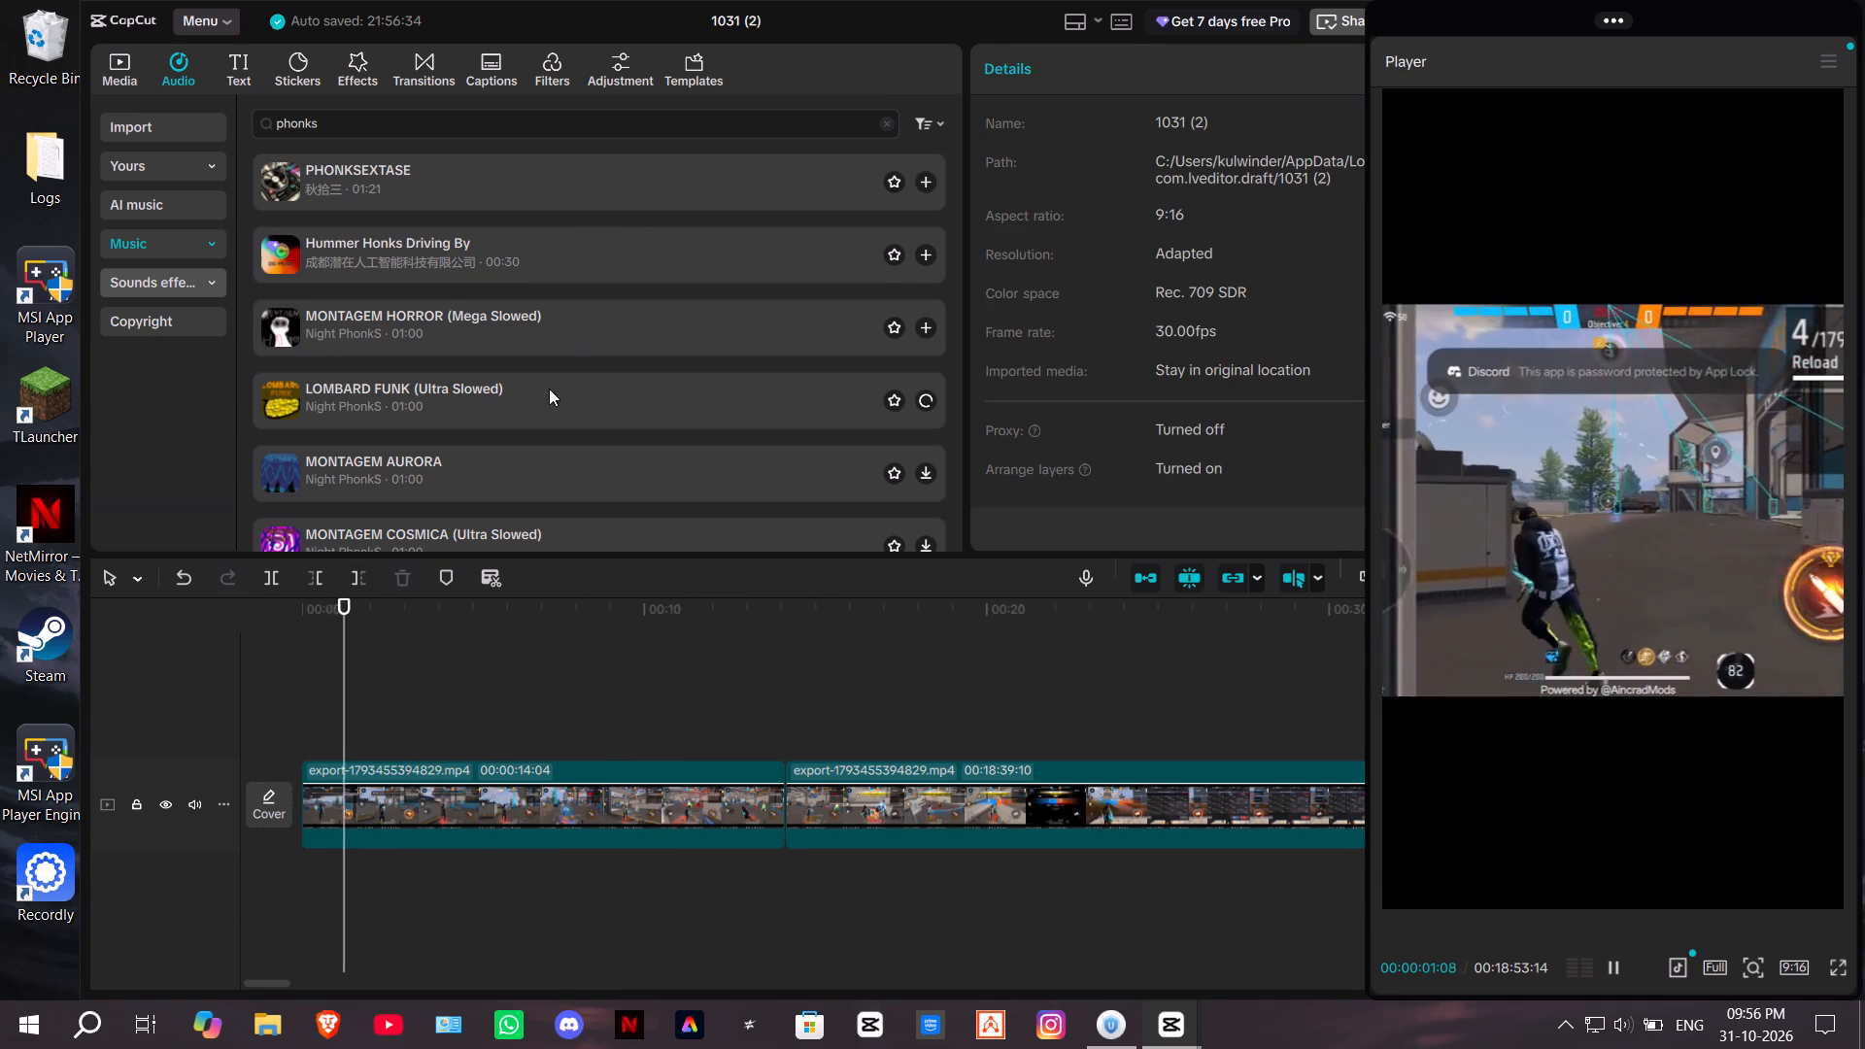
pyautogui.moveTo(546, 197); pyautogui.dragTo(283, 905)
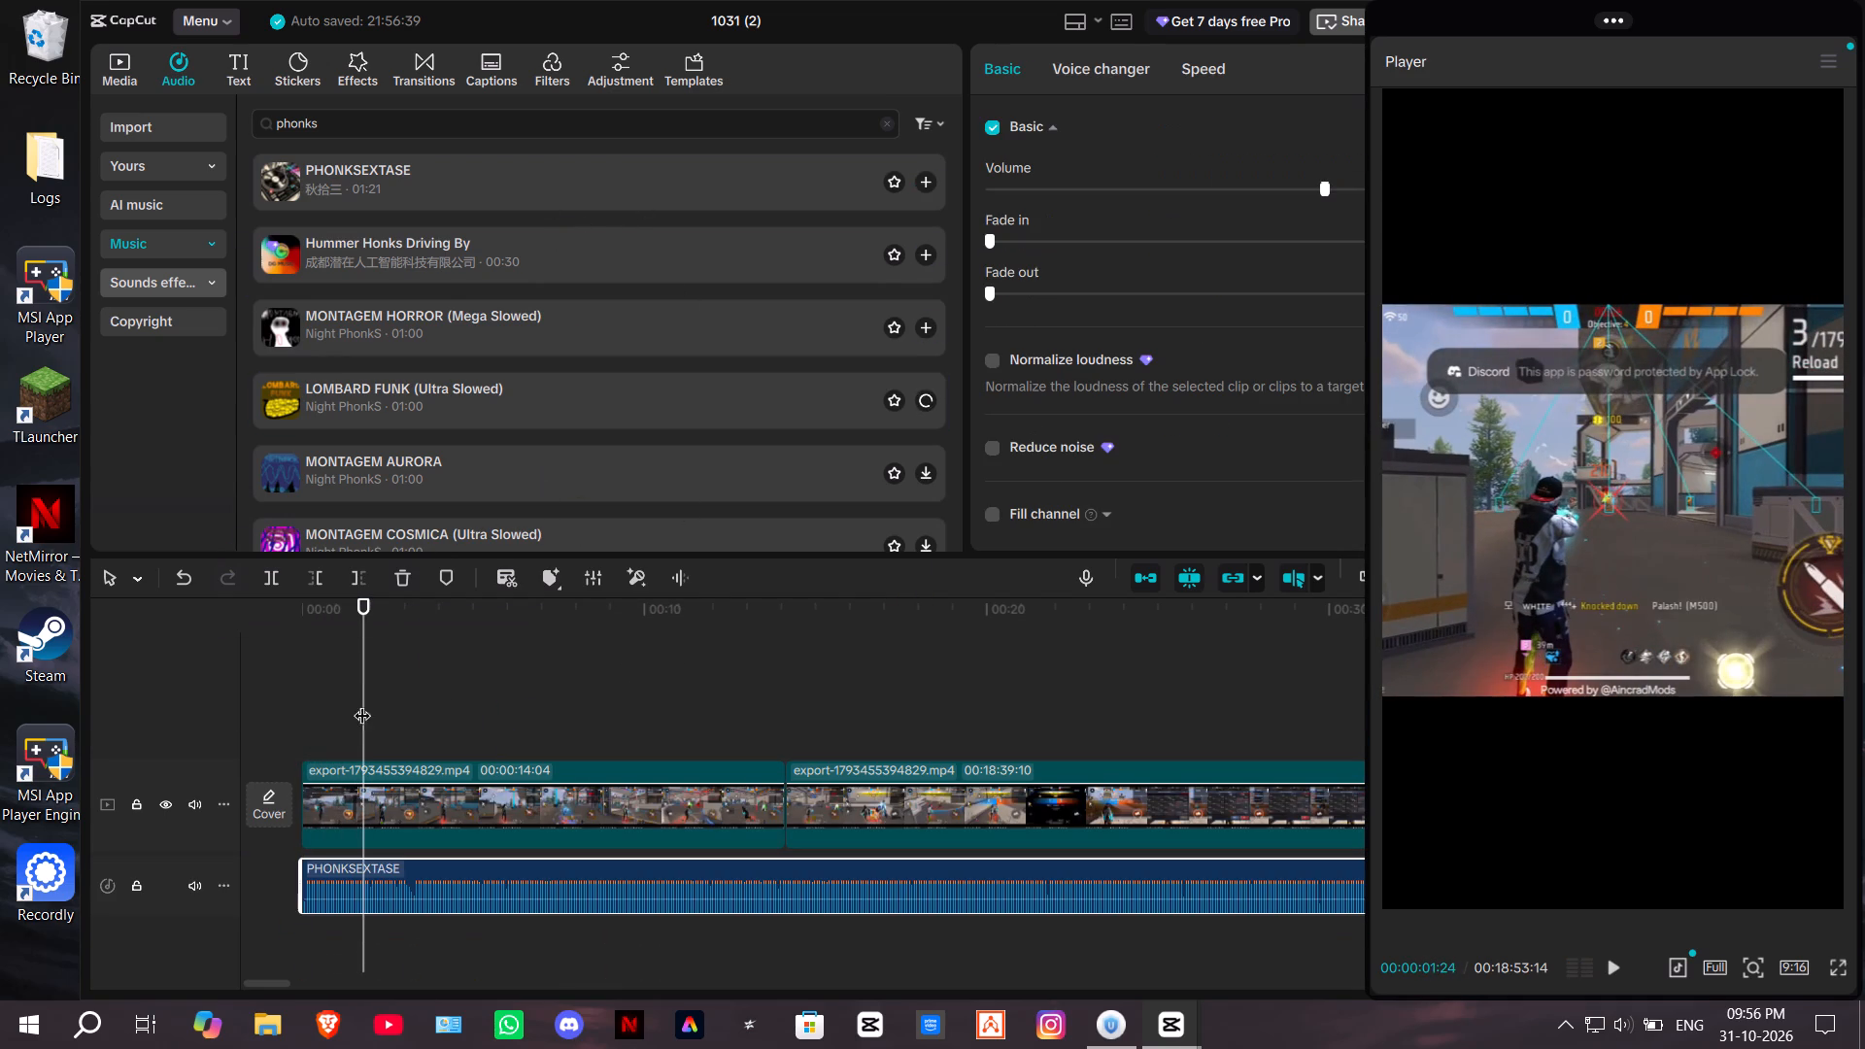
# Play the opening with the music from 00:00:00:00 and split the first video clip at 00:00:02:19.
pyautogui.moveTo(361, 646); pyautogui.dragTo(202, 660)
pyautogui.press('space')
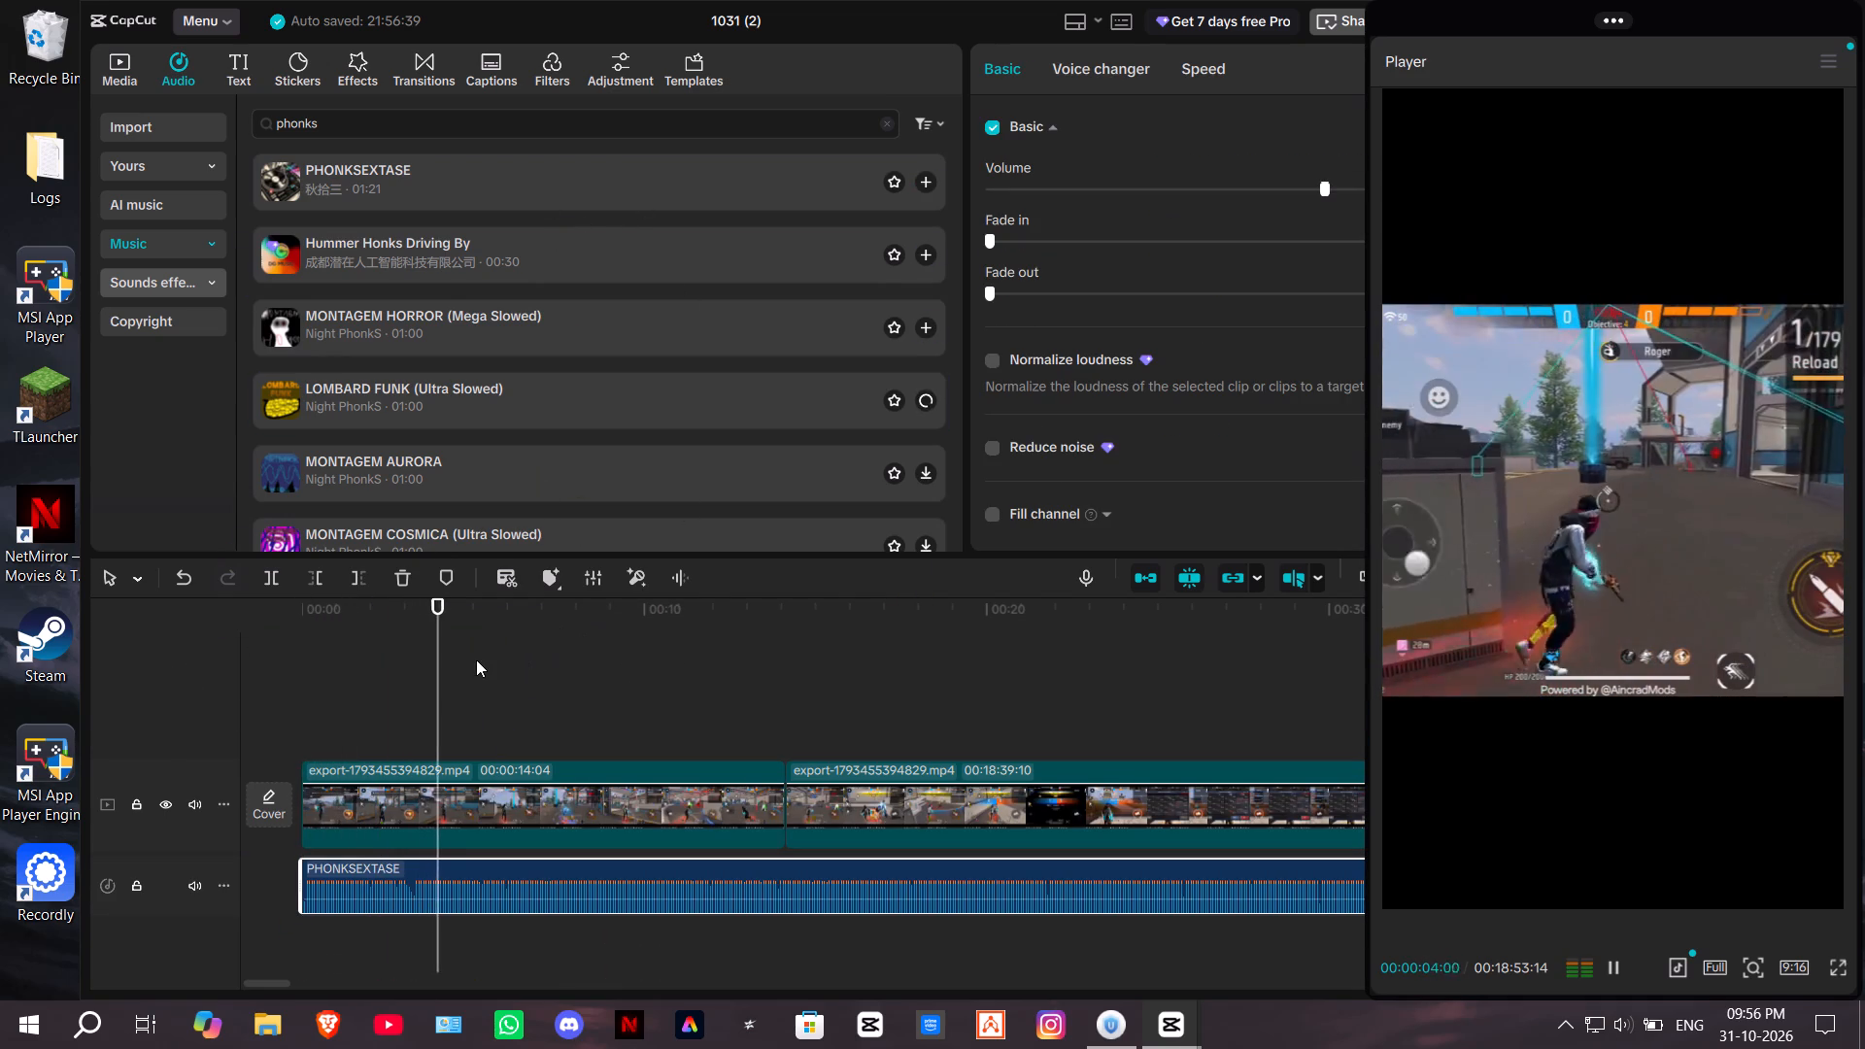
pyautogui.moveTo(453, 655); pyautogui.dragTo(225, 670)
pyautogui.press('space')
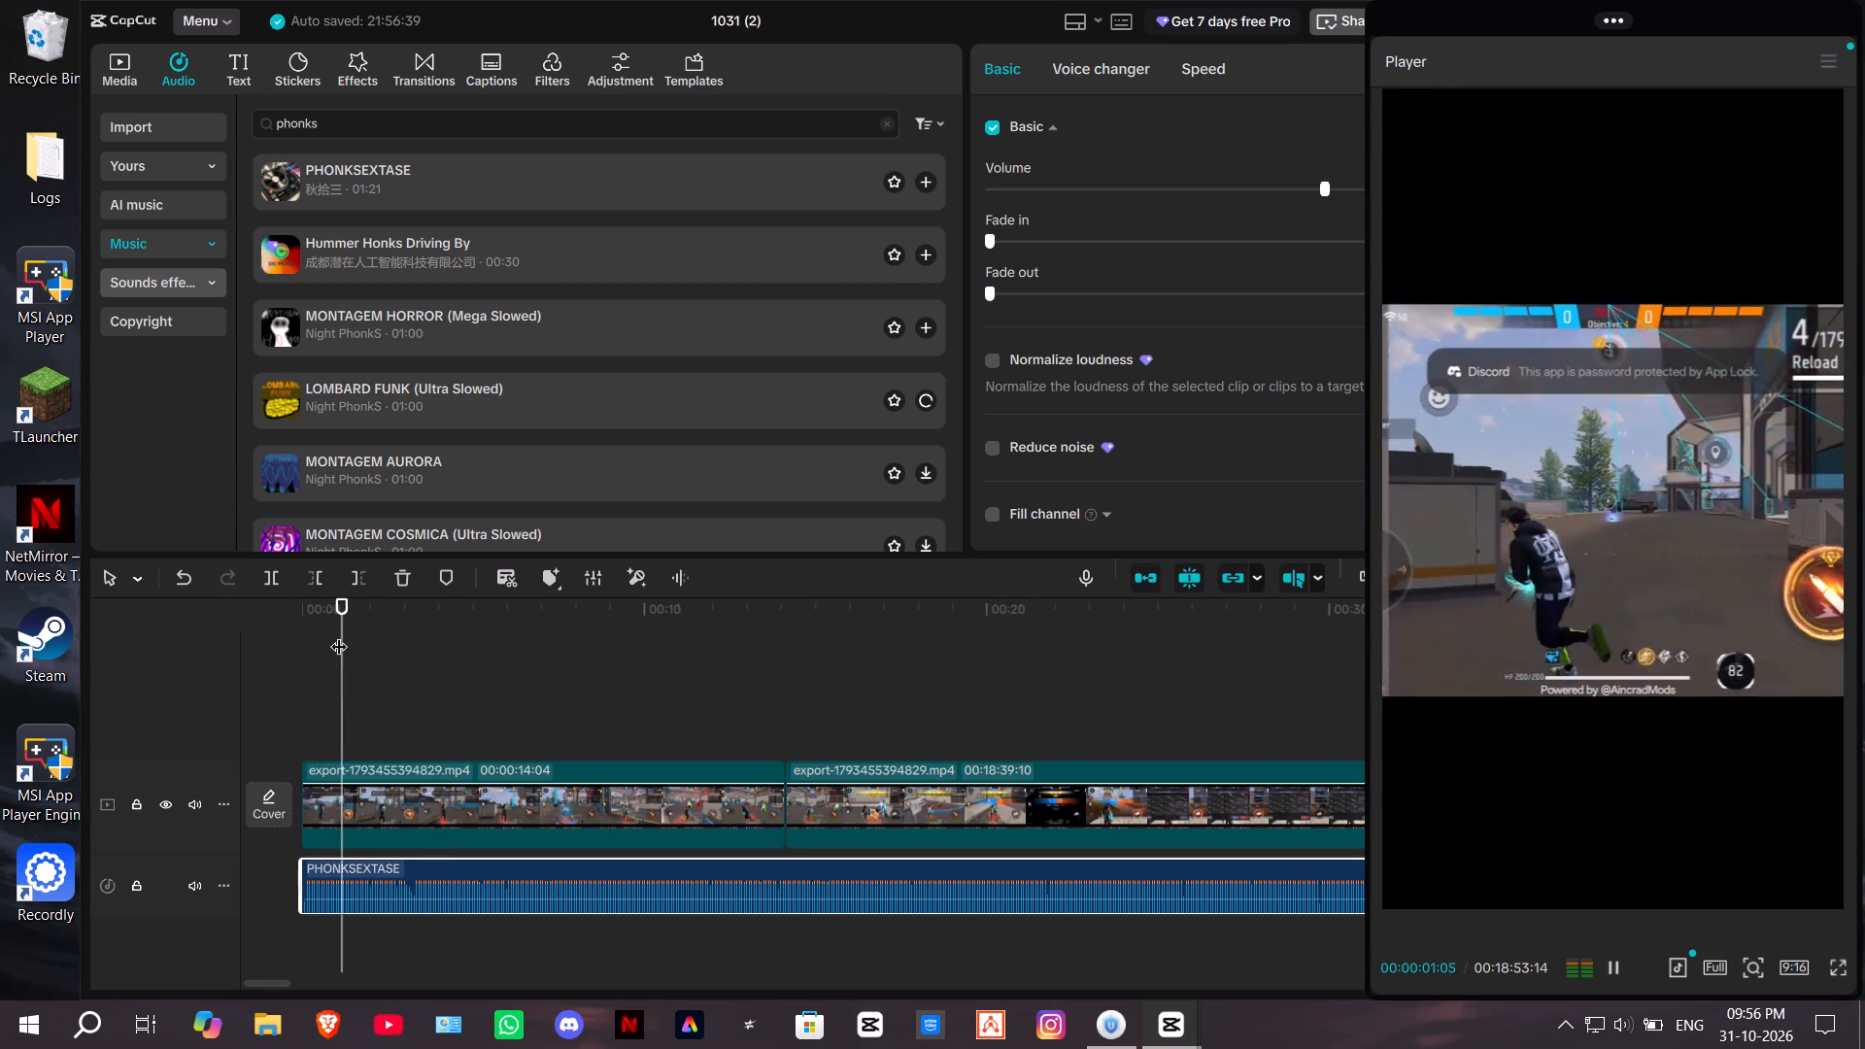
pyautogui.press('space')
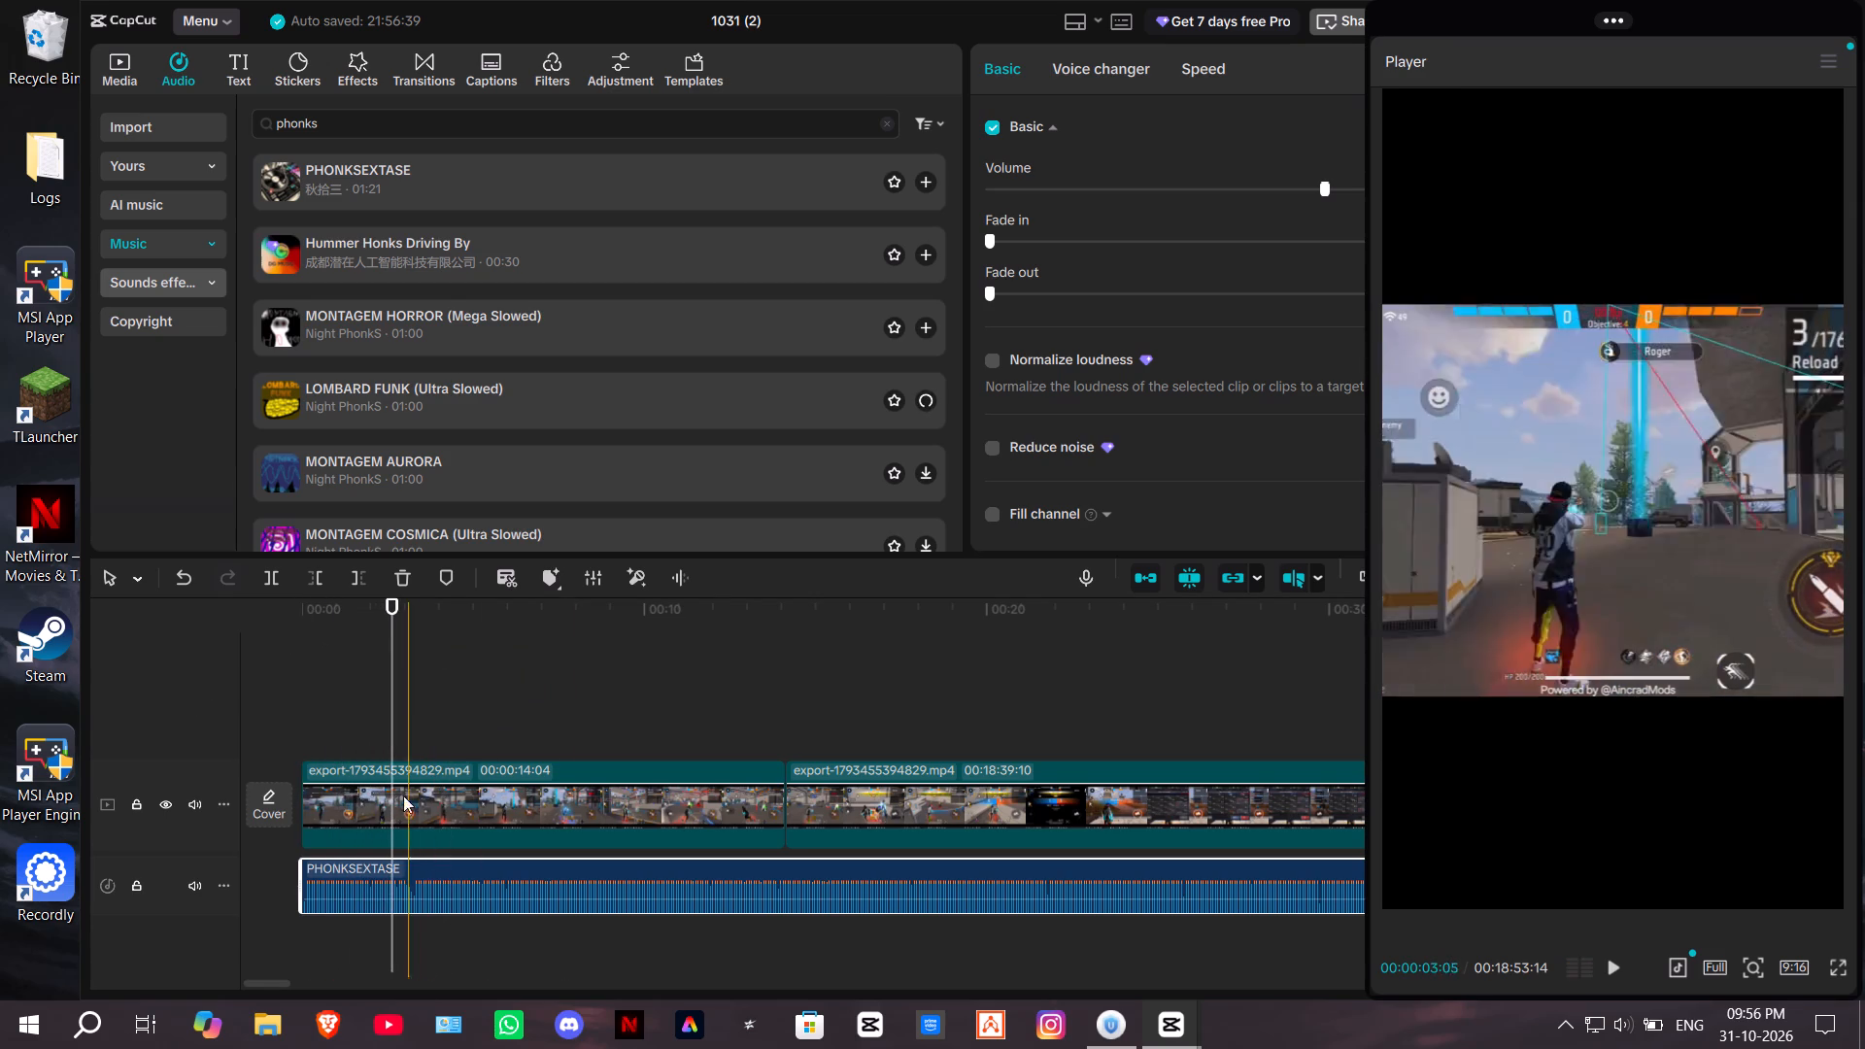
pyautogui.click(390, 811)
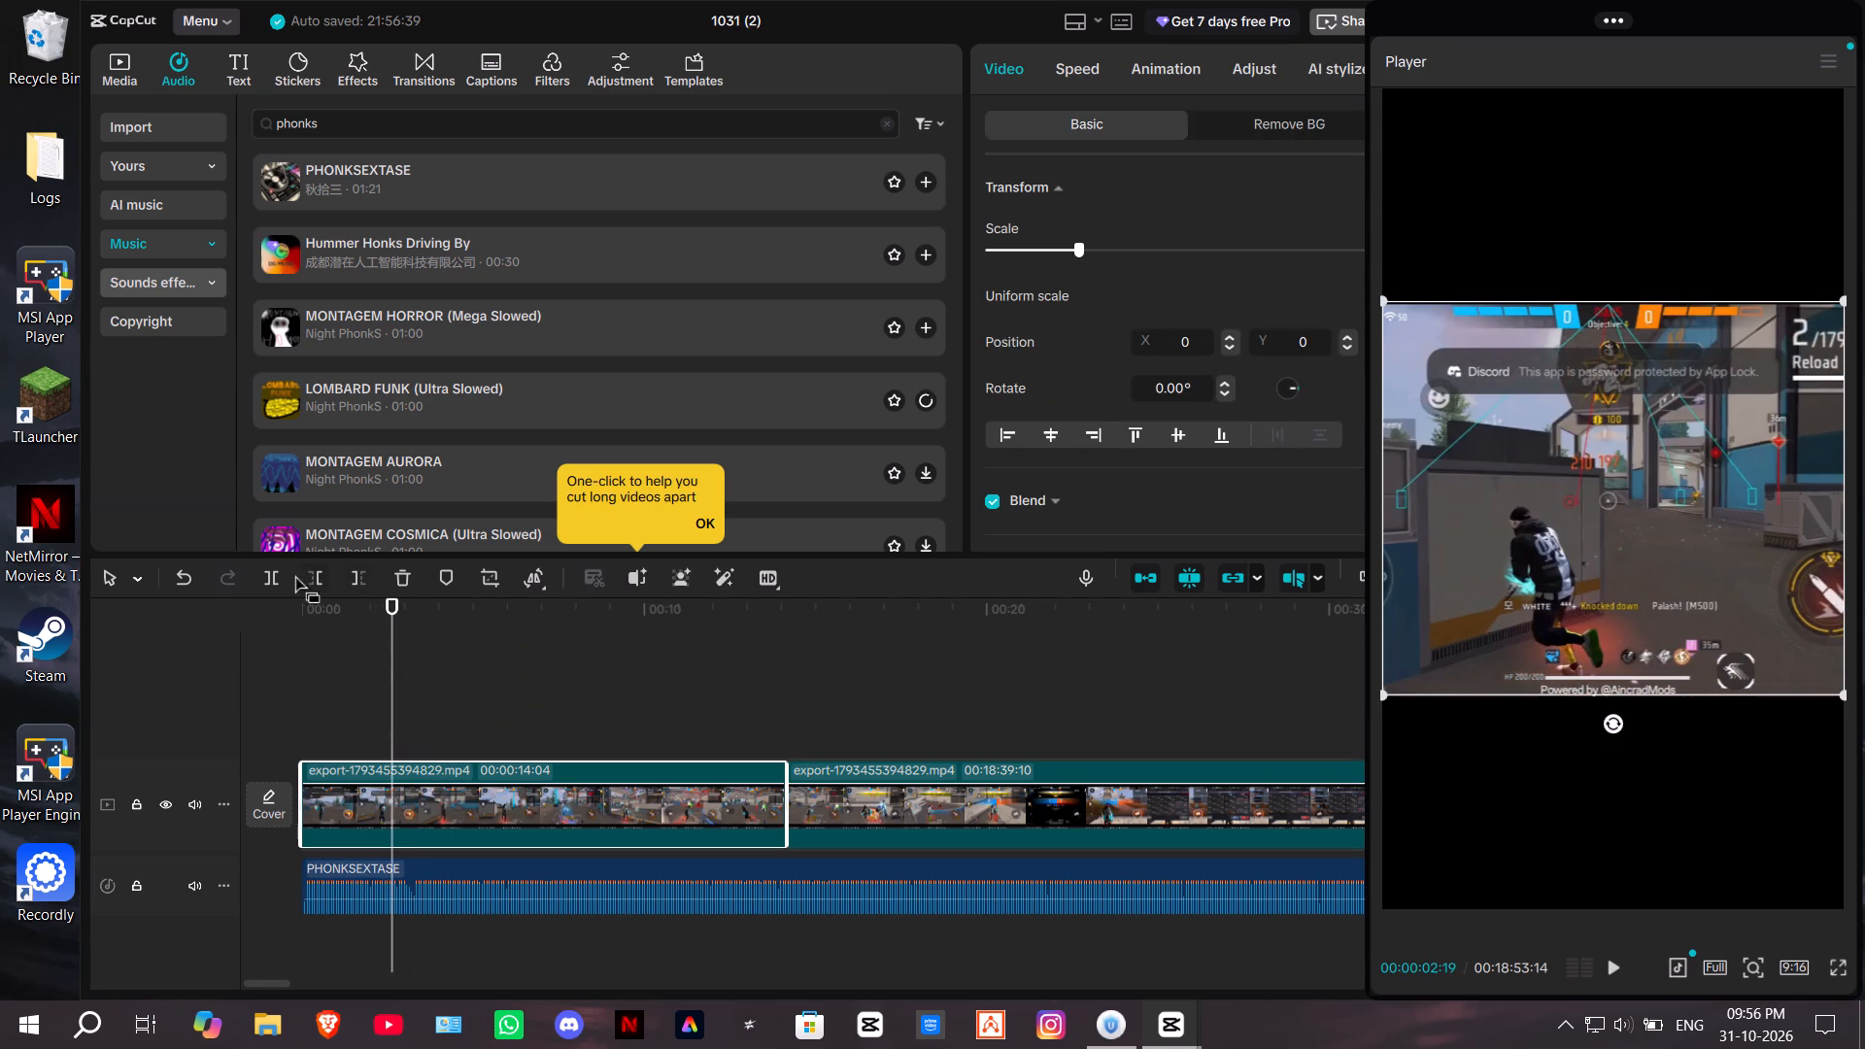
pyautogui.click(274, 577)
# Cut out the video section between 00:00:02:19 and 00:00:04:11, splitting at its end and deleting it.
pyautogui.press('space')
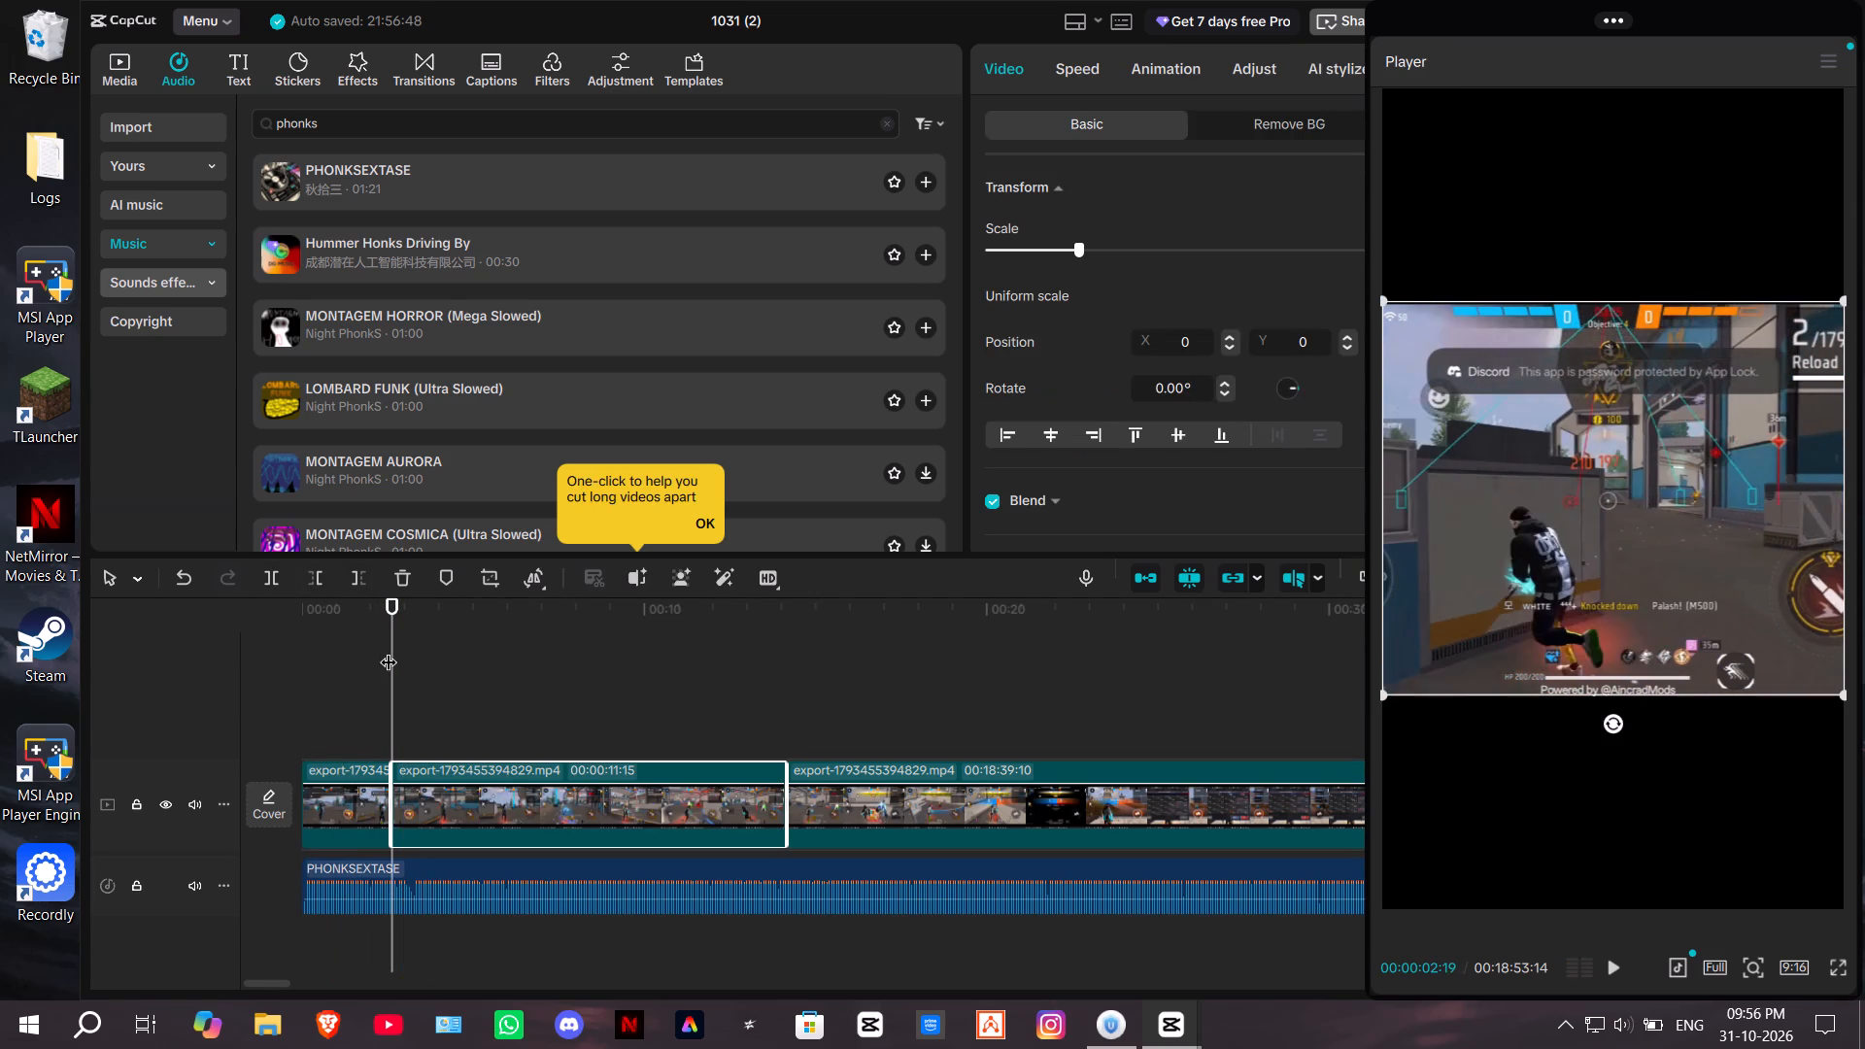
pyautogui.press('space')
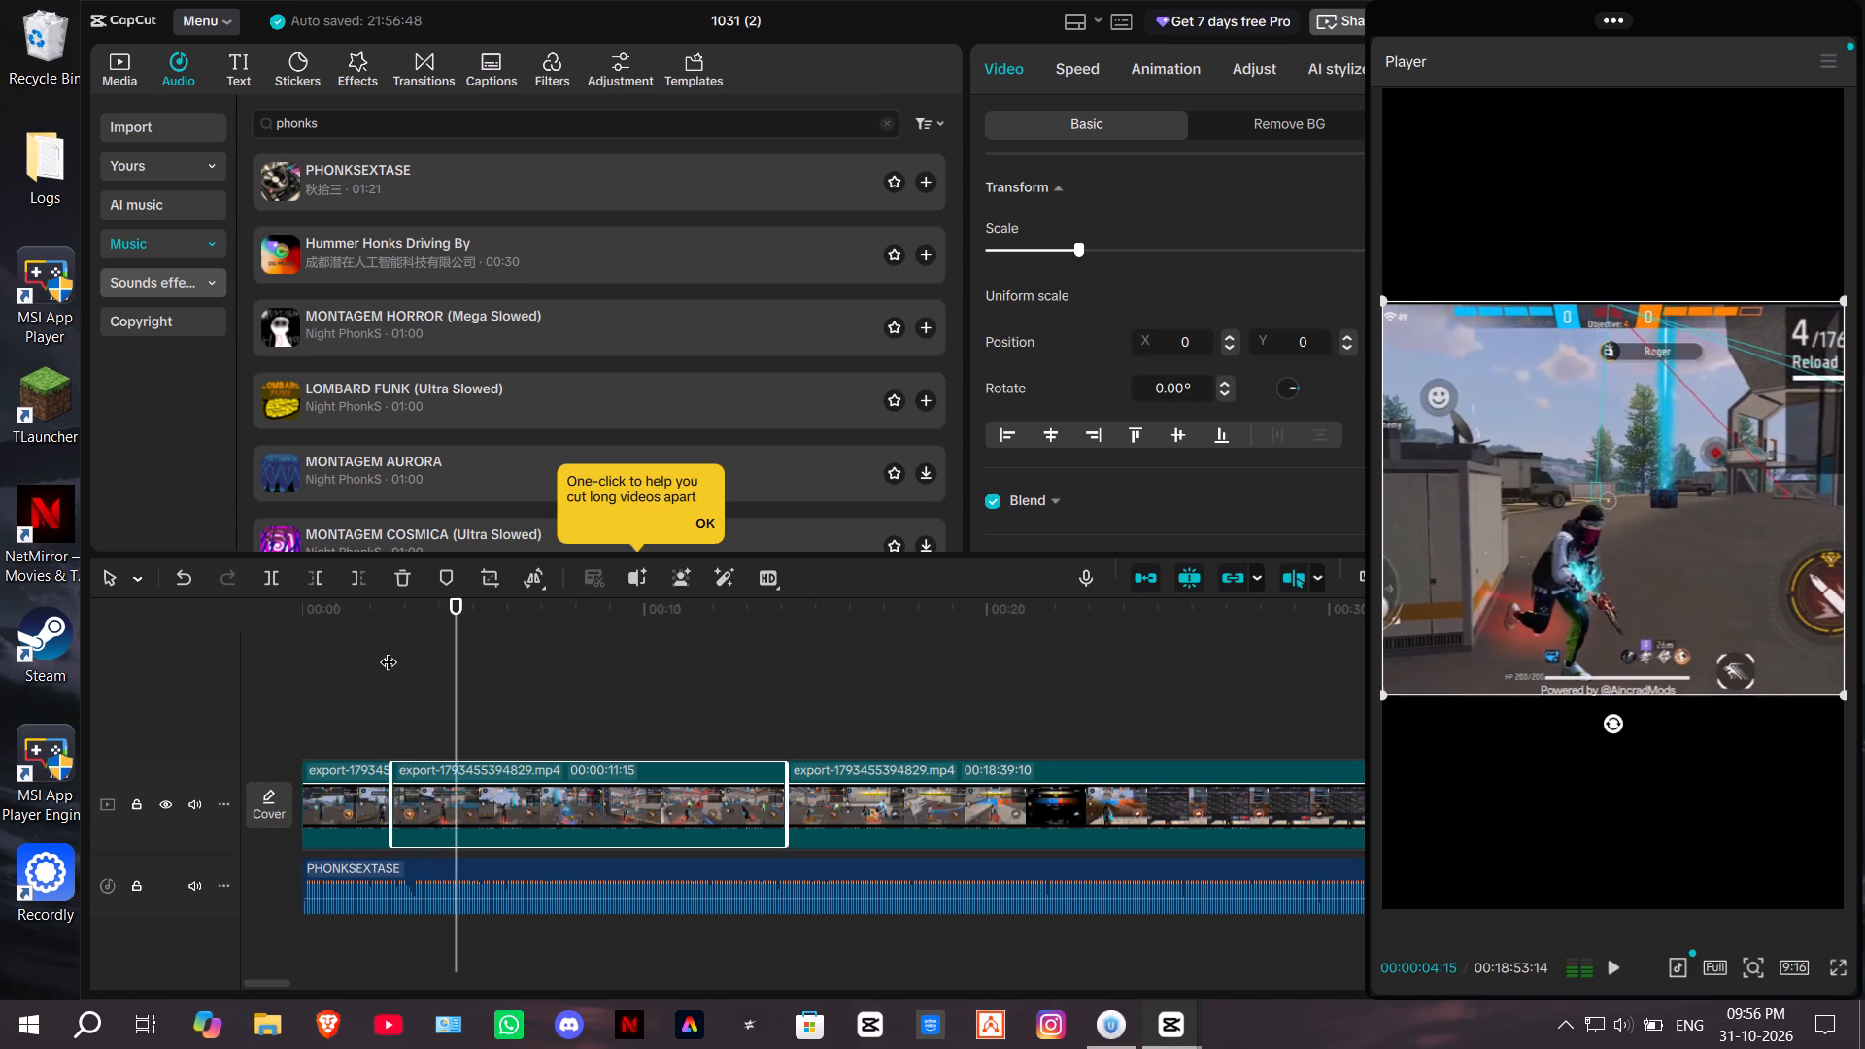
pyautogui.press('space')
pyautogui.press('space')
pyautogui.press('space')
pyautogui.press('space')
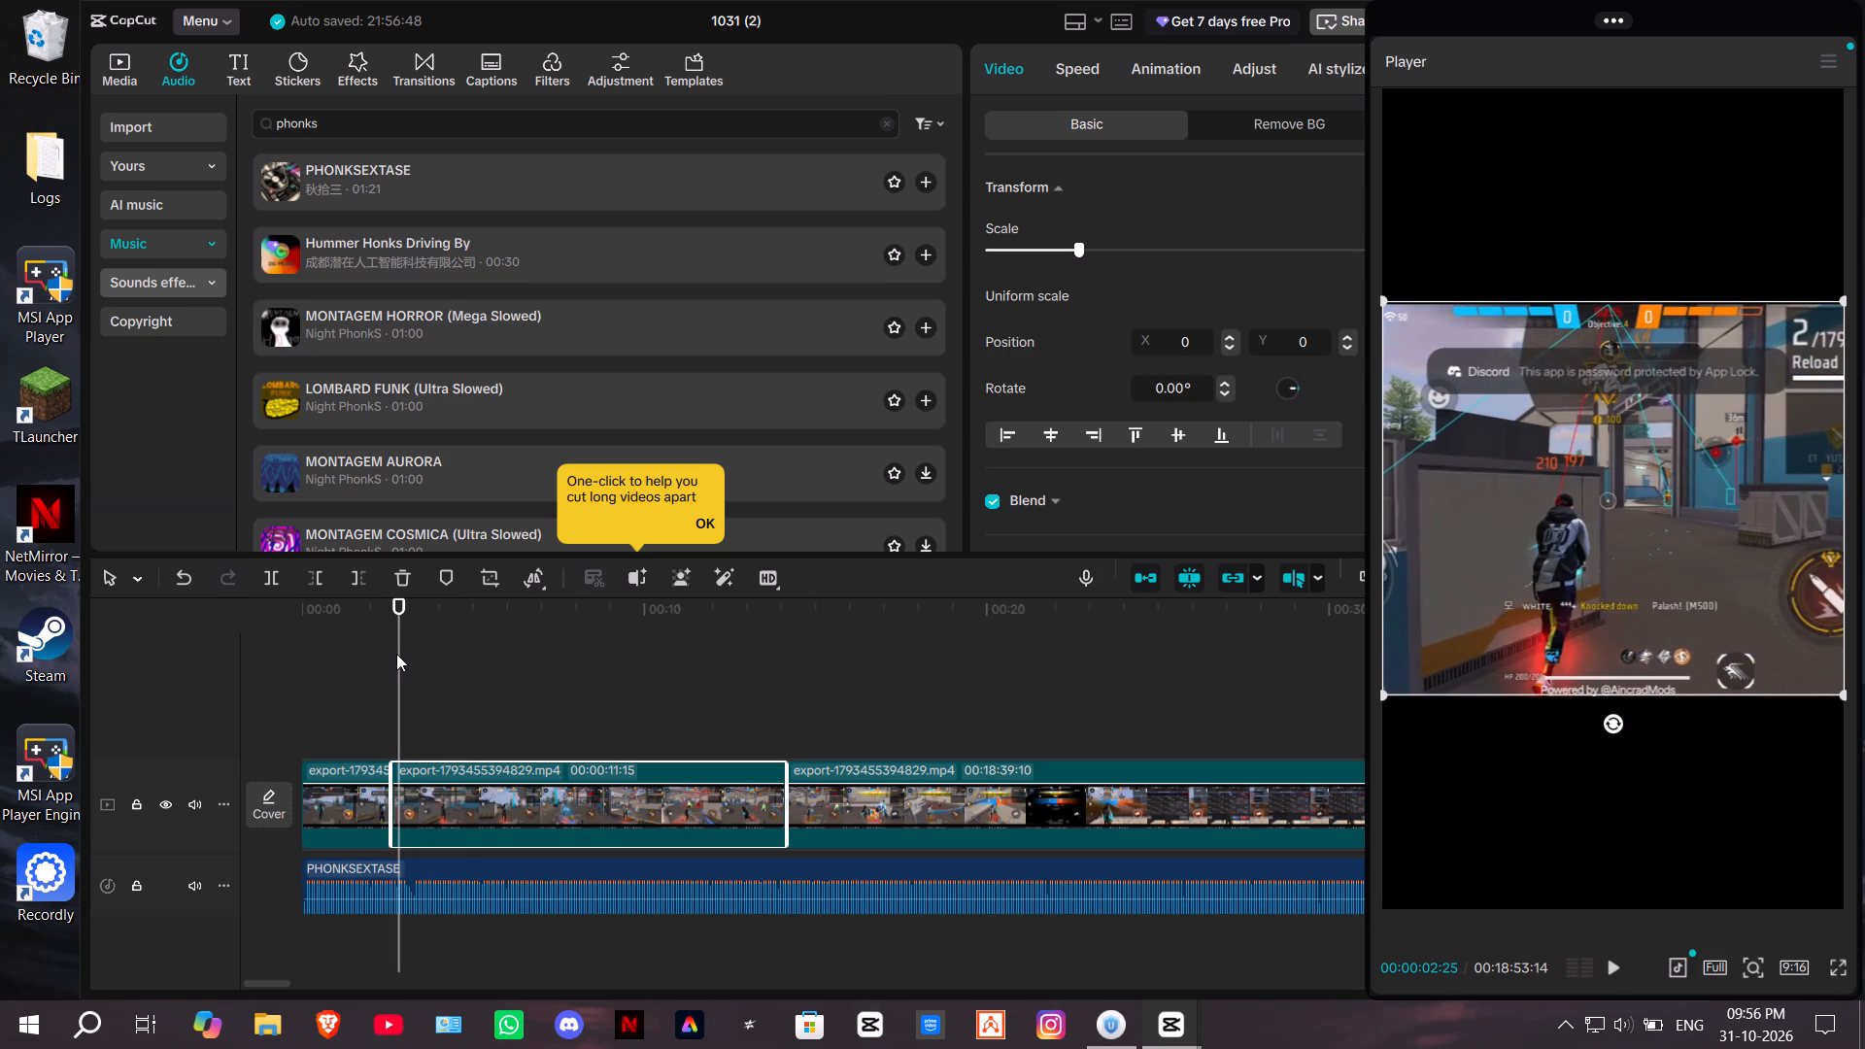
pyautogui.press('space')
pyautogui.press('space')
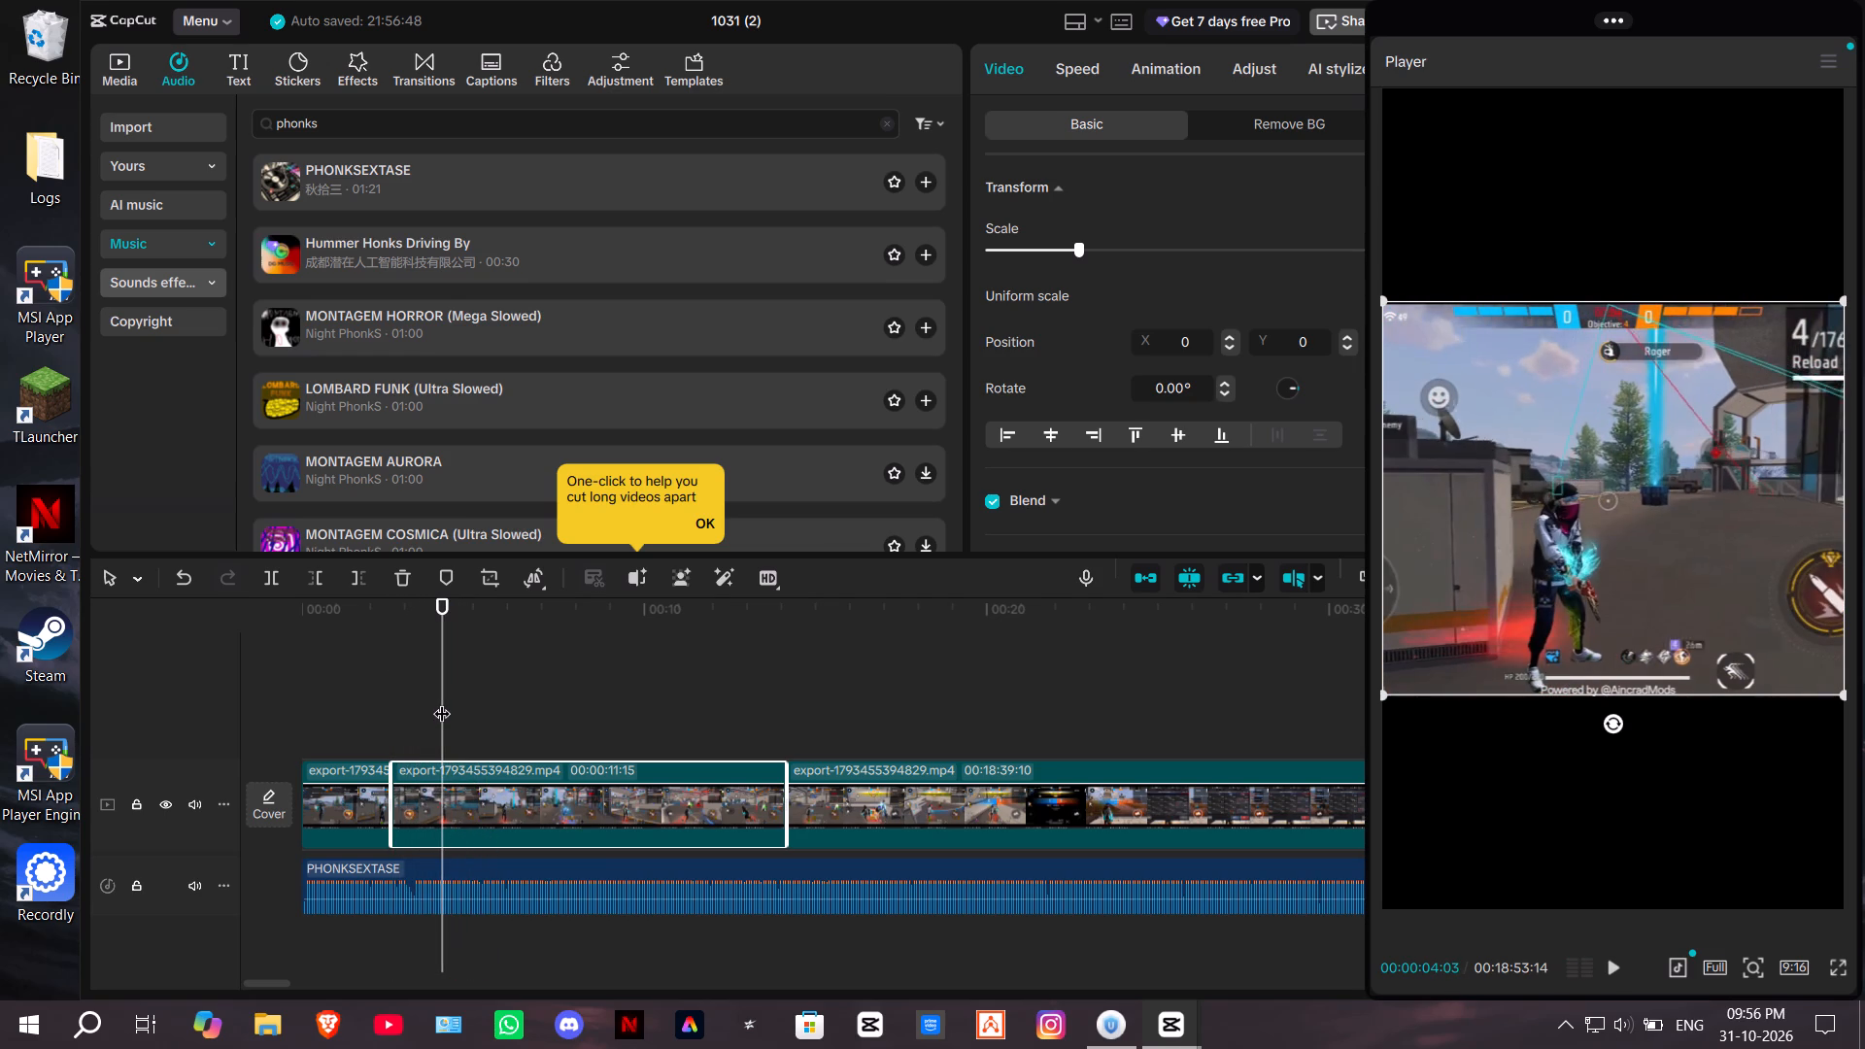
pyautogui.moveTo(442, 701); pyautogui.dragTo(452, 702)
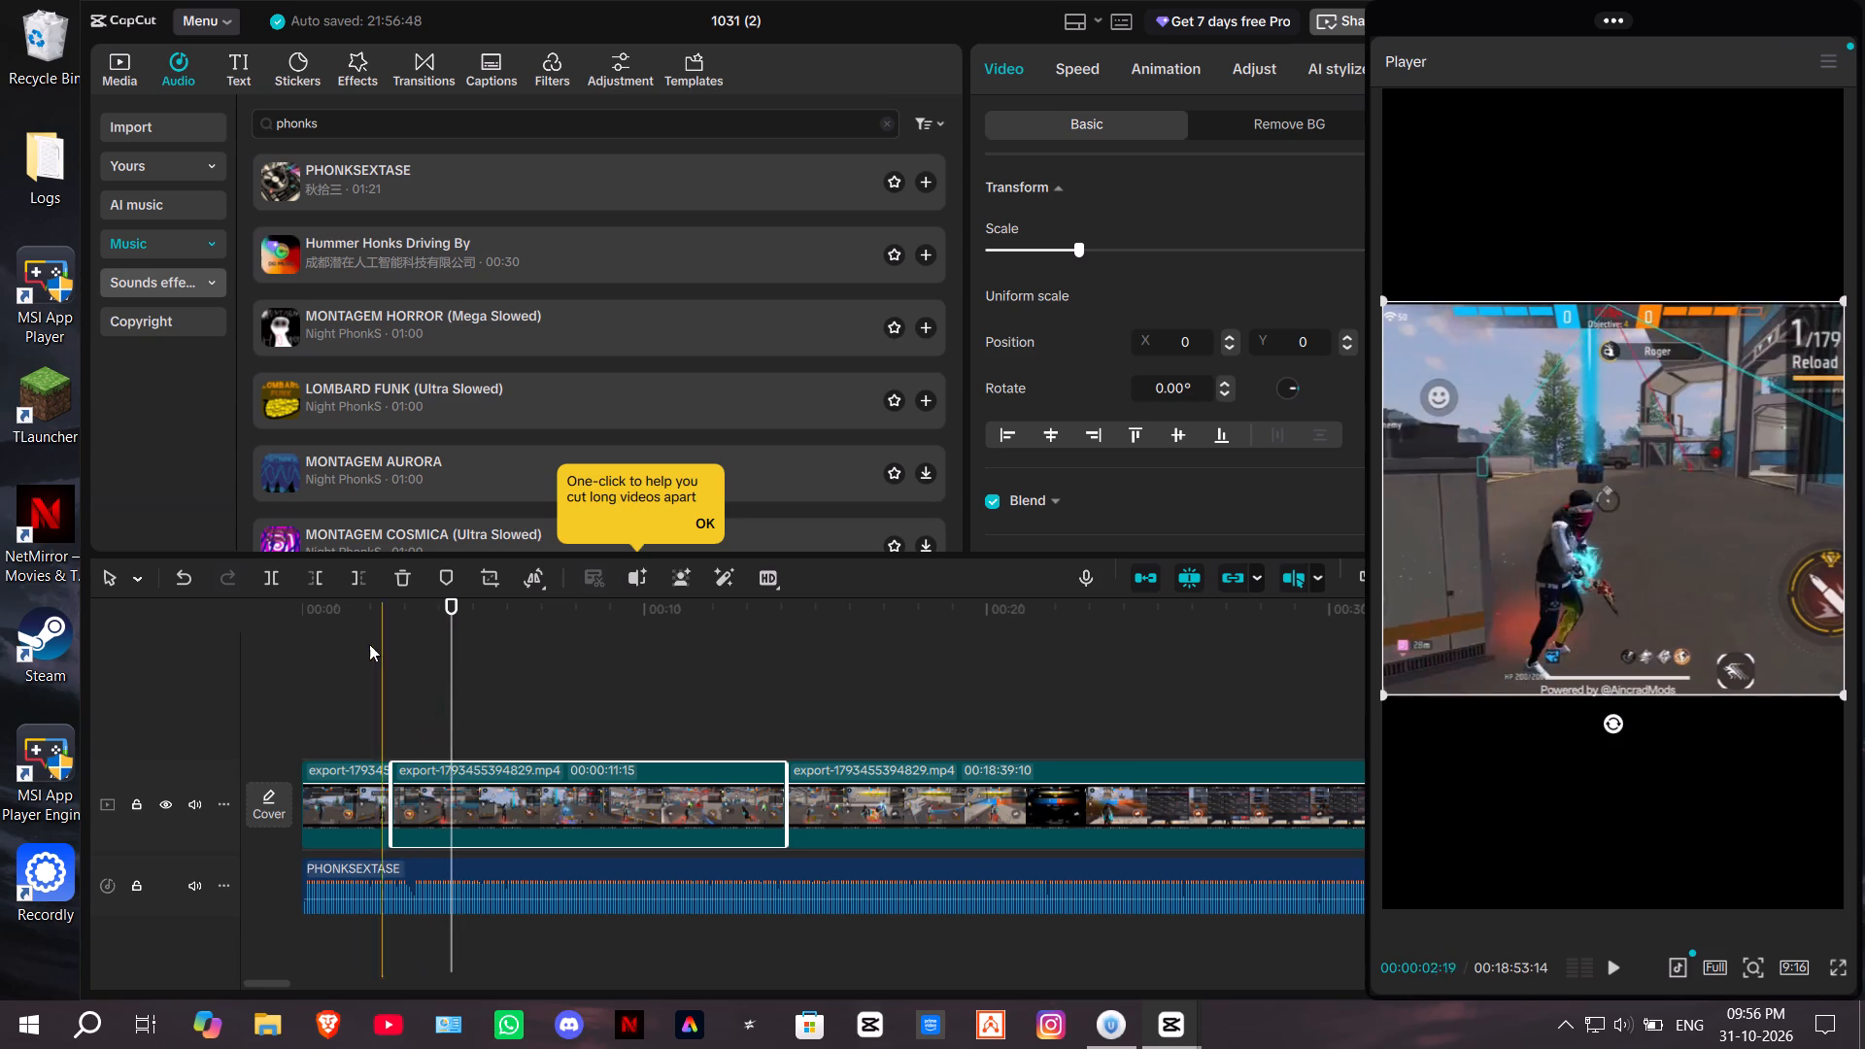
pyautogui.click(281, 583)
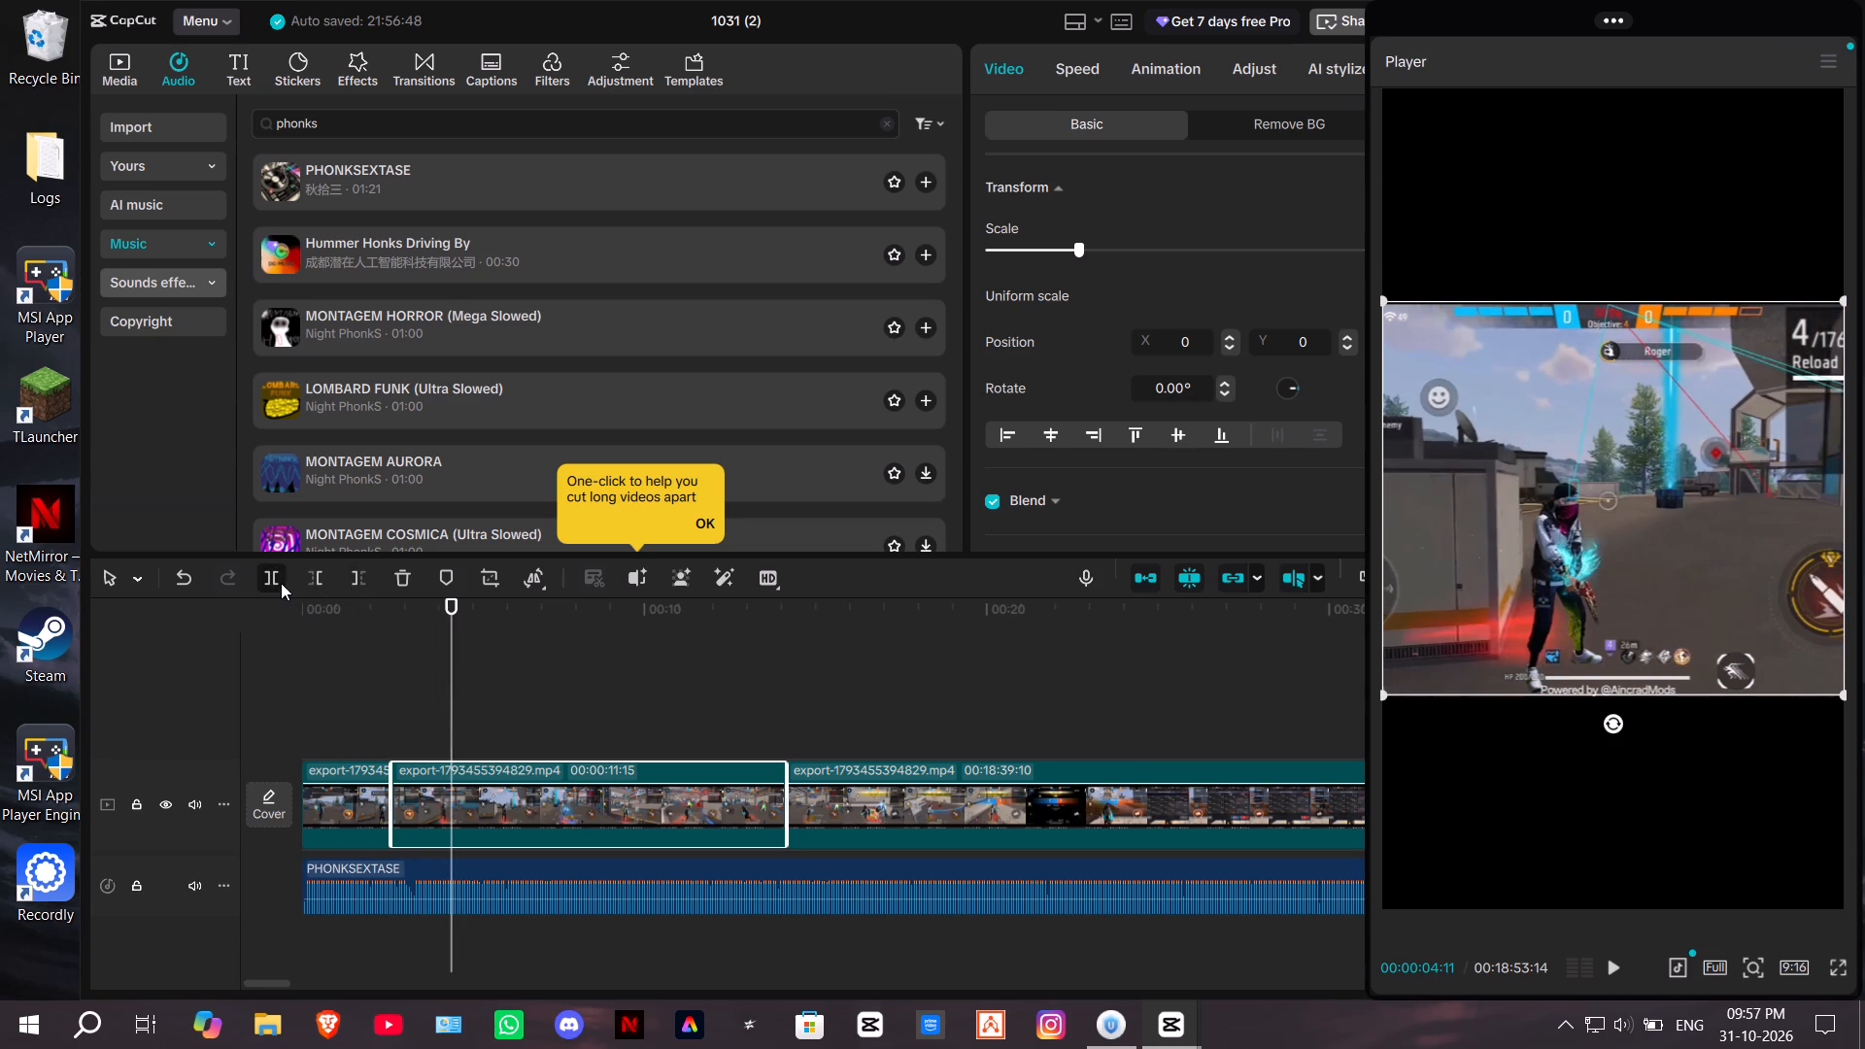
pyautogui.click(413, 806)
pyautogui.click(394, 575)
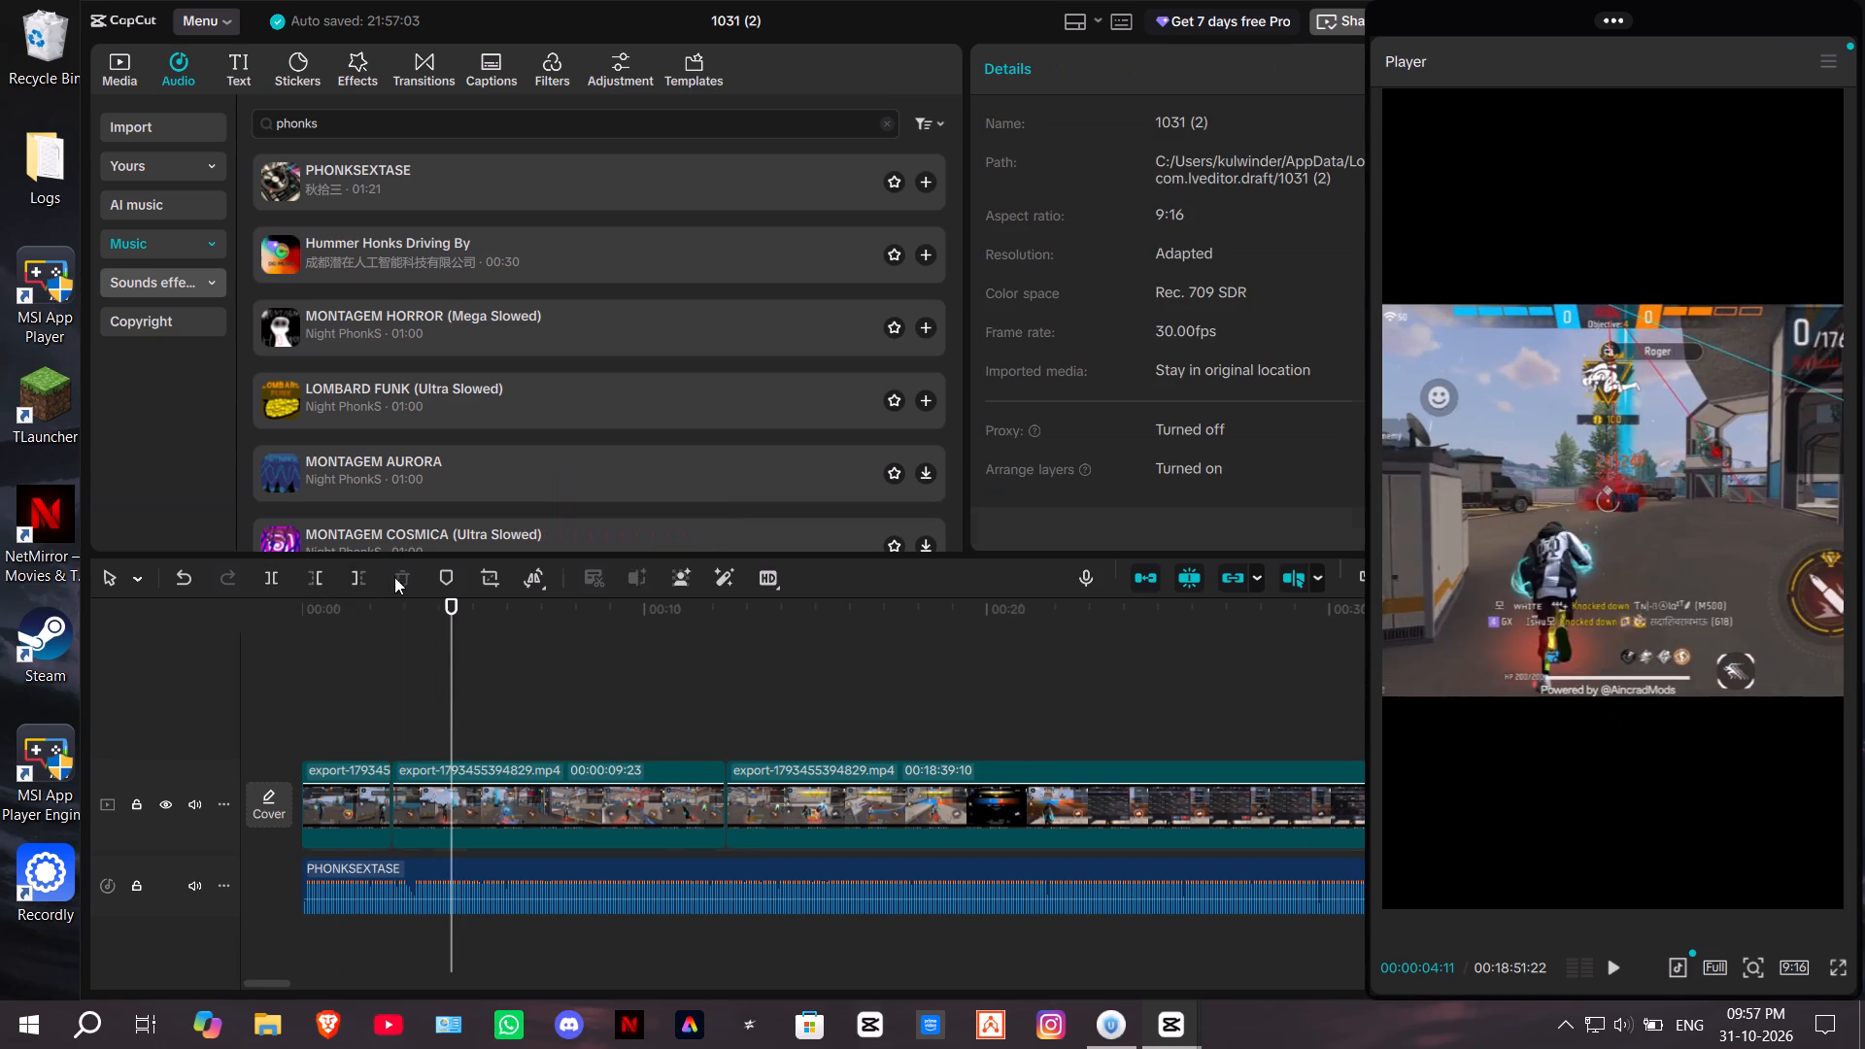
# Review the footage following the first cut and split the second video clip at 00:00:04:23.
pyautogui.press('space')
pyautogui.press('space')
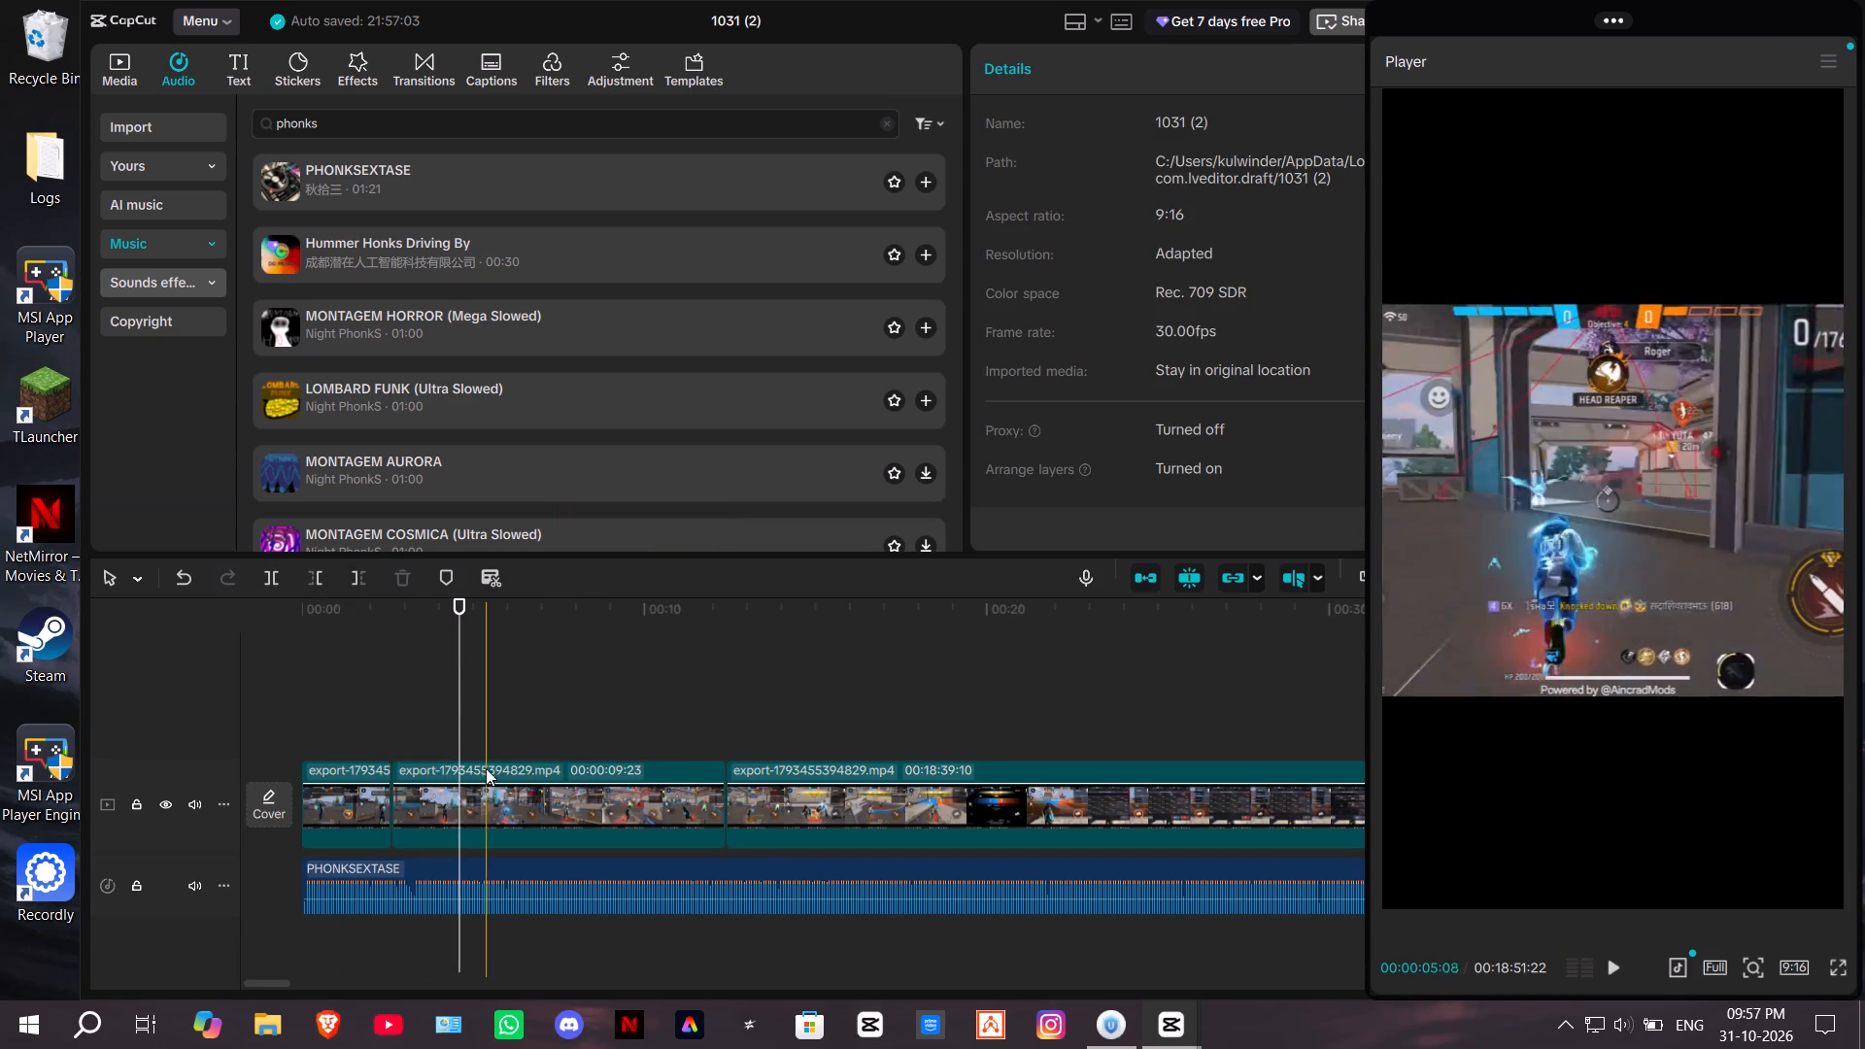
pyautogui.press('space')
pyautogui.click(465, 781)
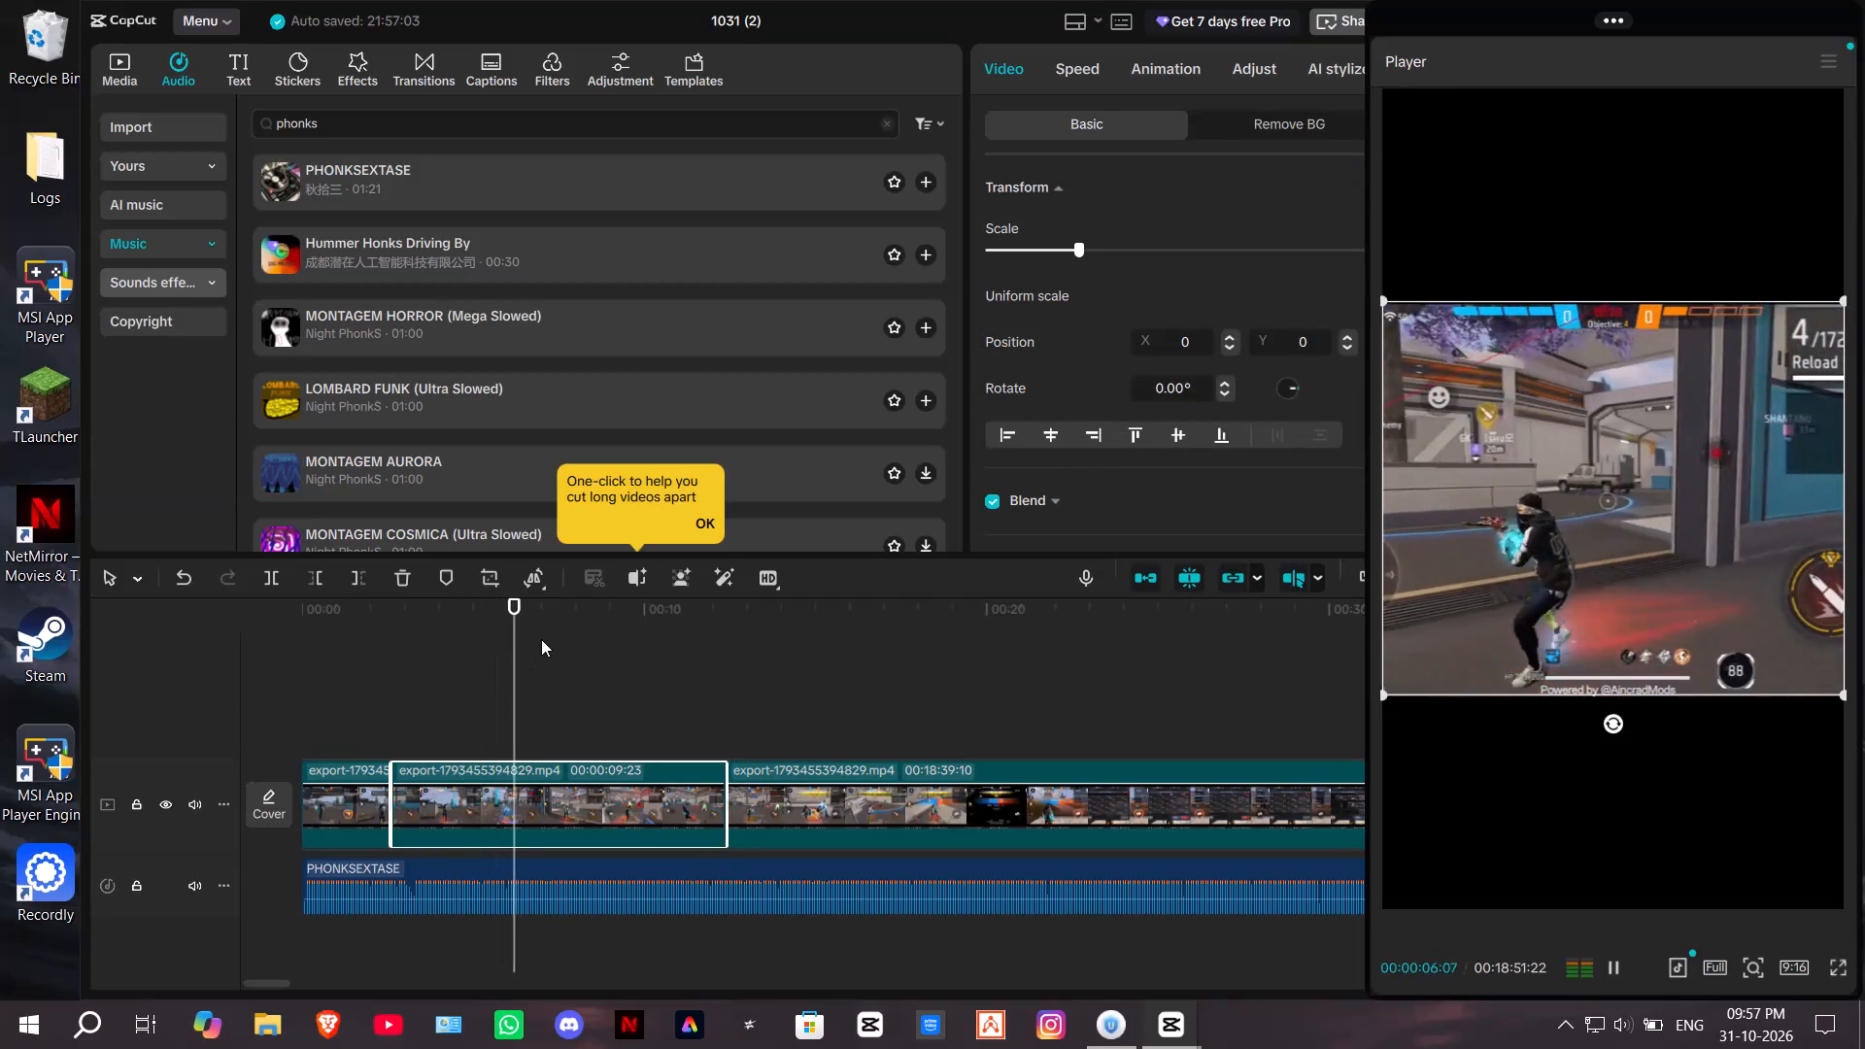
pyautogui.moveTo(529, 639); pyautogui.dragTo(471, 641)
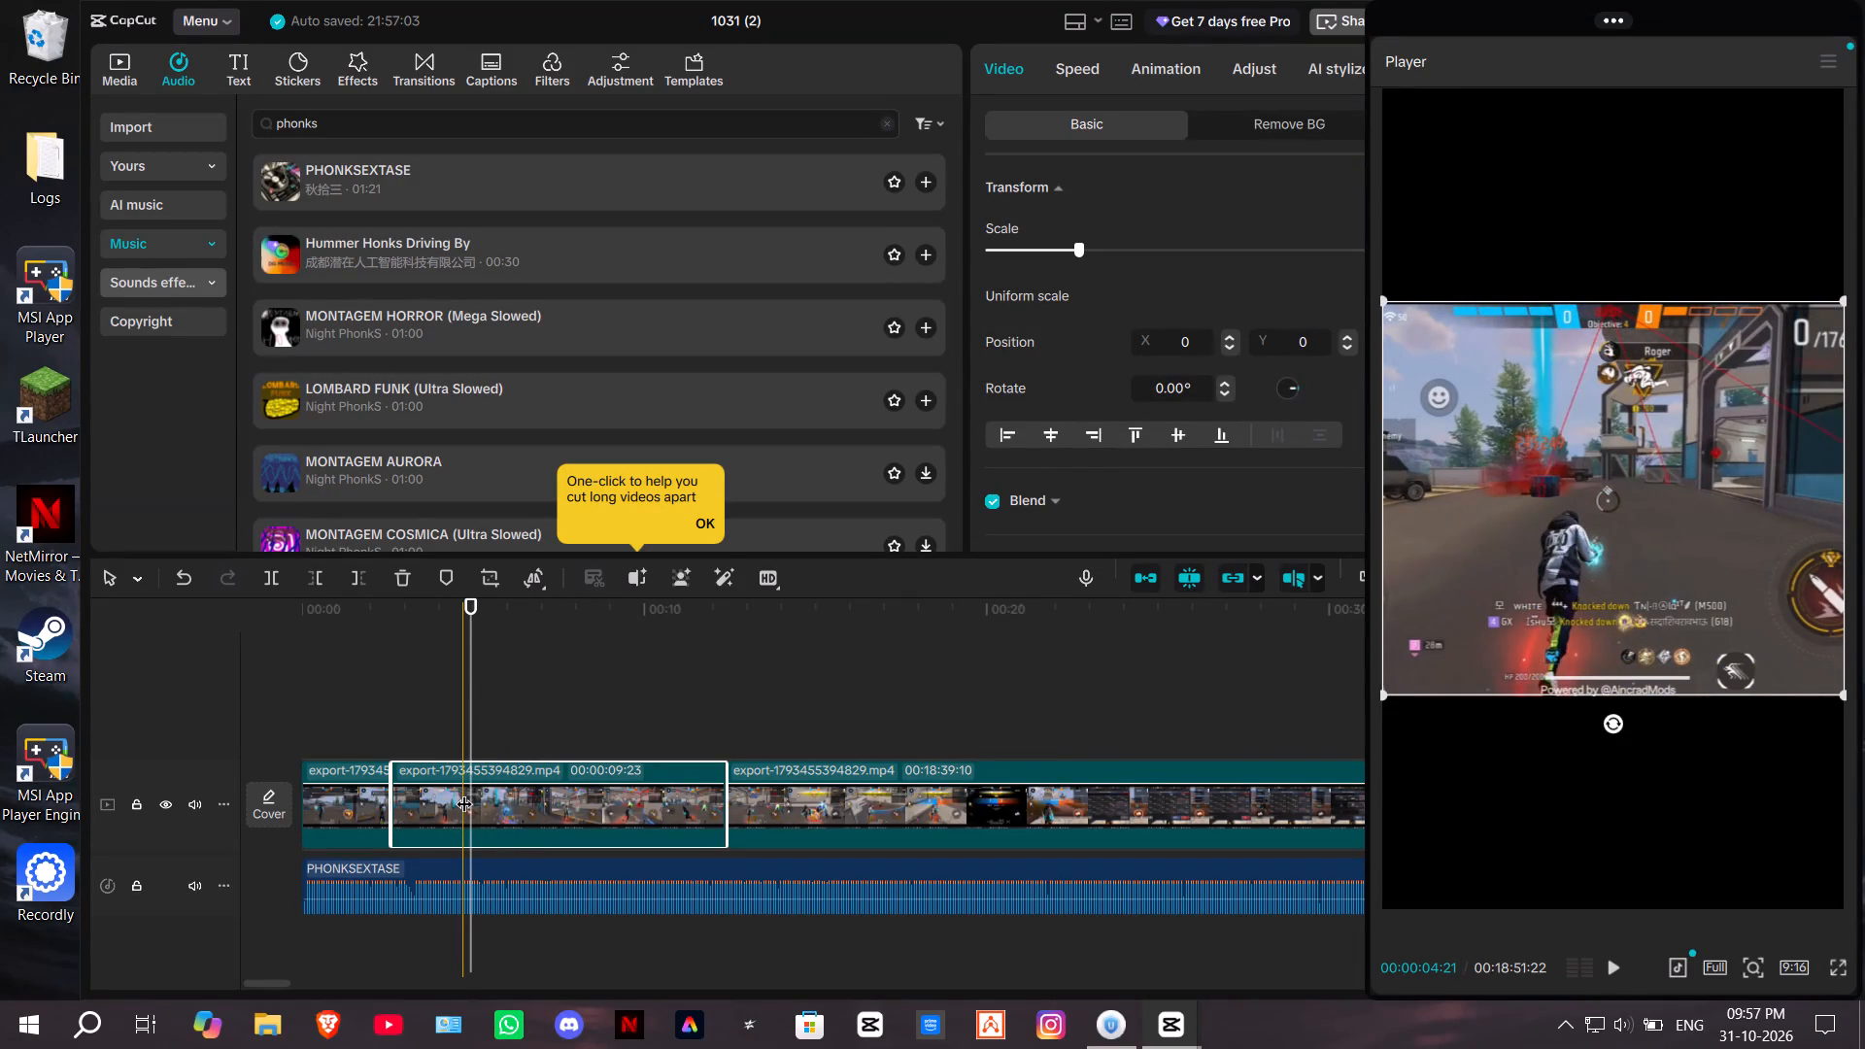
pyautogui.click(471, 689)
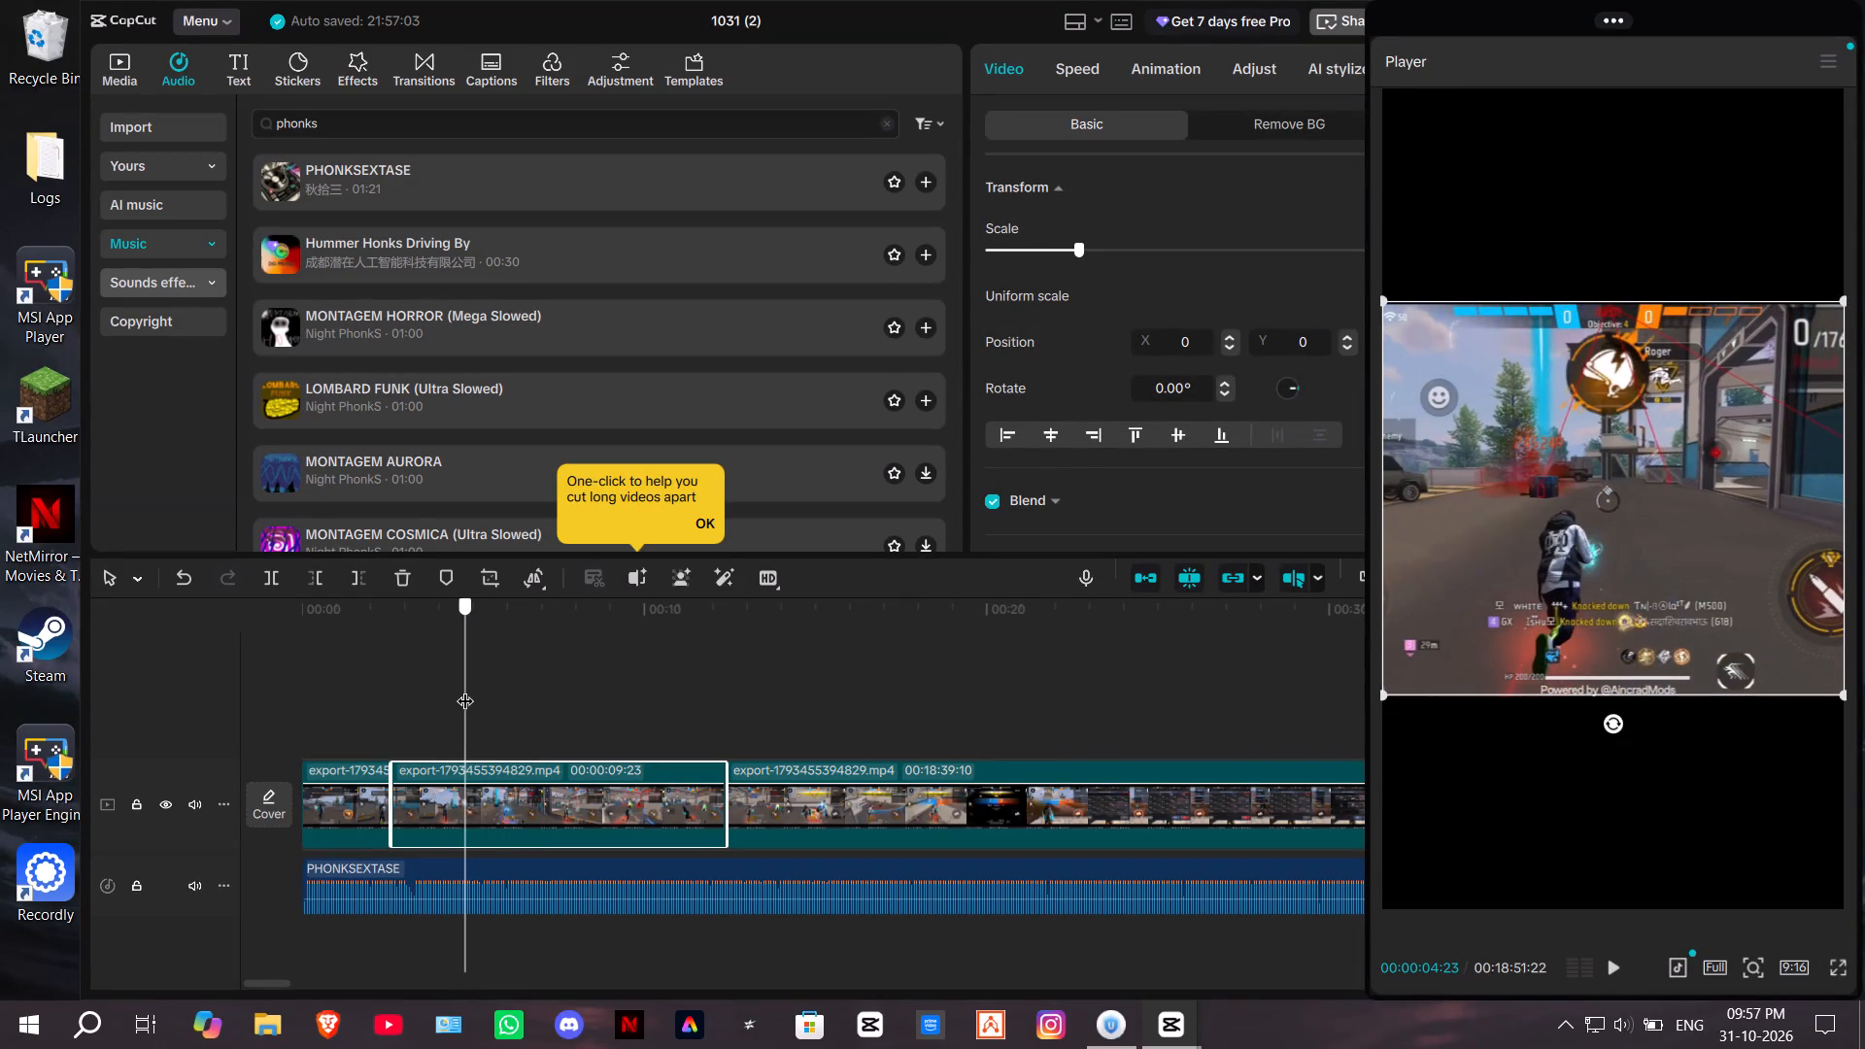
pyautogui.click(262, 577)
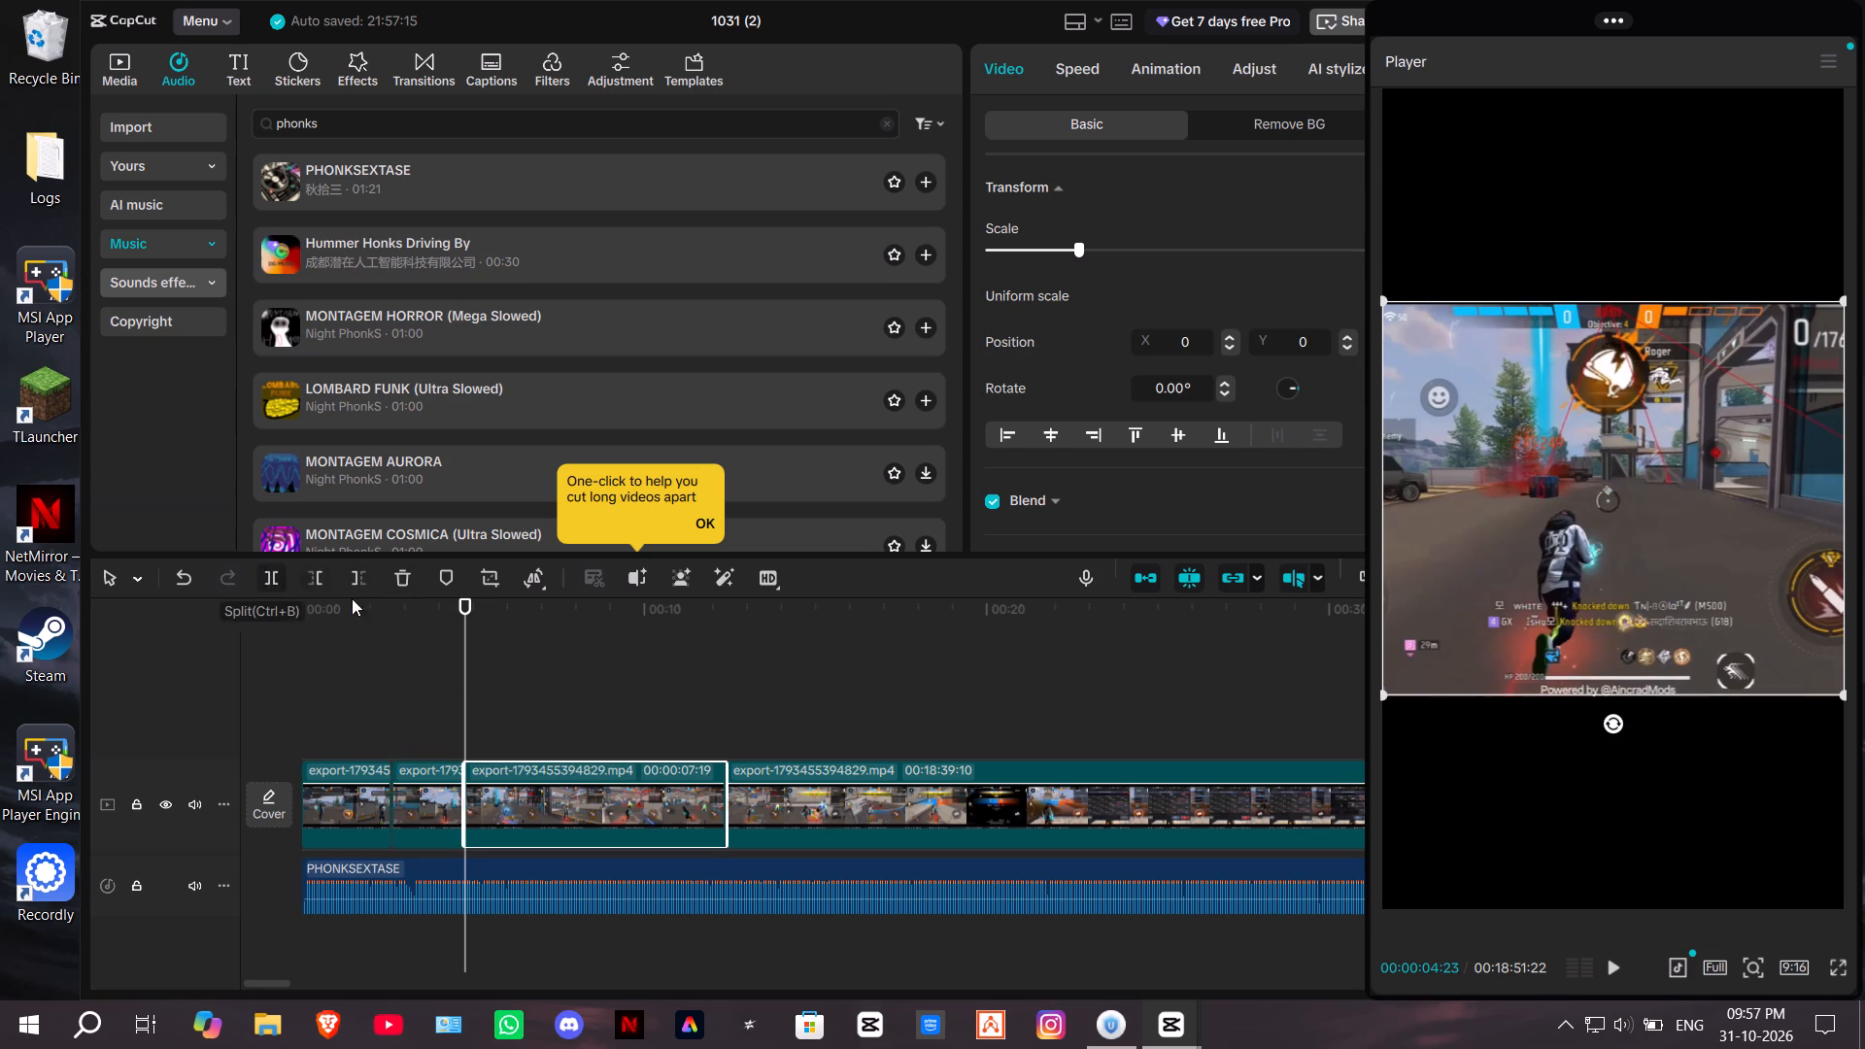
# Cut out the video section between 00:00:04:23 and 00:00:07:12, splitting at its end and deleting it.
pyautogui.press('space')
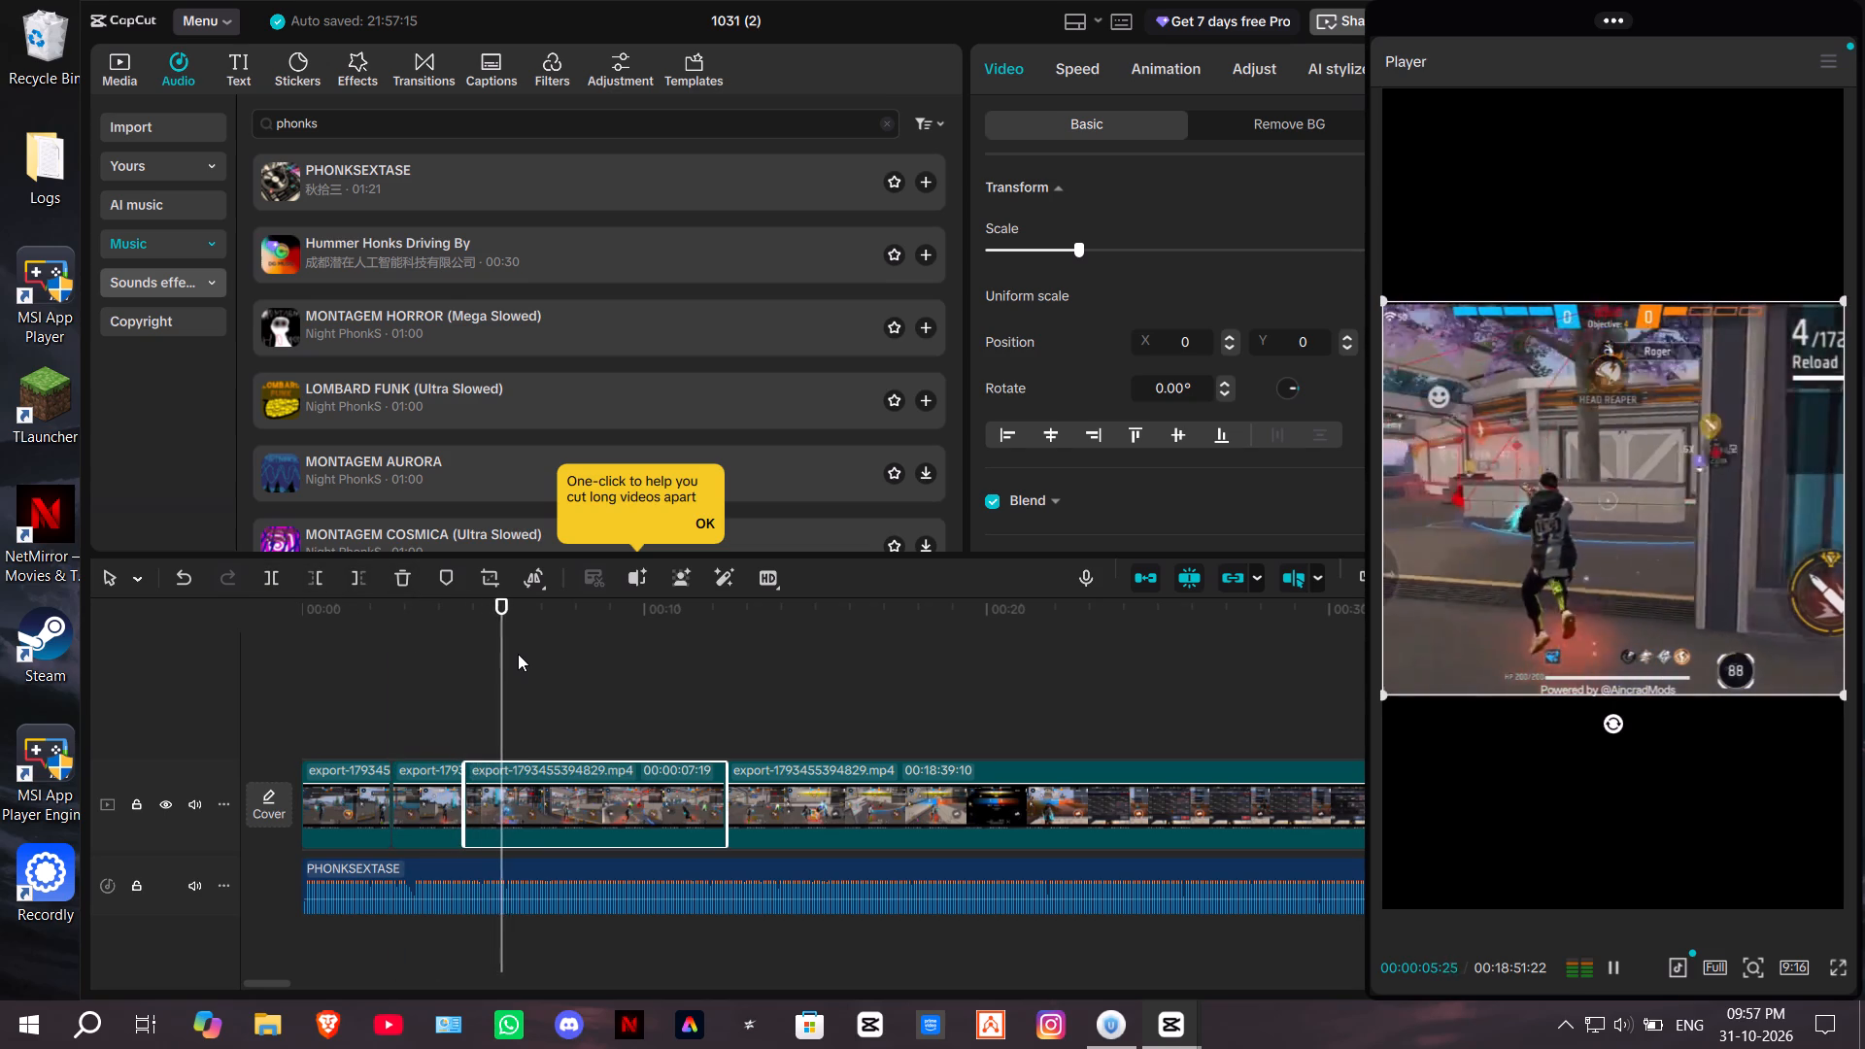
pyautogui.press('space')
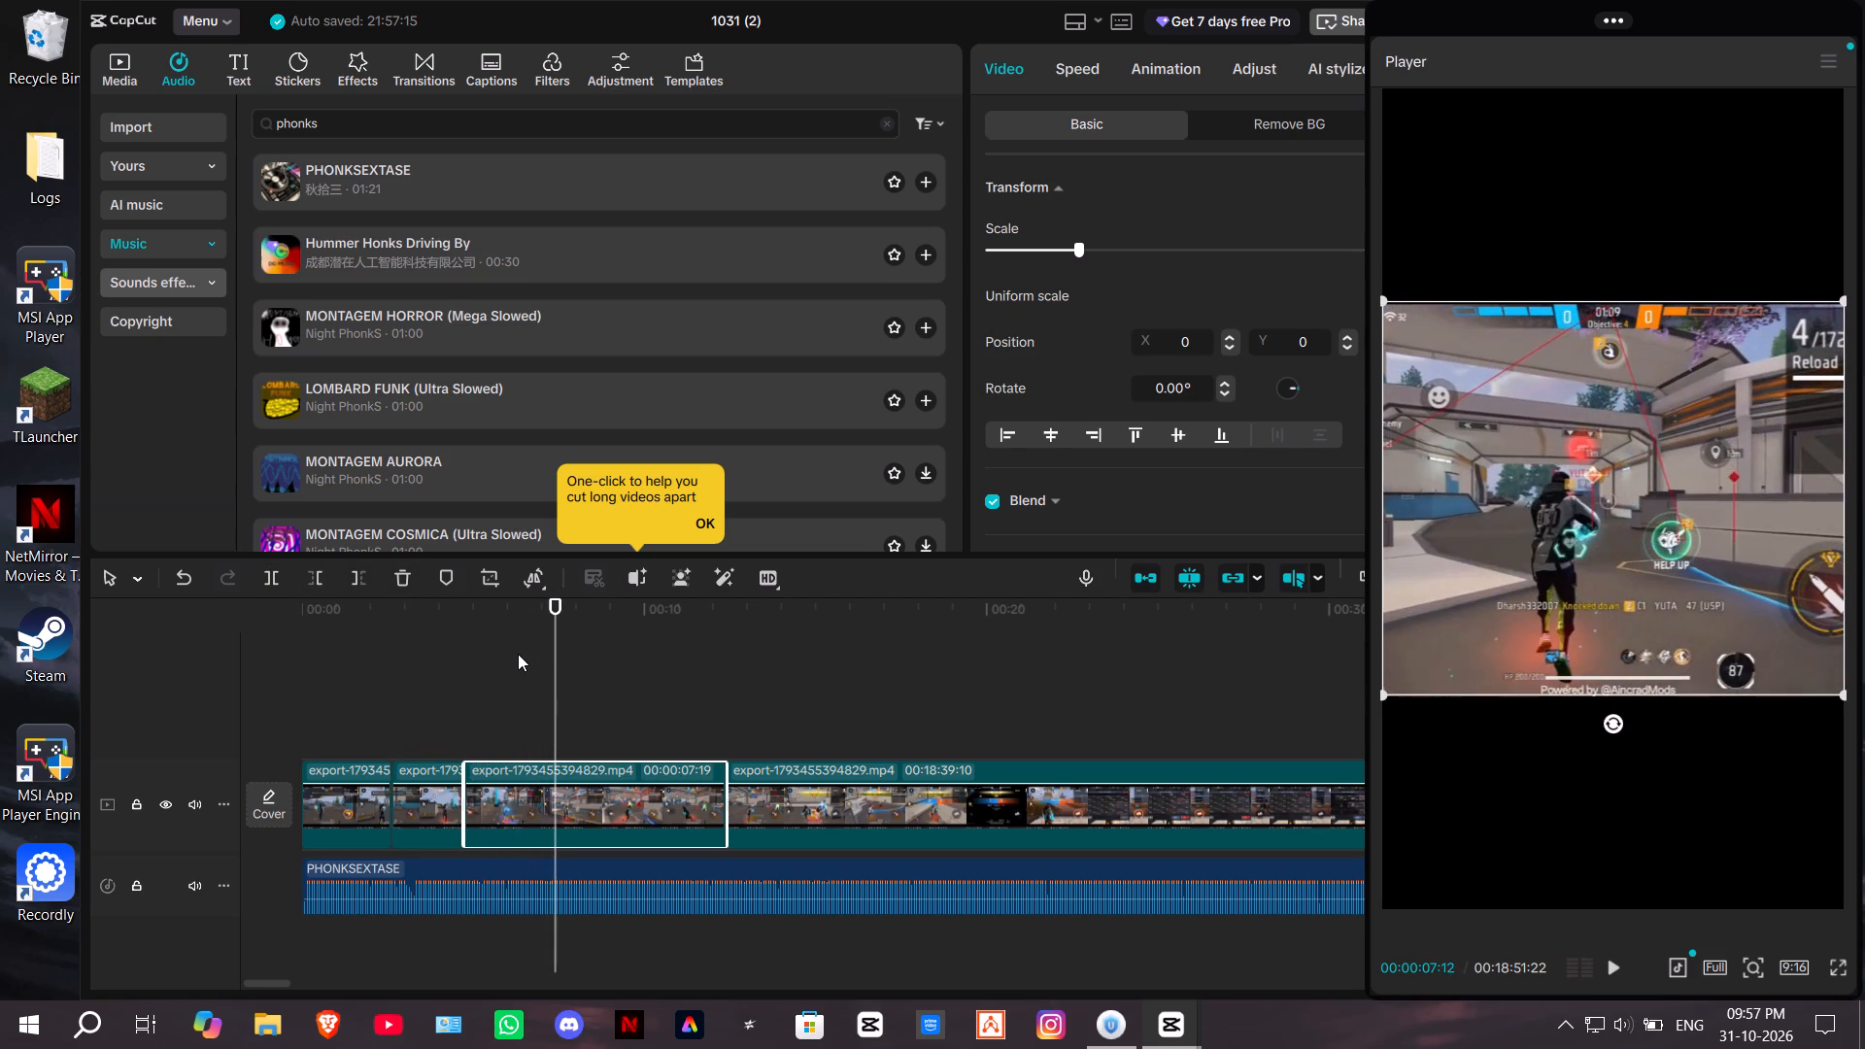
pyautogui.click(283, 580)
pyautogui.click(515, 794)
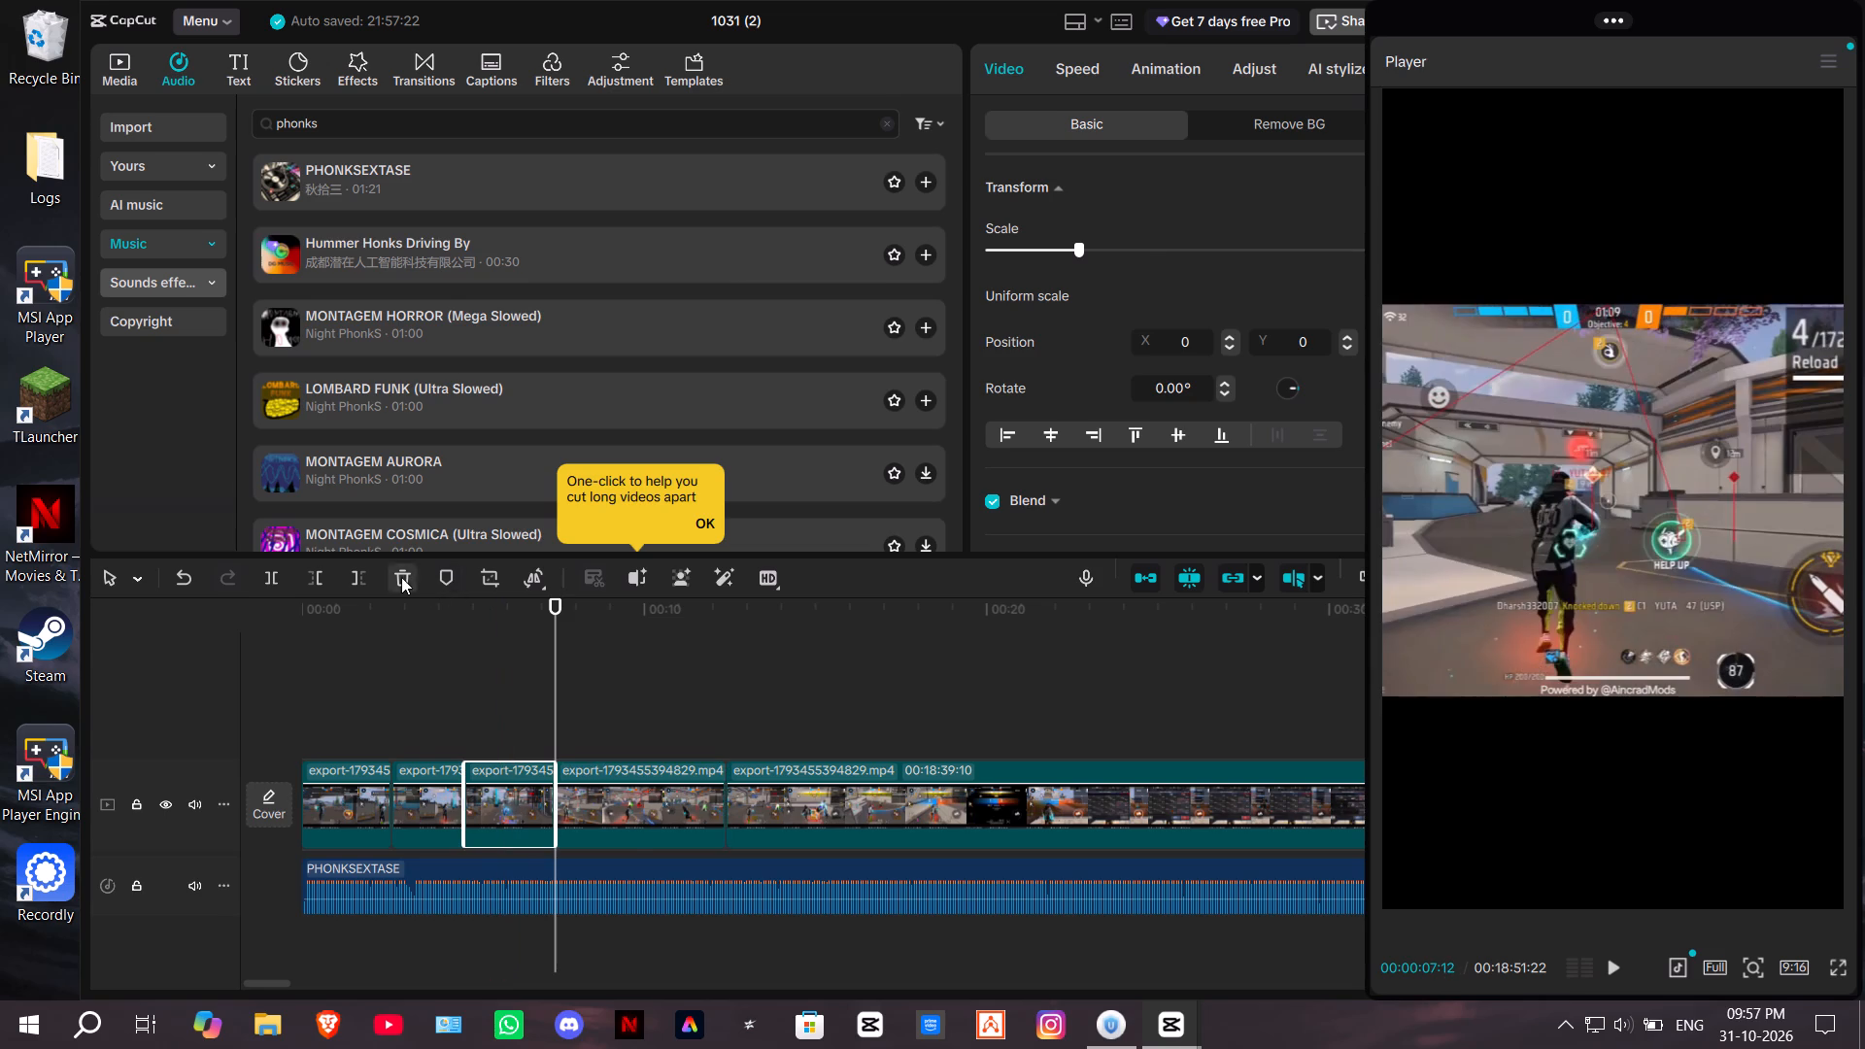
pyautogui.click(401, 577)
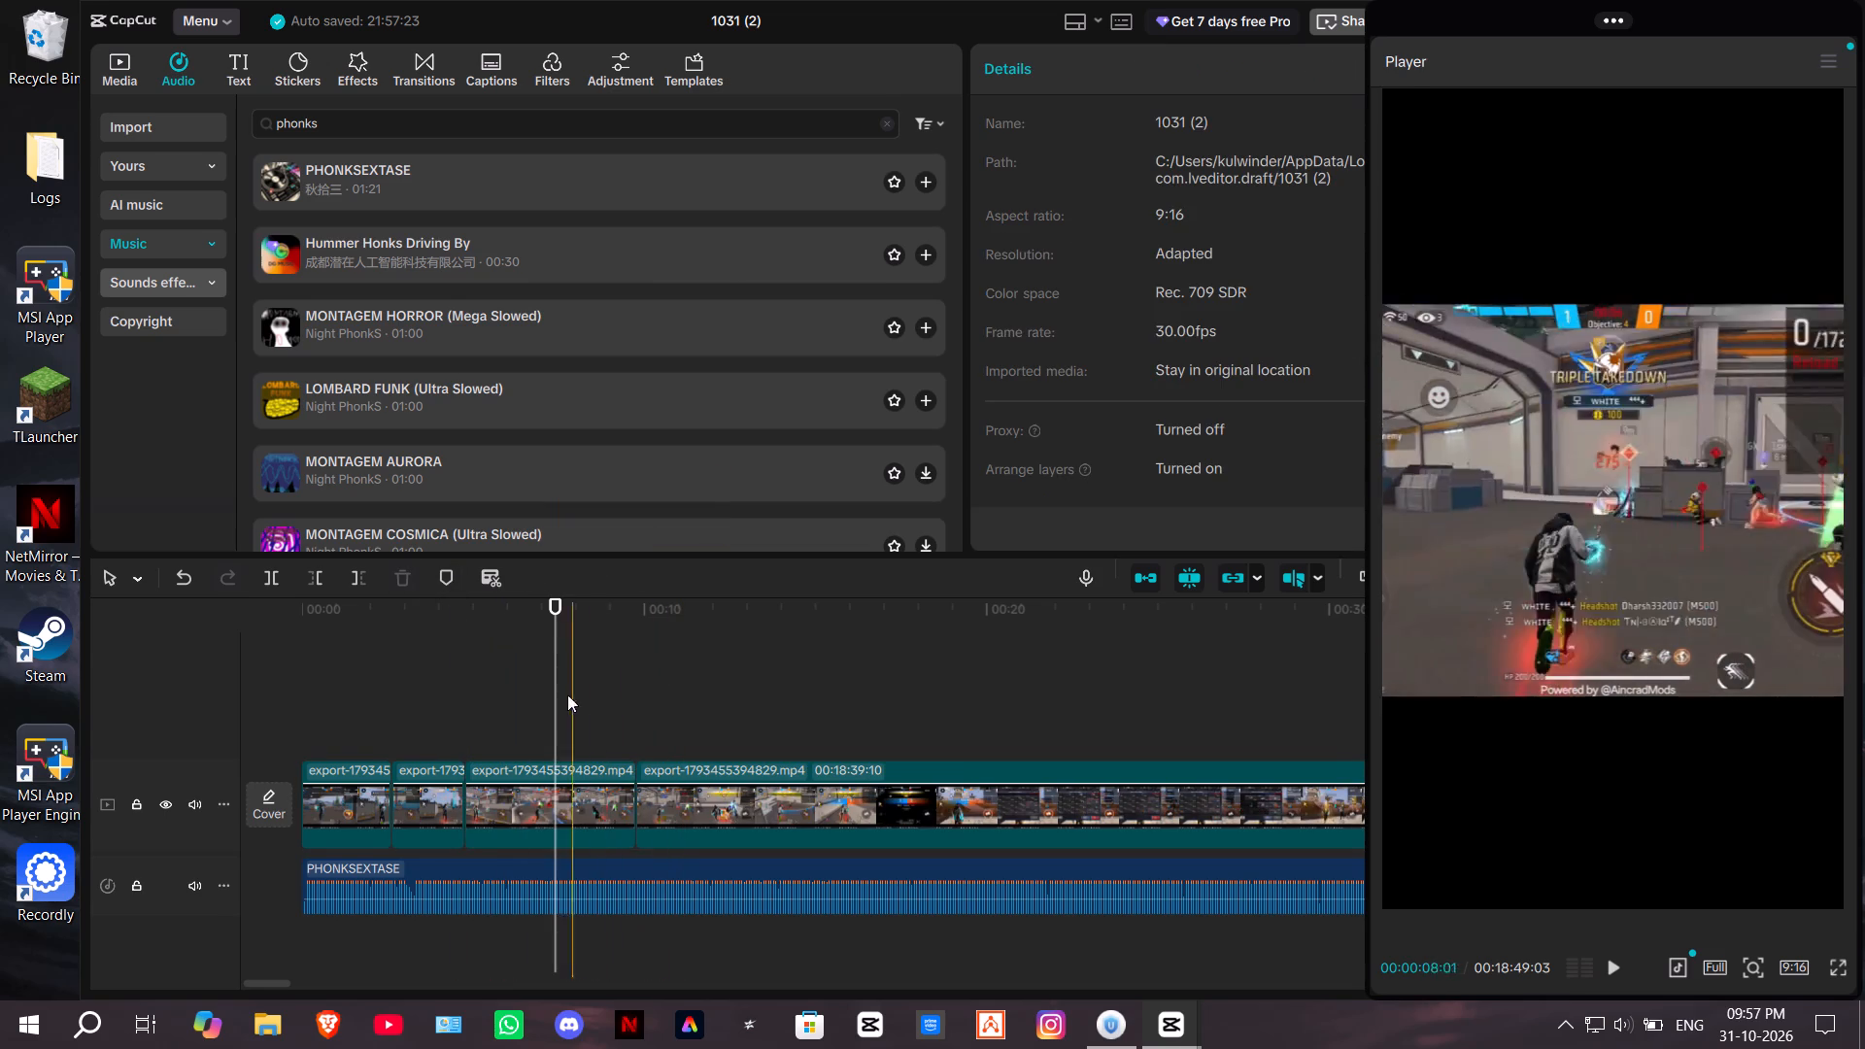
# Replay the third video clip with the music from its start and split it at about 7.5 seconds on the timeline.
pyautogui.moveTo(559, 691); pyautogui.dragTo(503, 689)
pyautogui.press('space')
pyautogui.press('space')
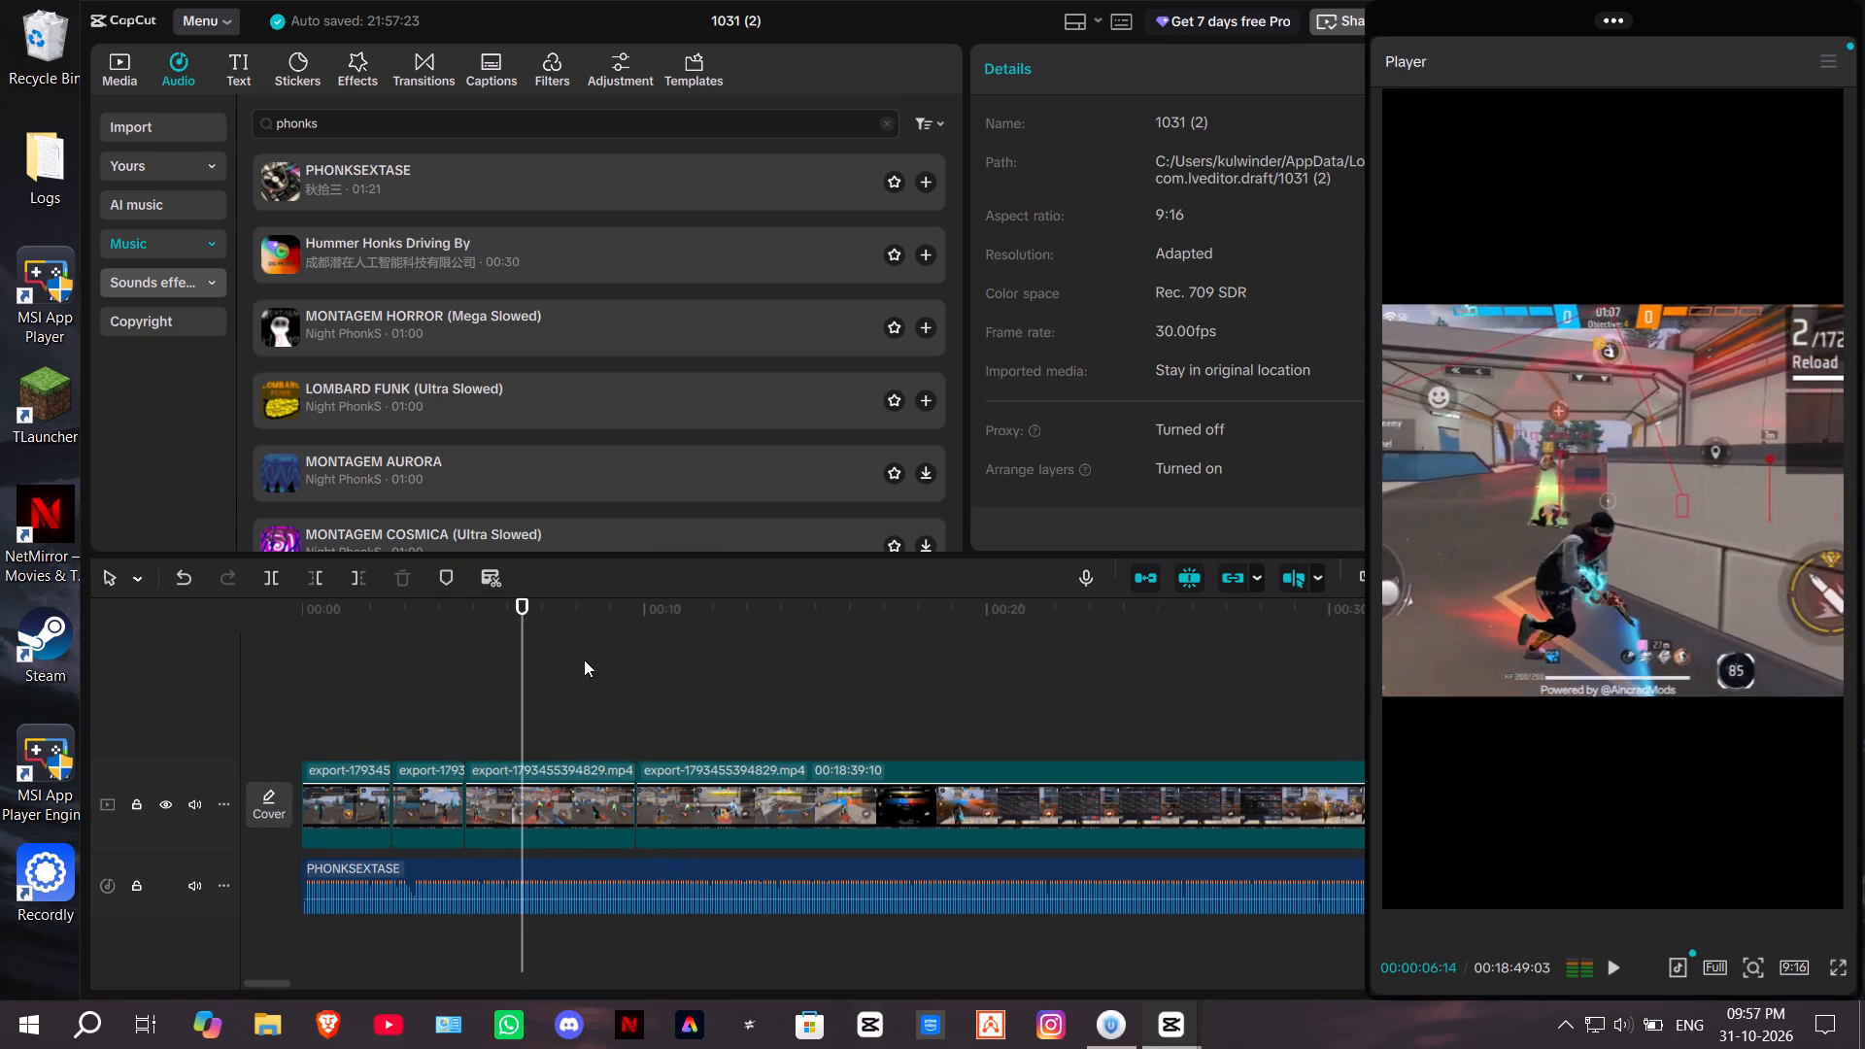
pyautogui.moveTo(526, 679); pyautogui.dragTo(489, 679)
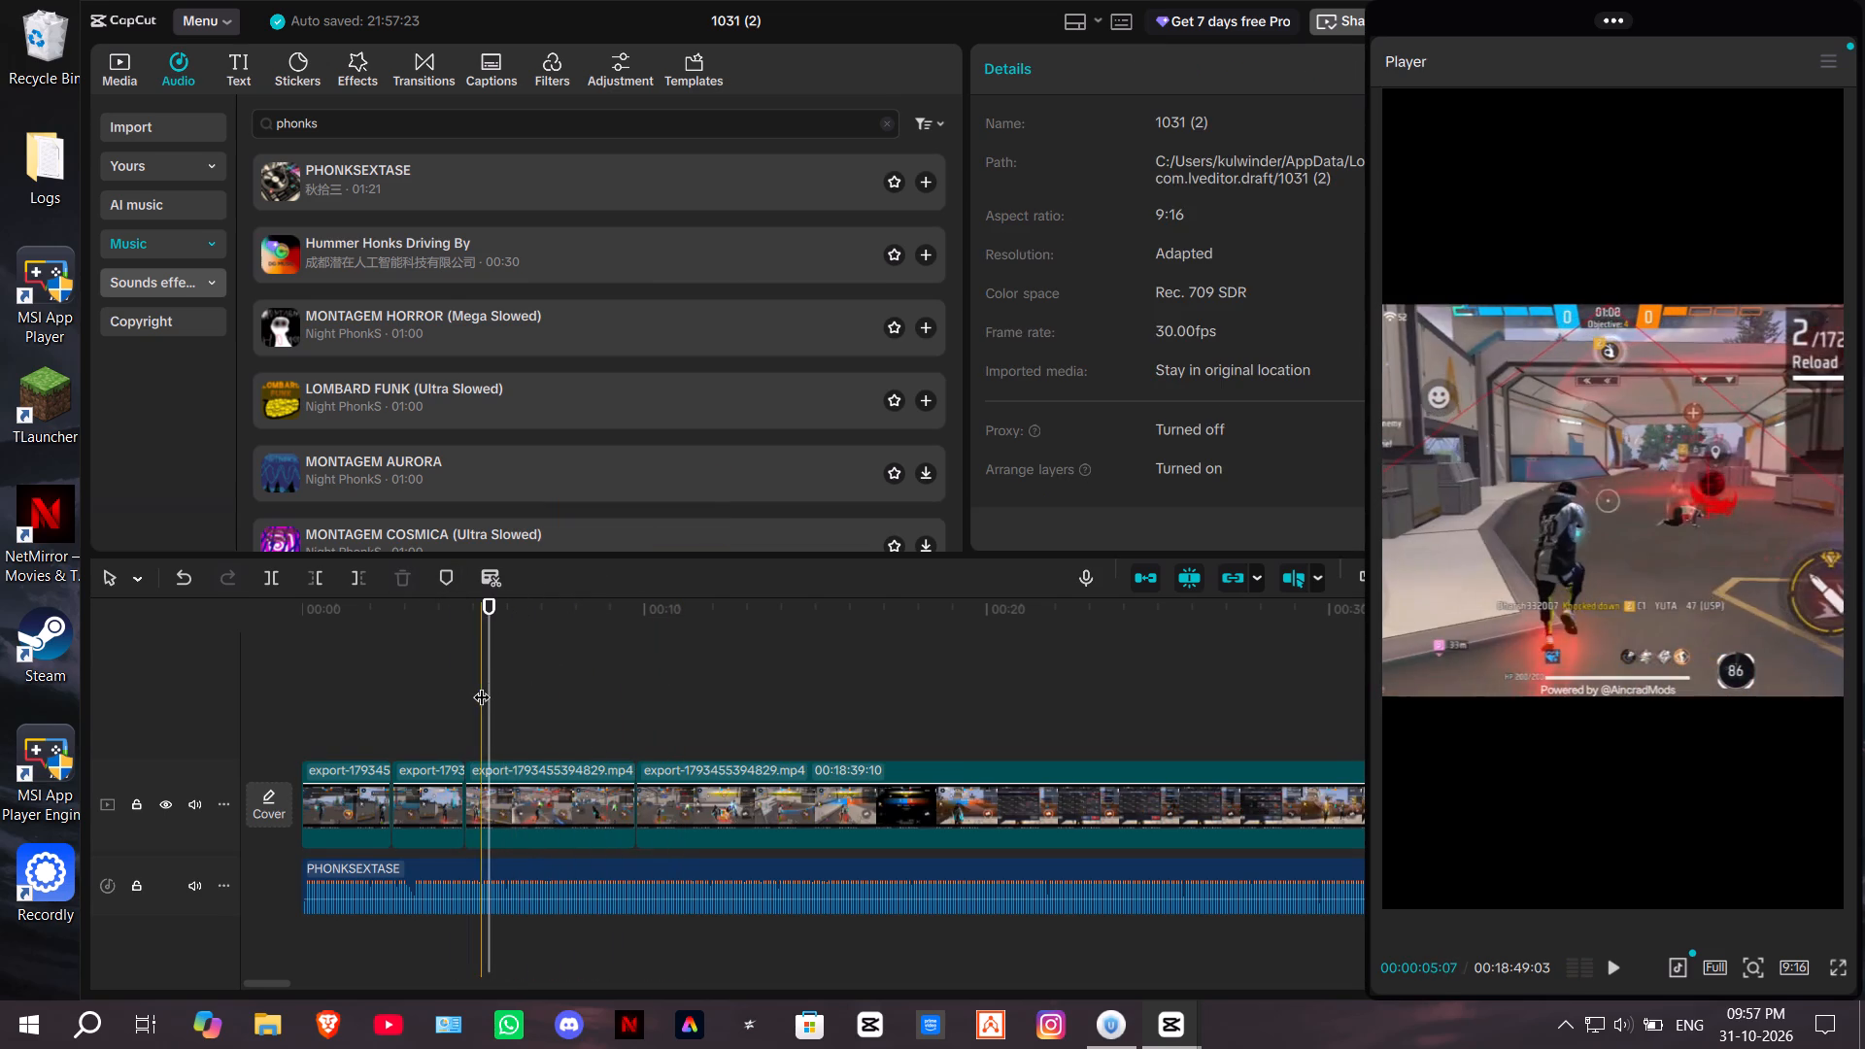
pyautogui.press('space')
pyautogui.press('space')
pyautogui.moveTo(507, 695); pyautogui.dragTo(497, 695)
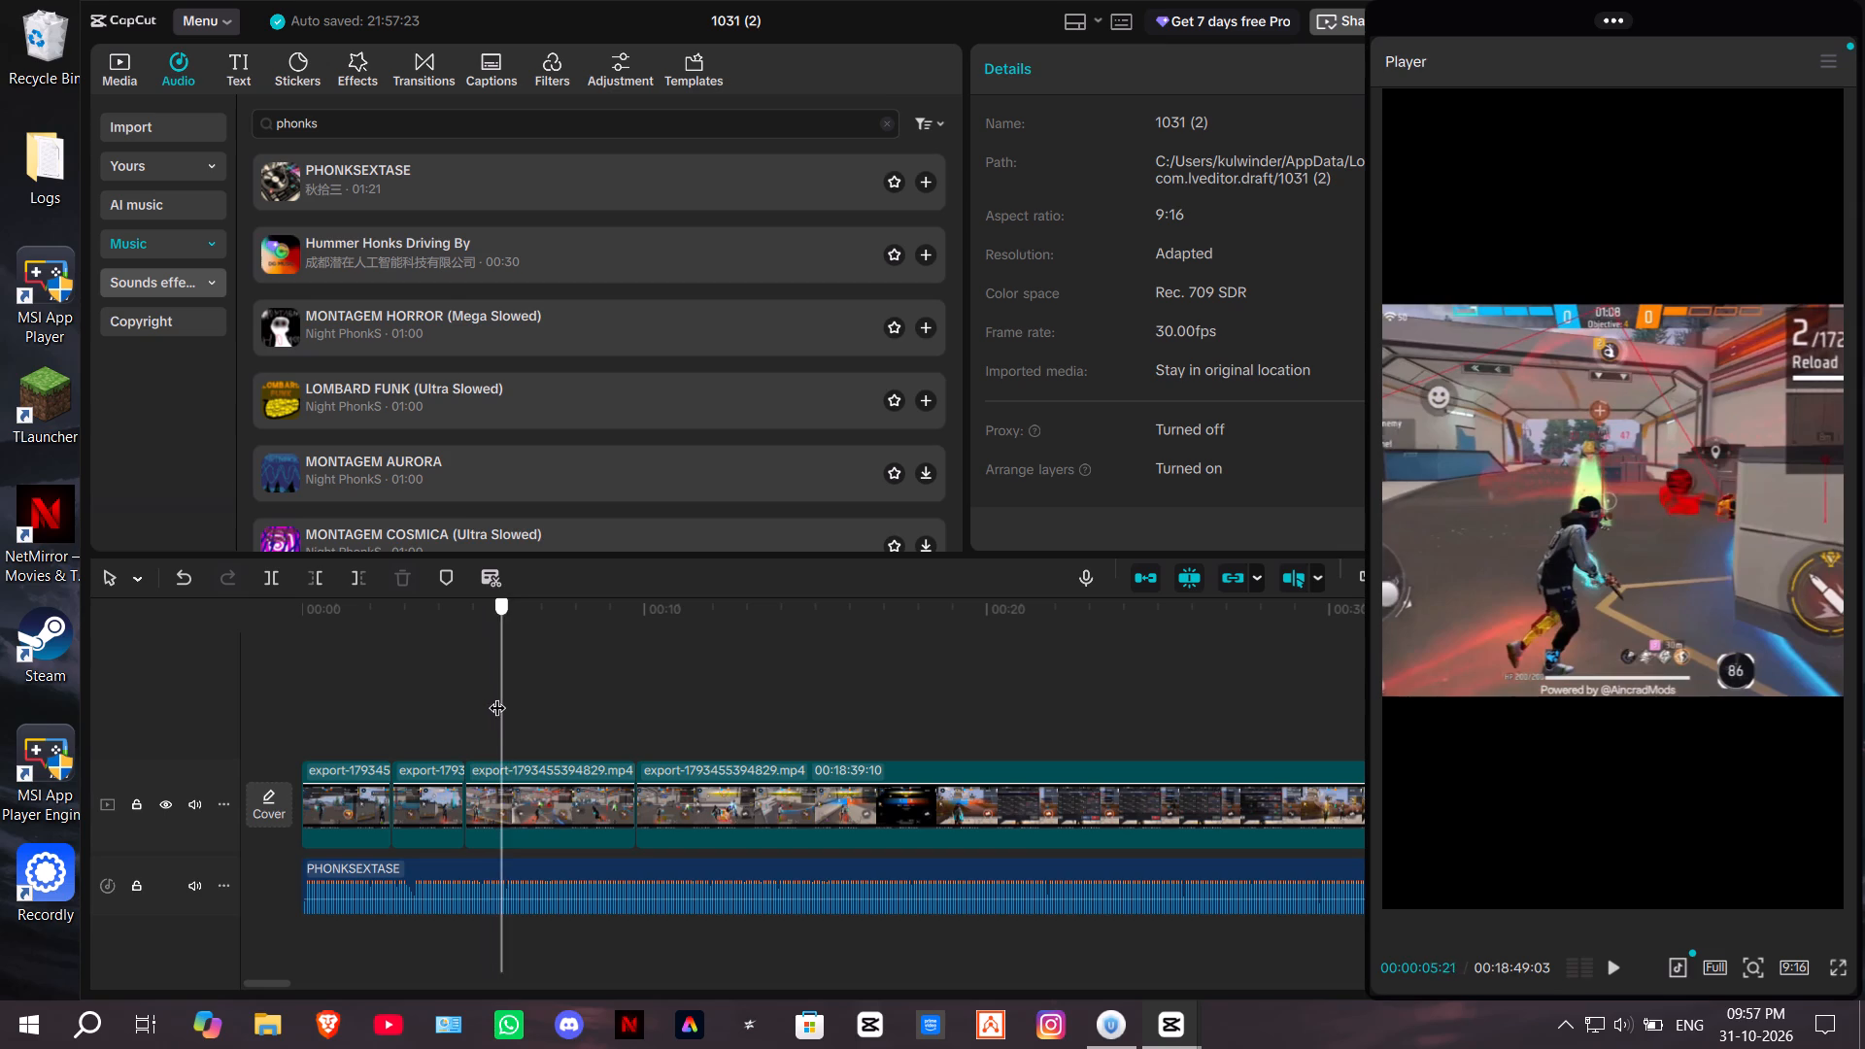
pyautogui.moveTo(497, 695); pyautogui.dragTo(469, 695)
pyautogui.press('space')
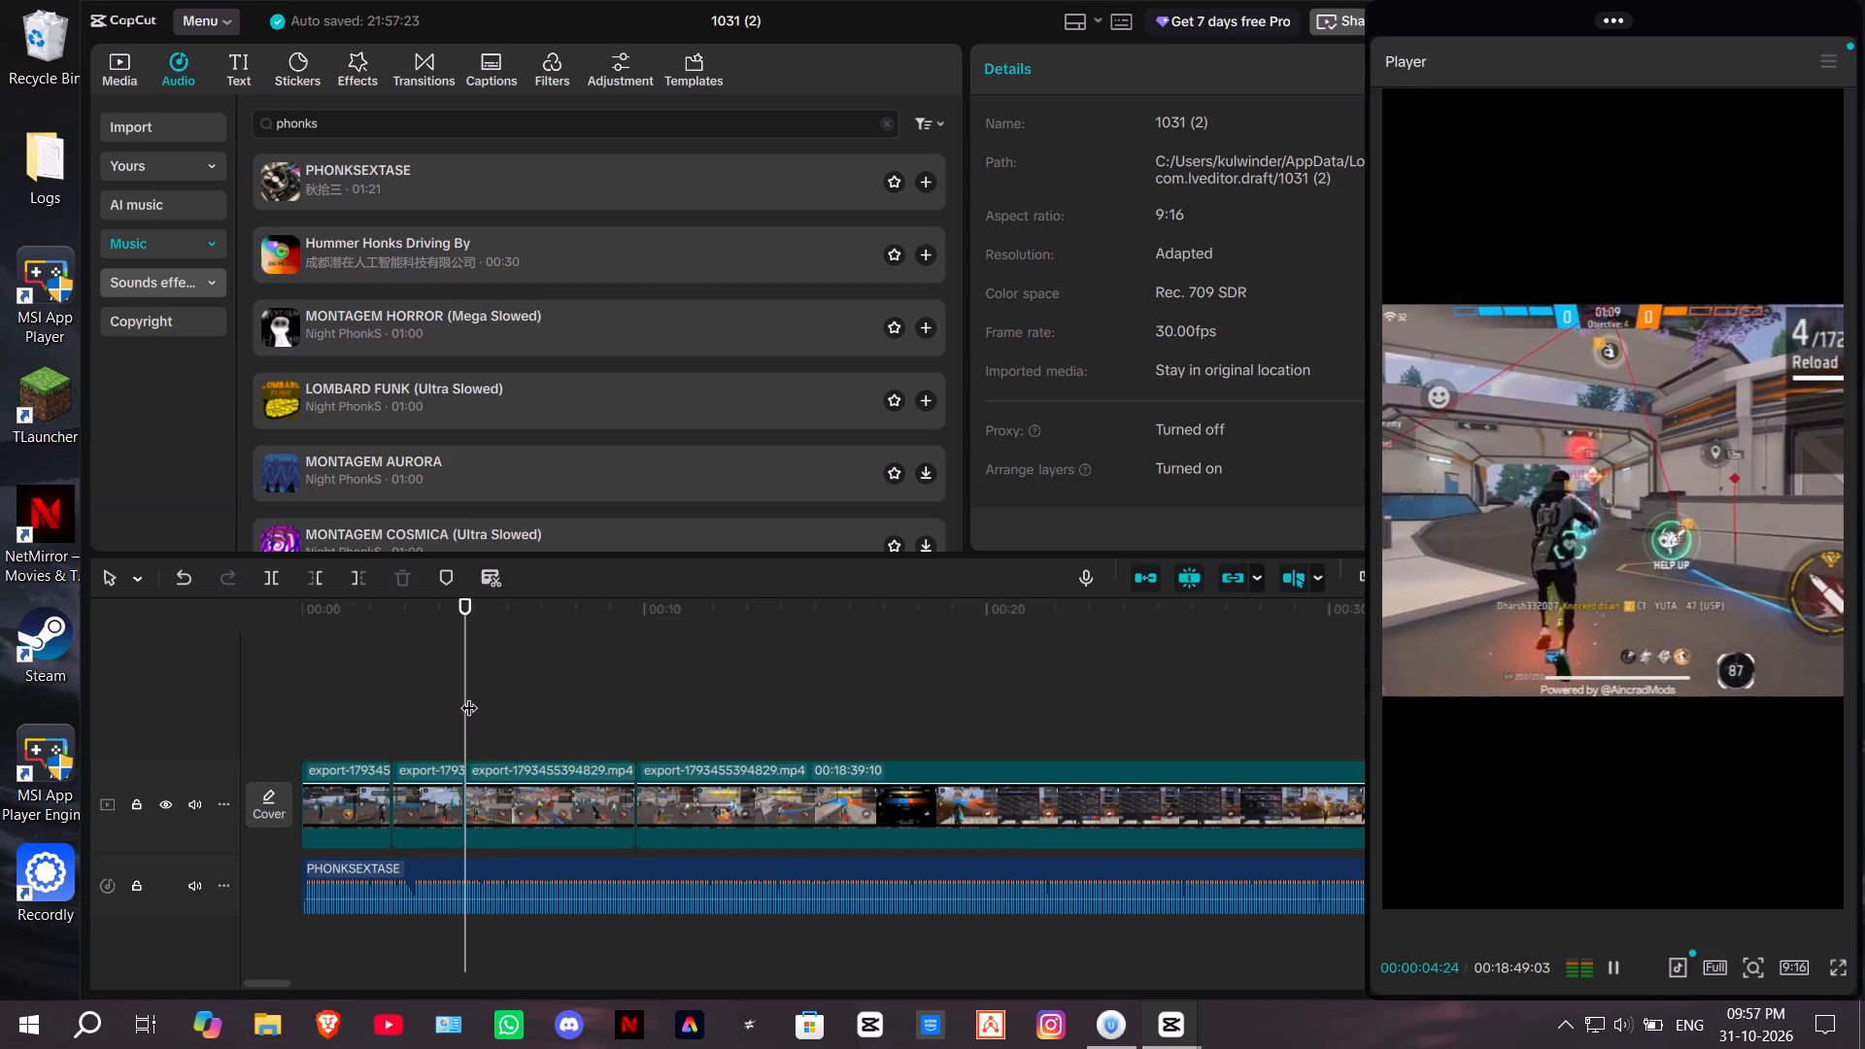
pyautogui.press('space')
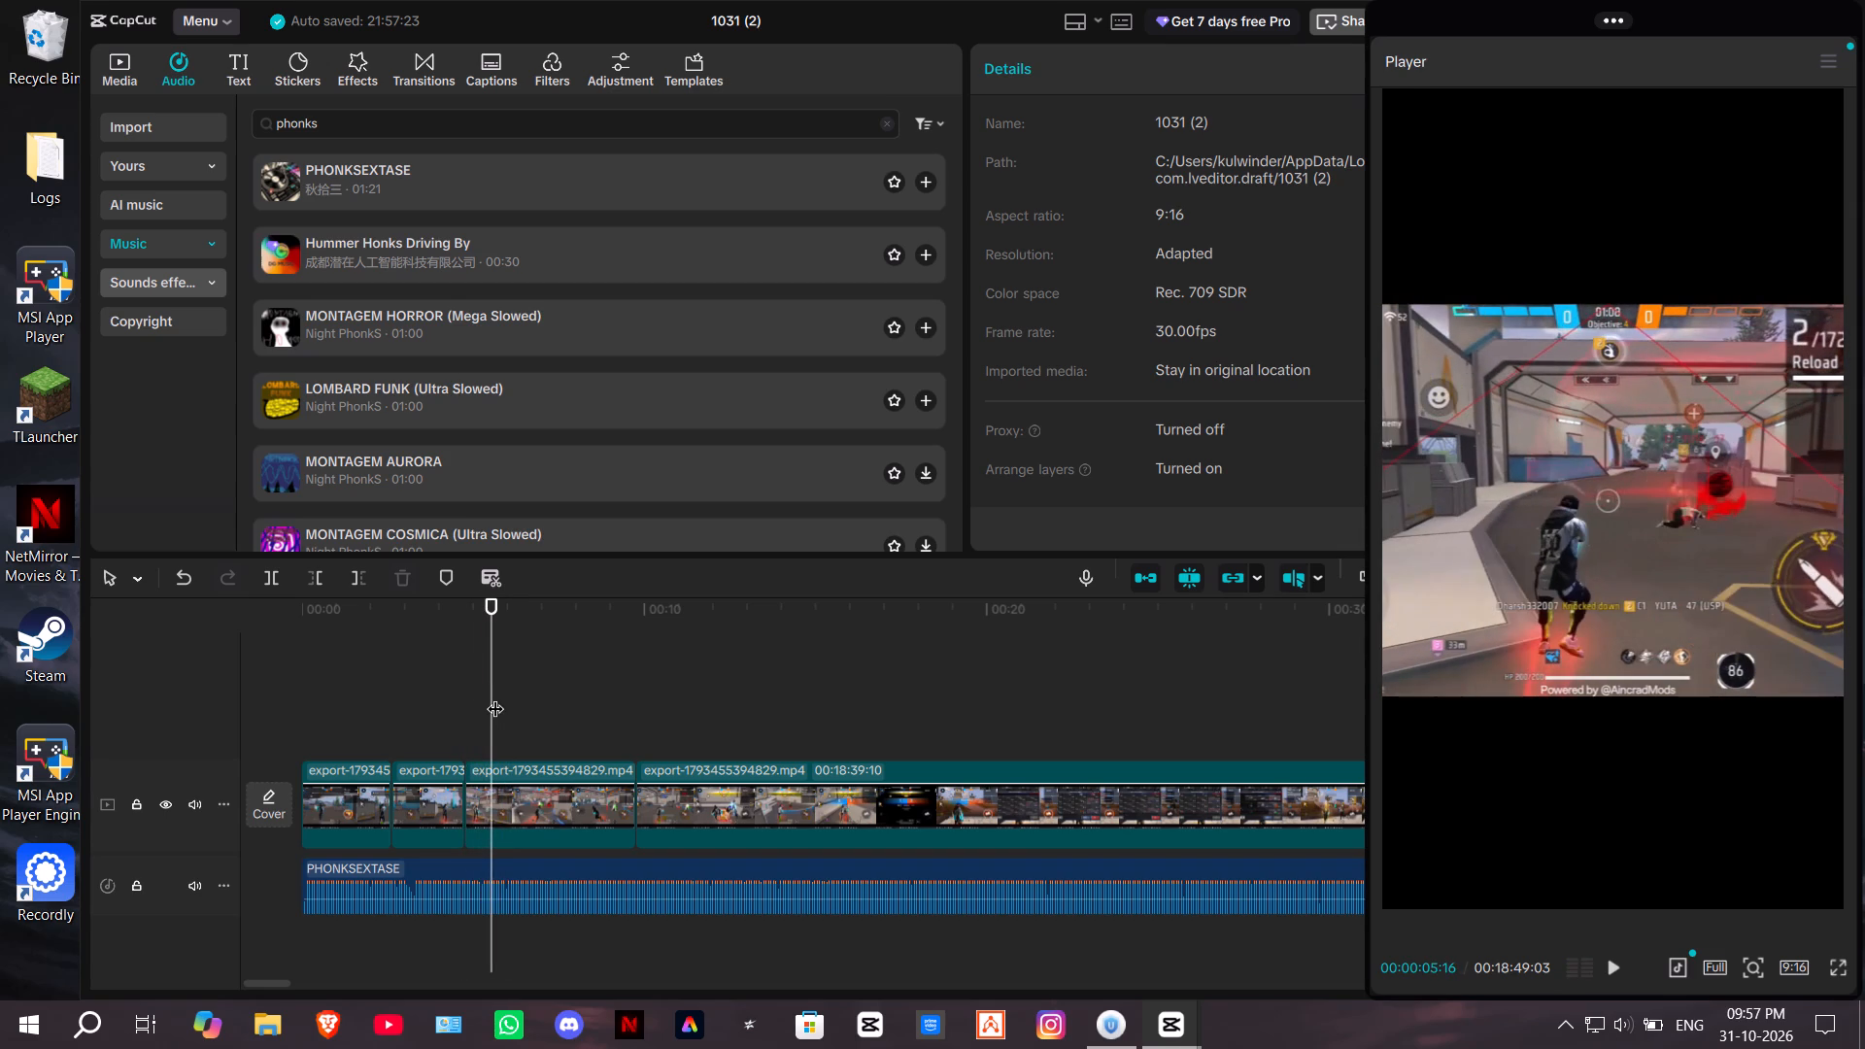
pyautogui.press('space')
pyautogui.press('space')
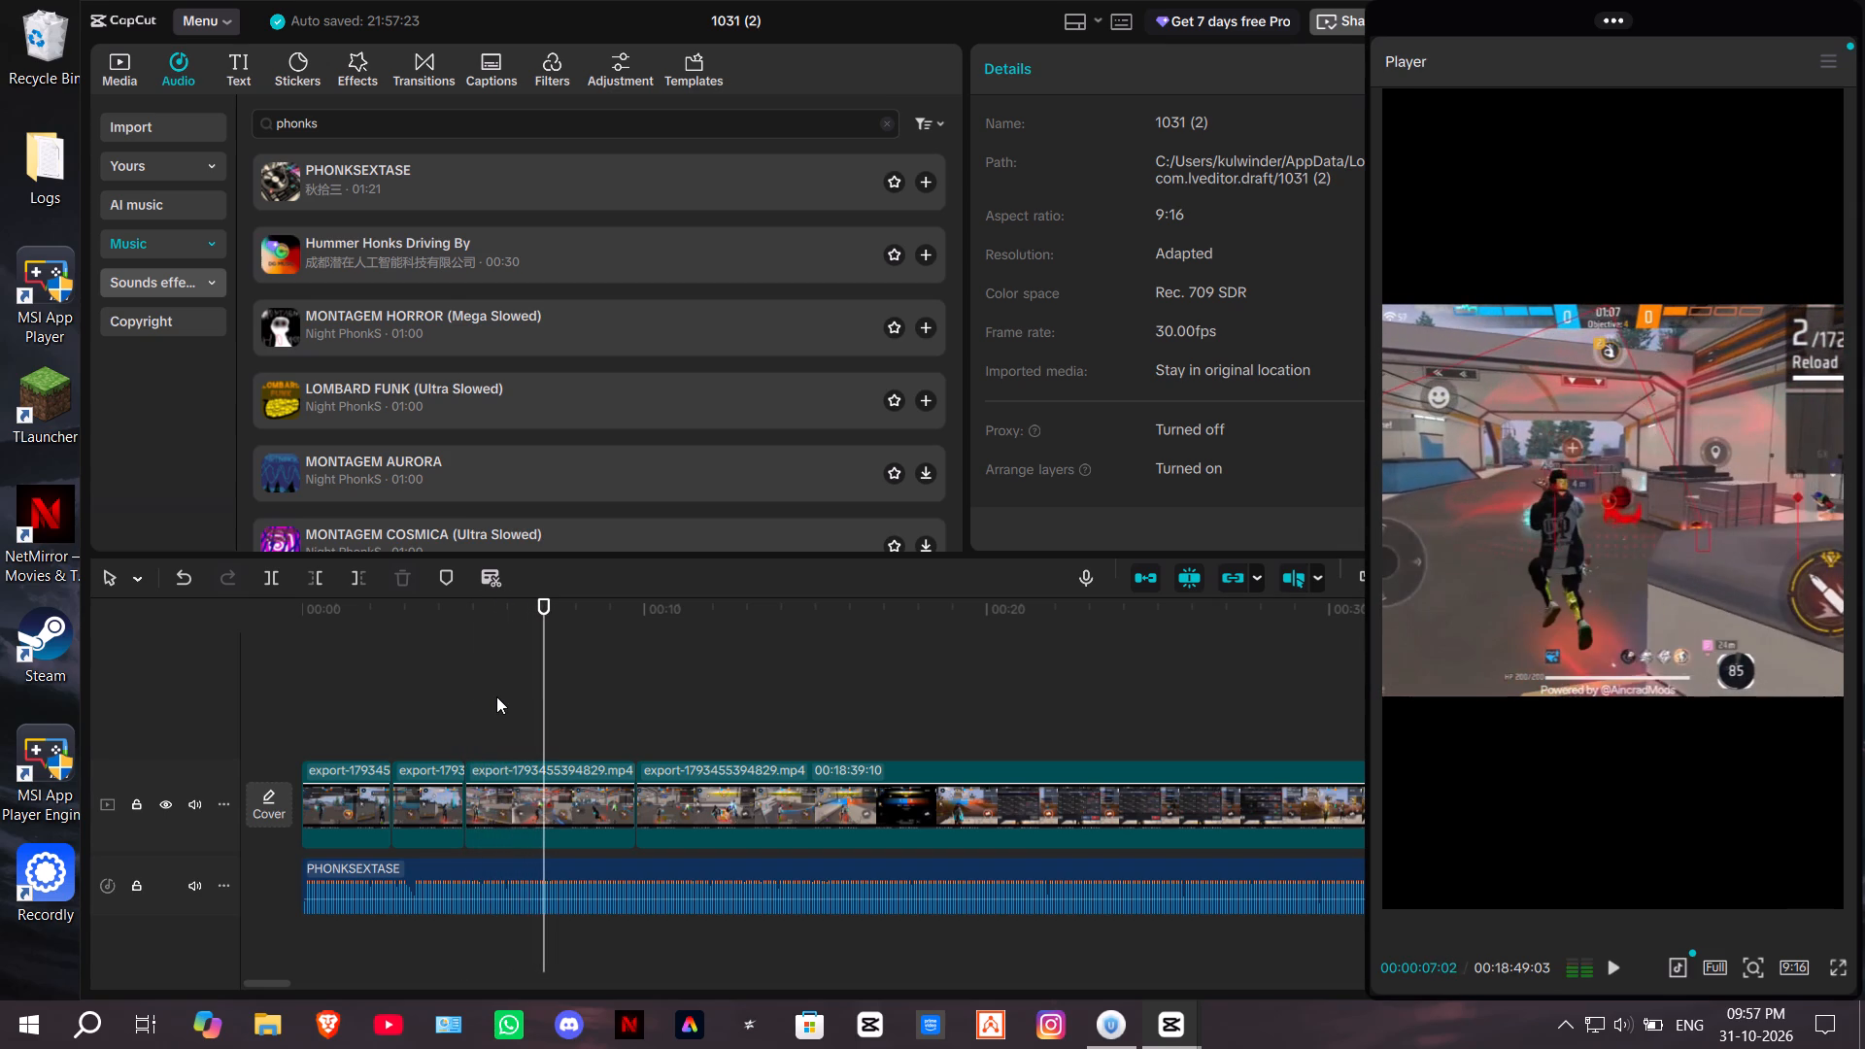
pyautogui.press('space')
pyautogui.press('space')
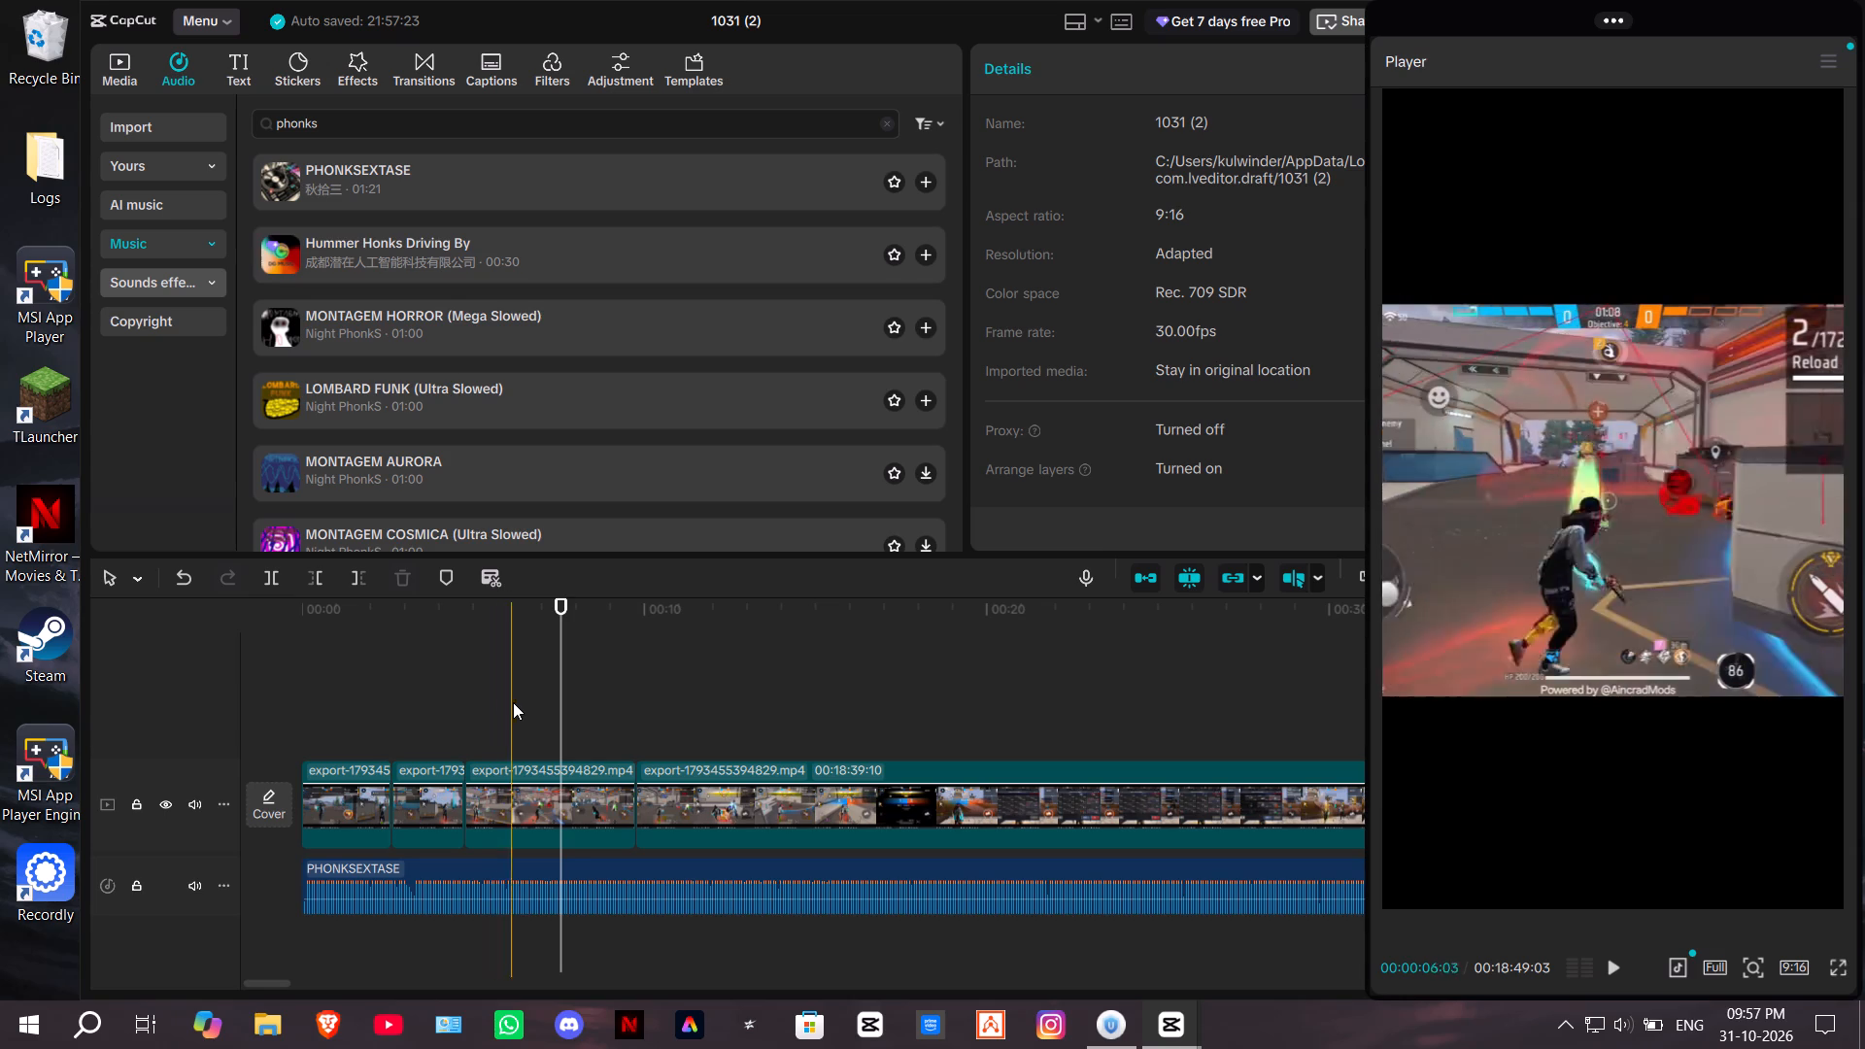
pyautogui.click(272, 581)
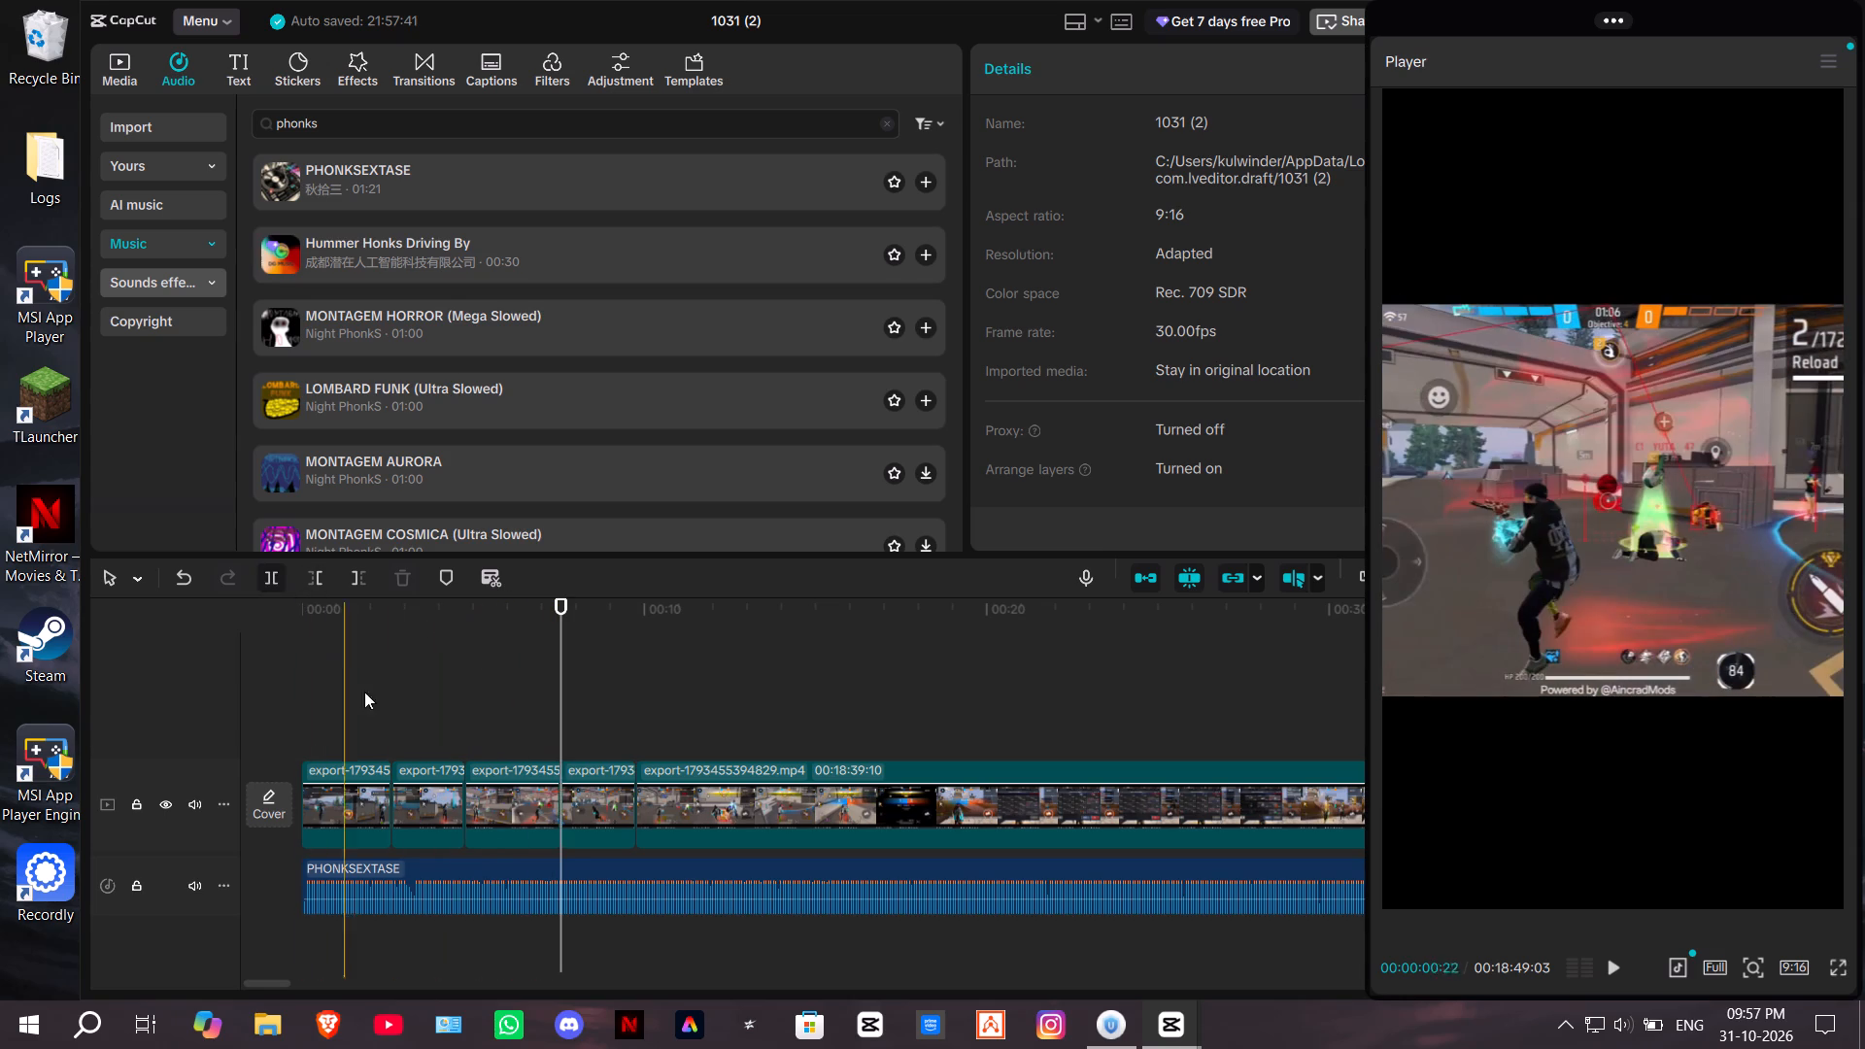
# Delete the third video clip, the section between 00:00:04:23 and about 7.5 seconds.
pyautogui.click(513, 817)
pyautogui.click(396, 581)
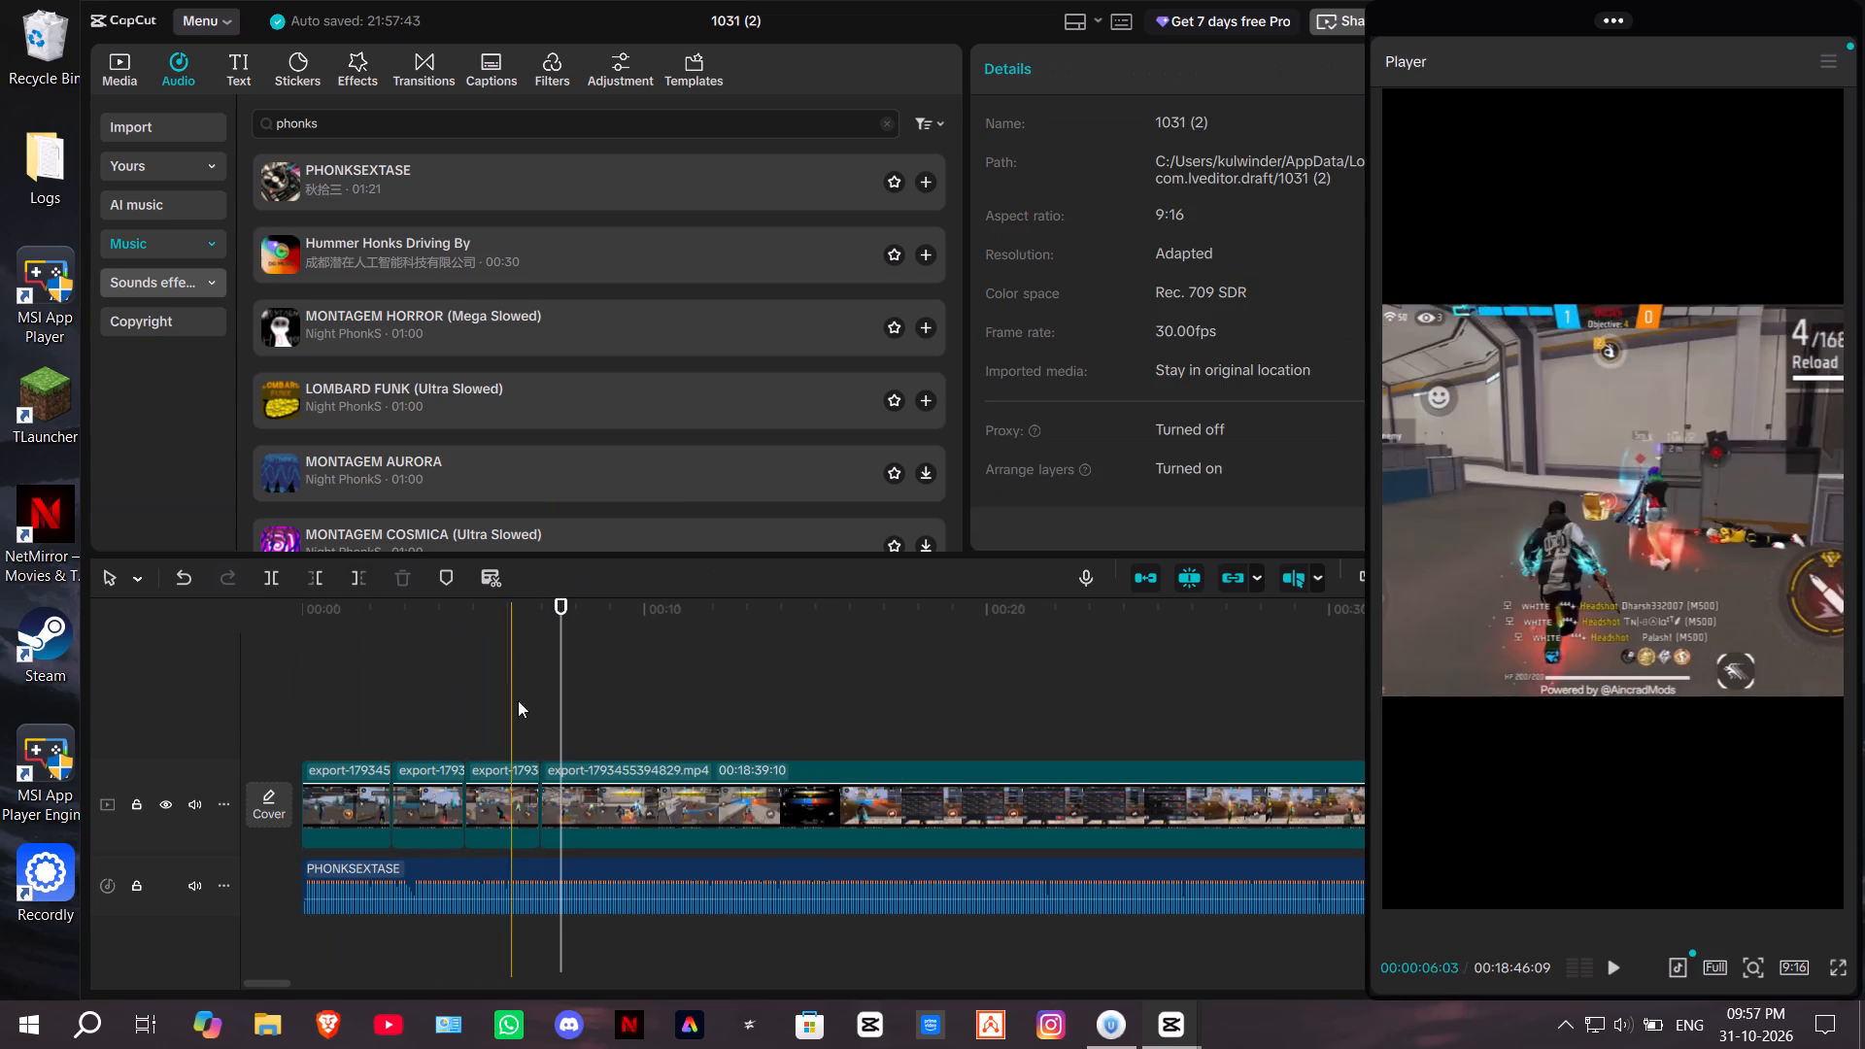
# Replay the third video clip and its cut into the fourth repeatedly with the music to judge where it should end.
pyautogui.press('space')
pyautogui.press('space')
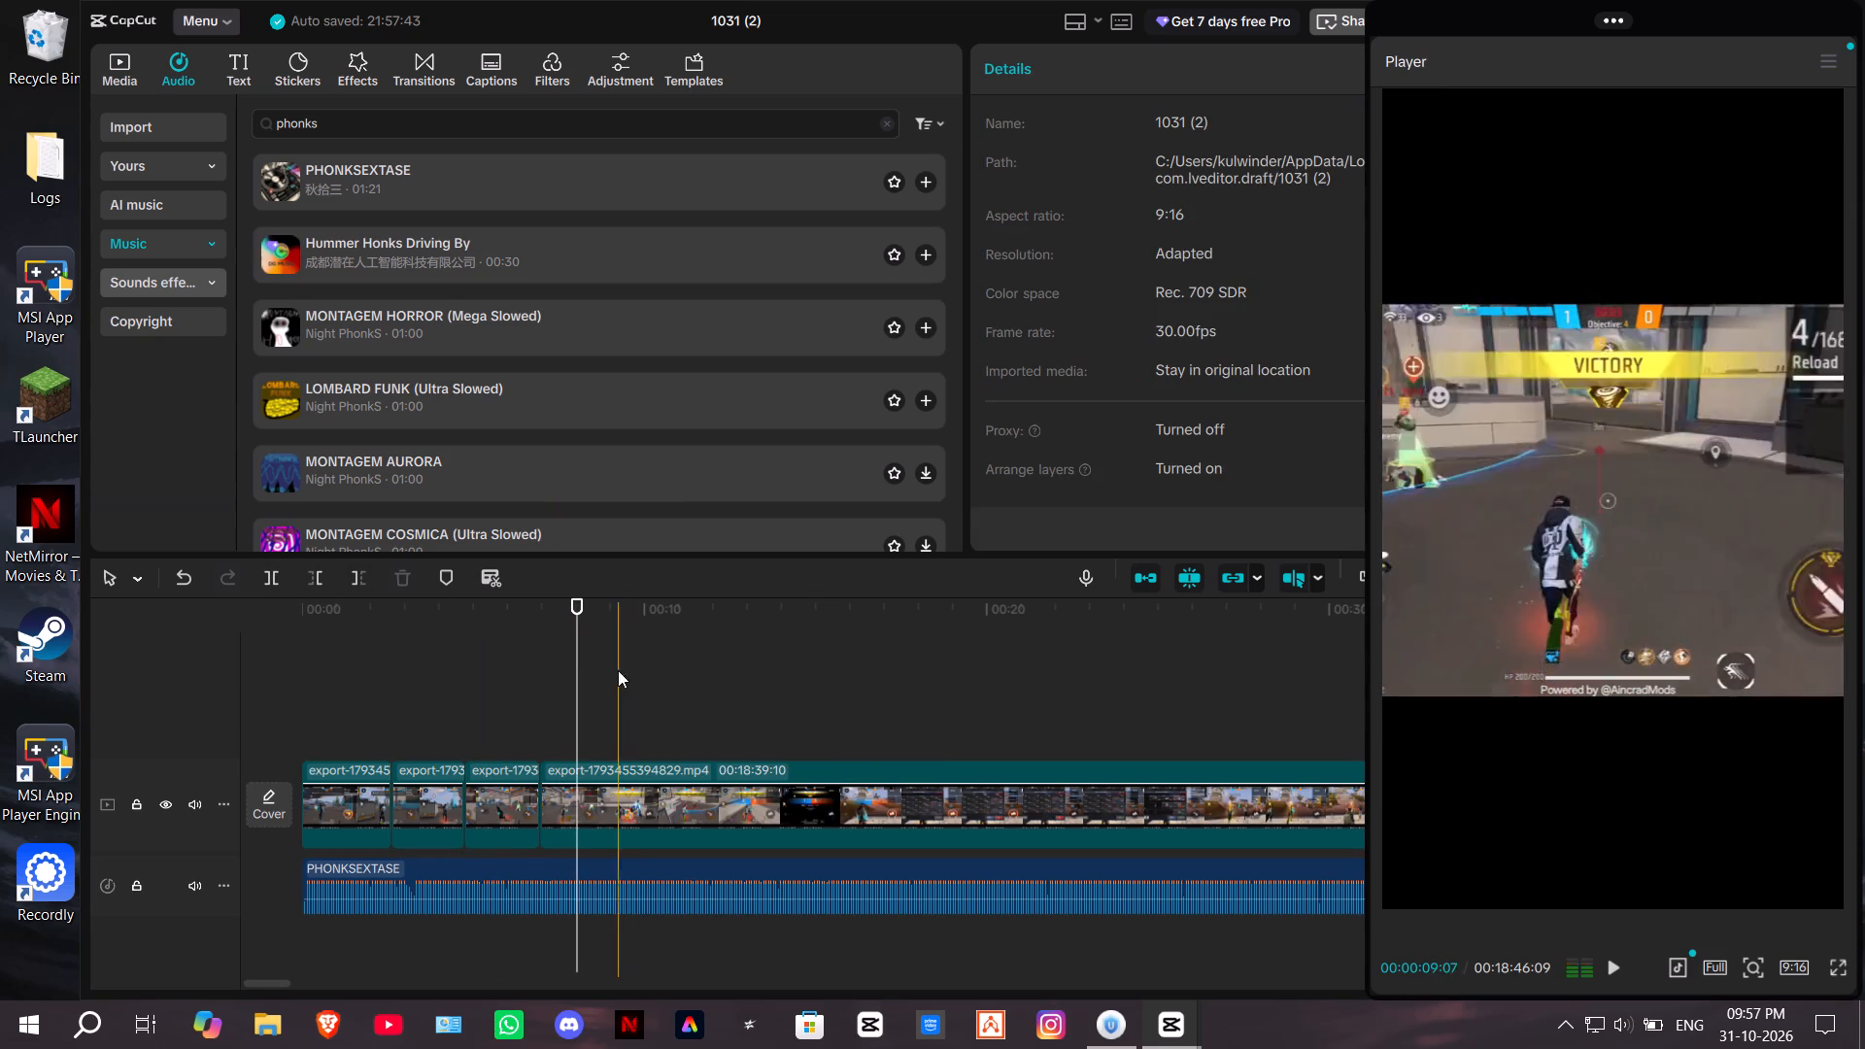
pyautogui.moveTo(580, 672); pyautogui.dragTo(553, 672)
pyautogui.press('space')
pyautogui.press('space')
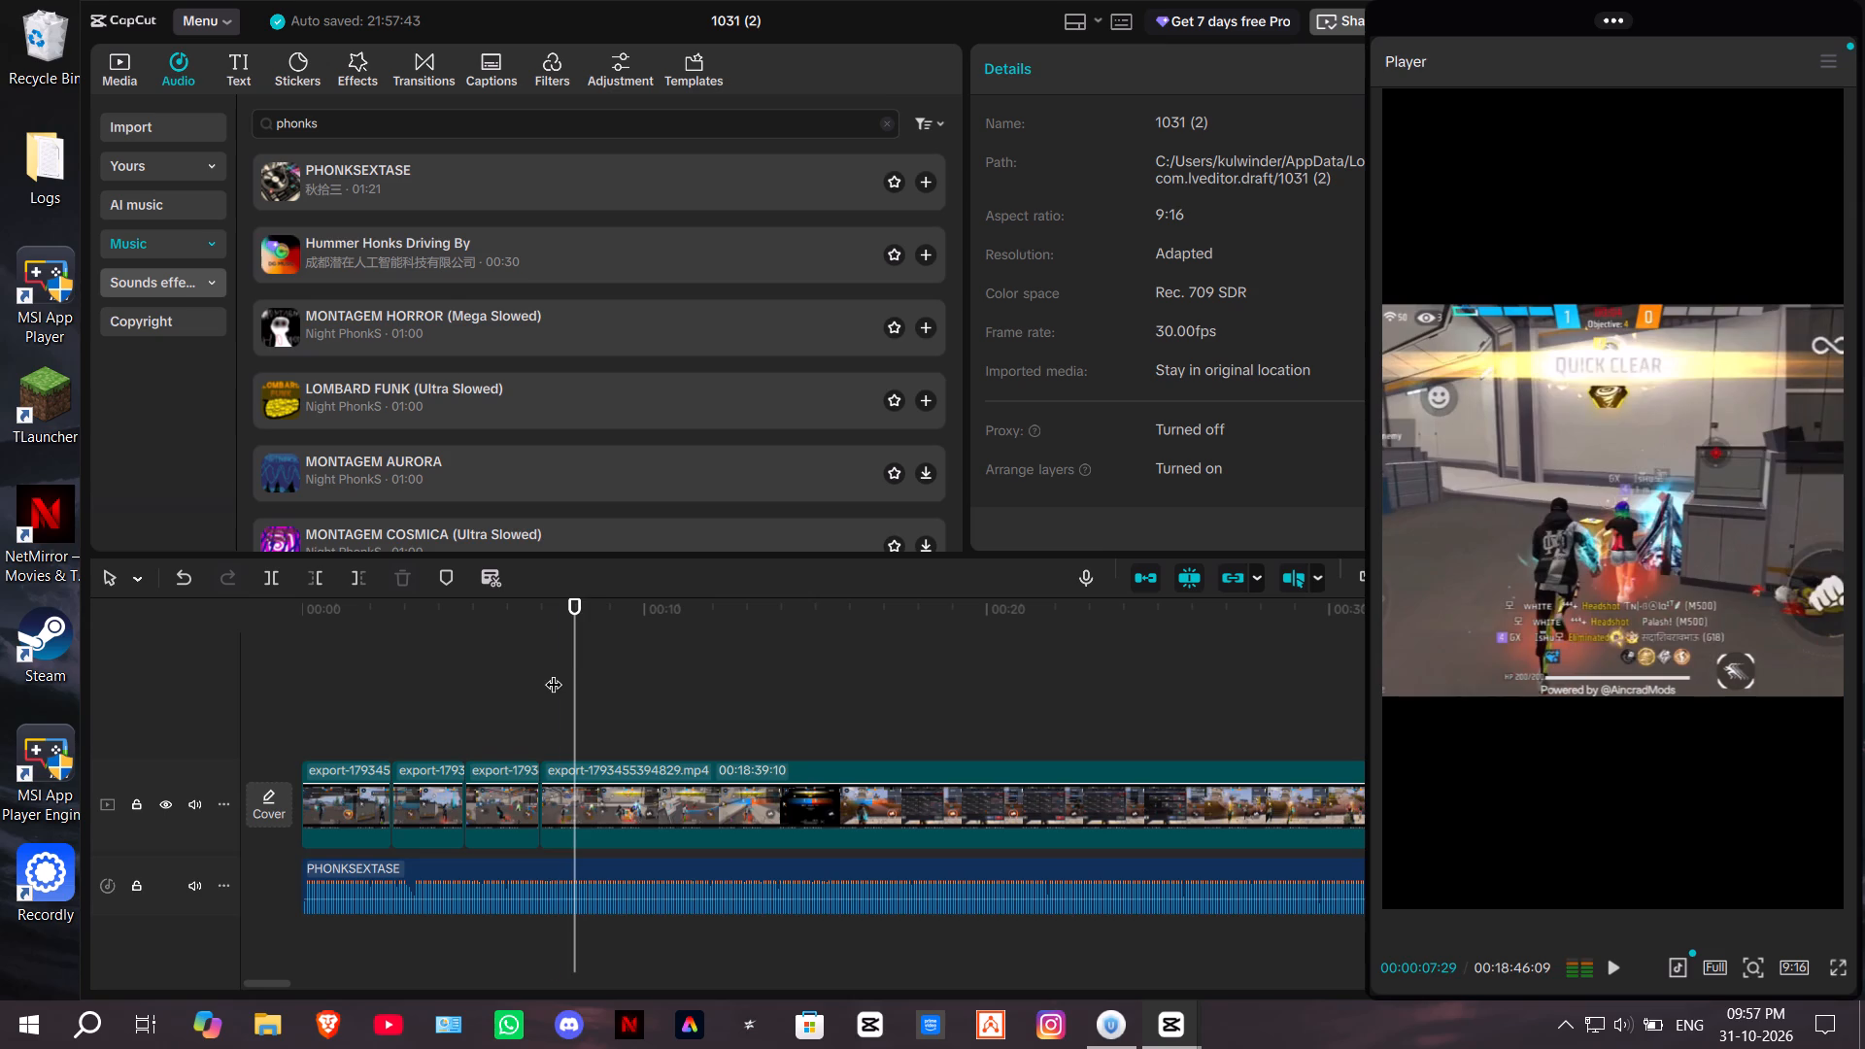
pyautogui.moveTo(579, 672); pyautogui.dragTo(535, 672)
pyautogui.press('space')
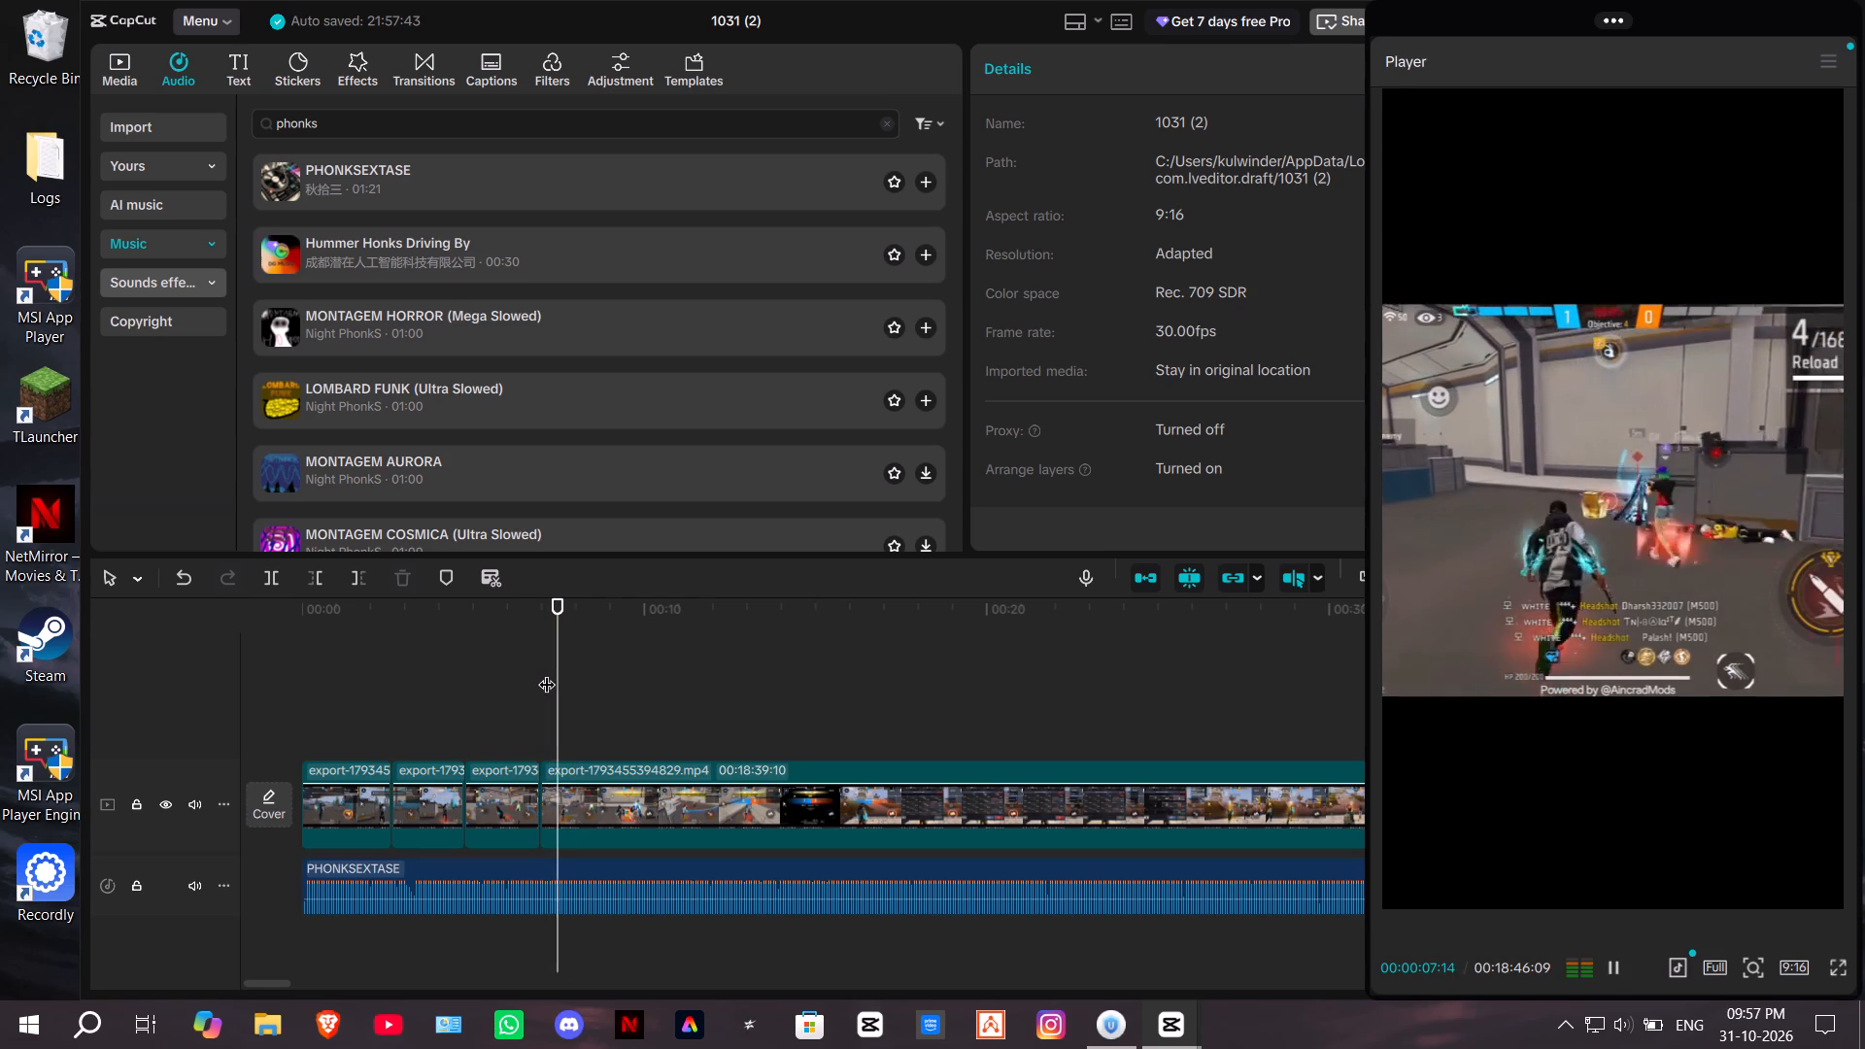
pyautogui.press('space')
pyautogui.moveTo(573, 685); pyautogui.dragTo(495, 684)
pyautogui.press('space')
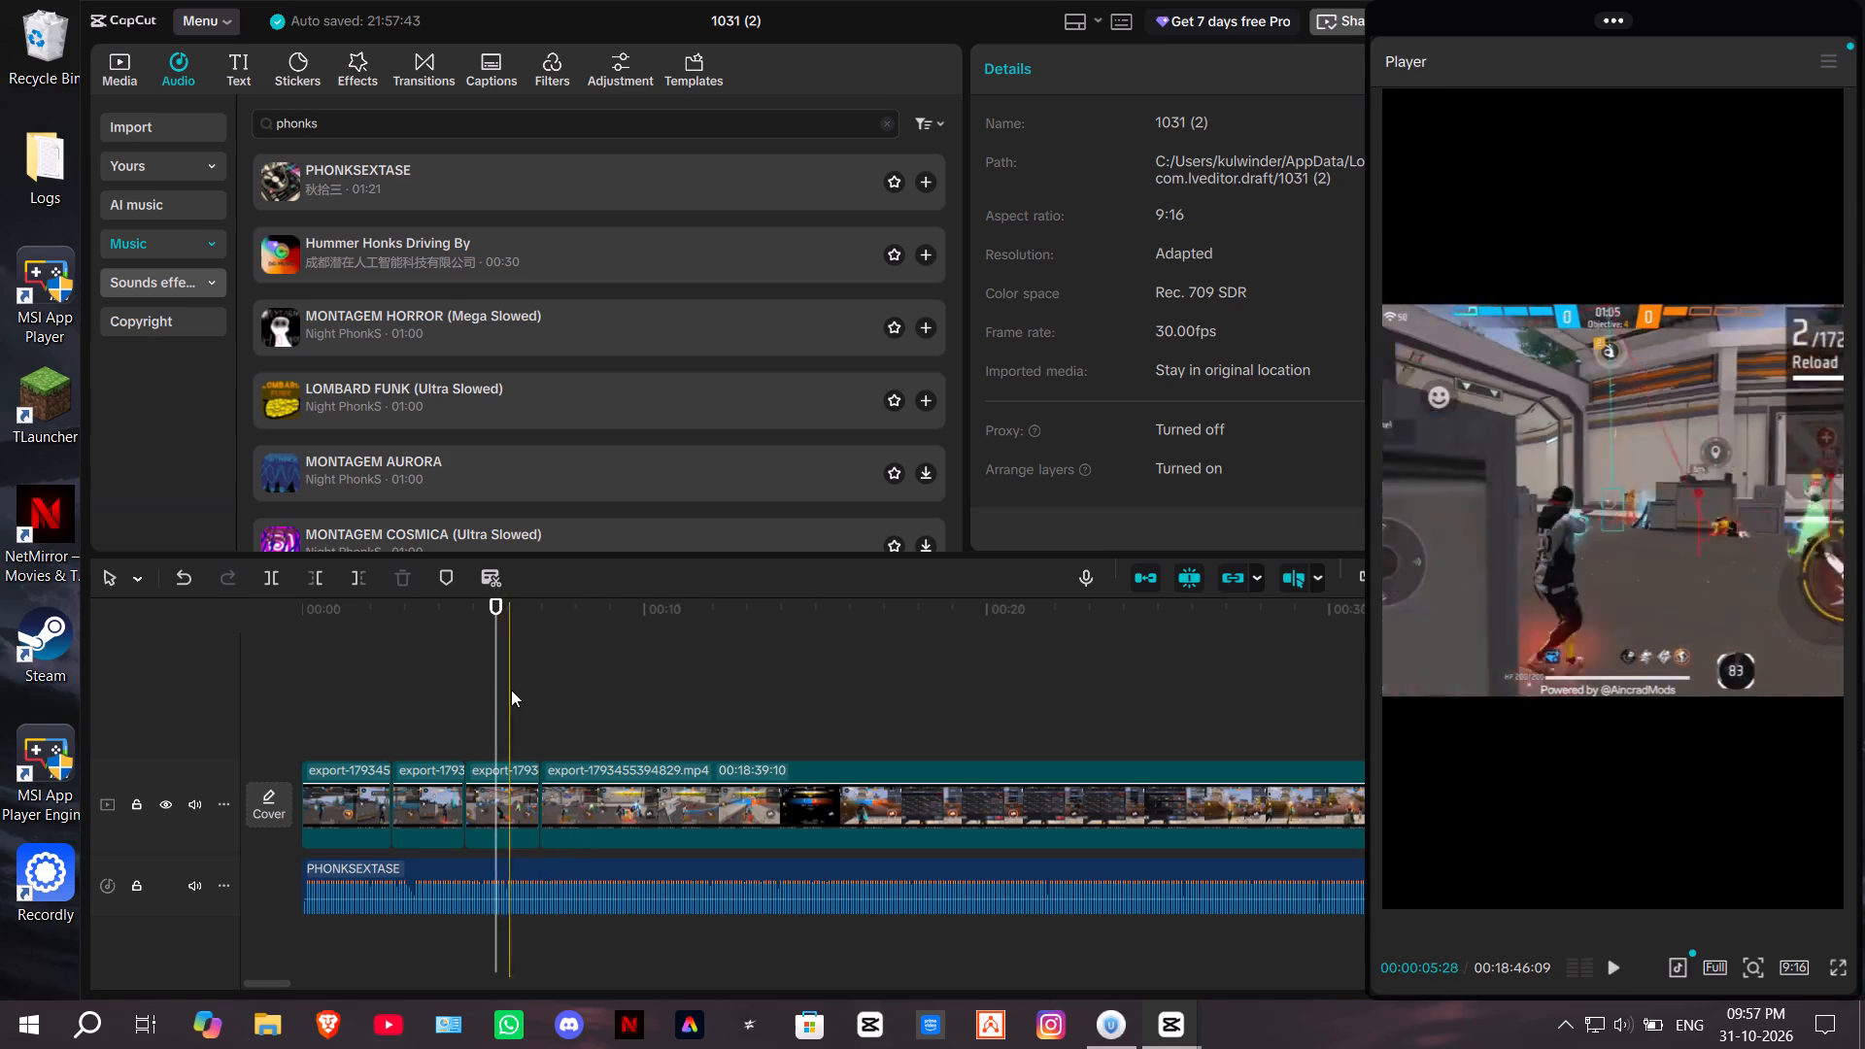
pyautogui.press('space')
pyautogui.moveTo(549, 689); pyautogui.dragTo(542, 689)
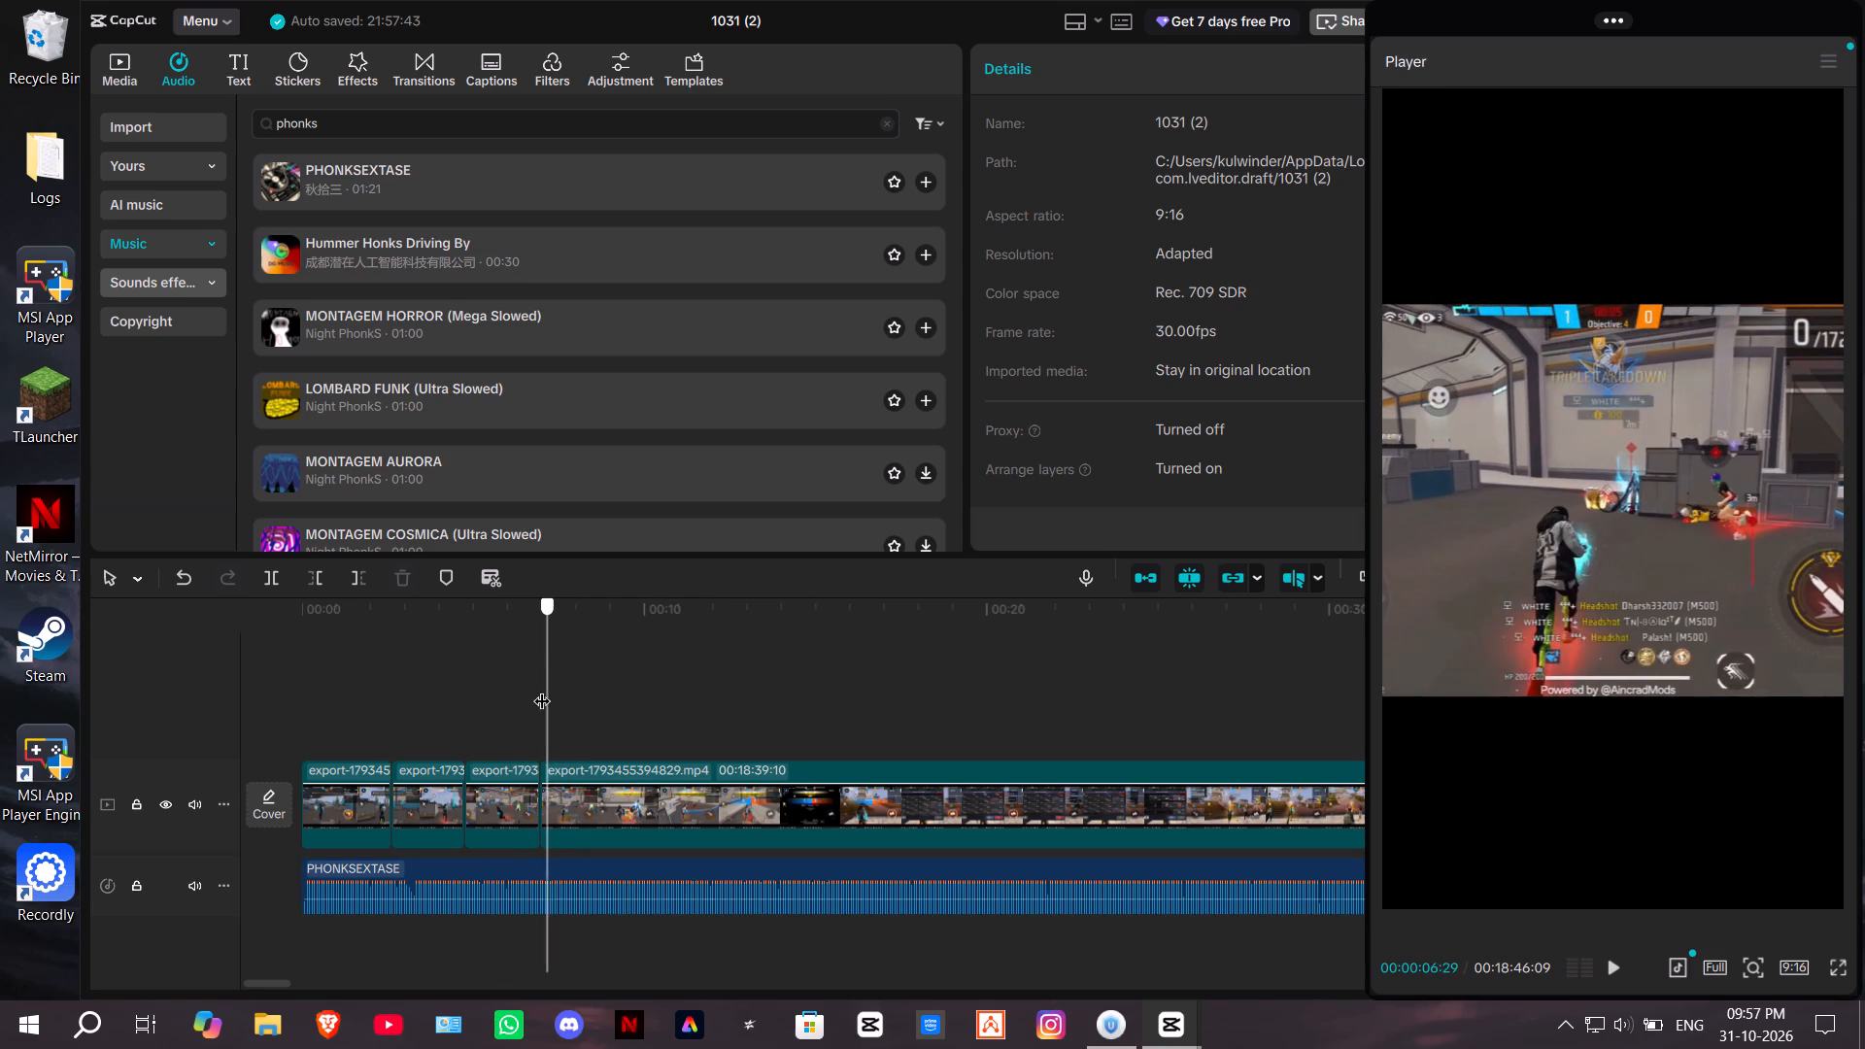
pyautogui.moveTo(542, 689); pyautogui.dragTo(478, 690)
pyautogui.press('space')
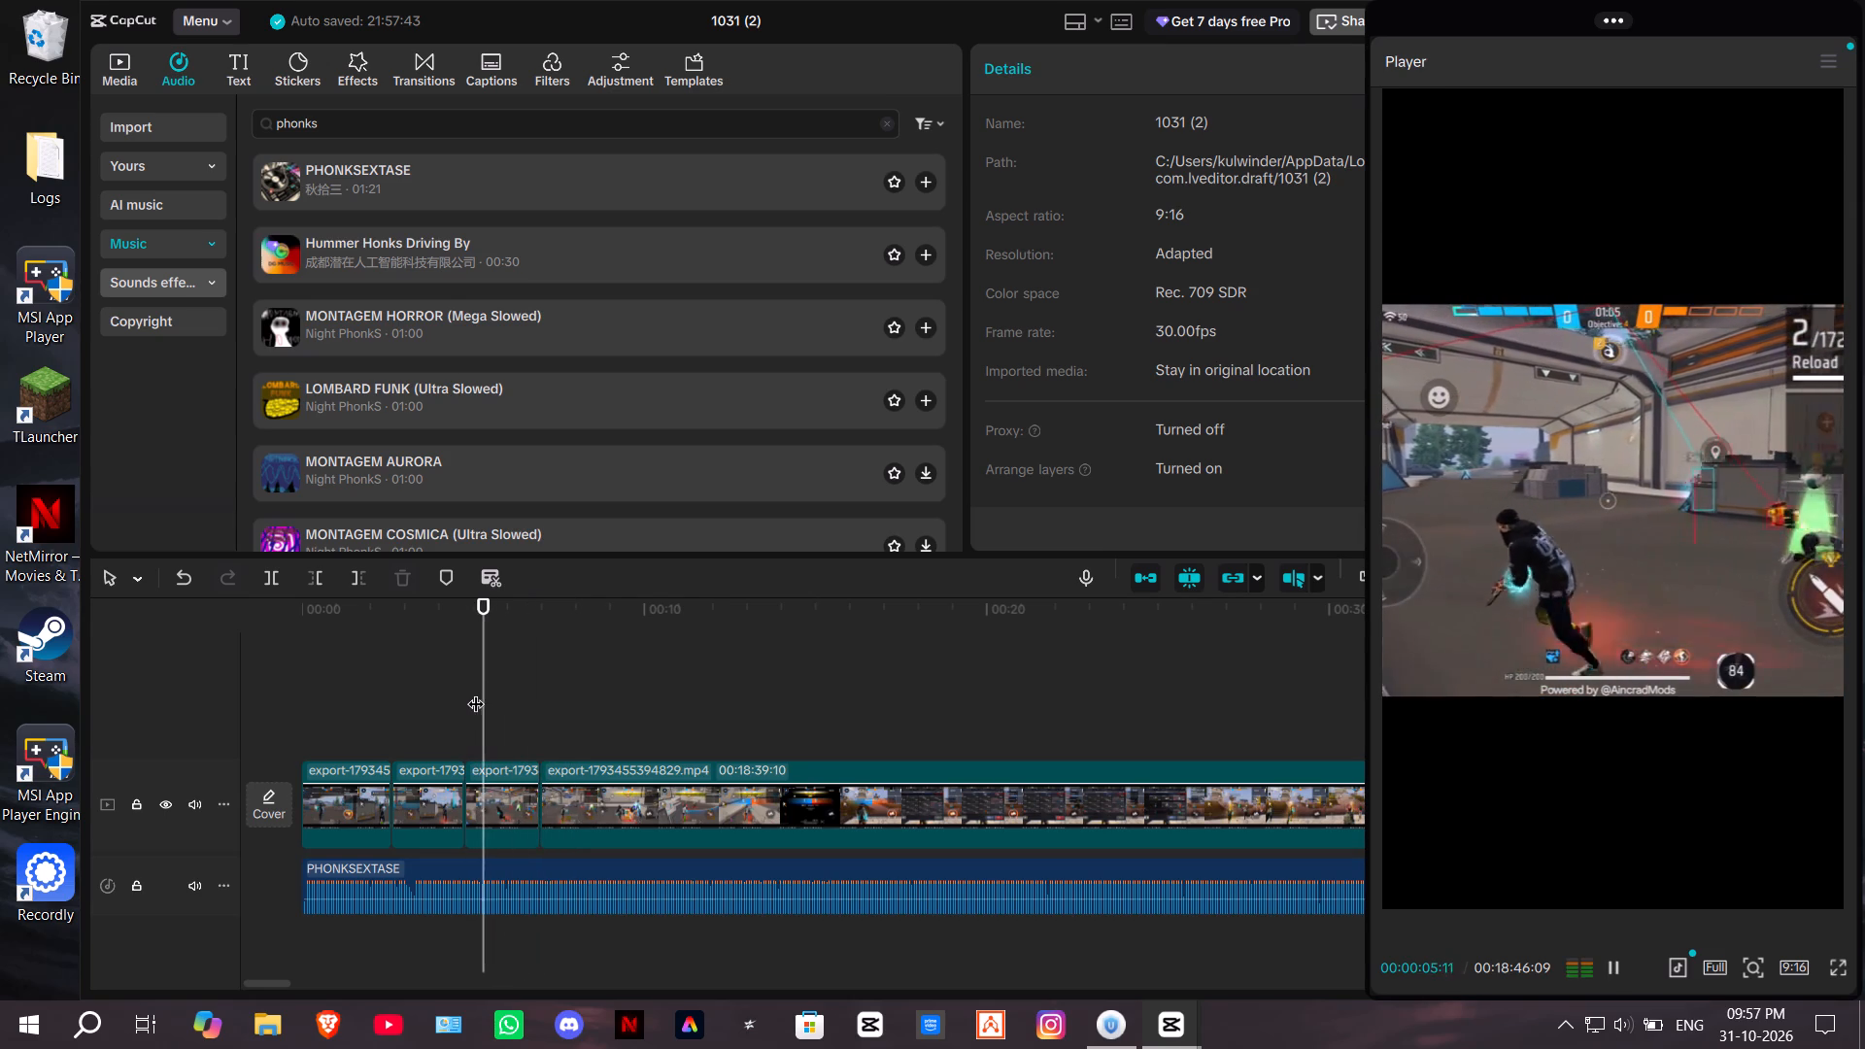
pyautogui.press('space')
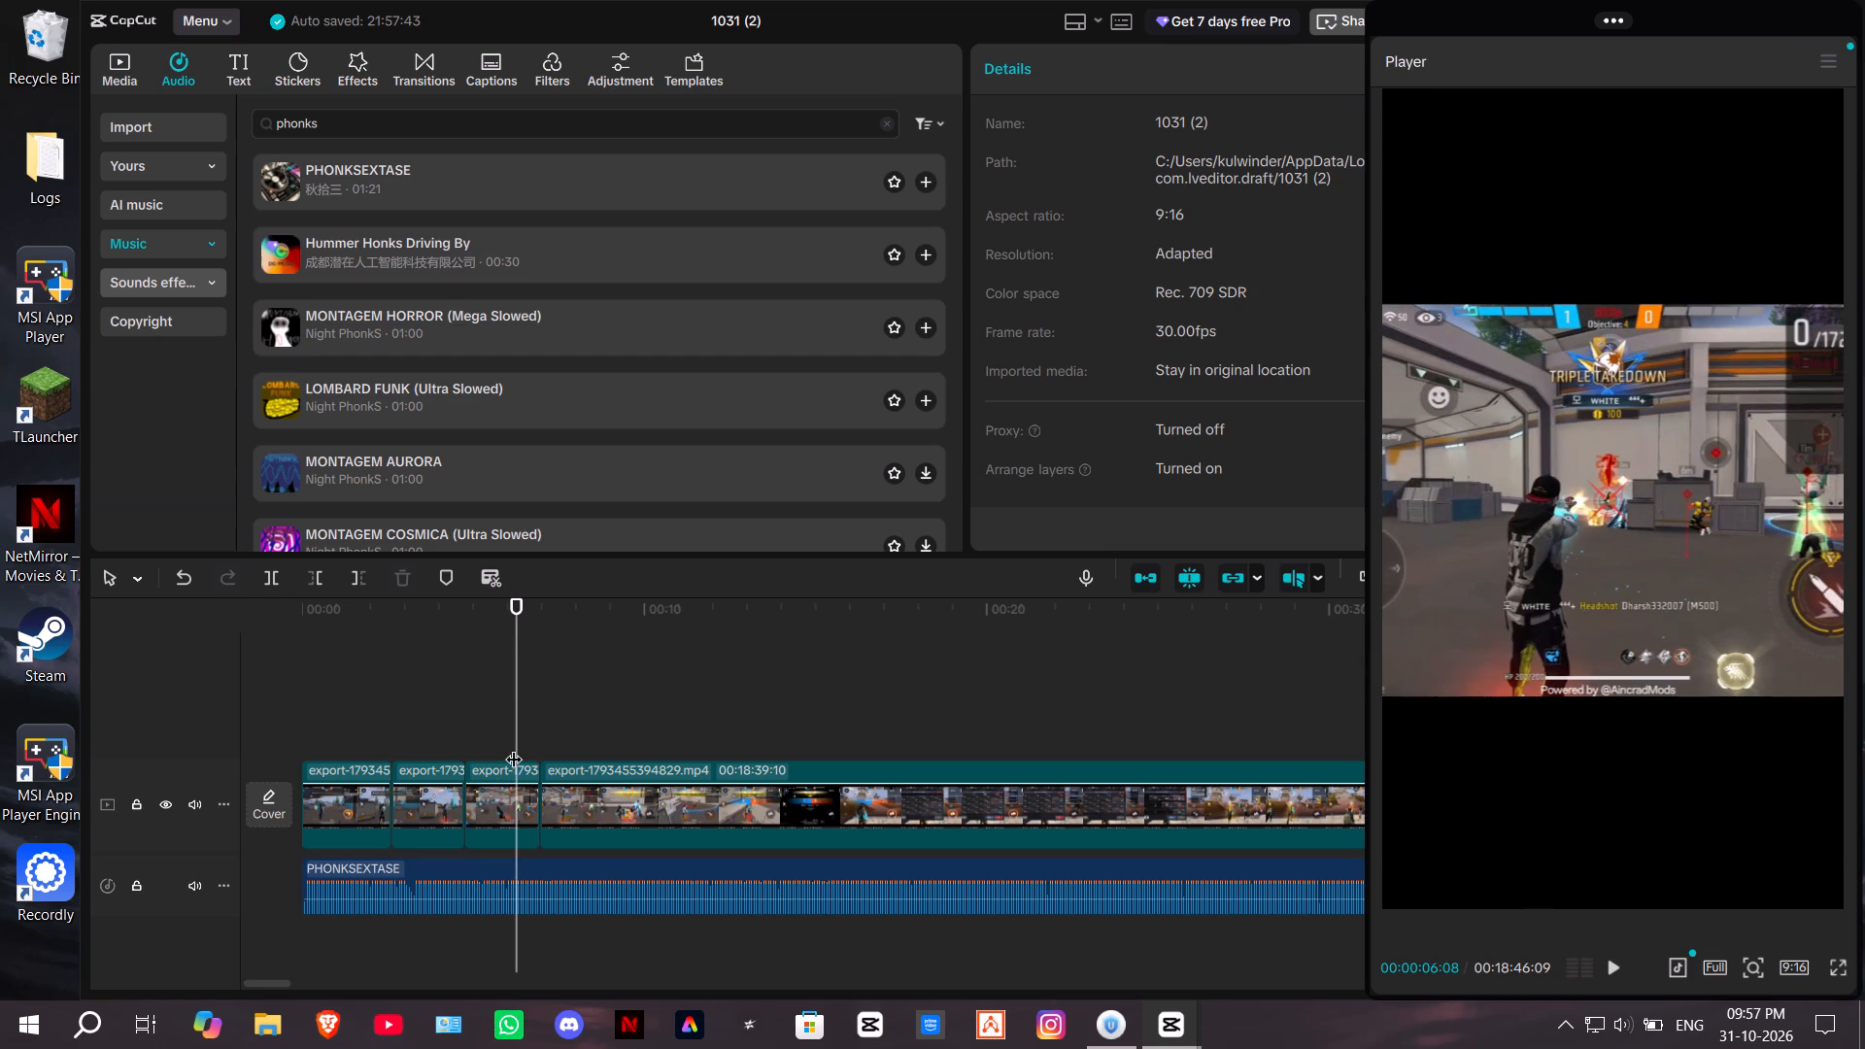
# Trim the end of the third video clip back to about 6.6 seconds on the timeline.
pyautogui.press('space')
pyautogui.press('space')
pyautogui.click(512, 790)
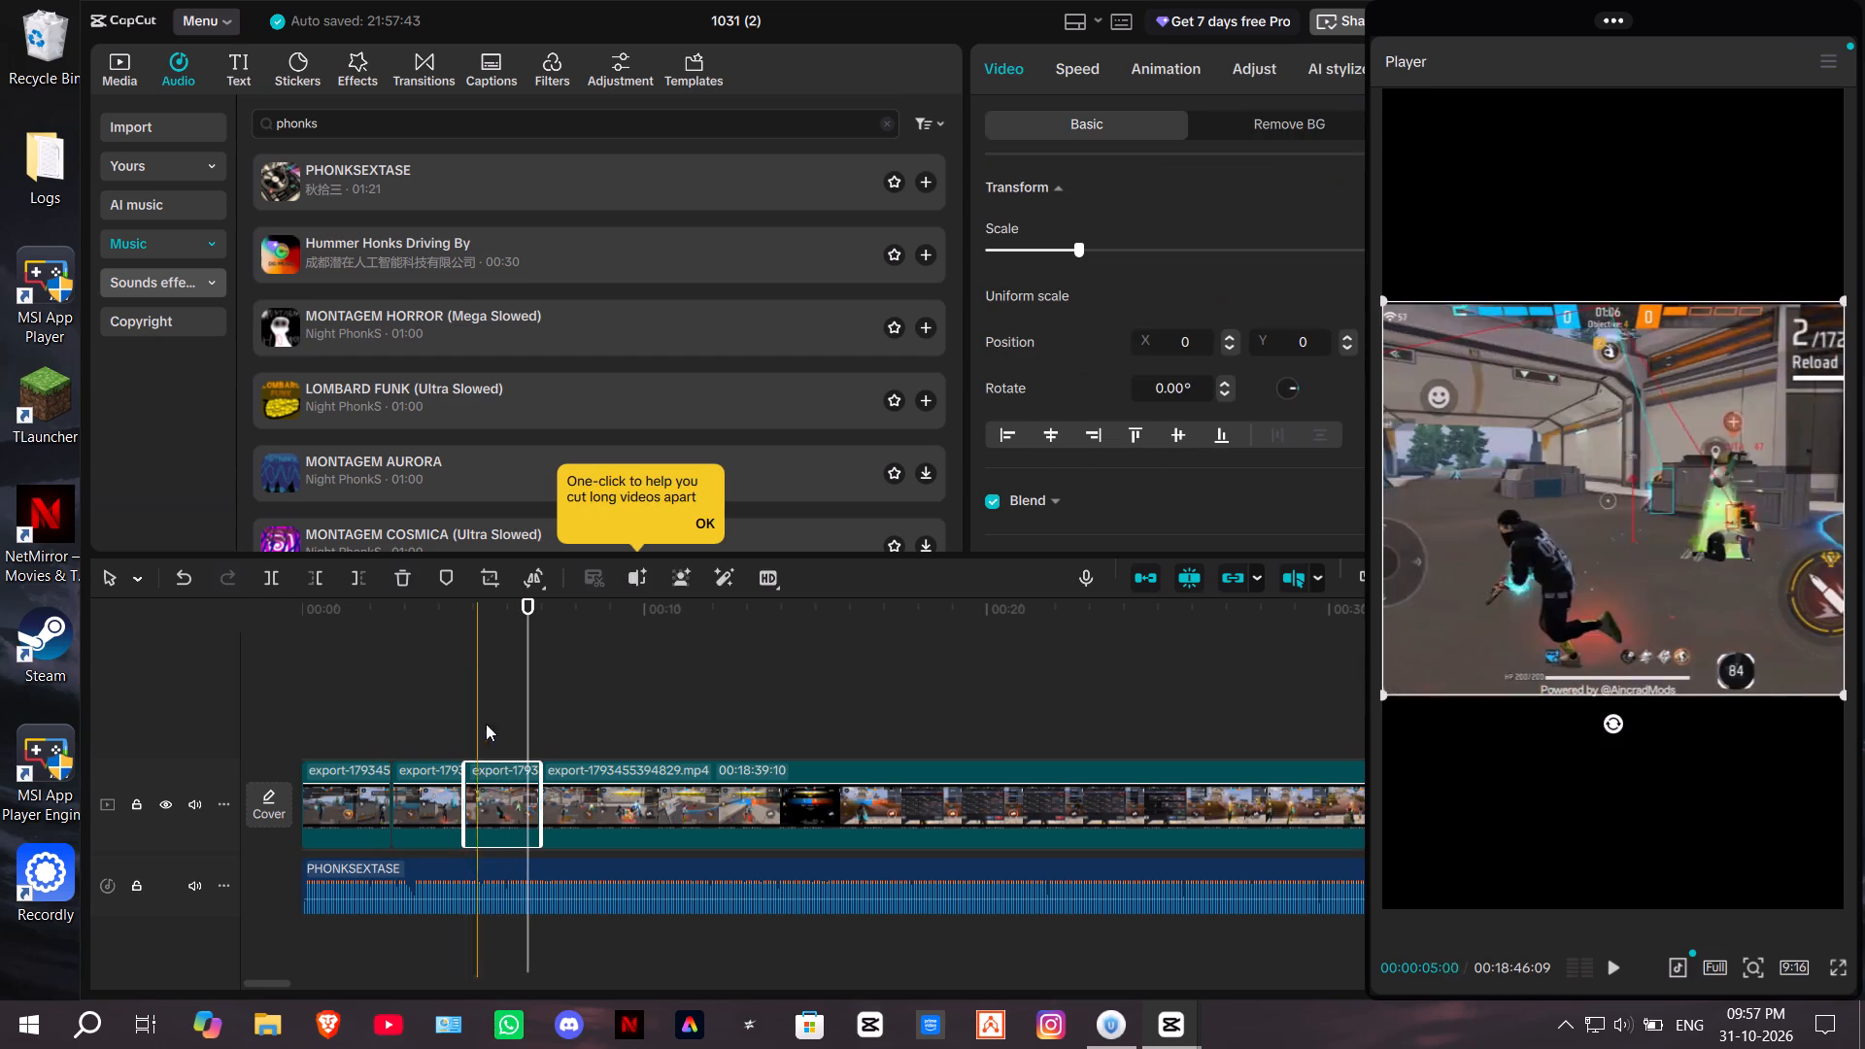
pyautogui.moveTo(536, 795); pyautogui.dragTo(514, 797)
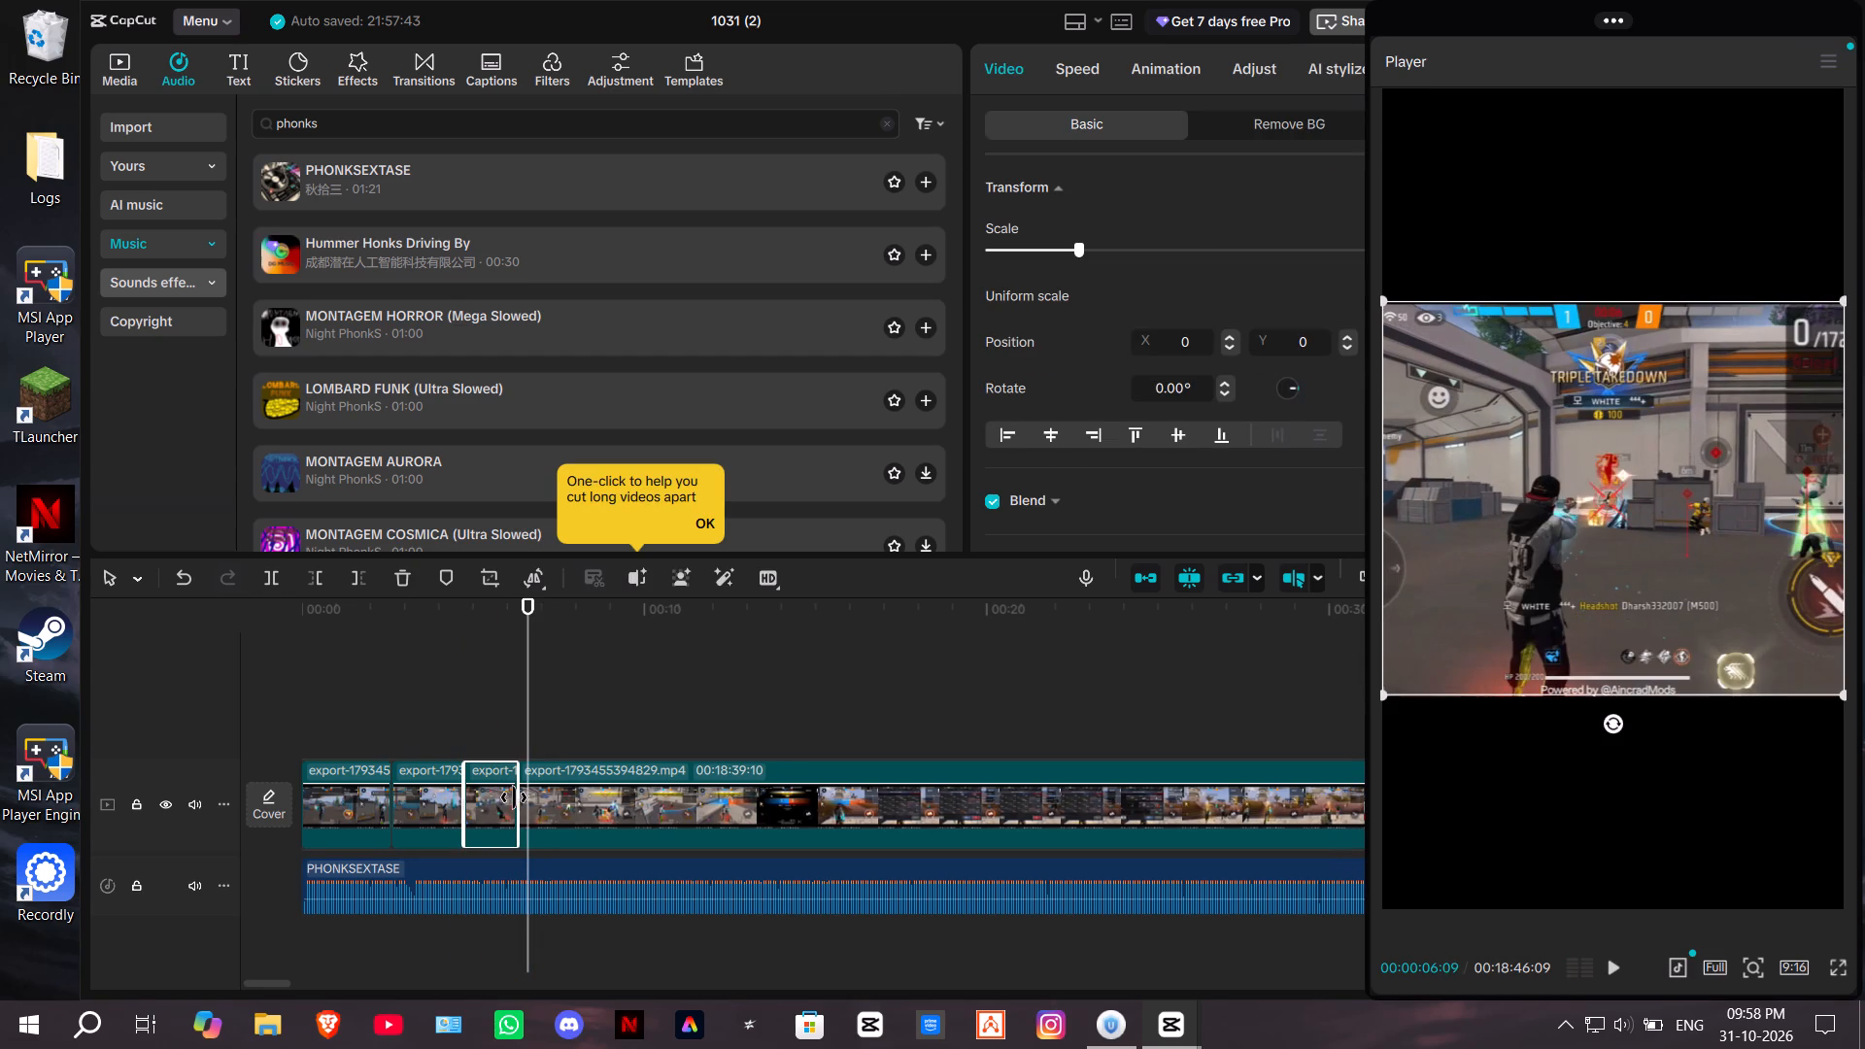
pyautogui.moveTo(514, 797); pyautogui.dragTo(520, 797)
pyautogui.click(581, 701)
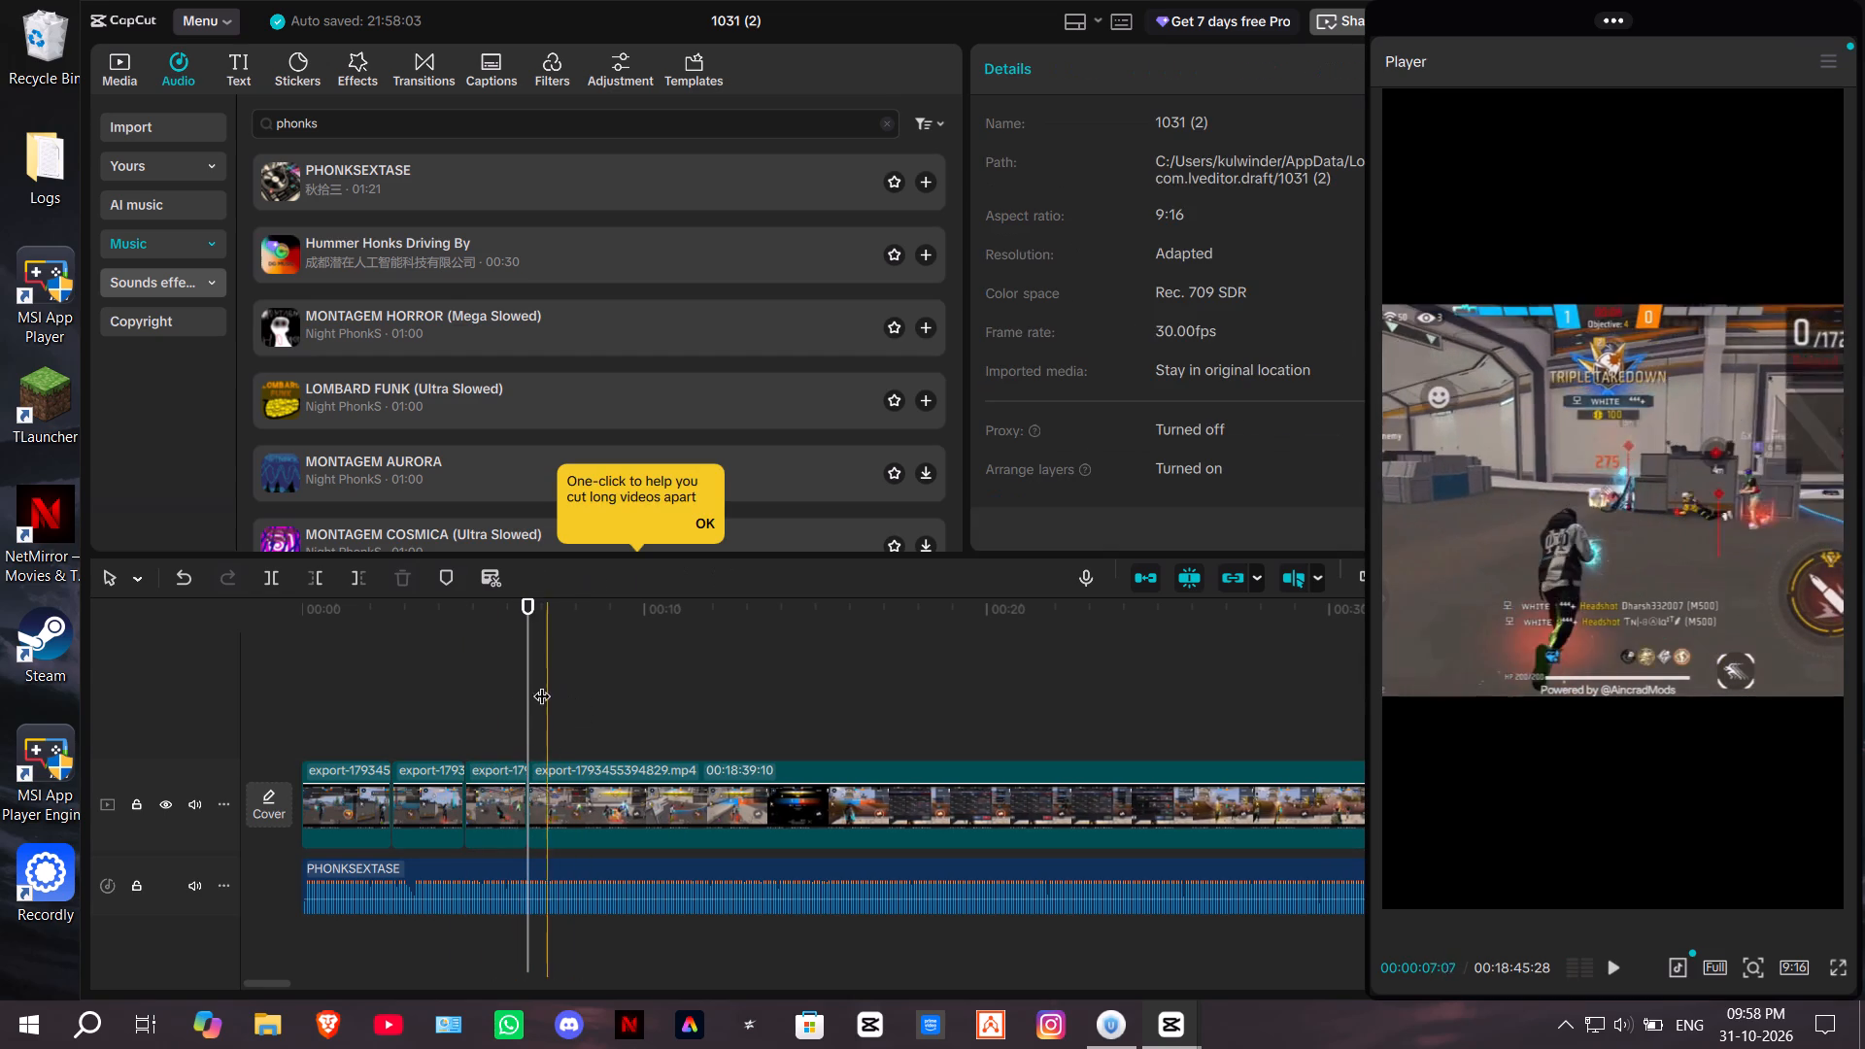
# Replay the edited sequence with the music from the start of the timeline through the third cut.
pyautogui.moveTo(531, 683); pyautogui.dragTo(287, 709)
pyautogui.press('space')
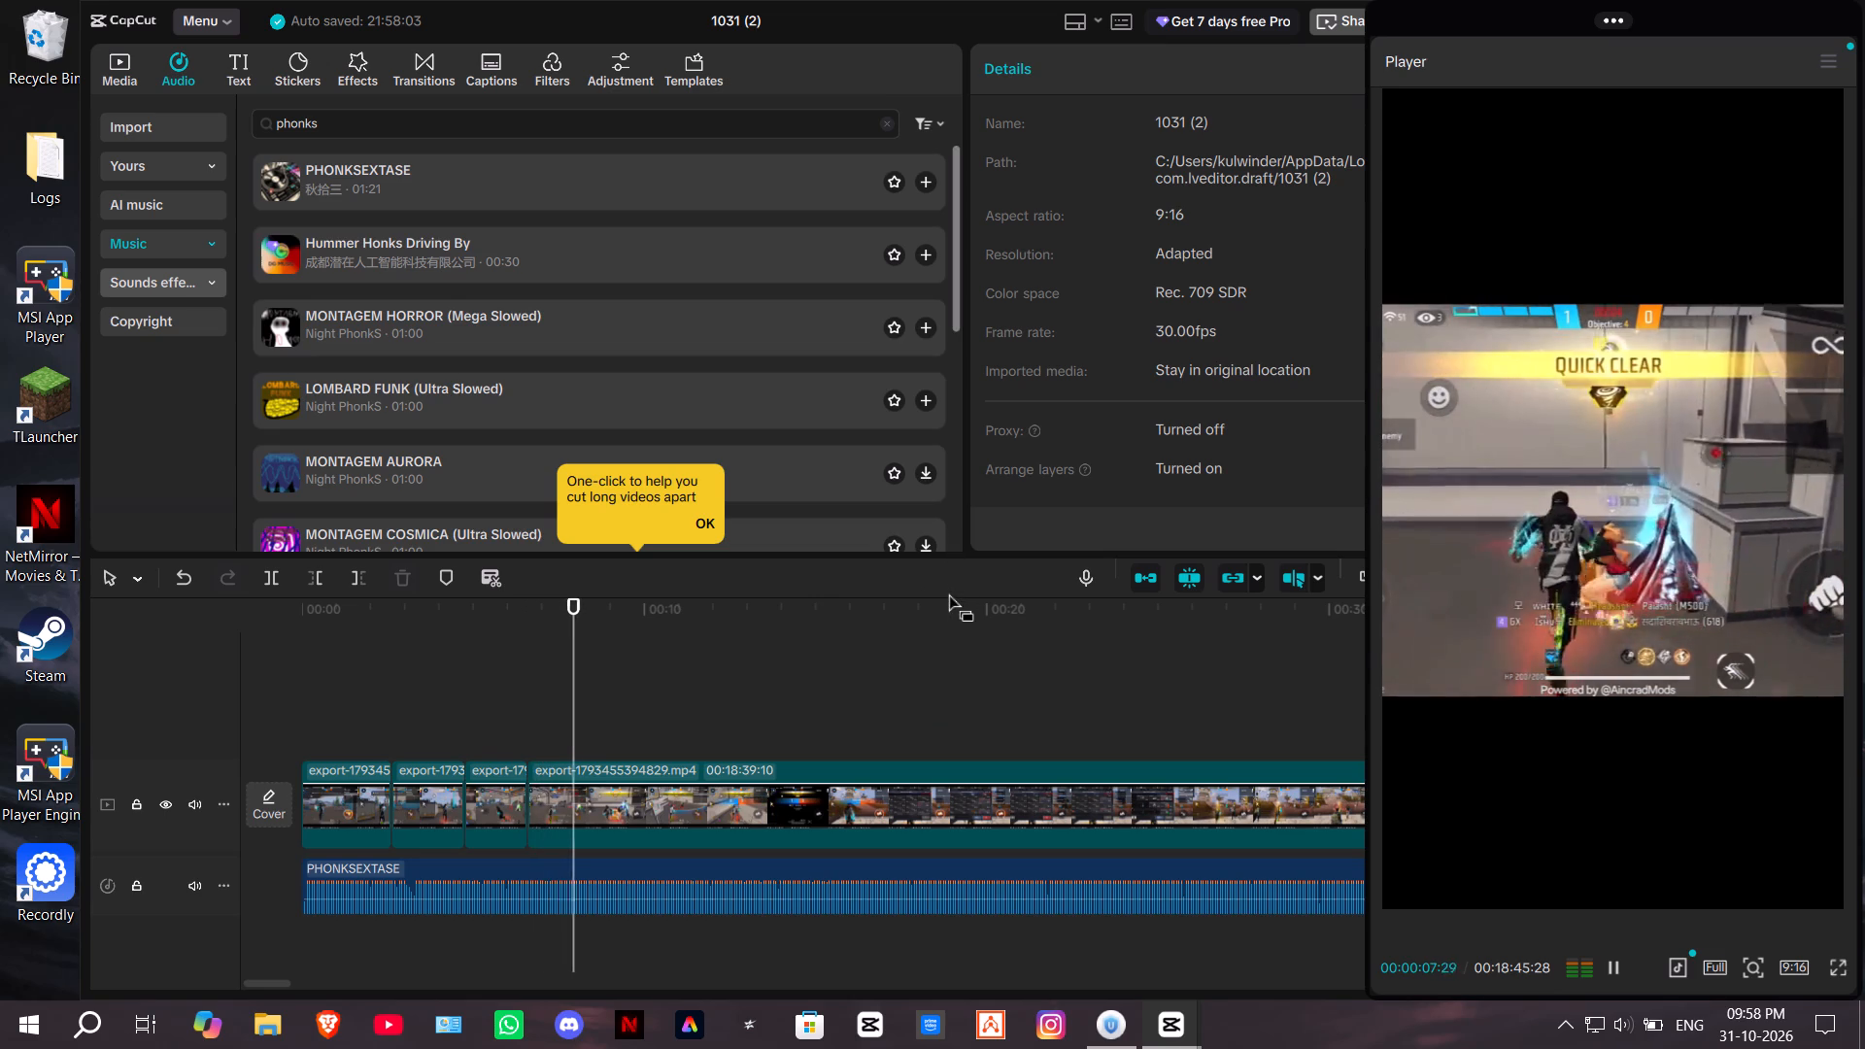
pyautogui.press('space')
pyautogui.press('space')
pyautogui.press('space')
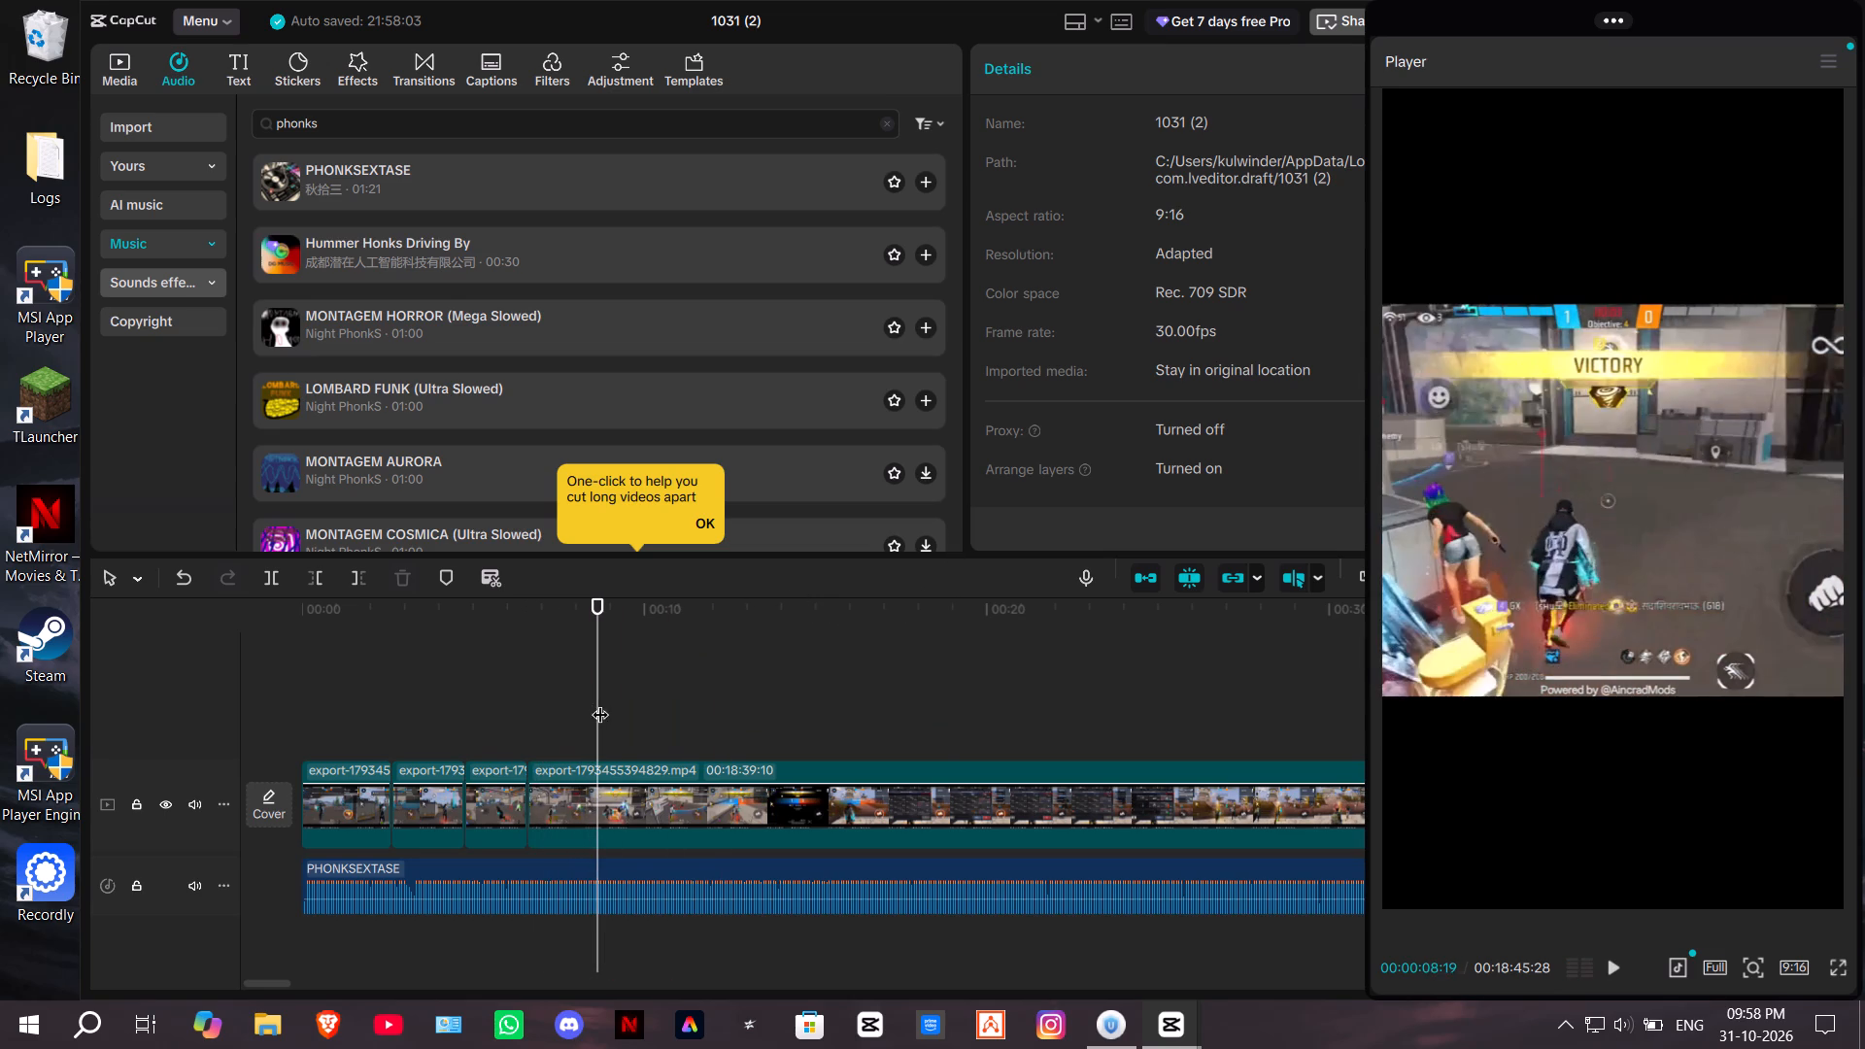
# Scan the fourth video clip's footage from the end of round 1 into round 2, up to about 35 seconds.
pyautogui.moveTo(600, 702); pyautogui.dragTo(815, 691)
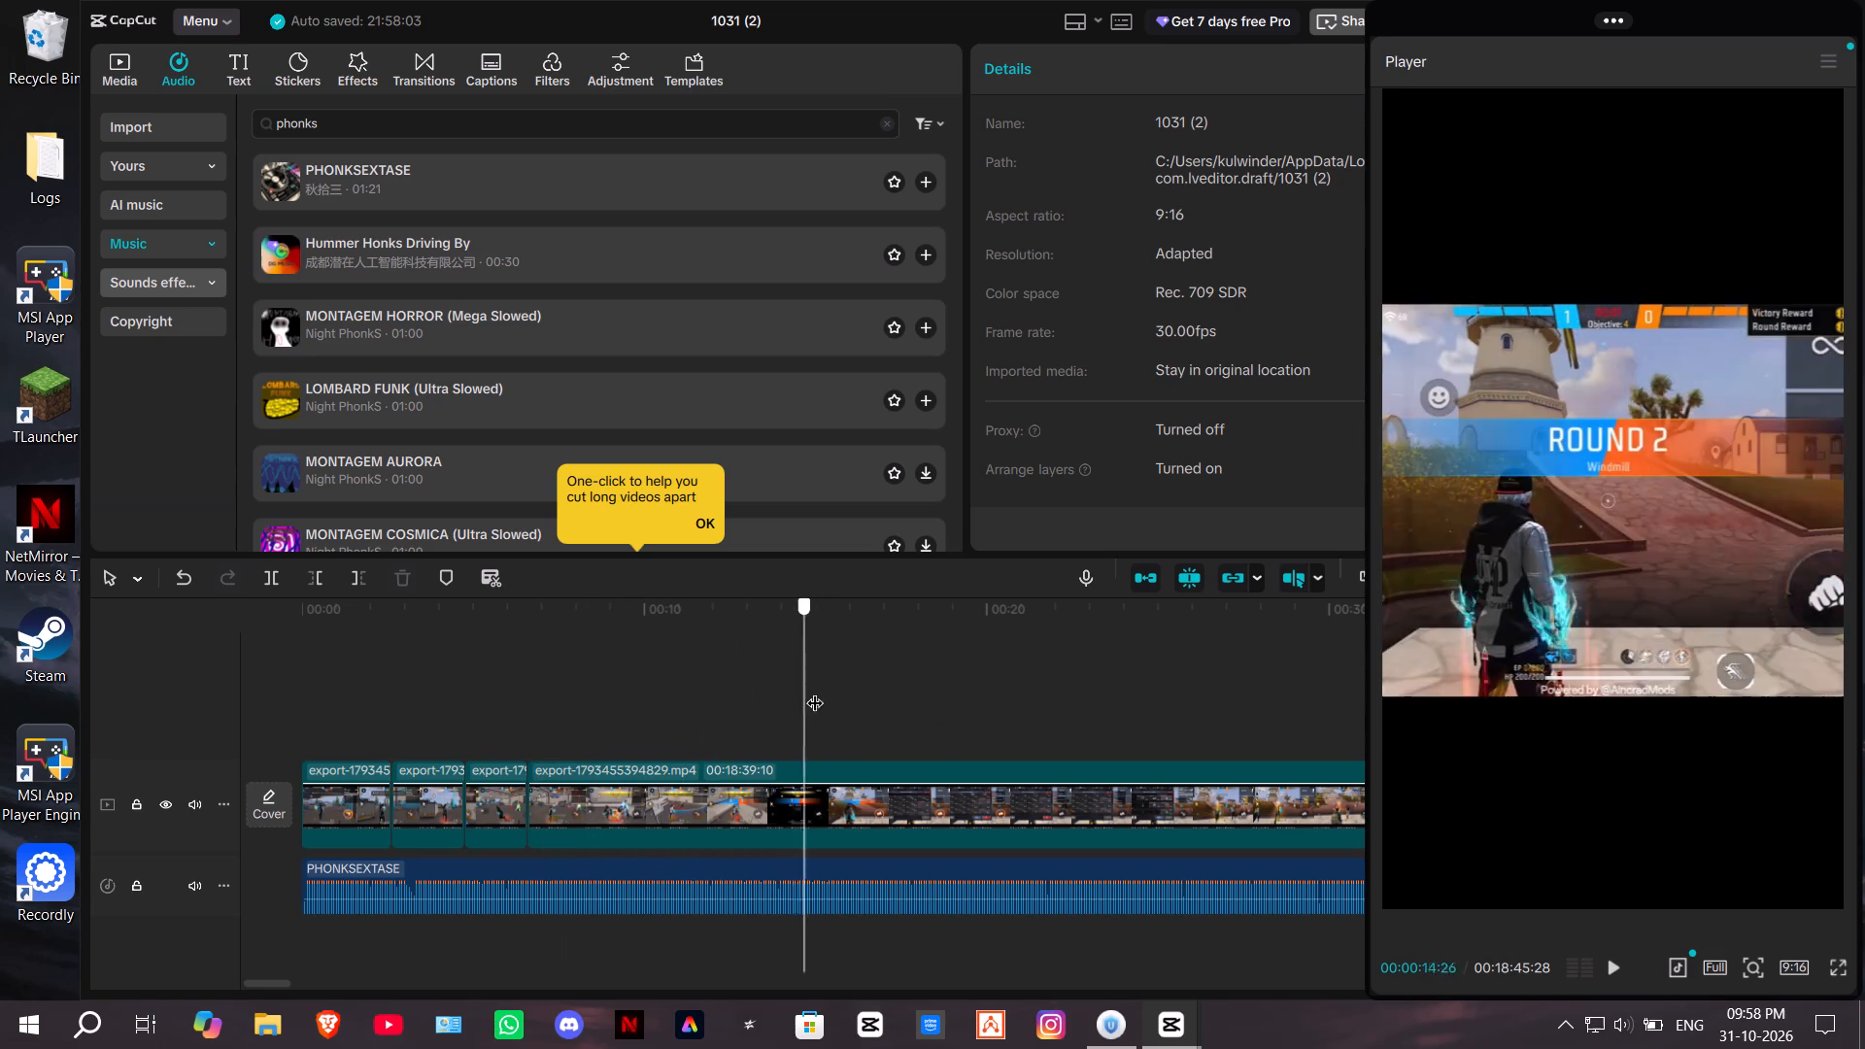
pyautogui.moveTo(815, 691); pyautogui.dragTo(1166, 743)
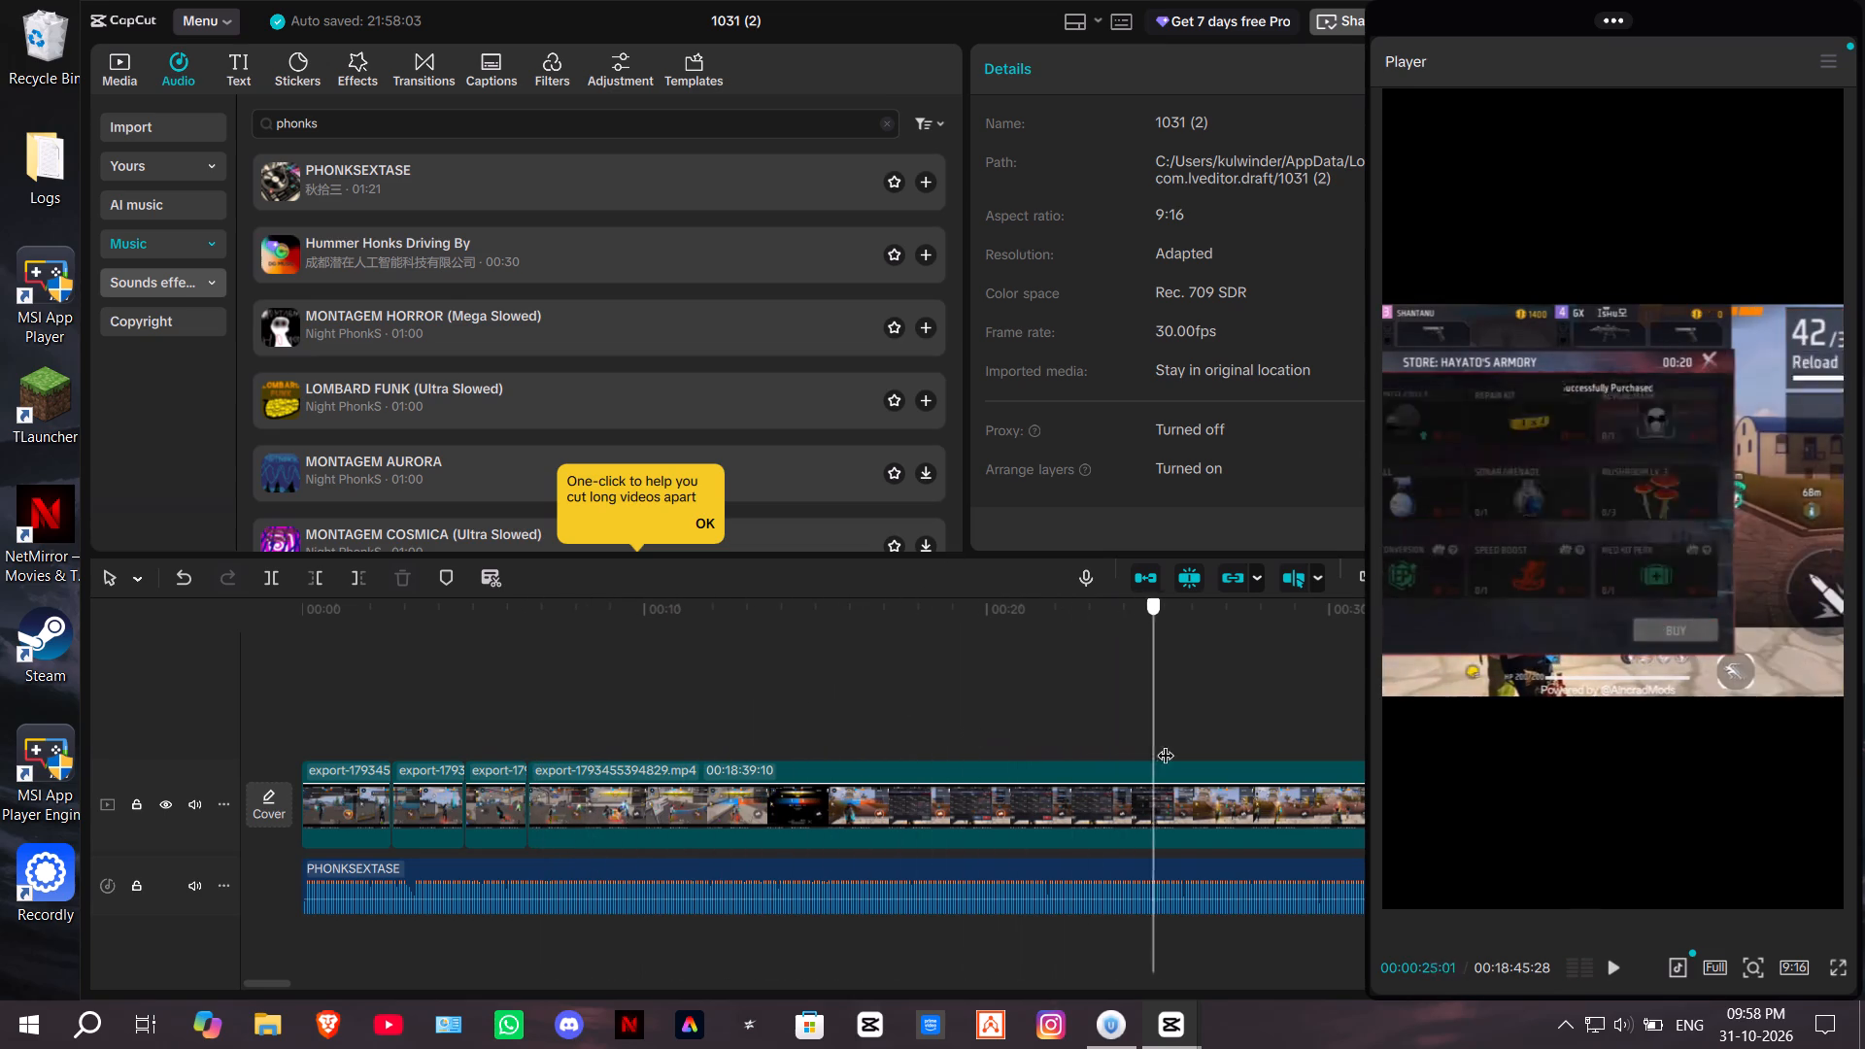
pyautogui.moveTo(1166, 743); pyautogui.dragTo(1474, 723)
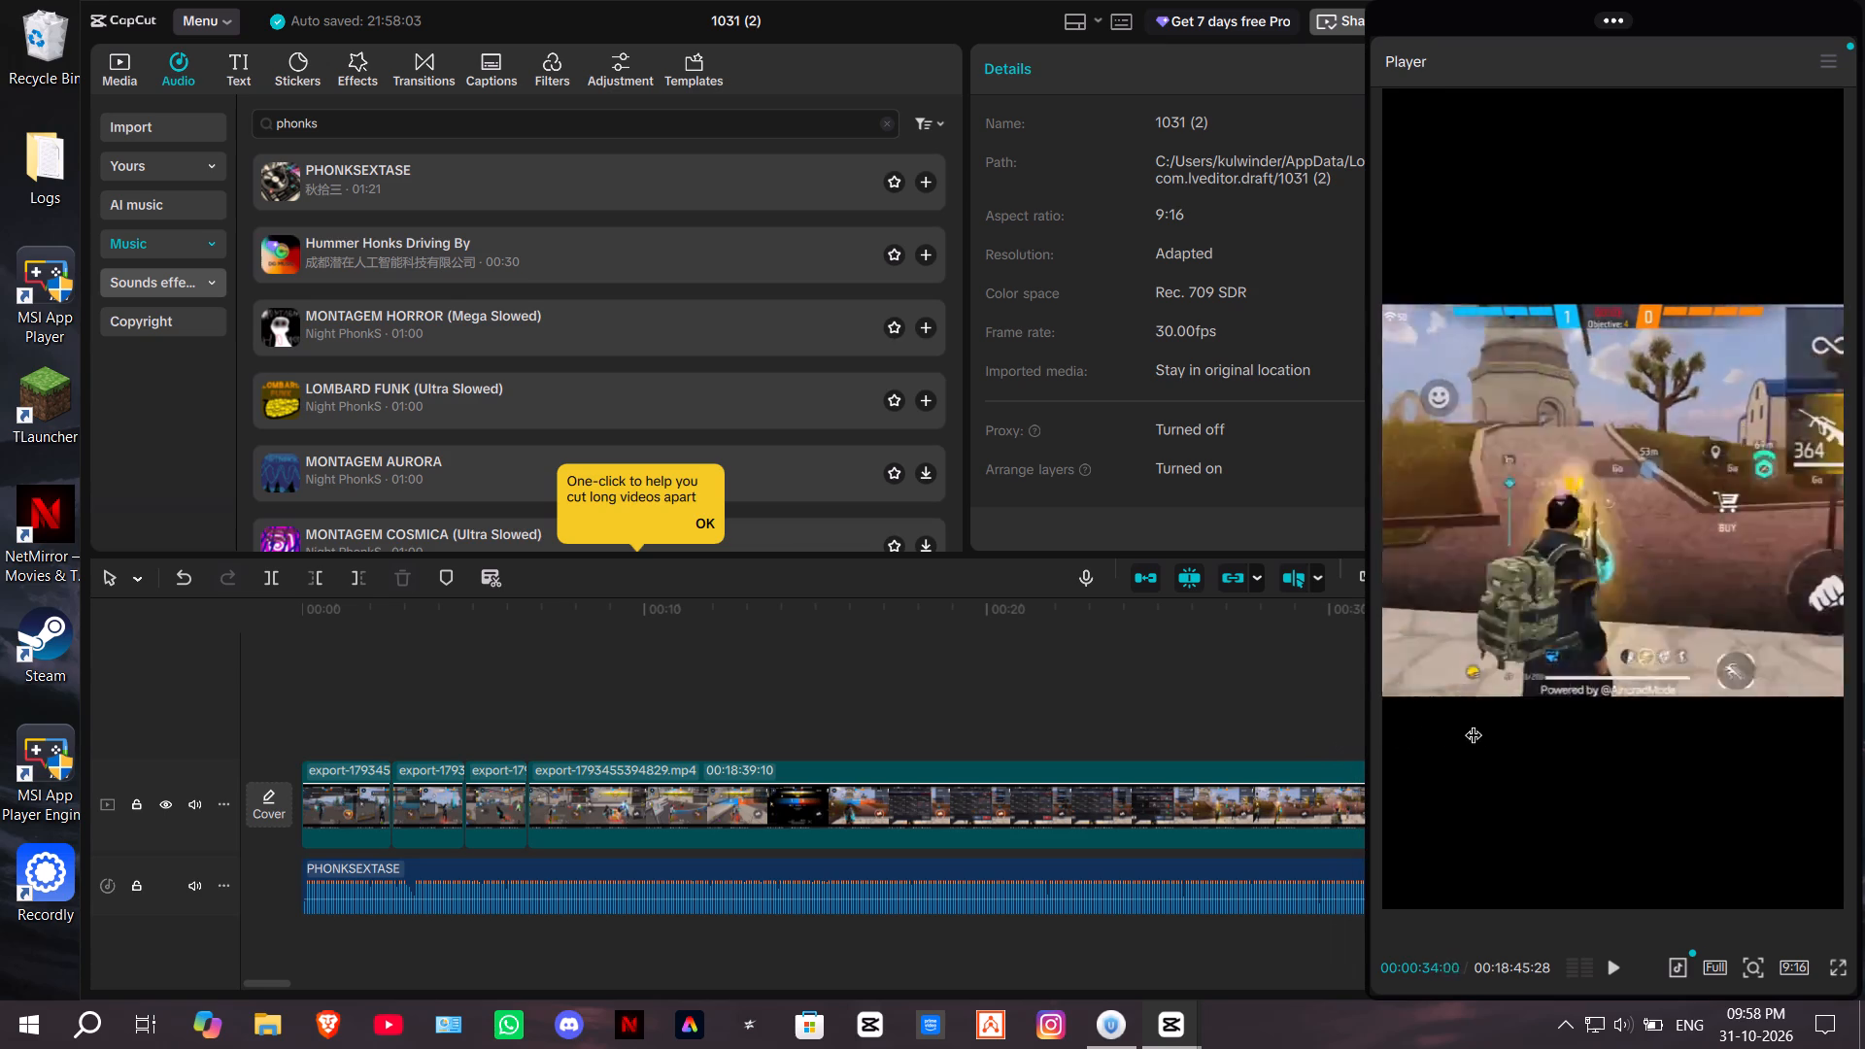
pyautogui.moveTo(1474, 723); pyautogui.dragTo(1518, 720)
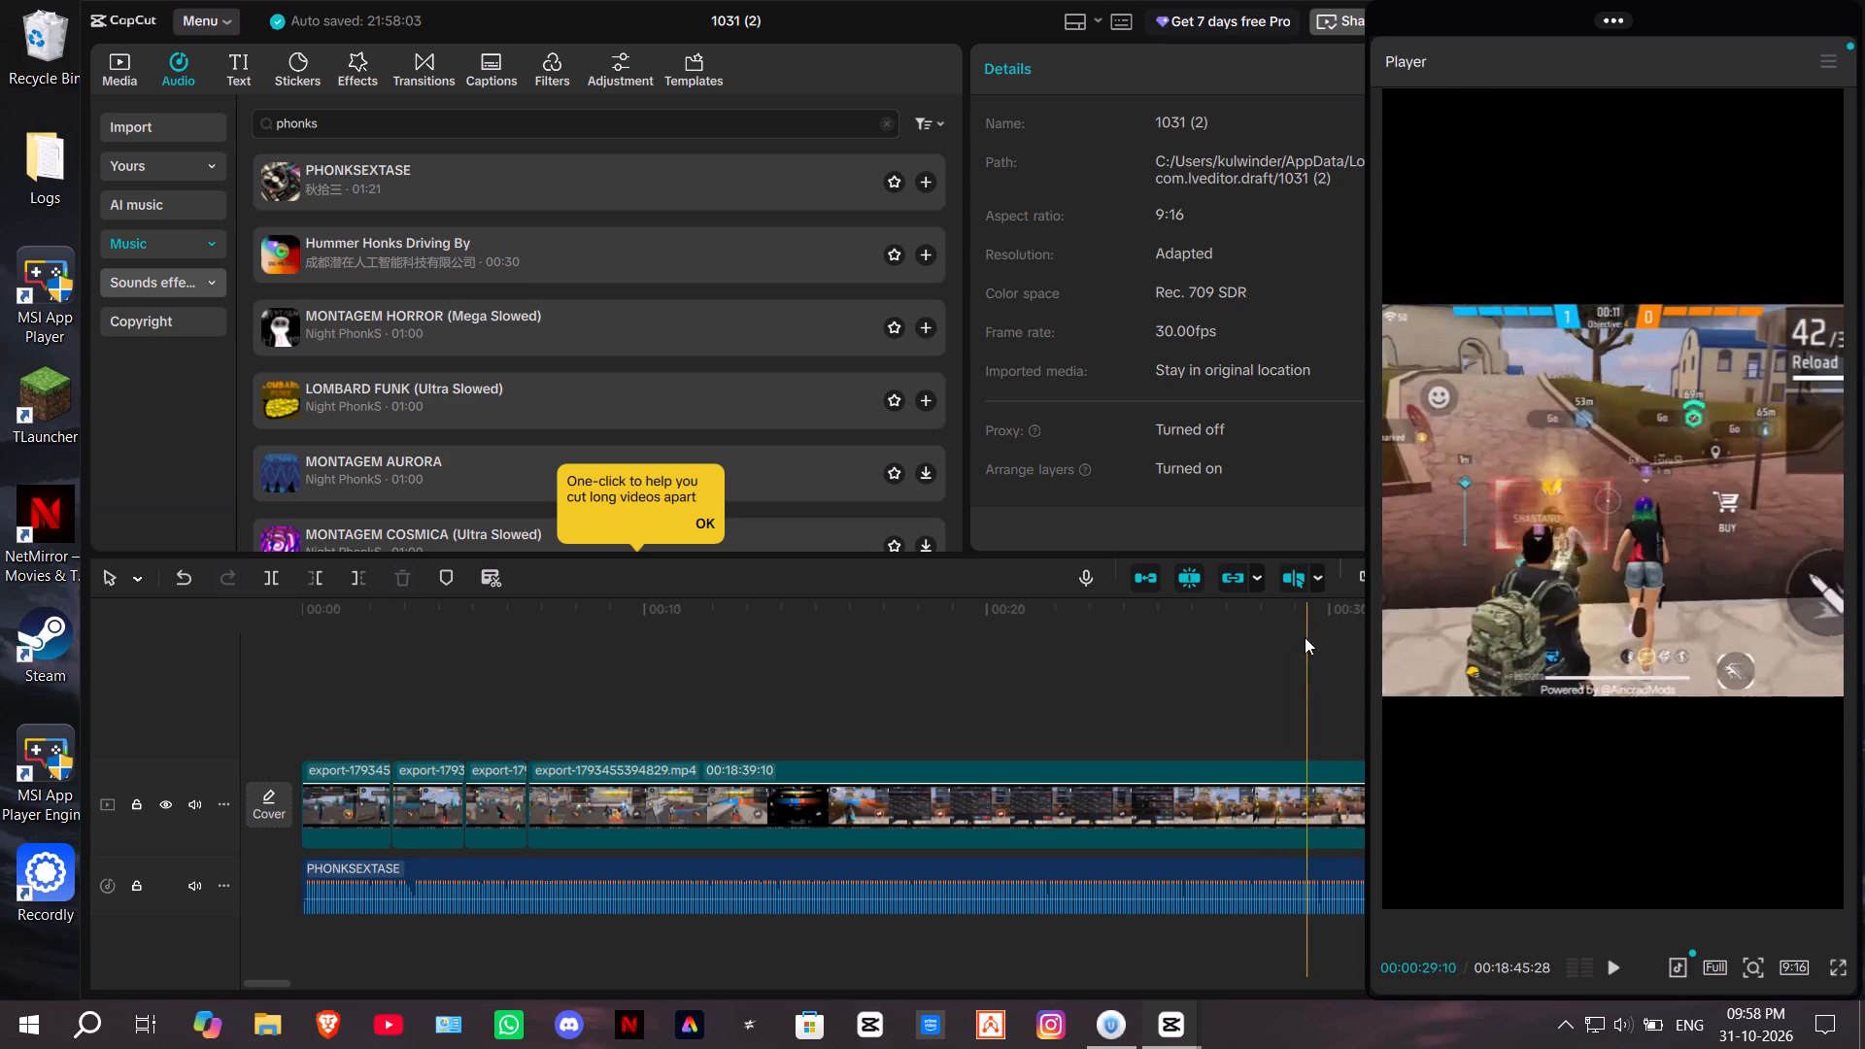
# Move the editor window so its project details and timeline zoom controls show beside the detached player.
pyautogui.moveTo(905, 19); pyautogui.dragTo(644, 13)
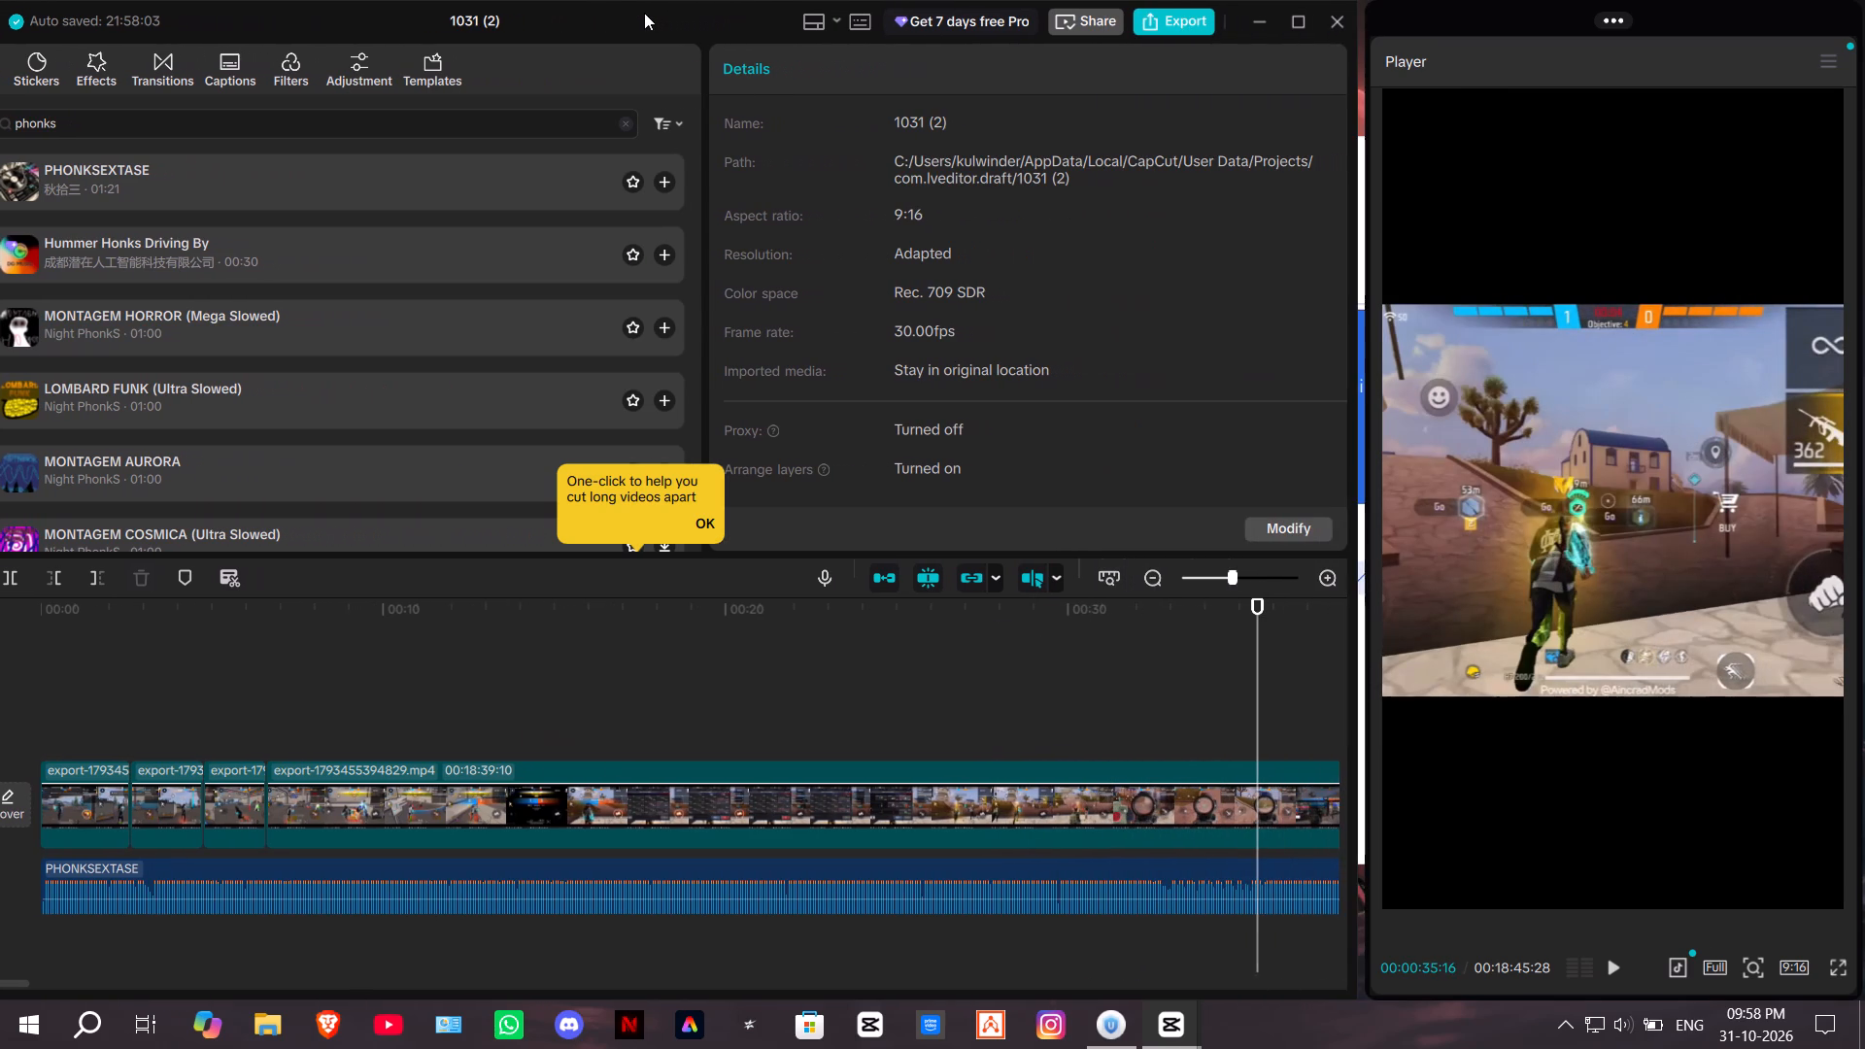
pyautogui.moveTo(644, 13); pyautogui.dragTo(668, 9)
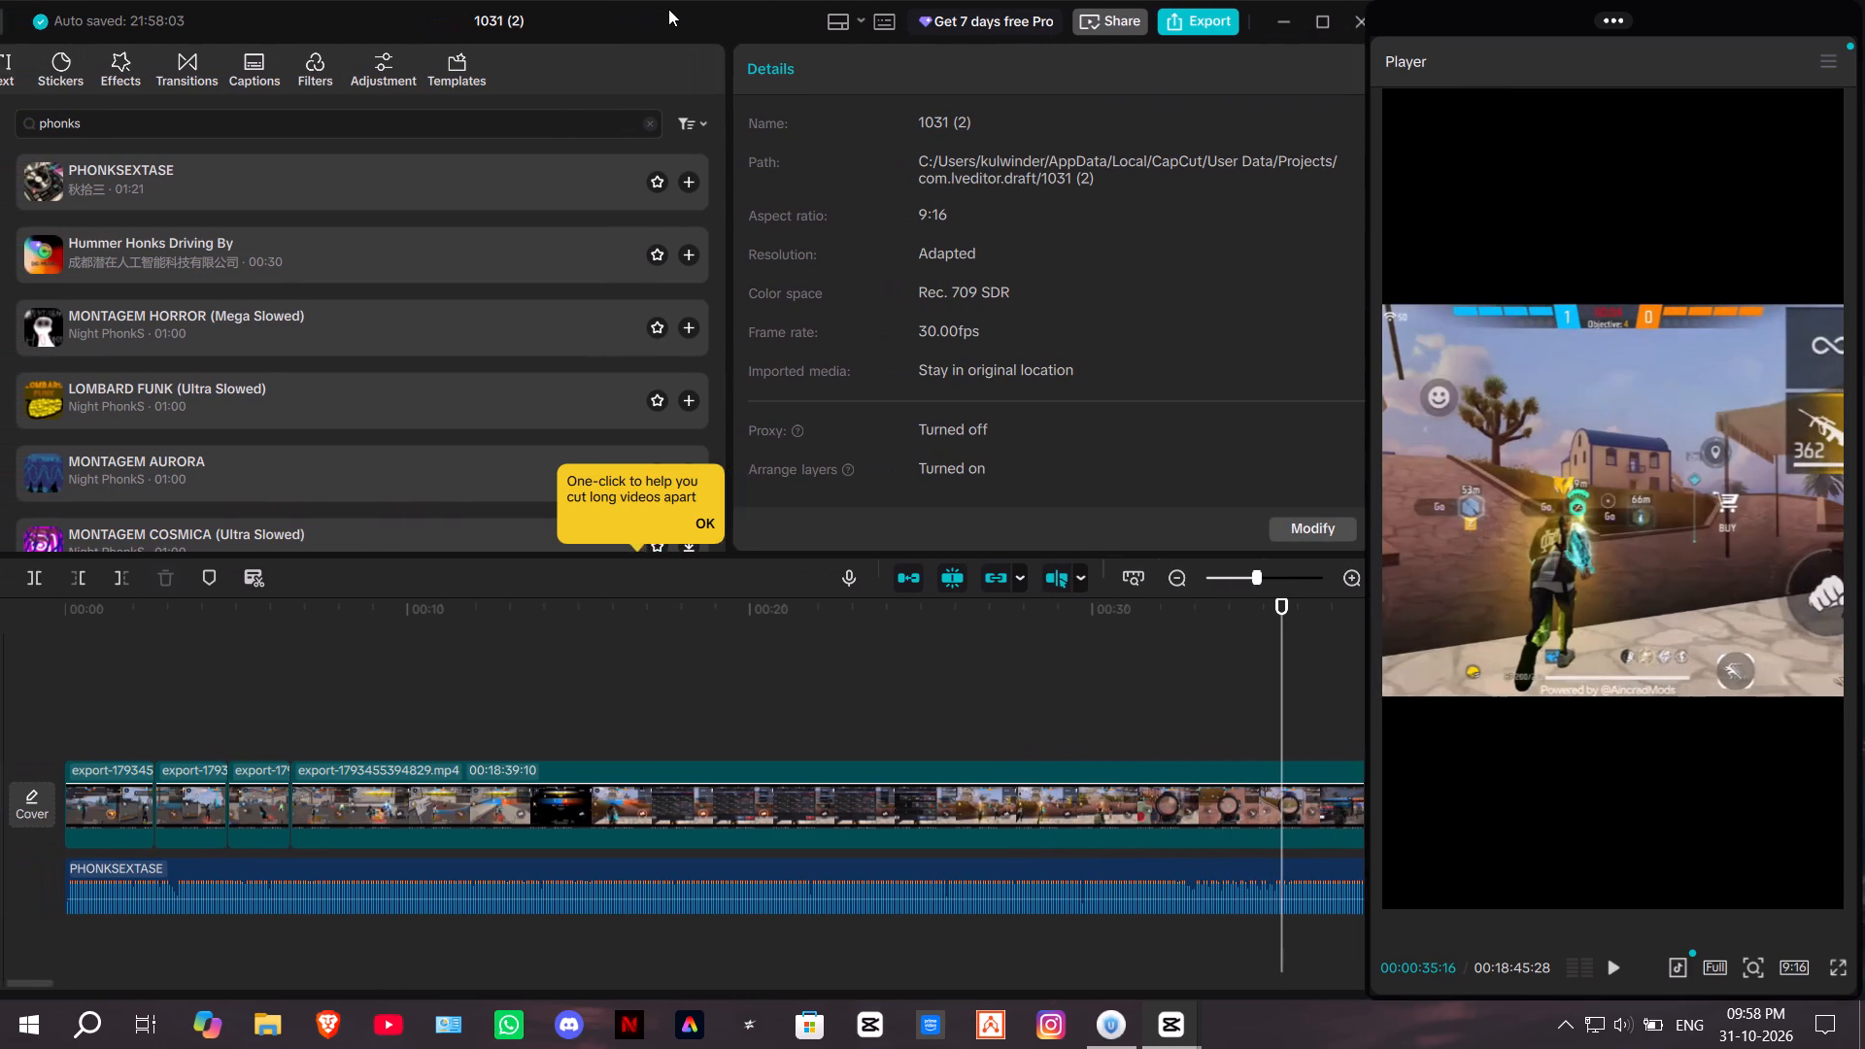
pyautogui.moveTo(668, 9); pyautogui.dragTo(655, 9)
# Scan the fourth video clip's footage ahead through round 2 into the following round, up to about 2:13, and back to about 0:52.
pyautogui.moveTo(1270, 652); pyautogui.dragTo(986, 627)
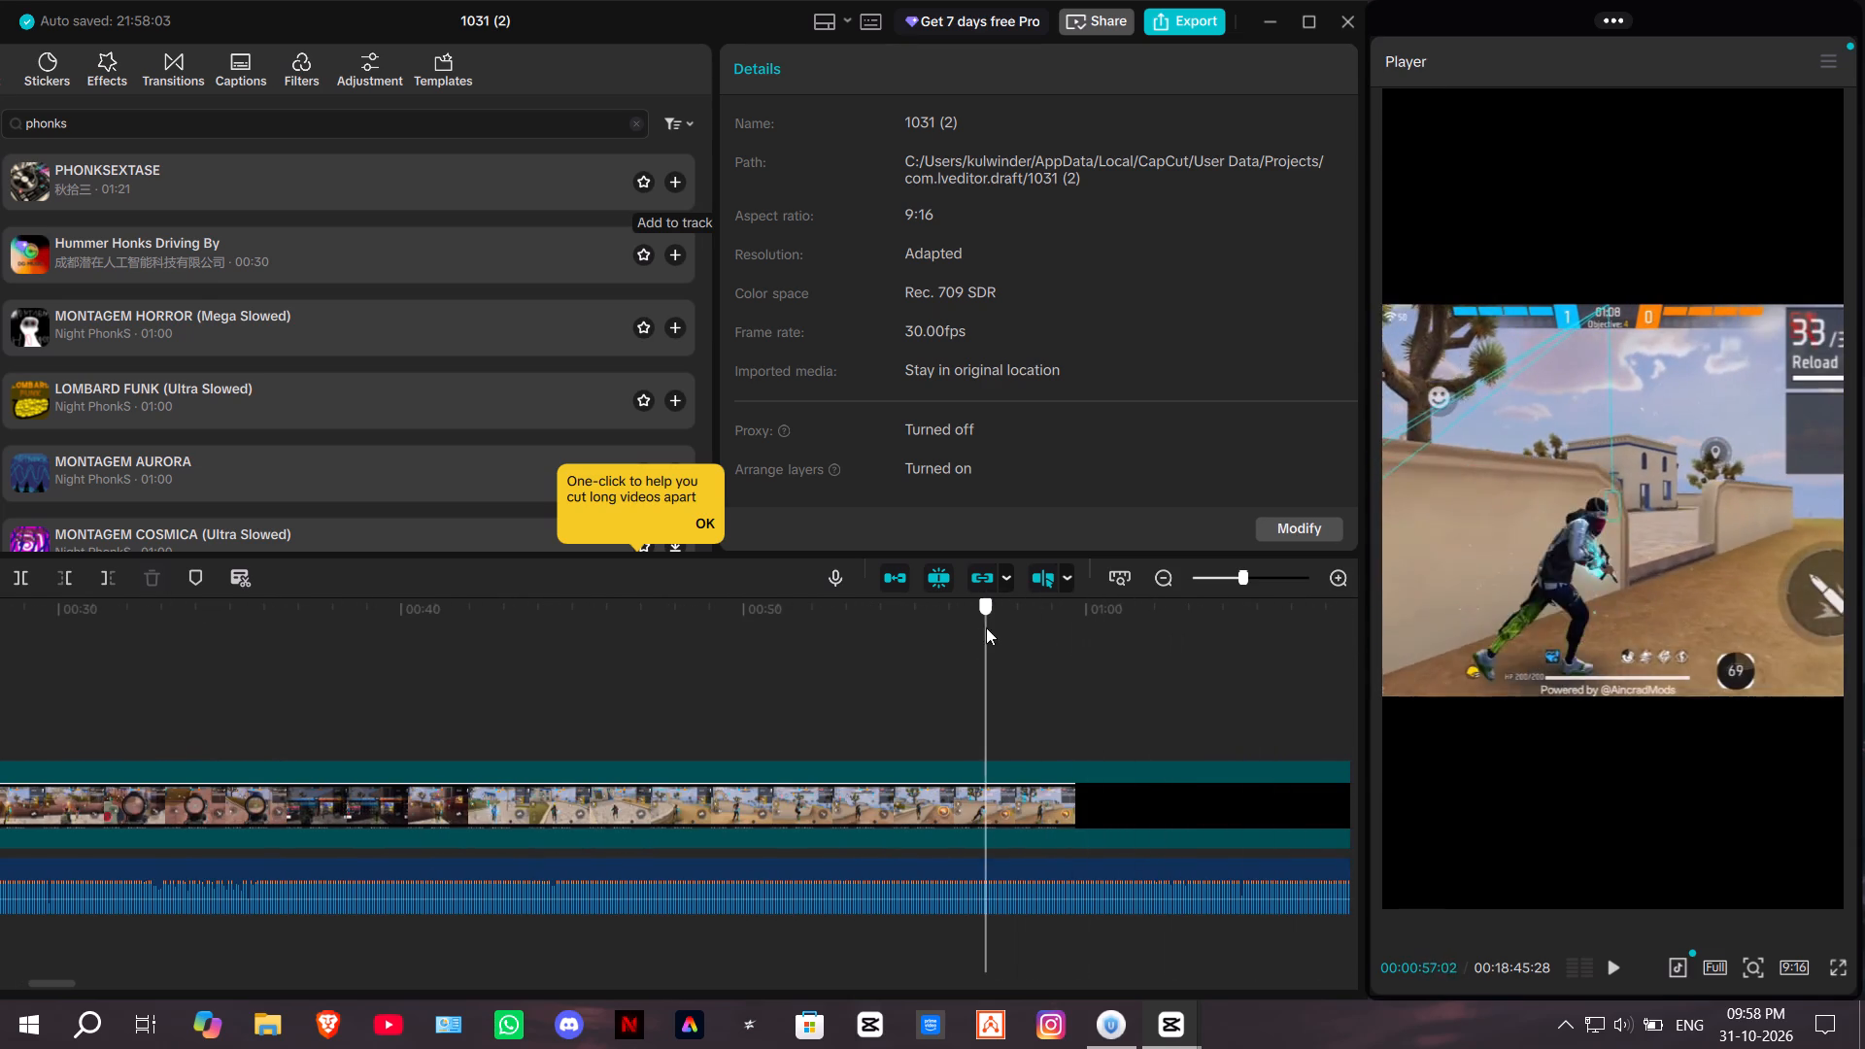
pyautogui.moveTo(986, 627); pyautogui.dragTo(1334, 613)
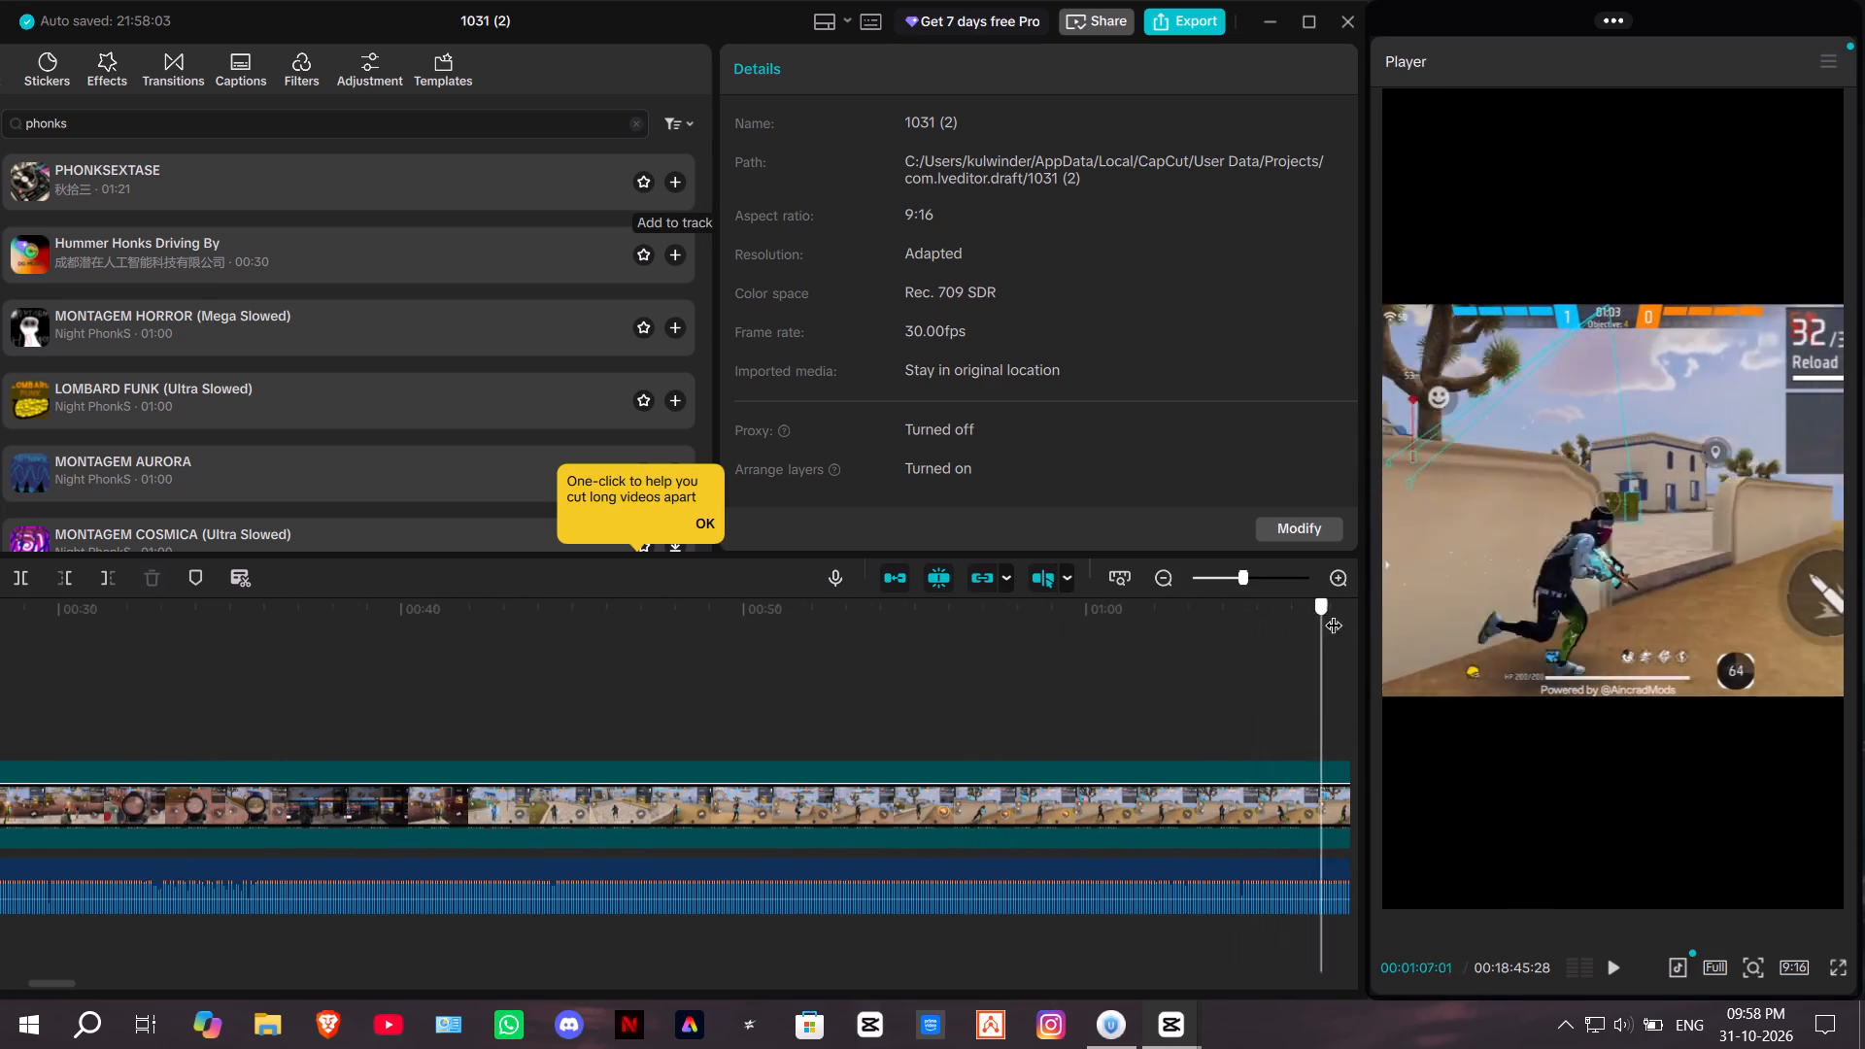
pyautogui.moveTo(1334, 613); pyautogui.dragTo(633, 625)
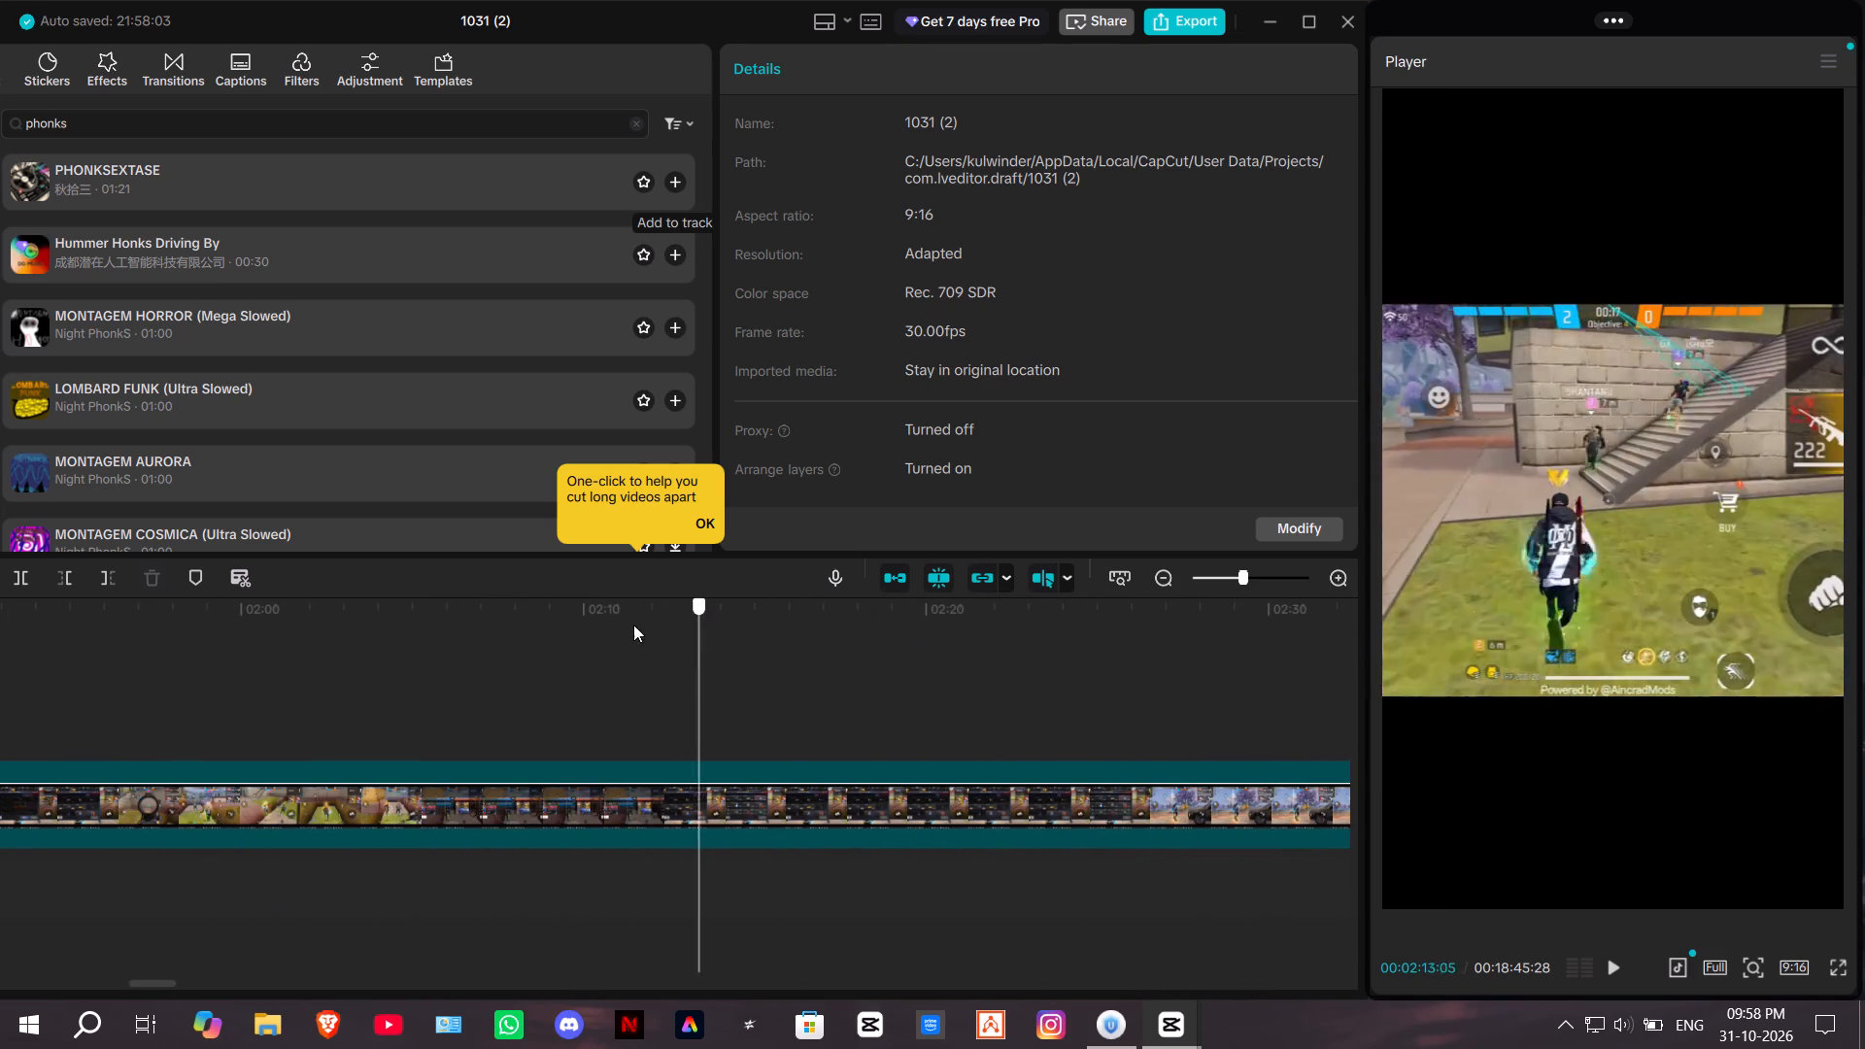
pyautogui.moveTo(633, 625); pyautogui.dragTo(228, 685)
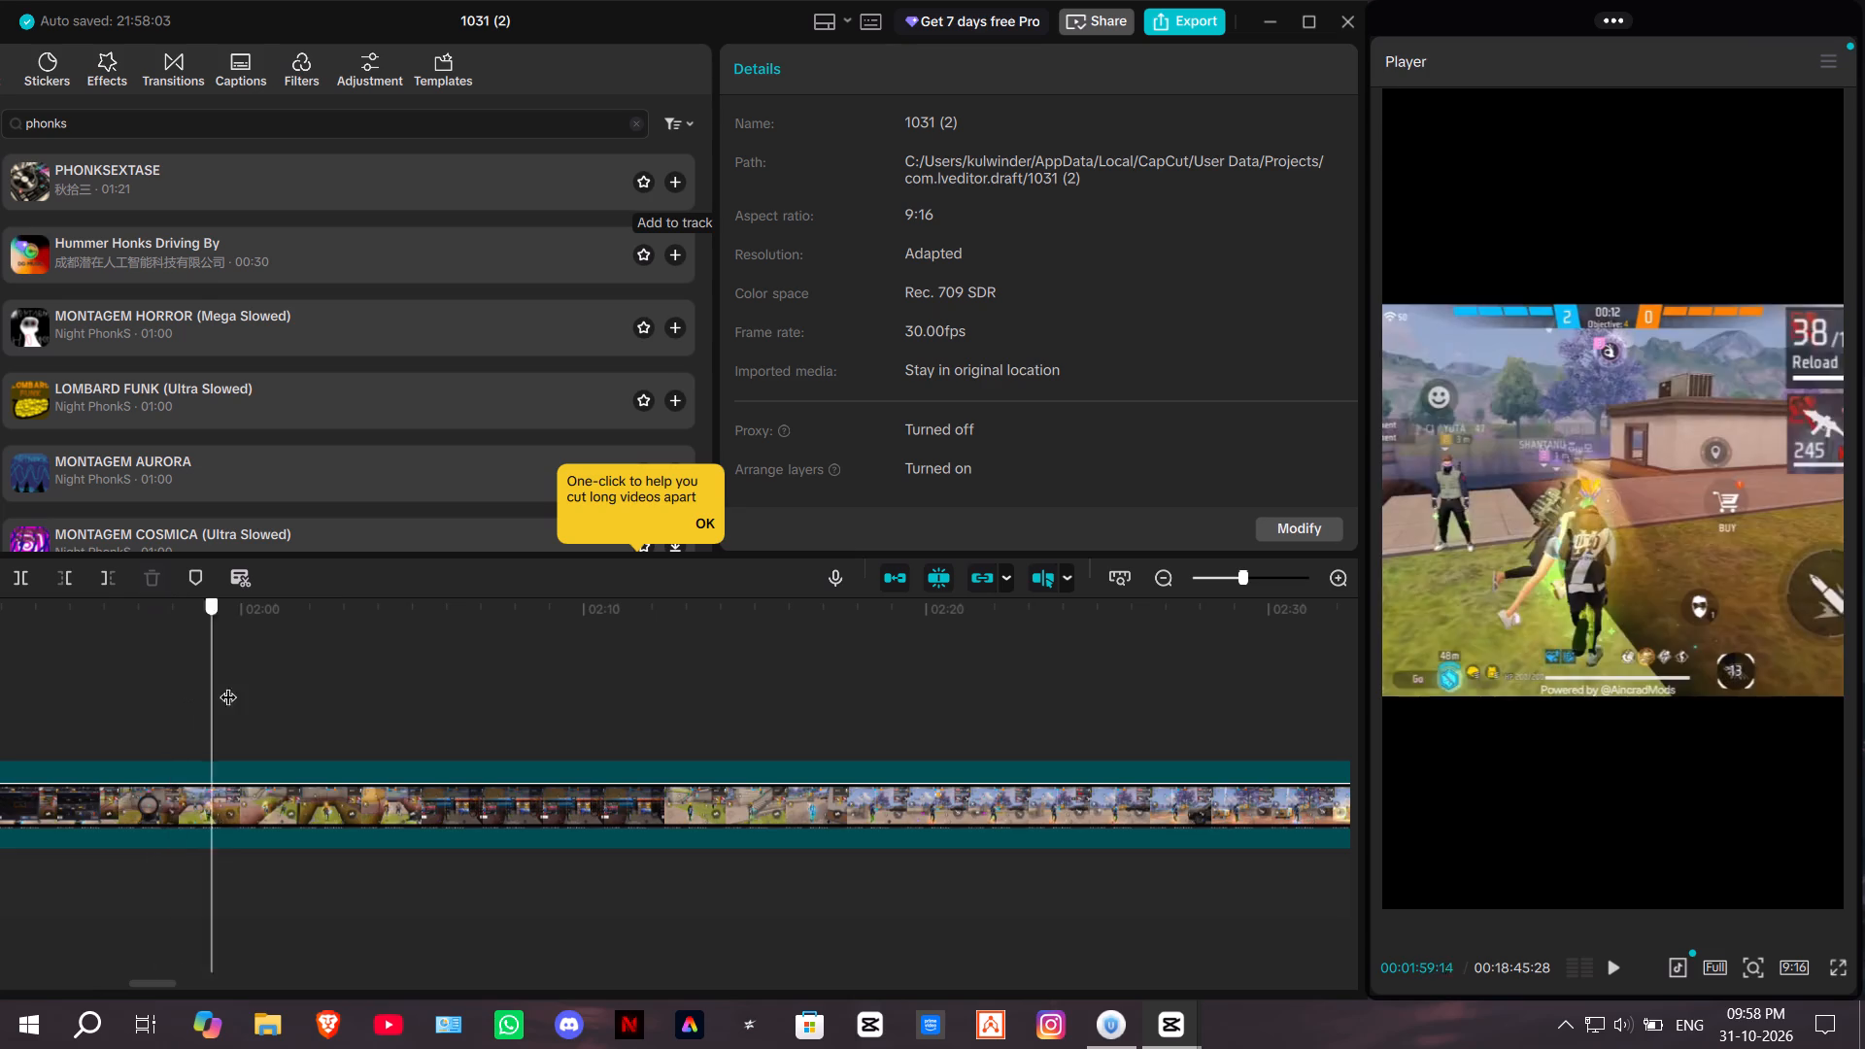
pyautogui.moveTo(228, 685); pyautogui.dragTo(397, 709)
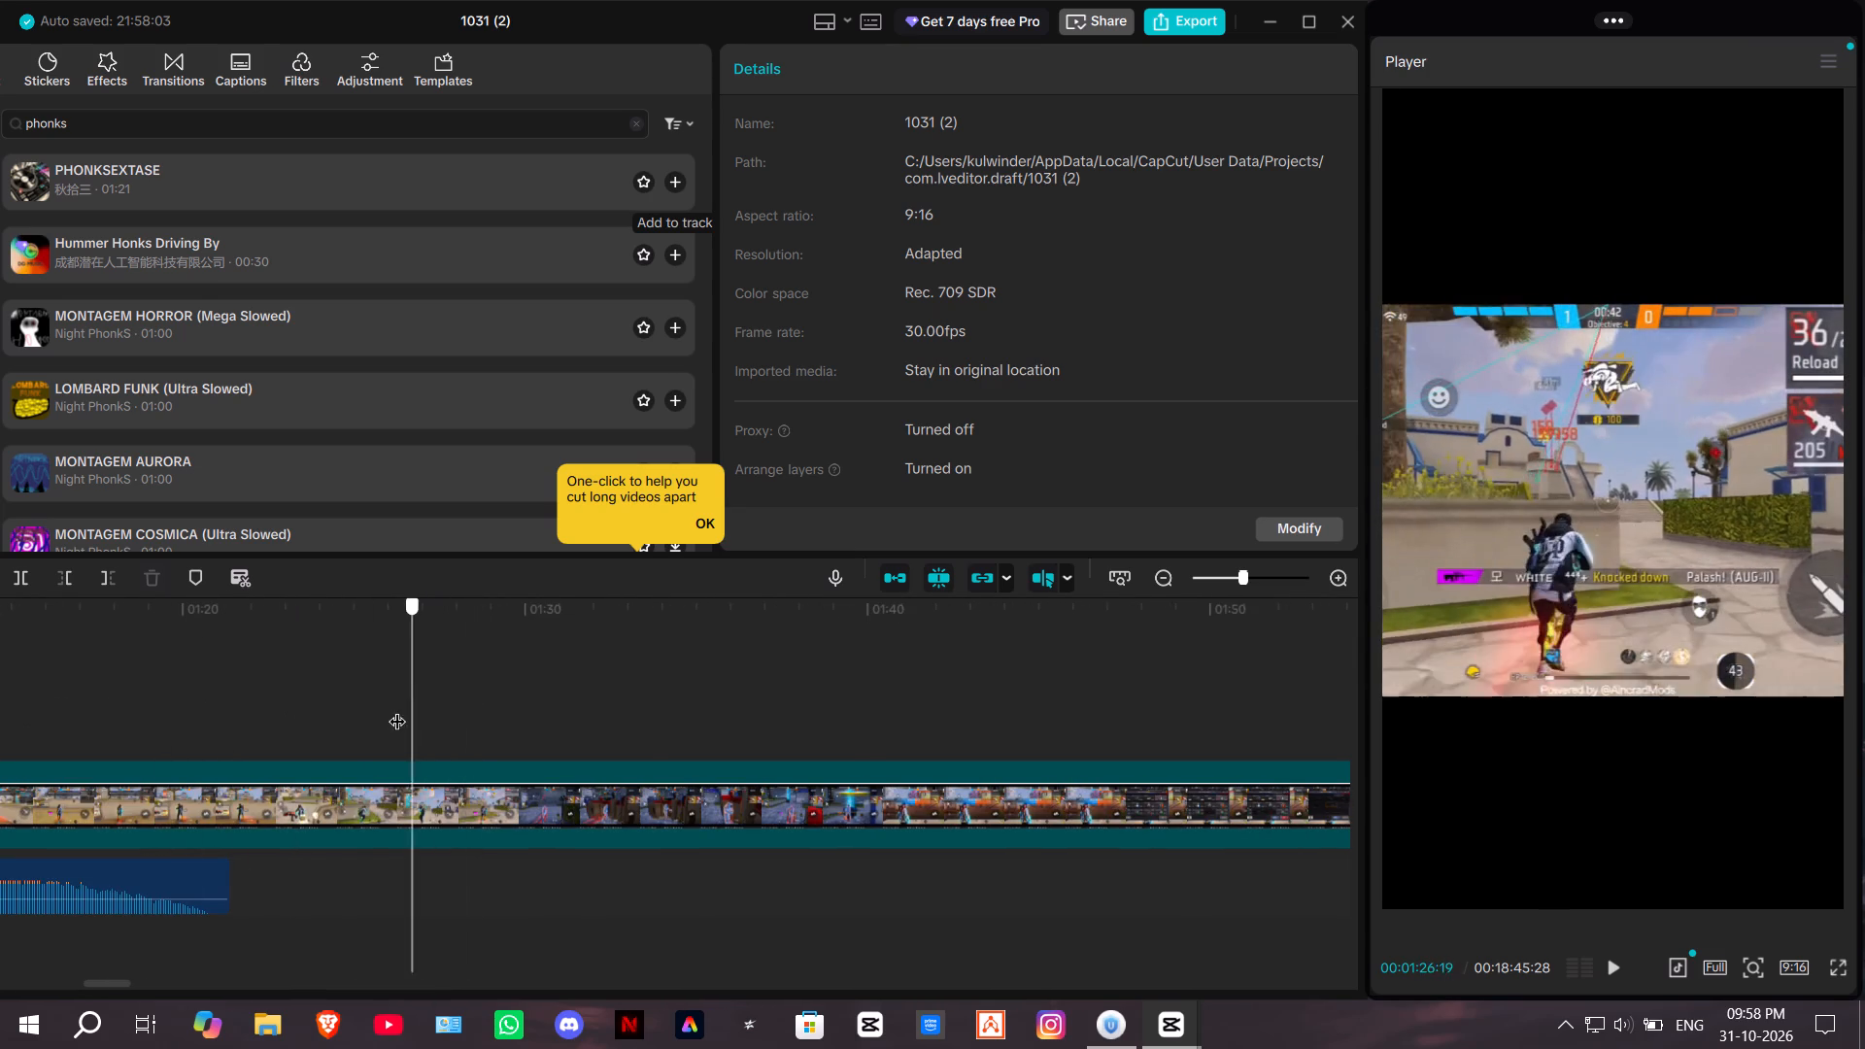
pyautogui.moveTo(397, 709); pyautogui.dragTo(257, 728)
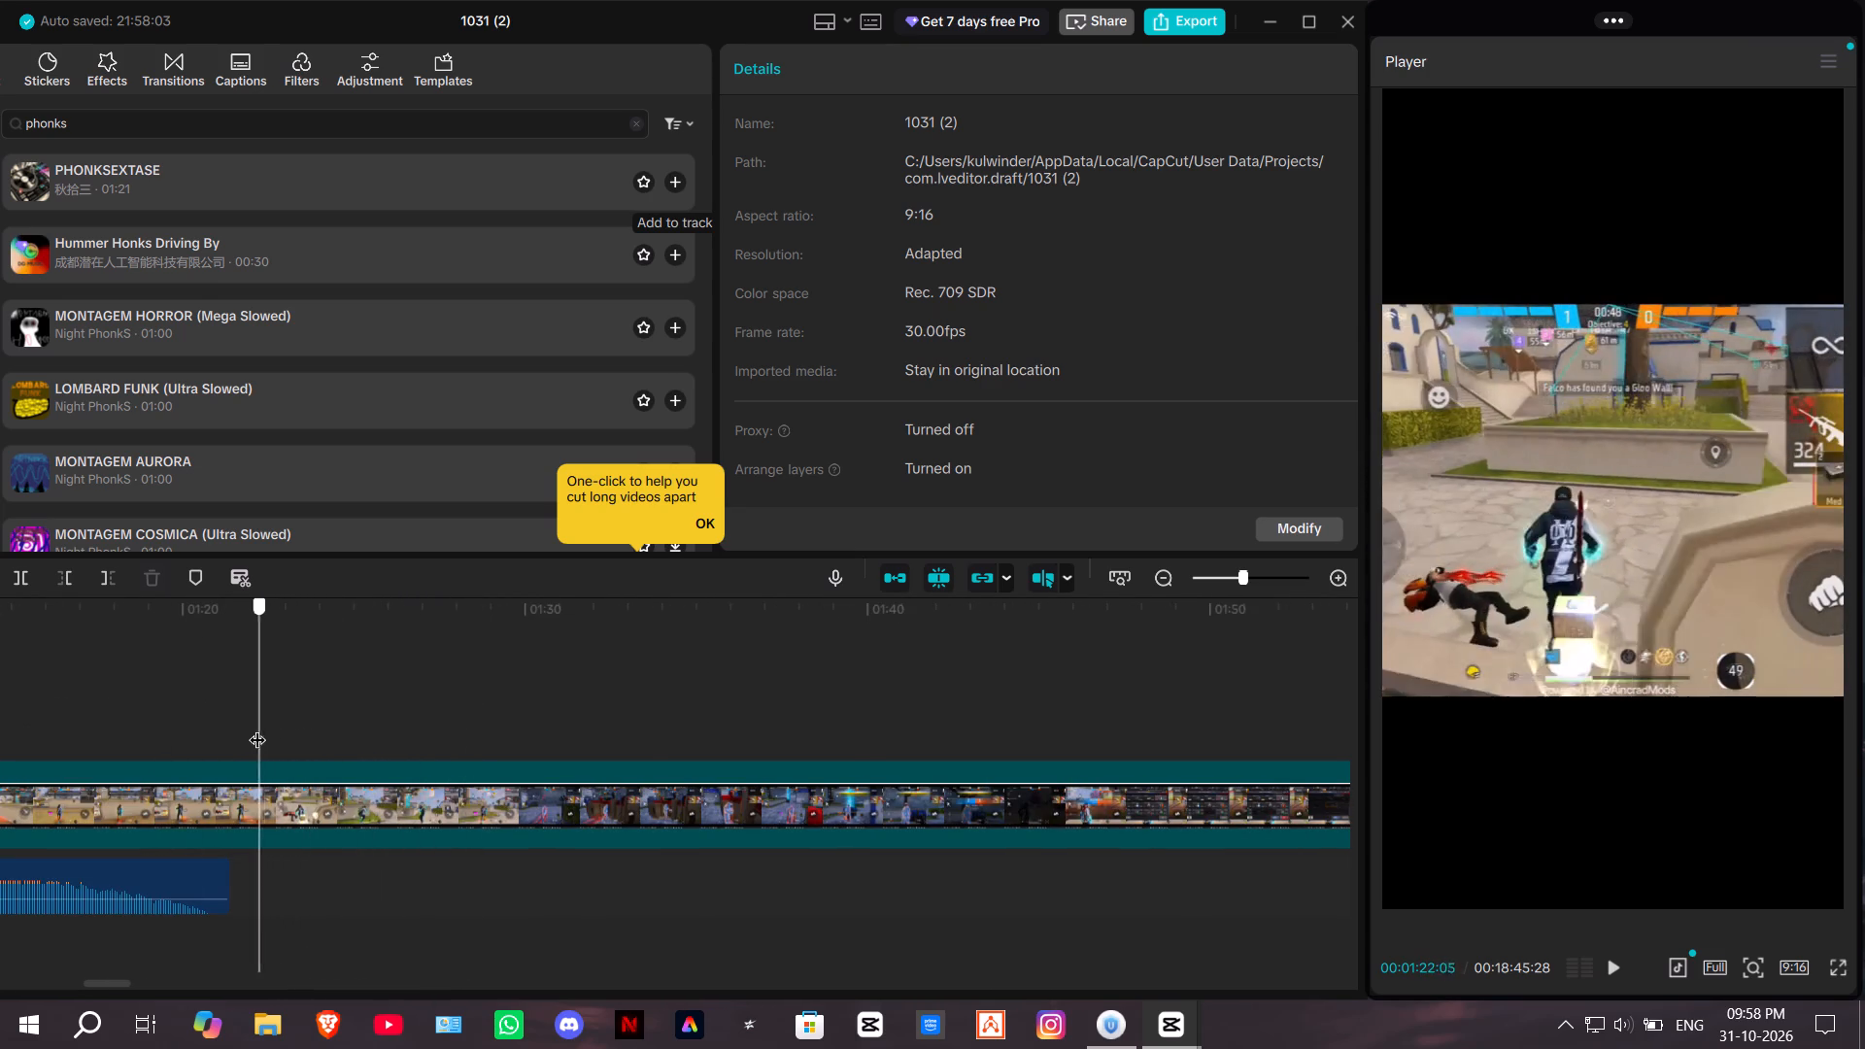
pyautogui.moveTo(257, 728); pyautogui.dragTo(386, 740)
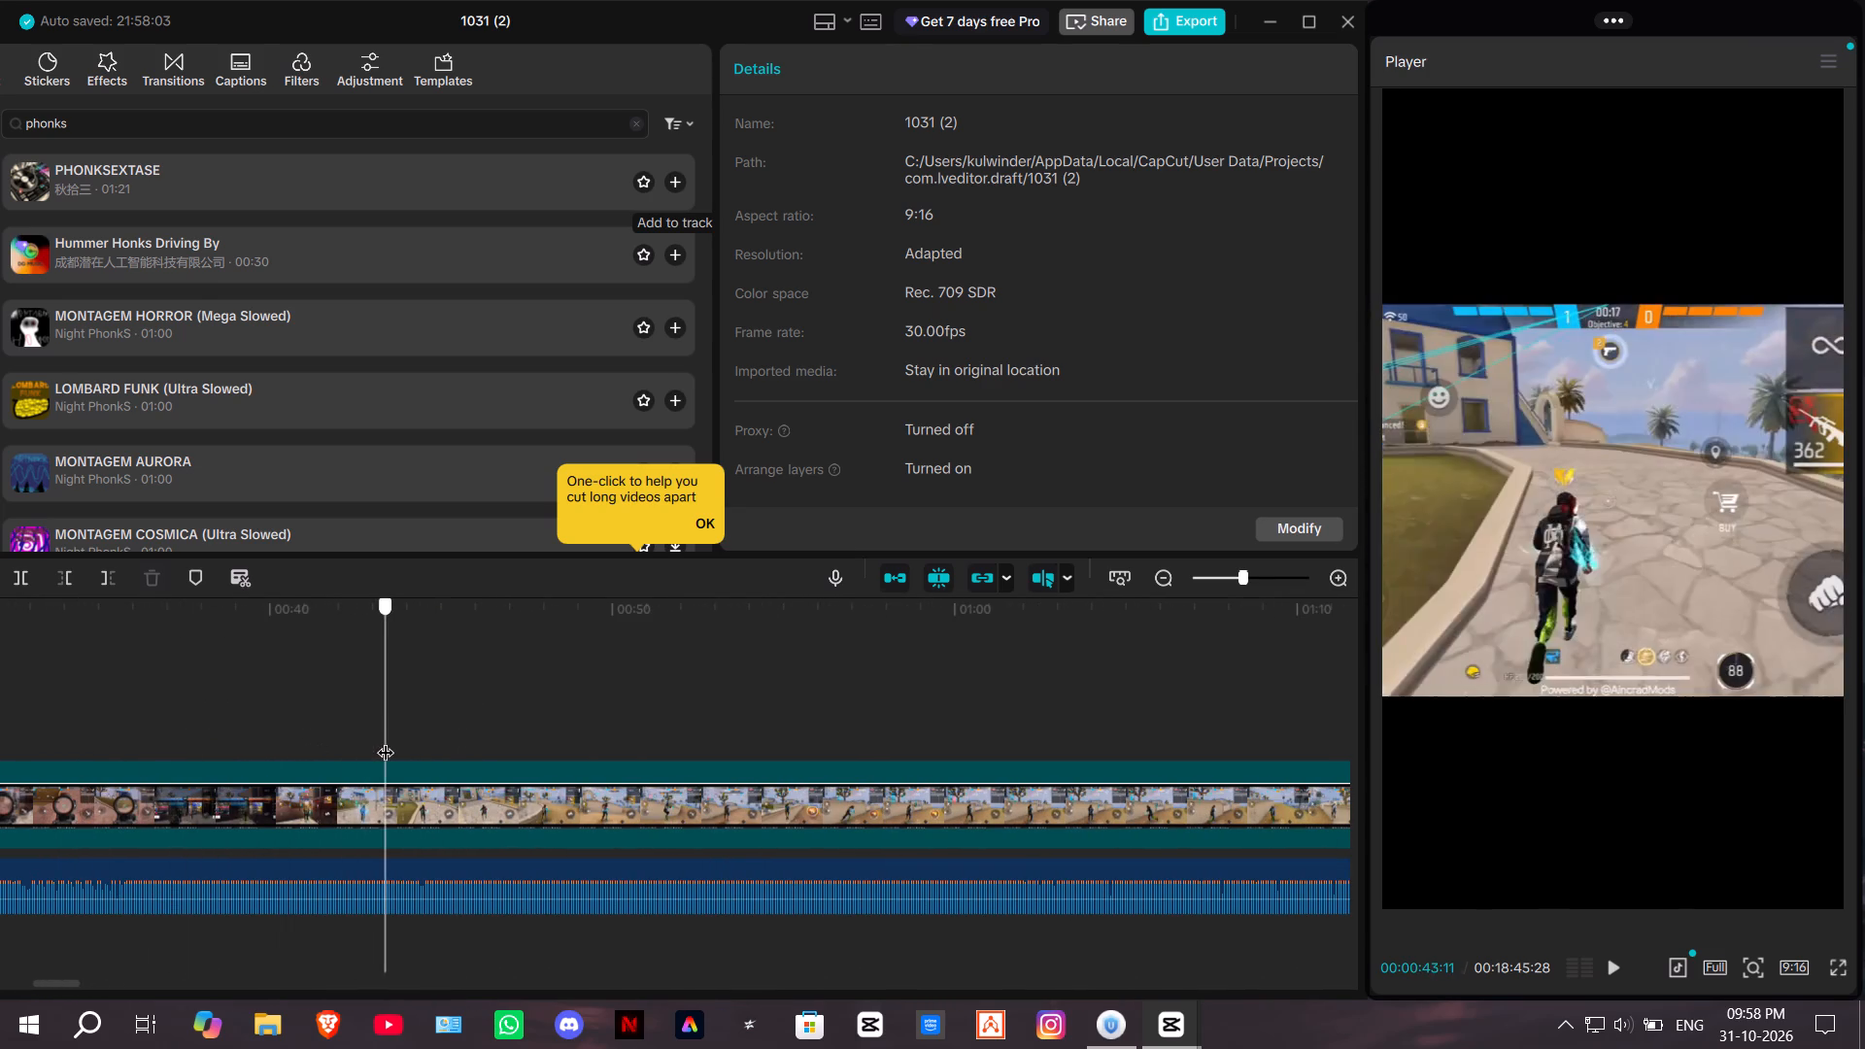
pyautogui.moveTo(386, 740); pyautogui.dragTo(582, 760)
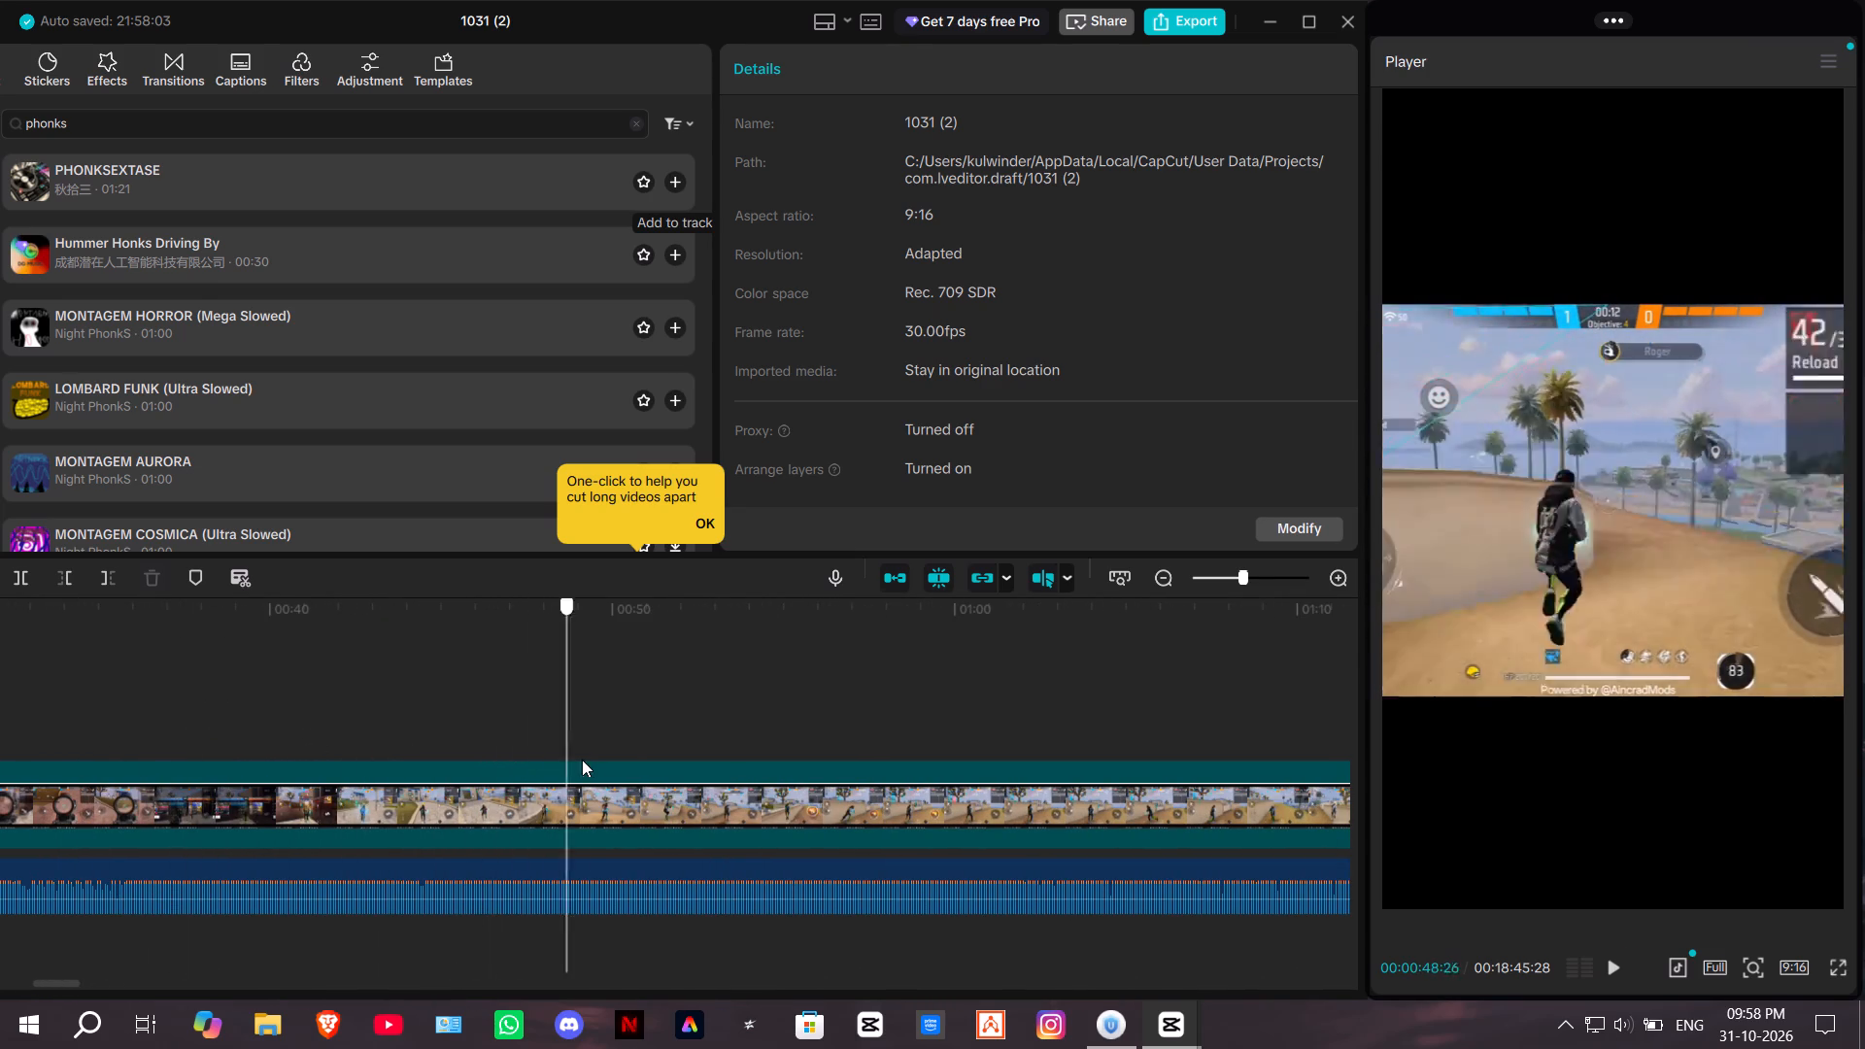
pyautogui.moveTo(582, 760); pyautogui.dragTo(668, 766)
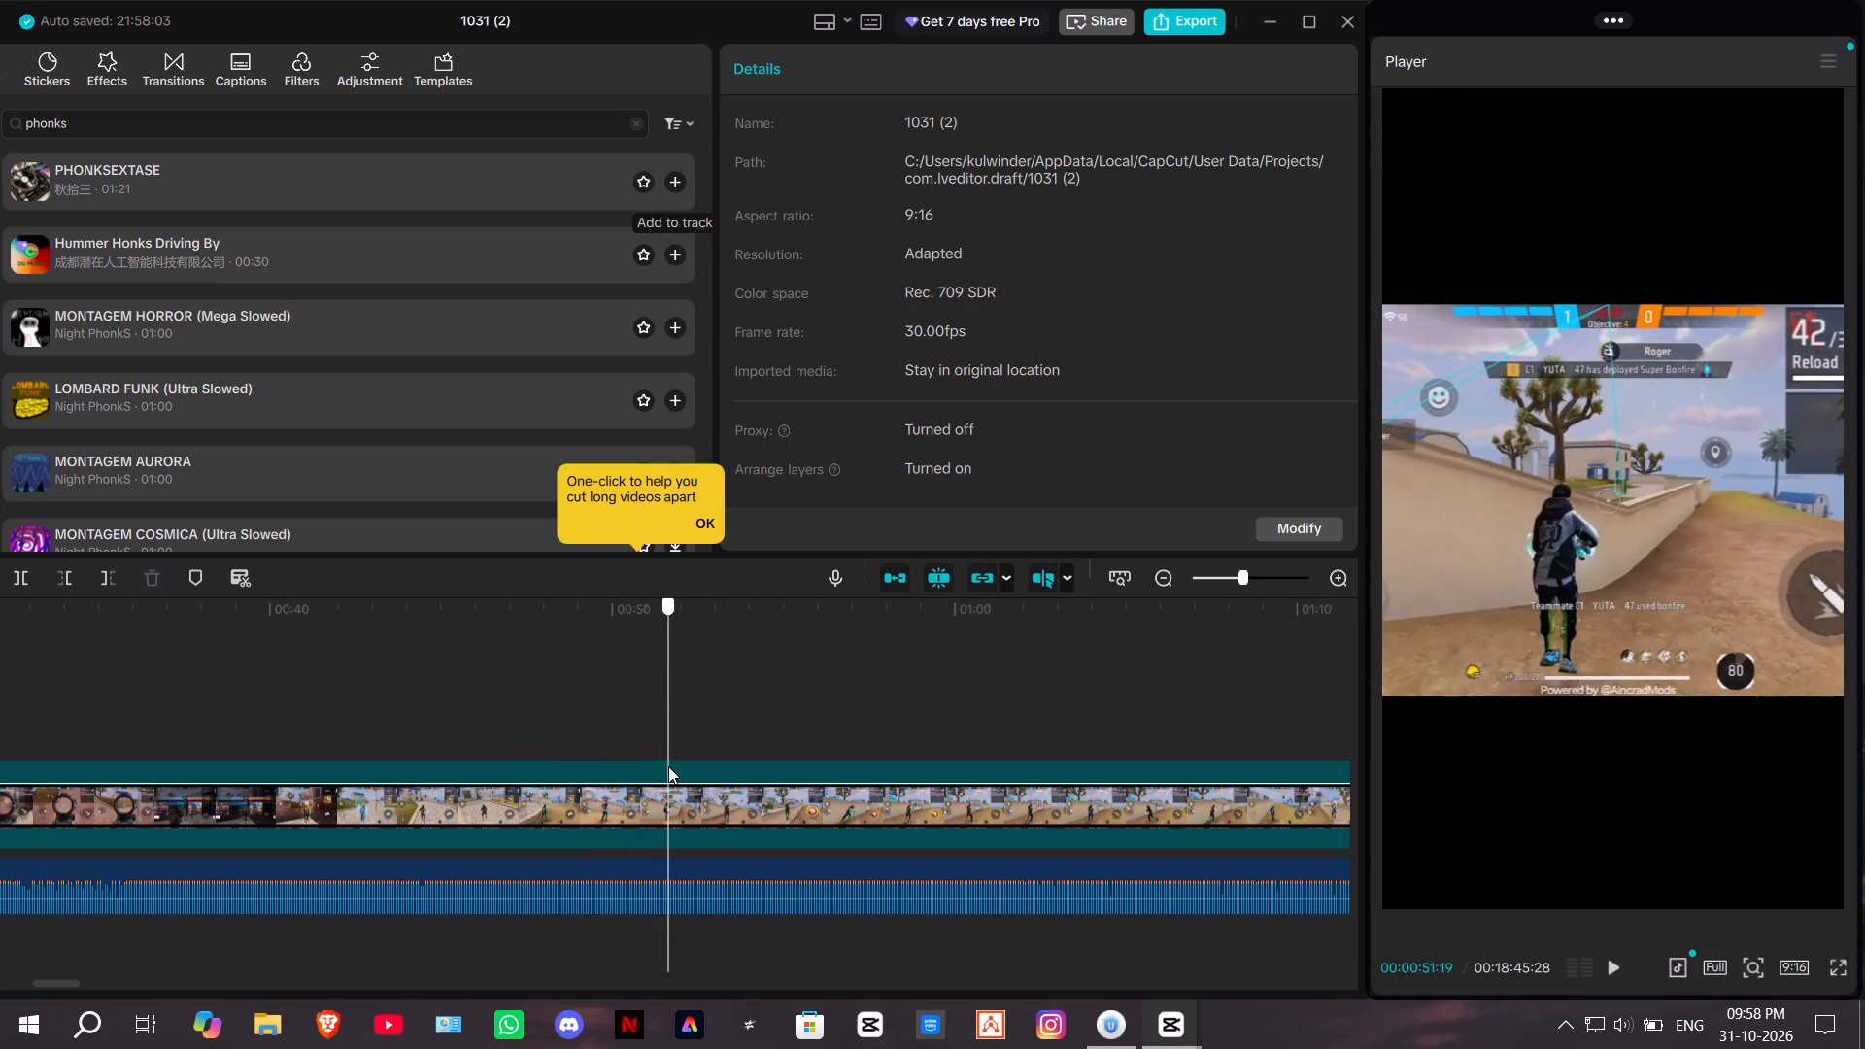
# Review the fourth clip's footage again from the early cuts through round 2 to locate the next kill, around 1:10.
pyautogui.moveTo(668, 766); pyautogui.dragTo(216, 791)
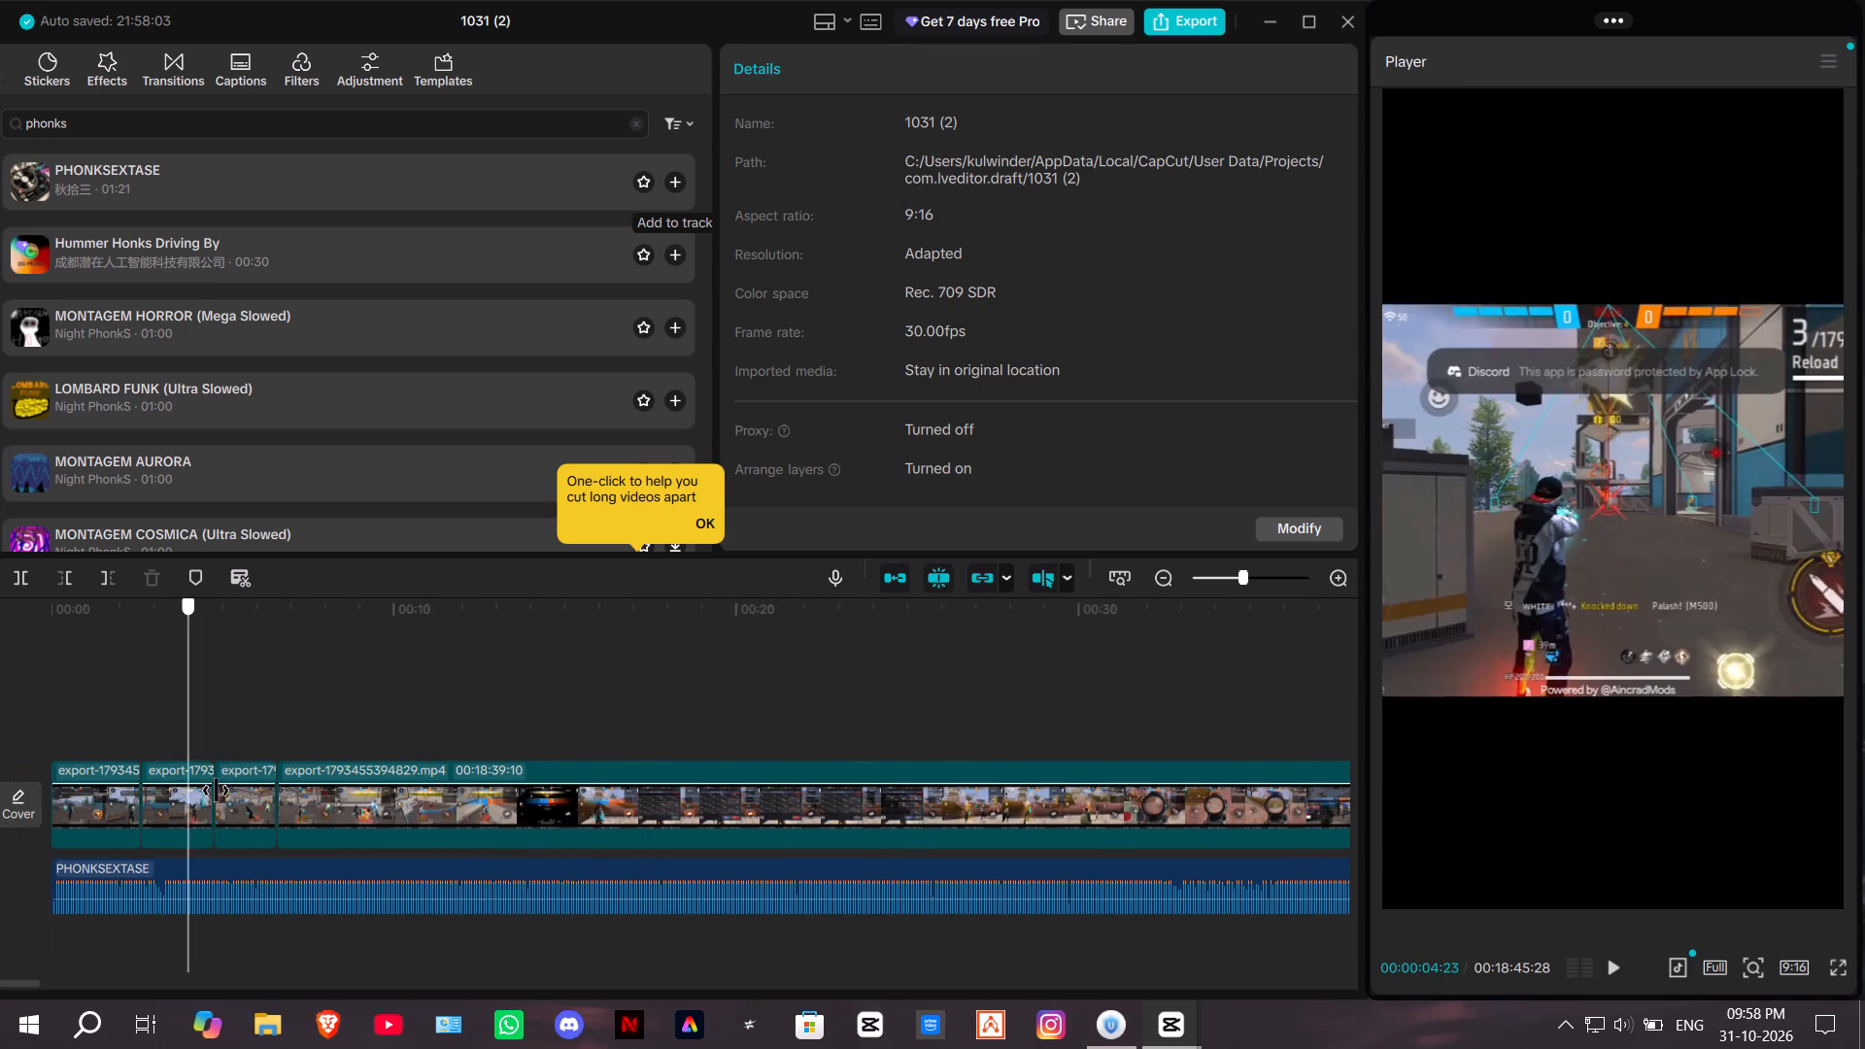
pyautogui.moveTo(216, 791); pyautogui.dragTo(573, 800)
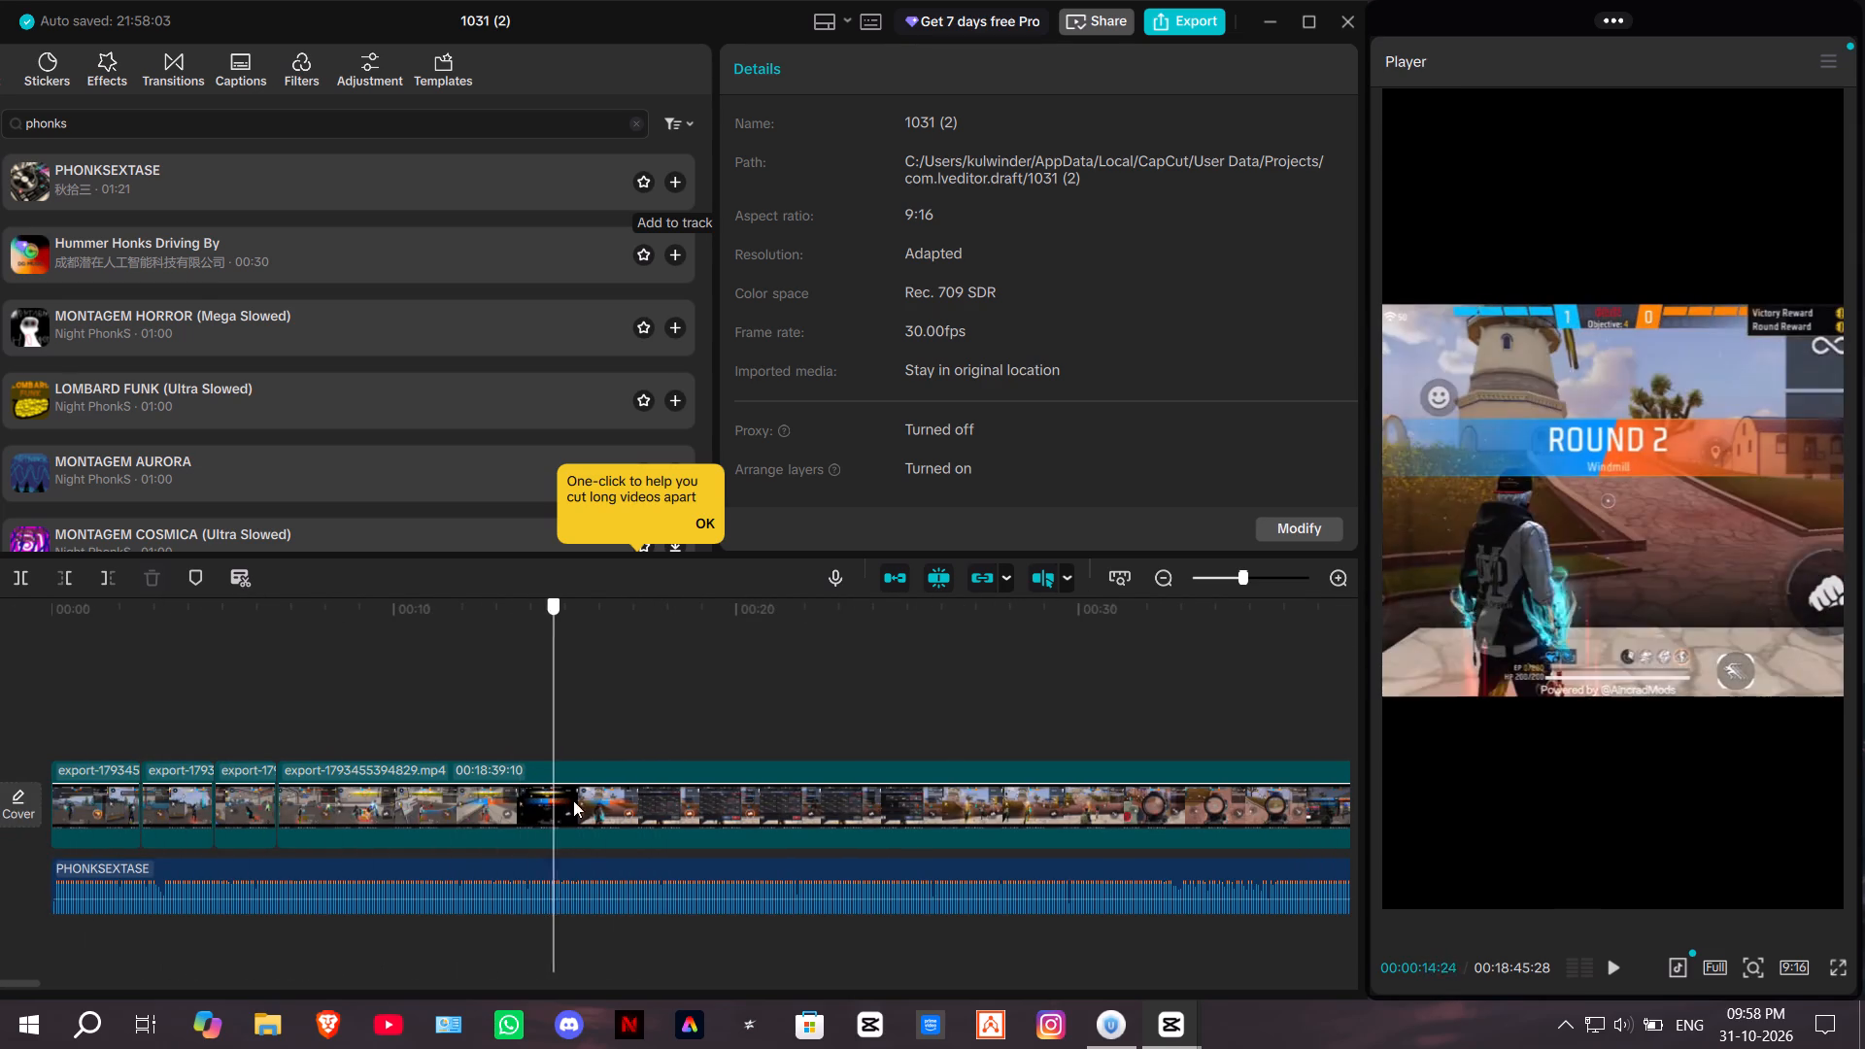
pyautogui.moveTo(573, 800); pyautogui.dragTo(979, 851)
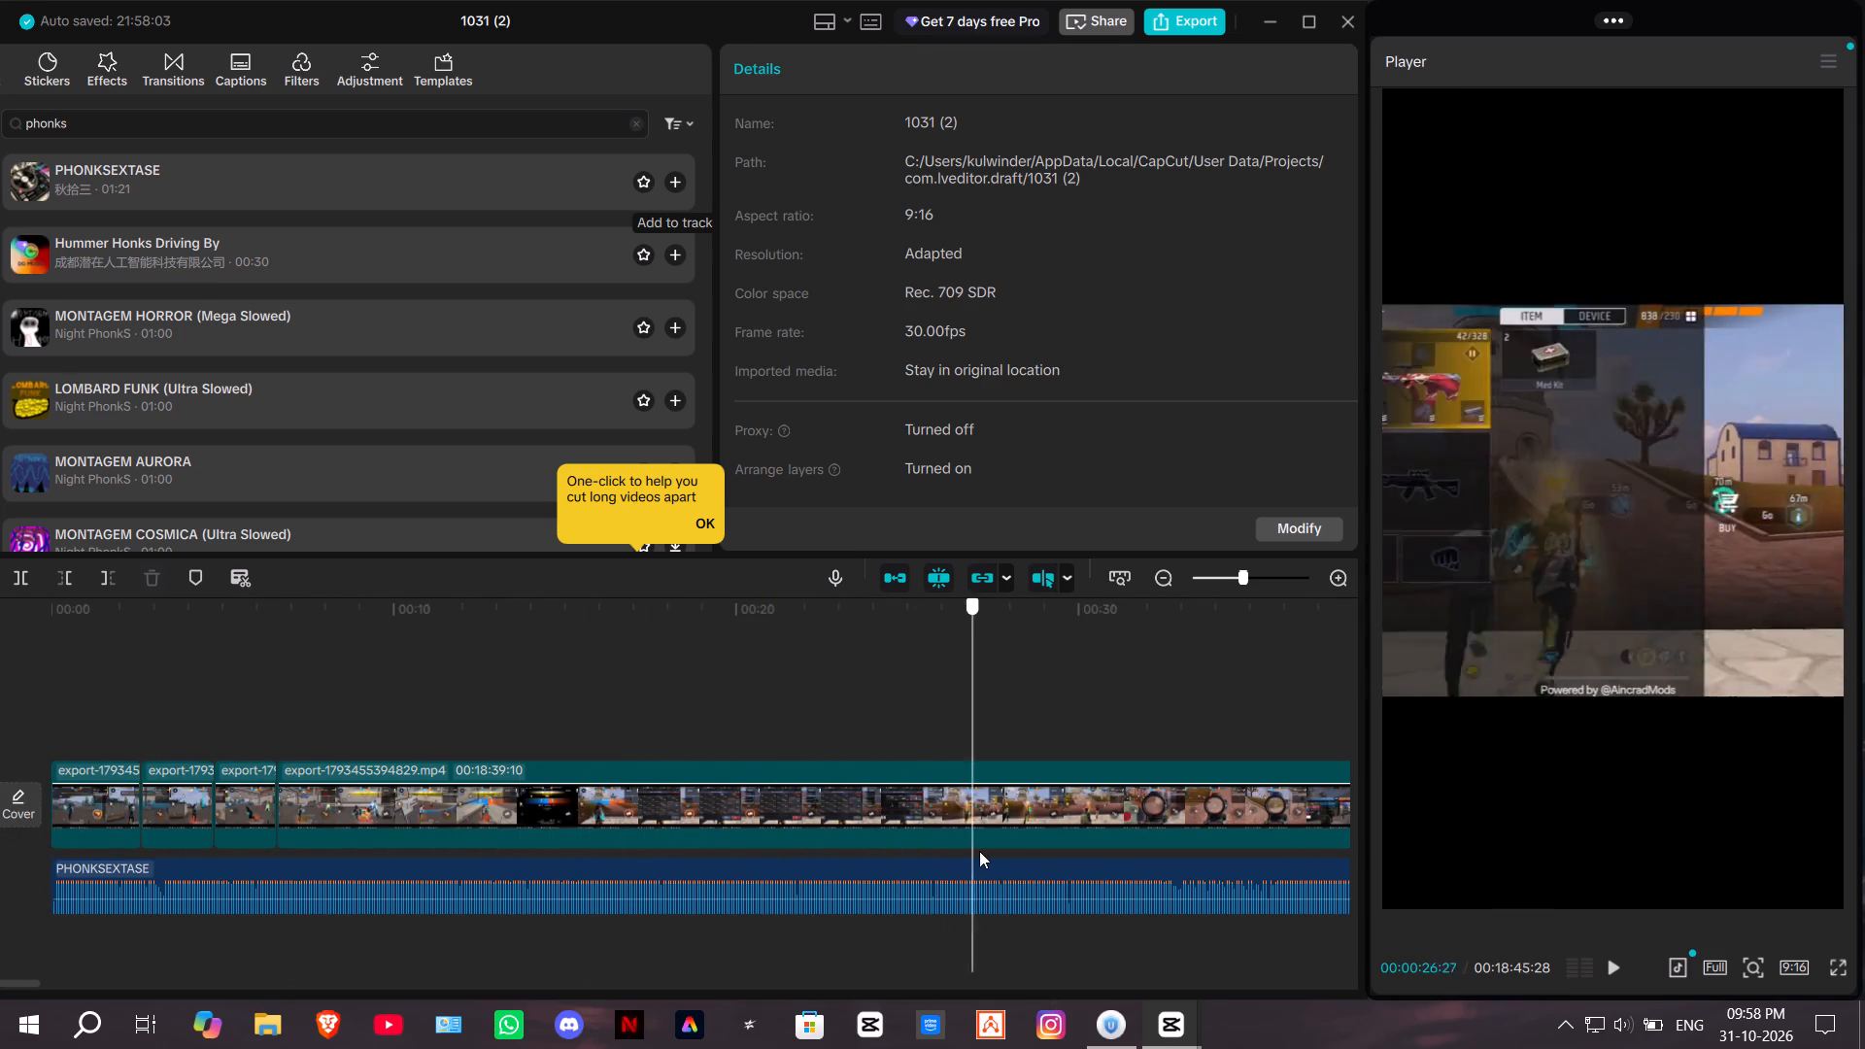
pyautogui.moveTo(979, 851); pyautogui.dragTo(1178, 868)
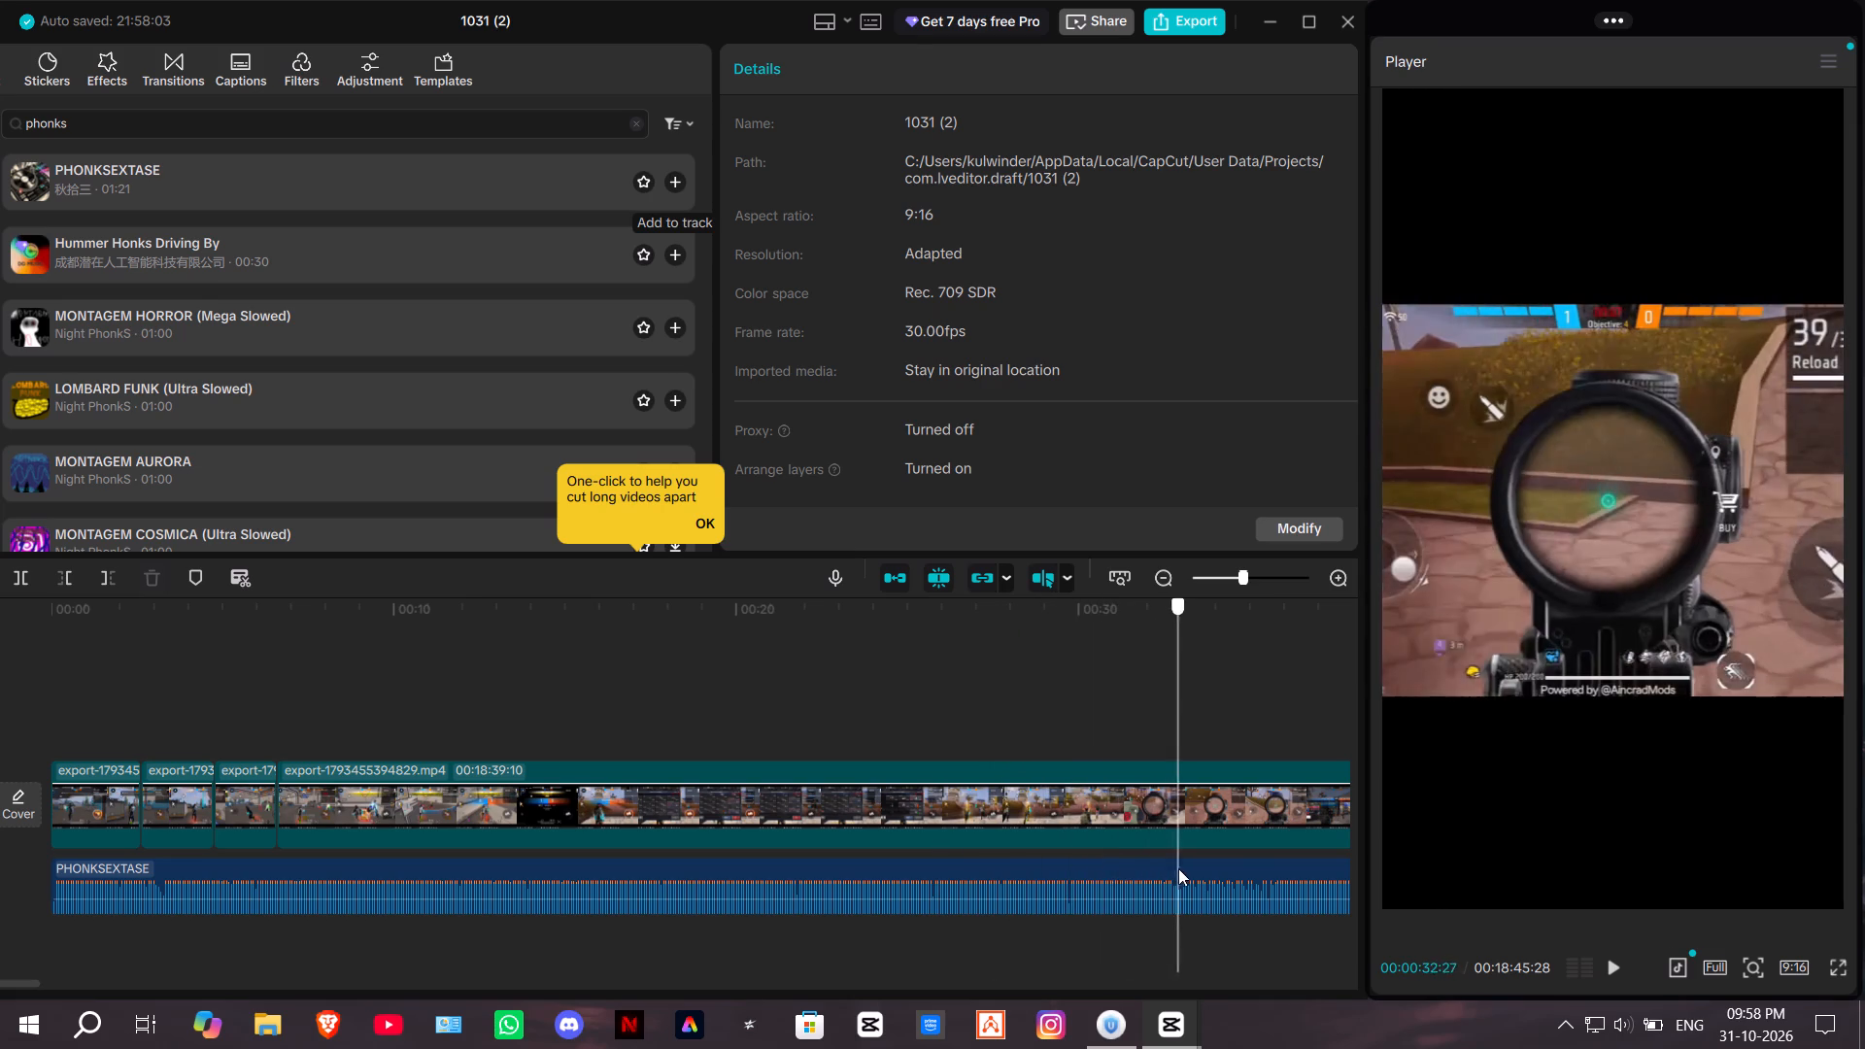
pyautogui.moveTo(1178, 868); pyautogui.dragTo(1279, 883)
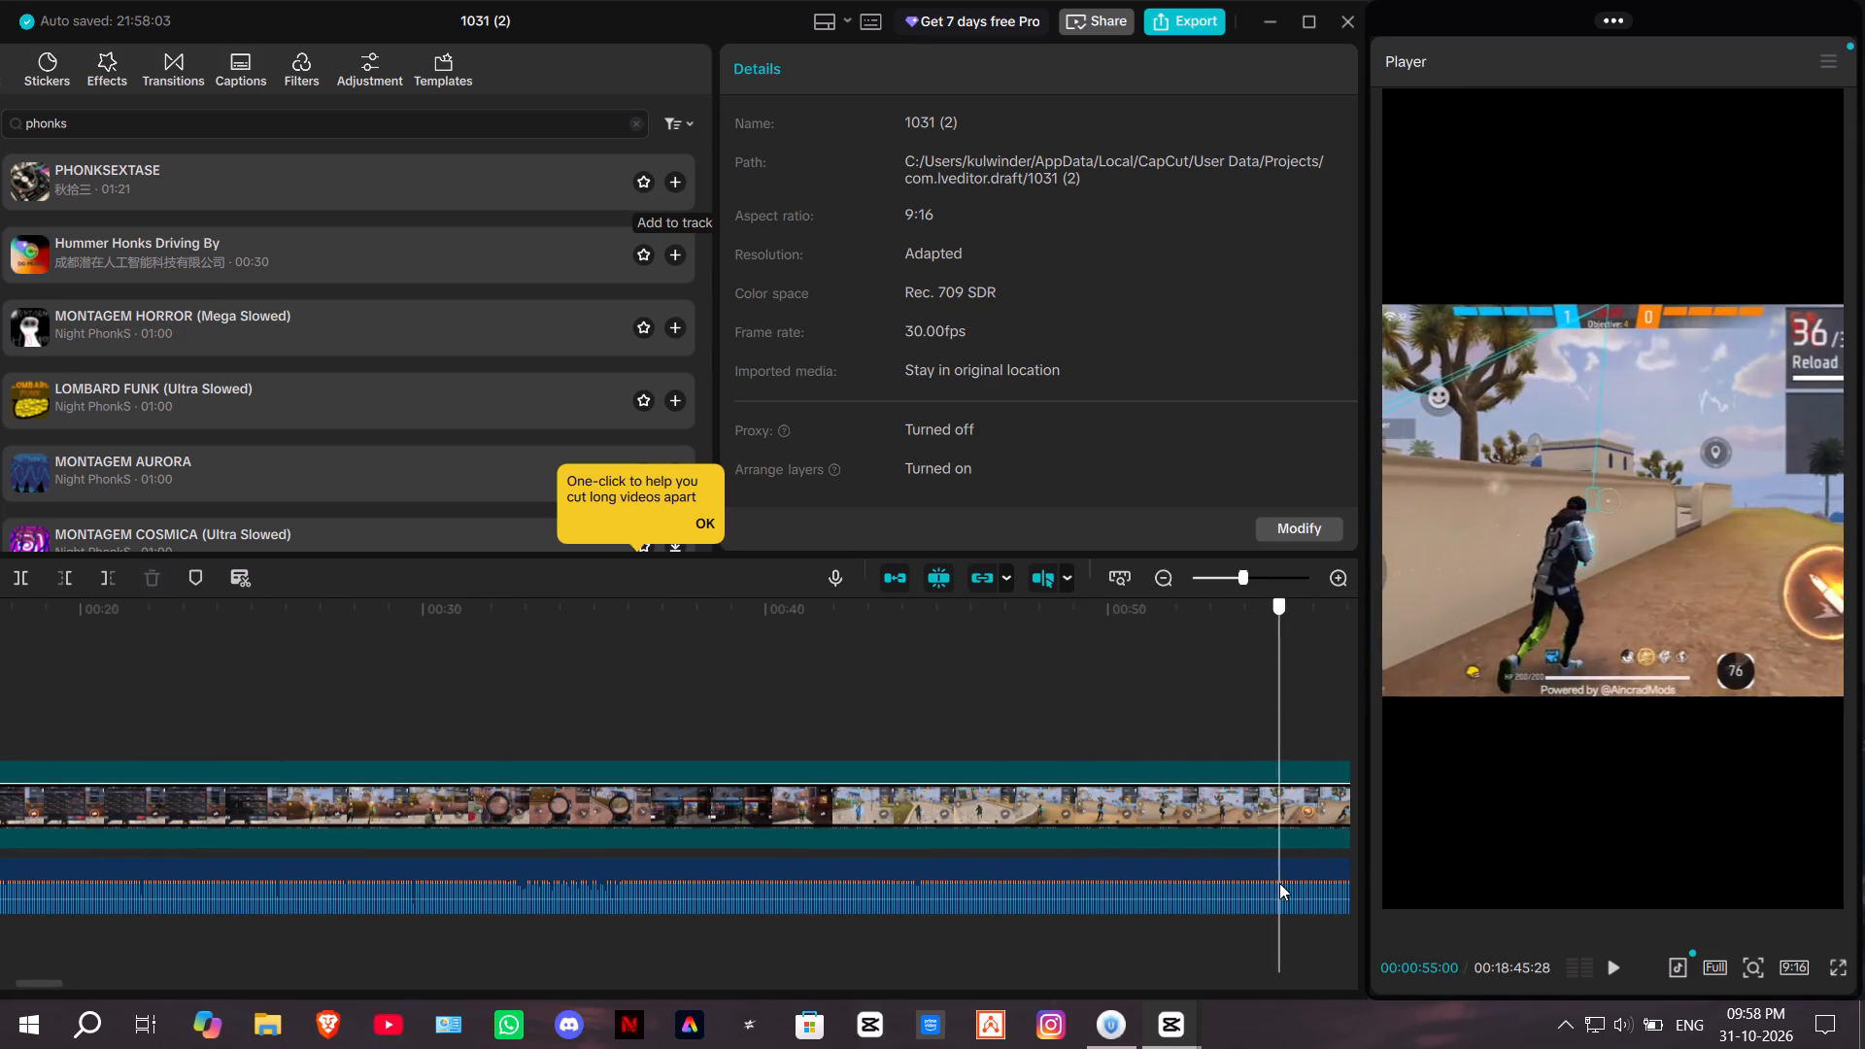
pyautogui.moveTo(1279, 883); pyautogui.dragTo(553, 881)
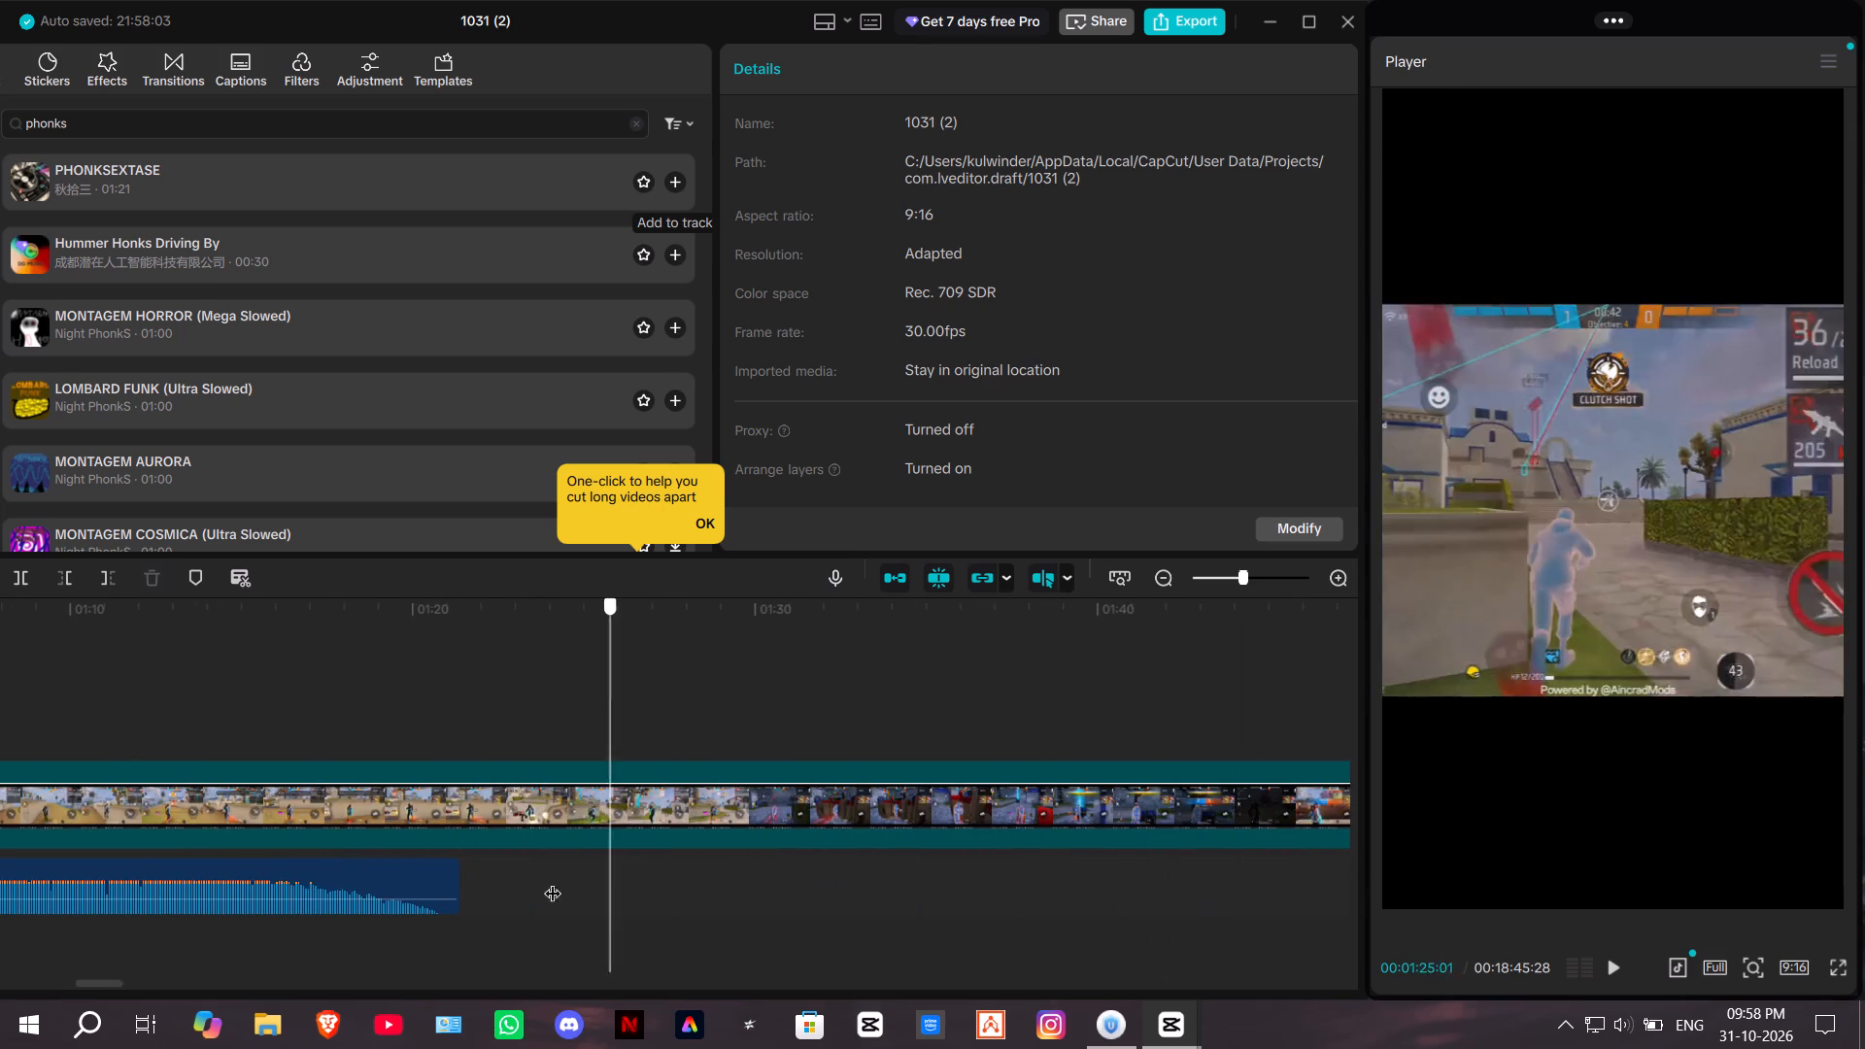
pyautogui.moveTo(553, 881); pyautogui.dragTo(557, 826)
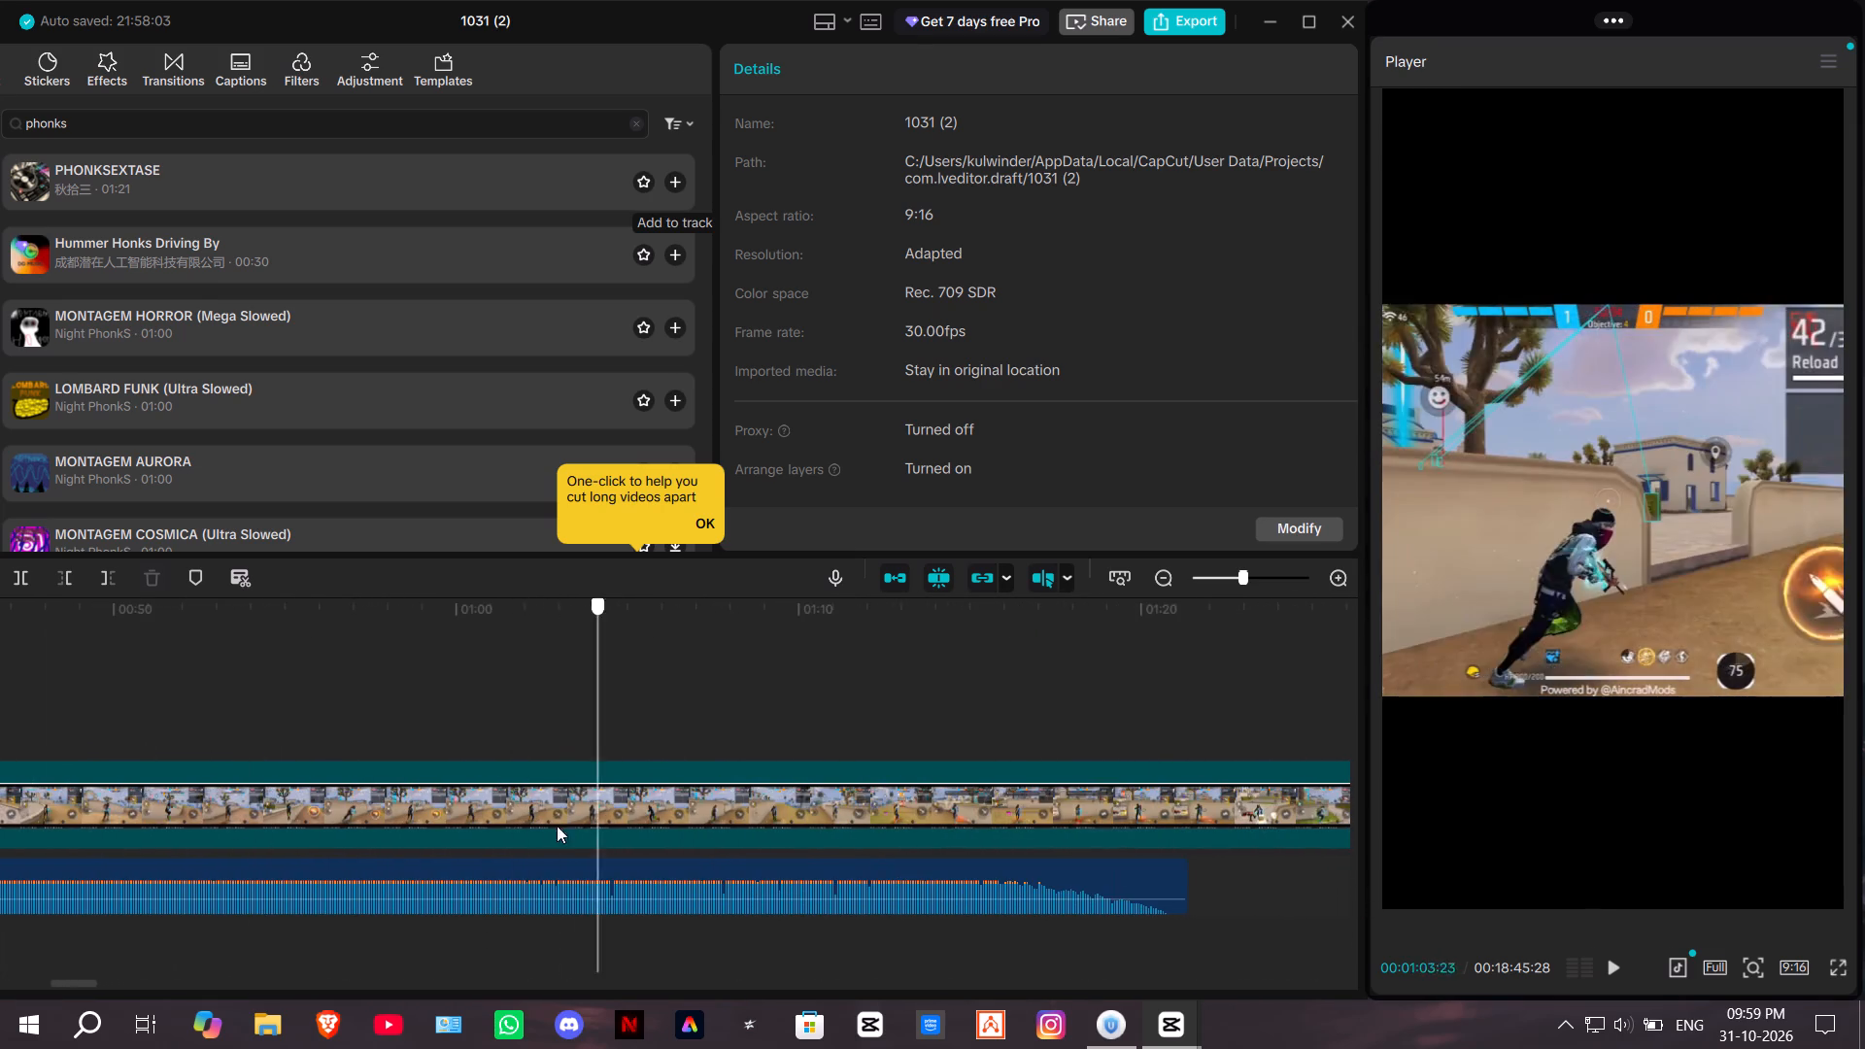
pyautogui.moveTo(557, 826); pyautogui.dragTo(193, 817)
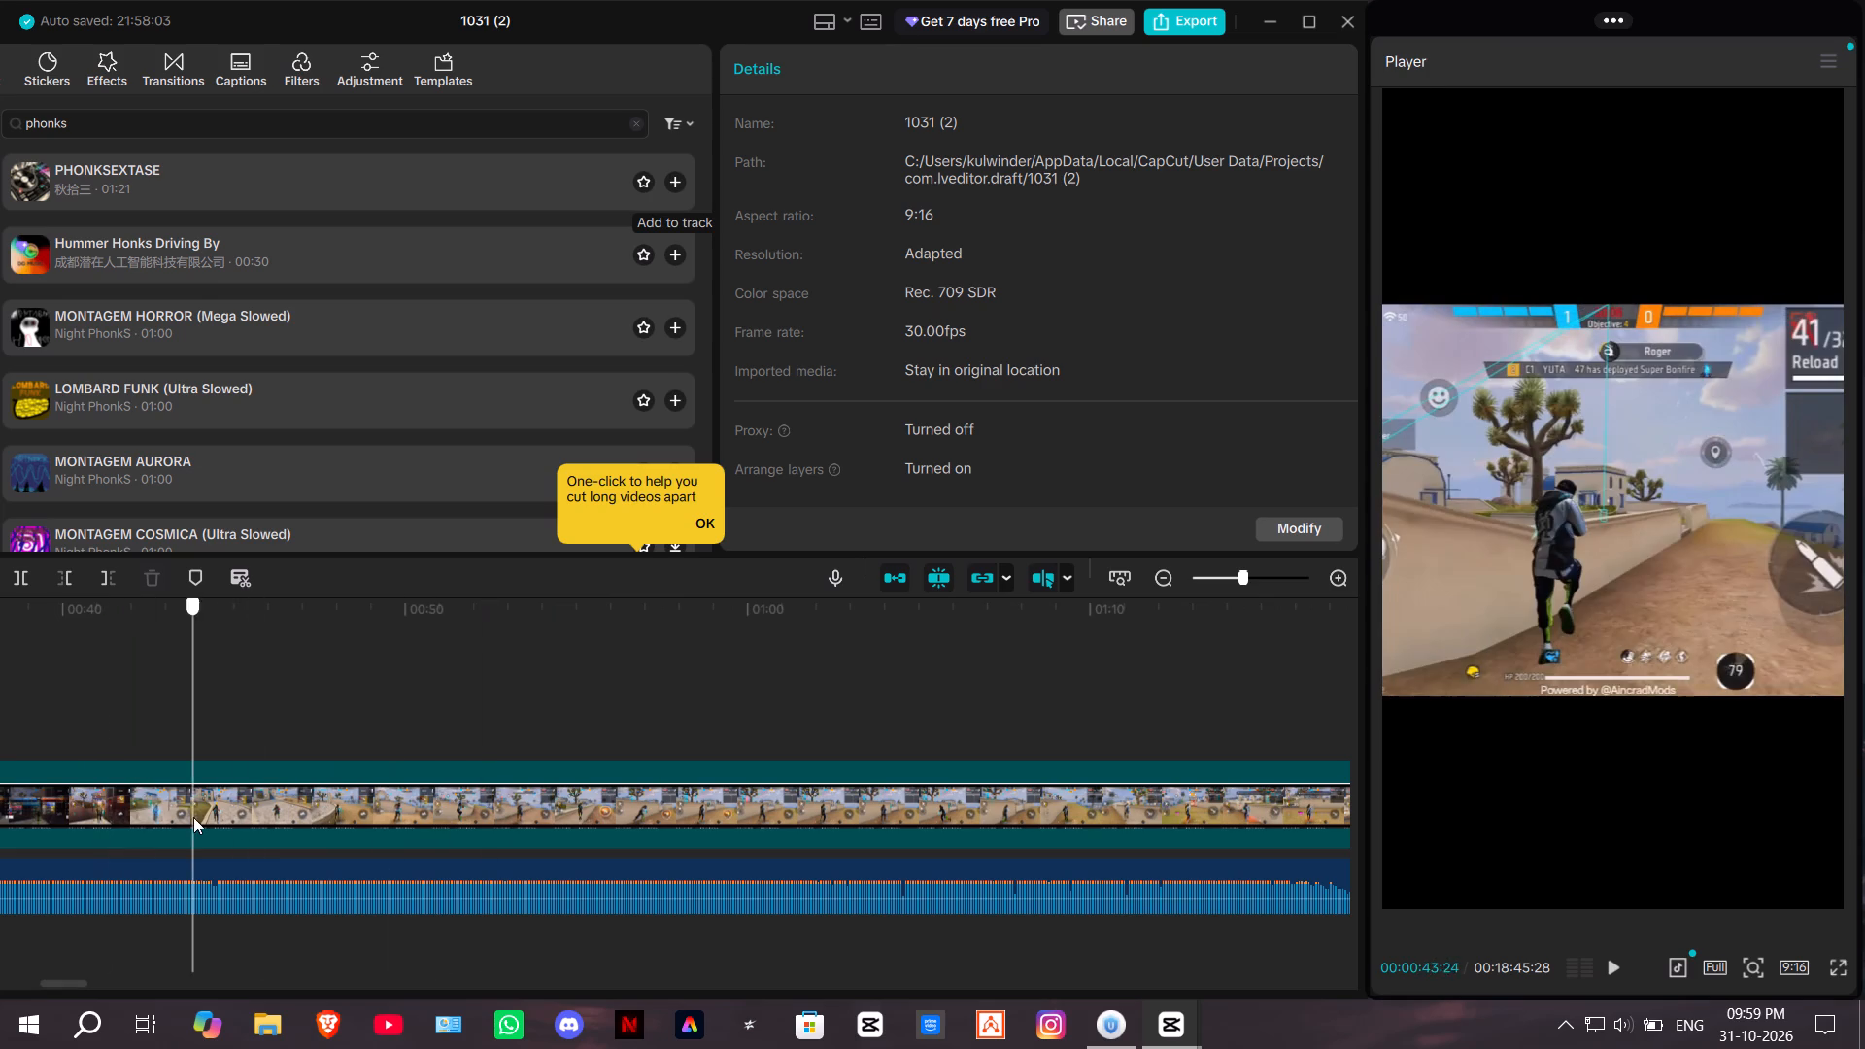
pyautogui.moveTo(193, 817); pyautogui.dragTo(296, 822)
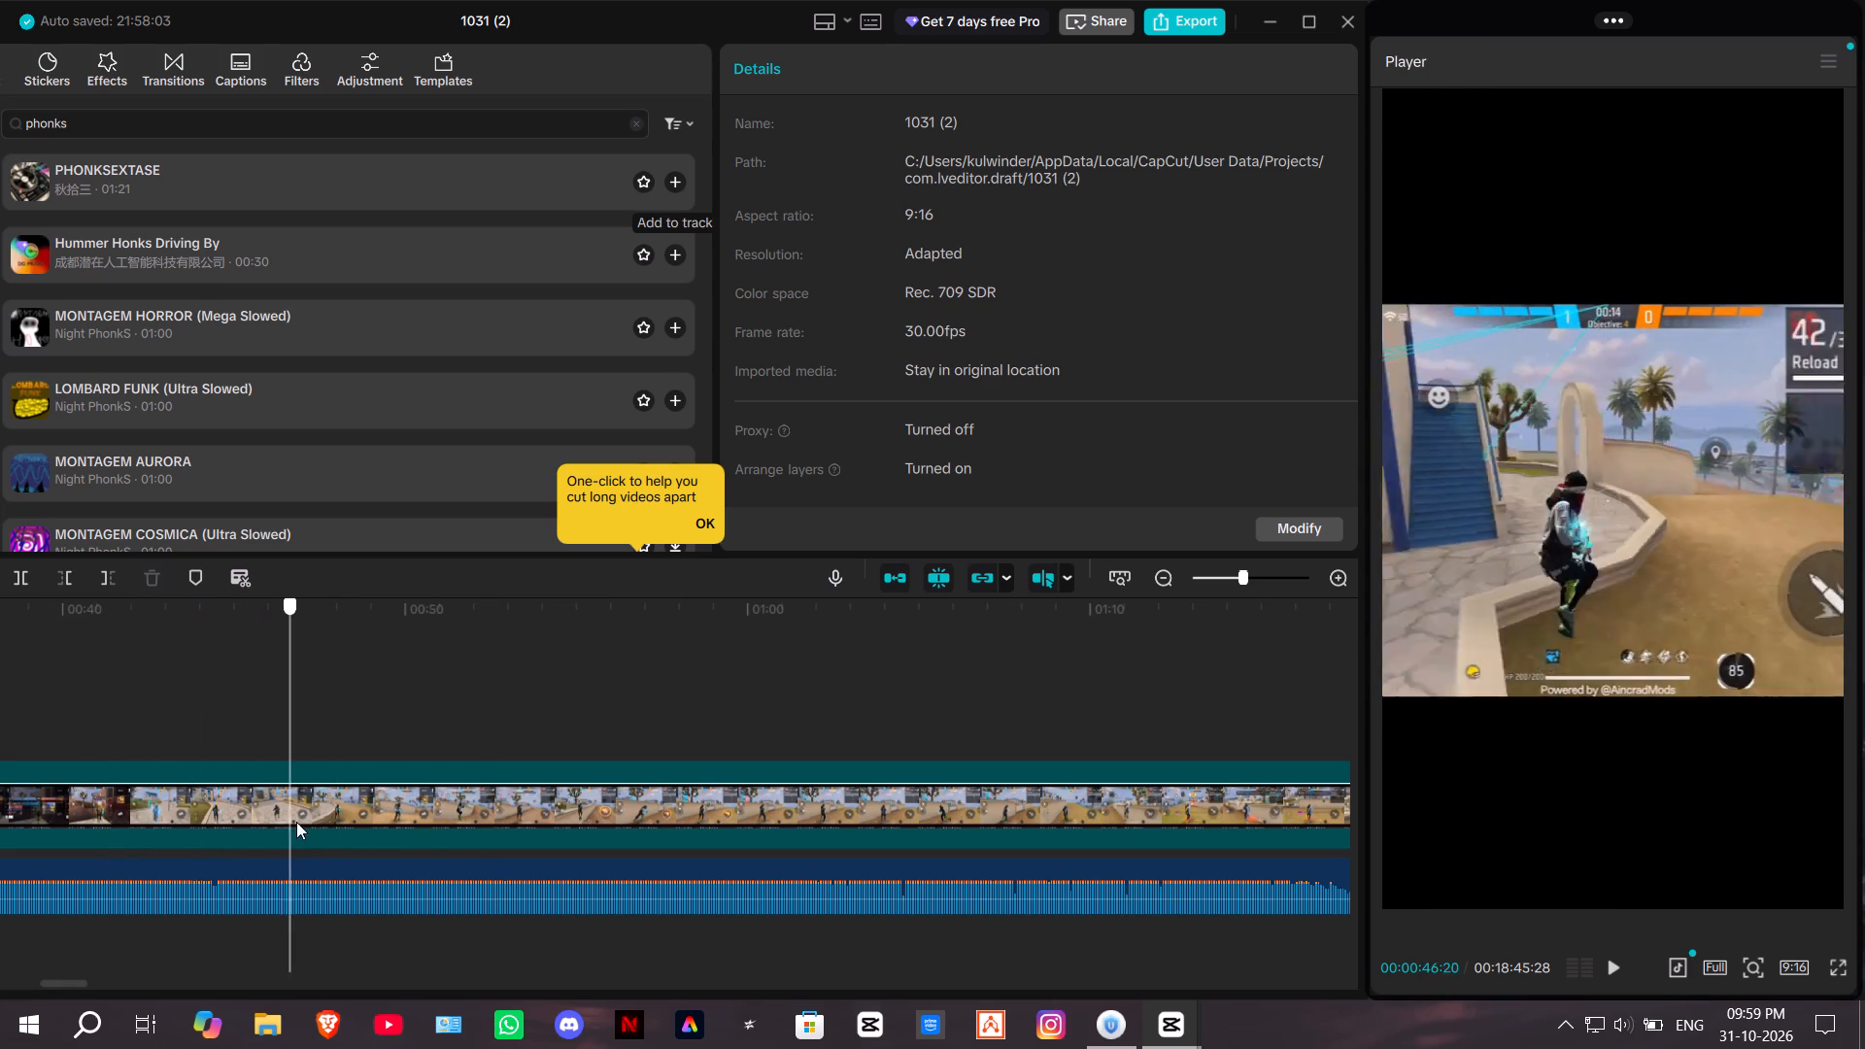
pyautogui.moveTo(296, 822); pyautogui.dragTo(796, 881)
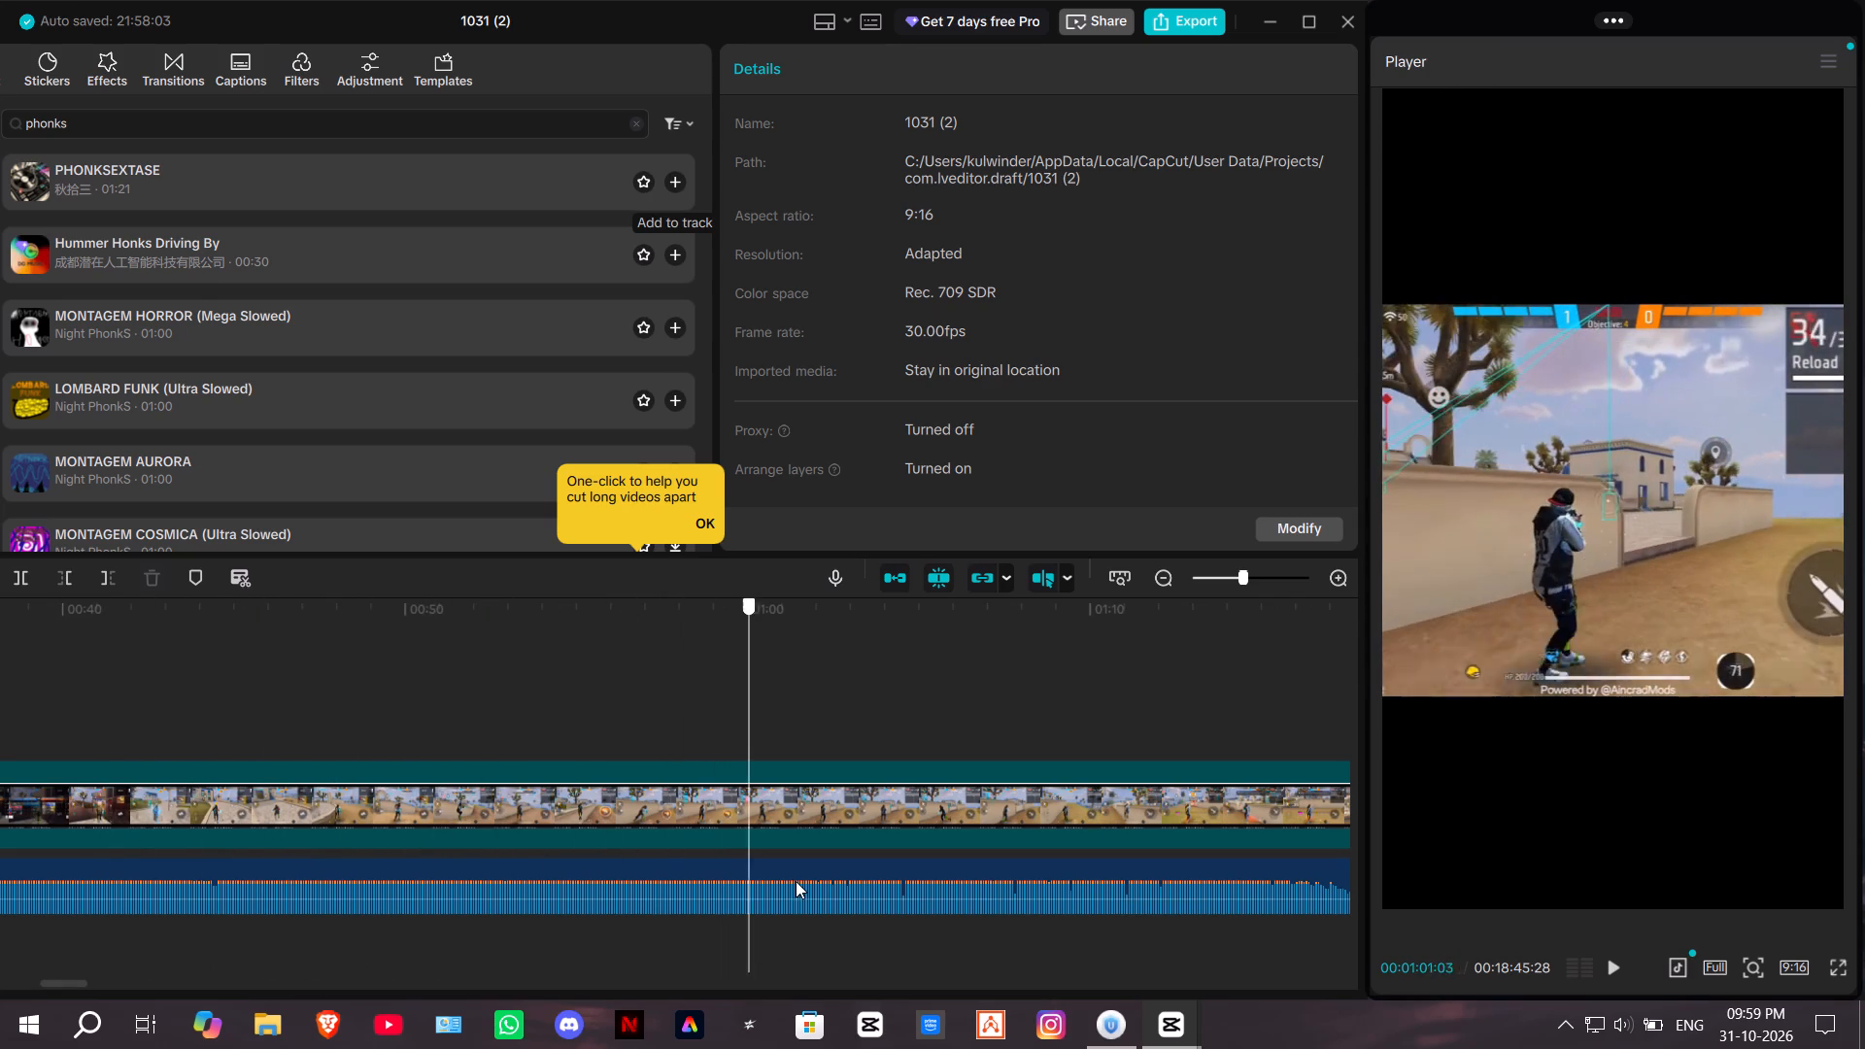
pyautogui.moveTo(796, 881); pyautogui.dragTo(1105, 944)
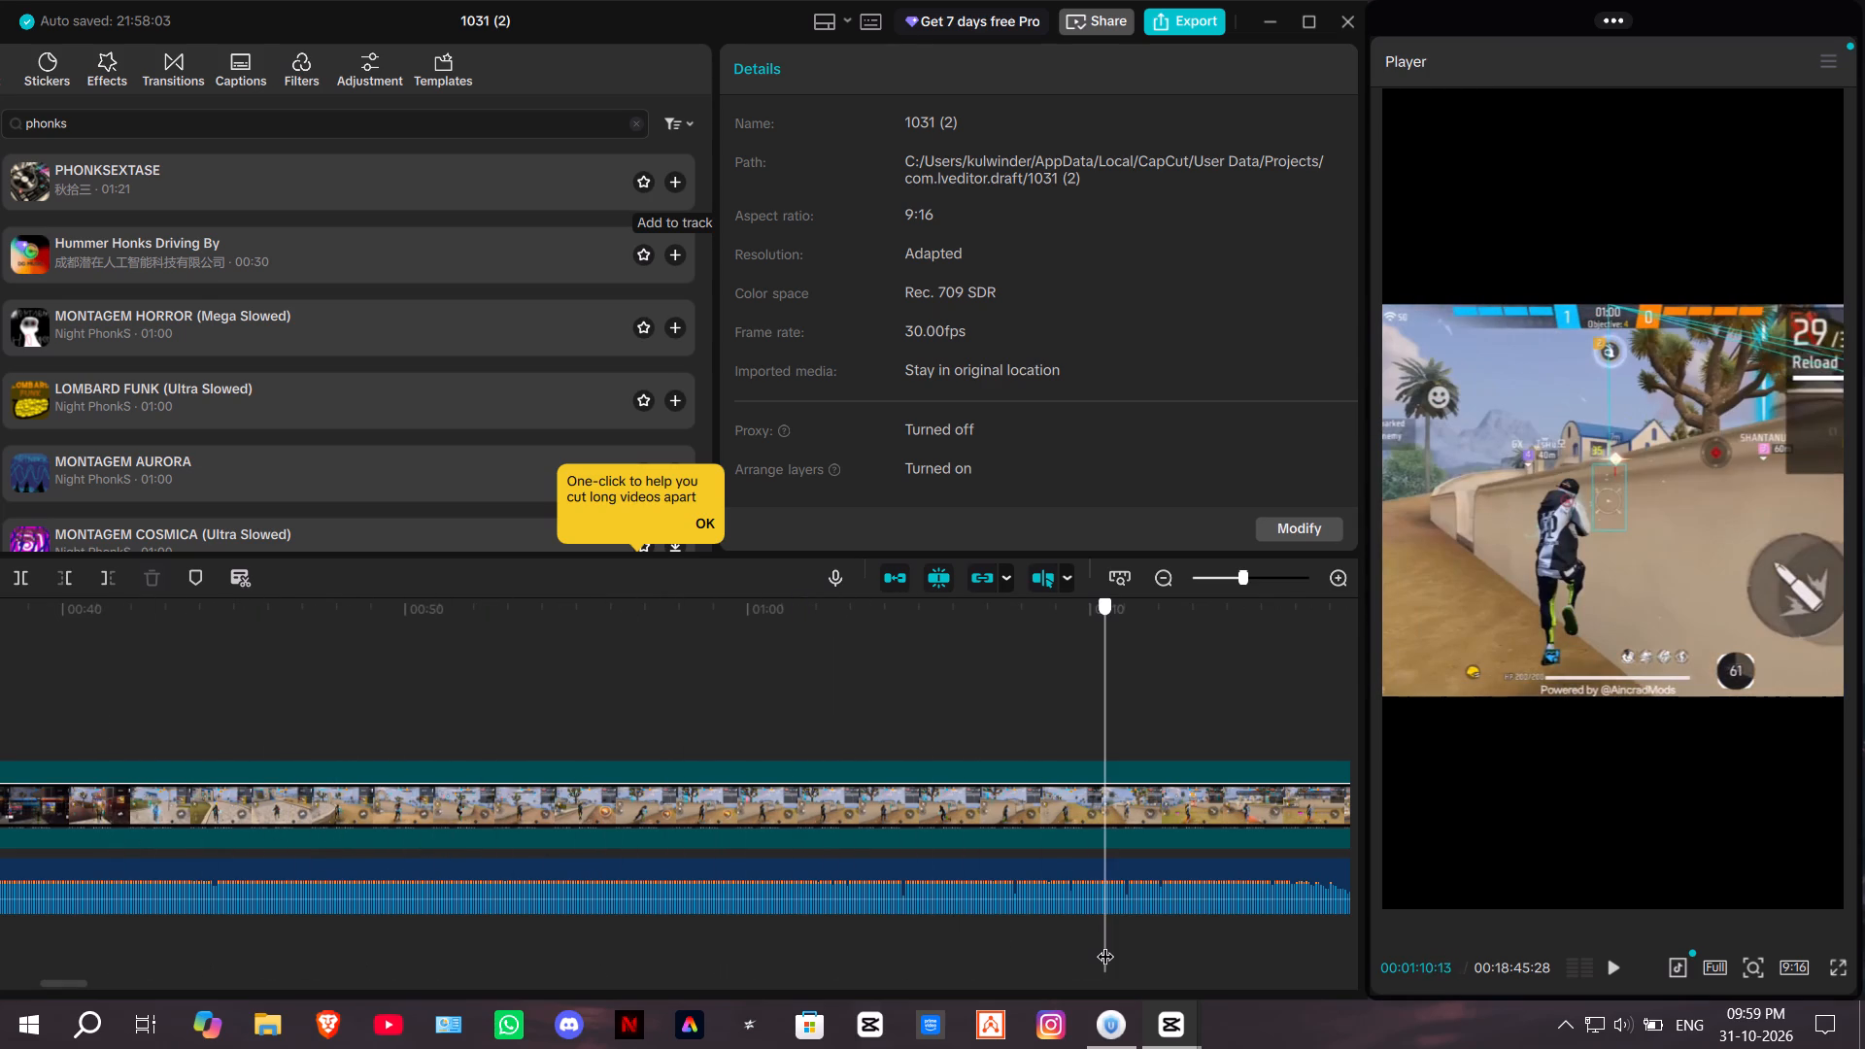
# Split the fourth video clip just before the round 2 kill, at about 1:11, and delete the portion before the split.
pyautogui.moveTo(1105, 944); pyautogui.dragTo(1015, 943)
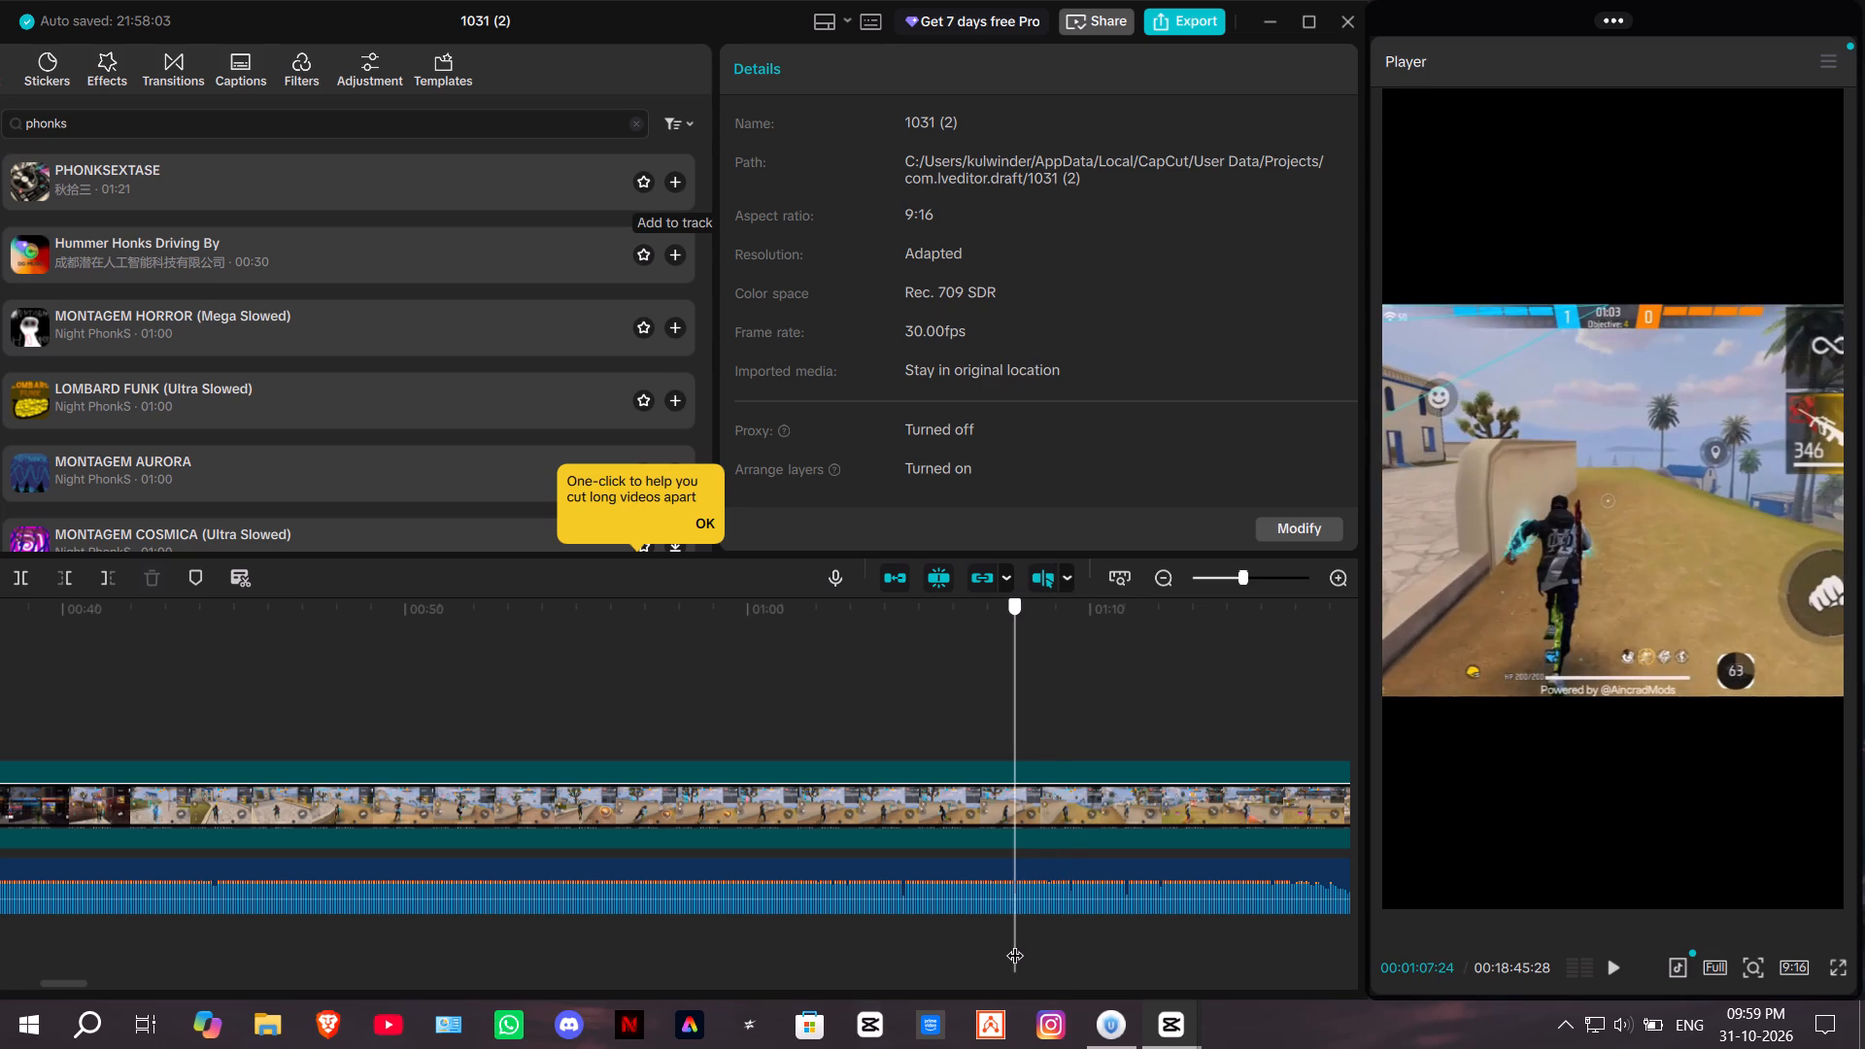
pyautogui.moveTo(1015, 943); pyautogui.dragTo(1112, 960)
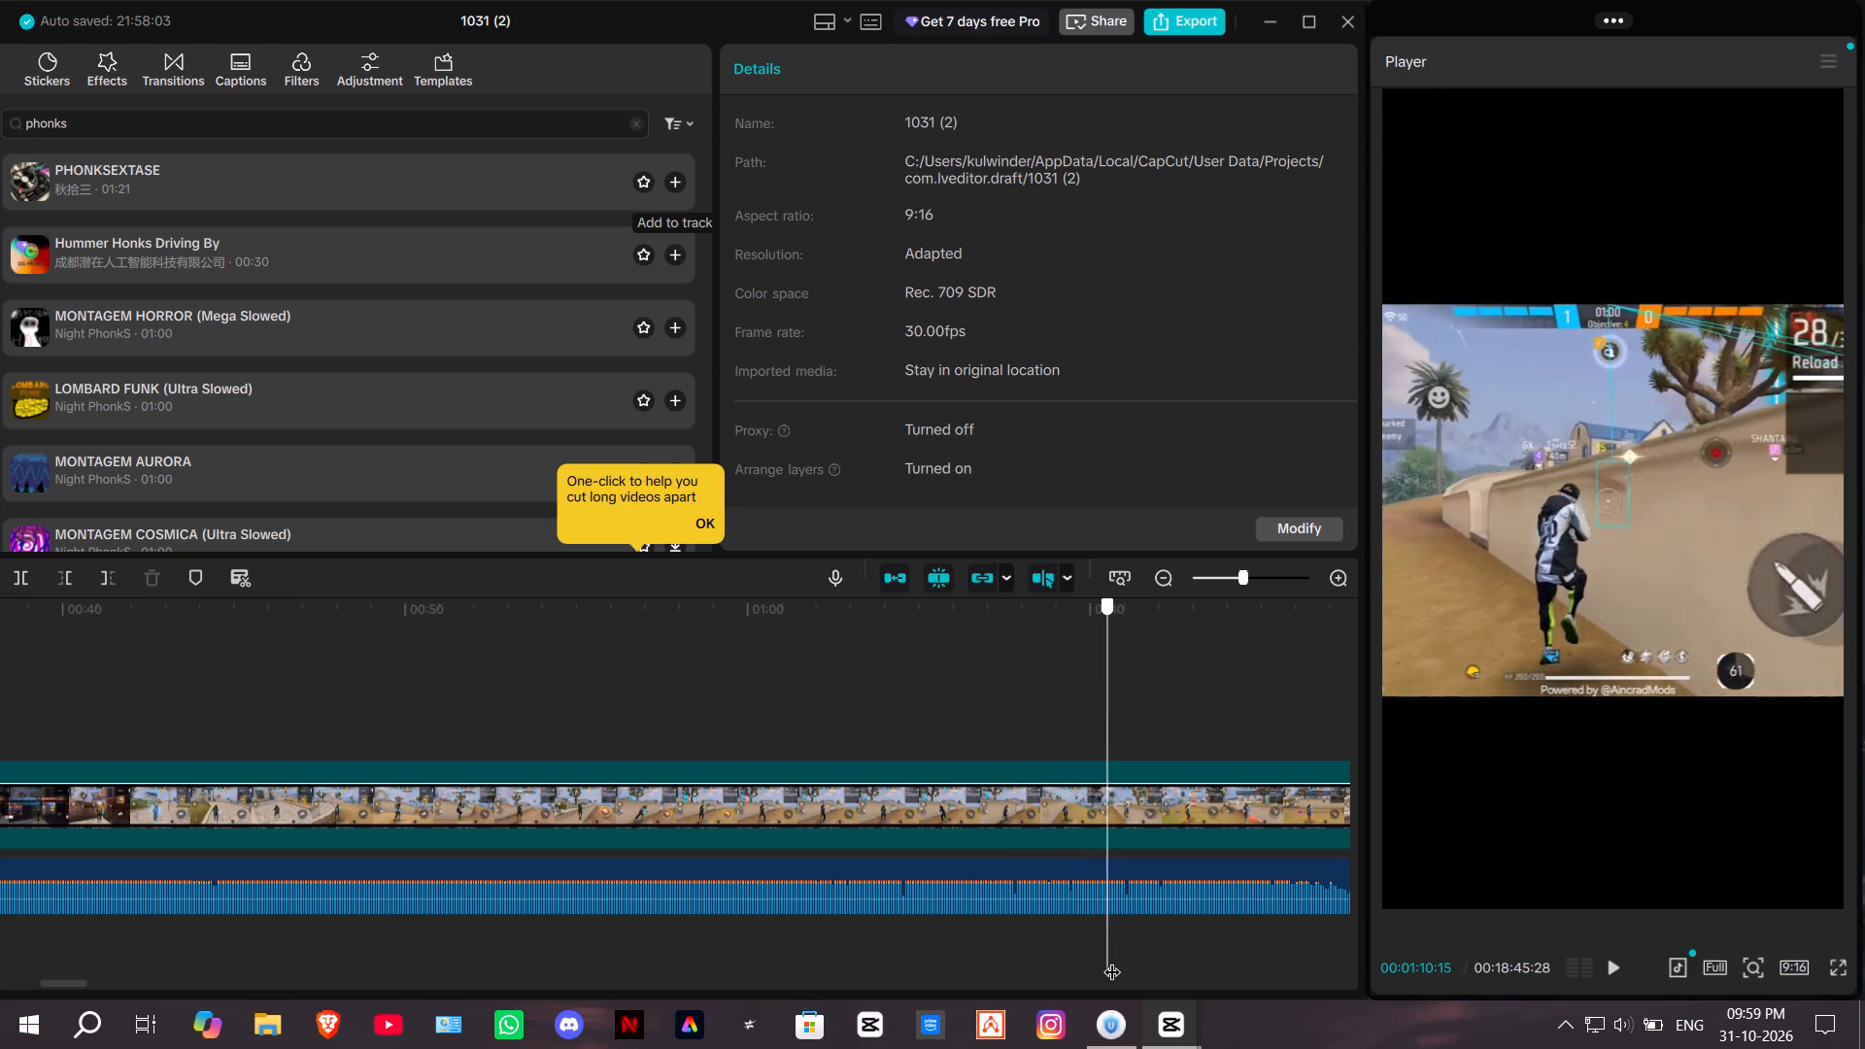
pyautogui.moveTo(1112, 960); pyautogui.dragTo(1132, 964)
pyautogui.click(1132, 811)
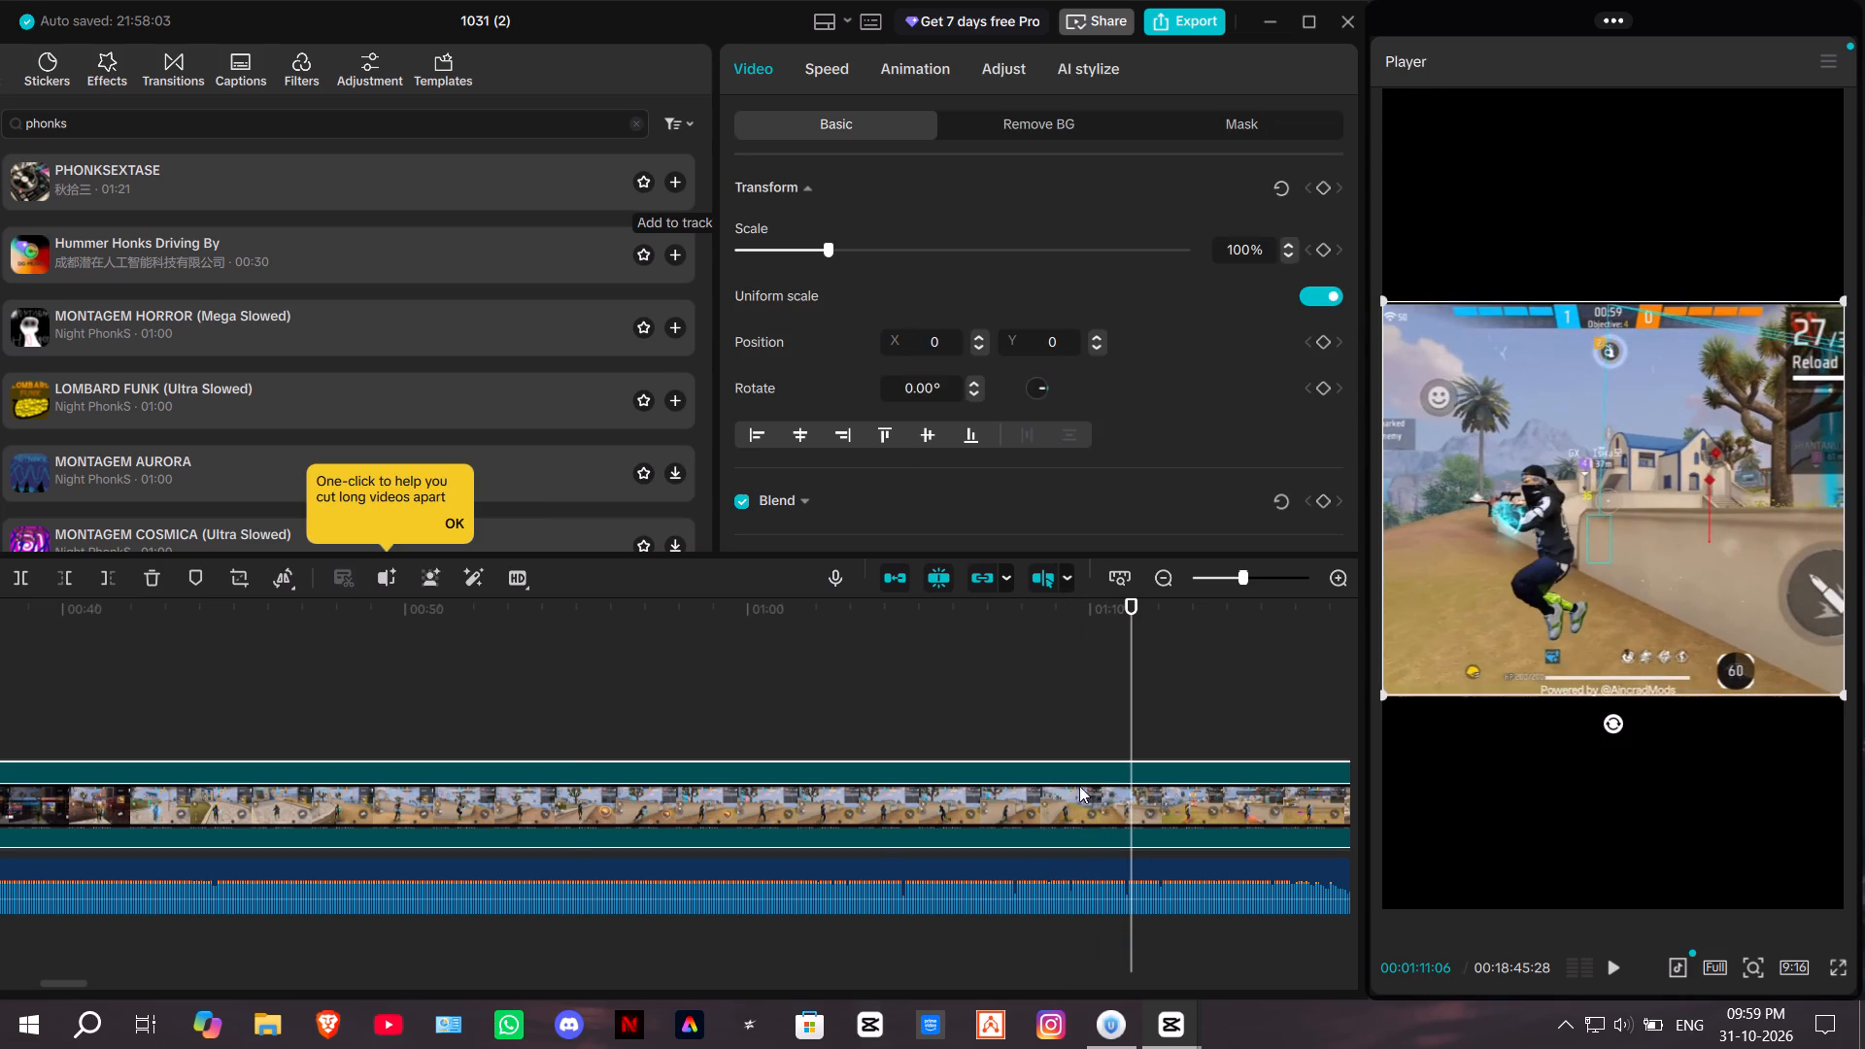
pyautogui.click(27, 576)
pyautogui.click(532, 836)
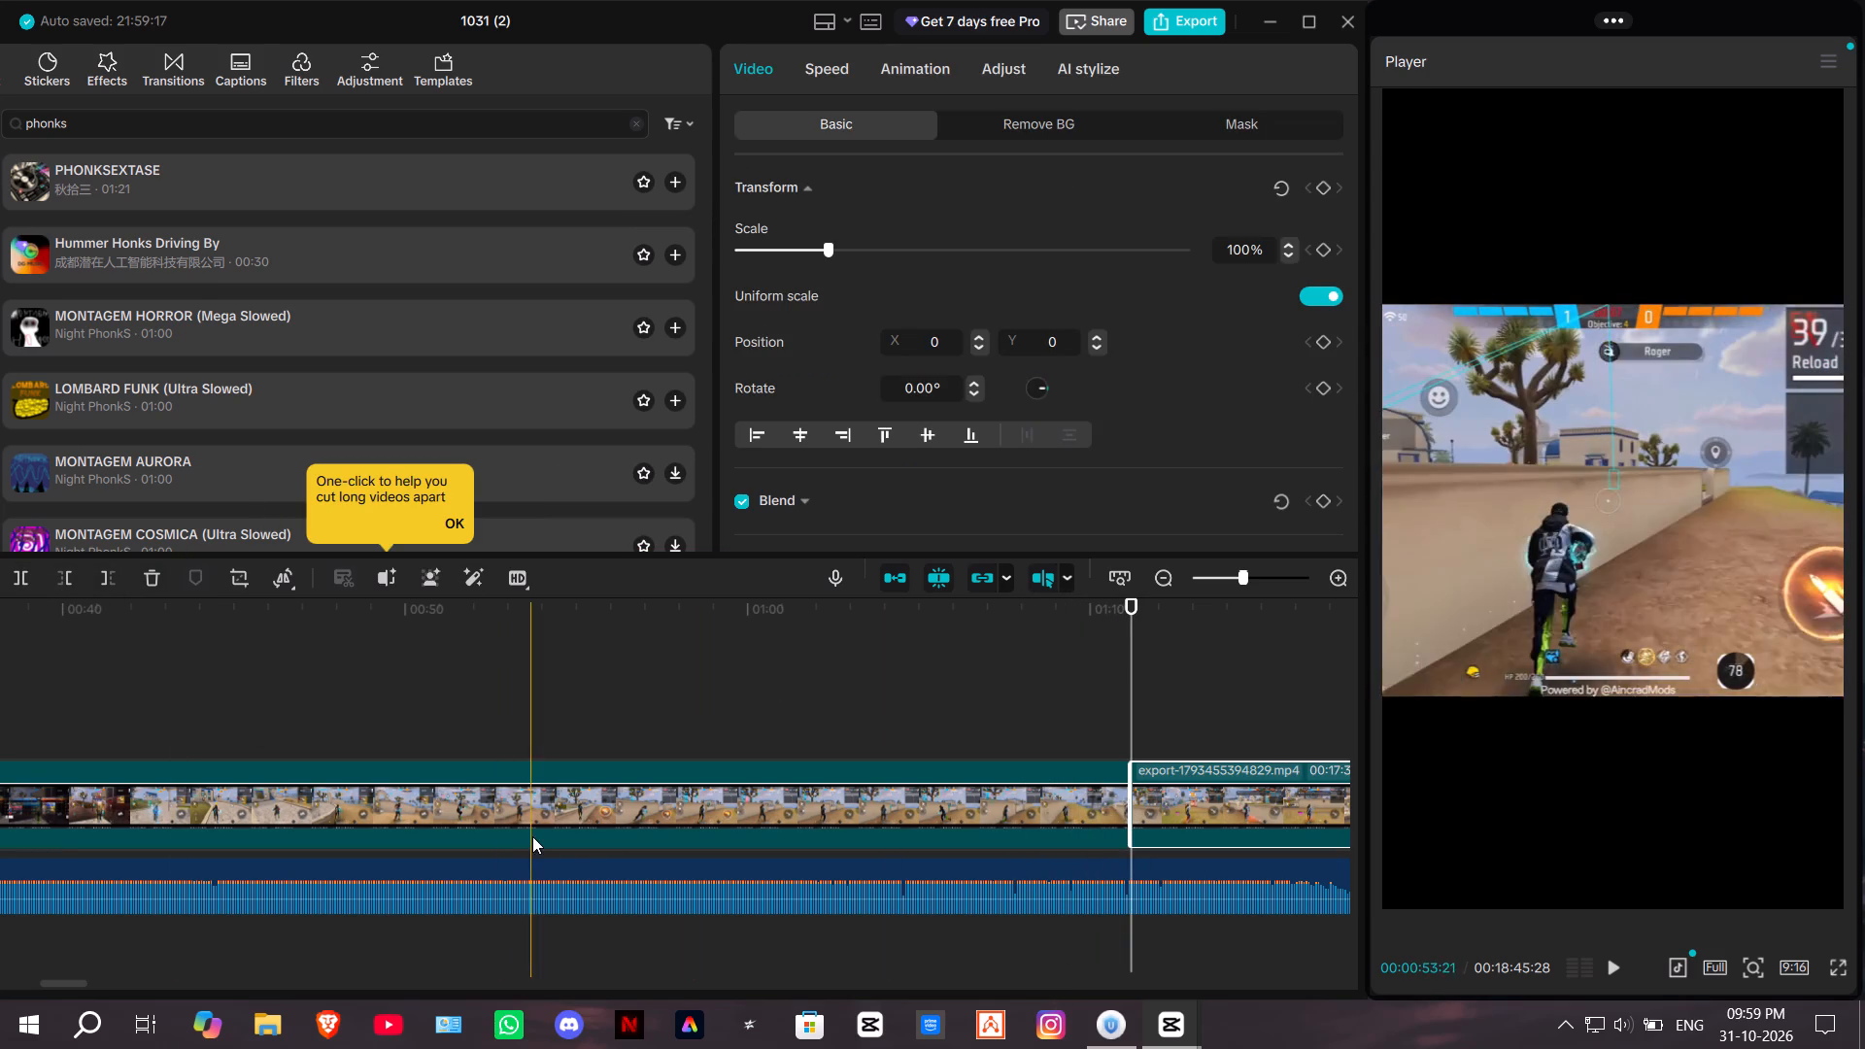
pyautogui.click(138, 575)
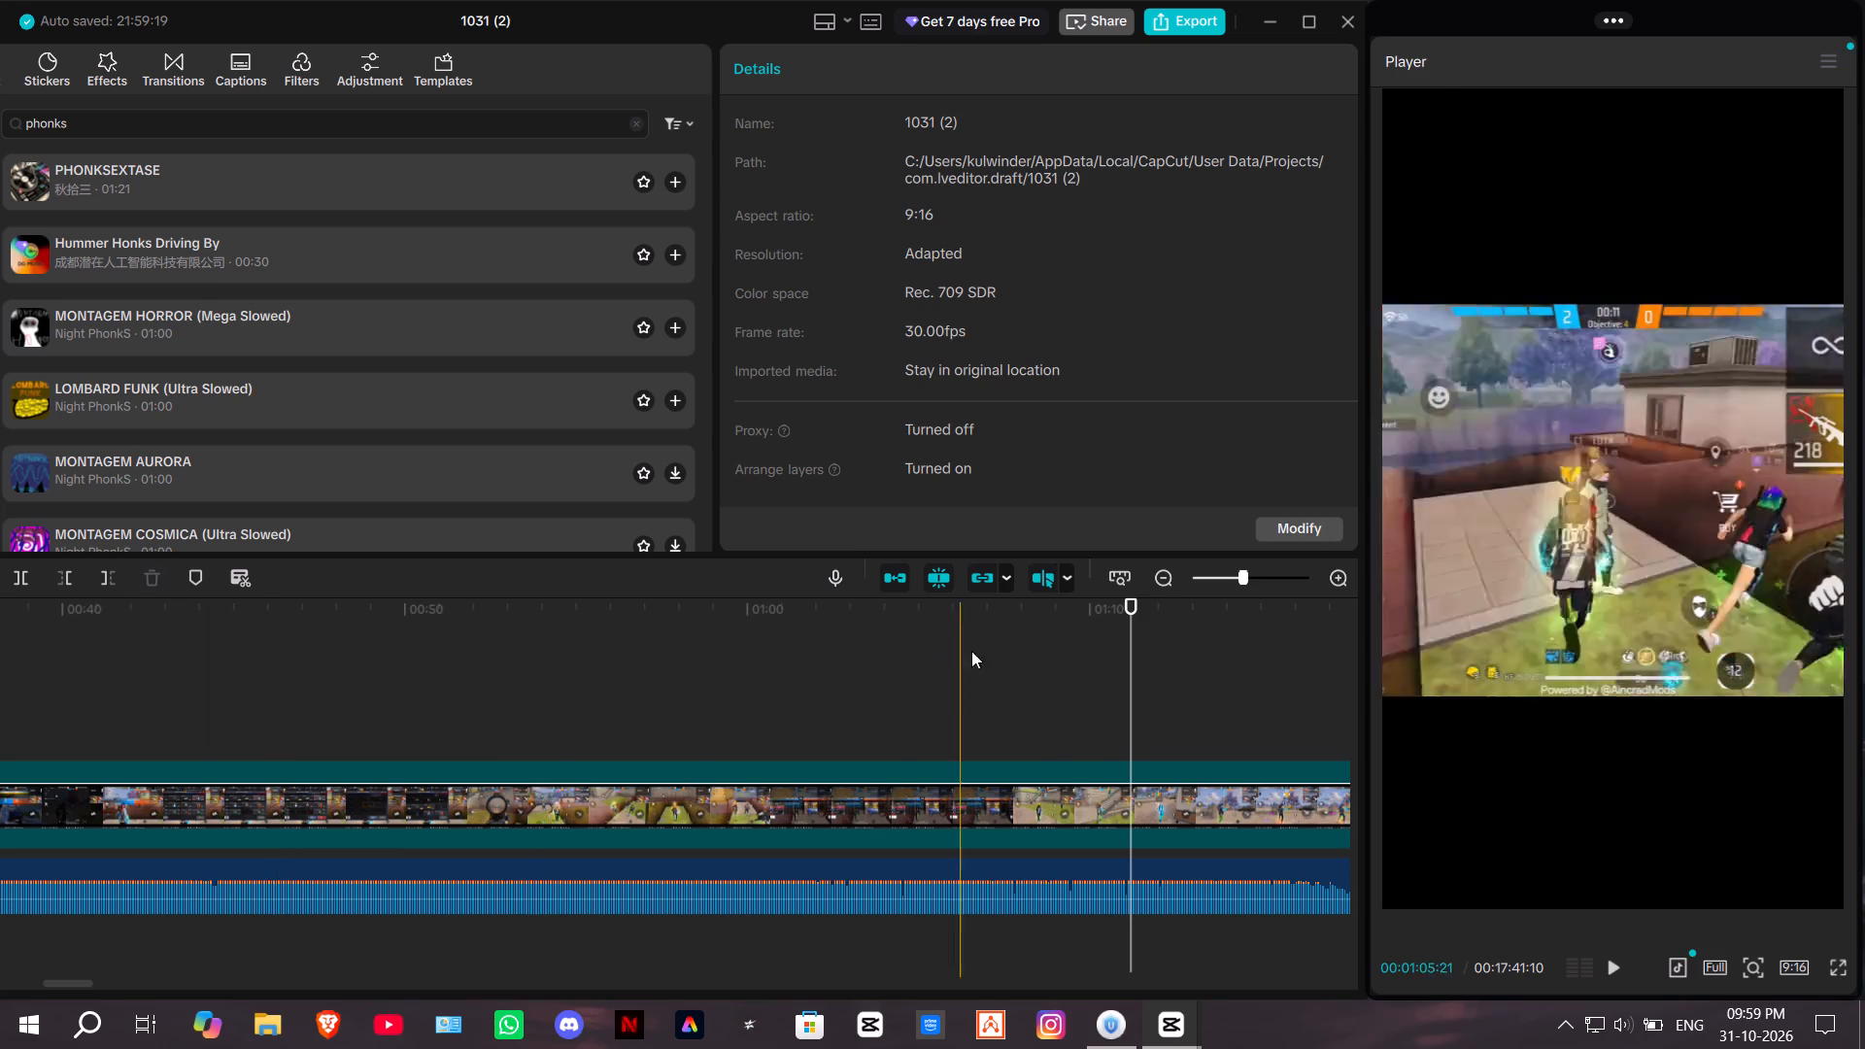
# Play the round 2 kill with the music from the end of the third clip and split the footage at about 10.2 seconds.
pyautogui.moveTo(1141, 673); pyautogui.dragTo(537, 635)
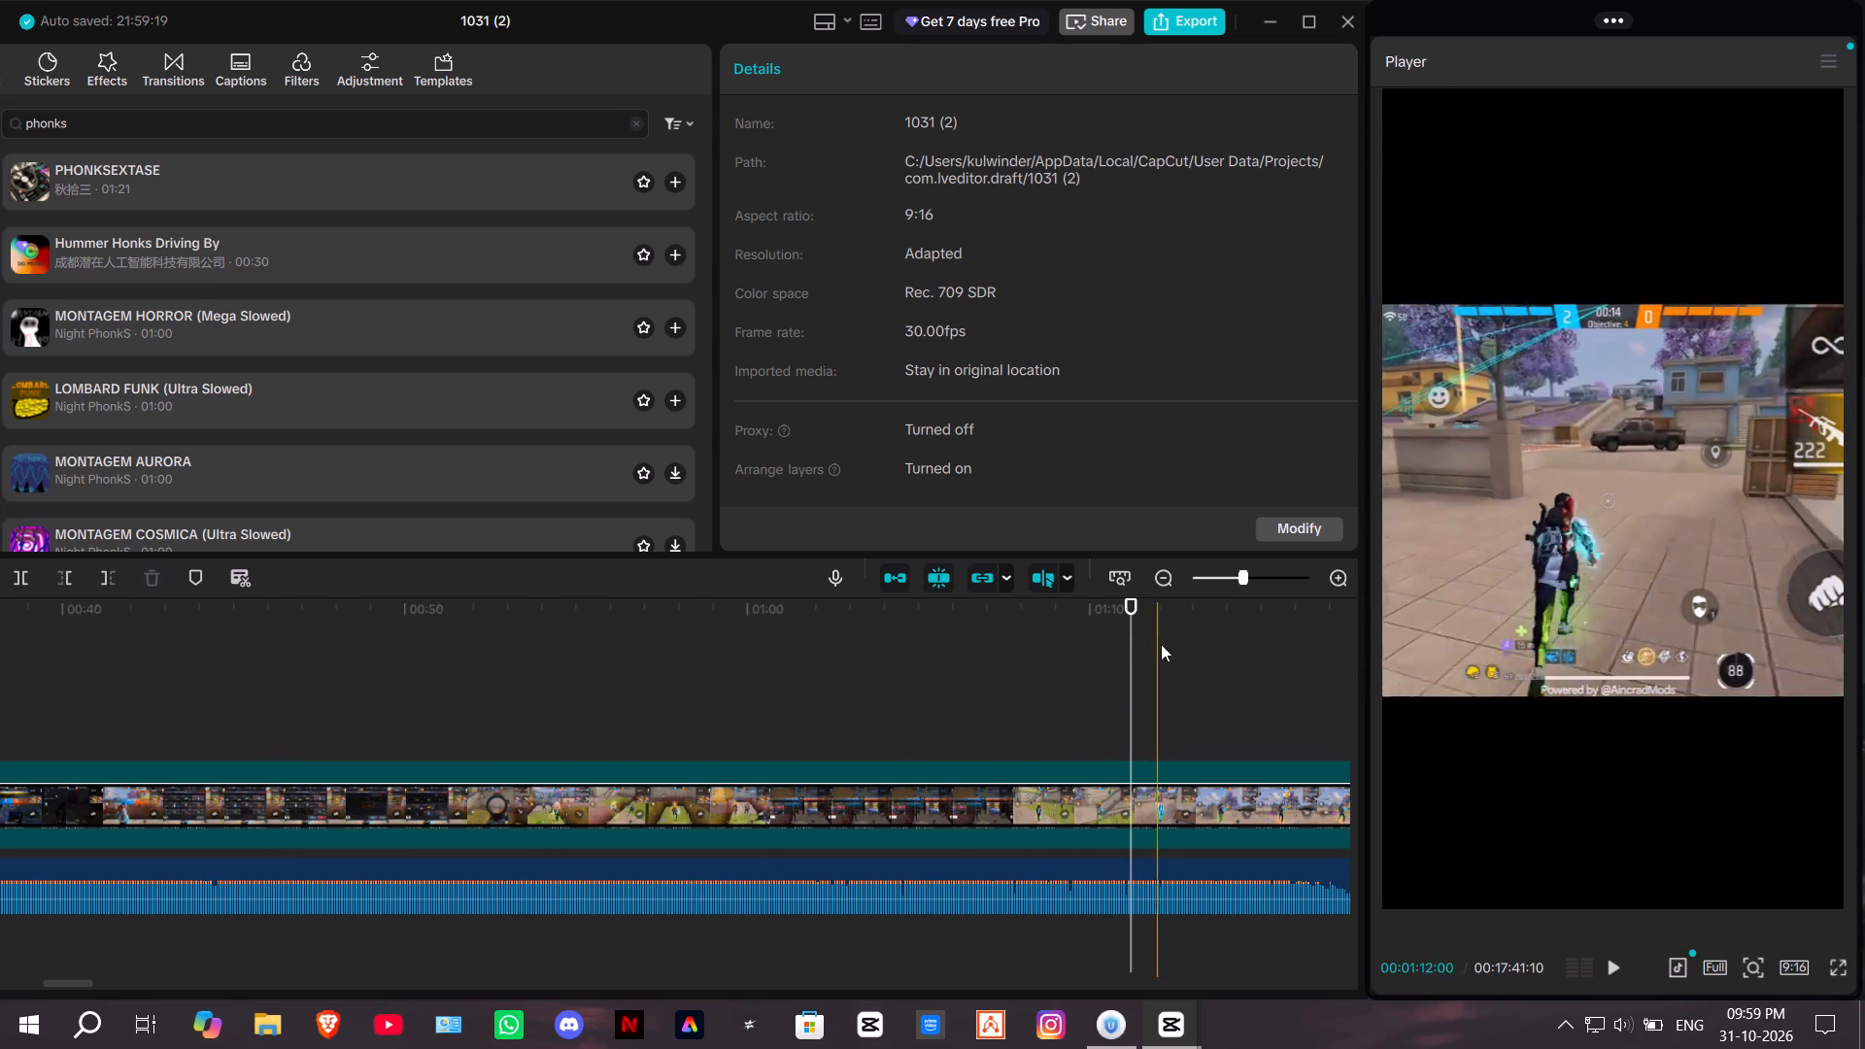
pyautogui.moveTo(1134, 605); pyautogui.dragTo(351, 720)
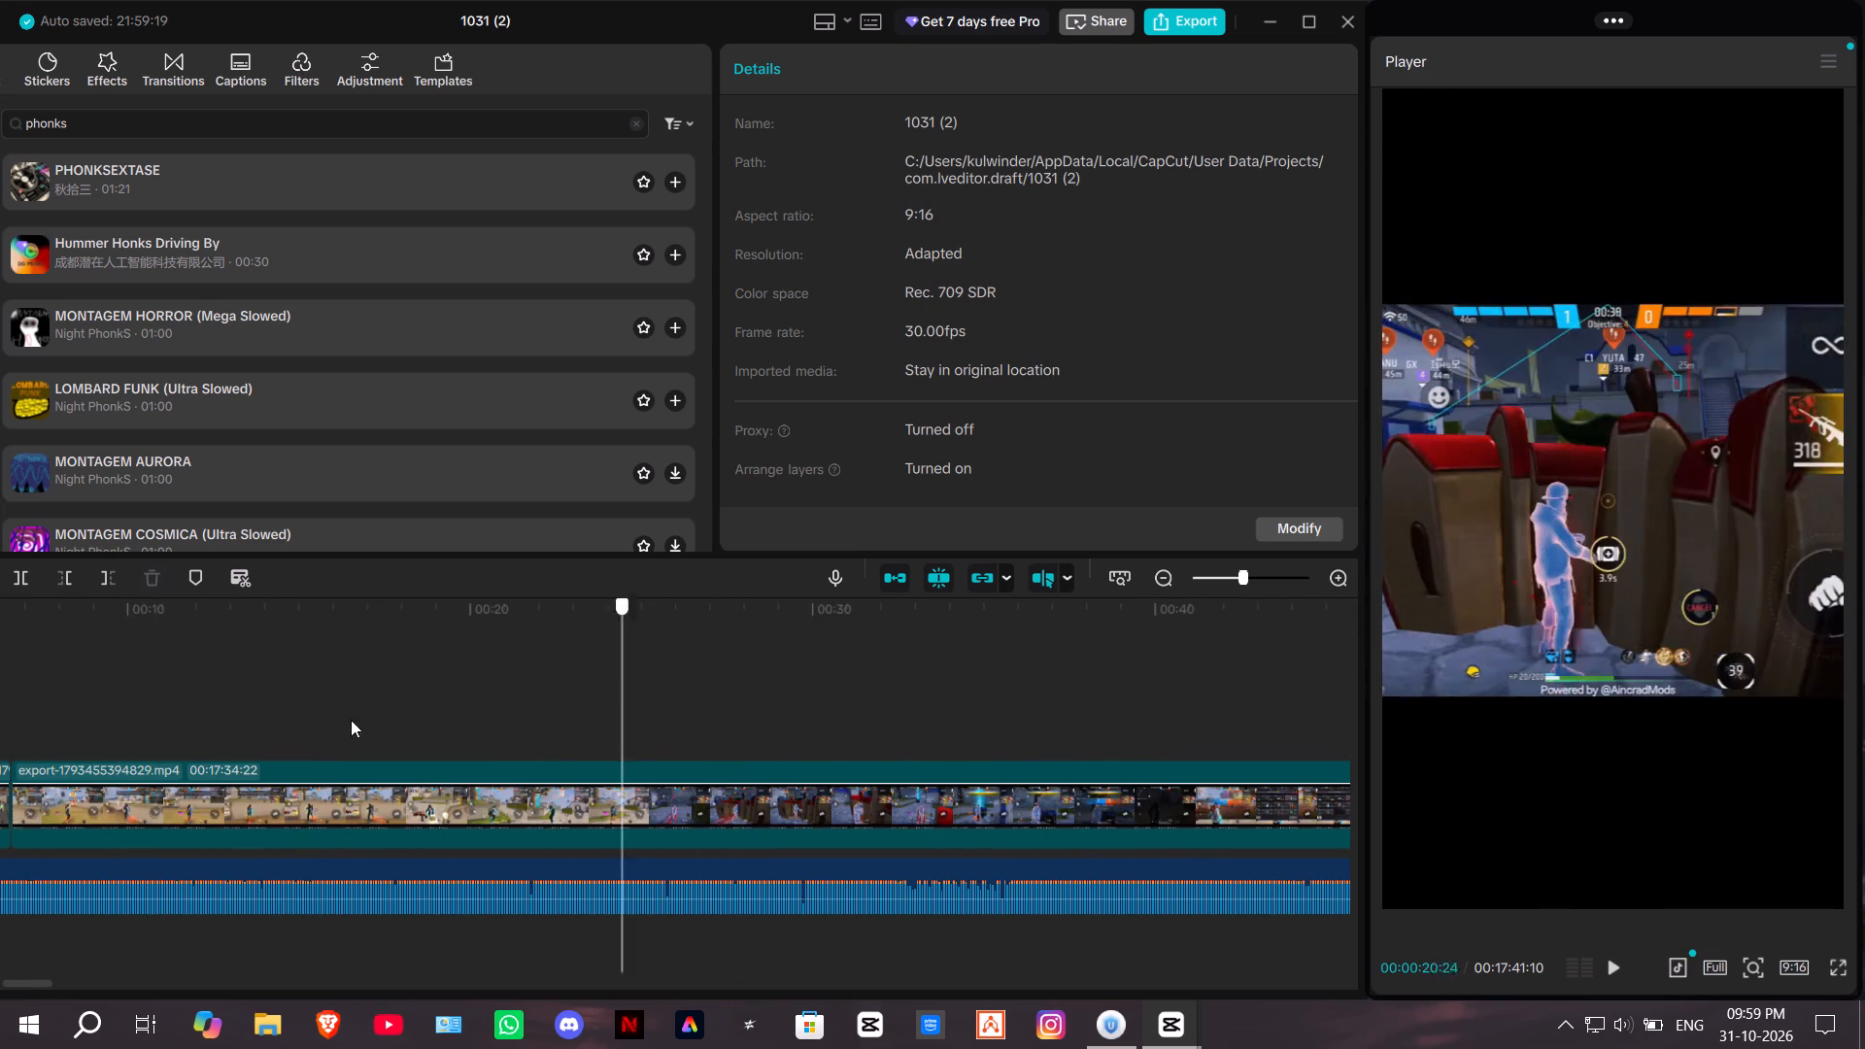
pyautogui.moveTo(351, 720); pyautogui.dragTo(309, 761)
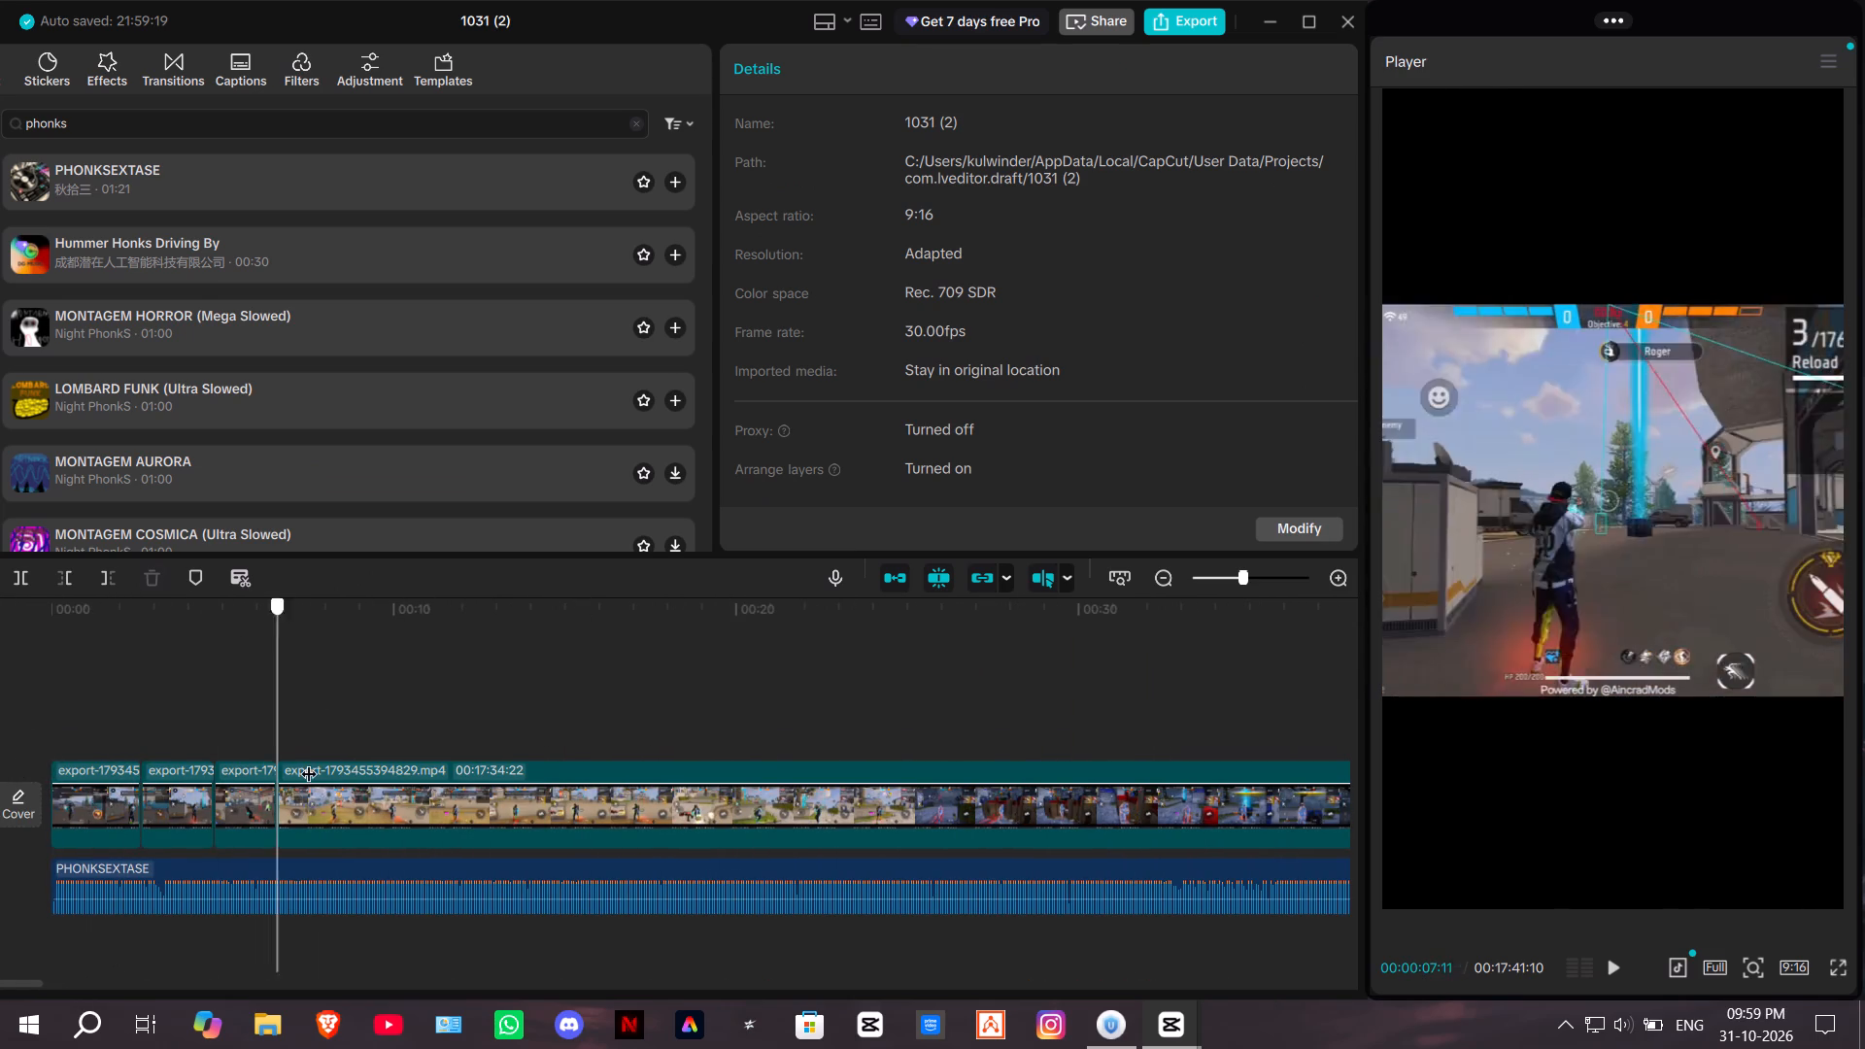
pyautogui.moveTo(309, 761); pyautogui.dragTo(280, 759)
pyautogui.press('space')
pyautogui.press('space')
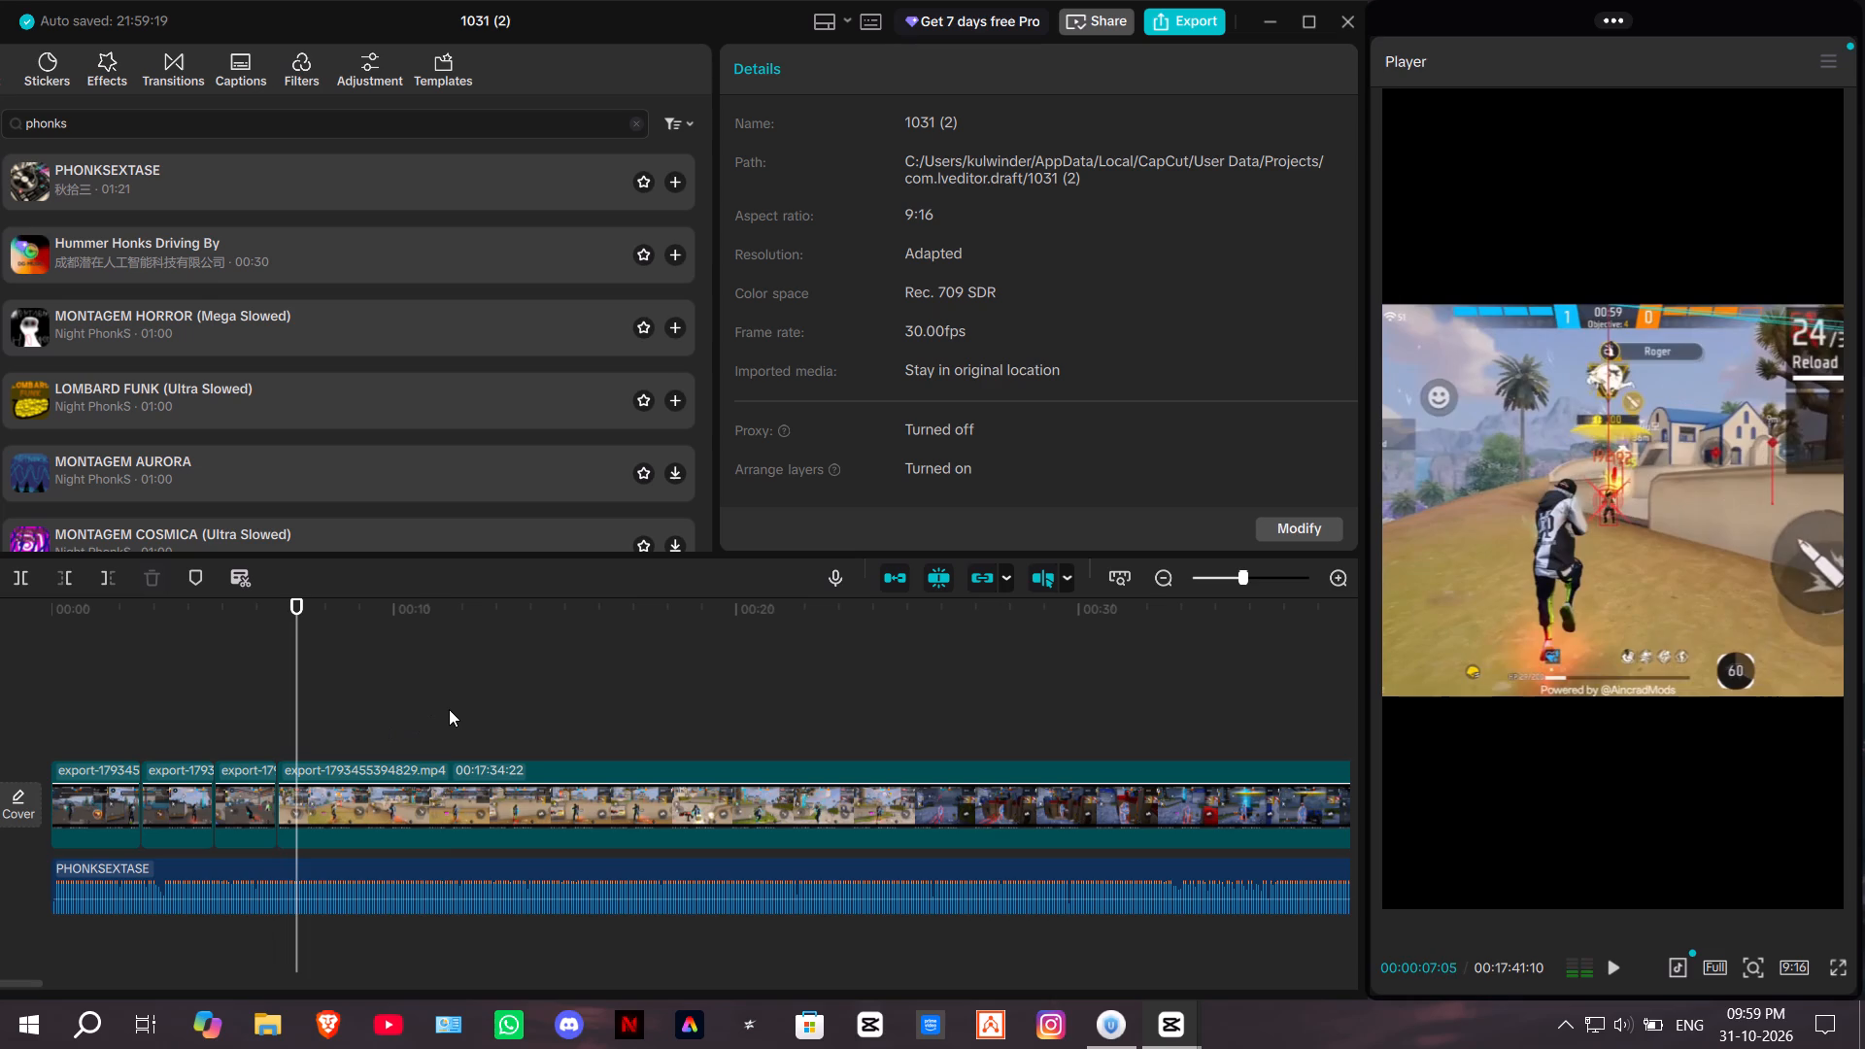
pyautogui.press('space')
pyautogui.press('space')
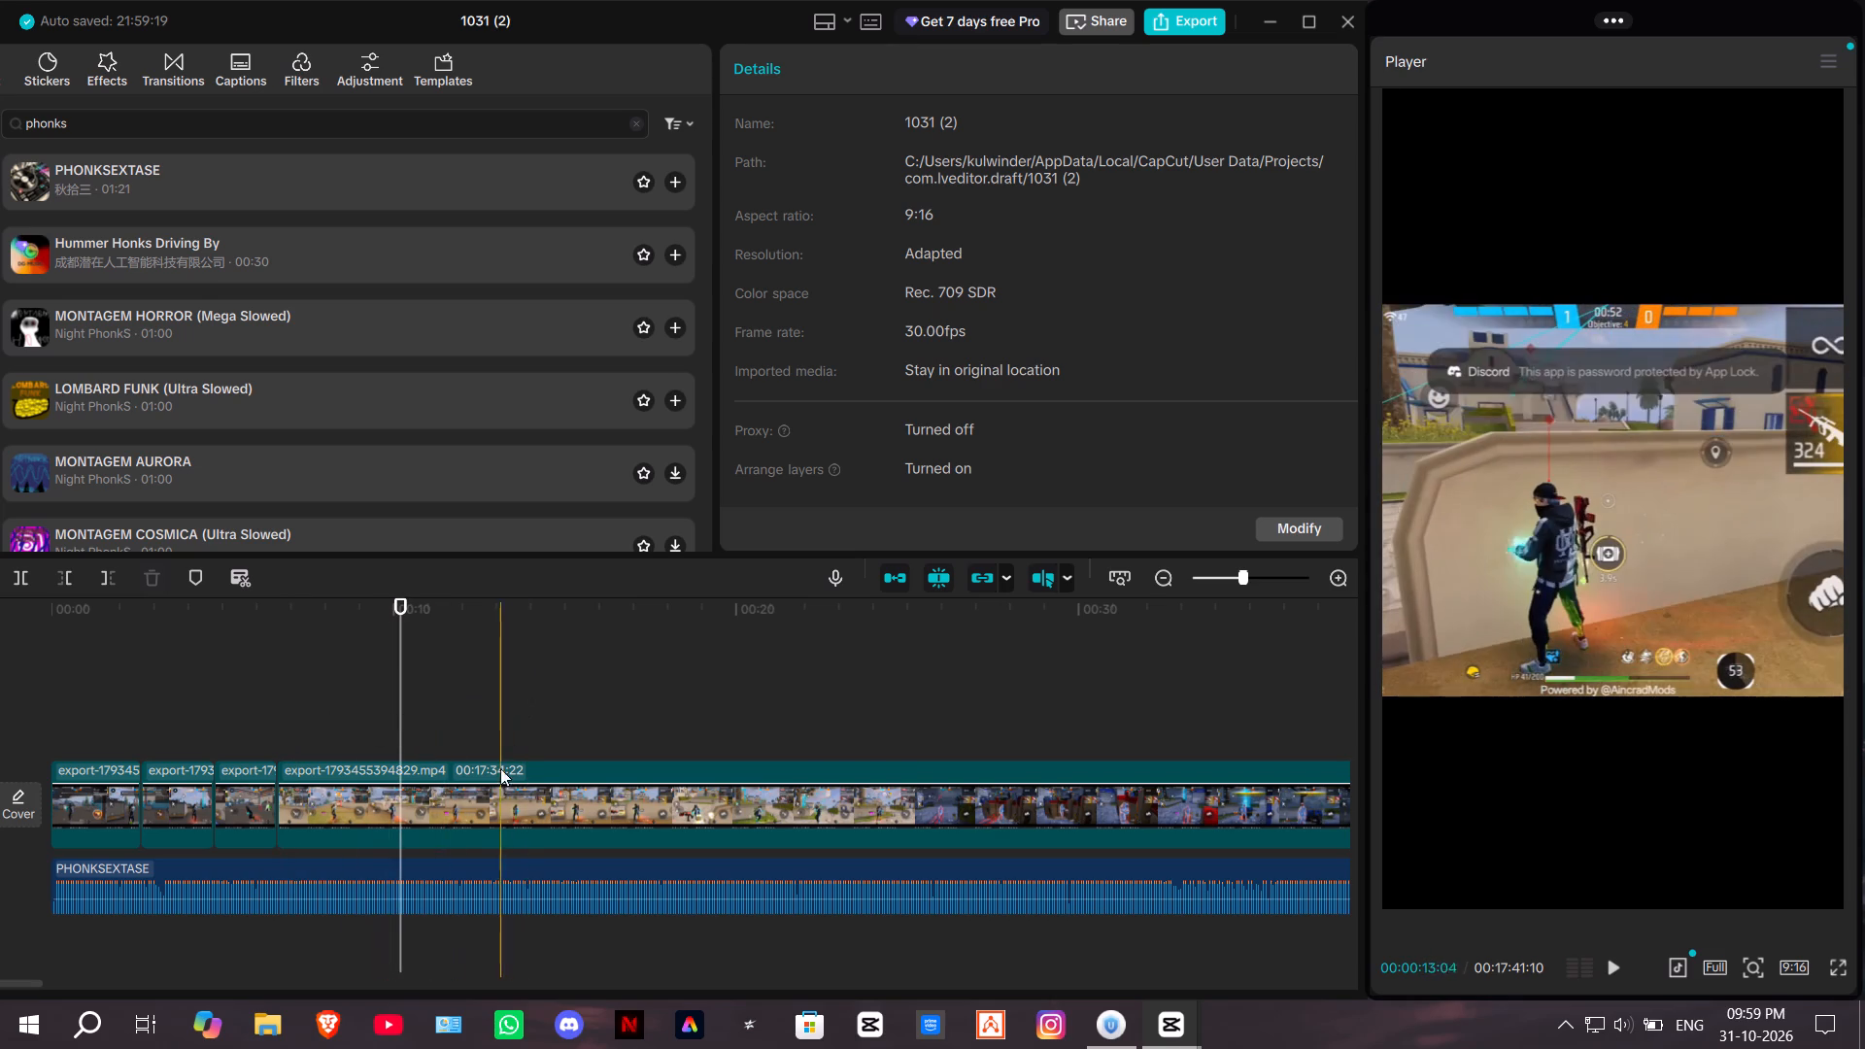
pyautogui.click(18, 570)
# Find the next round 2 kill after the fourth clip, split just before it at about 20.3 seconds, and delete the footage between.
pyautogui.press('space')
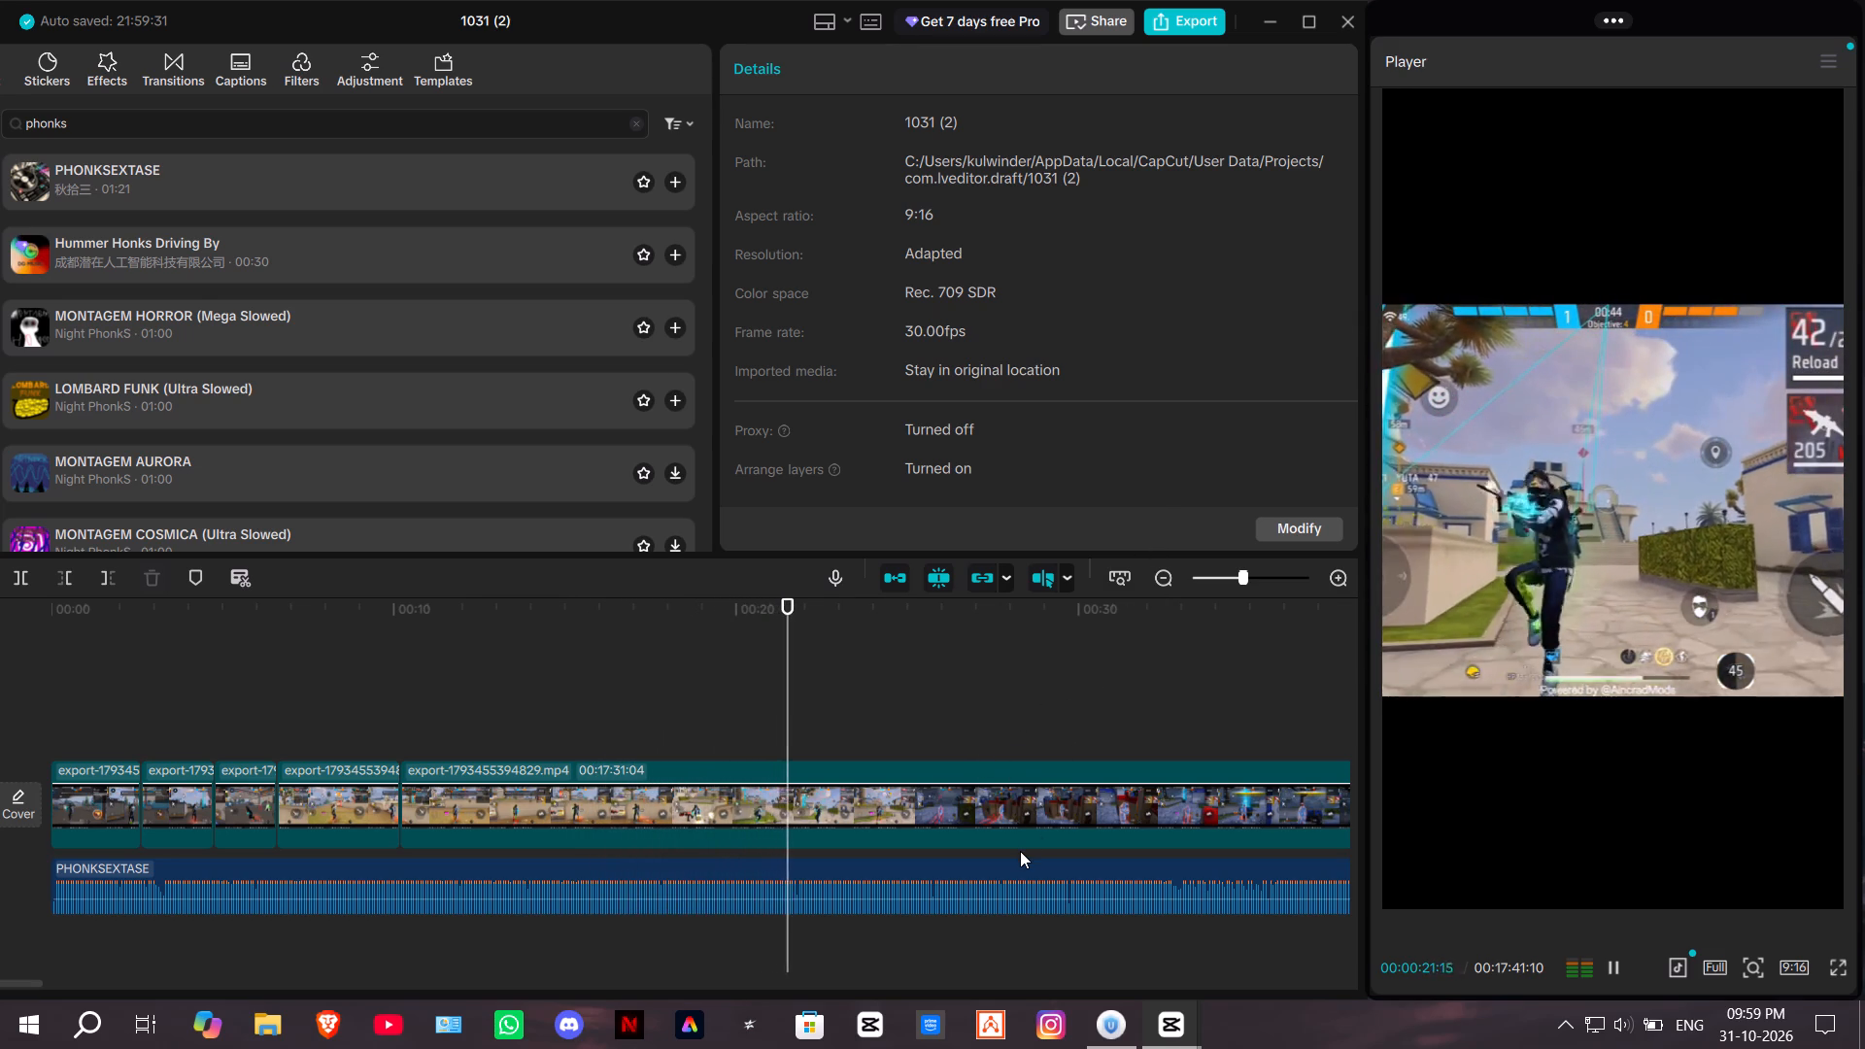
pyautogui.press('space')
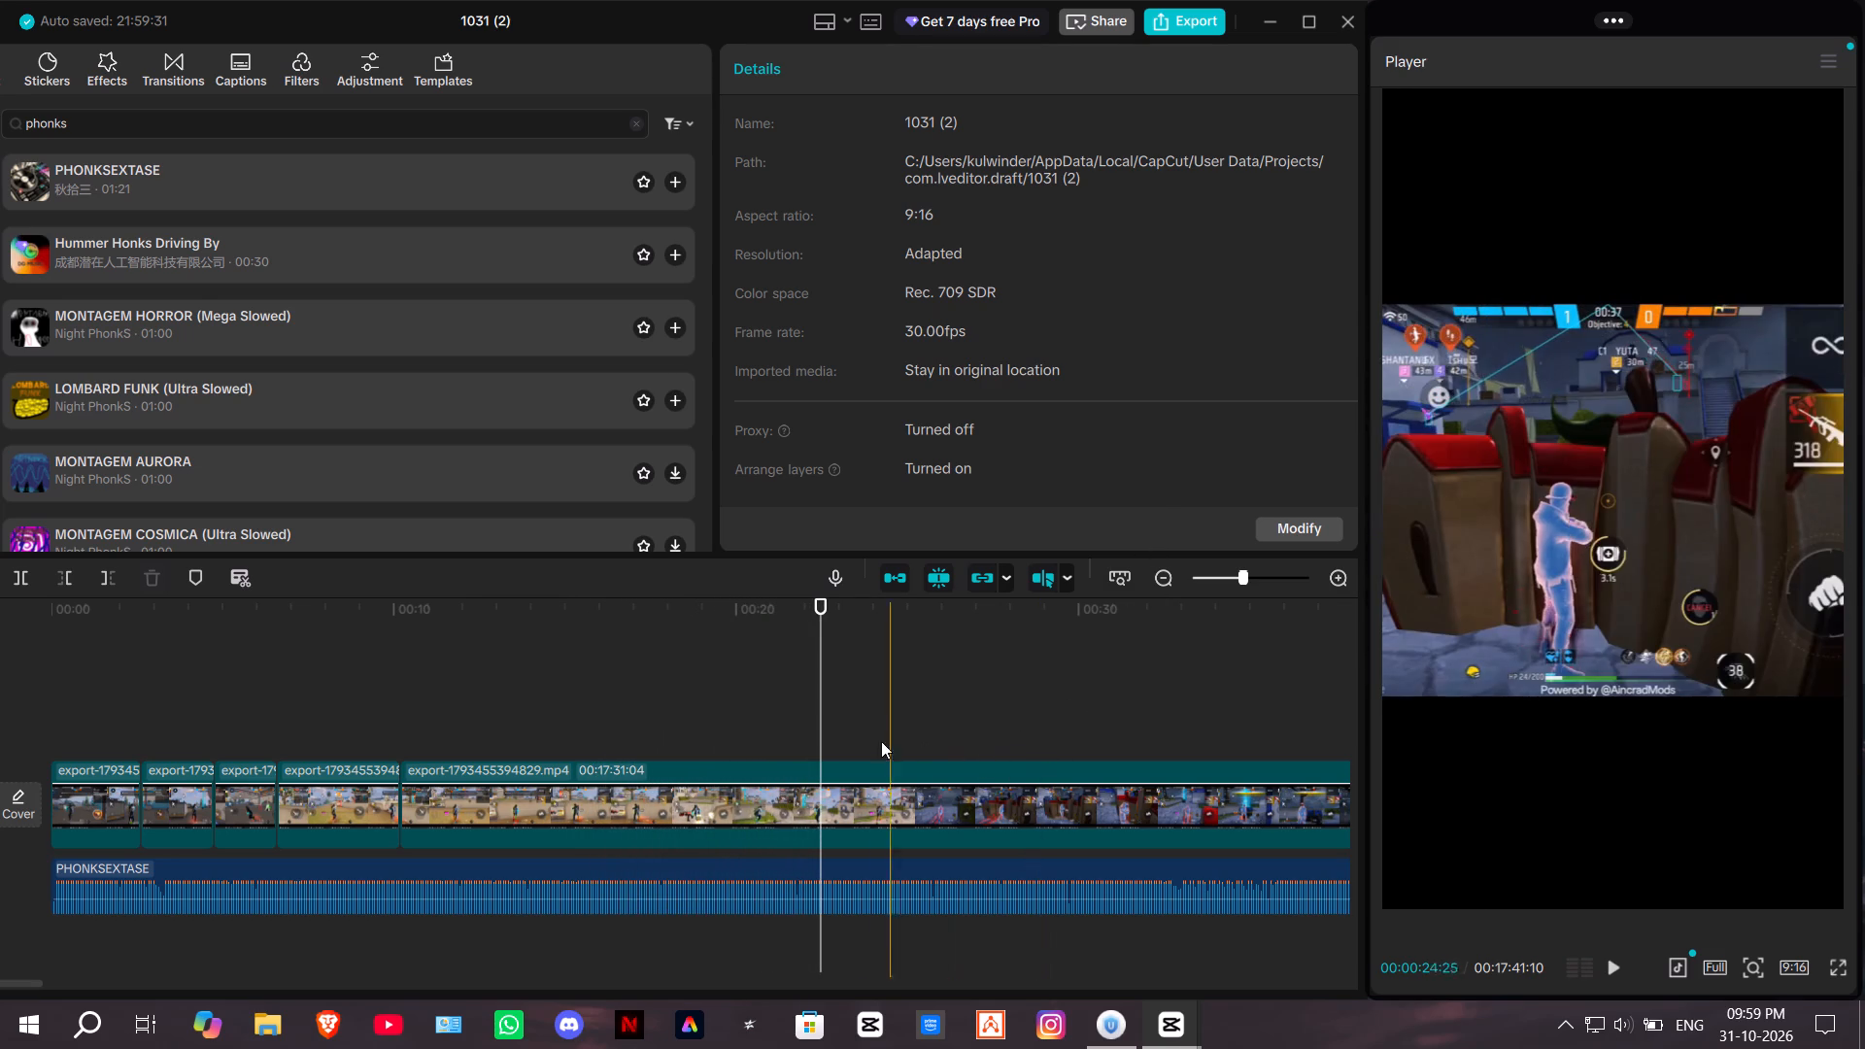
pyautogui.moveTo(820, 696); pyautogui.dragTo(811, 694)
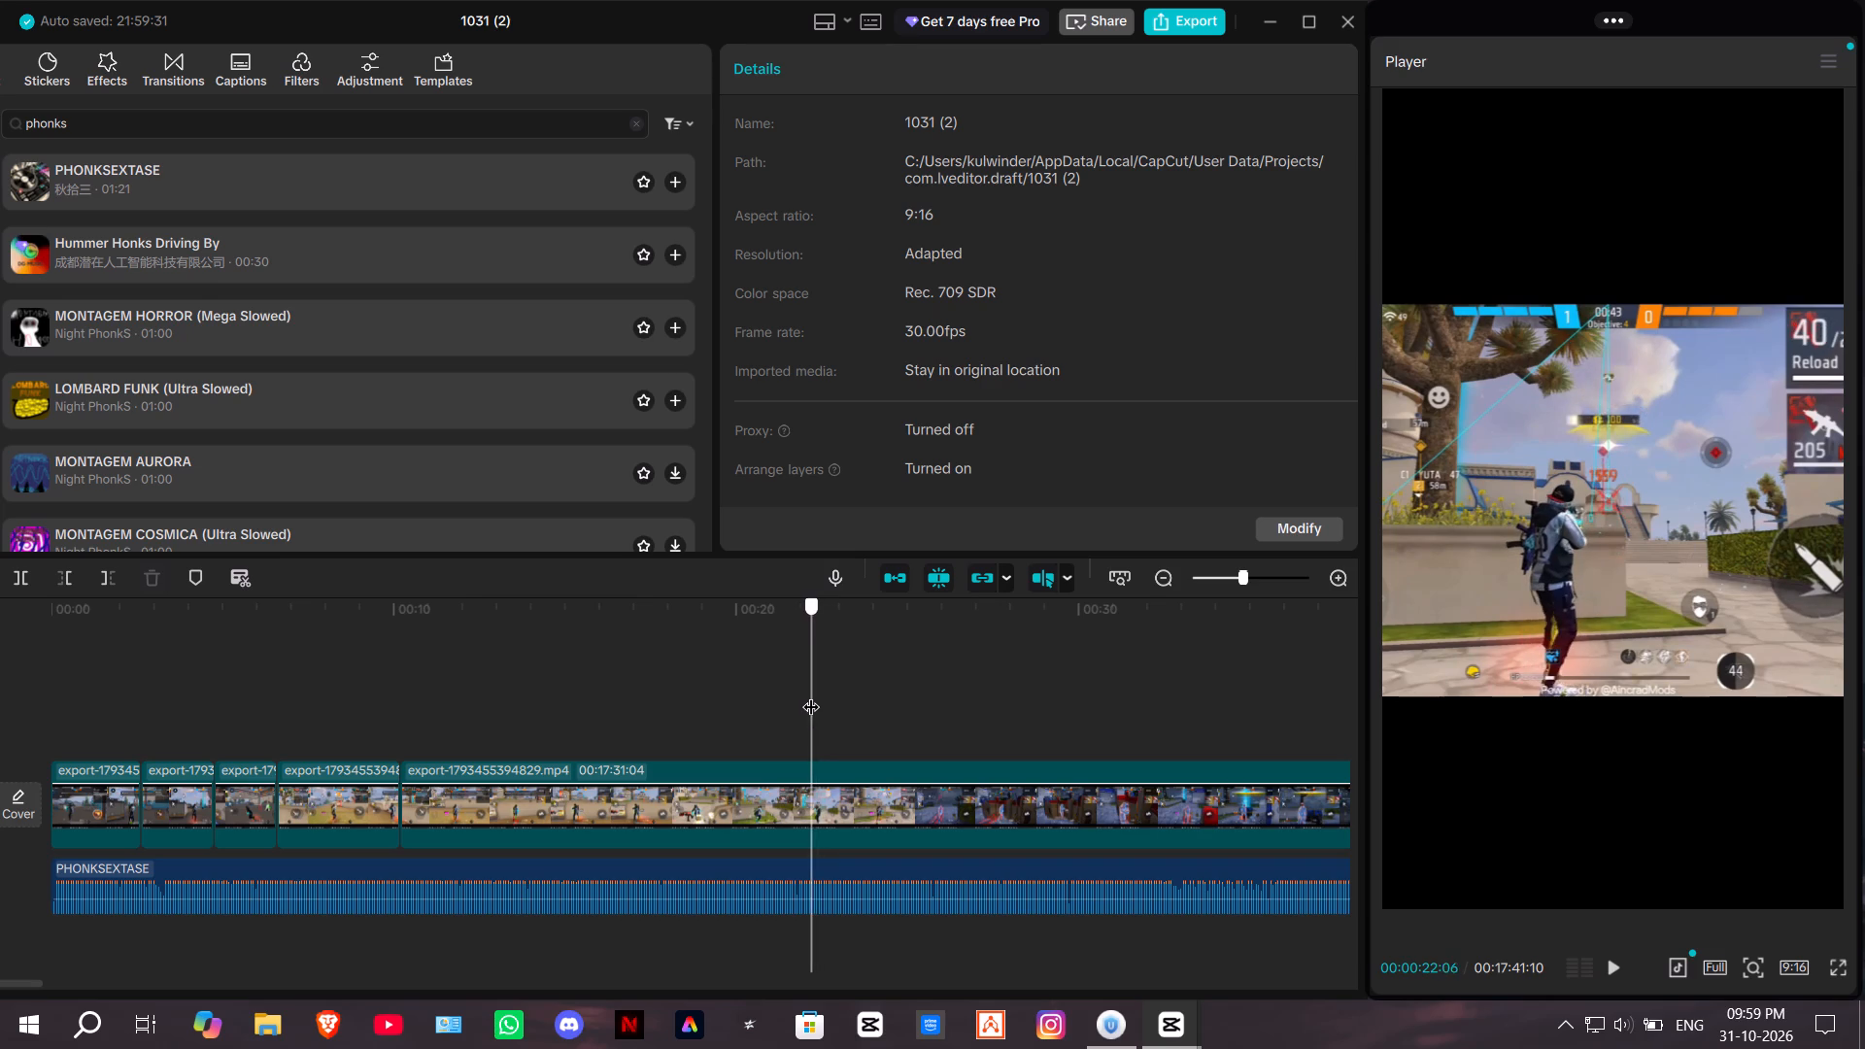
pyautogui.moveTo(811, 694); pyautogui.dragTo(752, 684)
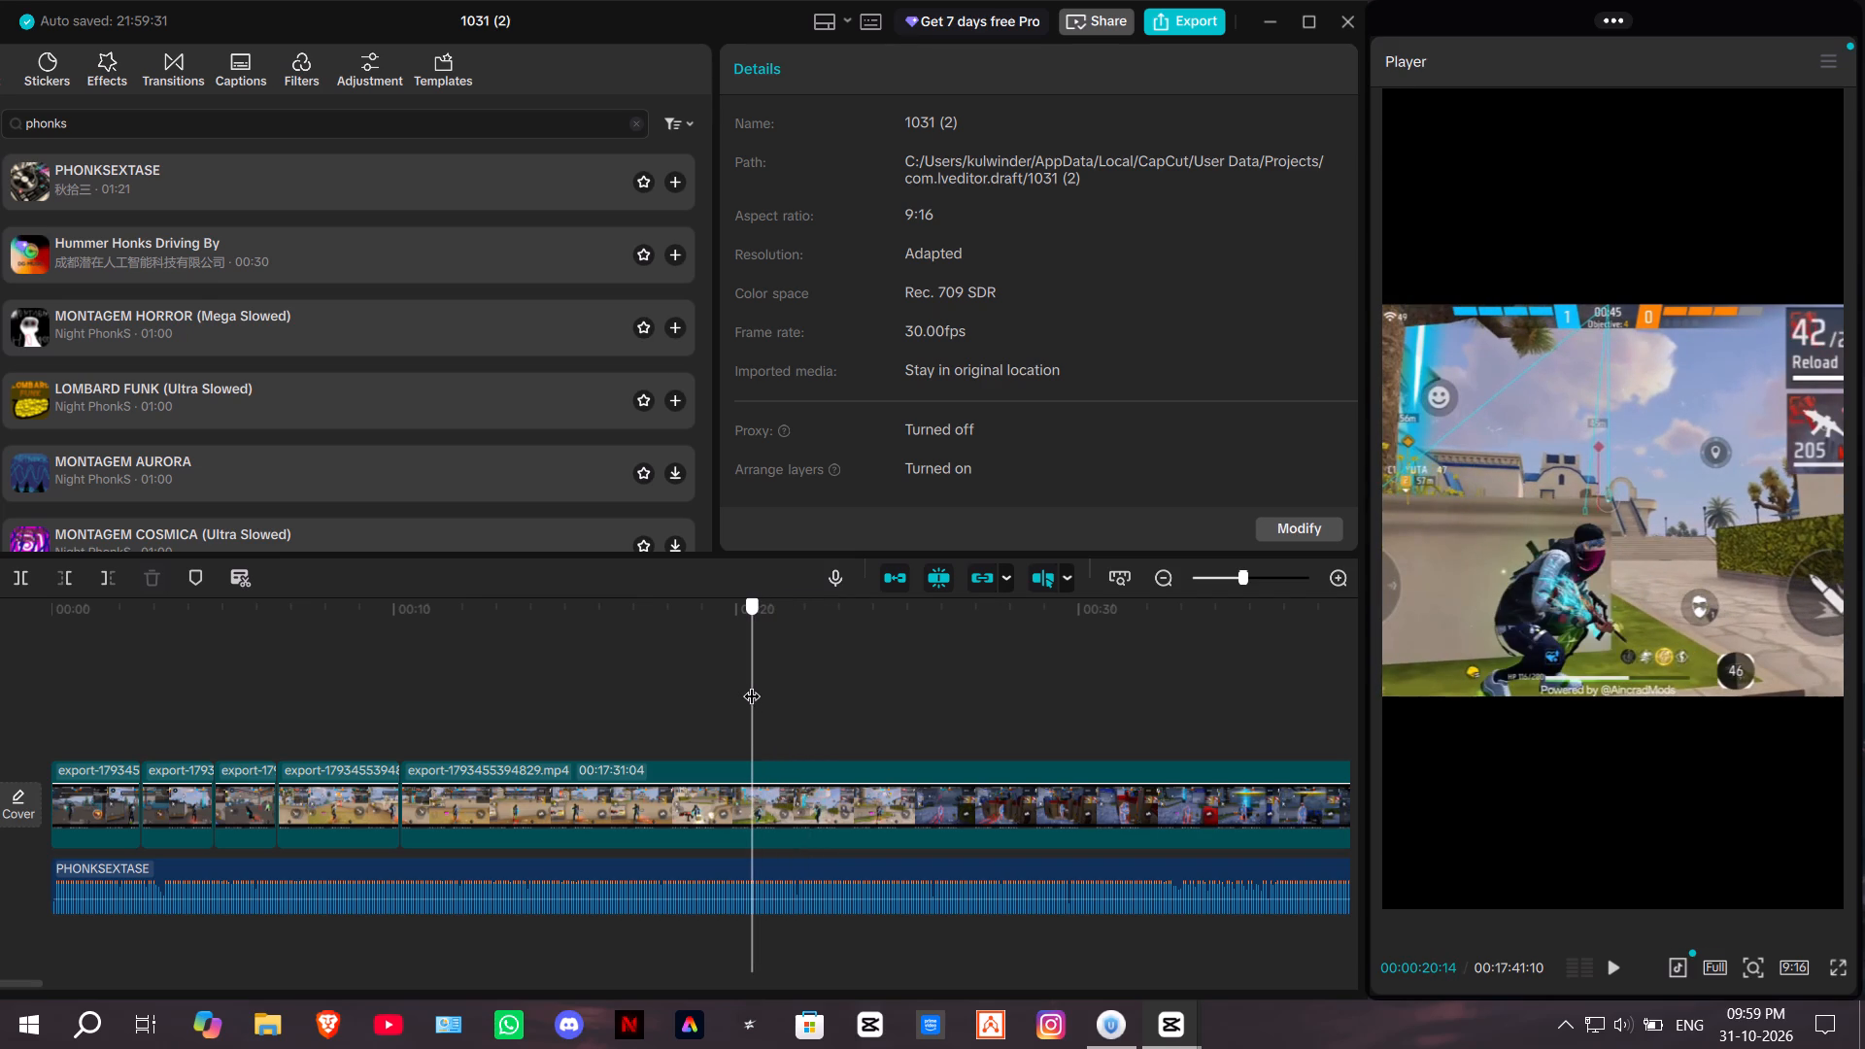
pyautogui.moveTo(752, 684); pyautogui.dragTo(745, 682)
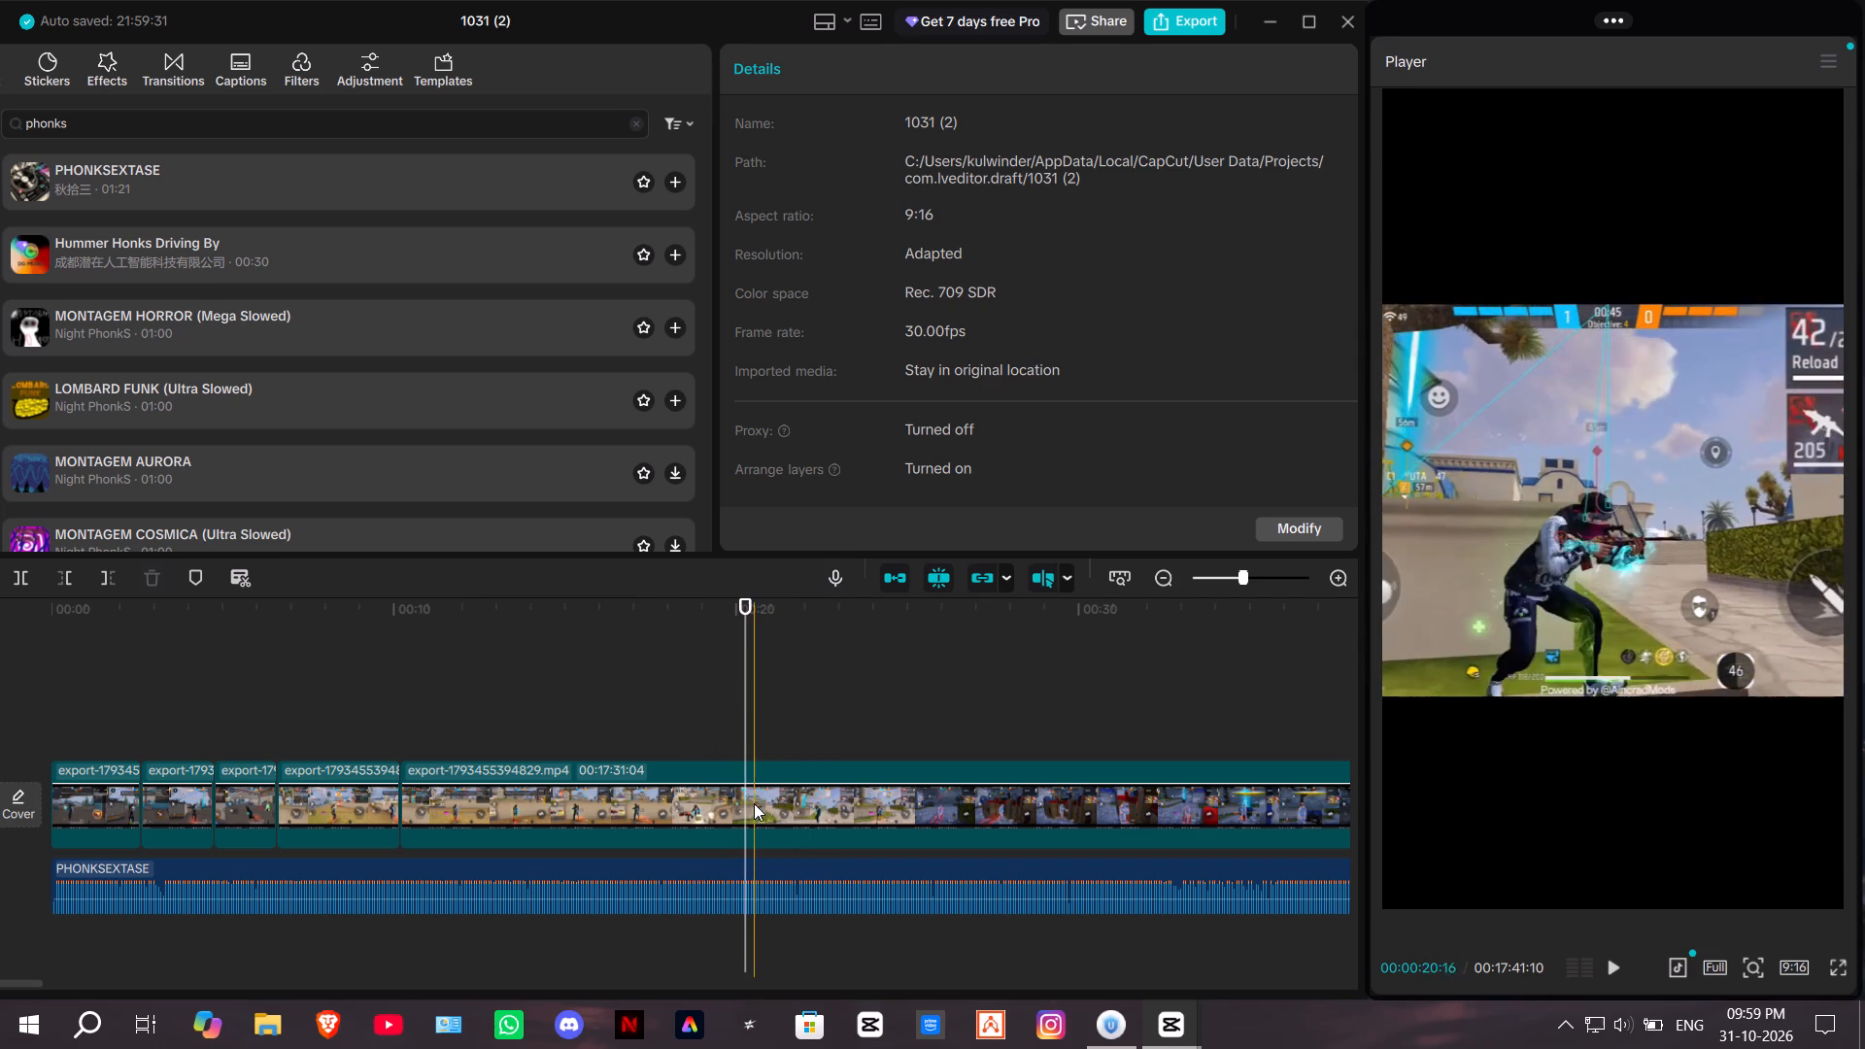
pyautogui.click(16, 575)
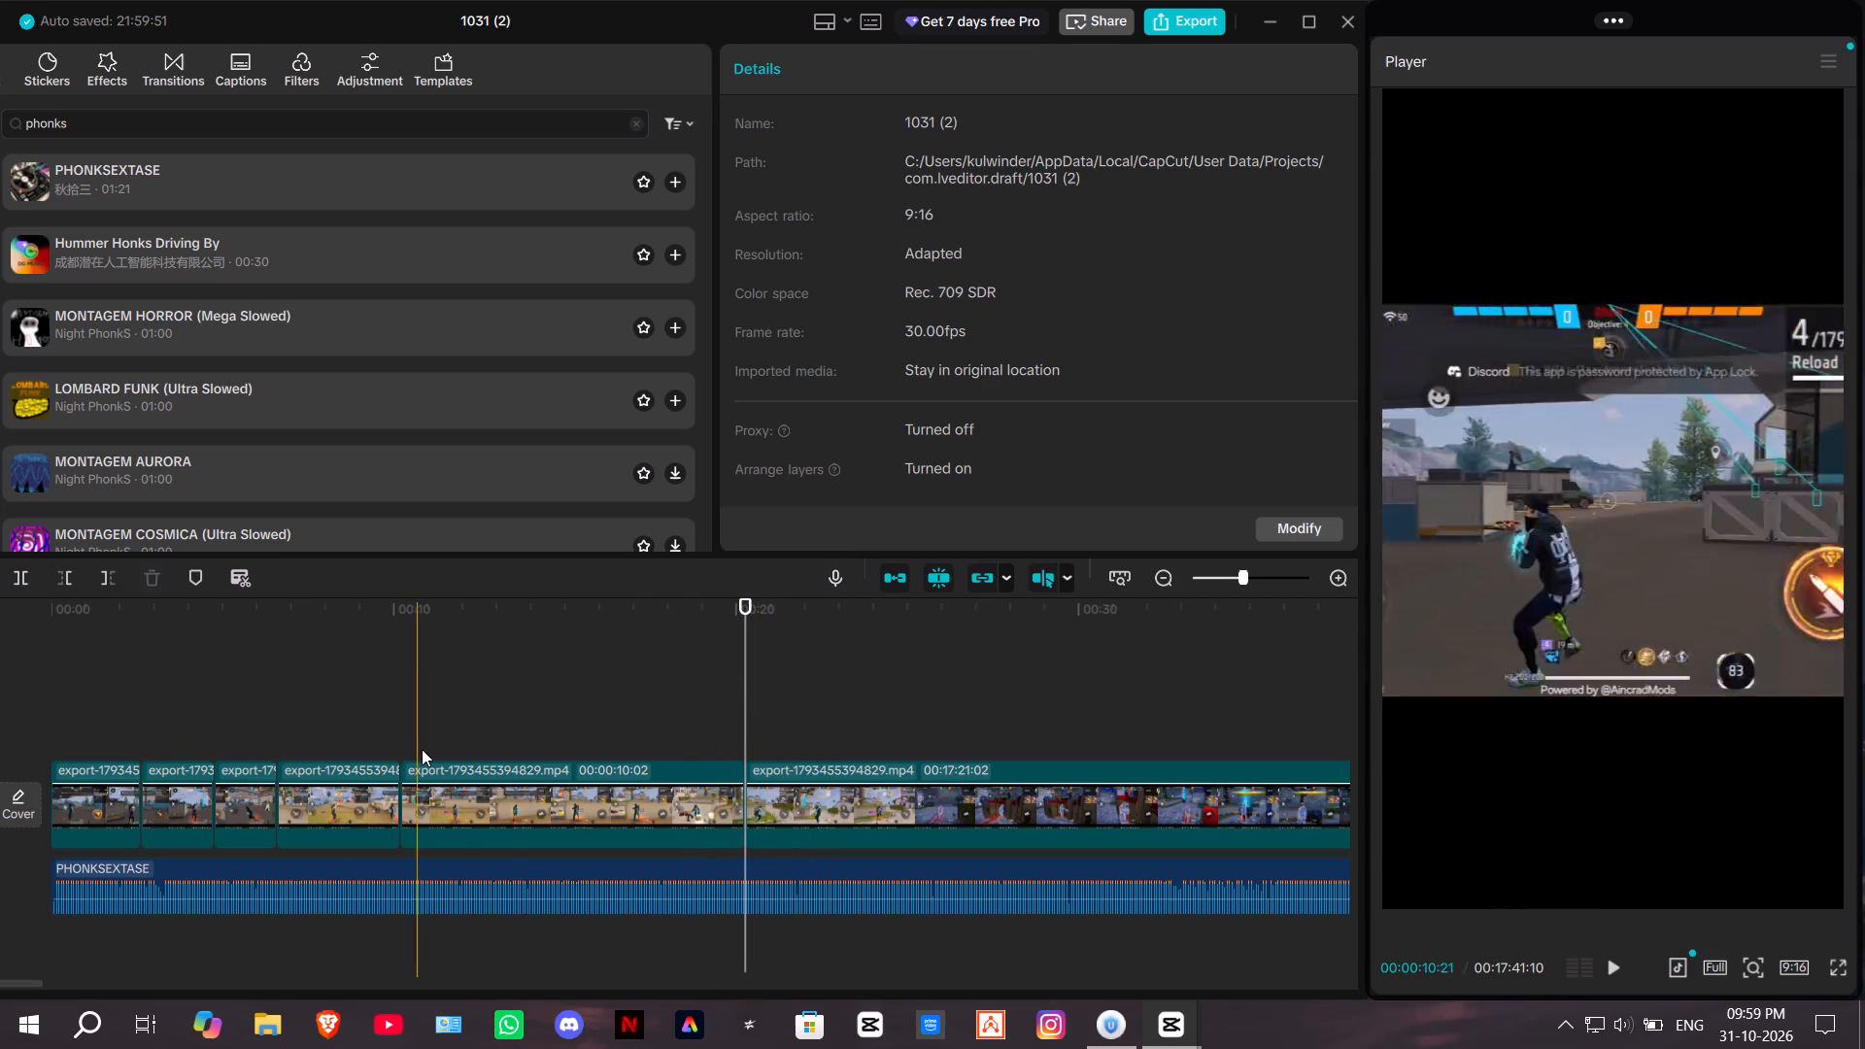
pyautogui.click(507, 792)
pyautogui.click(153, 580)
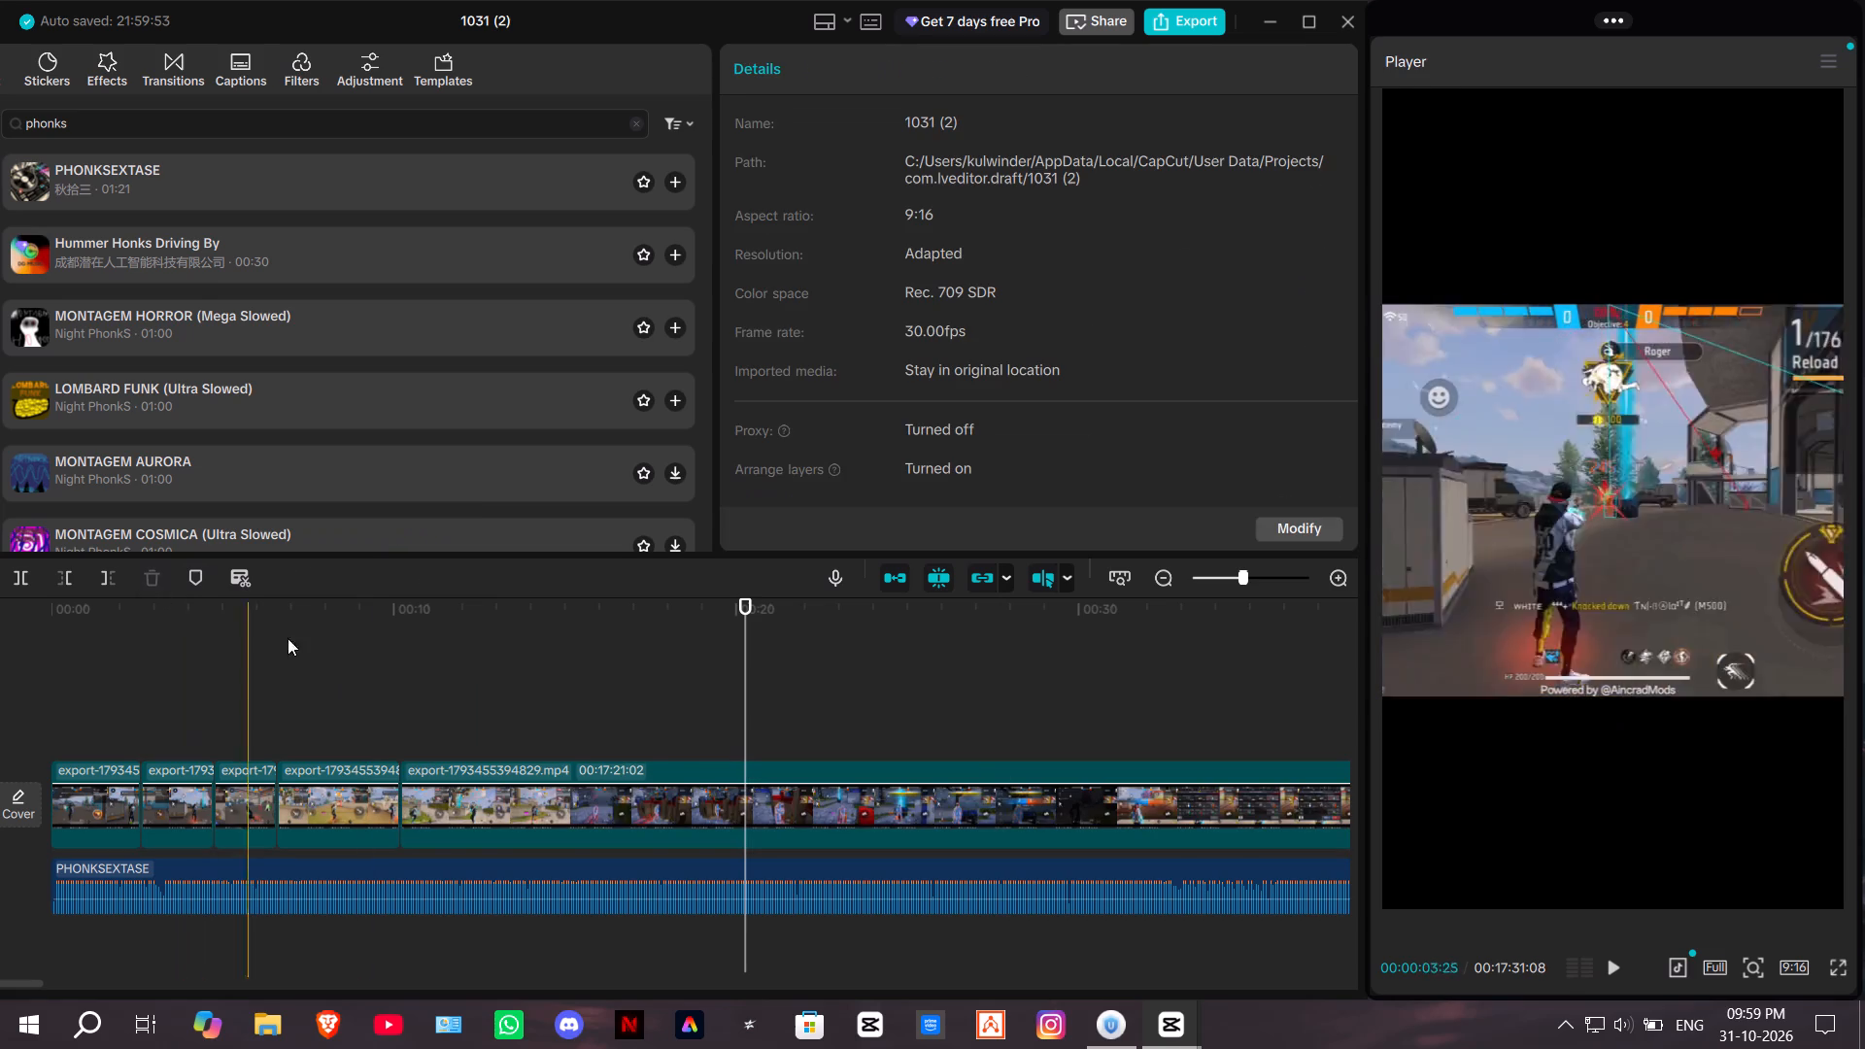
# Play the second round 2 kill with the music from the end of the fourth clip and split the footage at about 13 seconds.
pyautogui.moveTo(742, 675); pyautogui.dragTo(408, 658)
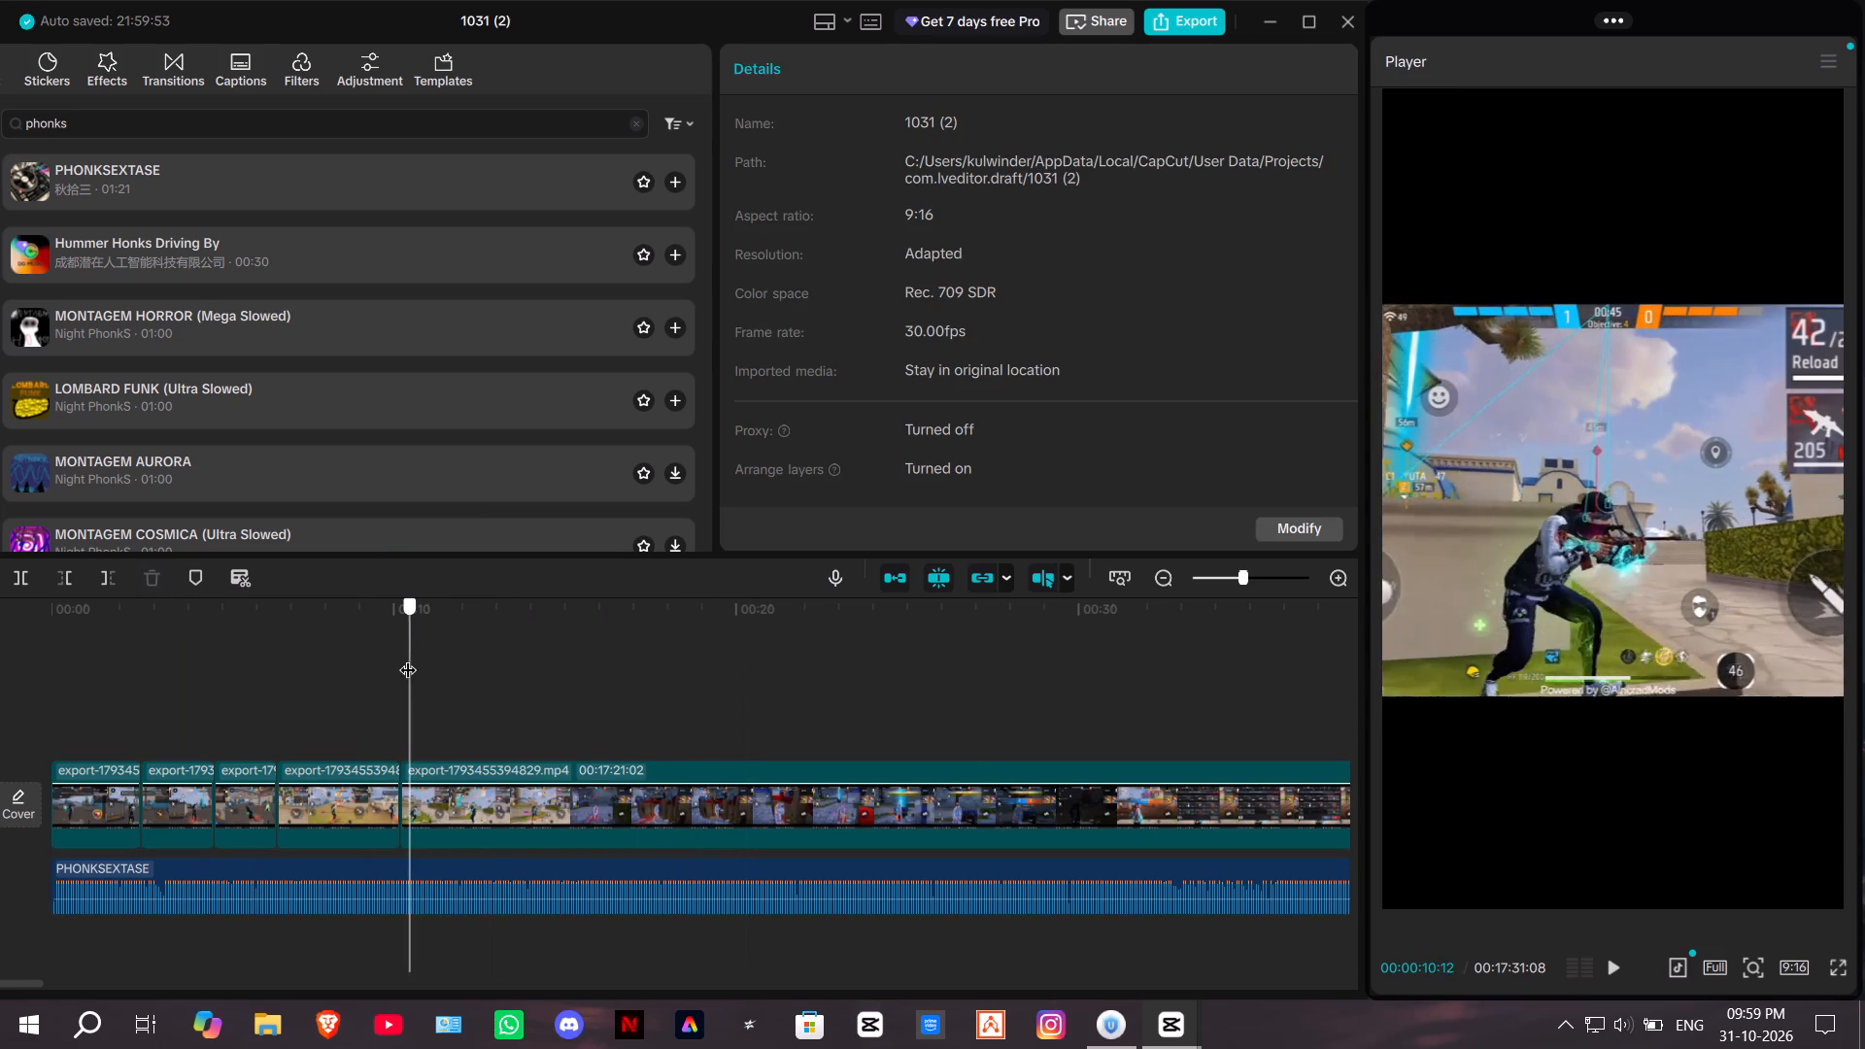
pyautogui.moveTo(408, 658); pyautogui.dragTo(403, 658)
pyautogui.press('space')
pyautogui.press('space')
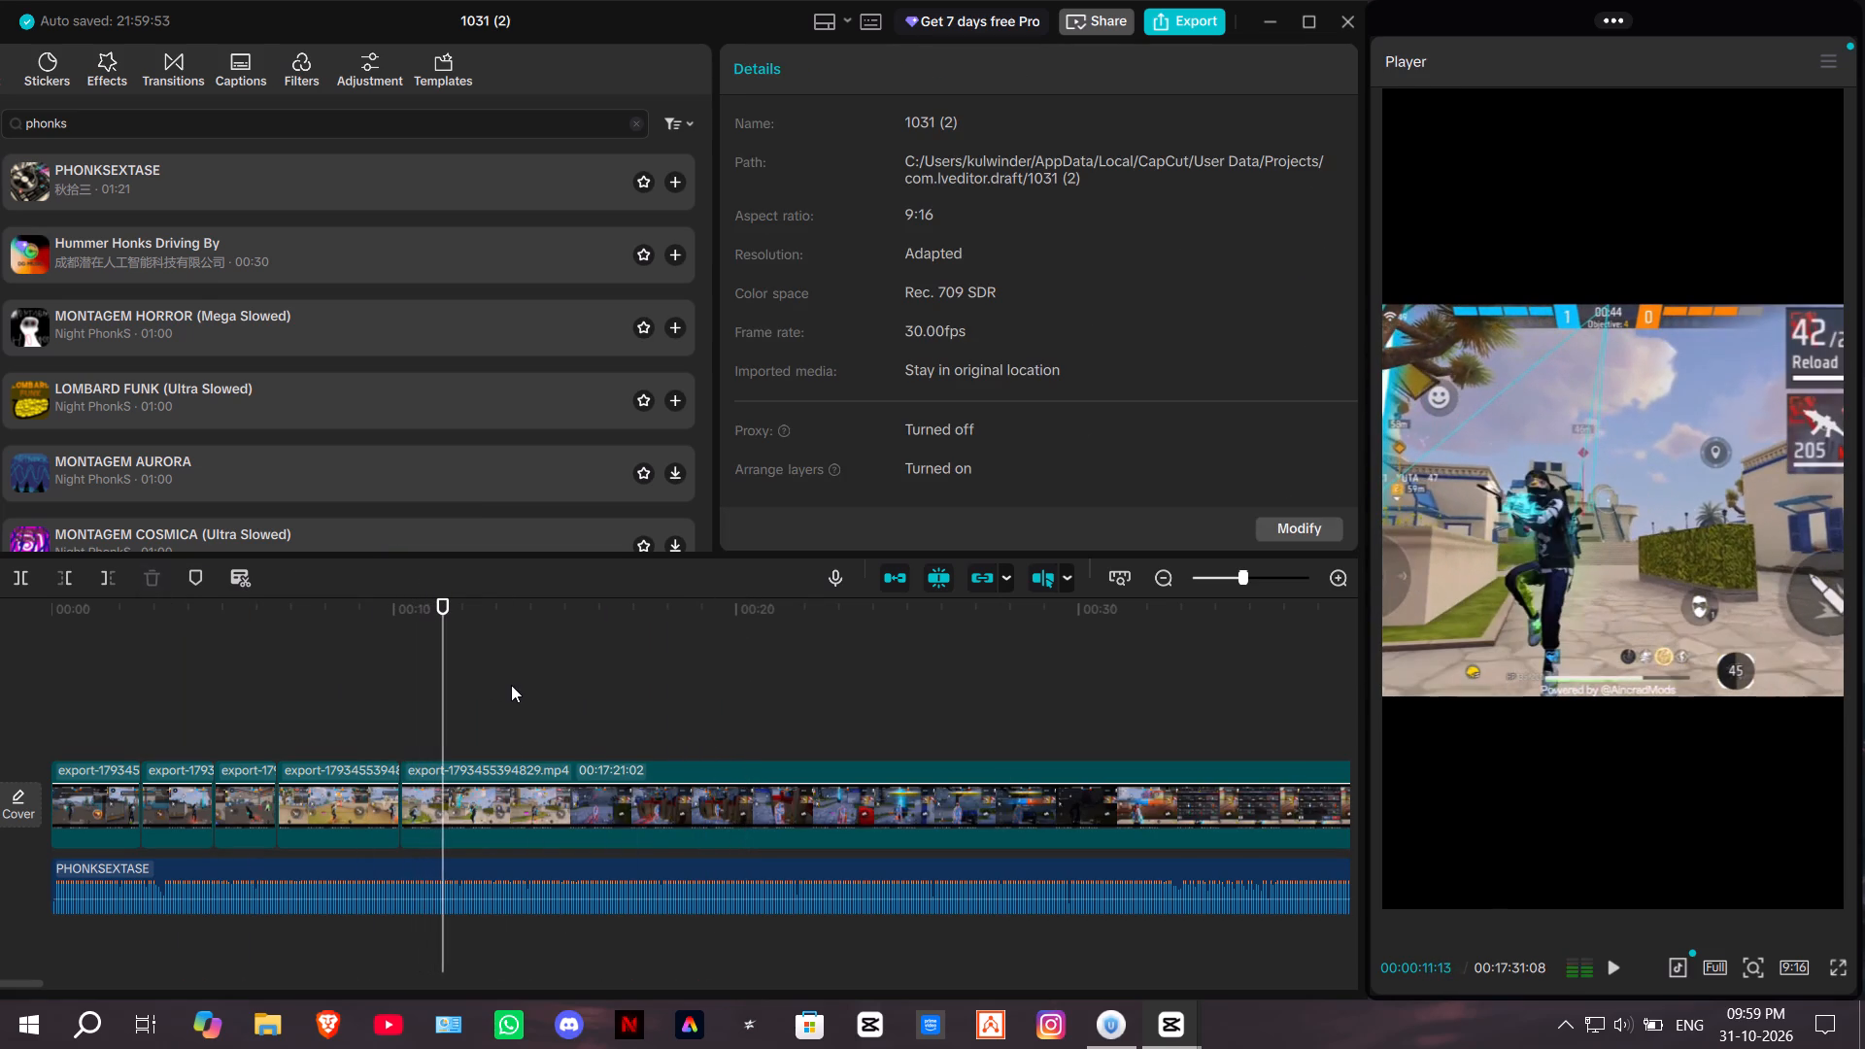
pyautogui.press('space')
pyautogui.press('space')
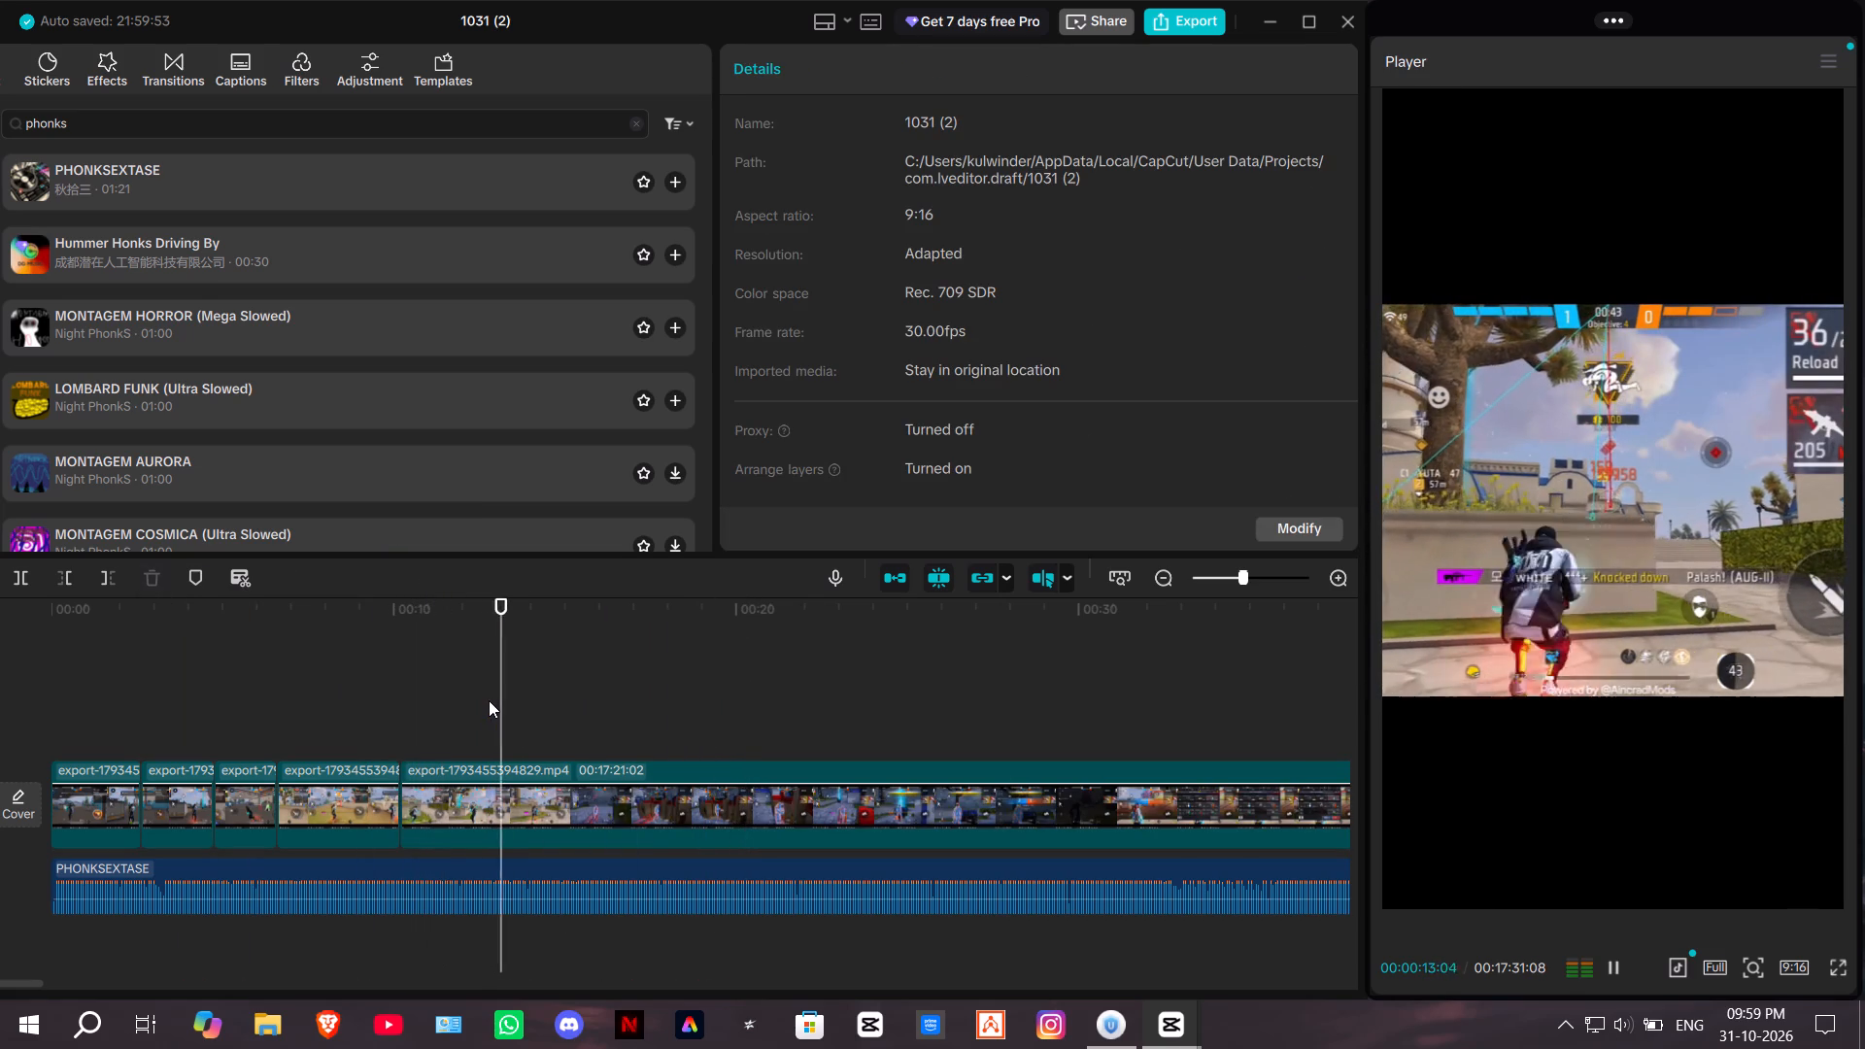
pyautogui.press('space')
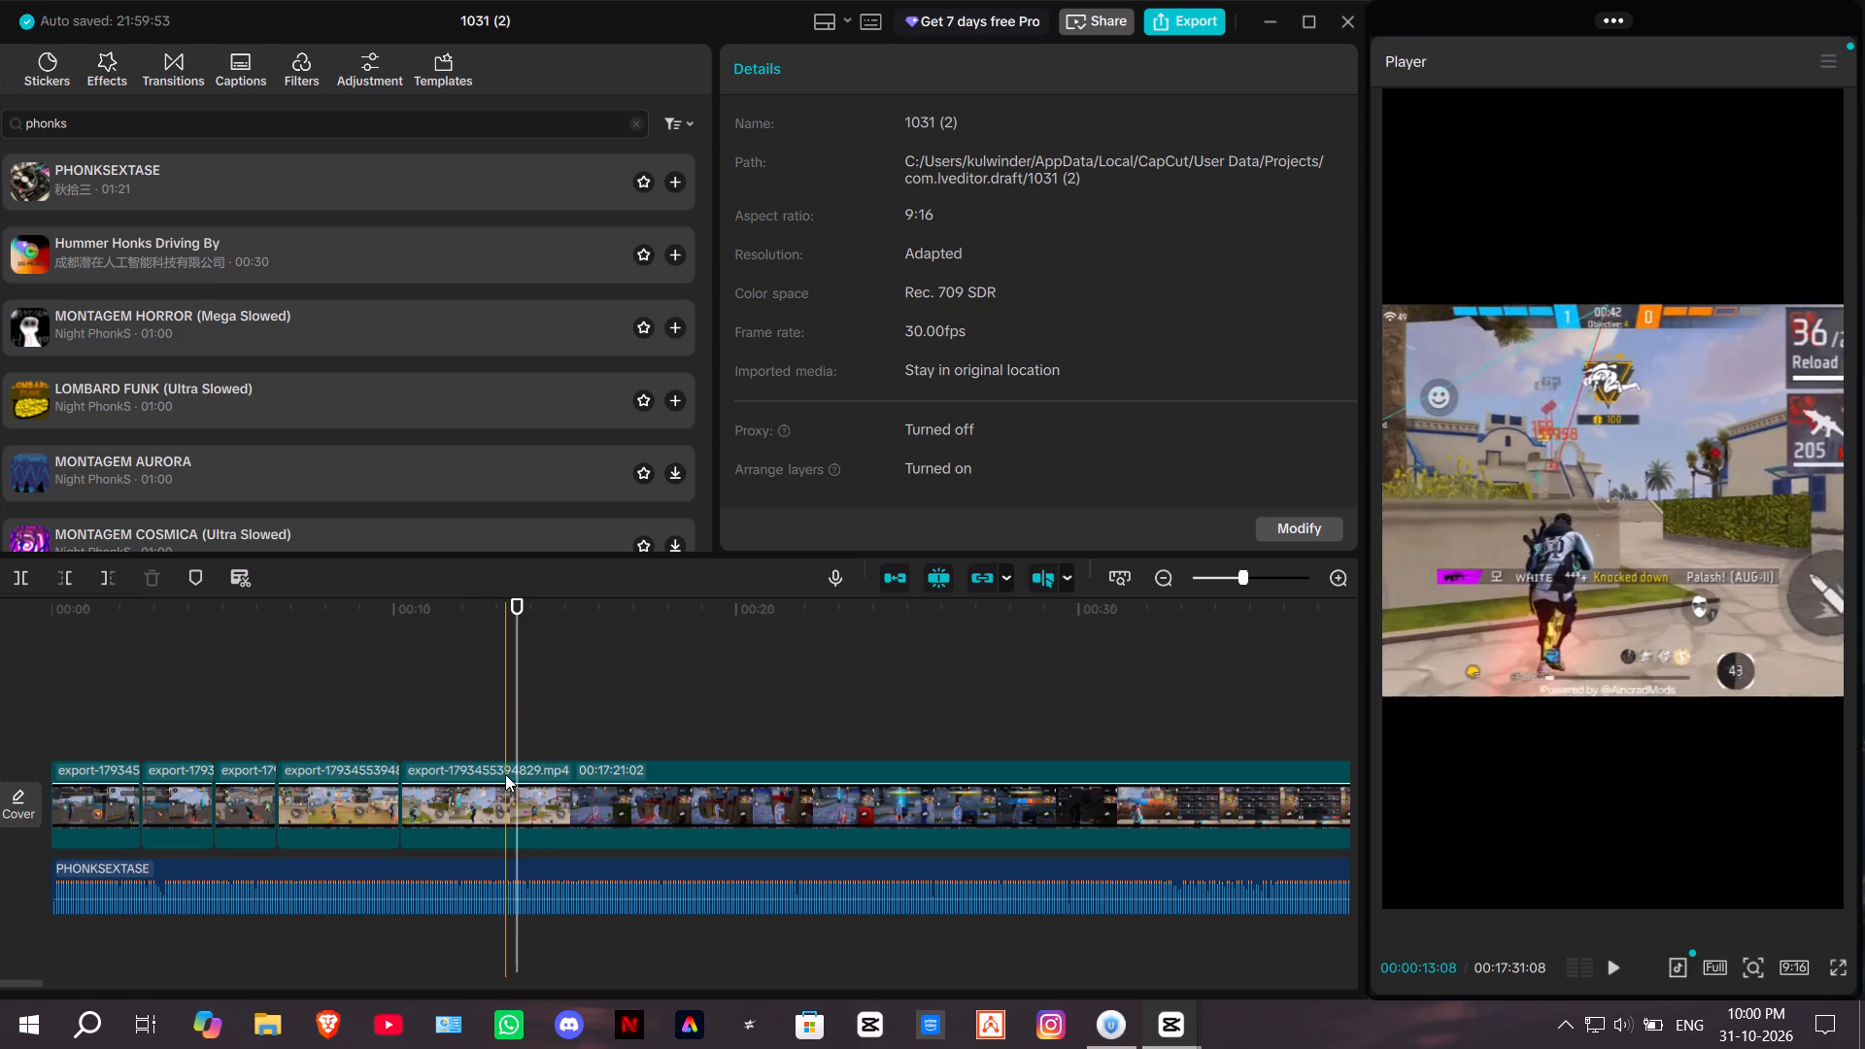
pyautogui.moveTo(520, 675); pyautogui.dragTo(497, 675)
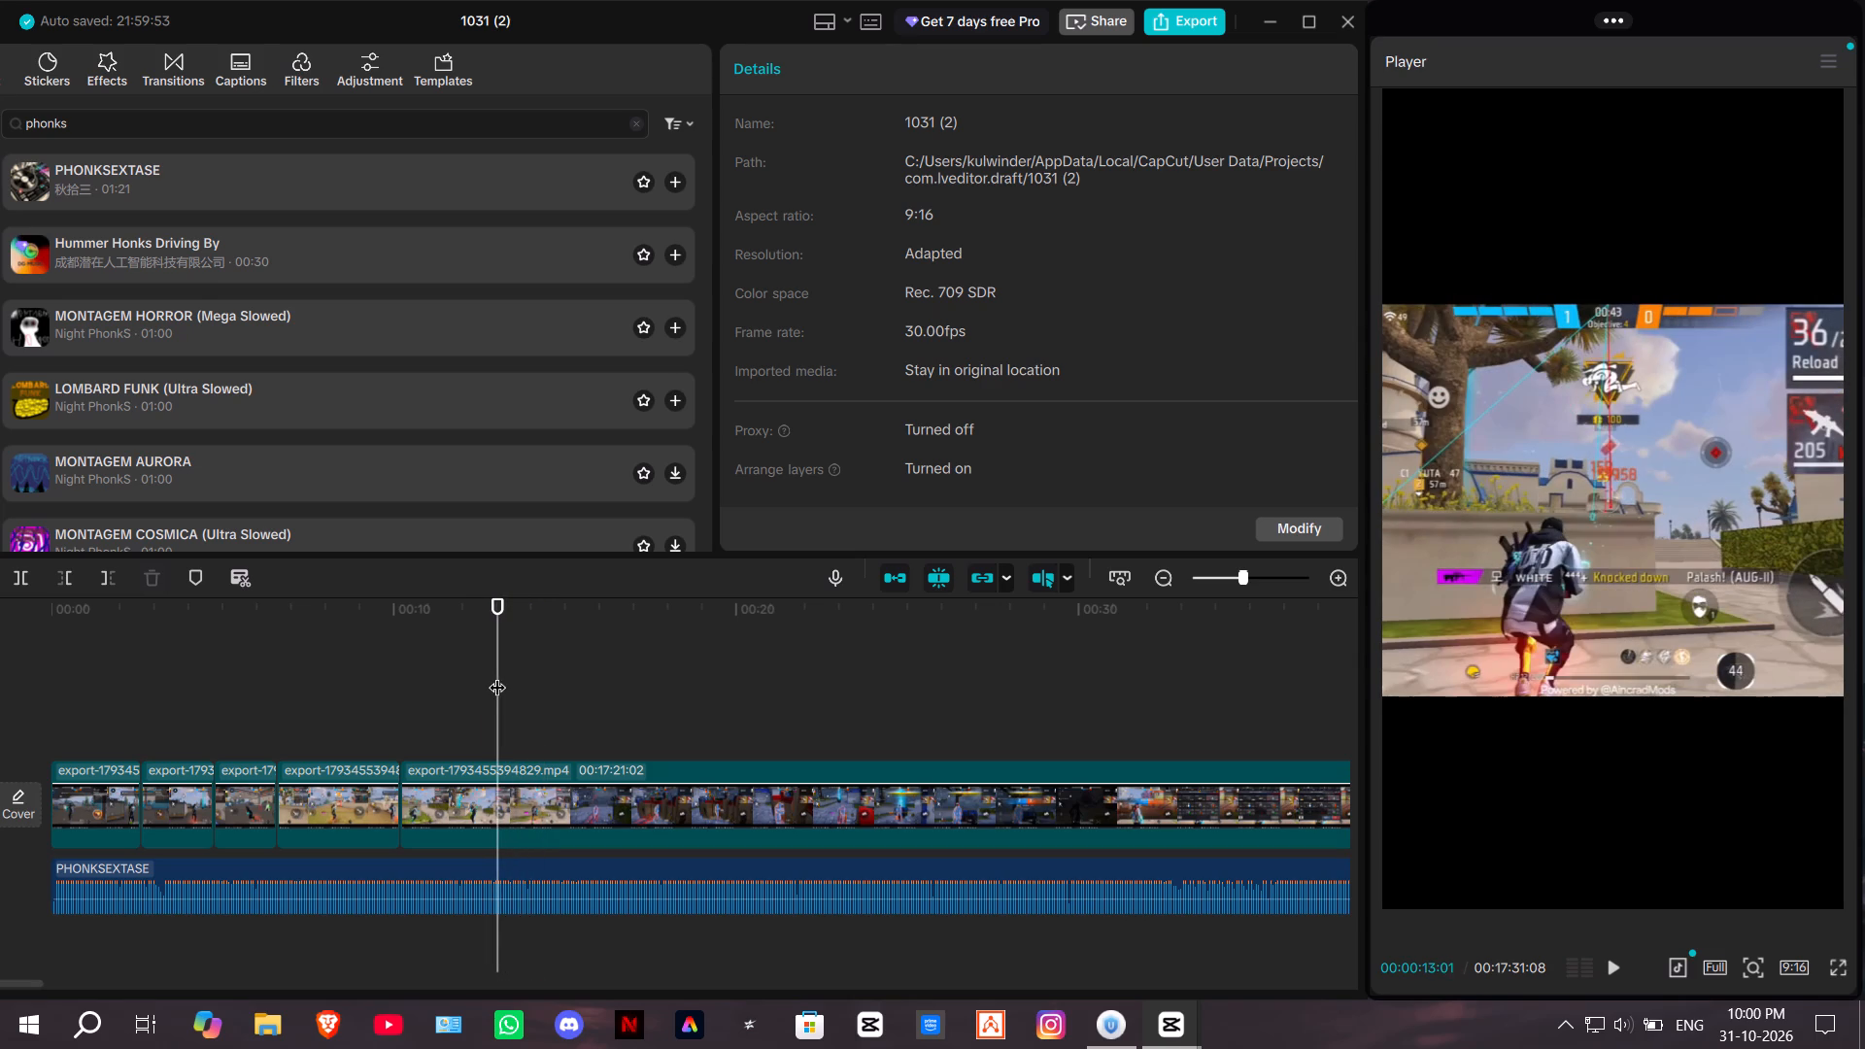
pyautogui.click(17, 581)
# Trim about half a second off the start of the fifth video clip.
pyautogui.click(462, 774)
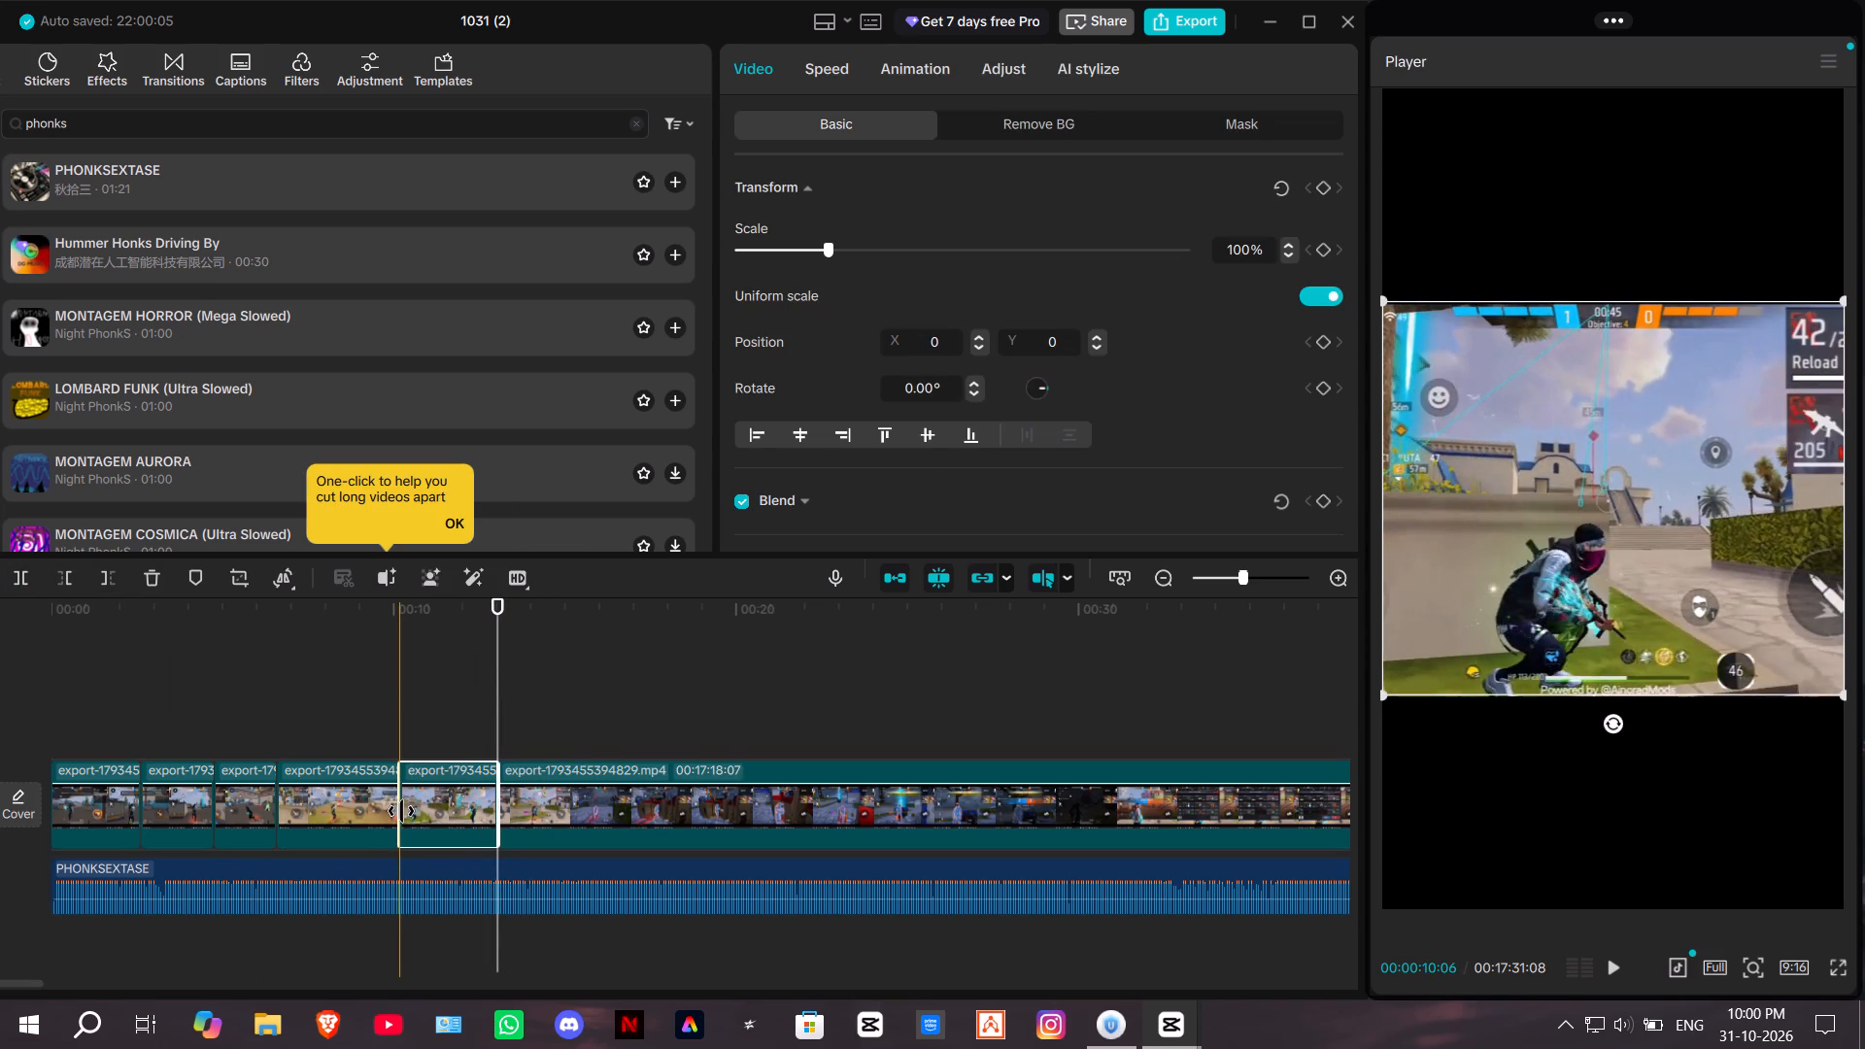
pyautogui.moveTo(401, 811); pyautogui.dragTo(418, 809)
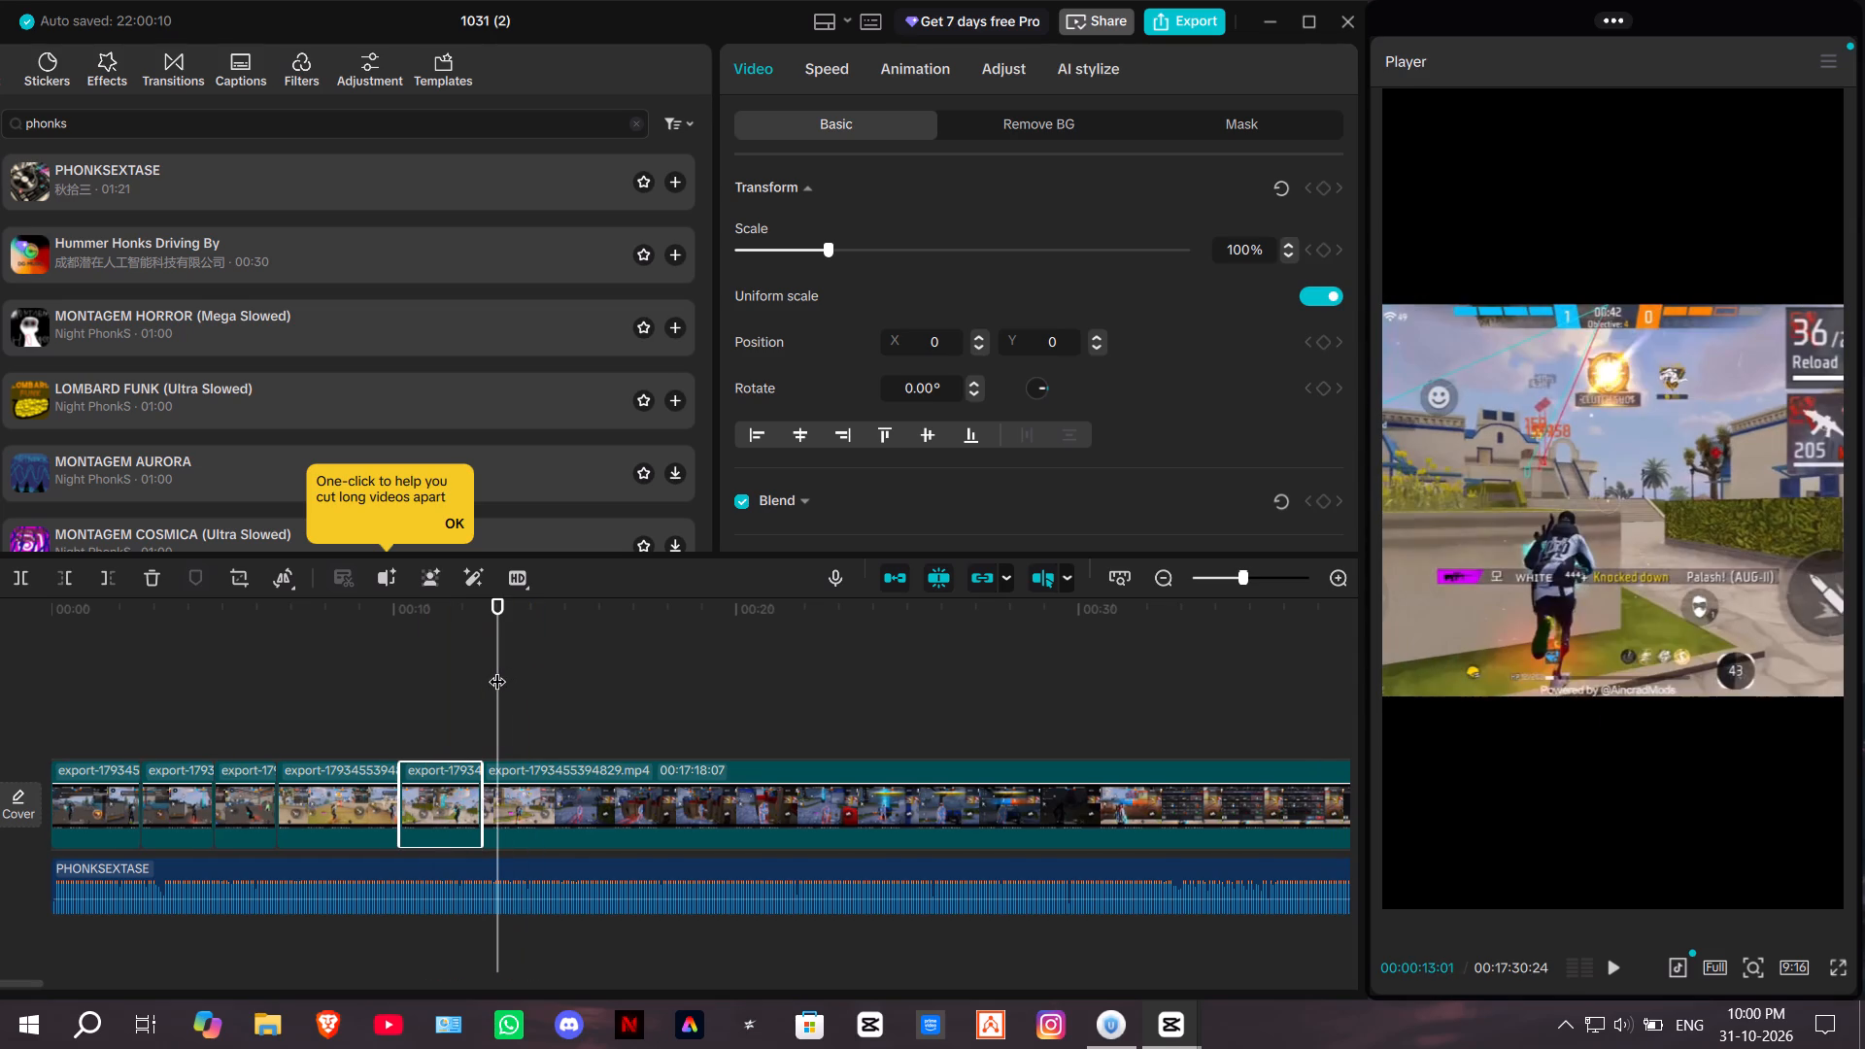
# Find the round 3 kill in the remaining footage, split just before it at about 1:02, and delete the portion before the split.
pyautogui.press('space')
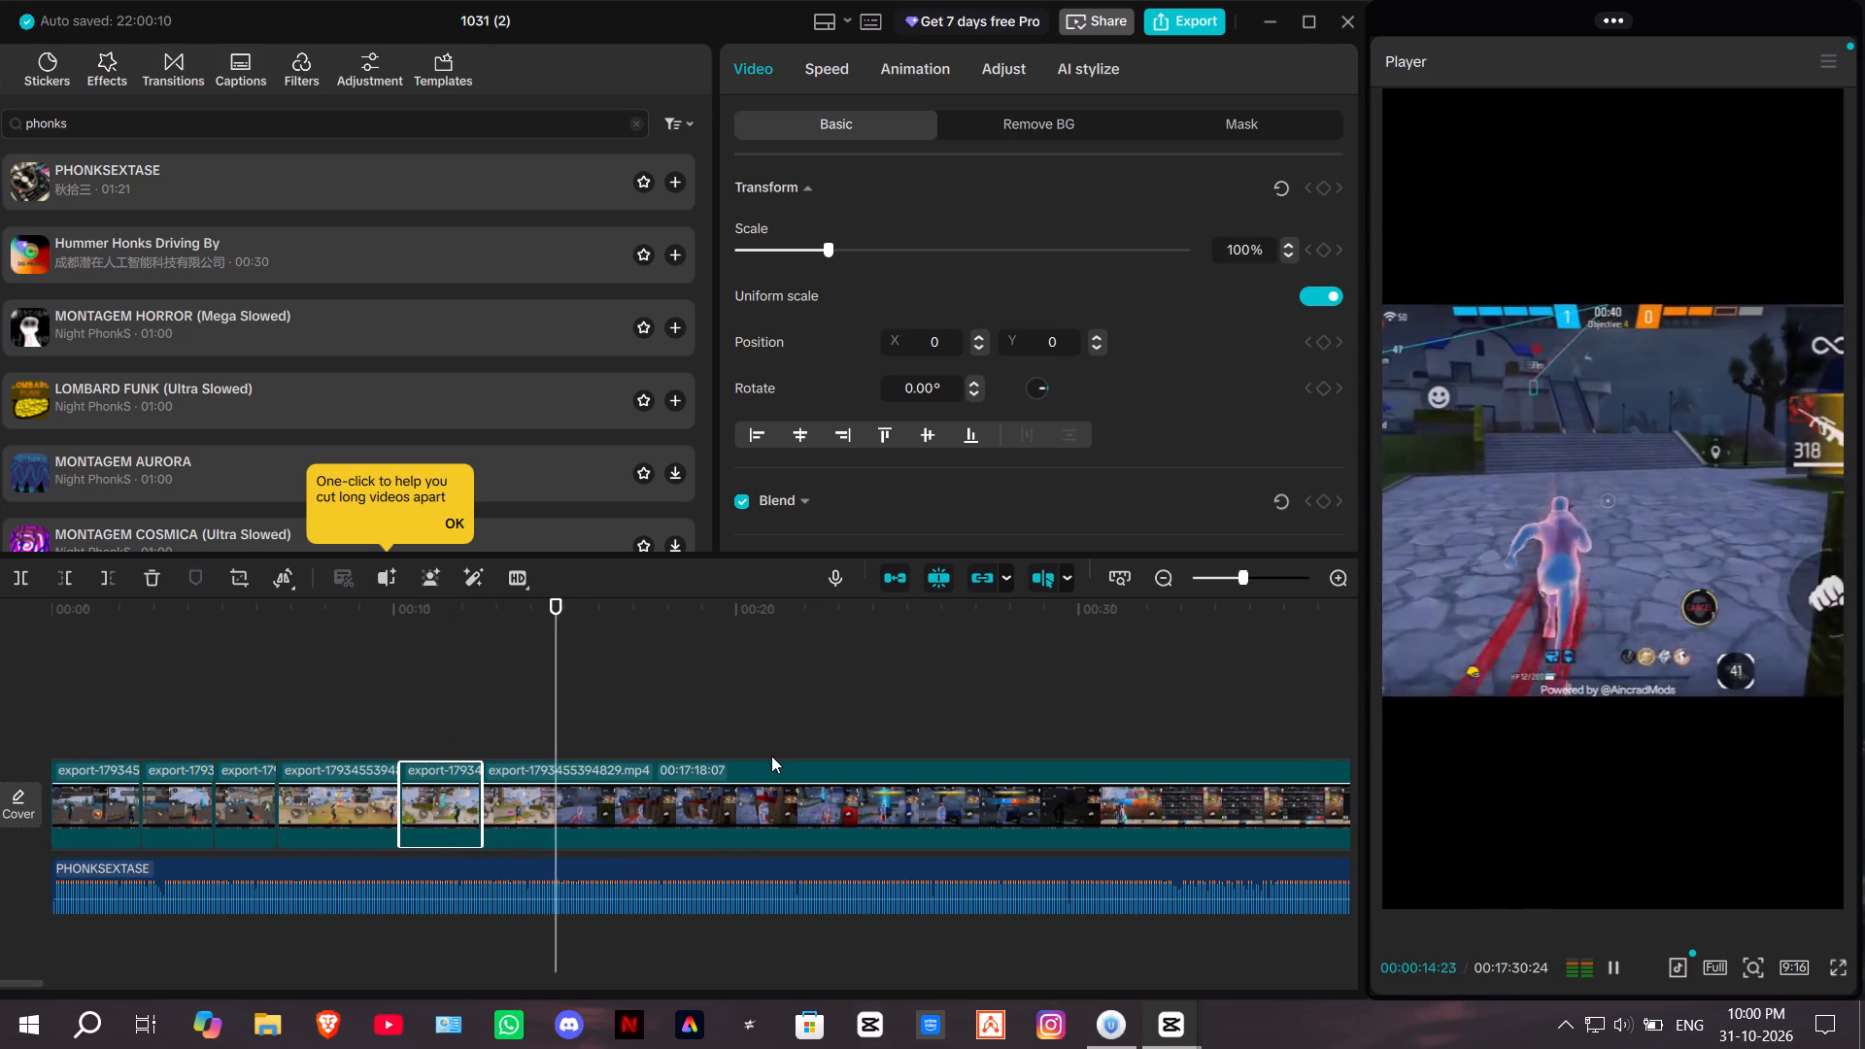
pyautogui.press('space')
pyautogui.press('space')
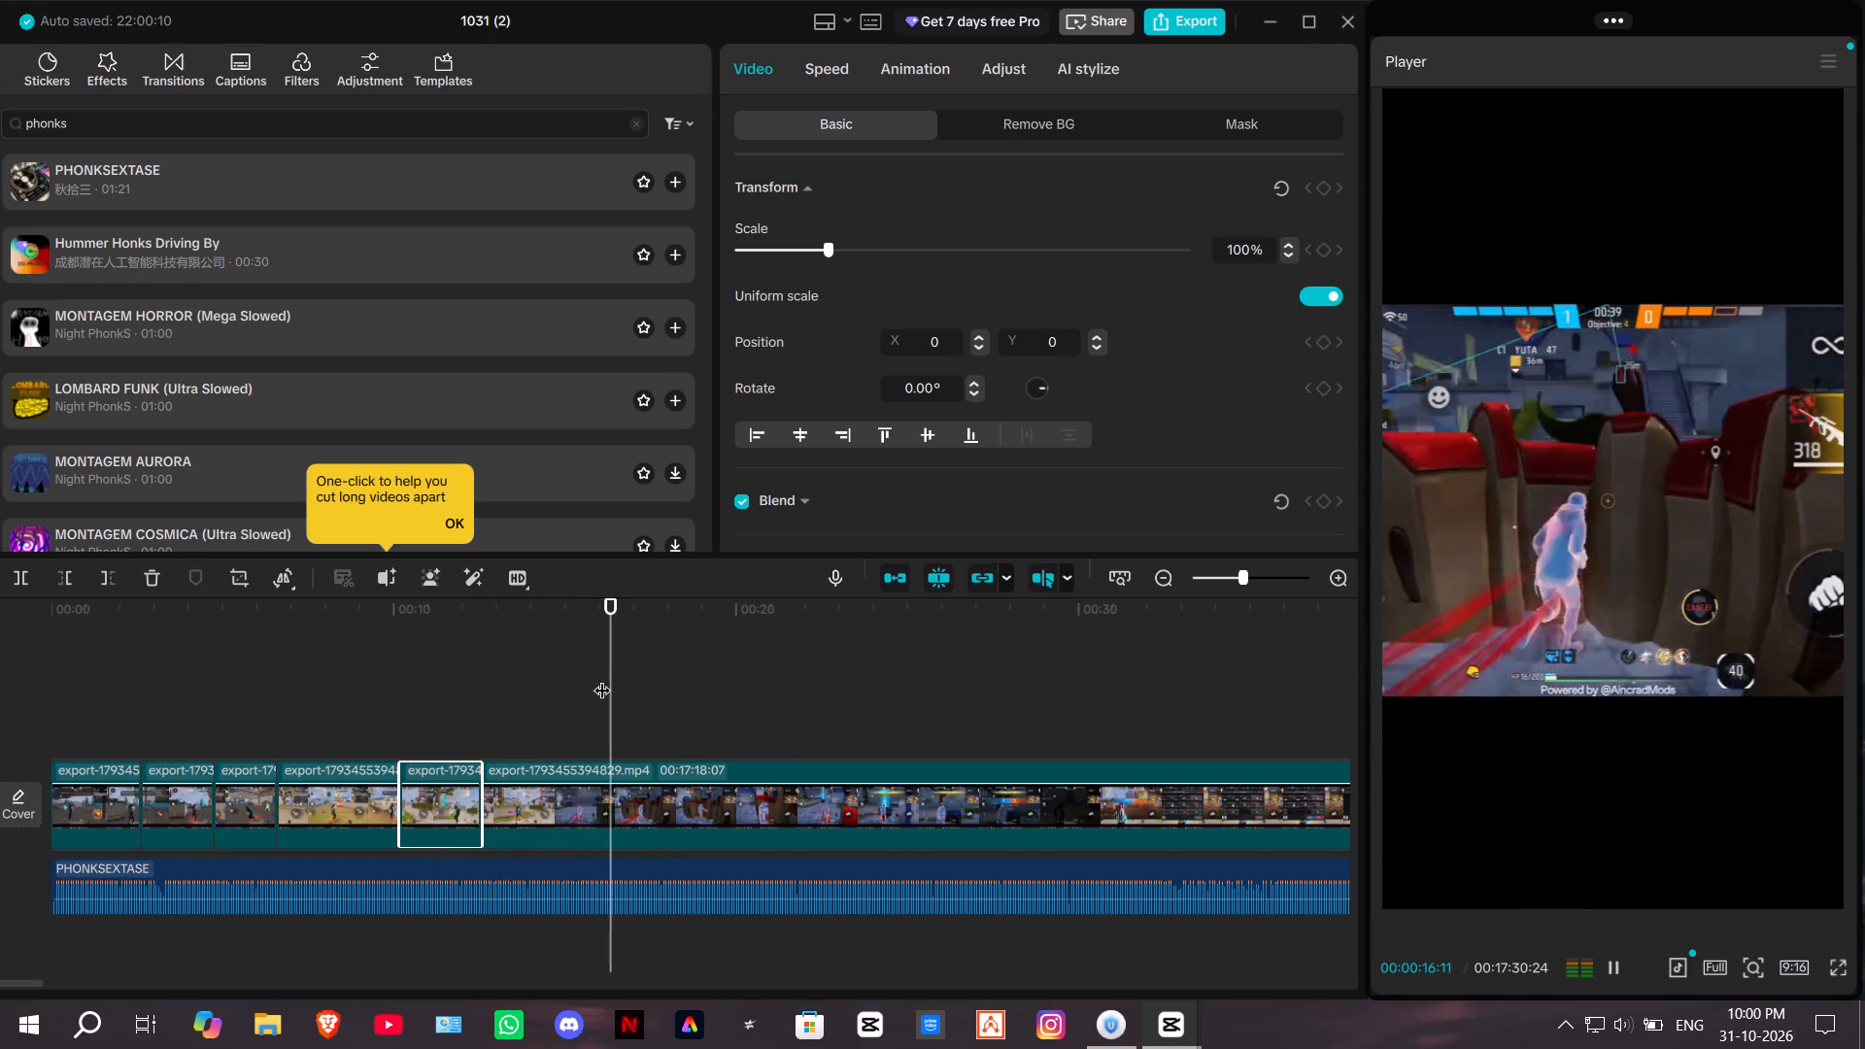
pyautogui.moveTo(619, 678); pyautogui.dragTo(1136, 734)
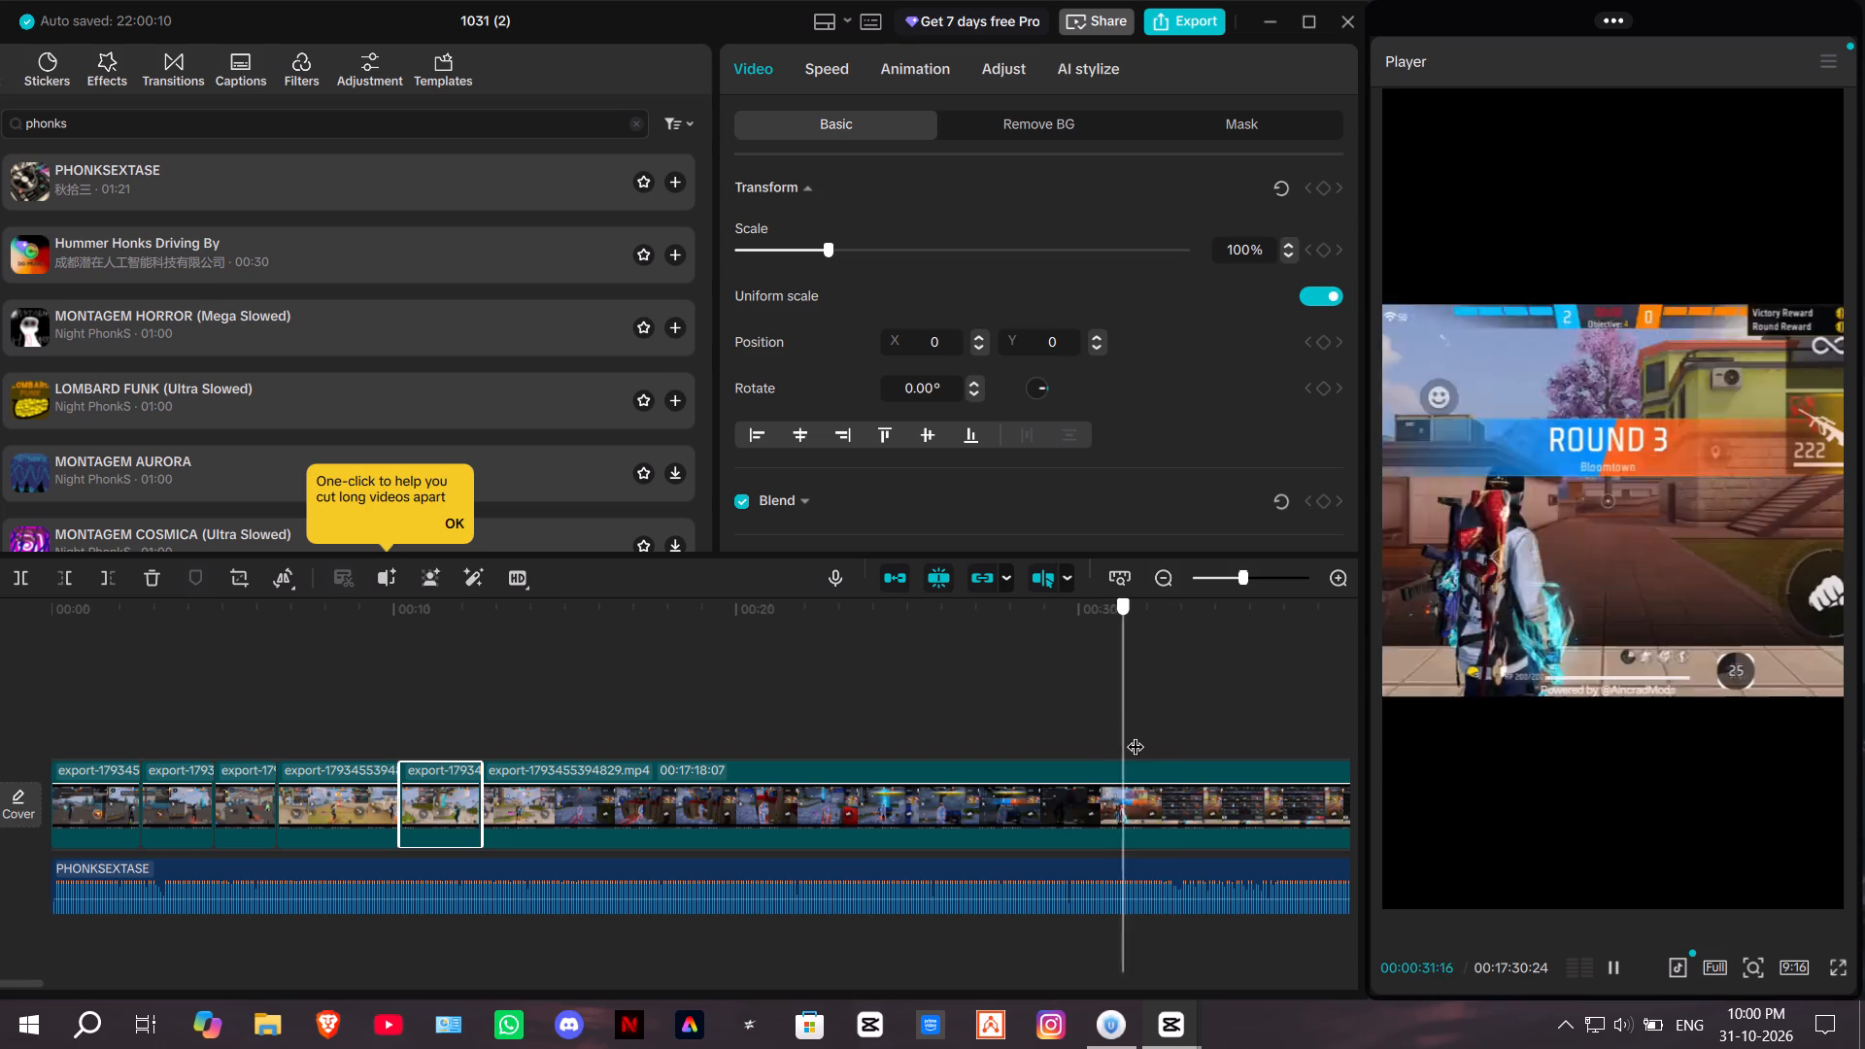
pyautogui.moveTo(1136, 734); pyautogui.dragTo(1240, 760)
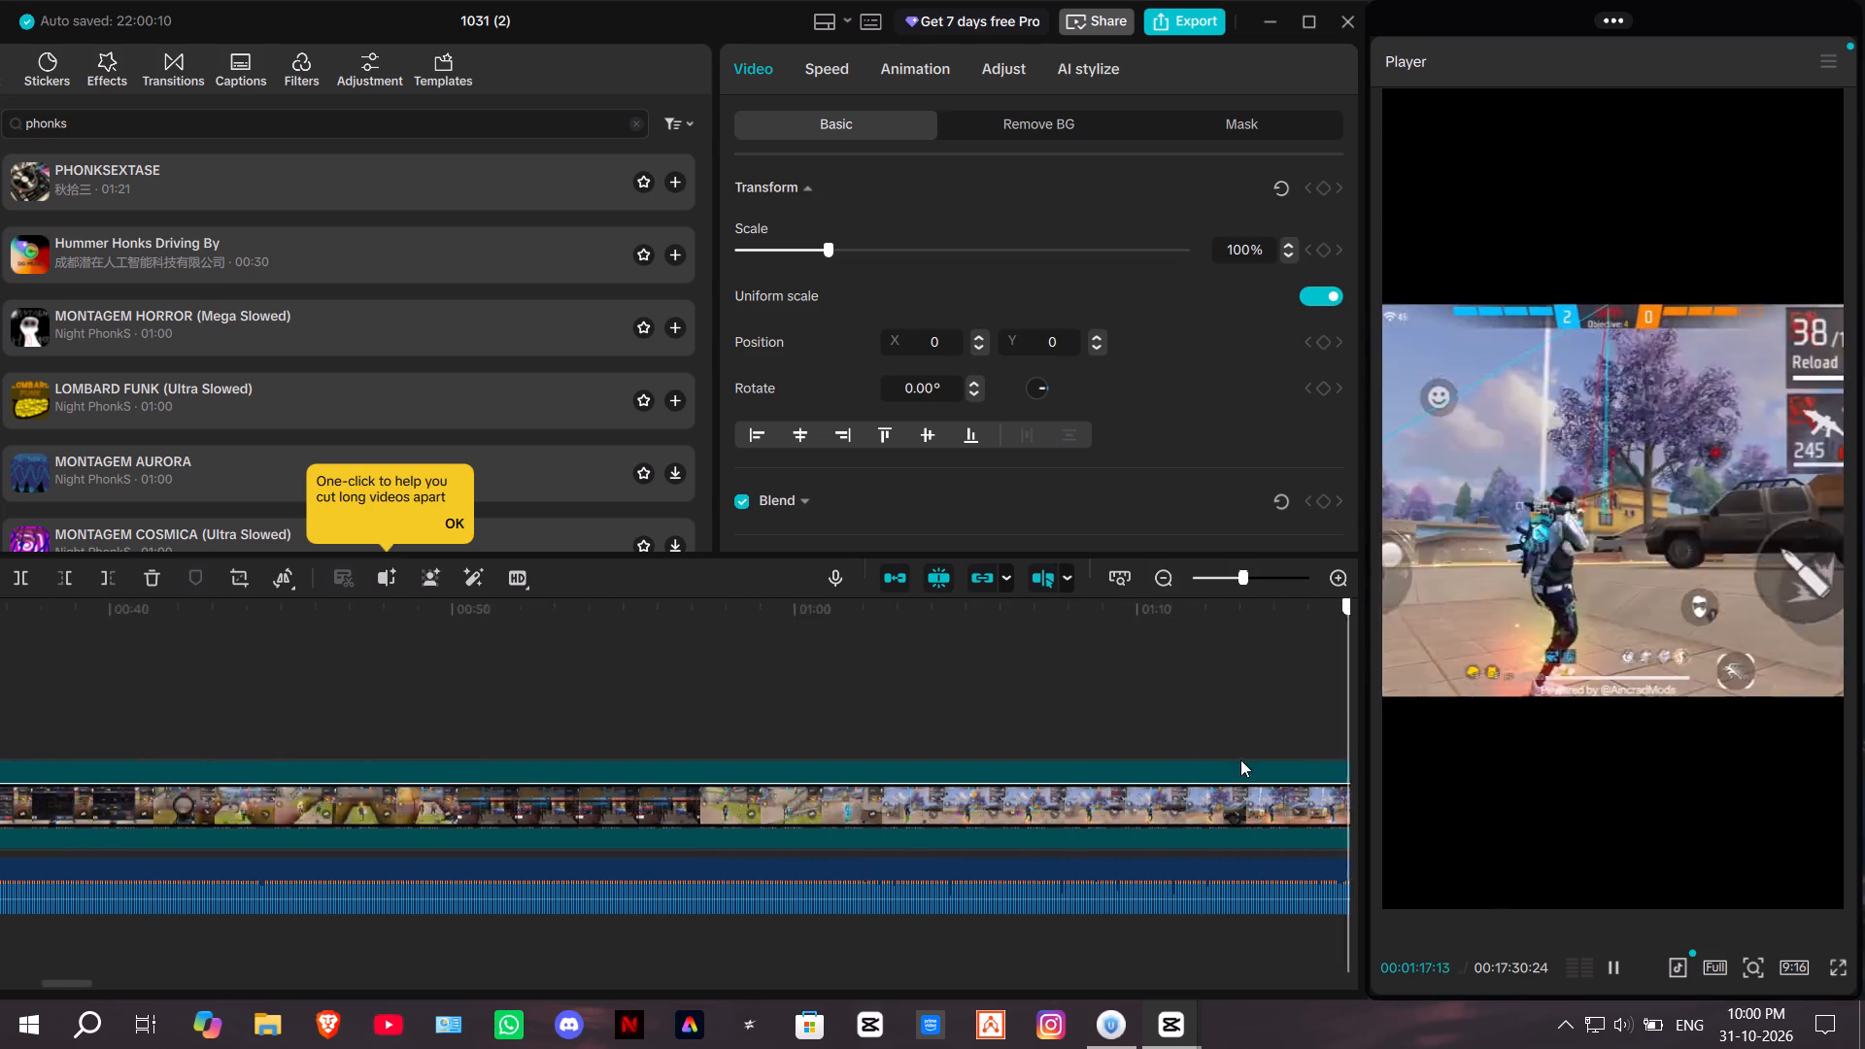
pyautogui.moveTo(1240, 760); pyautogui.dragTo(697, 780)
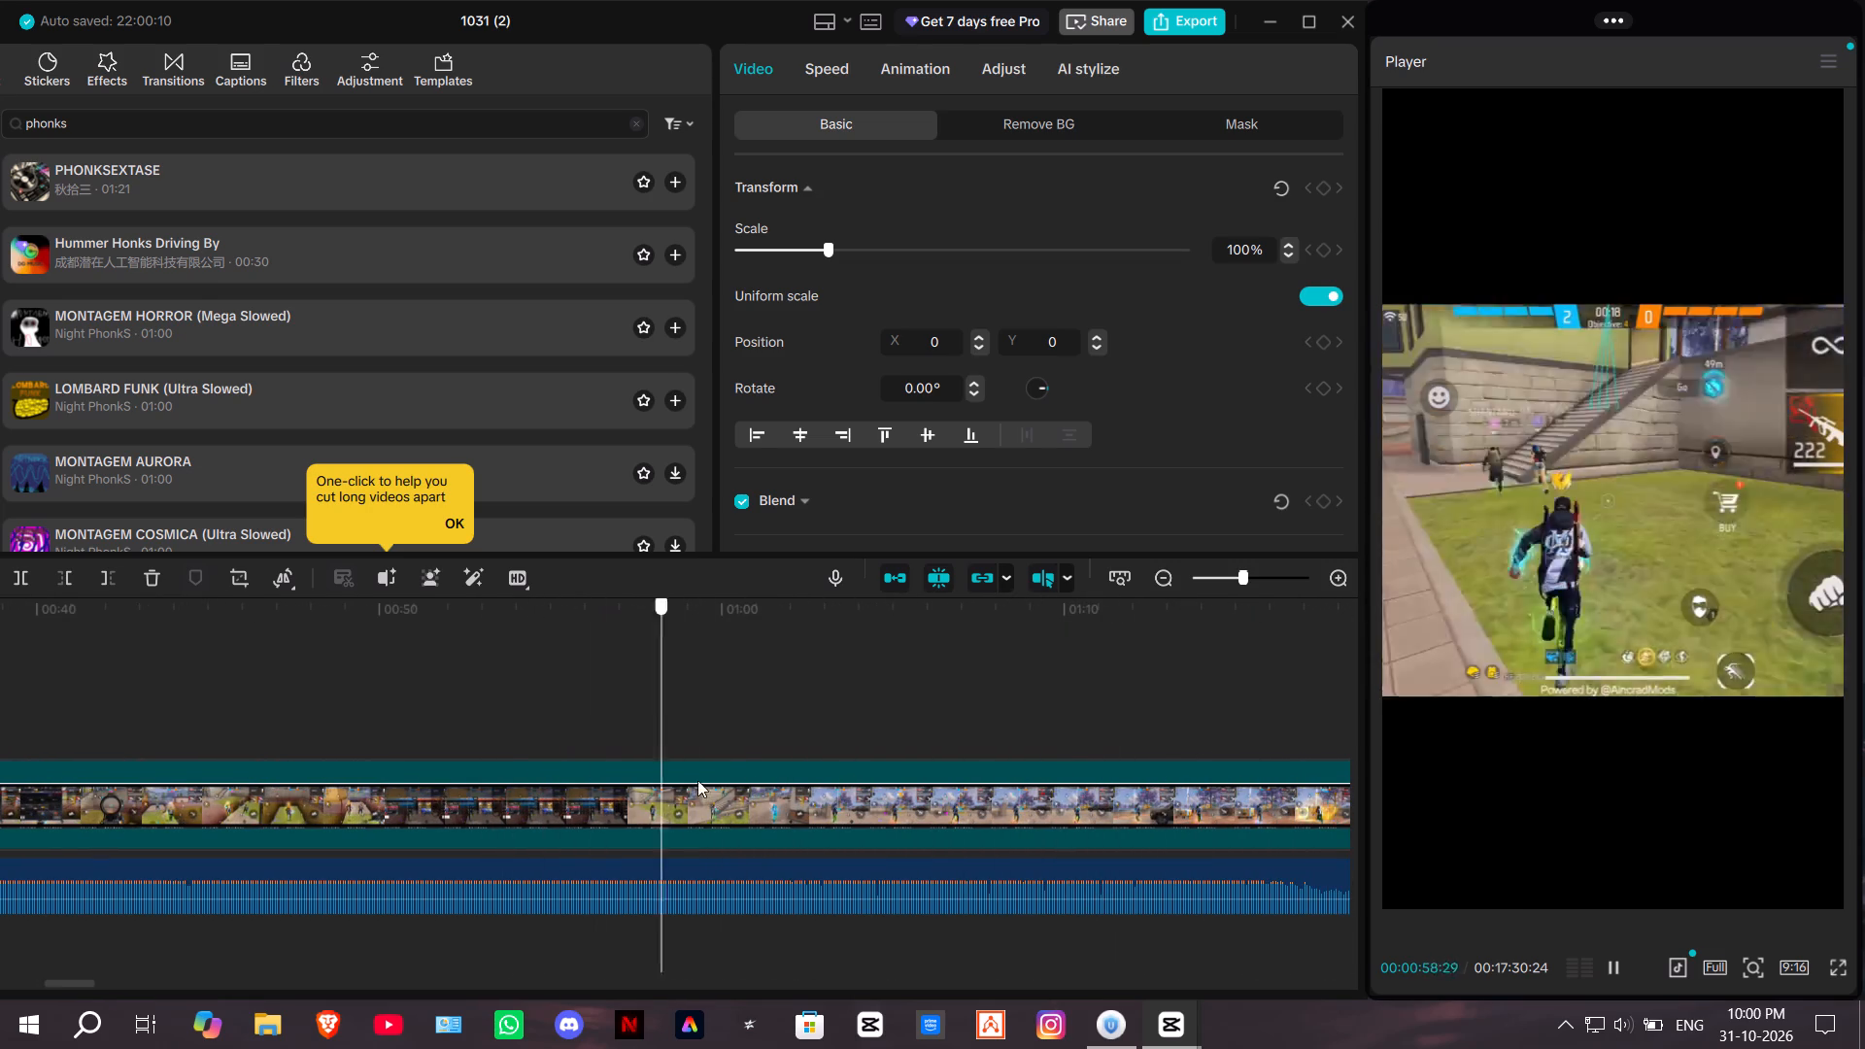
pyautogui.moveTo(697, 780); pyautogui.dragTo(684, 785)
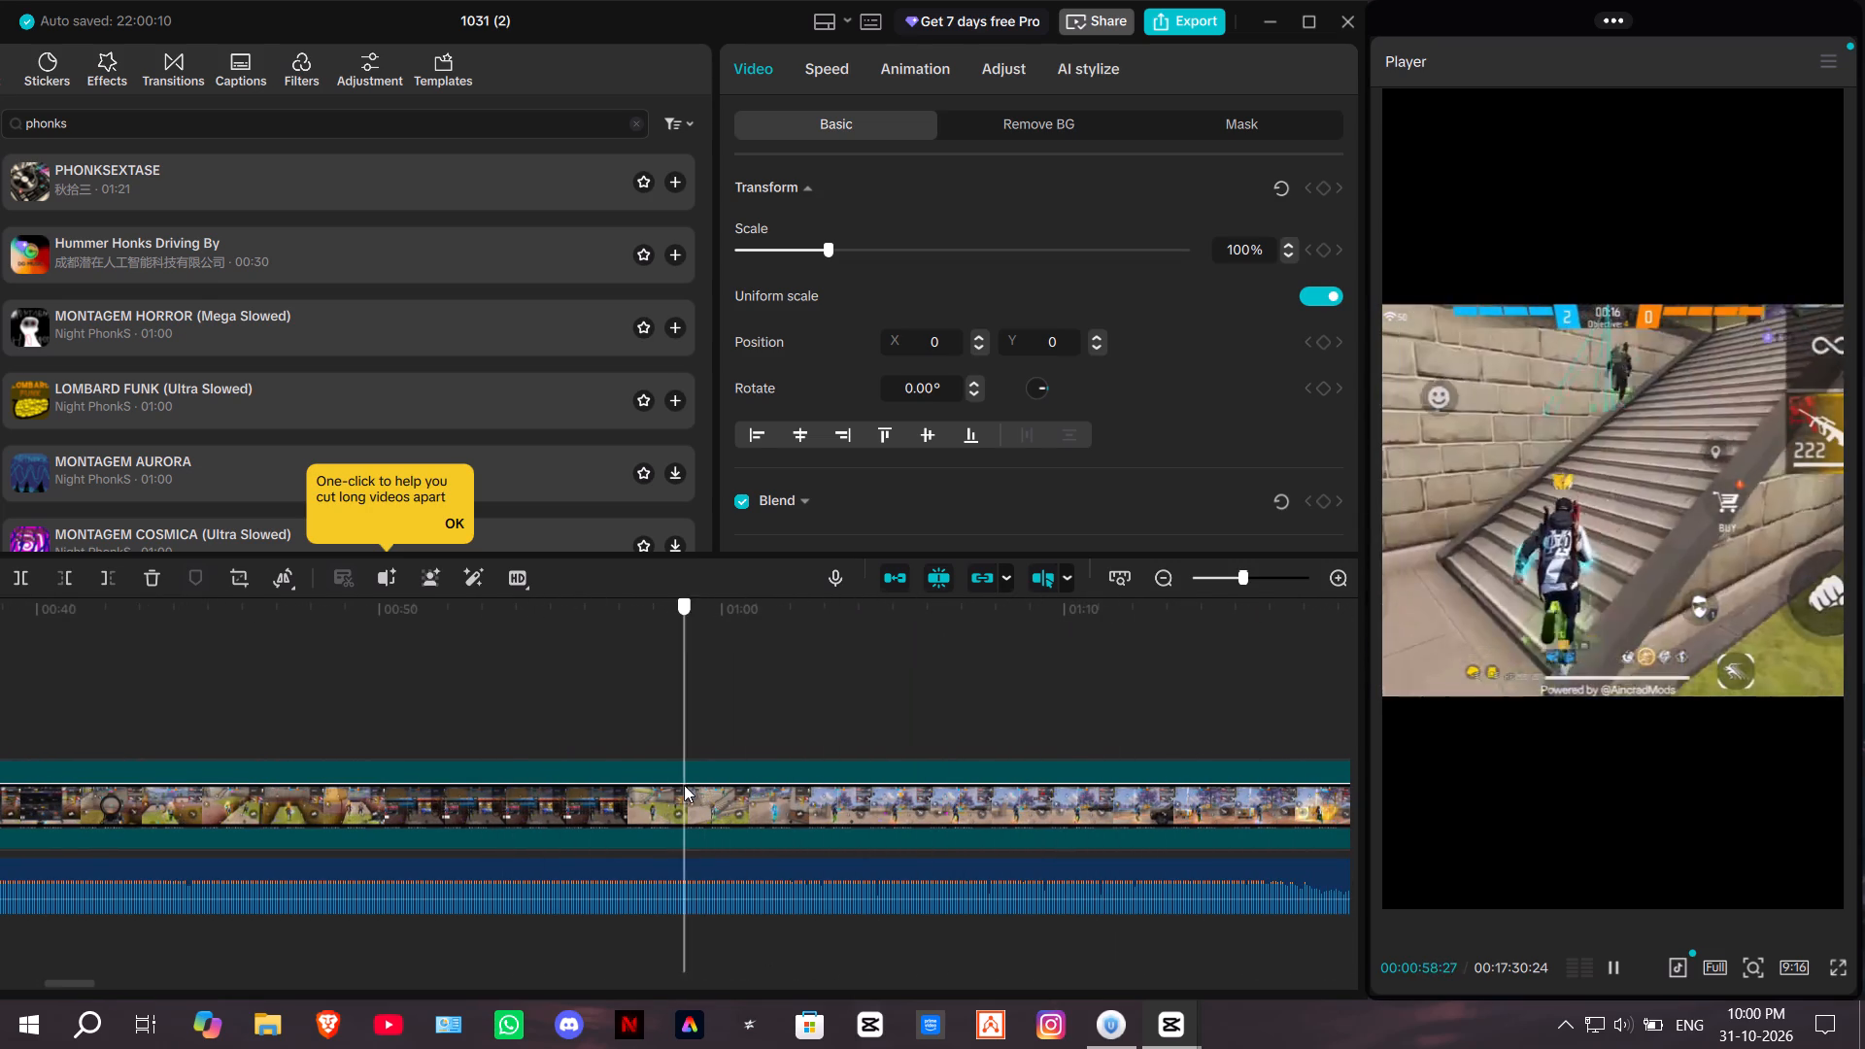
pyautogui.moveTo(684, 785); pyautogui.dragTo(797, 774)
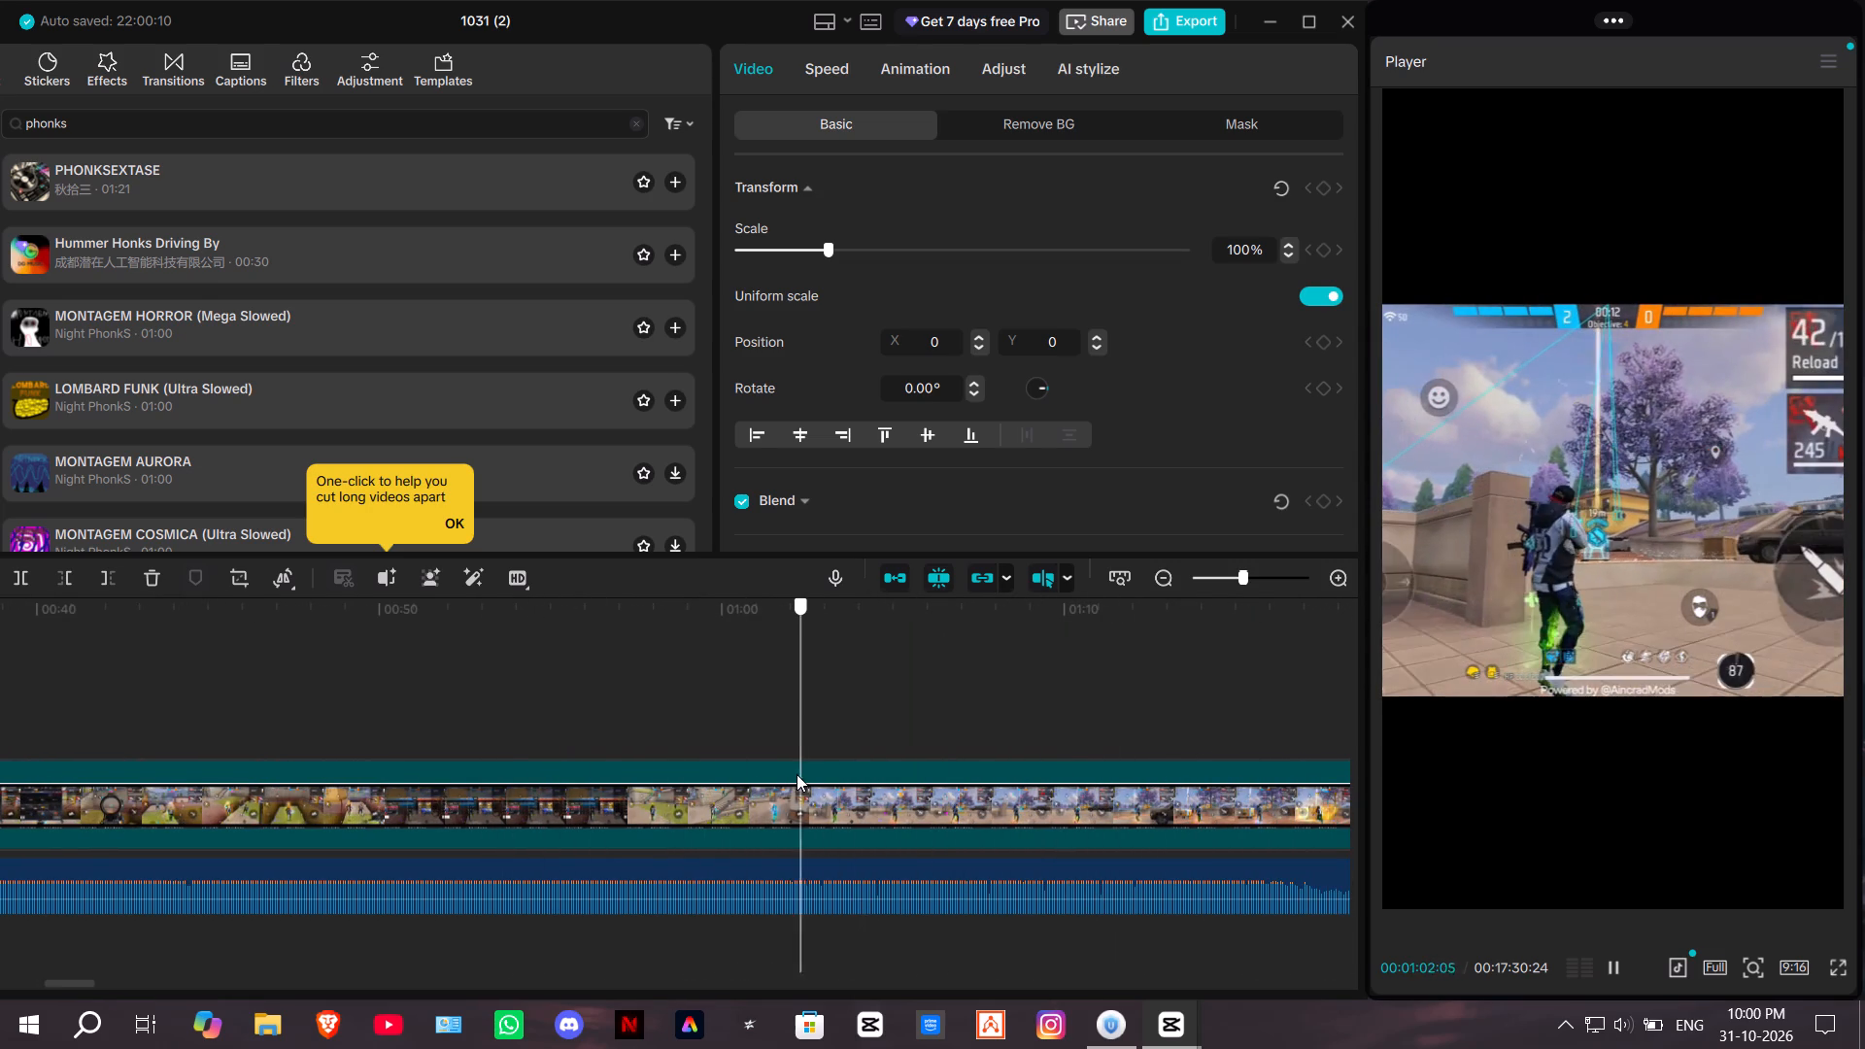
pyautogui.moveTo(797, 774); pyautogui.dragTo(760, 780)
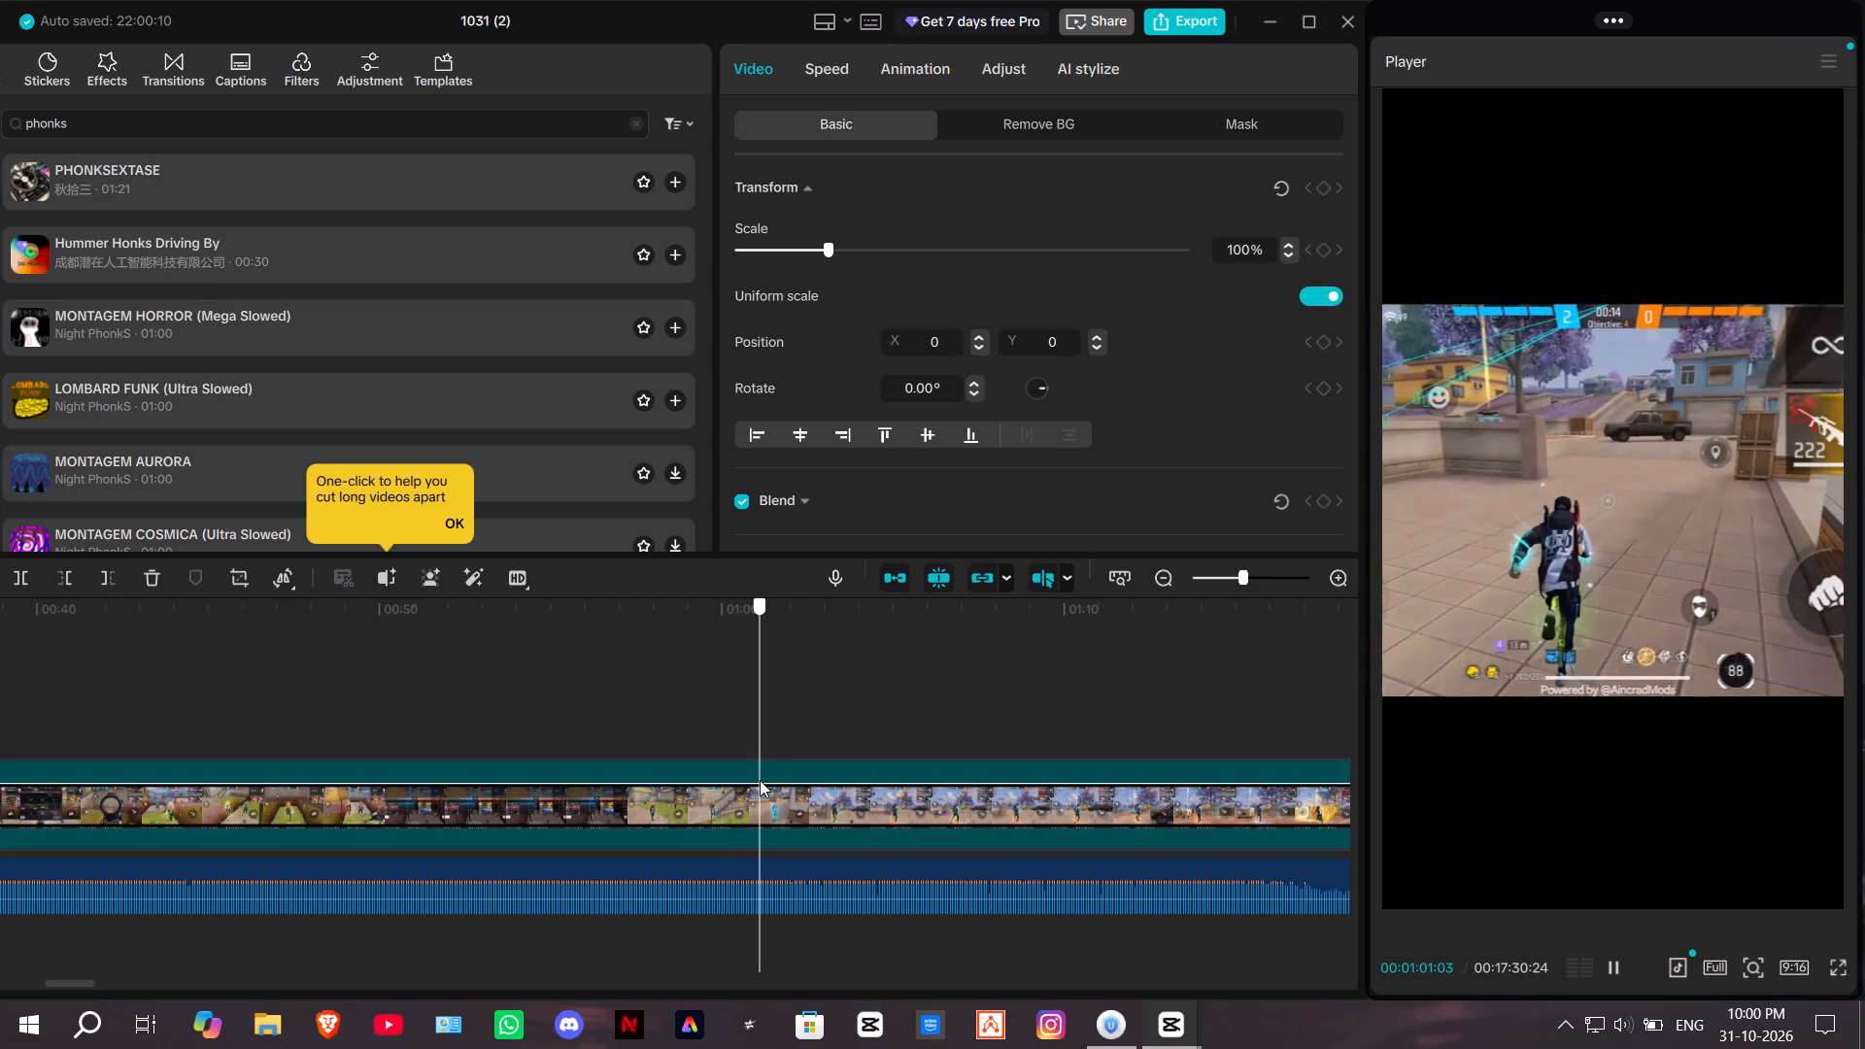
pyautogui.moveTo(760, 780); pyautogui.dragTo(797, 773)
pyautogui.click(790, 787)
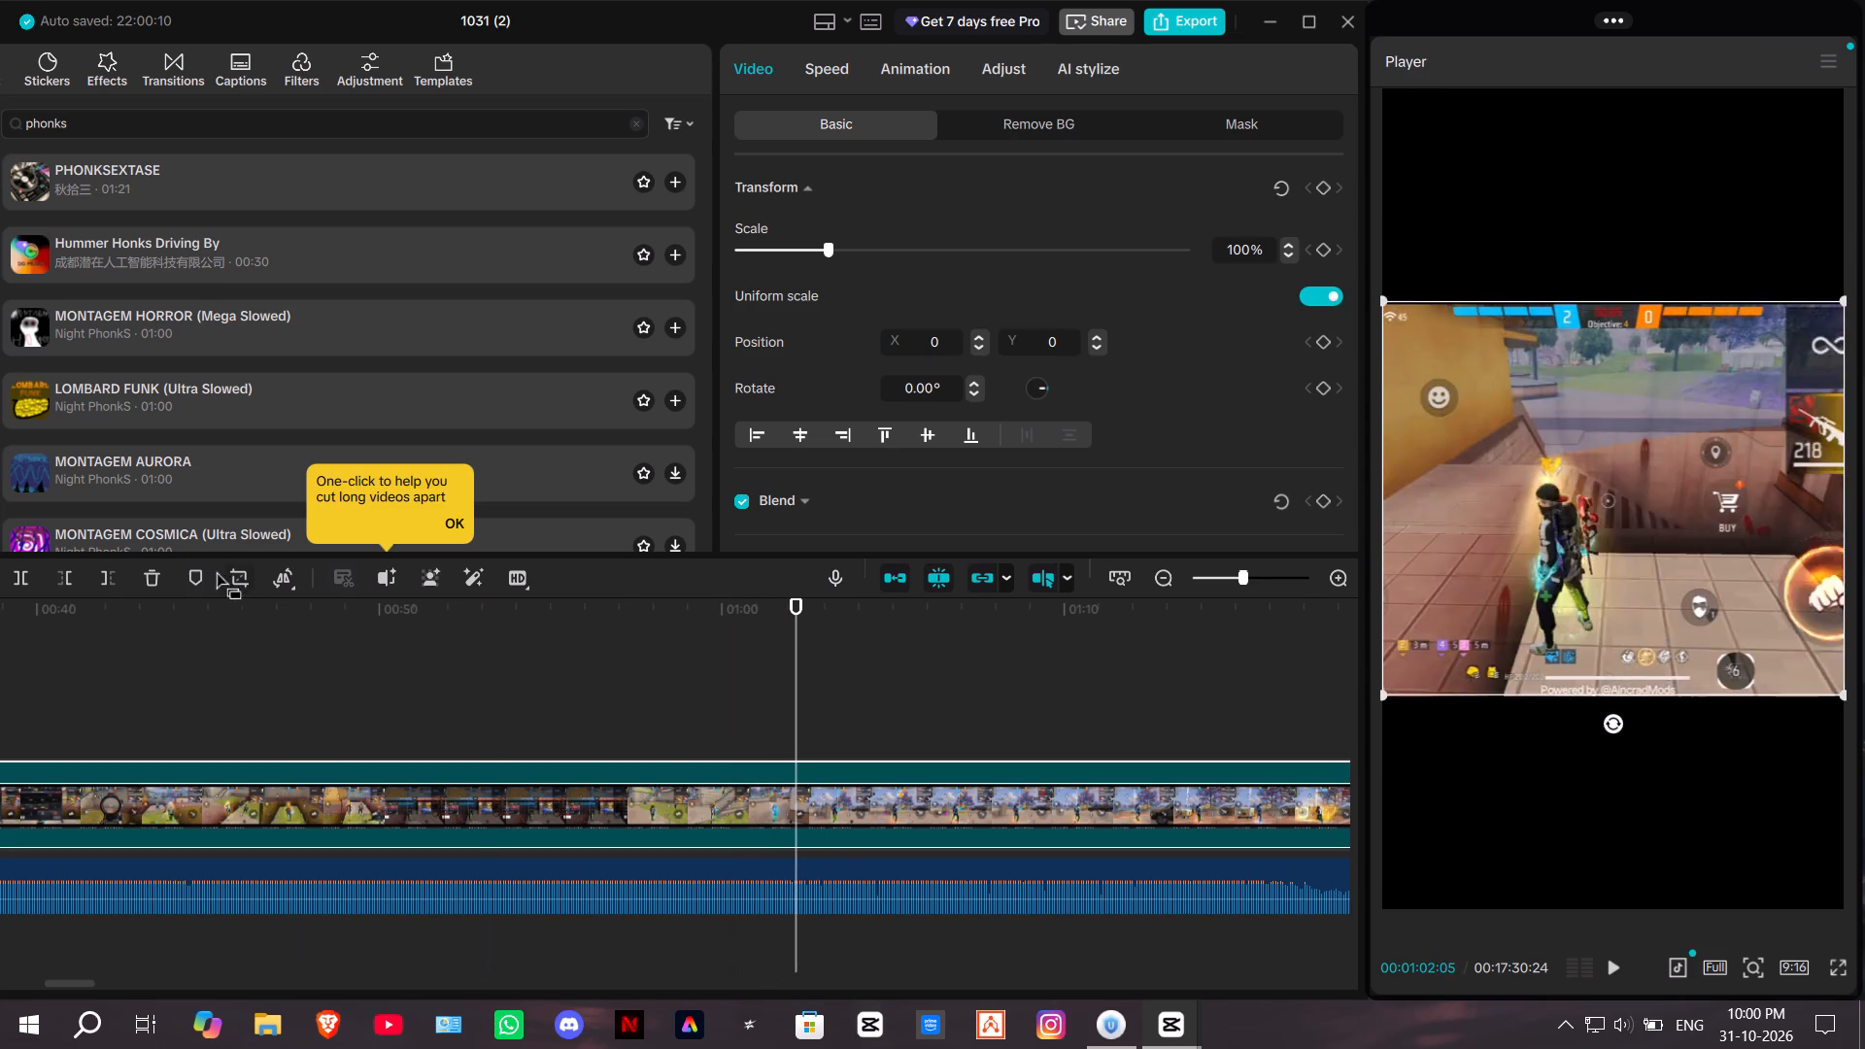
pyautogui.click(15, 570)
pyautogui.click(391, 787)
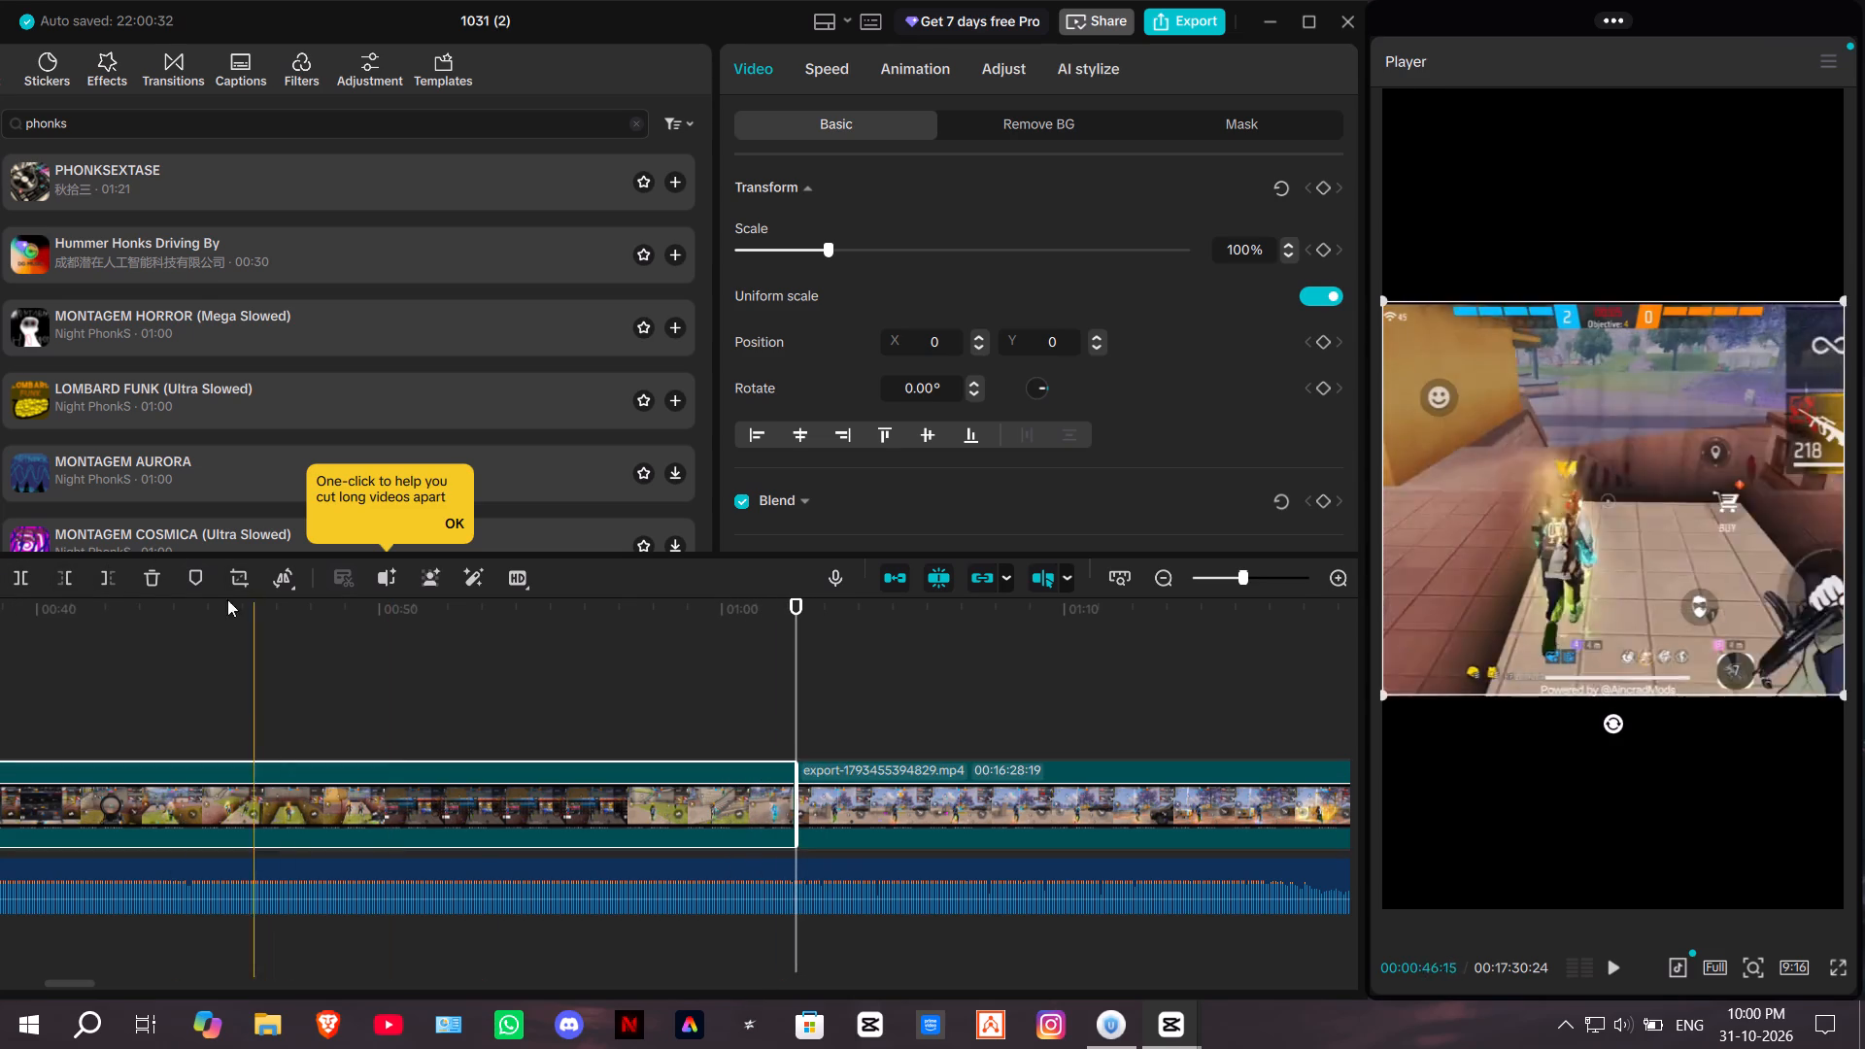
pyautogui.click(159, 569)
# Review the round 3 kill with the music from the end of the fifth clip to about 17 seconds, replaying the knockdowns.
pyautogui.moveTo(815, 650); pyautogui.dragTo(798, 646)
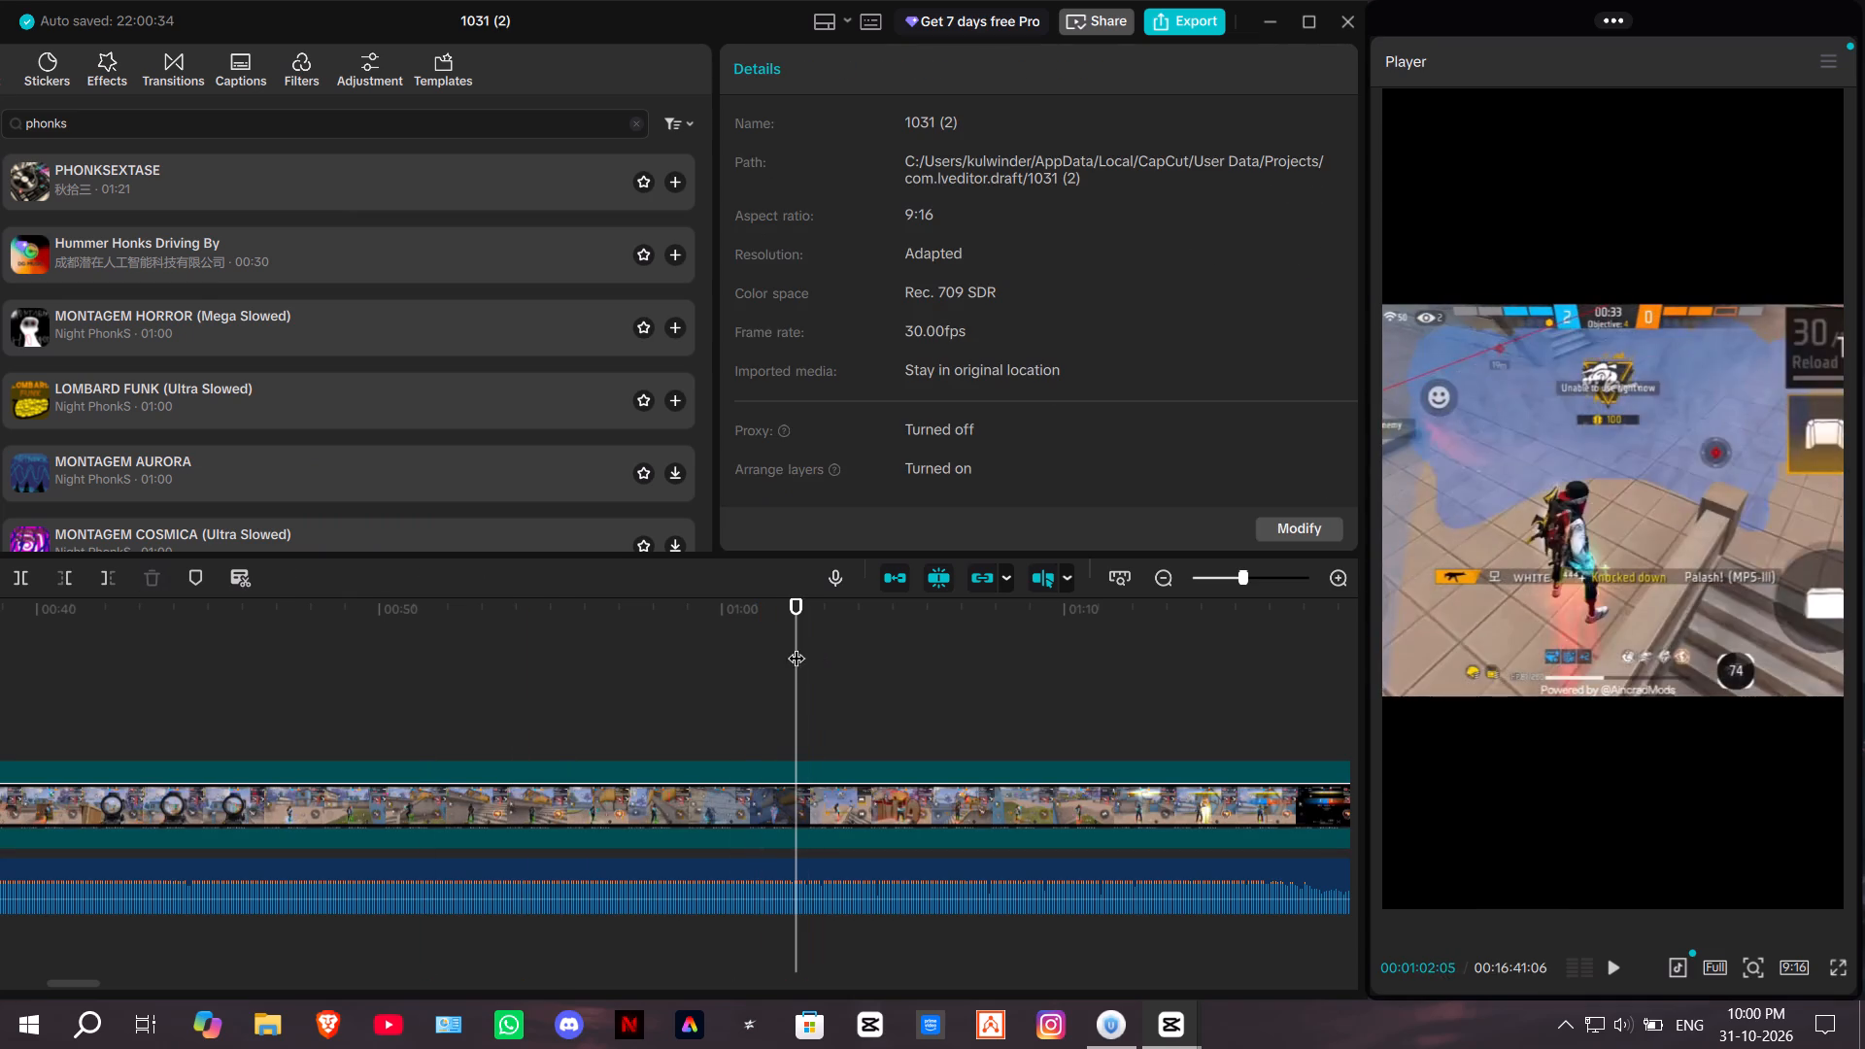
pyautogui.moveTo(797, 646); pyautogui.dragTo(484, 689)
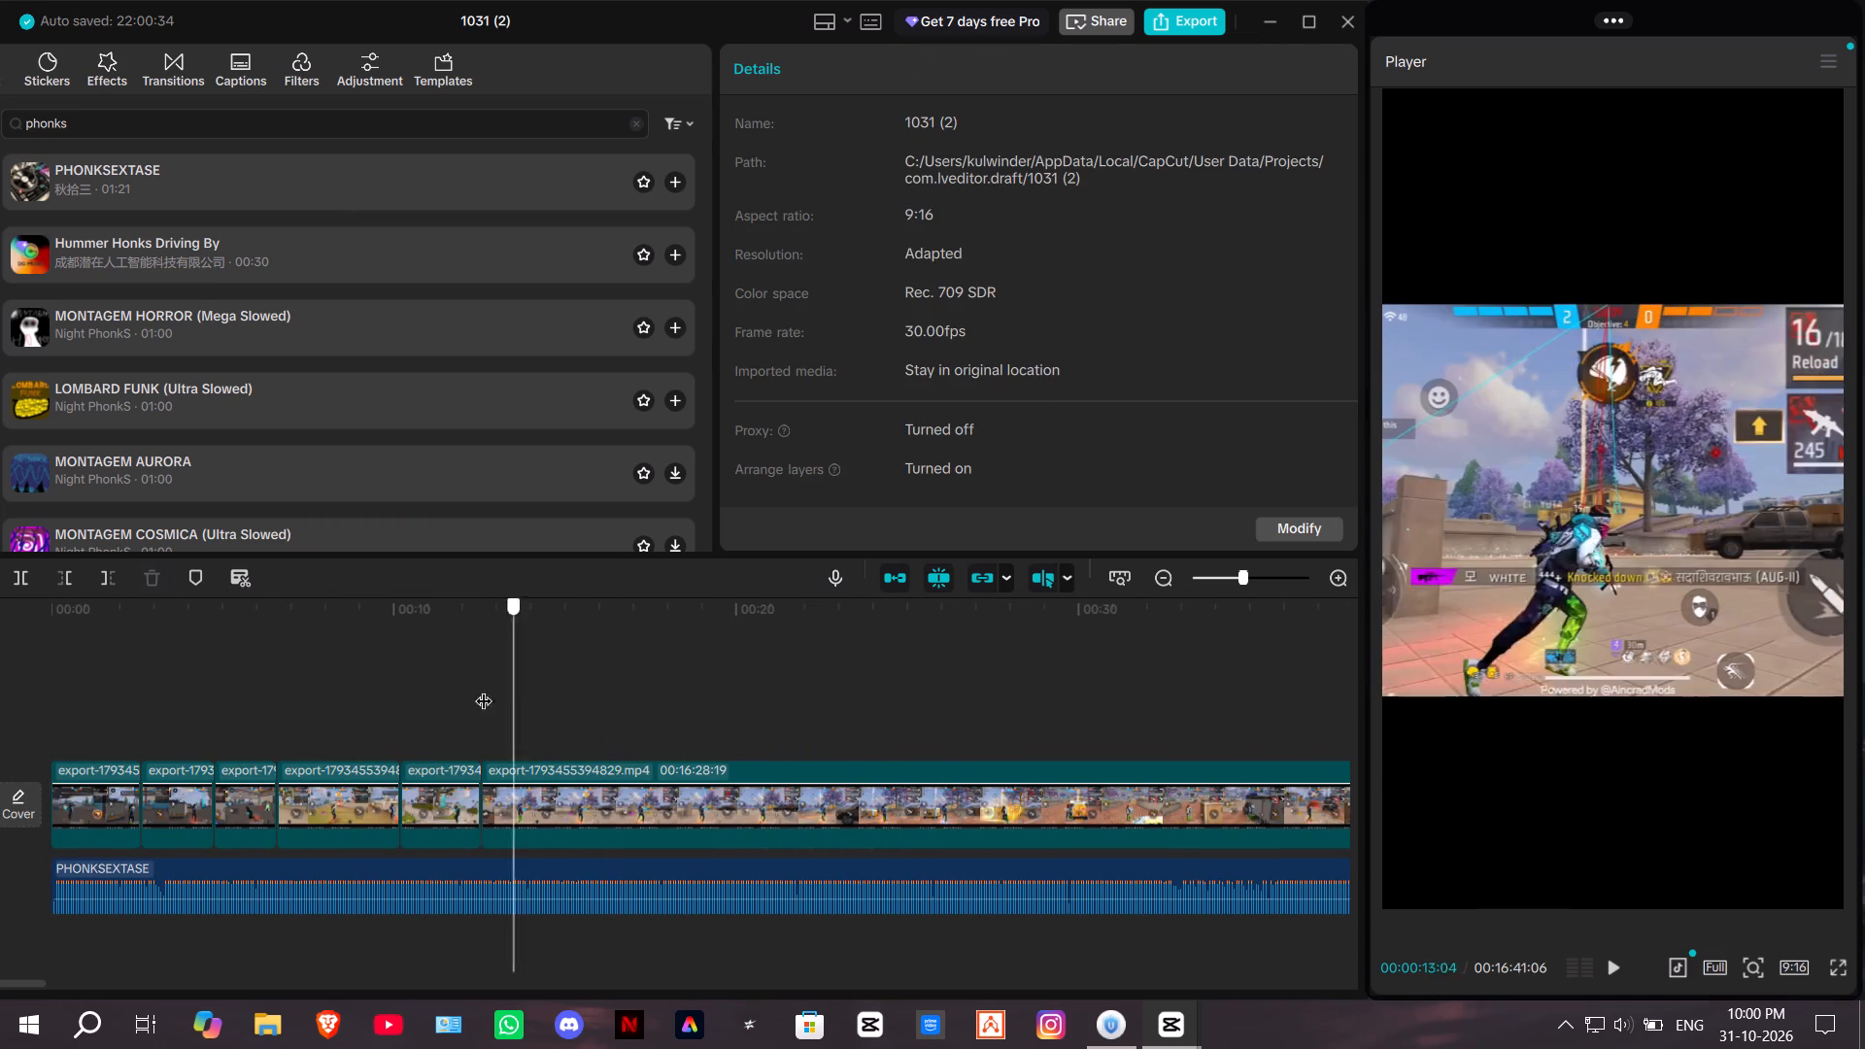
pyautogui.moveTo(484, 689); pyautogui.dragTo(479, 684)
pyautogui.press('space')
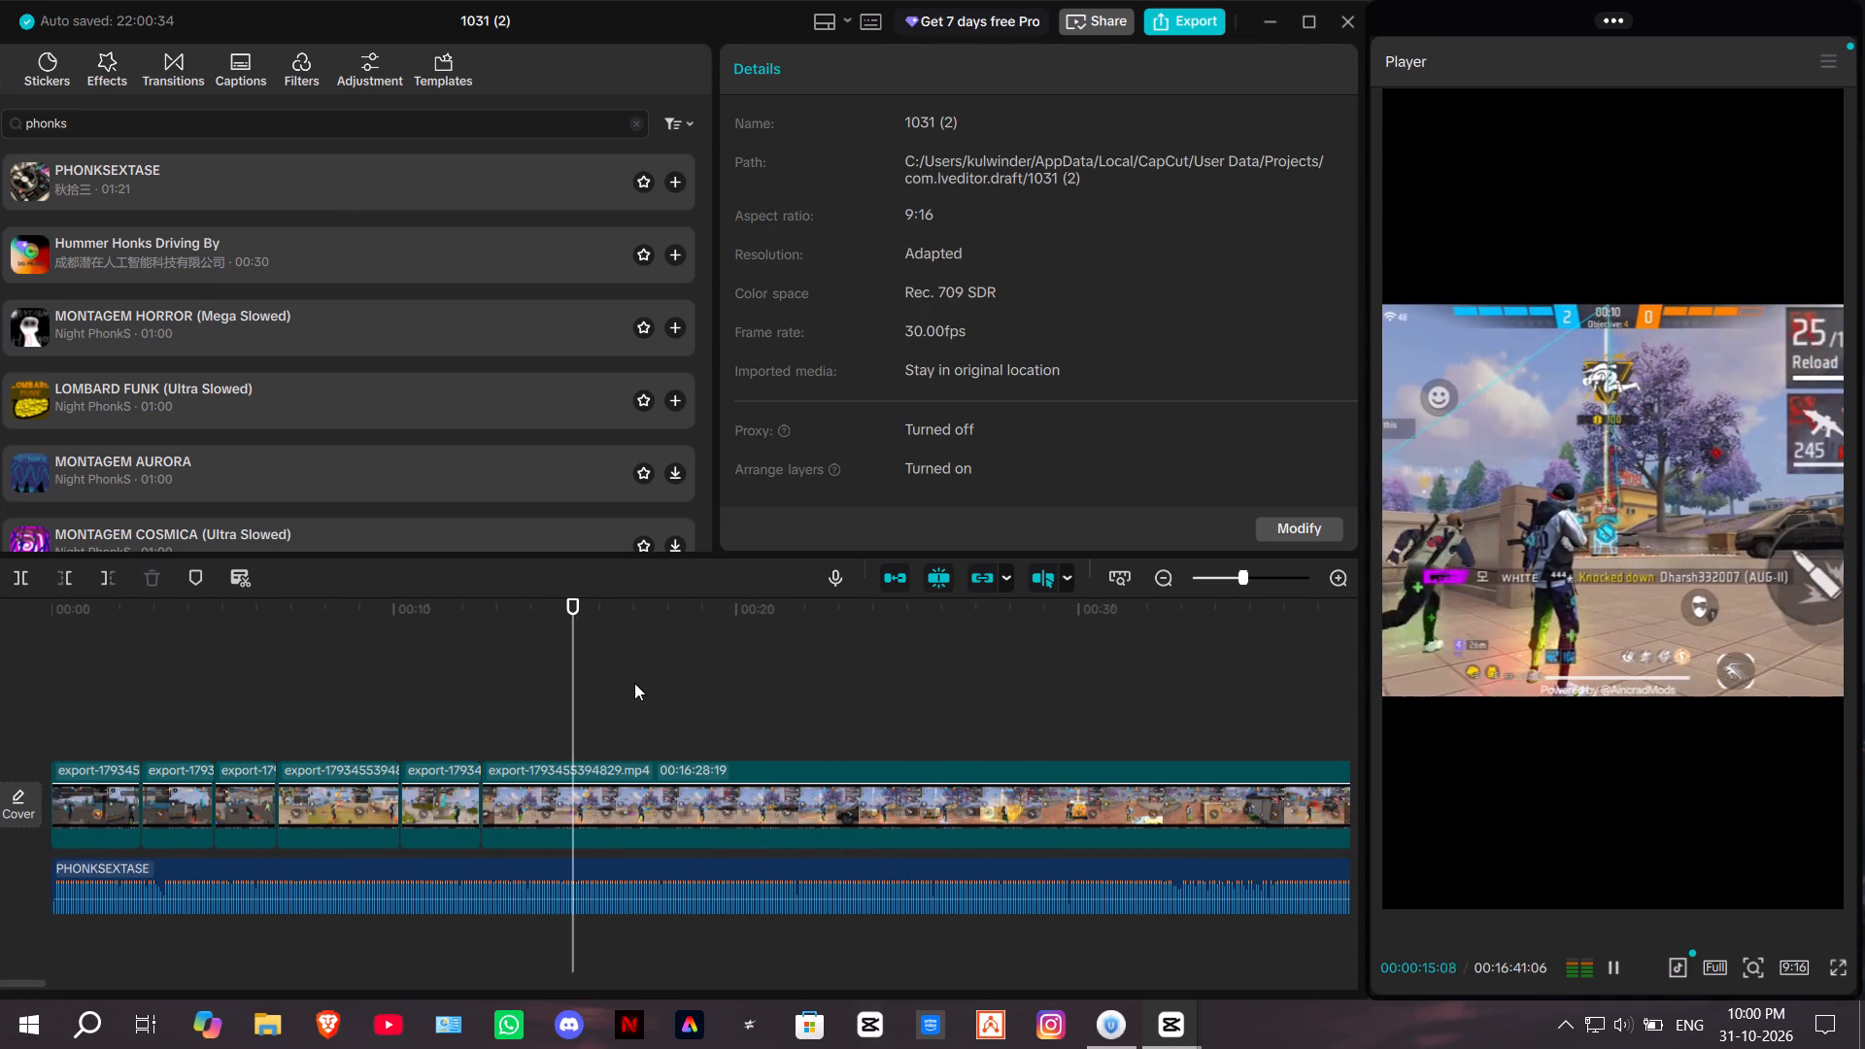
pyautogui.press('space')
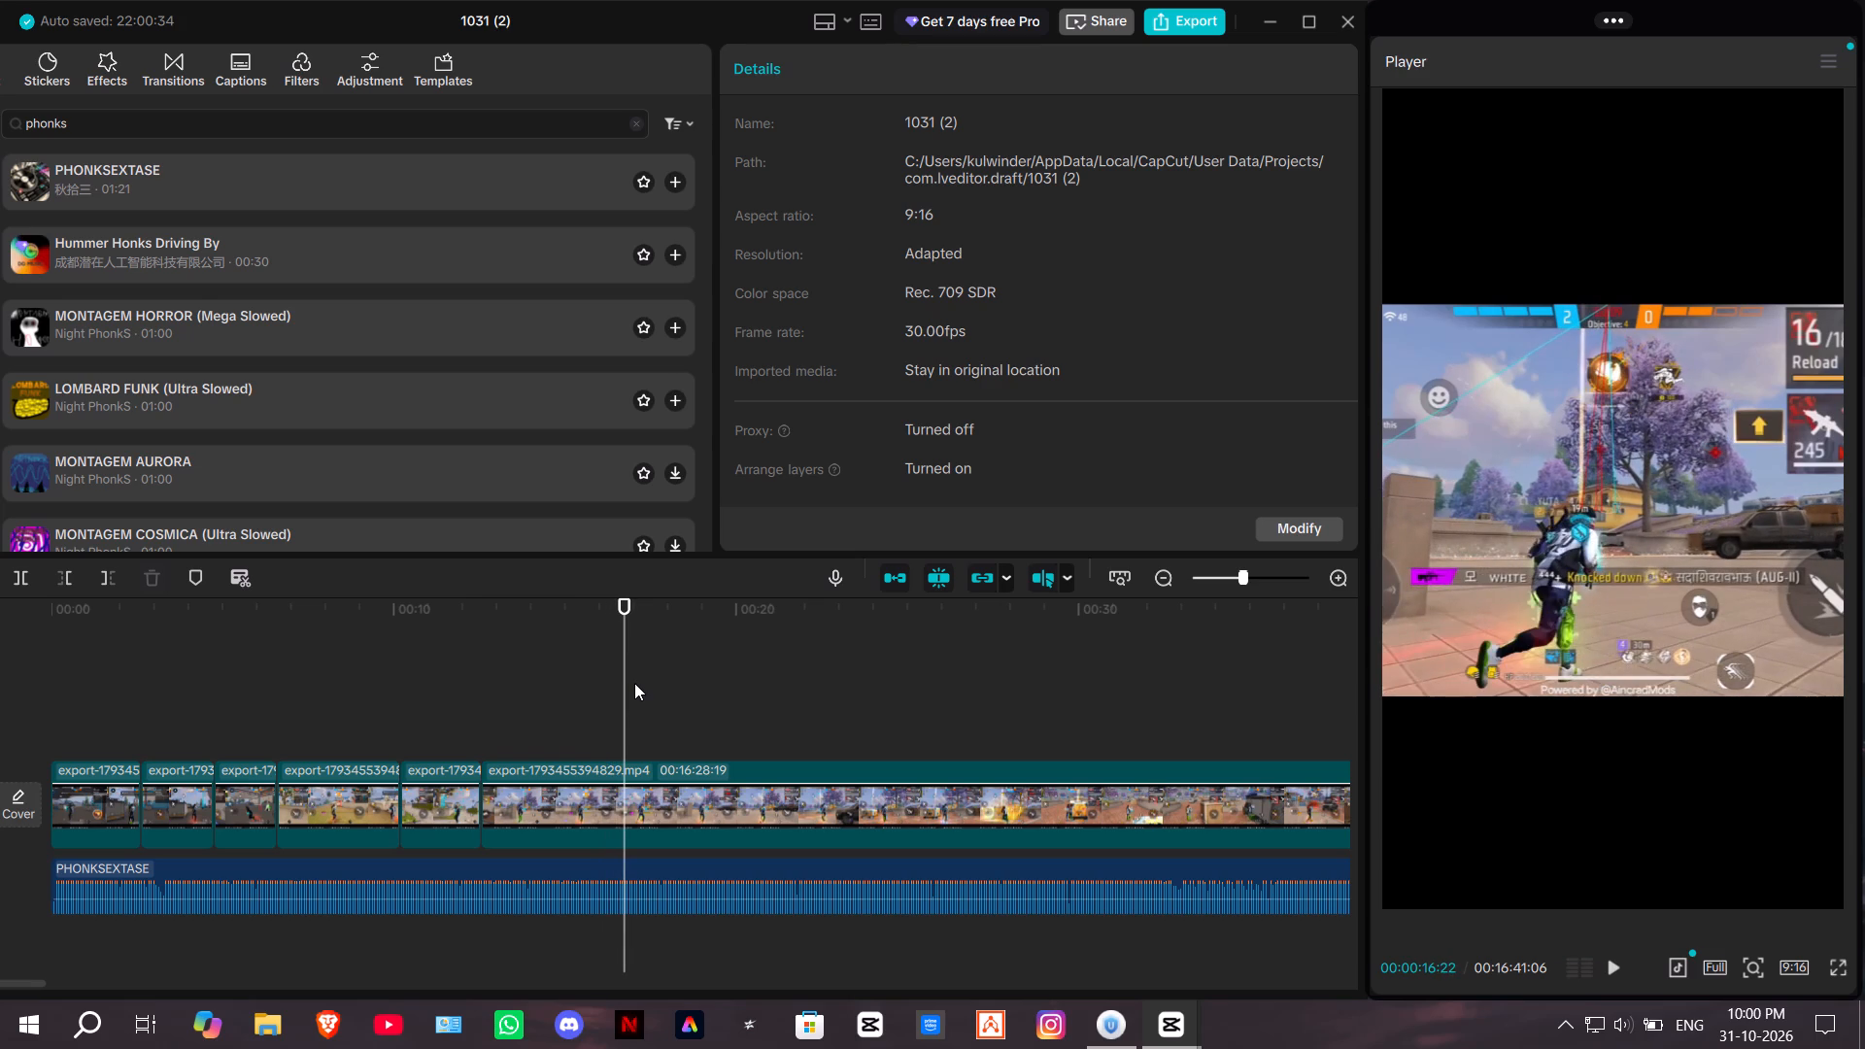
pyautogui.click(629, 794)
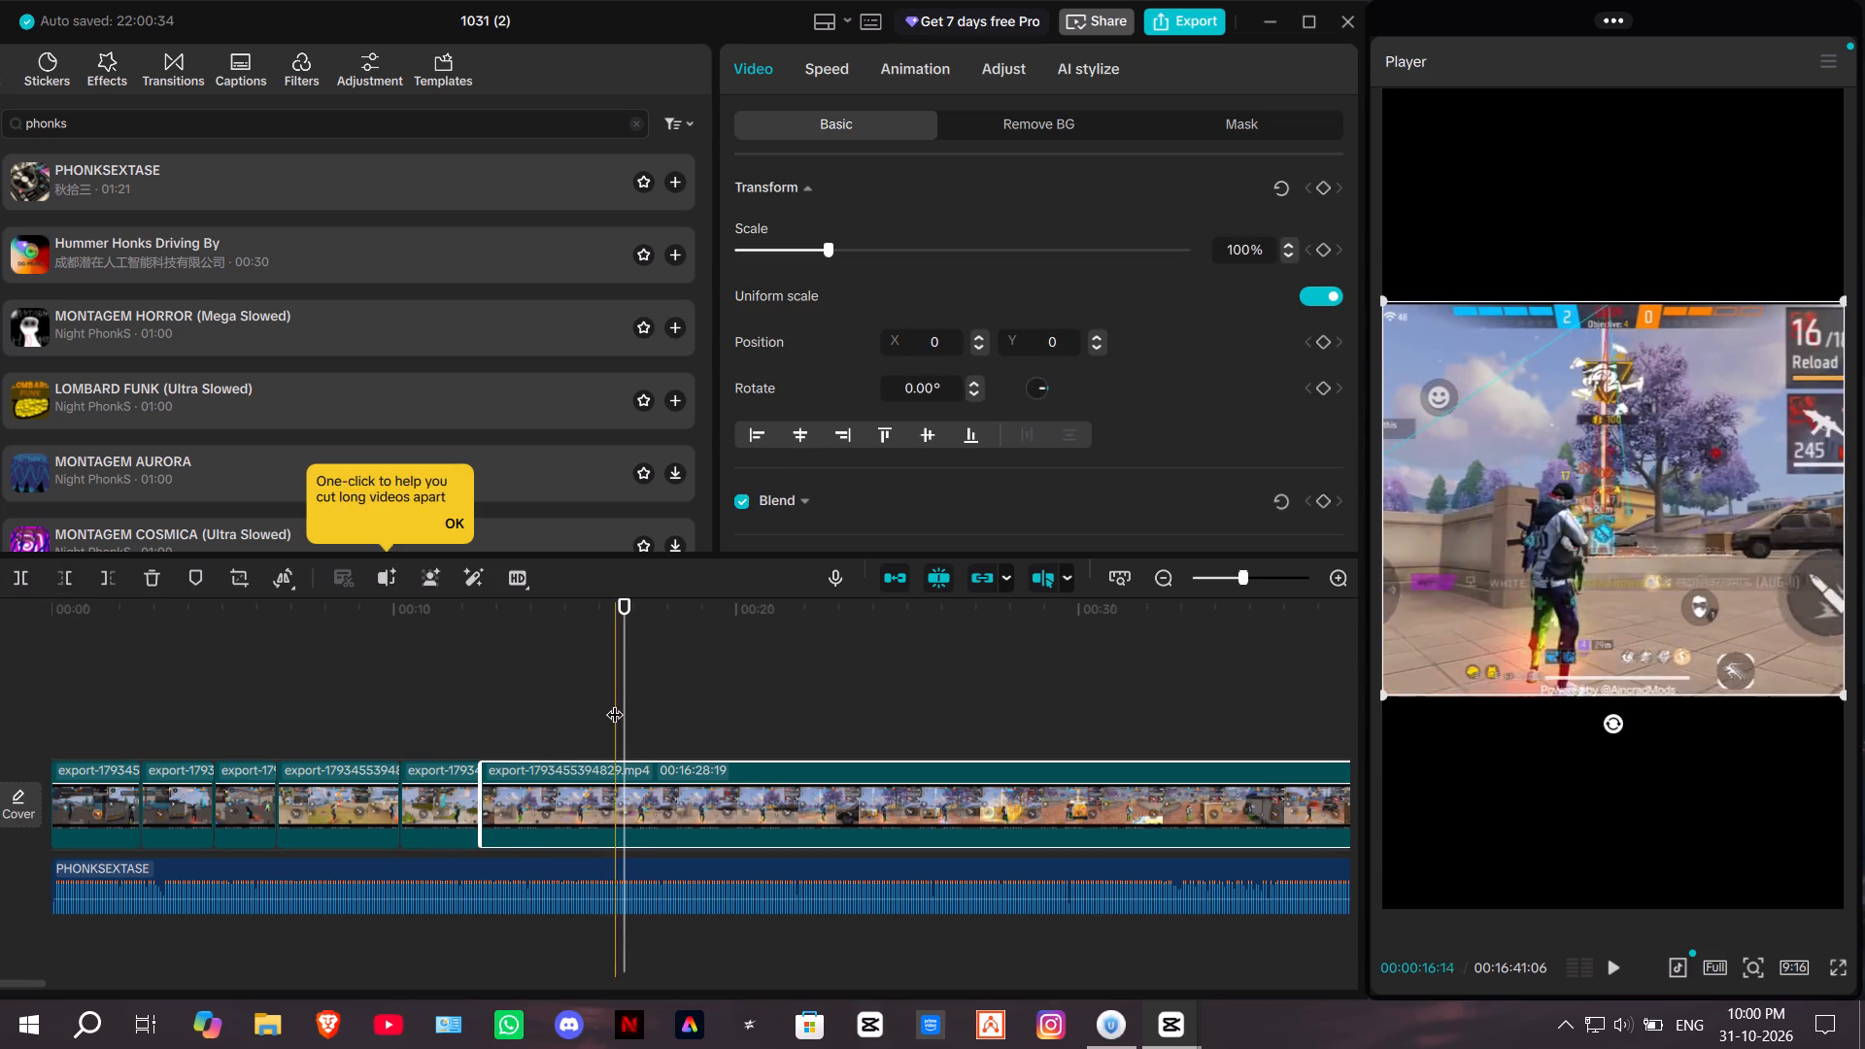
pyautogui.press('space')
pyautogui.press('space')
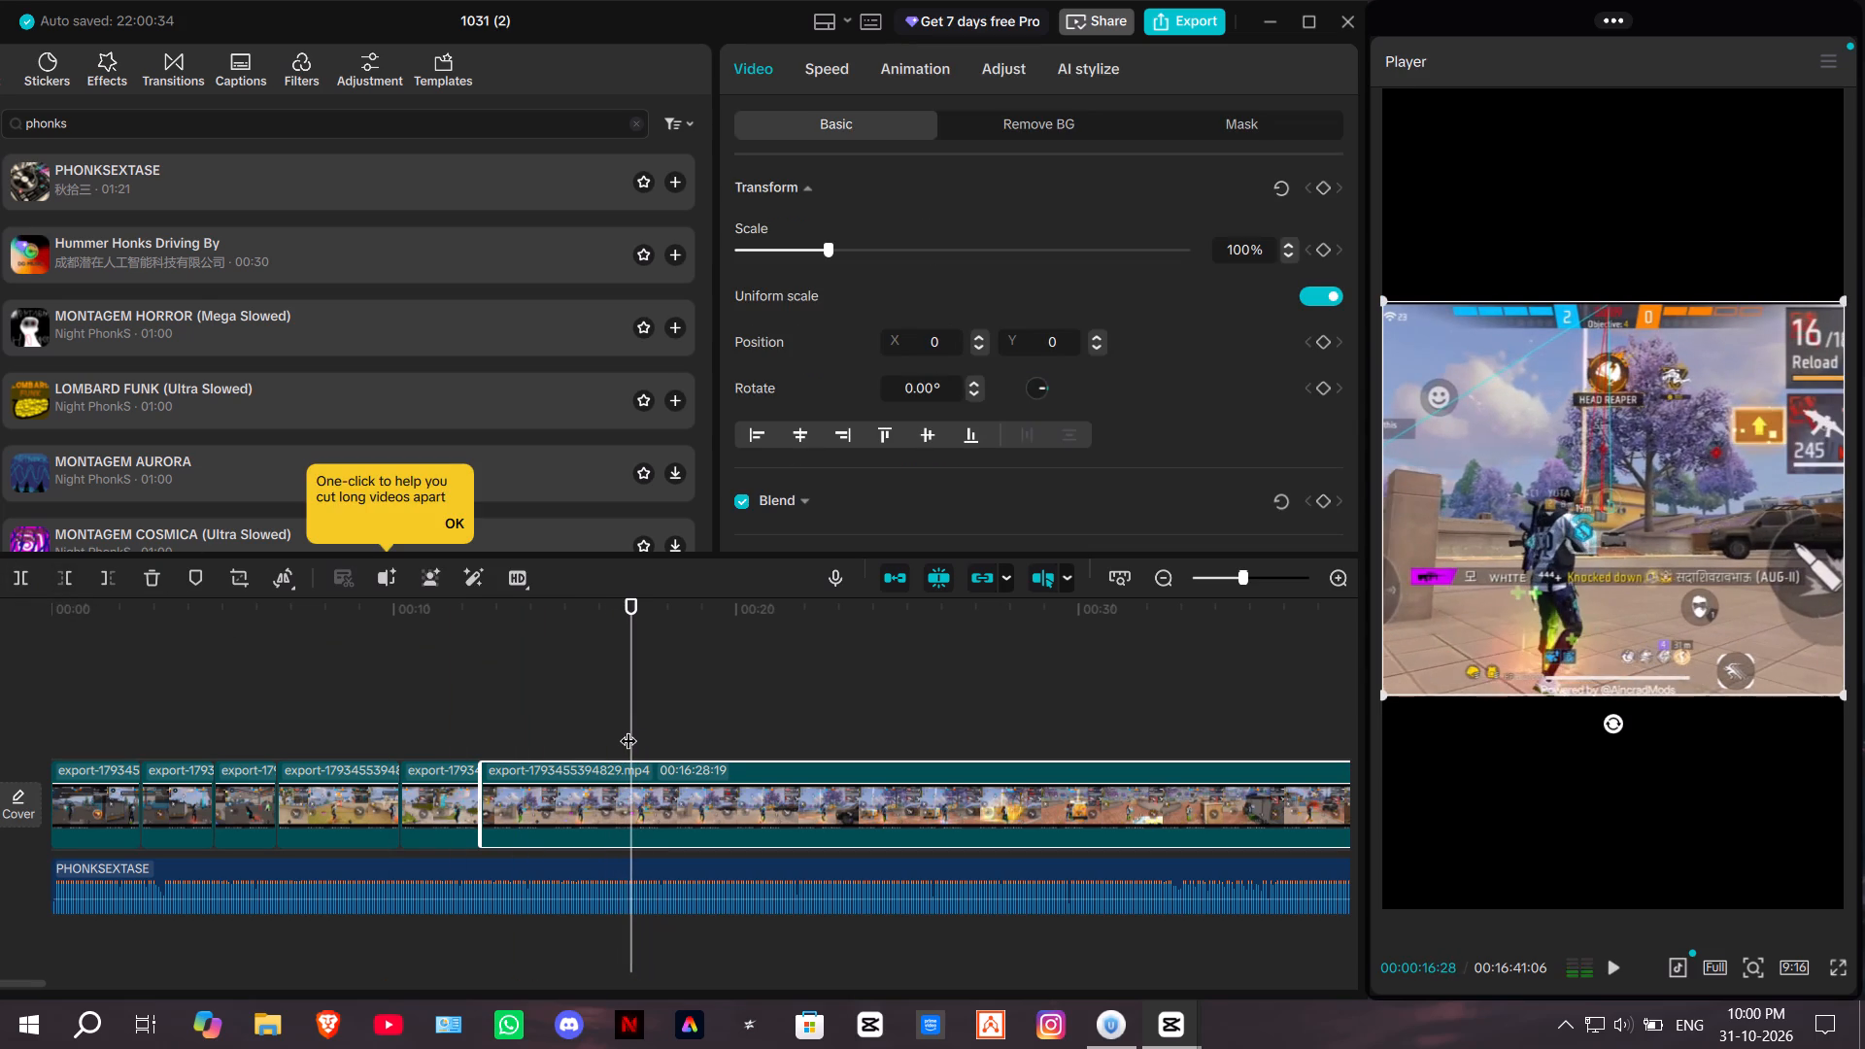
pyautogui.press('space')
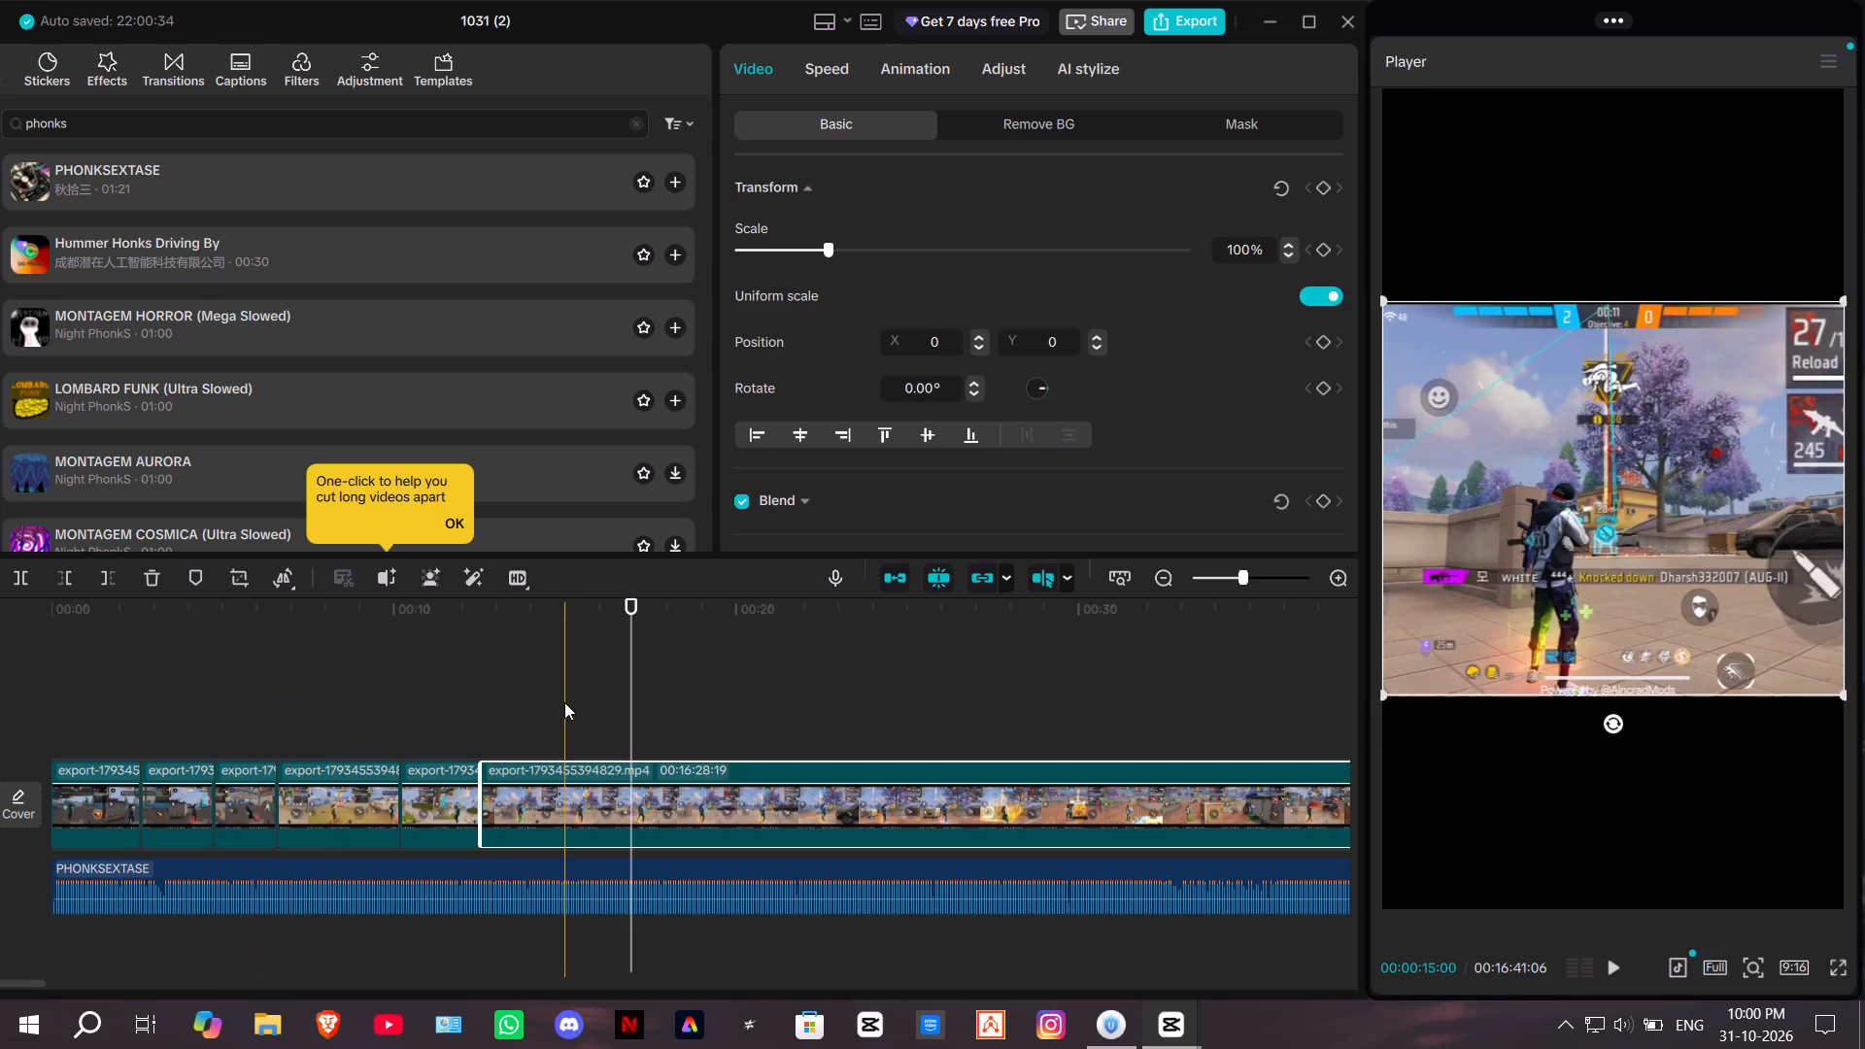
pyautogui.press('space')
pyautogui.press('space')
pyautogui.press('space')
pyautogui.press('space')
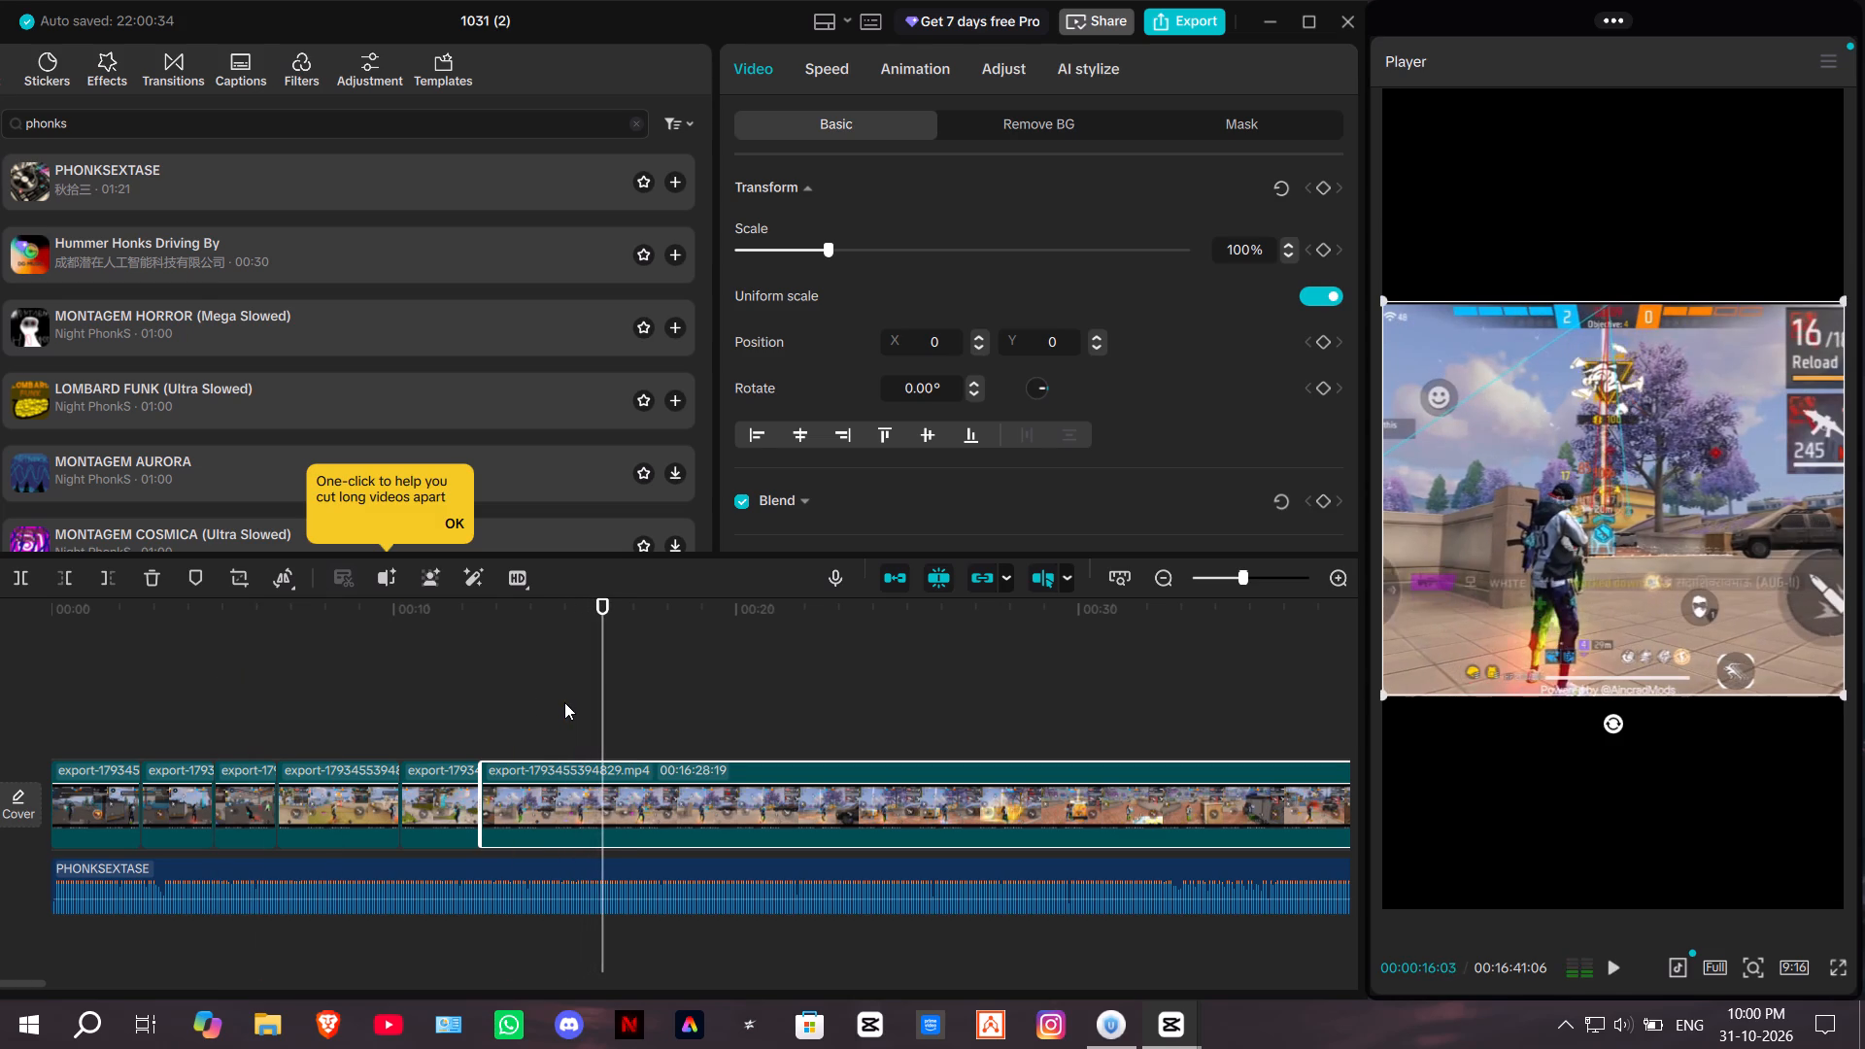
# Play the rest of the round 3 kill and split the footage at about 19.5 seconds.
pyautogui.press('space')
pyautogui.press('space')
pyautogui.press('space')
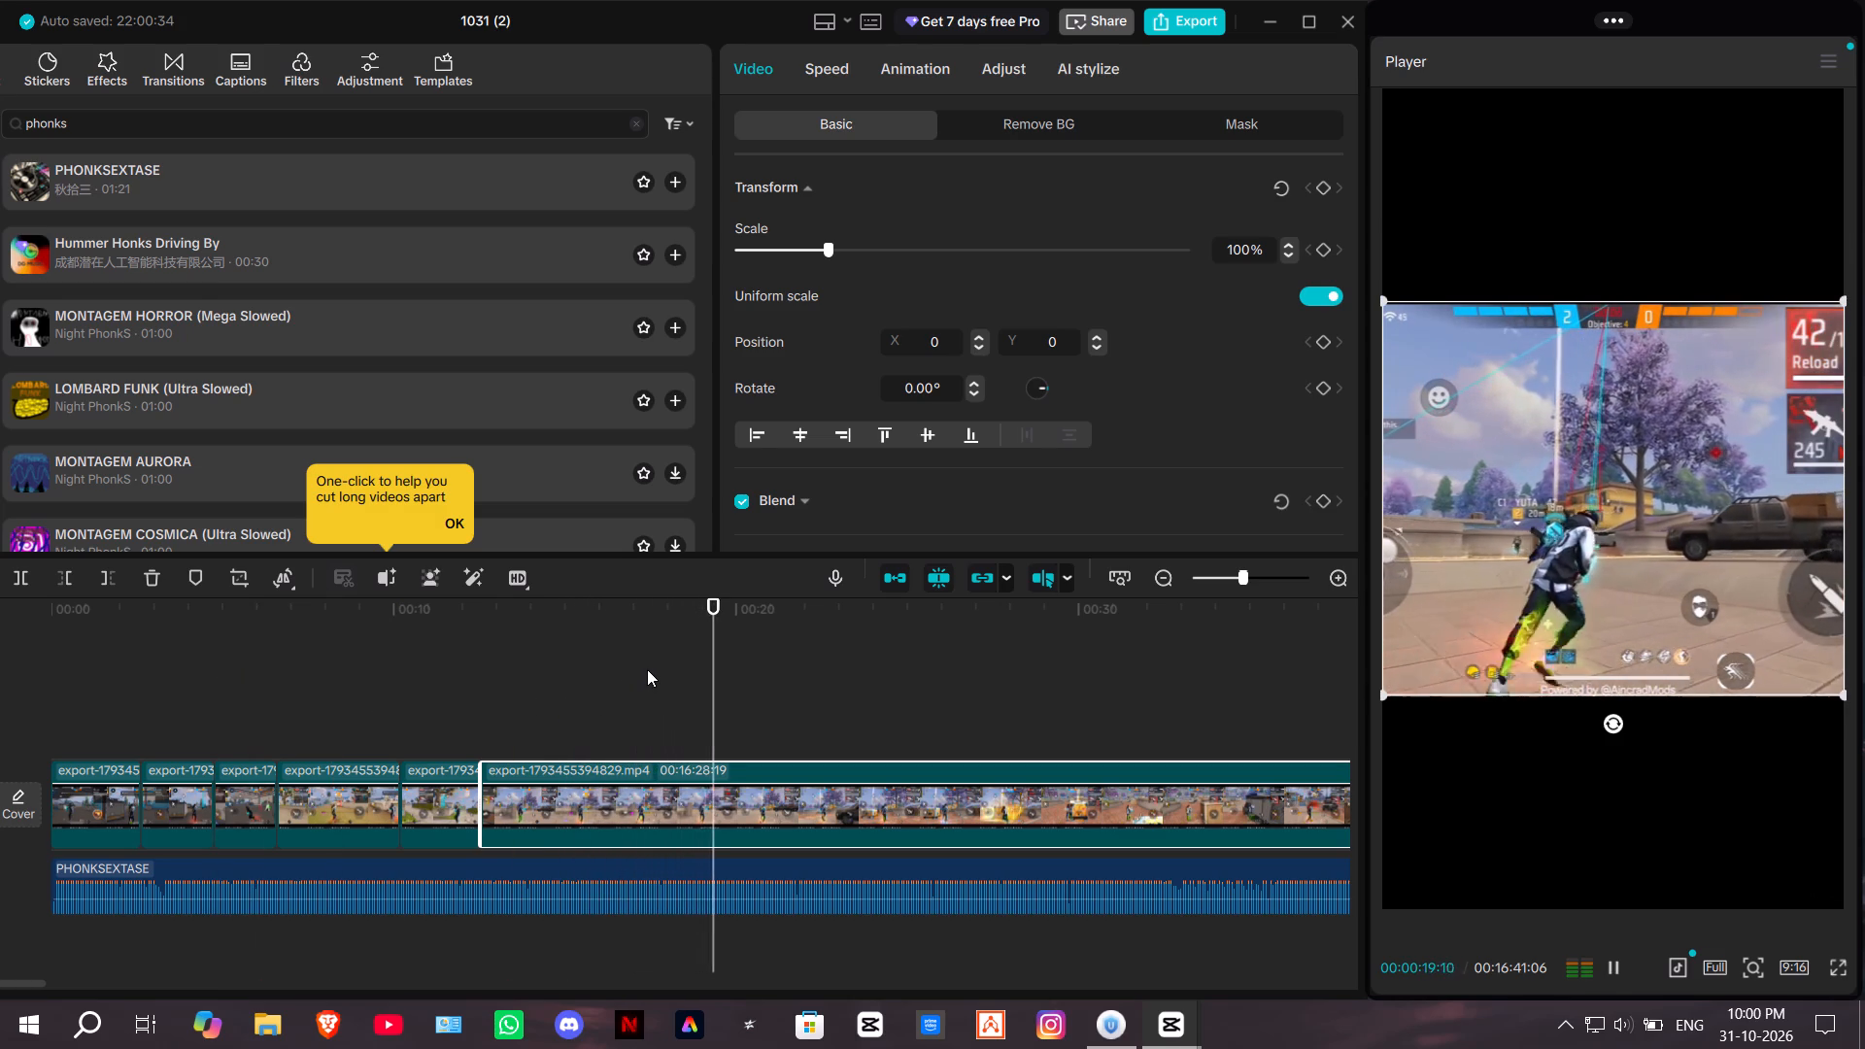
pyautogui.press('space')
pyautogui.click(29, 576)
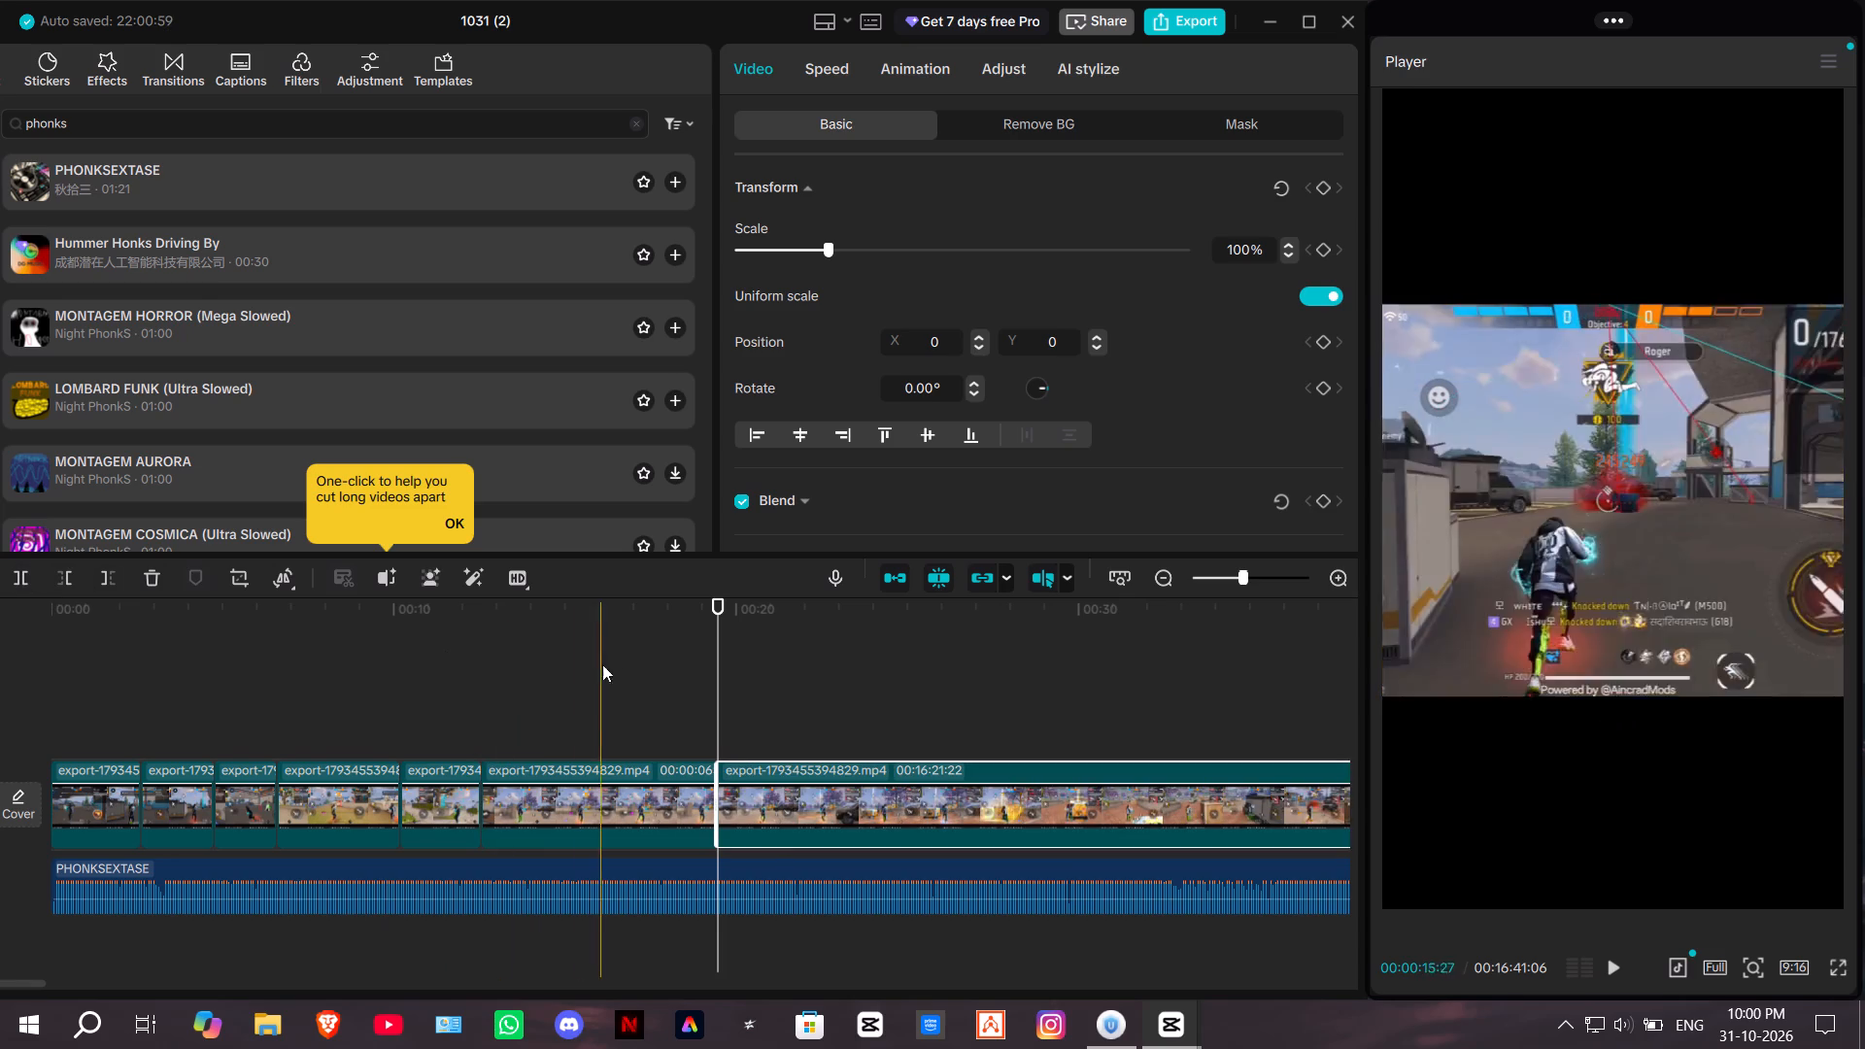
# Trim about 1.2 seconds off the end of the sixth video clip, which holds the round 3 knockdowns.
pyautogui.click(713, 779)
pyautogui.click(664, 792)
pyautogui.moveTo(715, 792); pyautogui.dragTo(714, 792)
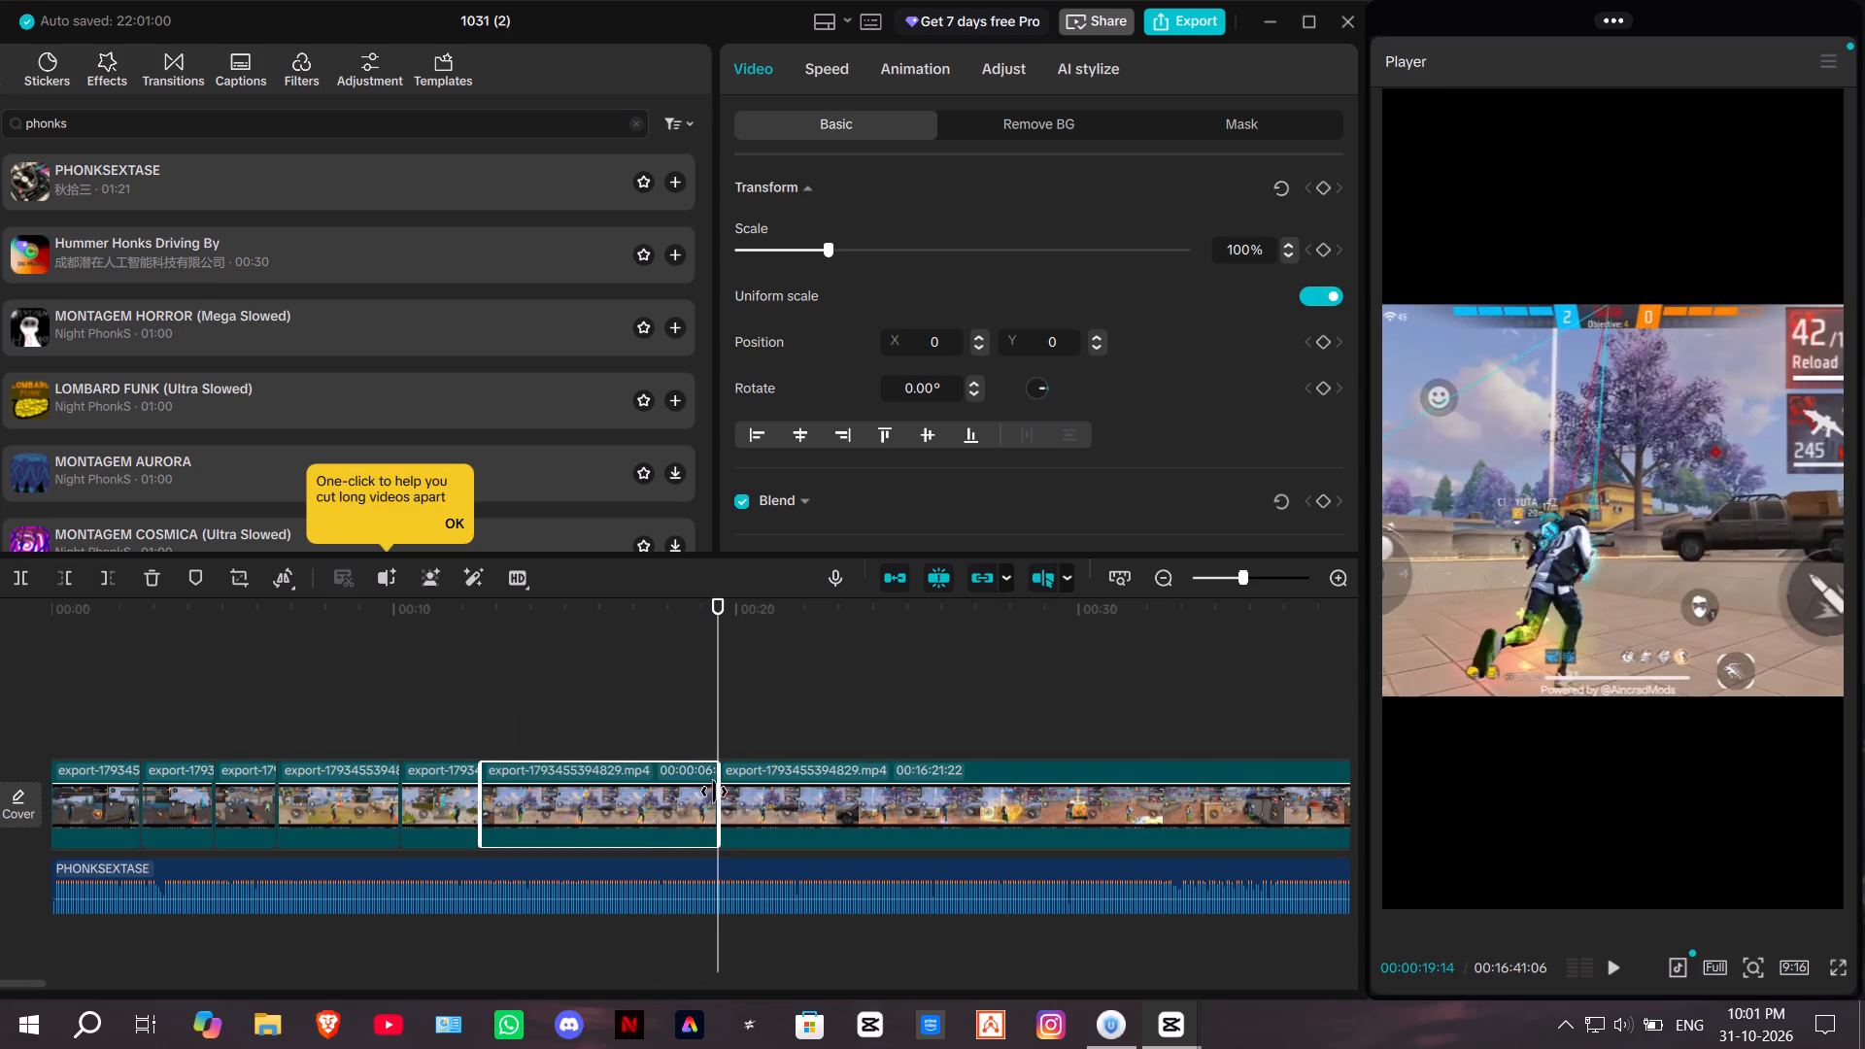
pyautogui.moveTo(714, 792); pyautogui.dragTo(675, 792)
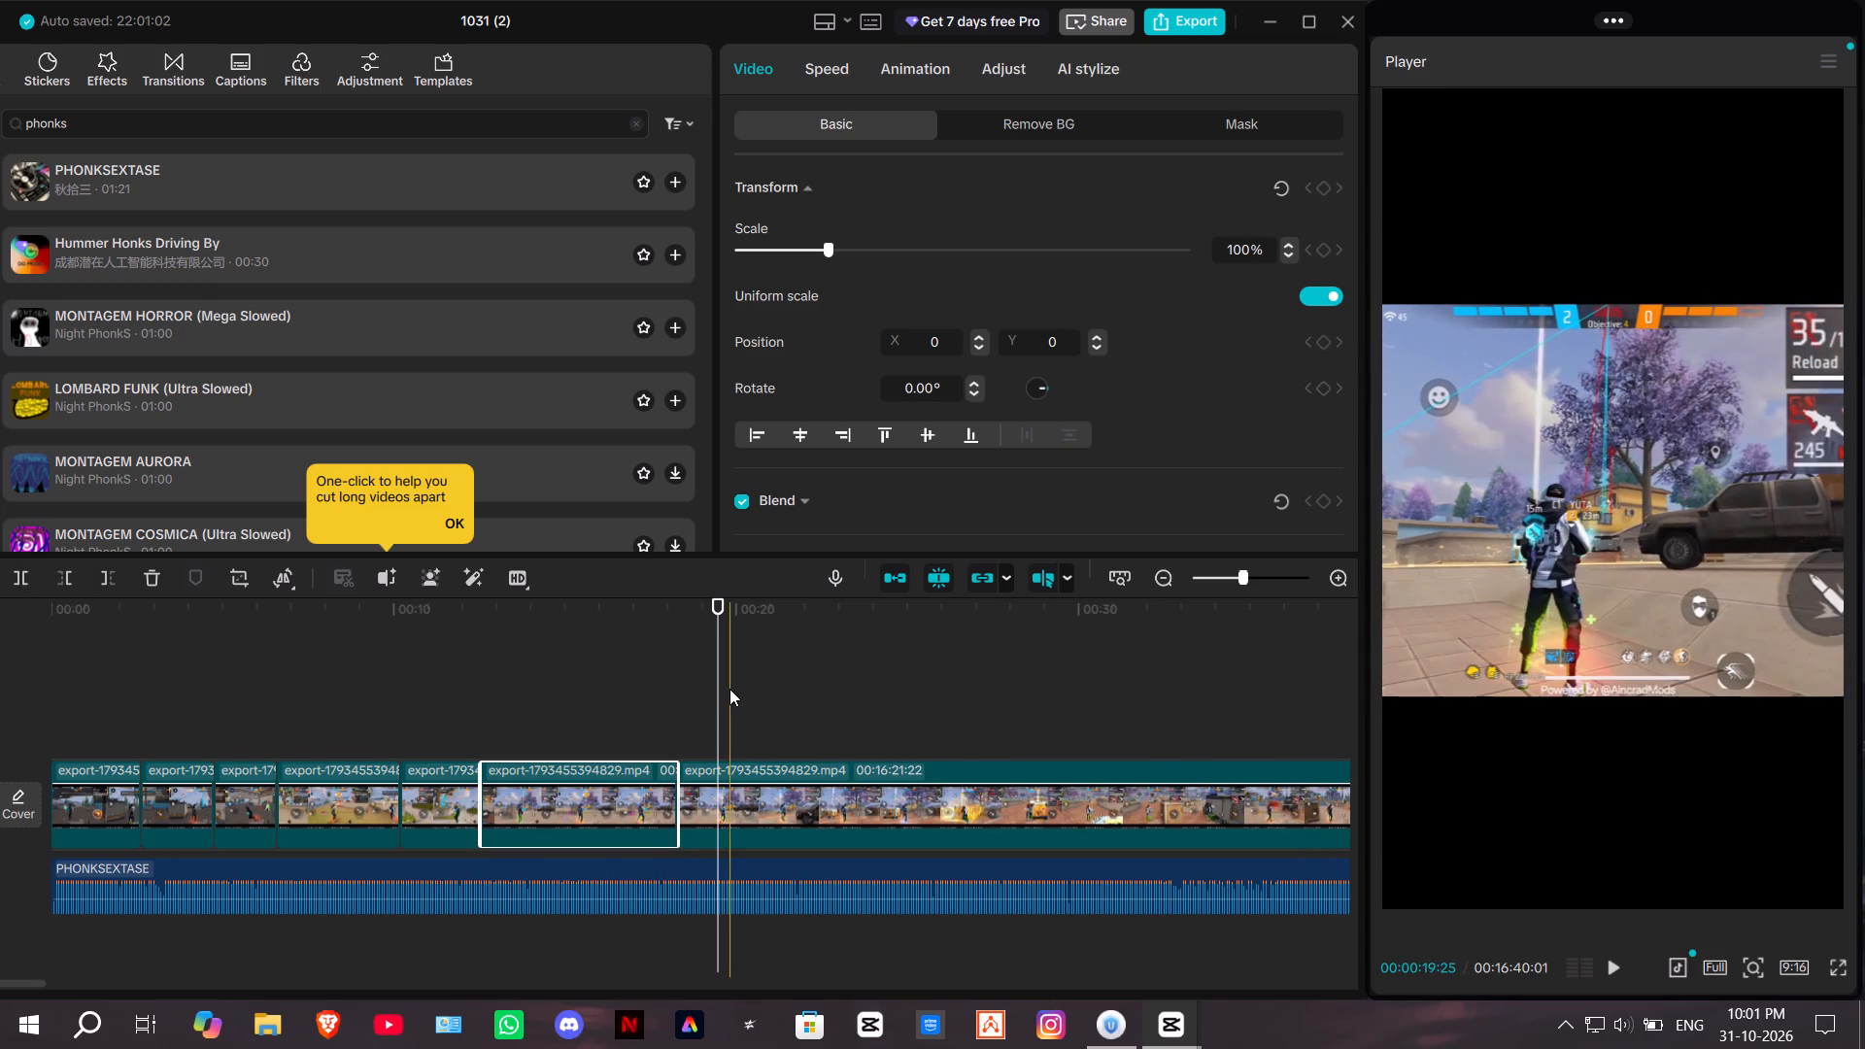
# Find the next round 3 kill in the remaining footage, split just before it at about 32.5 seconds, and delete the portion before the split.
pyautogui.click(729, 689)
pyautogui.moveTo(725, 684); pyautogui.dragTo(1157, 698)
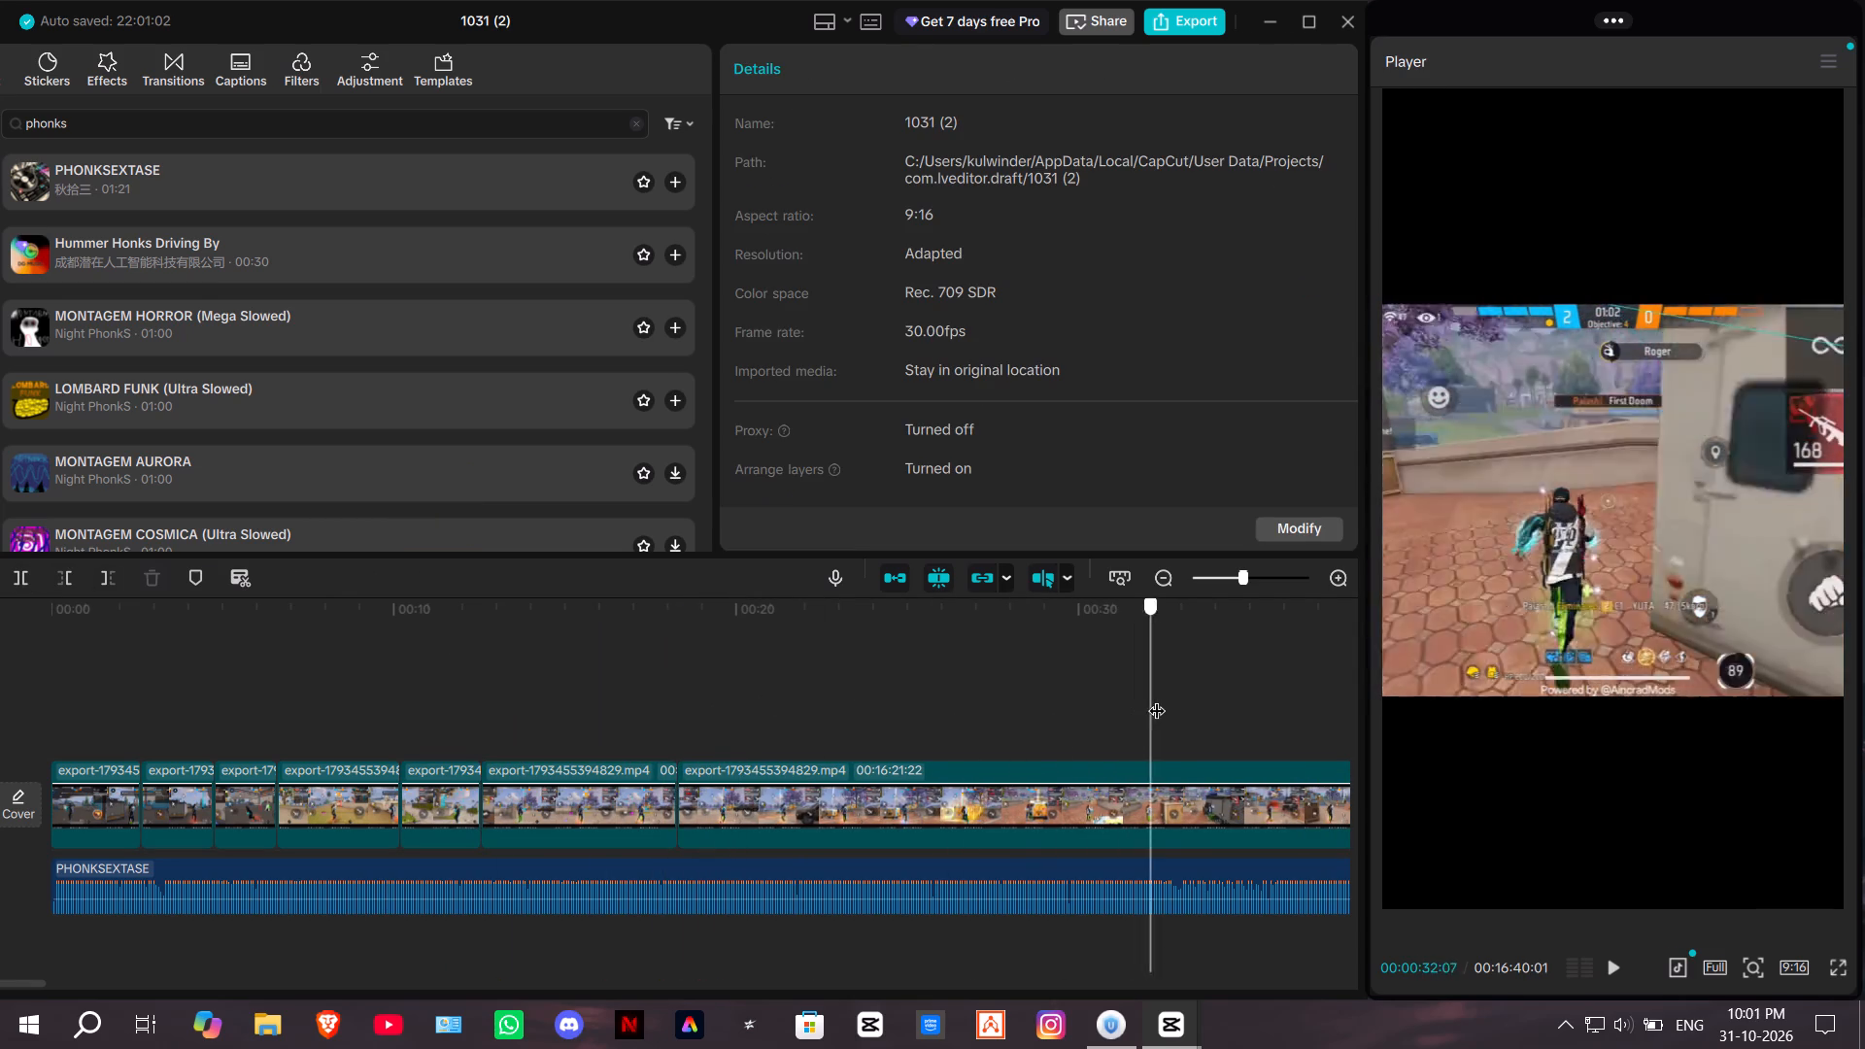
pyautogui.moveTo(1157, 698); pyautogui.dragTo(1213, 715)
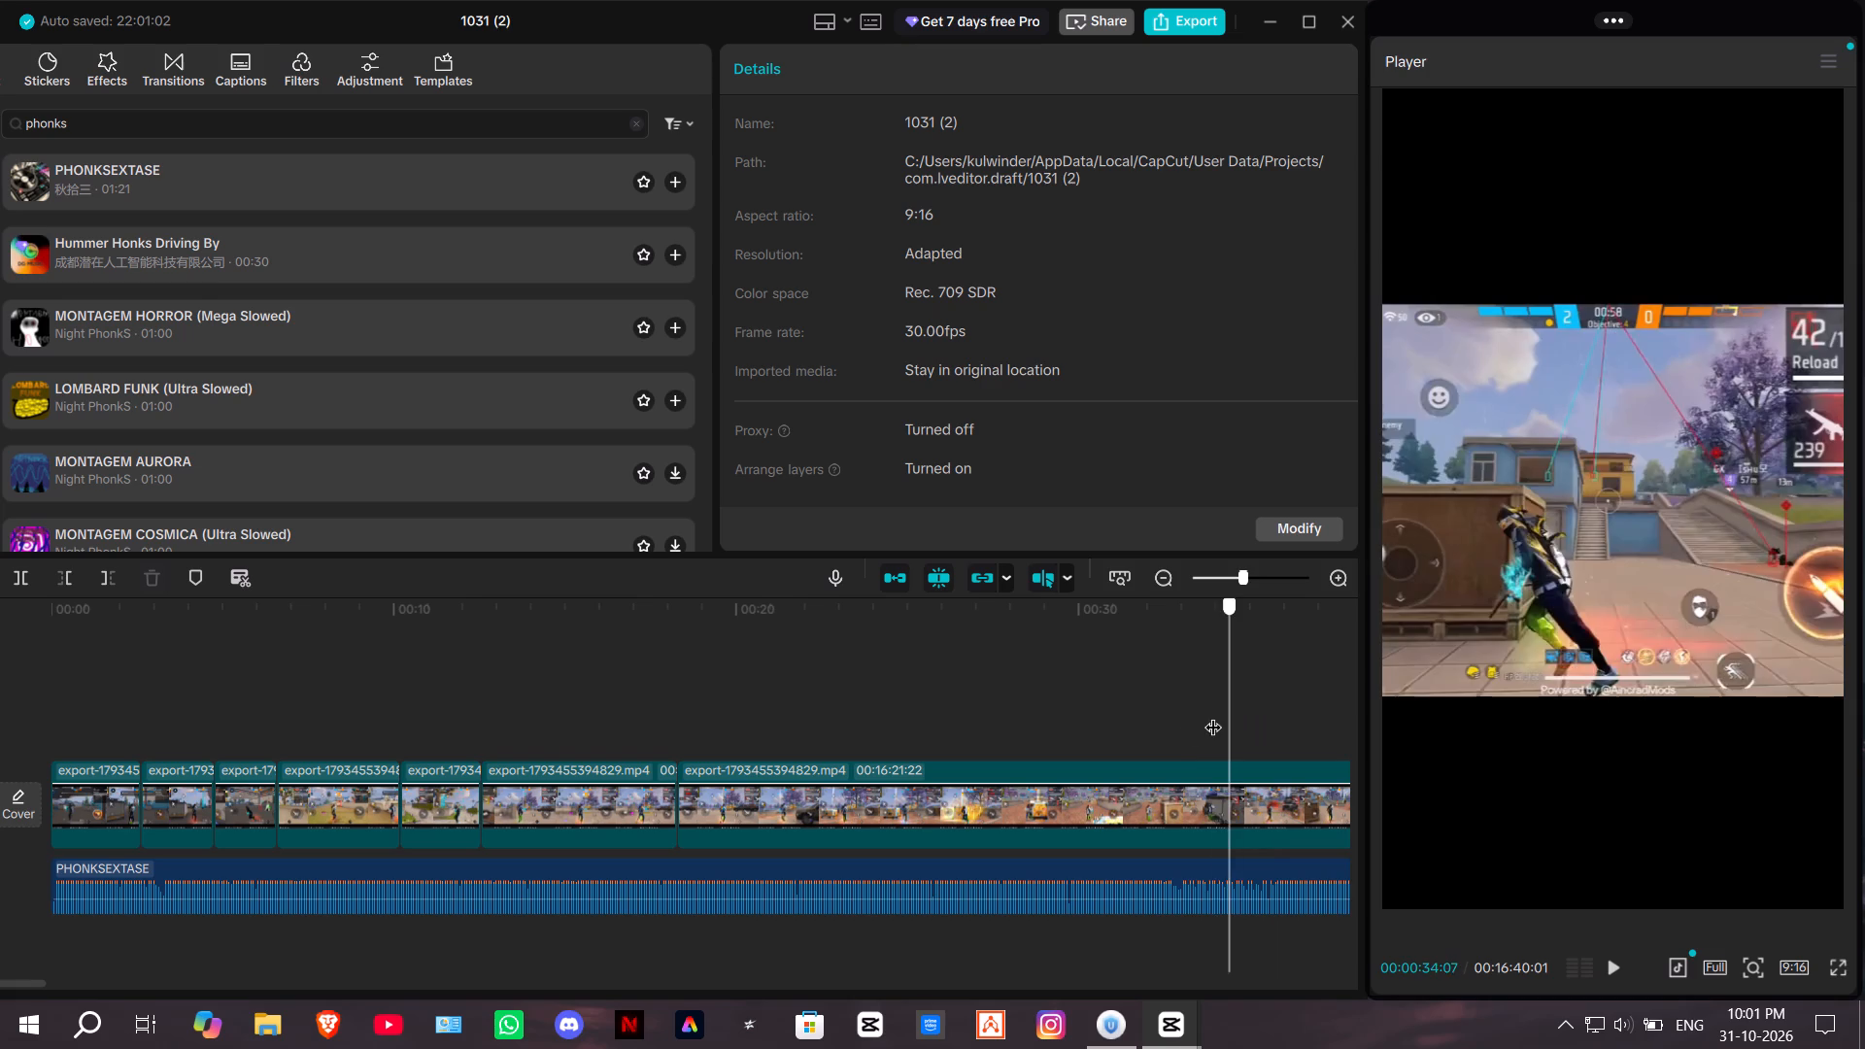
pyautogui.moveTo(1213, 715); pyautogui.dragTo(1162, 715)
pyautogui.click(1157, 787)
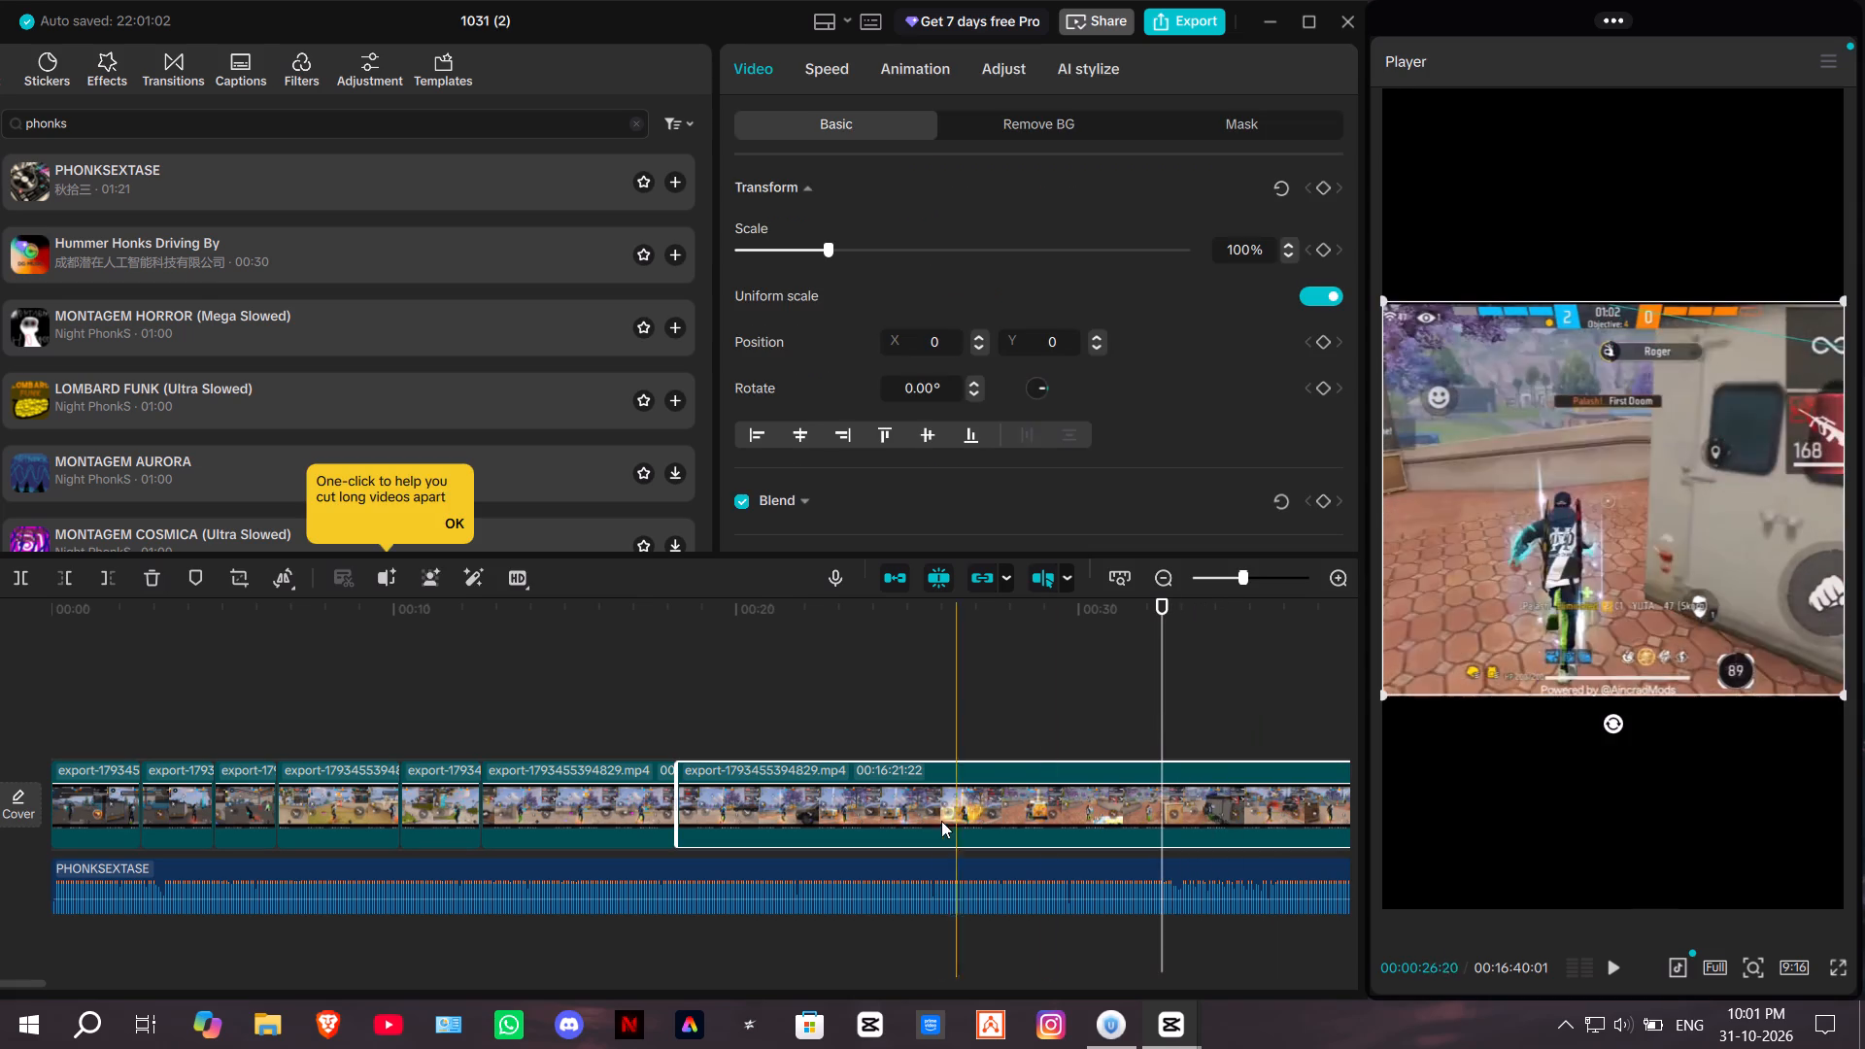
pyautogui.click(18, 575)
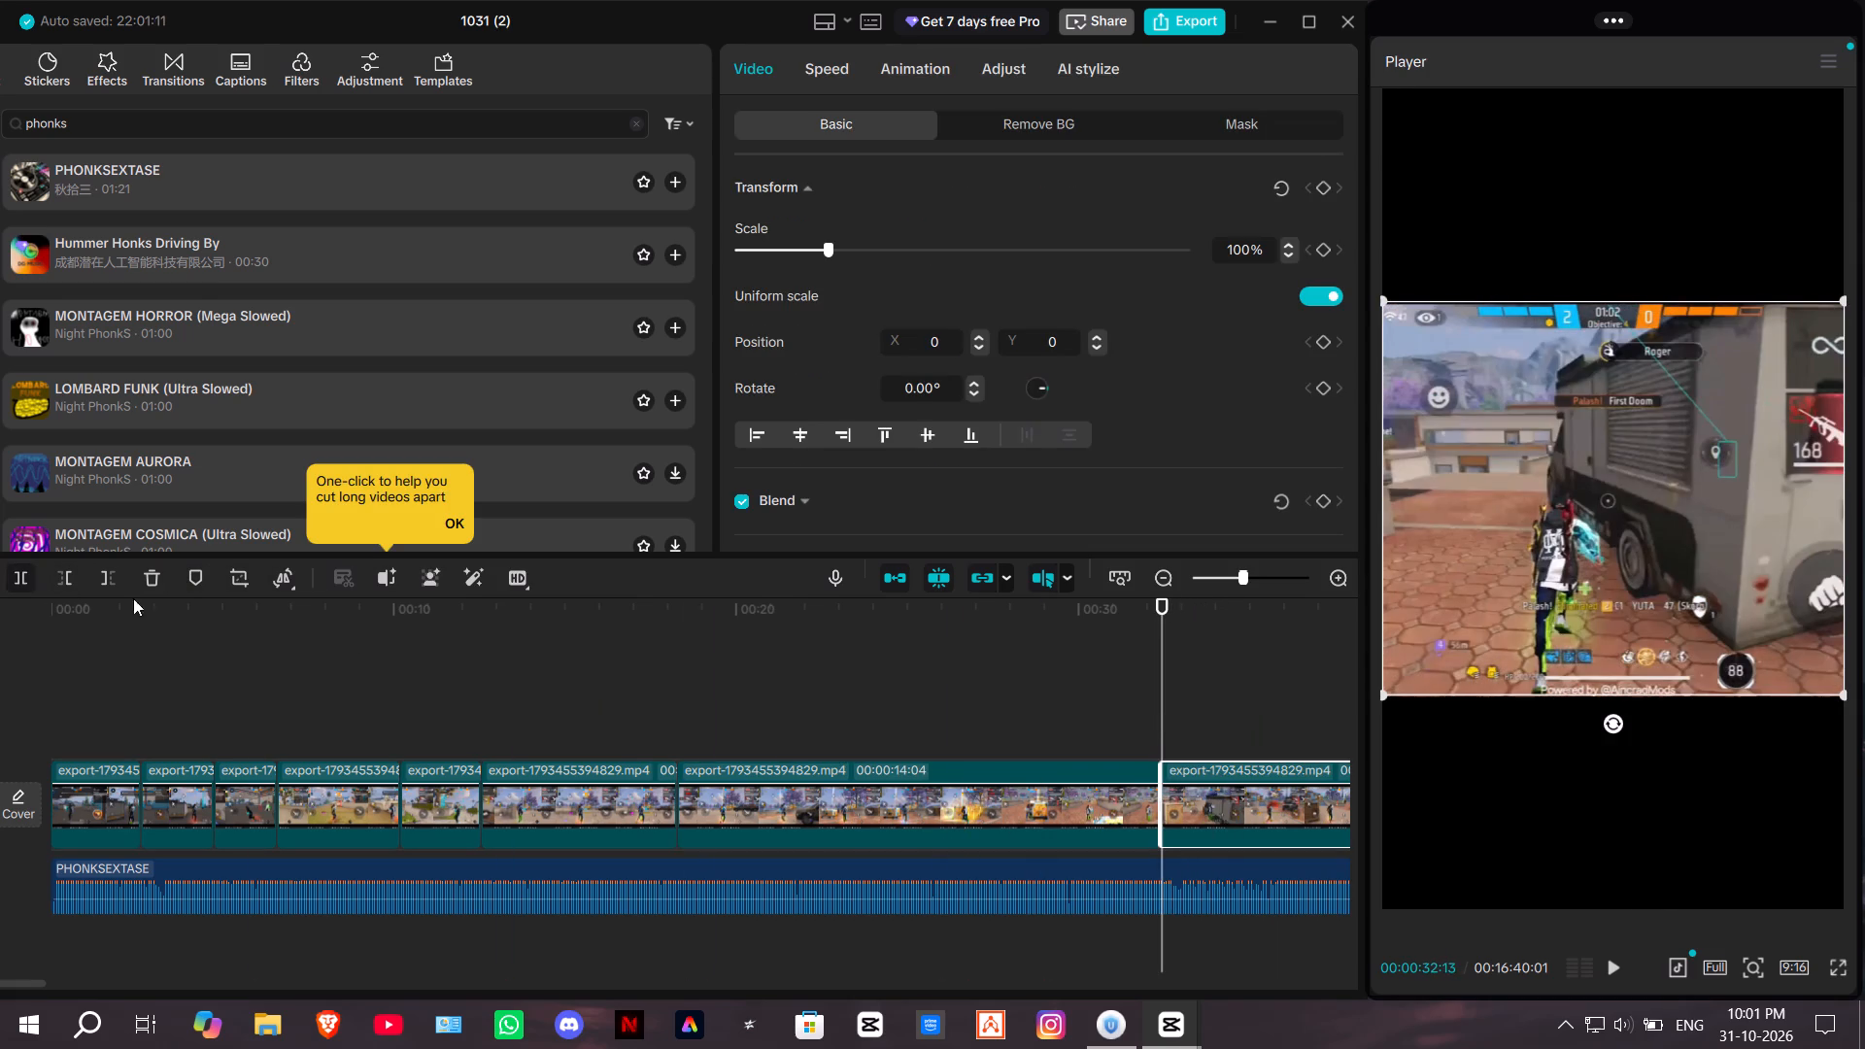
pyautogui.click(933, 785)
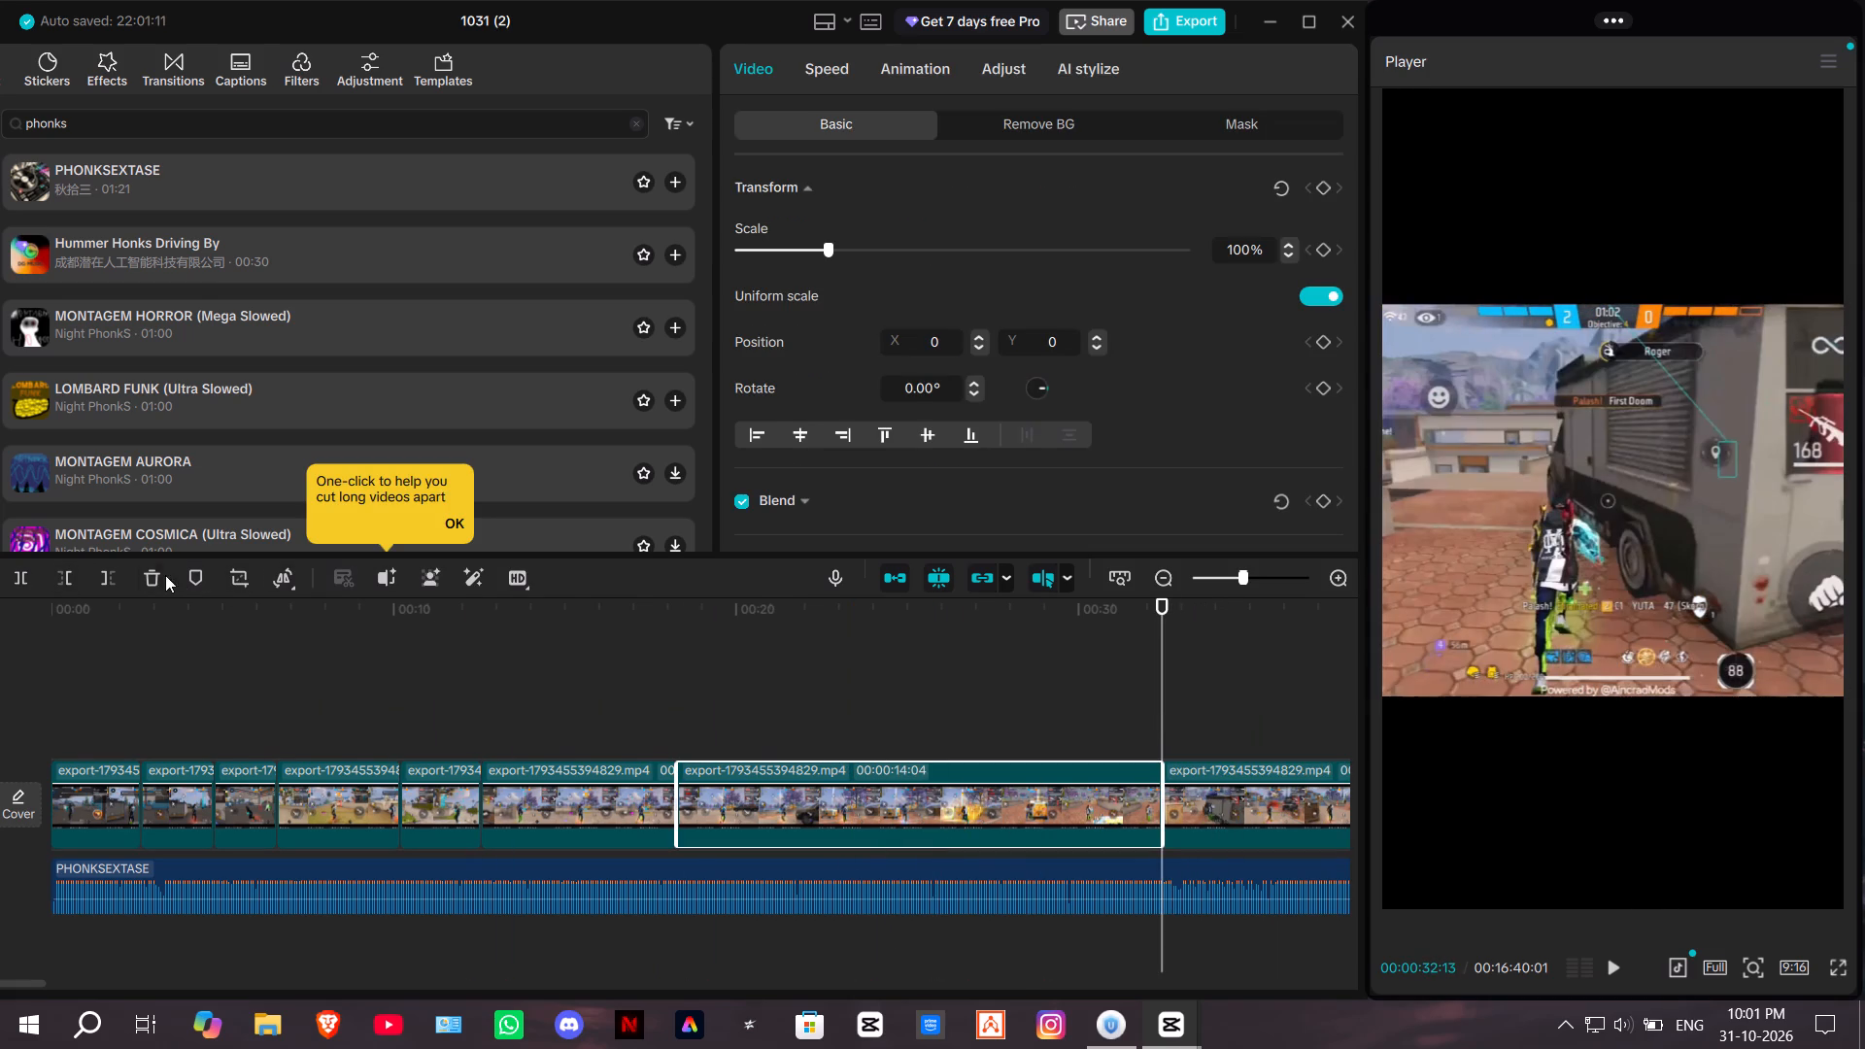
pyautogui.click(153, 575)
# Play the second round 3 kill from the end of the sixth clip and split the footage after the knockdown at about 21 seconds.
pyautogui.moveTo(1164, 671); pyautogui.dragTo(682, 679)
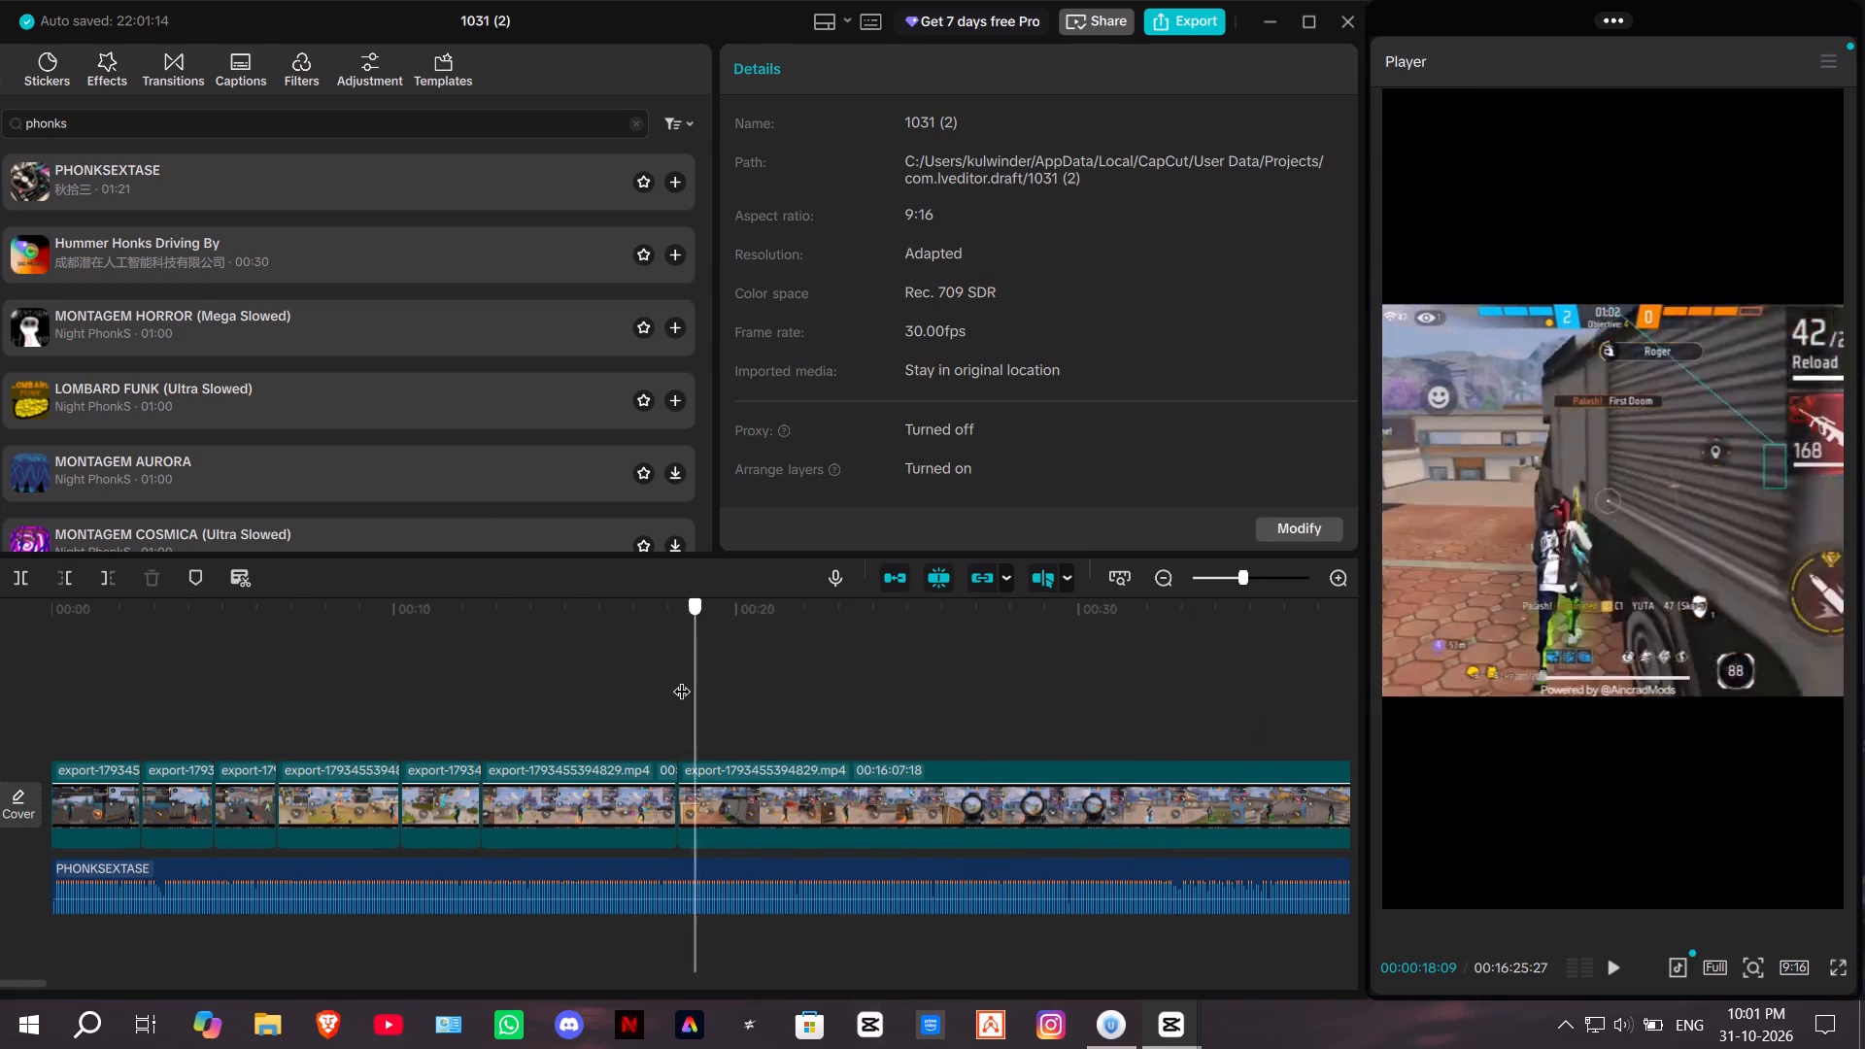
pyautogui.moveTo(682, 679); pyautogui.dragTo(677, 679)
pyautogui.press('space')
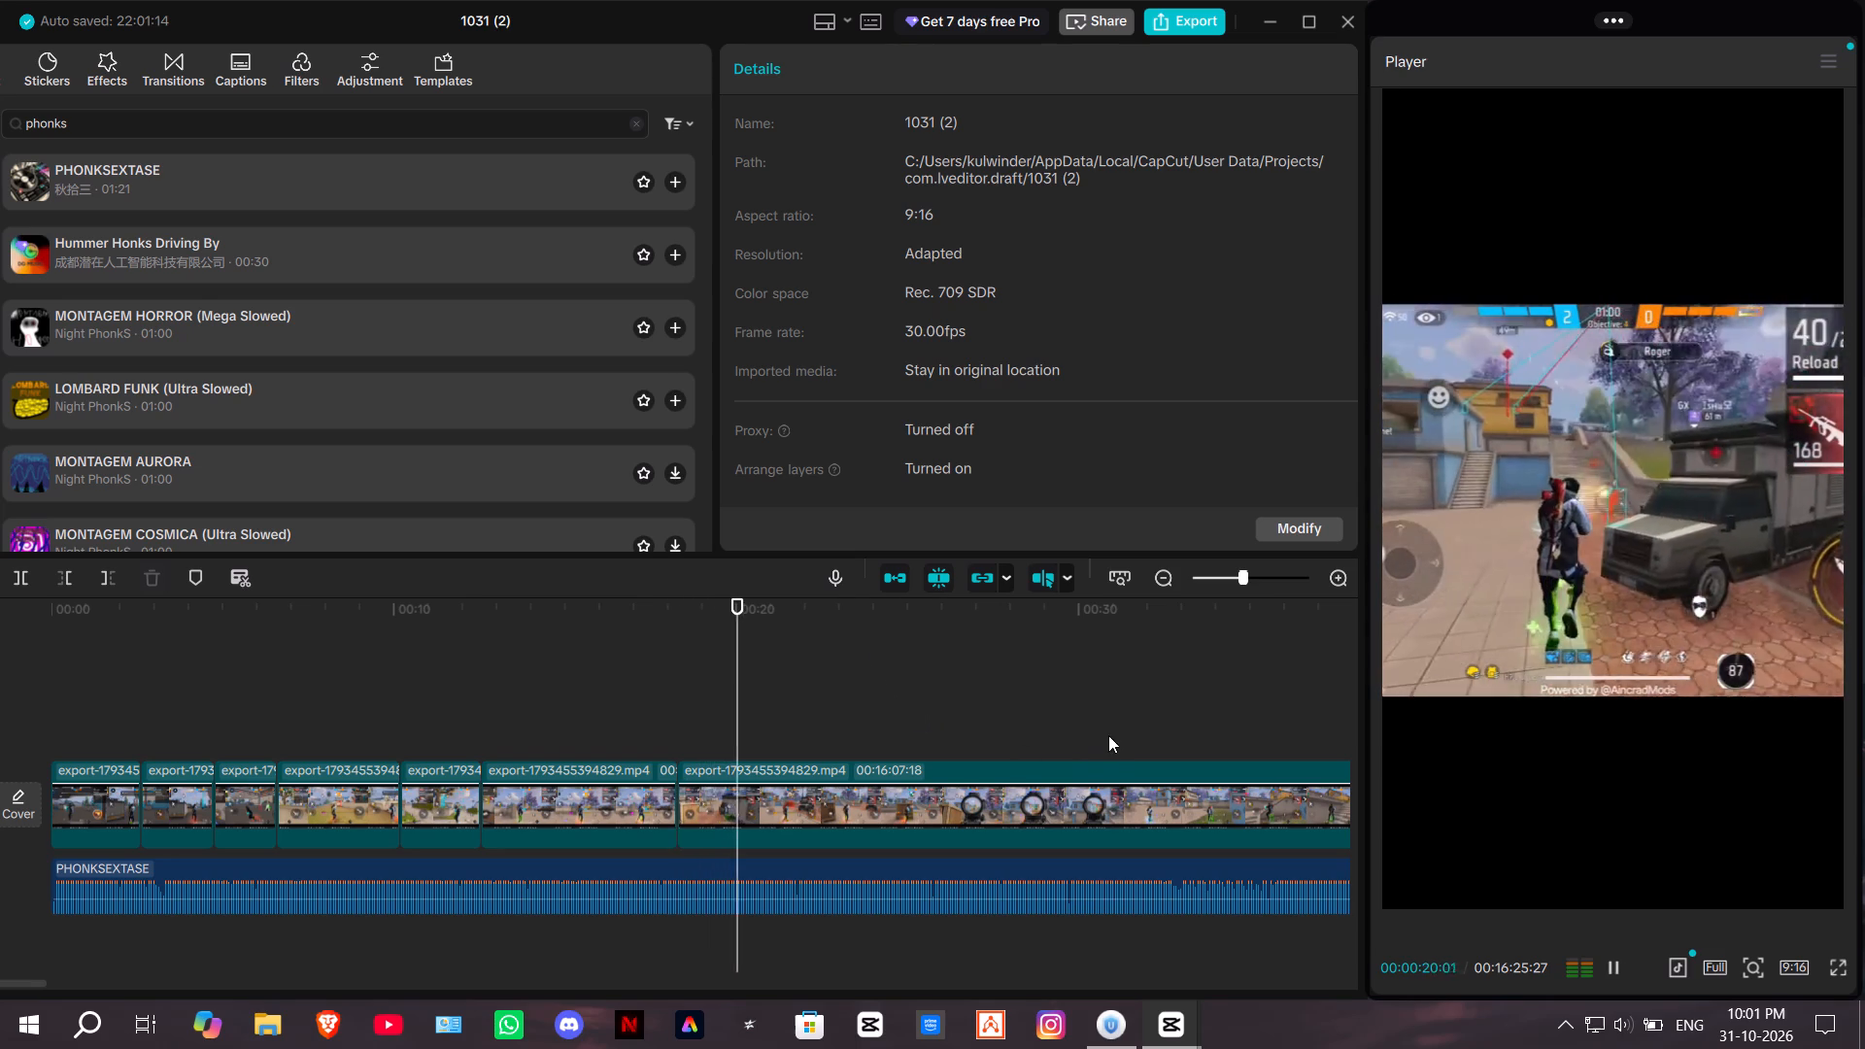
pyautogui.press('space')
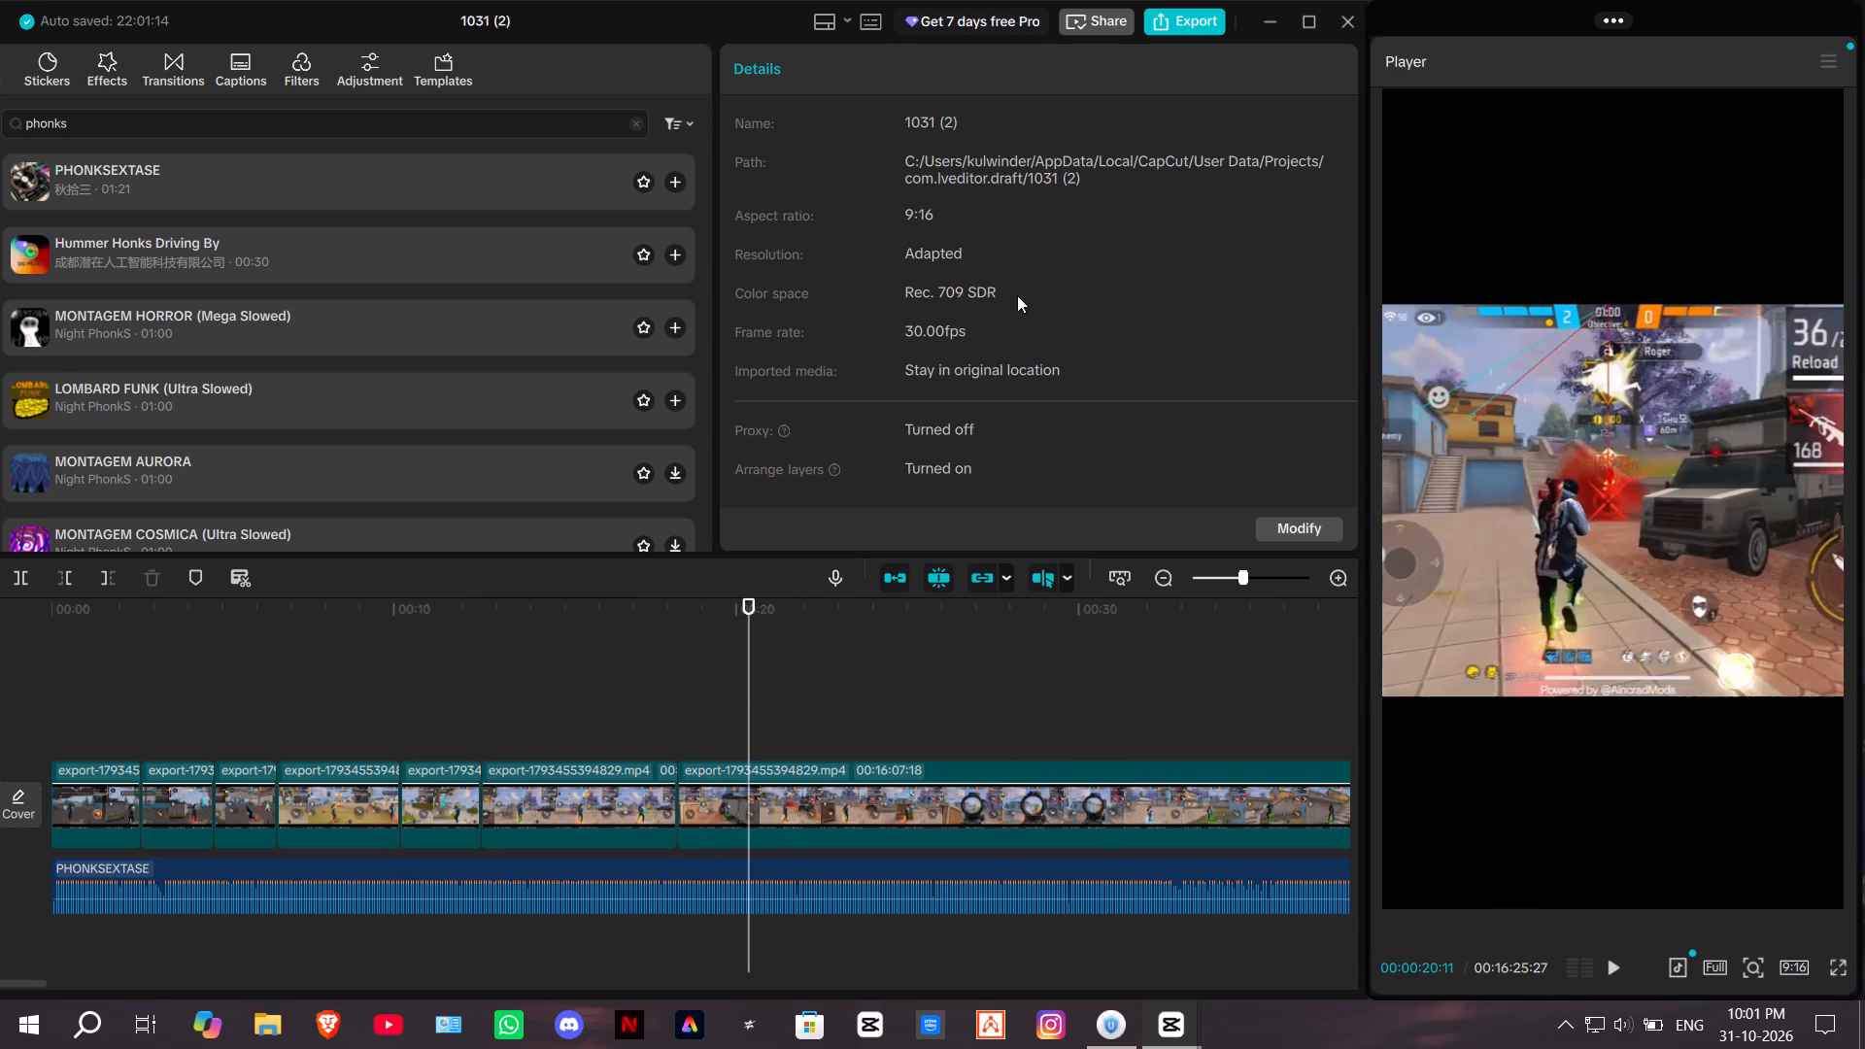
pyautogui.press('space')
pyautogui.press('space')
pyautogui.press('space')
pyautogui.press('space')
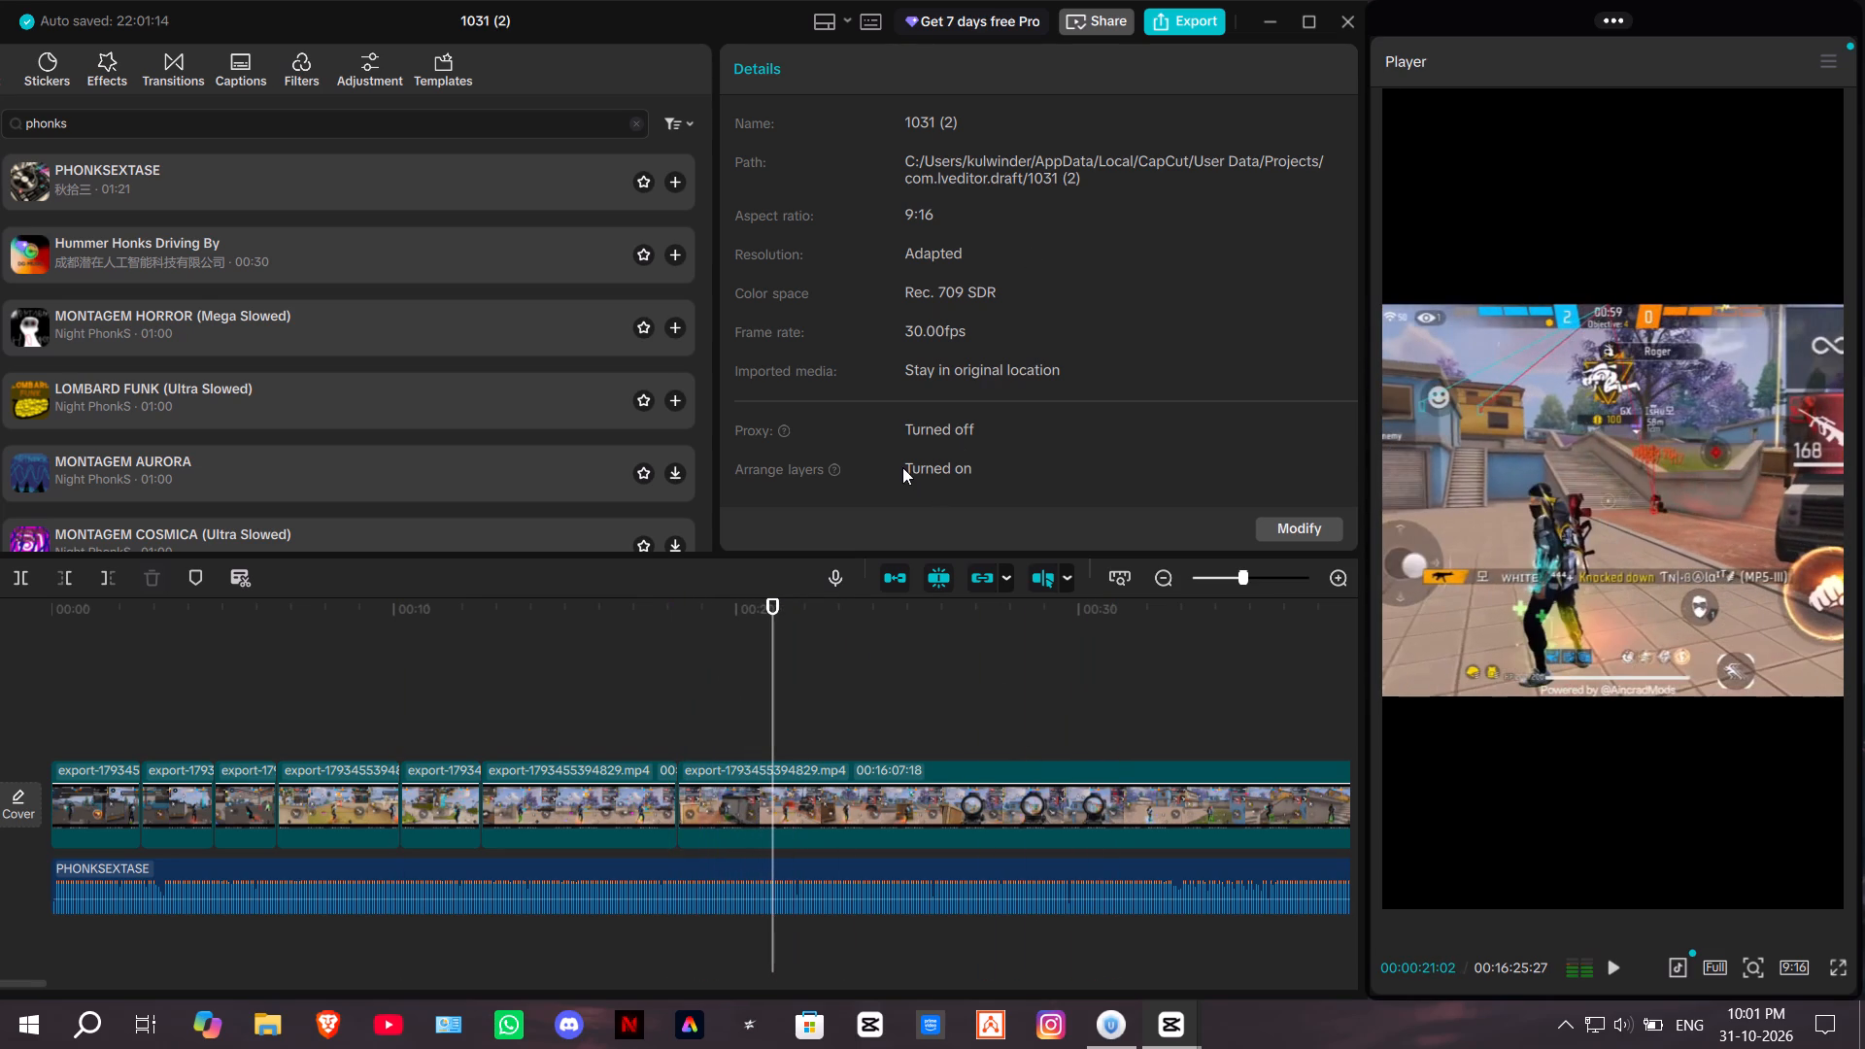
pyautogui.click(20, 578)
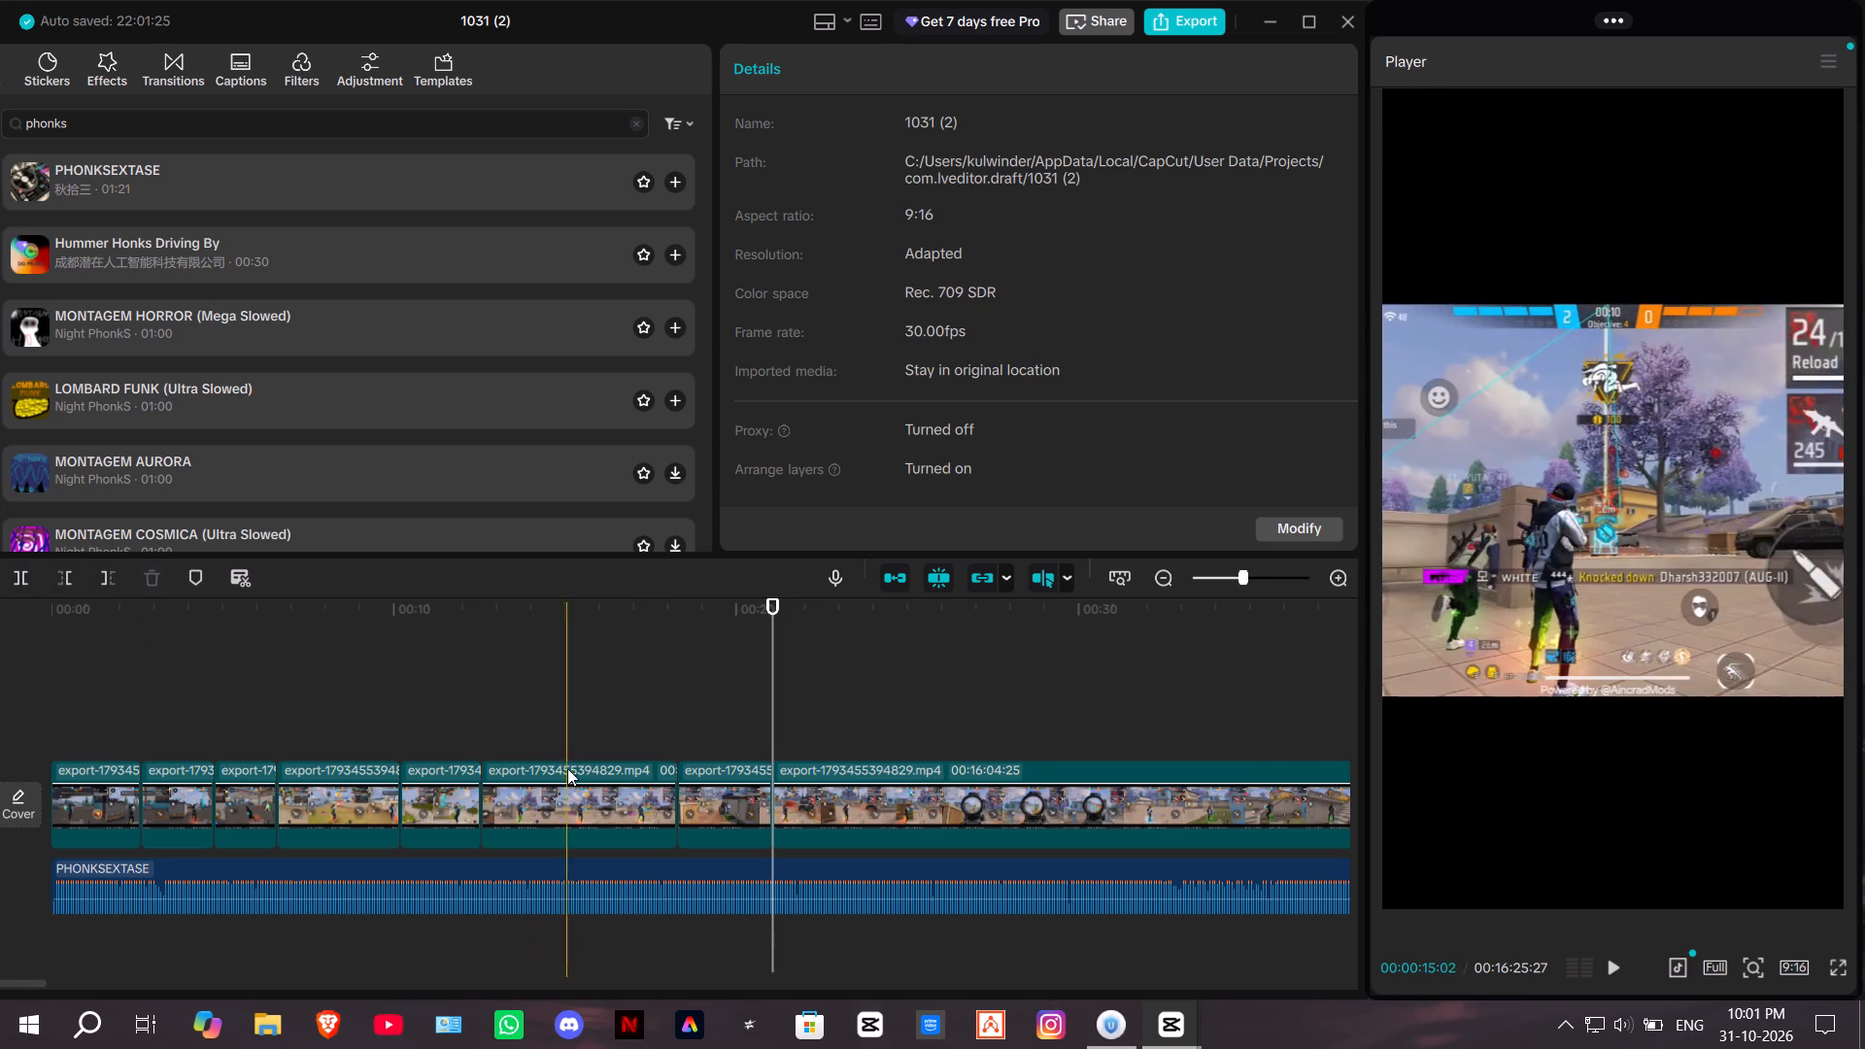
# Trim about 0.6 seconds off the start of the seventh video clip.
pyautogui.click(729, 806)
pyautogui.moveTo(671, 813); pyautogui.dragTo(681, 813)
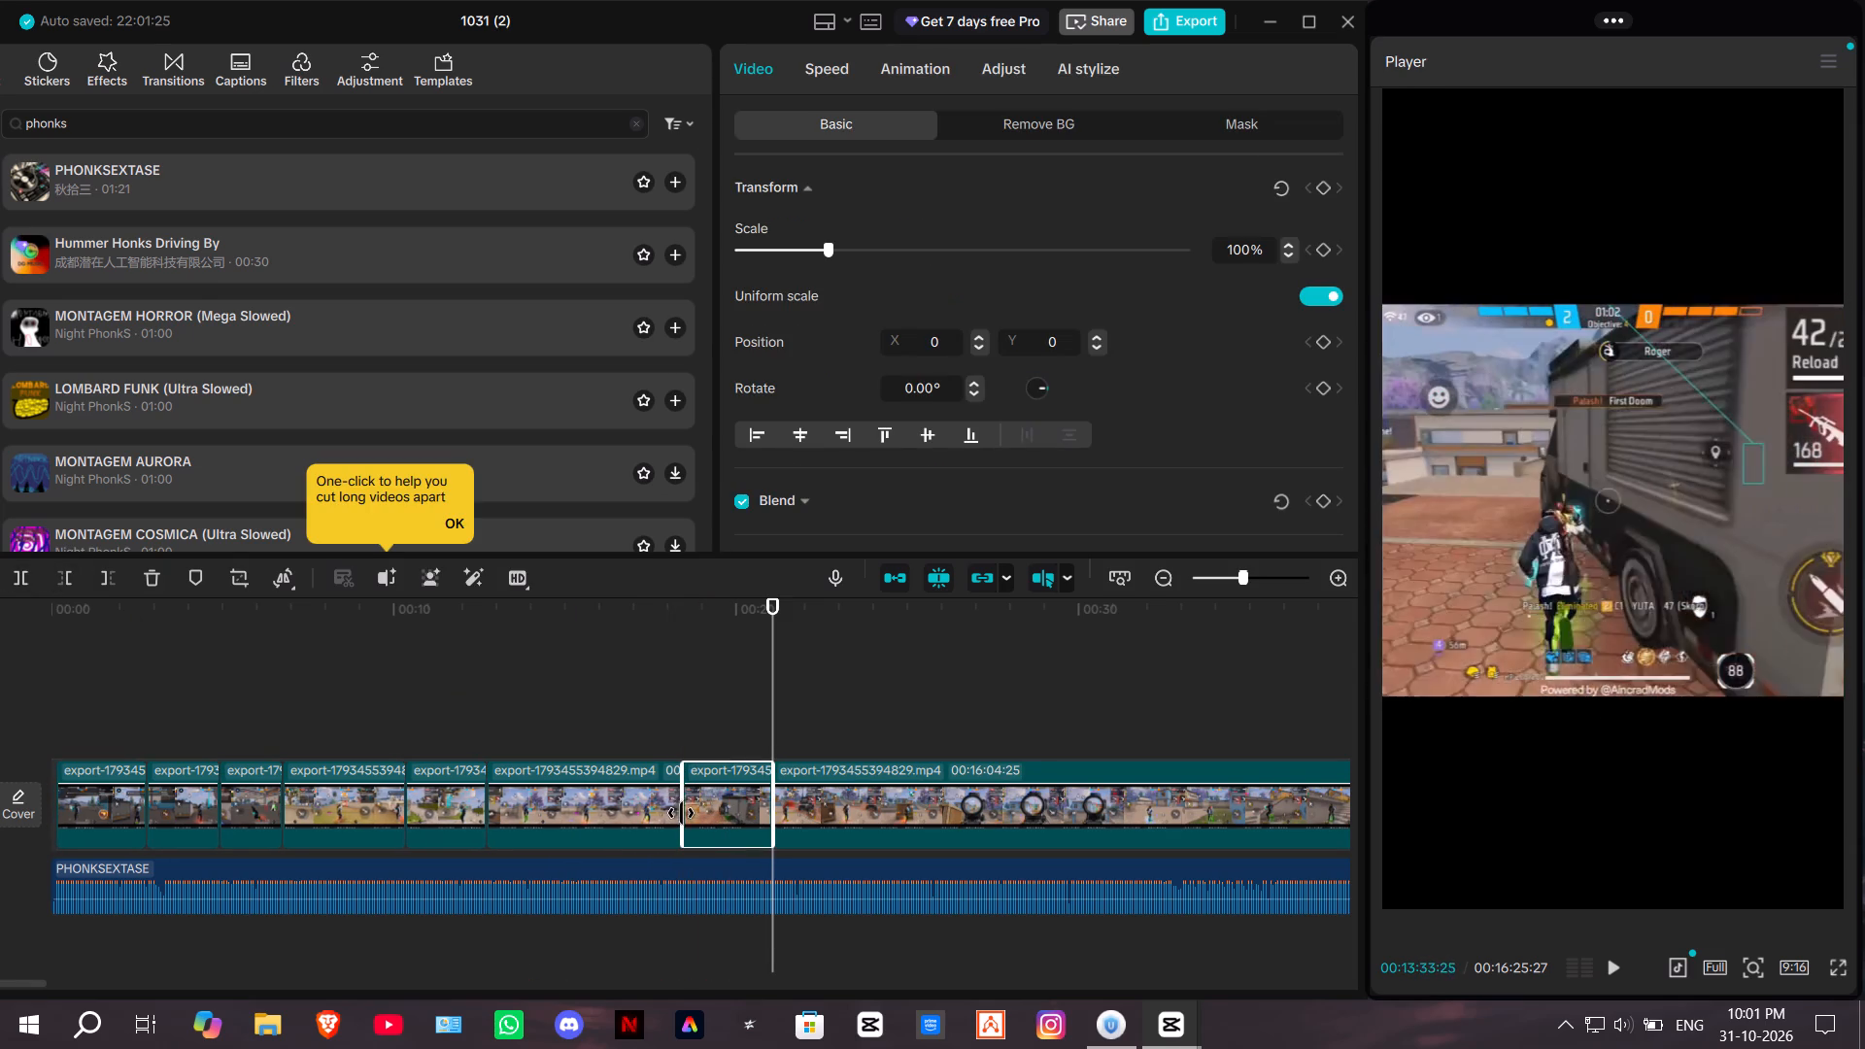
pyautogui.moveTo(681, 813); pyautogui.dragTo(695, 813)
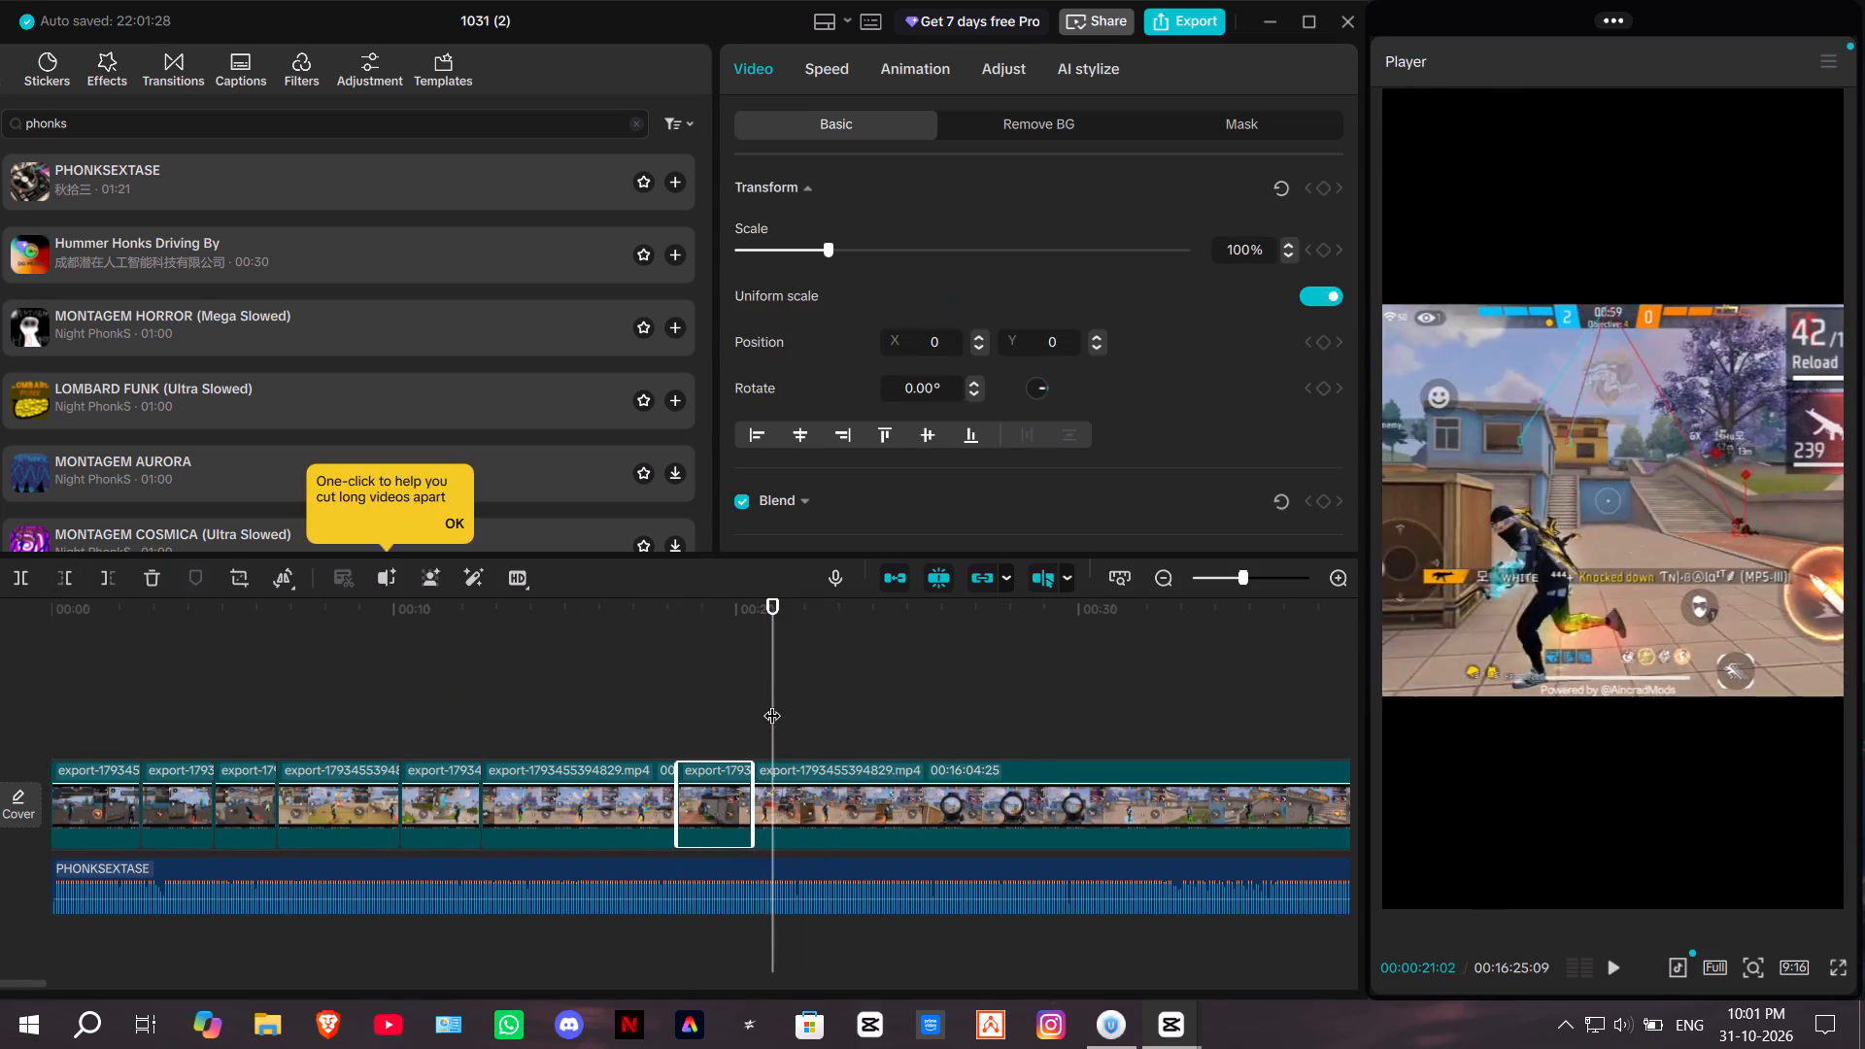
# Scan the remaining footage from the end of round 3 through round 4 to the Booyah screen for the next kill.
pyautogui.press('space')
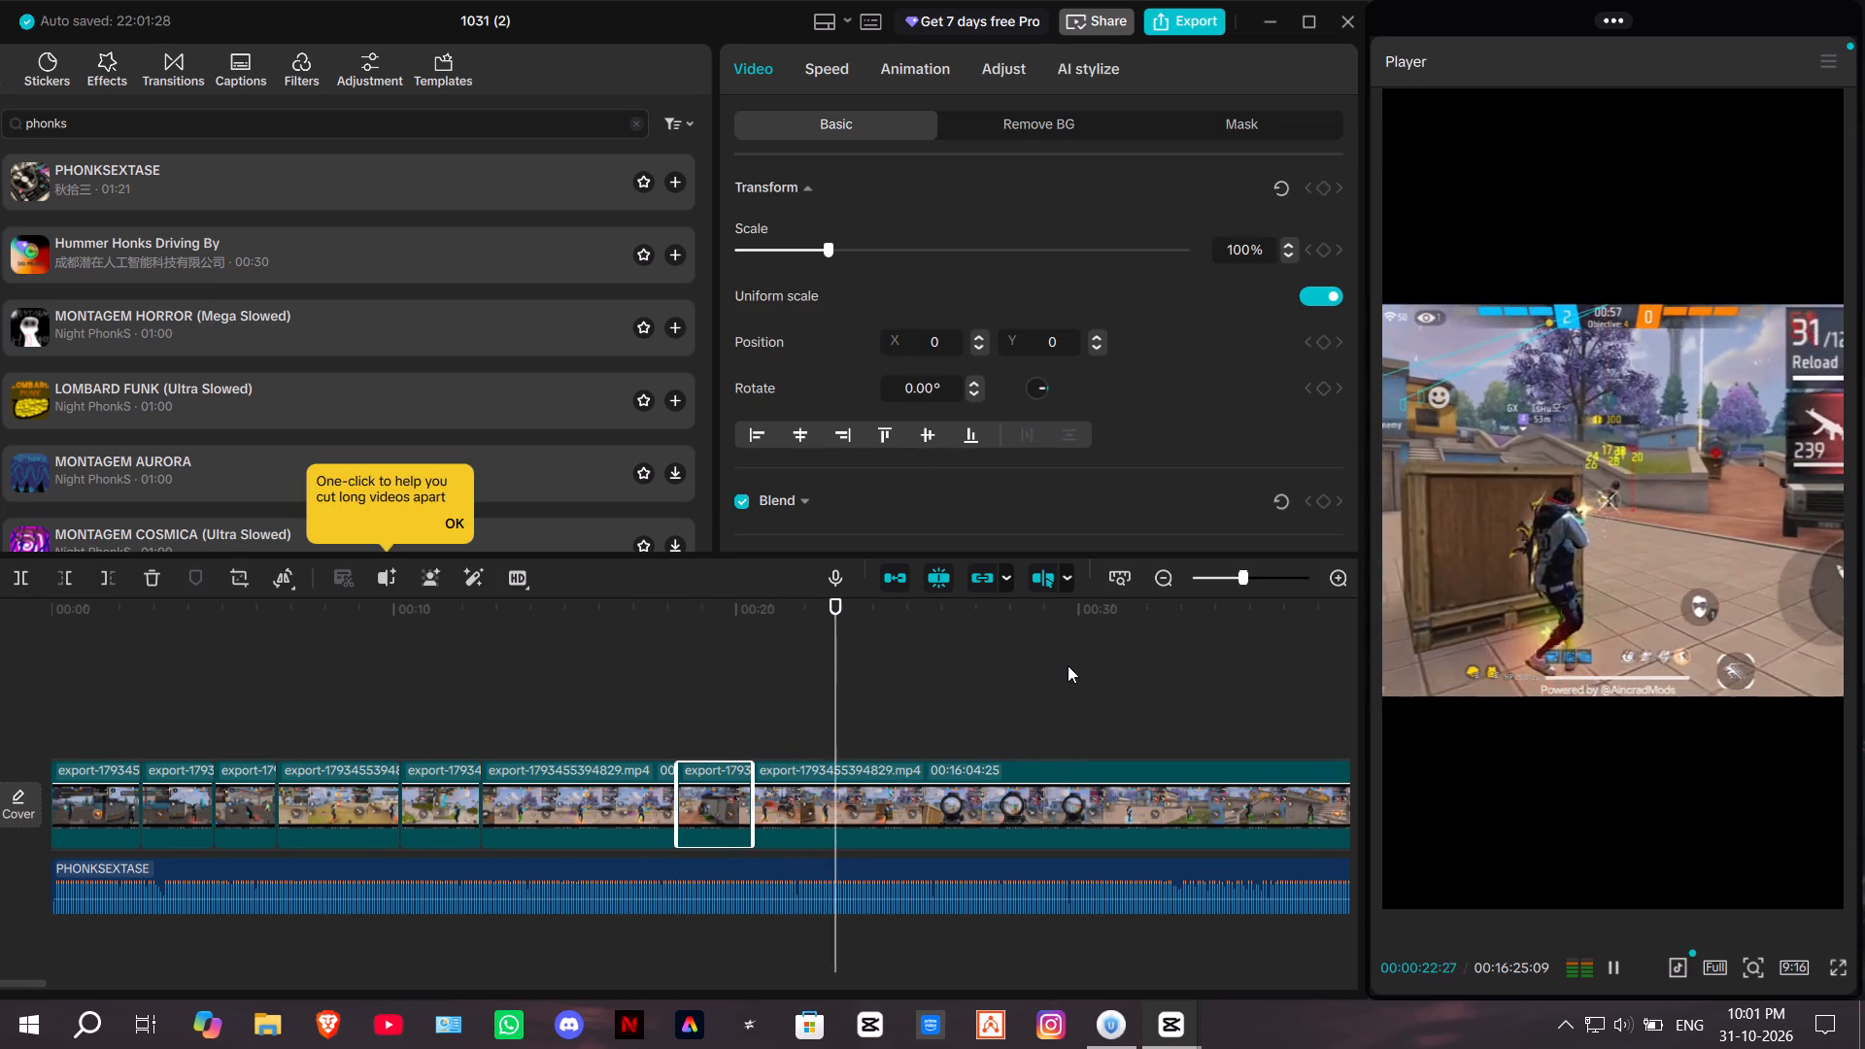
pyautogui.moveTo(883, 618); pyautogui.dragTo(1100, 615)
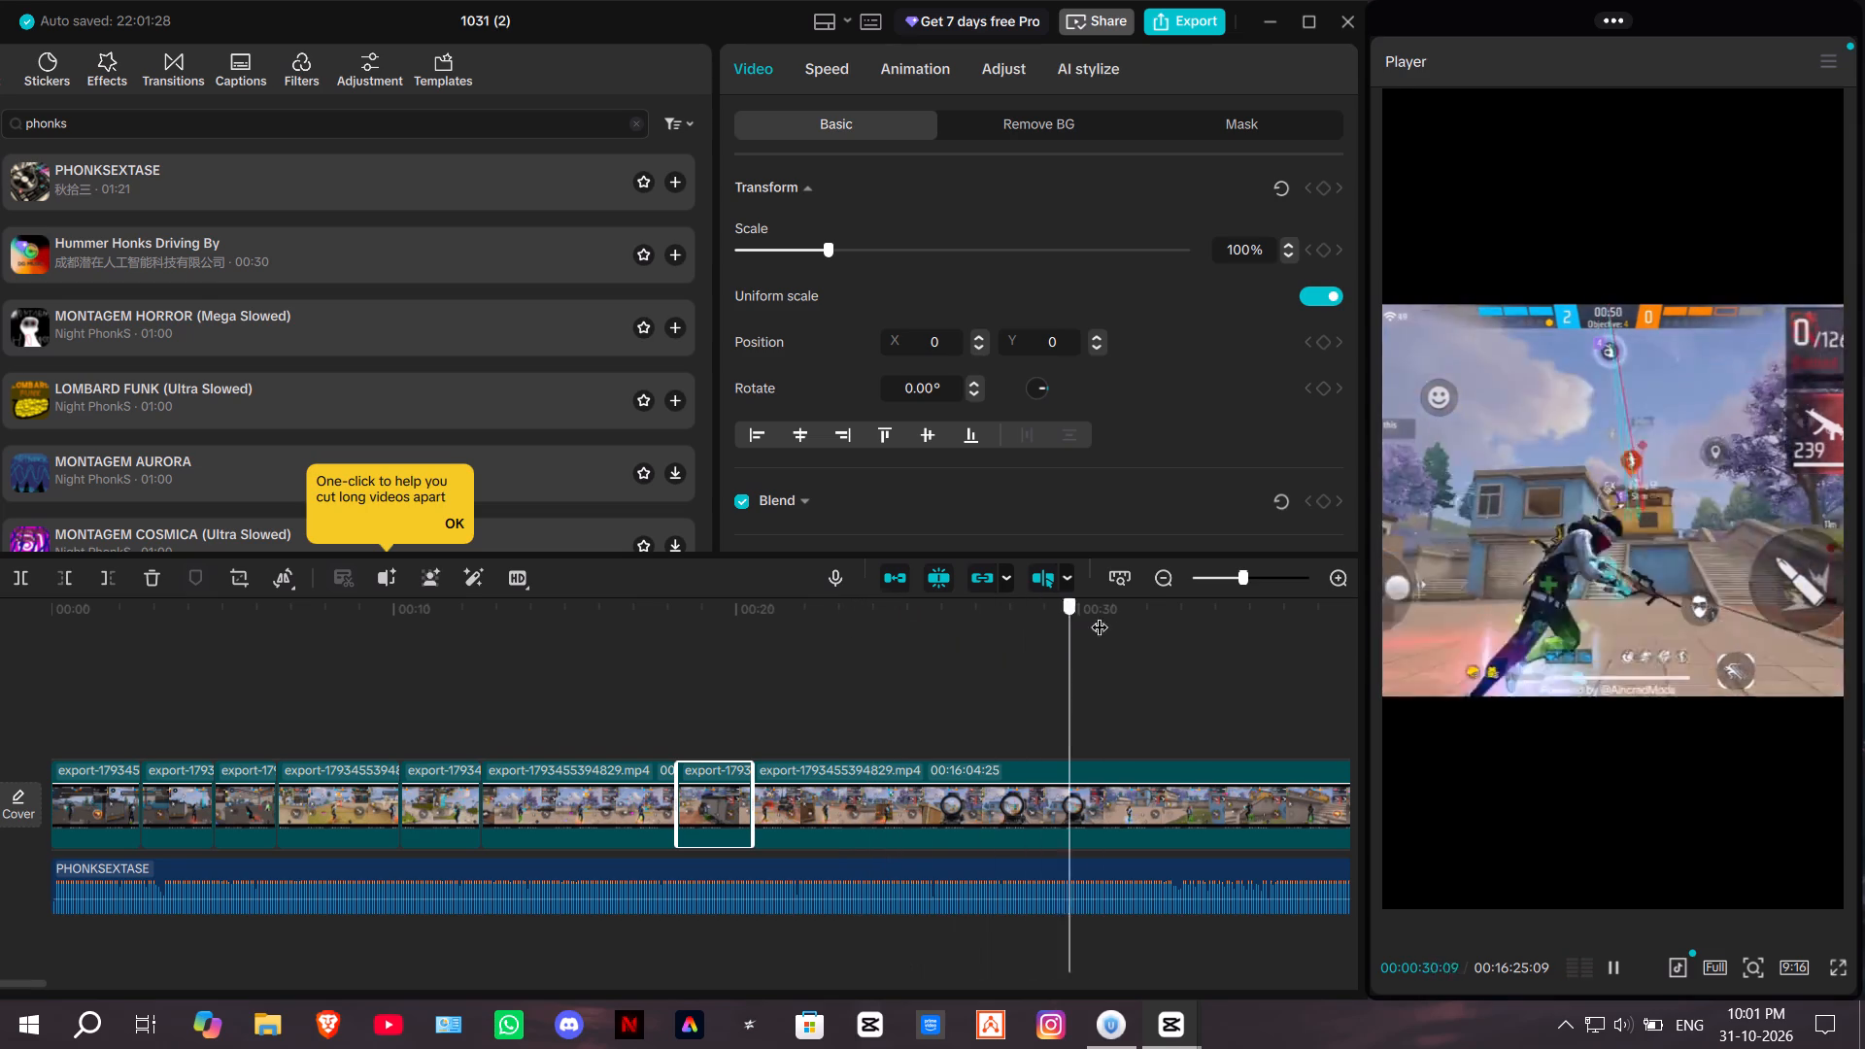
pyautogui.moveTo(1100, 615); pyautogui.dragTo(1289, 717)
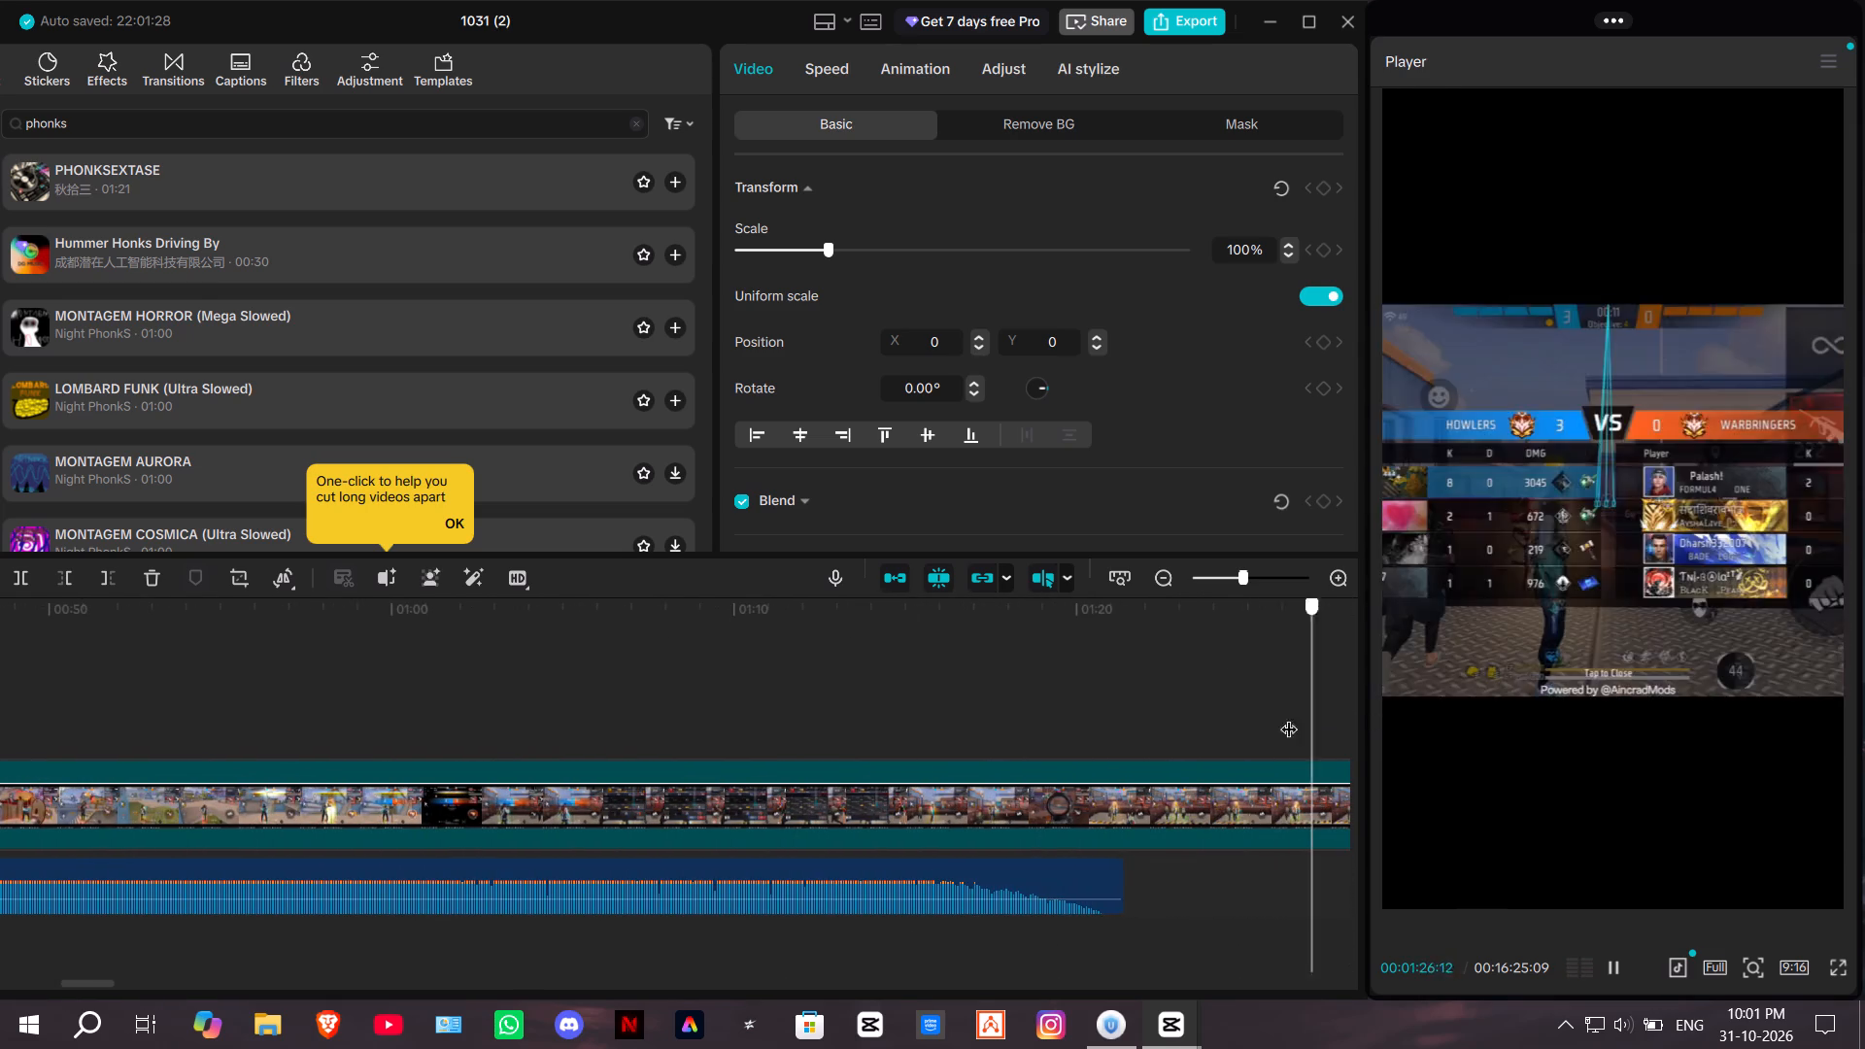
pyautogui.moveTo(1289, 717); pyautogui.dragTo(1025, 787)
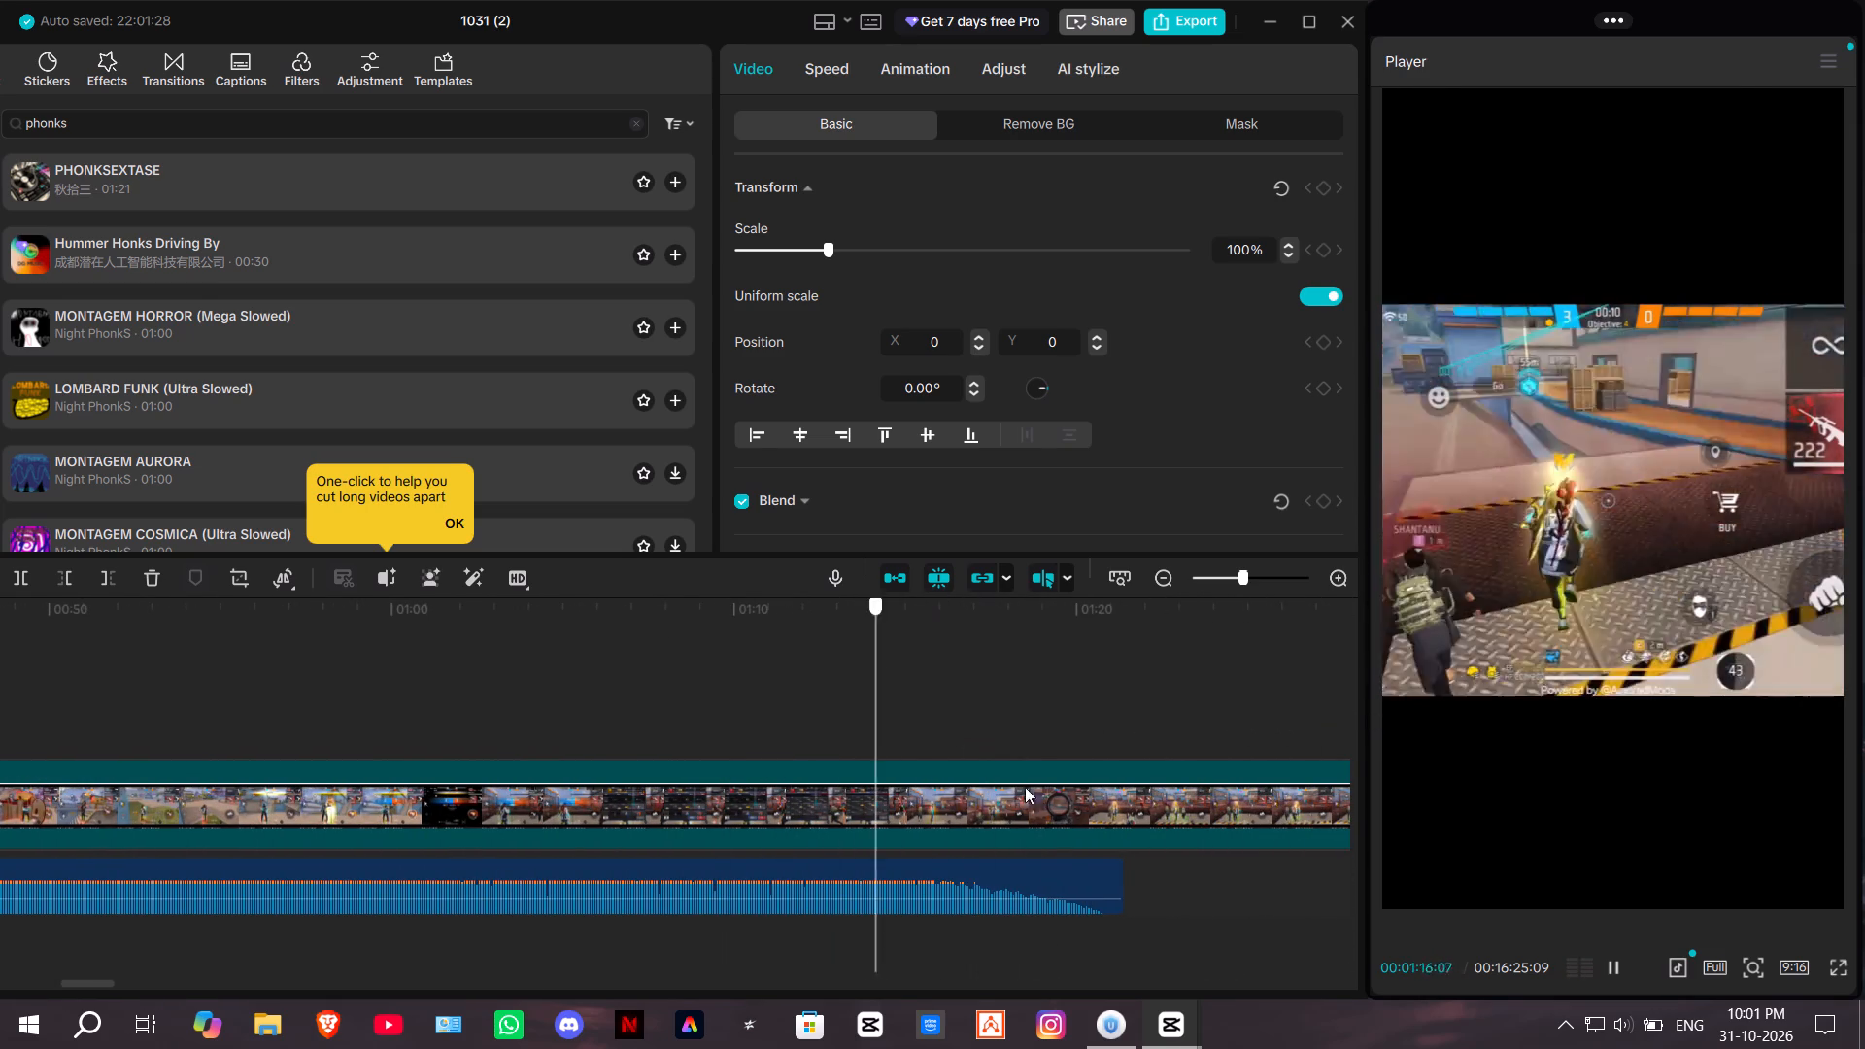
pyautogui.moveTo(1025, 787); pyautogui.dragTo(1017, 803)
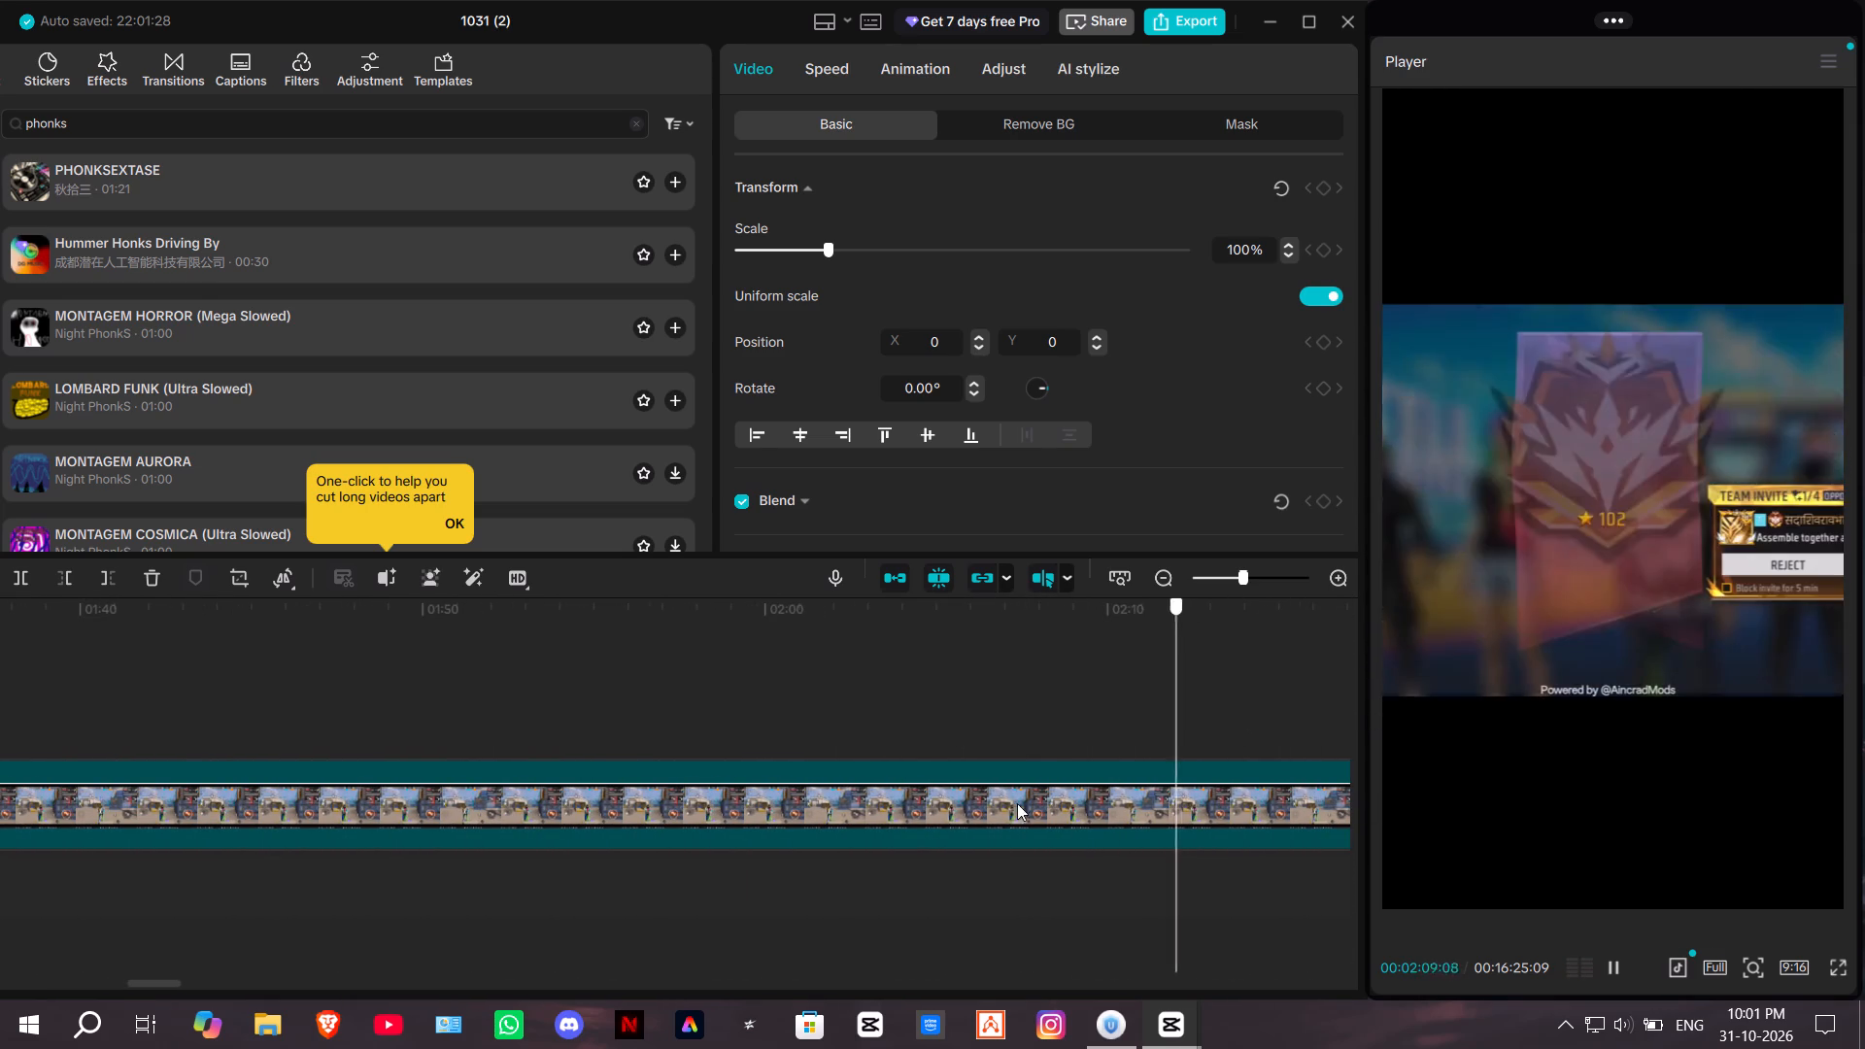
pyautogui.moveTo(1017, 803); pyautogui.dragTo(560, 853)
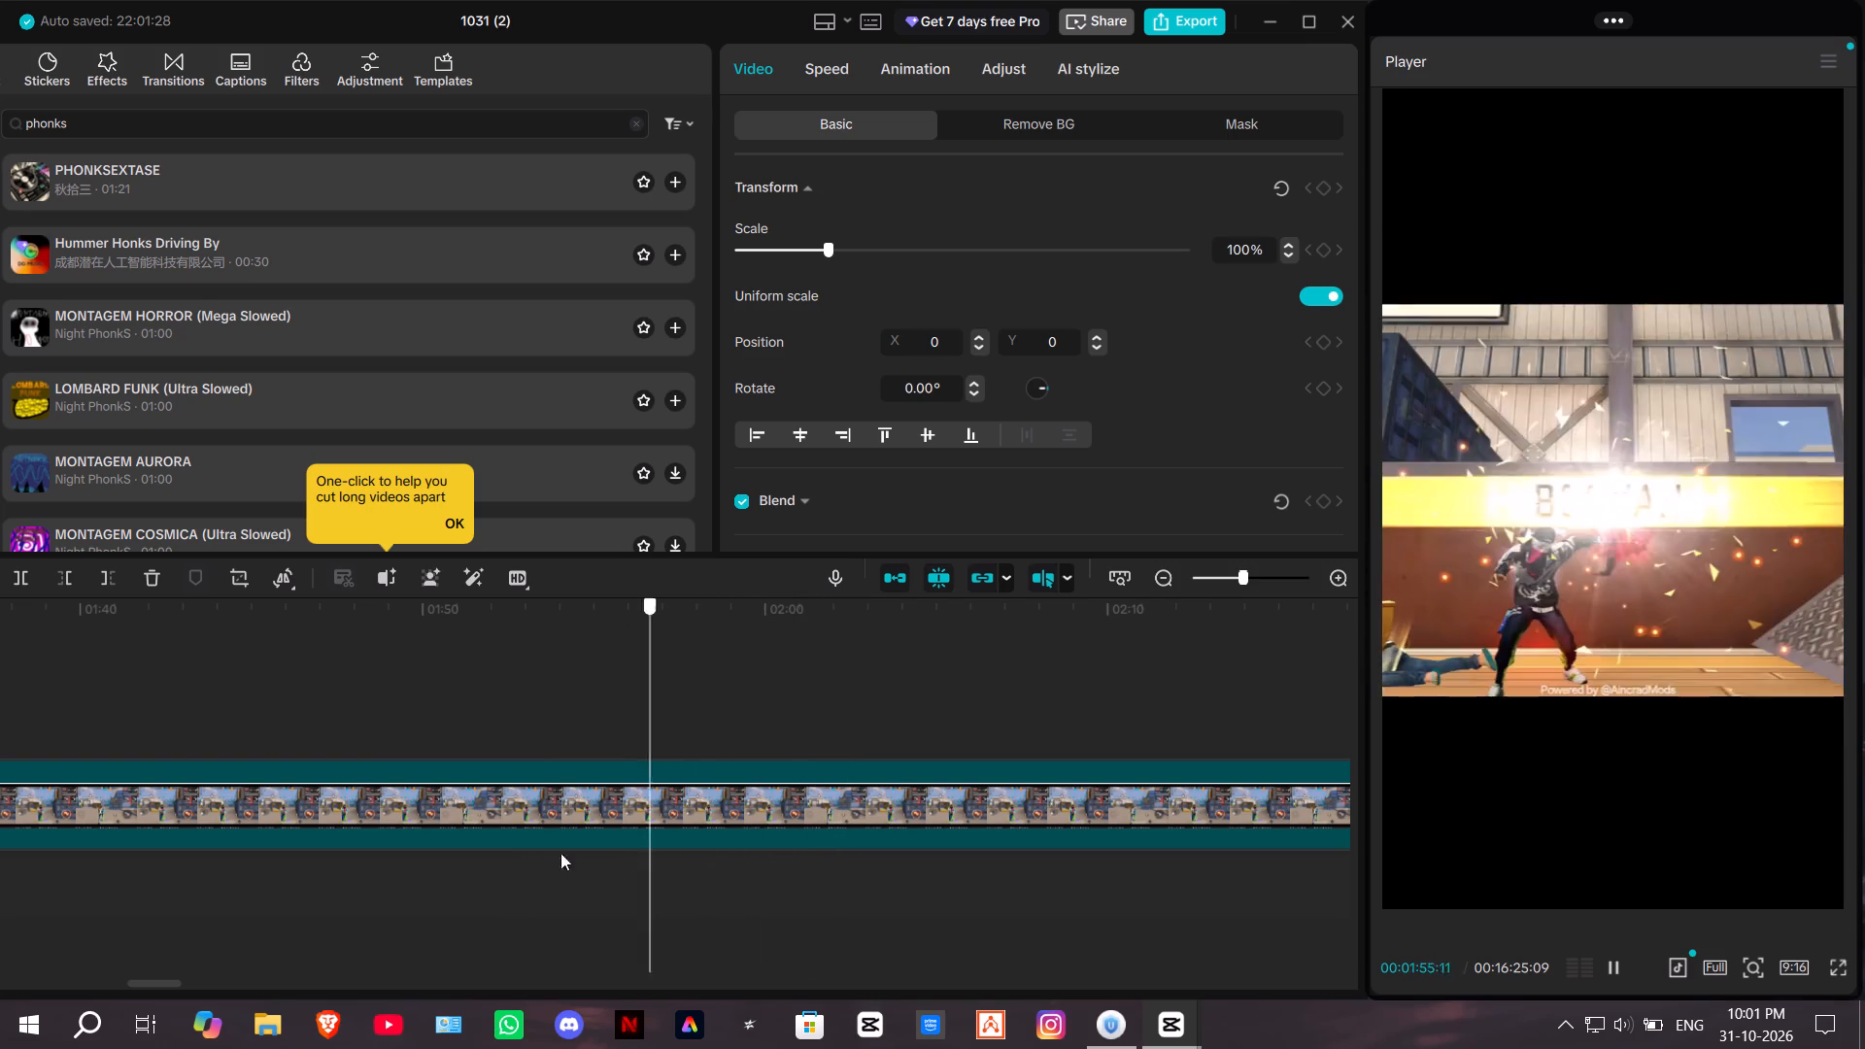
pyautogui.moveTo(560, 853); pyautogui.dragTo(331, 875)
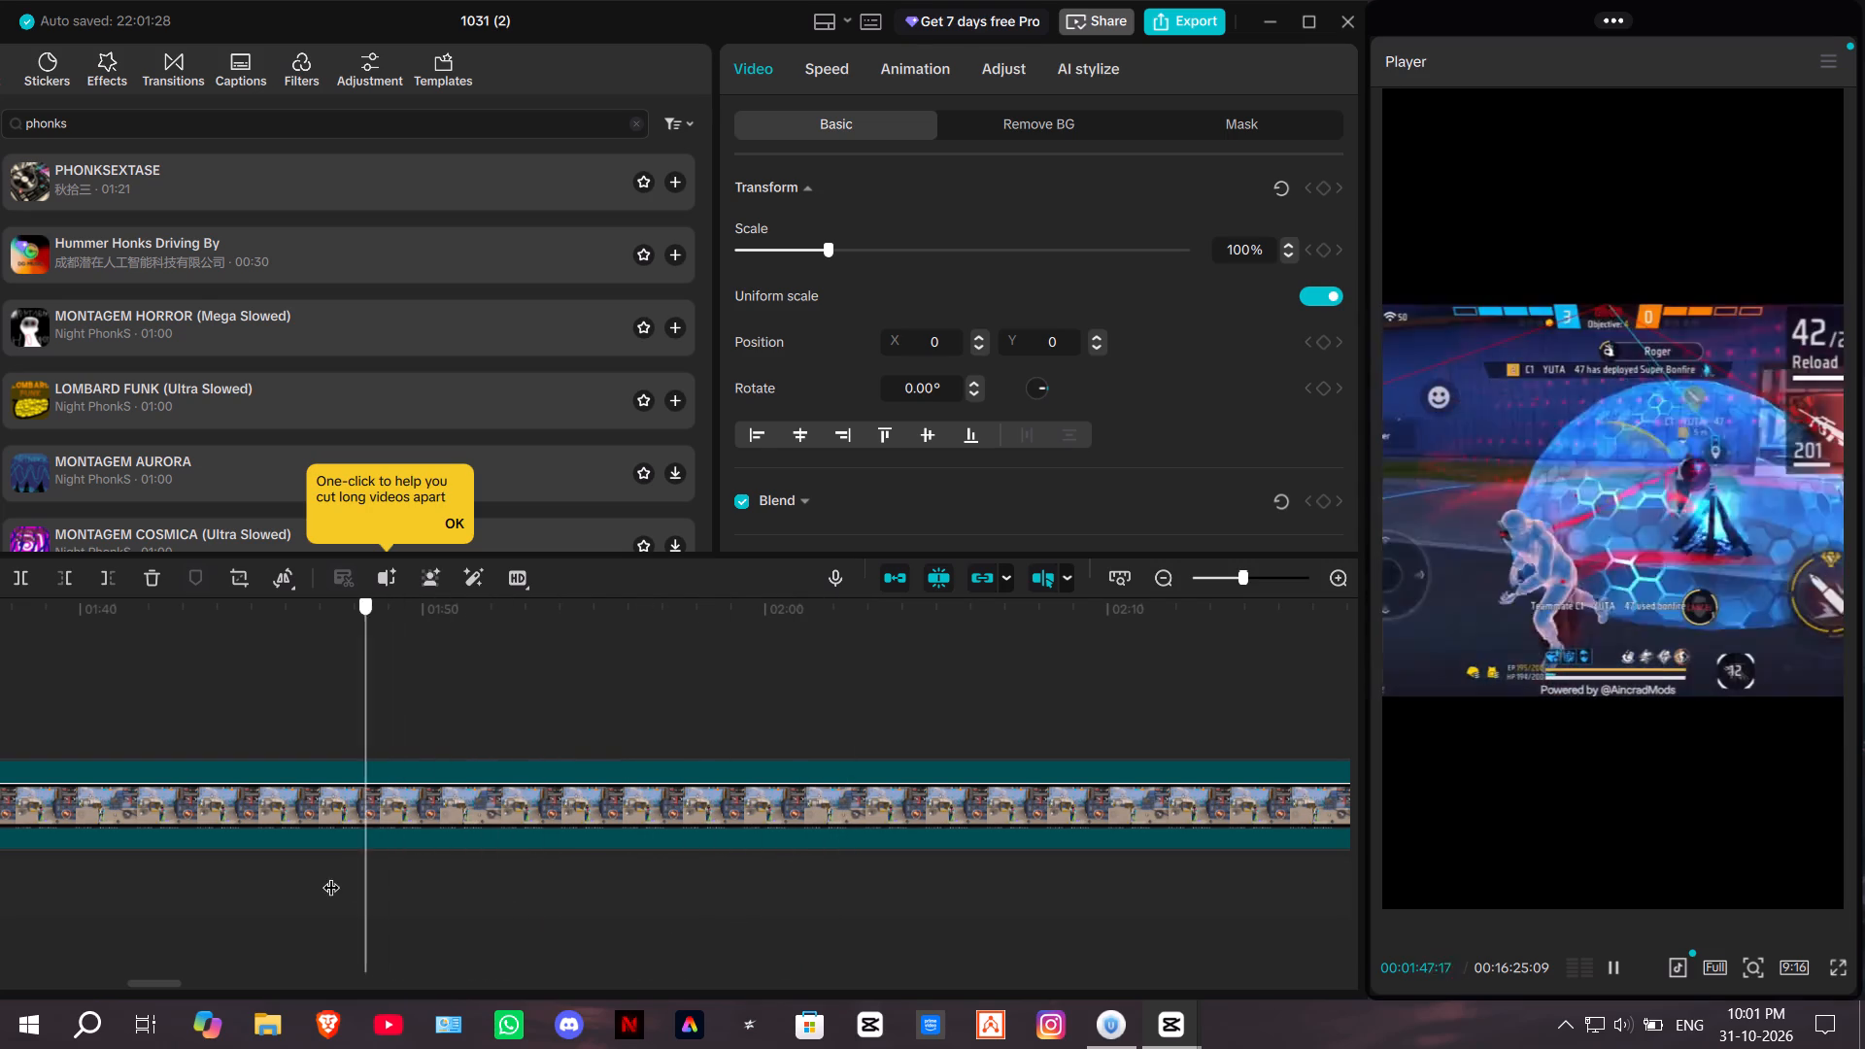
pyautogui.moveTo(331, 875); pyautogui.dragTo(222, 874)
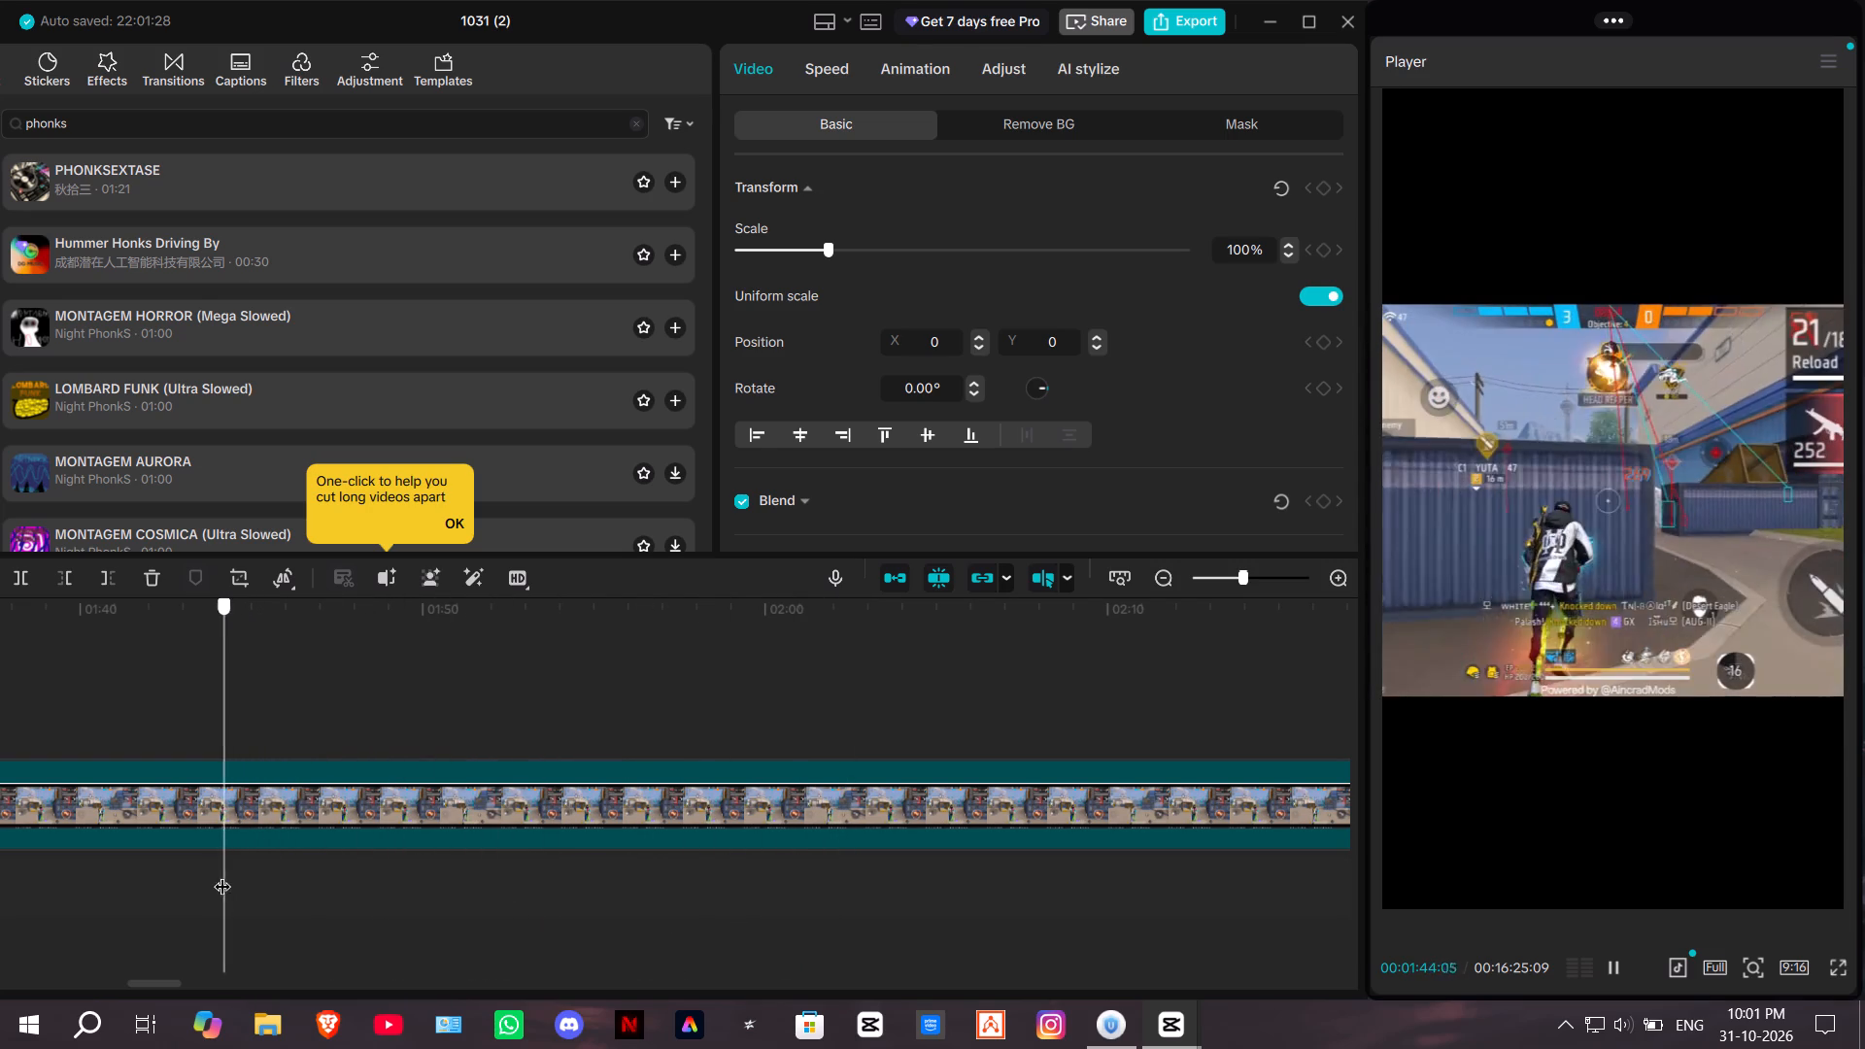
pyautogui.moveTo(222, 874); pyautogui.dragTo(85, 863)
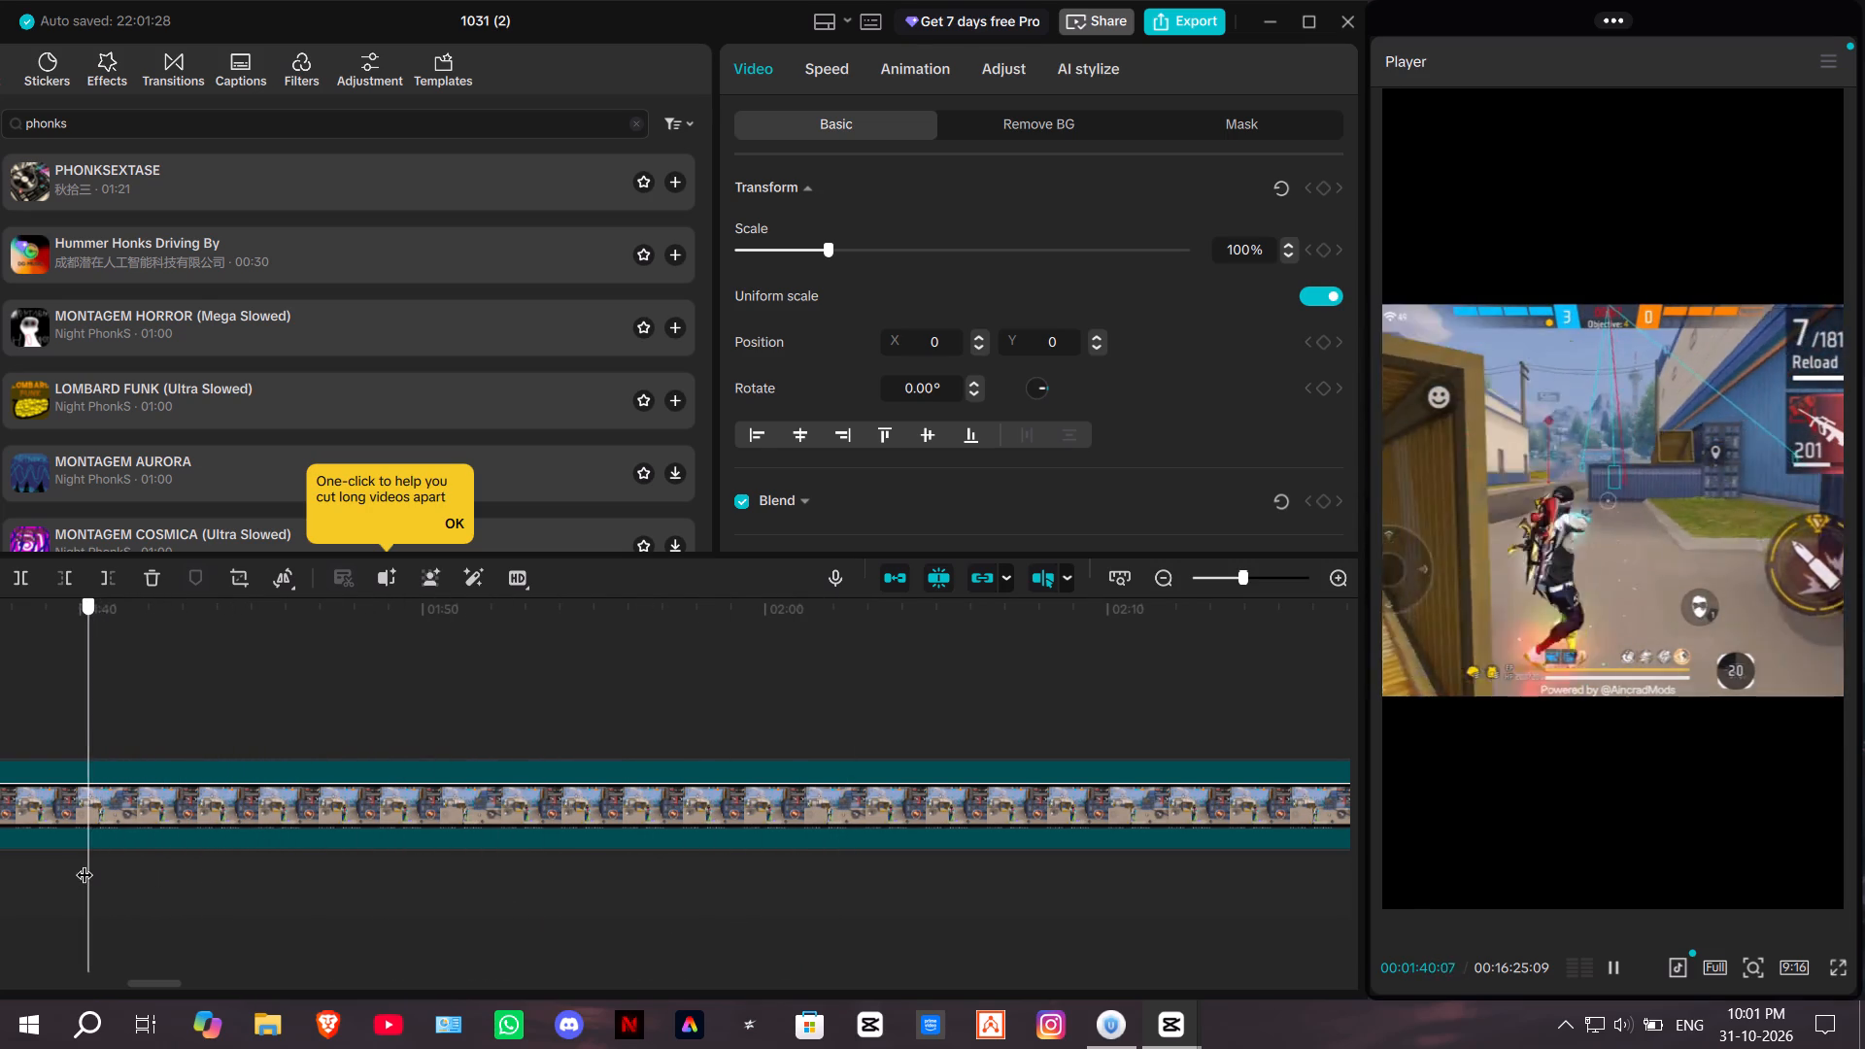
pyautogui.moveTo(85, 863); pyautogui.dragTo(981, 895)
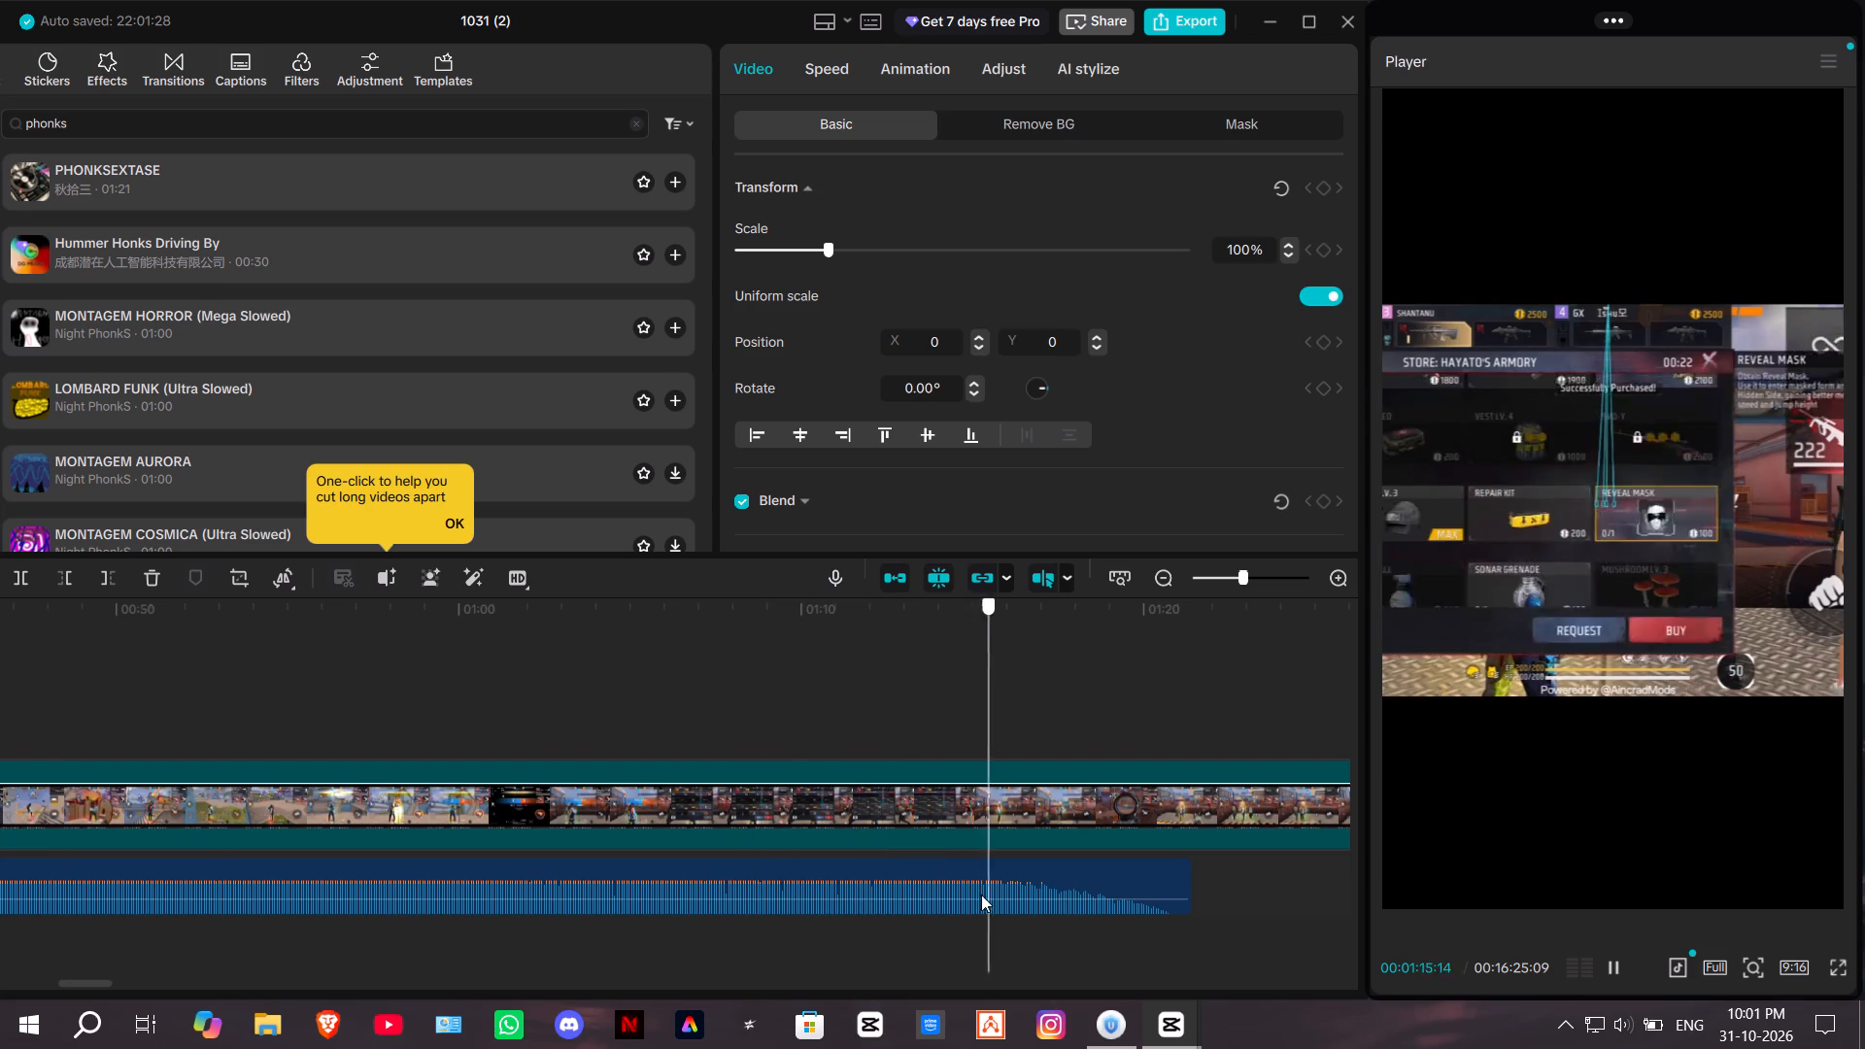
pyautogui.moveTo(981, 895); pyautogui.dragTo(794, 879)
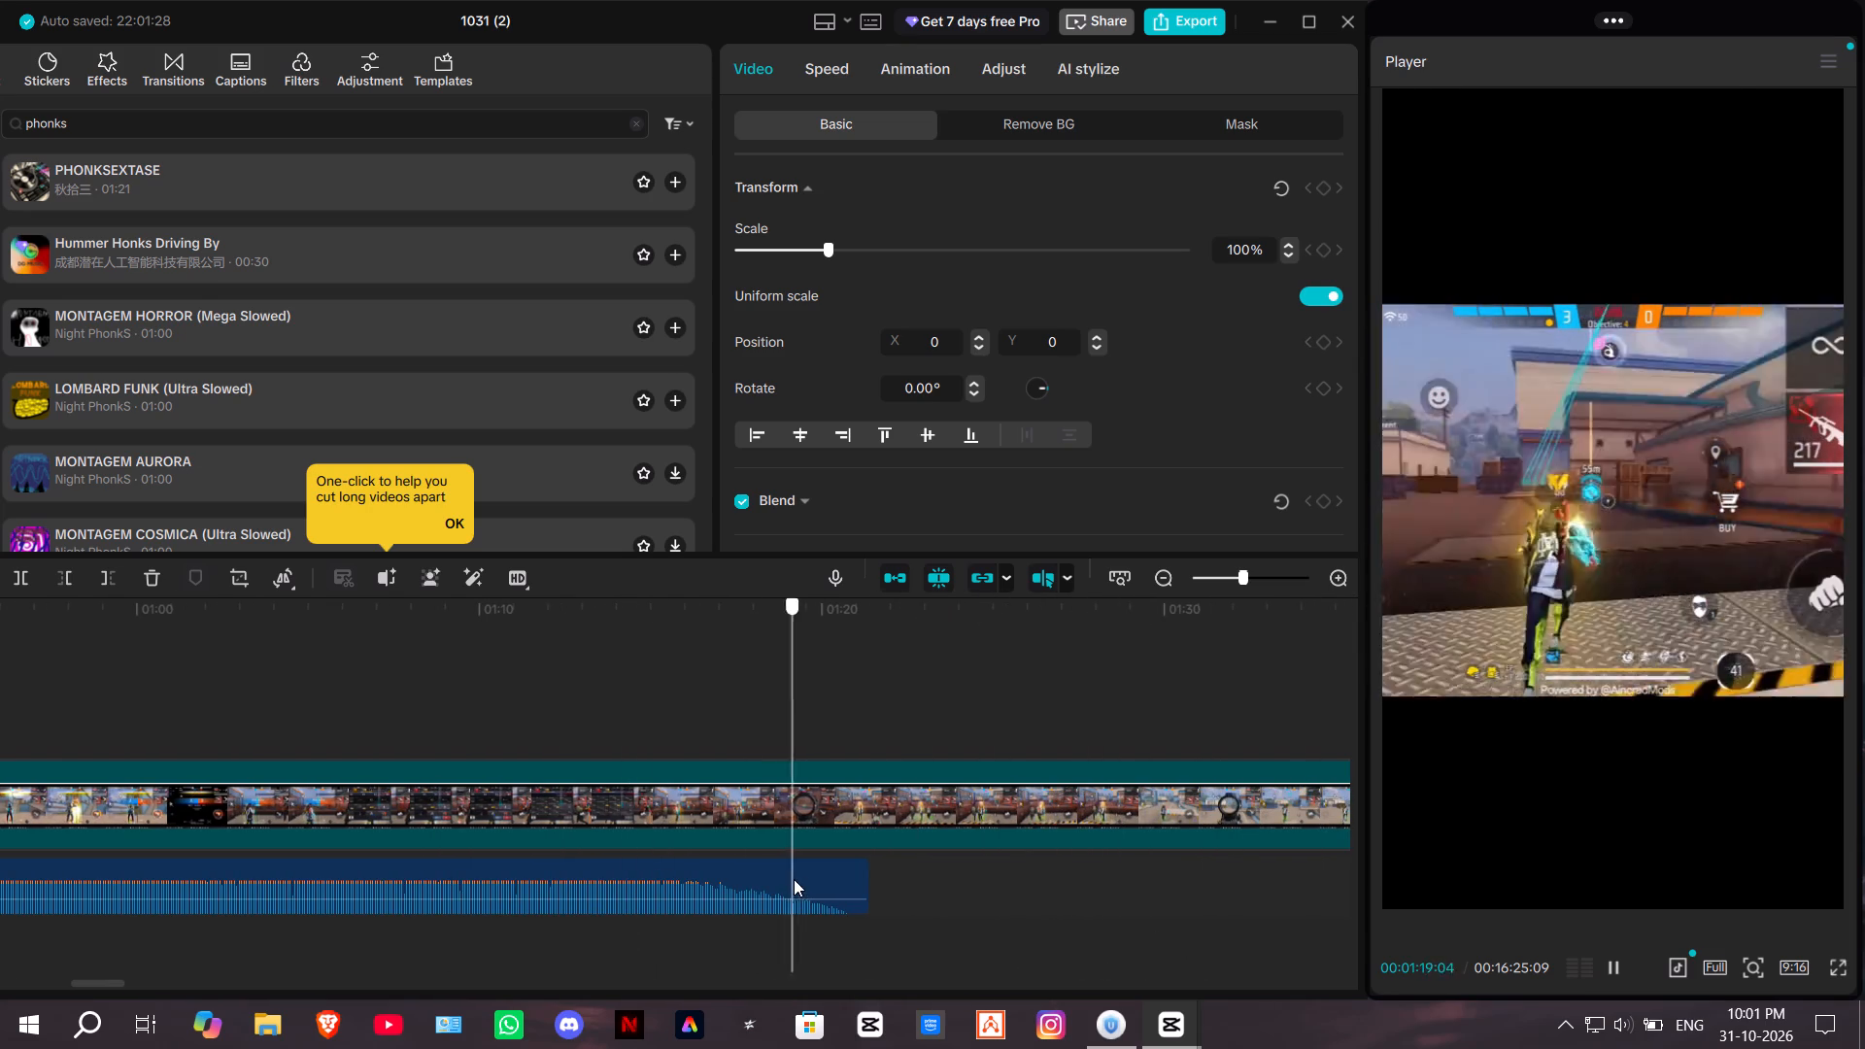
pyautogui.moveTo(794, 879); pyautogui.dragTo(1173, 915)
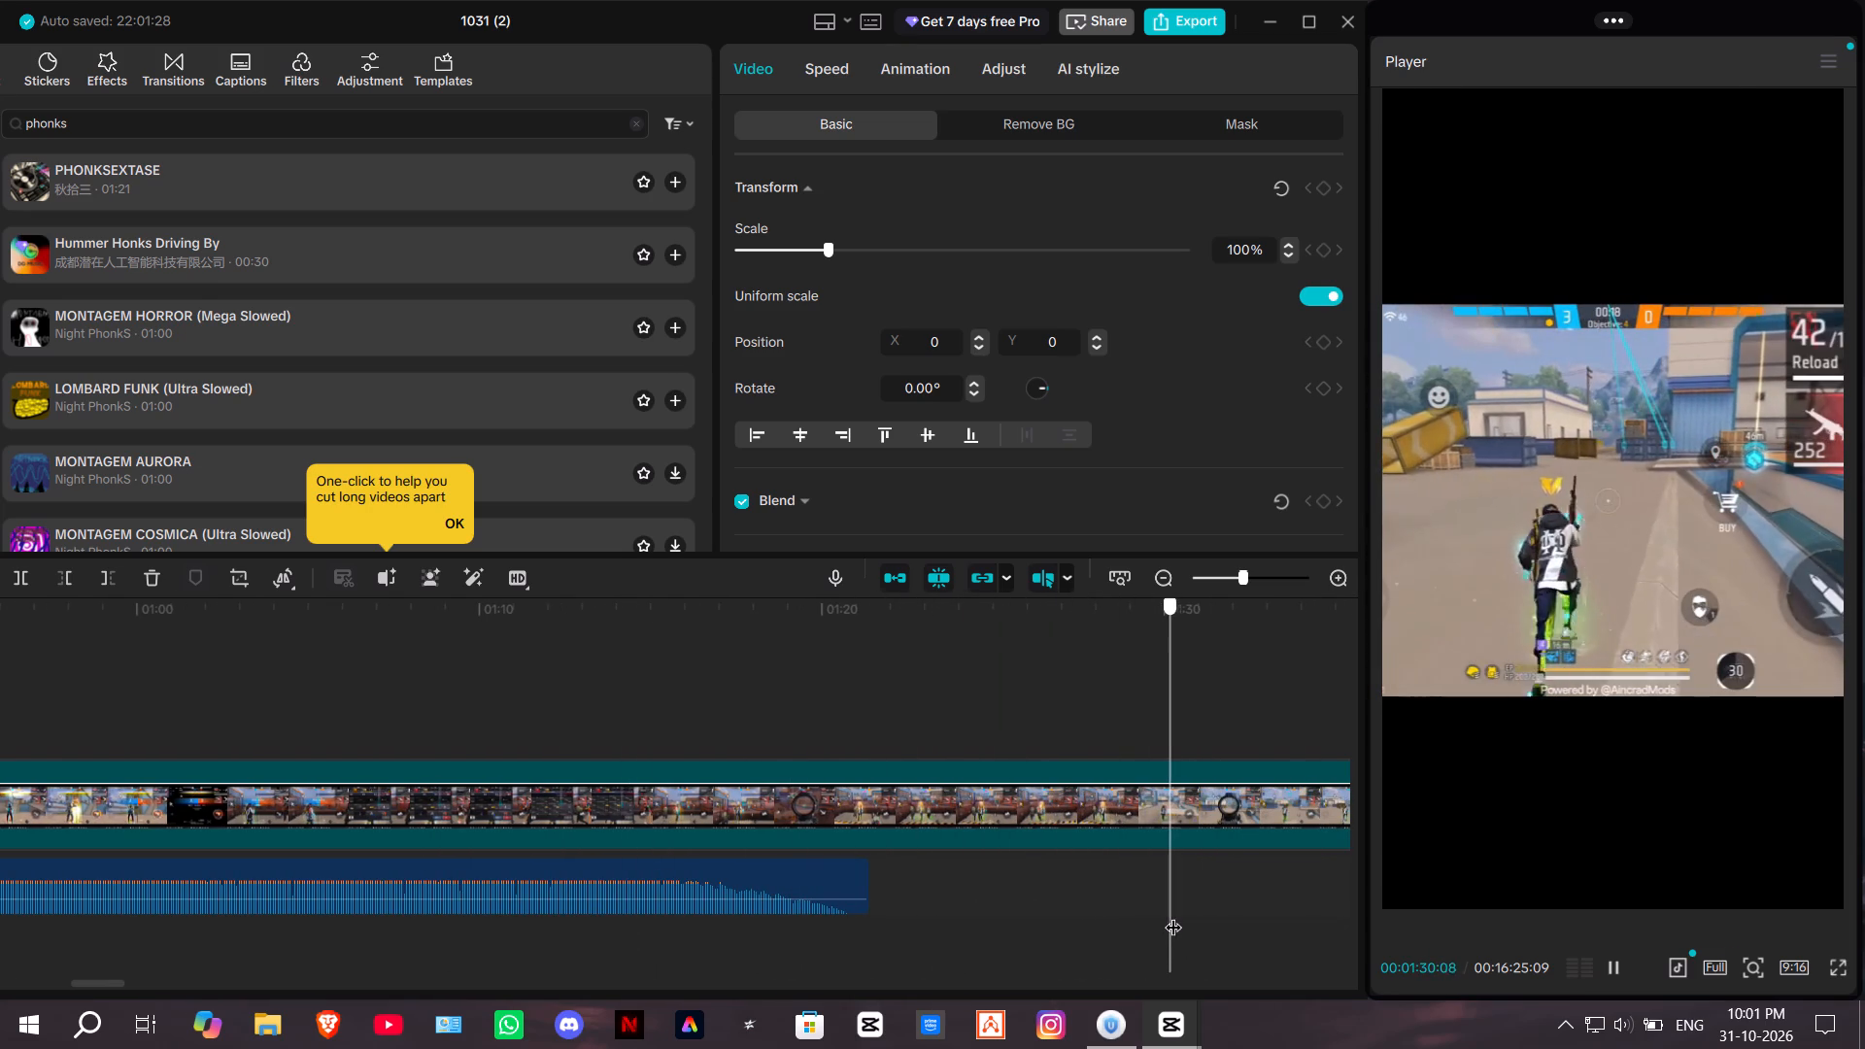
pyautogui.moveTo(1173, 915); pyautogui.dragTo(1278, 926)
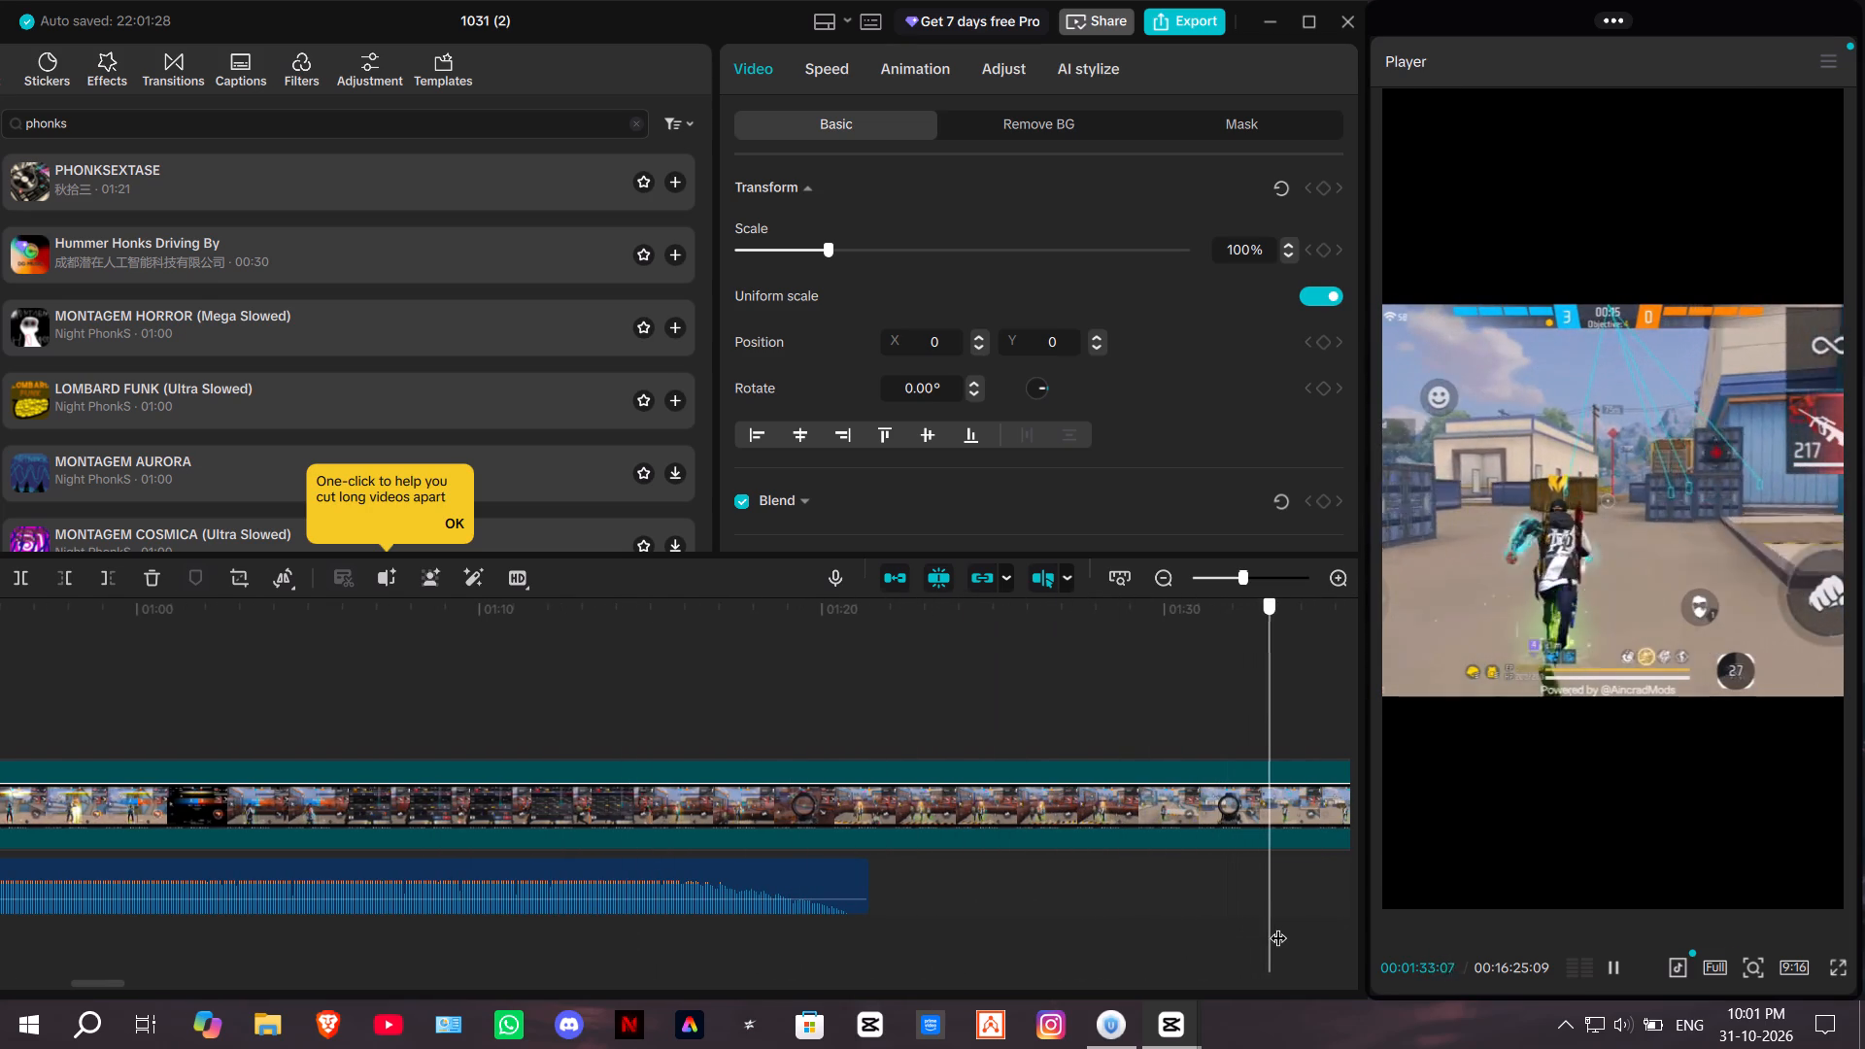
pyautogui.moveTo(1278, 926); pyautogui.dragTo(394, 895)
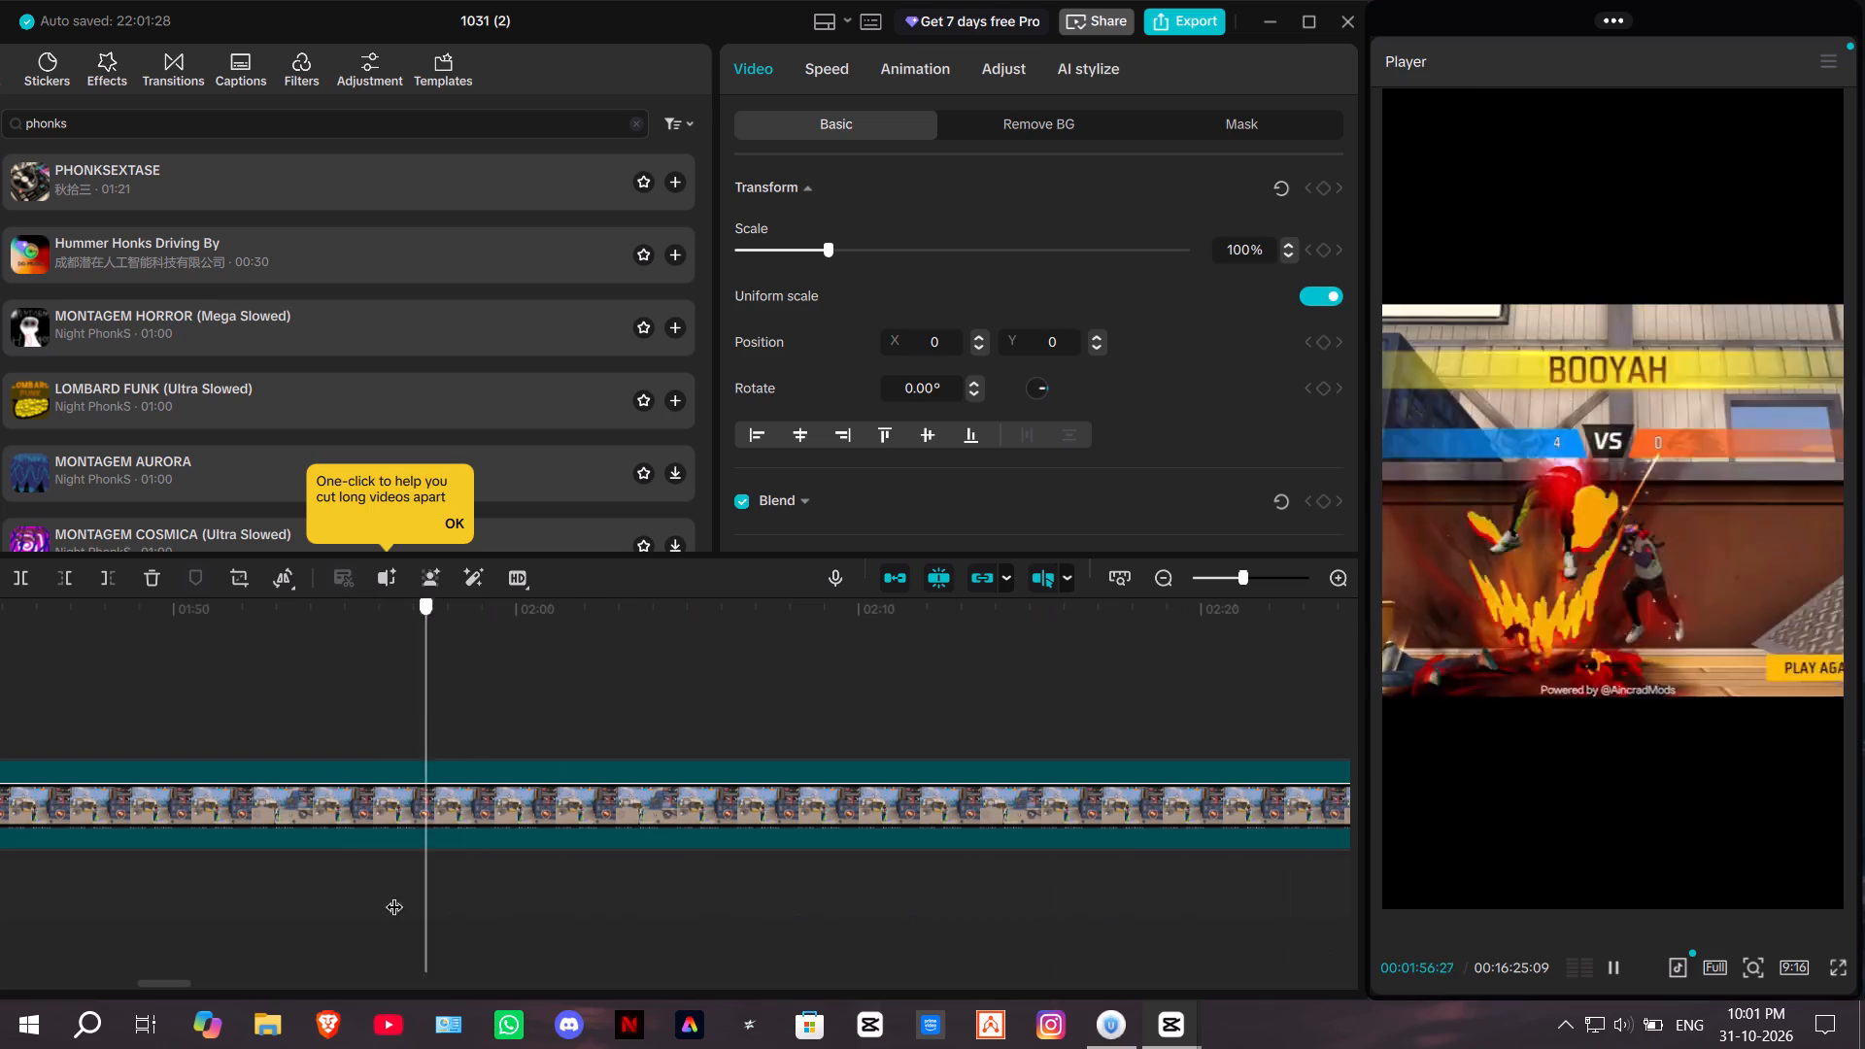
pyautogui.moveTo(394, 895); pyautogui.dragTo(520, 953)
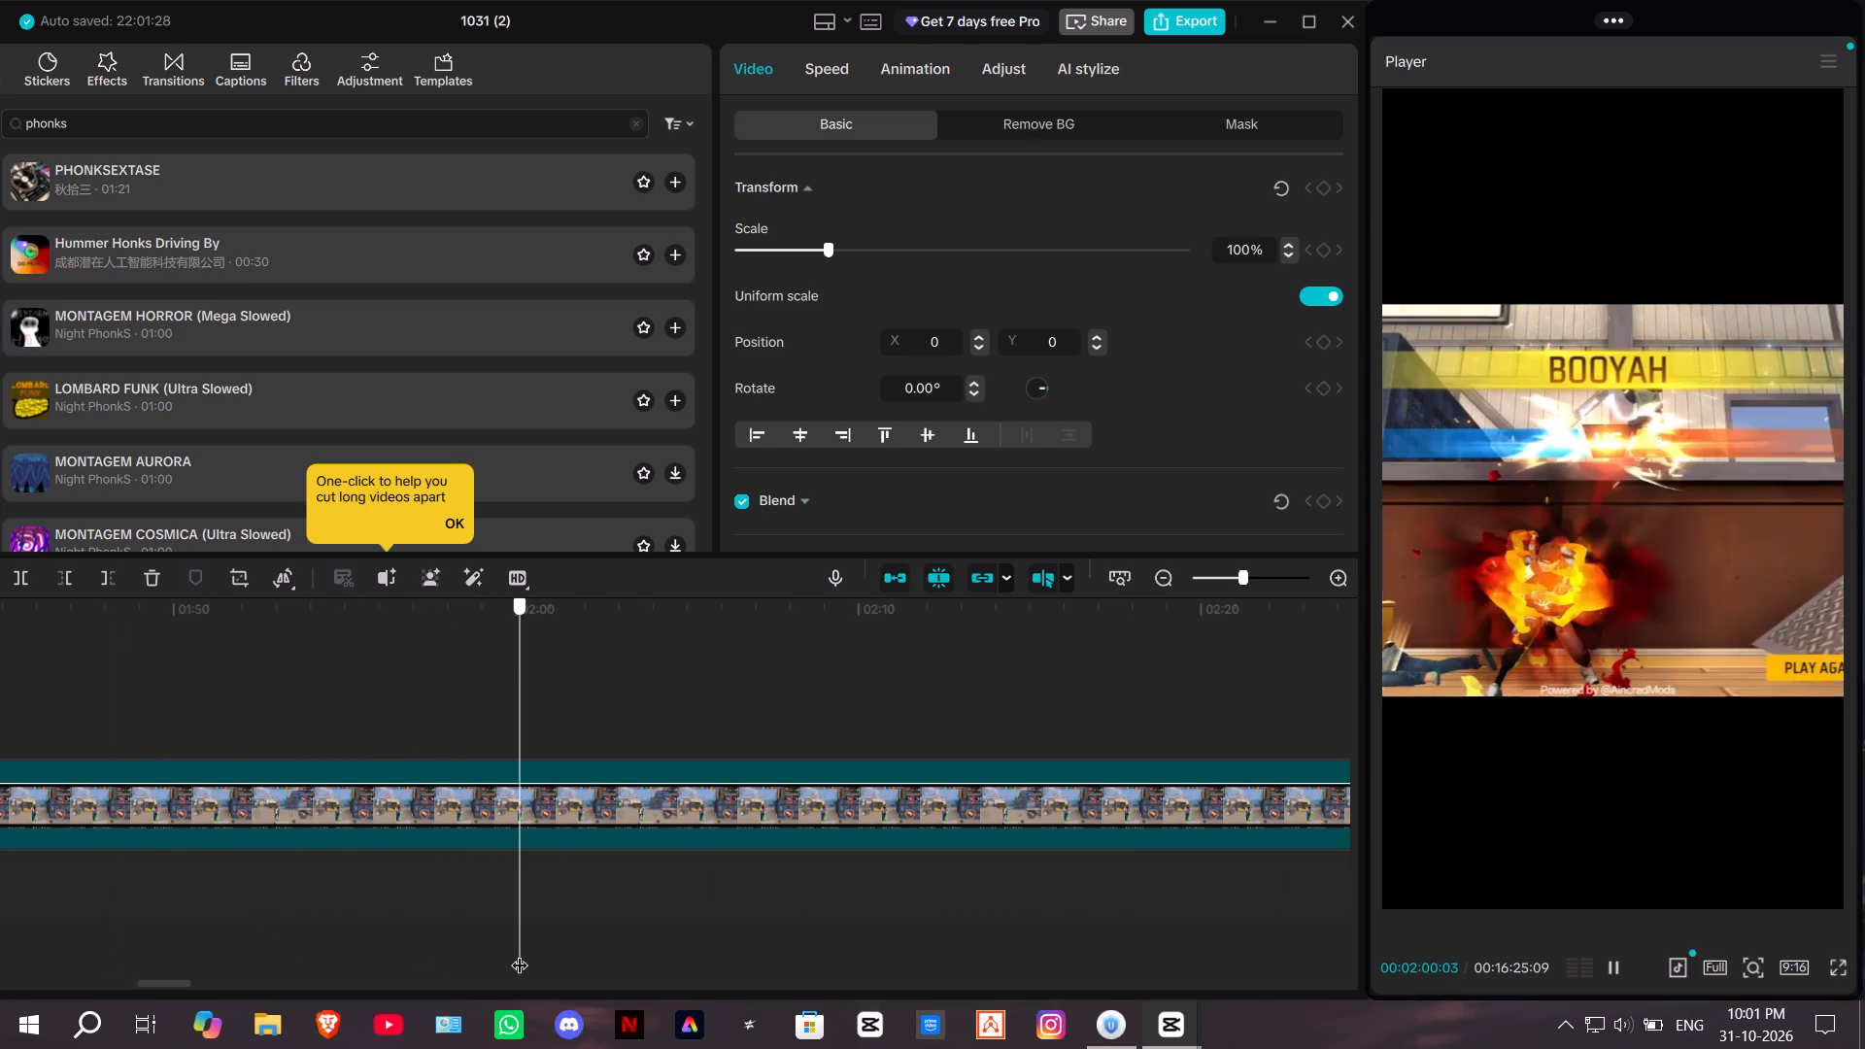
# Split the footage just before the round 4 kill at about 1:36 and delete the portion before the split.
pyautogui.moveTo(520, 953); pyautogui.dragTo(377, 933)
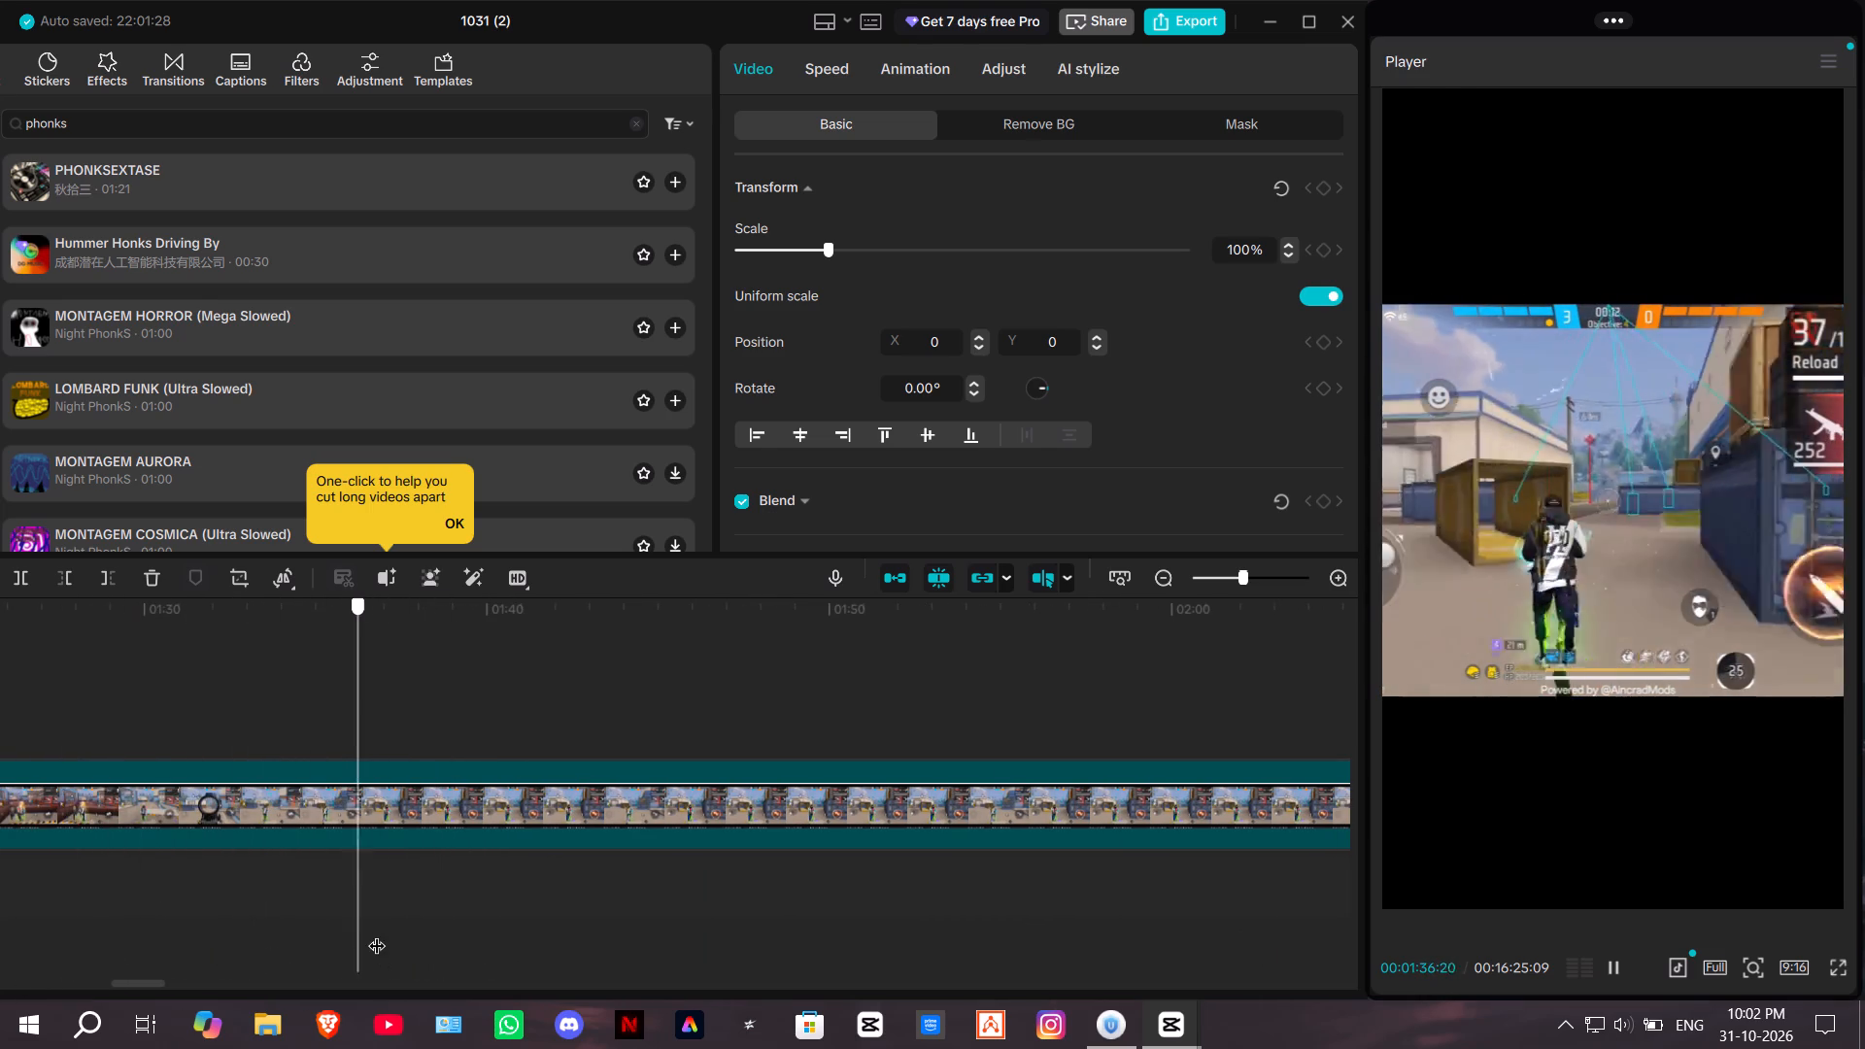
pyautogui.moveTo(377, 933); pyautogui.dragTo(371, 944)
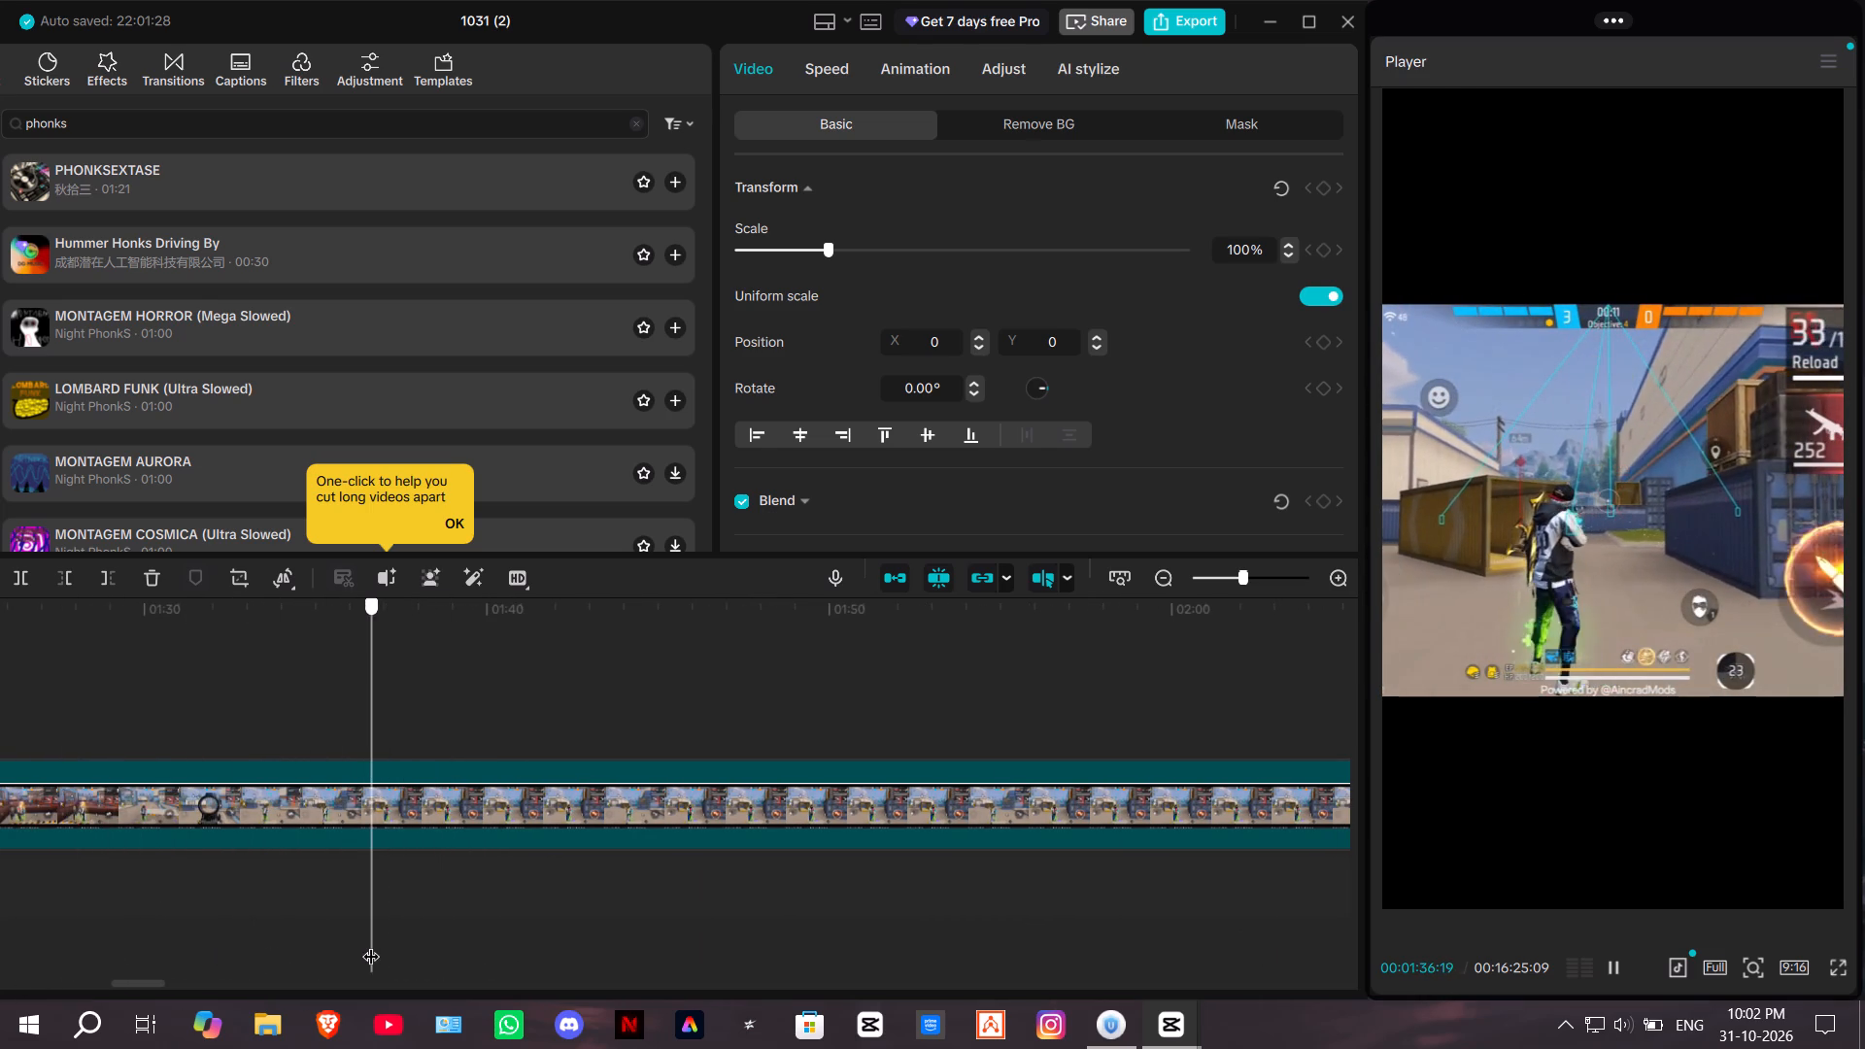
pyautogui.moveTo(371, 944); pyautogui.dragTo(348, 944)
pyautogui.click(364, 818)
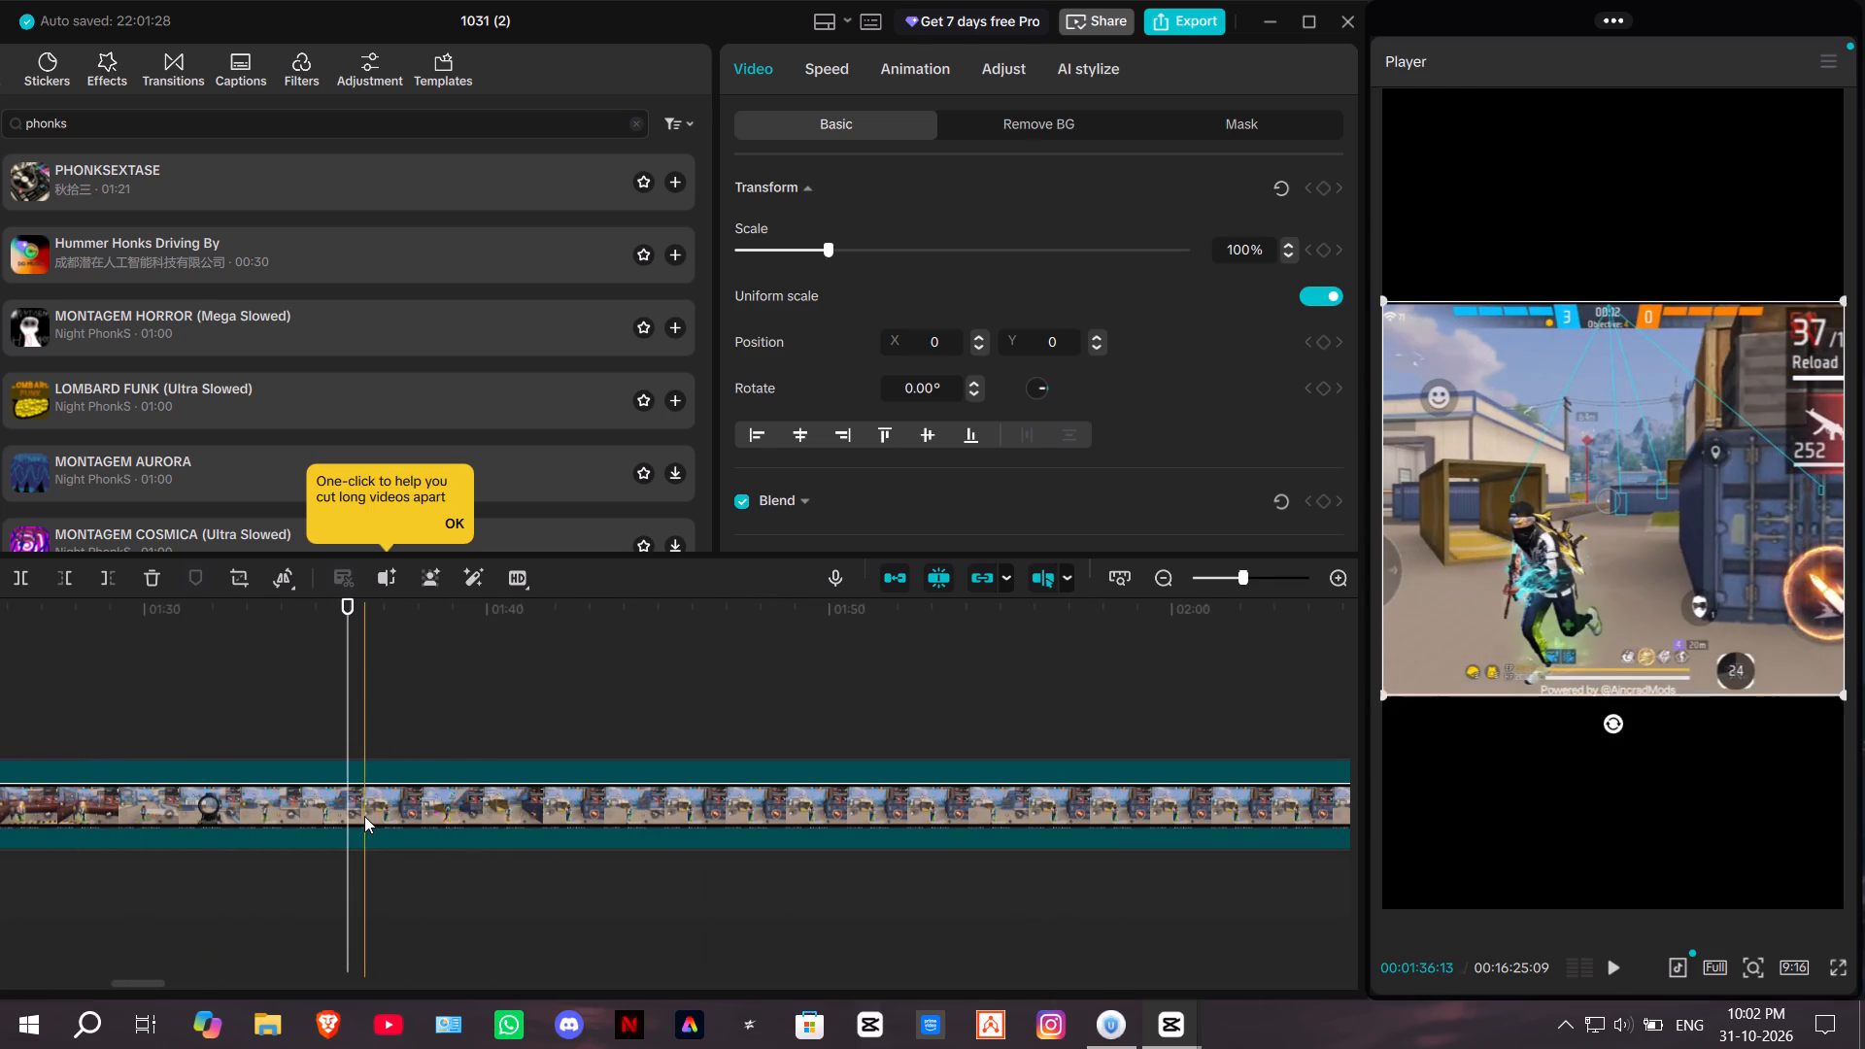
pyautogui.click(16, 568)
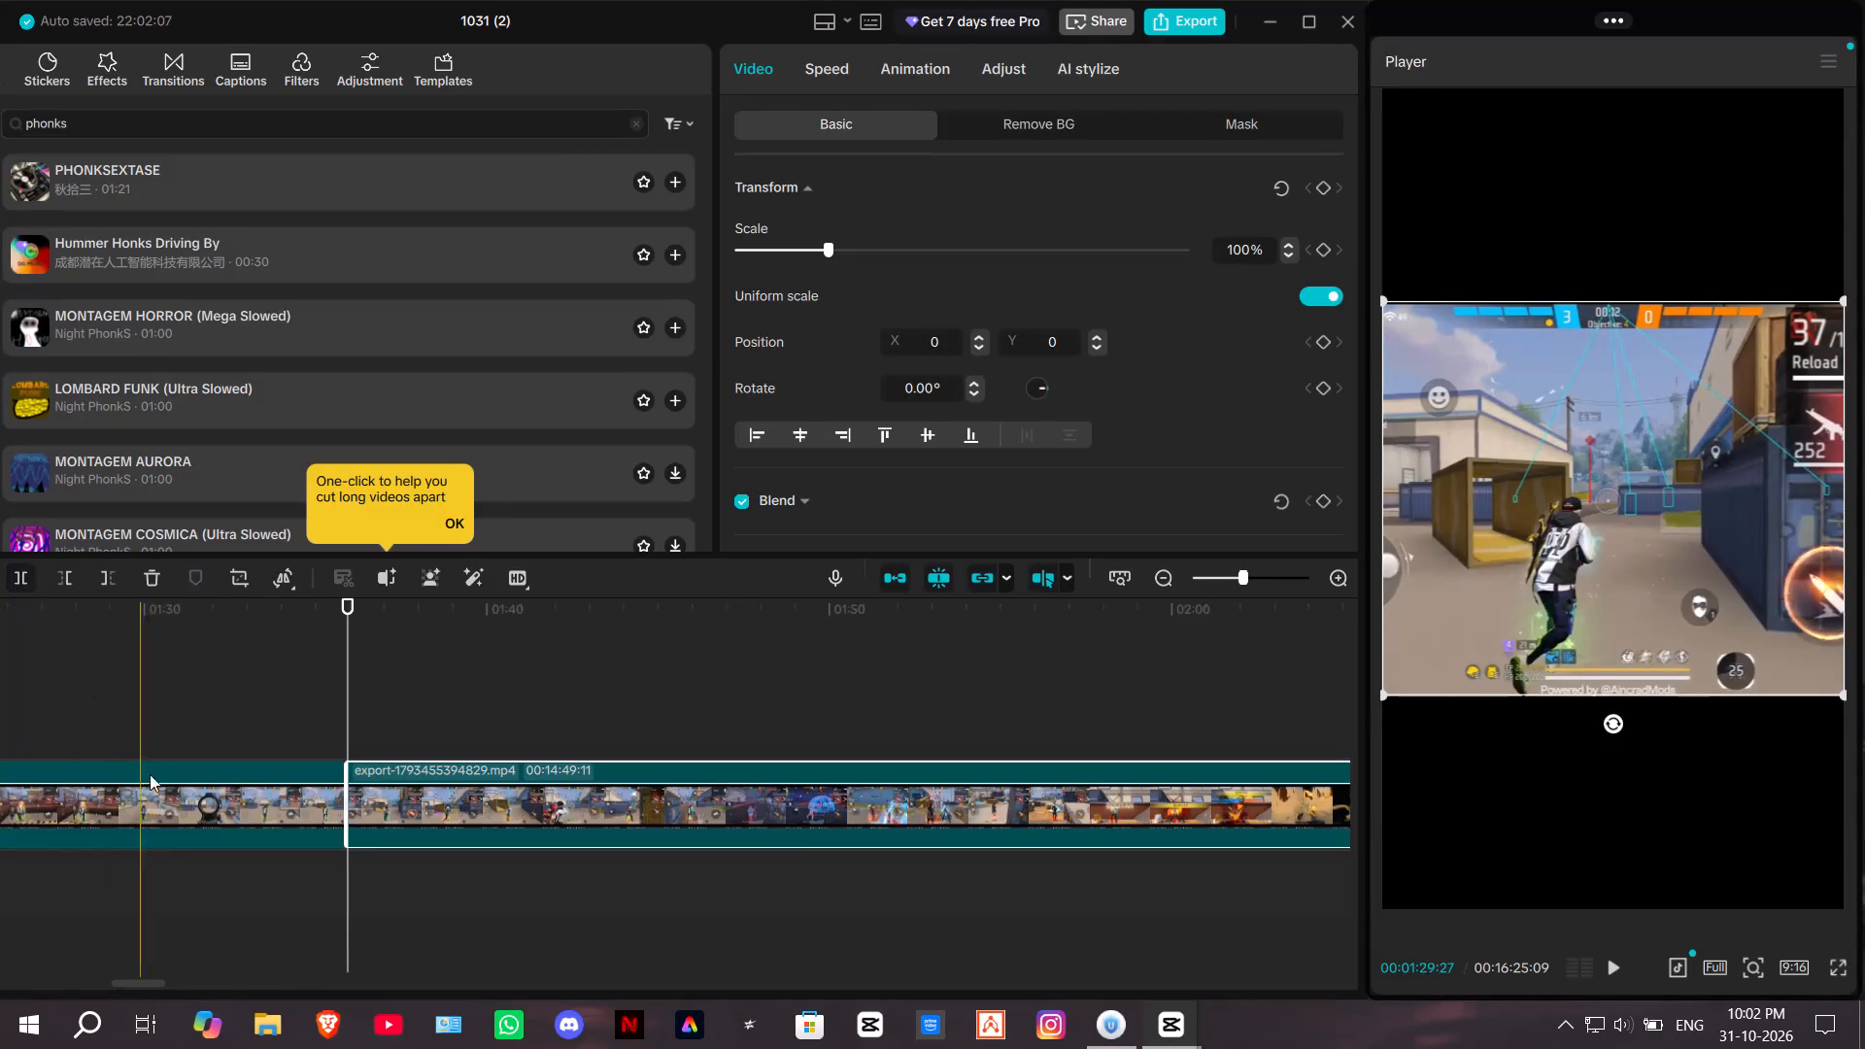
pyautogui.click(214, 838)
pyautogui.click(156, 571)
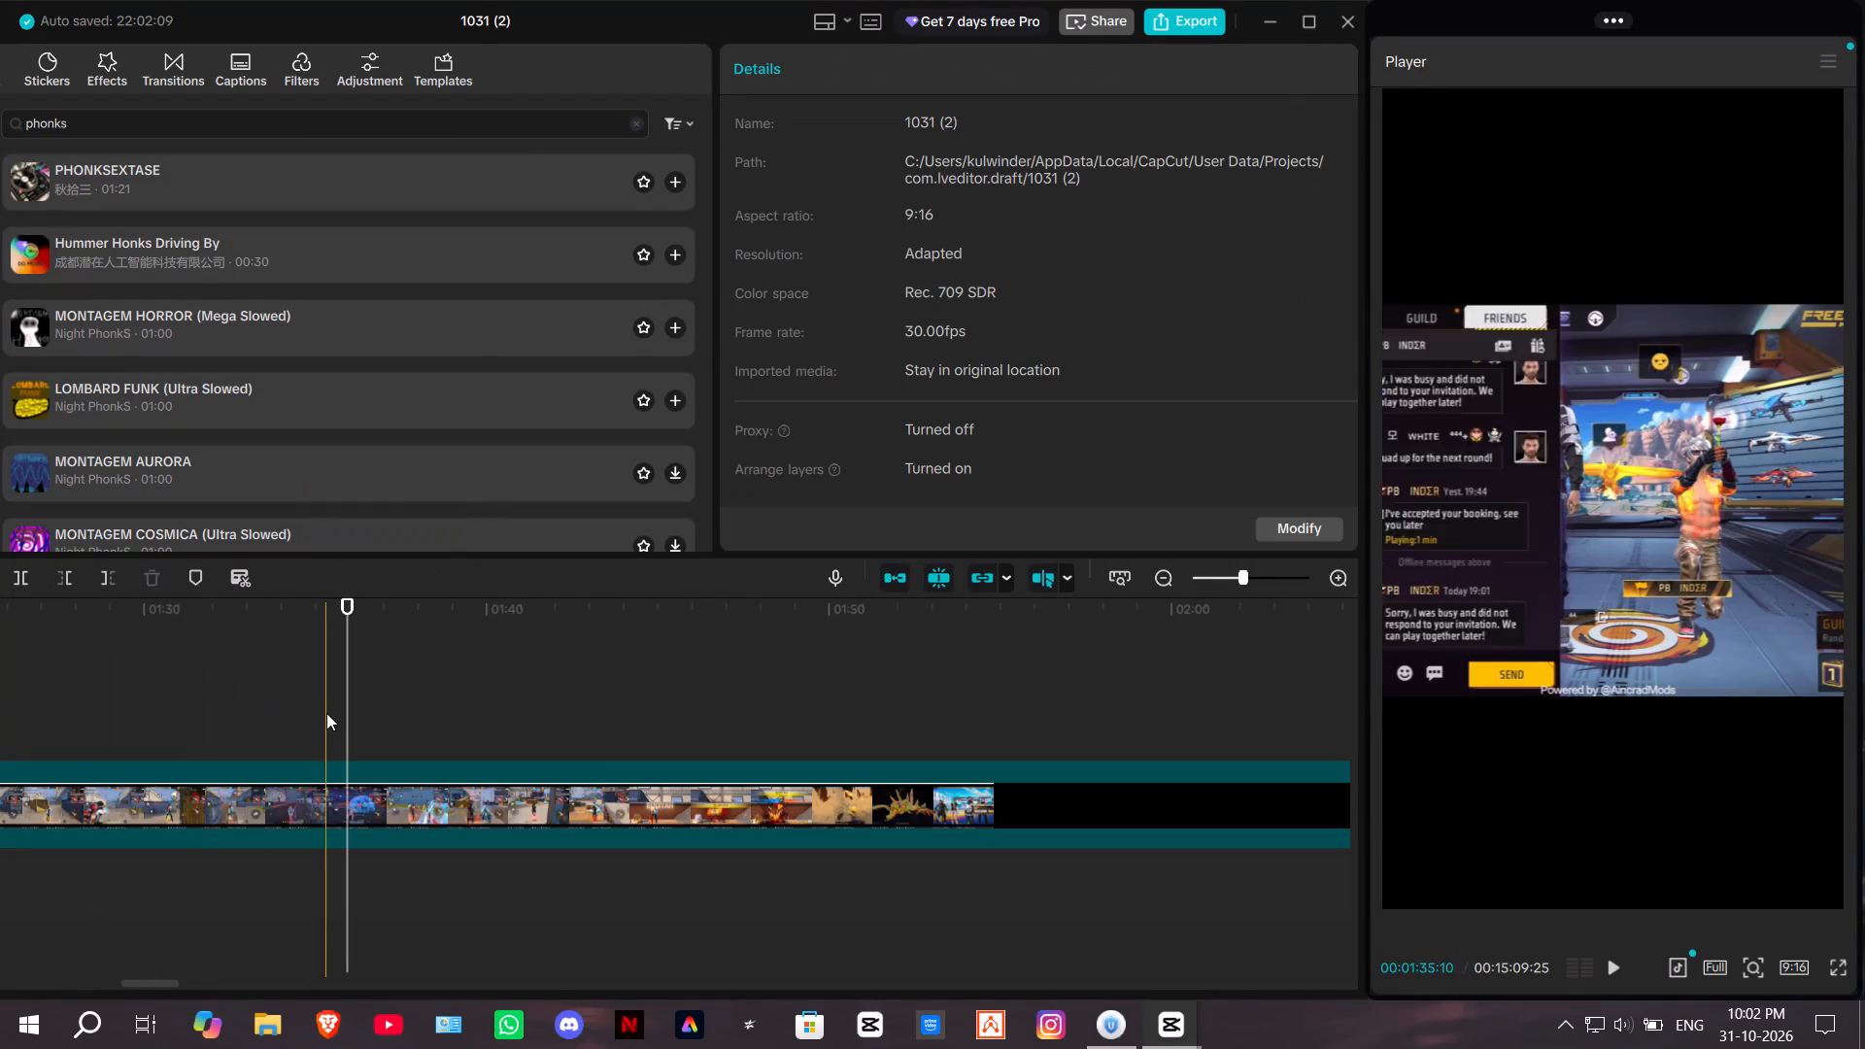
# Split the remaining footage in the lobby section at about 1:23 and delete everything after the split.
pyautogui.moveTo(341, 709); pyautogui.dragTo(247, 729)
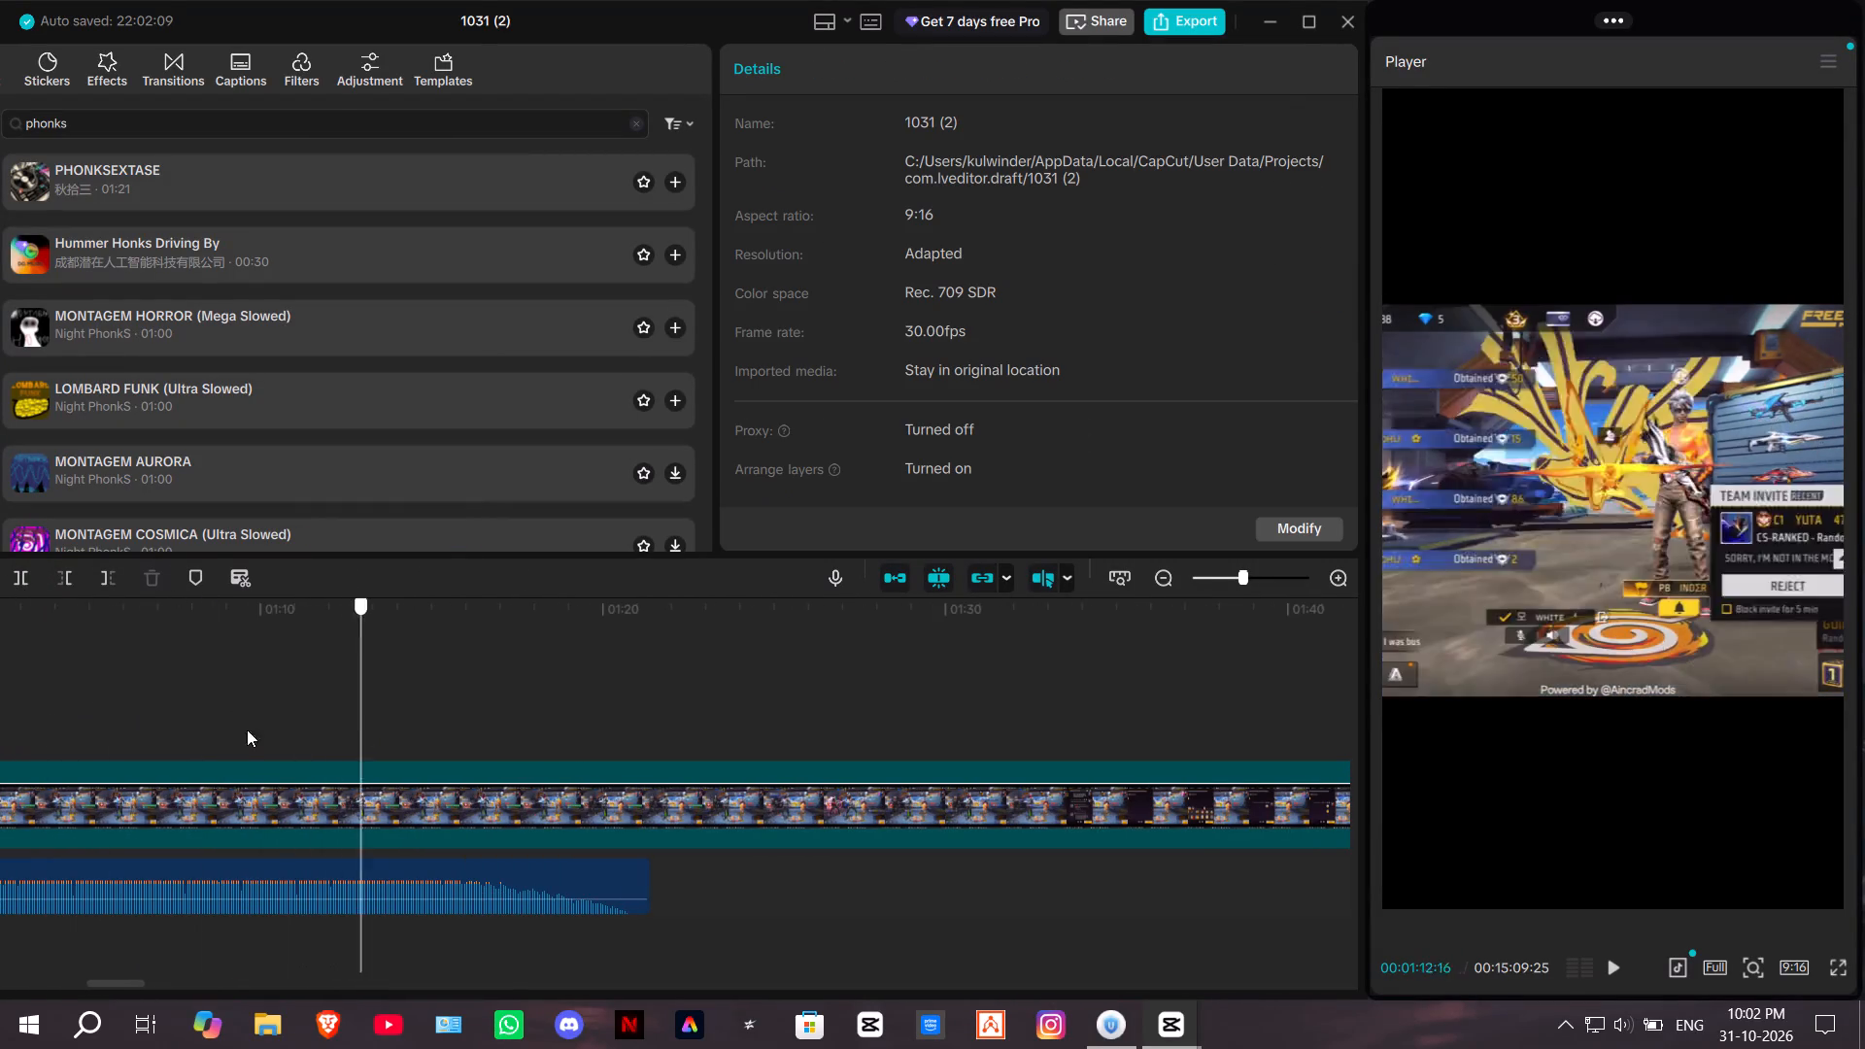
pyautogui.moveTo(247, 729); pyautogui.dragTo(1001, 747)
pyautogui.click(996, 817)
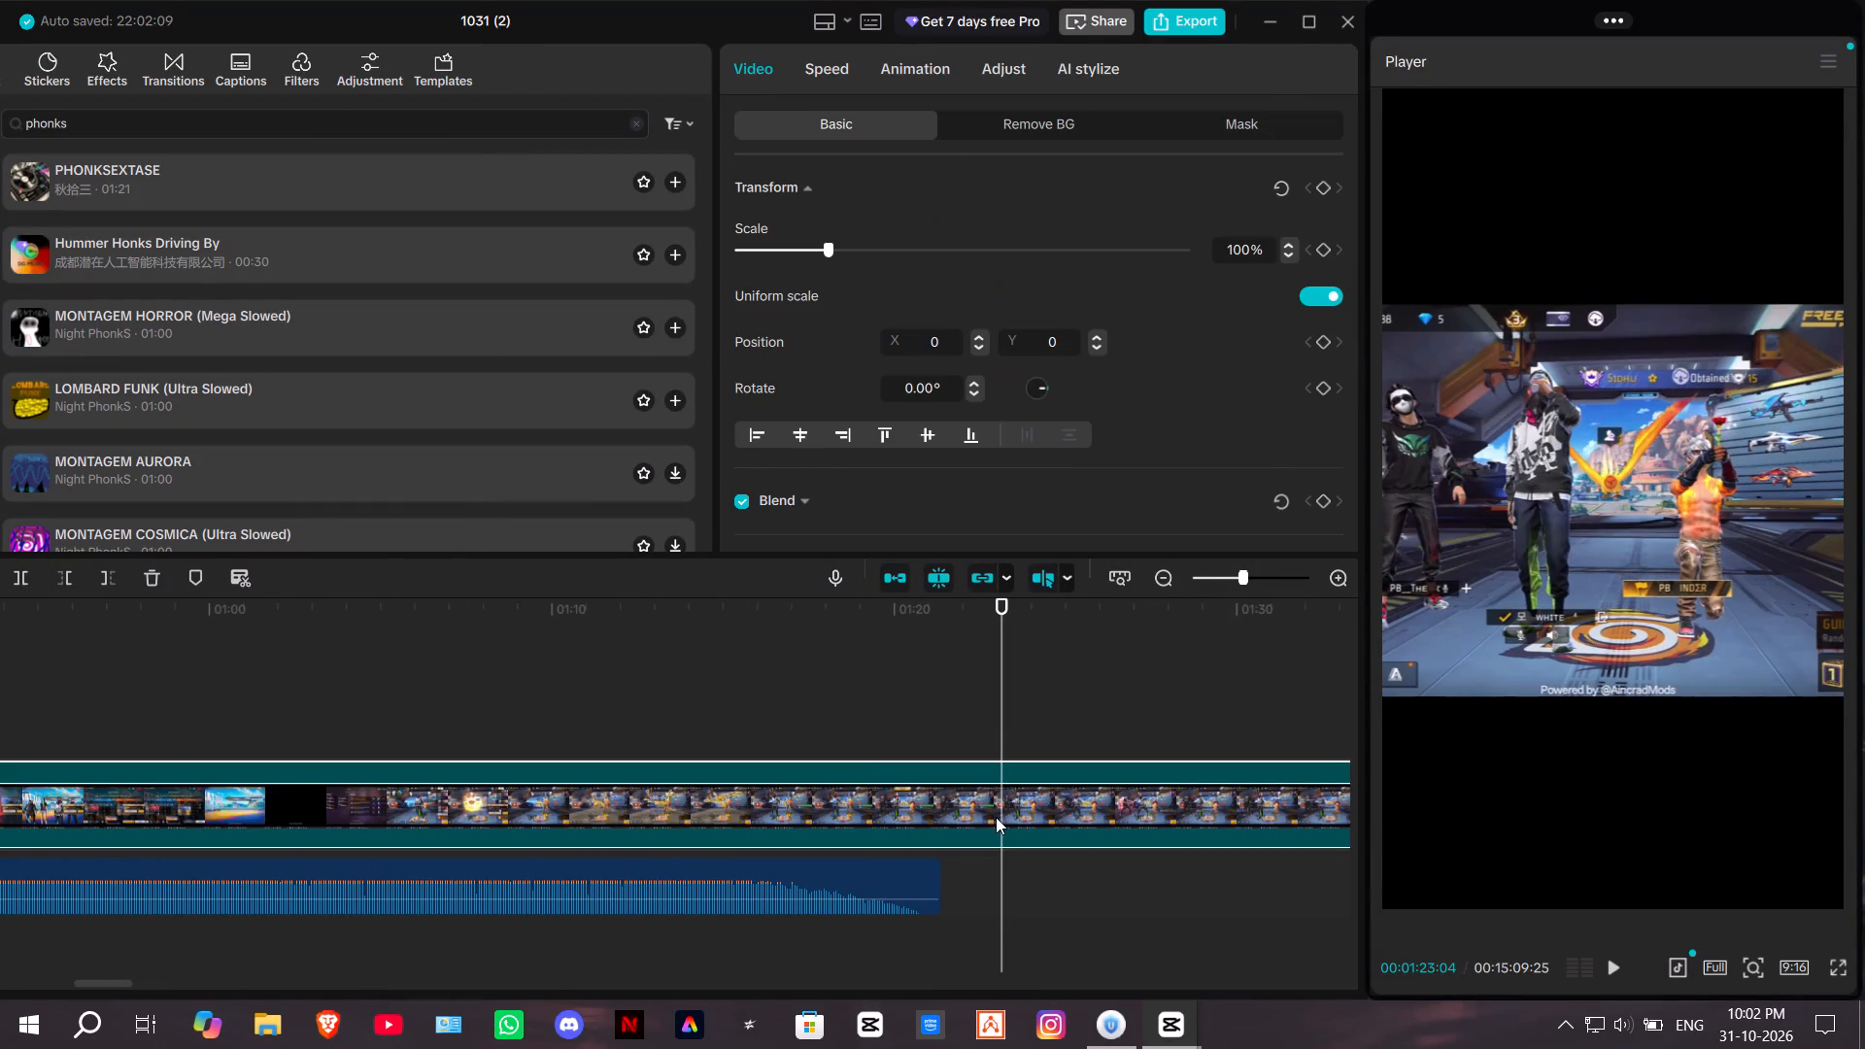
pyautogui.click(23, 584)
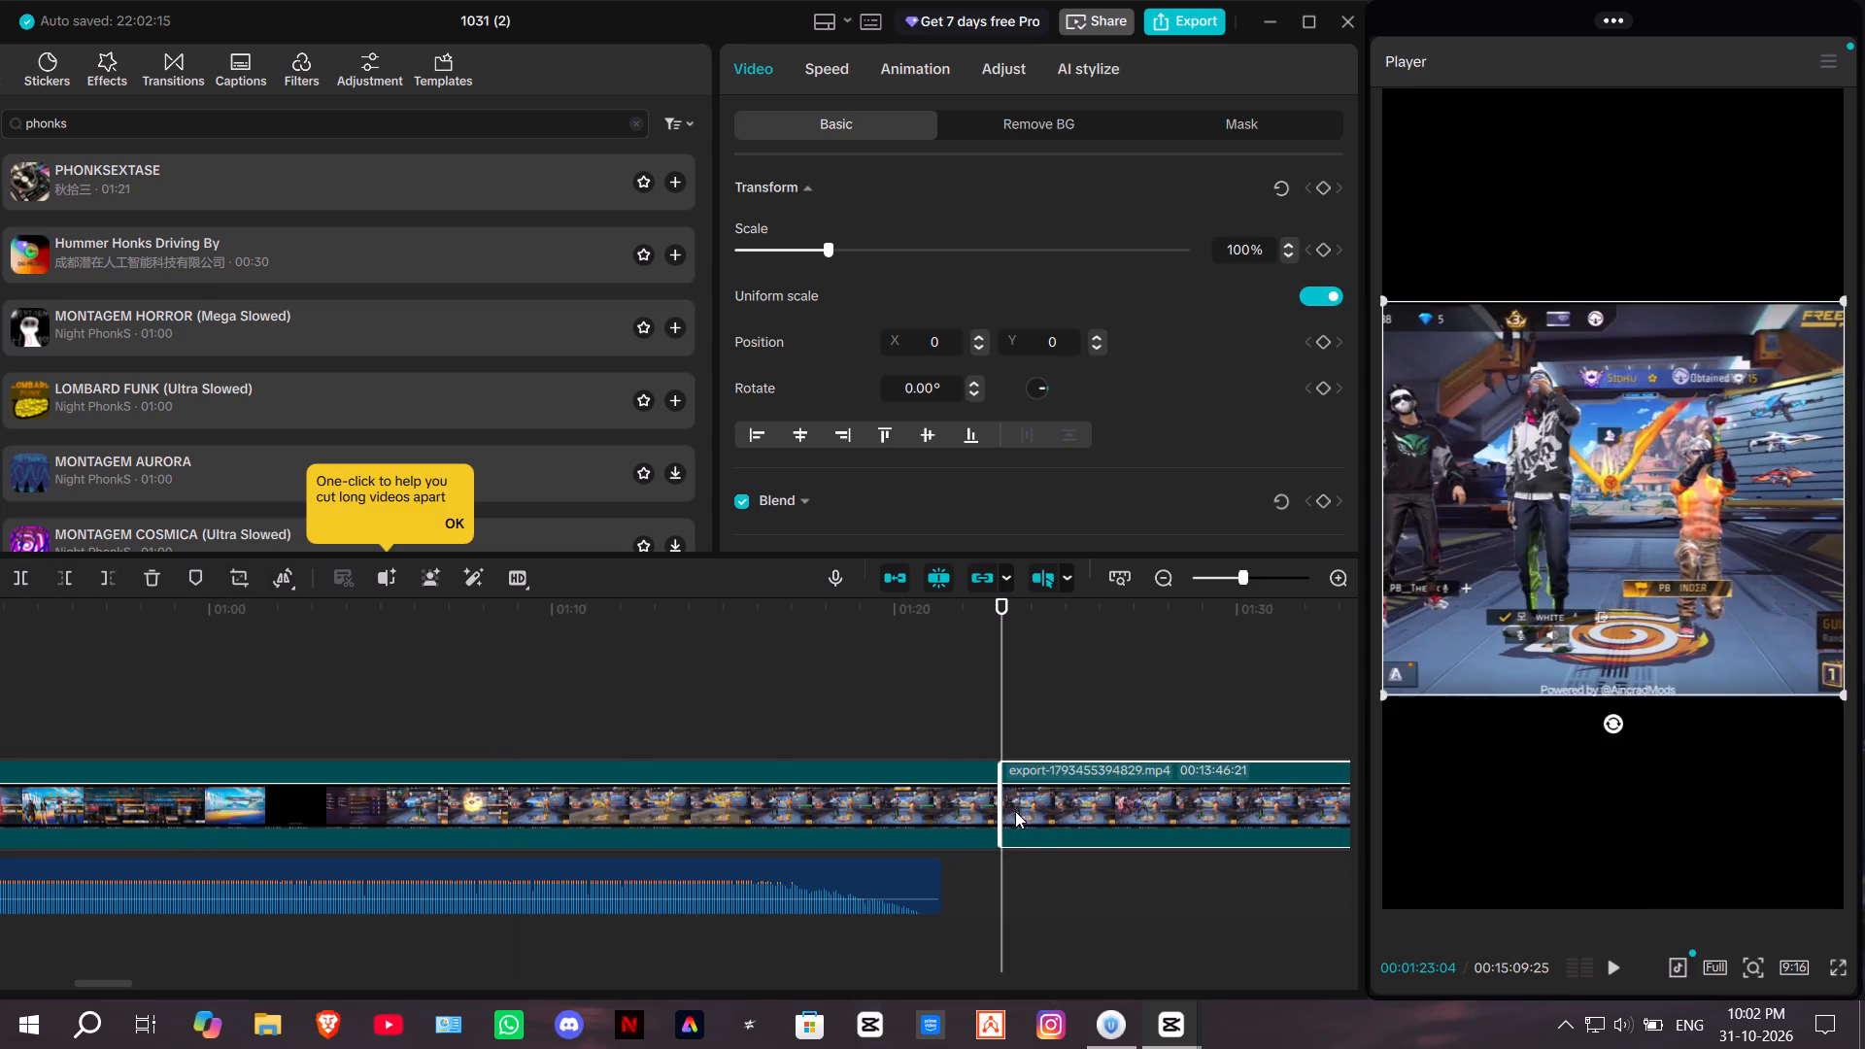
pyautogui.click(154, 578)
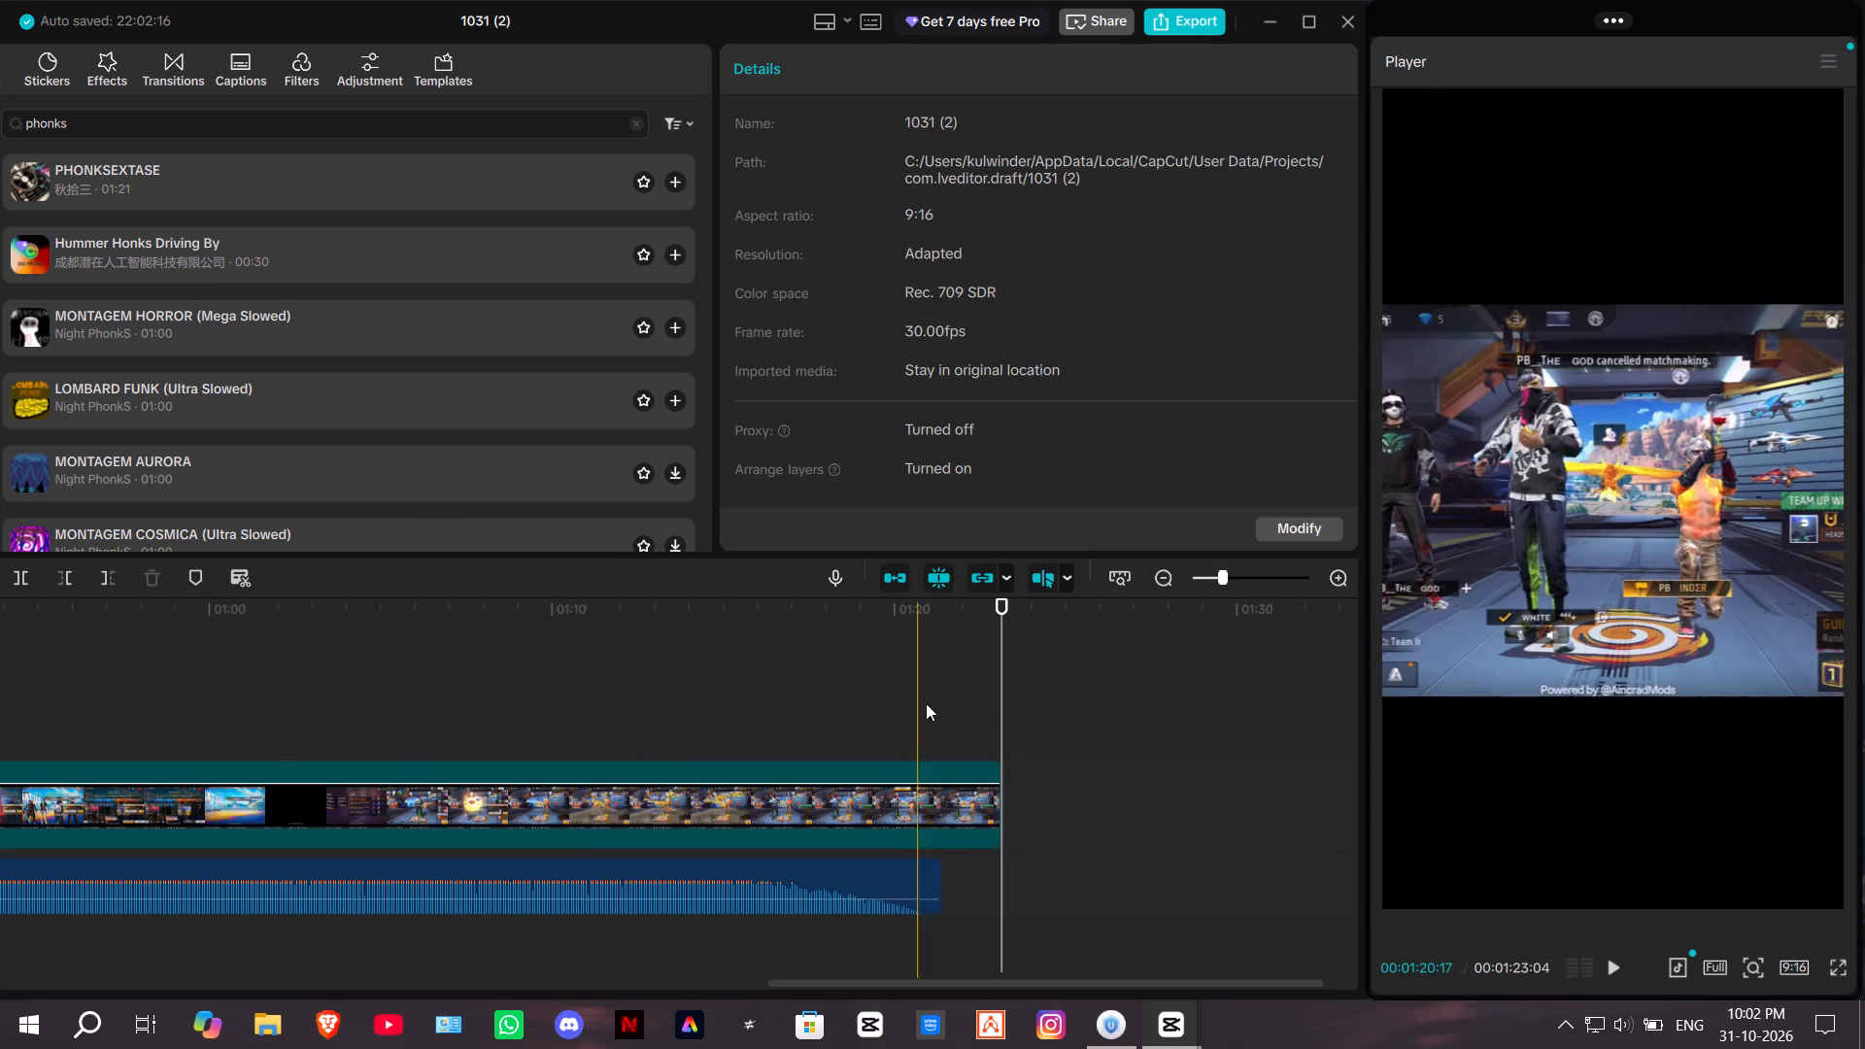
# Split the last video clip at the Elite Master rank screen, at about 53 seconds, and delete the portion after it.
pyautogui.moveTo(1006, 701); pyautogui.dragTo(598, 711)
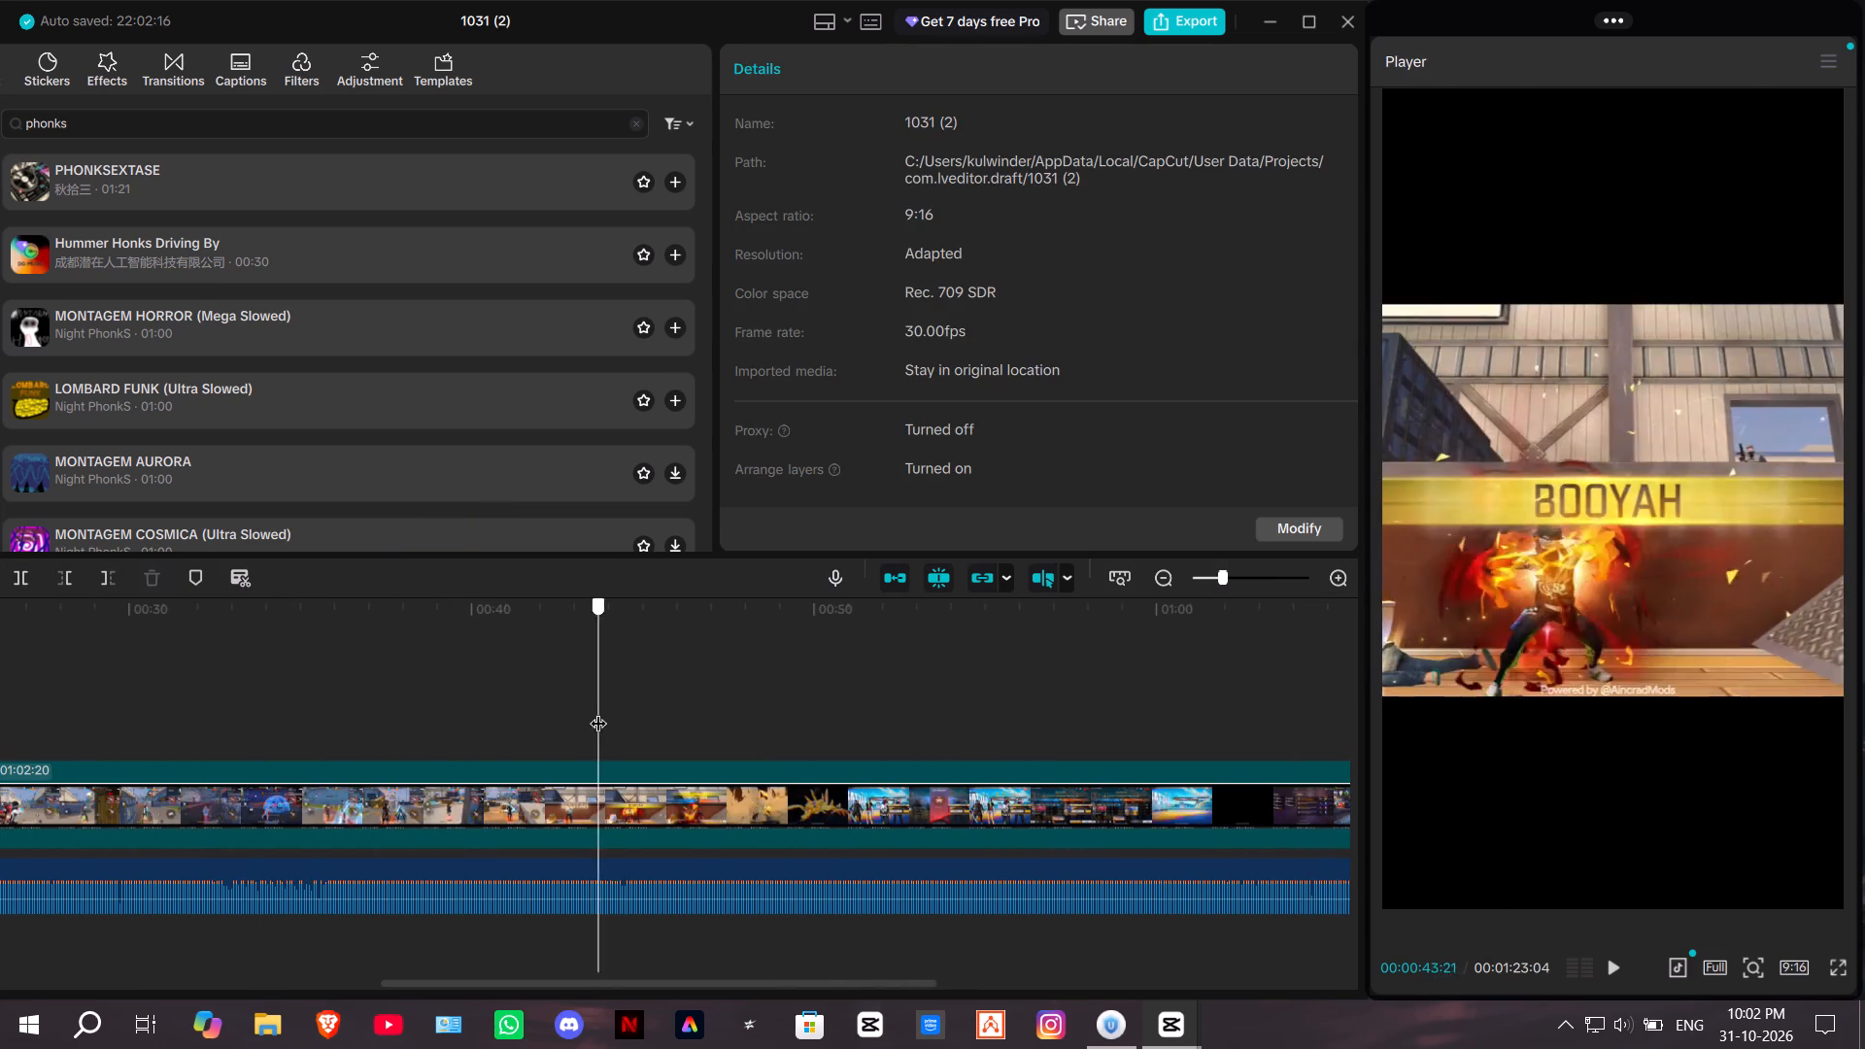
pyautogui.moveTo(598, 711); pyautogui.dragTo(946, 774)
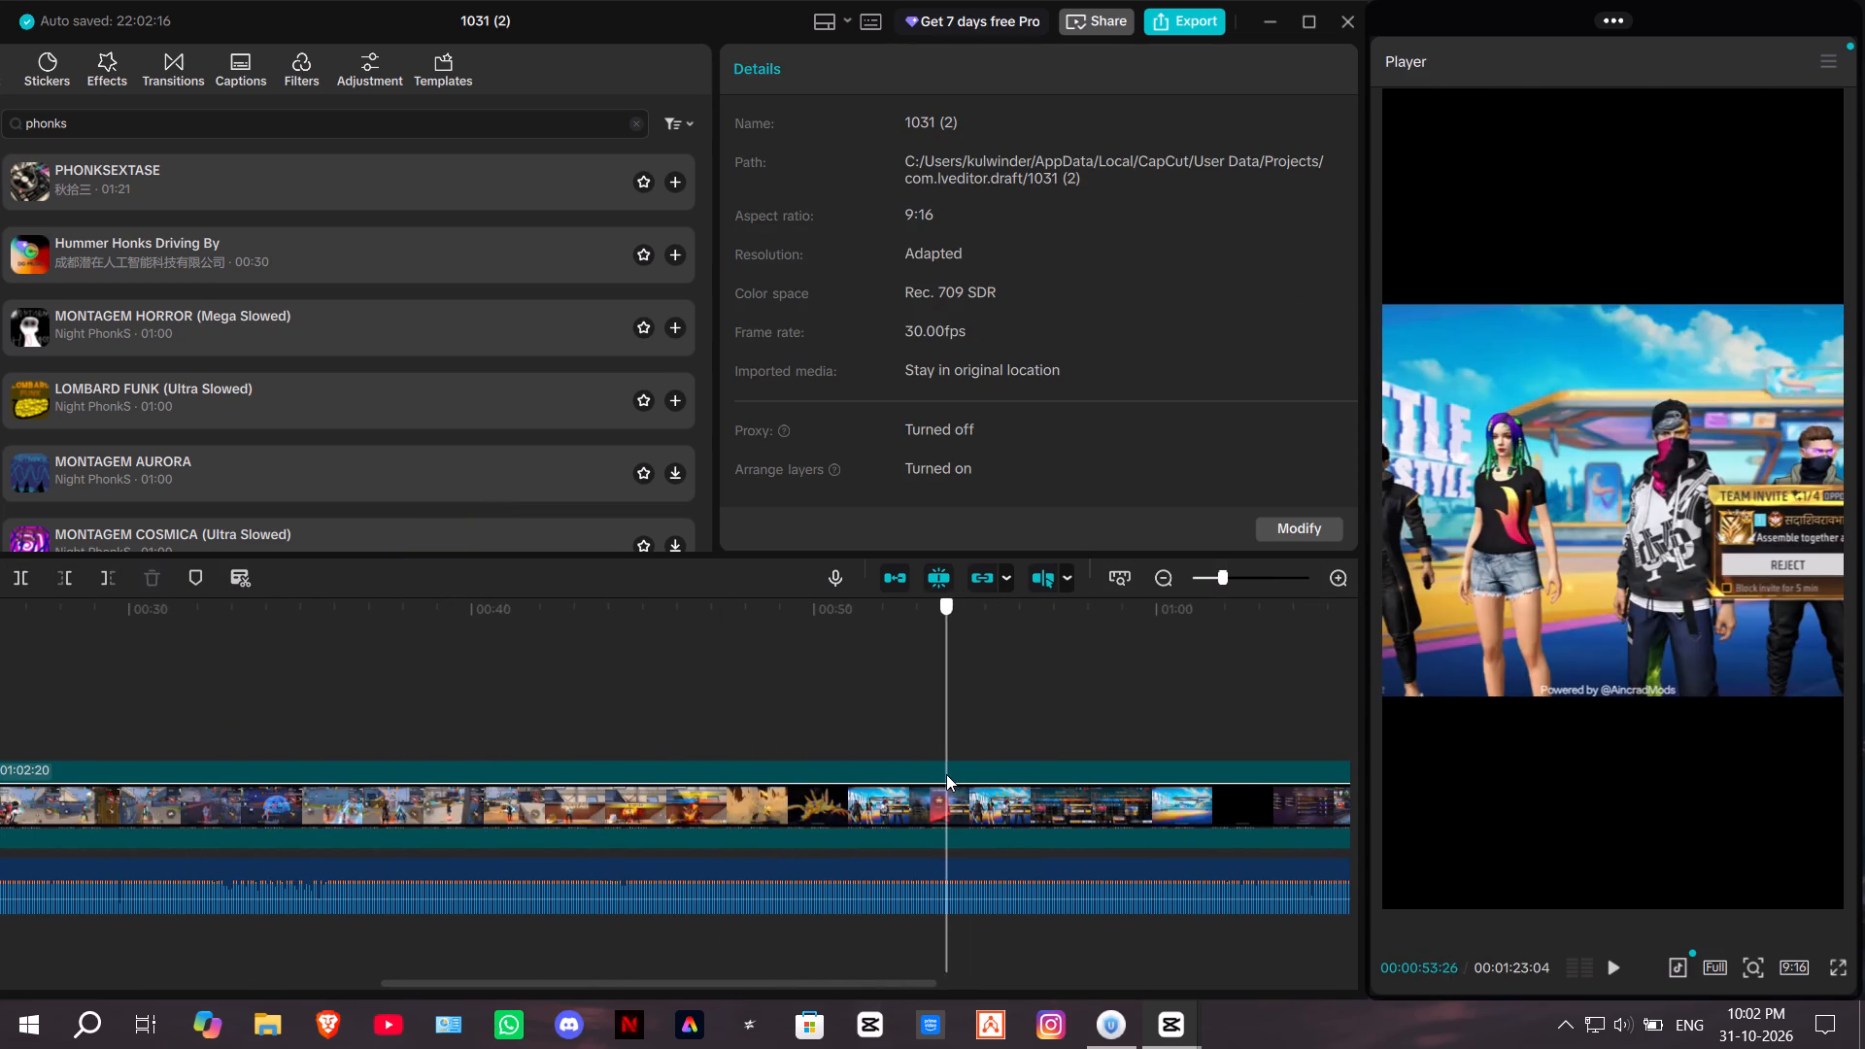
pyautogui.moveTo(946, 774); pyautogui.dragTo(904, 773)
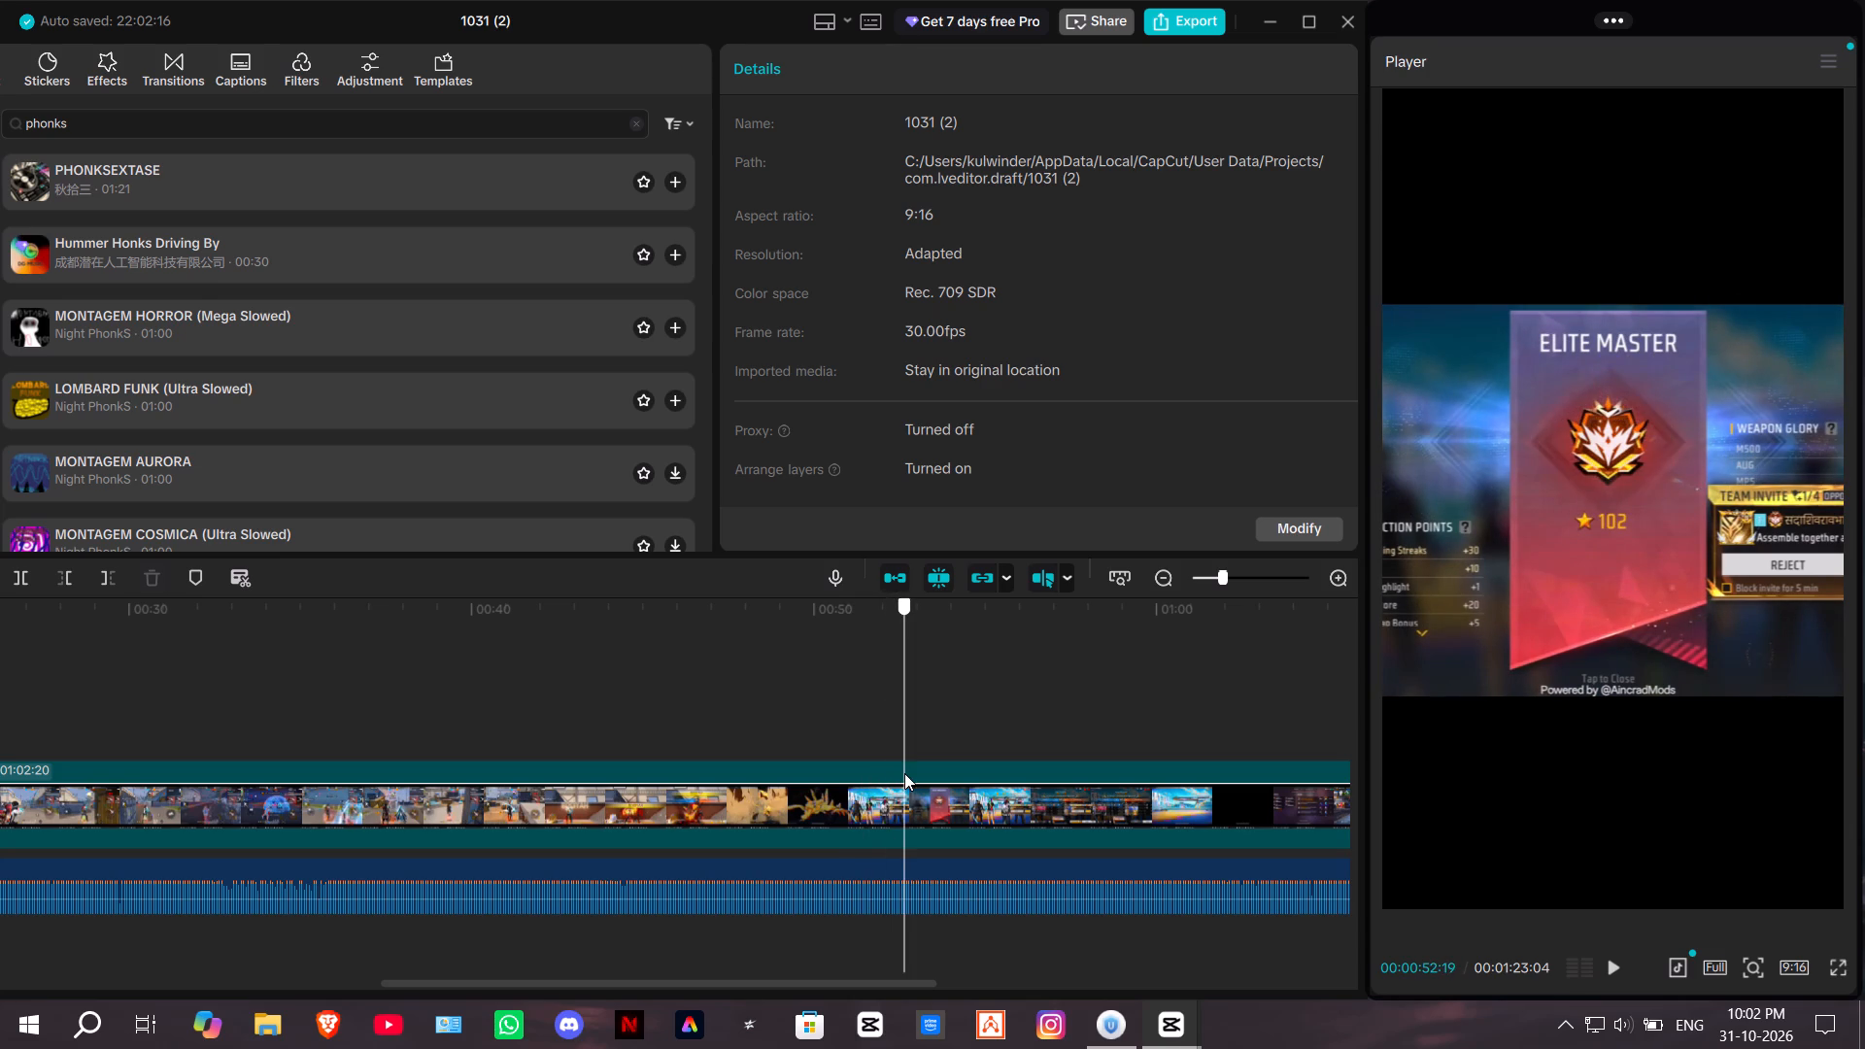
pyautogui.moveTo(904, 773); pyautogui.dragTo(929, 773)
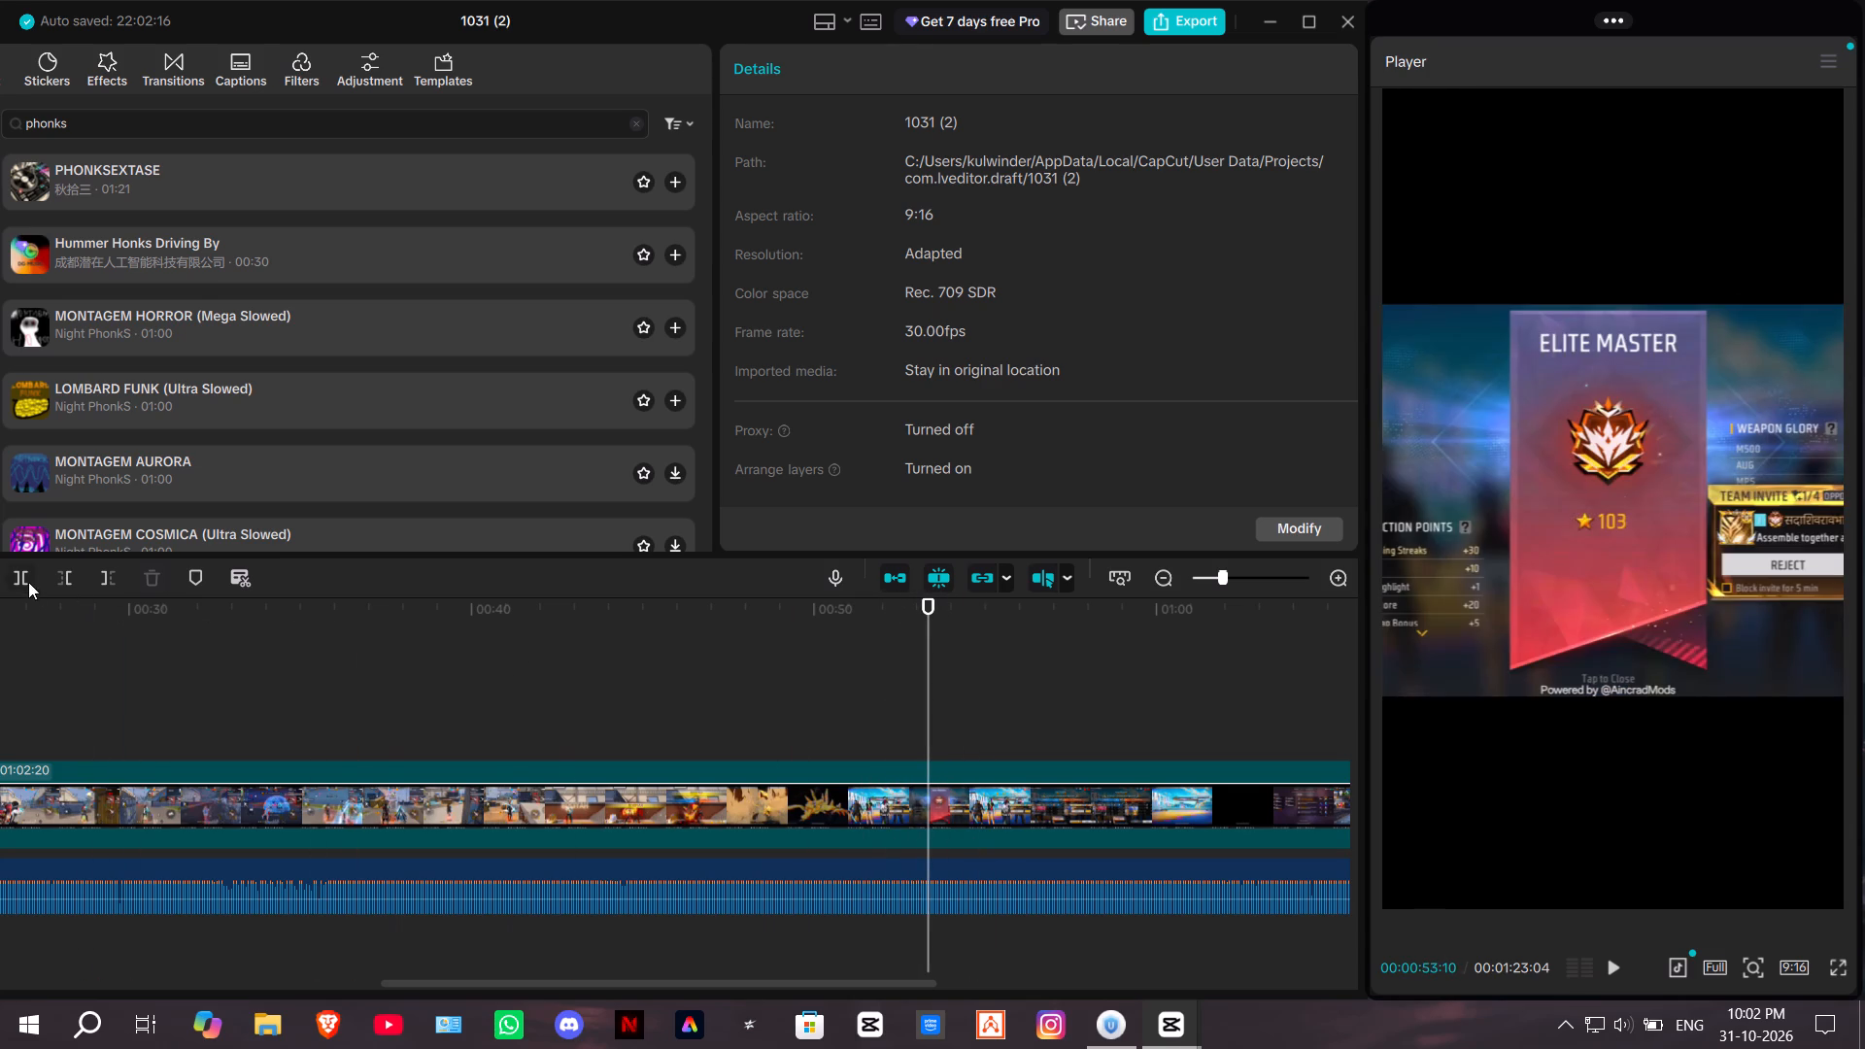
pyautogui.click(28, 582)
pyautogui.click(1040, 794)
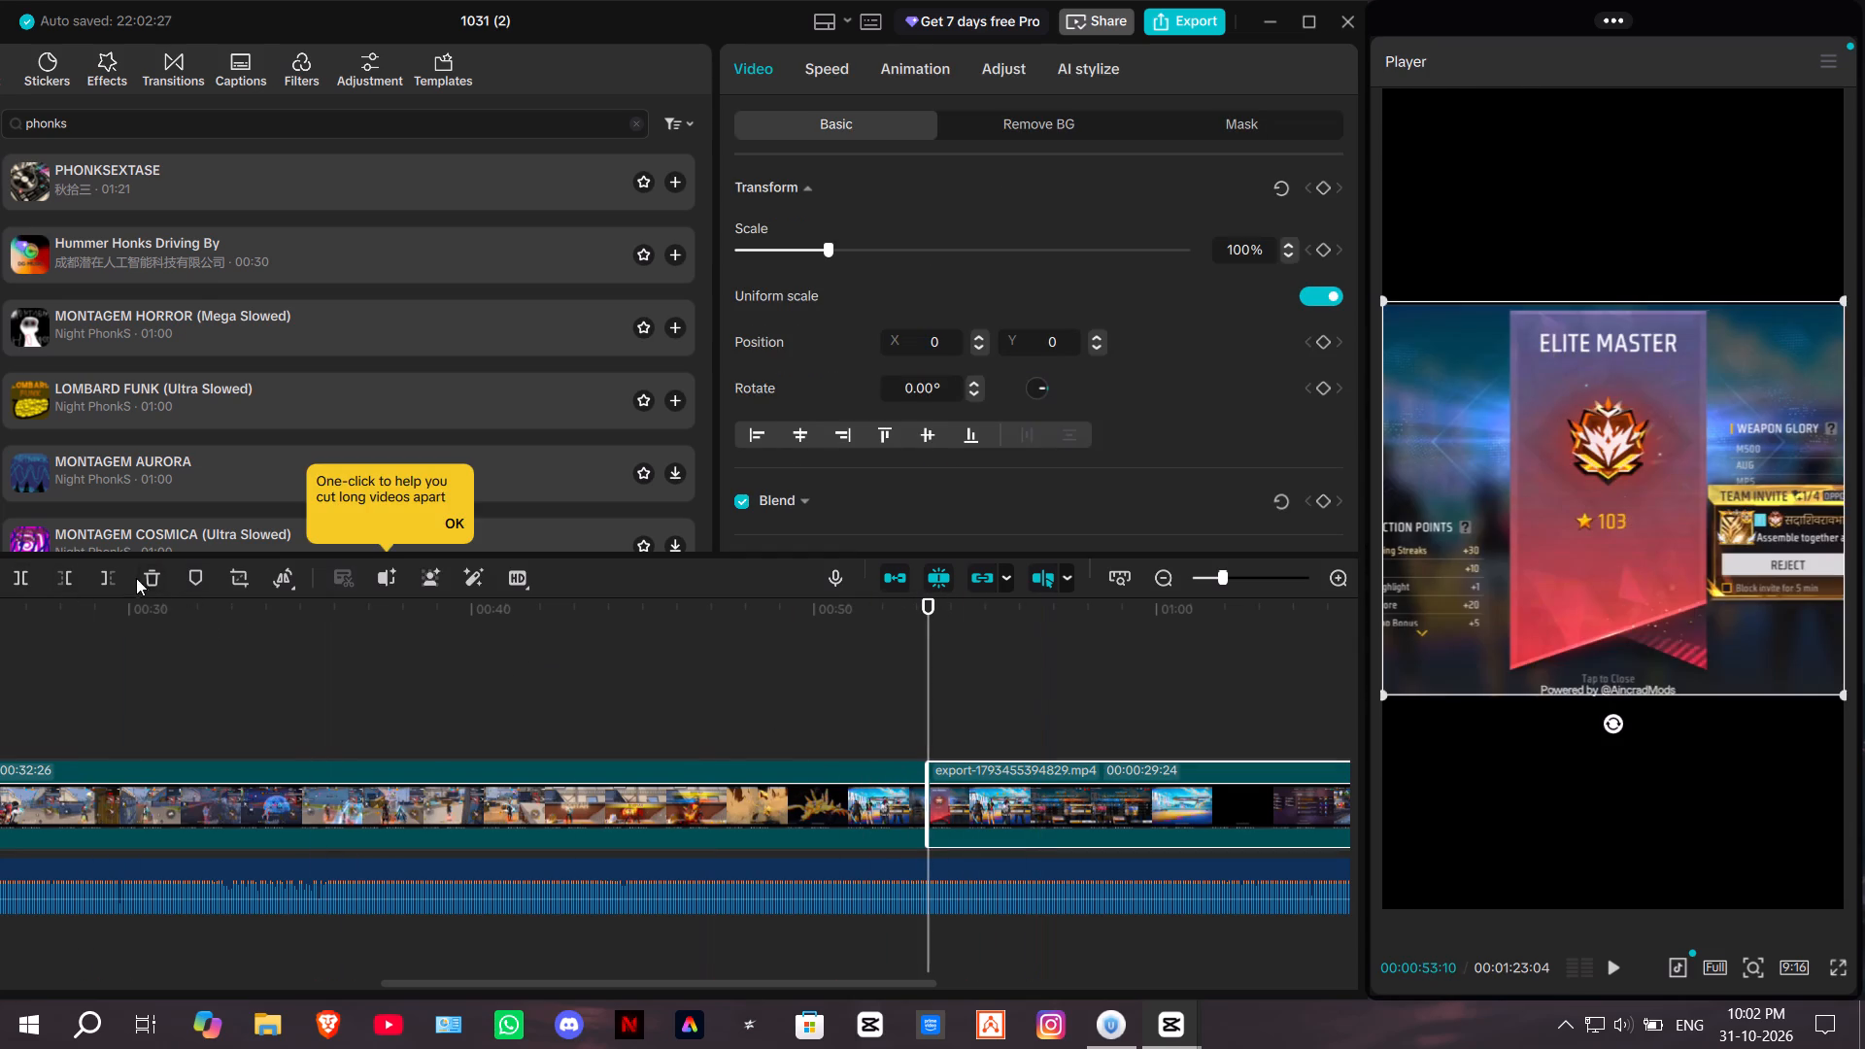
pyautogui.click(138, 576)
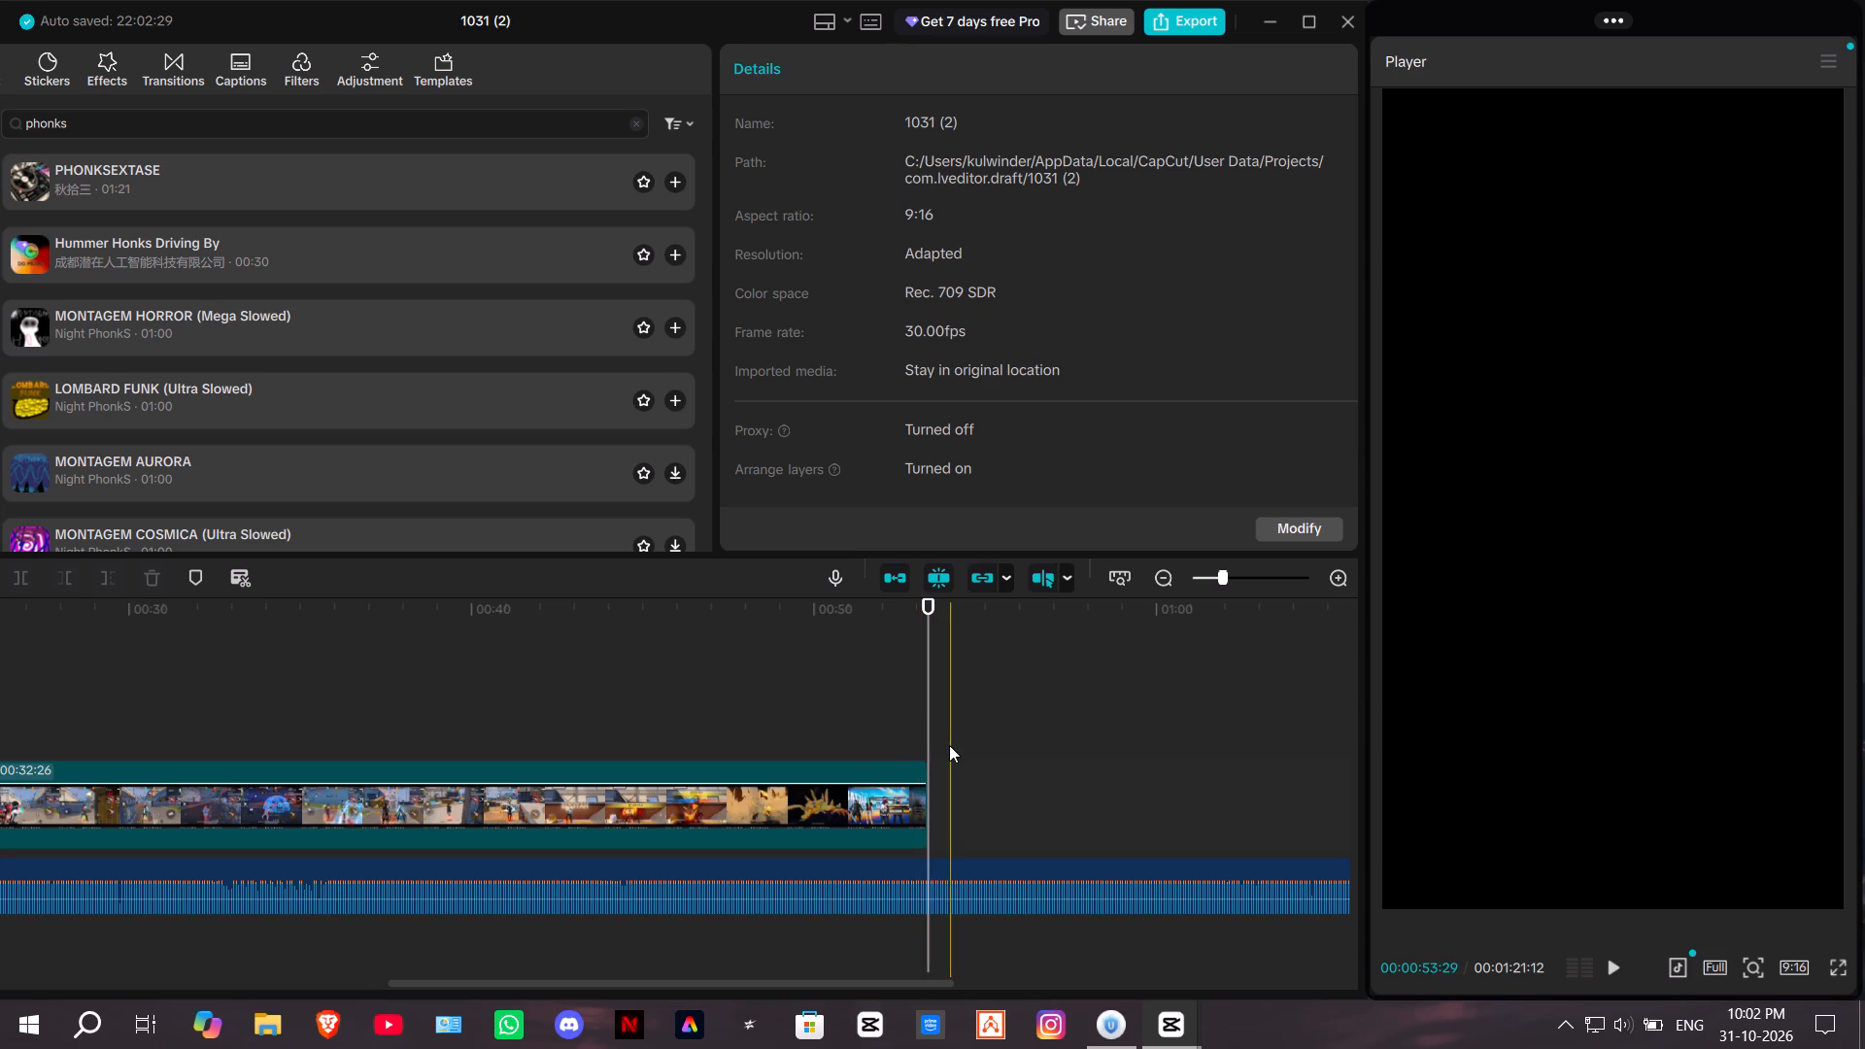
# Play the kill at the start of the eighth clip and split the footage after the knockdown at about 23 seconds.
pyautogui.moveTo(925, 703); pyautogui.dragTo(421, 688)
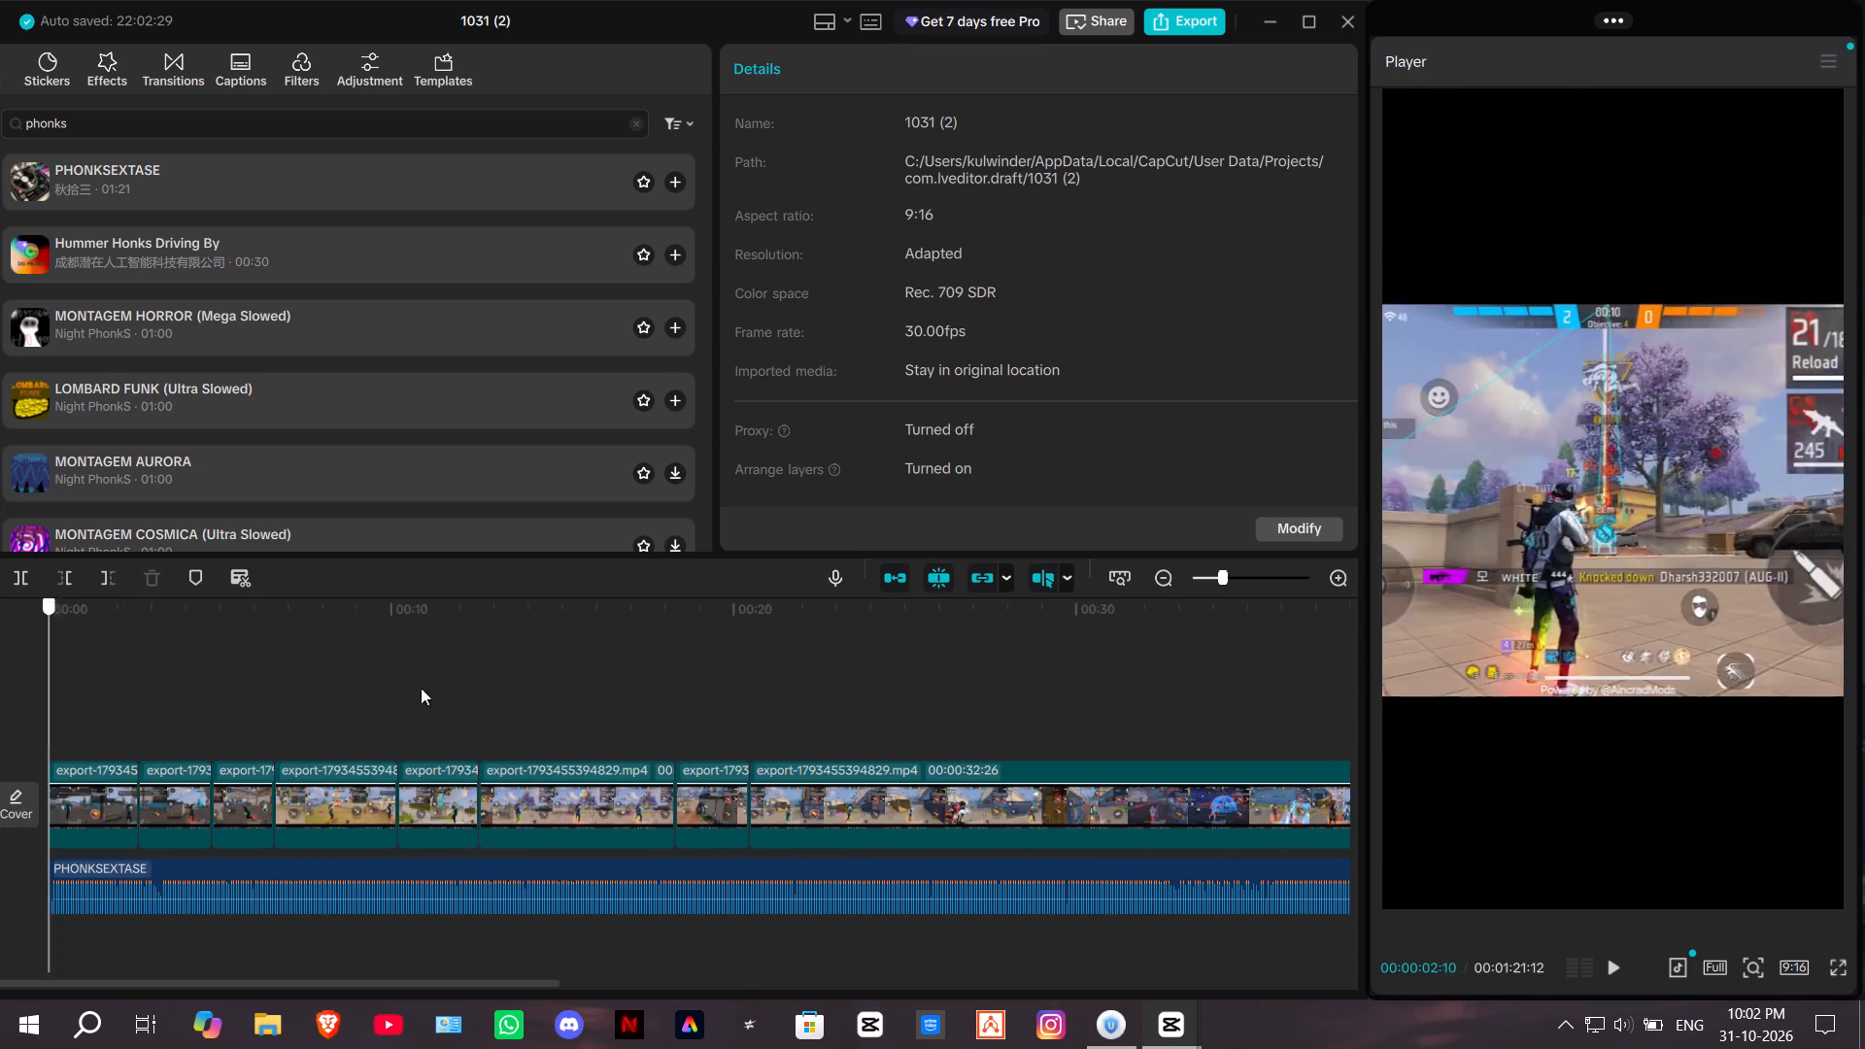
pyautogui.moveTo(421, 688); pyautogui.dragTo(755, 695)
pyautogui.press('space')
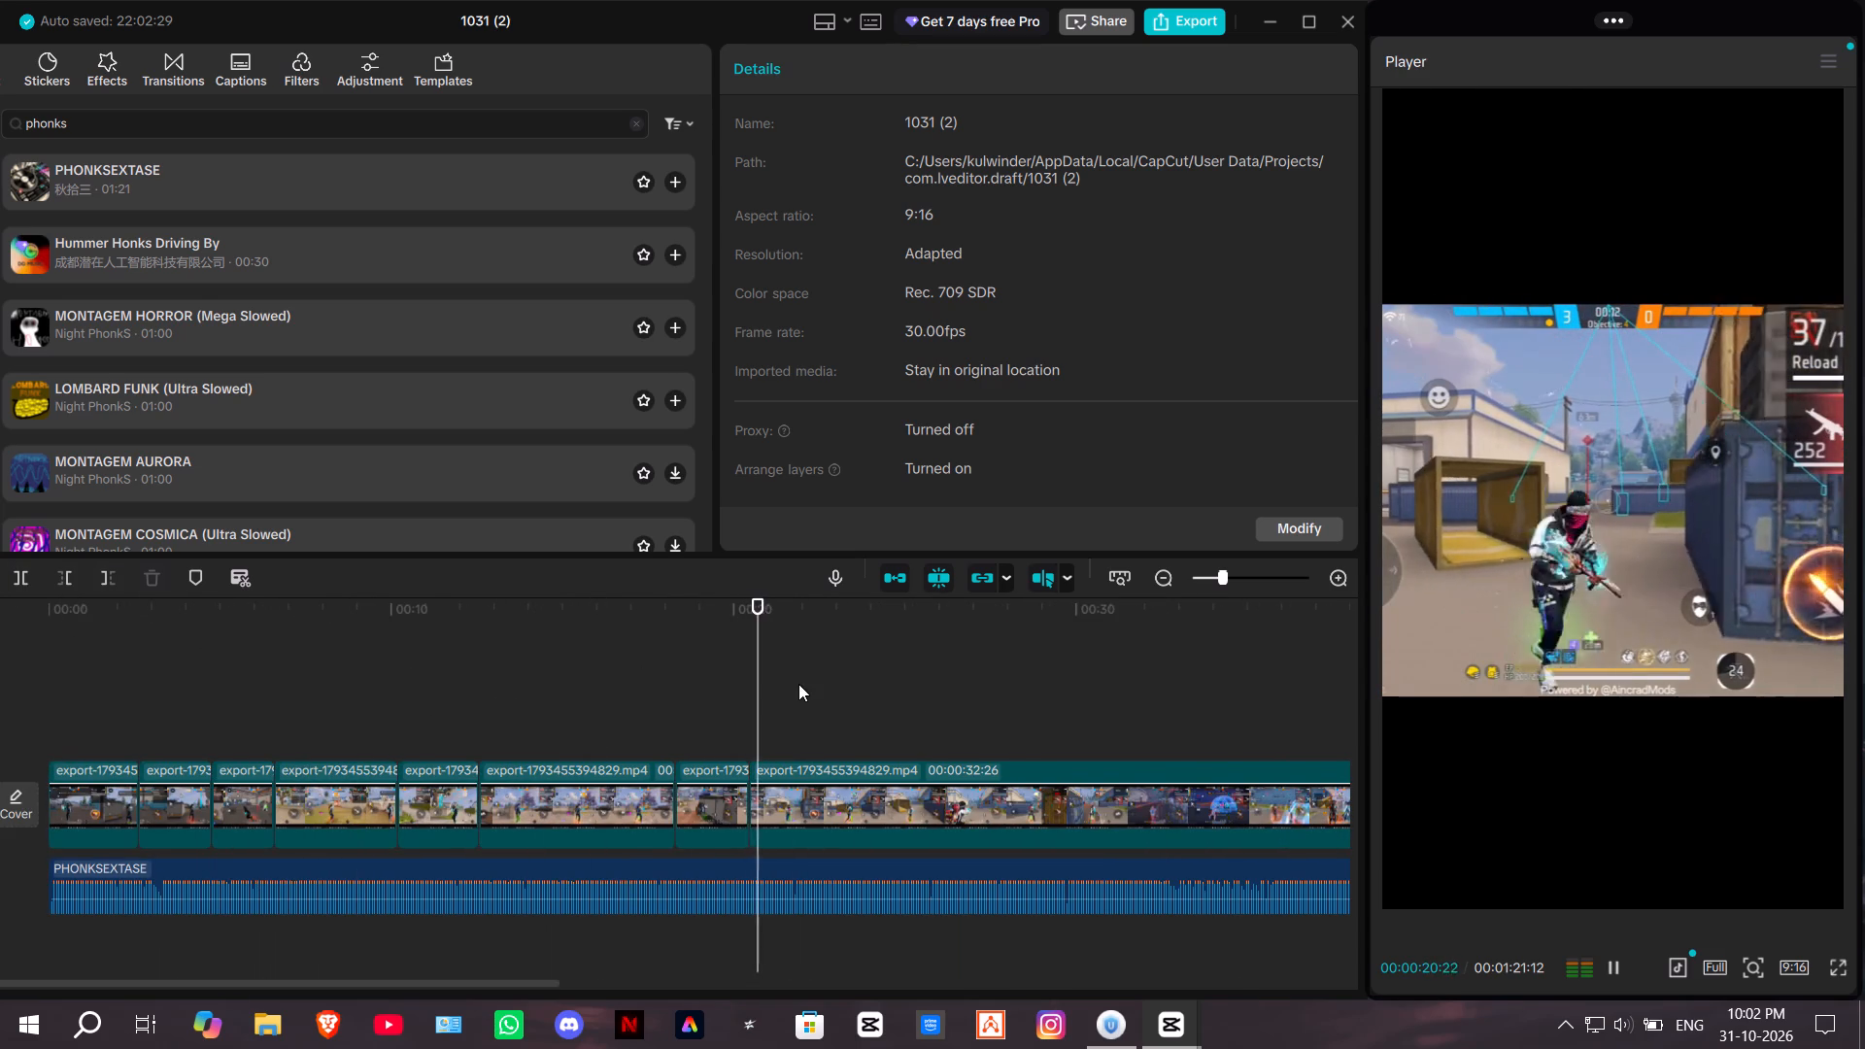
pyautogui.press('space')
pyautogui.press('space')
pyautogui.press('space')
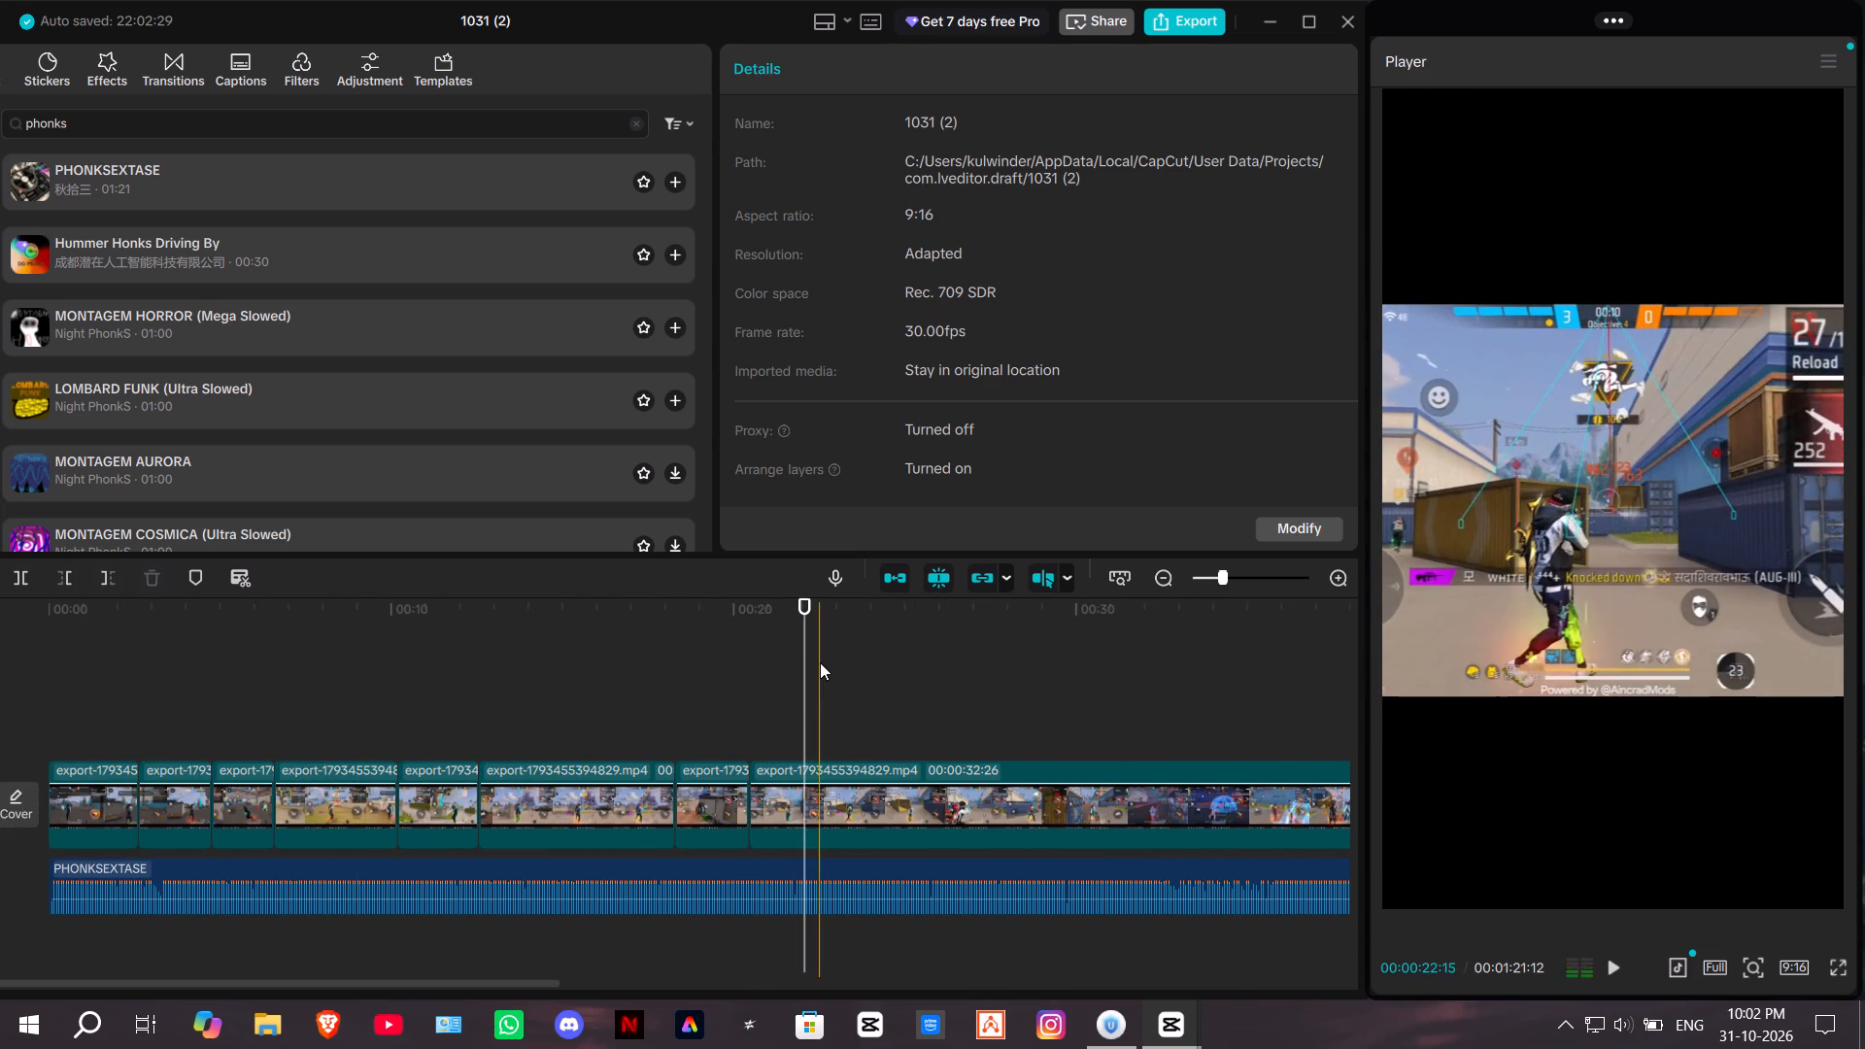
pyautogui.press('space')
pyautogui.press('space')
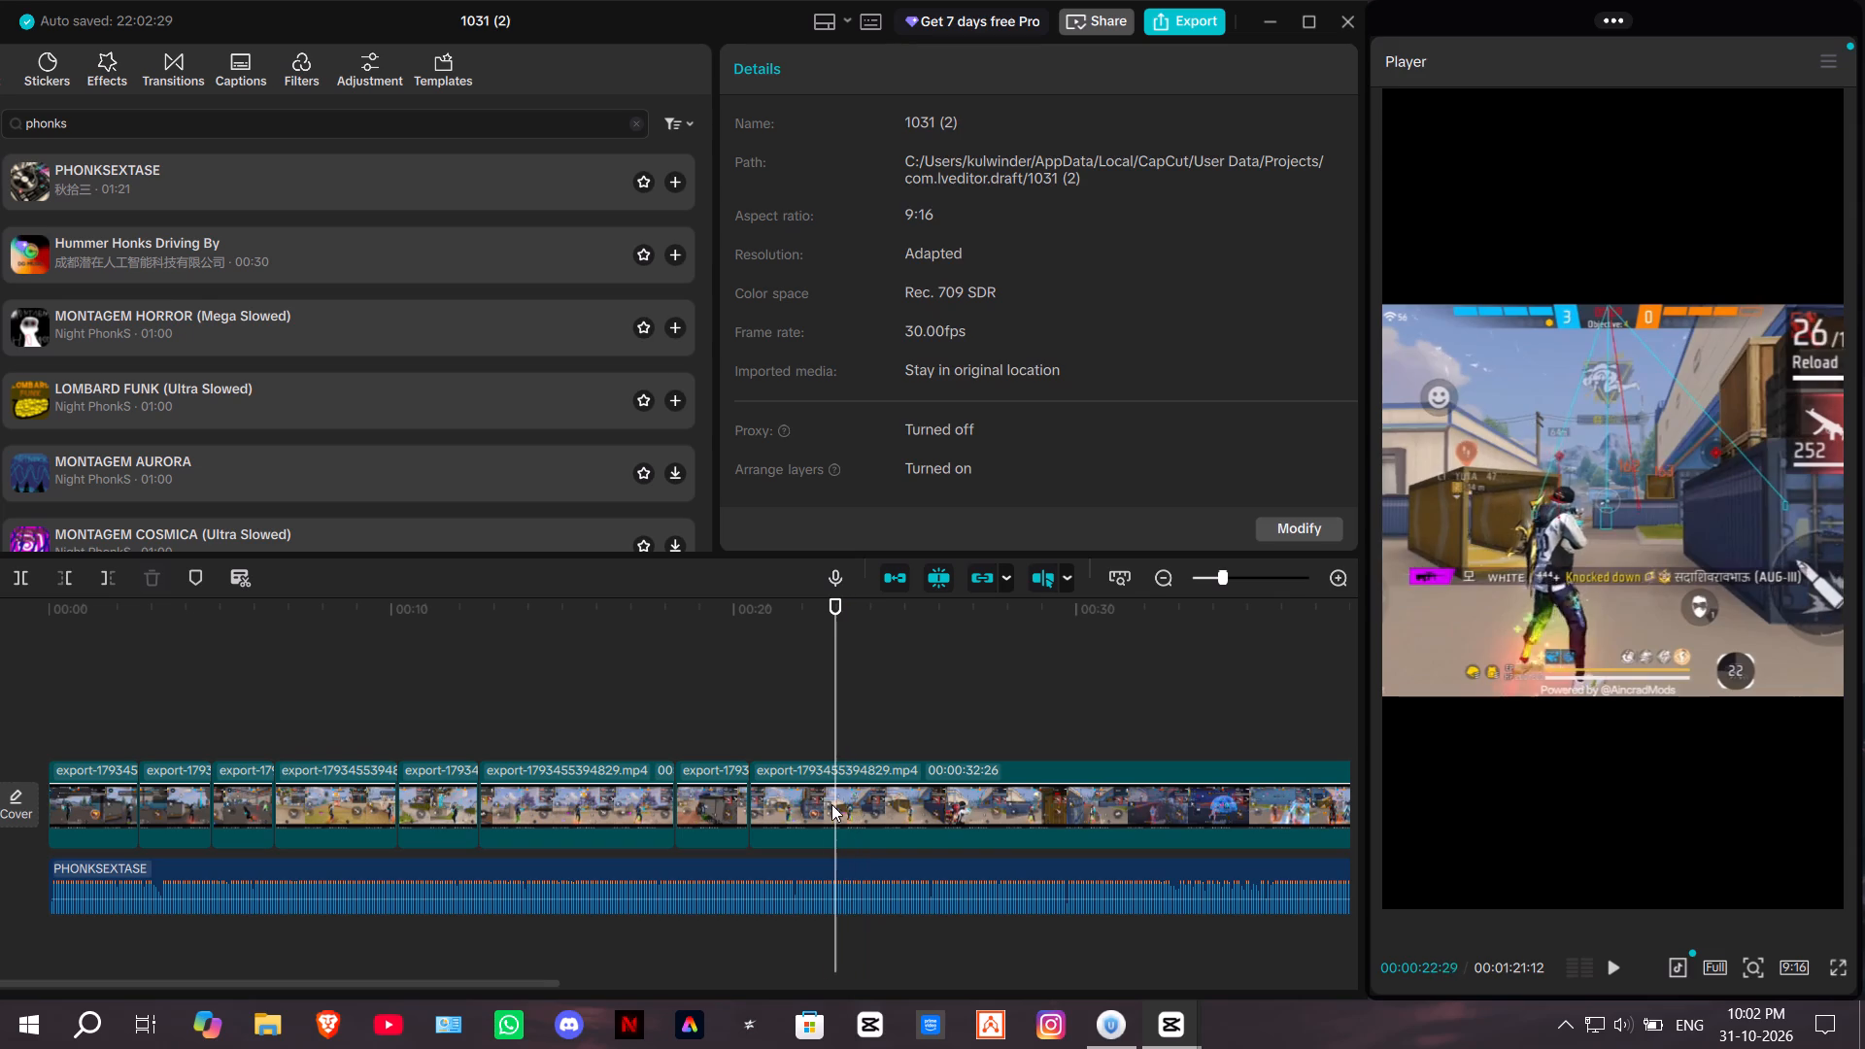
pyautogui.click(827, 804)
pyautogui.click(30, 580)
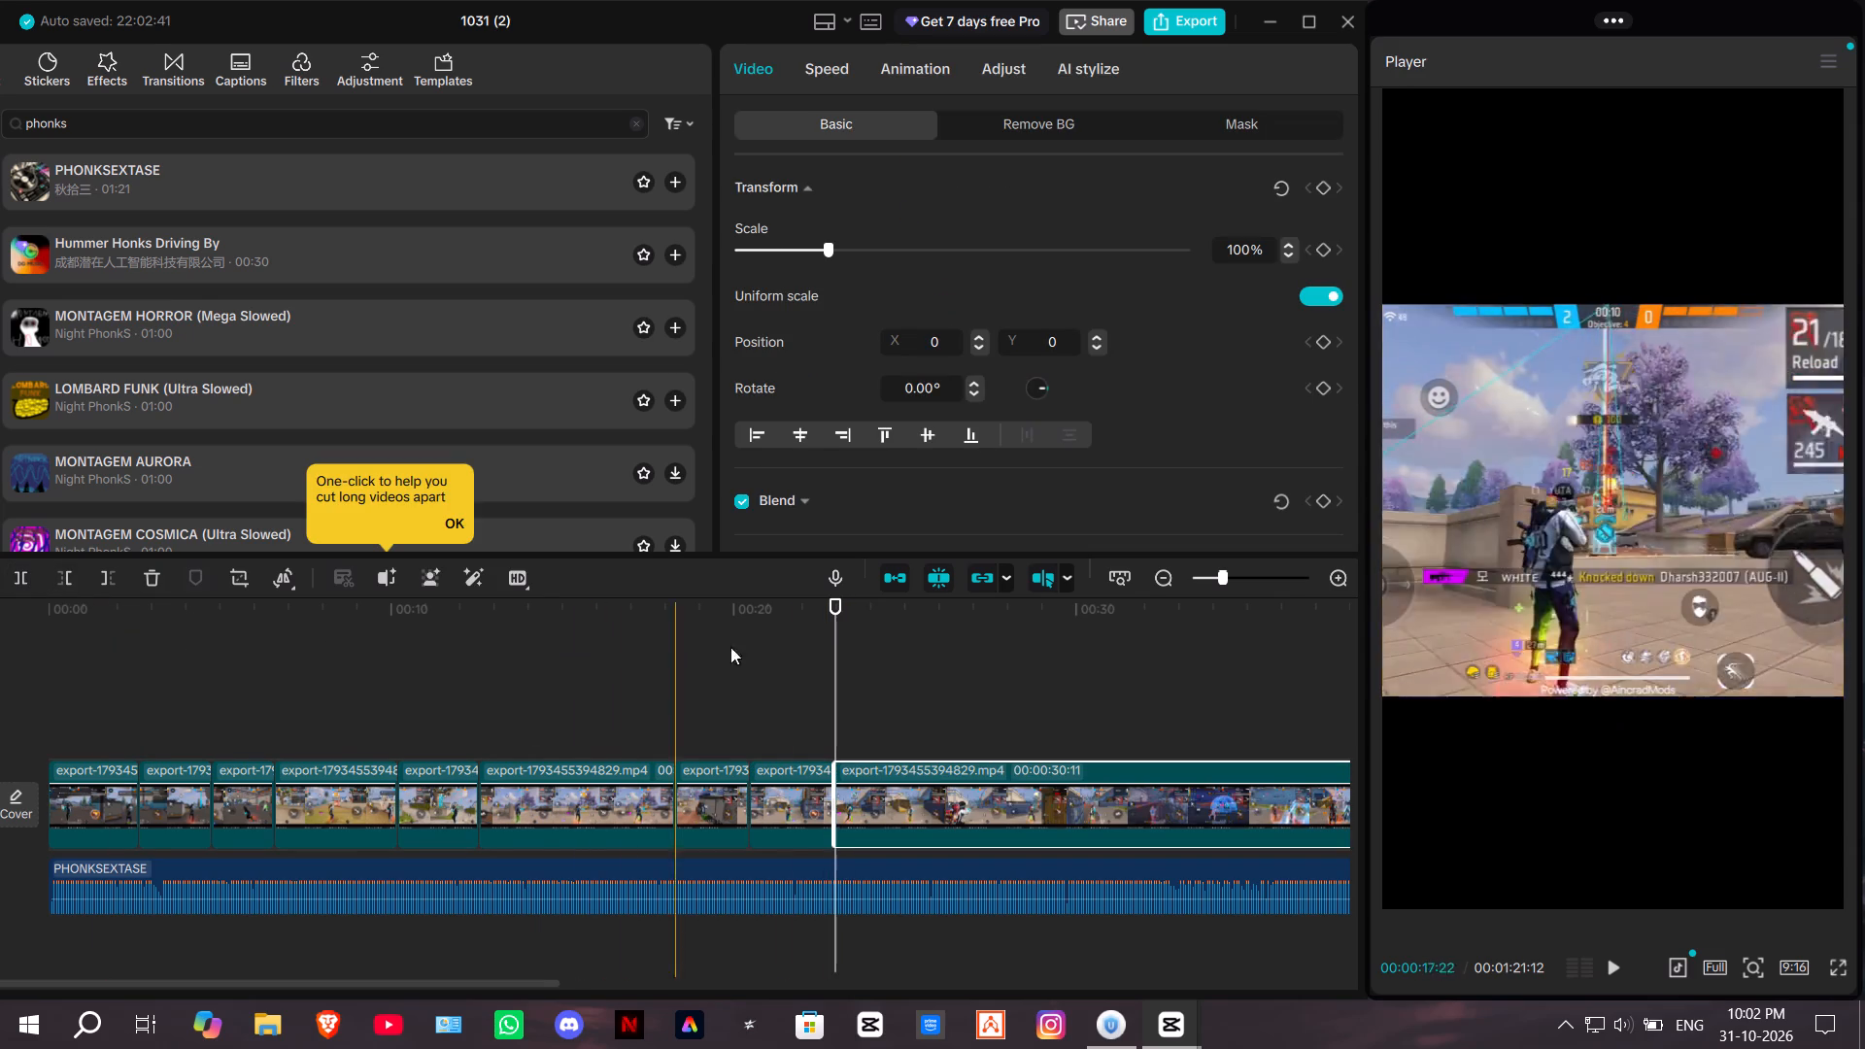
# Skim the footage after the 23-second split through to the Booyah screen and delete that whole remaining clip.
pyautogui.moveTo(839, 647); pyautogui.dragTo(972, 660)
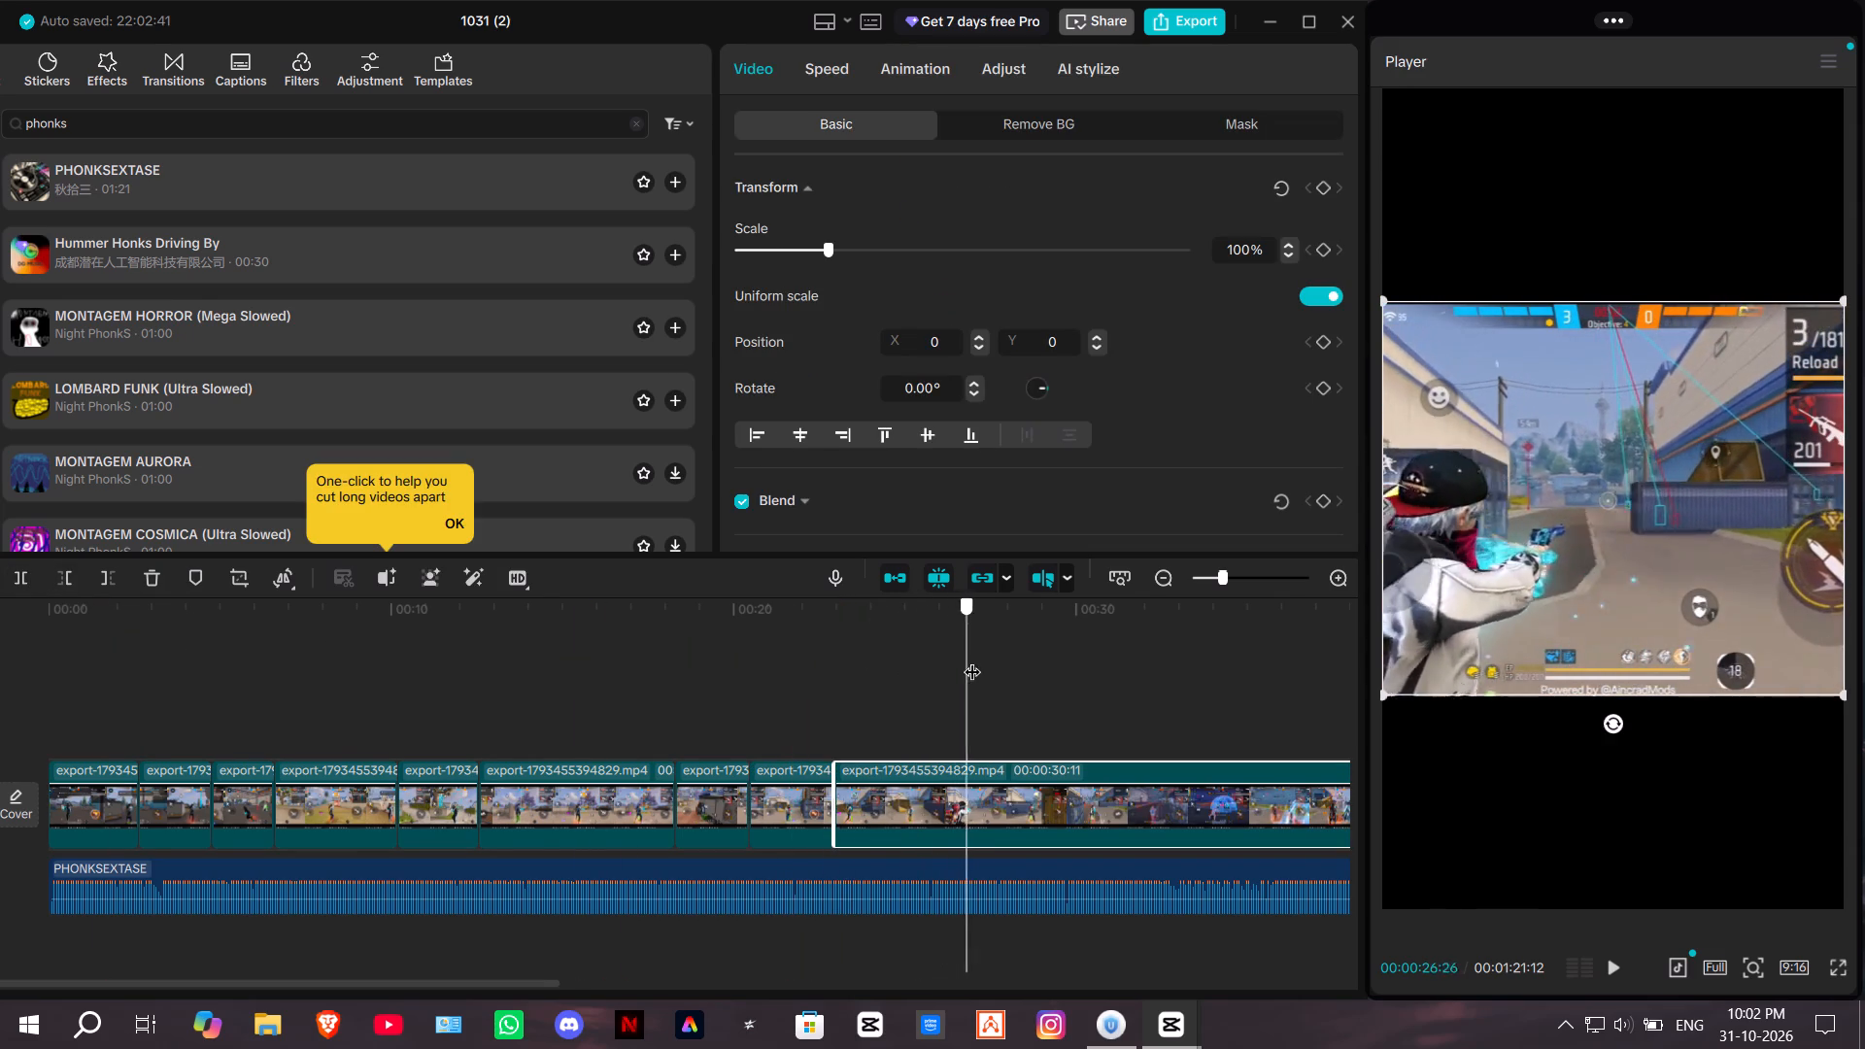
pyautogui.moveTo(972, 660); pyautogui.dragTo(1126, 664)
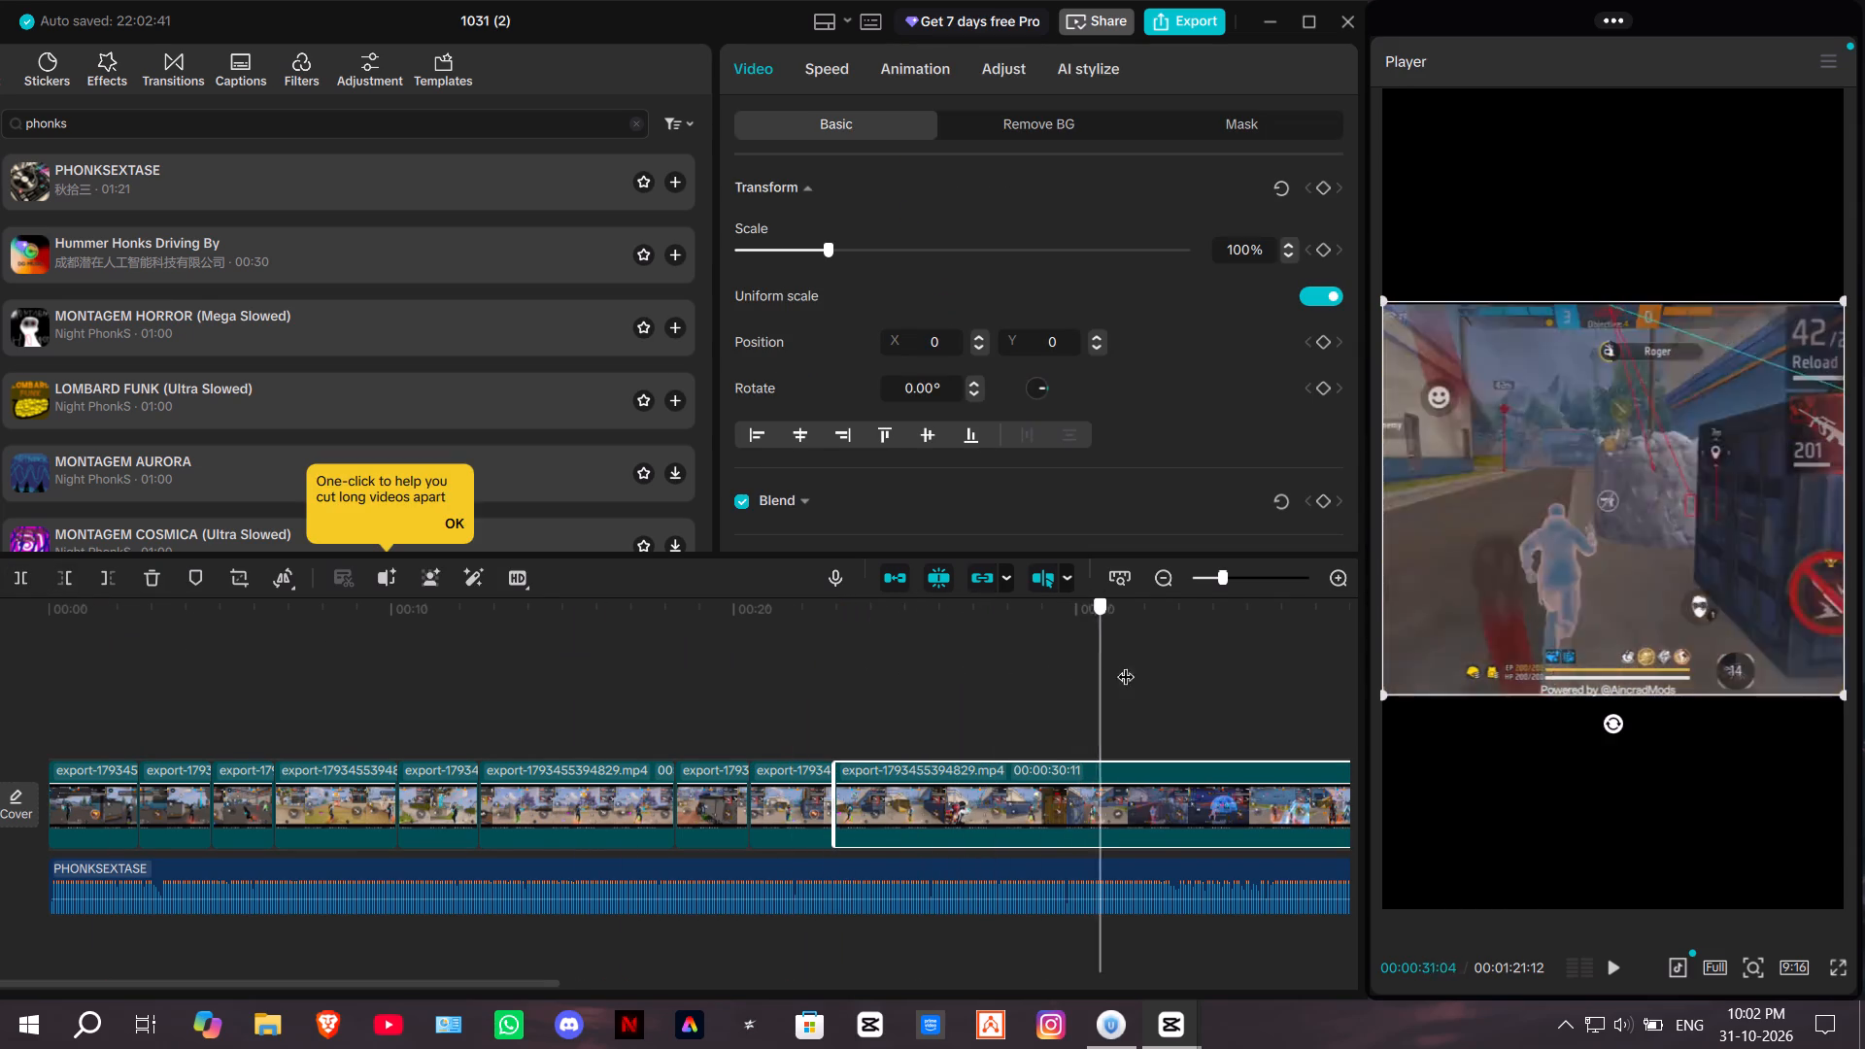
pyautogui.moveTo(1126, 664); pyautogui.dragTo(1247, 669)
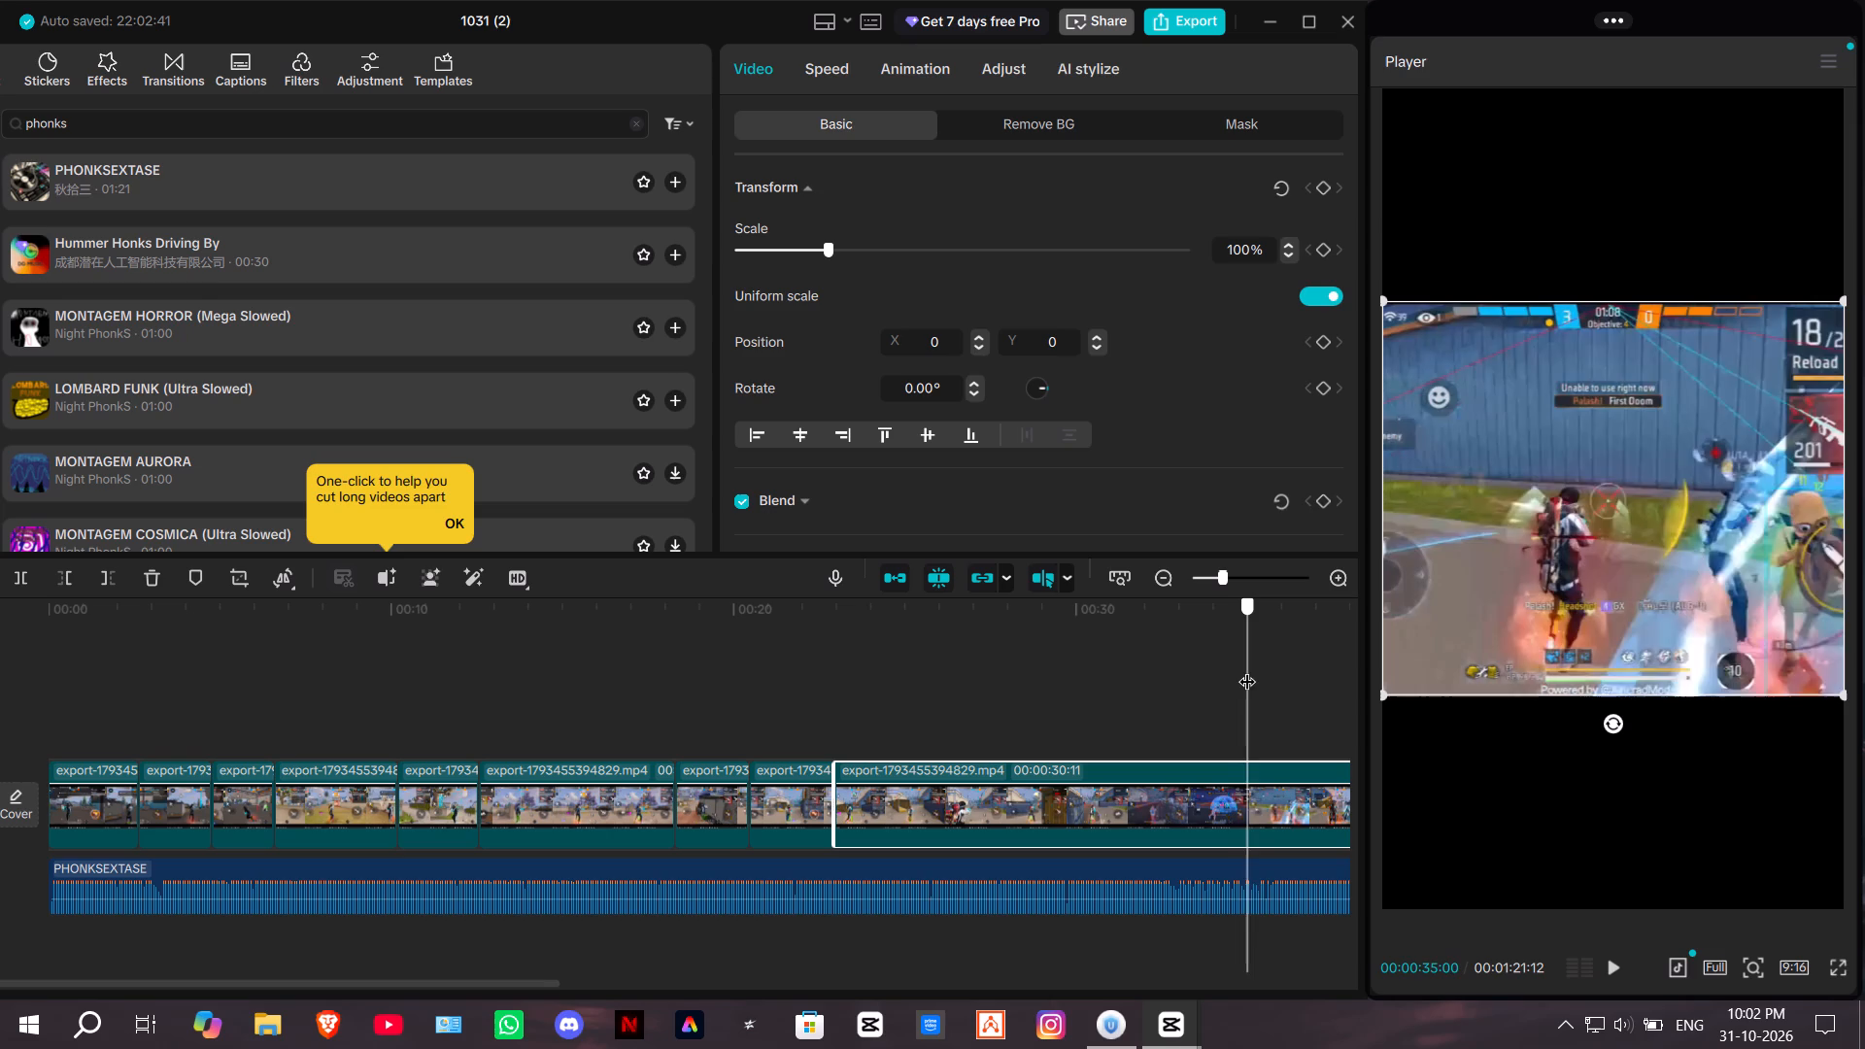
pyautogui.moveTo(1247, 669); pyautogui.dragTo(1306, 665)
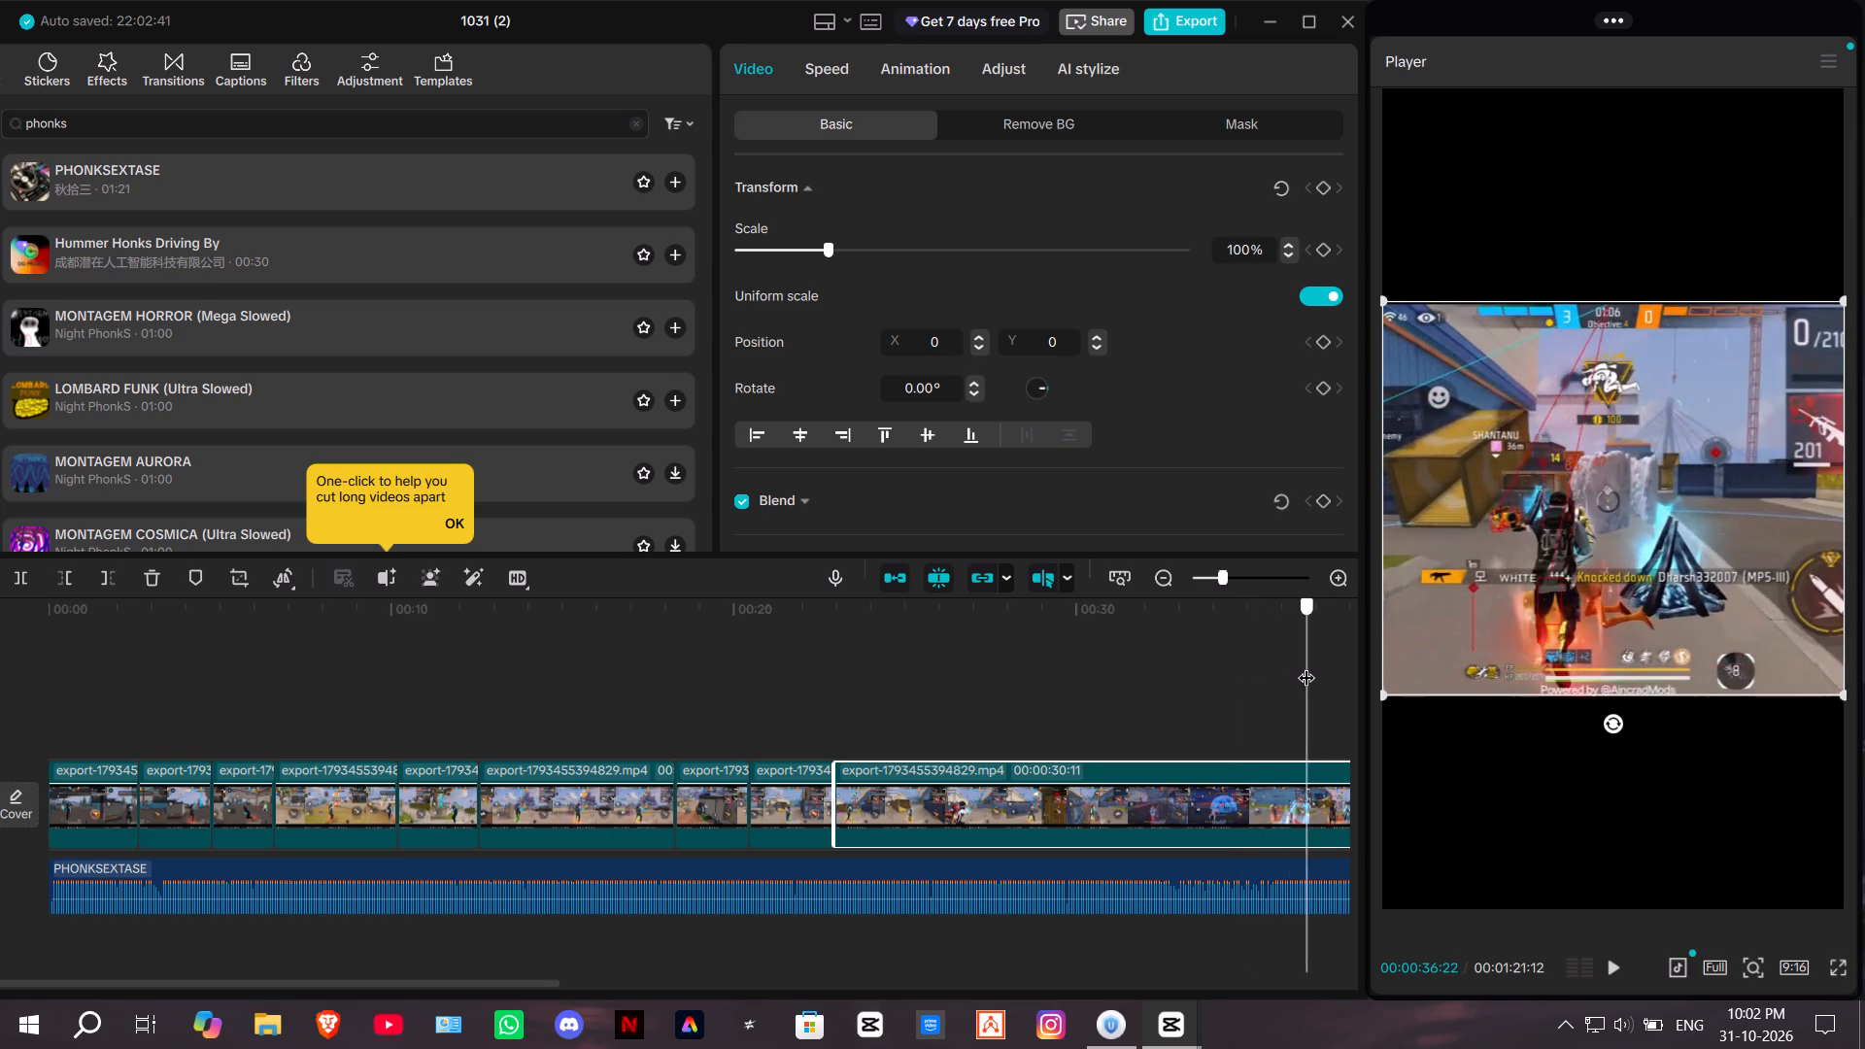
pyautogui.moveTo(1306, 665); pyautogui.dragTo(0, 656)
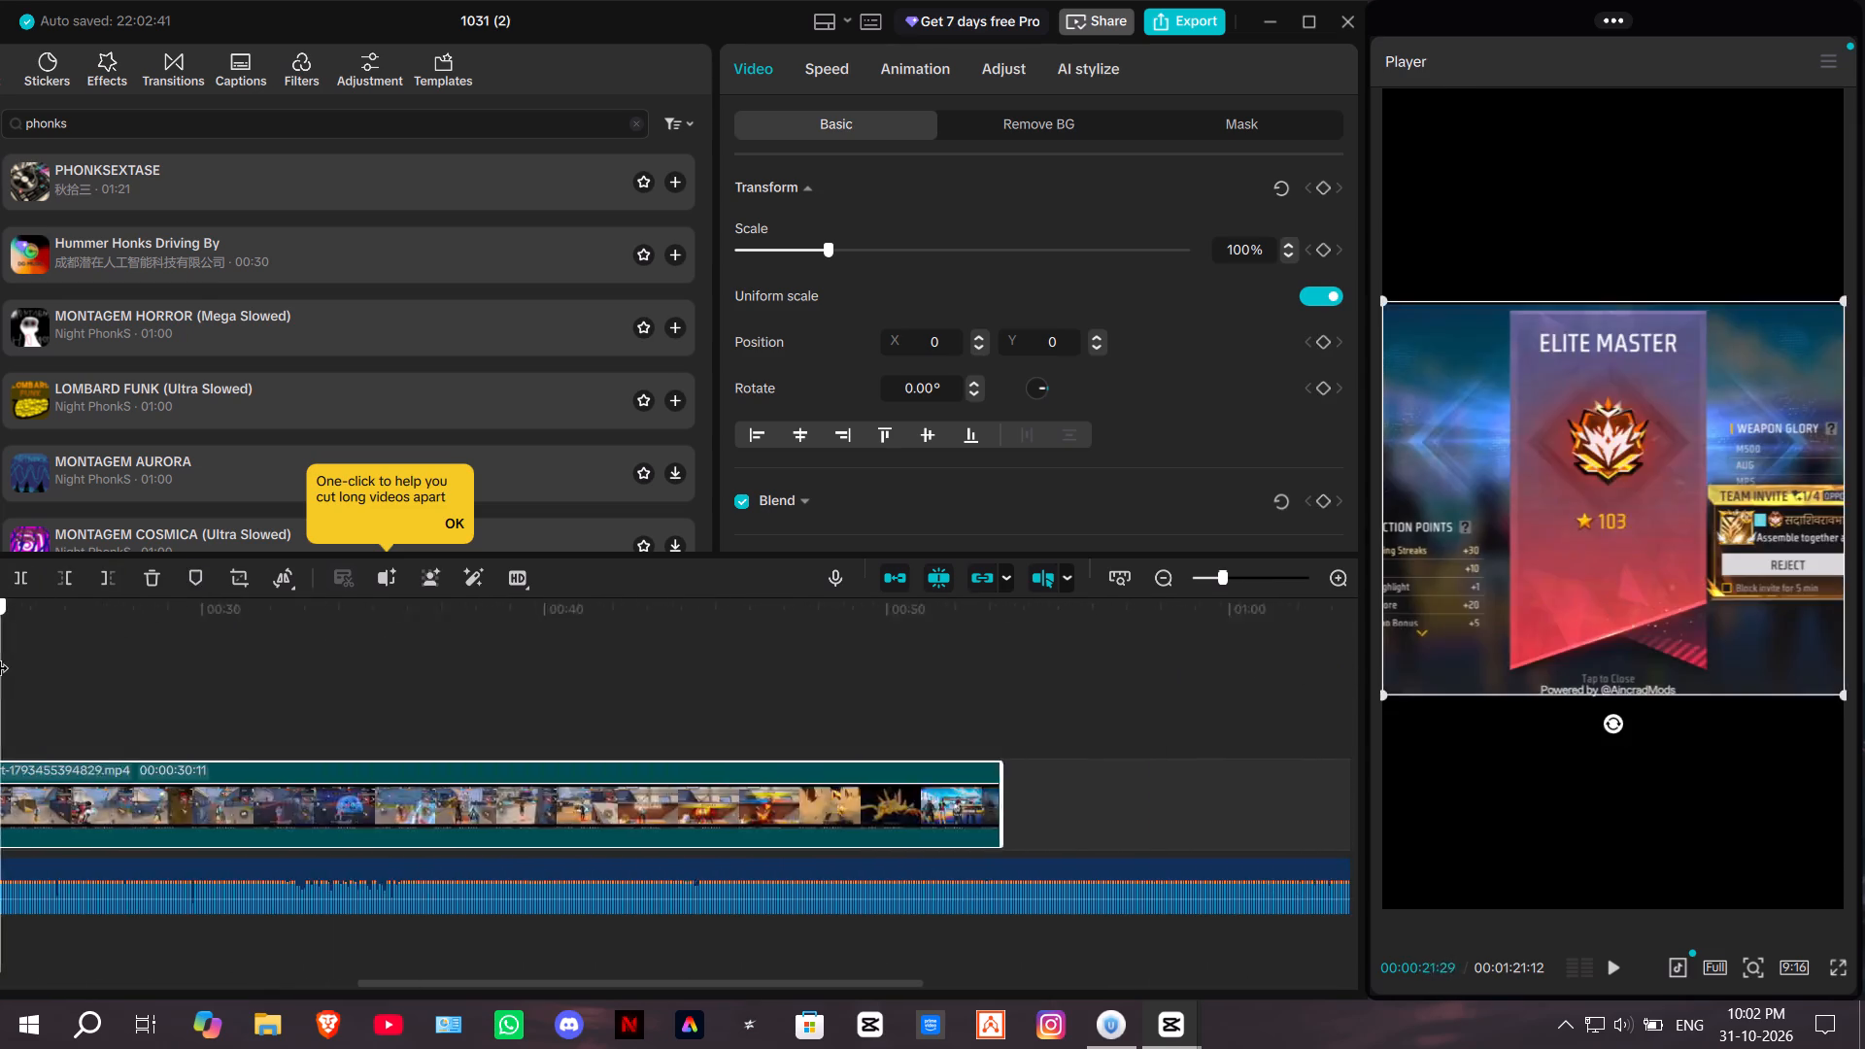
pyautogui.moveTo(0, 656); pyautogui.dragTo(952, 729)
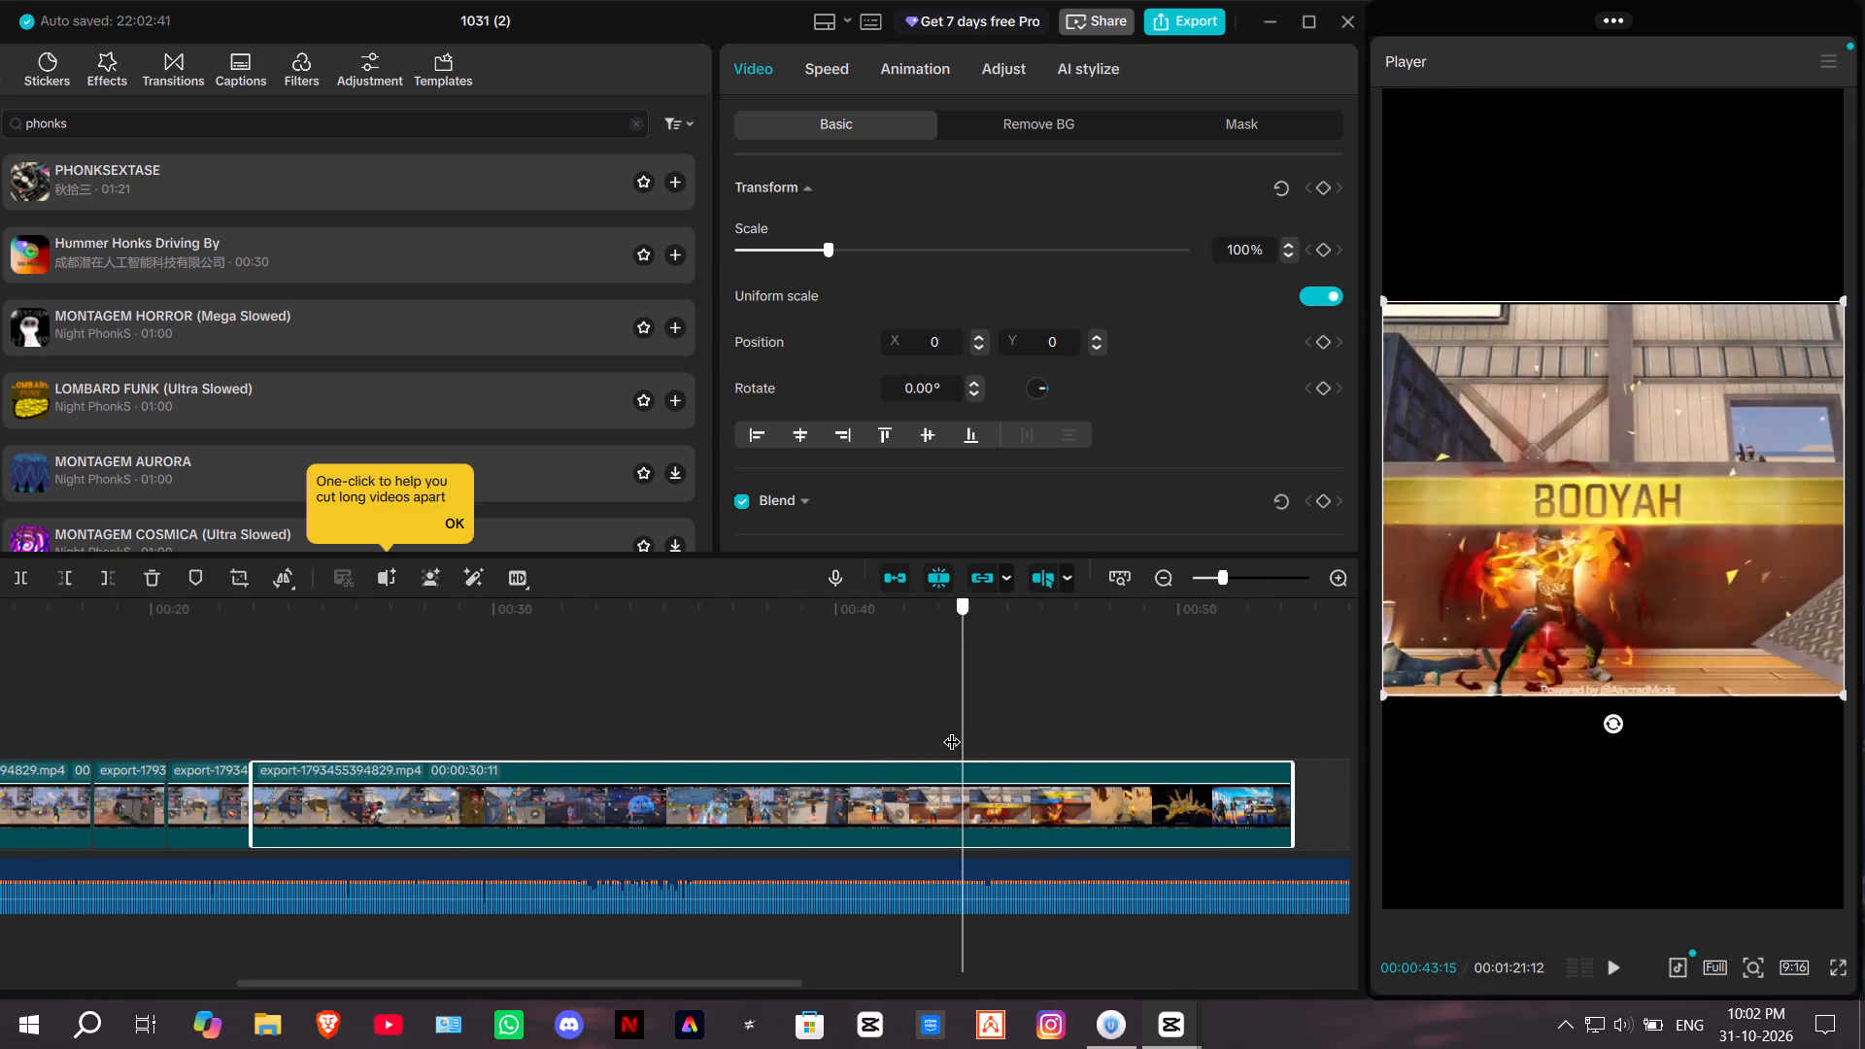
pyautogui.moveTo(952, 729); pyautogui.dragTo(937, 733)
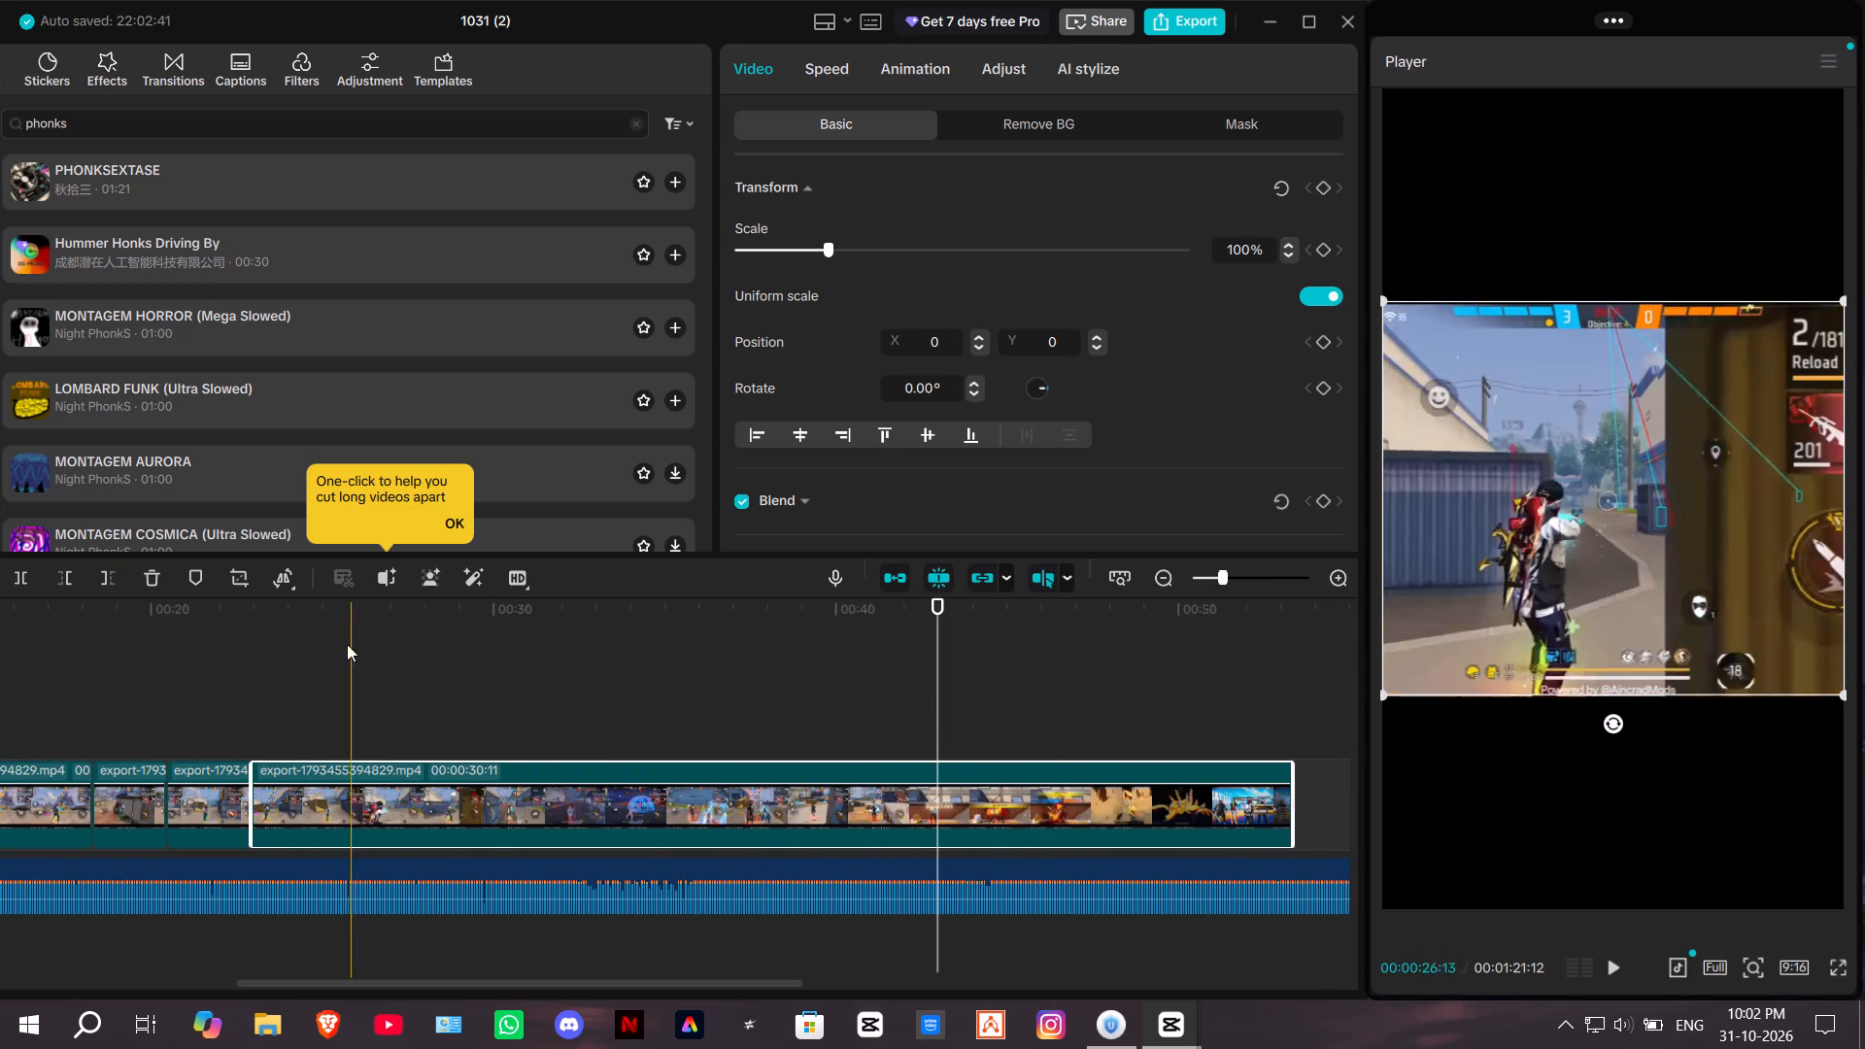
pyautogui.click(163, 589)
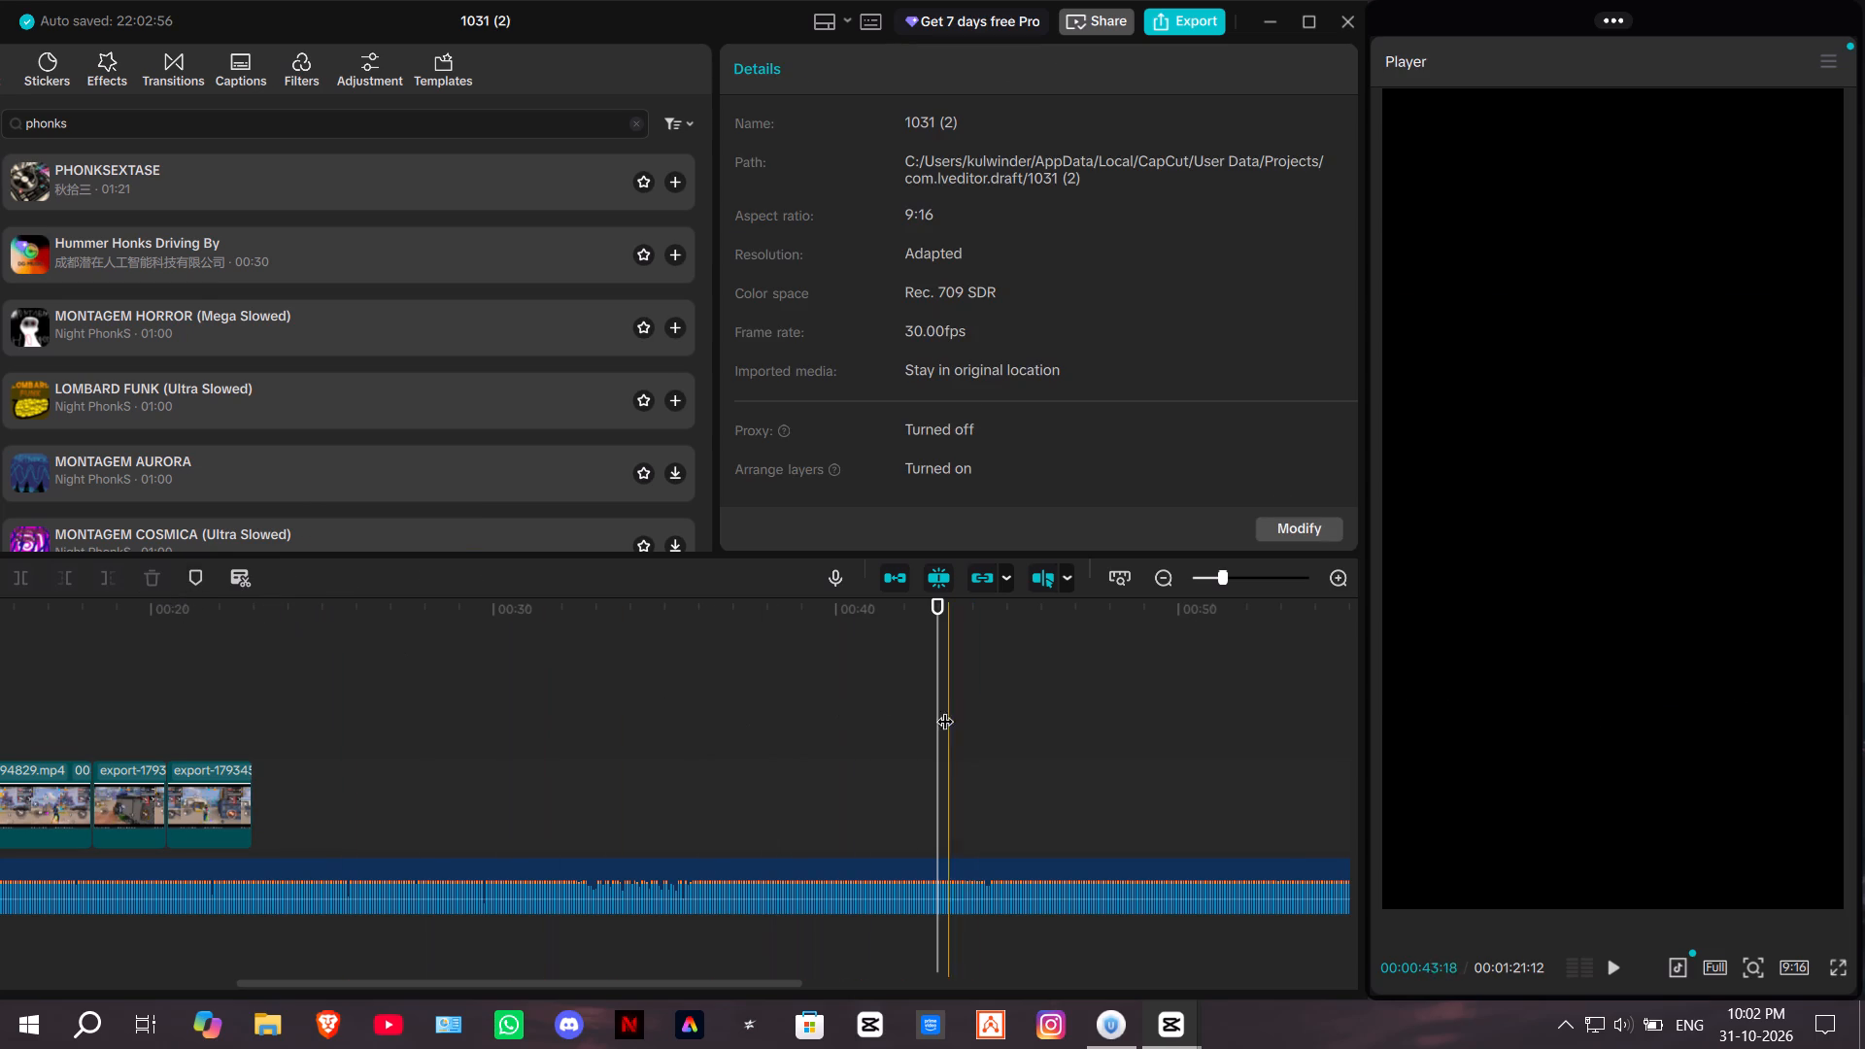
# Split the PHONKSEXTASE music at the end of the last video clip and delete the excess music after it.
pyautogui.moveTo(897, 736); pyautogui.dragTo(461, 772)
pyautogui.moveTo(932, 657); pyautogui.dragTo(945, 657)
pyautogui.moveTo(945, 657); pyautogui.dragTo(750, 668)
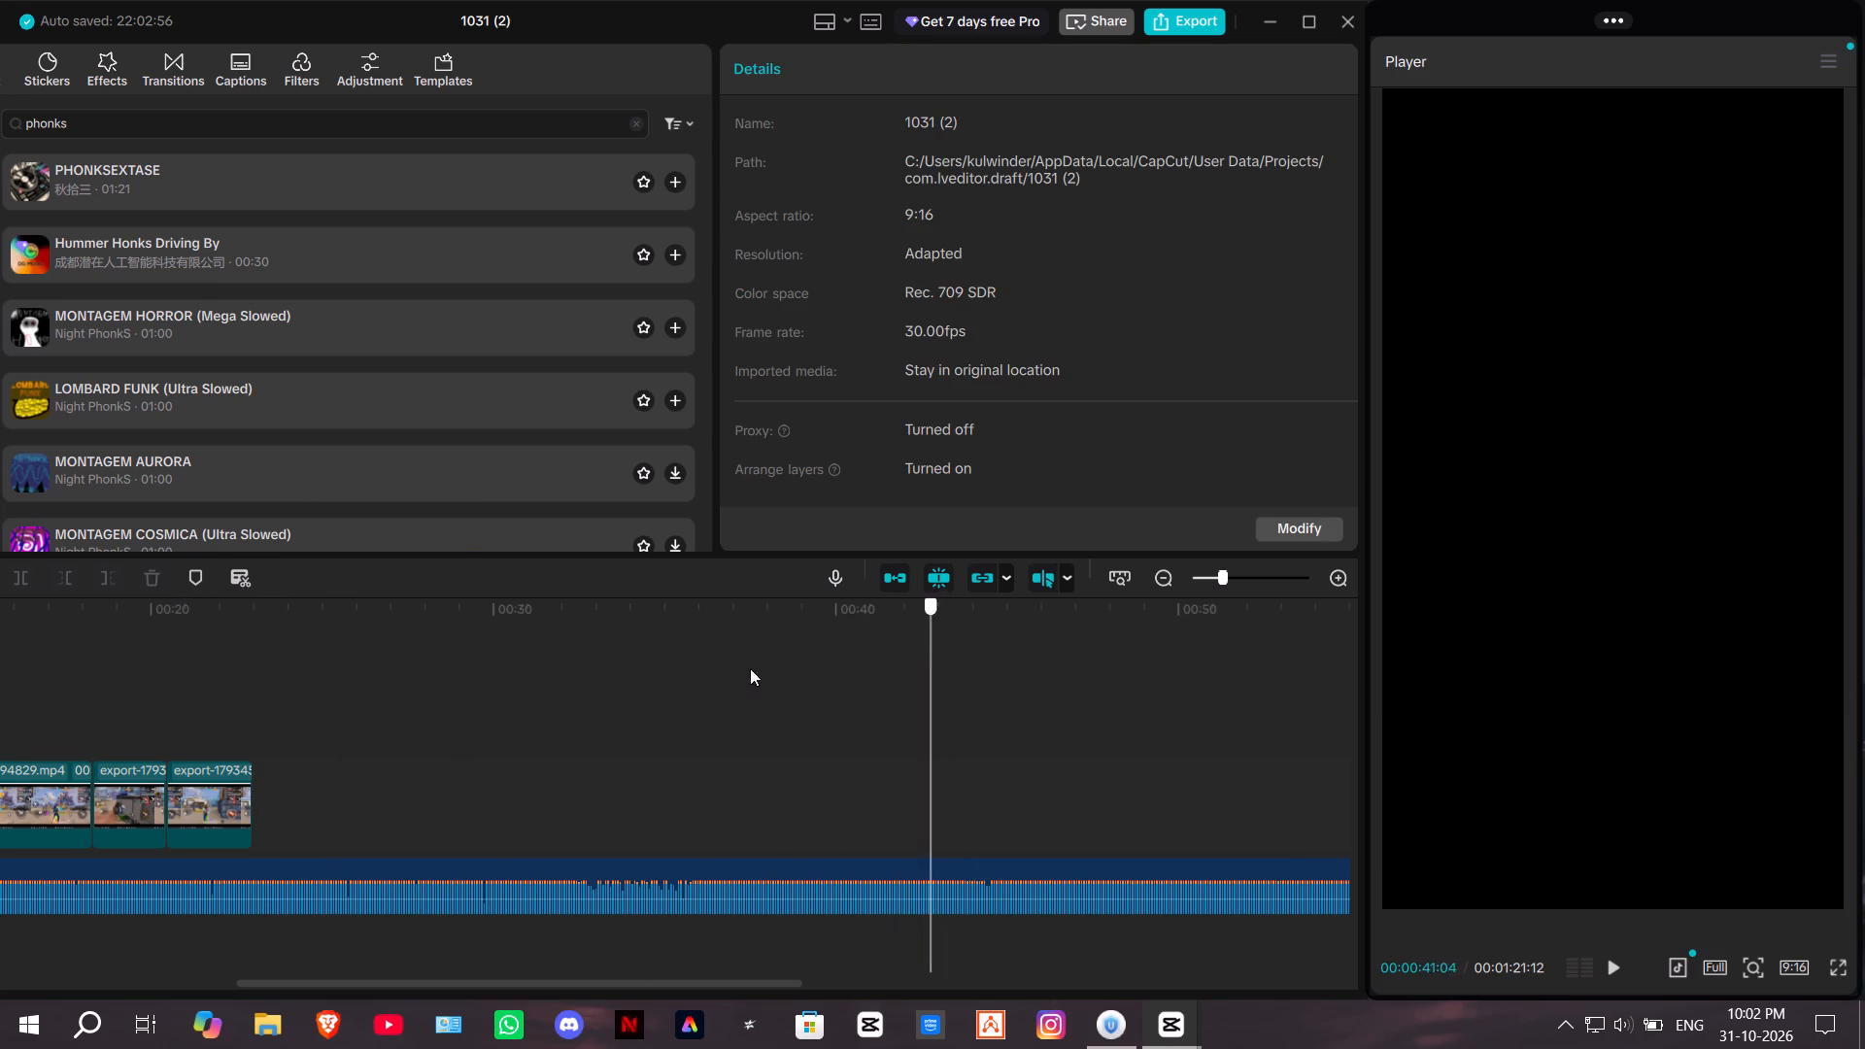
pyautogui.moveTo(750, 668); pyautogui.dragTo(255, 736)
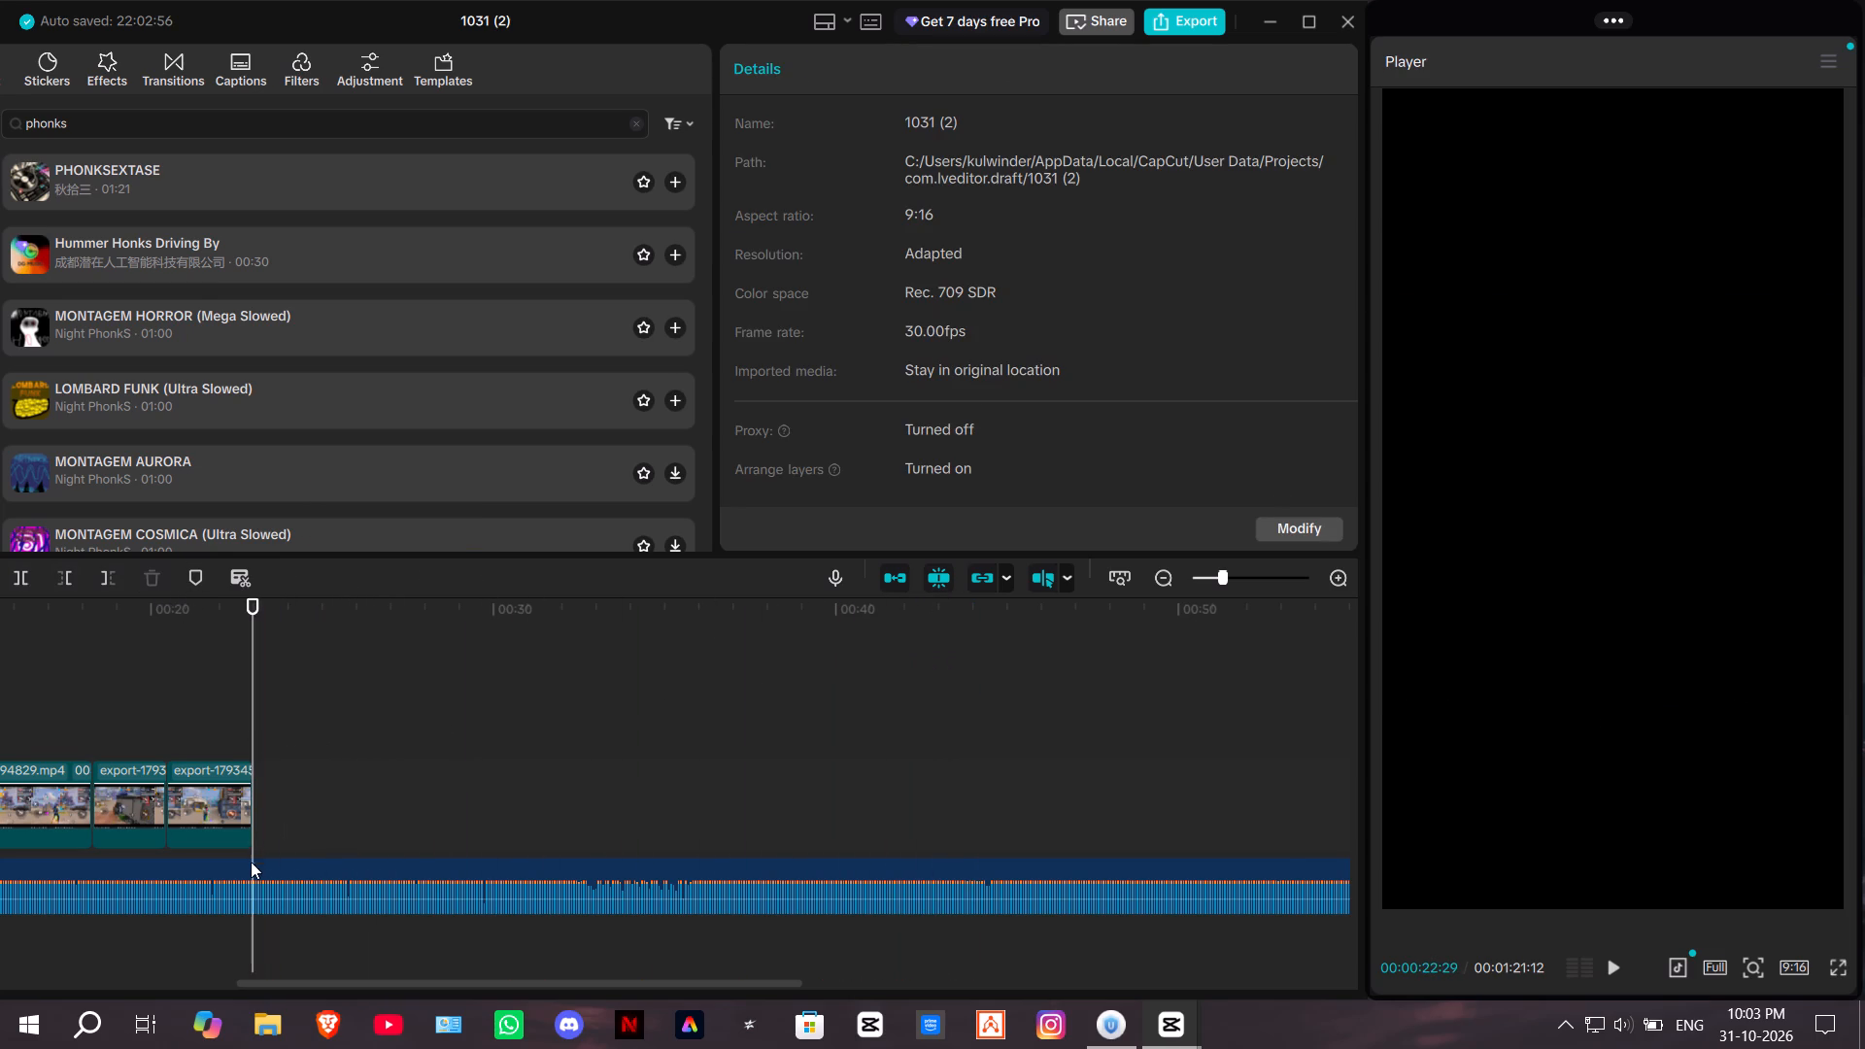
pyautogui.click(247, 863)
pyautogui.click(11, 581)
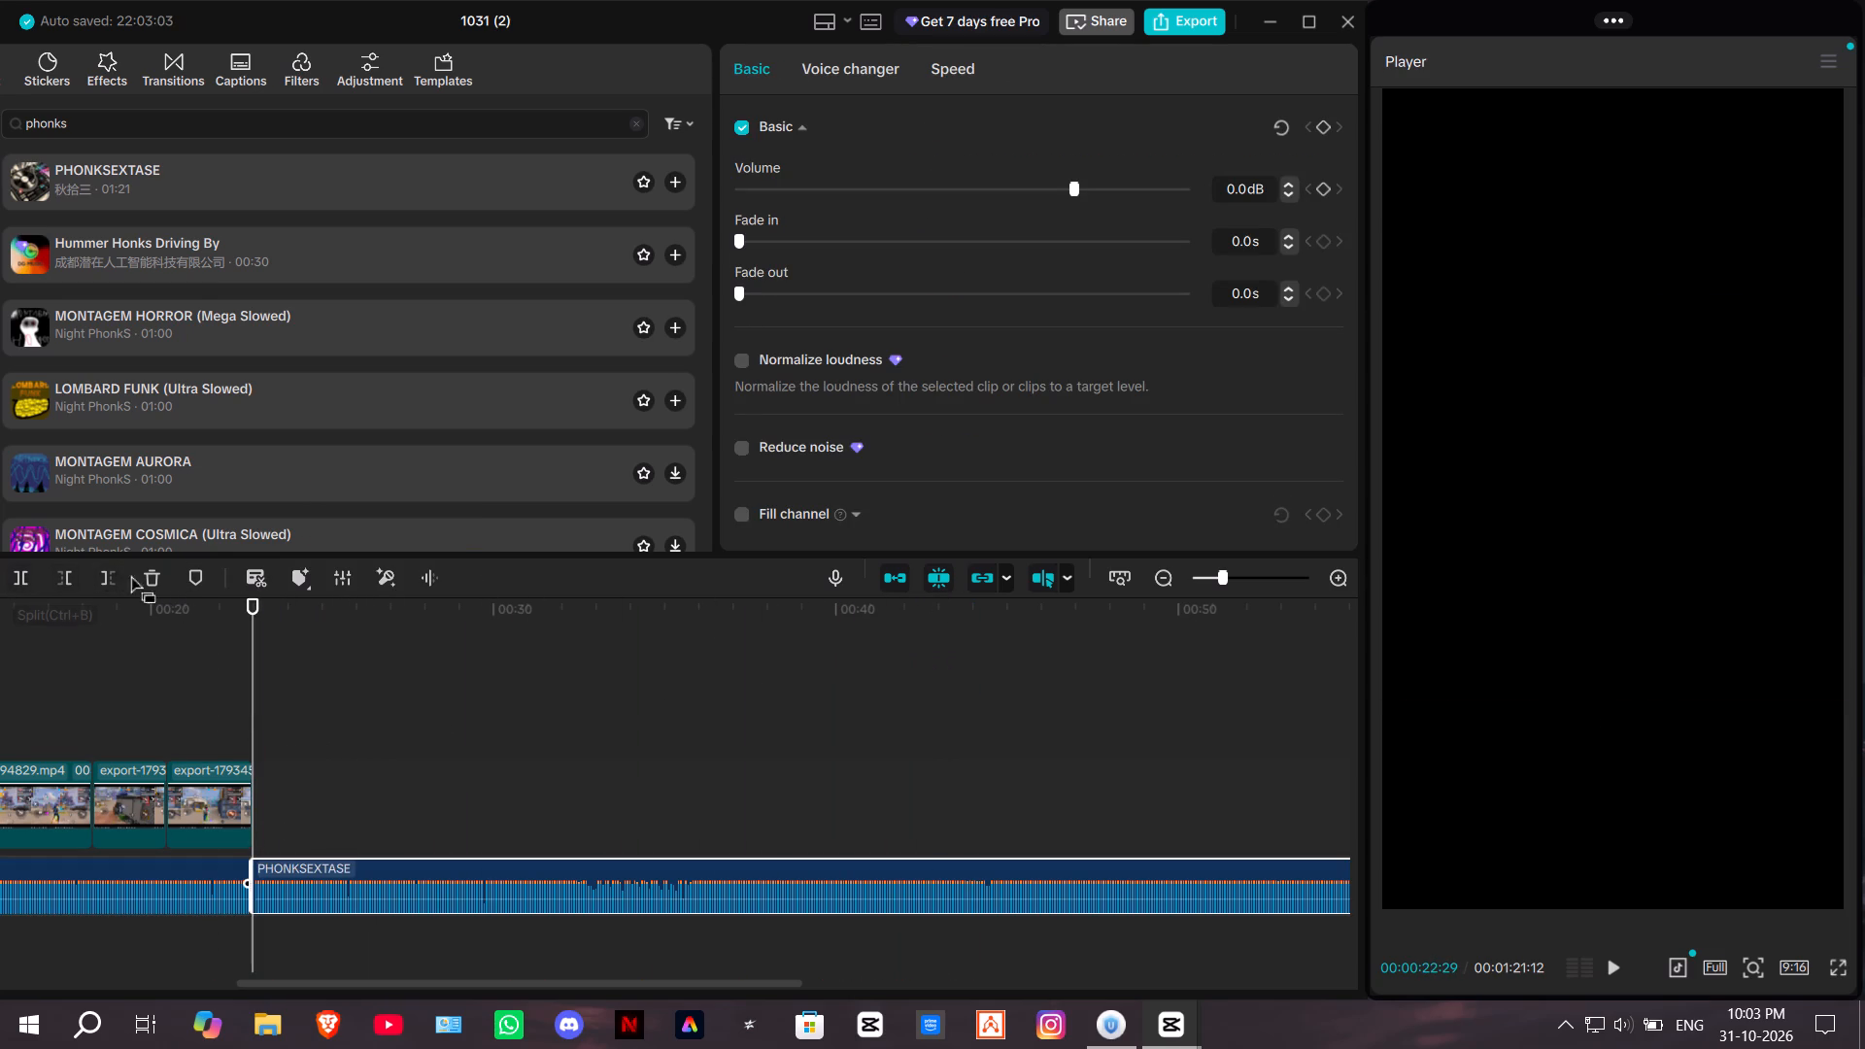
pyautogui.click(159, 581)
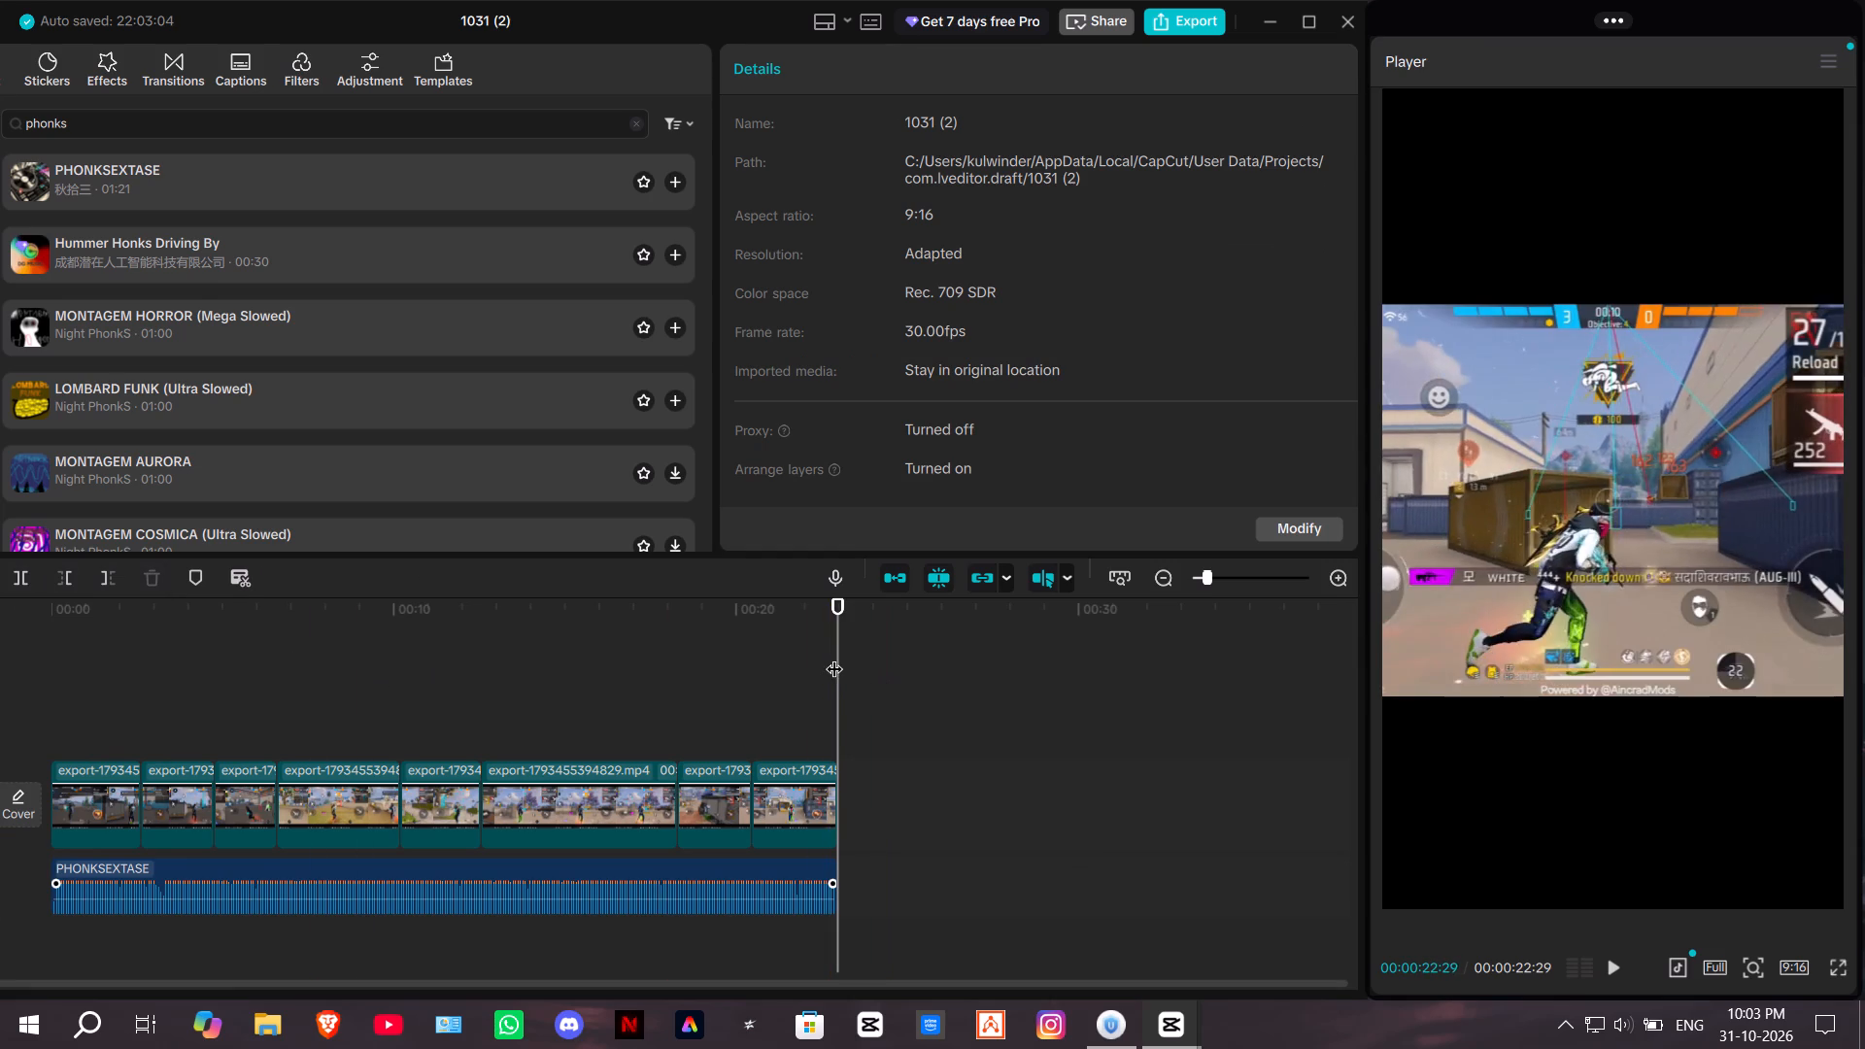
# Play the montage from the beginning and move the long sixth clip to the end of the video track.
pyautogui.moveTo(834, 657); pyautogui.dragTo(20, 657)
pyautogui.press('space')
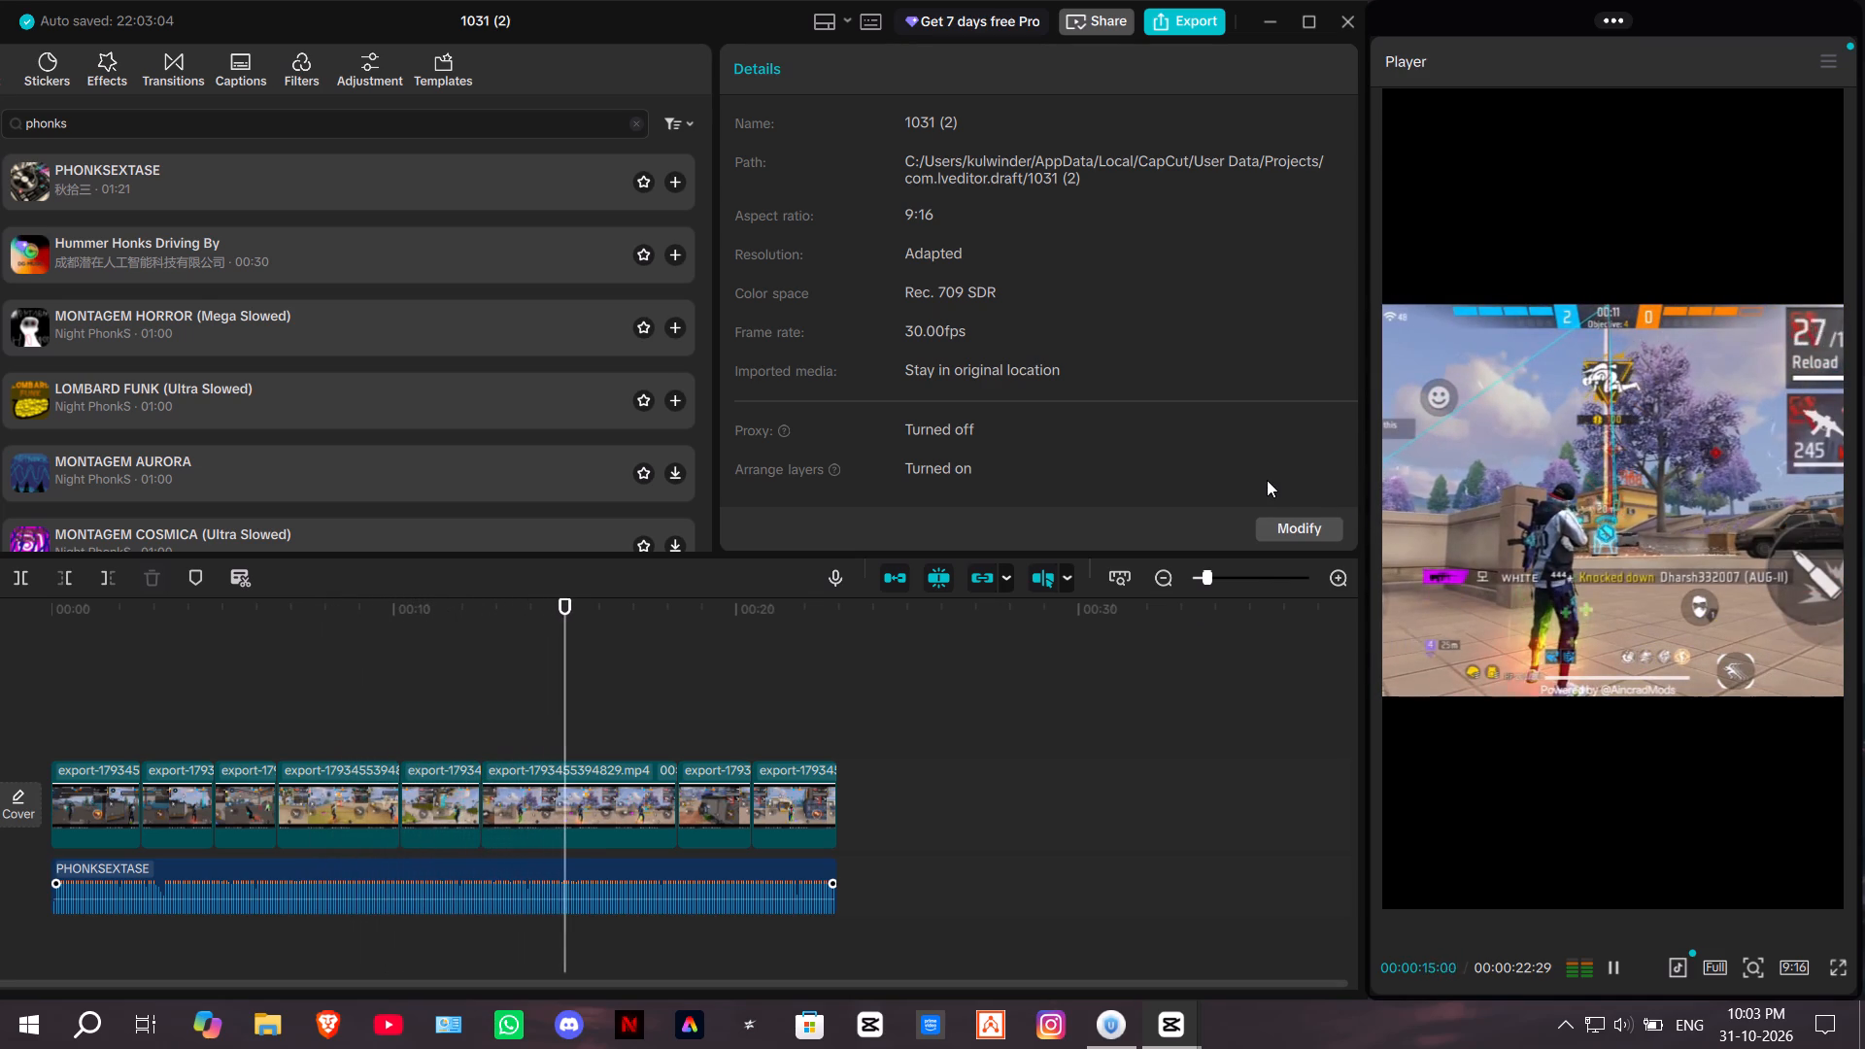
pyautogui.moveTo(585, 783); pyautogui.dragTo(809, 810)
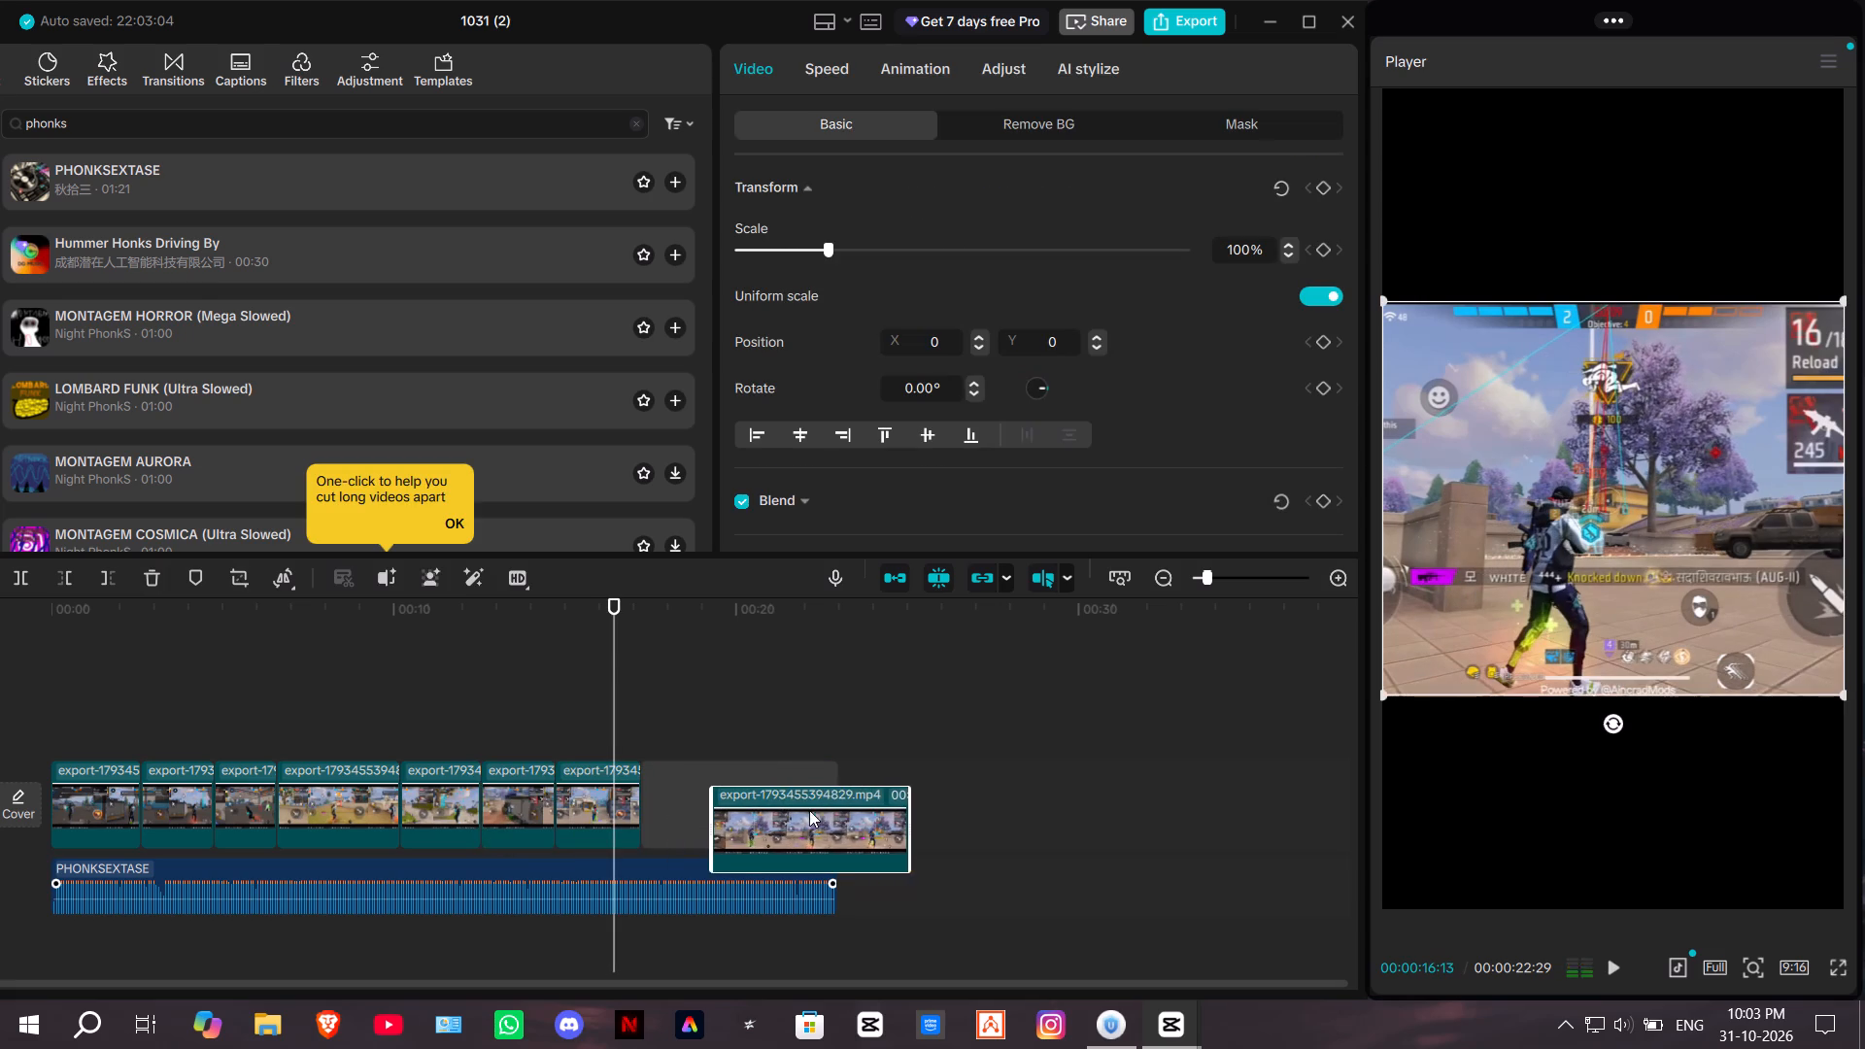
pyautogui.moveTo(809, 810); pyautogui.dragTo(775, 790)
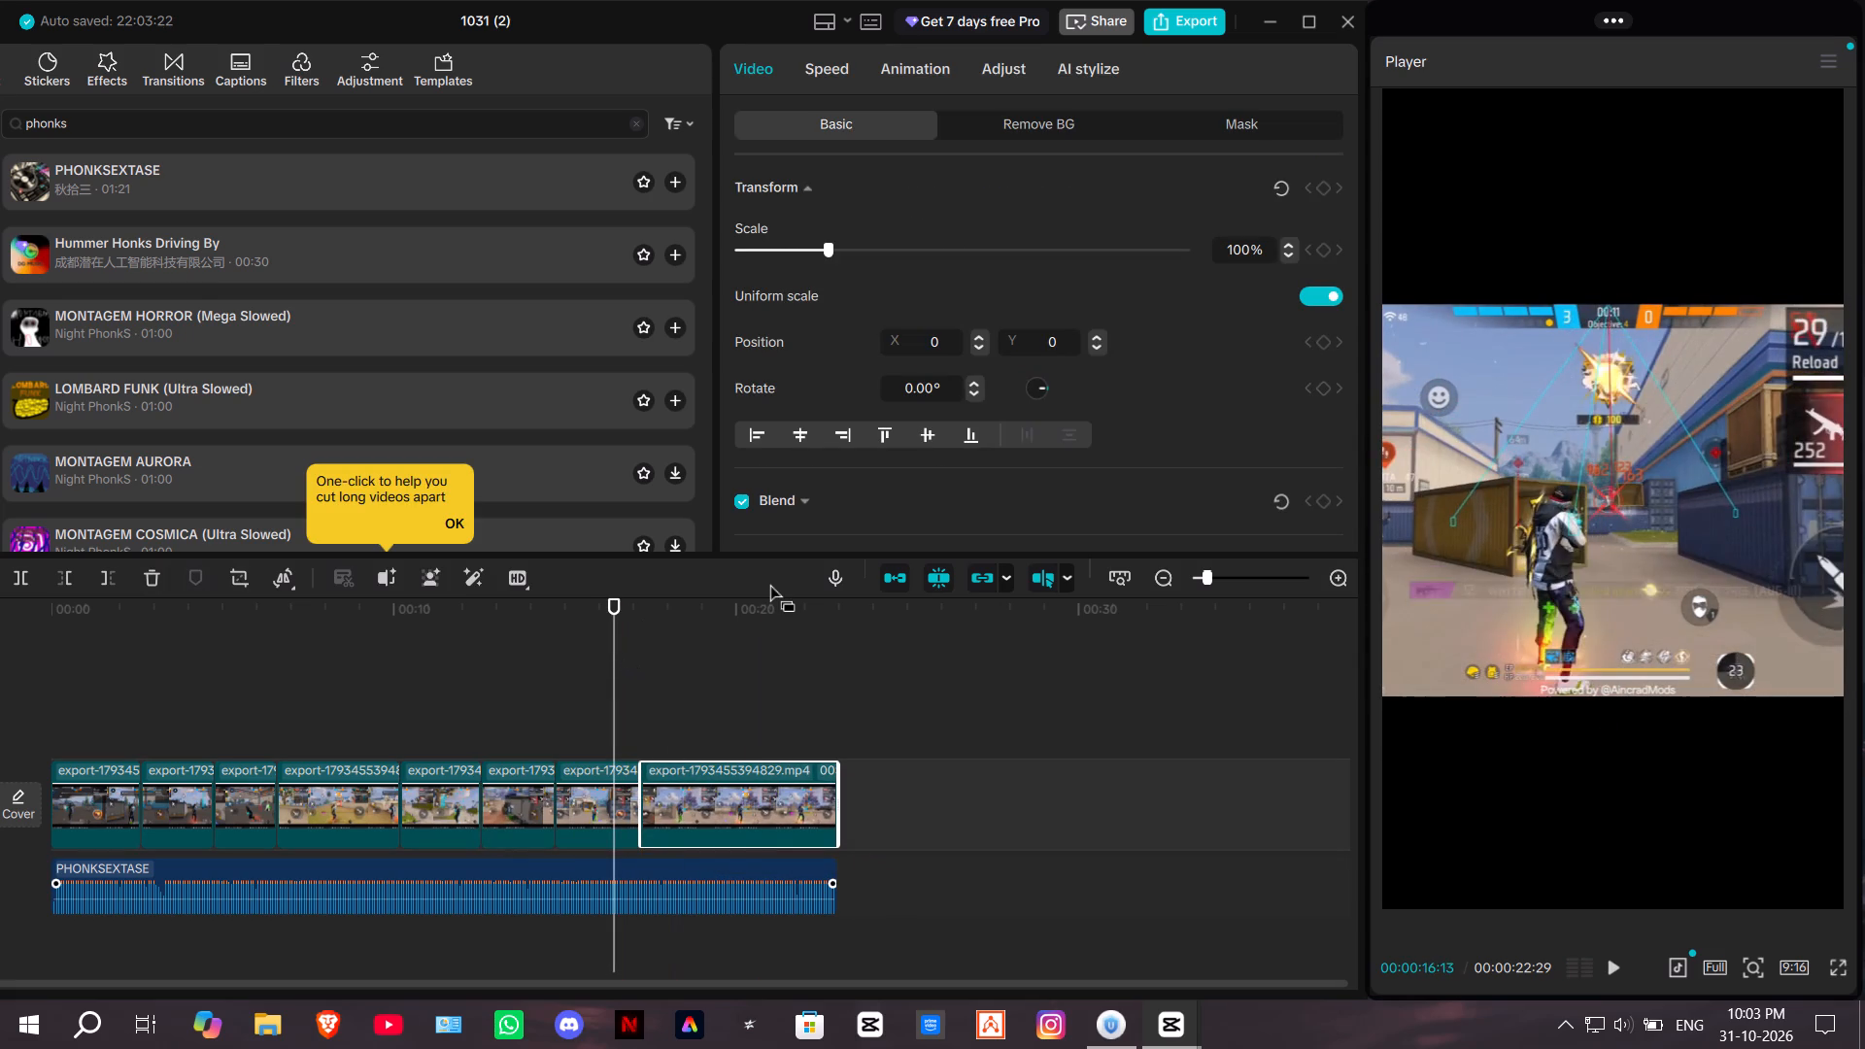
# Play the reordered montage through to its end and return the playhead to the start of the timeline.
pyautogui.press('space')
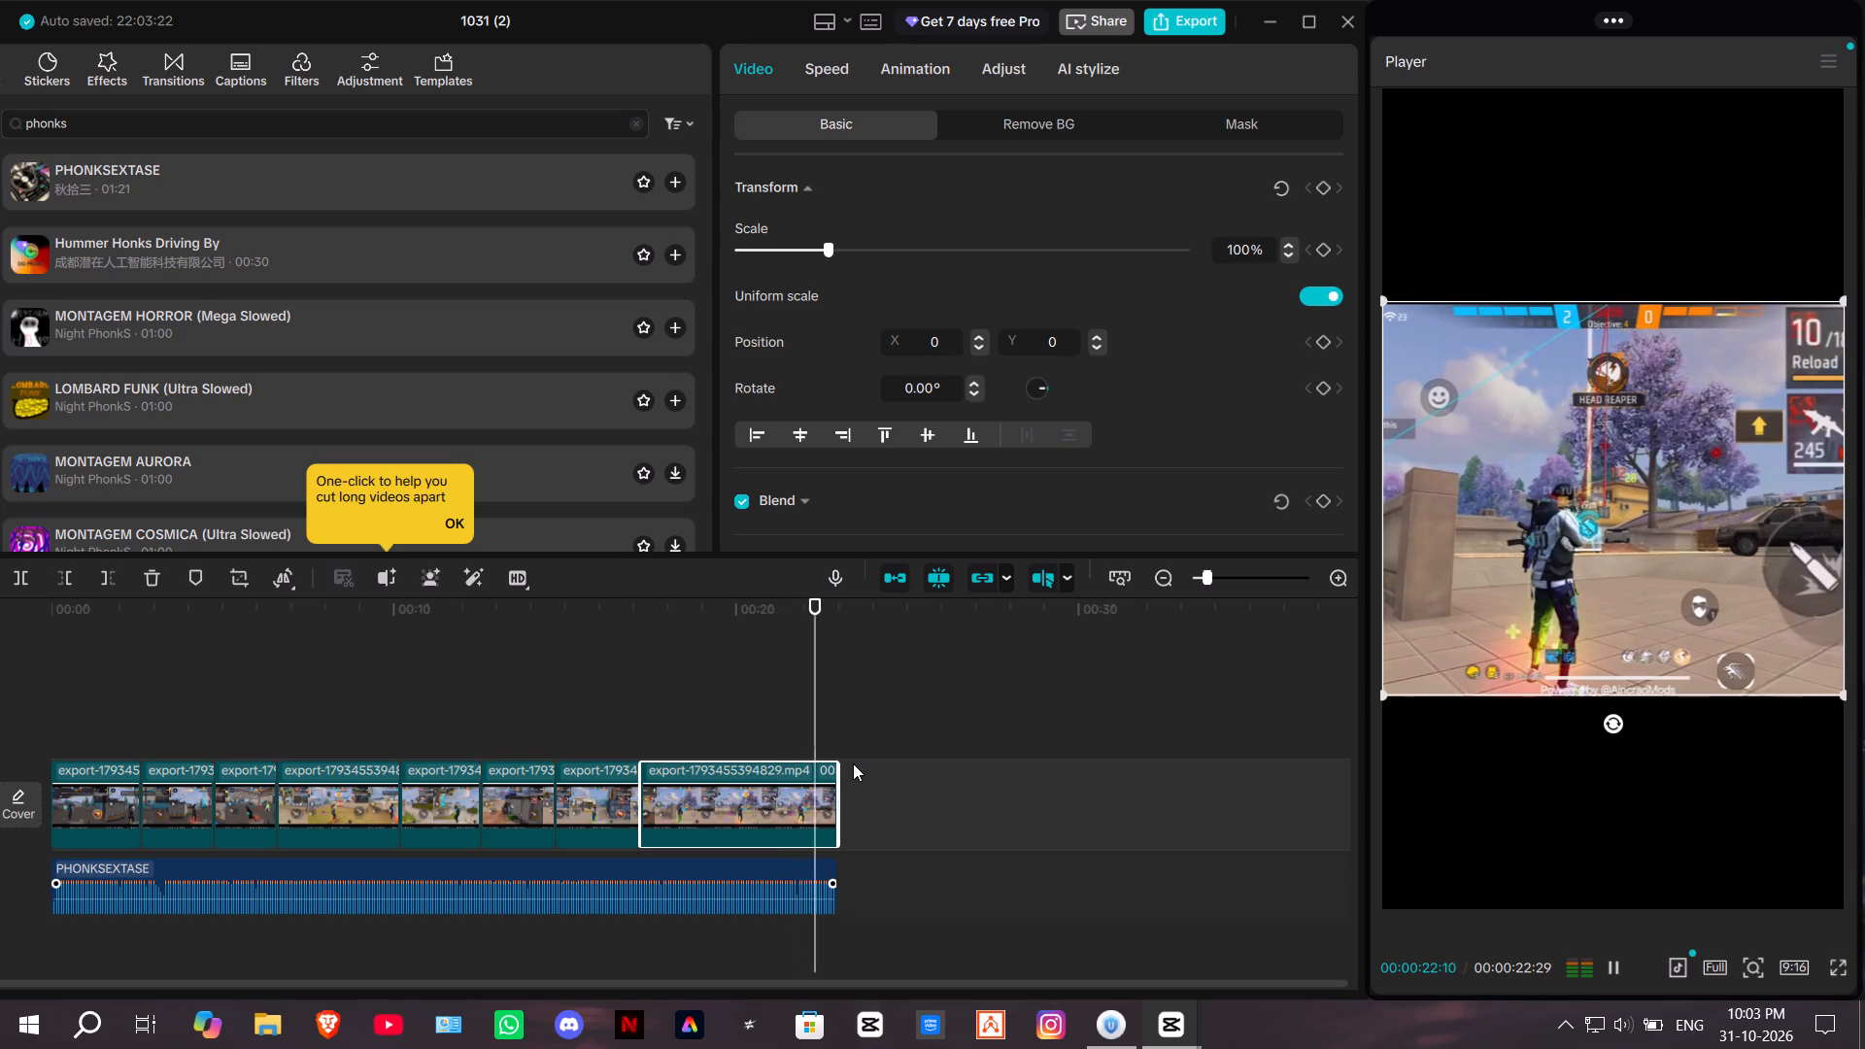
pyautogui.click(588, 798)
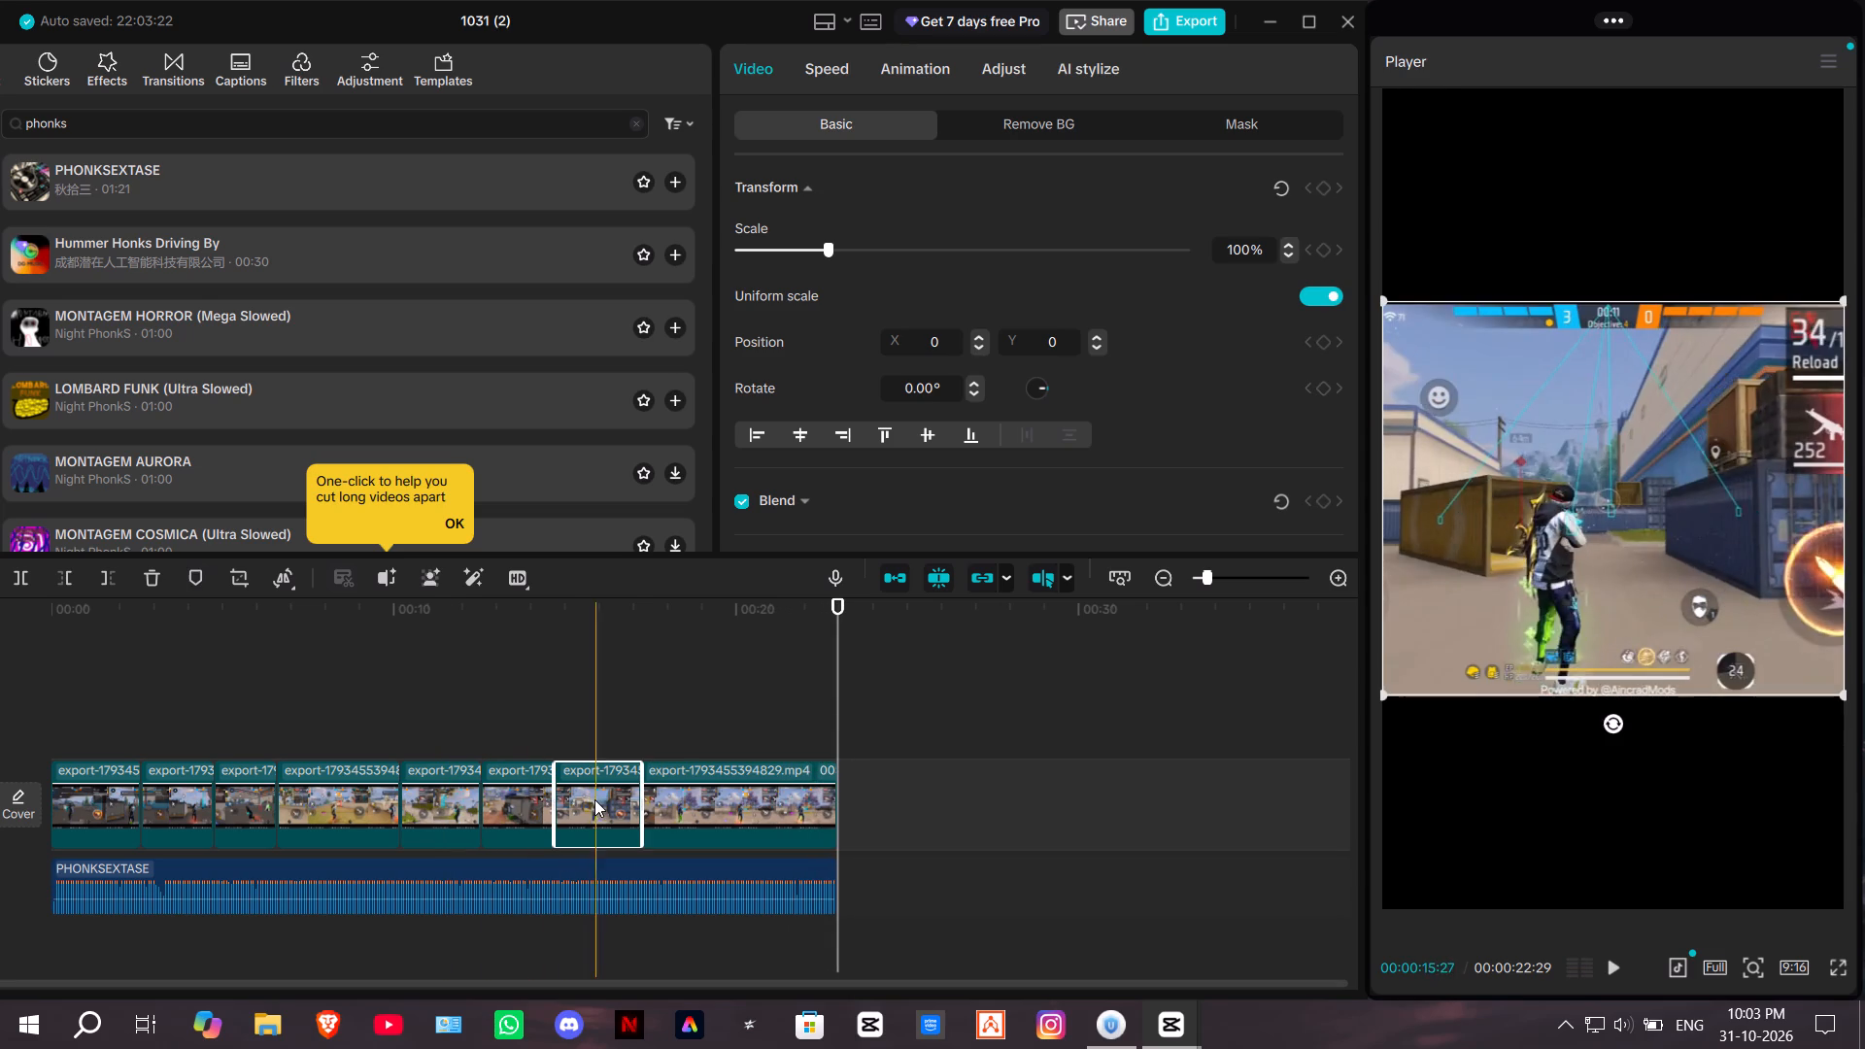
pyautogui.moveTo(833, 646); pyautogui.dragTo(61, 702)
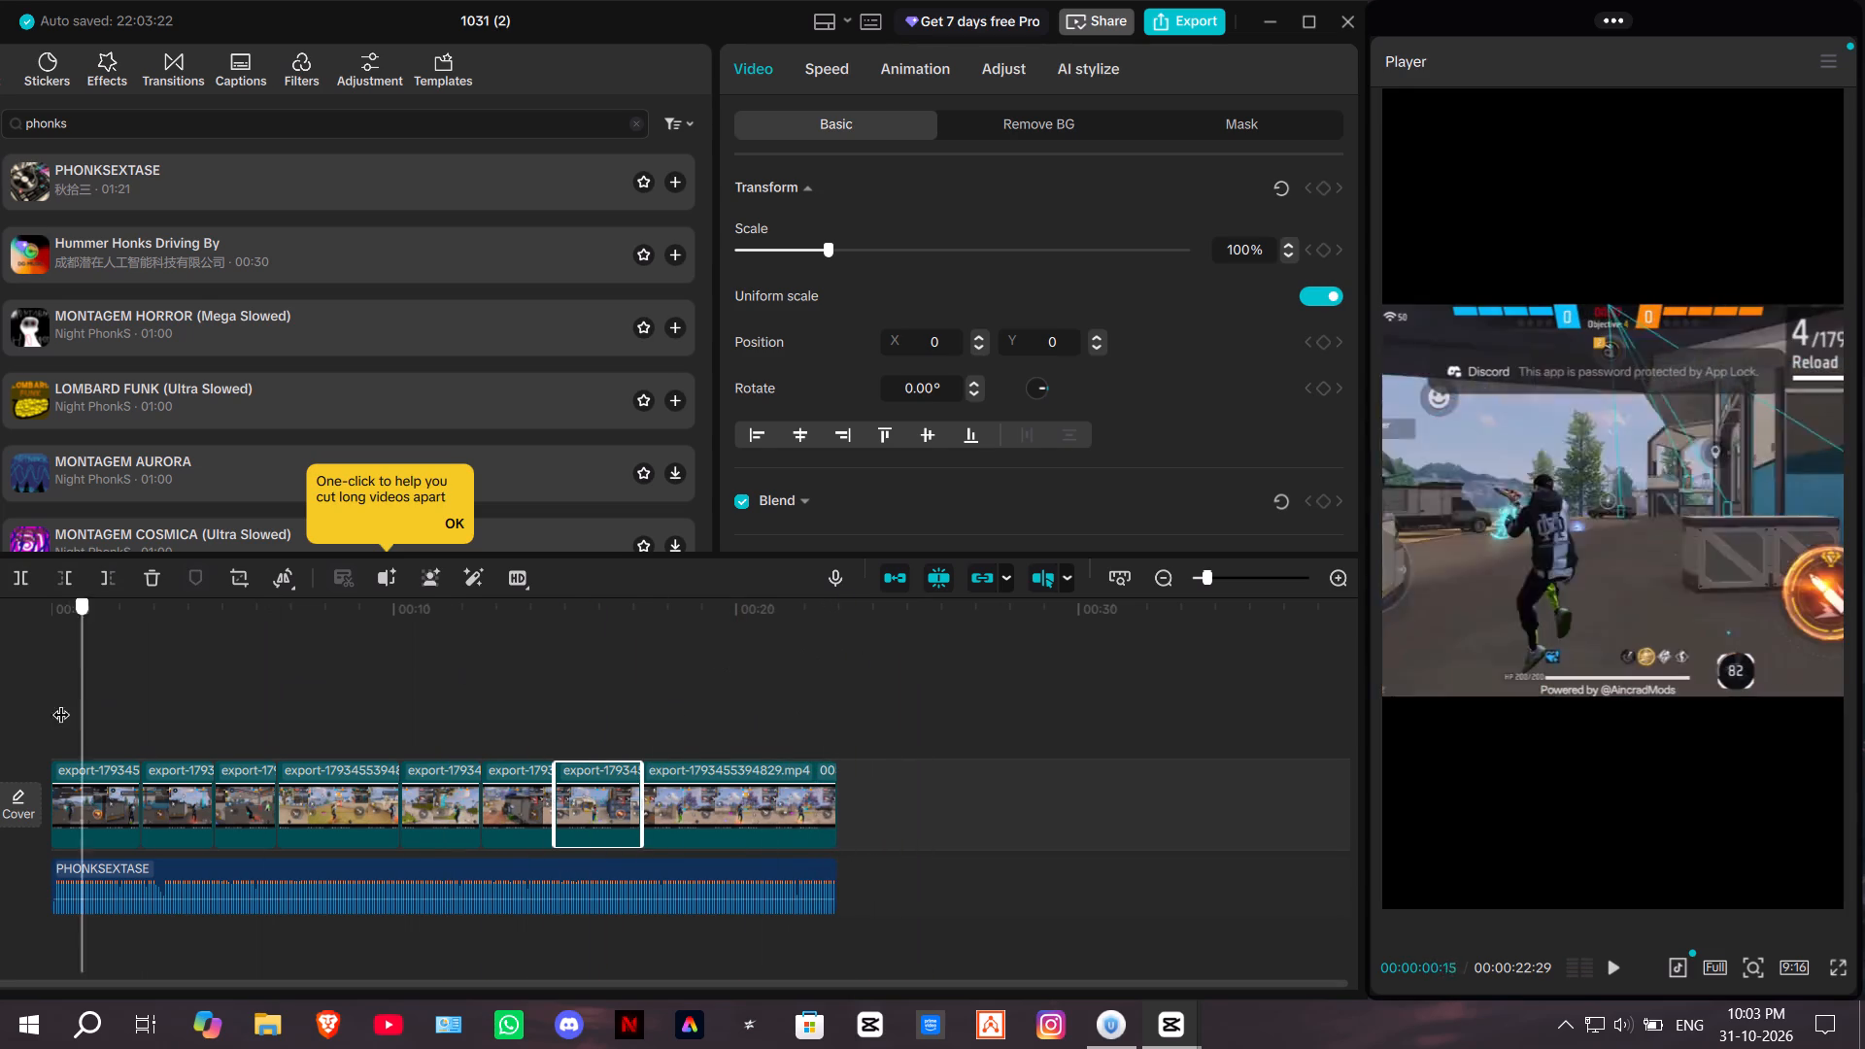
pyautogui.moveTo(61, 702); pyautogui.dragTo(32, 708)
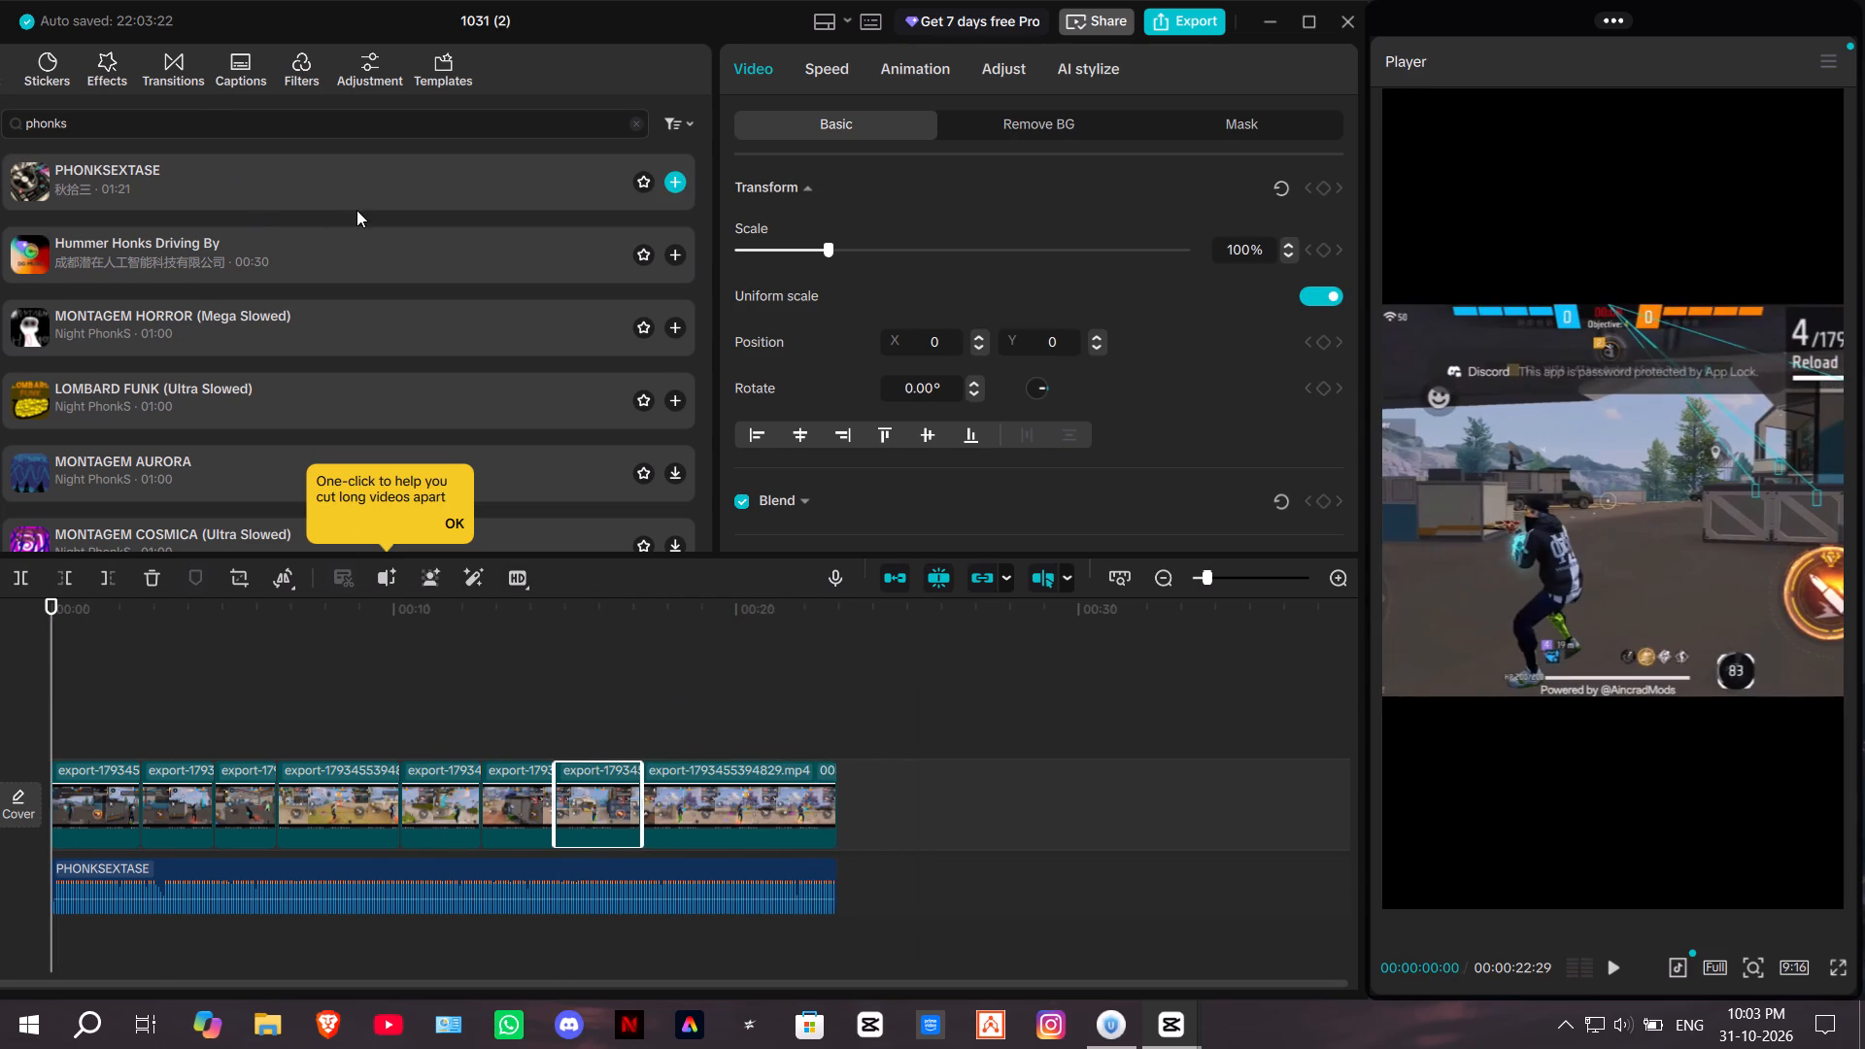
# Audition the PHONKSEXTASE and Hummer Honks Driving By tracks from the phonks music search.
pyautogui.click(336, 202)
pyautogui.click(403, 258)
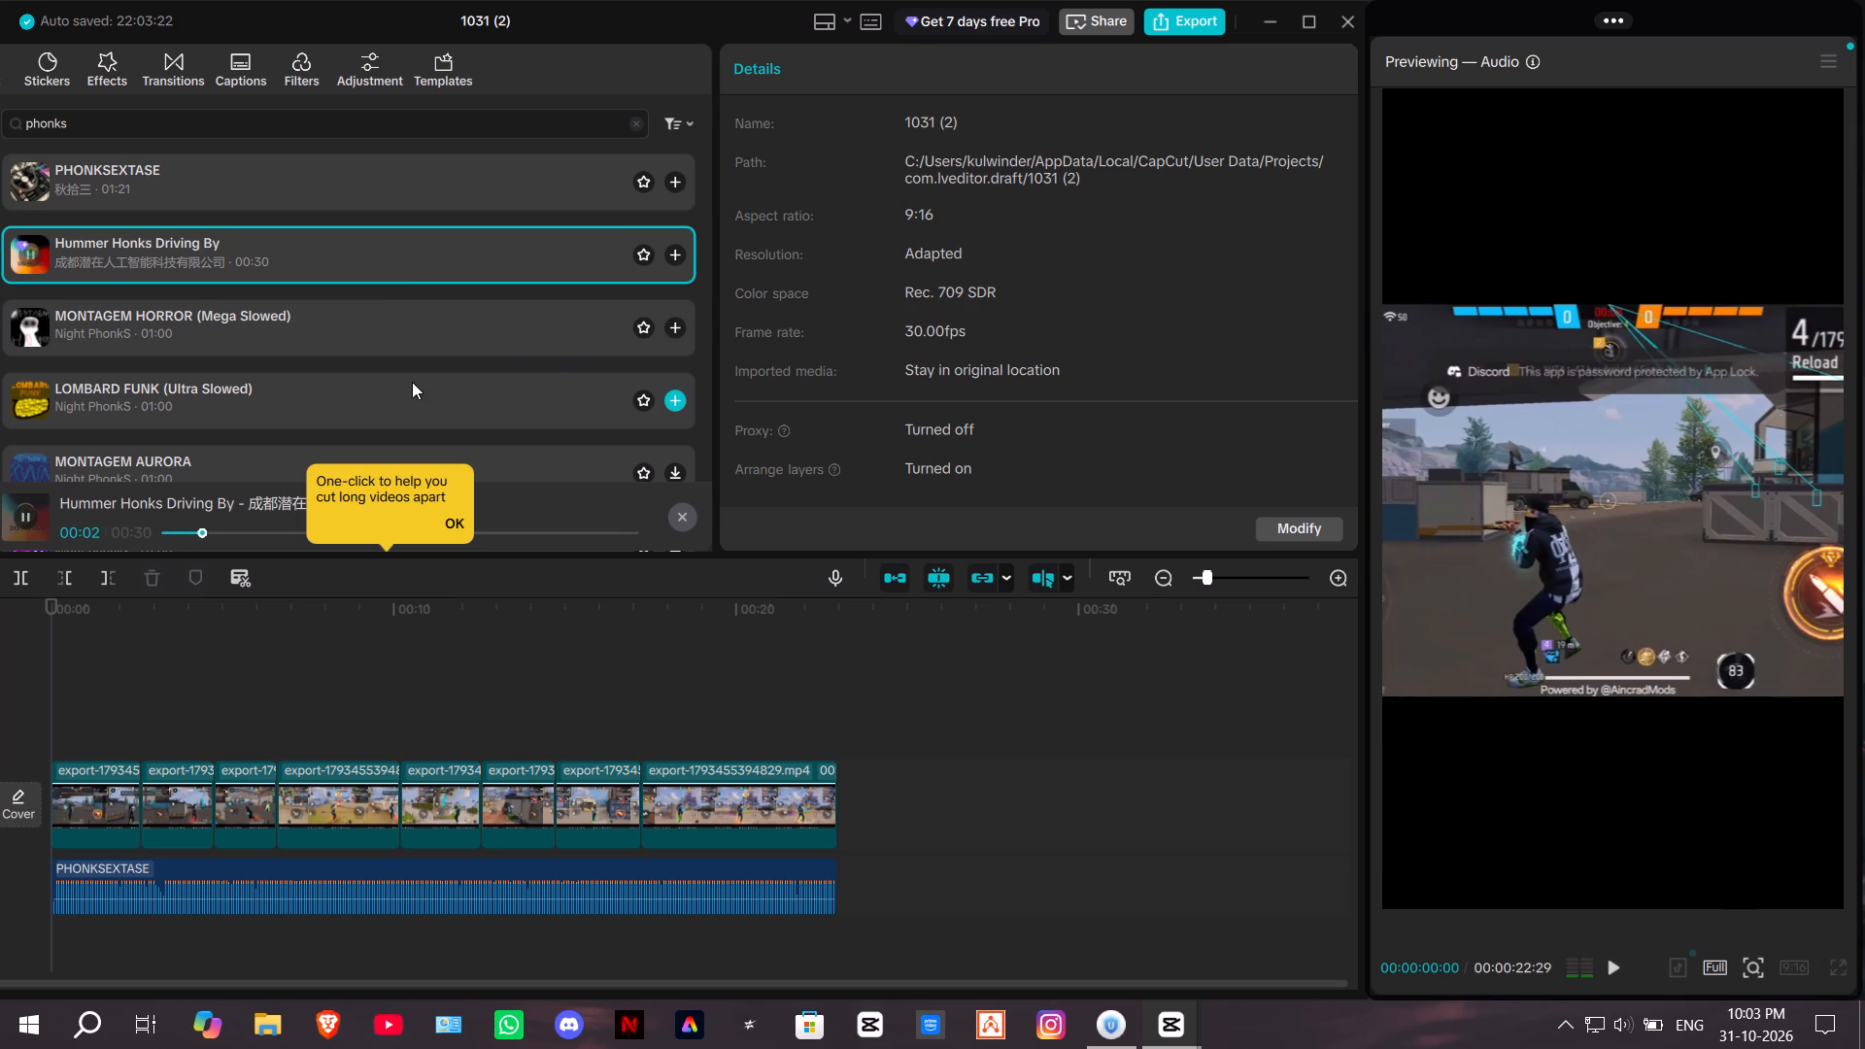
# Audition the MONTAGEM HORROR (Mega Slowed), LOMBARD FUNK (Ultra Slowed) and MONTAGEM AURORA tracks from the phonks results.
pyautogui.click(369, 317)
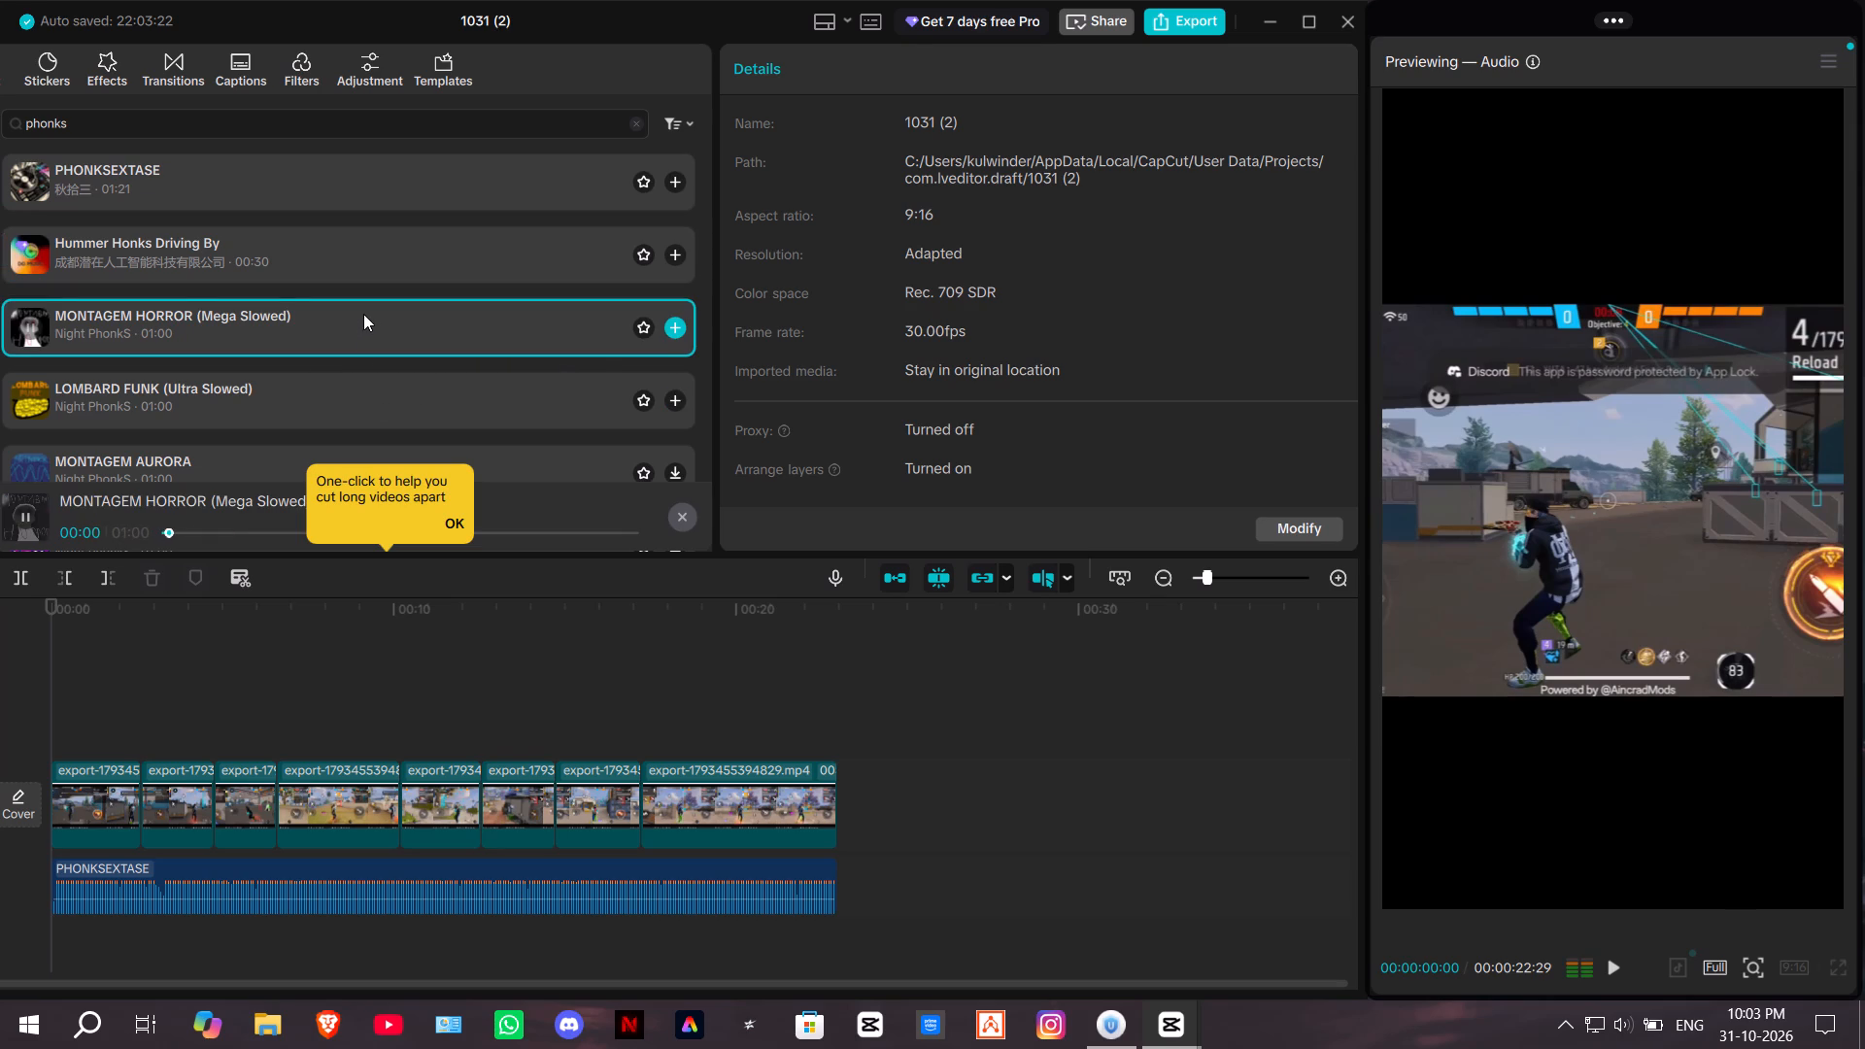
pyautogui.click(399, 408)
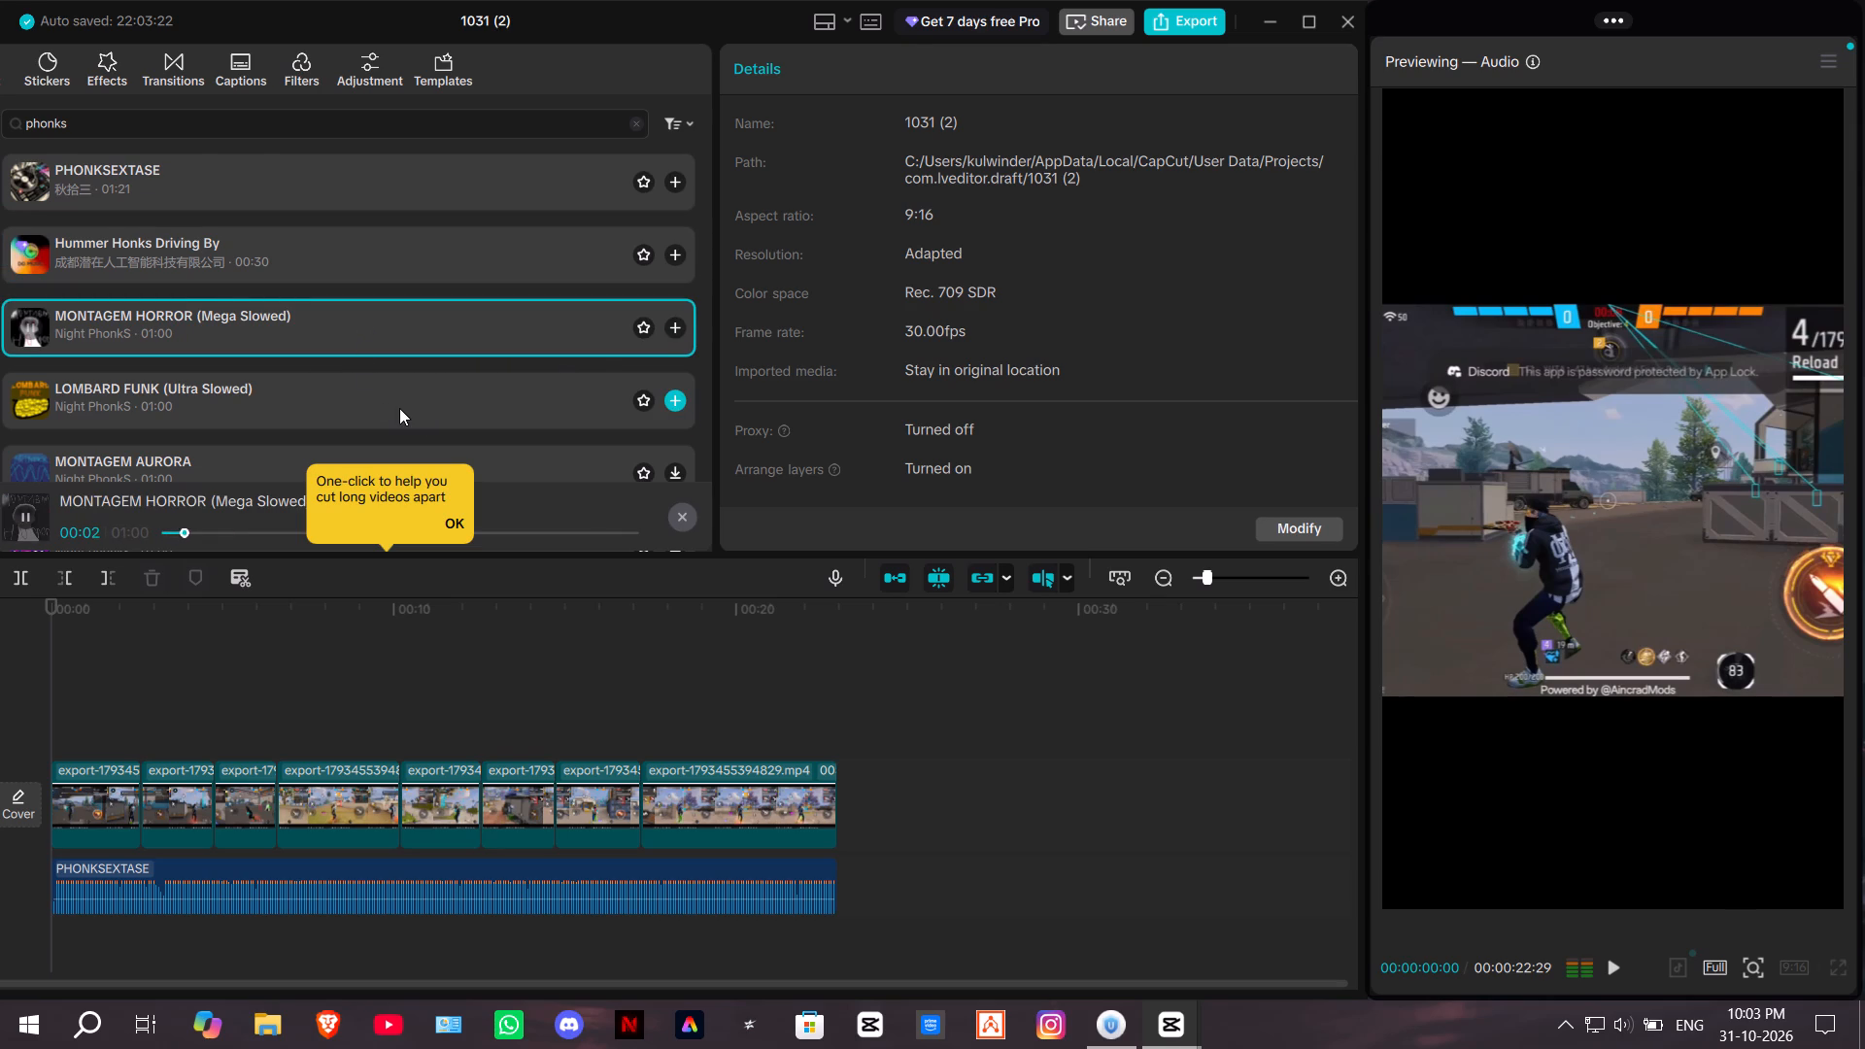
pyautogui.scroll(-1, 416, 369)
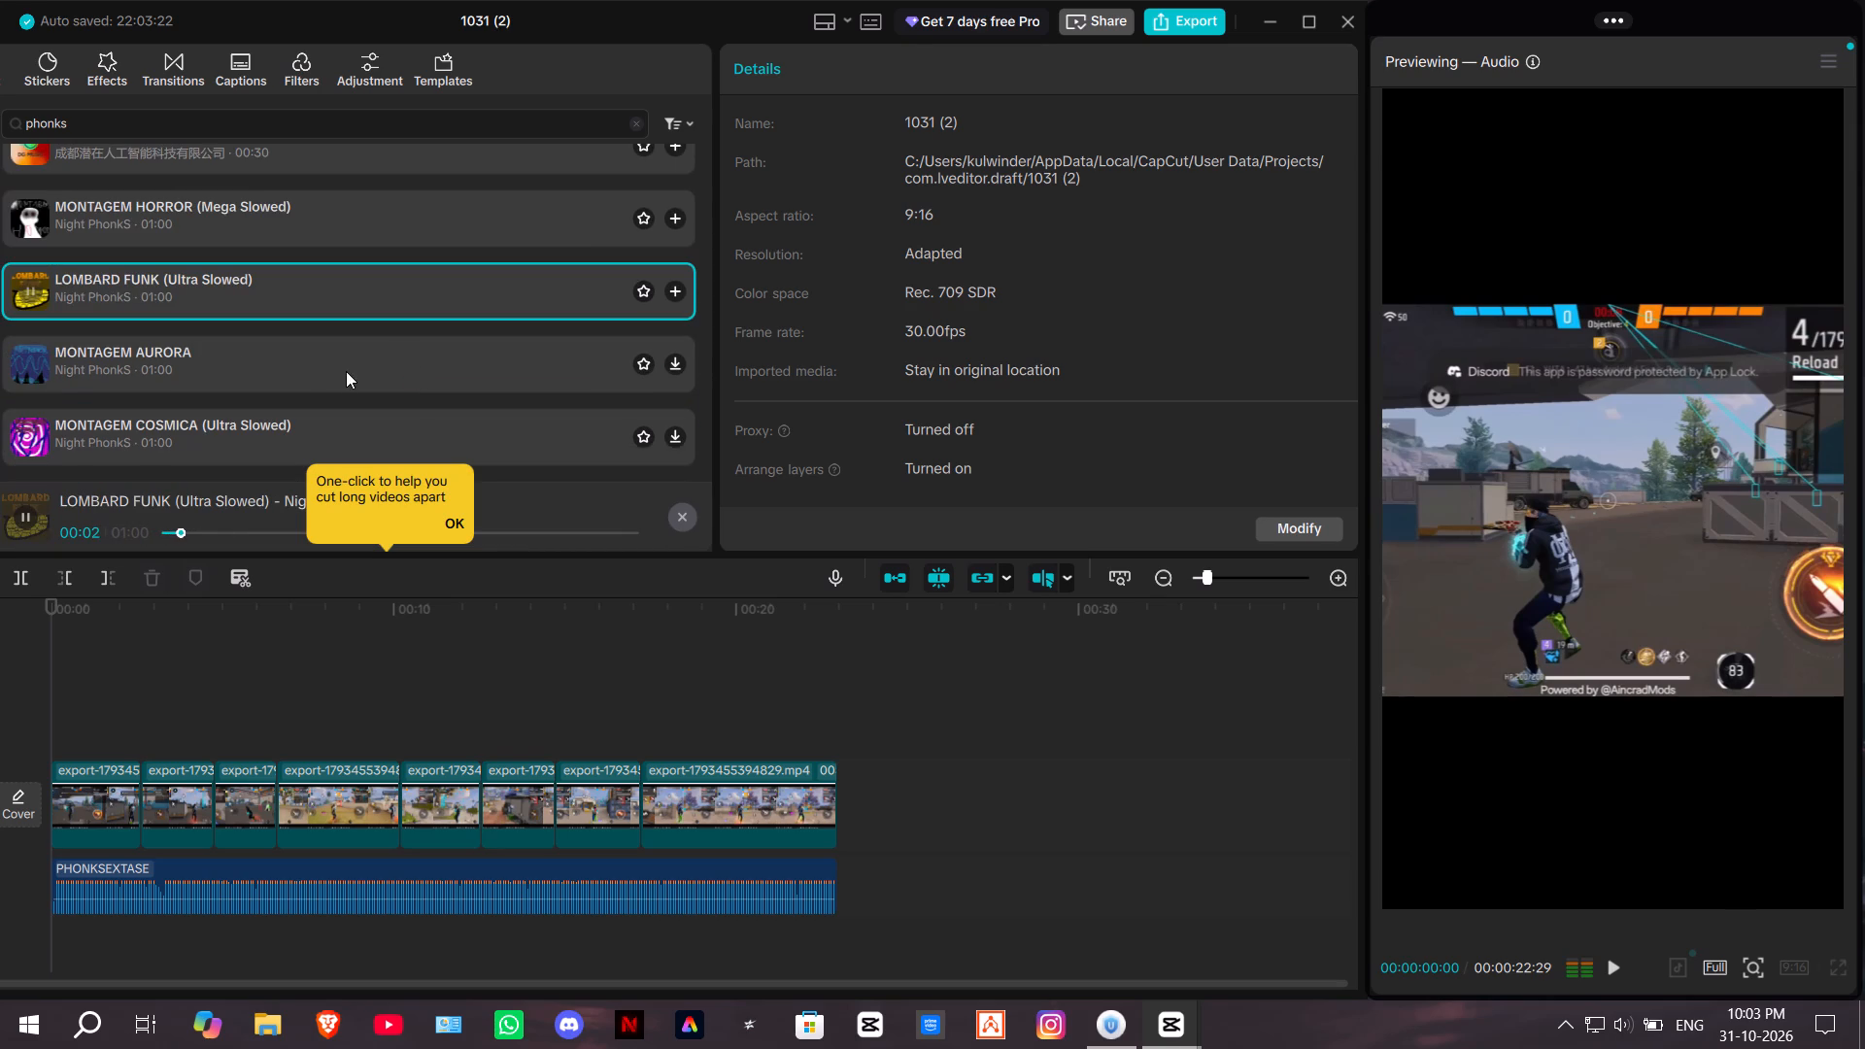
pyautogui.click(375, 373)
pyautogui.scroll(-2, 375, 373)
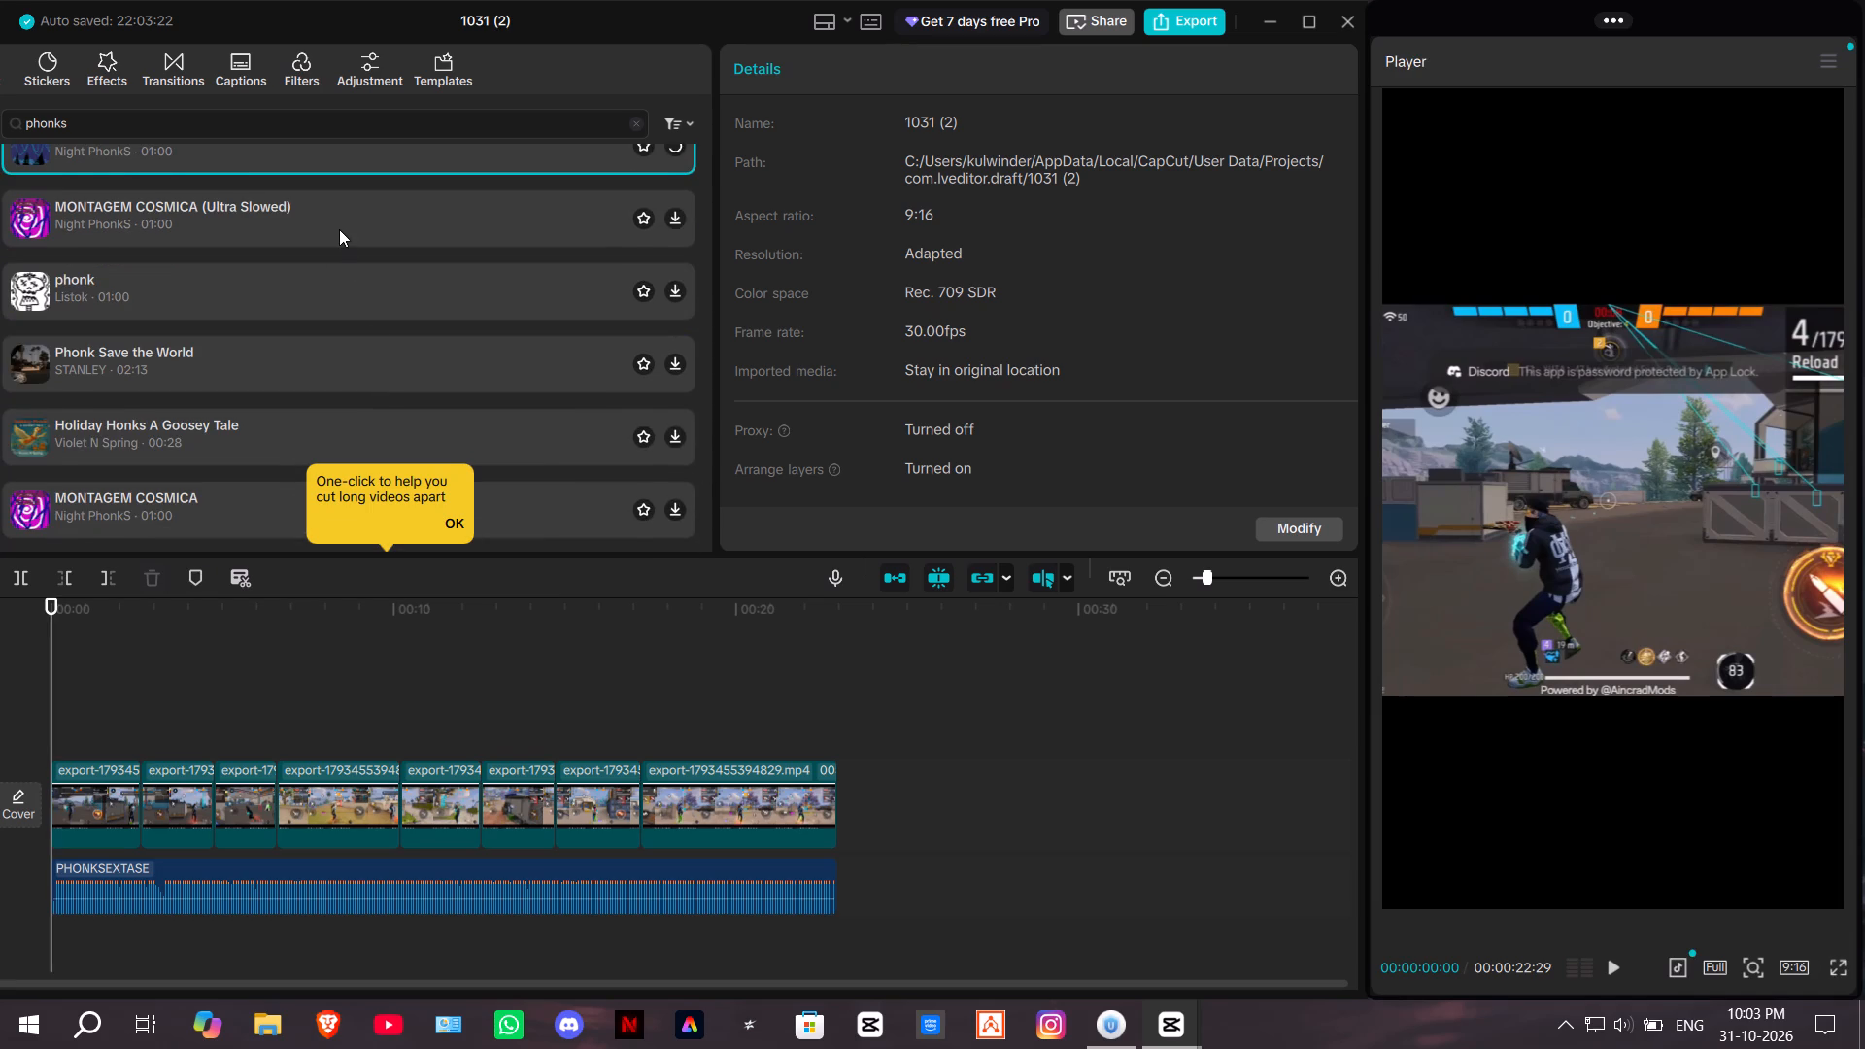
# Load previews of the phonks results from MONTAGEM COSMICA (Ultra Slowed) down to REALPHONKSHIT (Original Mix).
pyautogui.scroll(1, 339, 229)
pyautogui.click(336, 316)
pyautogui.click(358, 409)
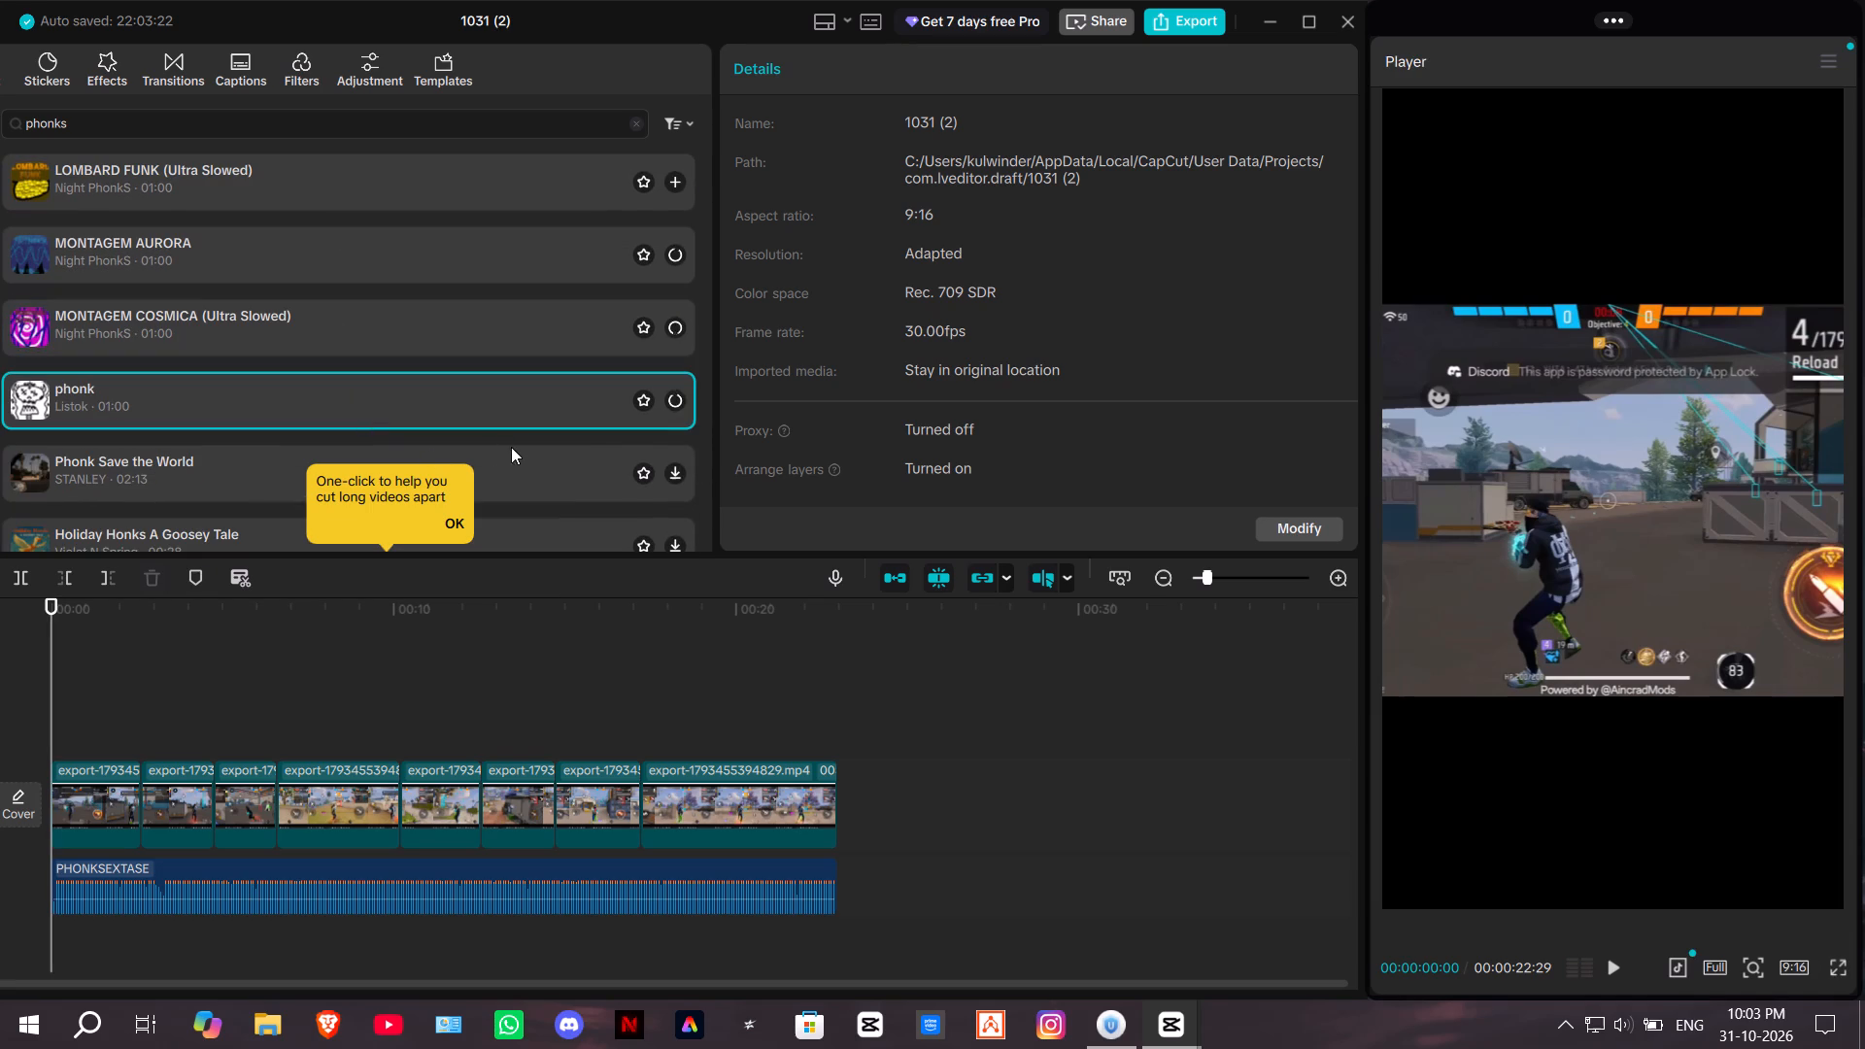
pyautogui.click(556, 481)
pyautogui.scroll(-2, 535, 471)
pyautogui.click(483, 344)
pyautogui.click(516, 398)
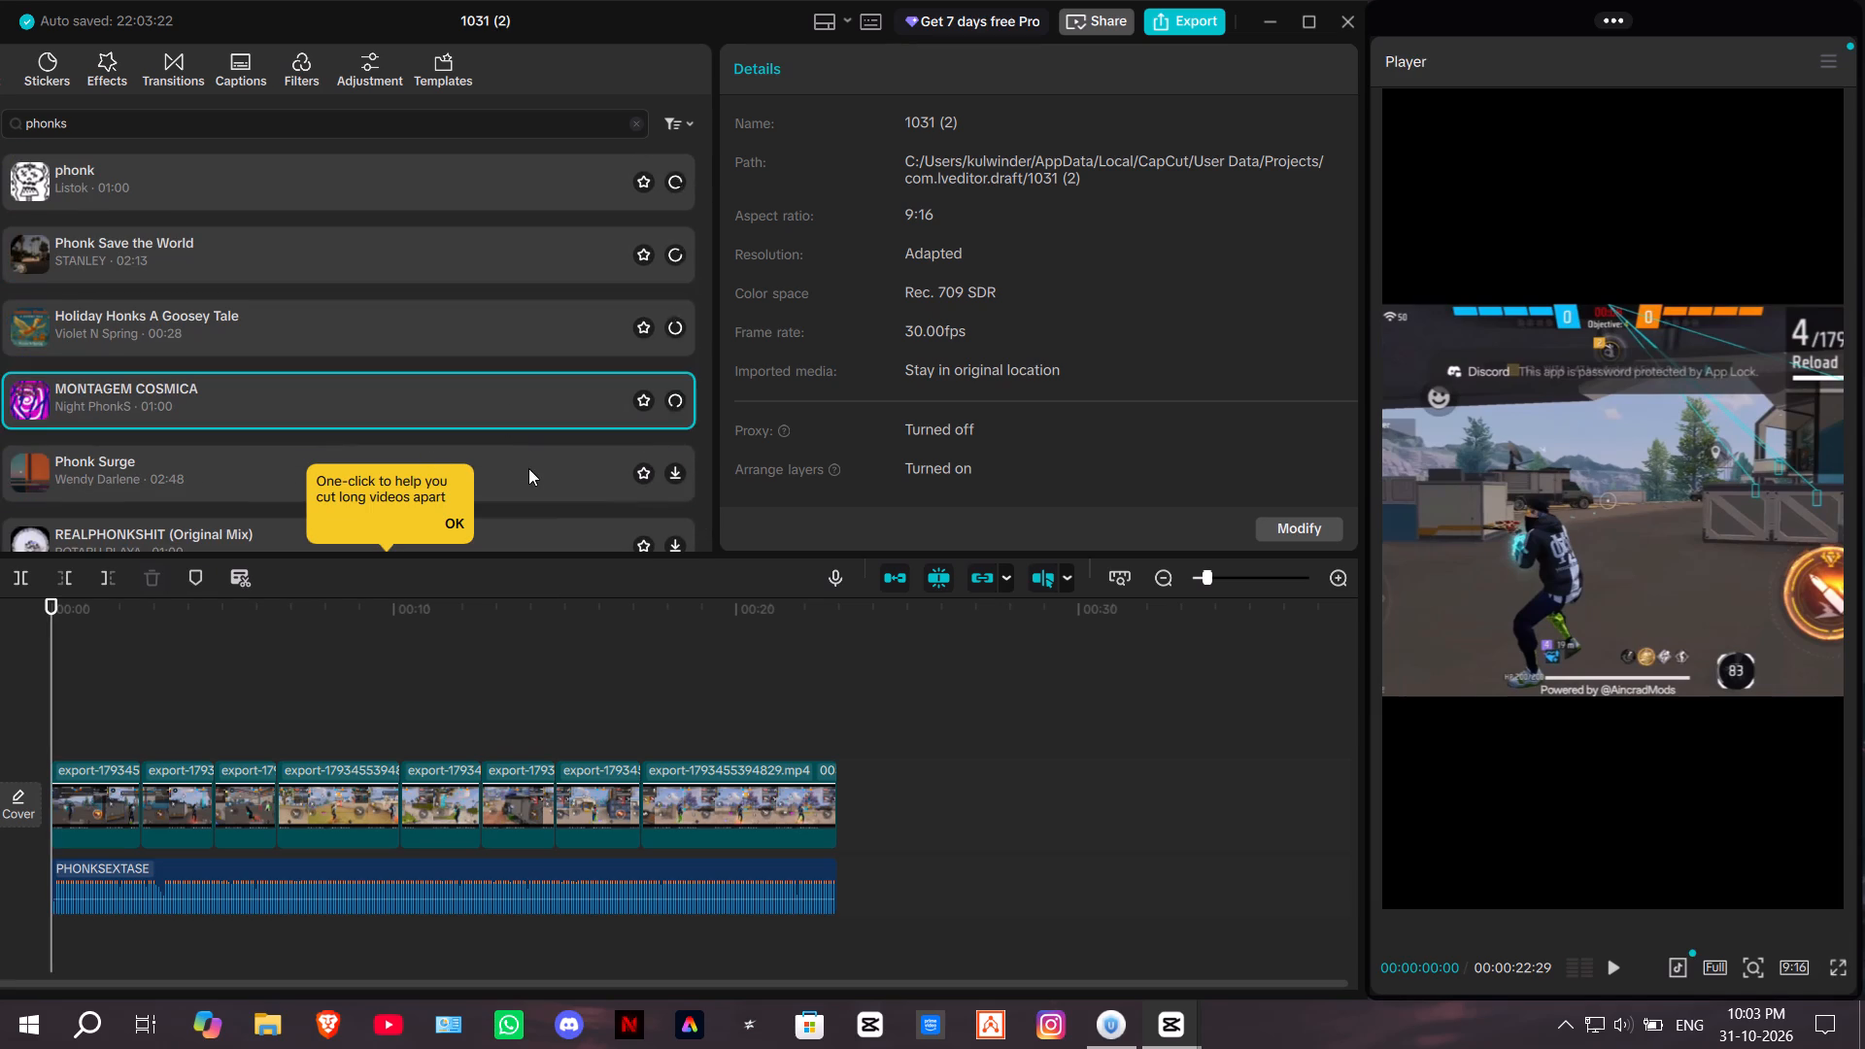
pyautogui.click(537, 473)
pyautogui.scroll(-1, 535, 442)
pyautogui.click(541, 493)
pyautogui.scroll(-3, 537, 493)
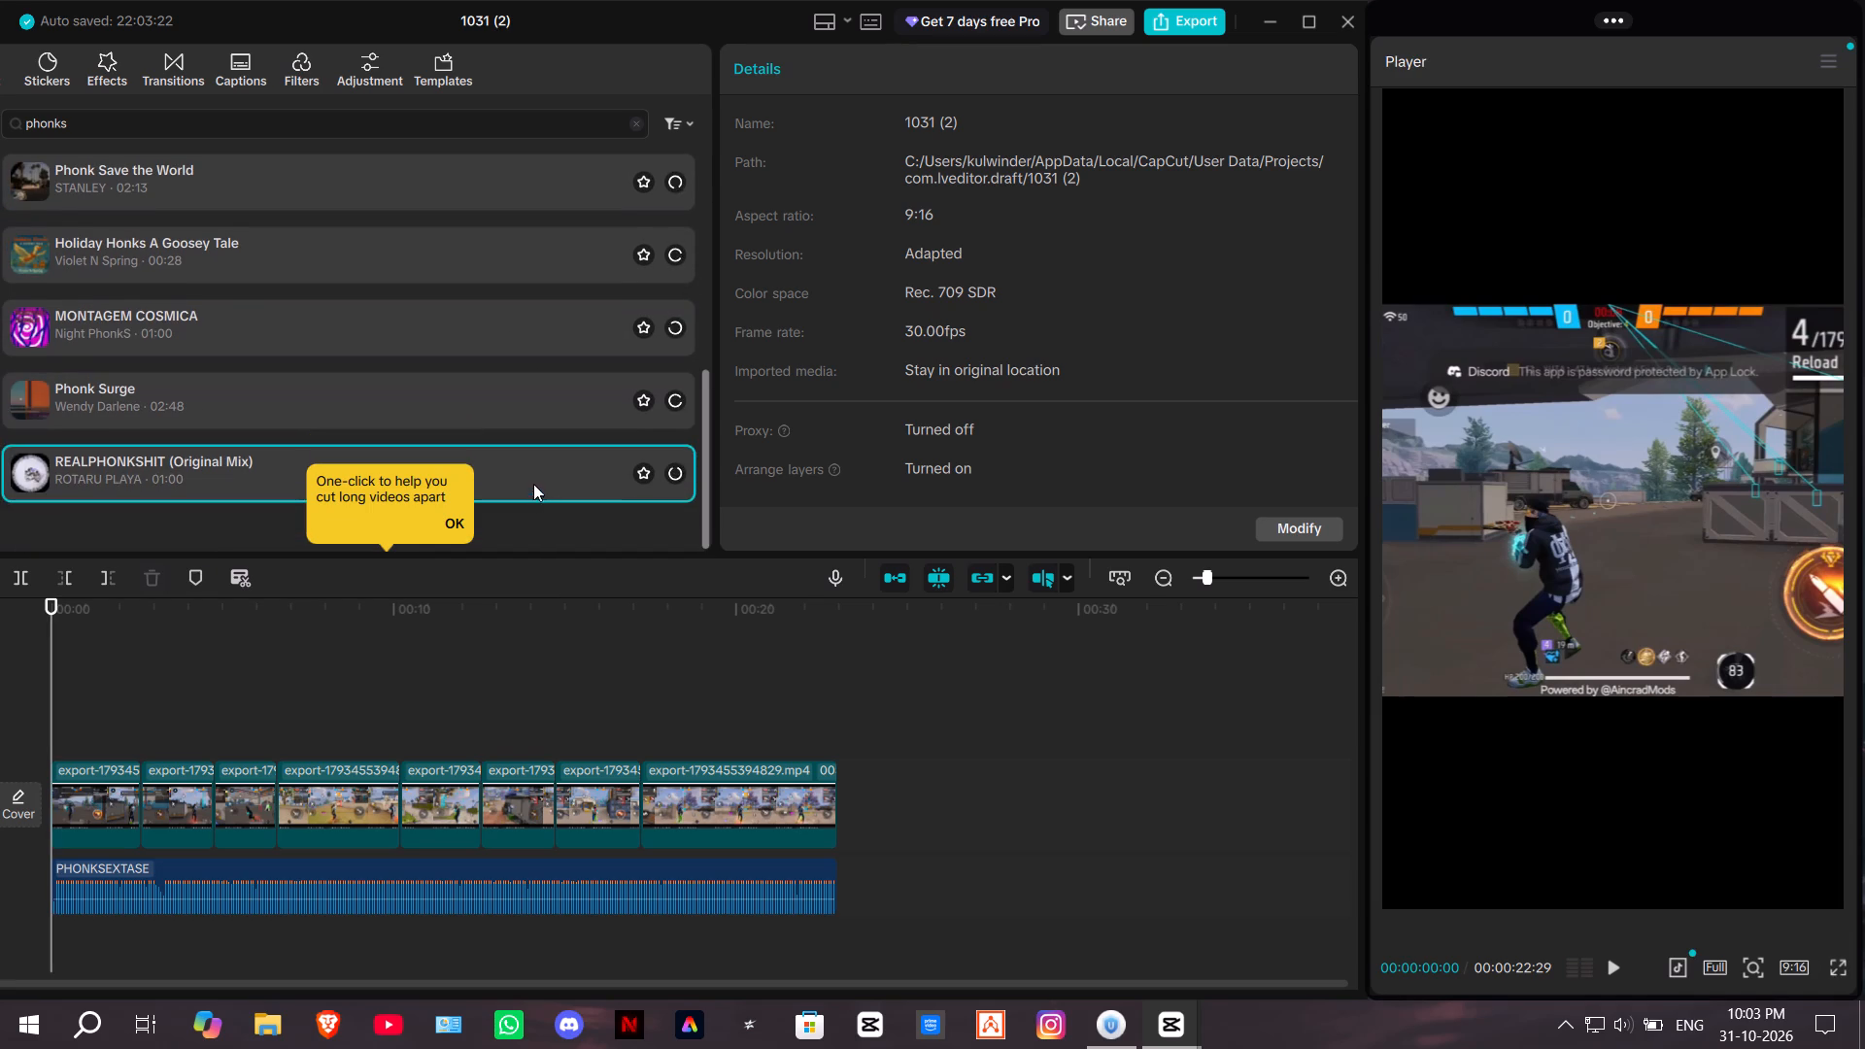
# Audition LOMBARD FUNK (Ultra Slowed) and MONTAGEM AURORA again, and select MONTAGEM COSMICA (Ultra Slowed) for preview.
pyautogui.scroll(4, 528, 488)
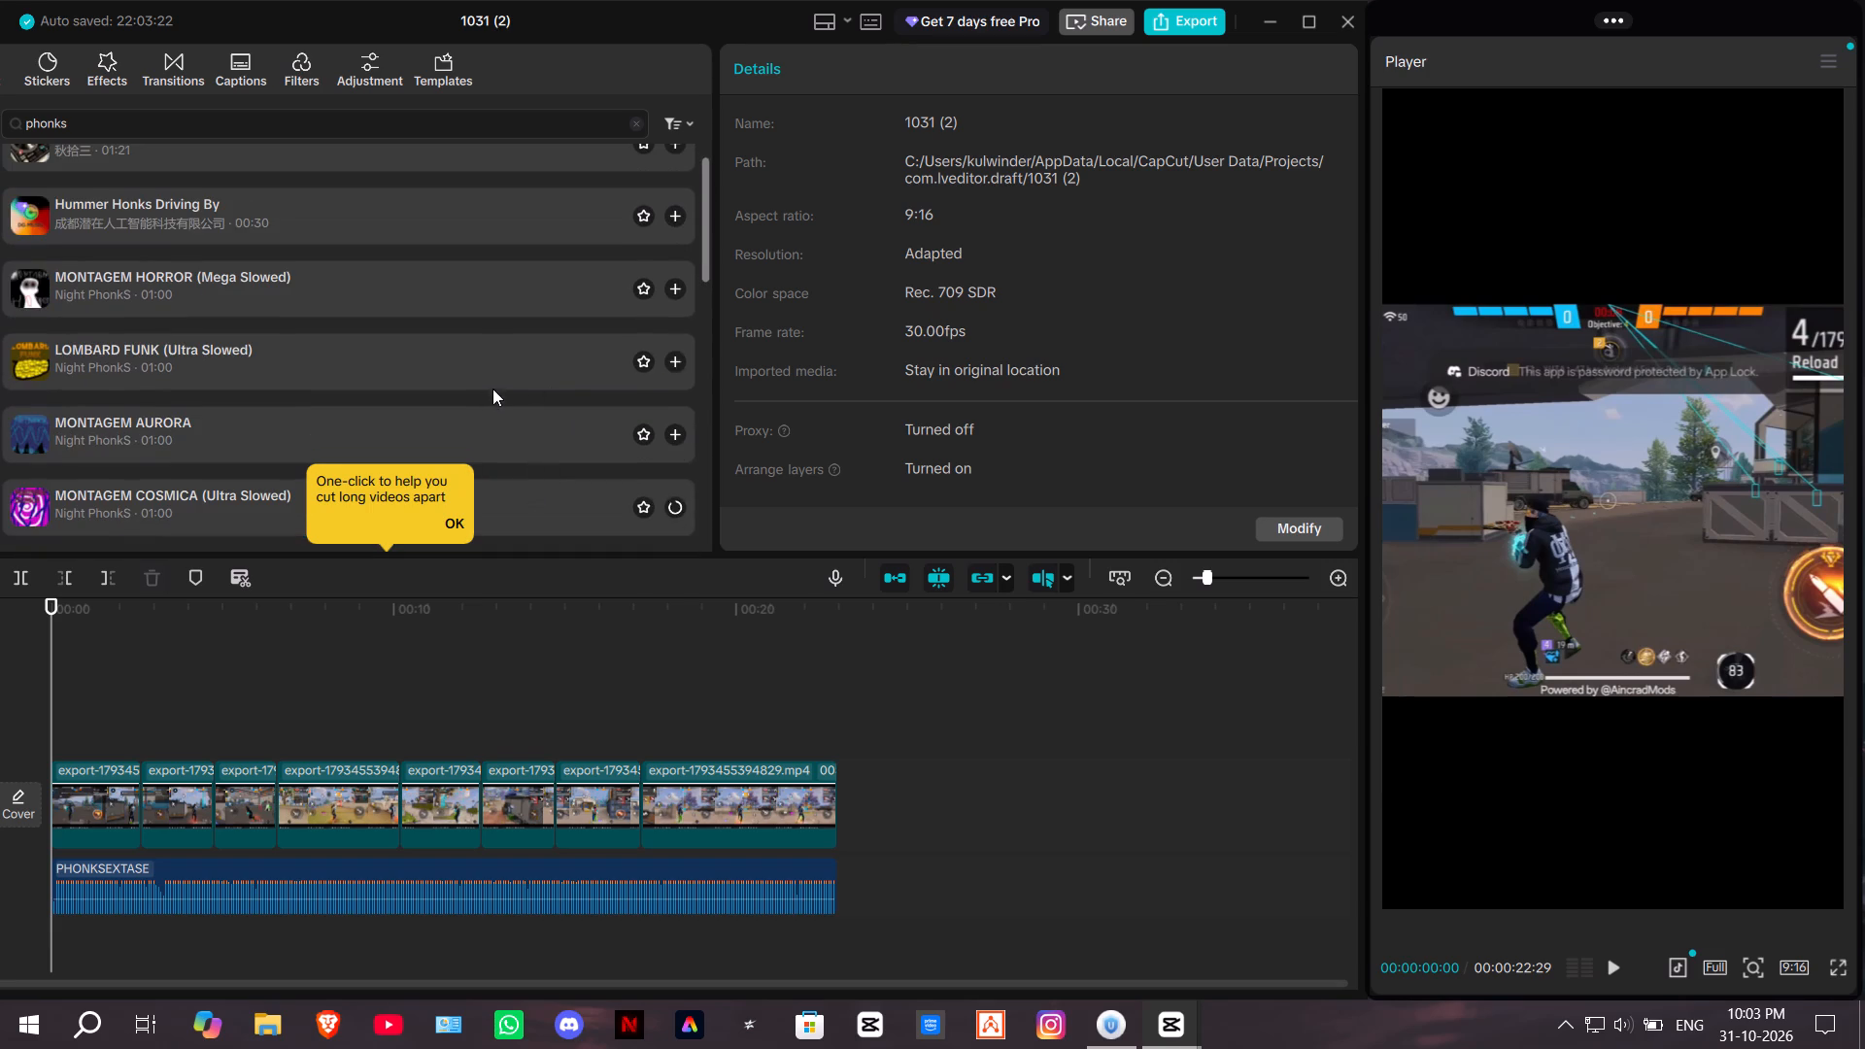
pyautogui.click(438, 358)
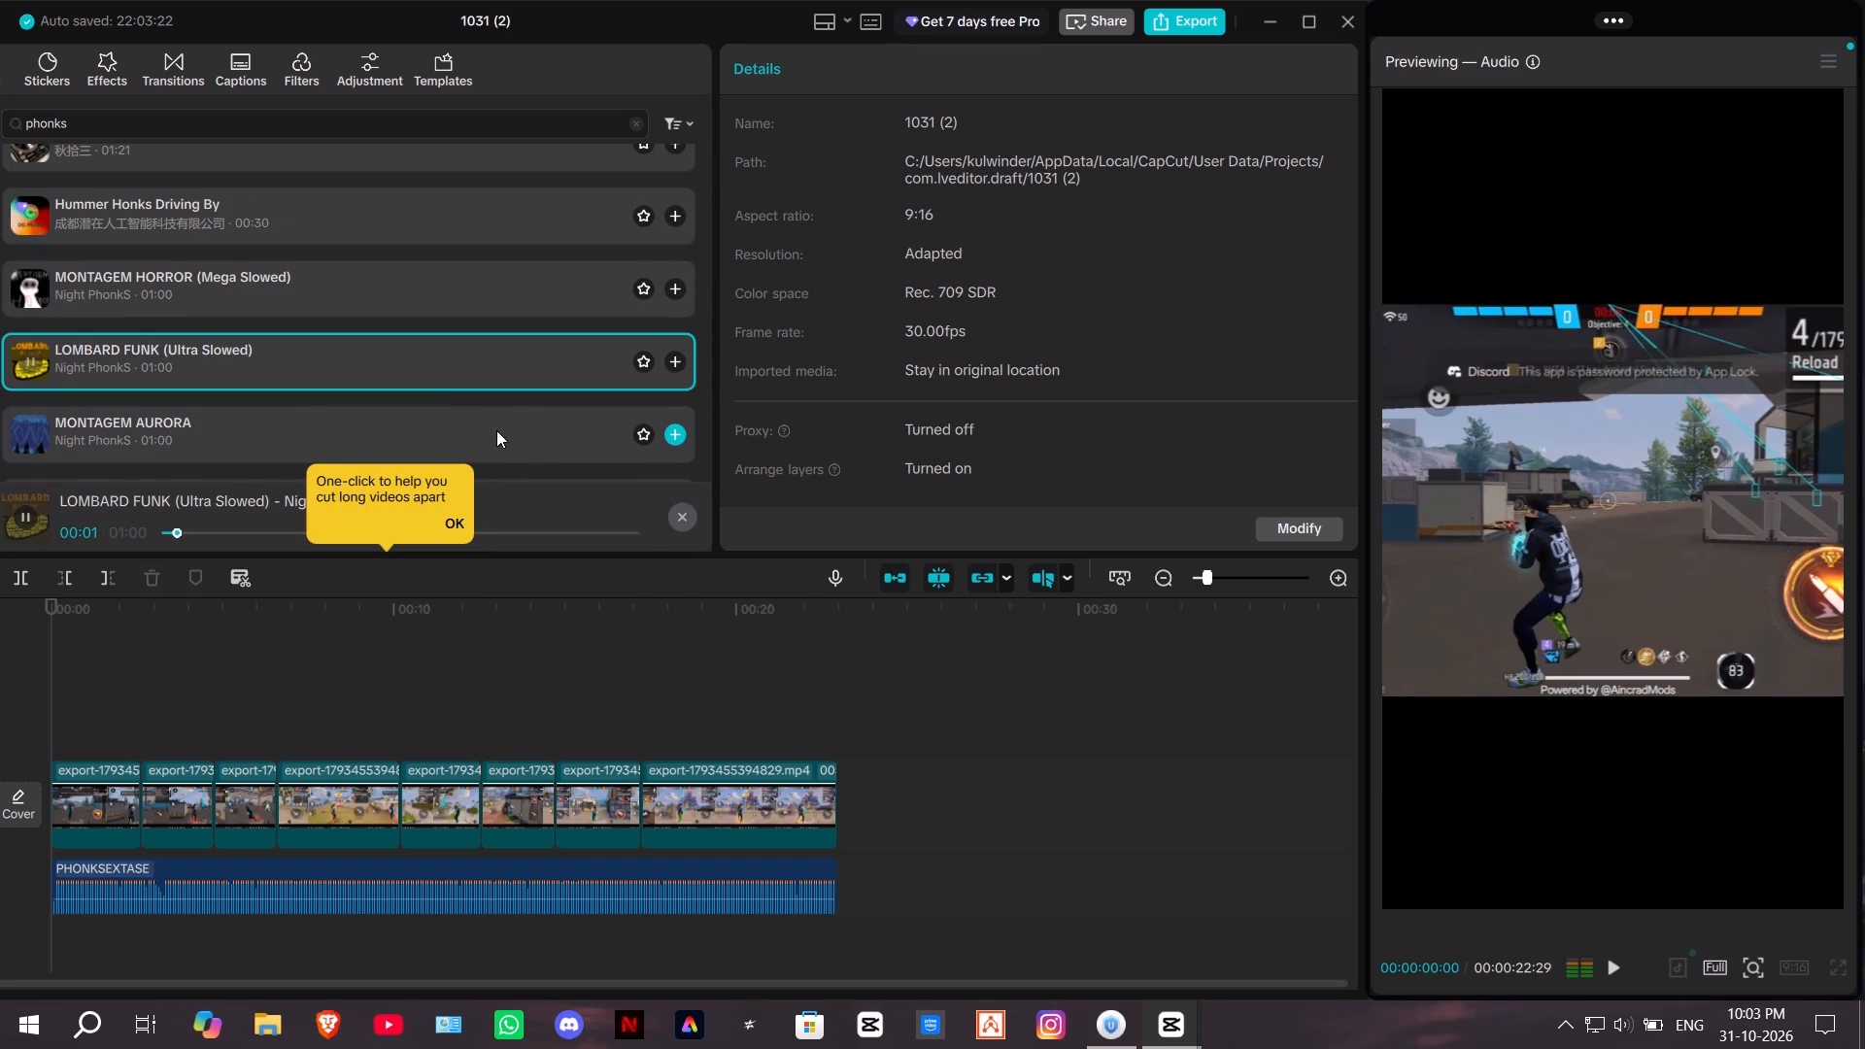
pyautogui.click(496, 430)
pyautogui.scroll(-1, 505, 408)
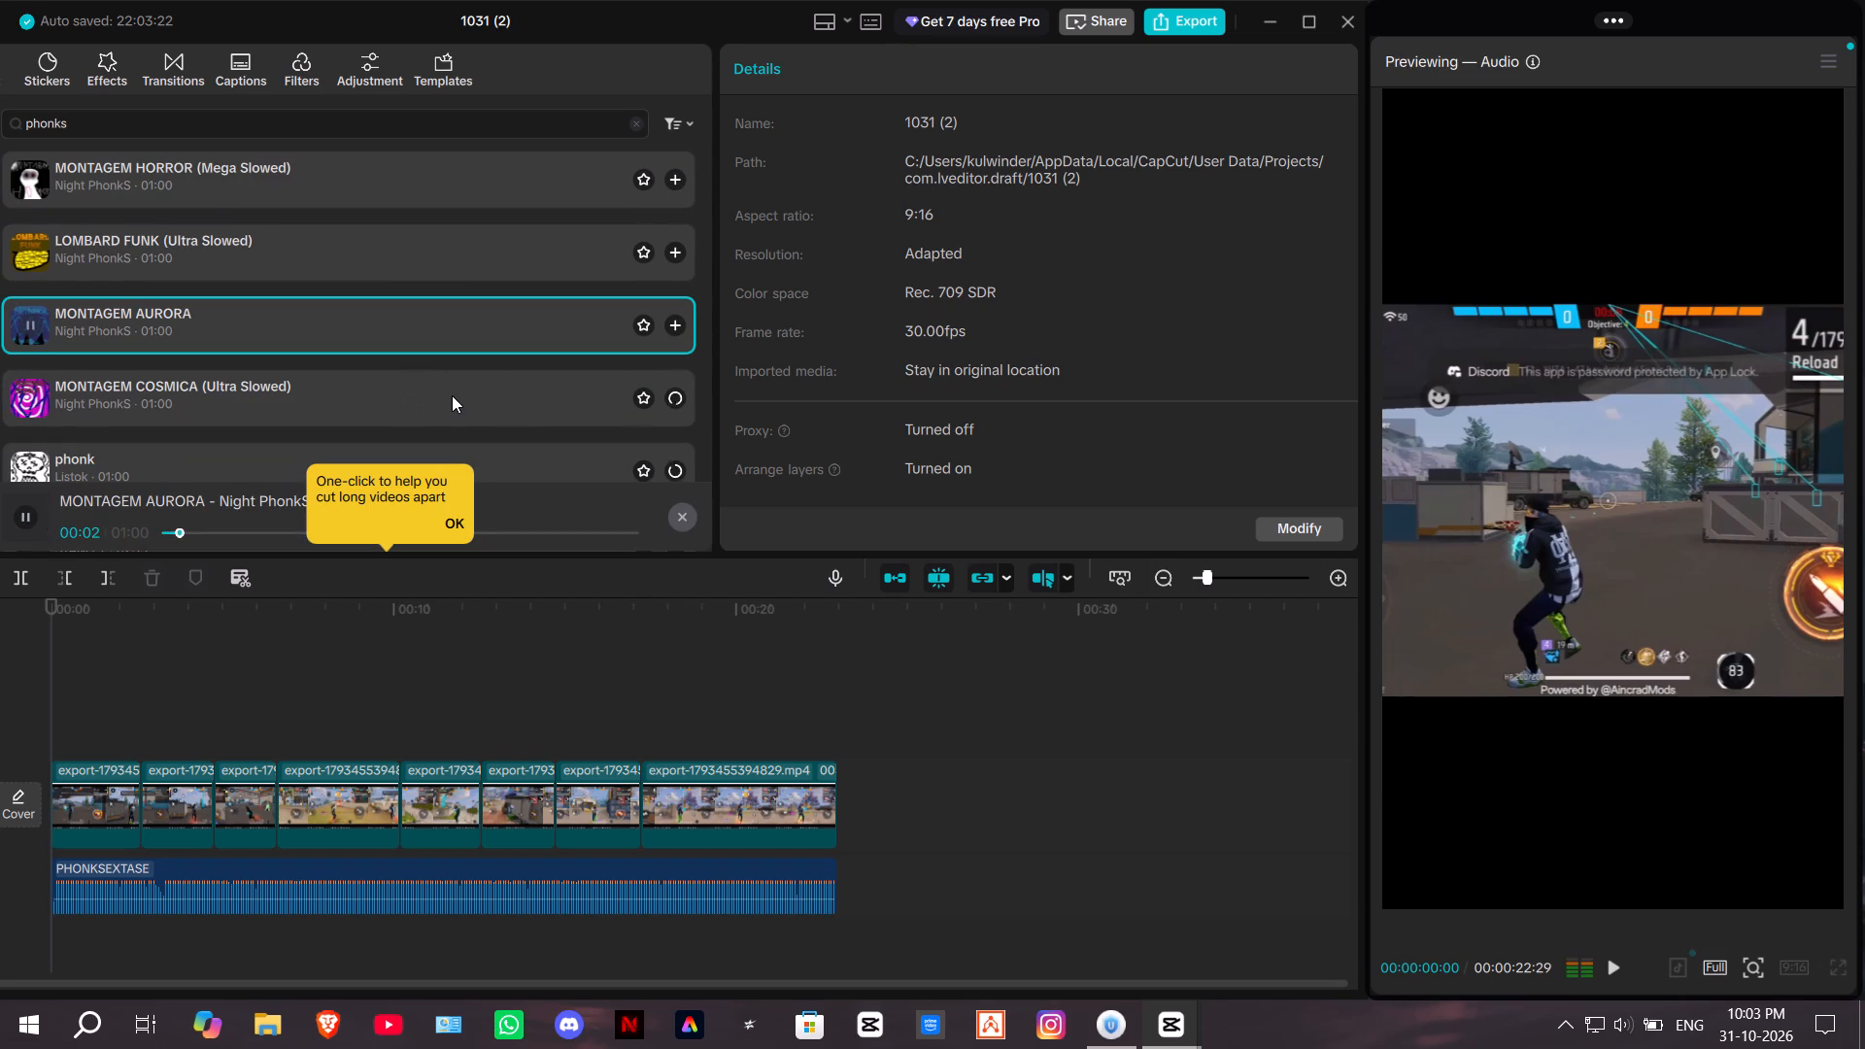
pyautogui.click(486, 395)
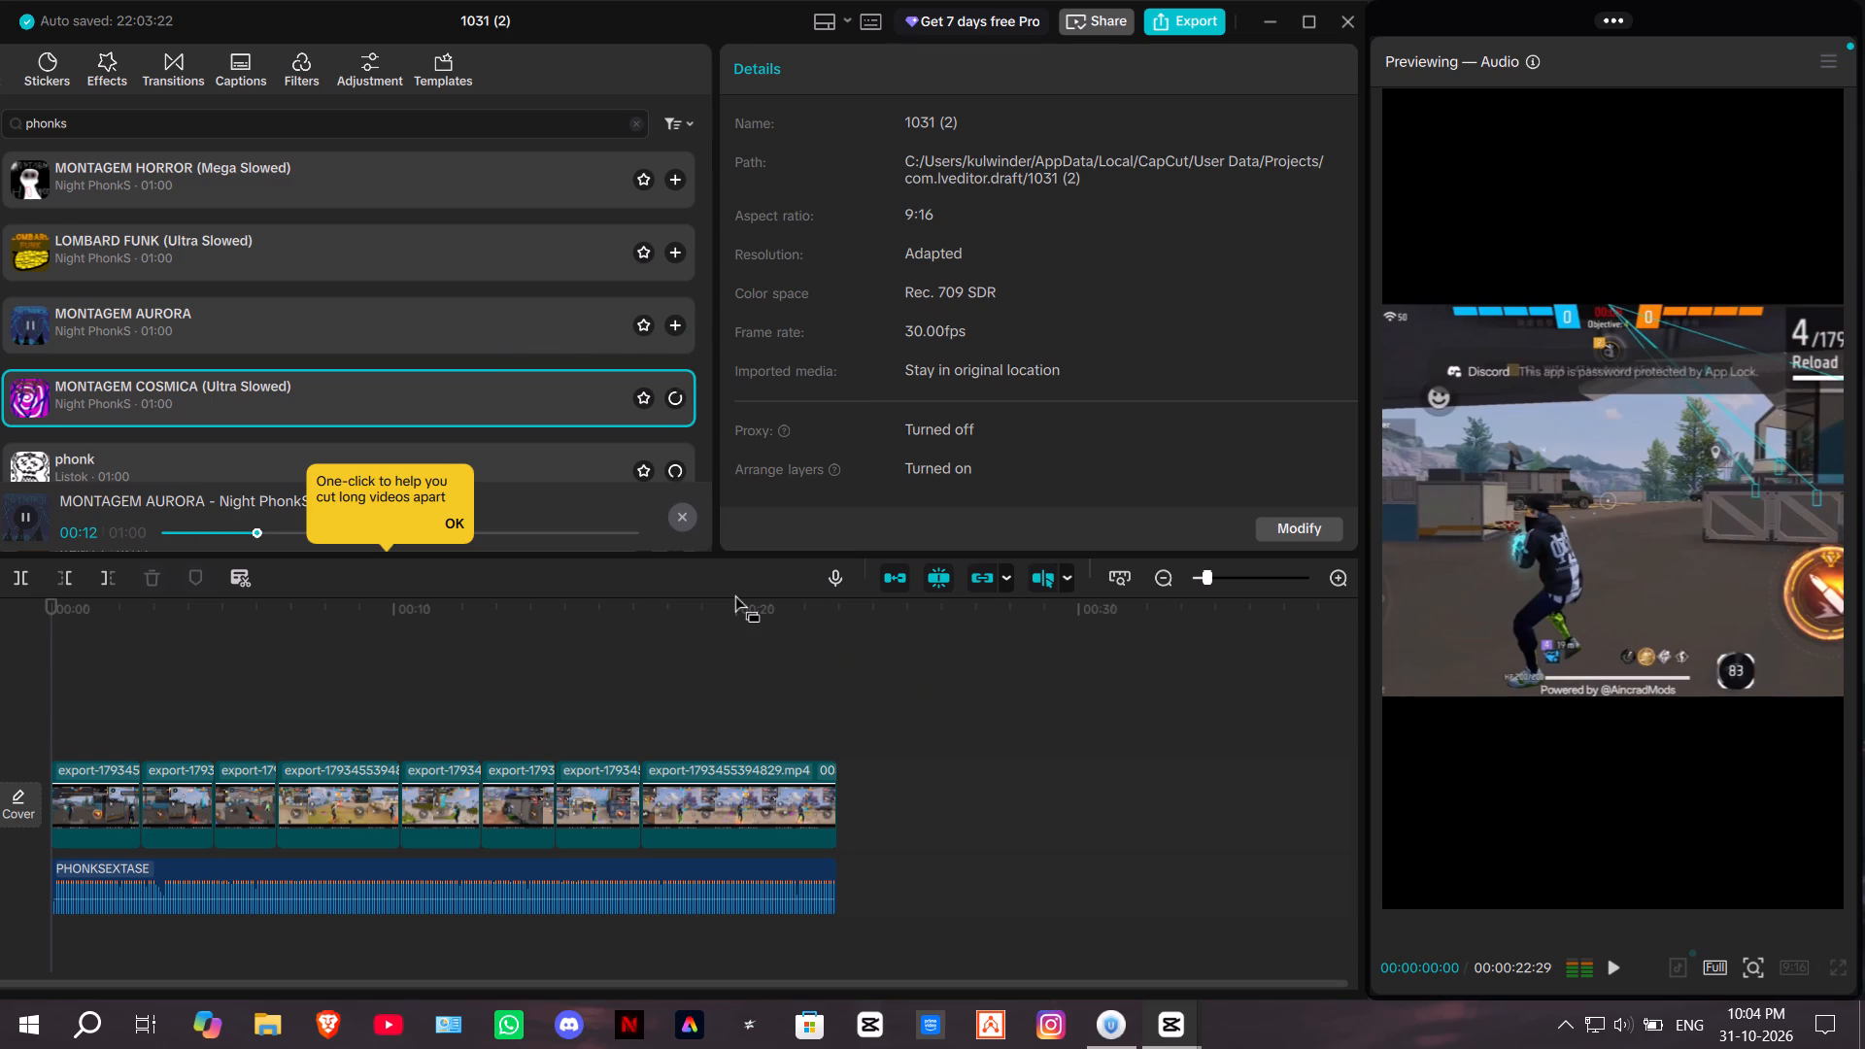
# Set the system volume of the Noise Buds N1 Pro headset to 100.
pyautogui.click(1625, 1028)
pyautogui.moveTo(1645, 963); pyautogui.dragTo(1864, 990)
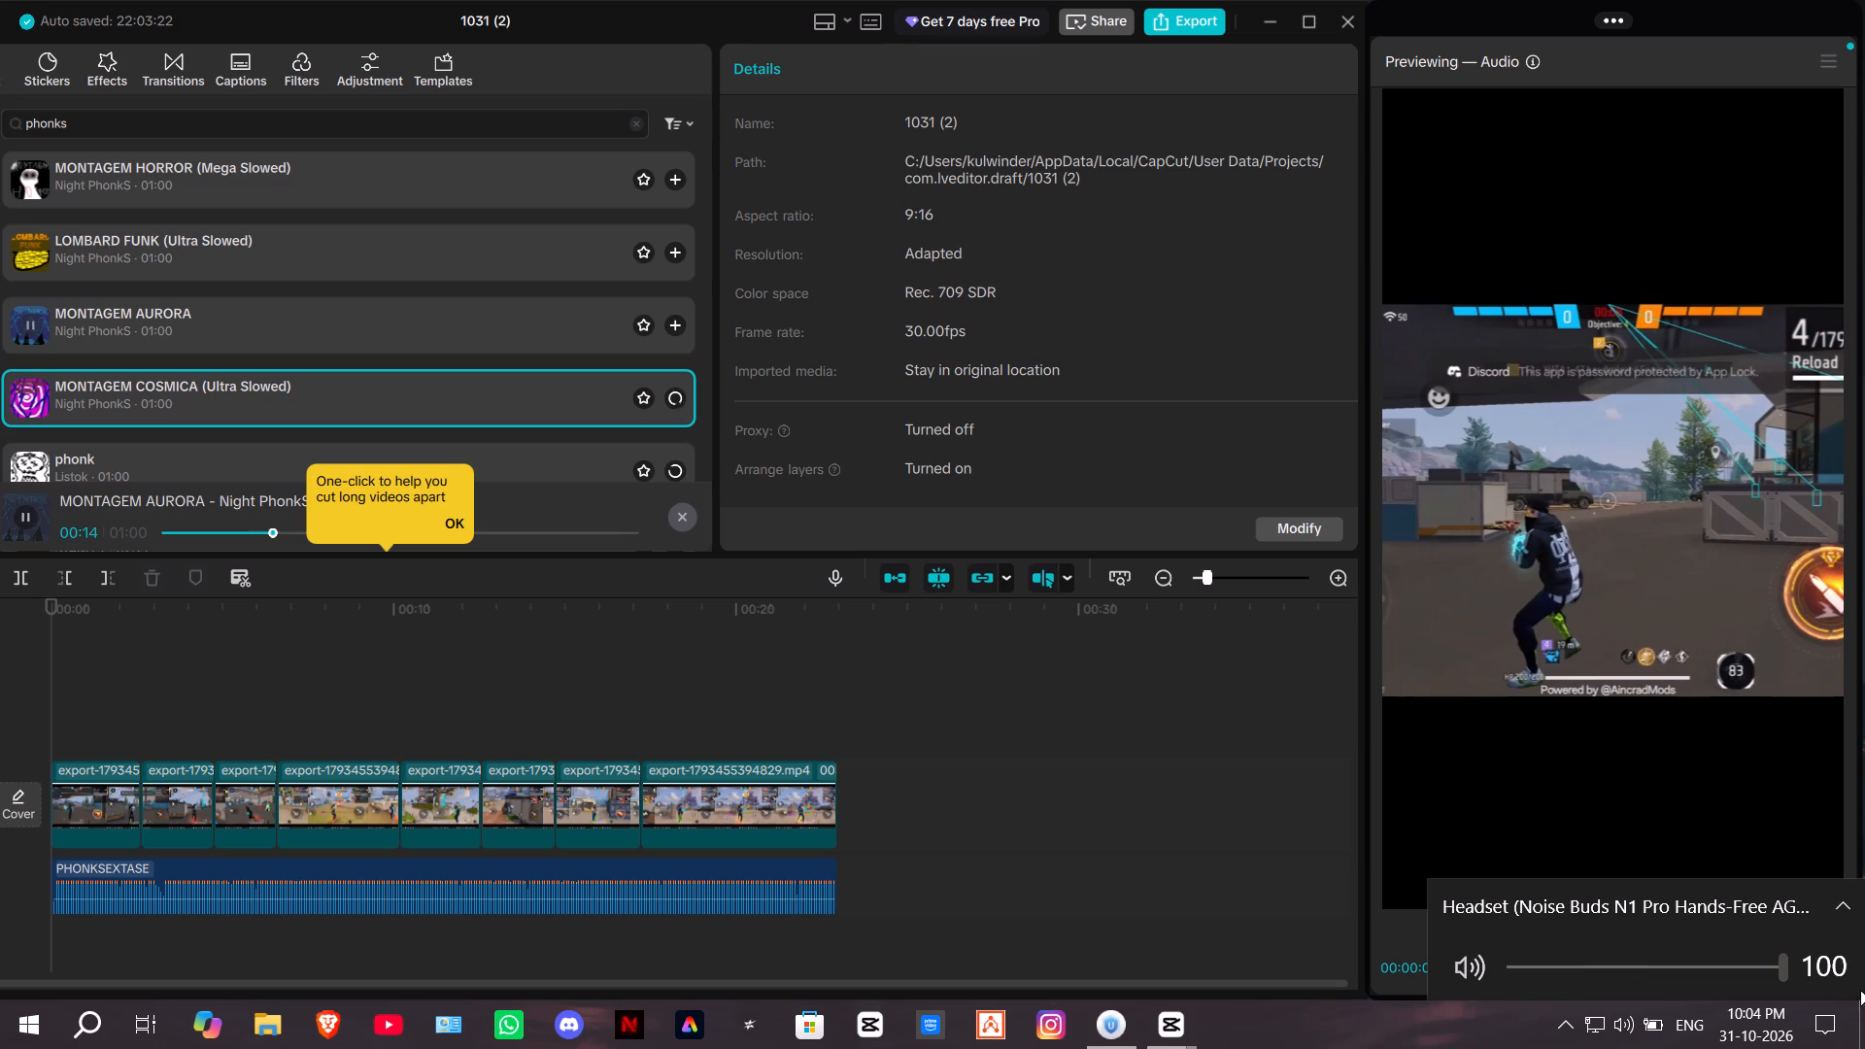
# Audition the track named phonk by Listok from the music search.
pyautogui.click(546, 443)
pyautogui.scroll(-1, 532, 280)
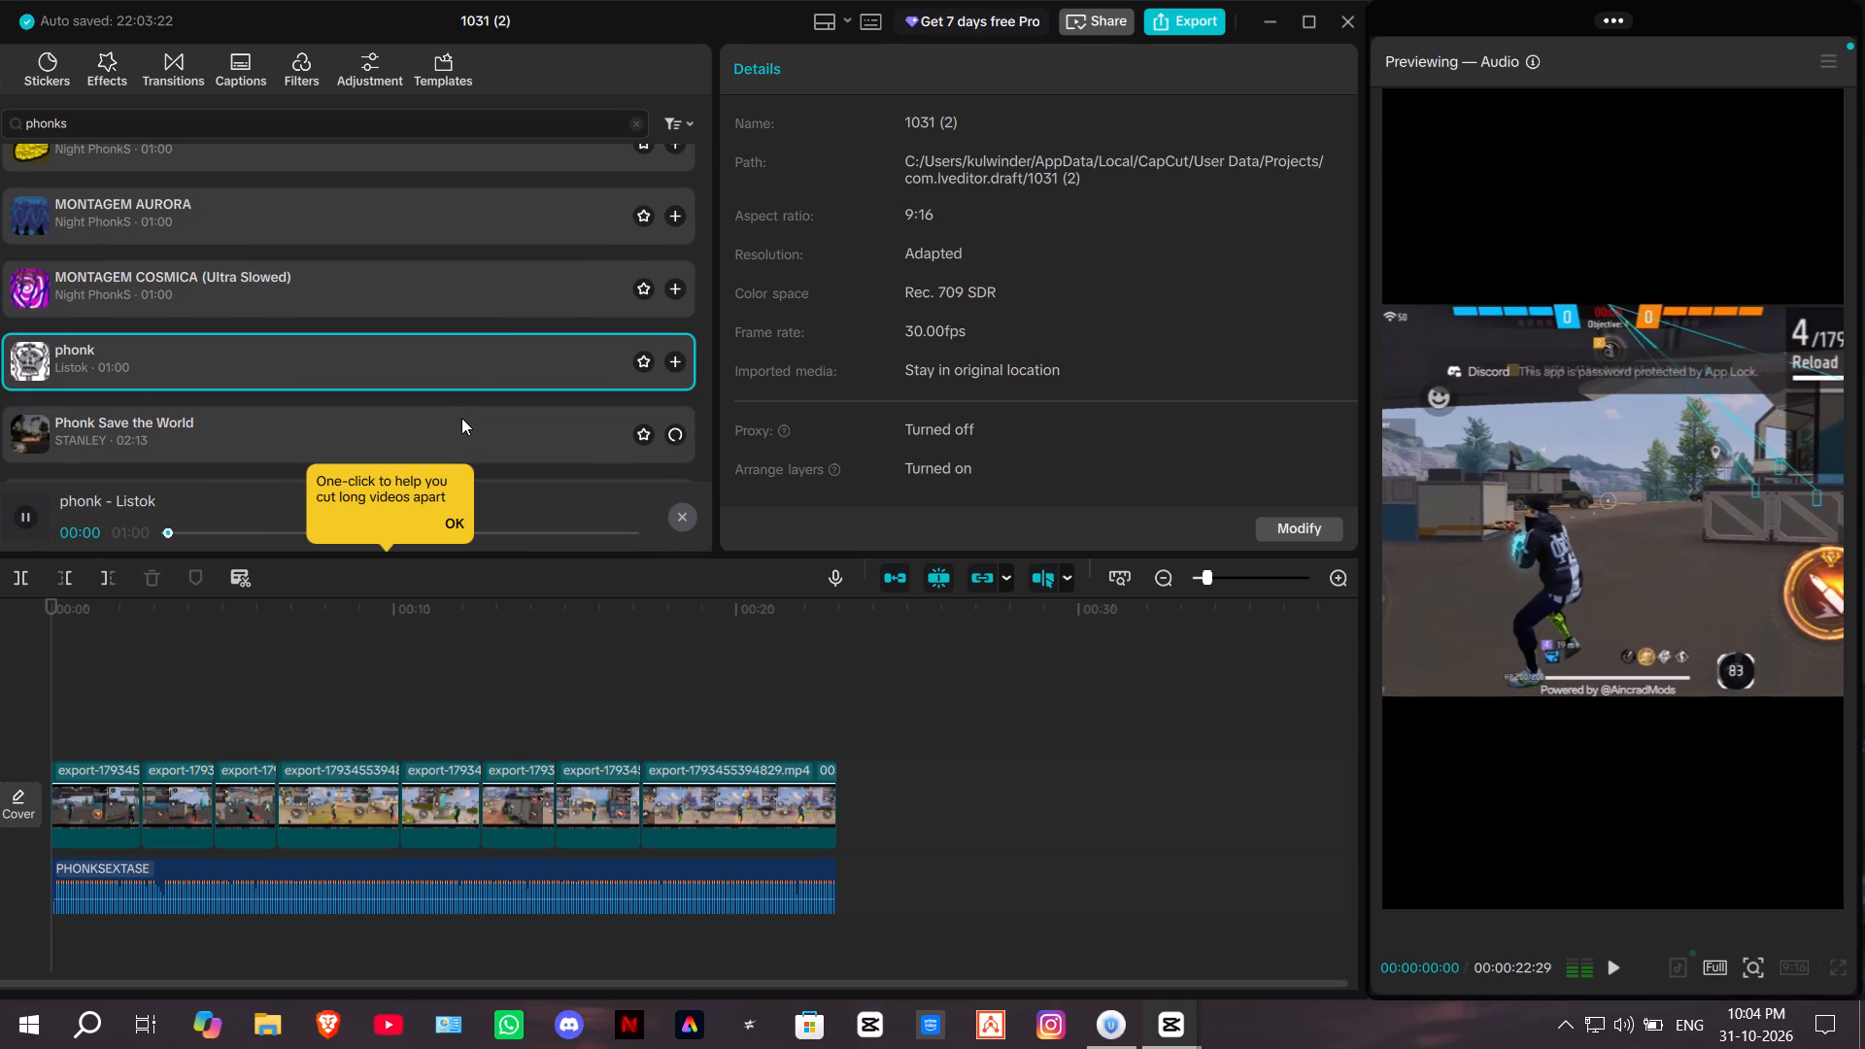
# Disconnect the Noise Buds N1 Pro headset in the Windows Bluetooth settings and return to CapCut.
pyautogui.click(1562, 1033)
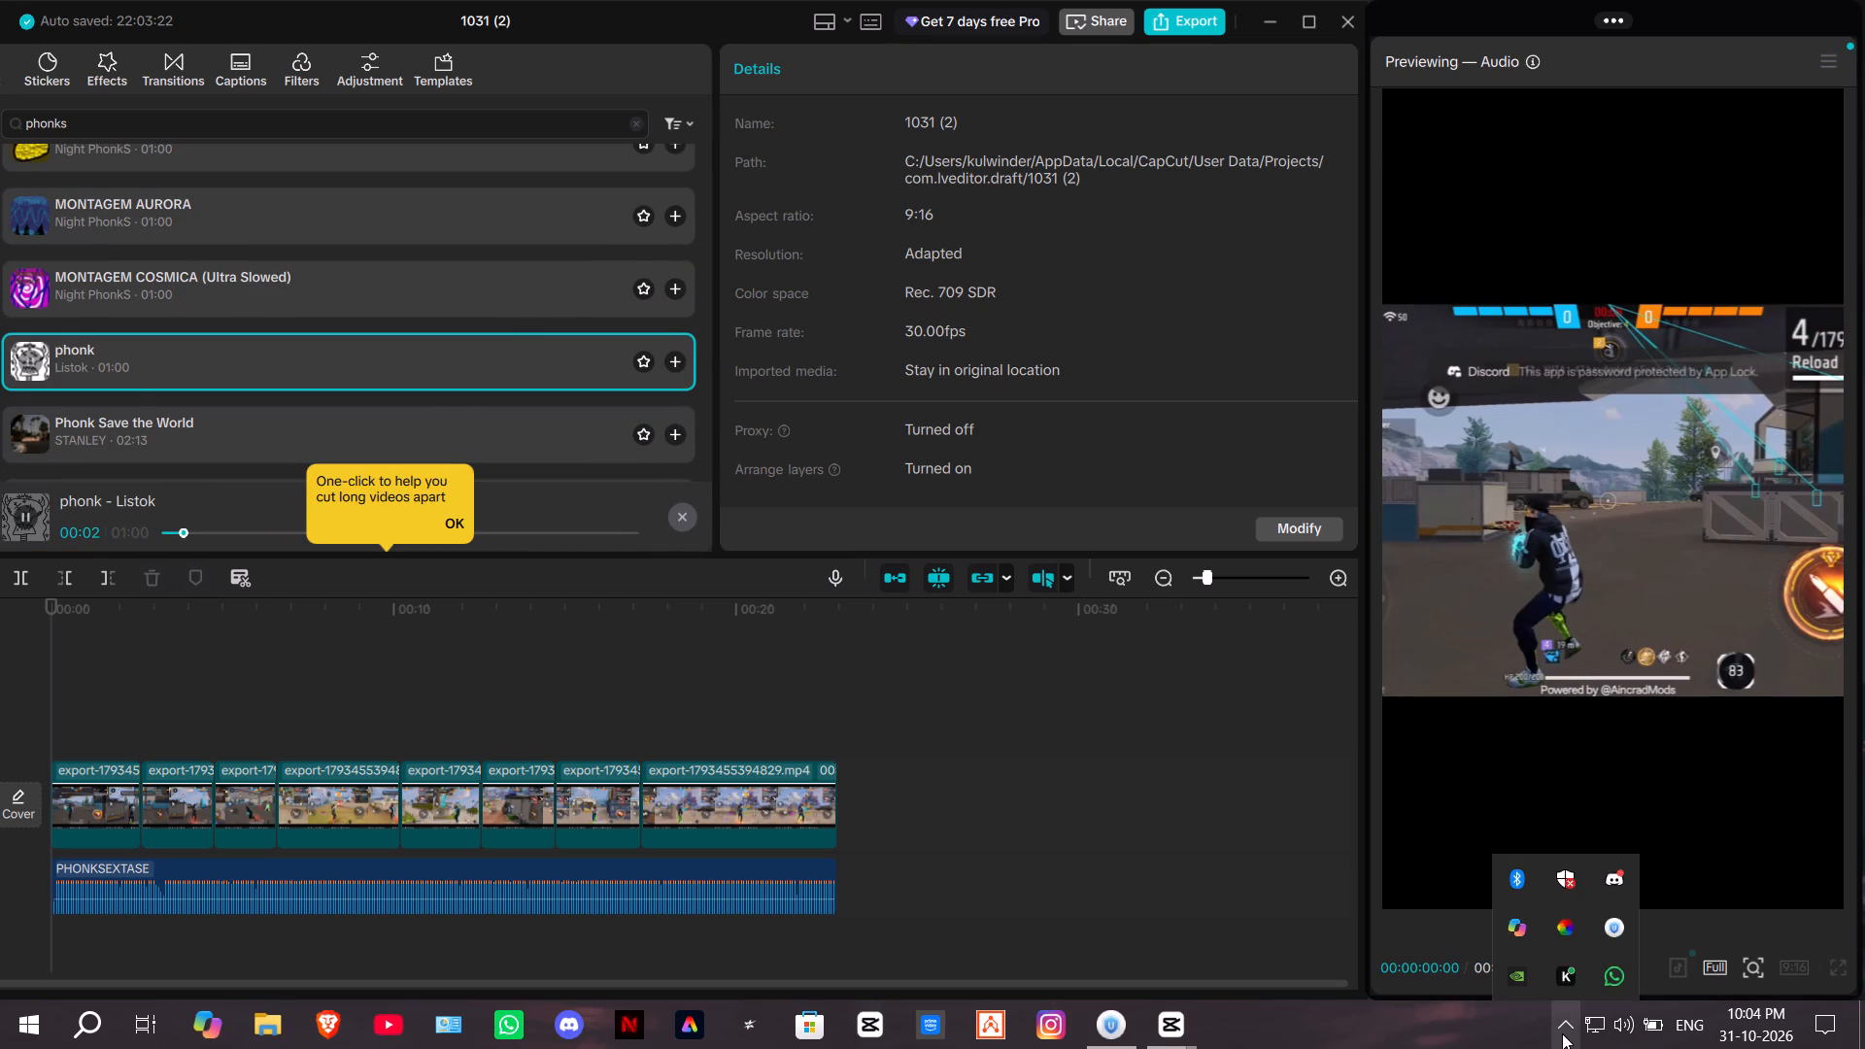
pyautogui.click(1515, 881)
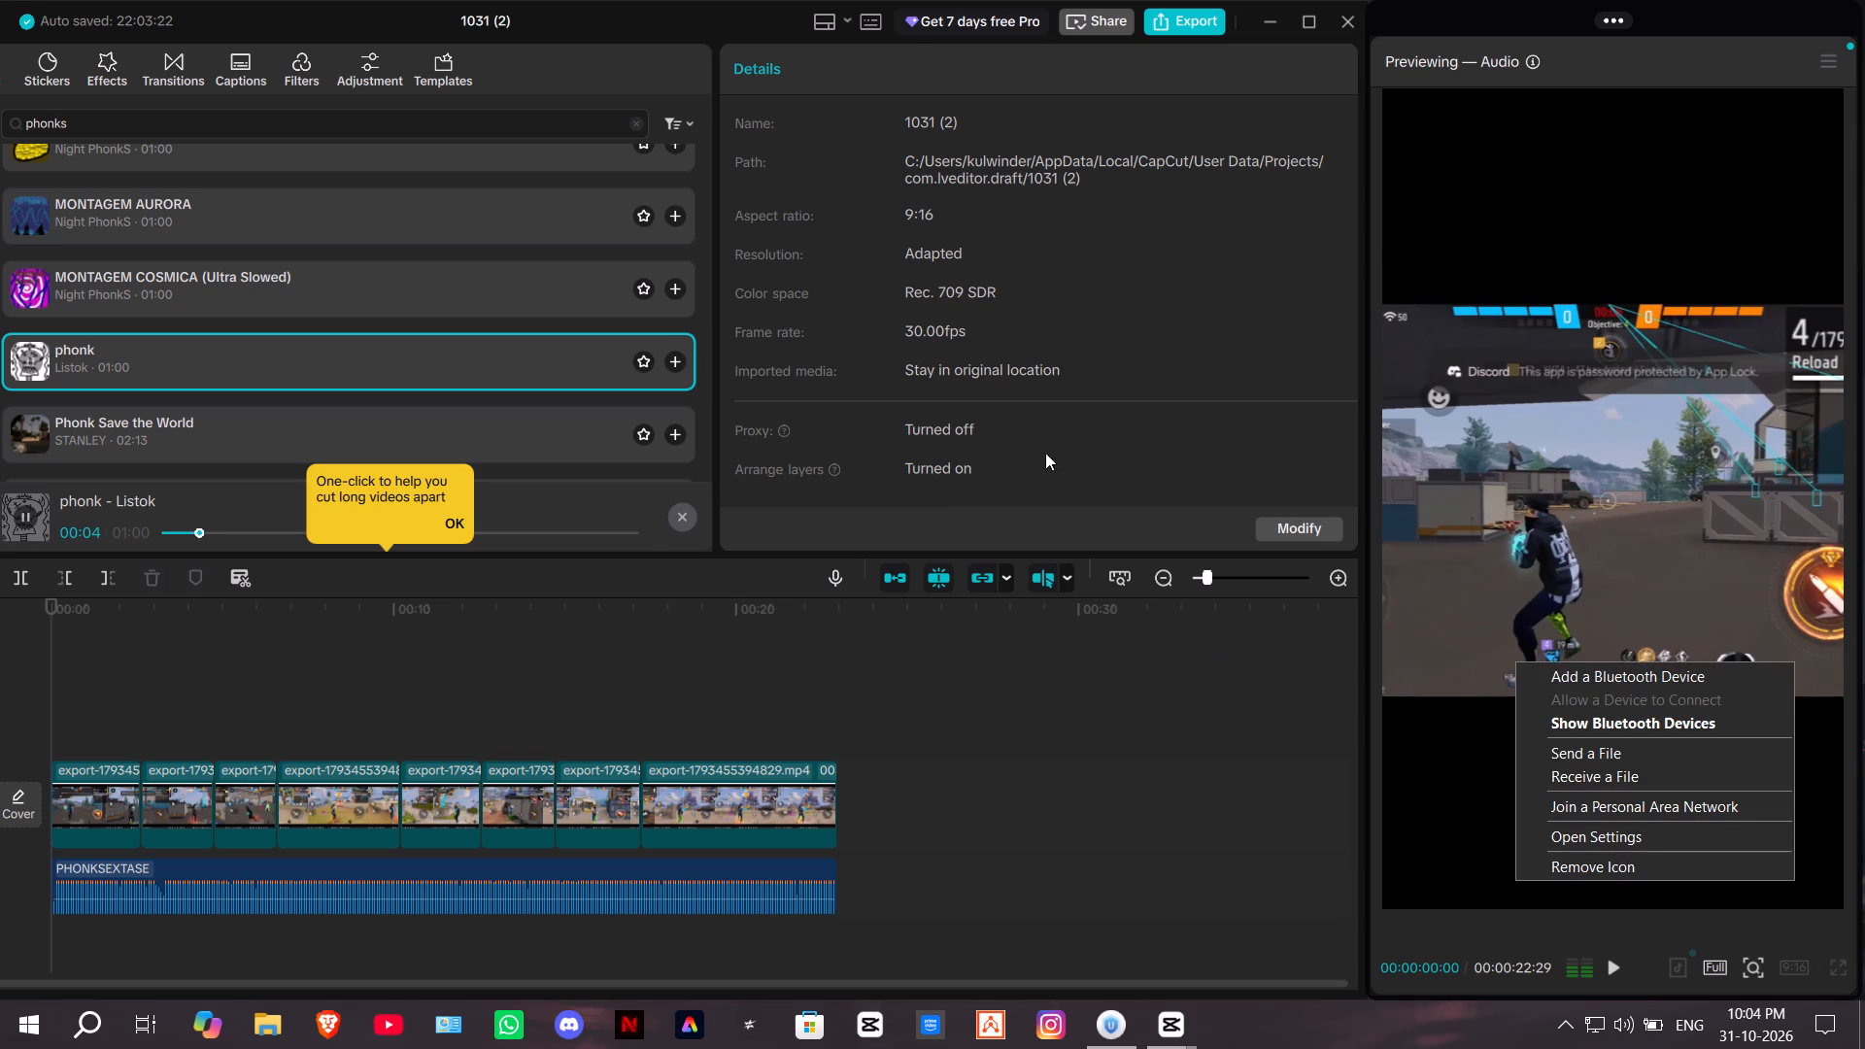
pyautogui.click(1637, 836)
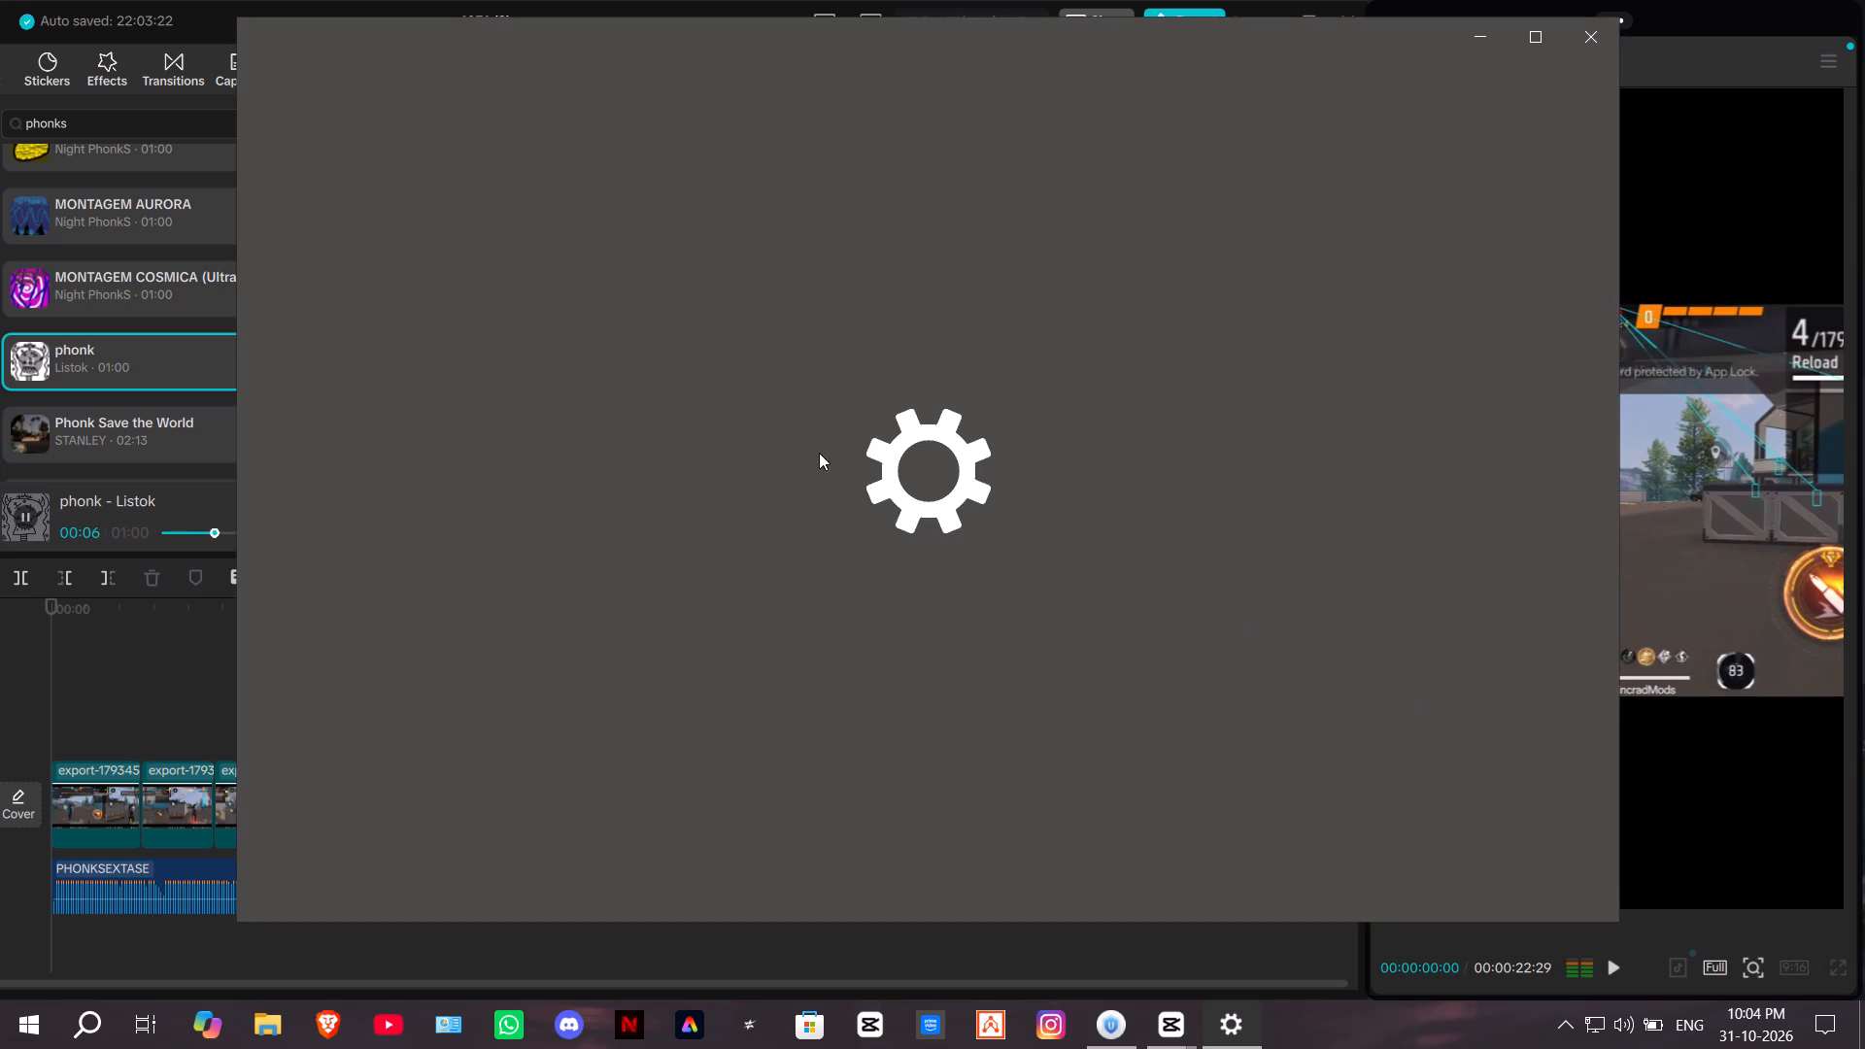
pyautogui.scroll(-3, 1095, 564)
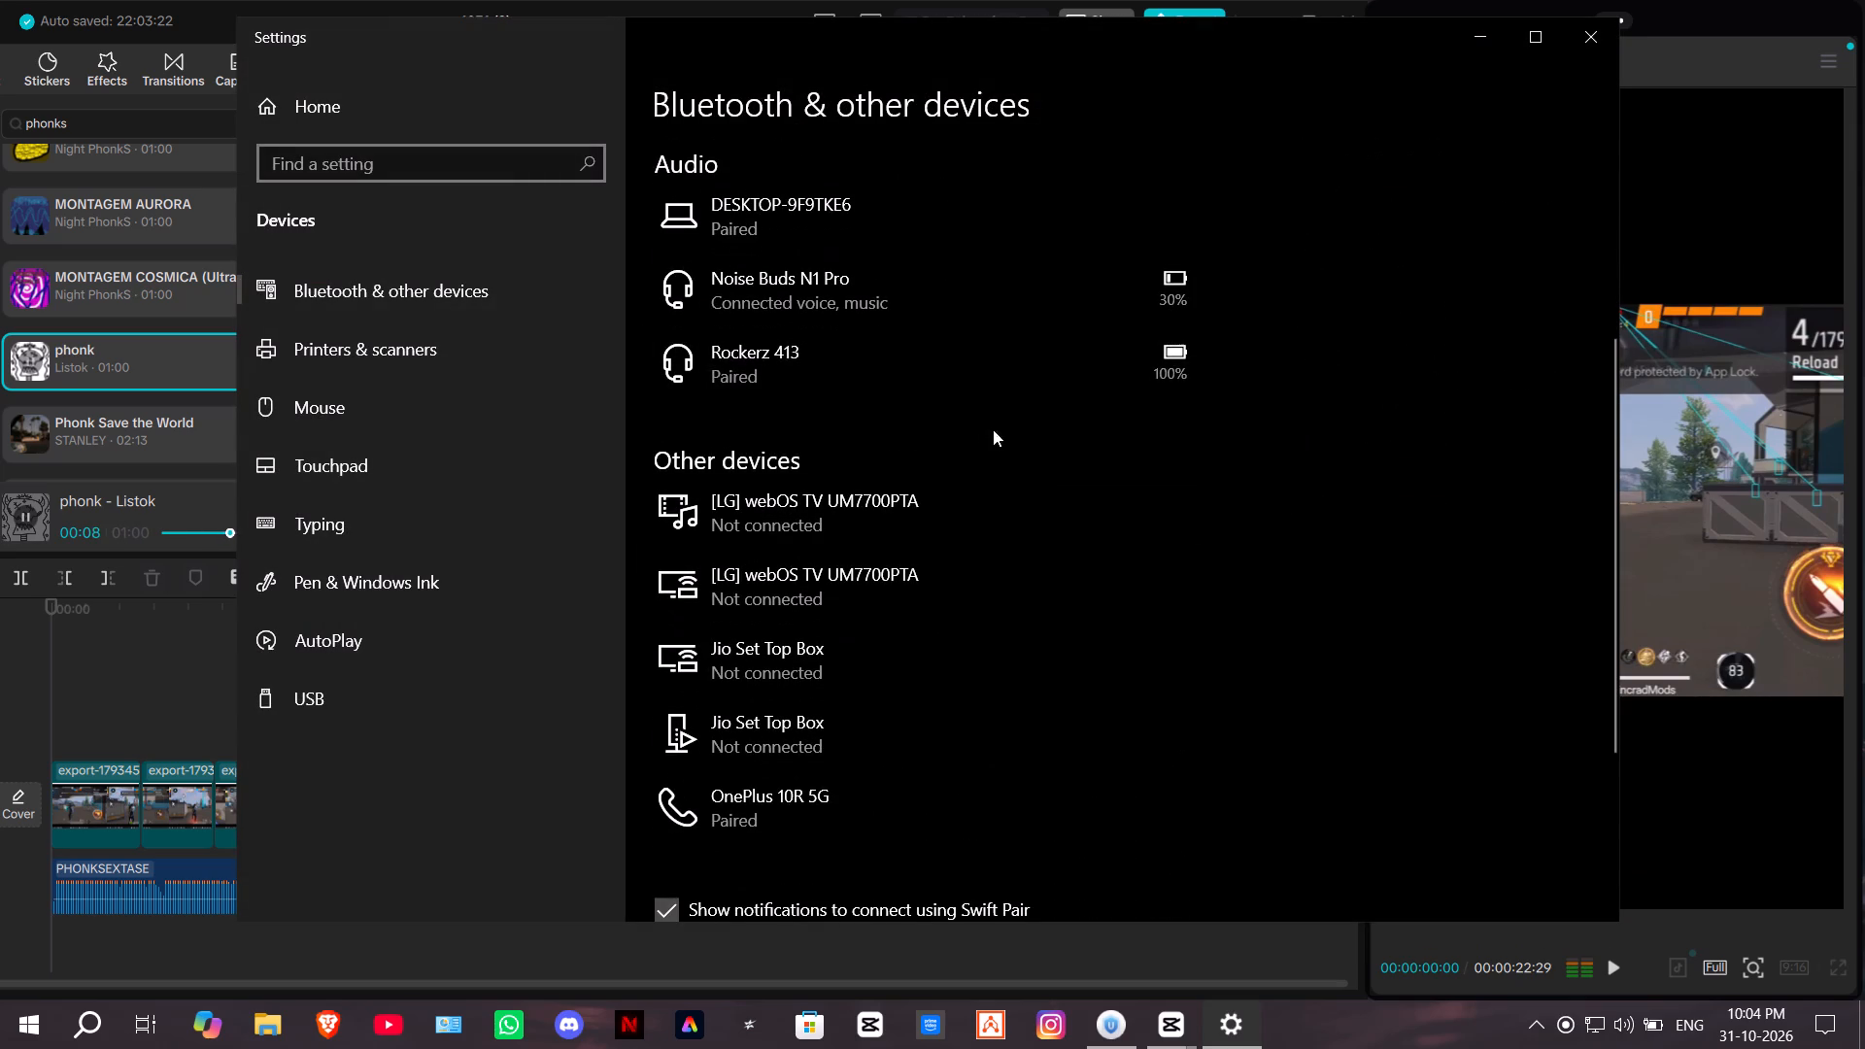
pyautogui.click(987, 306)
pyautogui.click(992, 378)
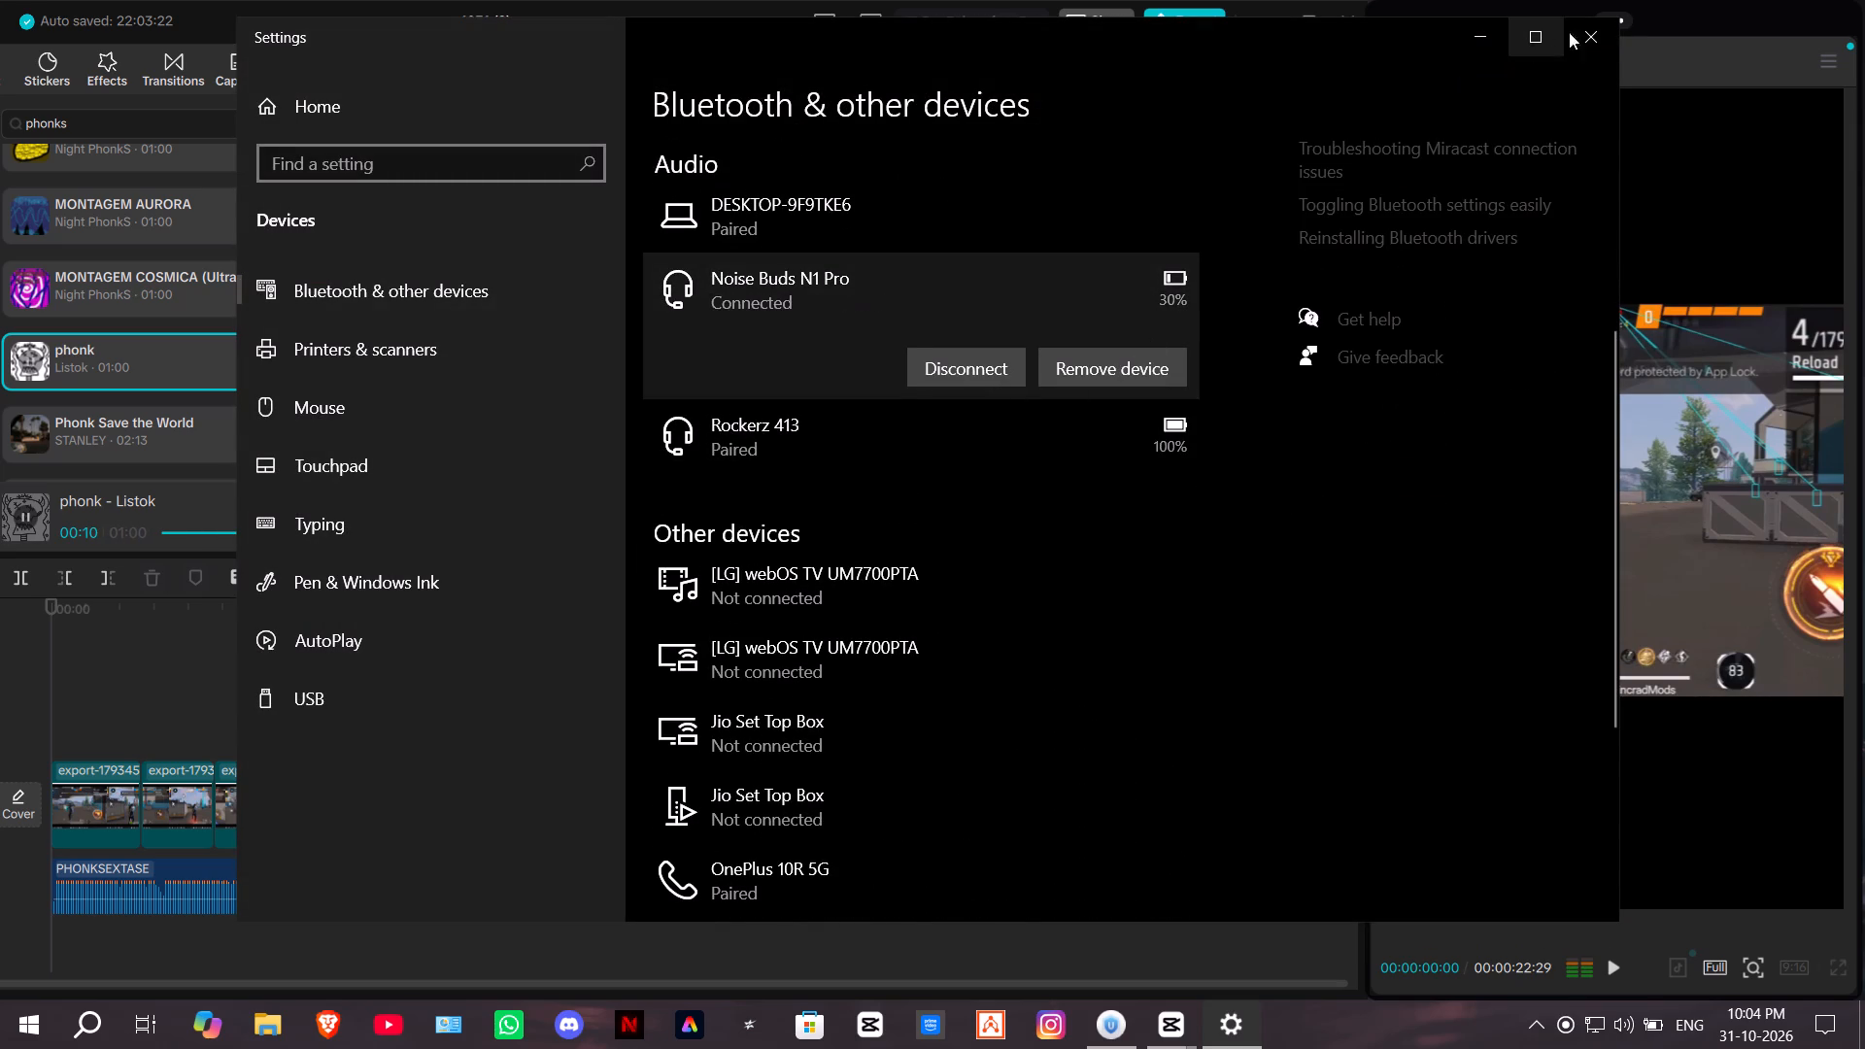
pyautogui.click(1594, 26)
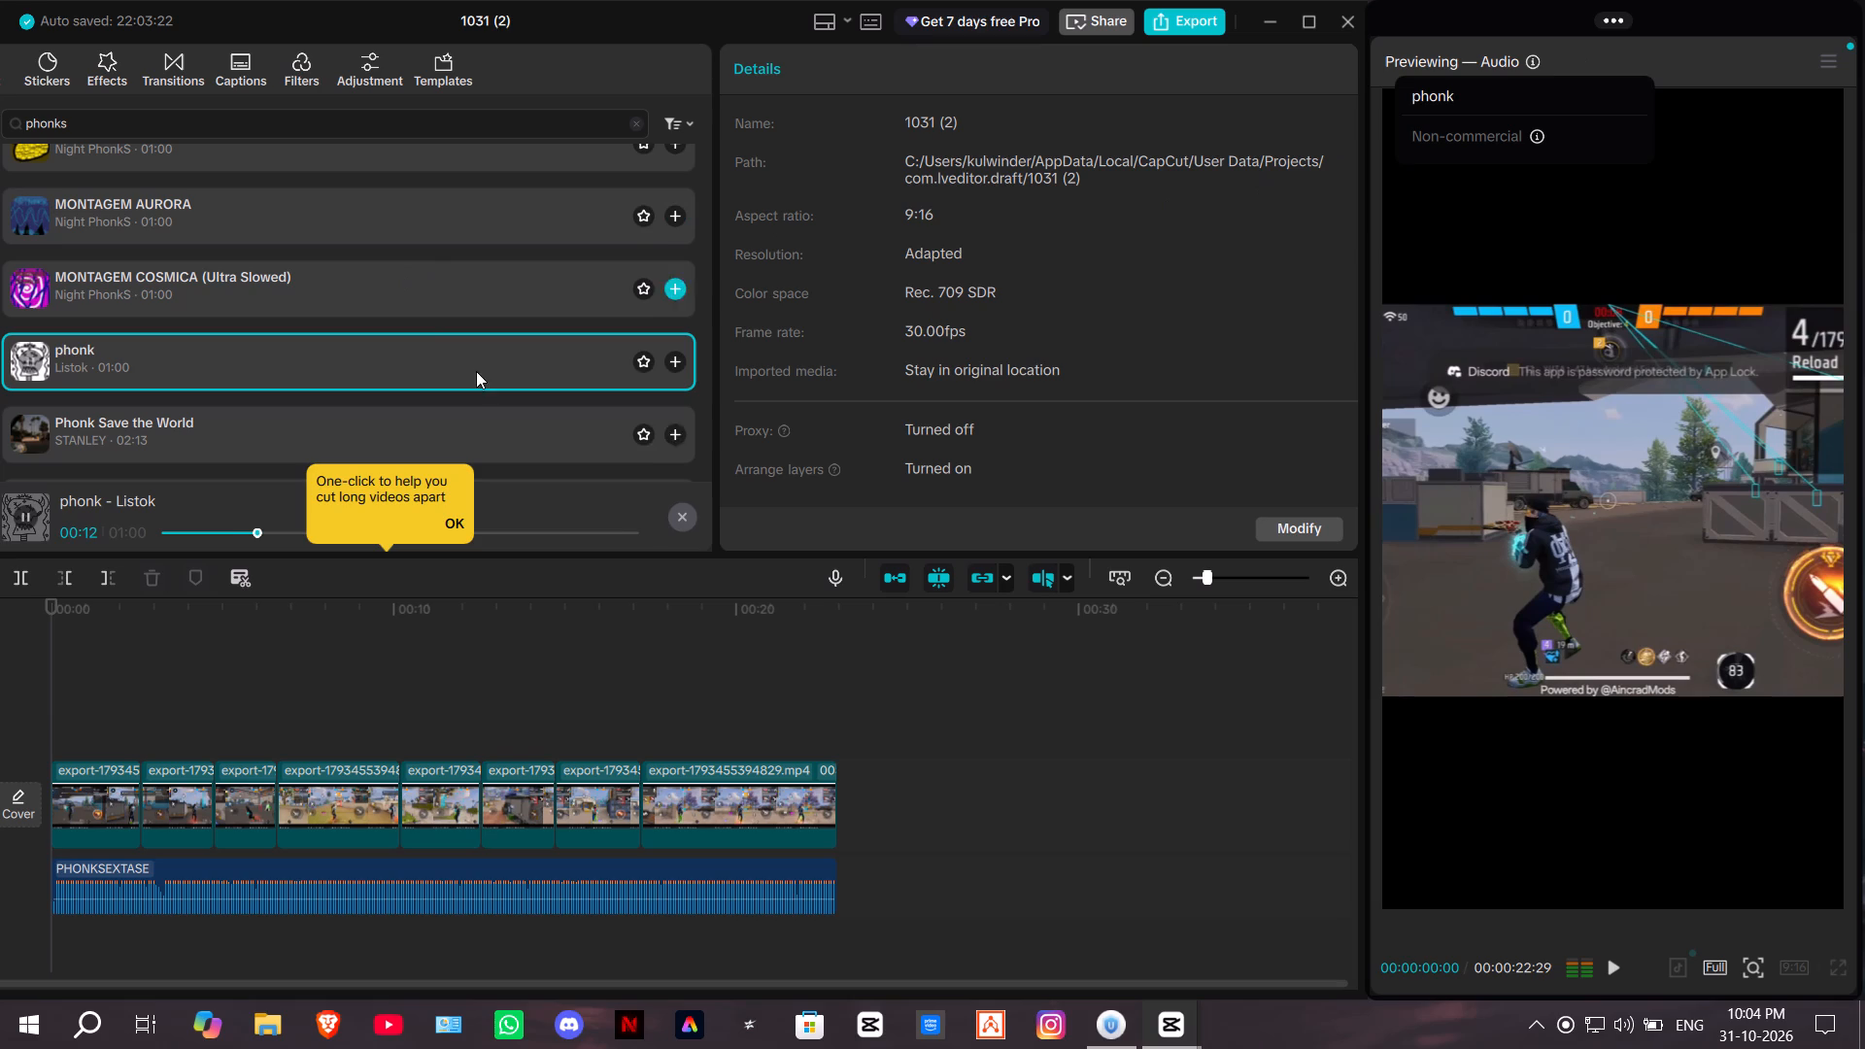
# Check the current audio output device, request a Bluetooth connection to the Rockerz 413 headset, and return to CapCut.
pyautogui.click(1619, 1028)
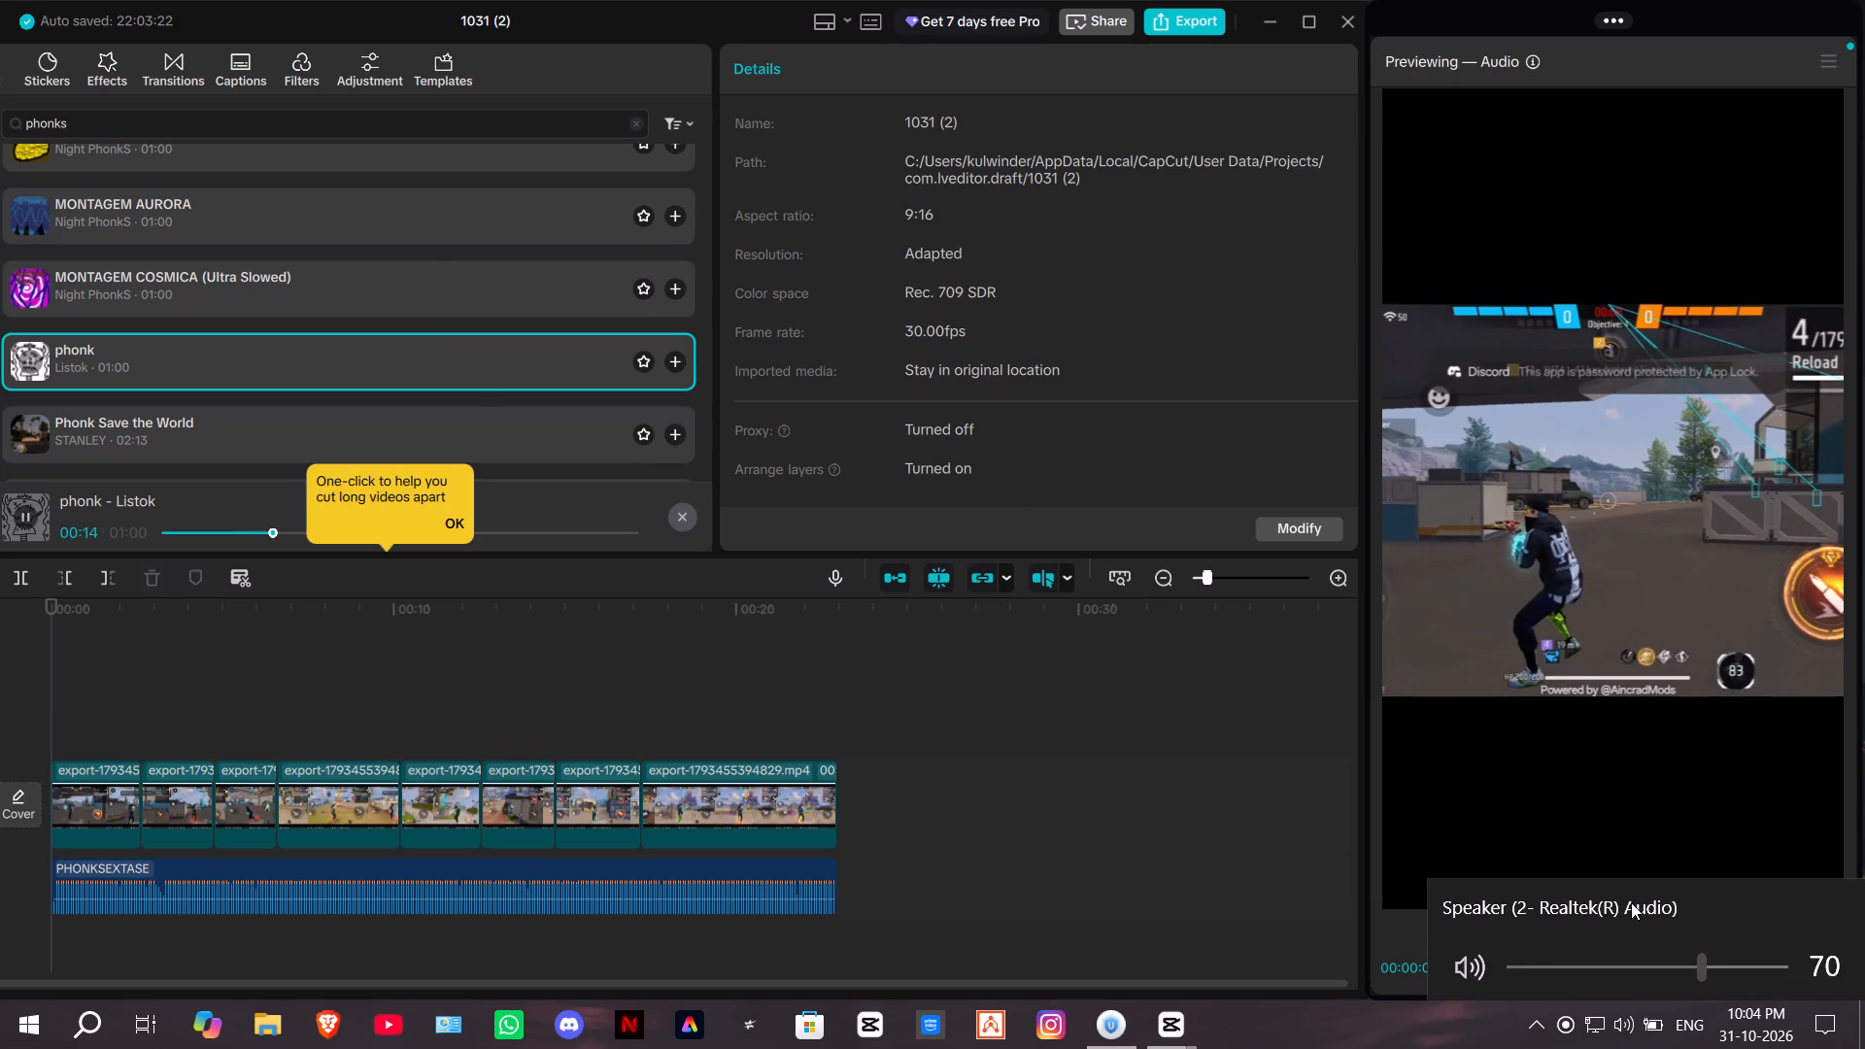
pyautogui.click(1631, 902)
pyautogui.click(1538, 1038)
pyautogui.rightClick(1502, 886)
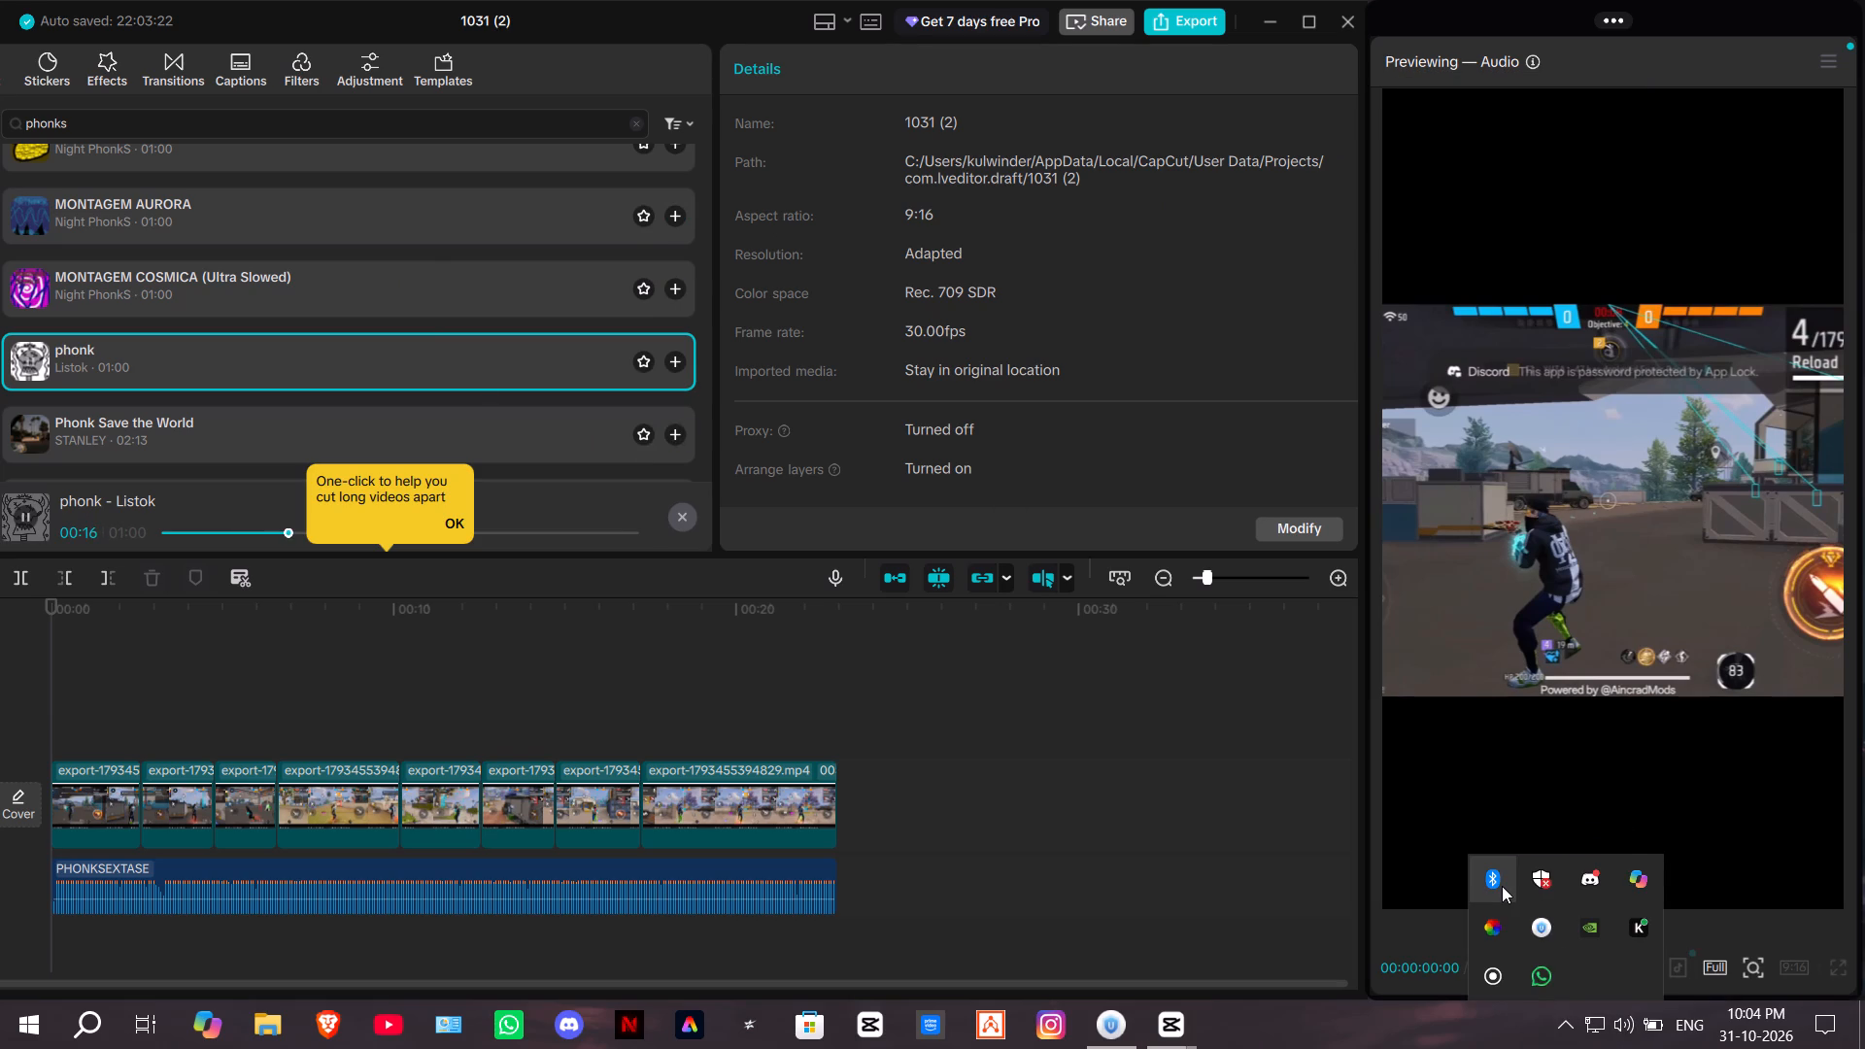
pyautogui.rightClick(1502, 886)
pyautogui.click(1572, 844)
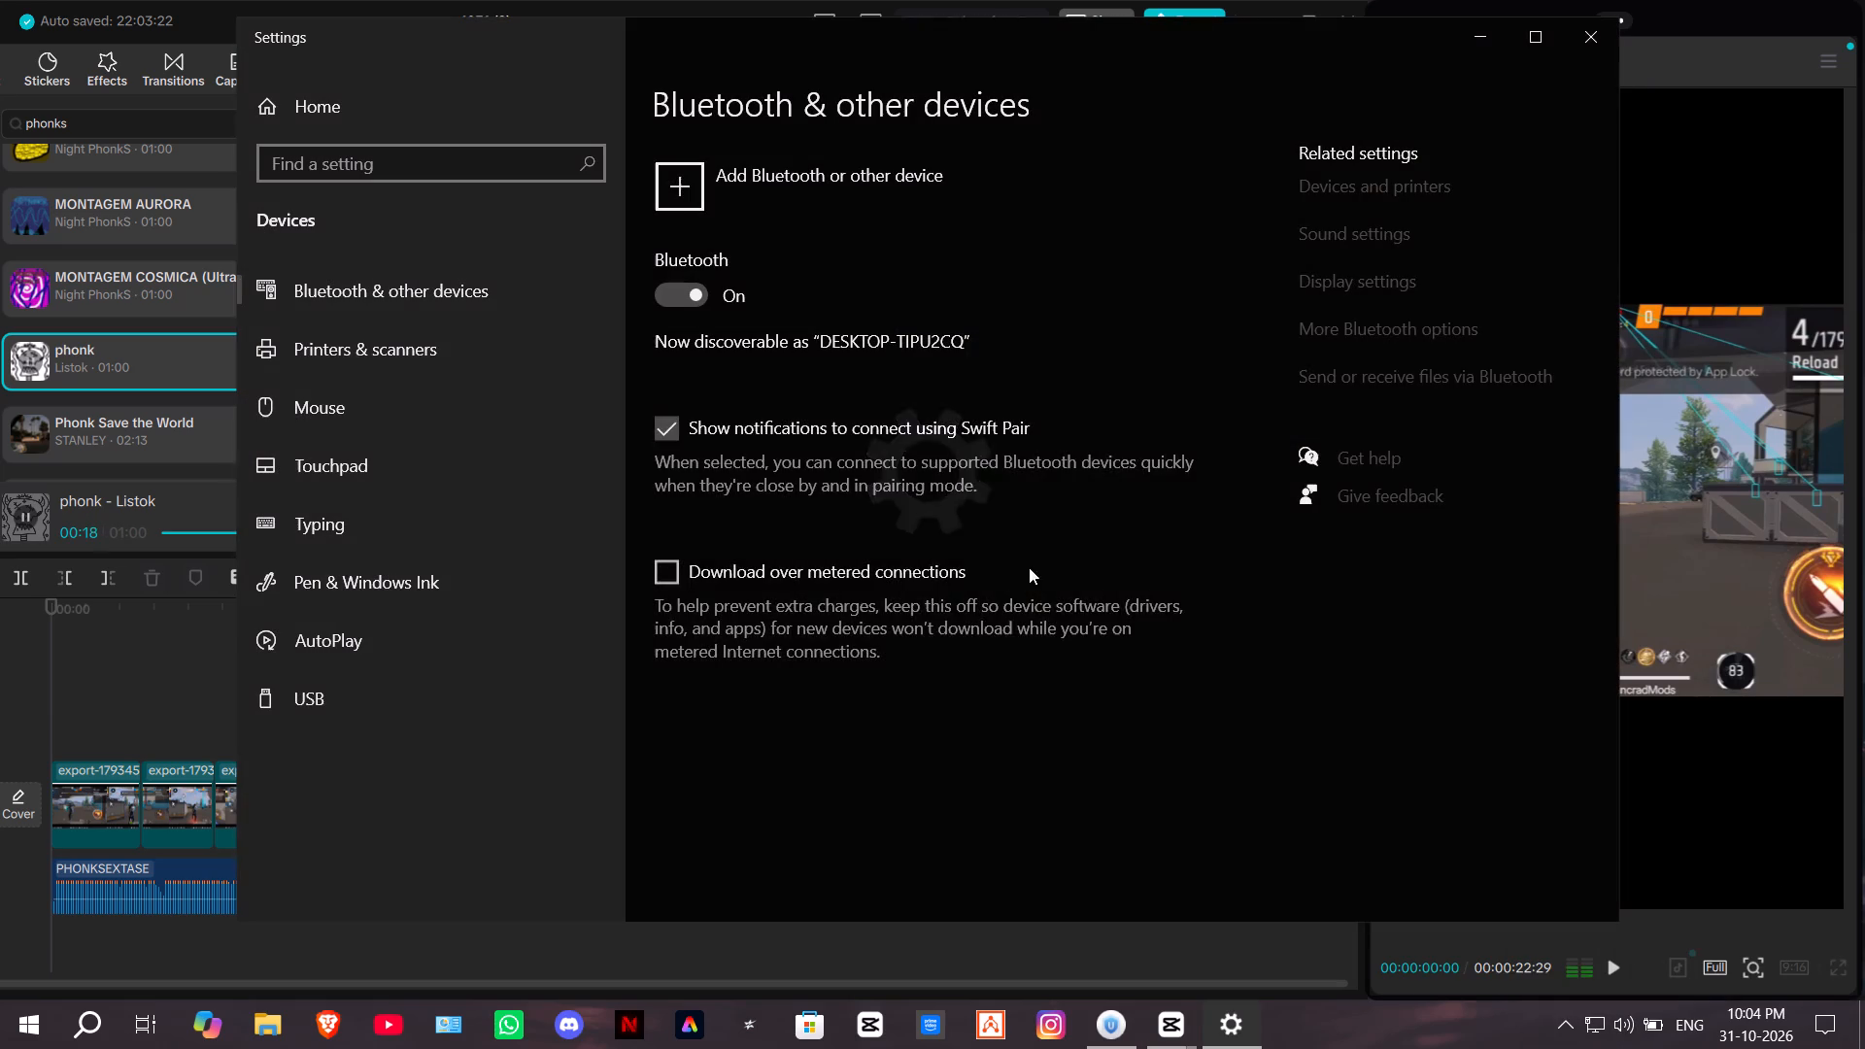
pyautogui.click(975, 772)
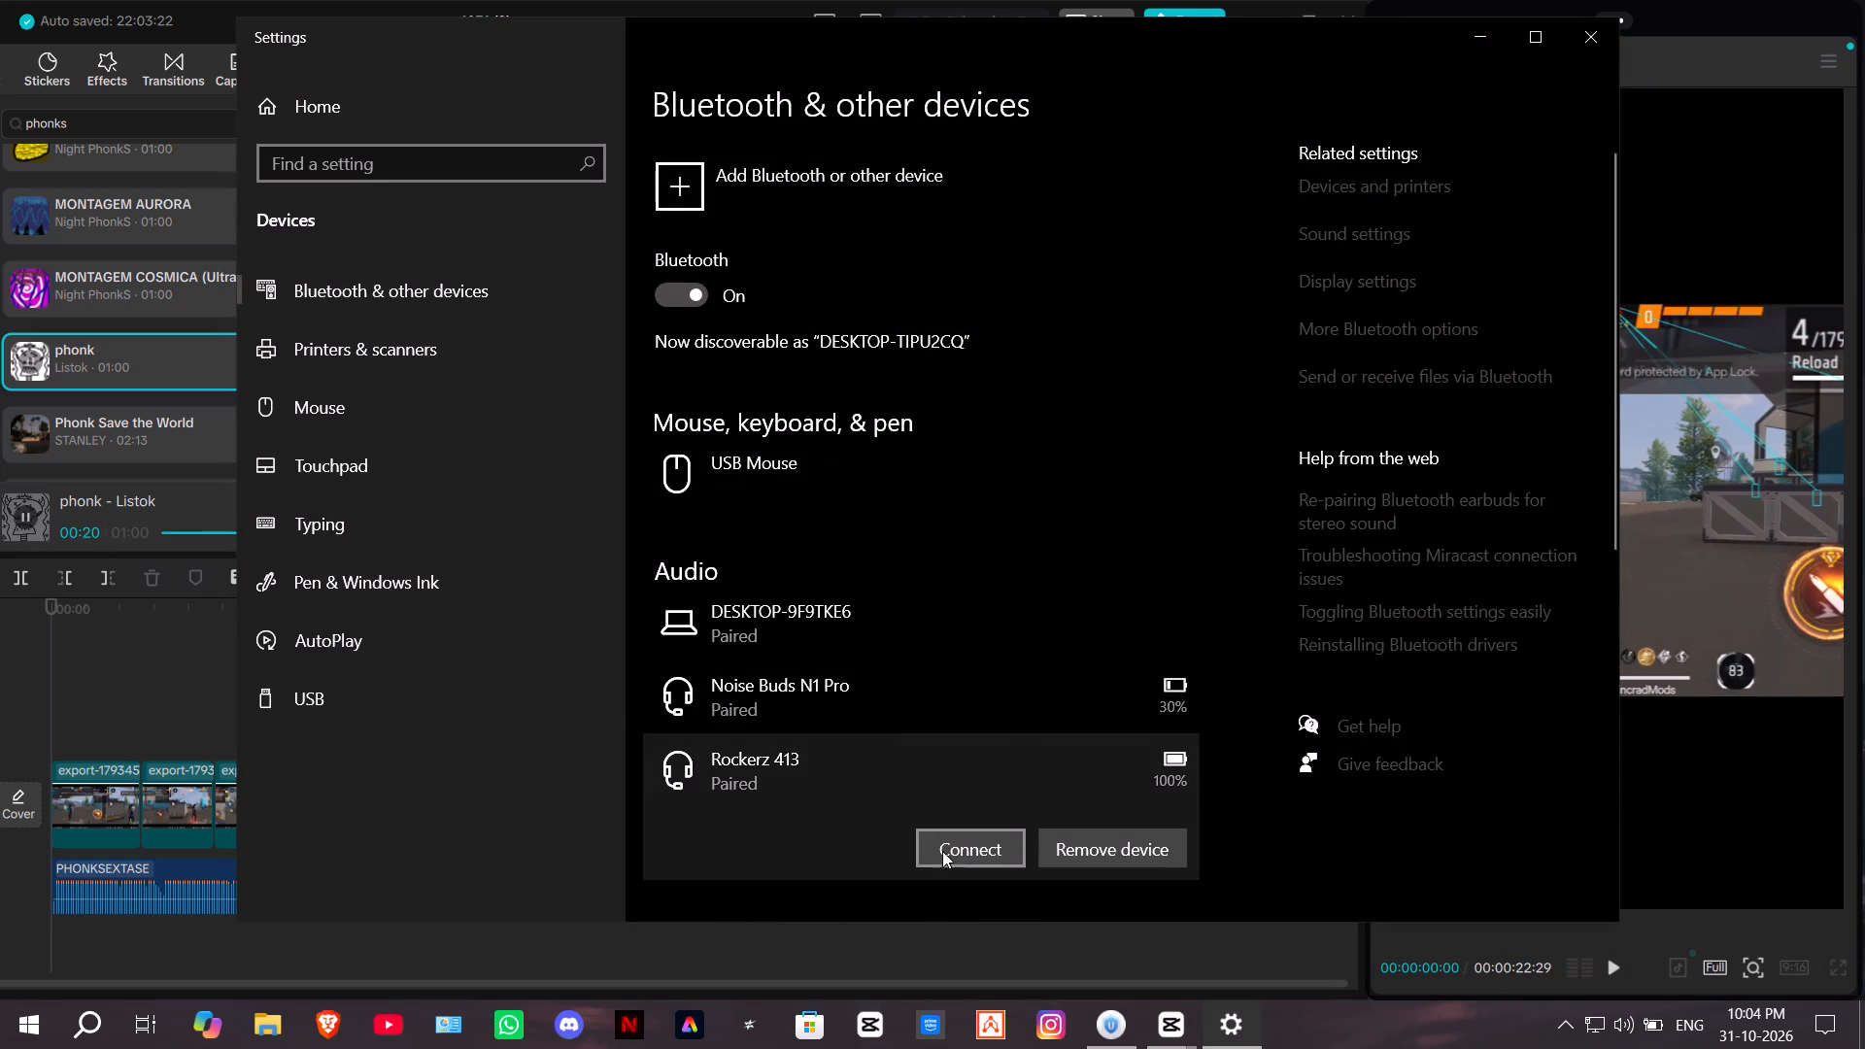
pyautogui.click(941, 855)
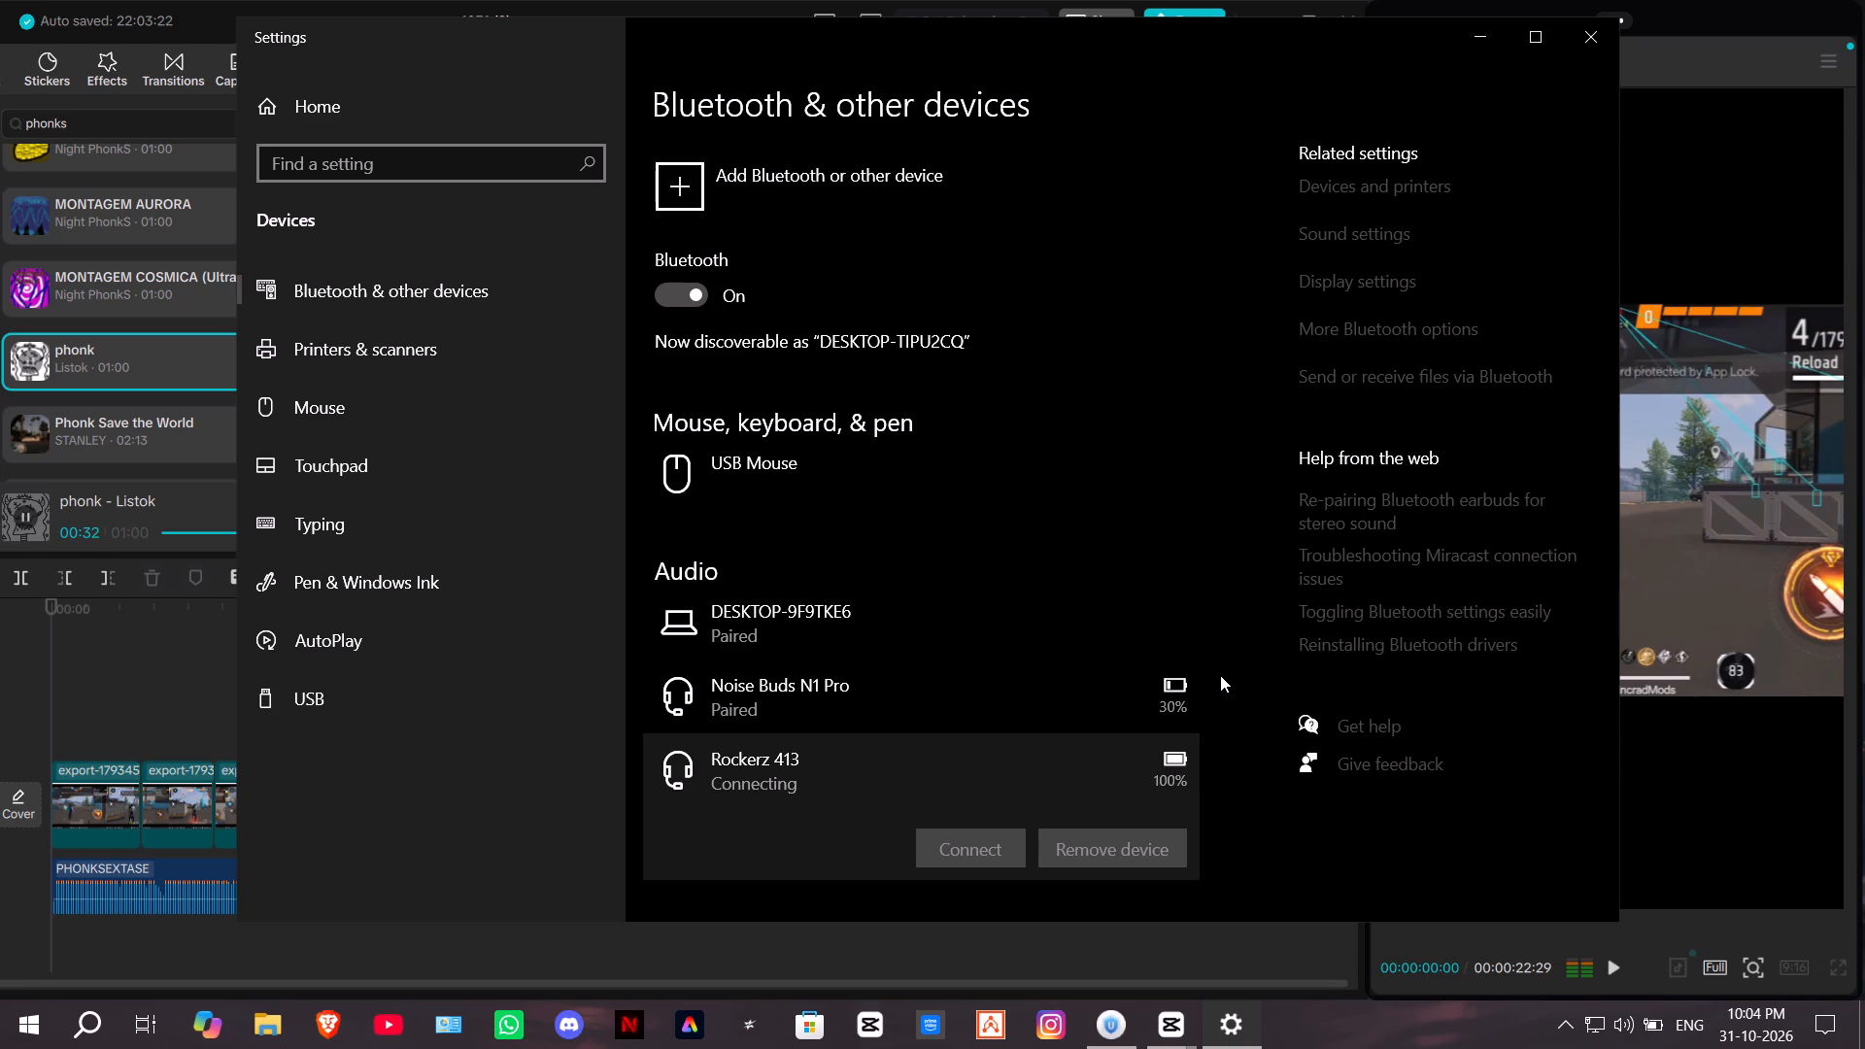
pyautogui.click(1477, 53)
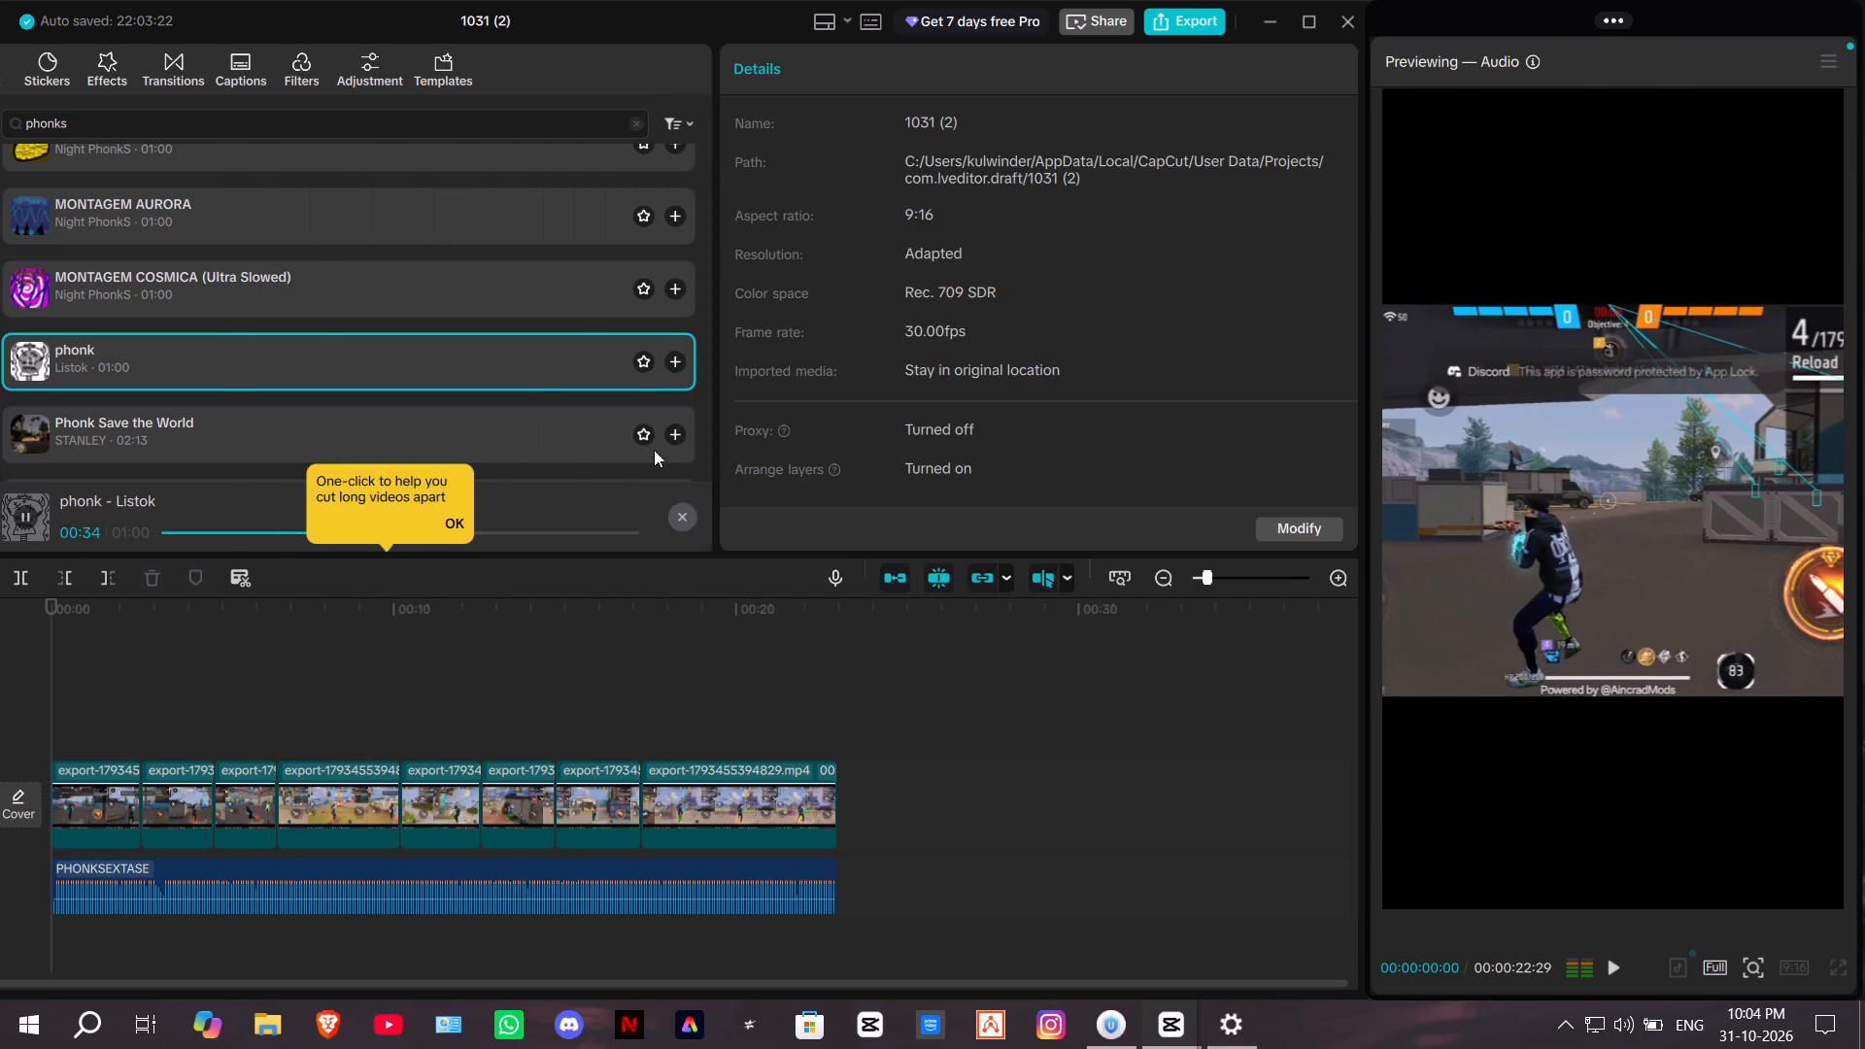
# Audition the Phonk Save the World, Holiday Honks A Goosey Tale, MONTAGEM COSMICA and Phonk Surge tracks.
pyautogui.click(194, 448)
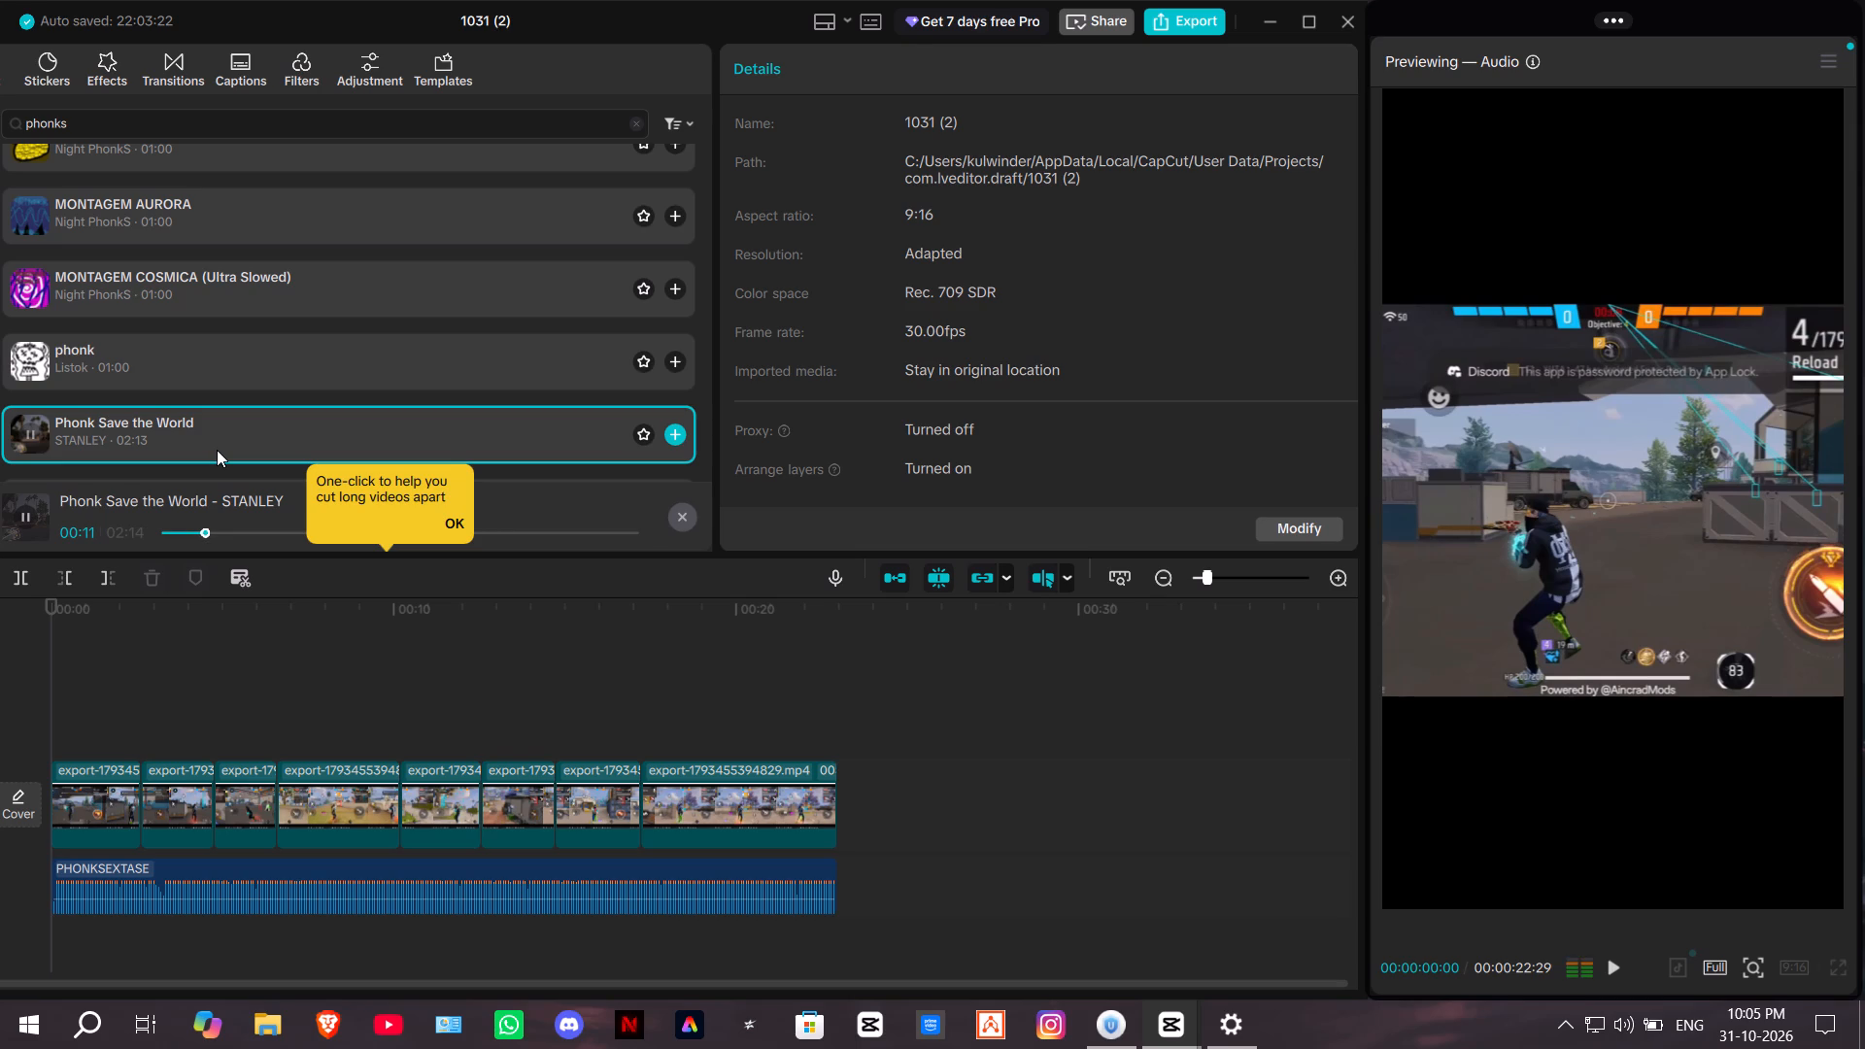
pyautogui.scroll(-1, 318, 339)
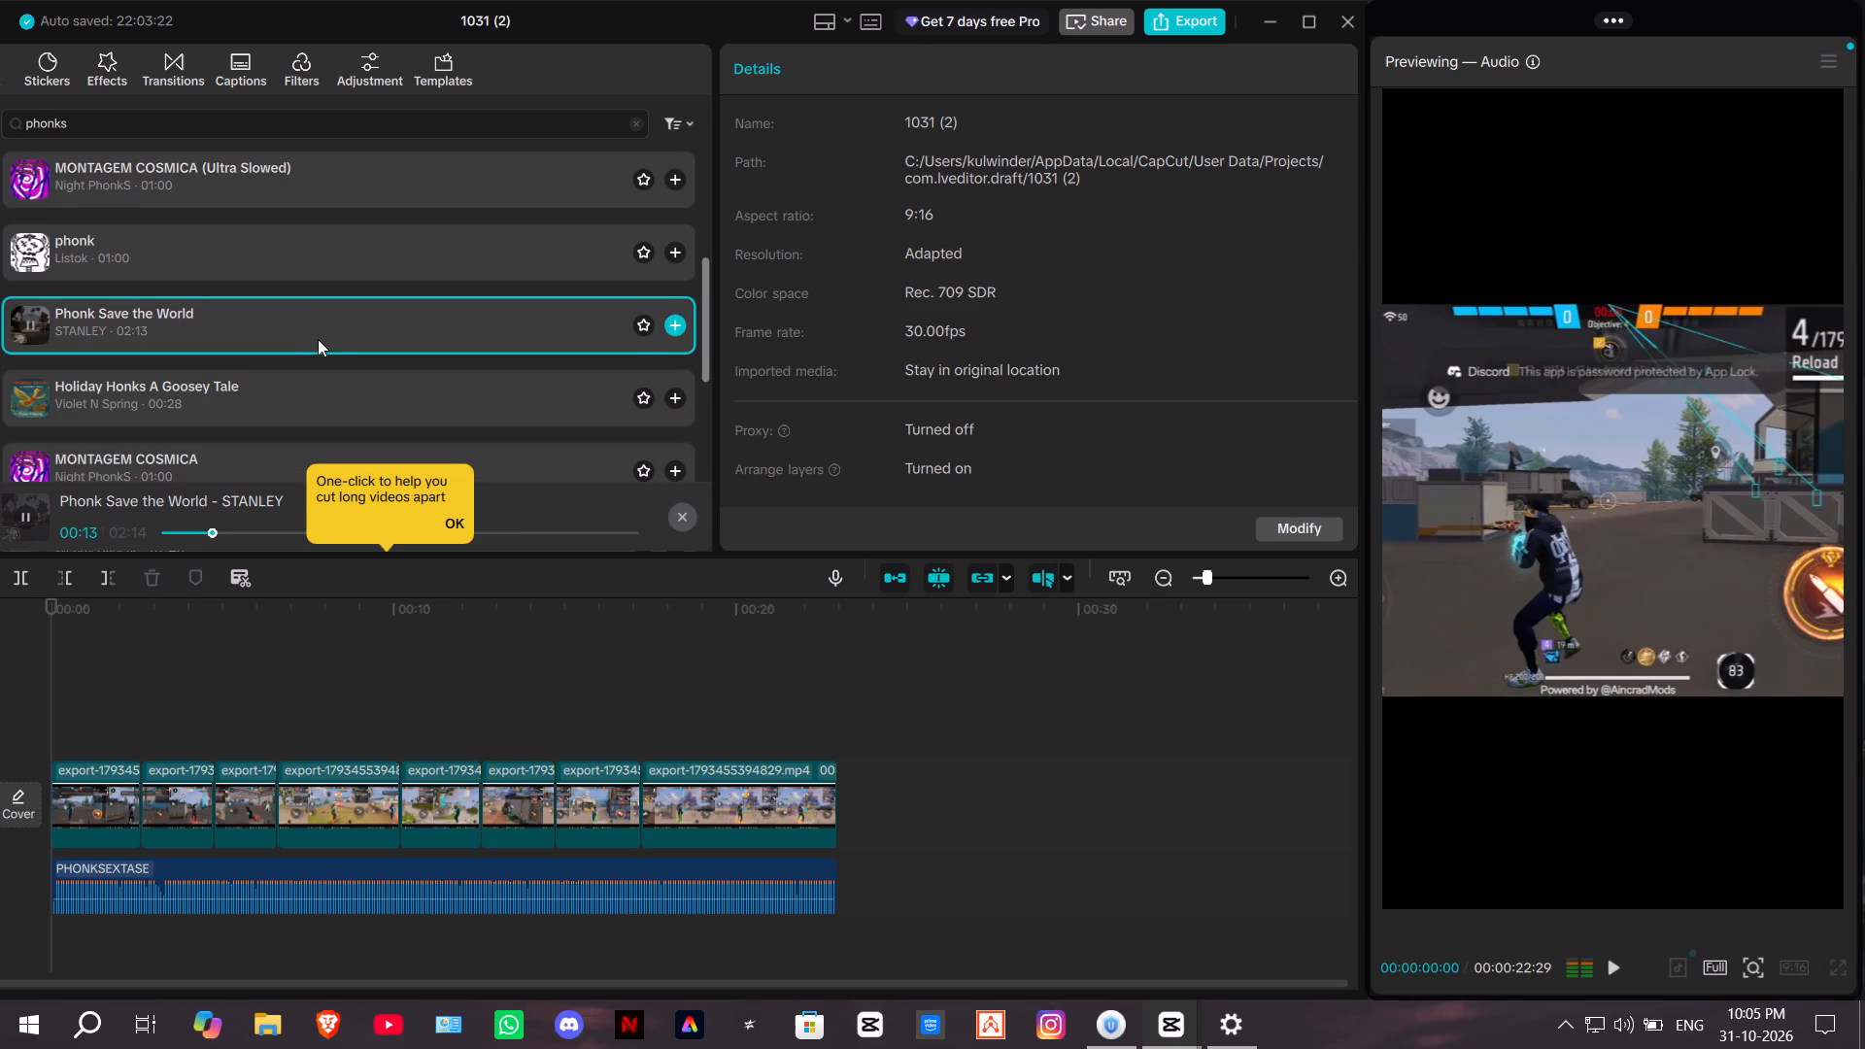
pyautogui.click(224, 407)
pyautogui.scroll(-1, 300, 387)
pyautogui.click(284, 370)
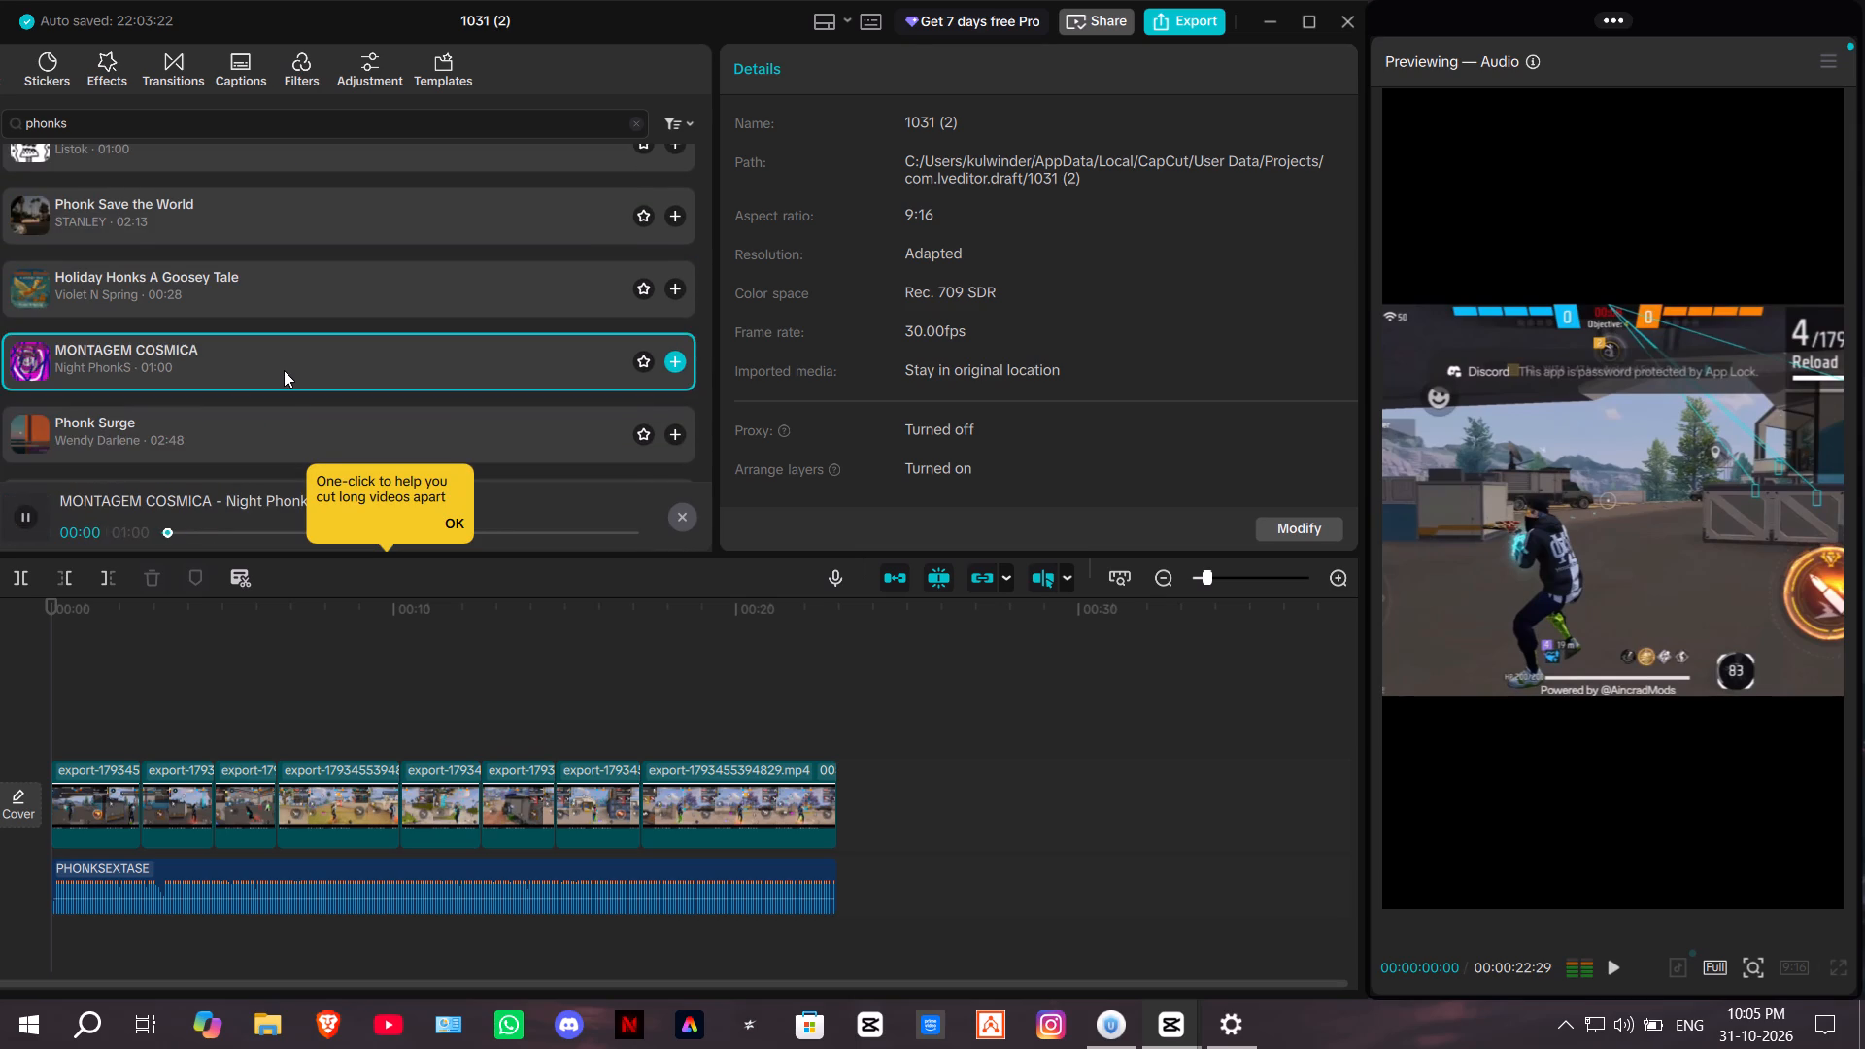
pyautogui.scroll(-1, 284, 370)
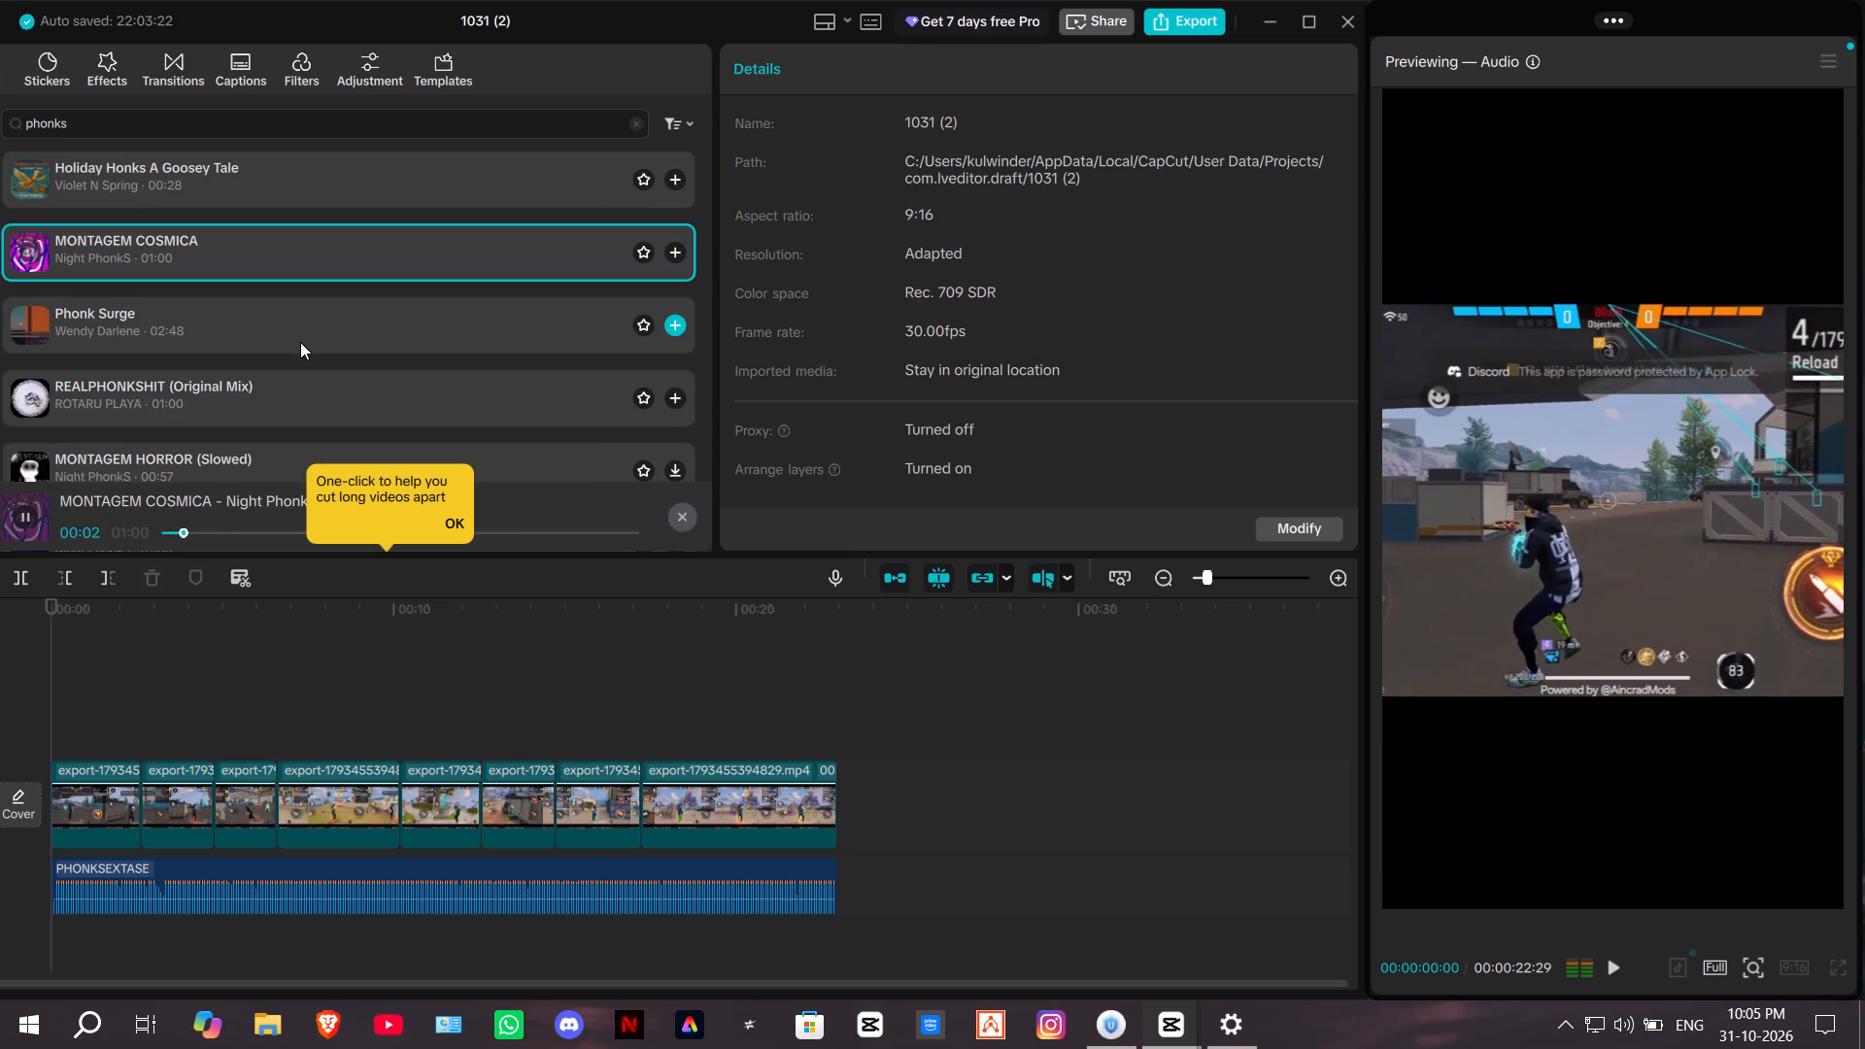
pyautogui.click(311, 329)
pyautogui.scroll(-2, 309, 332)
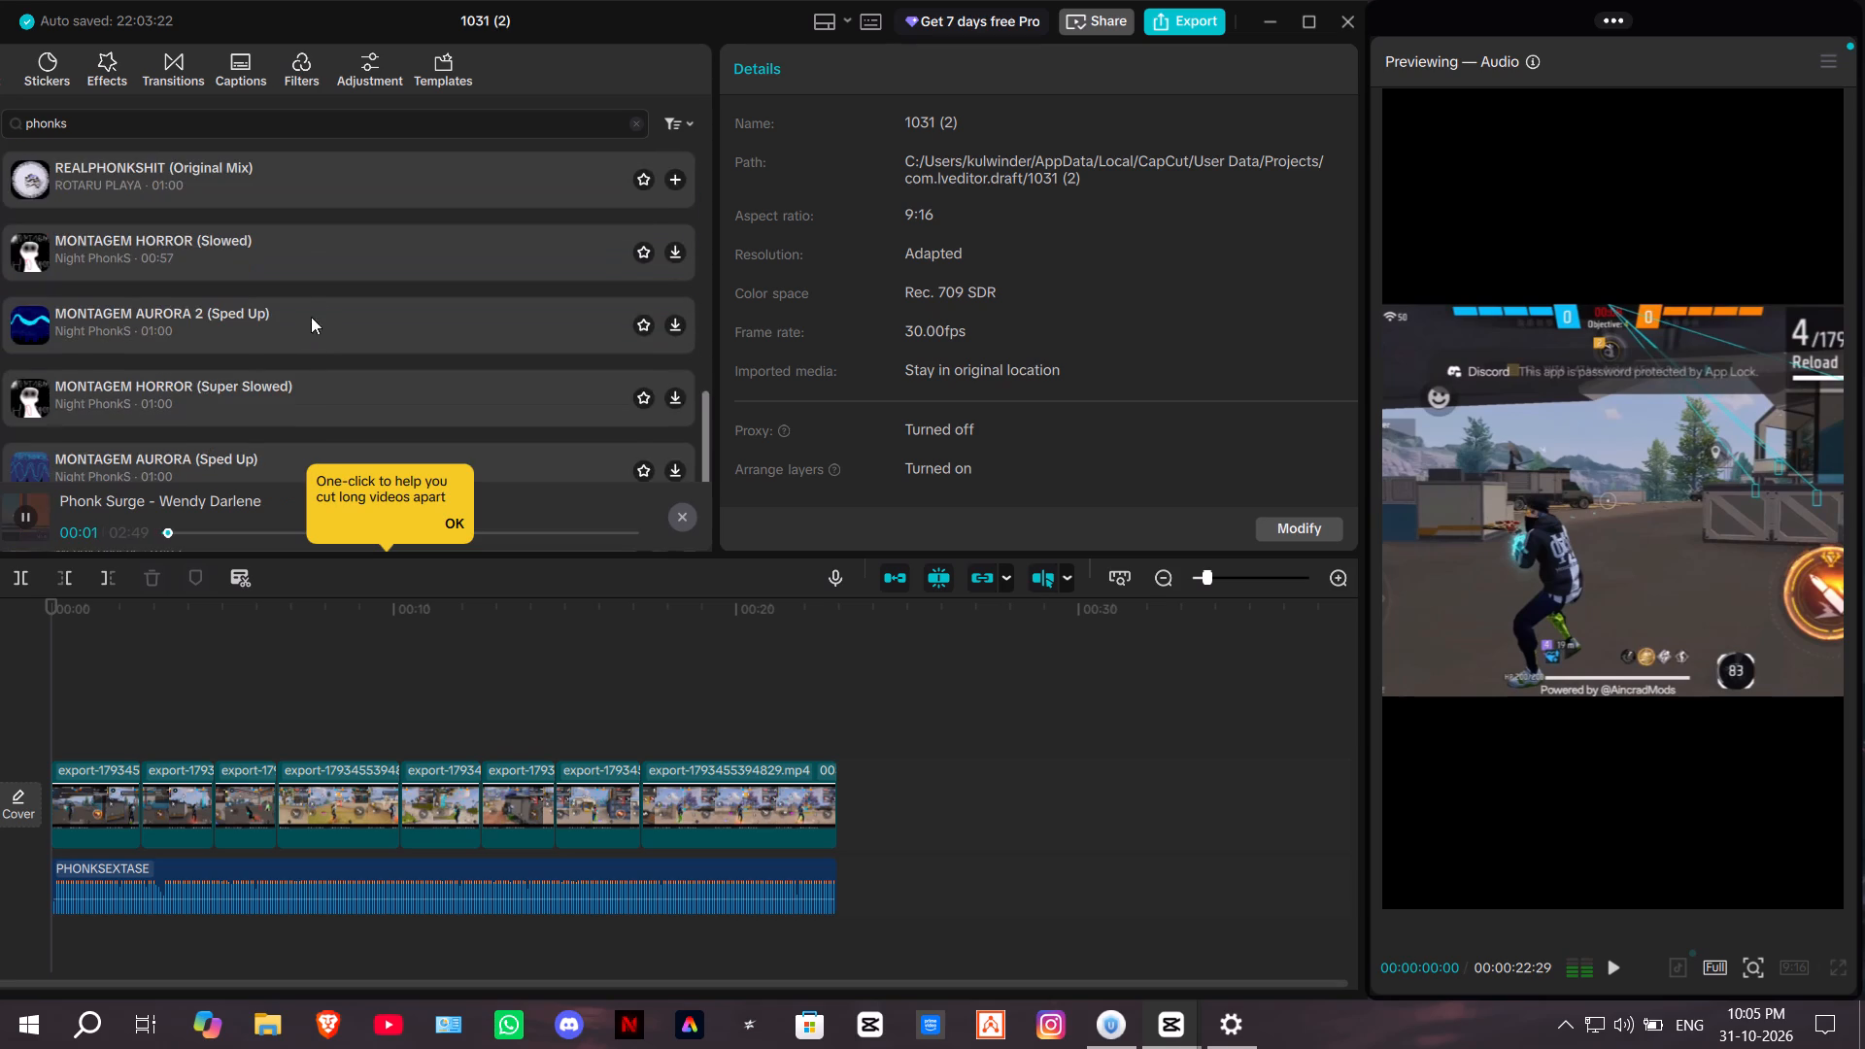
# Audition the REALPHONKSHIT, MONTAGEM HORROR (Slowed and Super Slowed), MONTAGEM AURORA 2 (Sped Up) and MONTAGEM AURORA (Sped Up) tracks.
pyautogui.scroll(1, 313, 265)
pyautogui.click(292, 288)
pyautogui.scroll(1, 292, 288)
pyautogui.scroll(-1, 292, 288)
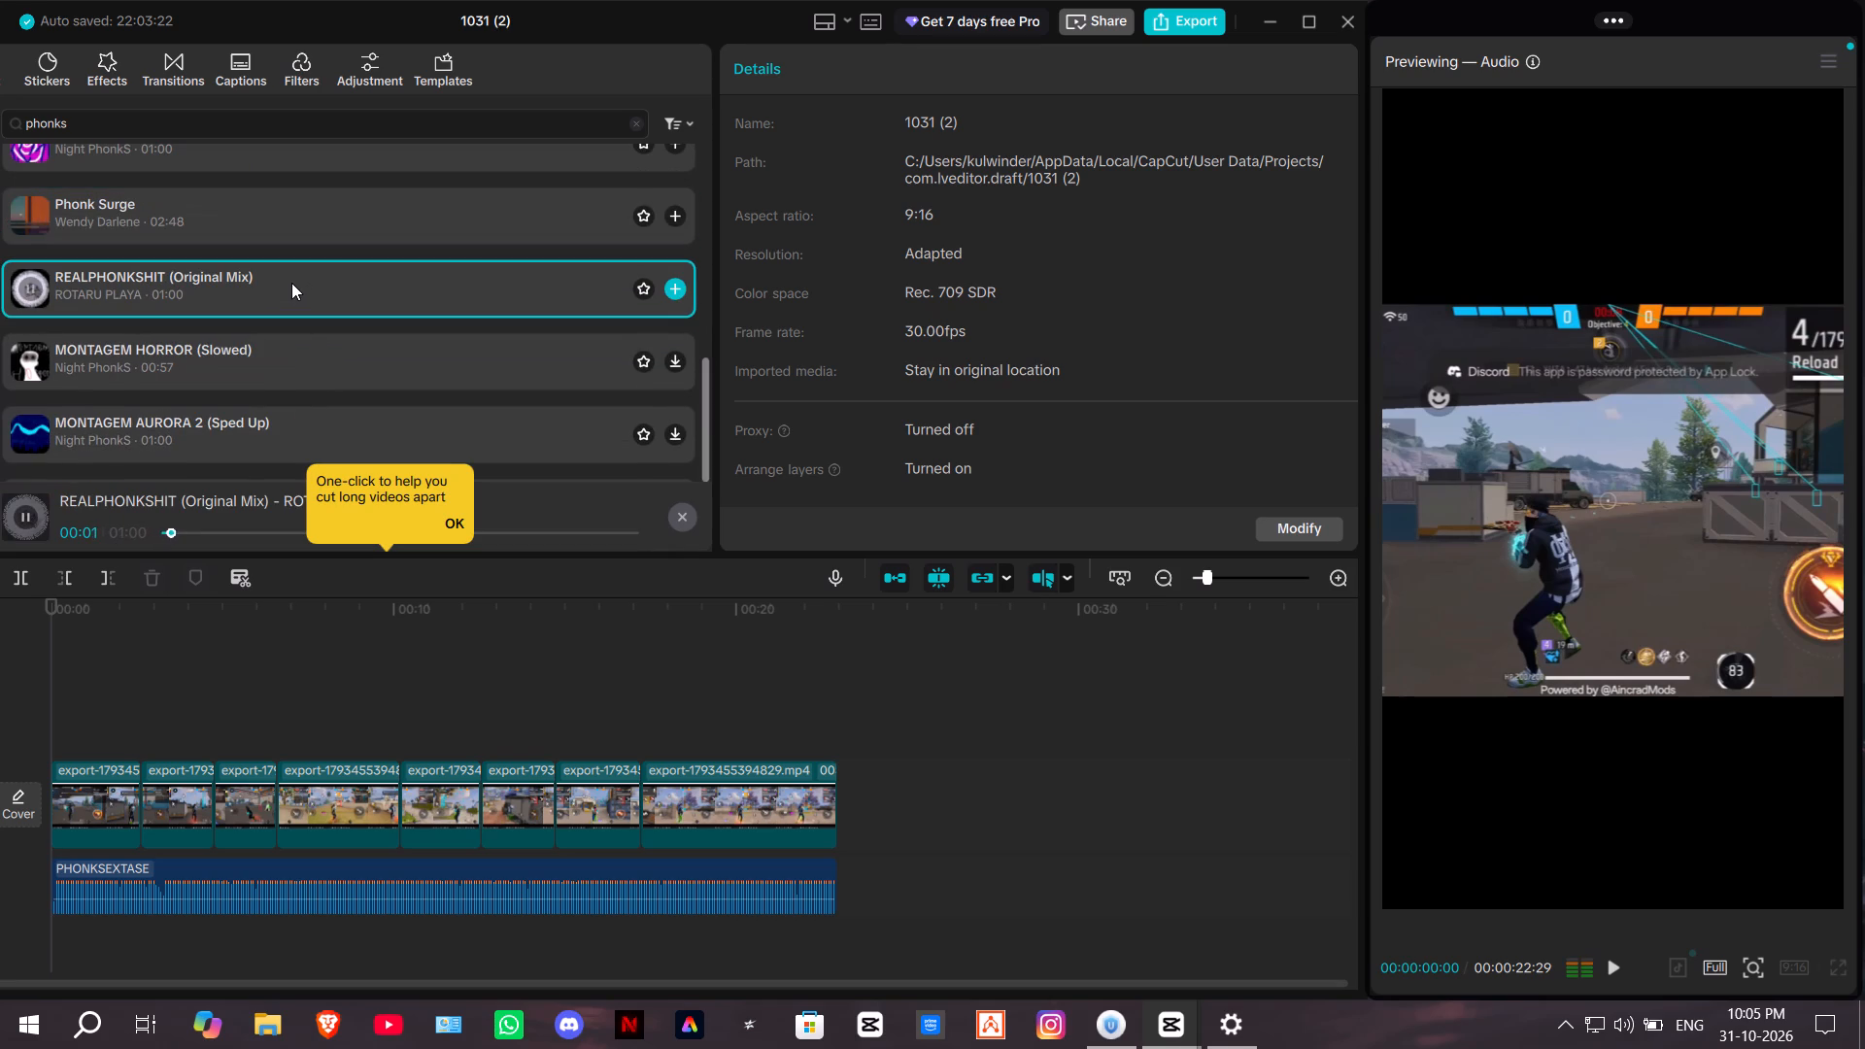
pyautogui.scroll(1, 288, 265)
pyautogui.scroll(-1, 254, 330)
pyautogui.click(261, 364)
pyautogui.scroll(-1, 261, 364)
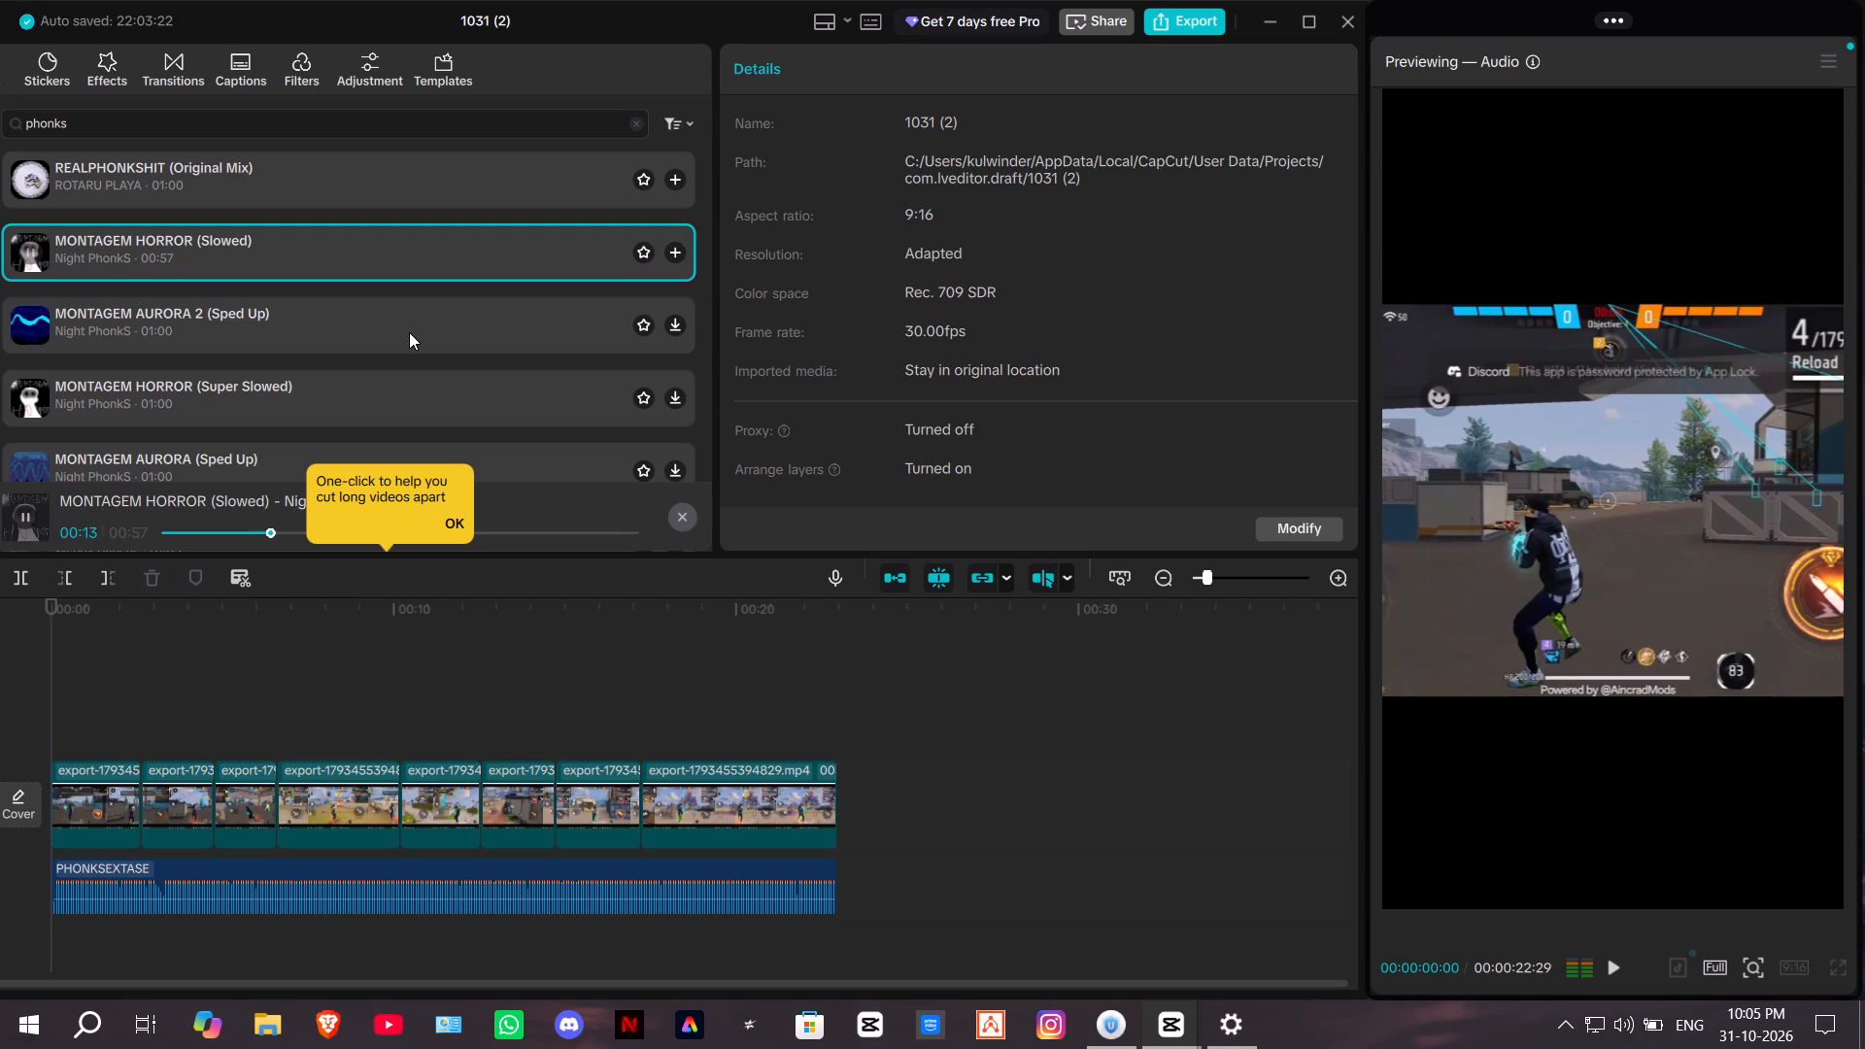
pyautogui.click(409, 332)
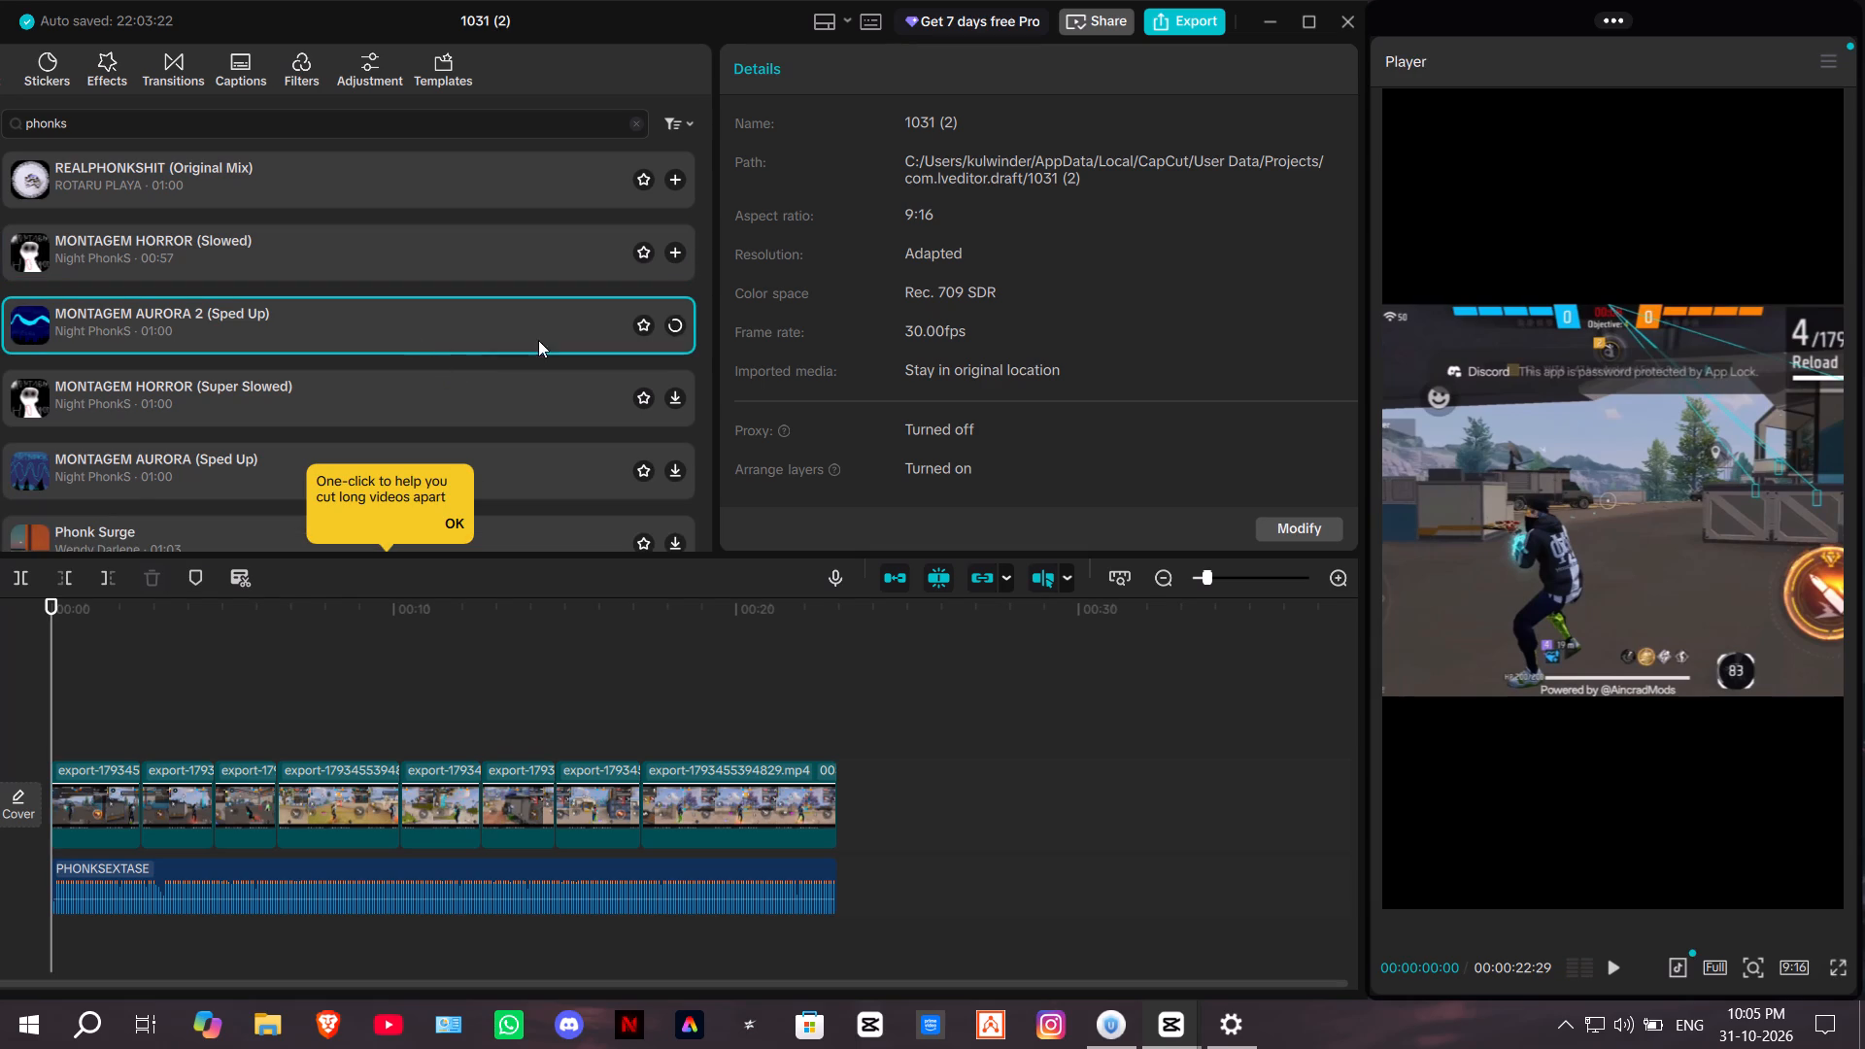
pyautogui.click(484, 409)
pyautogui.scroll(-2, 484, 409)
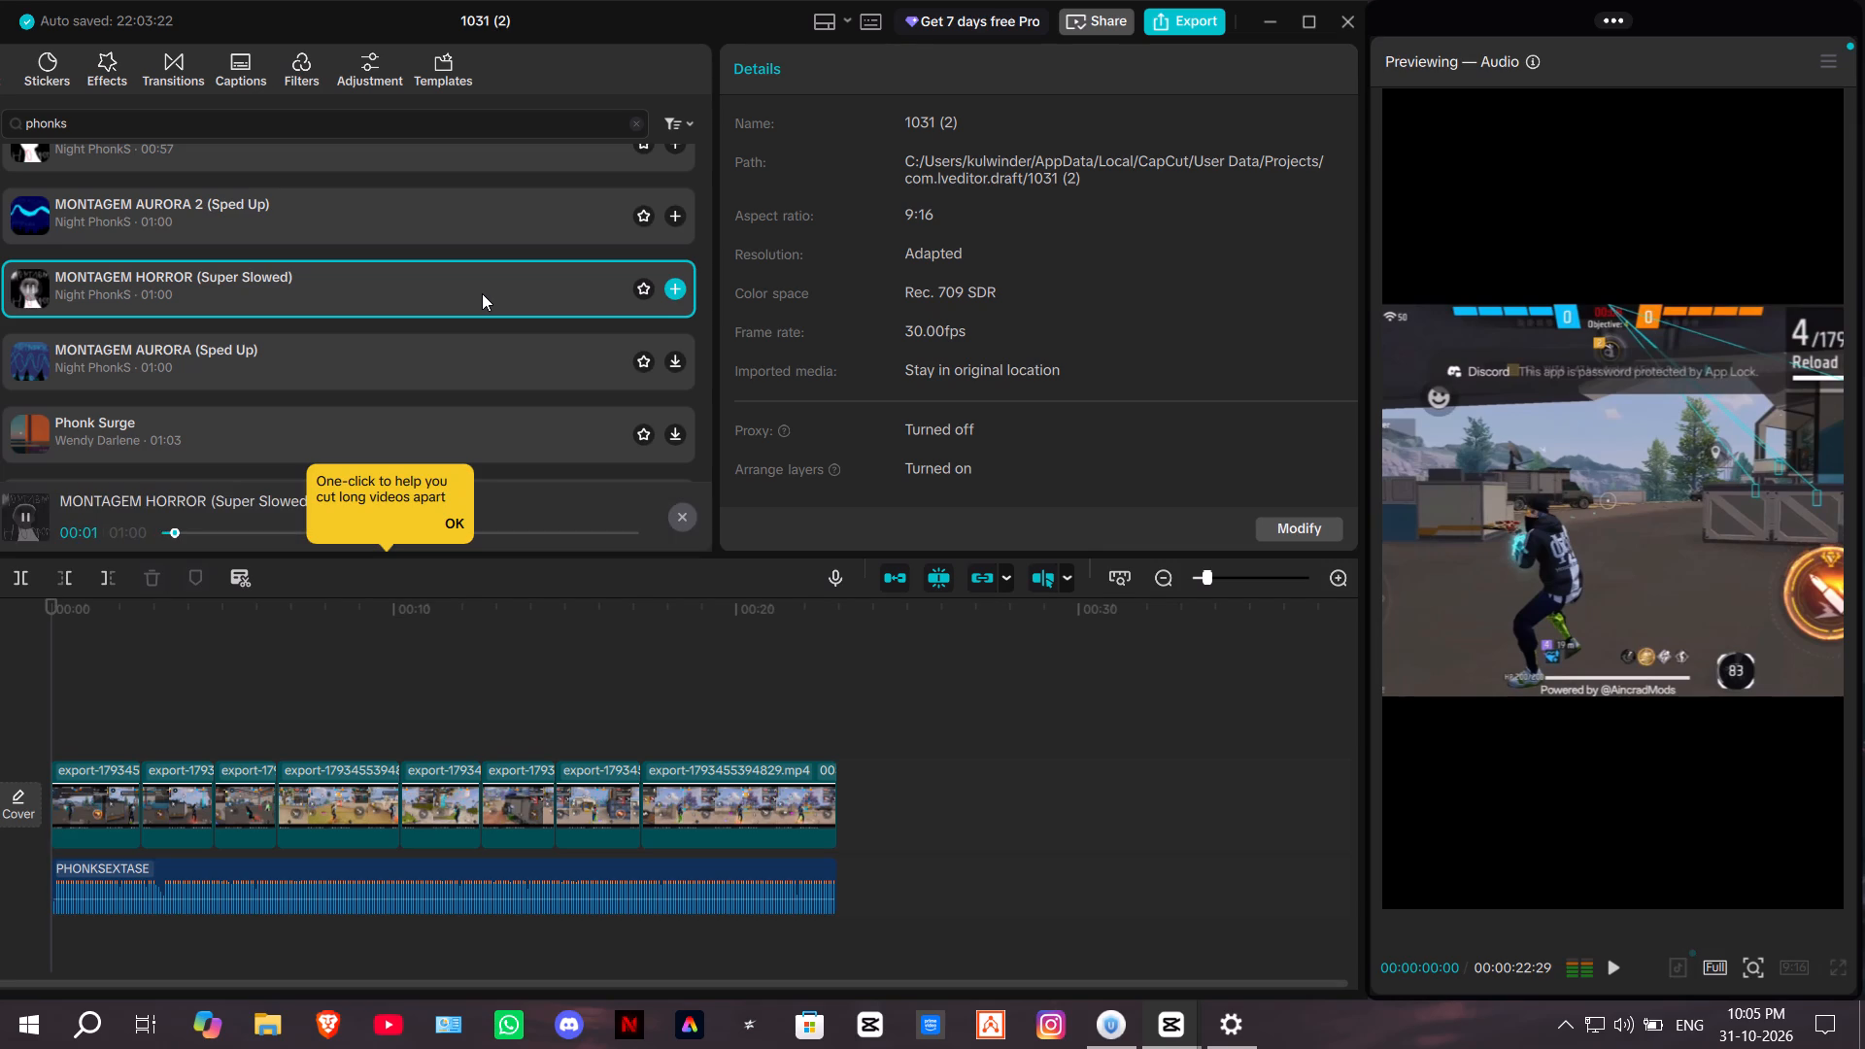
pyautogui.click(297, 355)
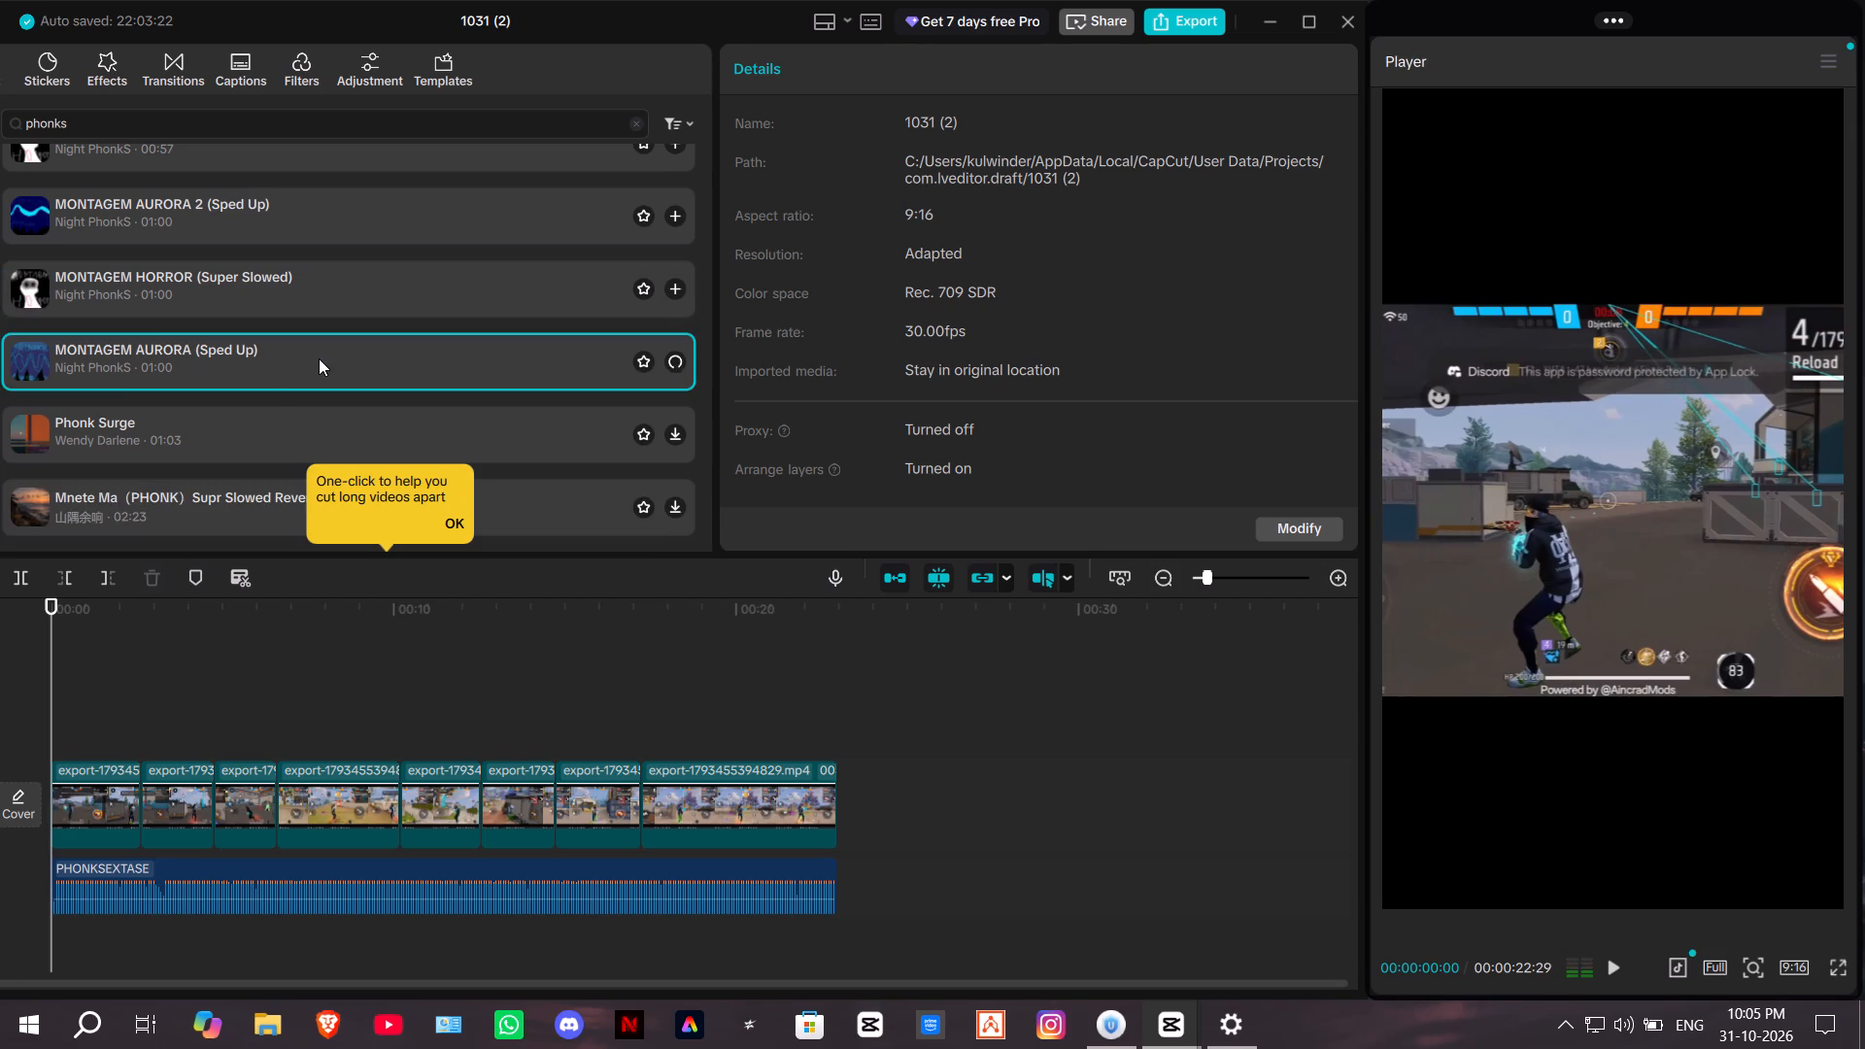
pyautogui.scroll(-1, 319, 358)
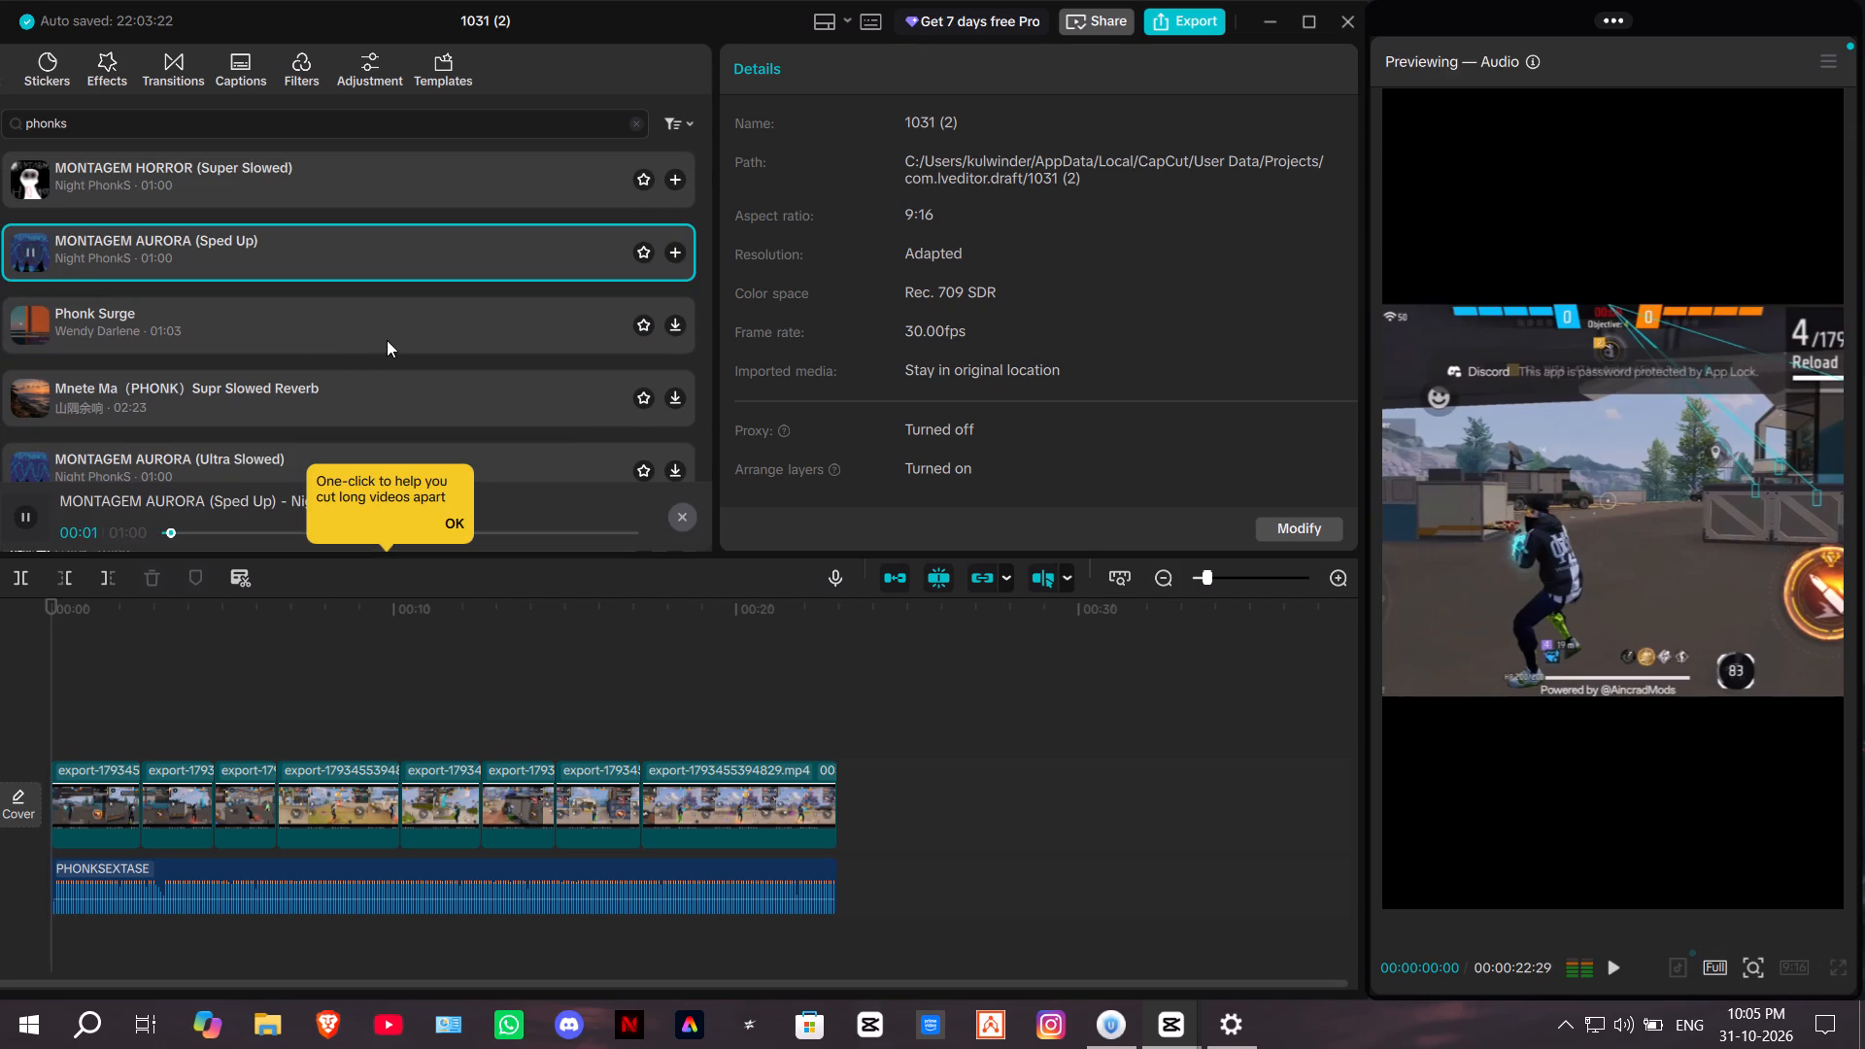
# Load the results from the 01:03 Phonk Surge through US PHONKS for preview, including Mnete Ma, MONTAGEM AURORA (Ultra Slowed), brazilian phonk and Dark Duduk Phonks.
pyautogui.click(386, 338)
pyautogui.click(383, 375)
pyautogui.scroll(-2, 383, 374)
pyautogui.click(383, 281)
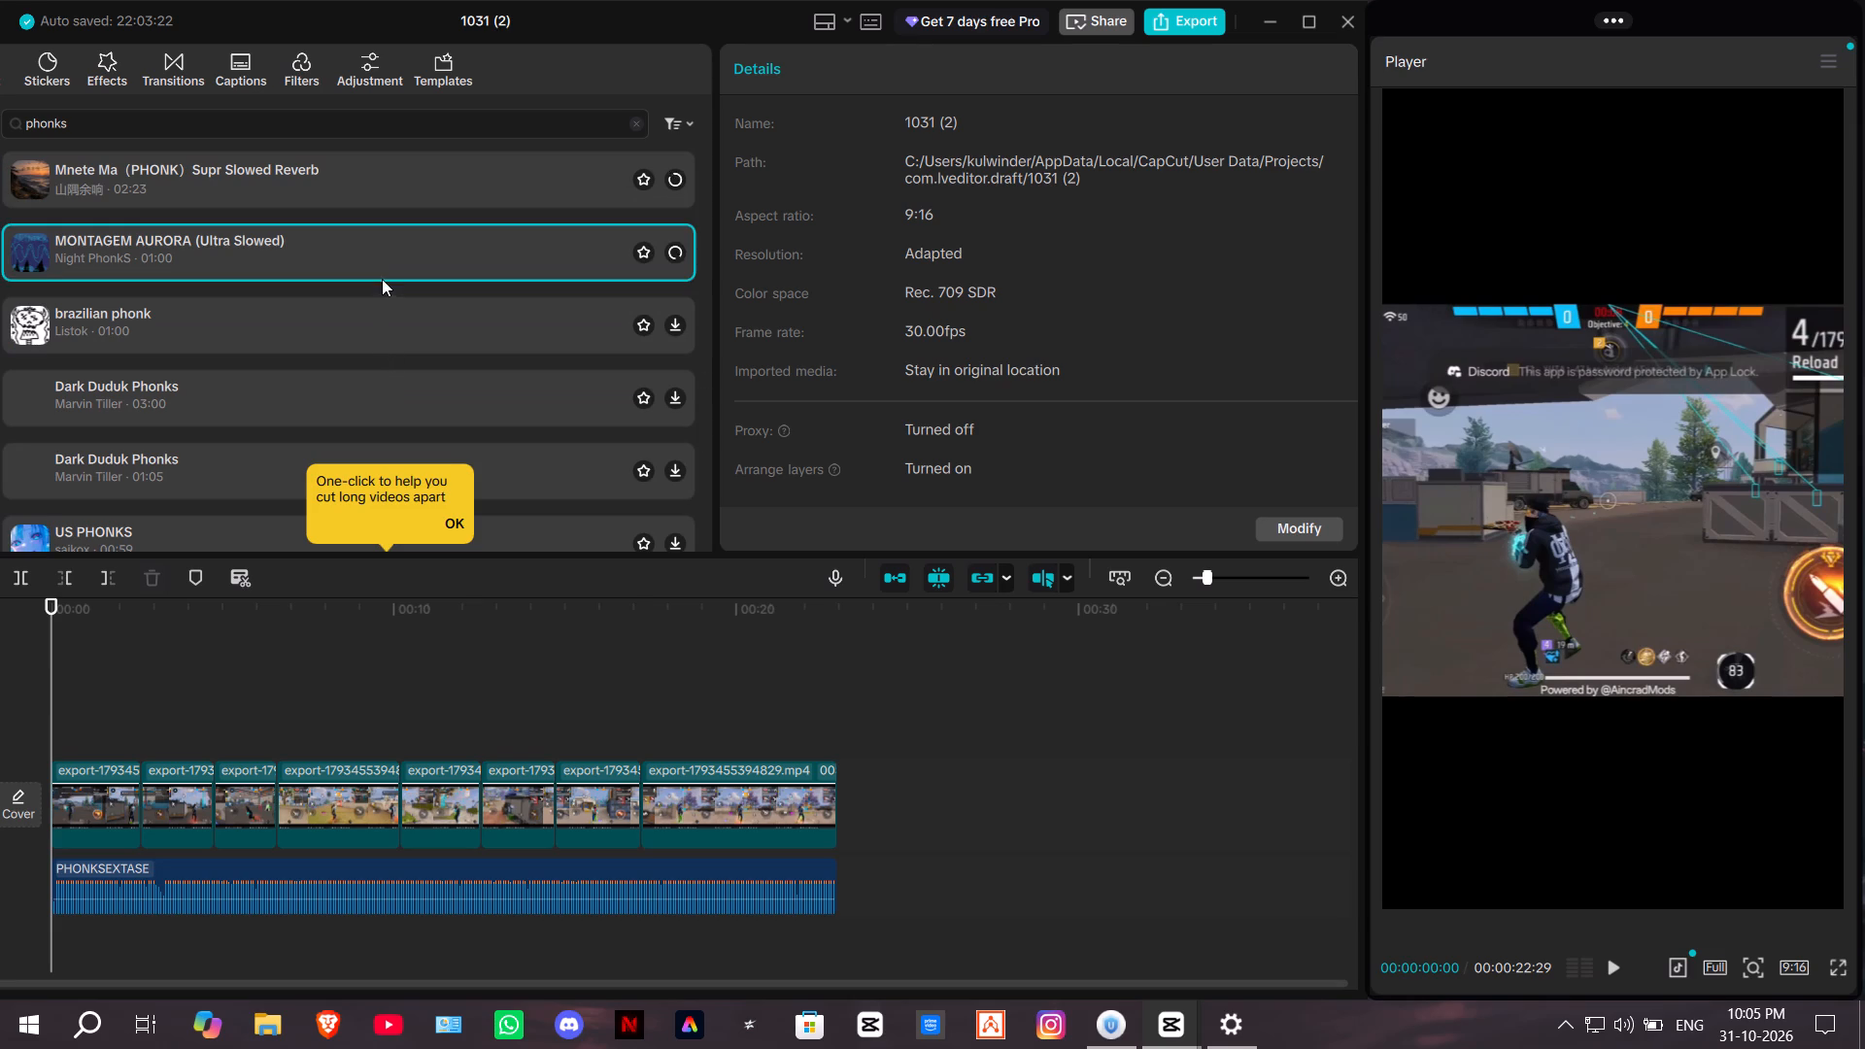
pyautogui.click(354, 326)
pyautogui.click(374, 378)
pyautogui.scroll(-1, 387, 400)
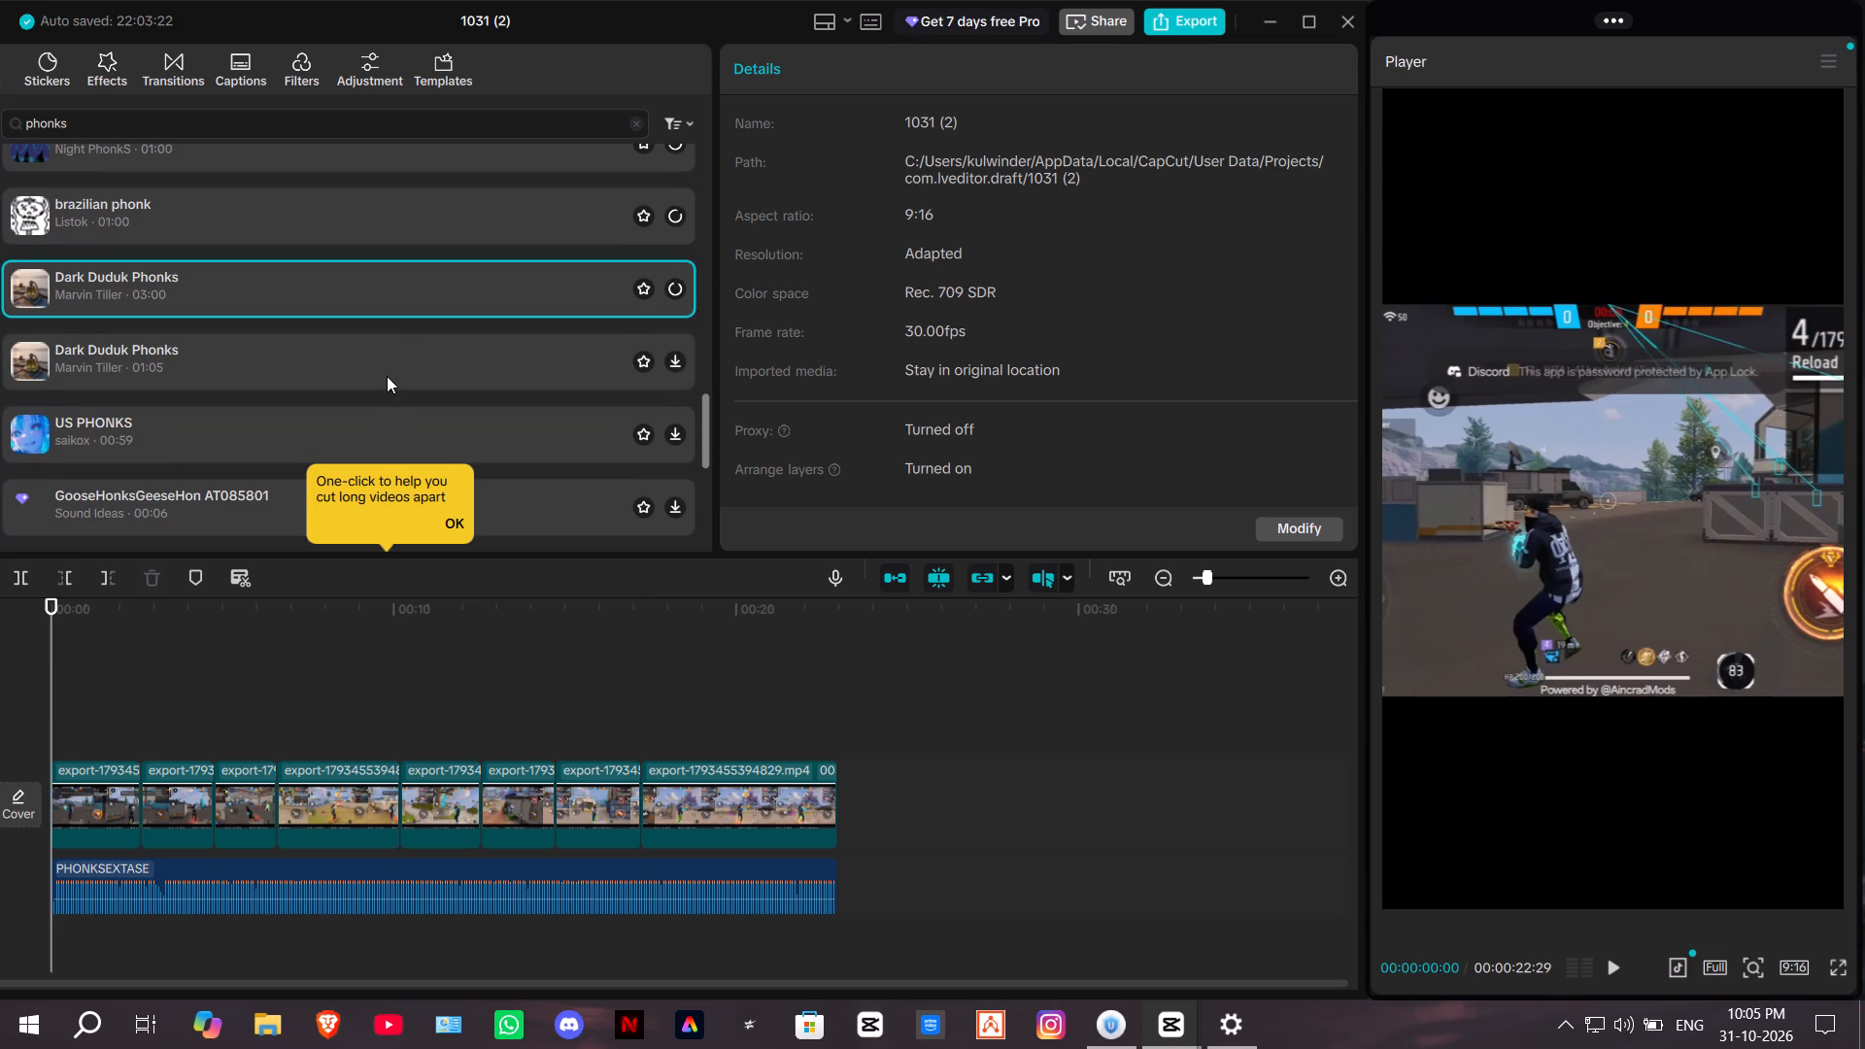
pyautogui.click(387, 376)
pyautogui.click(387, 416)
pyautogui.scroll(-2, 387, 389)
# Load the results from GooseHonksGeeseHon AT085801 through ElephantHonksBlows PE024901 for preview, including MONTAGEM AURORA 2 and Wild Phonks.
pyautogui.click(373, 291)
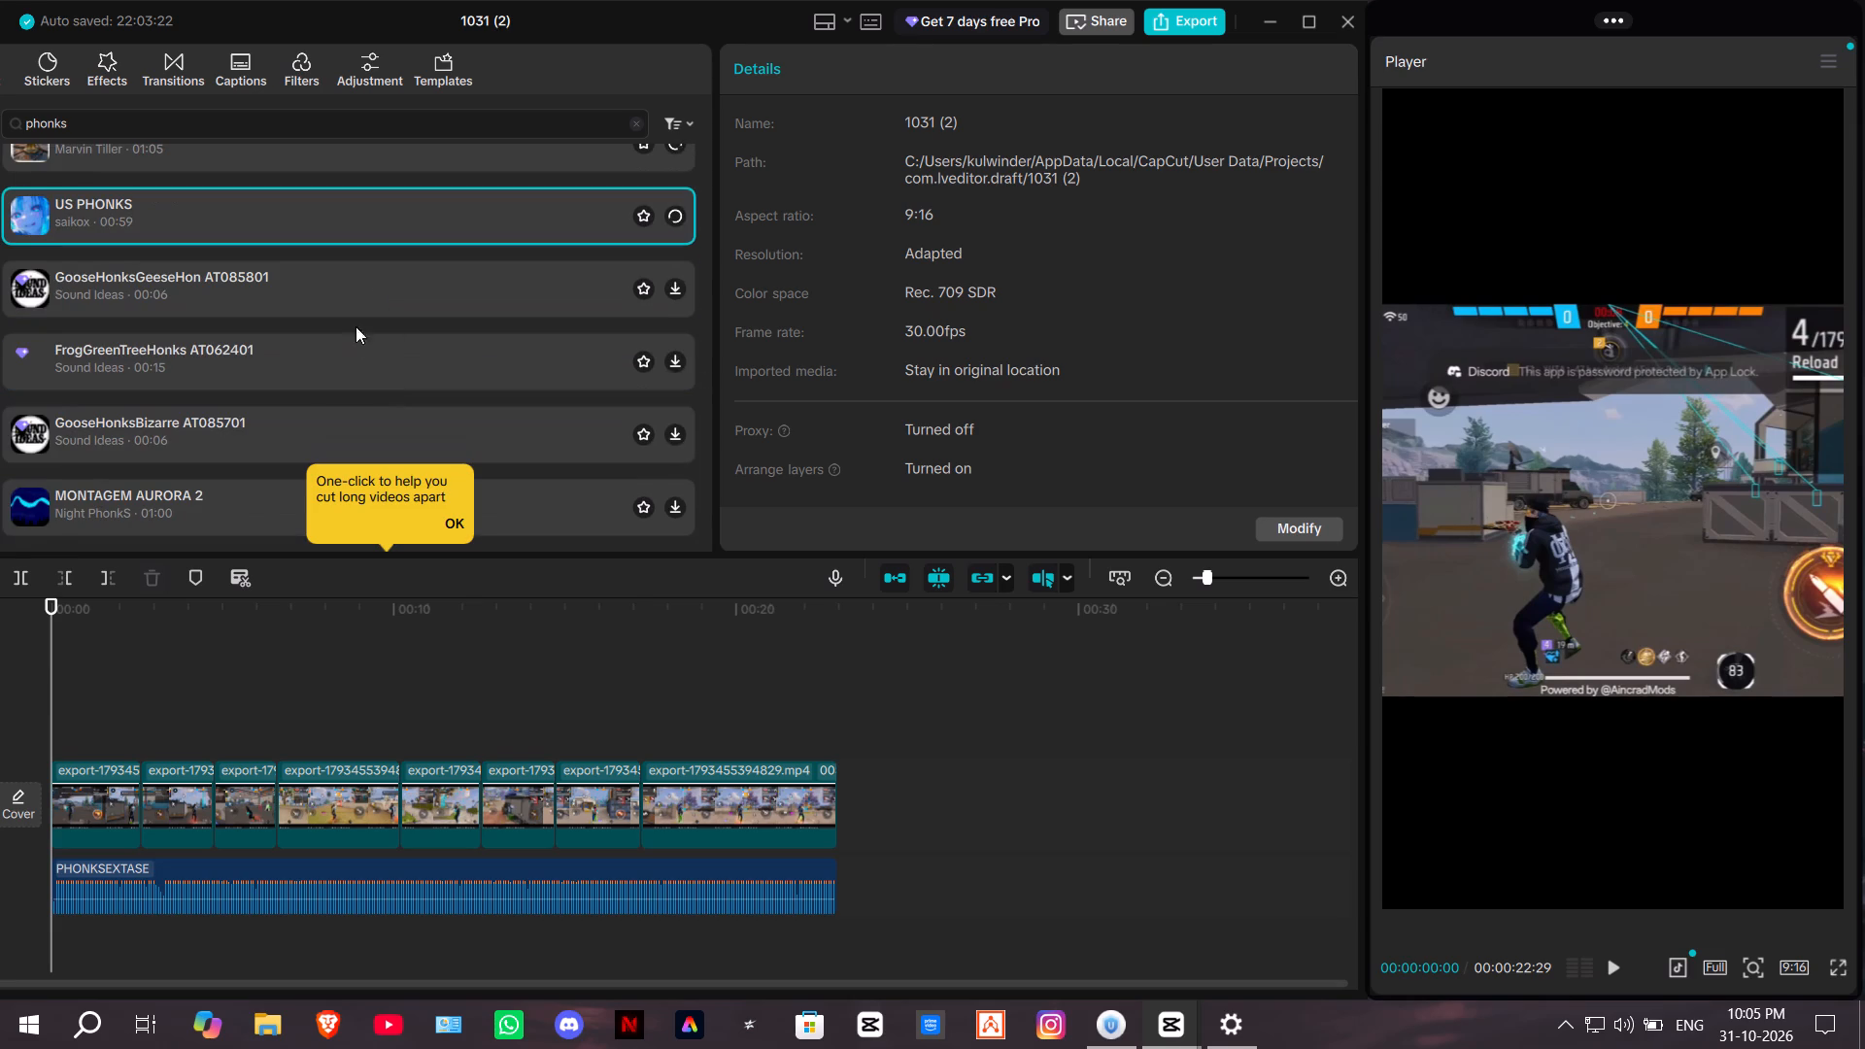
pyautogui.click(350, 341)
pyautogui.click(481, 428)
pyautogui.click(510, 484)
pyautogui.scroll(-2, 492, 385)
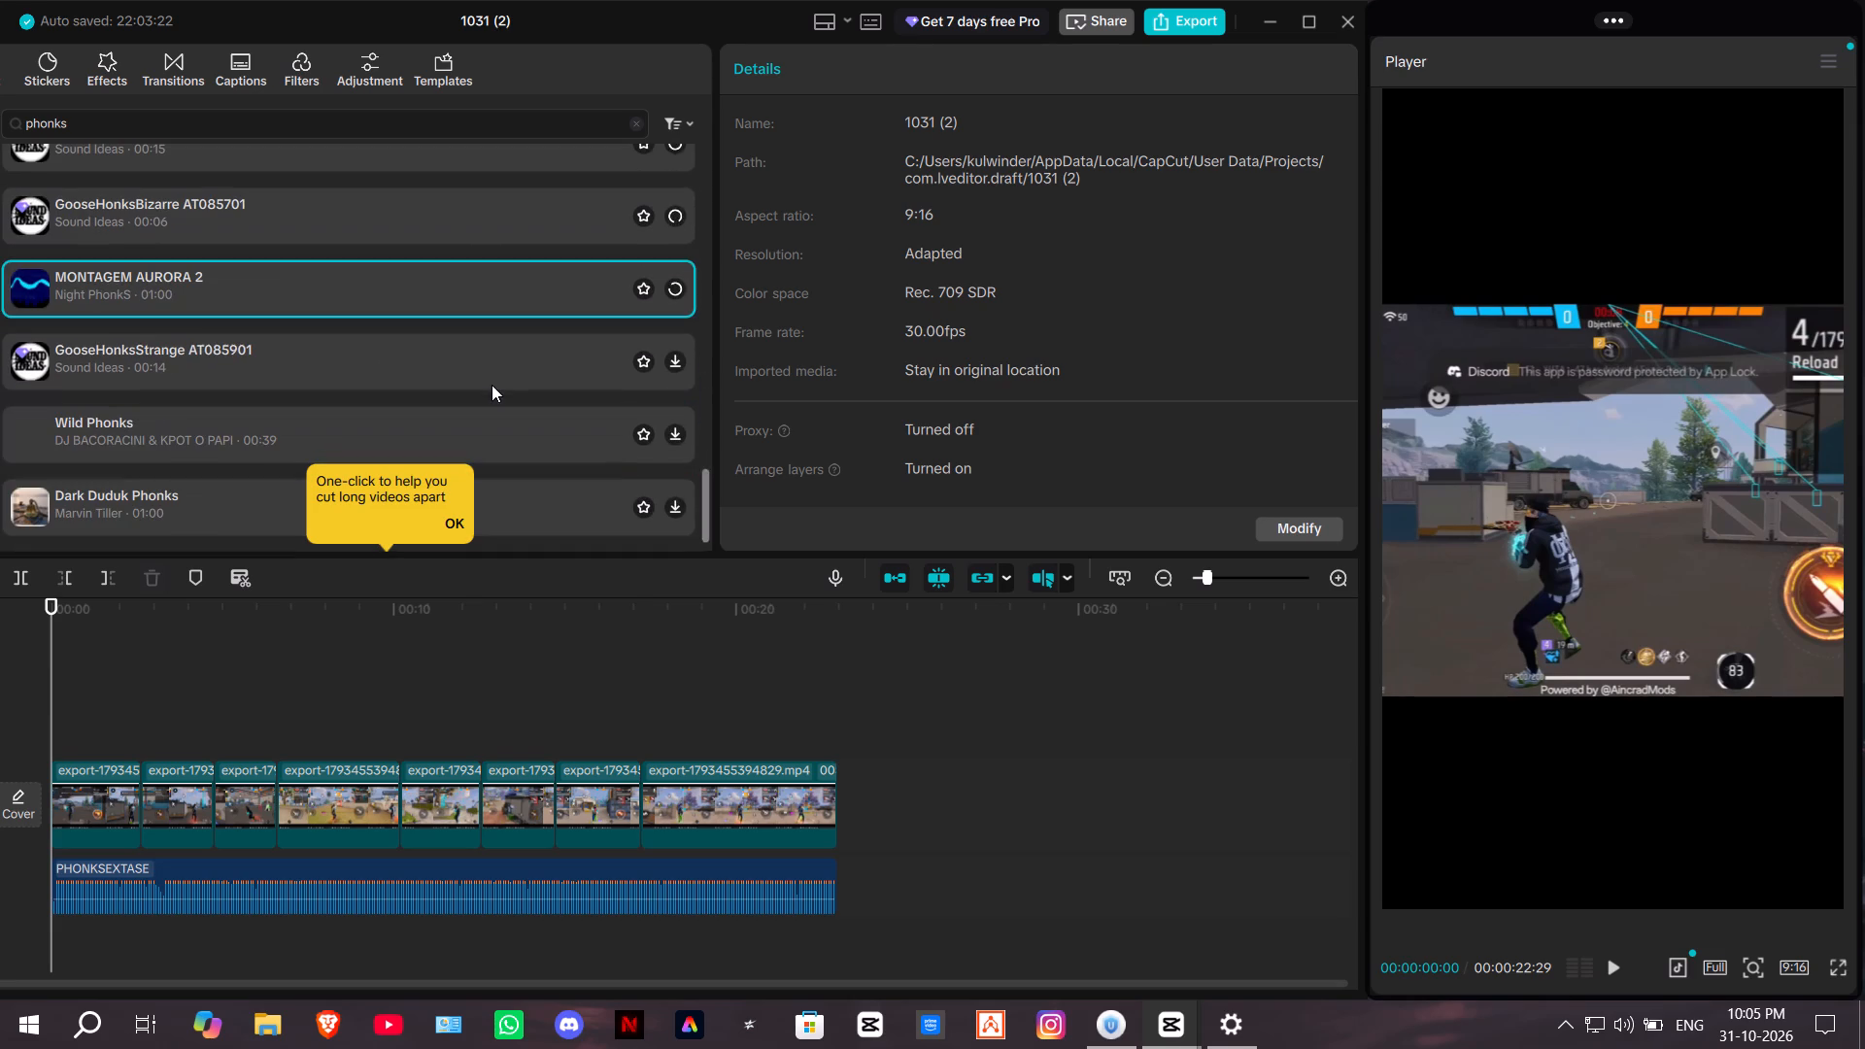
pyautogui.click(492, 381)
pyautogui.click(501, 434)
pyautogui.click(519, 490)
pyautogui.scroll(-2, 522, 408)
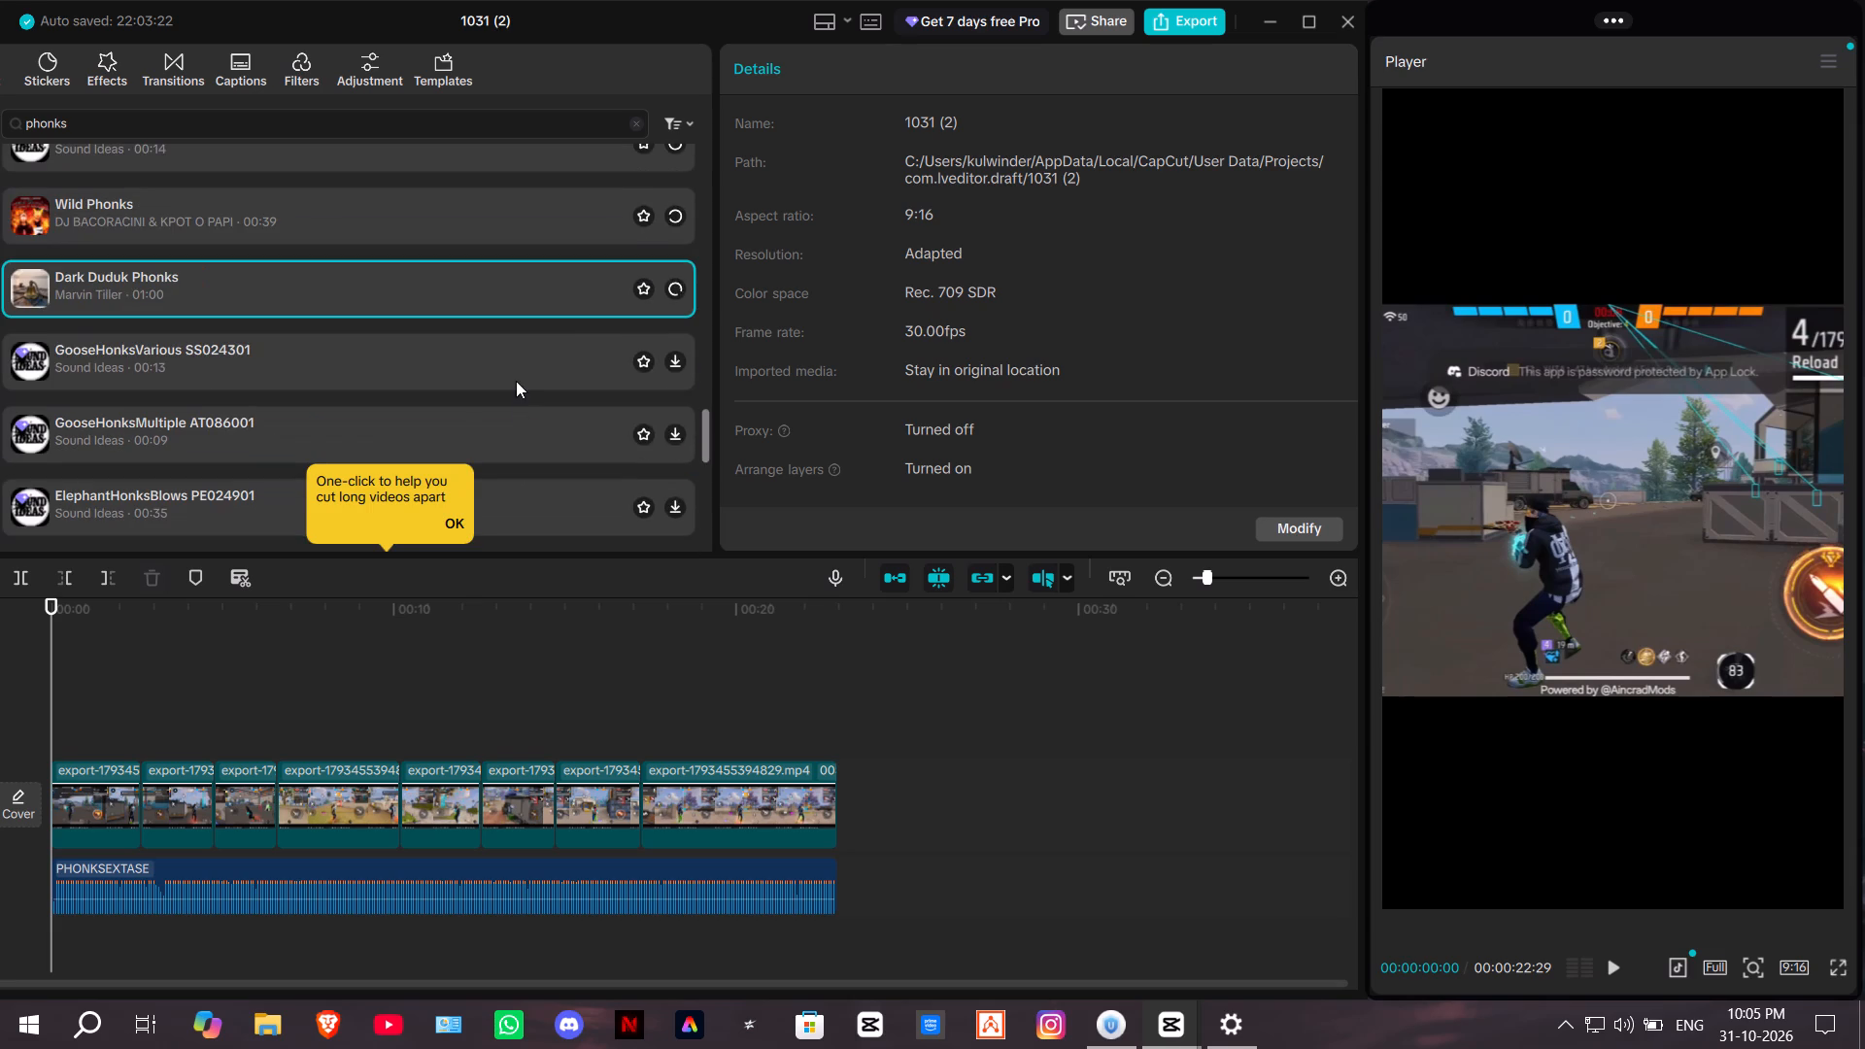
pyautogui.click(516, 381)
pyautogui.click(515, 441)
pyautogui.click(540, 494)
# Audition the 01:05 and 03:00 versions of Dark Duduk Phonks, brazilian phonk by Listok, and US PHONKS by saikox.
pyautogui.scroll(6, 539, 424)
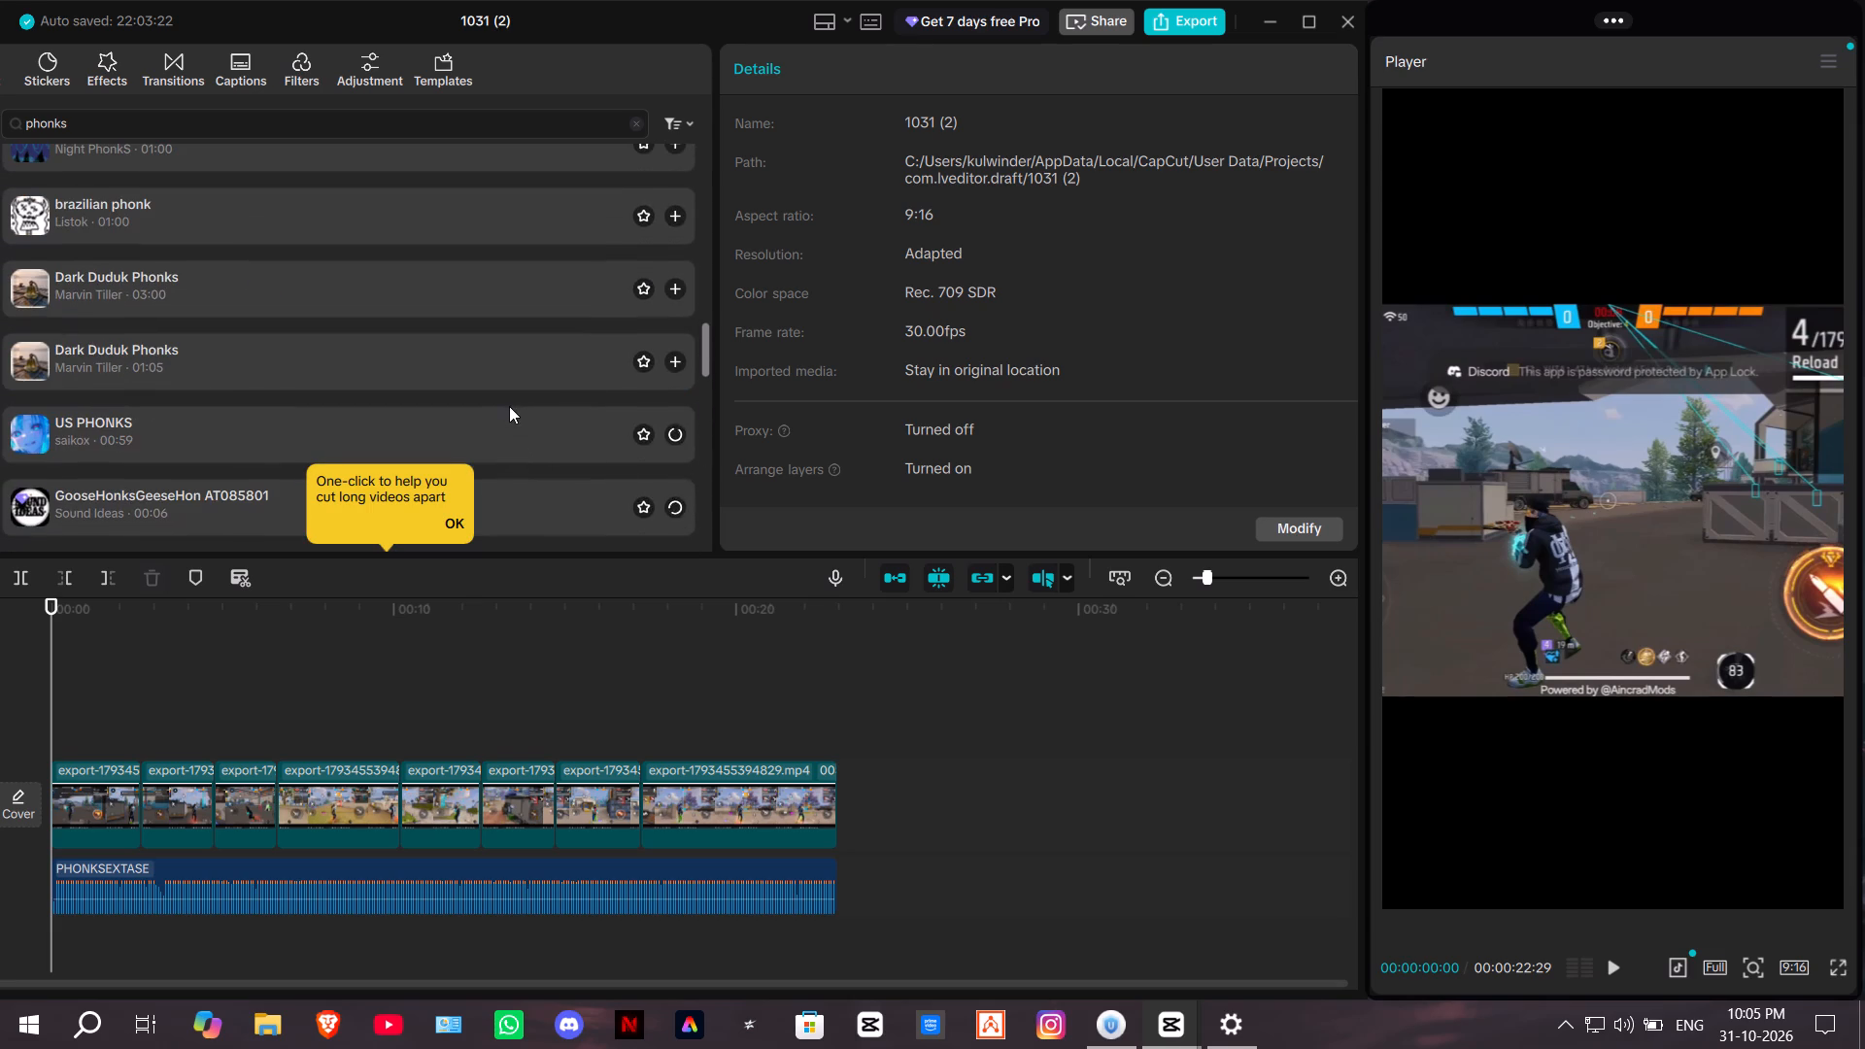
pyautogui.click(375, 367)
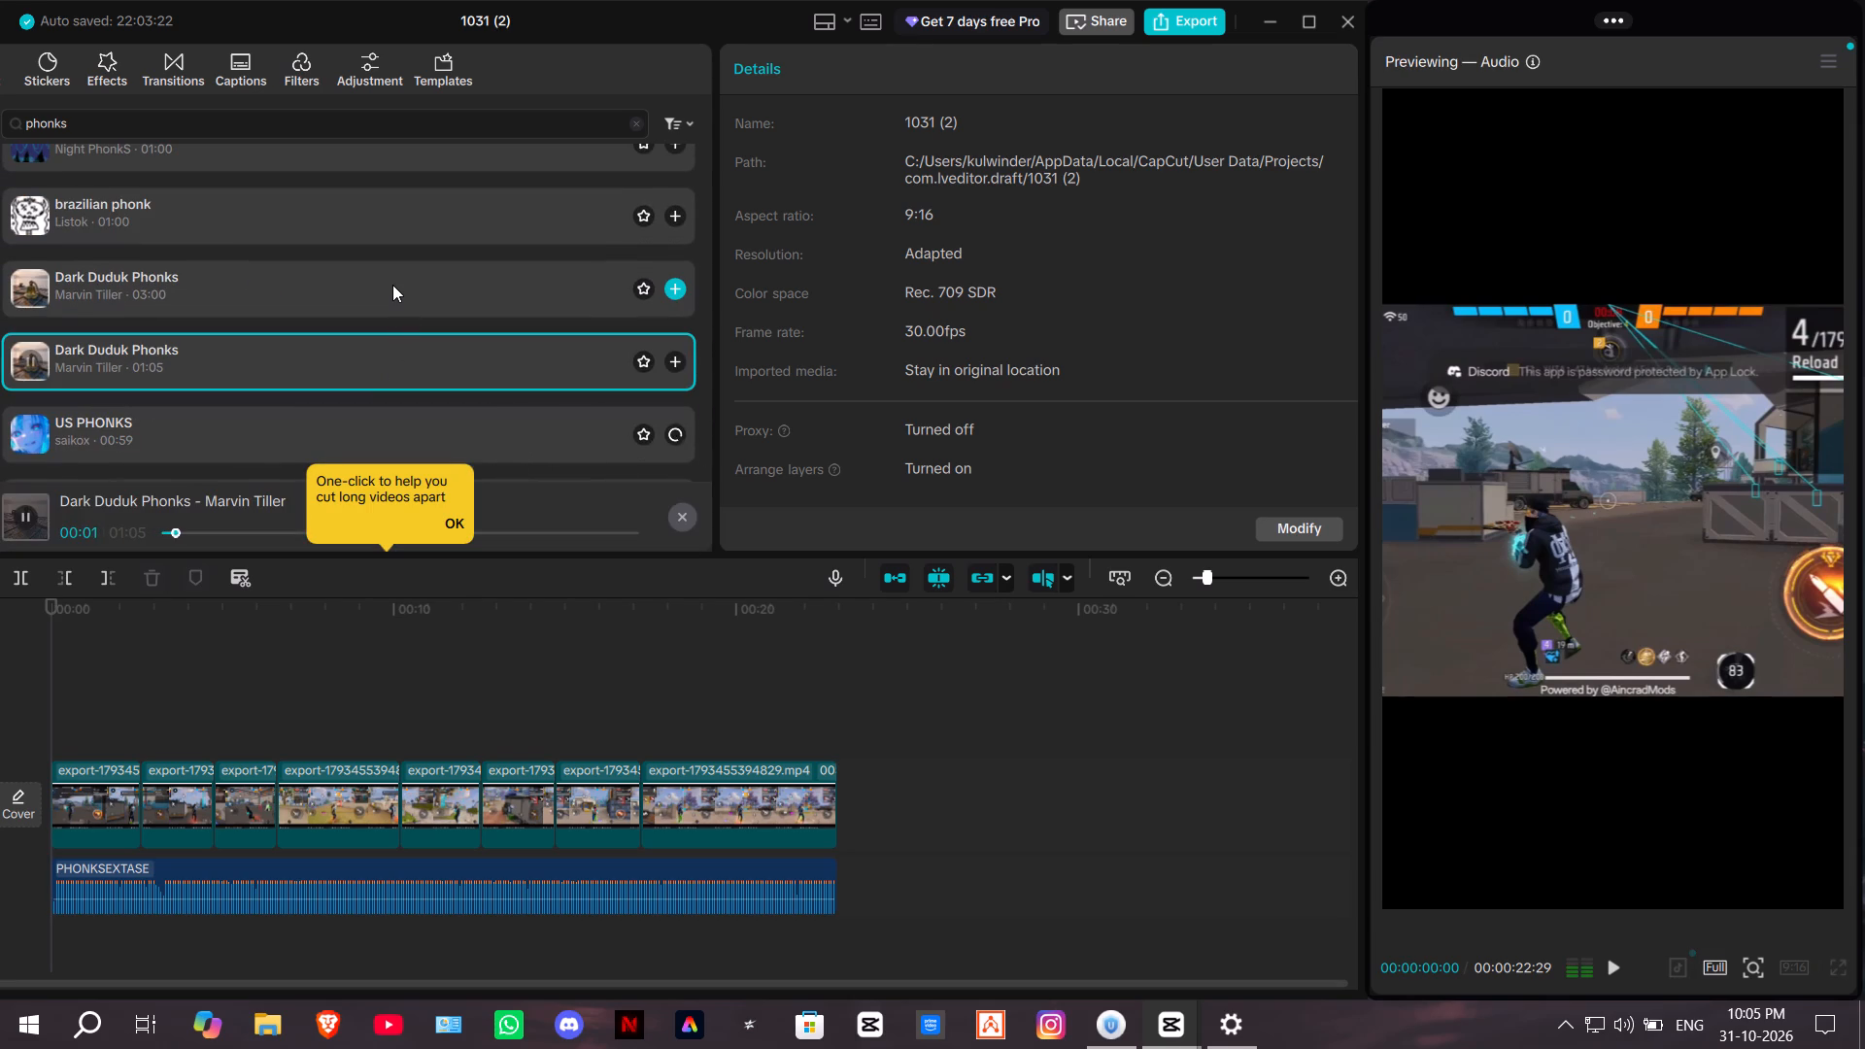
pyautogui.click(392, 285)
pyautogui.scroll(2, 392, 286)
pyautogui.click(320, 416)
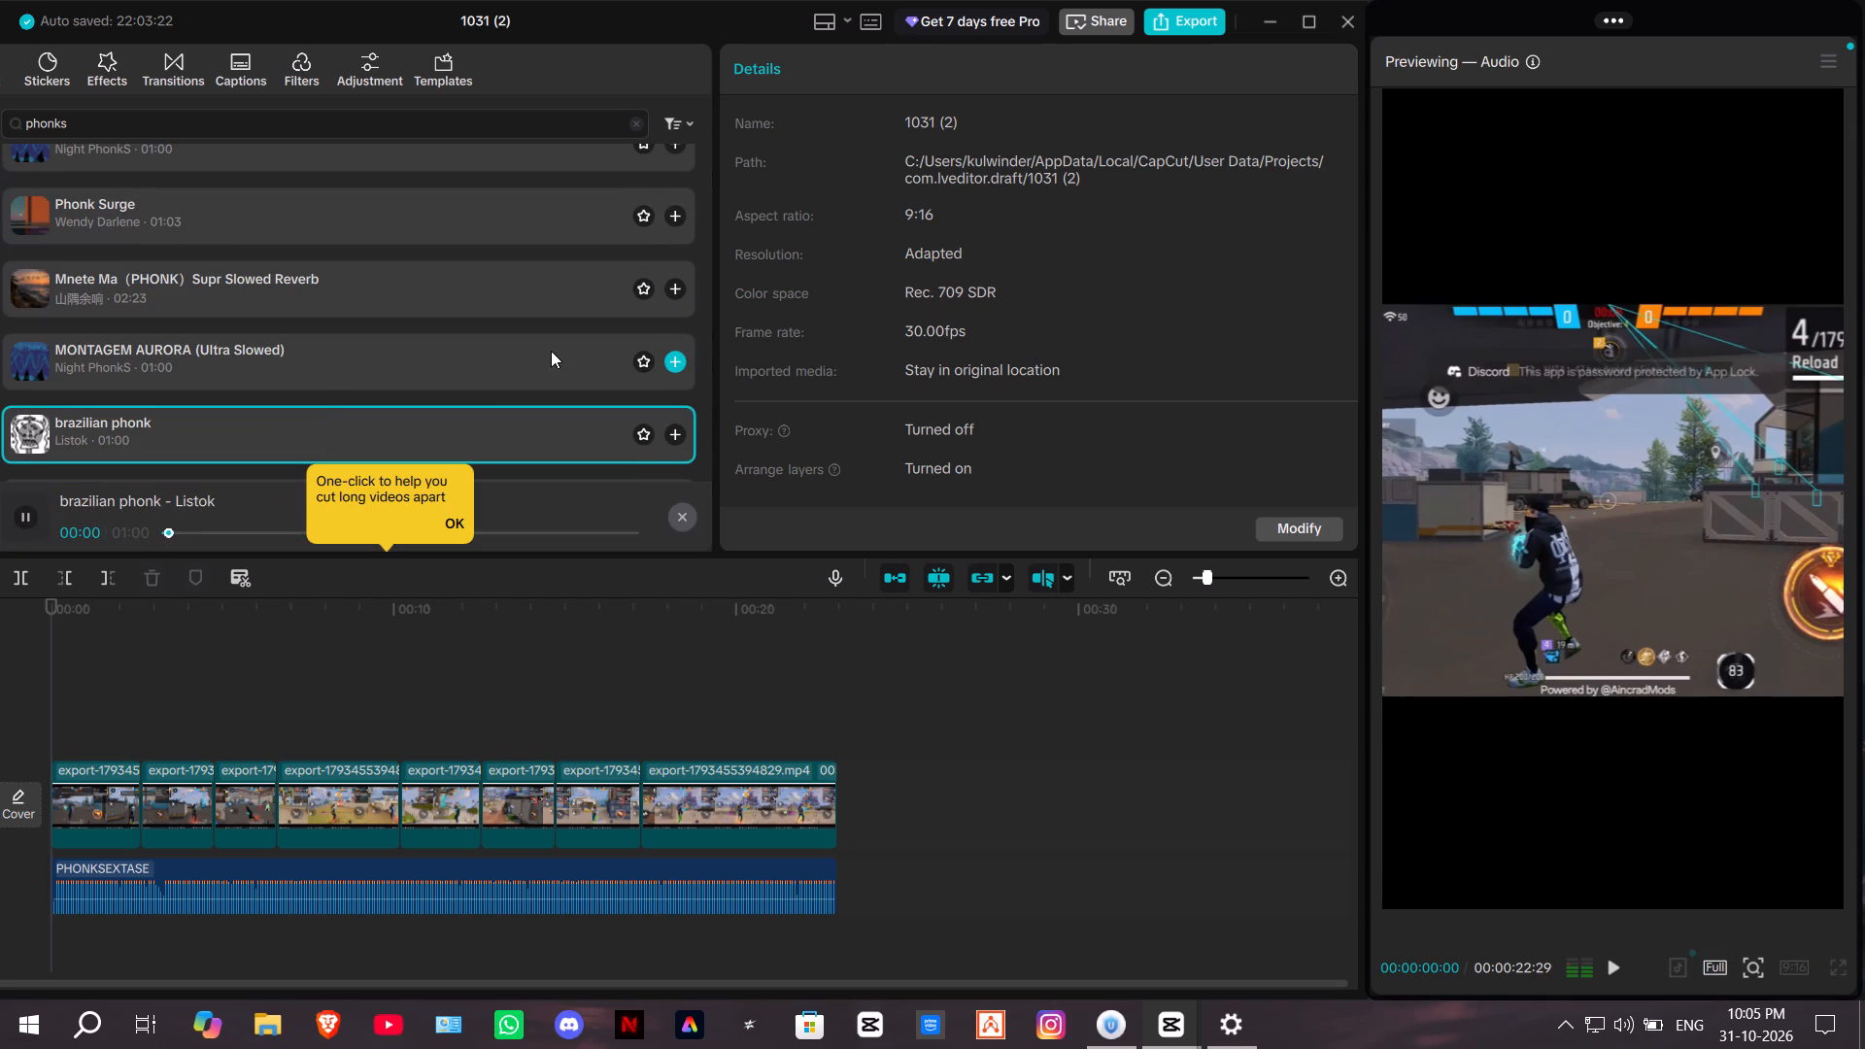
pyautogui.scroll(-2, 377, 371)
pyautogui.click(271, 422)
pyautogui.scroll(-1, 295, 381)
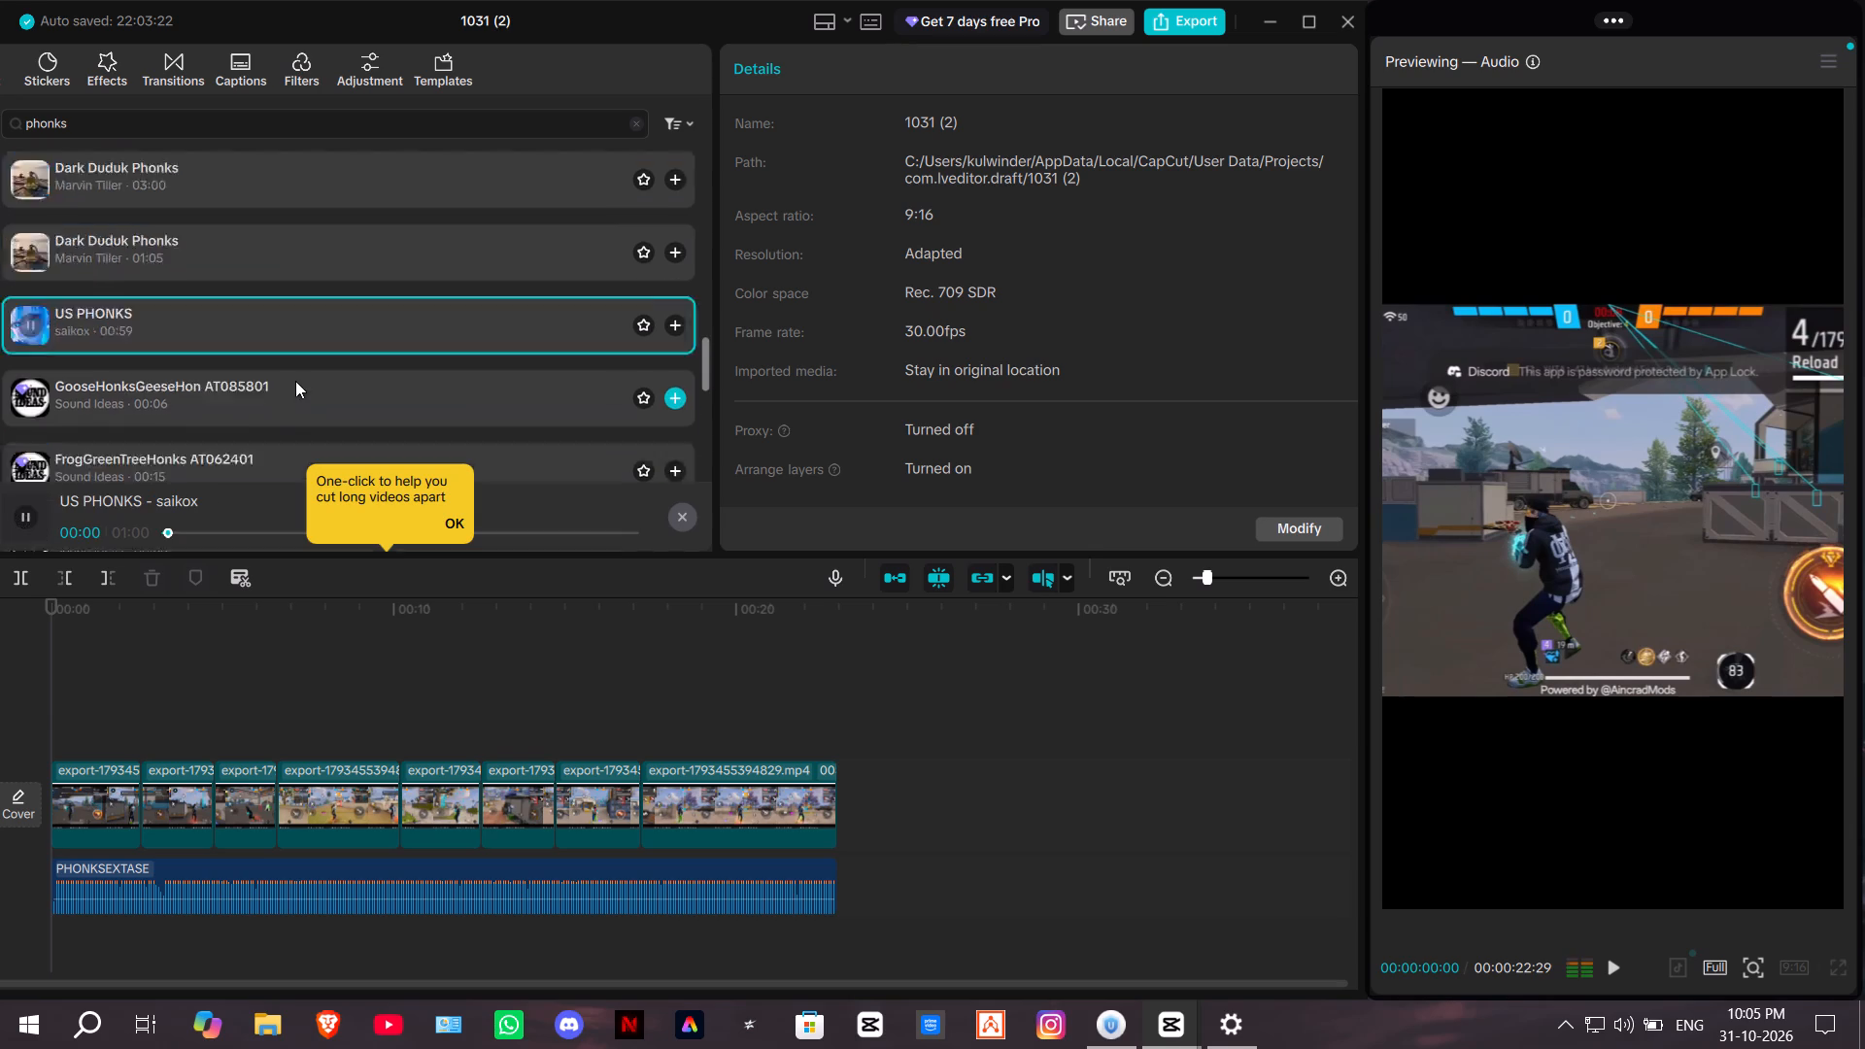
pyautogui.scroll(-1, 295, 381)
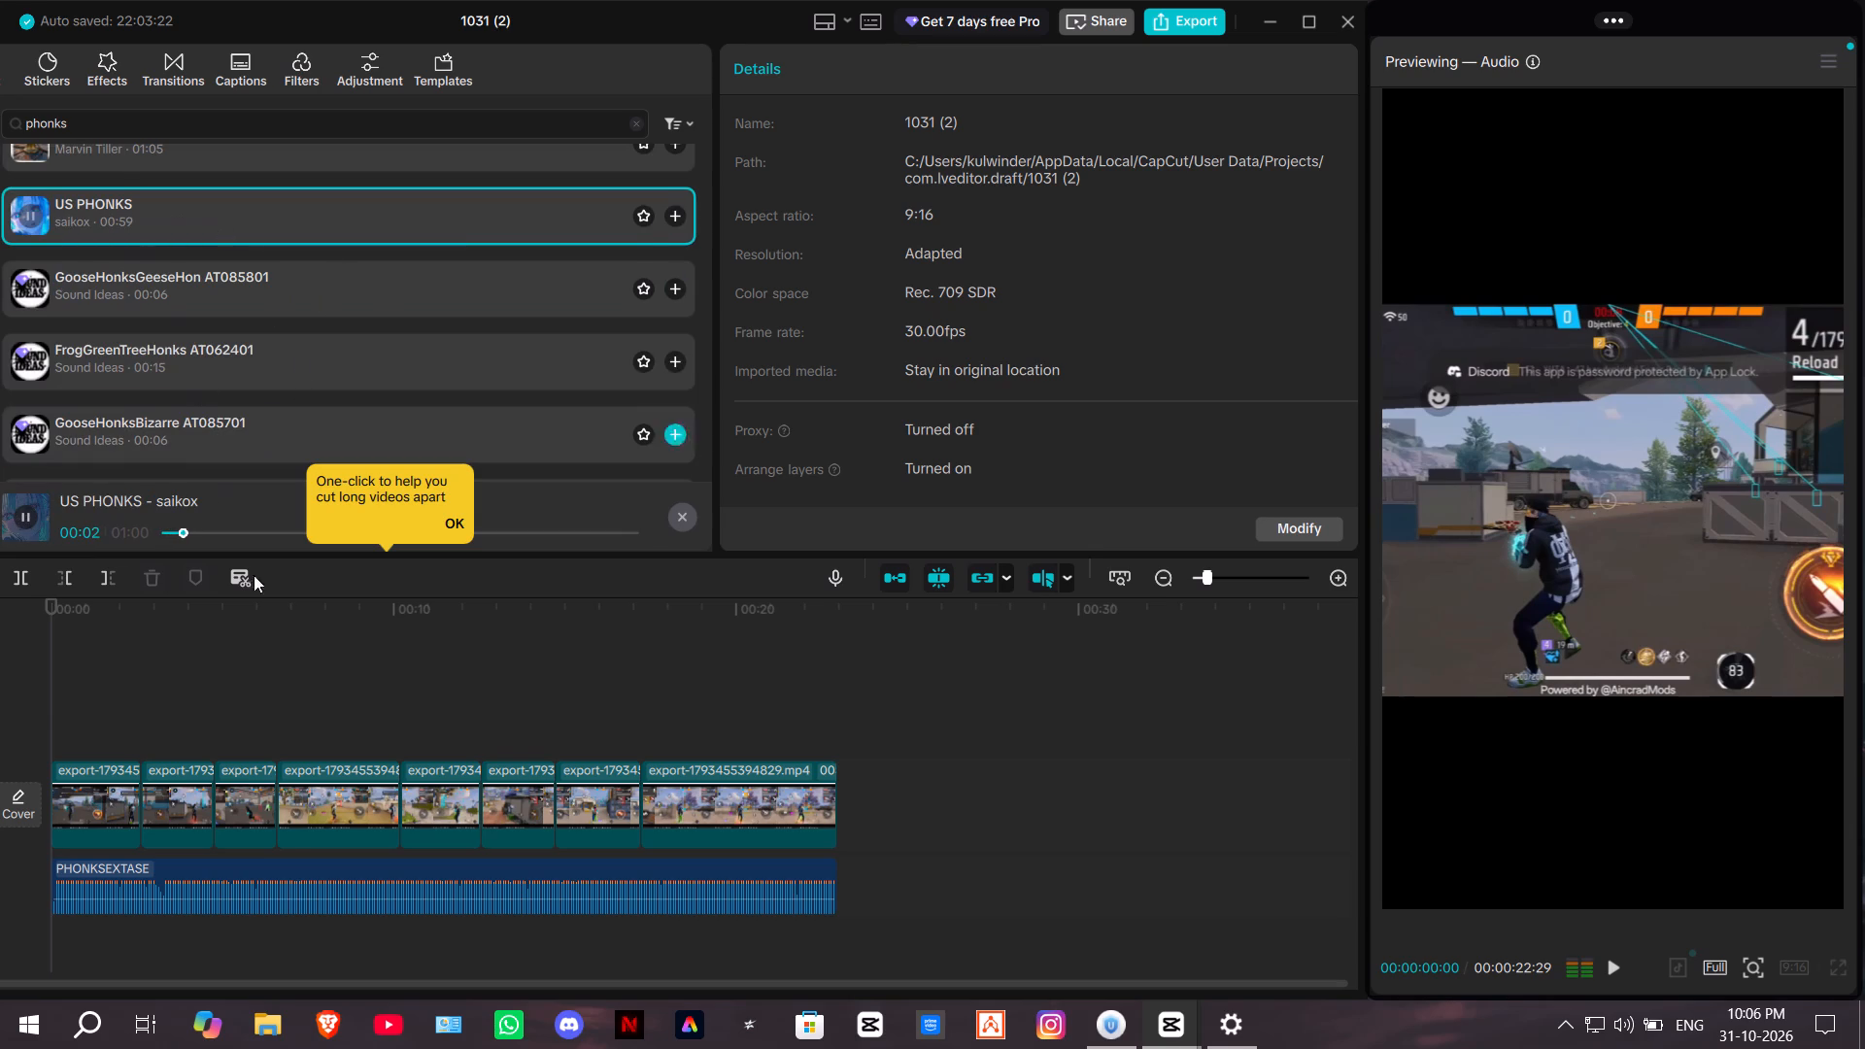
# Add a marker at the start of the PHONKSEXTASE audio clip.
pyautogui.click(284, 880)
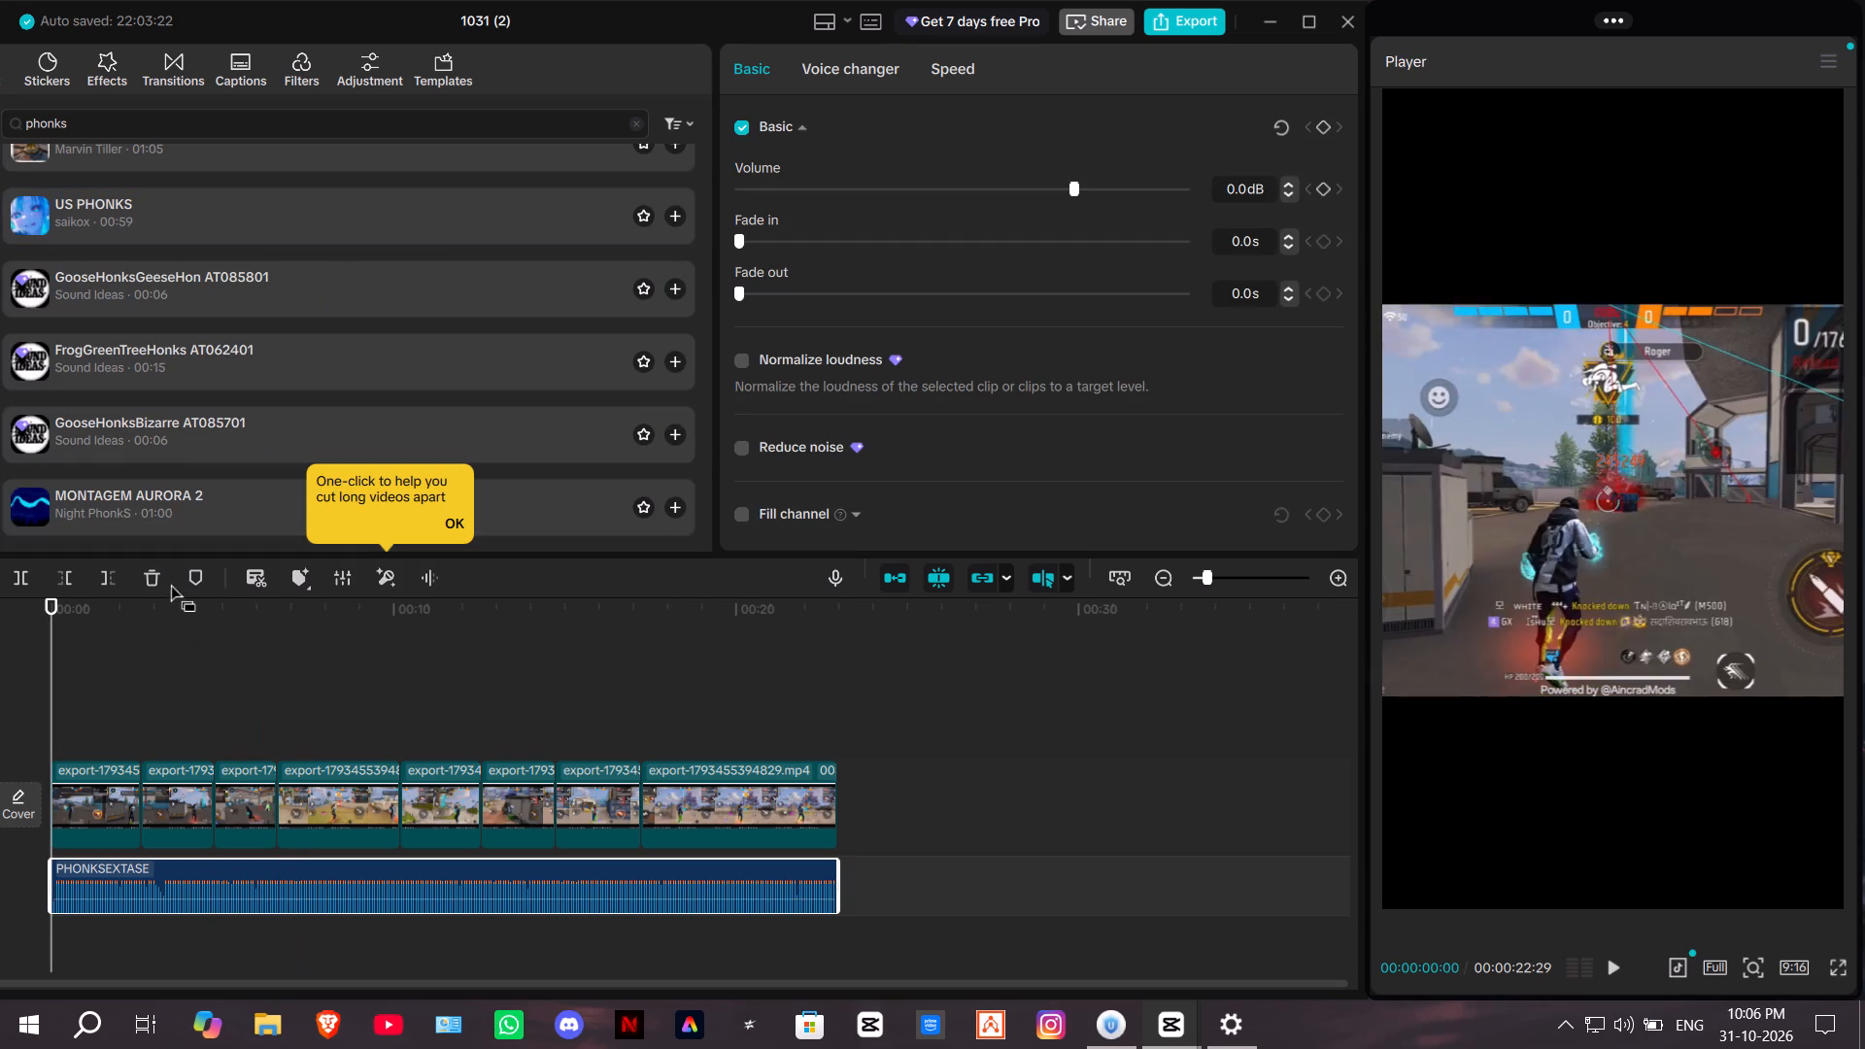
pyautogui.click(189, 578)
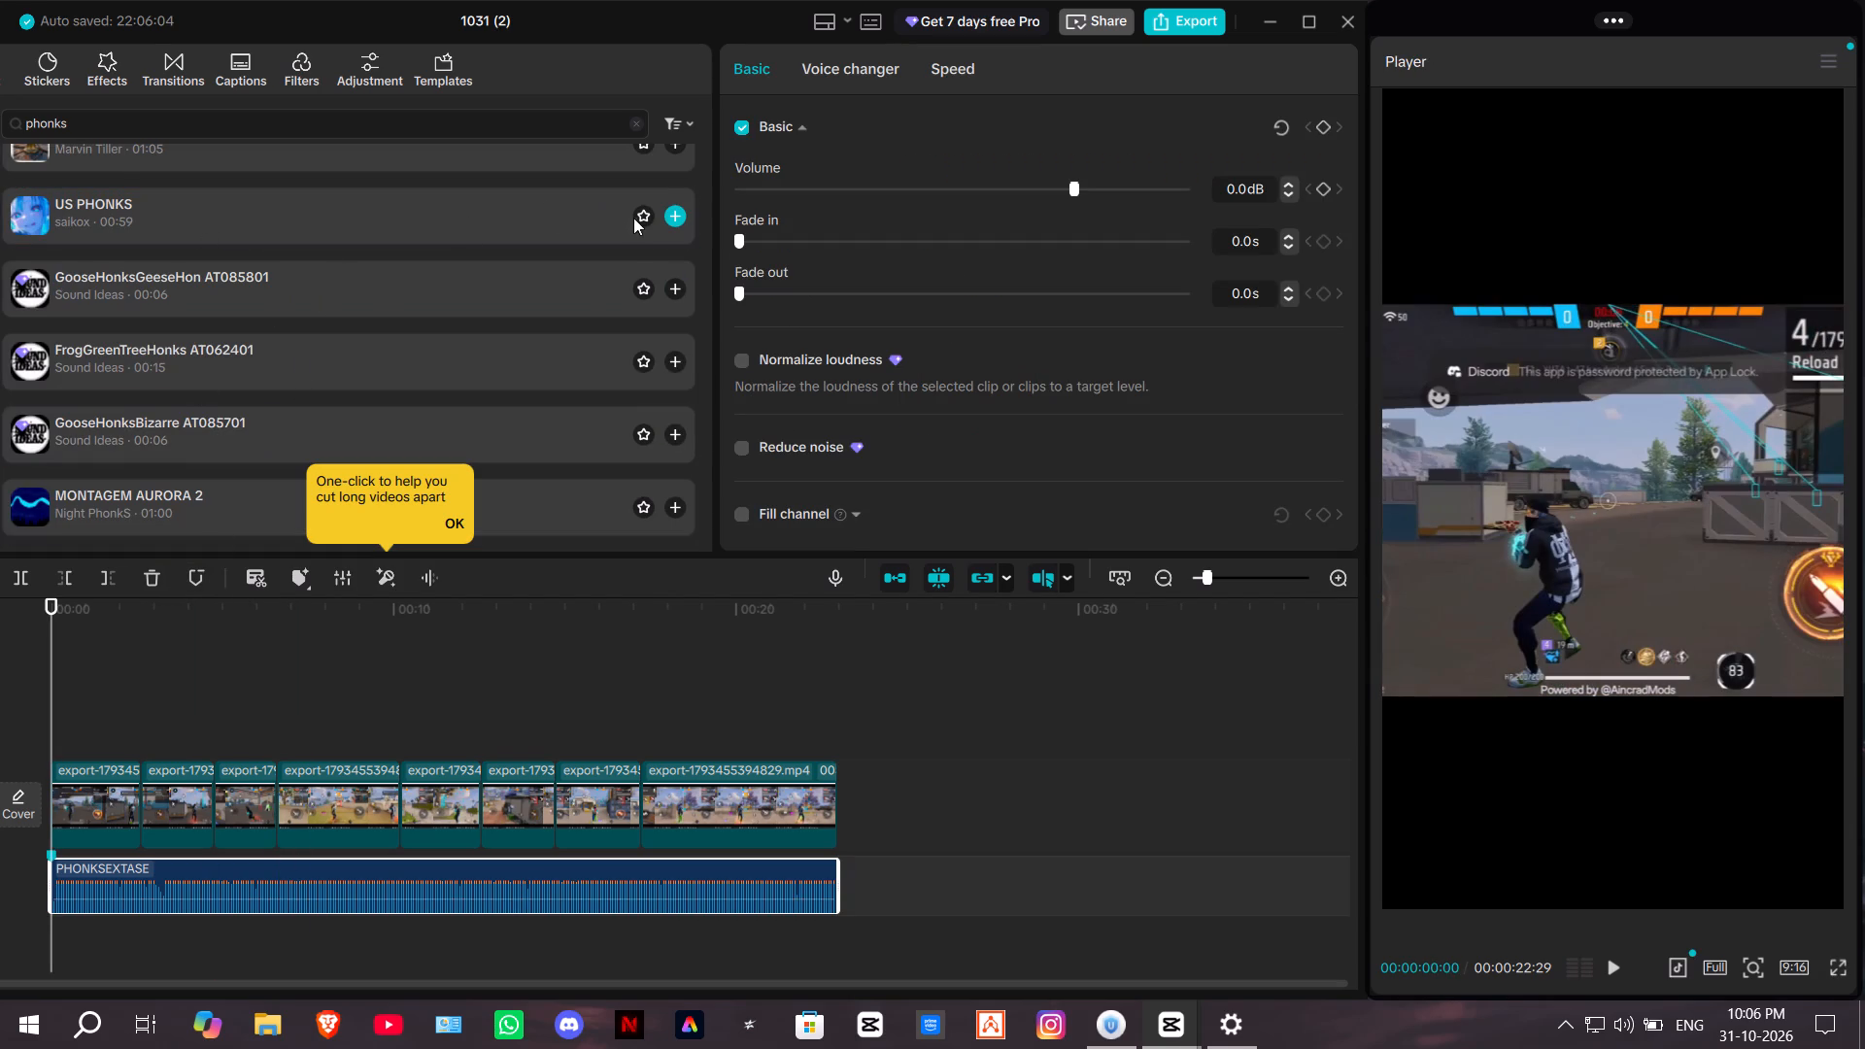
# Add the US PHONKS track by saikox to the favorites.
pyautogui.click(644, 222)
pyautogui.click(636, 215)
pyautogui.moveTo(637, 215); pyautogui.dragTo(496, 236)
# Place the US PHONKS track on a new audio track below PHONKSEXTASE, starting at 00:00.
pyautogui.click(271, 216)
pyautogui.moveTo(162, 237); pyautogui.dragTo(306, 271)
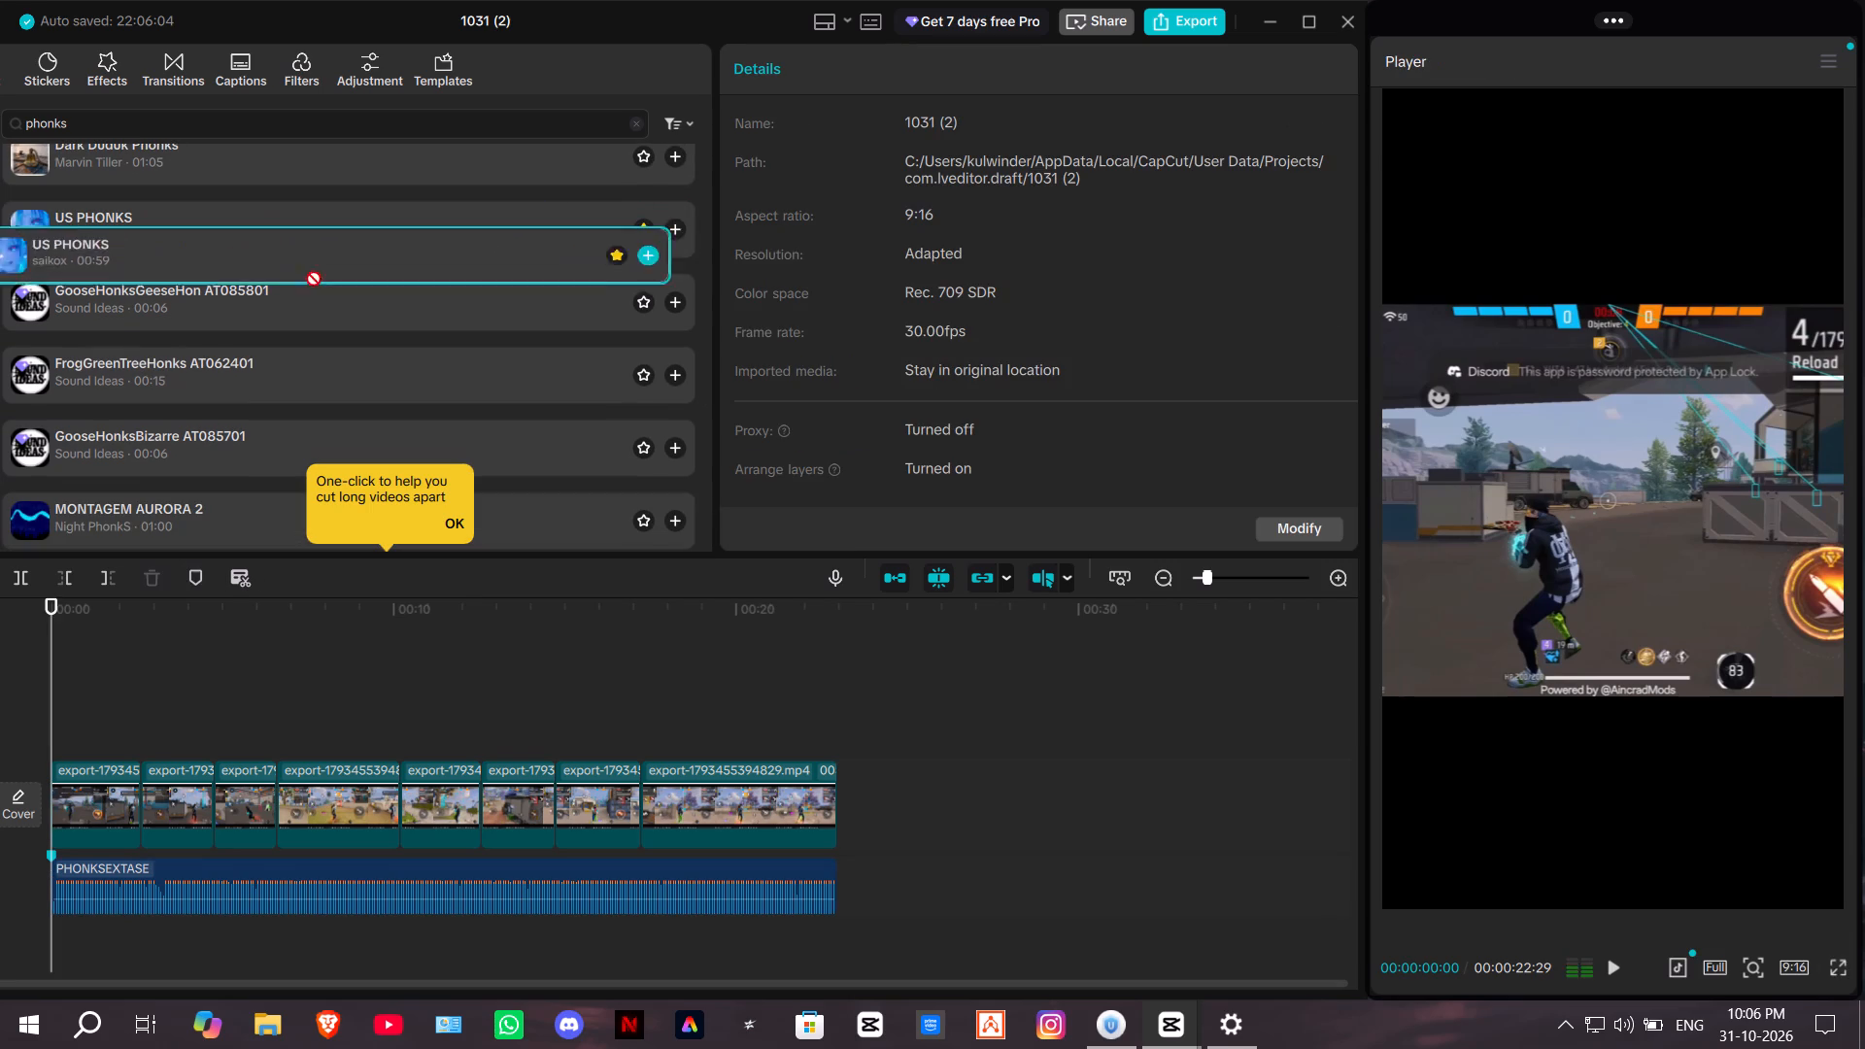
pyautogui.moveTo(306, 271); pyautogui.dragTo(33, 944)
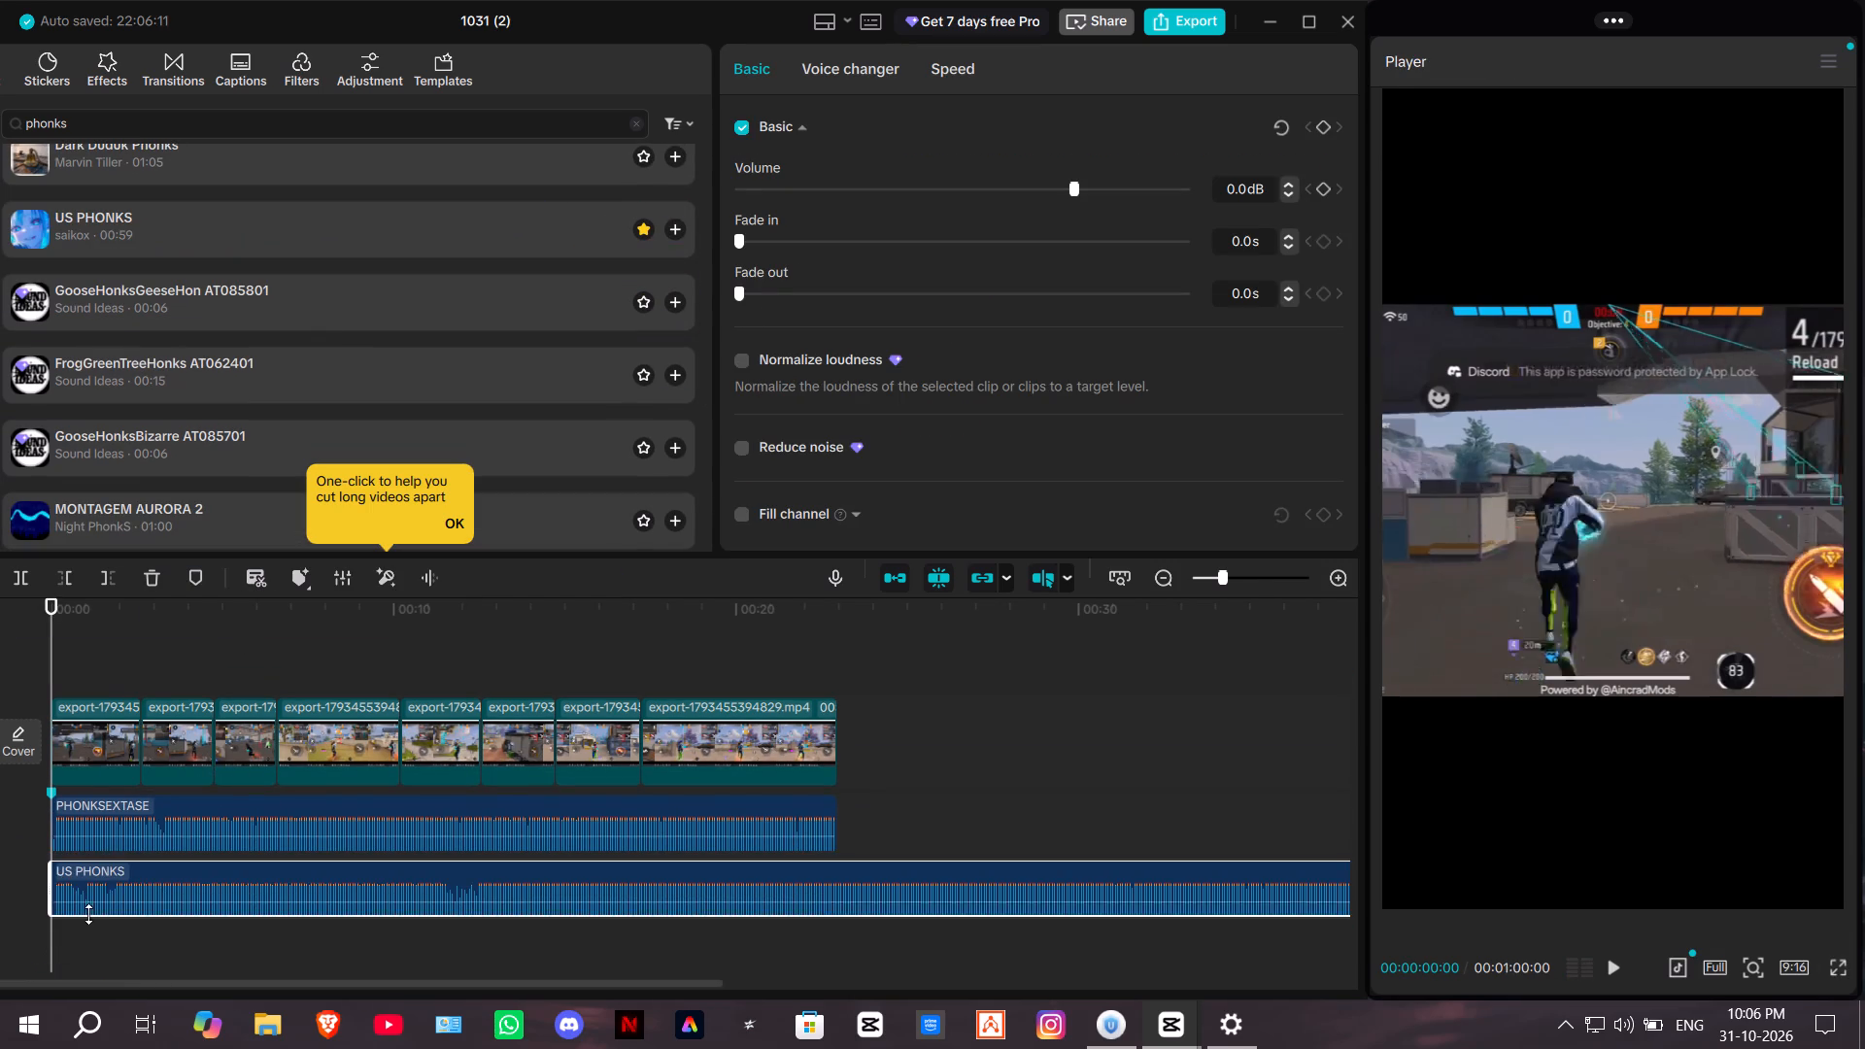
# Delete the PHONKSEXTASE audio clip from the timeline.
pyautogui.click(141, 827)
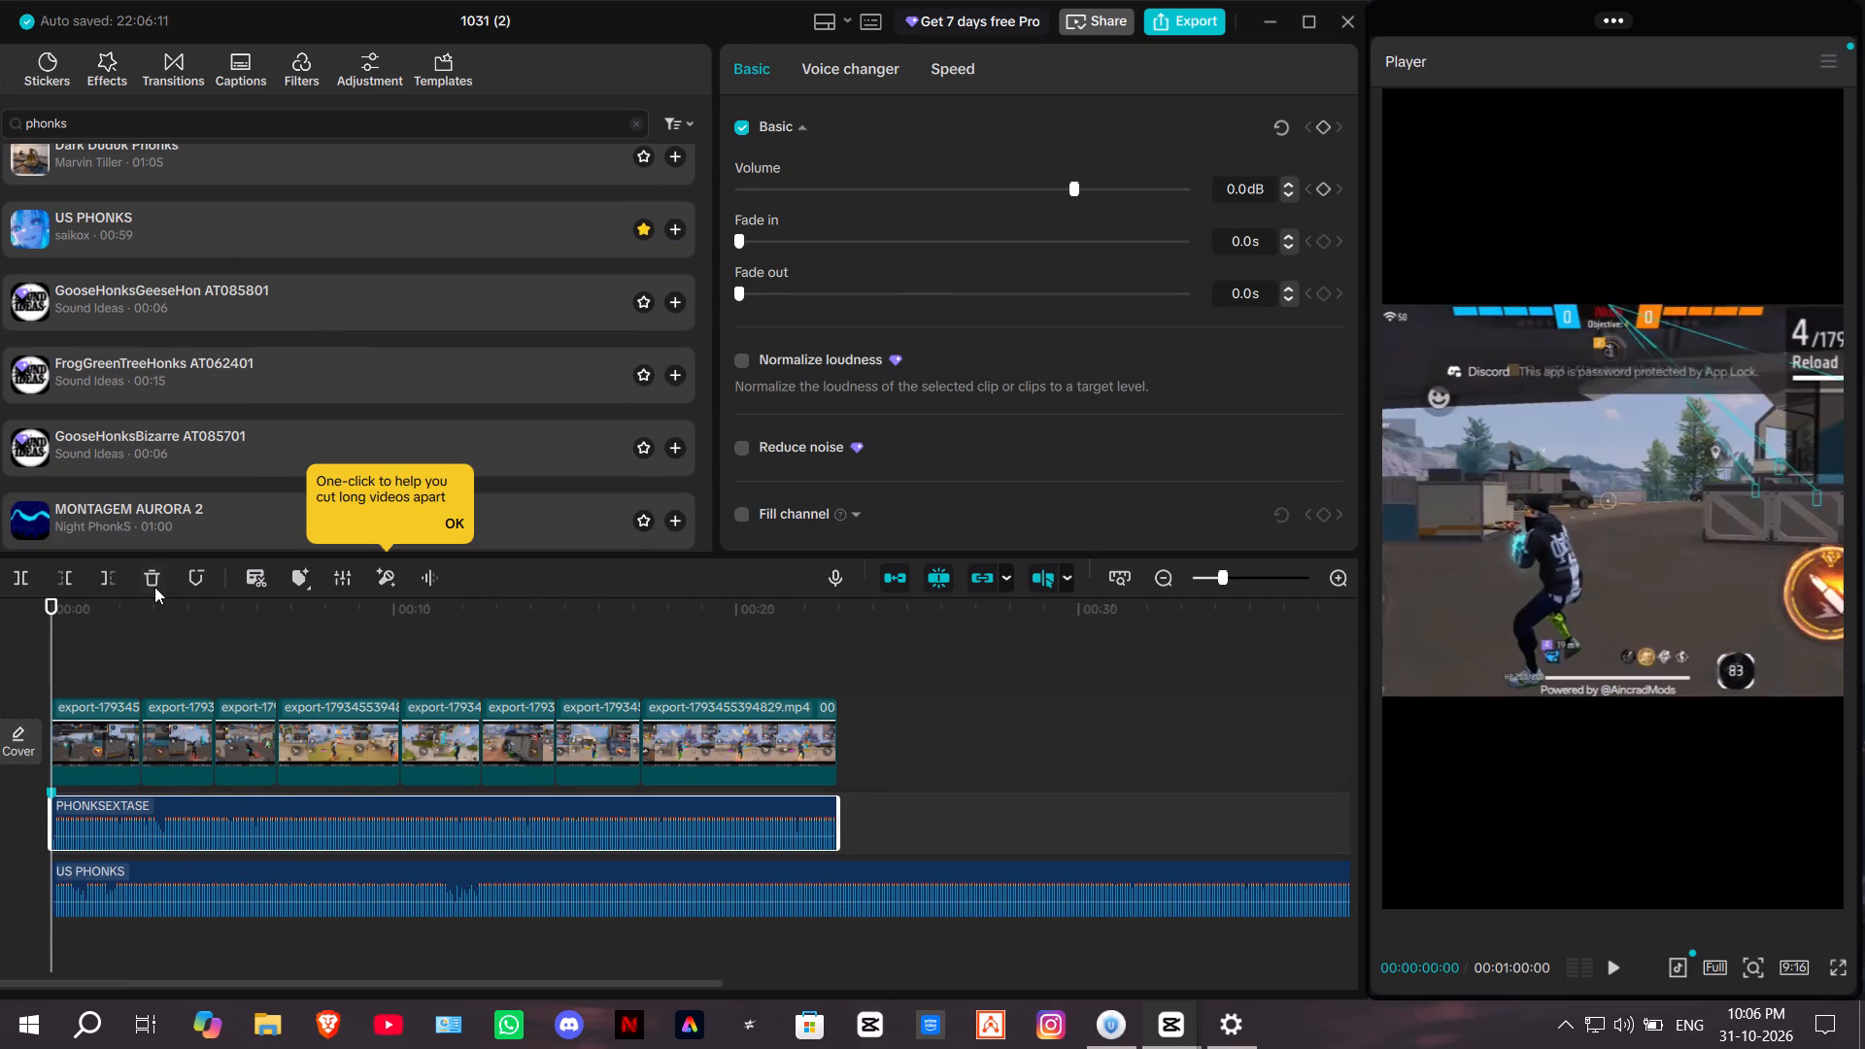
pyautogui.click(153, 585)
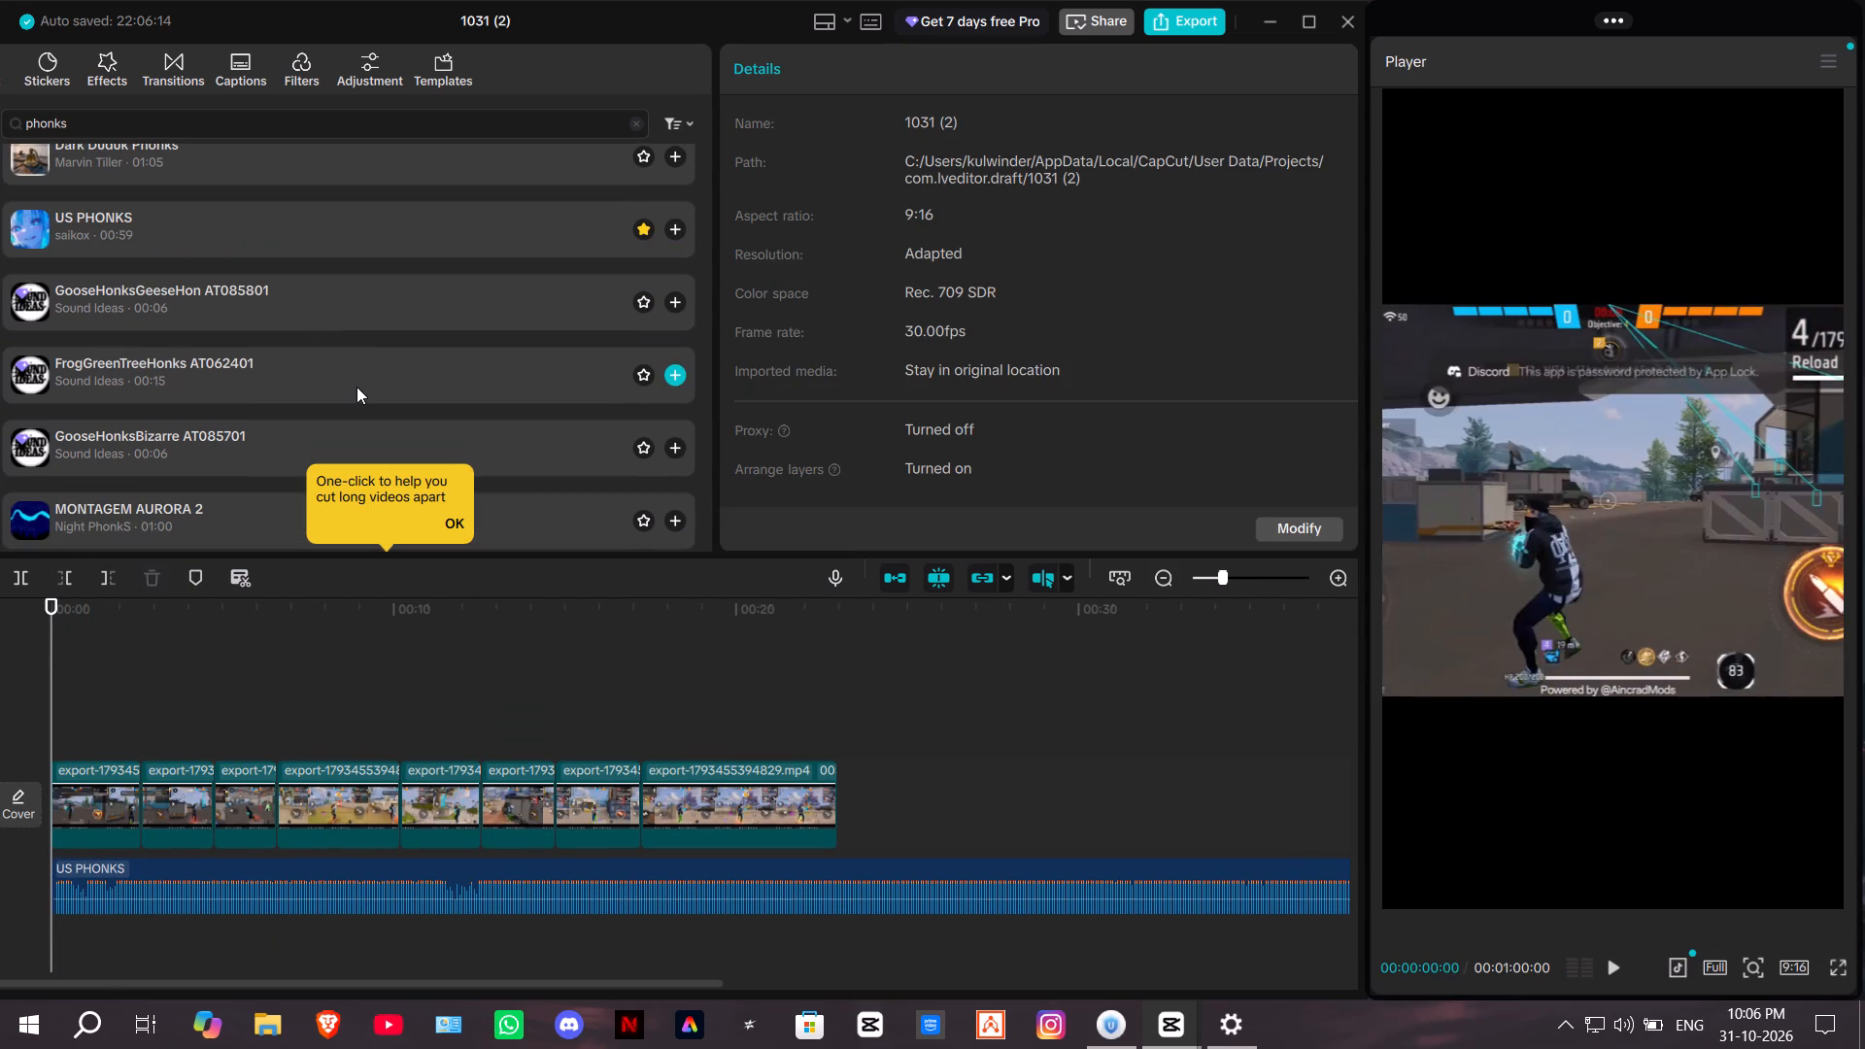
# Play the montage from the start through the end of the video clips to check how US PHONKS fits.
pyautogui.press('space')
pyautogui.press('space')
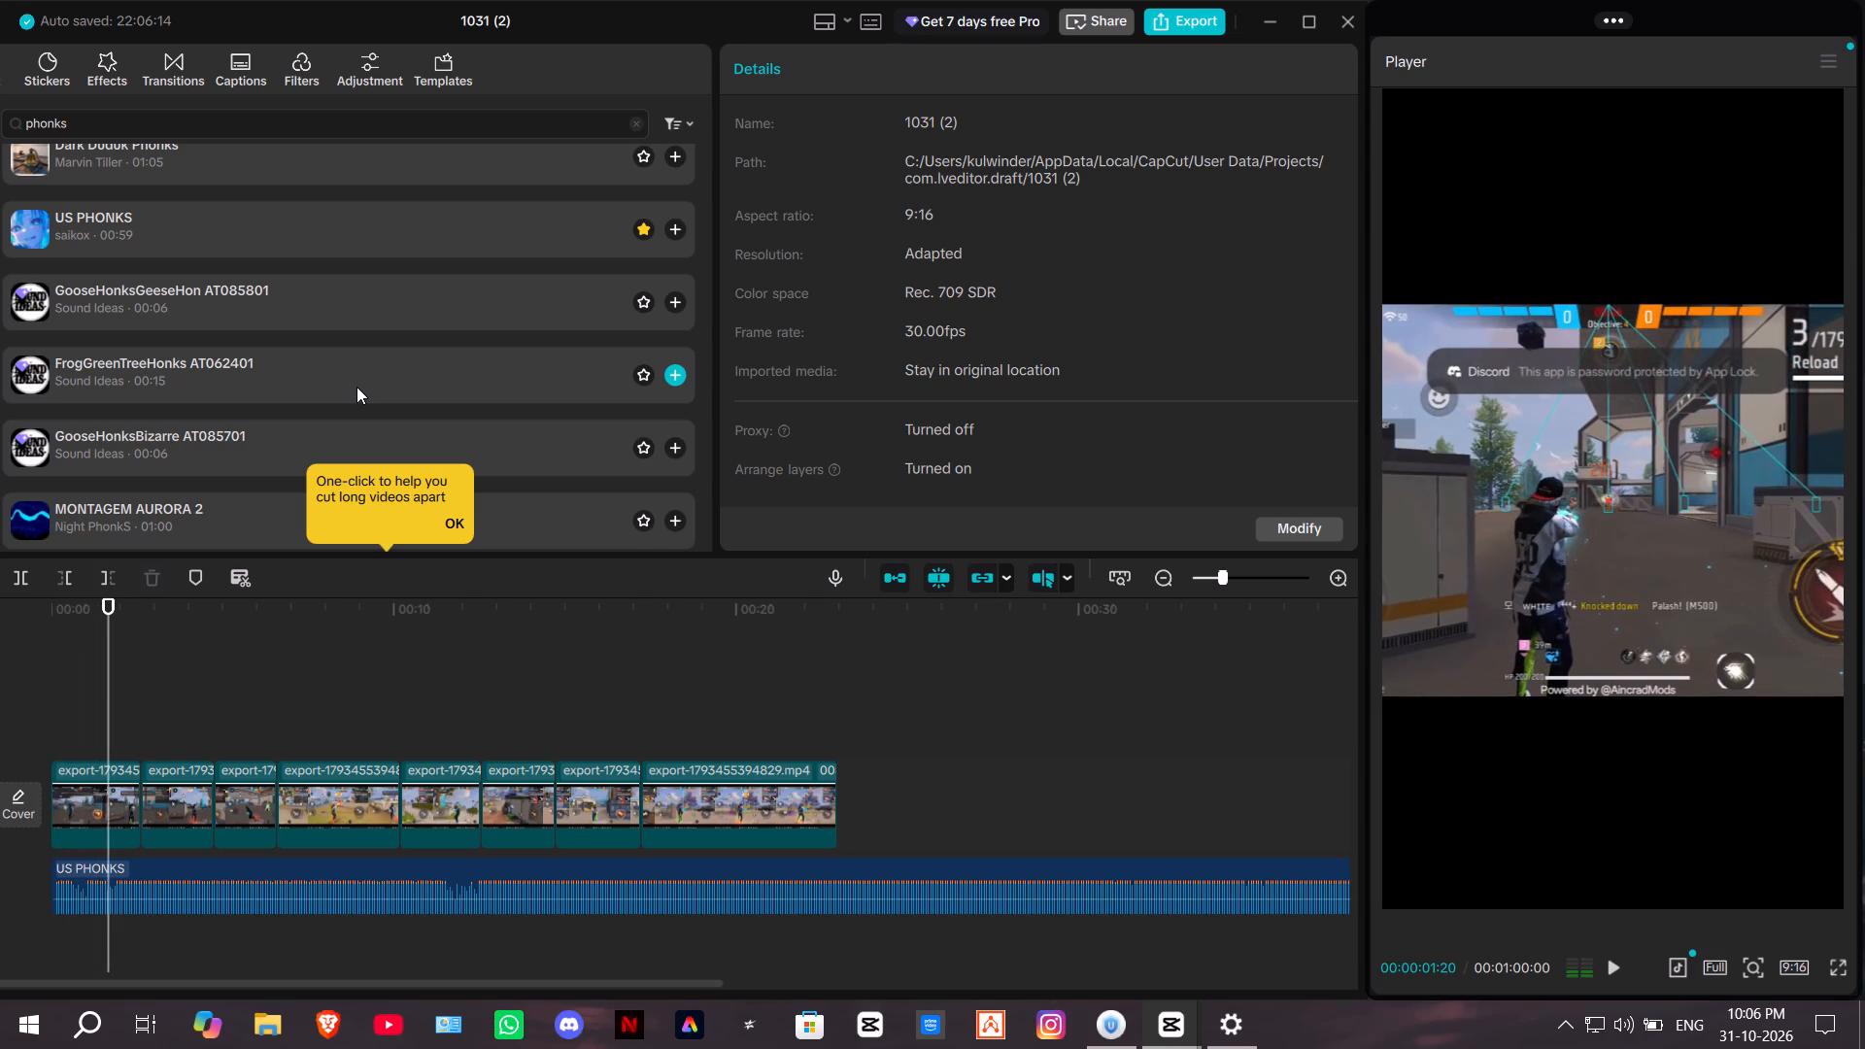
pyautogui.press('space')
pyautogui.press('space')
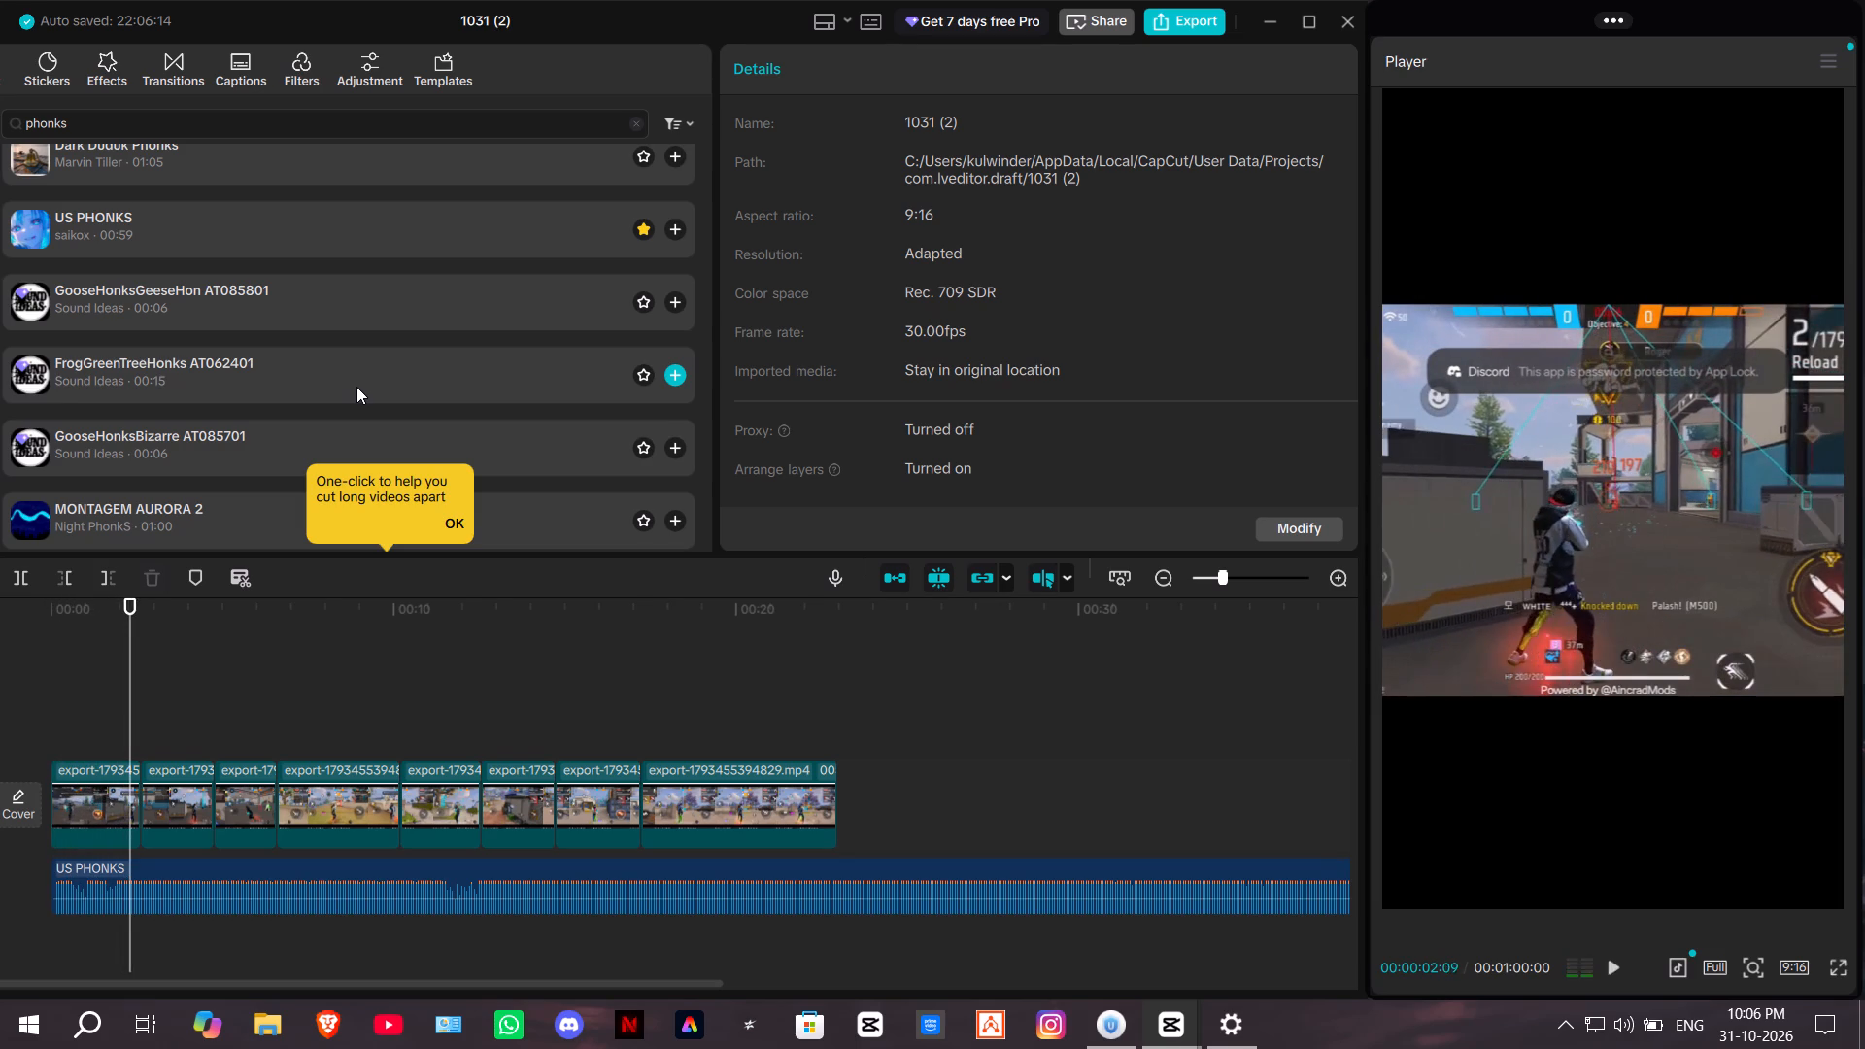
pyautogui.press('space')
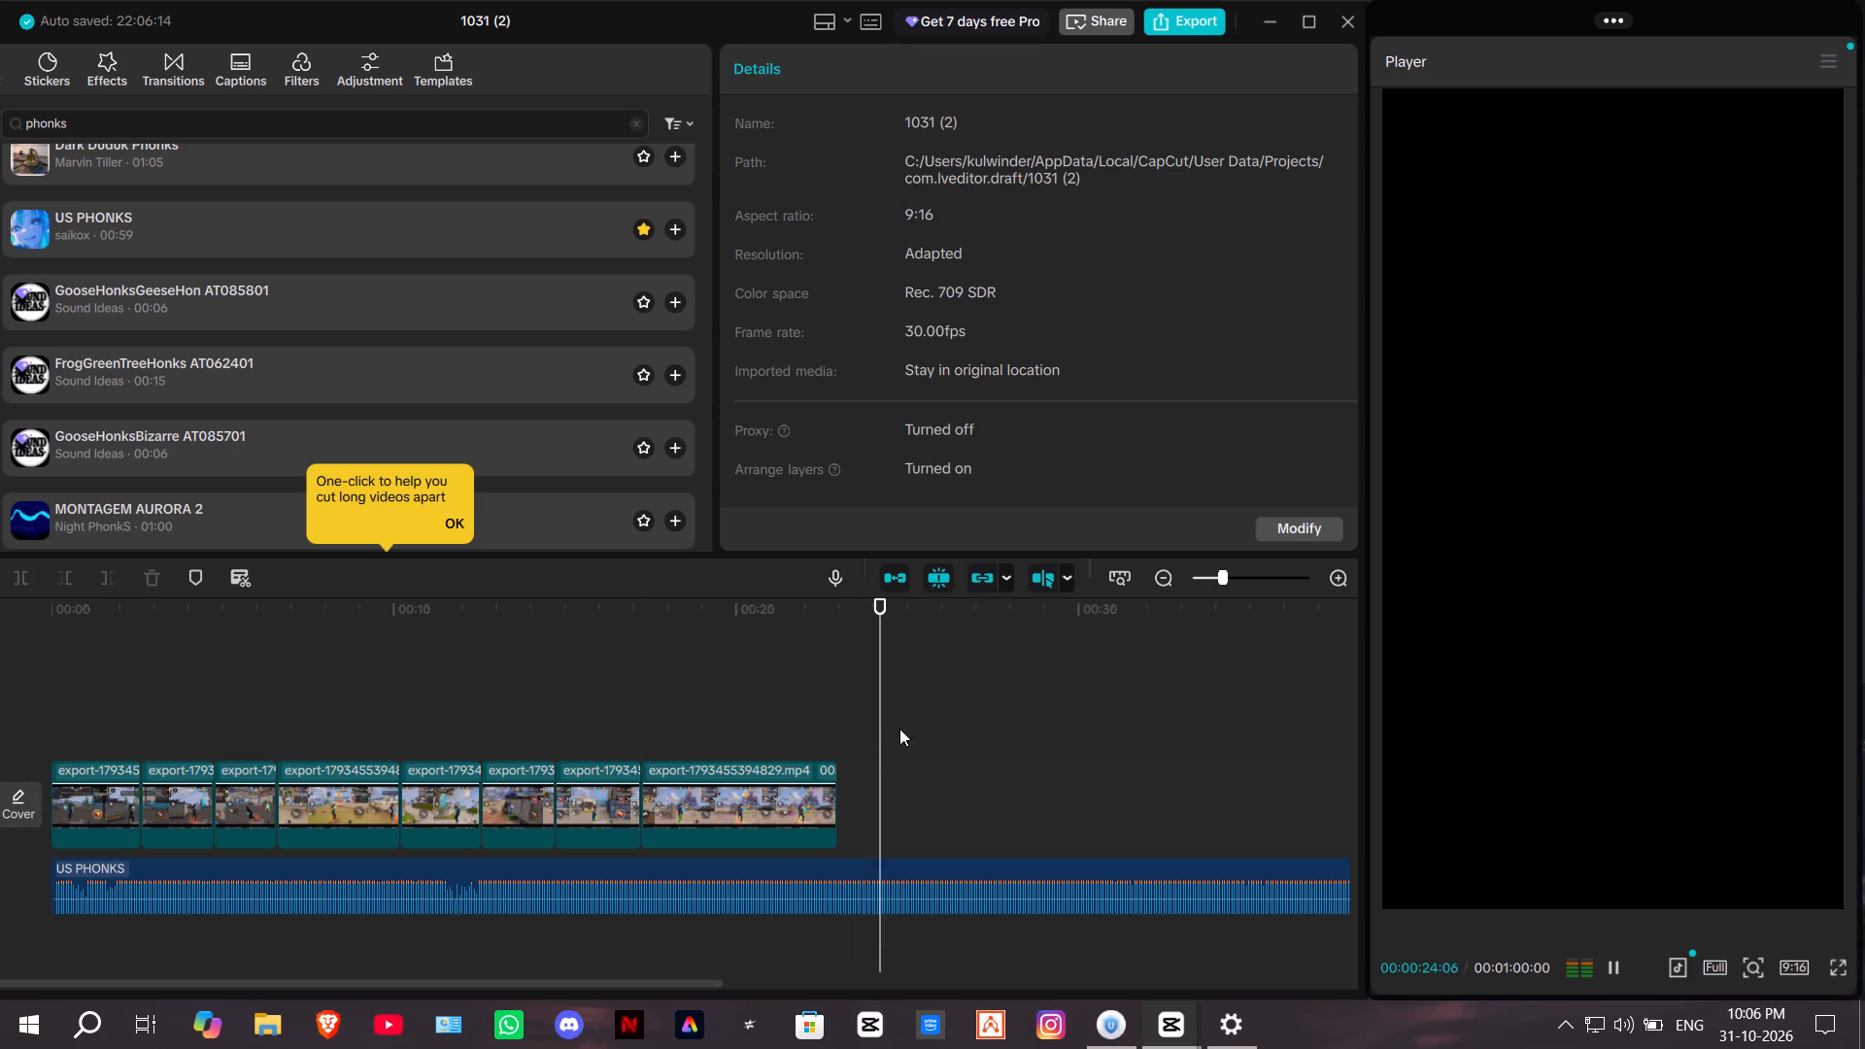
# Split the US PHONKS audio at 00:00:29:22 and delete the part after the cut.
pyautogui.moveTo(902, 712); pyautogui.dragTo(831, 721)
pyautogui.click(893, 897)
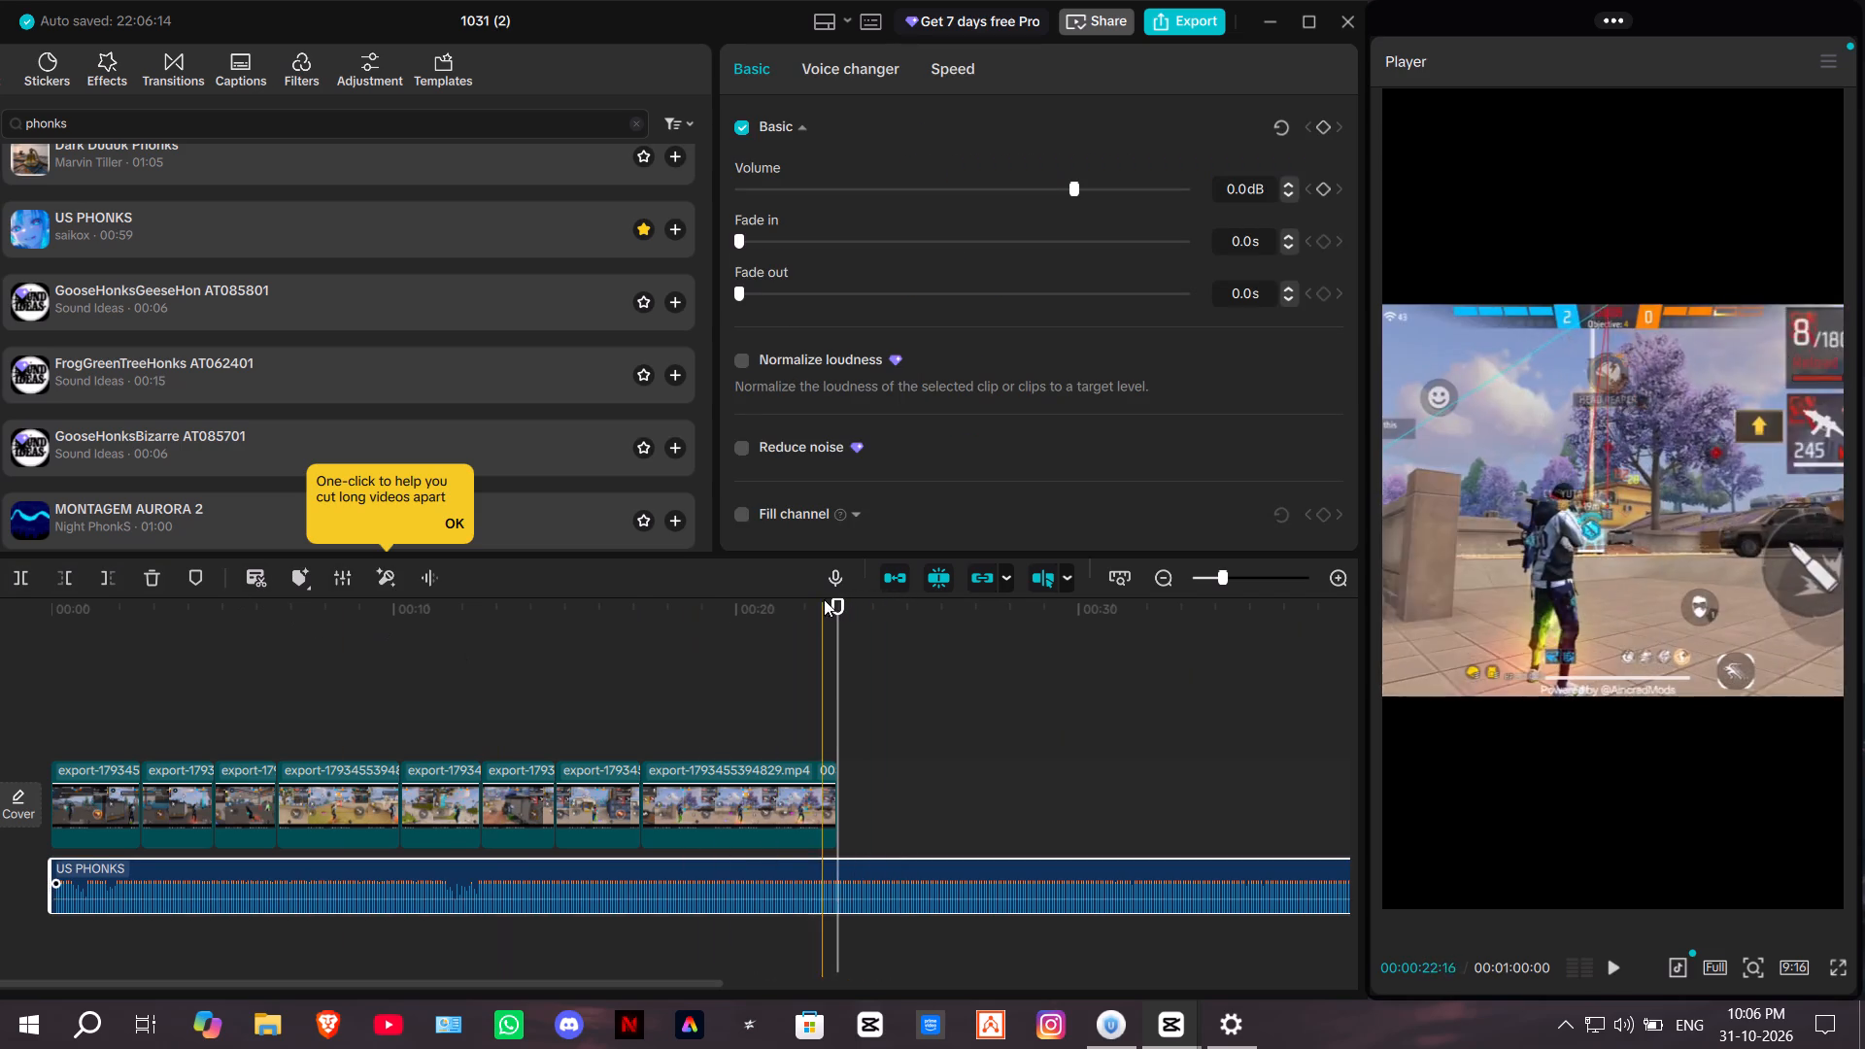
pyautogui.moveTo(842, 607); pyautogui.dragTo(1069, 660)
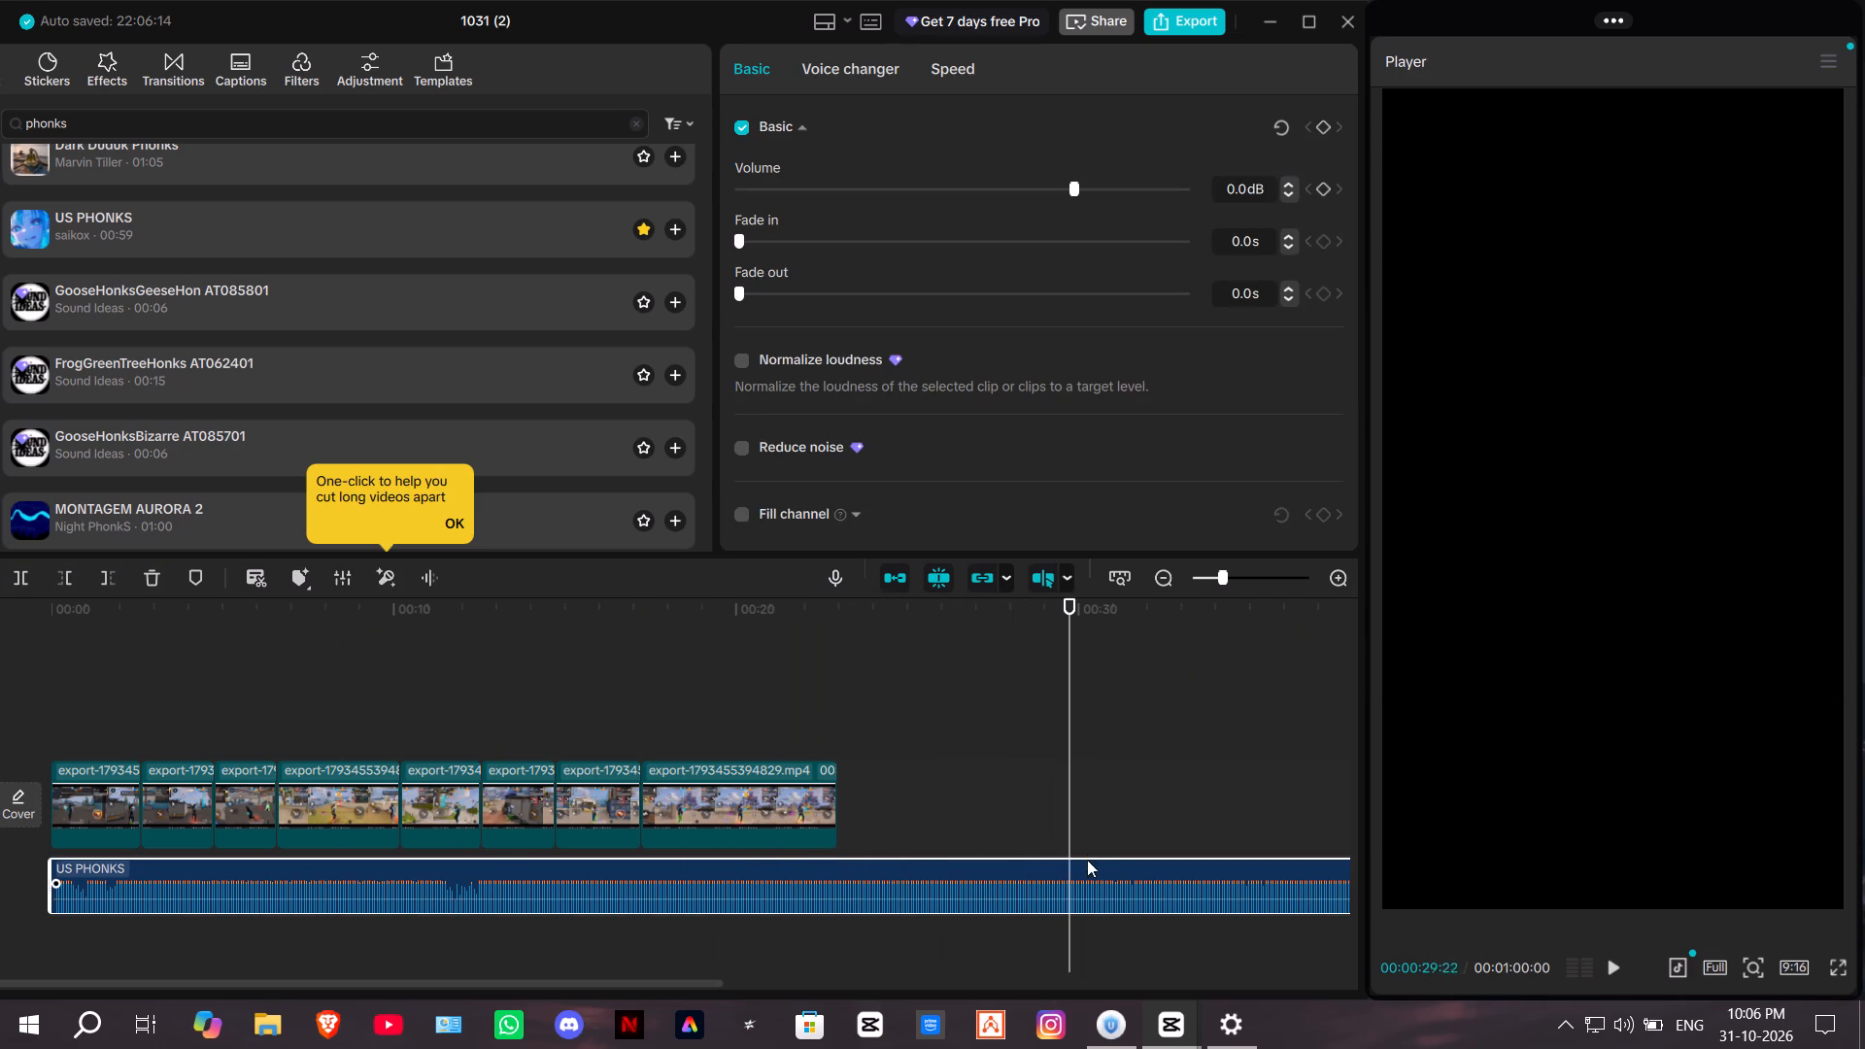
pyautogui.click(0, 591)
pyautogui.click(3, 580)
pyautogui.click(14, 580)
pyautogui.click(149, 580)
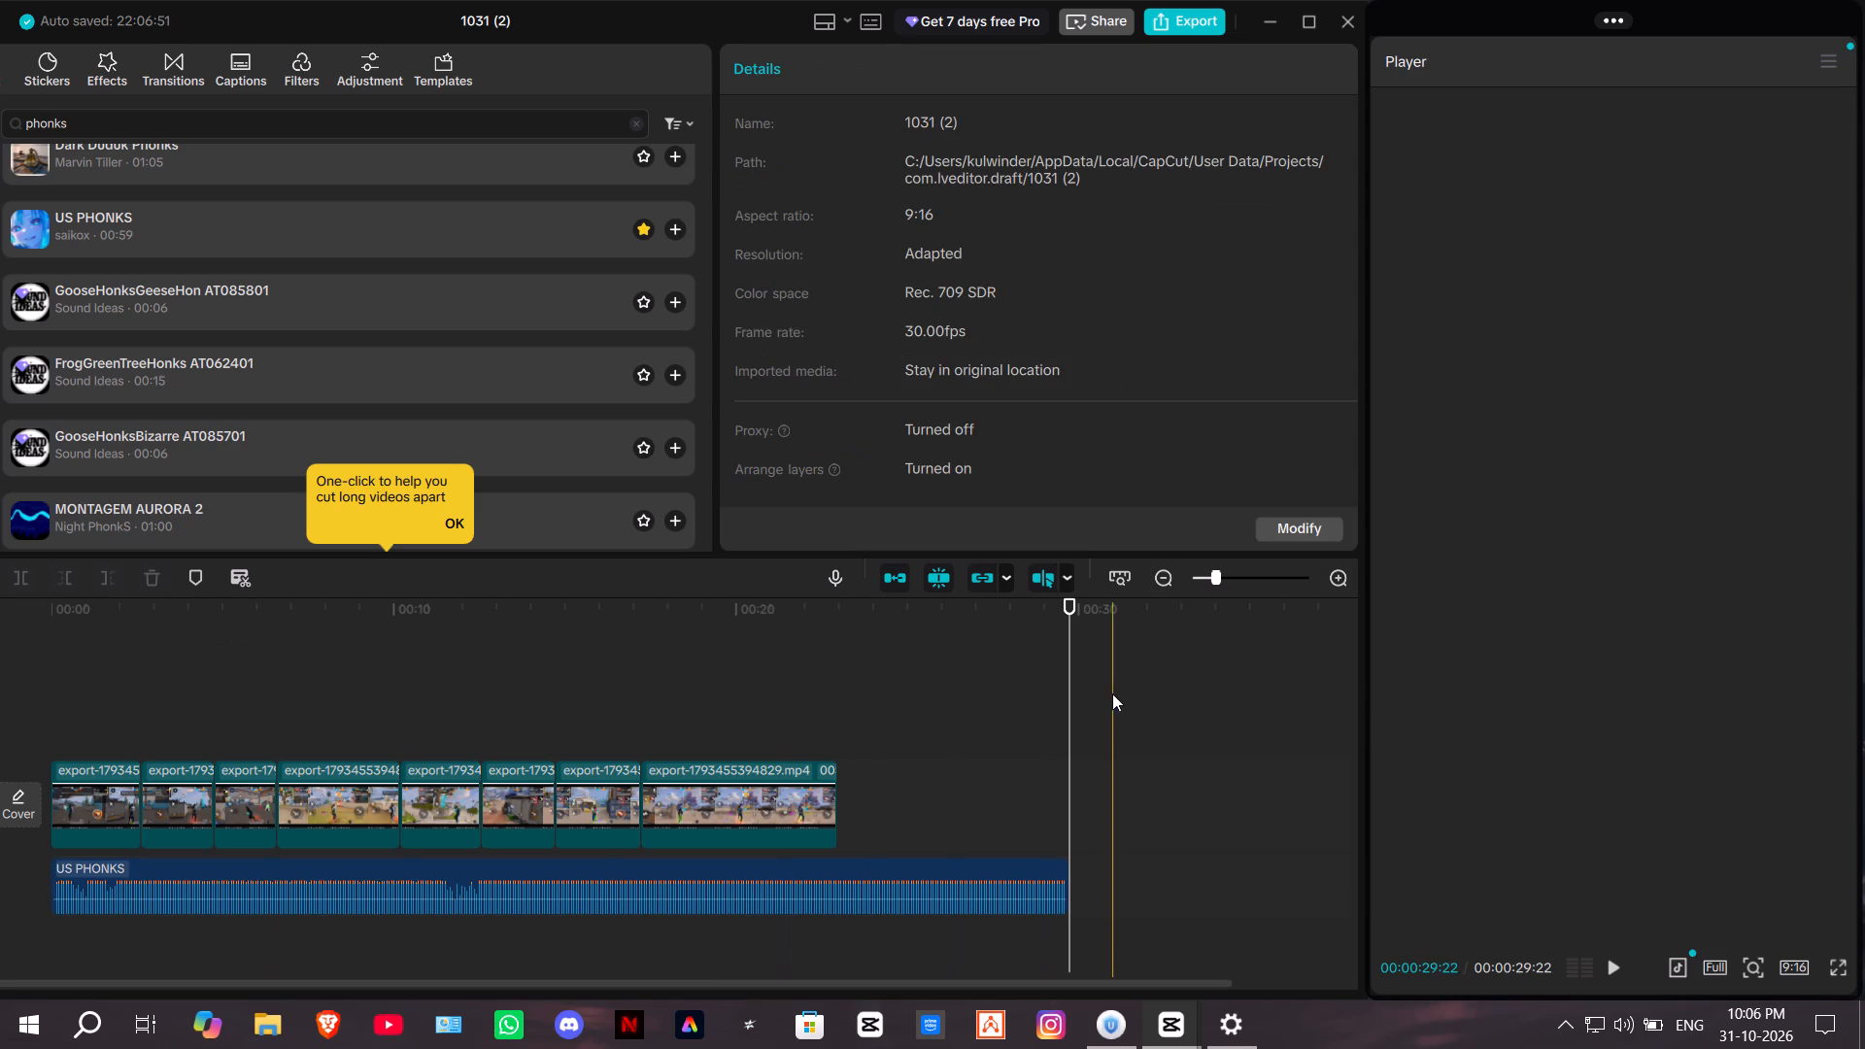
# Play the opening clips of the montage from the start with the US PHONKS audio, and return the playhead to the start.
pyautogui.moveTo(1070, 680); pyautogui.dragTo(0, 726)
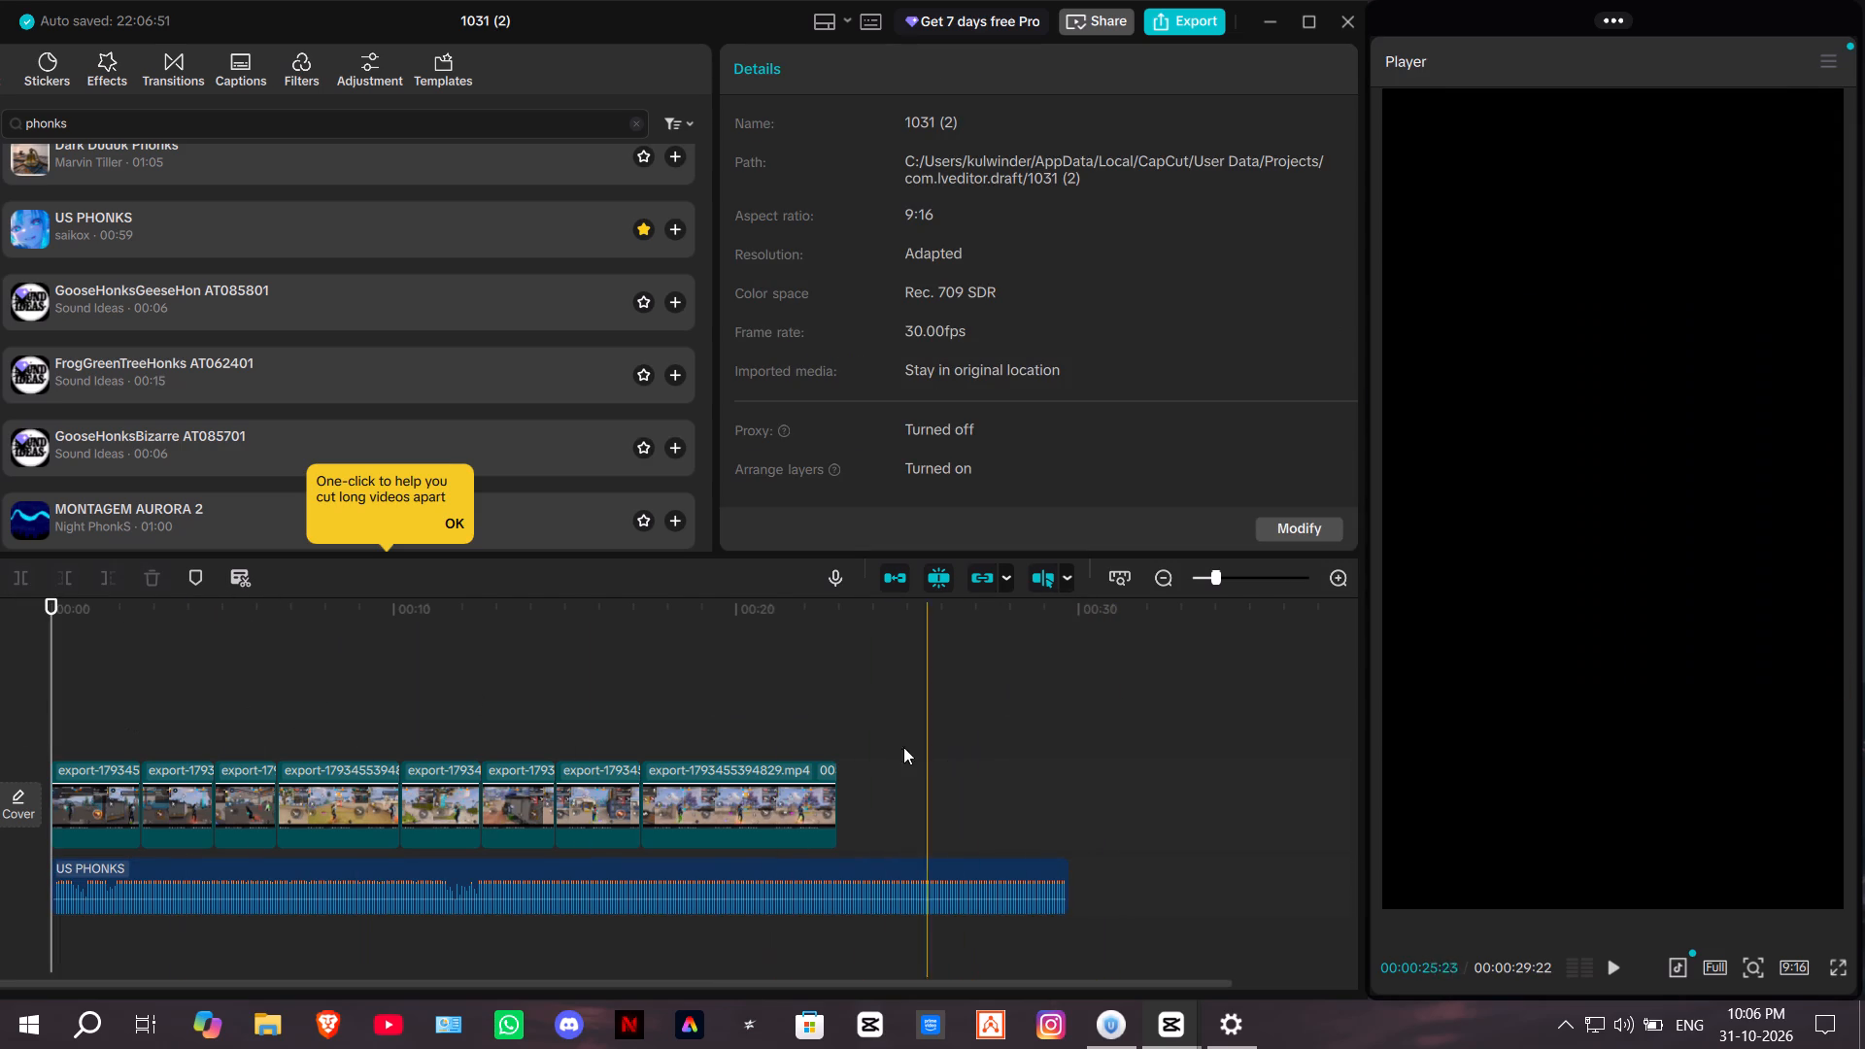
pyautogui.press('space')
pyautogui.click(107, 792)
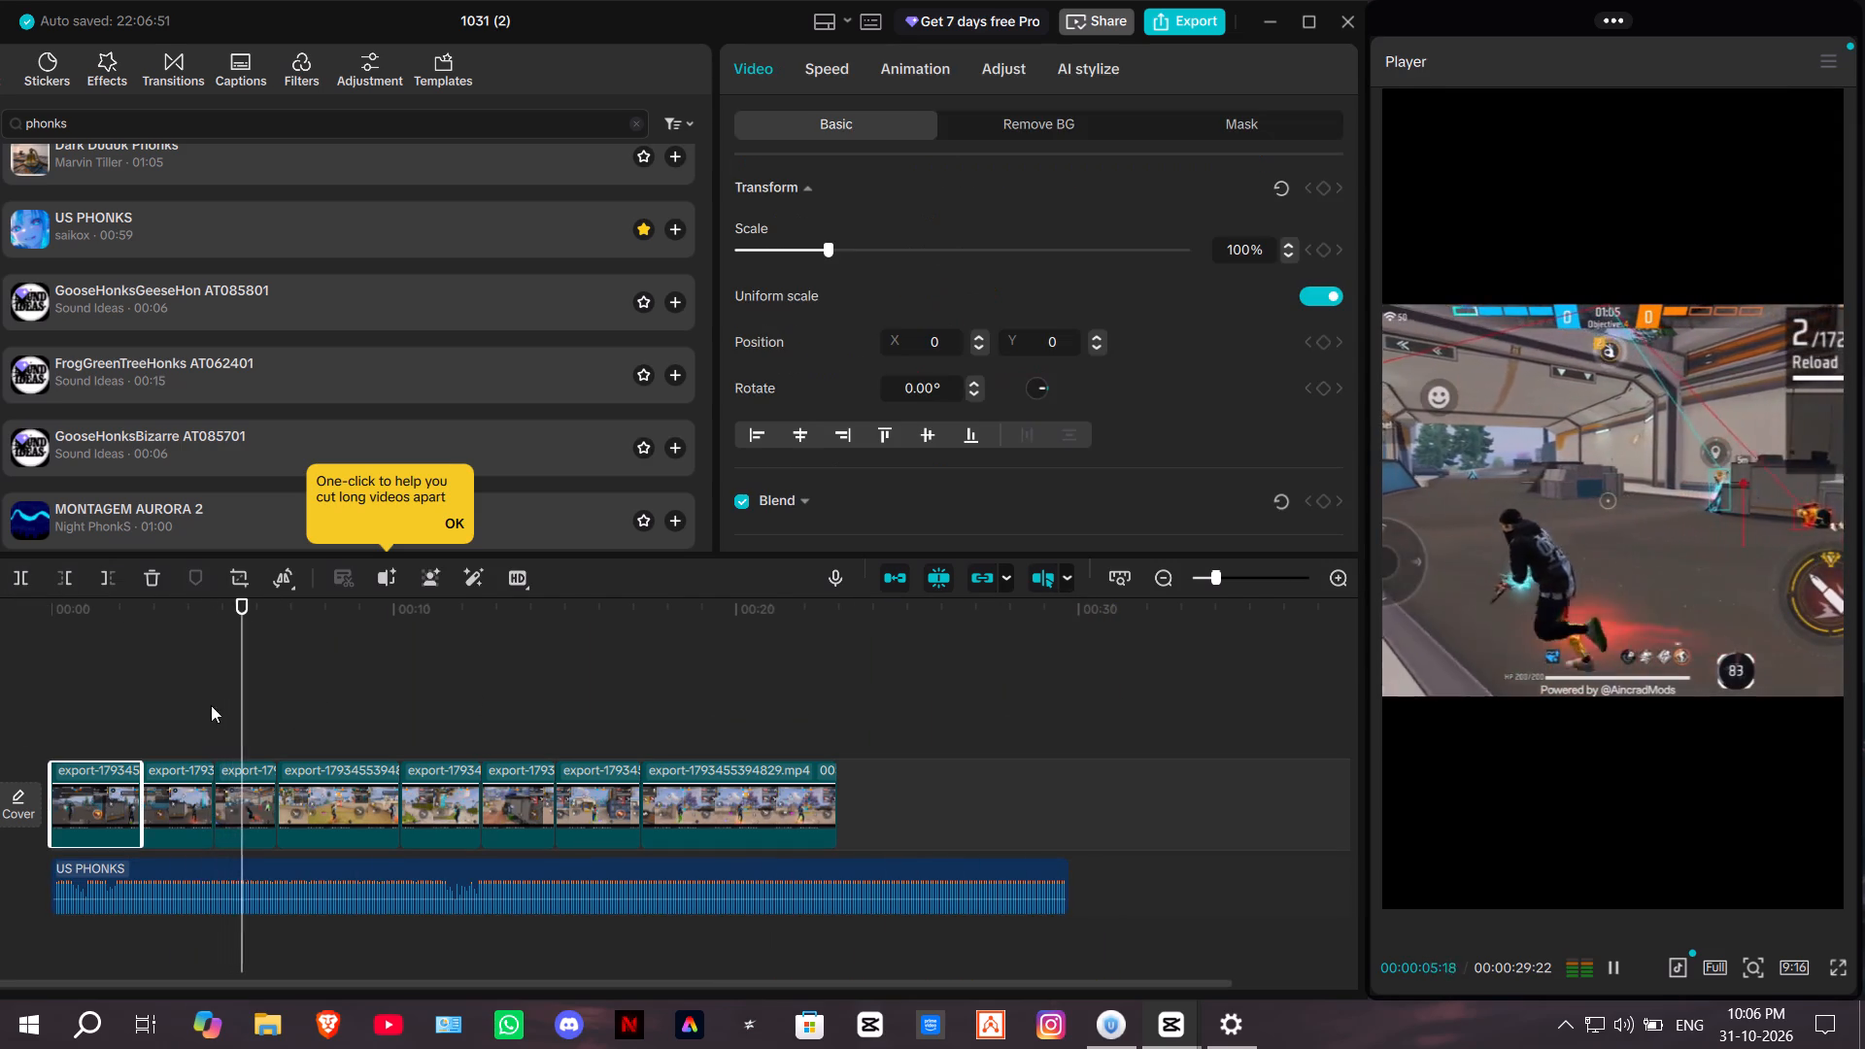
pyautogui.click(177, 804)
pyautogui.click(119, 808)
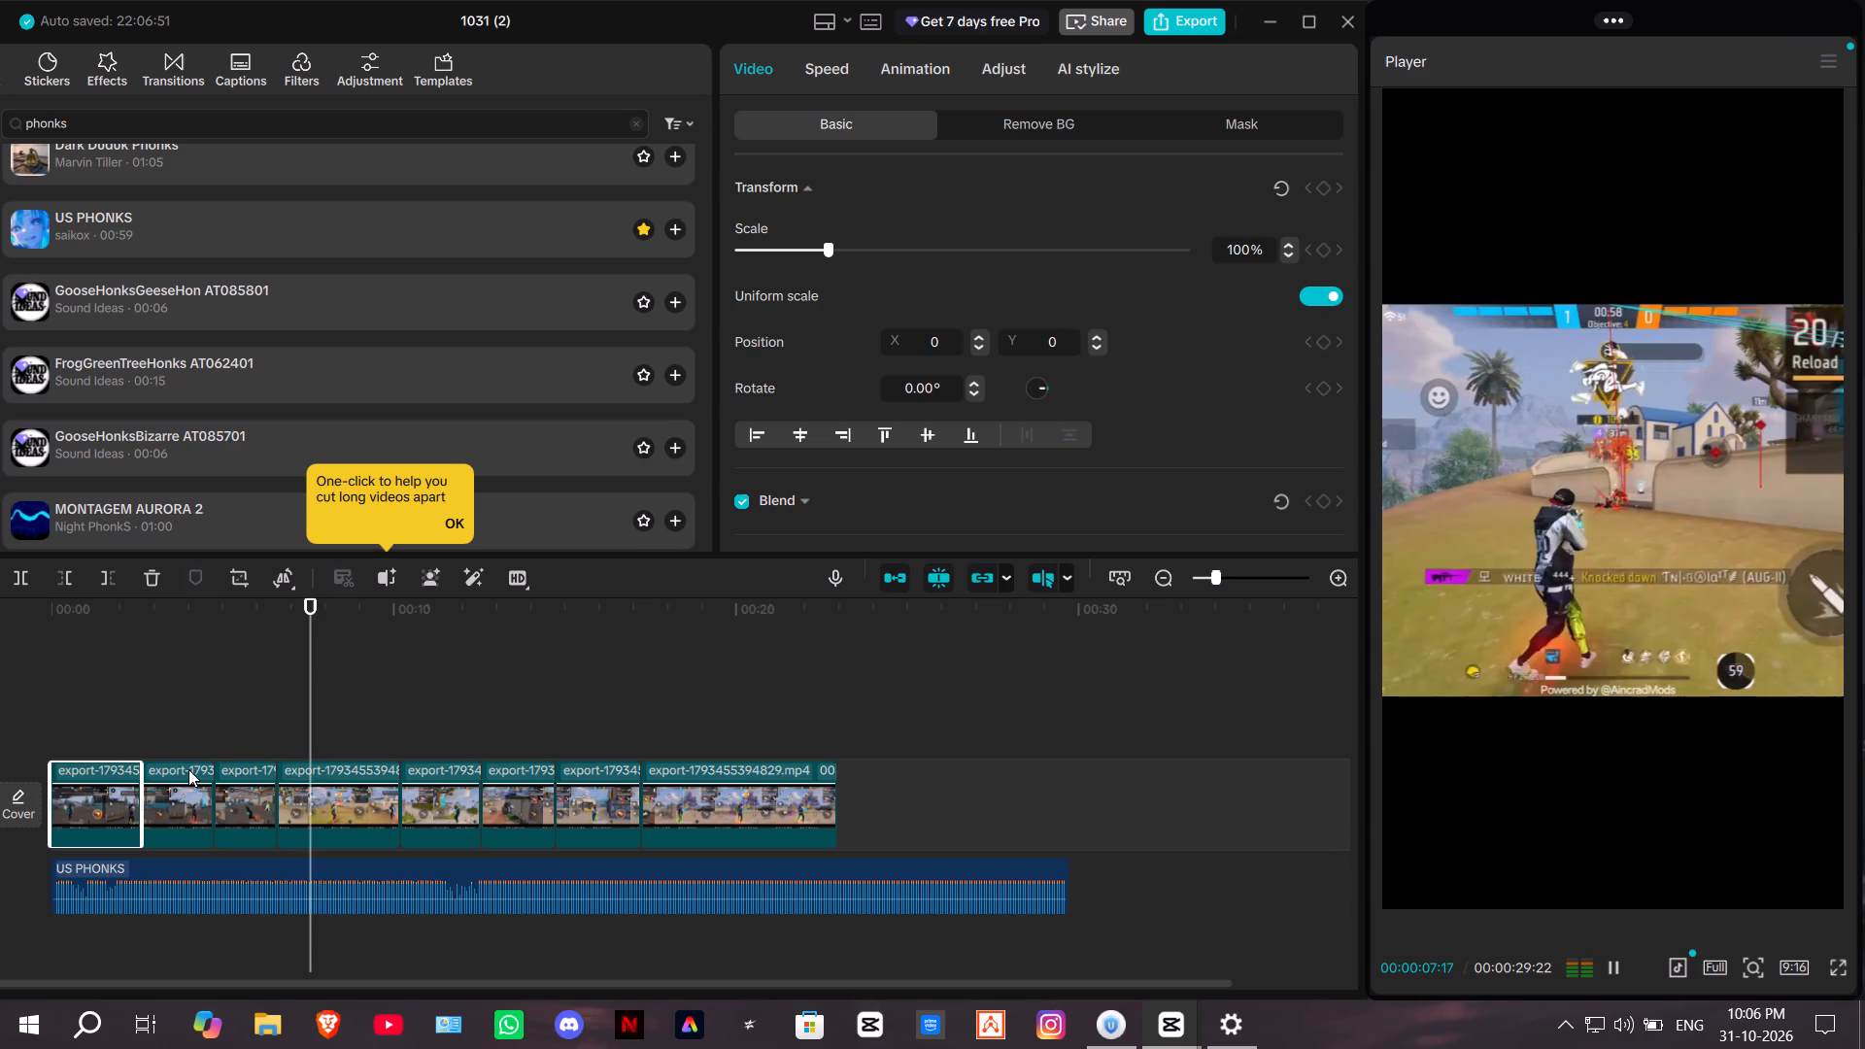
pyautogui.moveTo(337, 669); pyautogui.dragTo(9, 706)
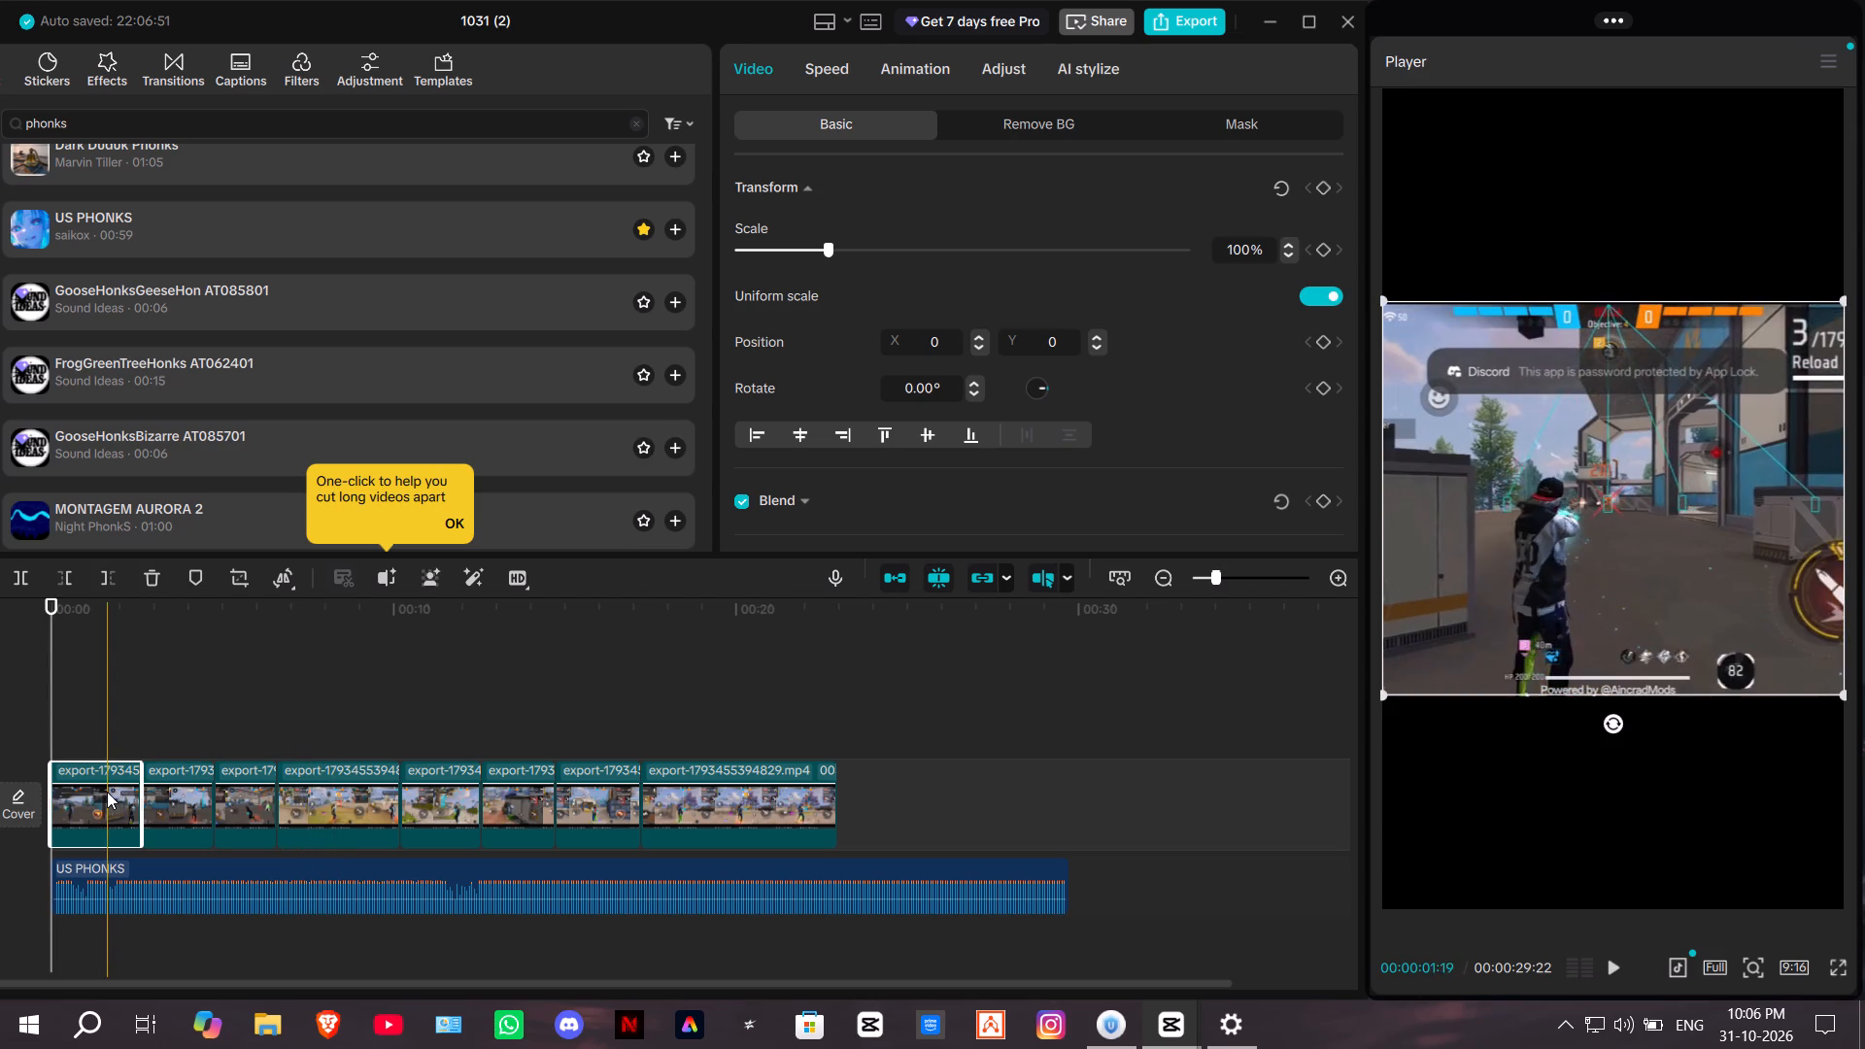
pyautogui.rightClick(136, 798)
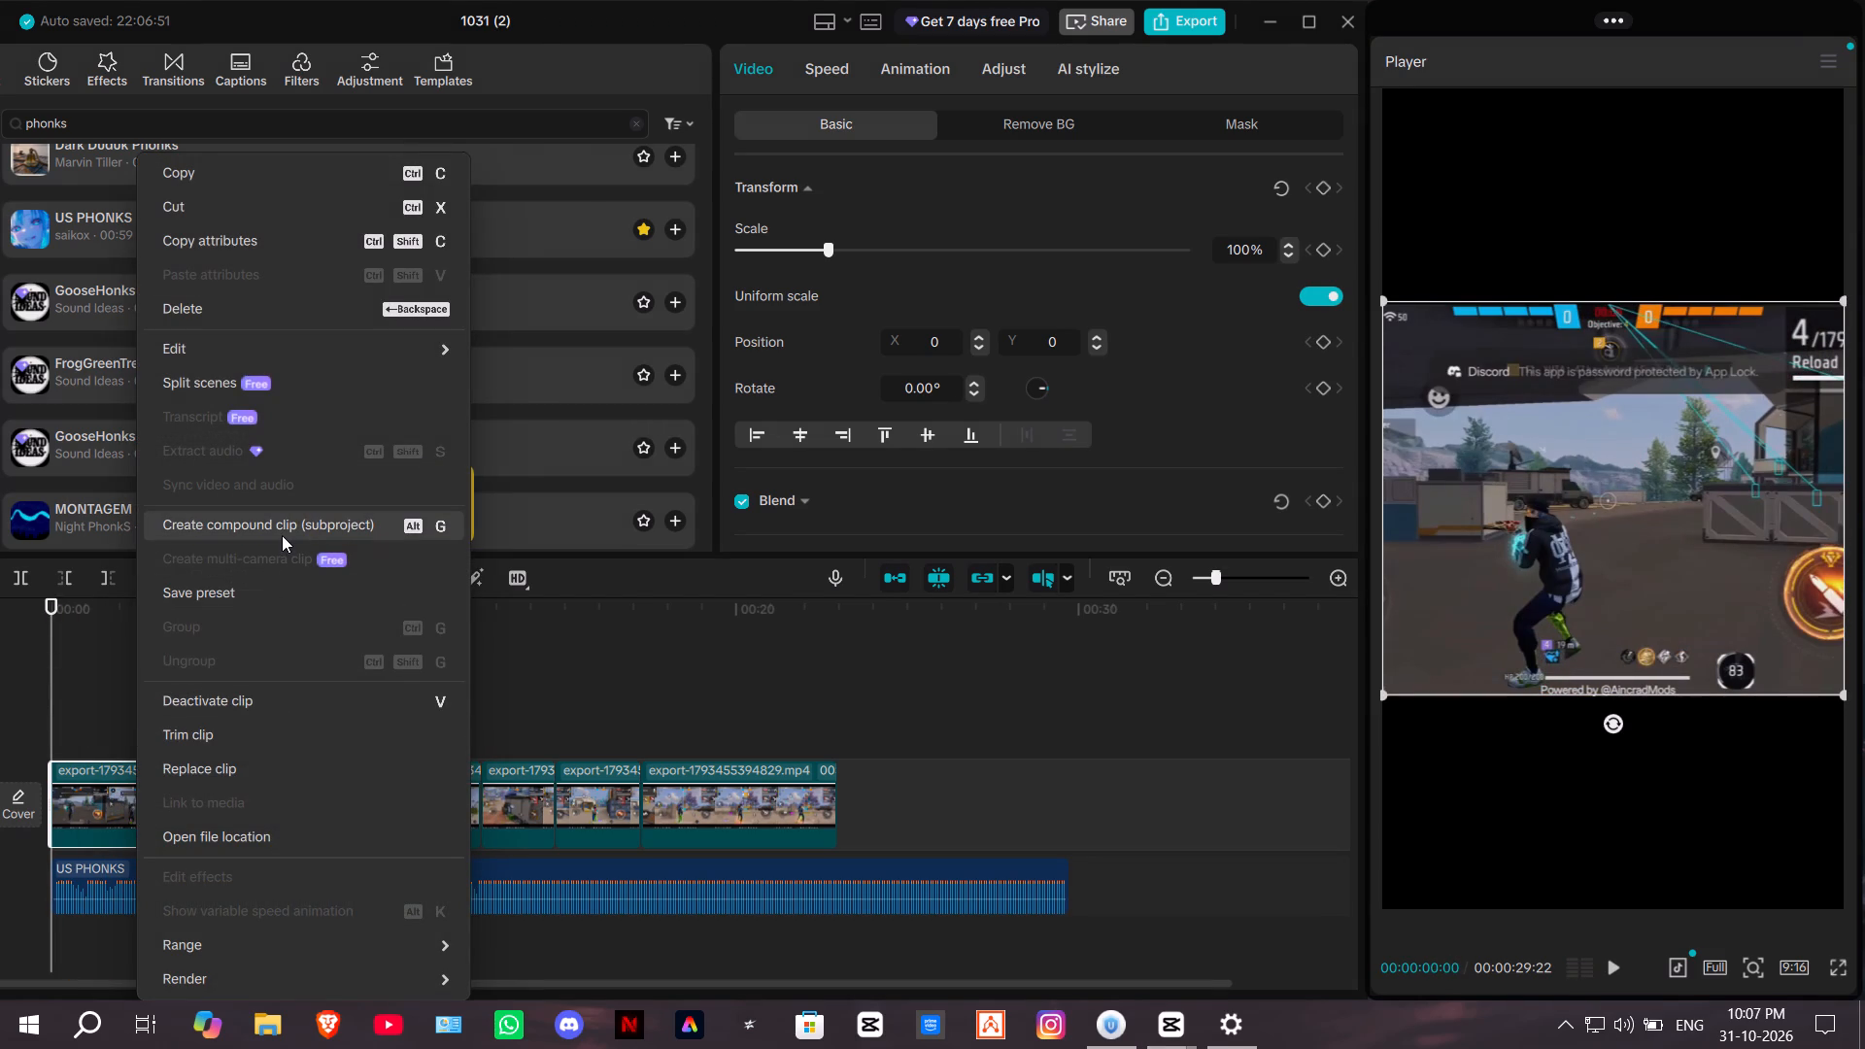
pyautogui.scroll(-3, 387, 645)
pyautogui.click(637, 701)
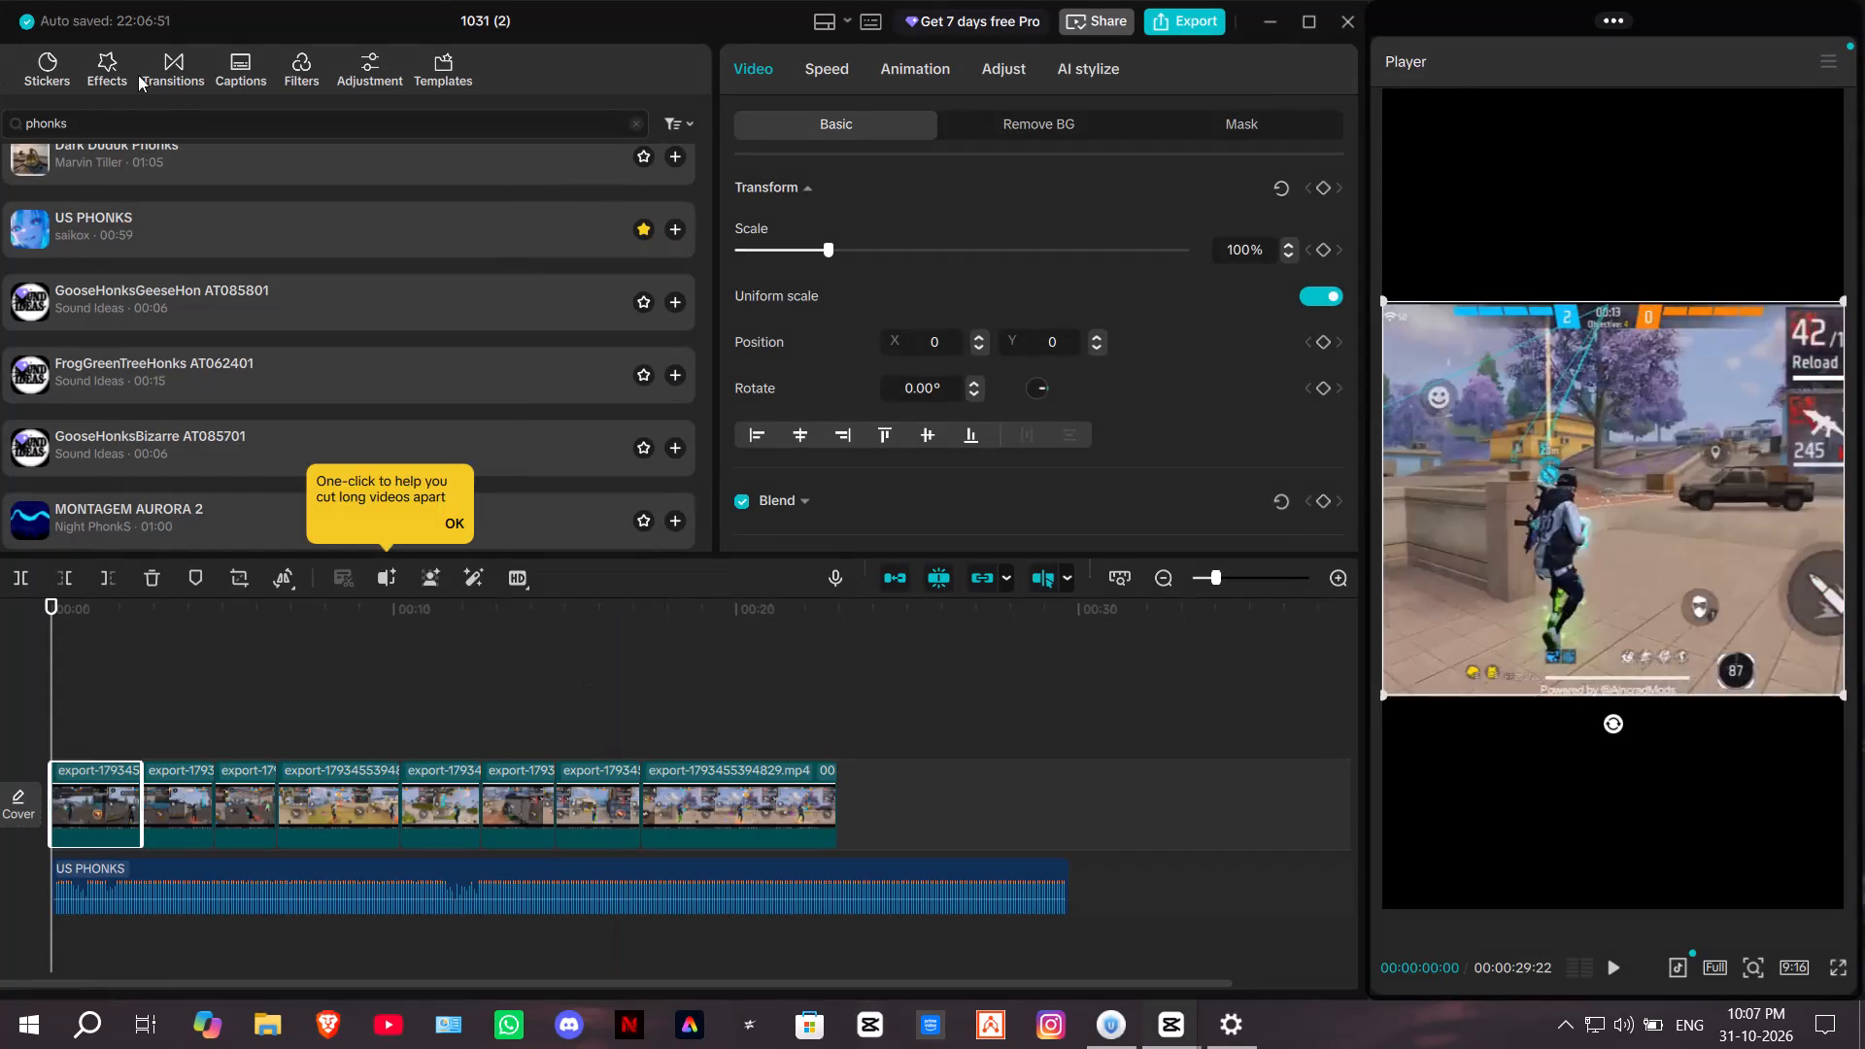
# Preview the Burn Away transition and add it to the cut between the first and second video clips.
pyautogui.click(113, 78)
pyautogui.click(170, 81)
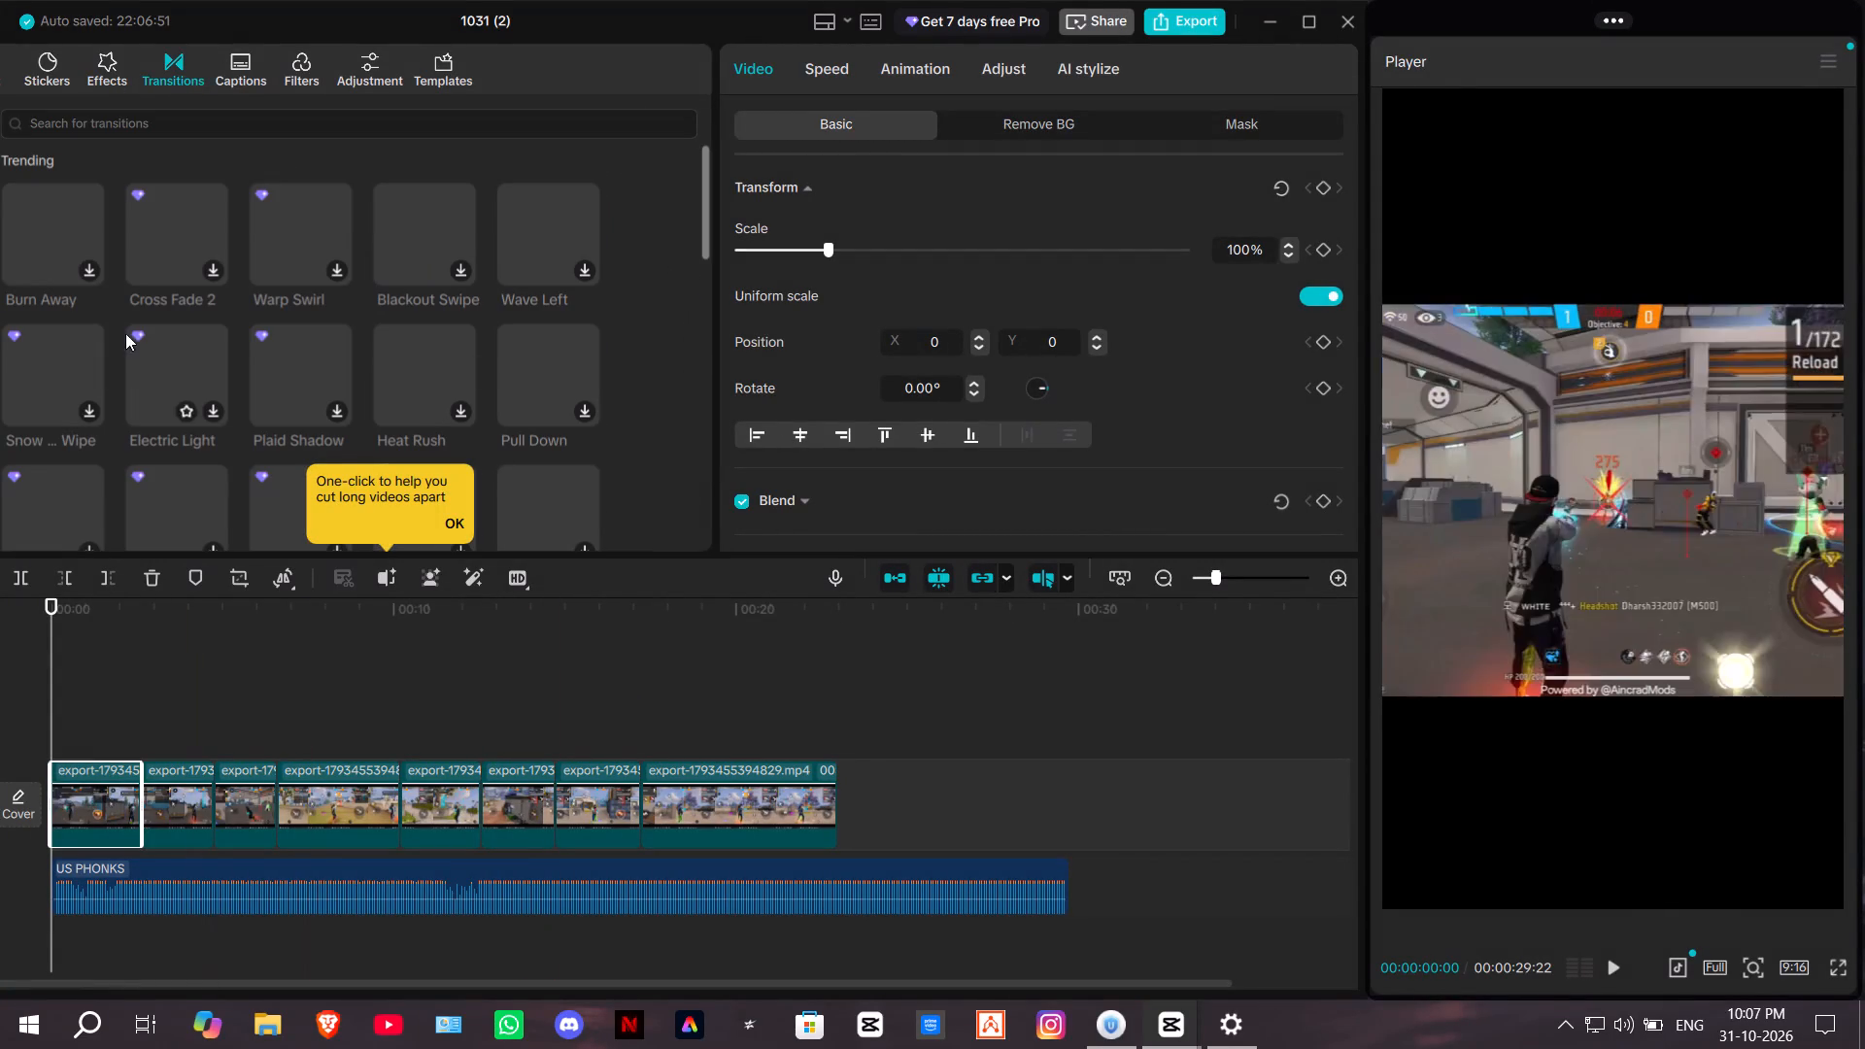
pyautogui.click(90, 239)
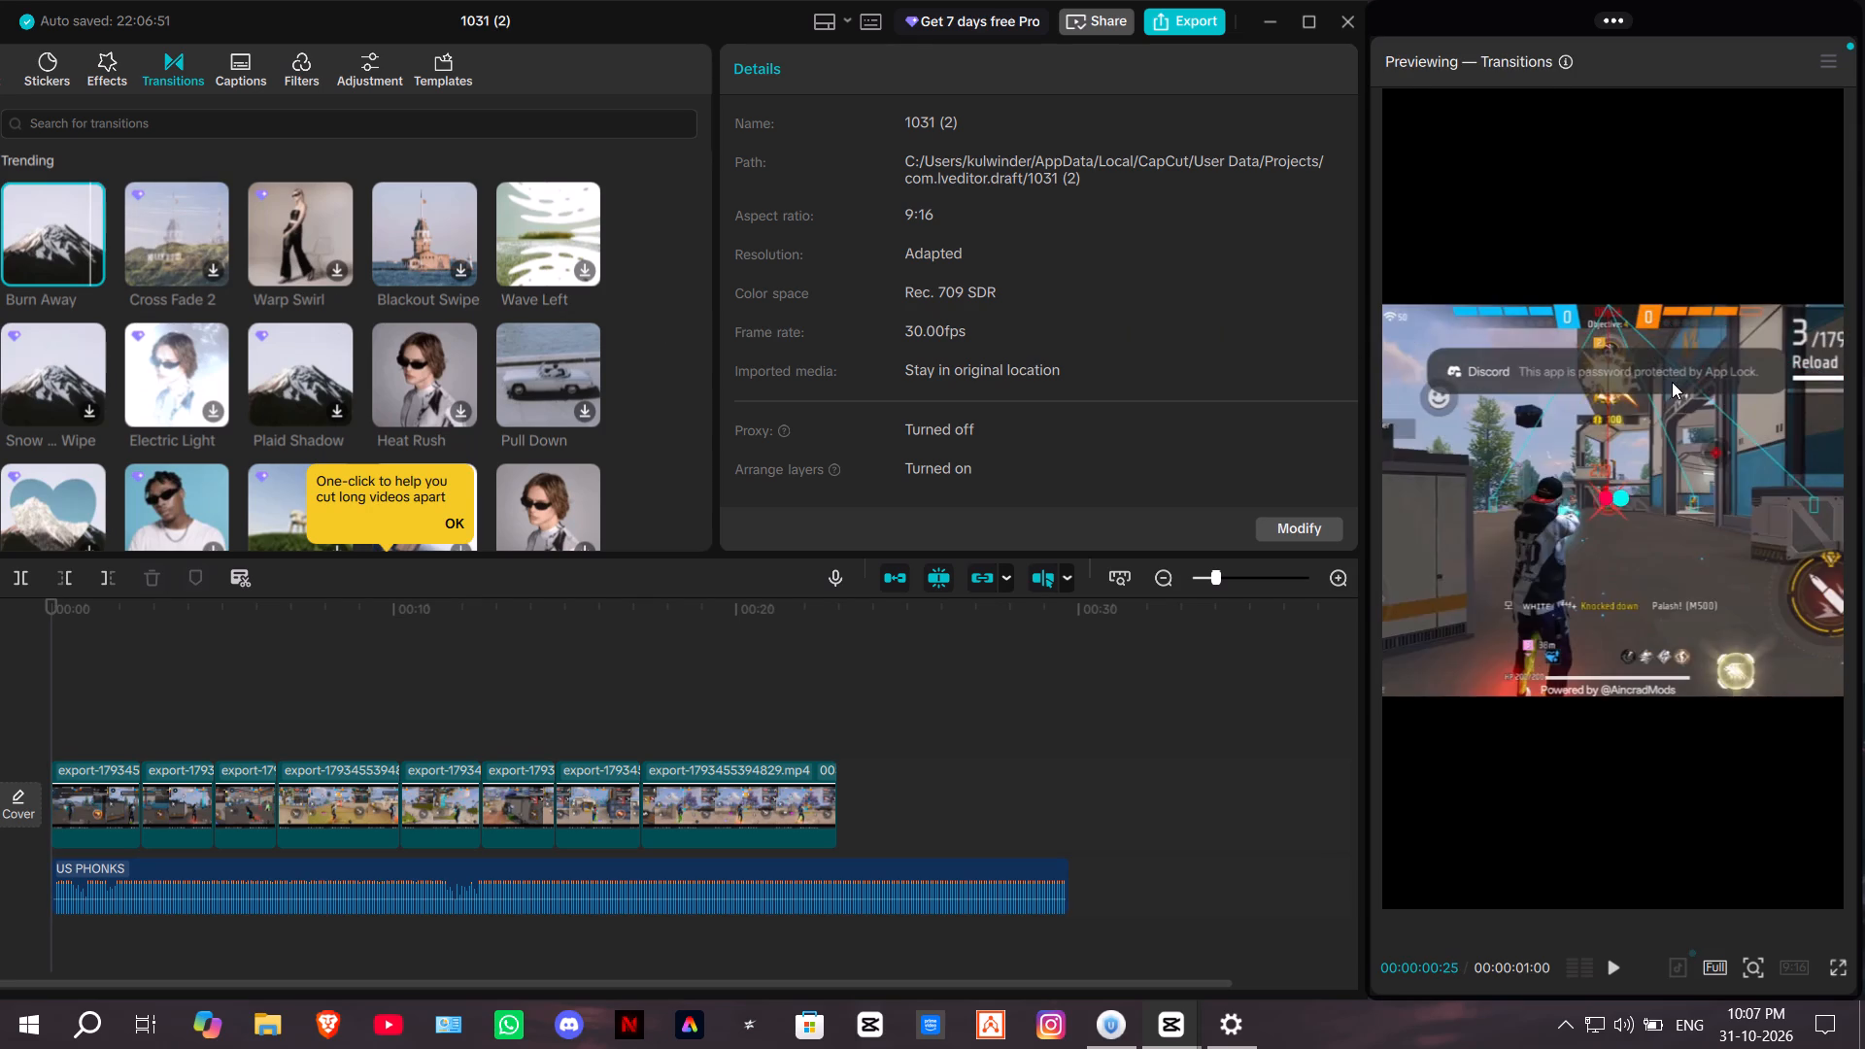
pyautogui.press('space')
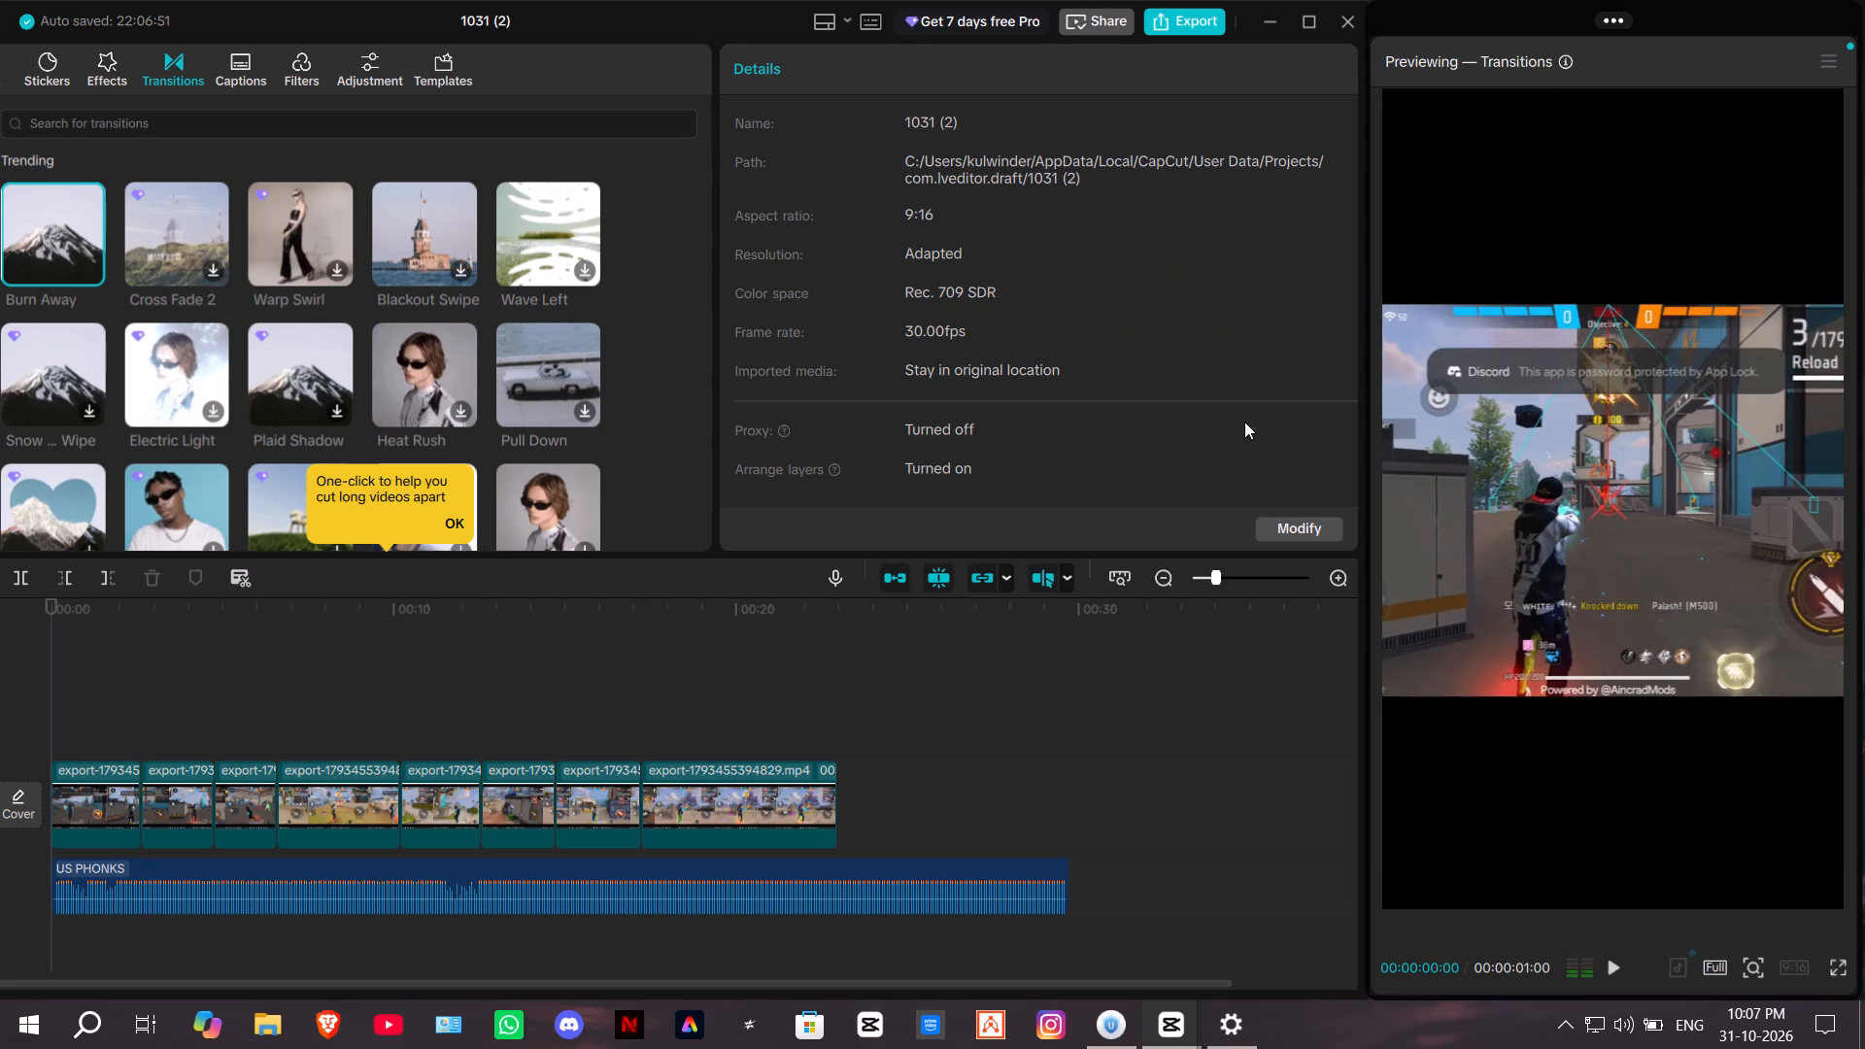
pyautogui.press('space')
pyautogui.moveTo(51, 218); pyautogui.dragTo(62, 751)
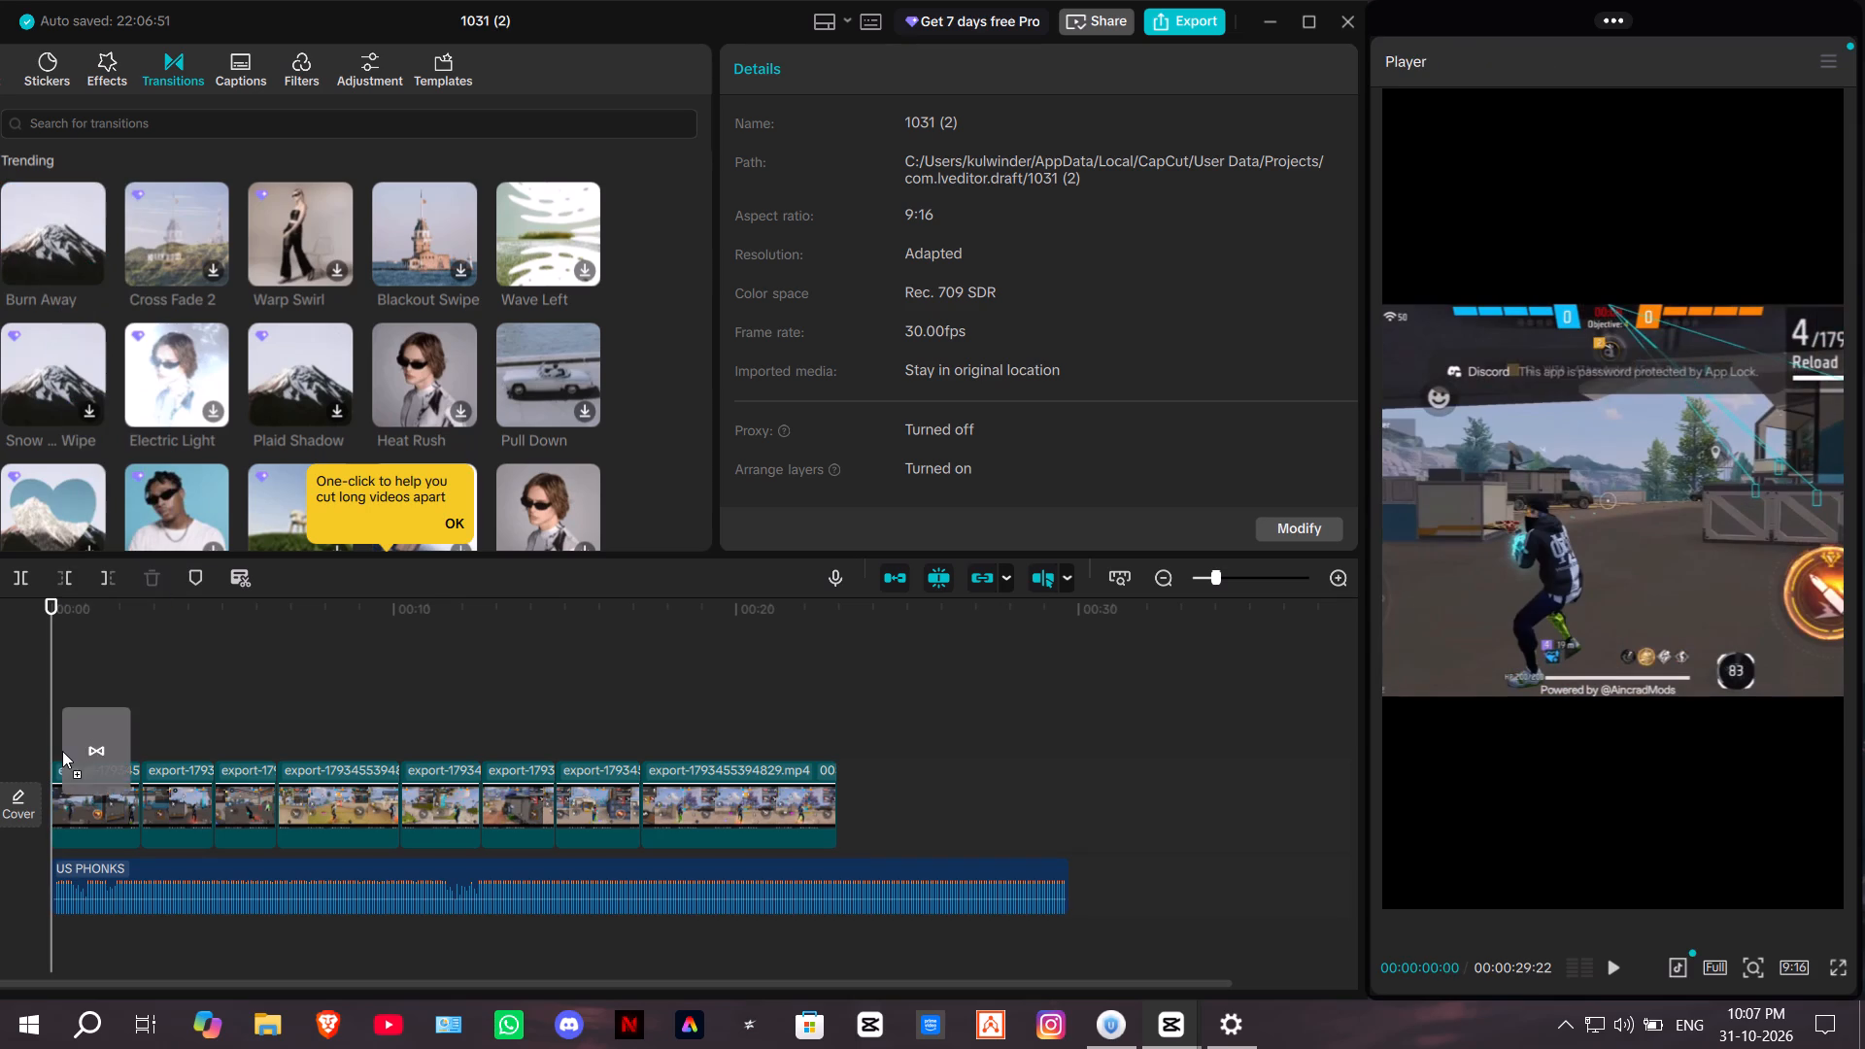
pyautogui.moveTo(62, 751); pyautogui.dragTo(75, 737)
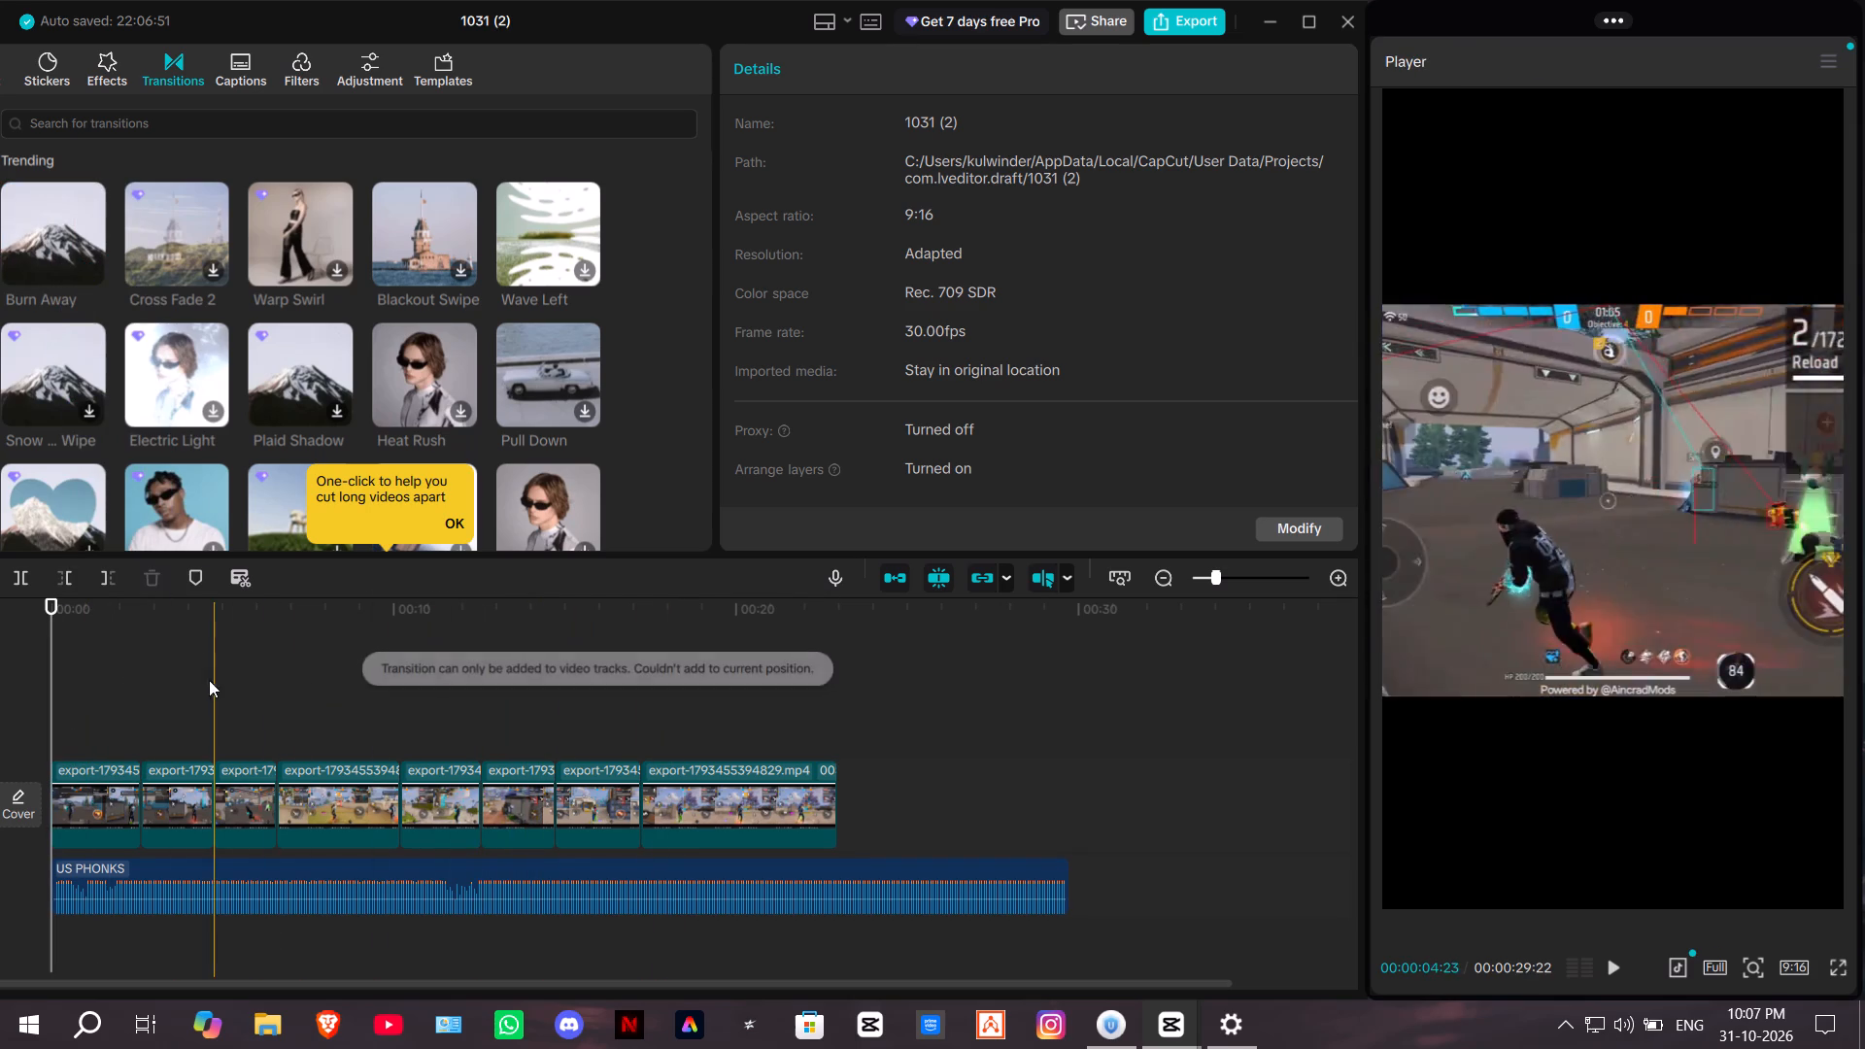
pyautogui.moveTo(13, 215); pyautogui.dragTo(93, 807)
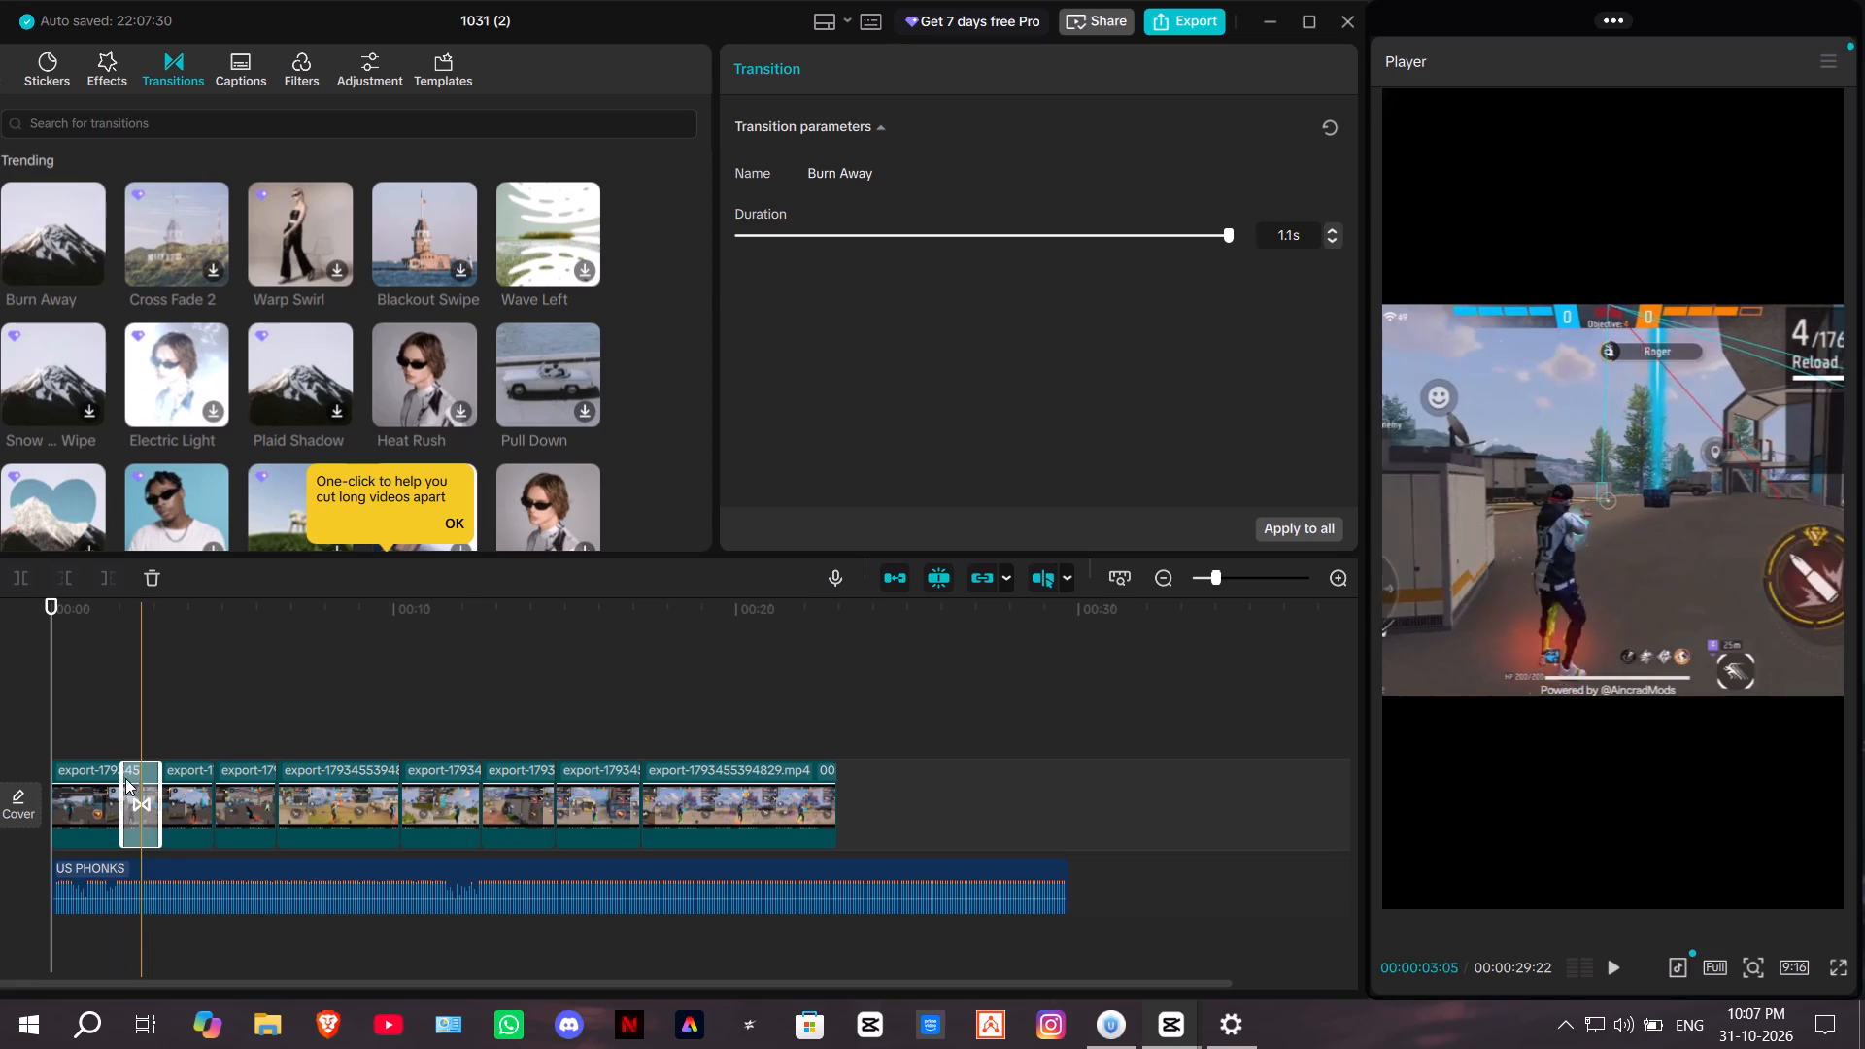
# Play the opening of the montage through the second clip to check the Burn Away transition.
pyautogui.press('space')
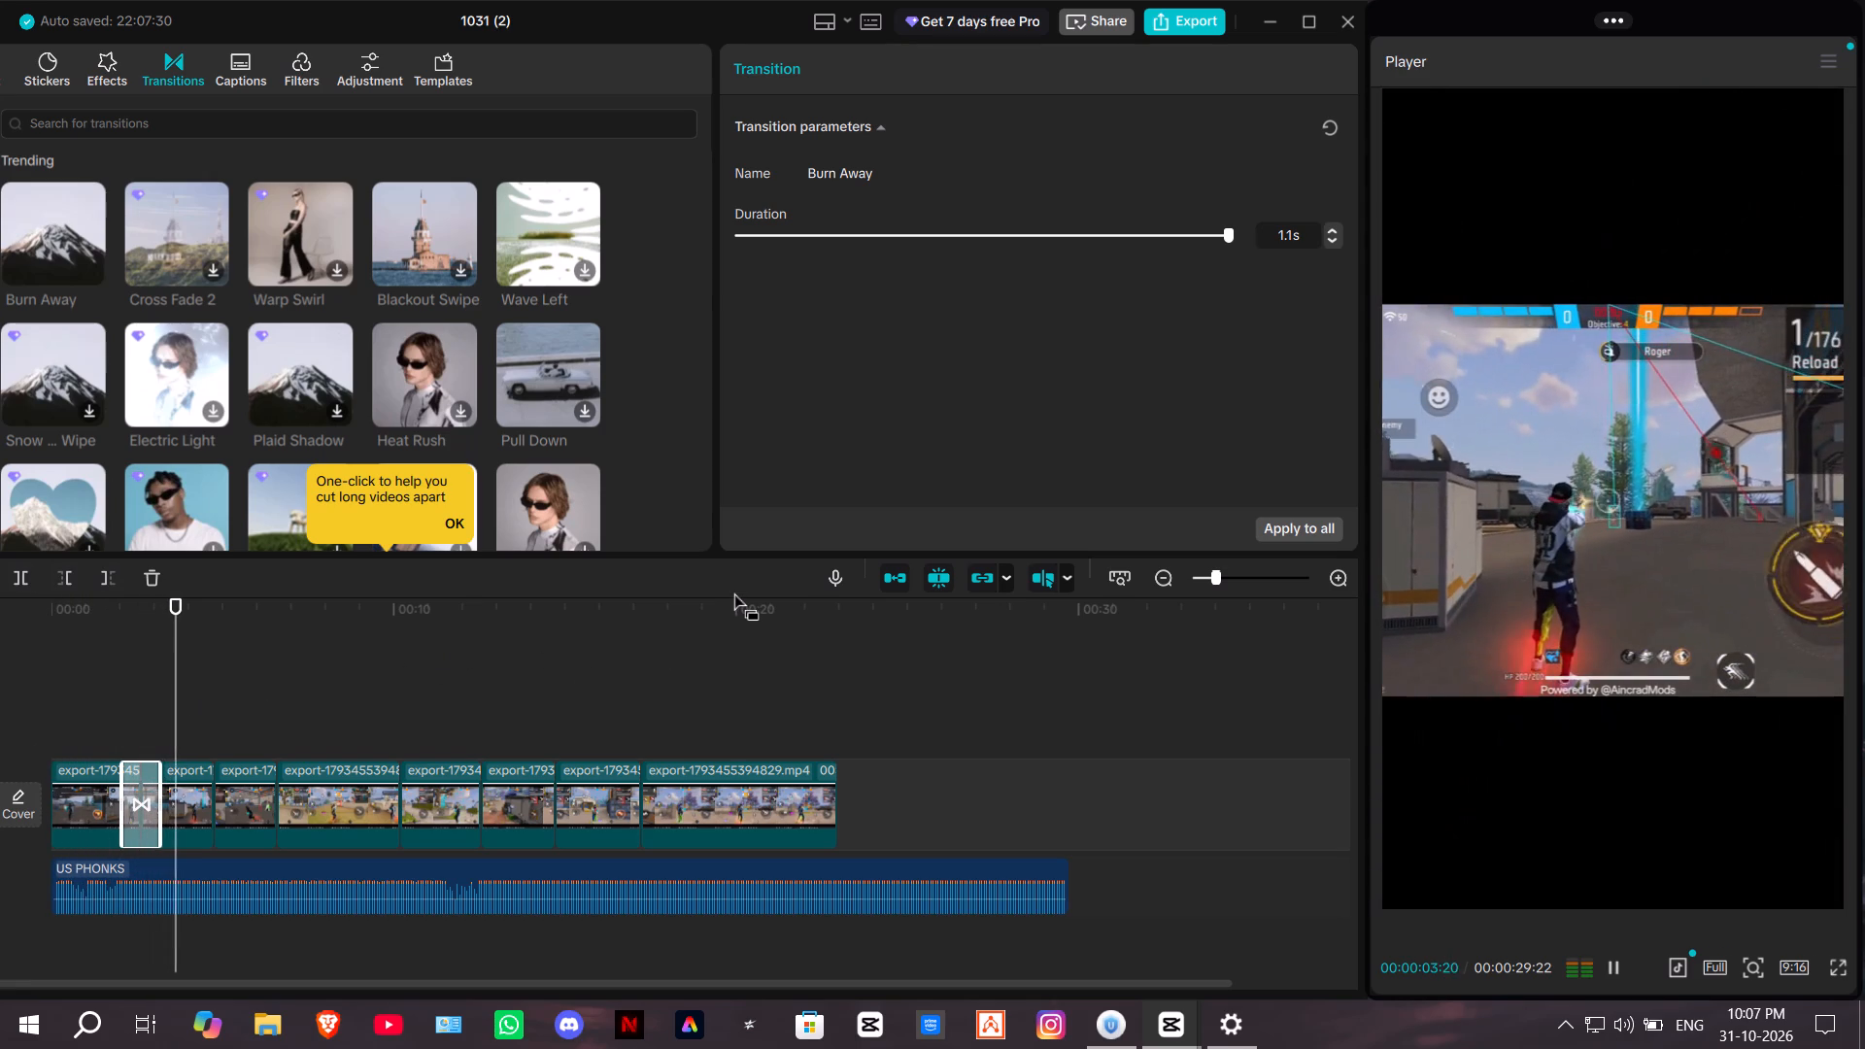
pyautogui.press('space')
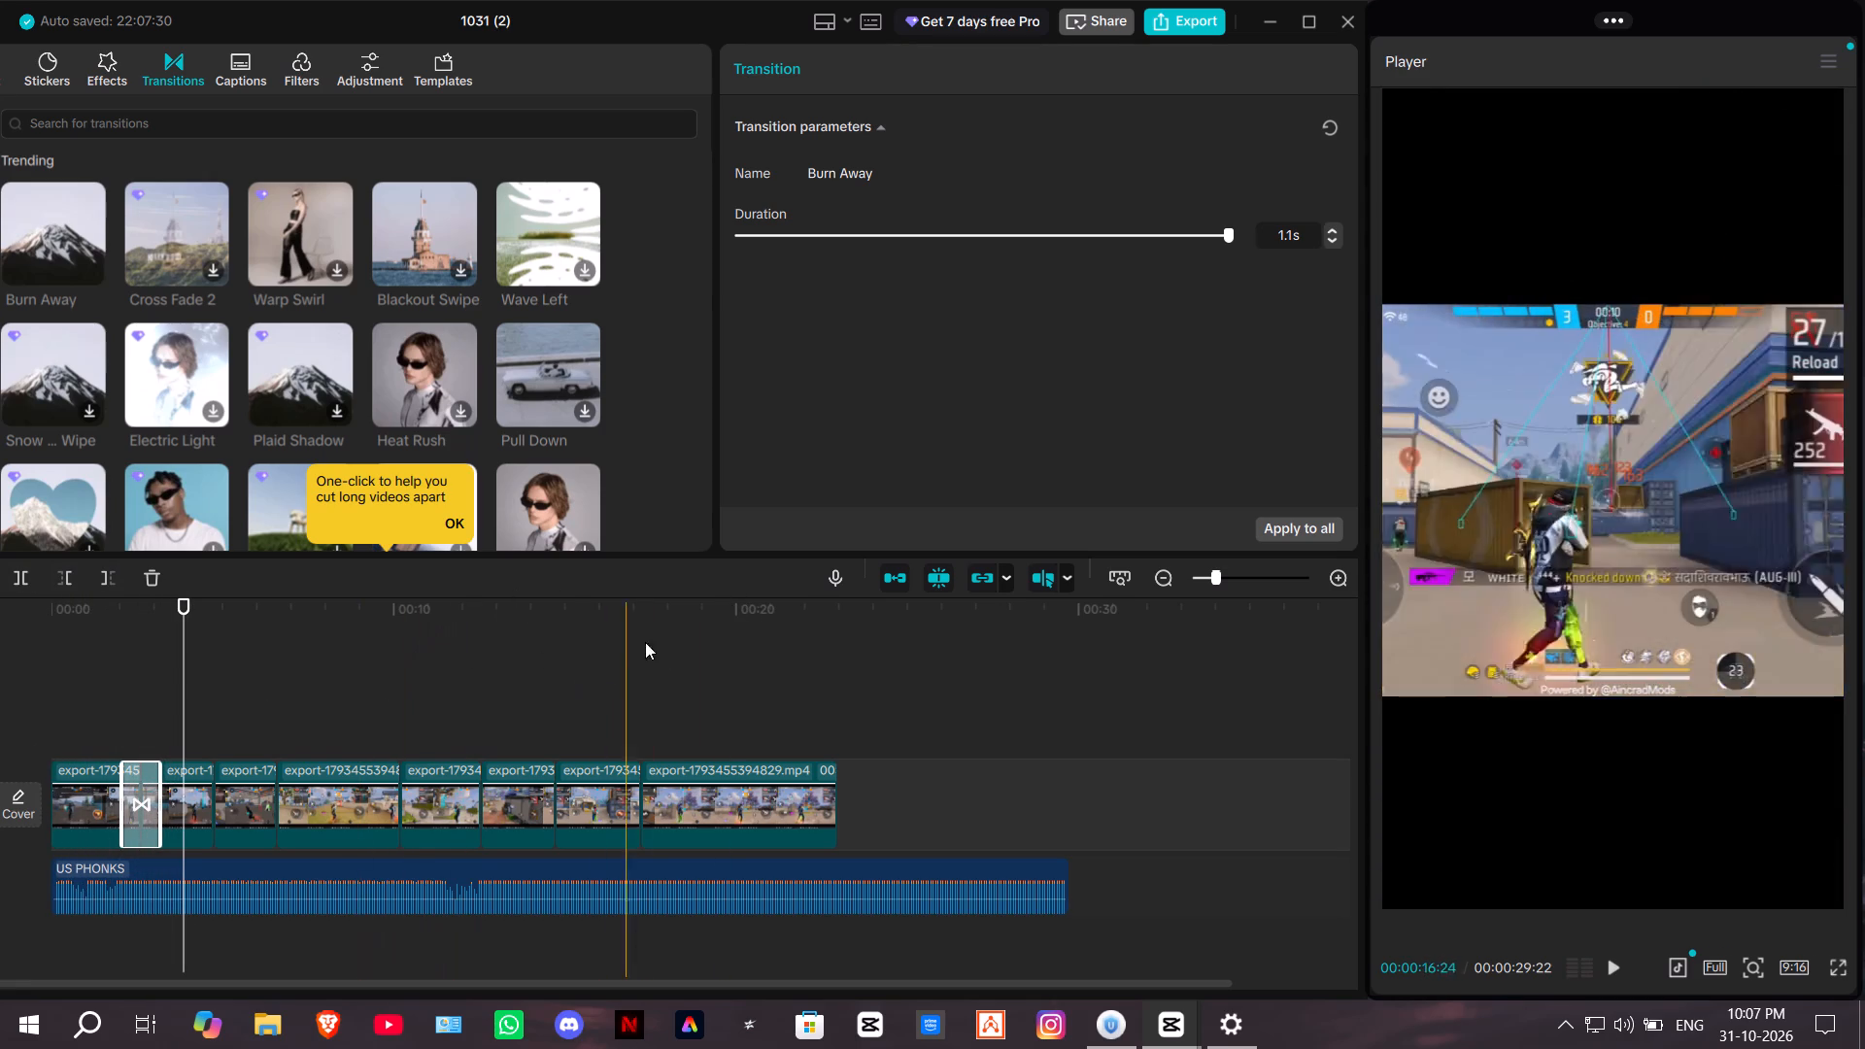
pyautogui.press('space')
pyautogui.press('space')
pyautogui.press('space')
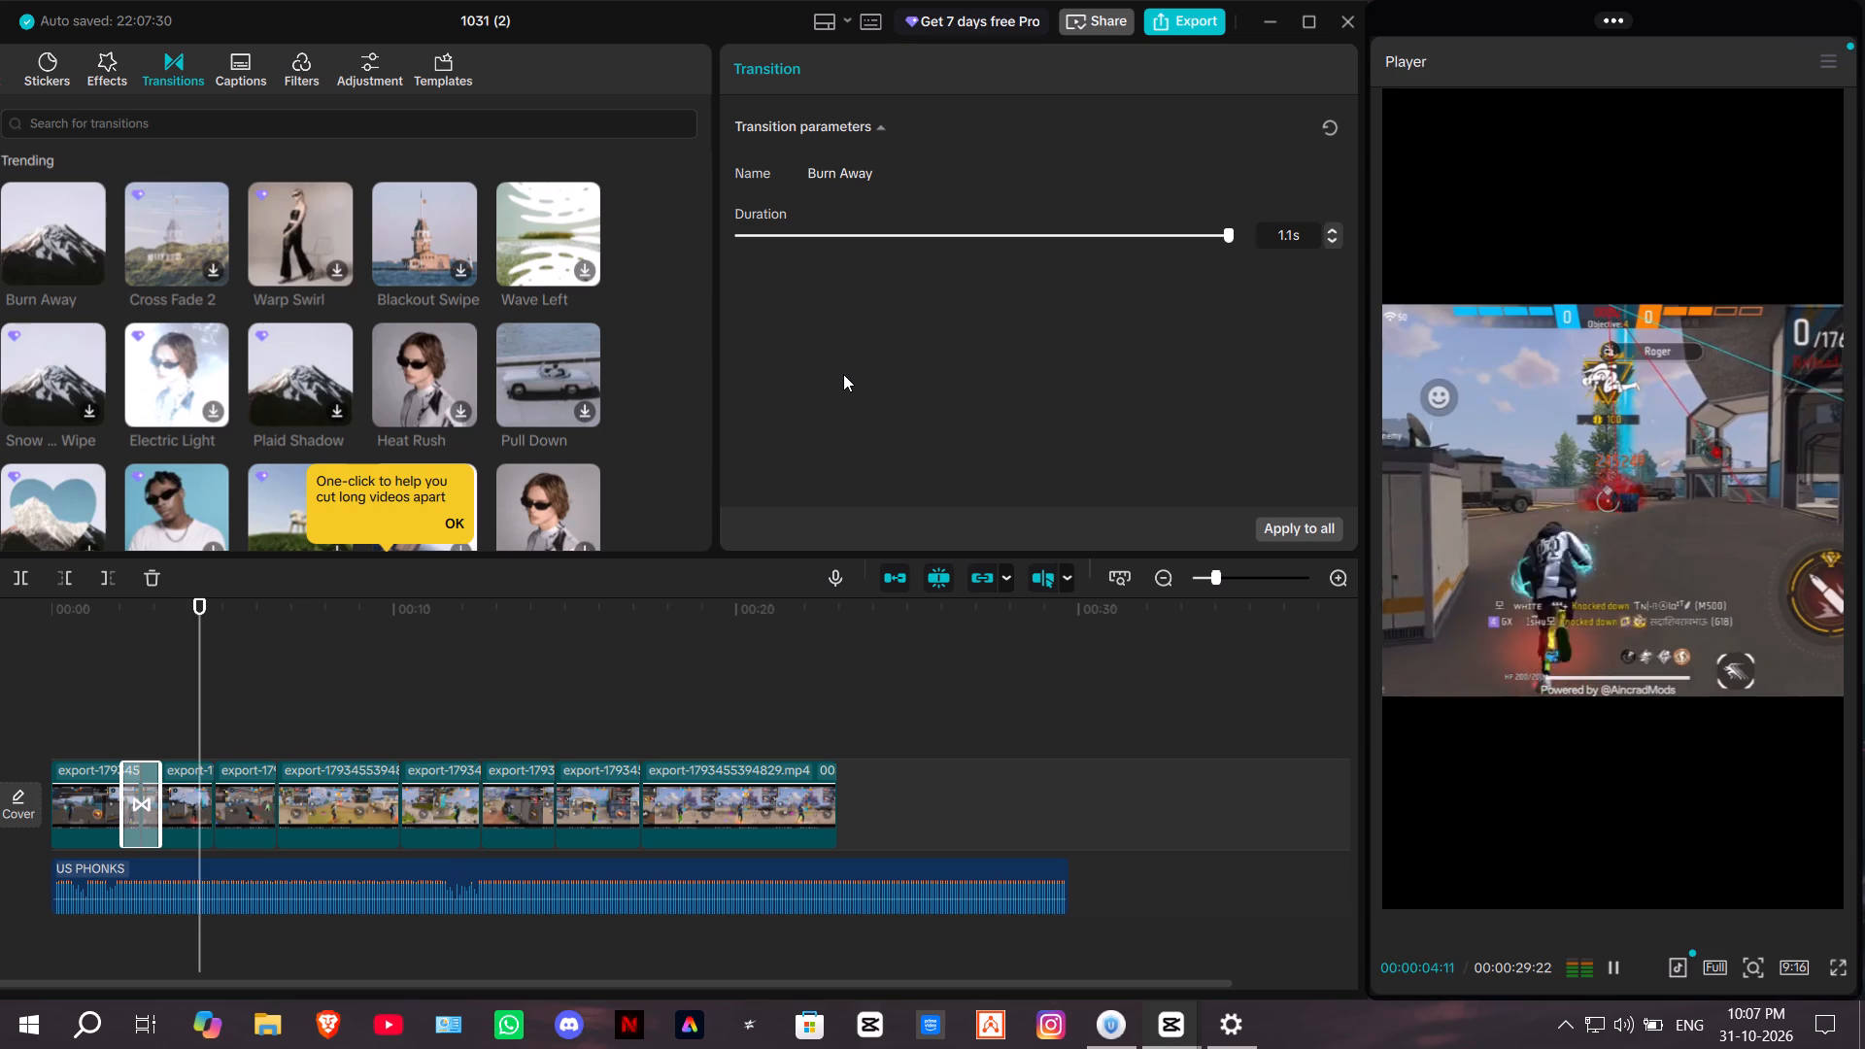
pyautogui.press('space')
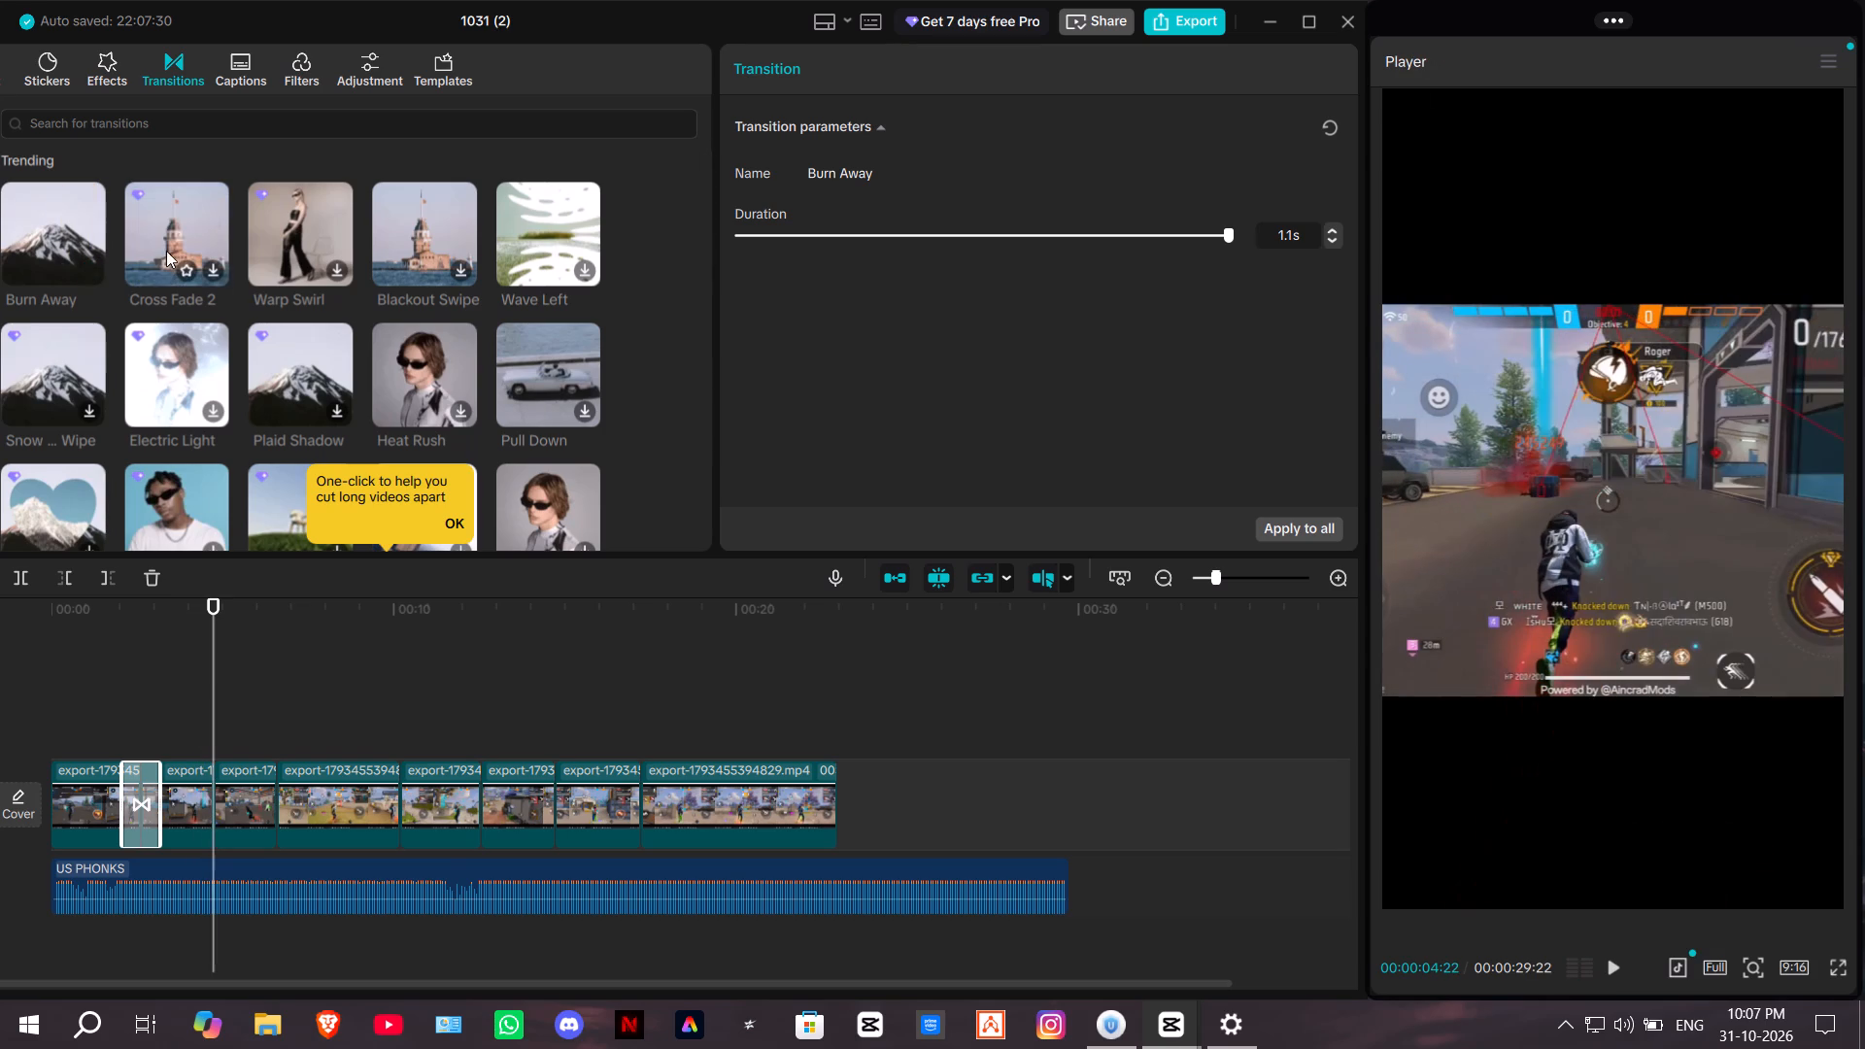
# Try several Trending transitions and add Pull Down to the cut between the seventh and last video clips.
pyautogui.click(174, 231)
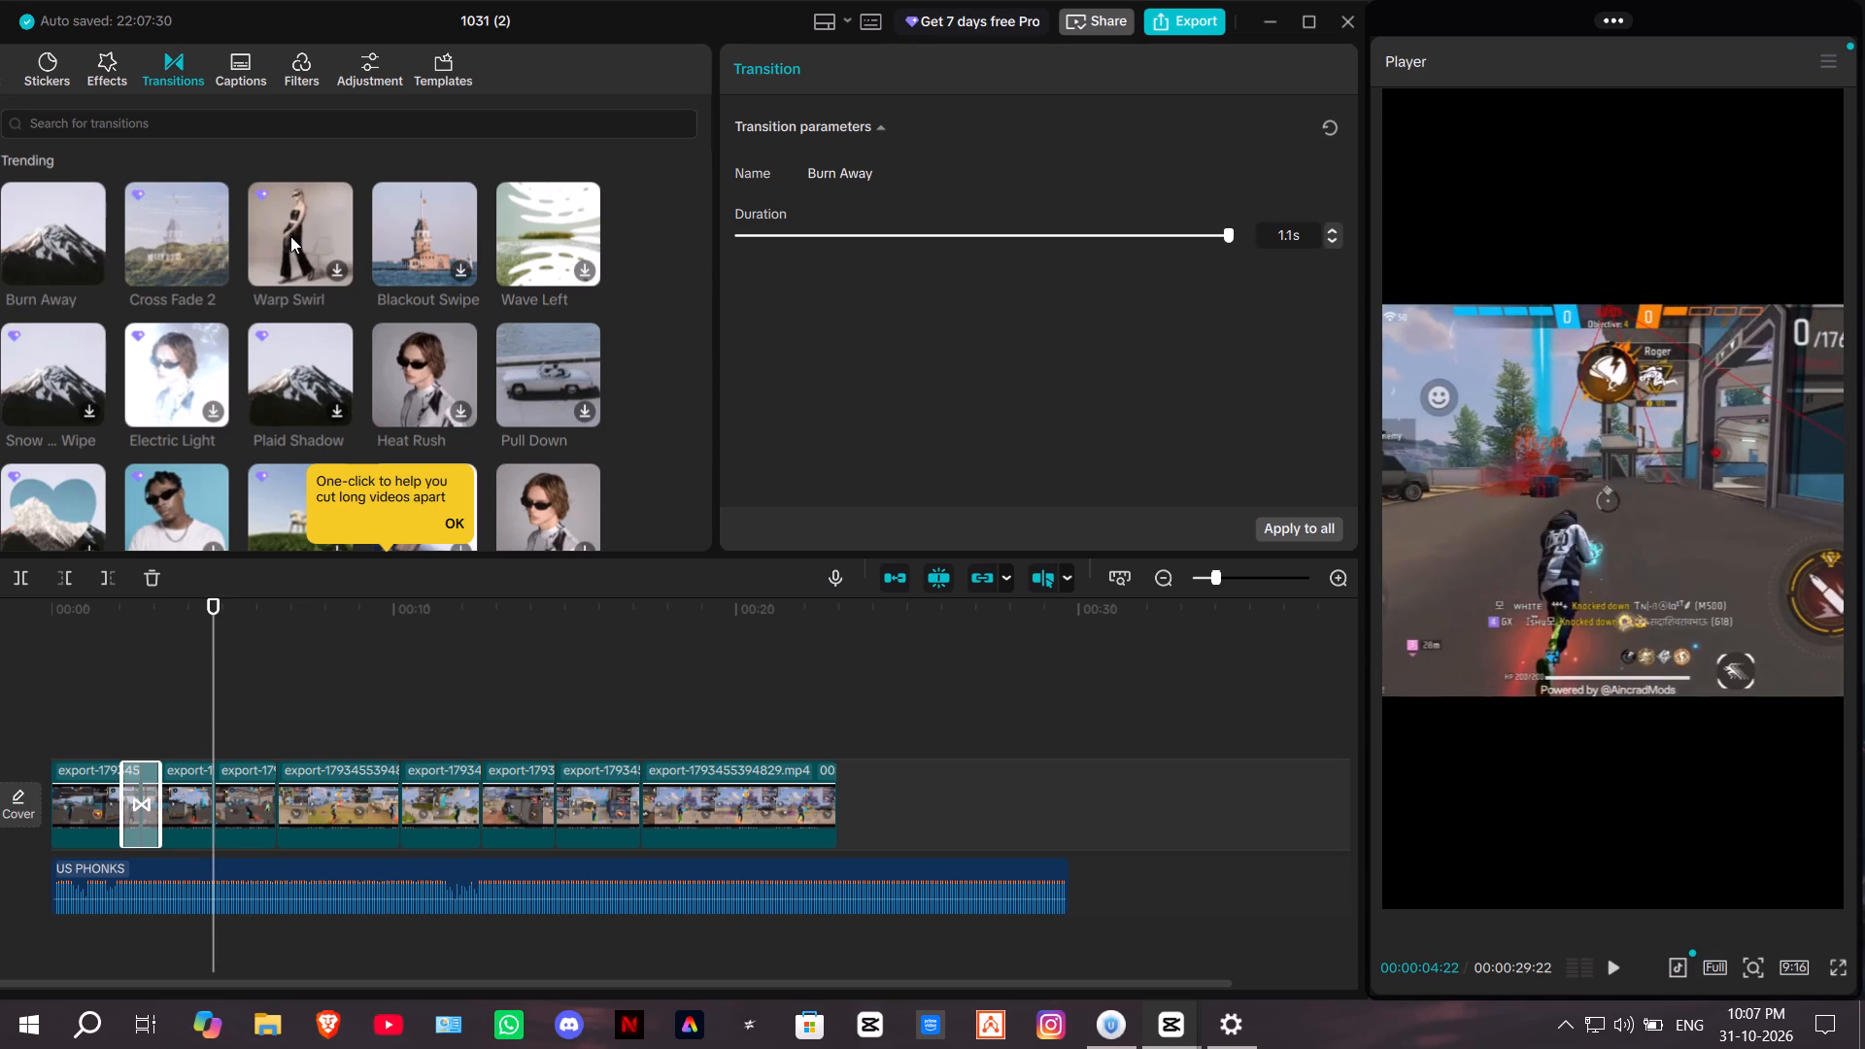
pyautogui.click(313, 234)
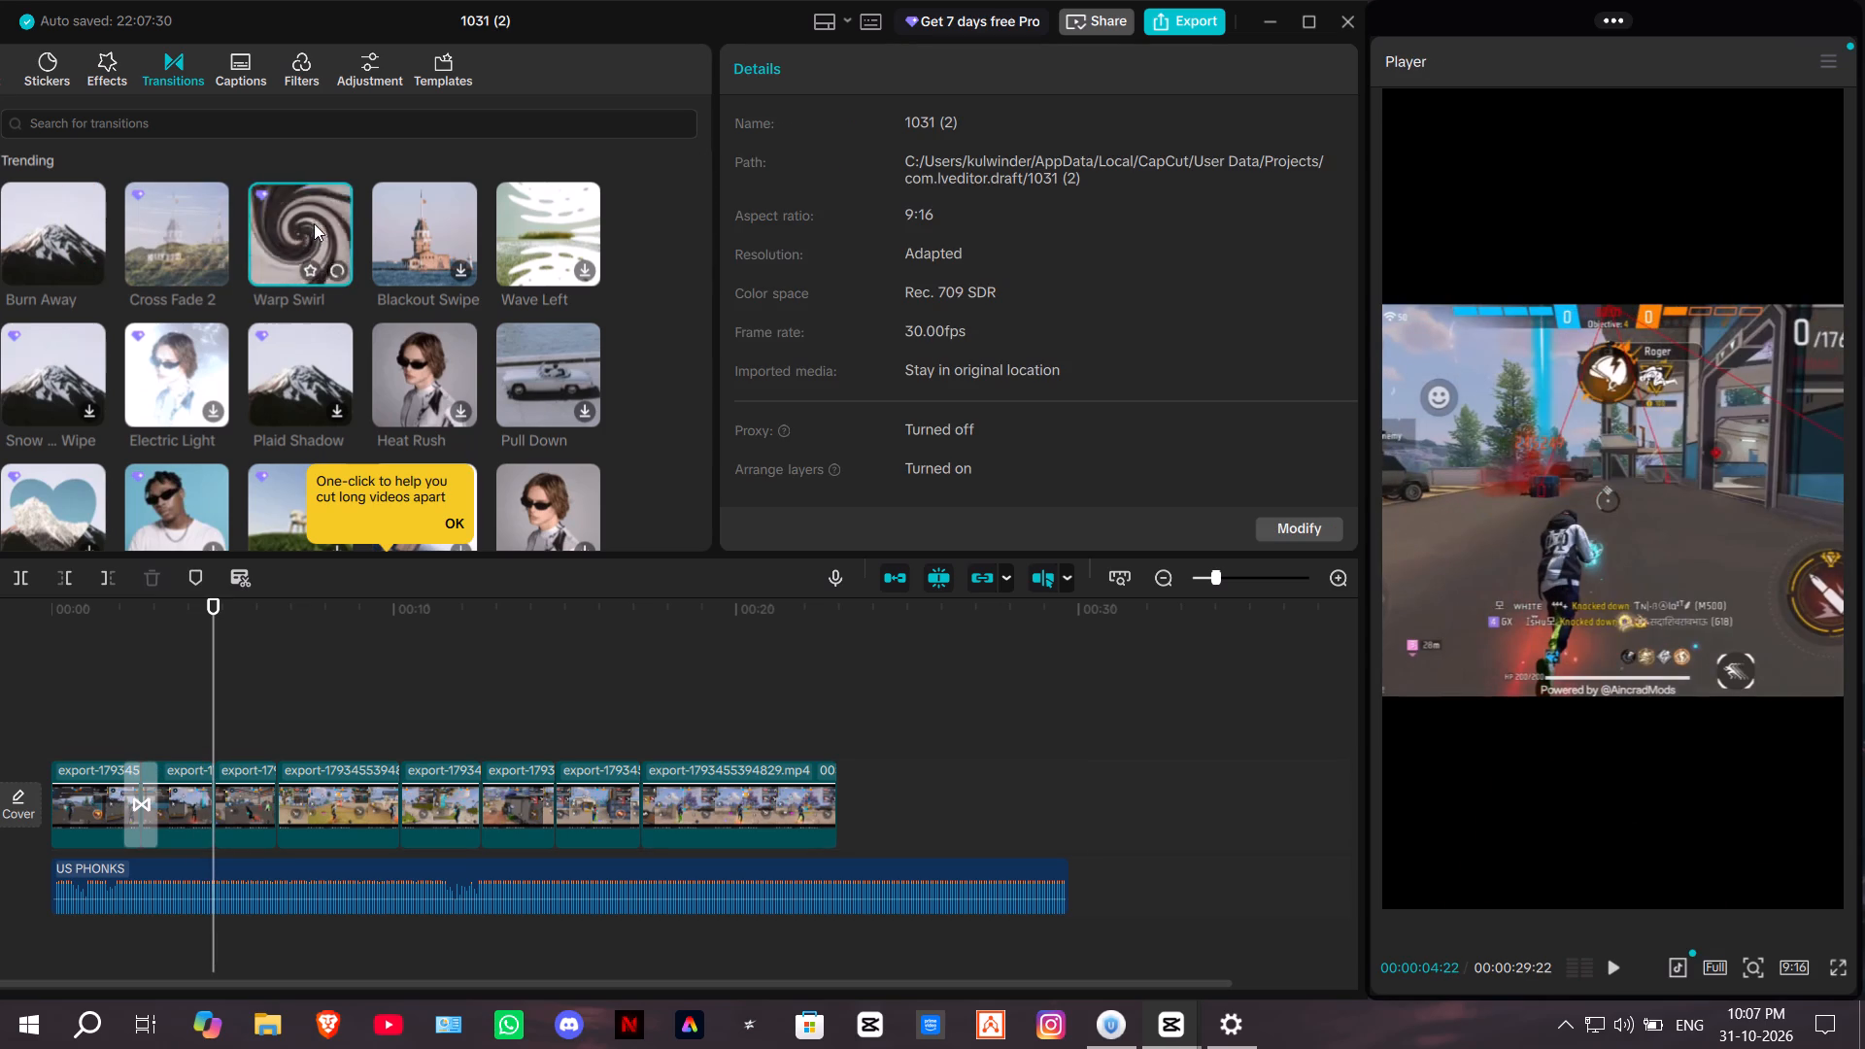
pyautogui.click(414, 235)
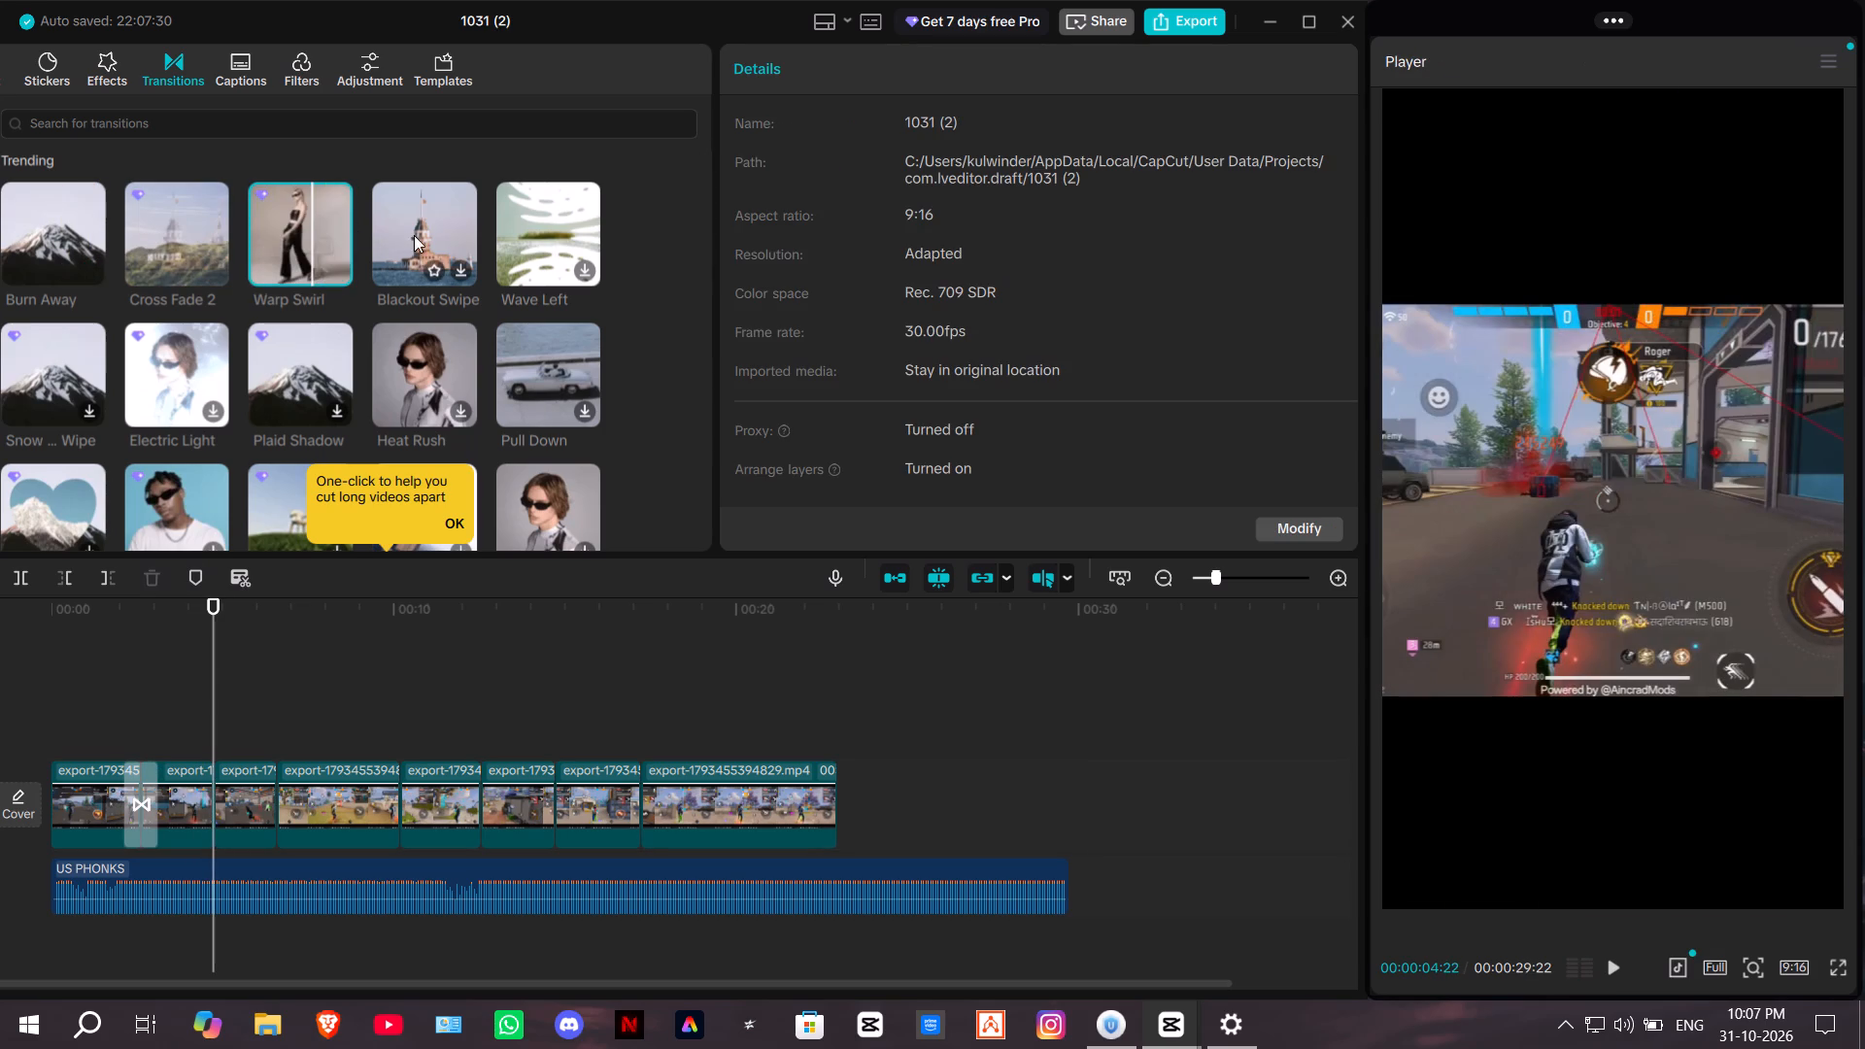
pyautogui.click(542, 361)
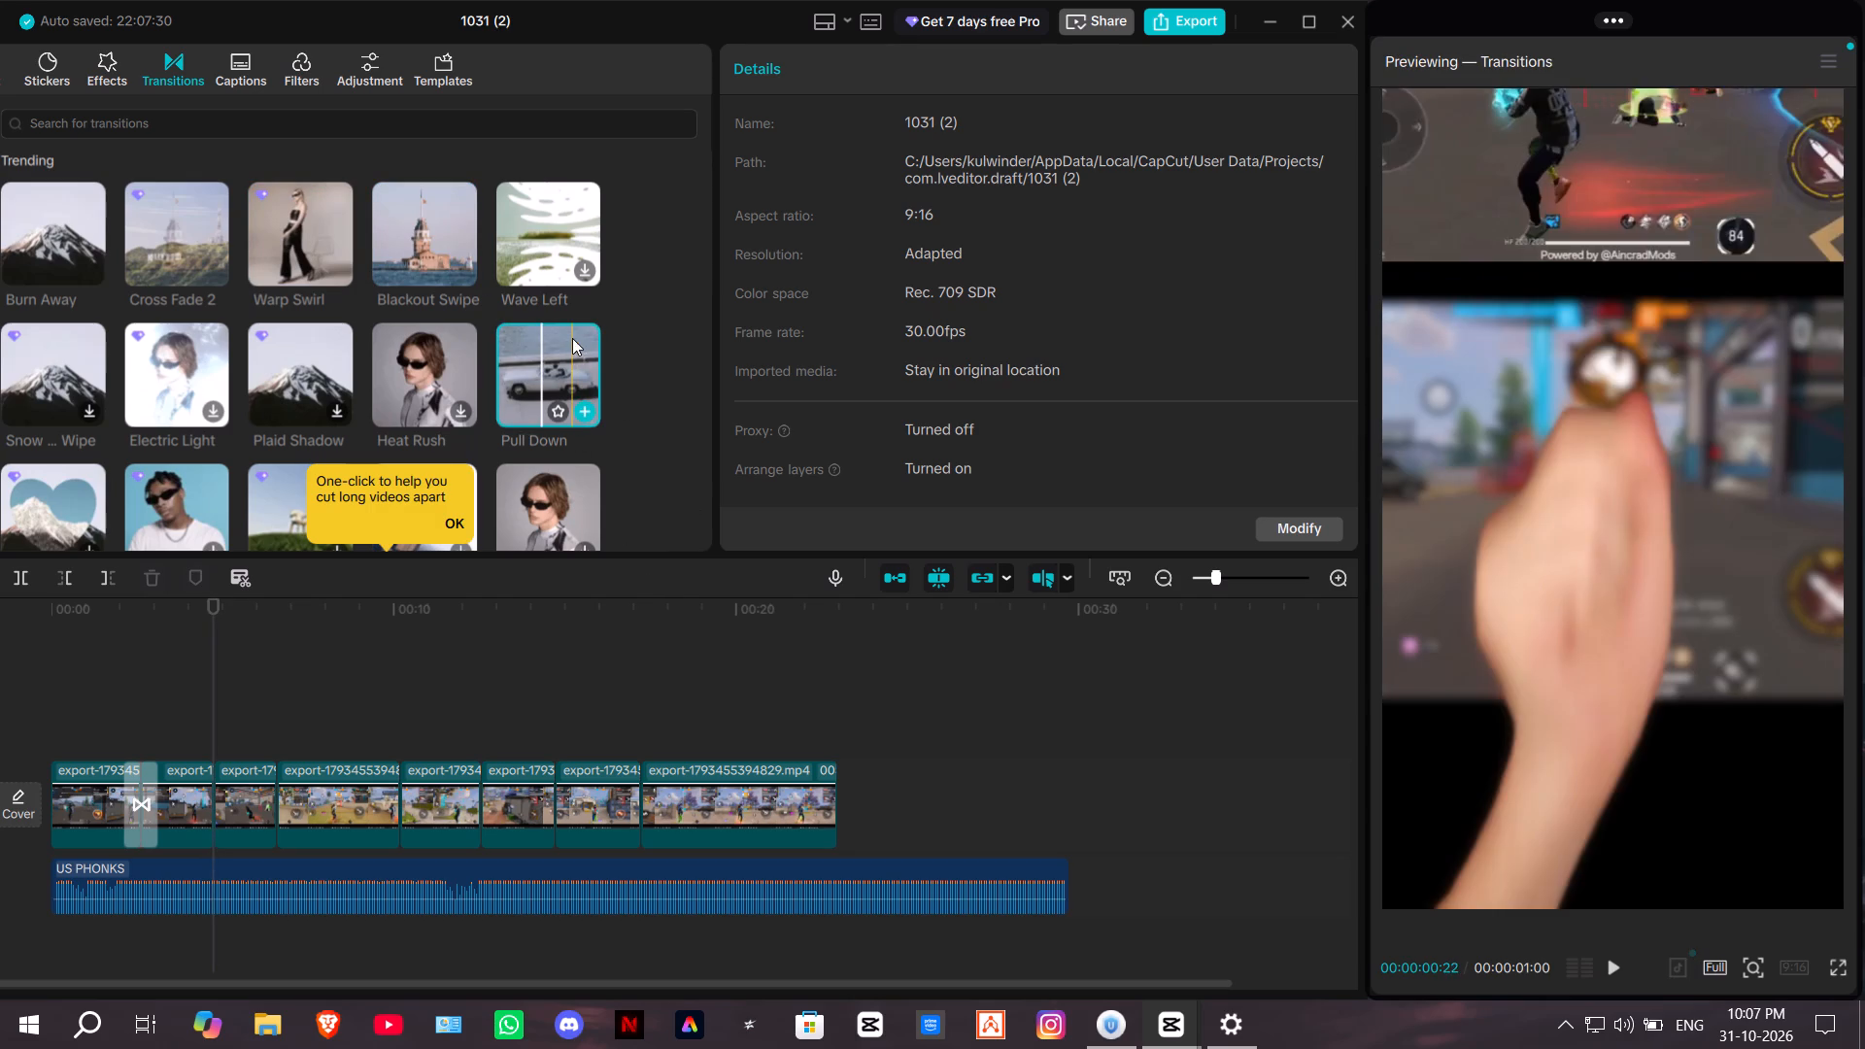
pyautogui.moveTo(561, 358); pyautogui.dragTo(696, 541)
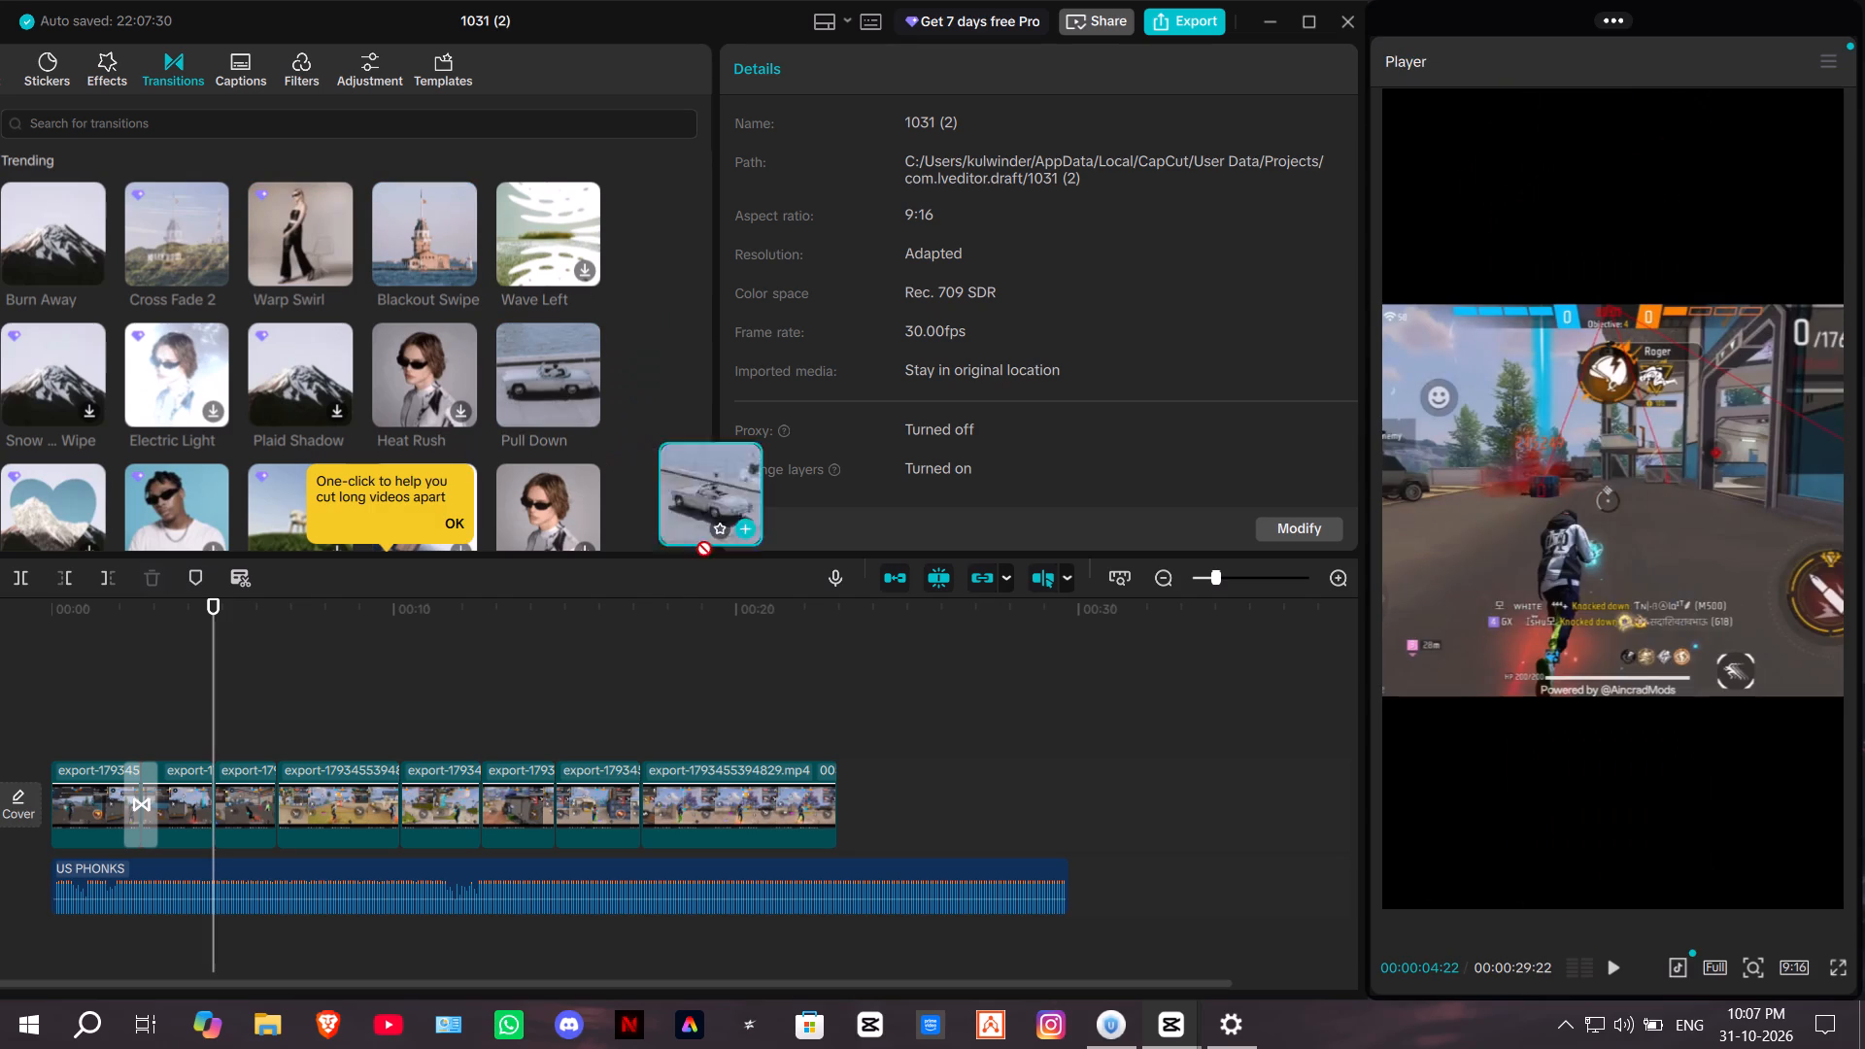
pyautogui.moveTo(696, 541); pyautogui.dragTo(609, 802)
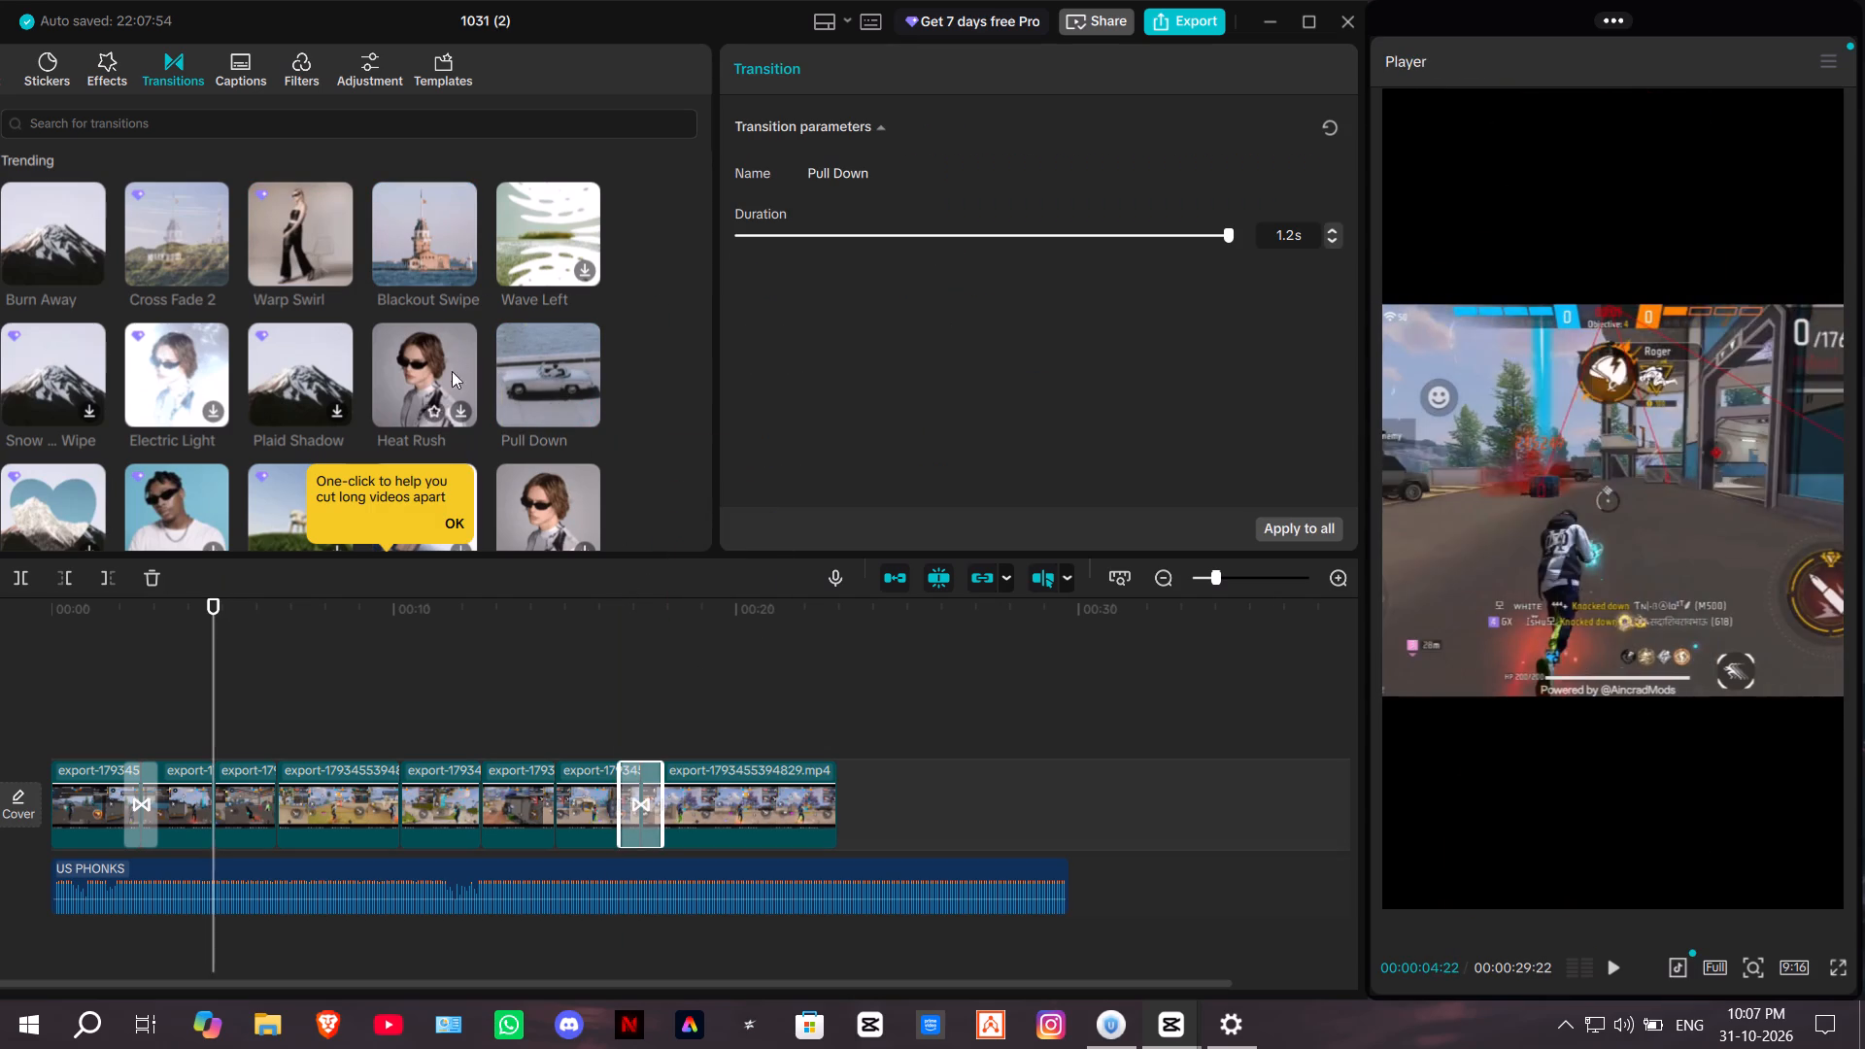
# Browse further Trending transitions, trying Warm Flush, Spin Clockwise, Flip Right, Broken Display, Heart and 3D Clapboard.
pyautogui.scroll(-2, 505, 416)
pyautogui.click(527, 299)
pyautogui.click(425, 305)
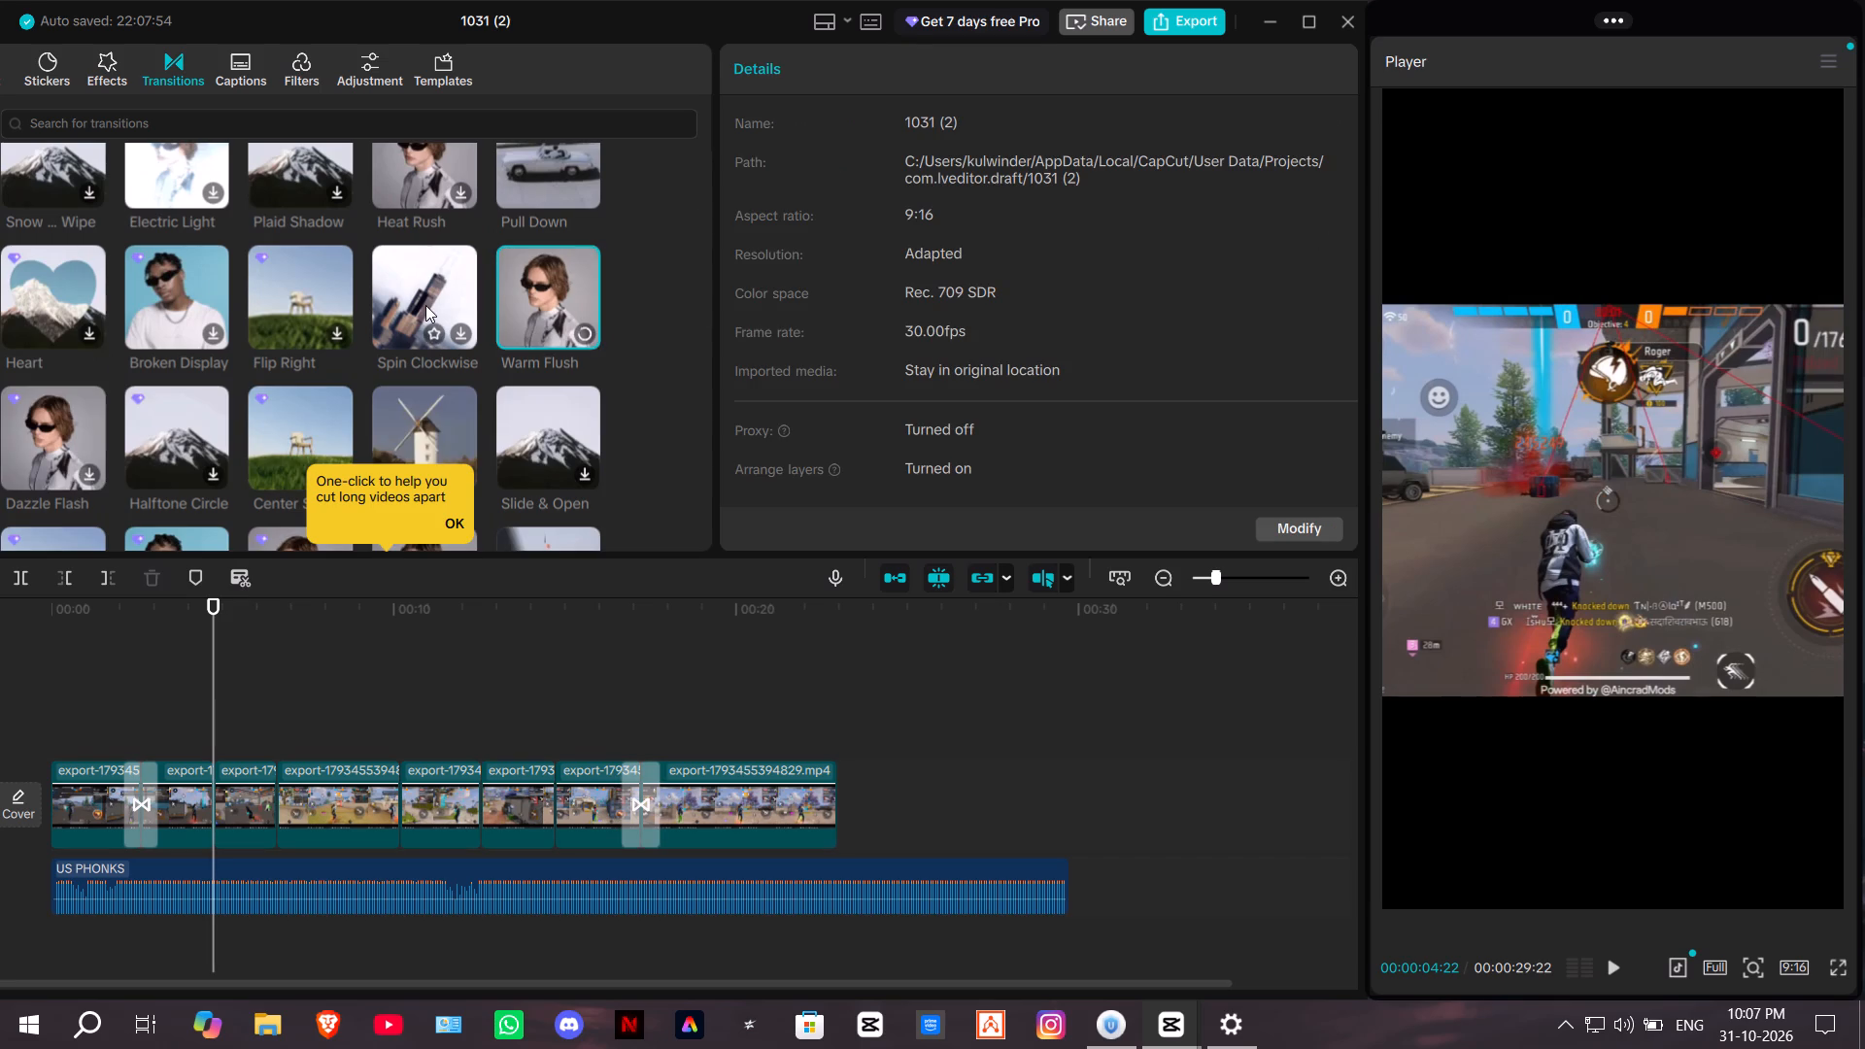
pyautogui.click(297, 294)
pyautogui.click(172, 295)
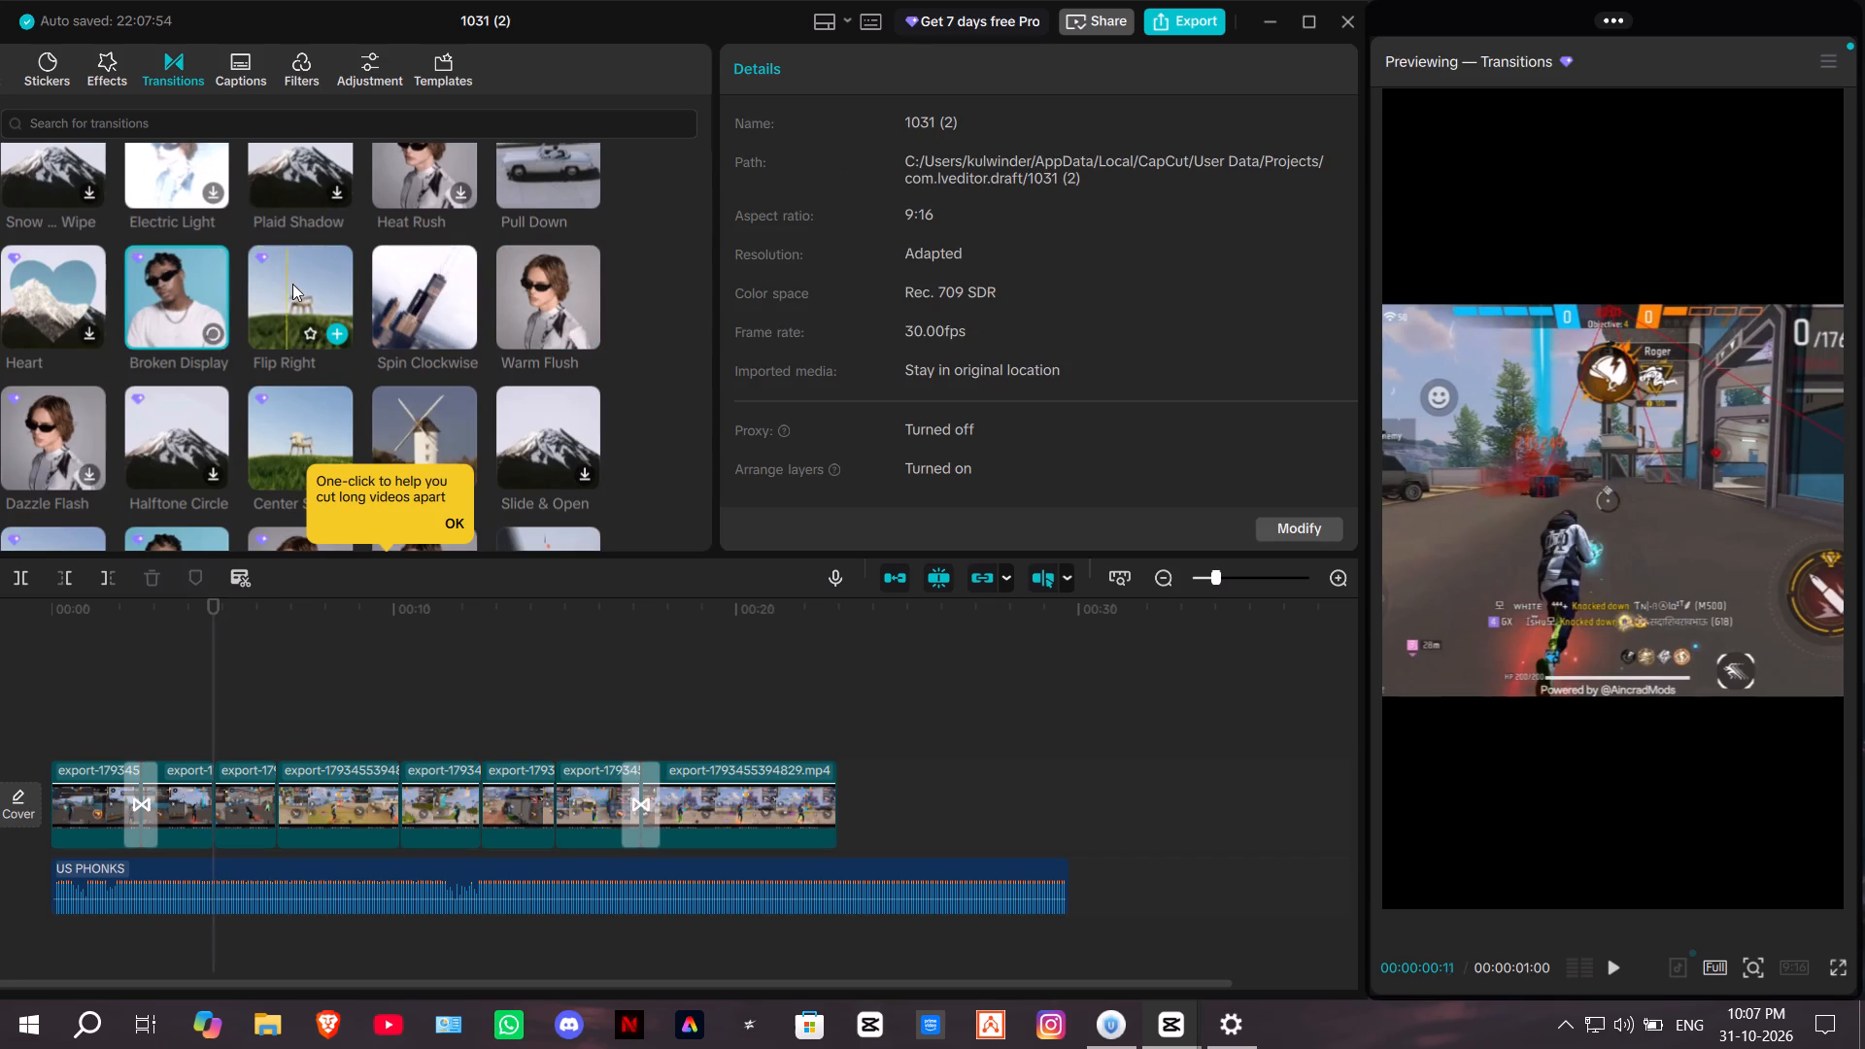
pyautogui.click(96, 282)
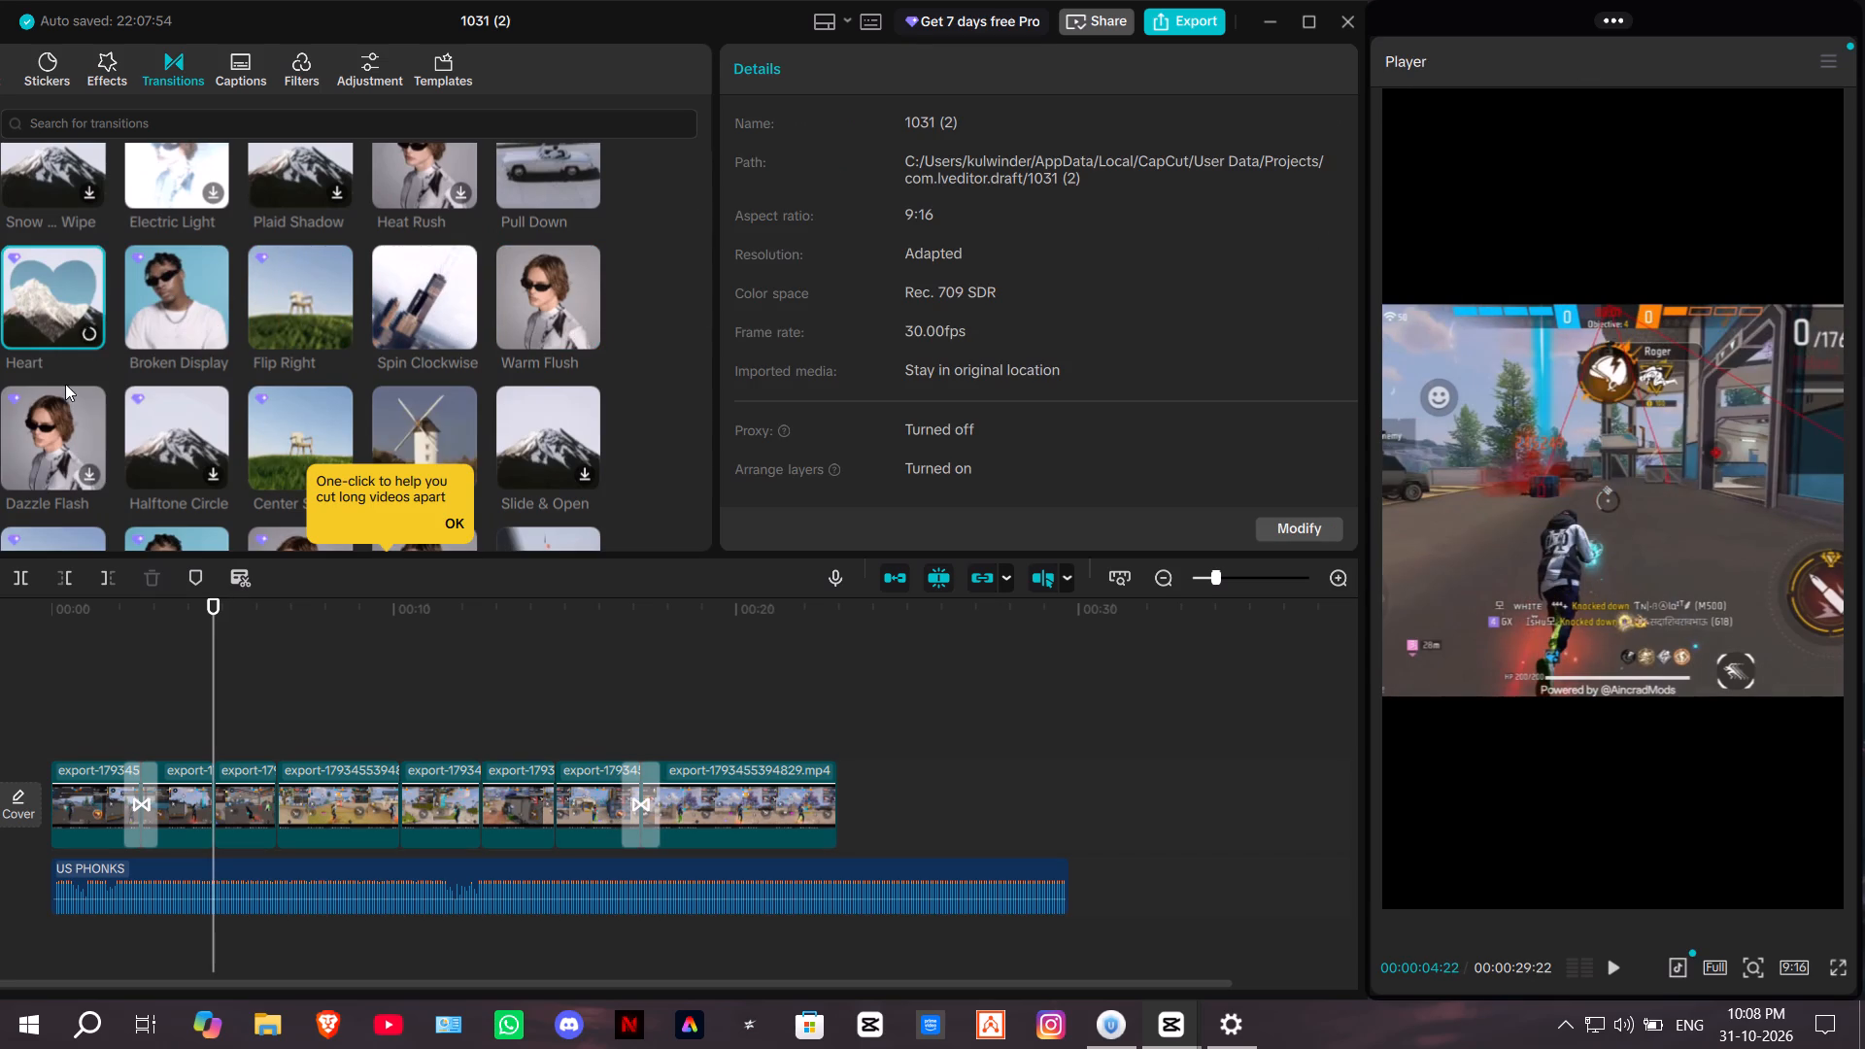
pyautogui.scroll(-1, 67, 390)
pyautogui.scroll(-1, 148, 441)
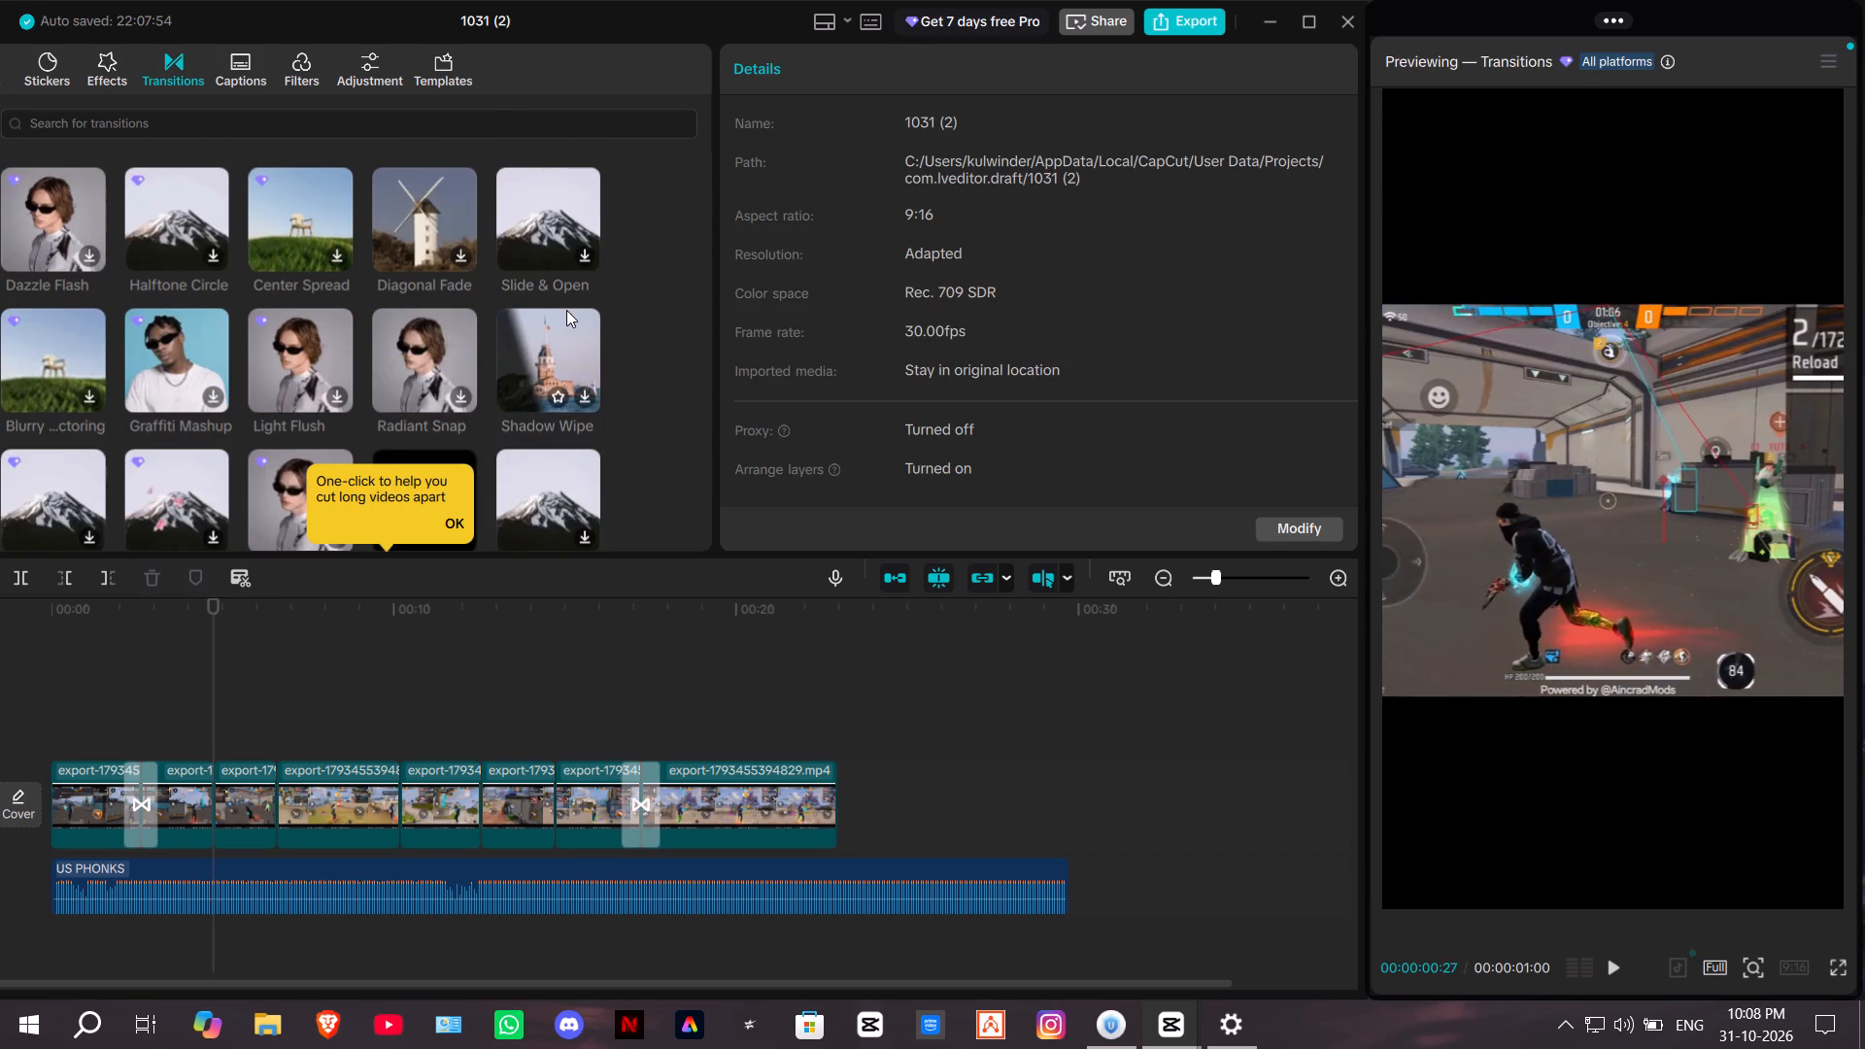
pyautogui.scroll(-1, 566, 312)
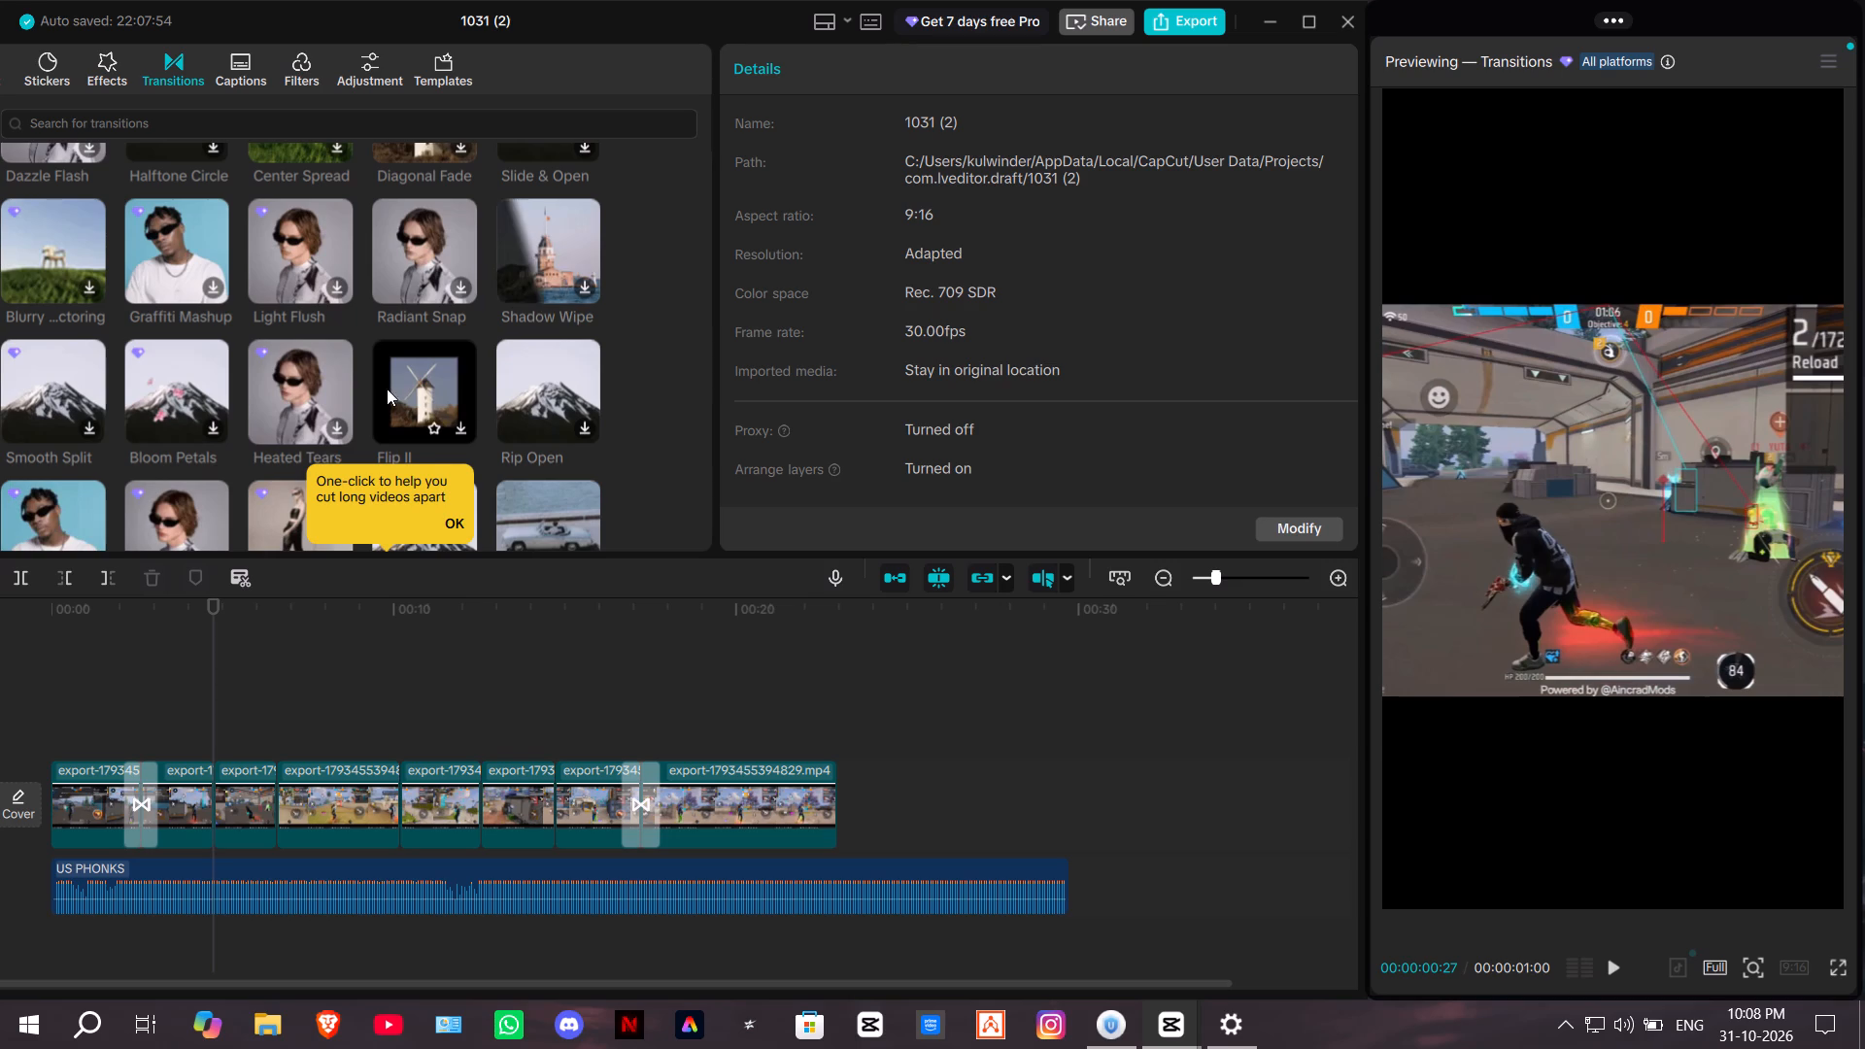
pyautogui.scroll(-2, 387, 389)
pyautogui.scroll(-1, 511, 297)
pyautogui.scroll(-2, 305, 377)
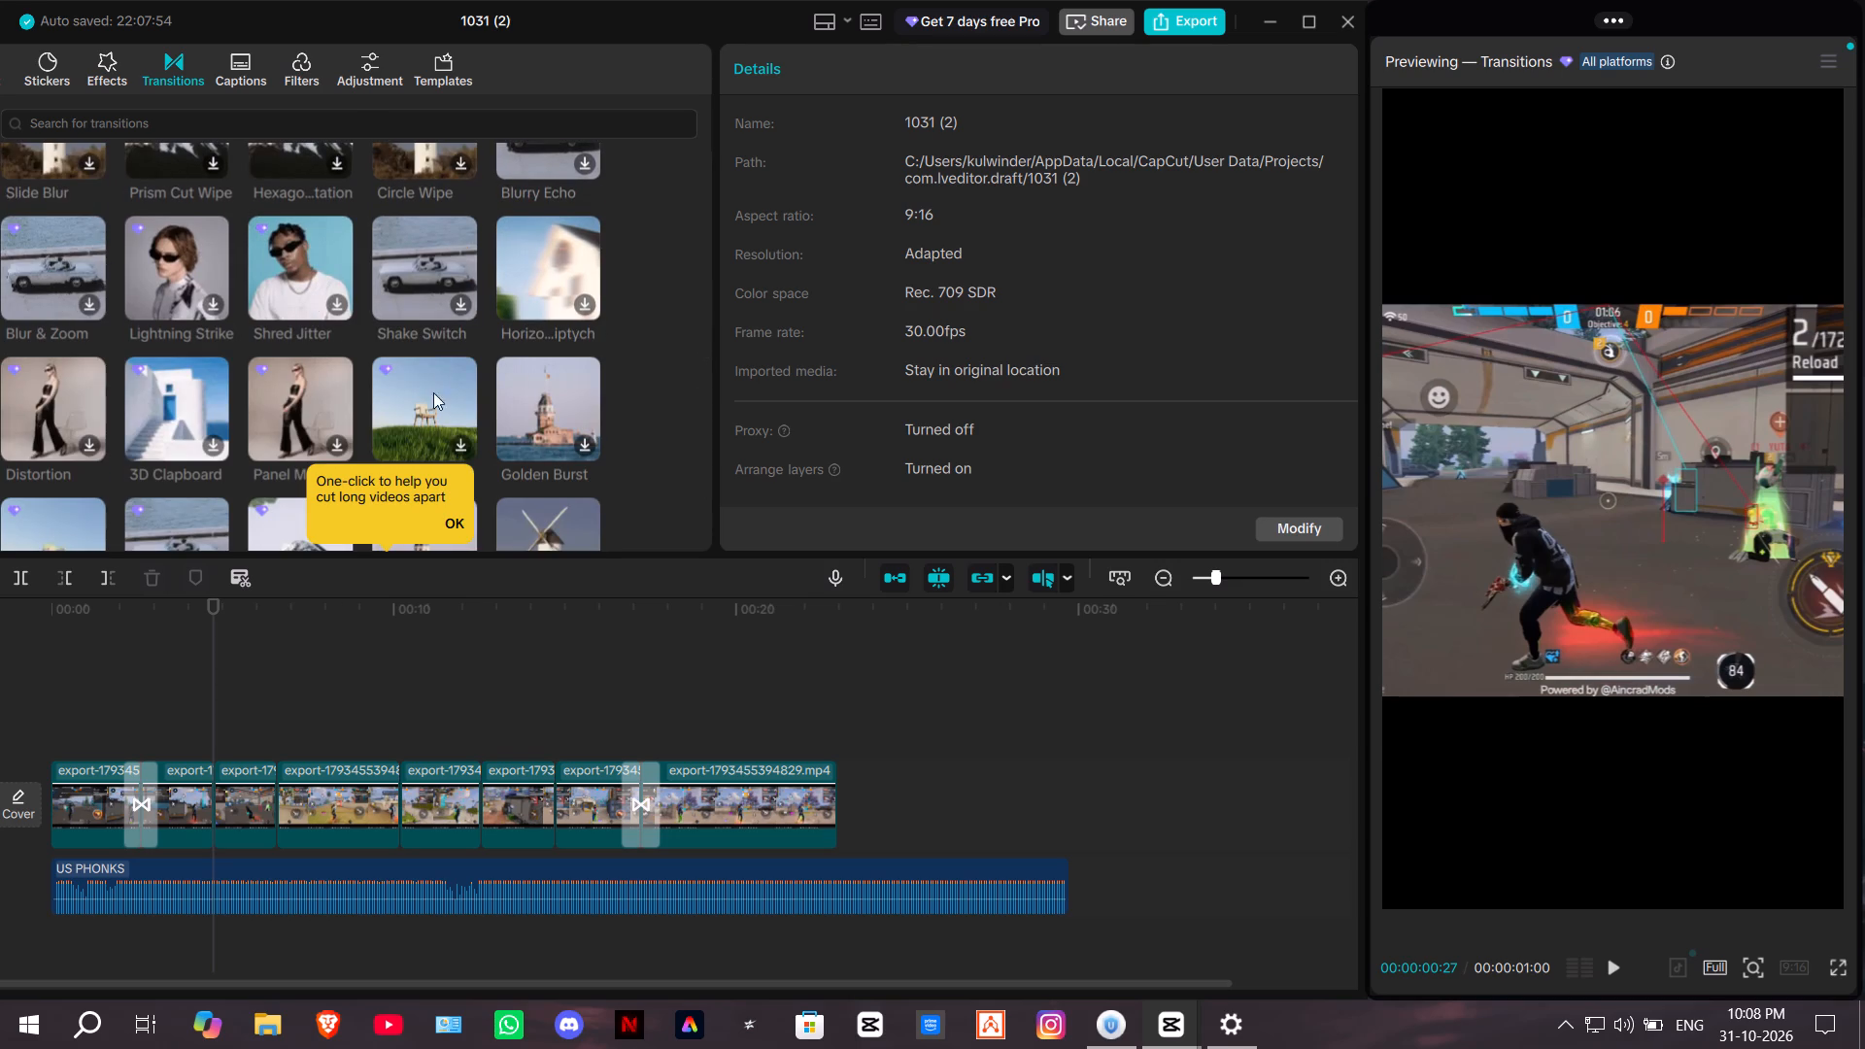
pyautogui.click(179, 396)
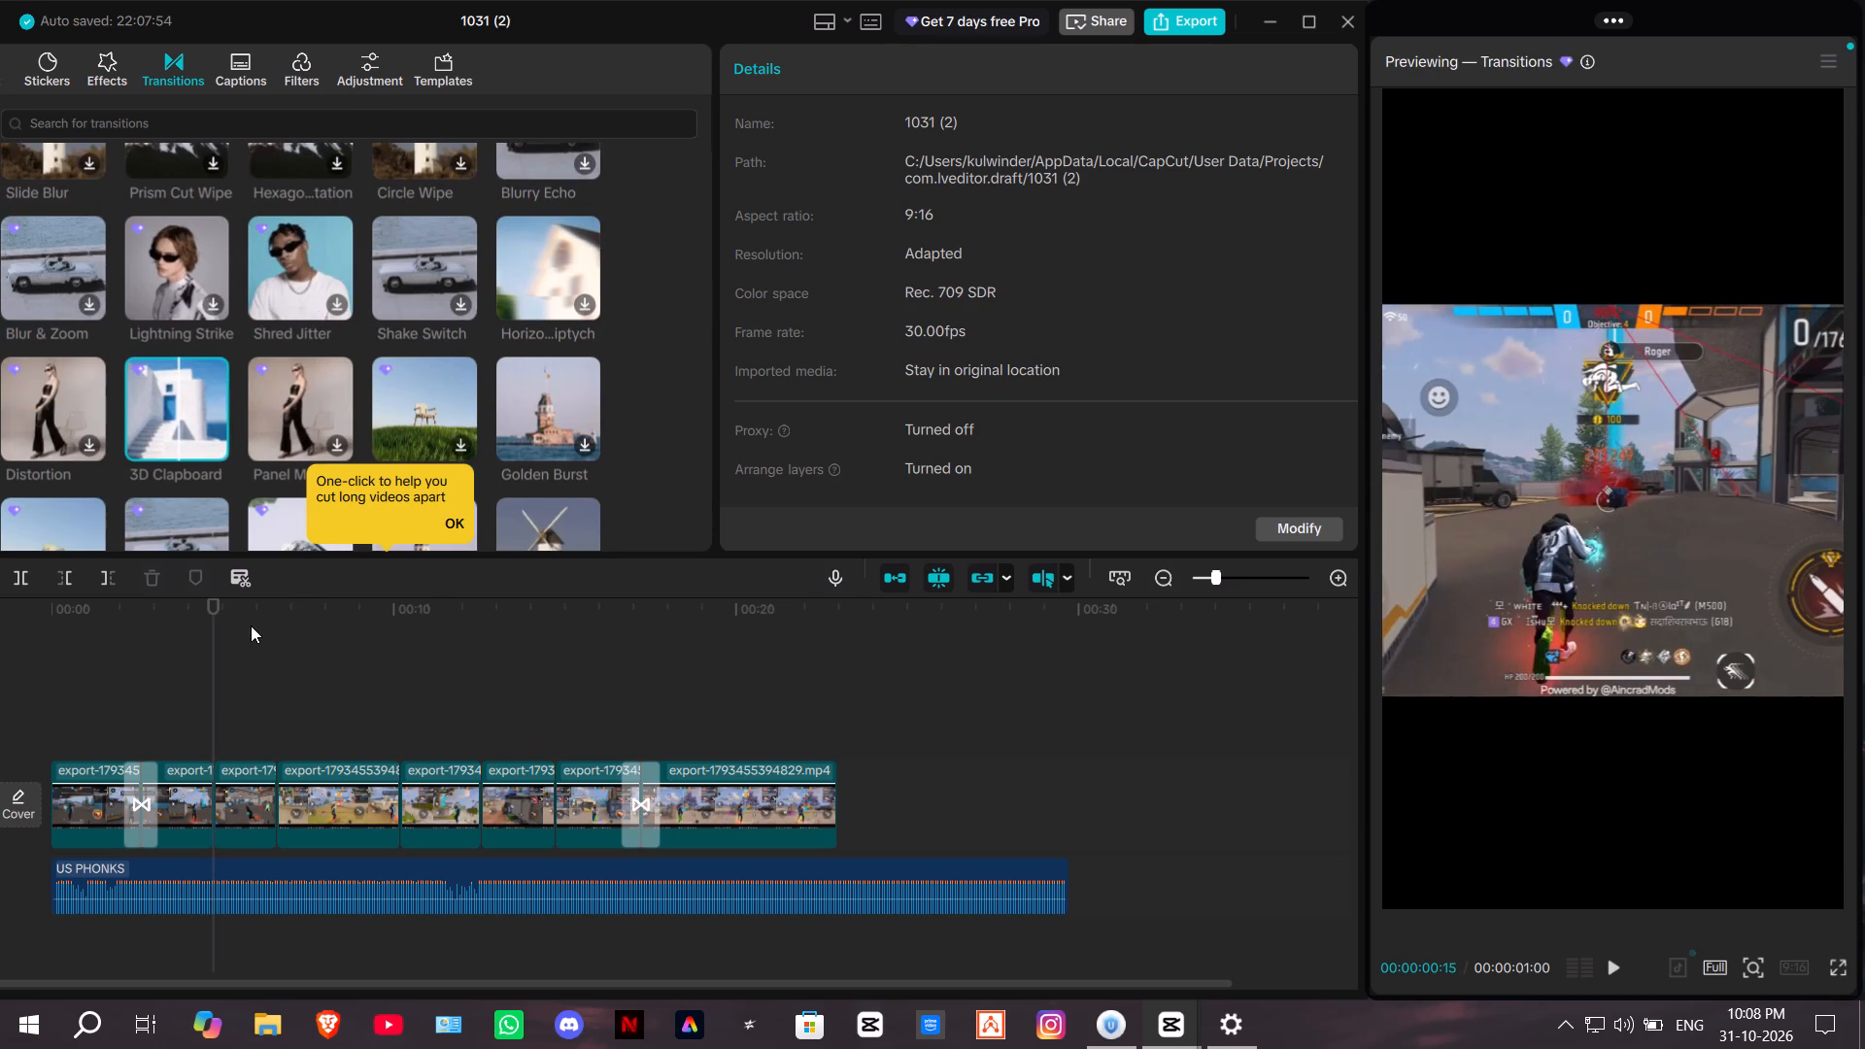
pyautogui.press('space')
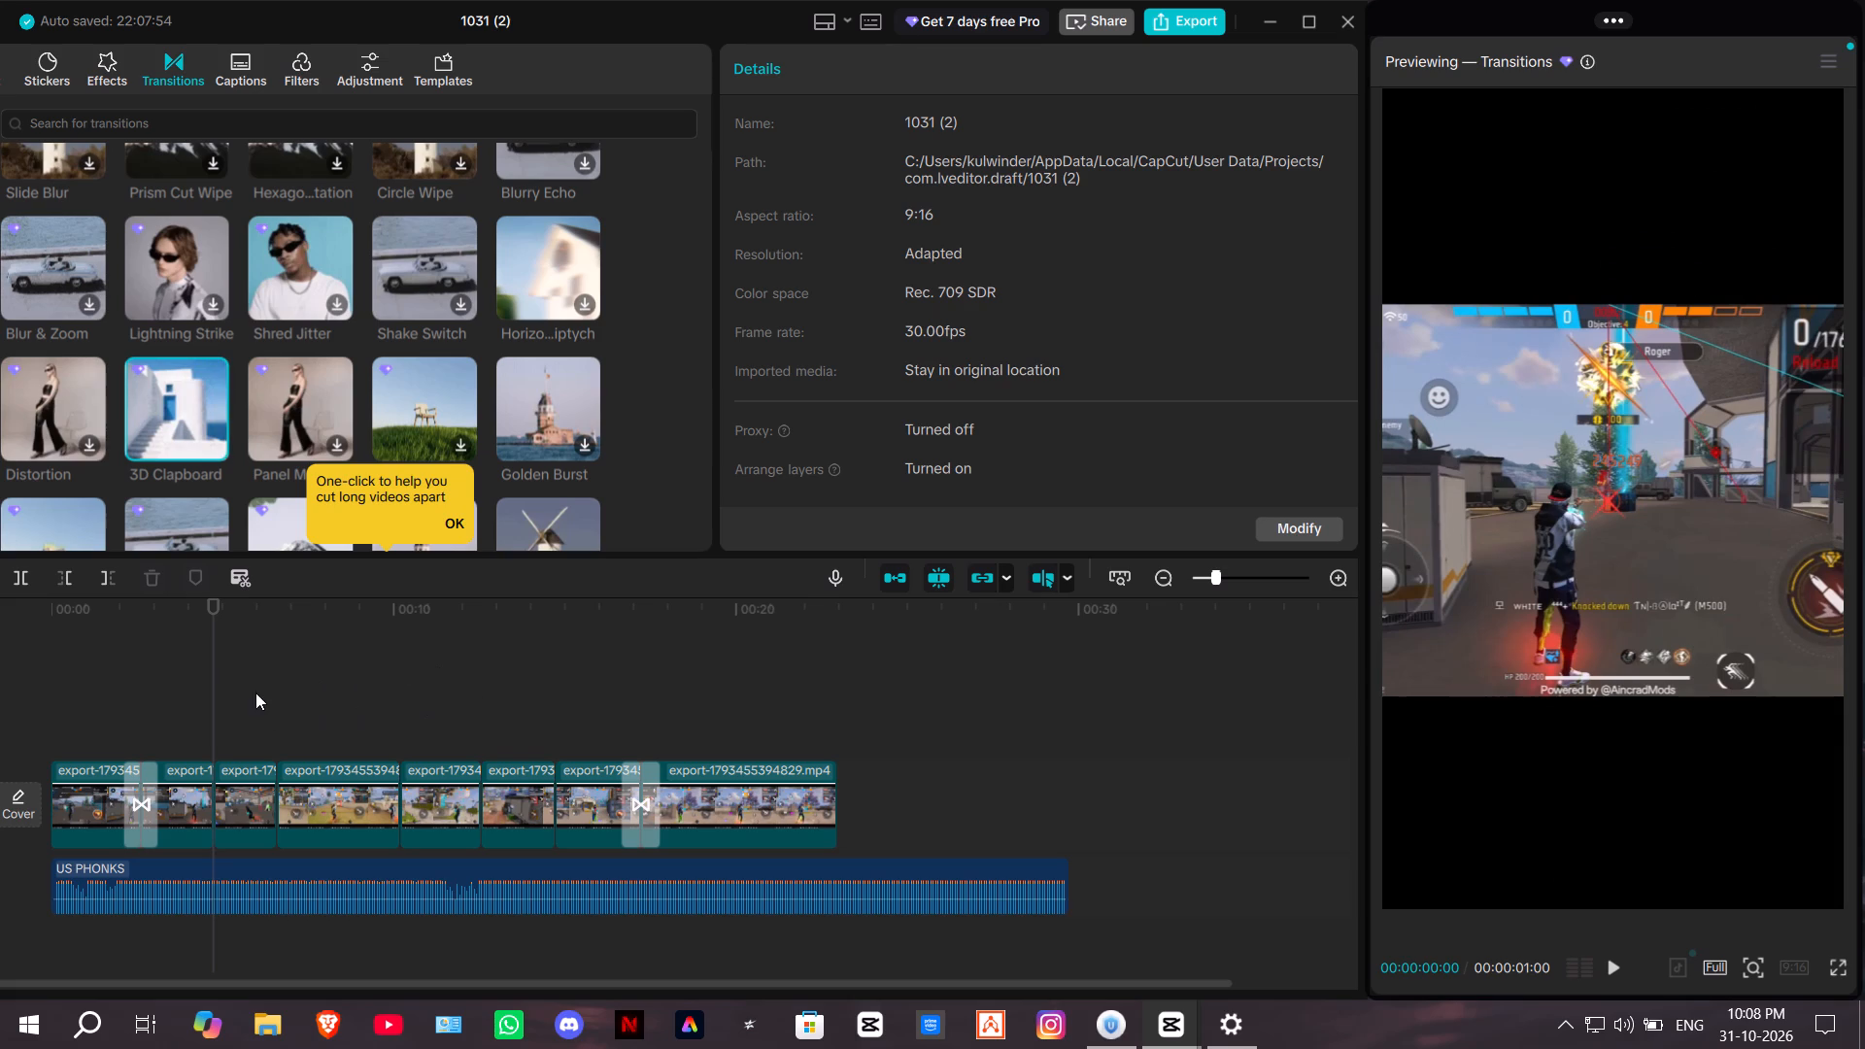
# Add the Burn Away transition to the cut between the fifth and sixth video clips.
pyautogui.scroll(13, 258, 361)
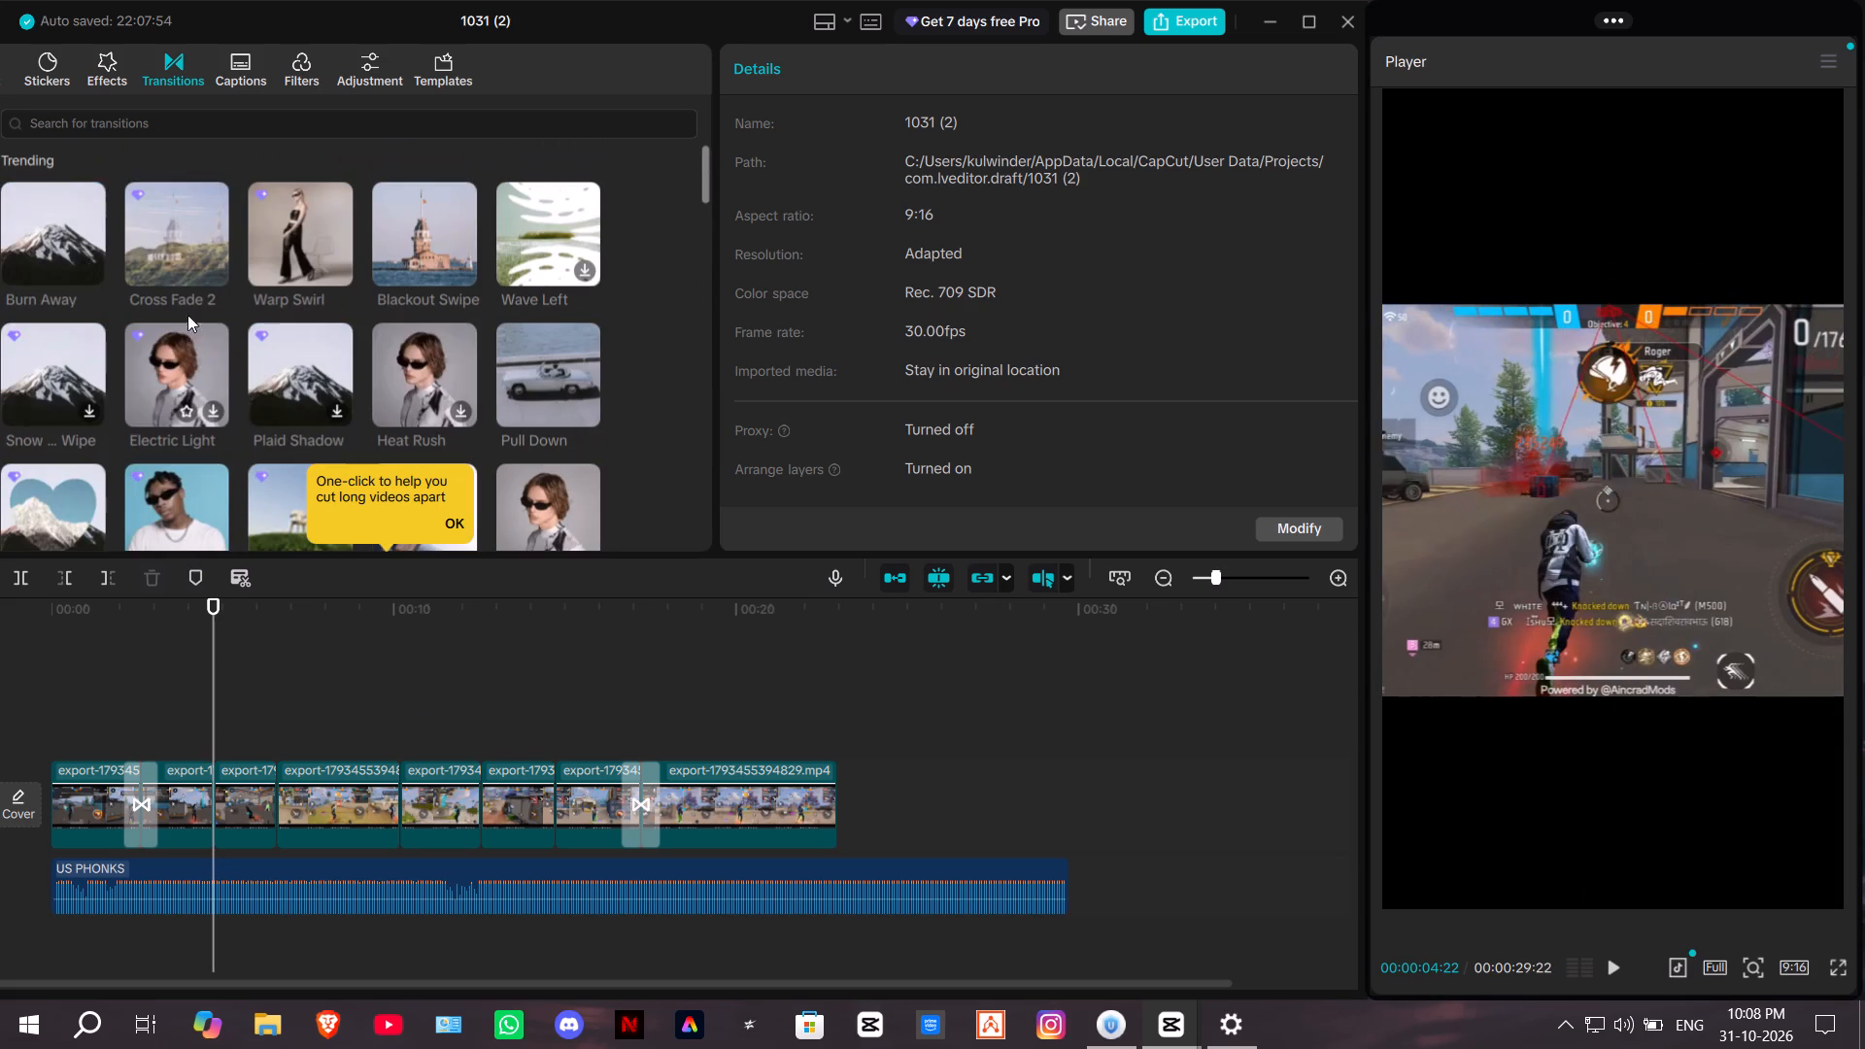
pyautogui.moveTo(46, 253); pyautogui.dragTo(177, 815)
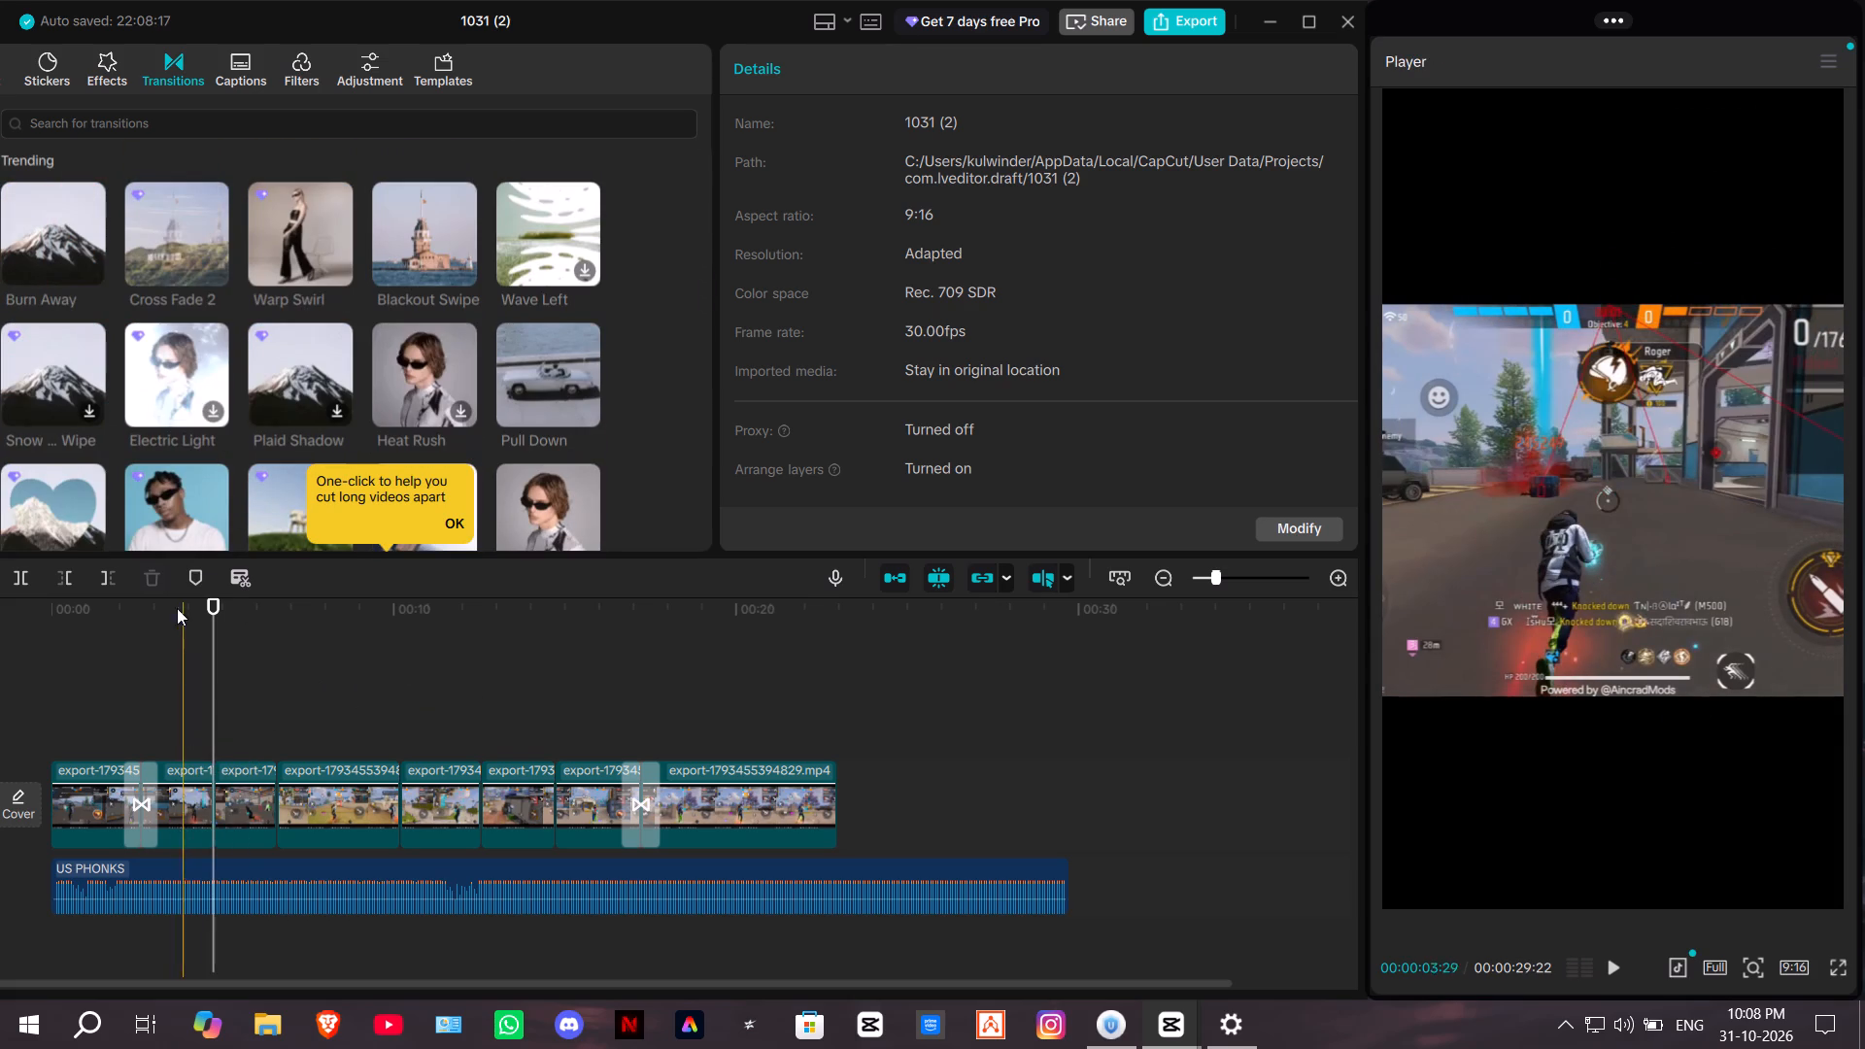
pyautogui.moveTo(29, 220); pyautogui.dragTo(166, 811)
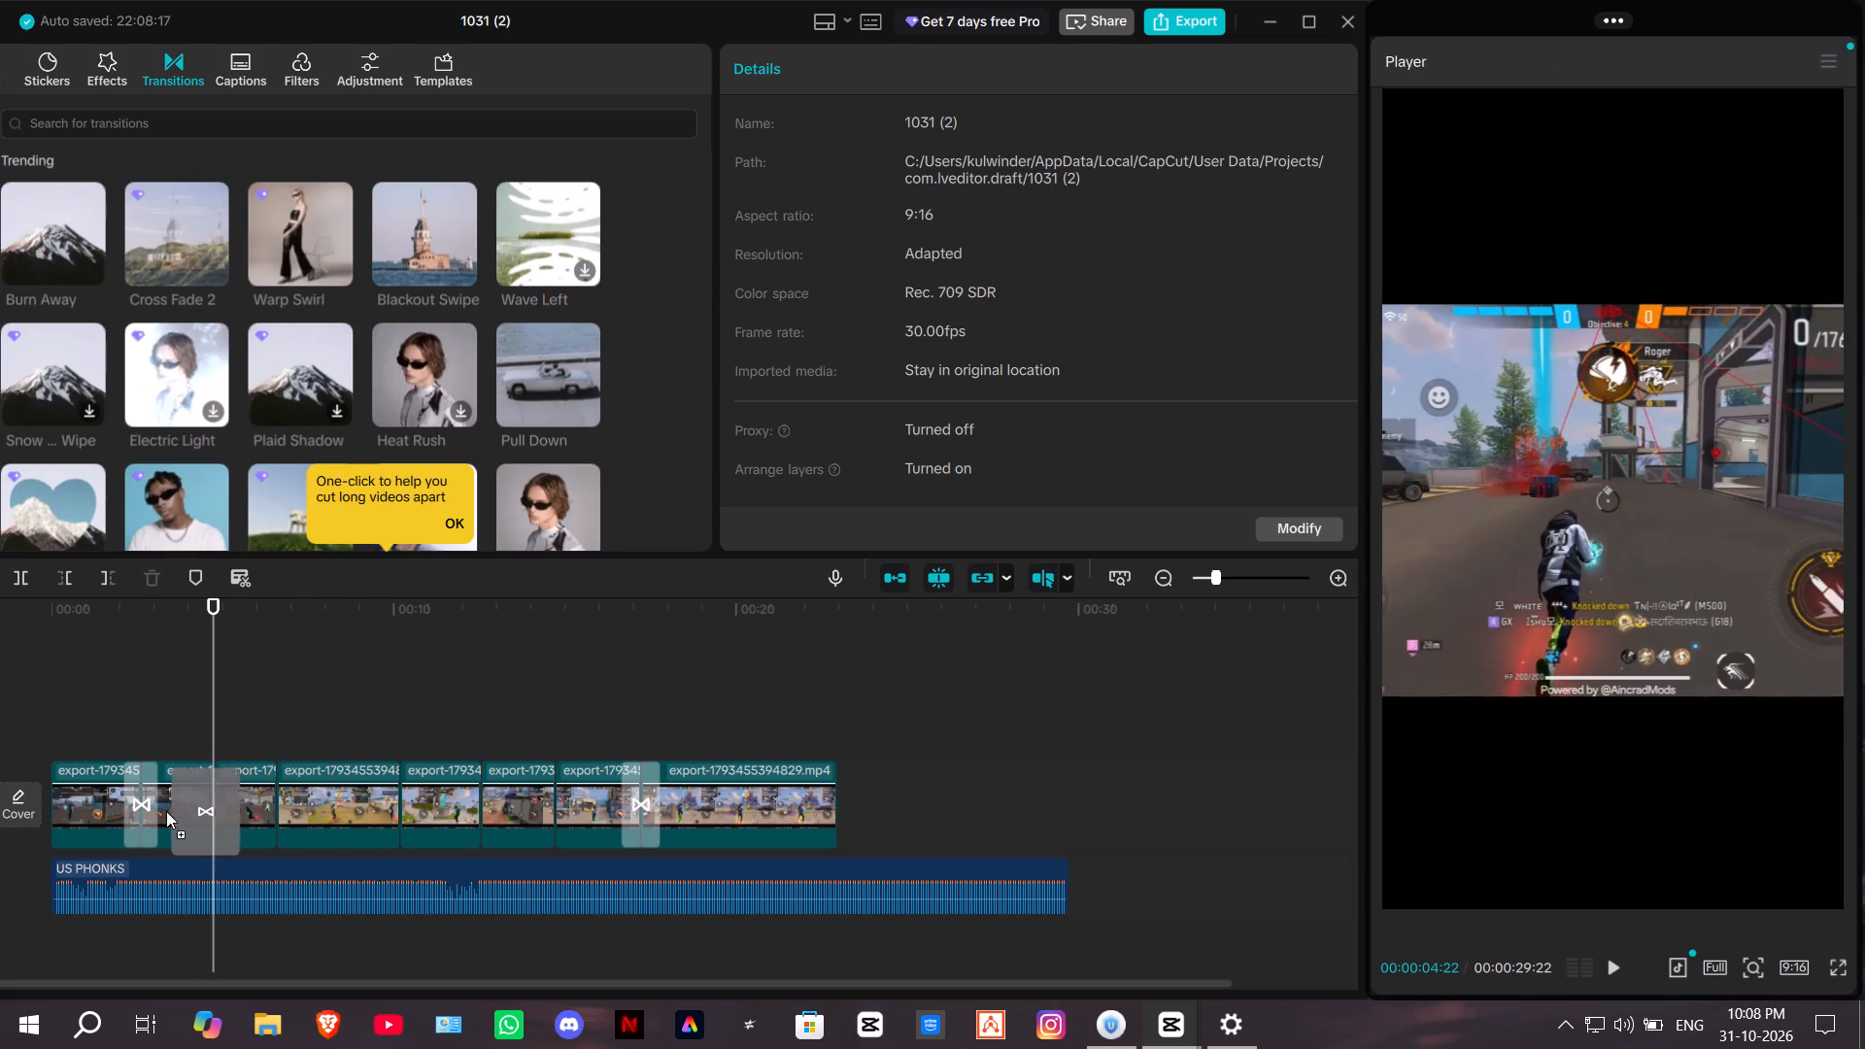
pyautogui.moveTo(166, 811); pyautogui.dragTo(172, 553)
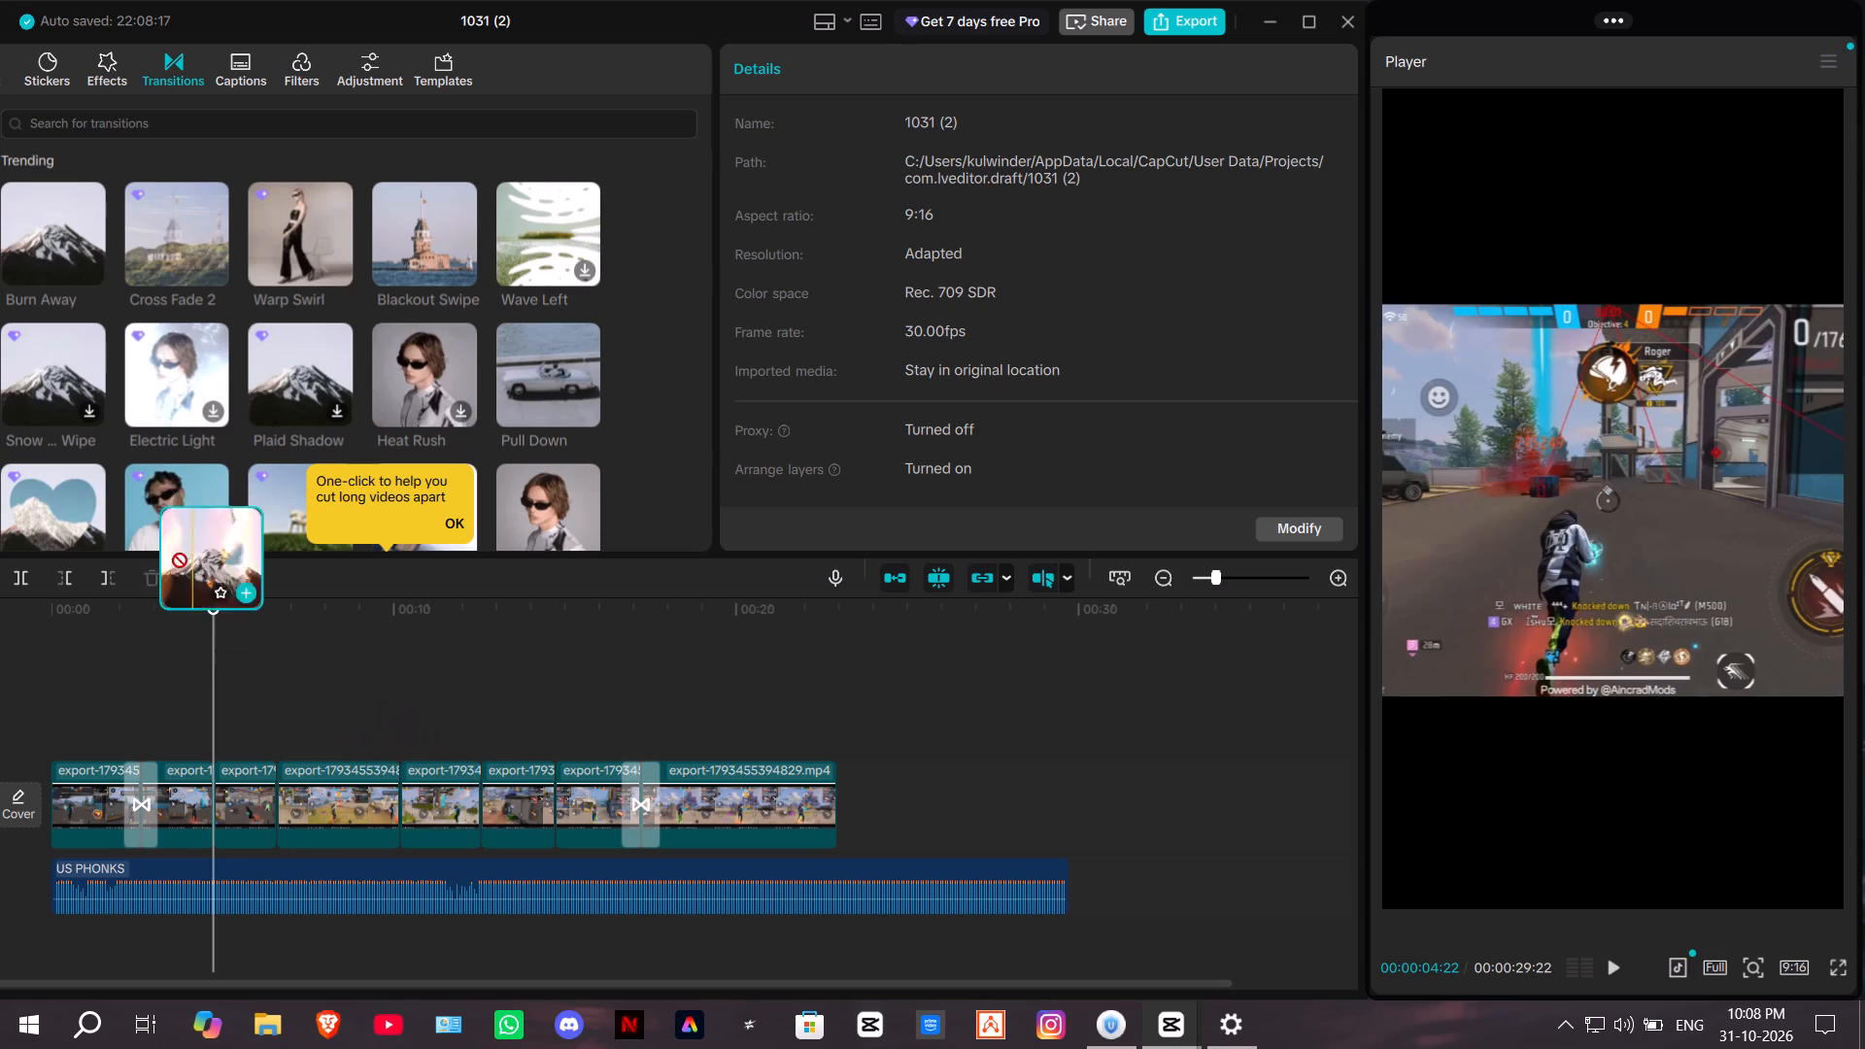
pyautogui.moveTo(172, 553); pyautogui.dragTo(514, 804)
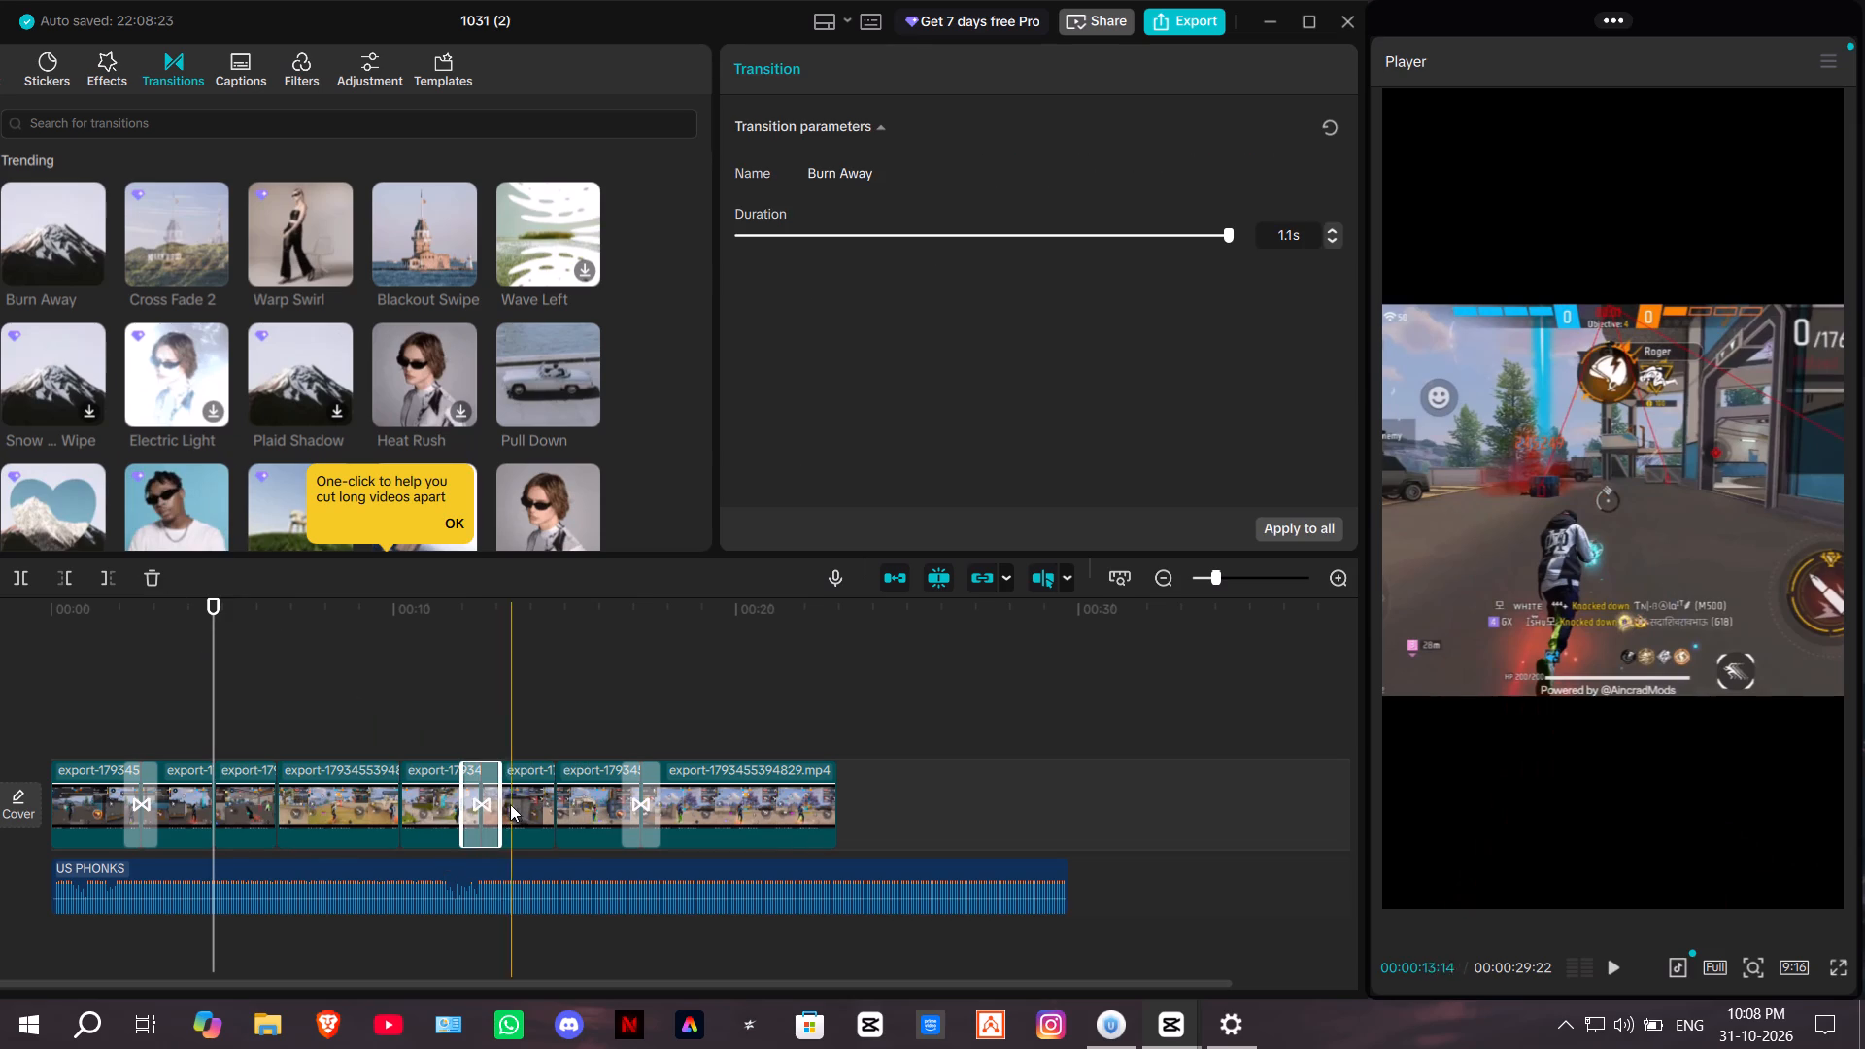
# Add the Burn Away transition to the cuts between the second and third, third and fourth, and fourth and fifth video clips.
pyautogui.moveTo(216, 673); pyautogui.dragTo(409, 706)
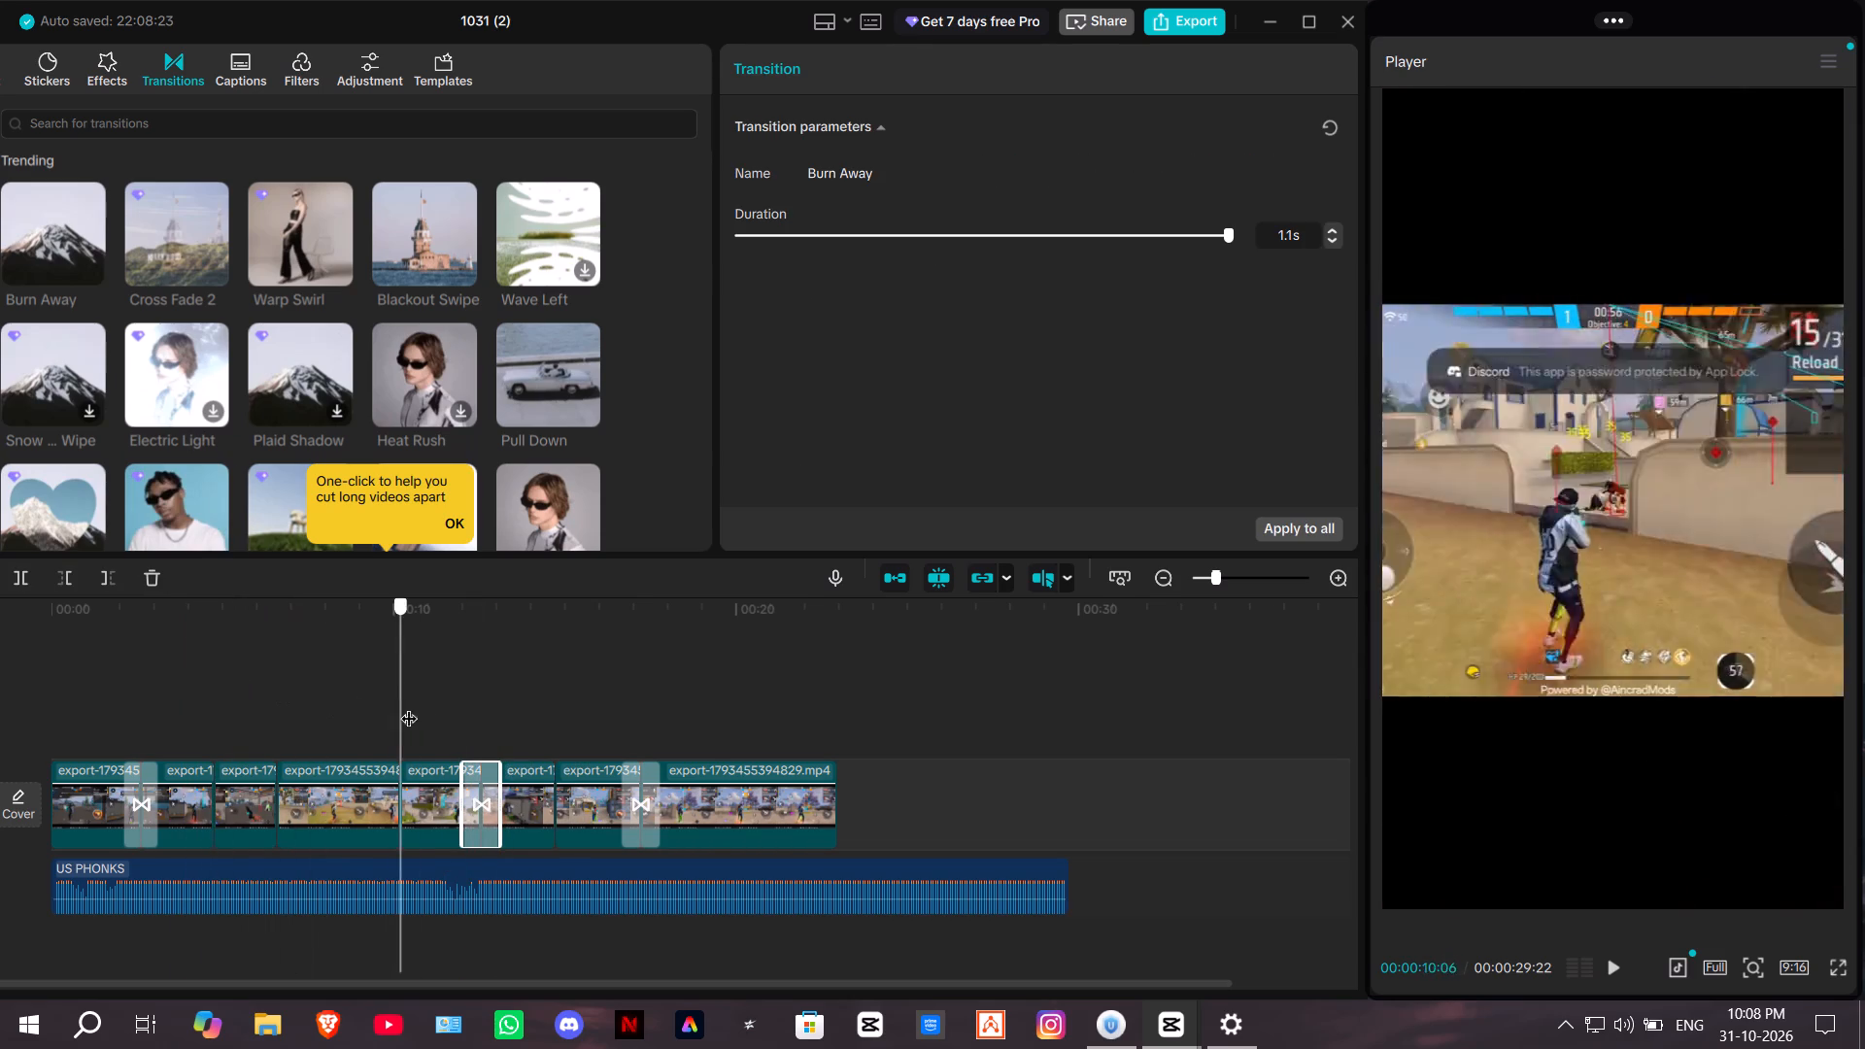
pyautogui.moveTo(409, 706); pyautogui.dragTo(713, 687)
pyautogui.click(217, 811)
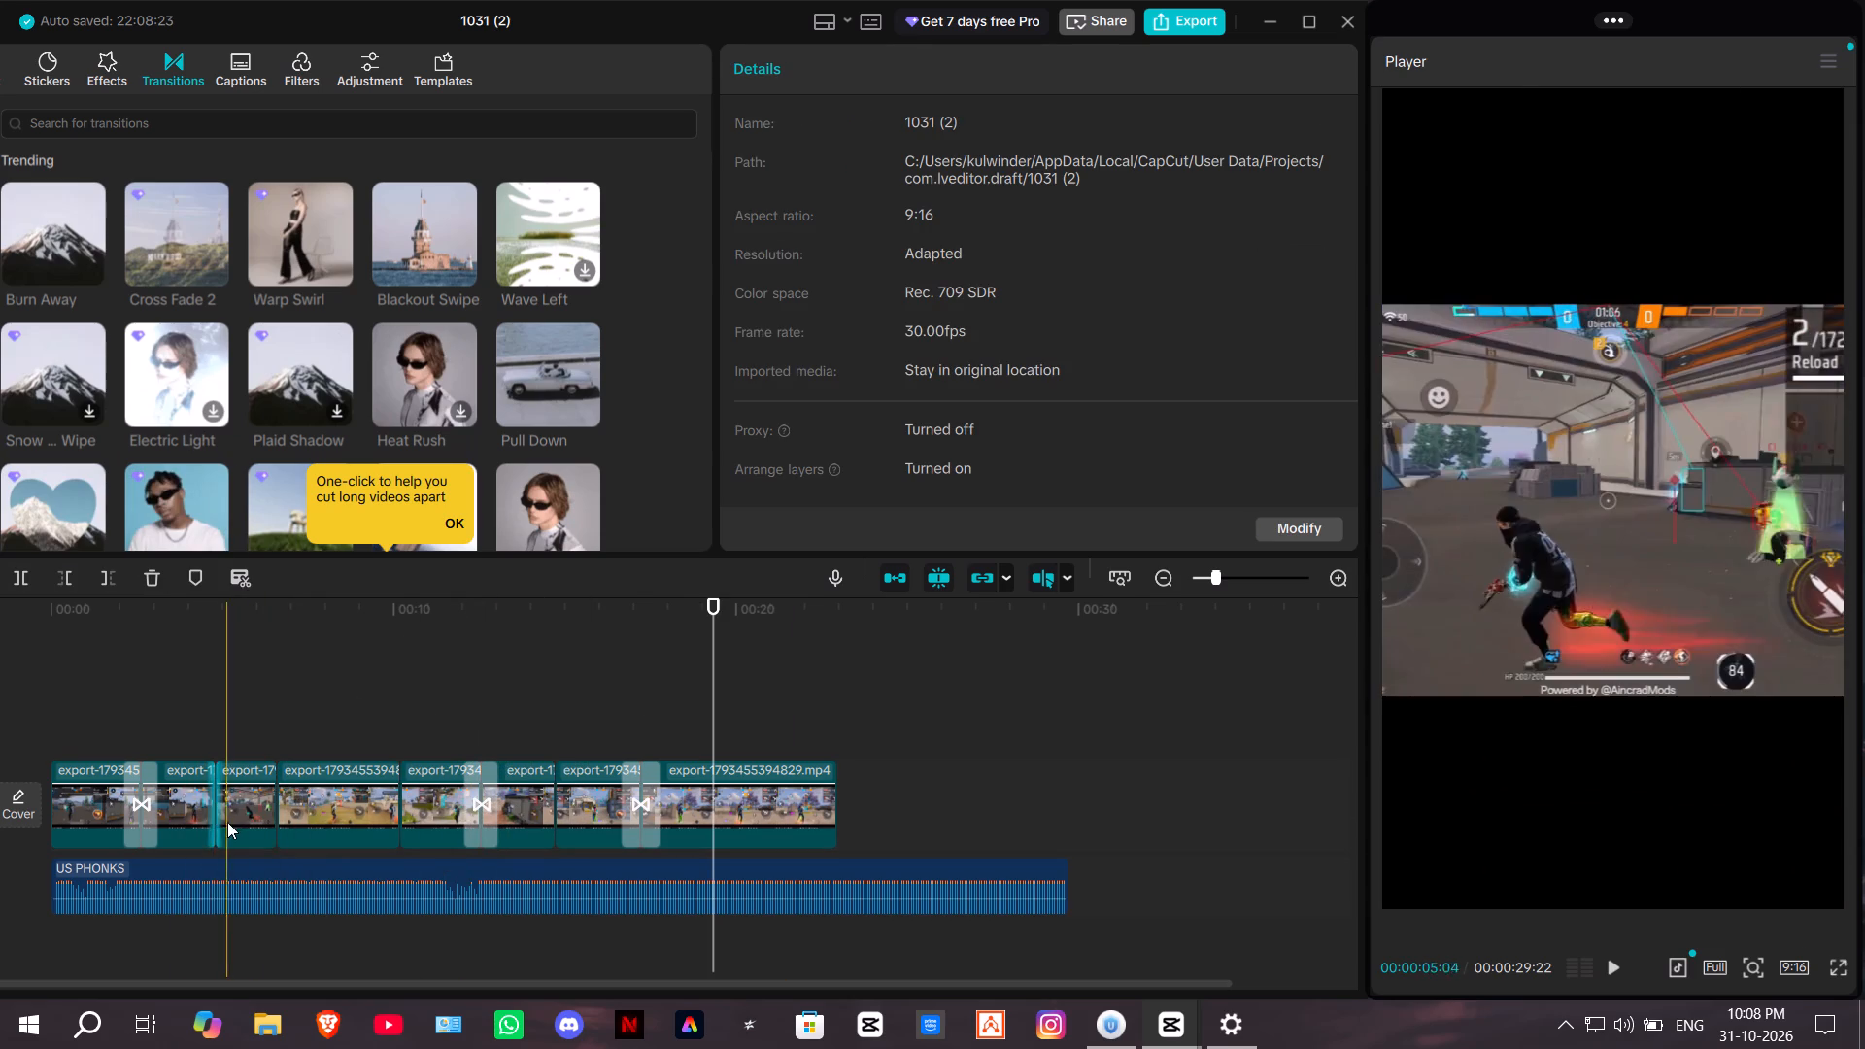
pyautogui.moveTo(36, 230); pyautogui.dragTo(195, 815)
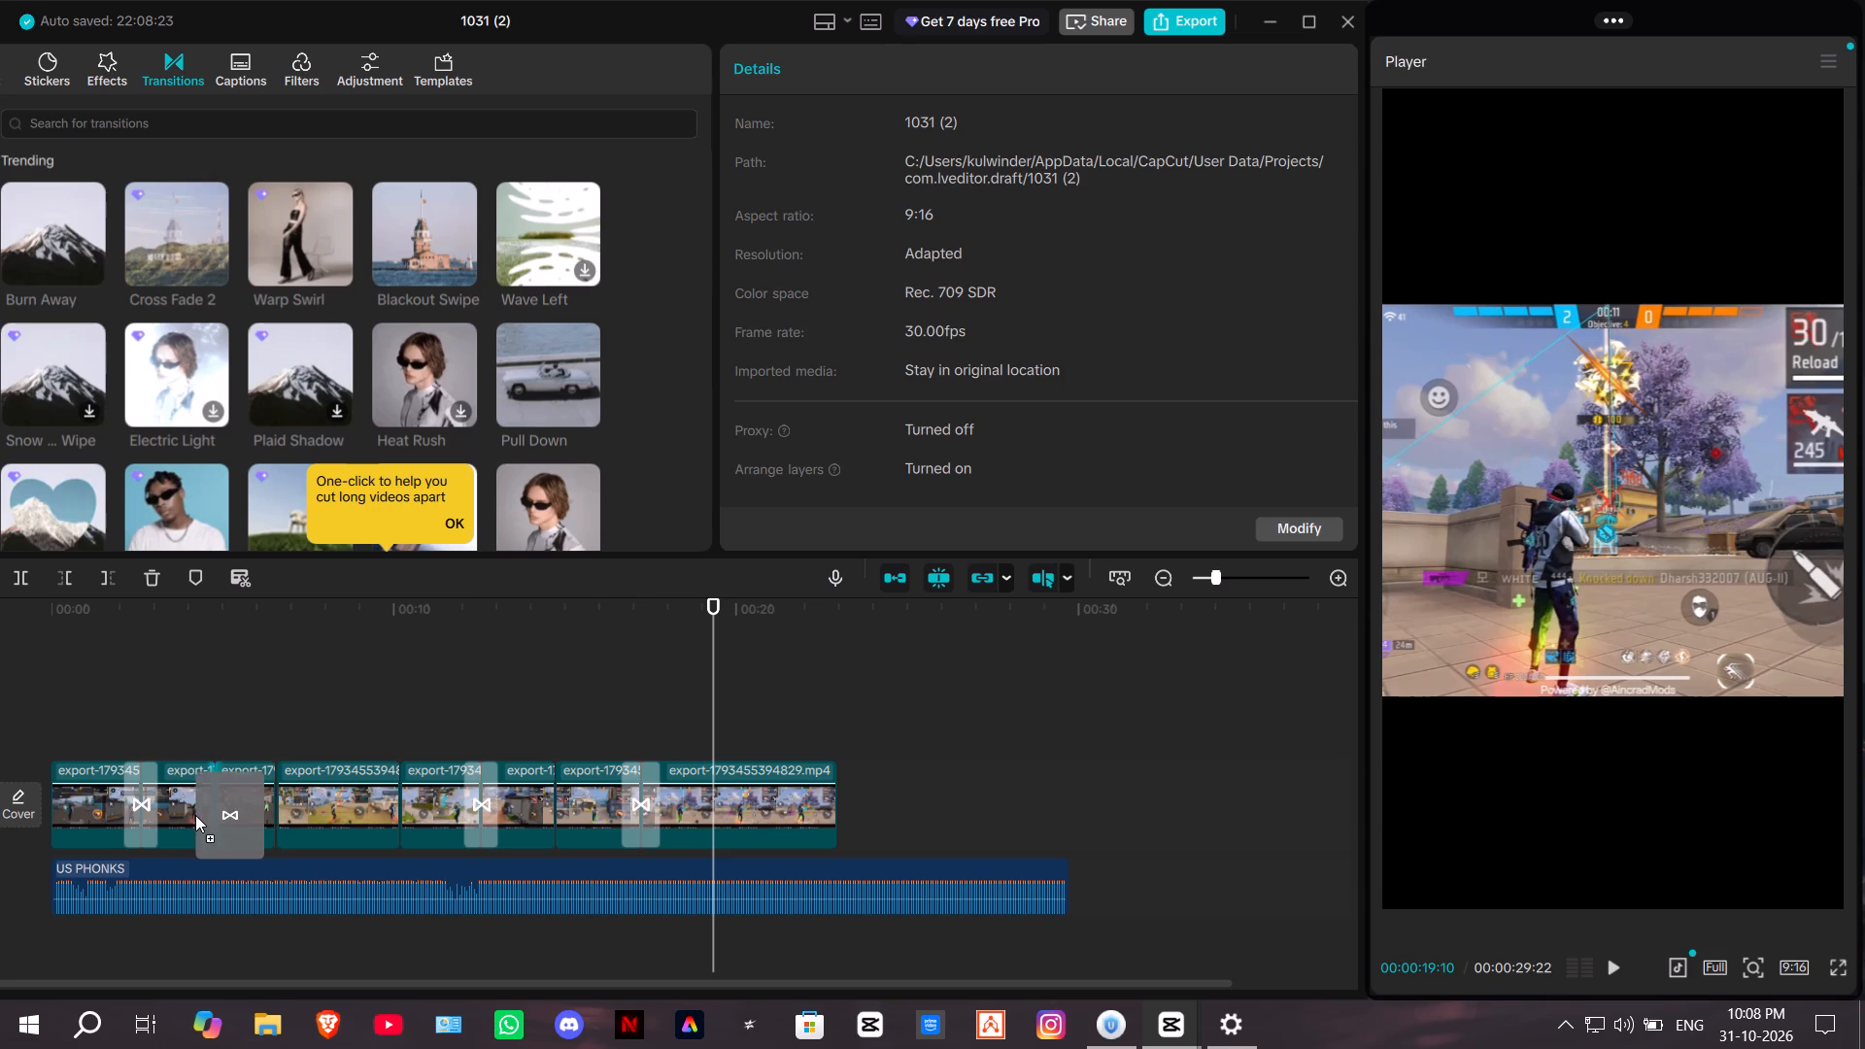
pyautogui.moveTo(195, 815); pyautogui.dragTo(188, 798)
pyautogui.moveTo(54, 247); pyautogui.dragTo(242, 798)
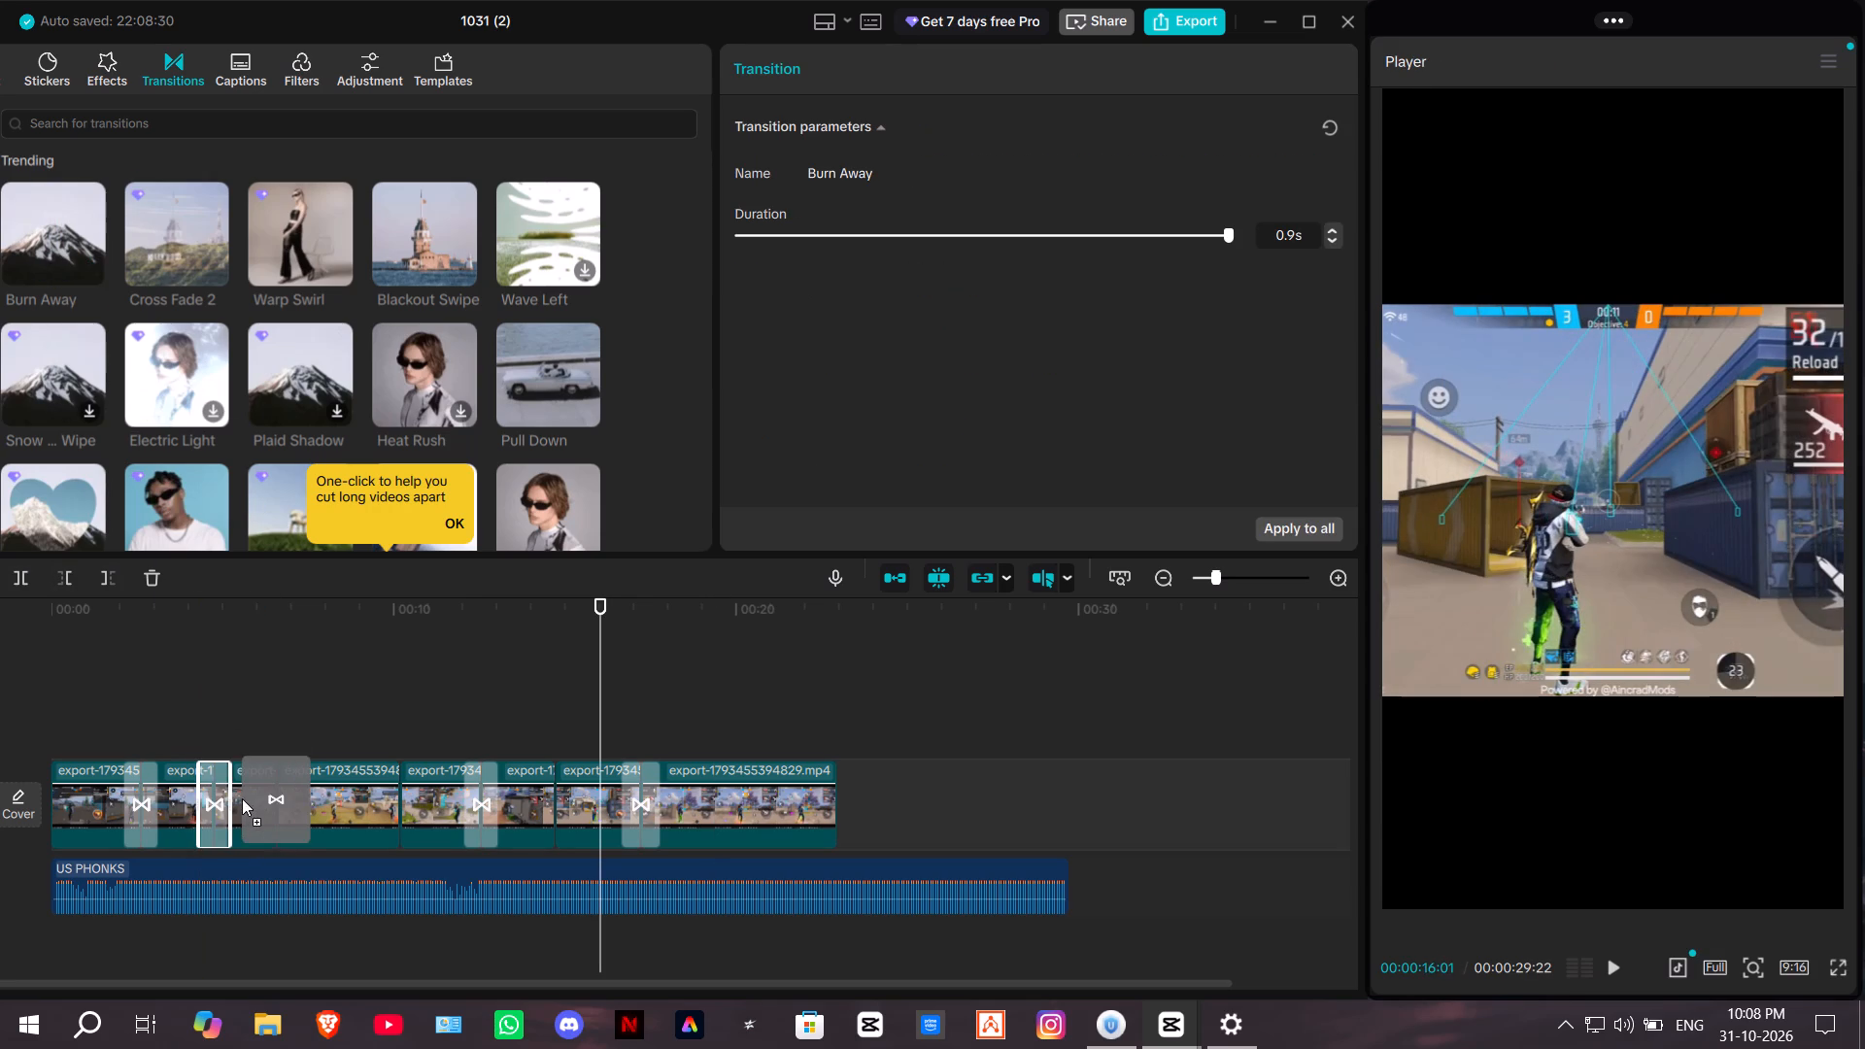
pyautogui.moveTo(242, 798); pyautogui.dragTo(248, 808)
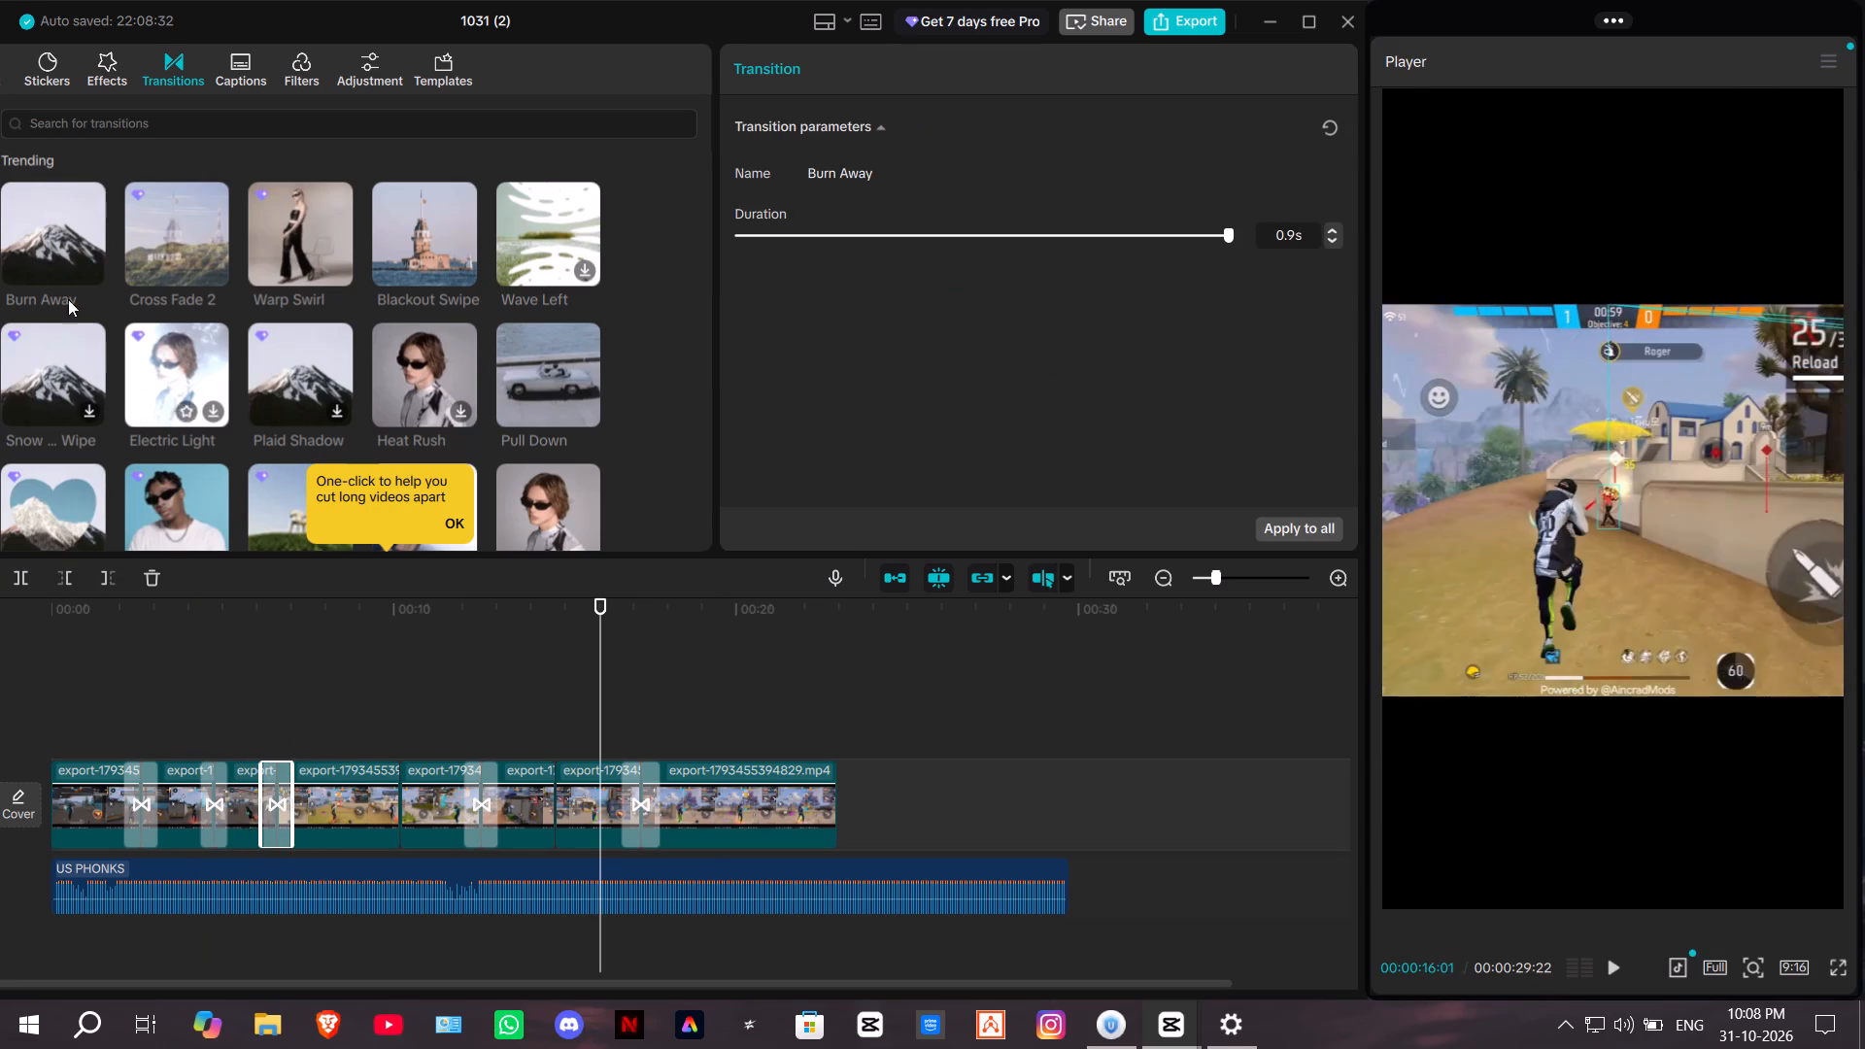
pyautogui.moveTo(27, 237); pyautogui.dragTo(364, 815)
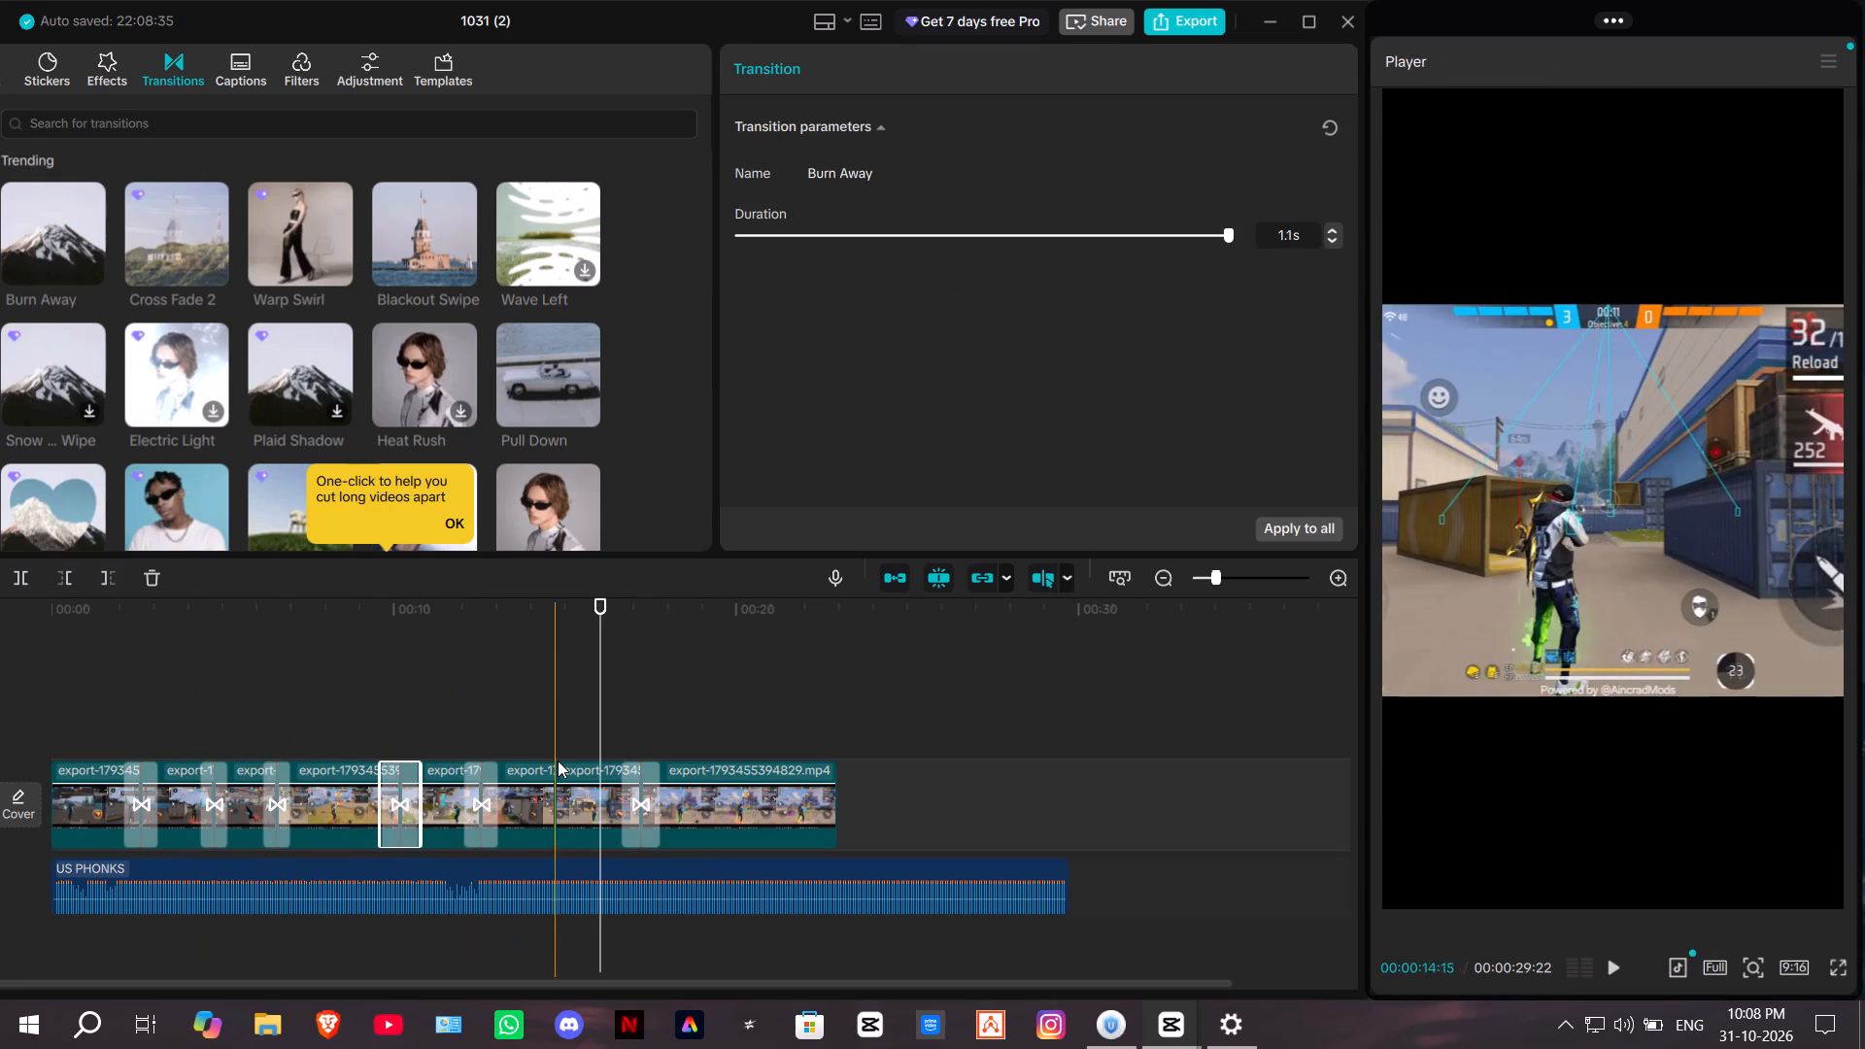
# Add the Cross Fade 2 transition to the cut between the sixth and seventh video clips.
pyautogui.moveTo(158, 229); pyautogui.dragTo(482, 760)
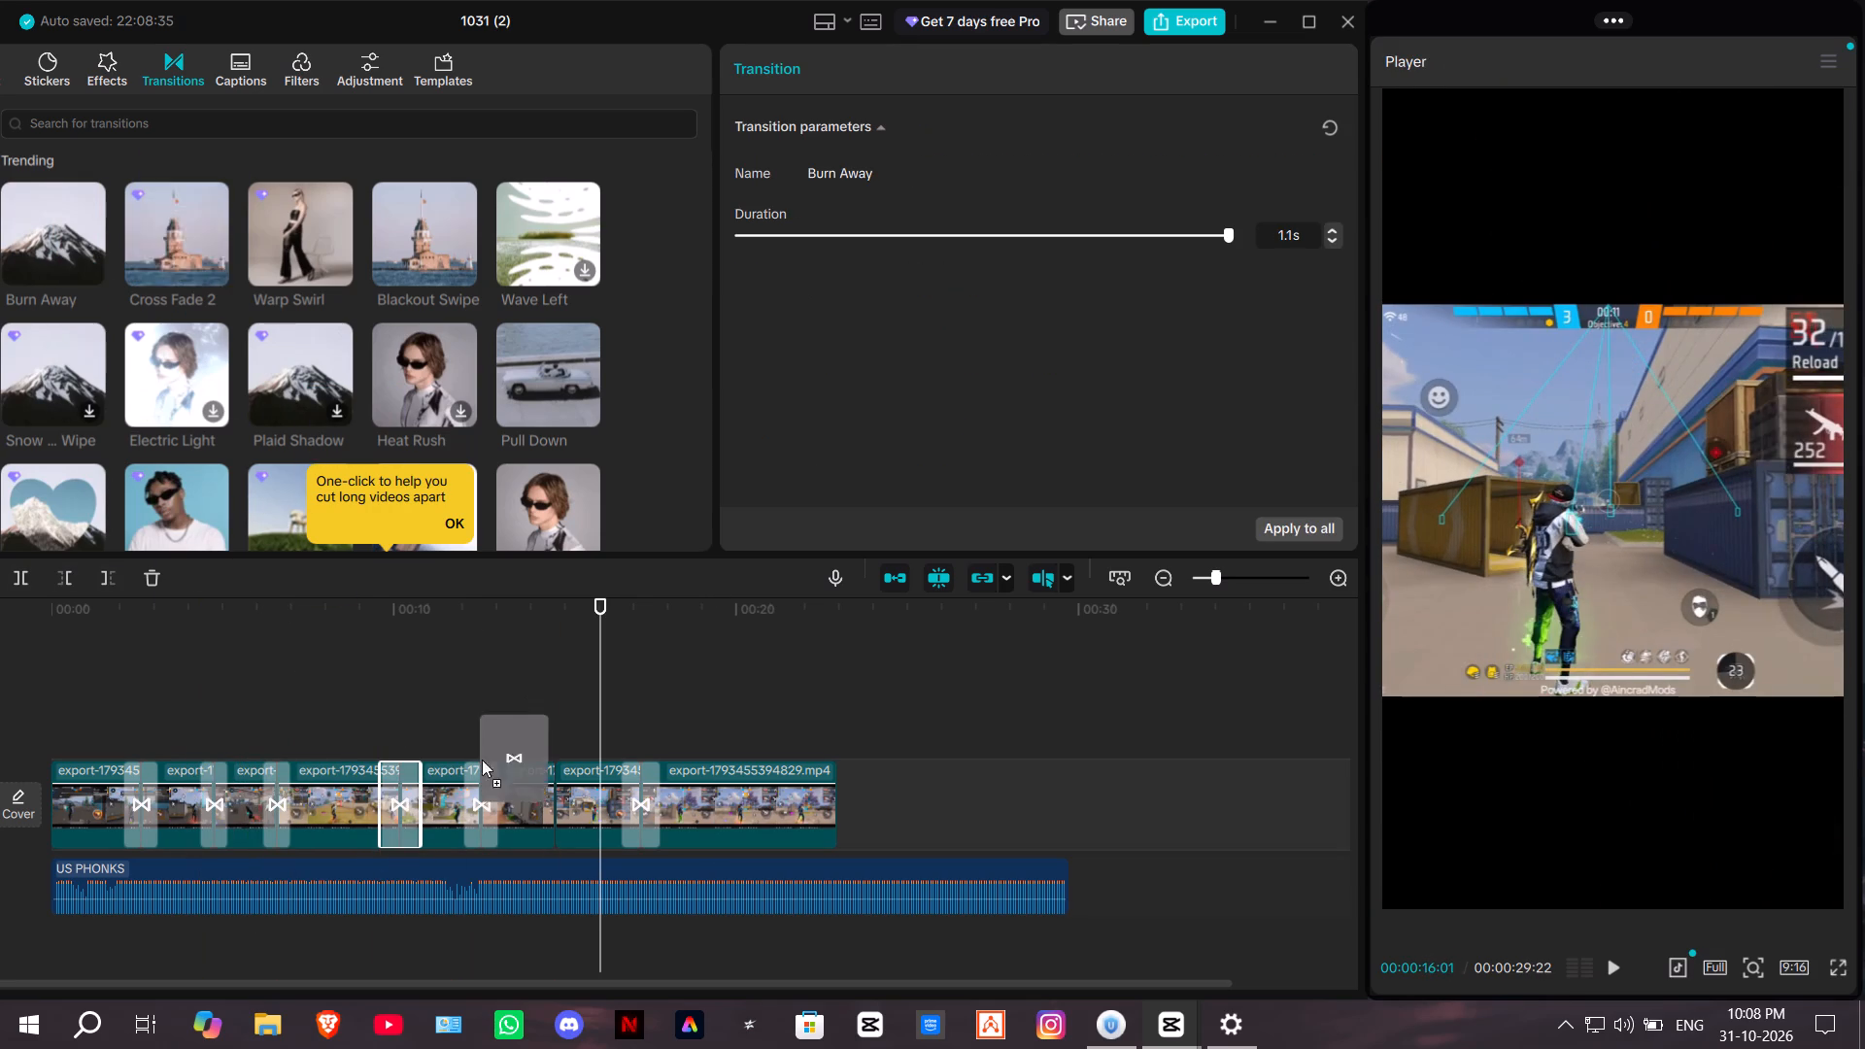
pyautogui.moveTo(482, 760); pyautogui.dragTo(530, 808)
# Play the opening of the montage from the start to find where the first clip should begin.
pyautogui.moveTo(596, 671); pyautogui.dragTo(0, 683)
pyautogui.press('space')
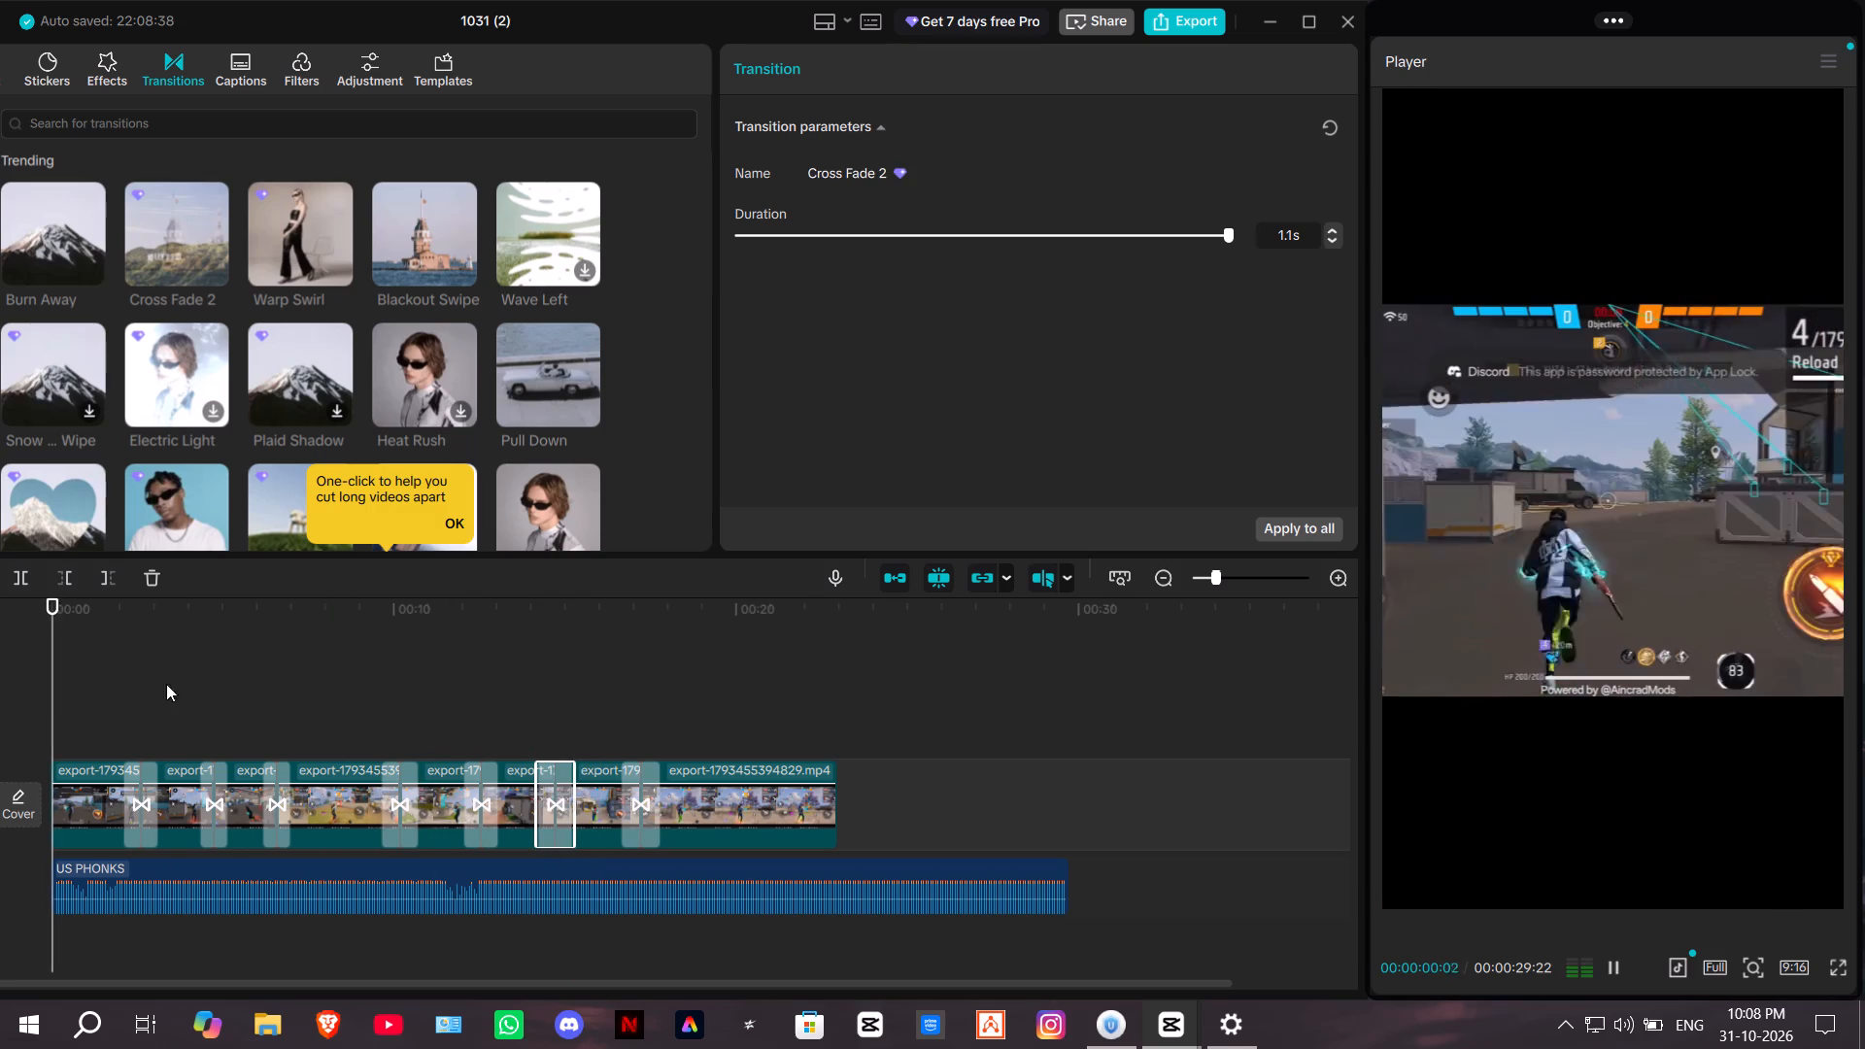
pyautogui.press('space')
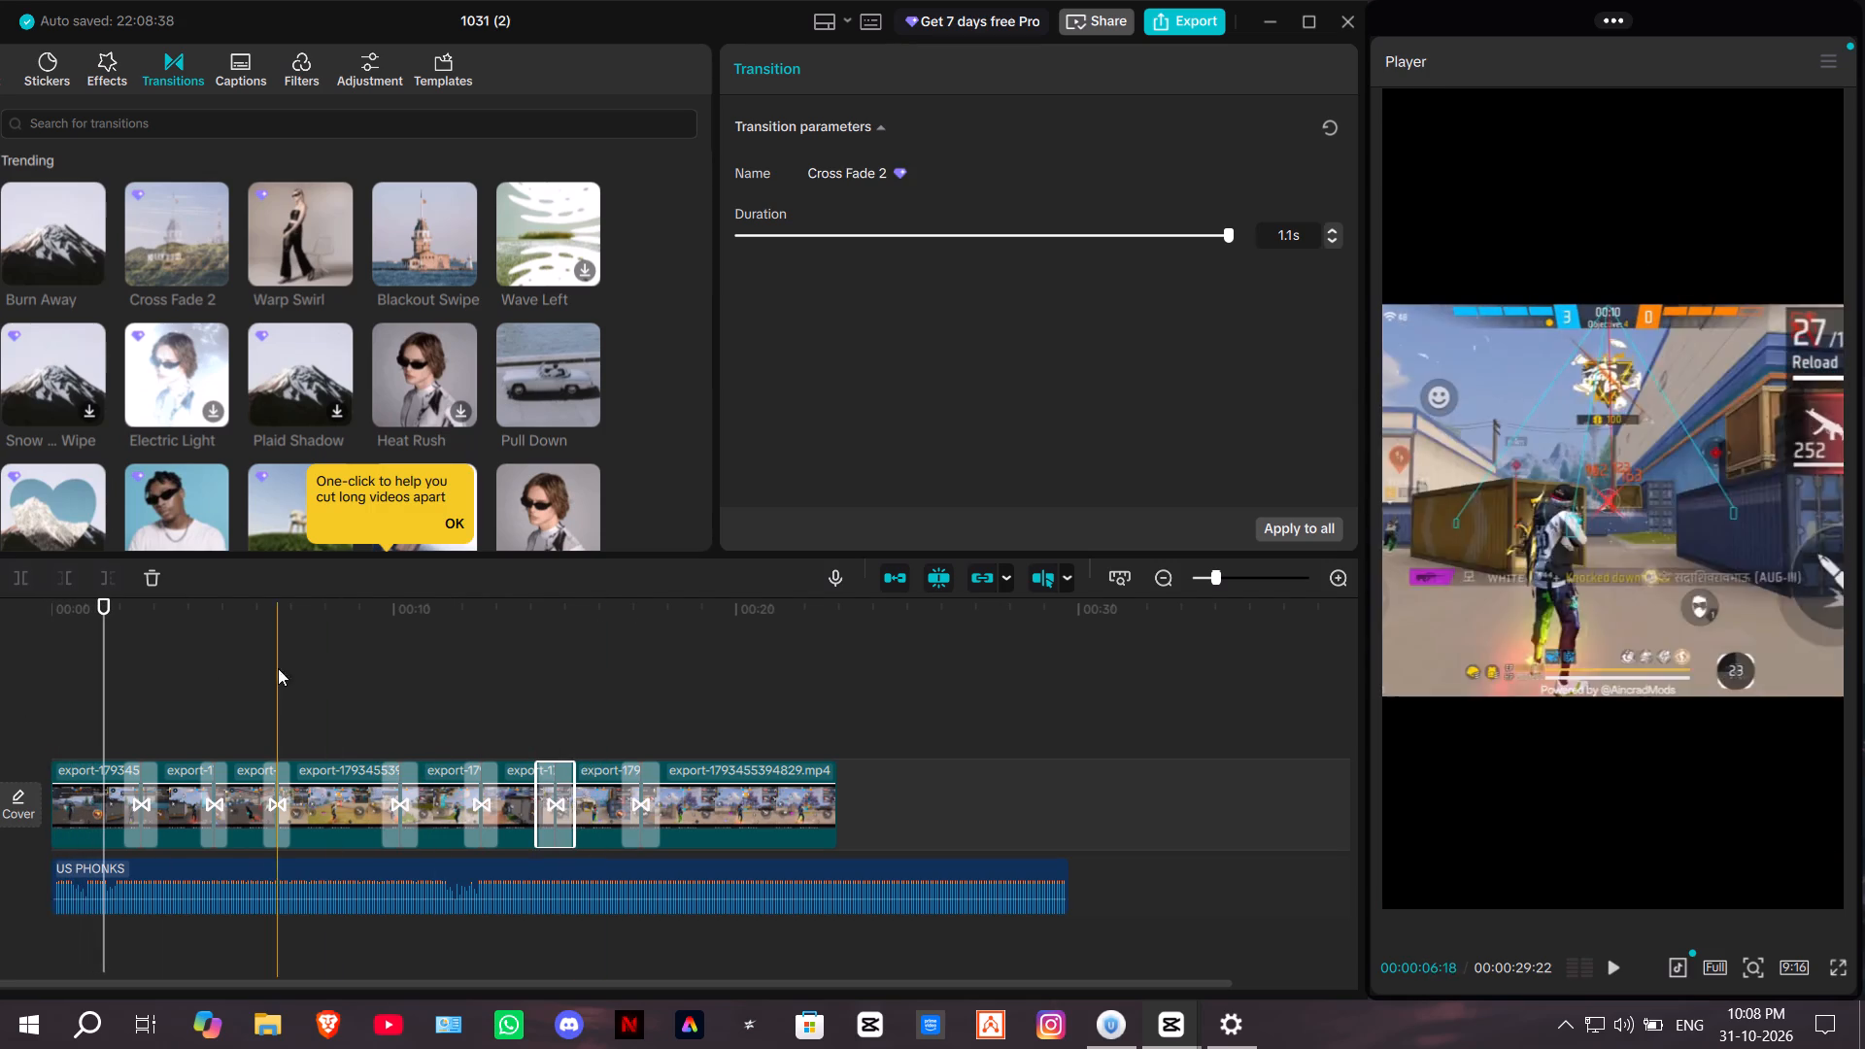
pyautogui.moveTo(103, 657); pyautogui.dragTo(0, 662)
pyautogui.press('space')
pyautogui.press('space')
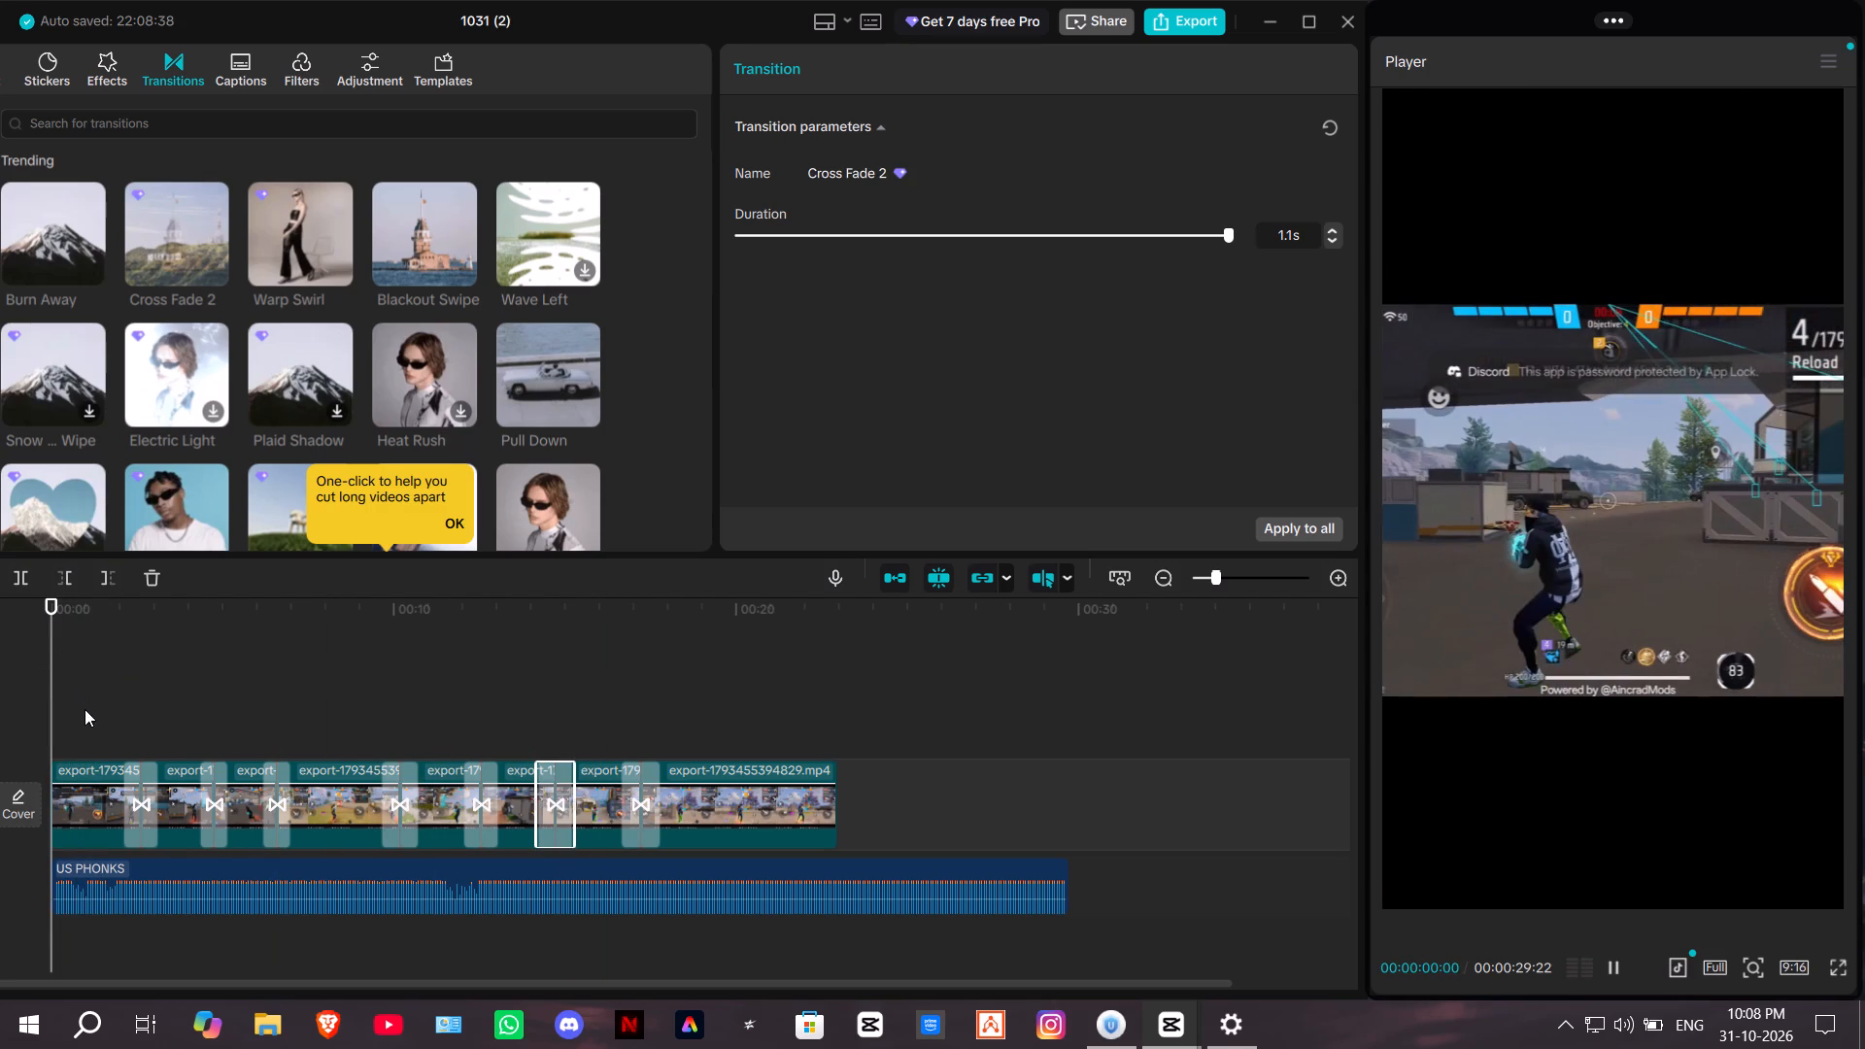
pyautogui.press('space')
pyautogui.press('space')
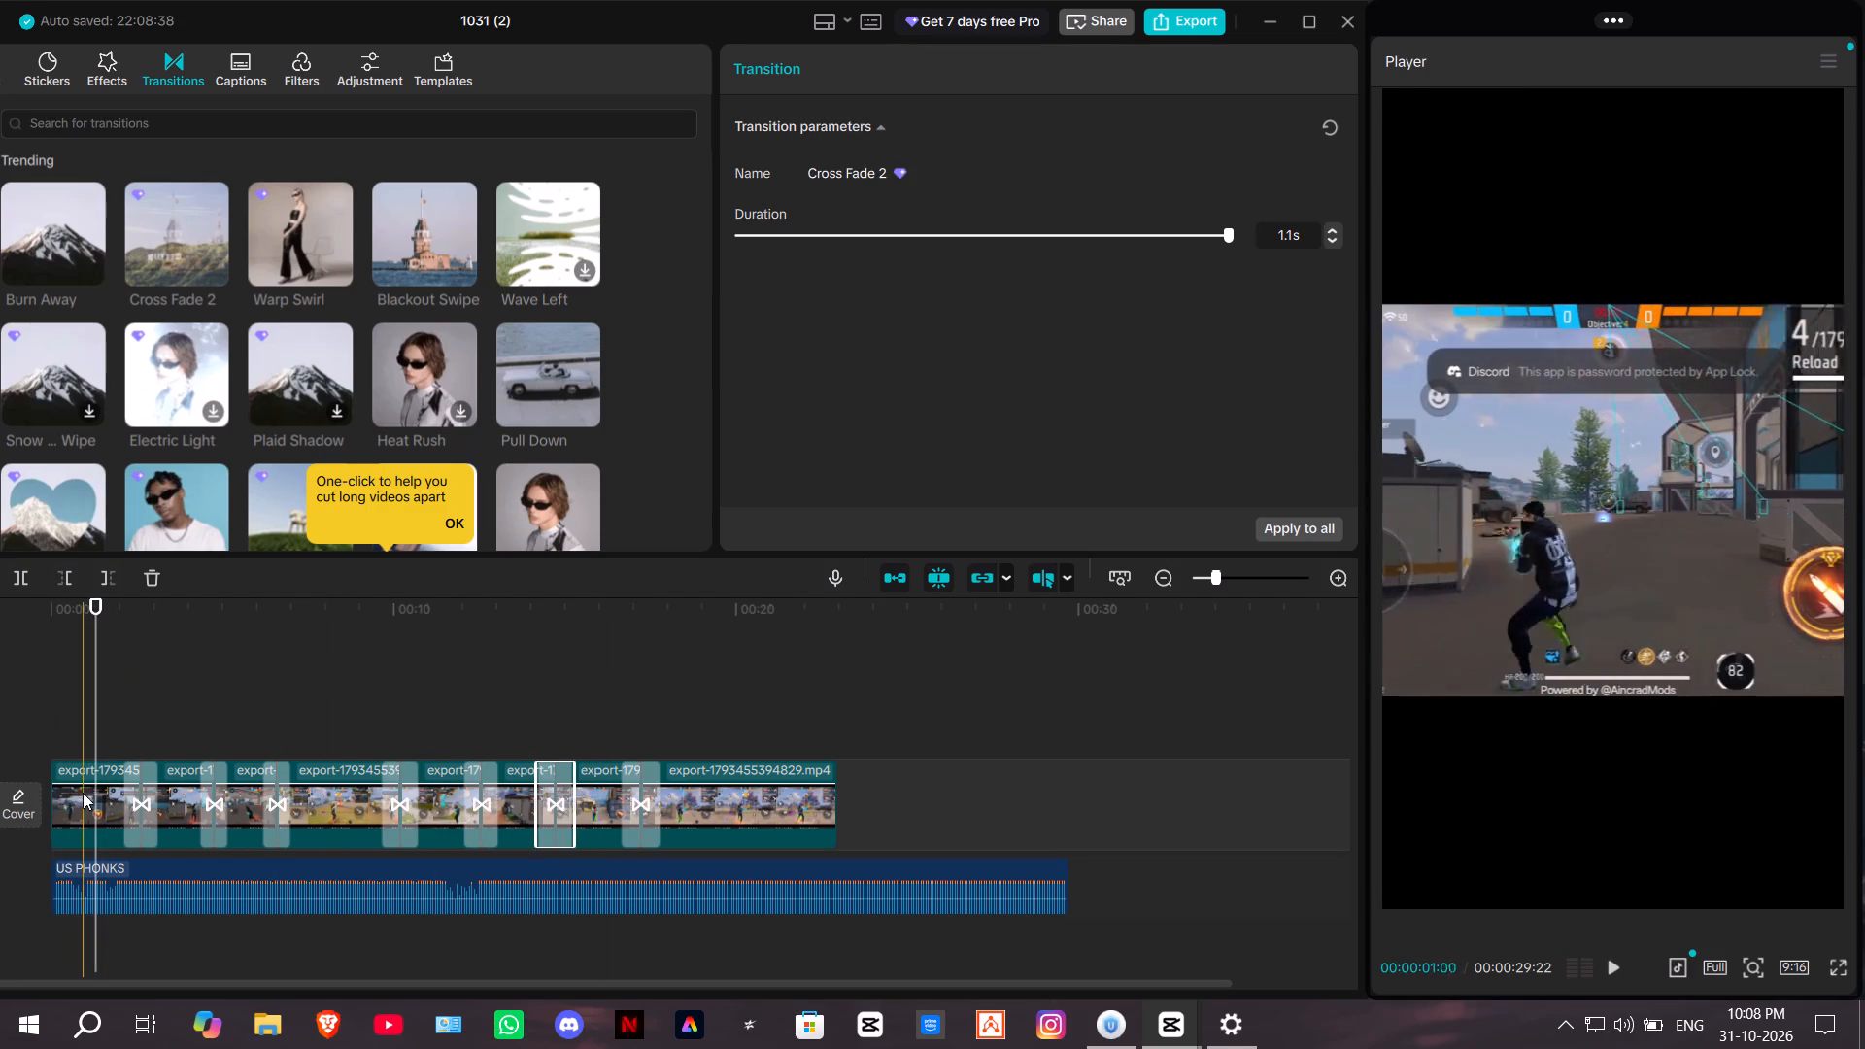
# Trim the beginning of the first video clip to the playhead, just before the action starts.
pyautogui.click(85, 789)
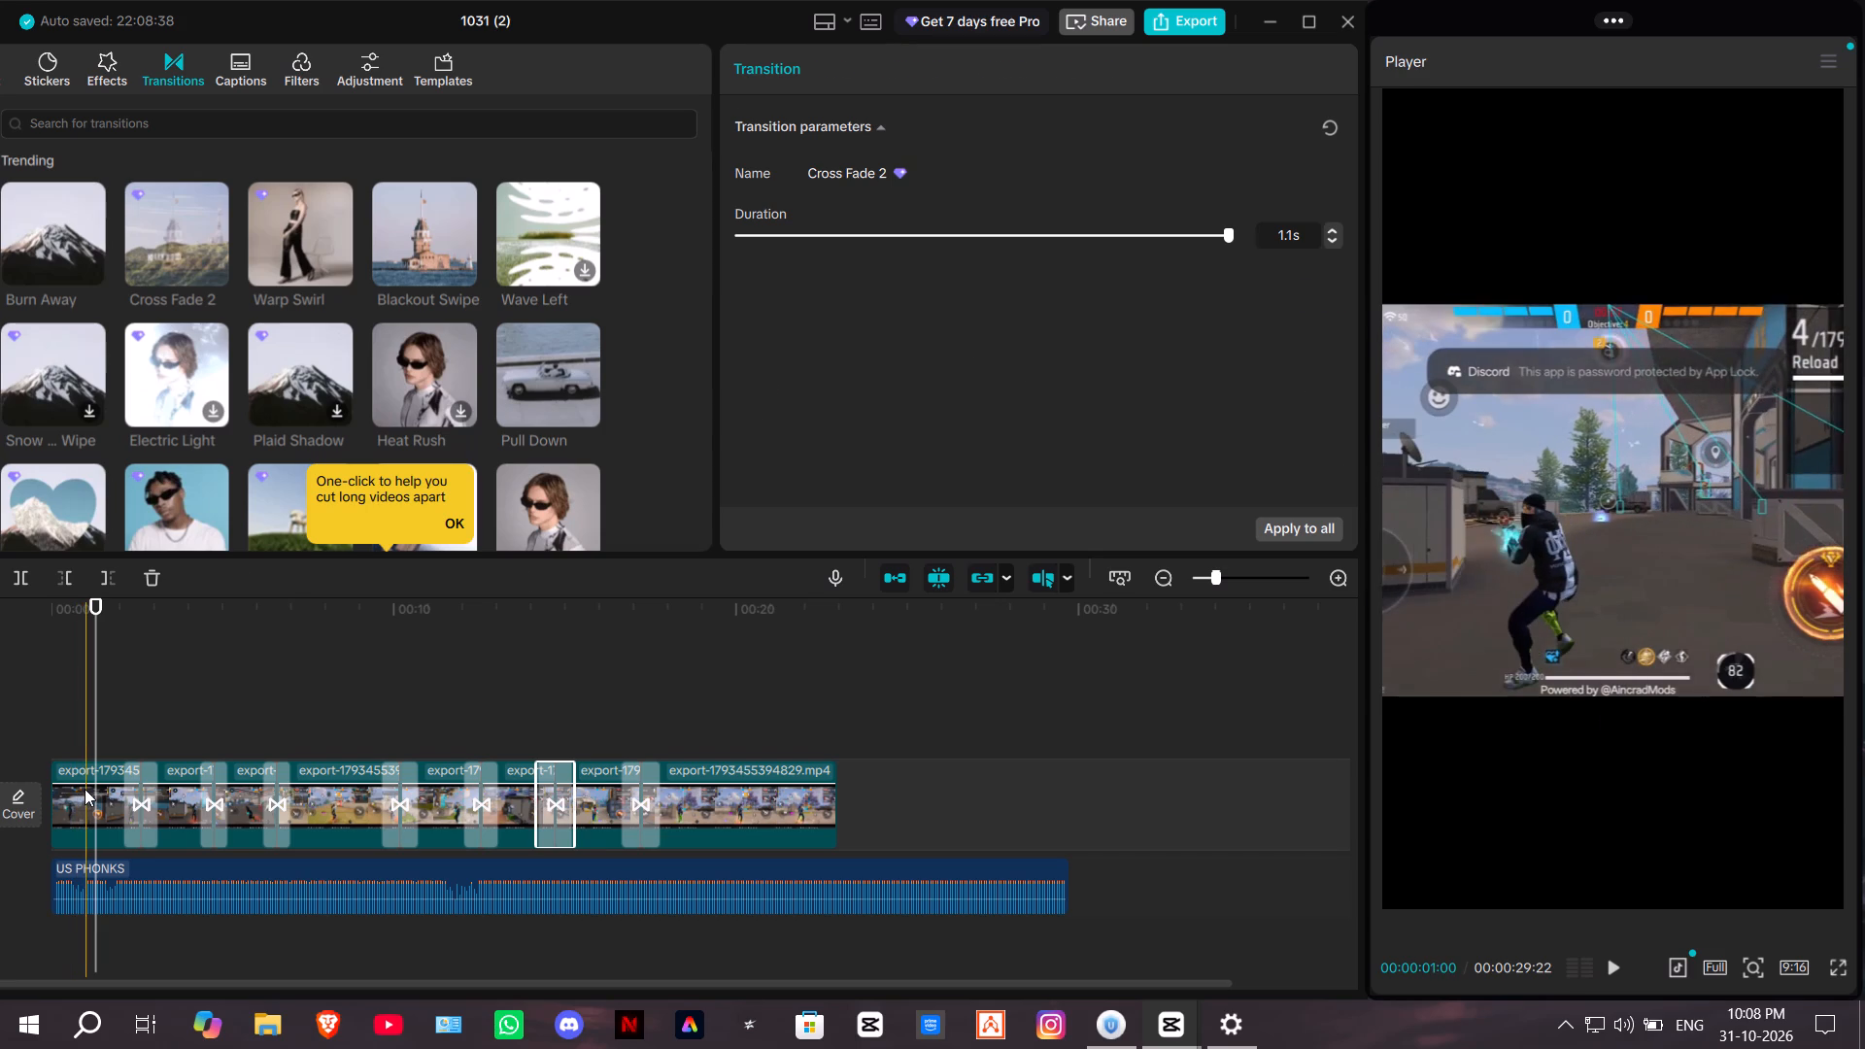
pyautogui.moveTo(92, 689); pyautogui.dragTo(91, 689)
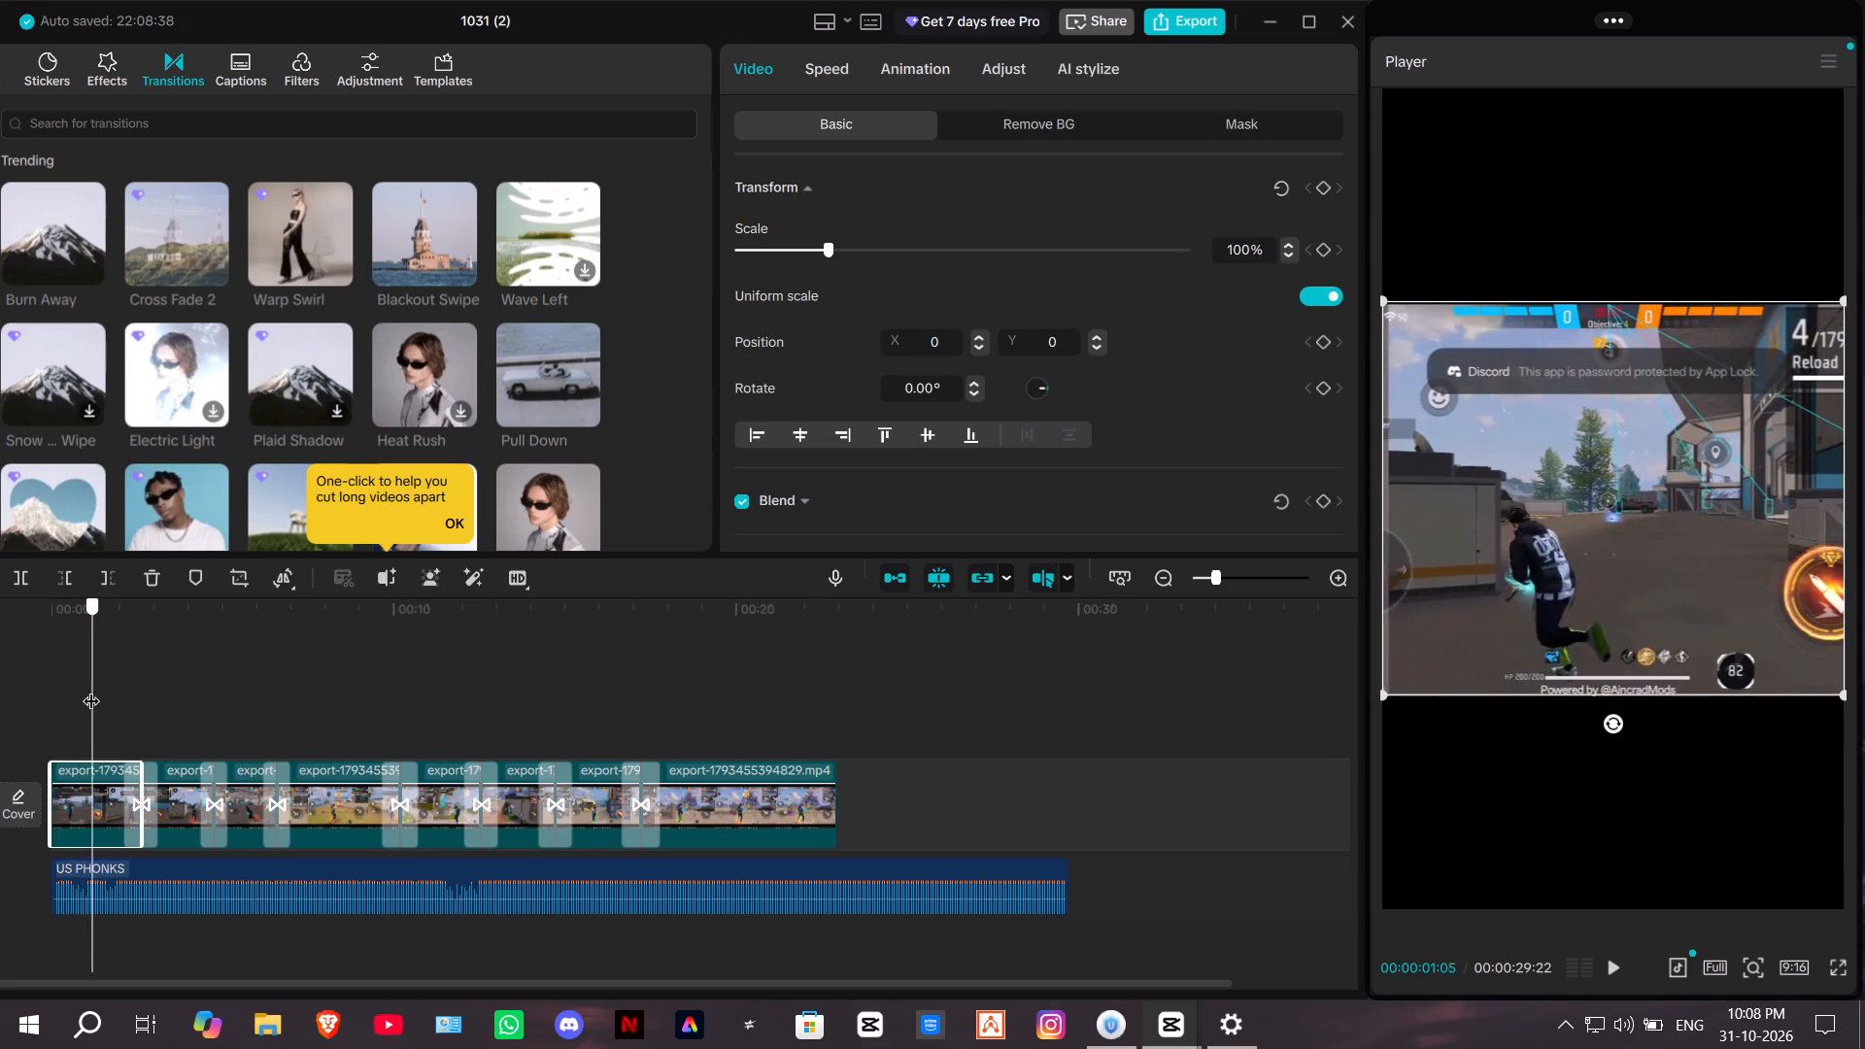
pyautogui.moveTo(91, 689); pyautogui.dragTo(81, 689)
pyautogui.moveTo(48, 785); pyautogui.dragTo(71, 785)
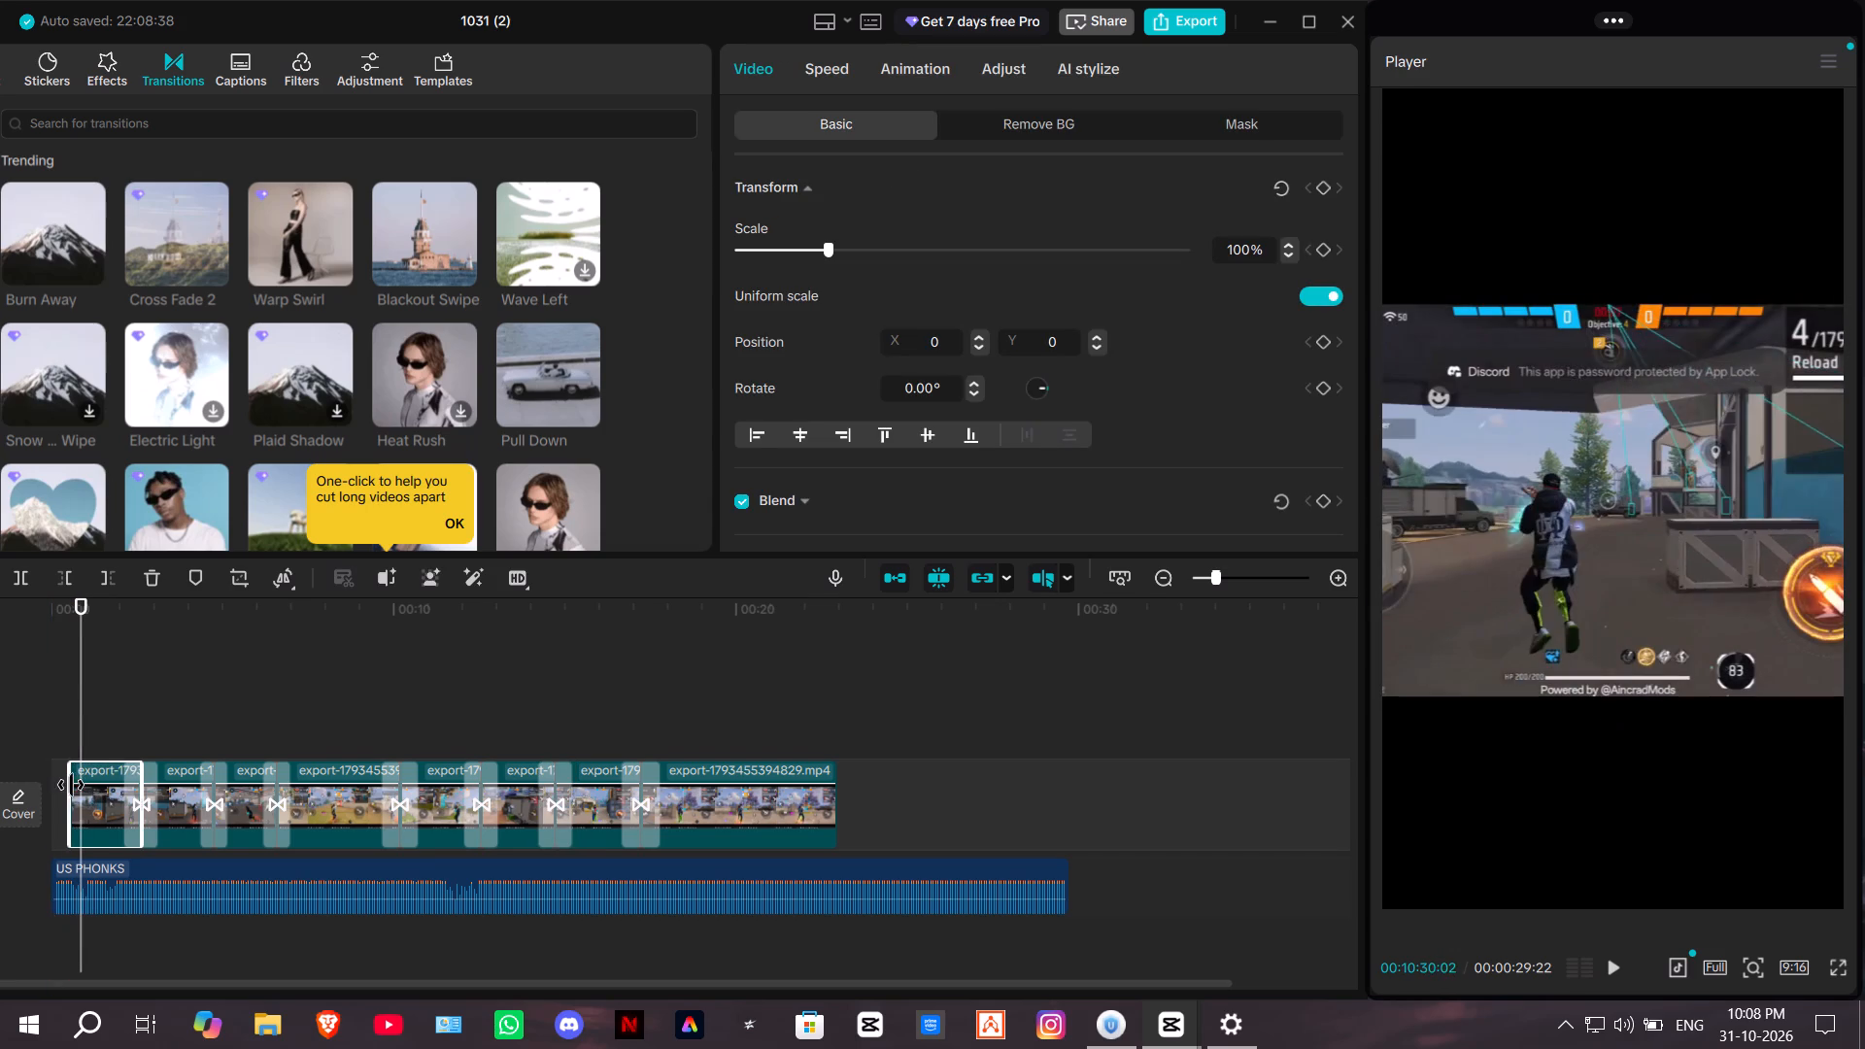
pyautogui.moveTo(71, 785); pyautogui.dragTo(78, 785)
# Play the montage's opening from the start to check the trimmed first clip and its Burn Away transition.
pyautogui.moveTo(77, 650); pyautogui.dragTo(9, 650)
pyautogui.press('space')
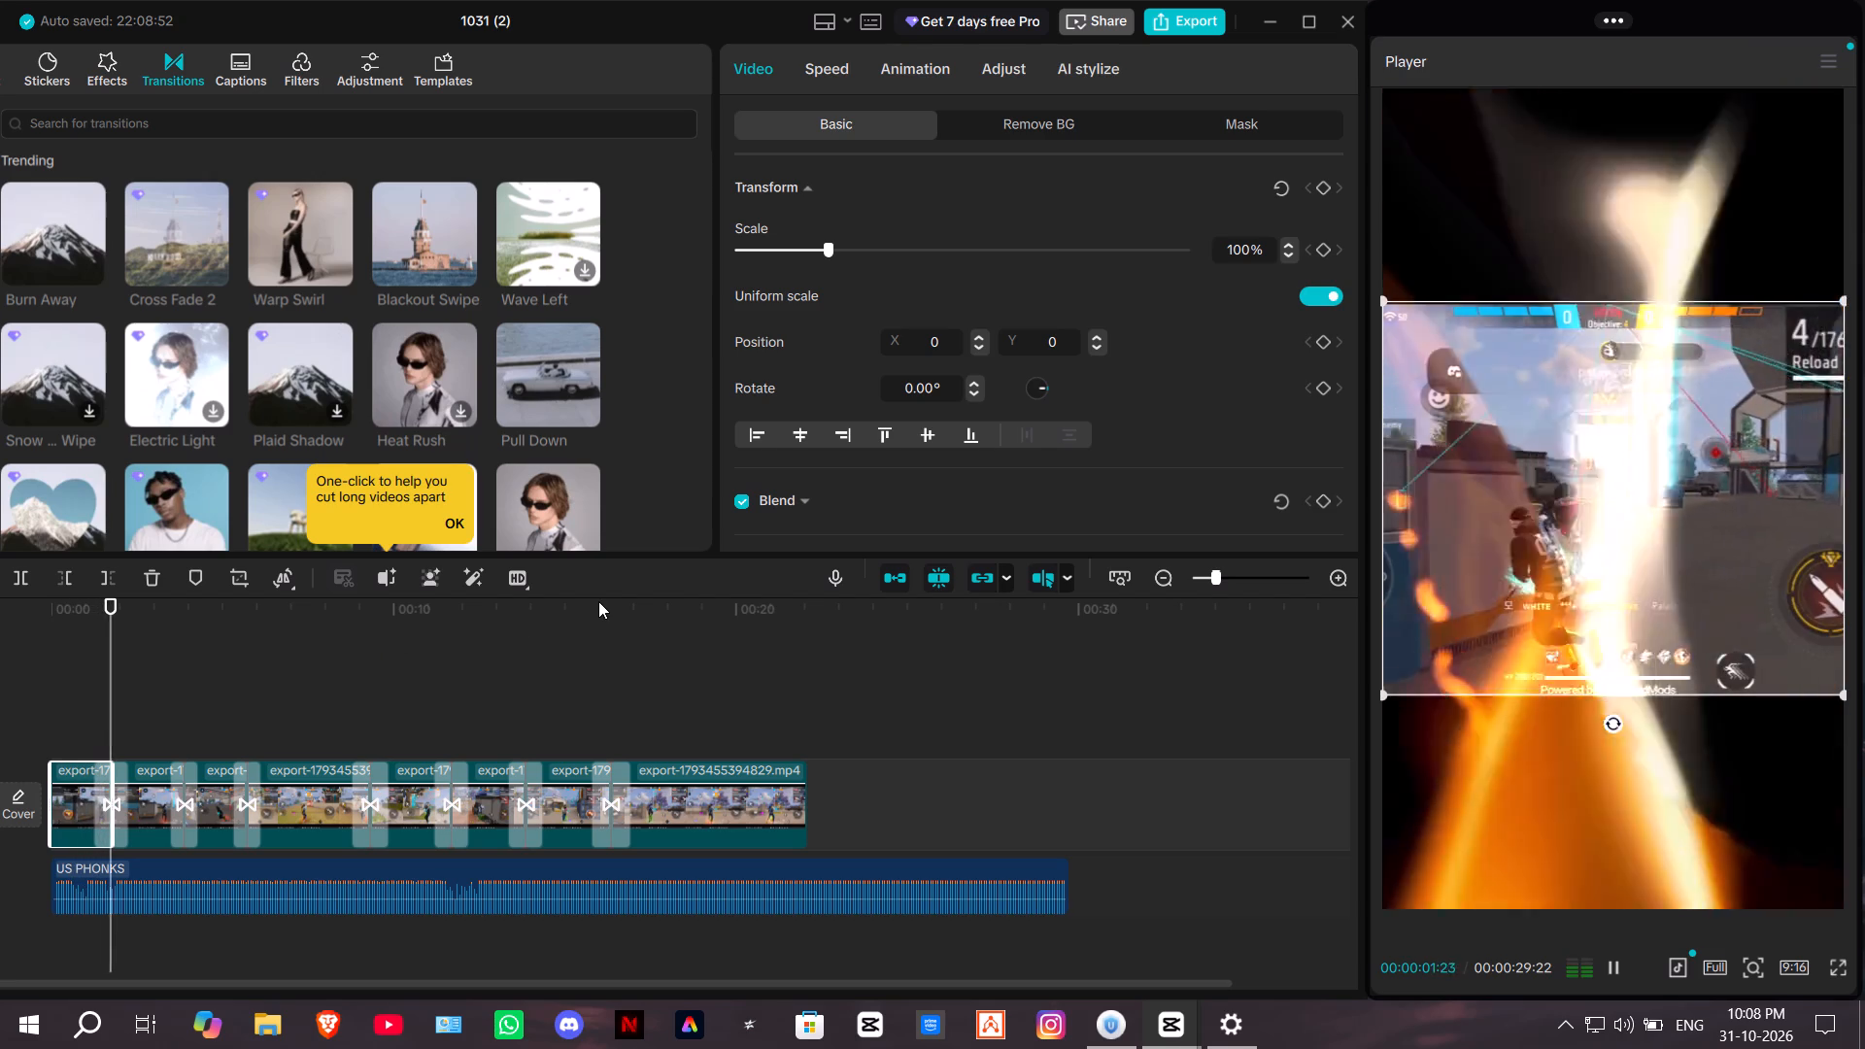
pyautogui.moveTo(181, 630); pyautogui.dragTo(72, 643)
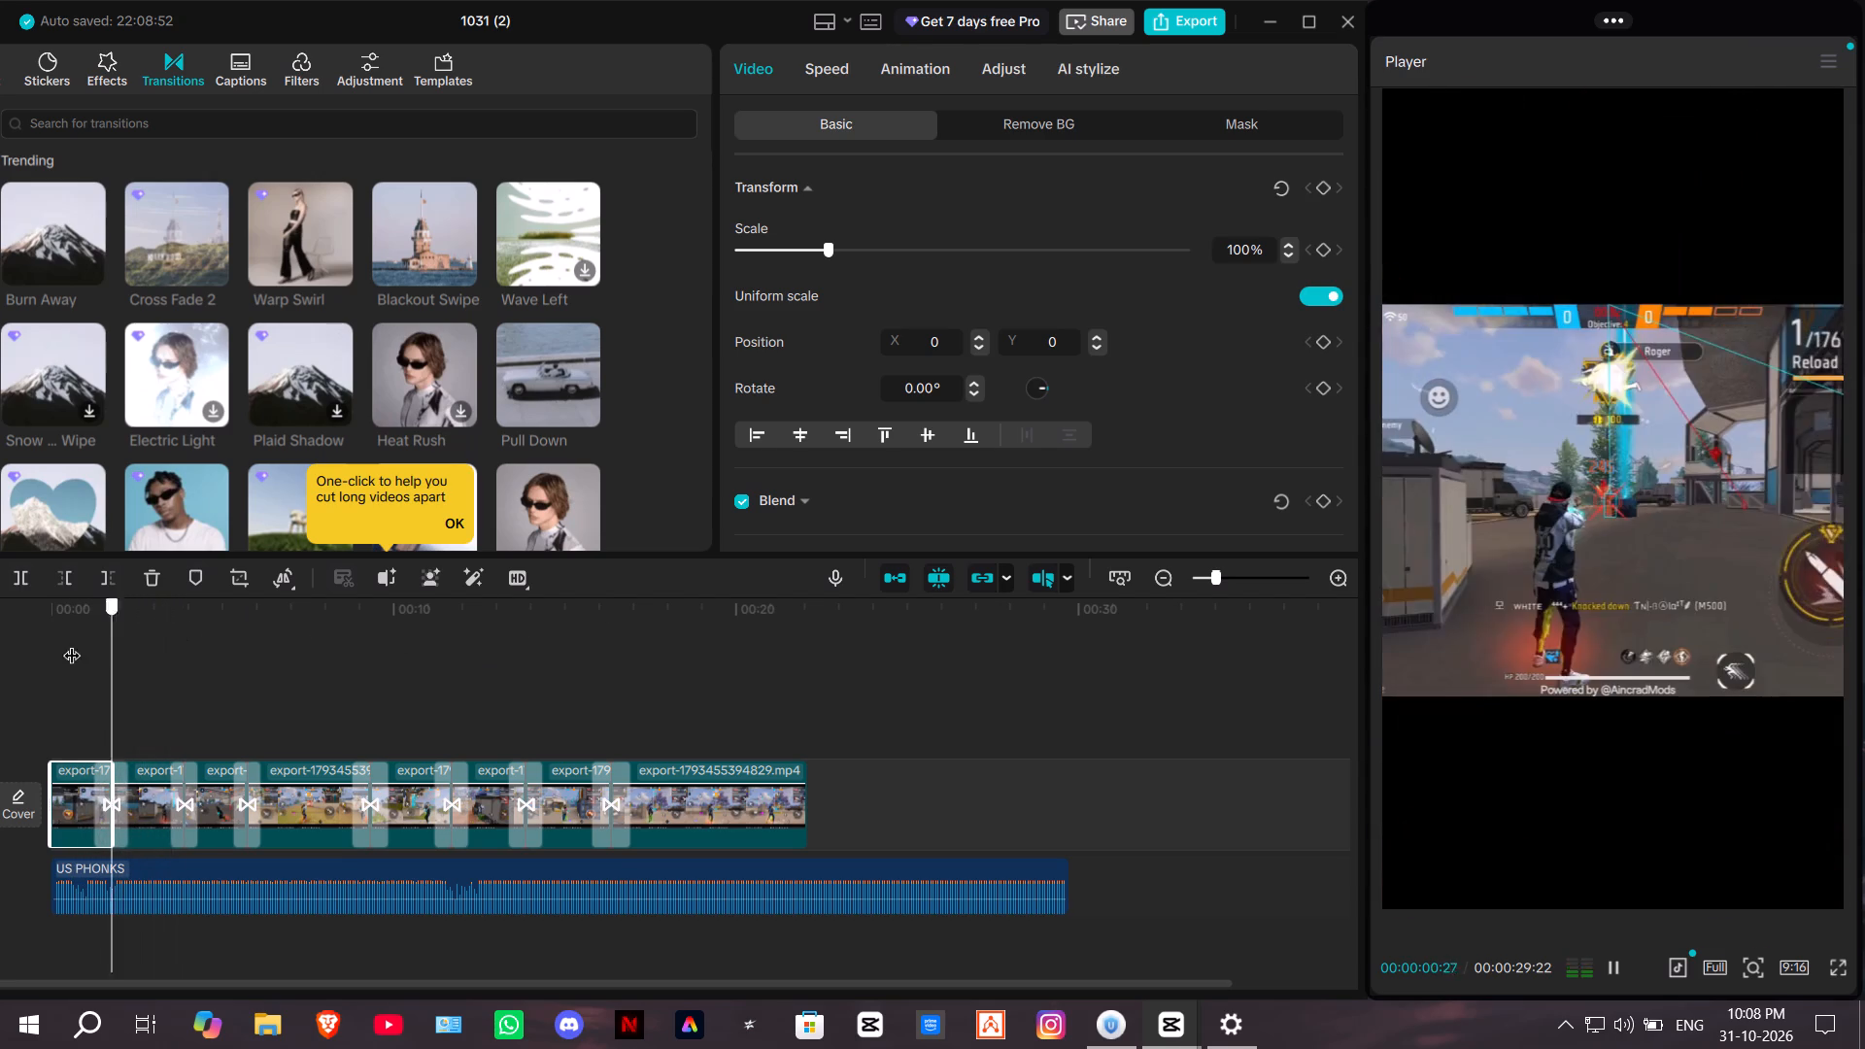
pyautogui.moveTo(72, 643); pyautogui.dragTo(25, 649)
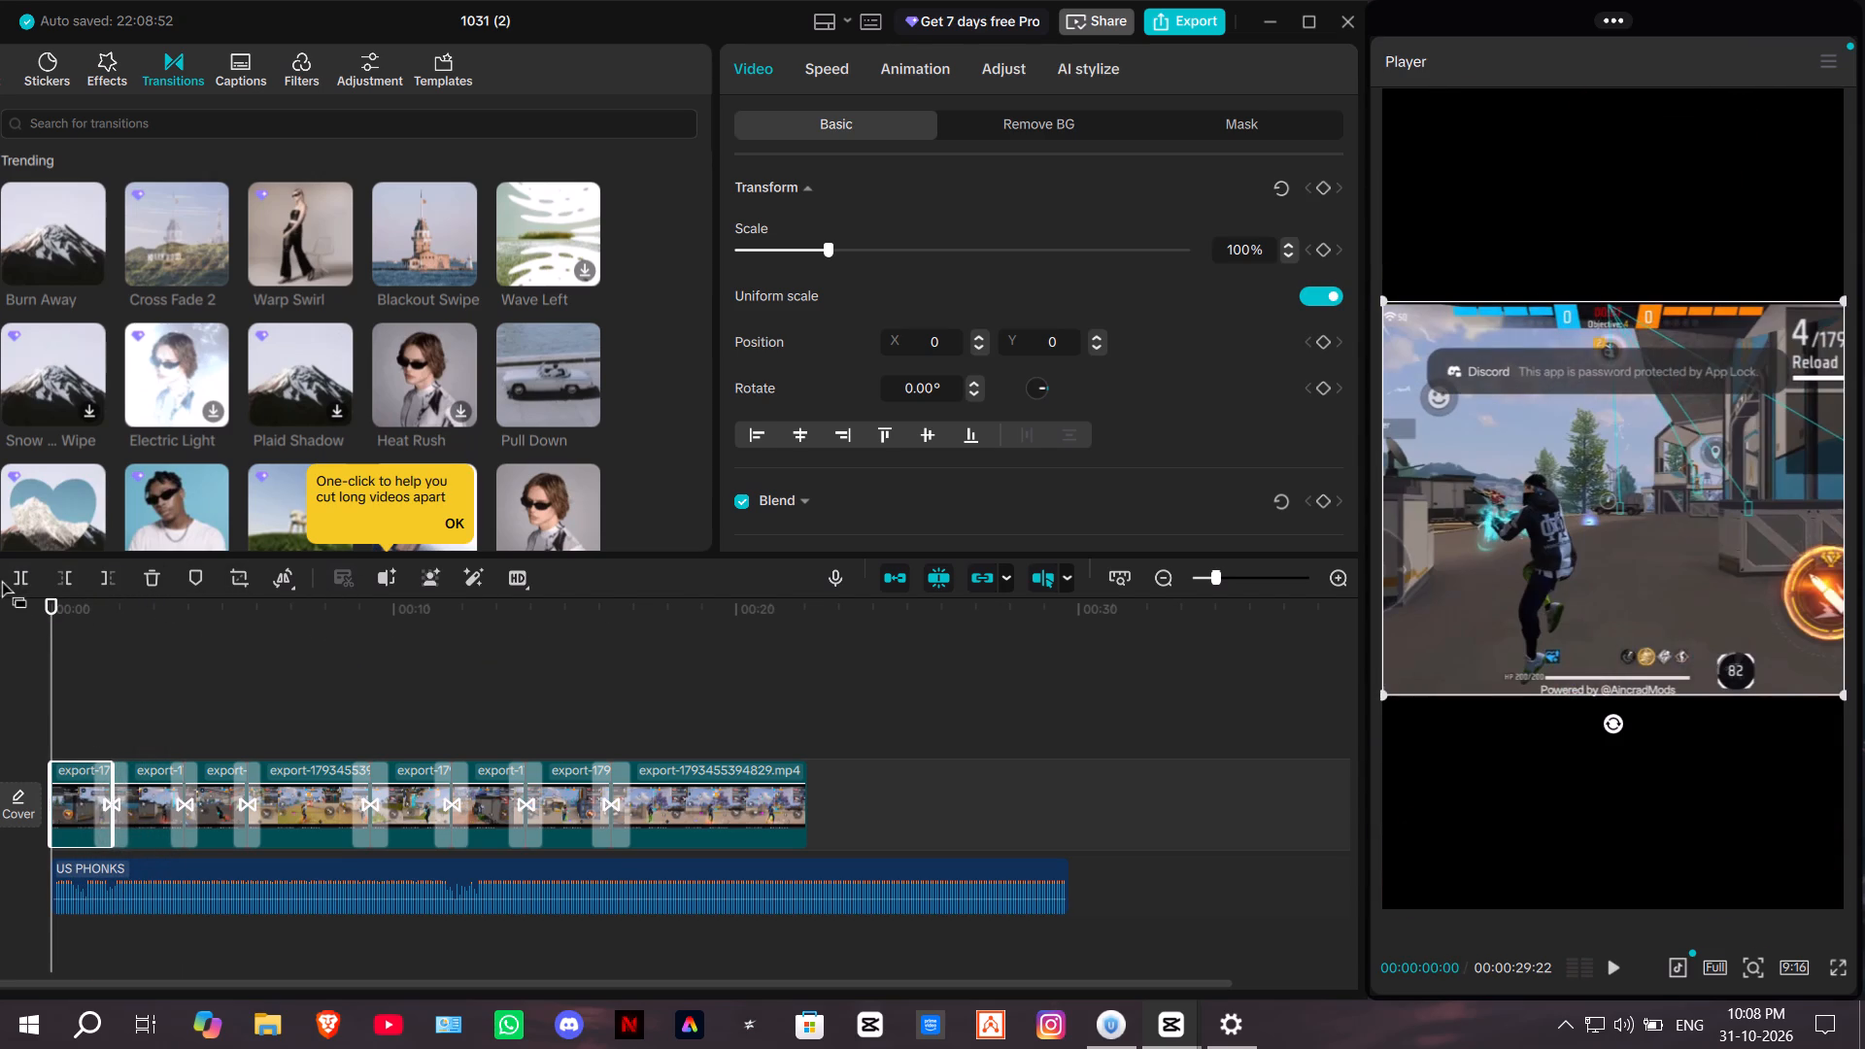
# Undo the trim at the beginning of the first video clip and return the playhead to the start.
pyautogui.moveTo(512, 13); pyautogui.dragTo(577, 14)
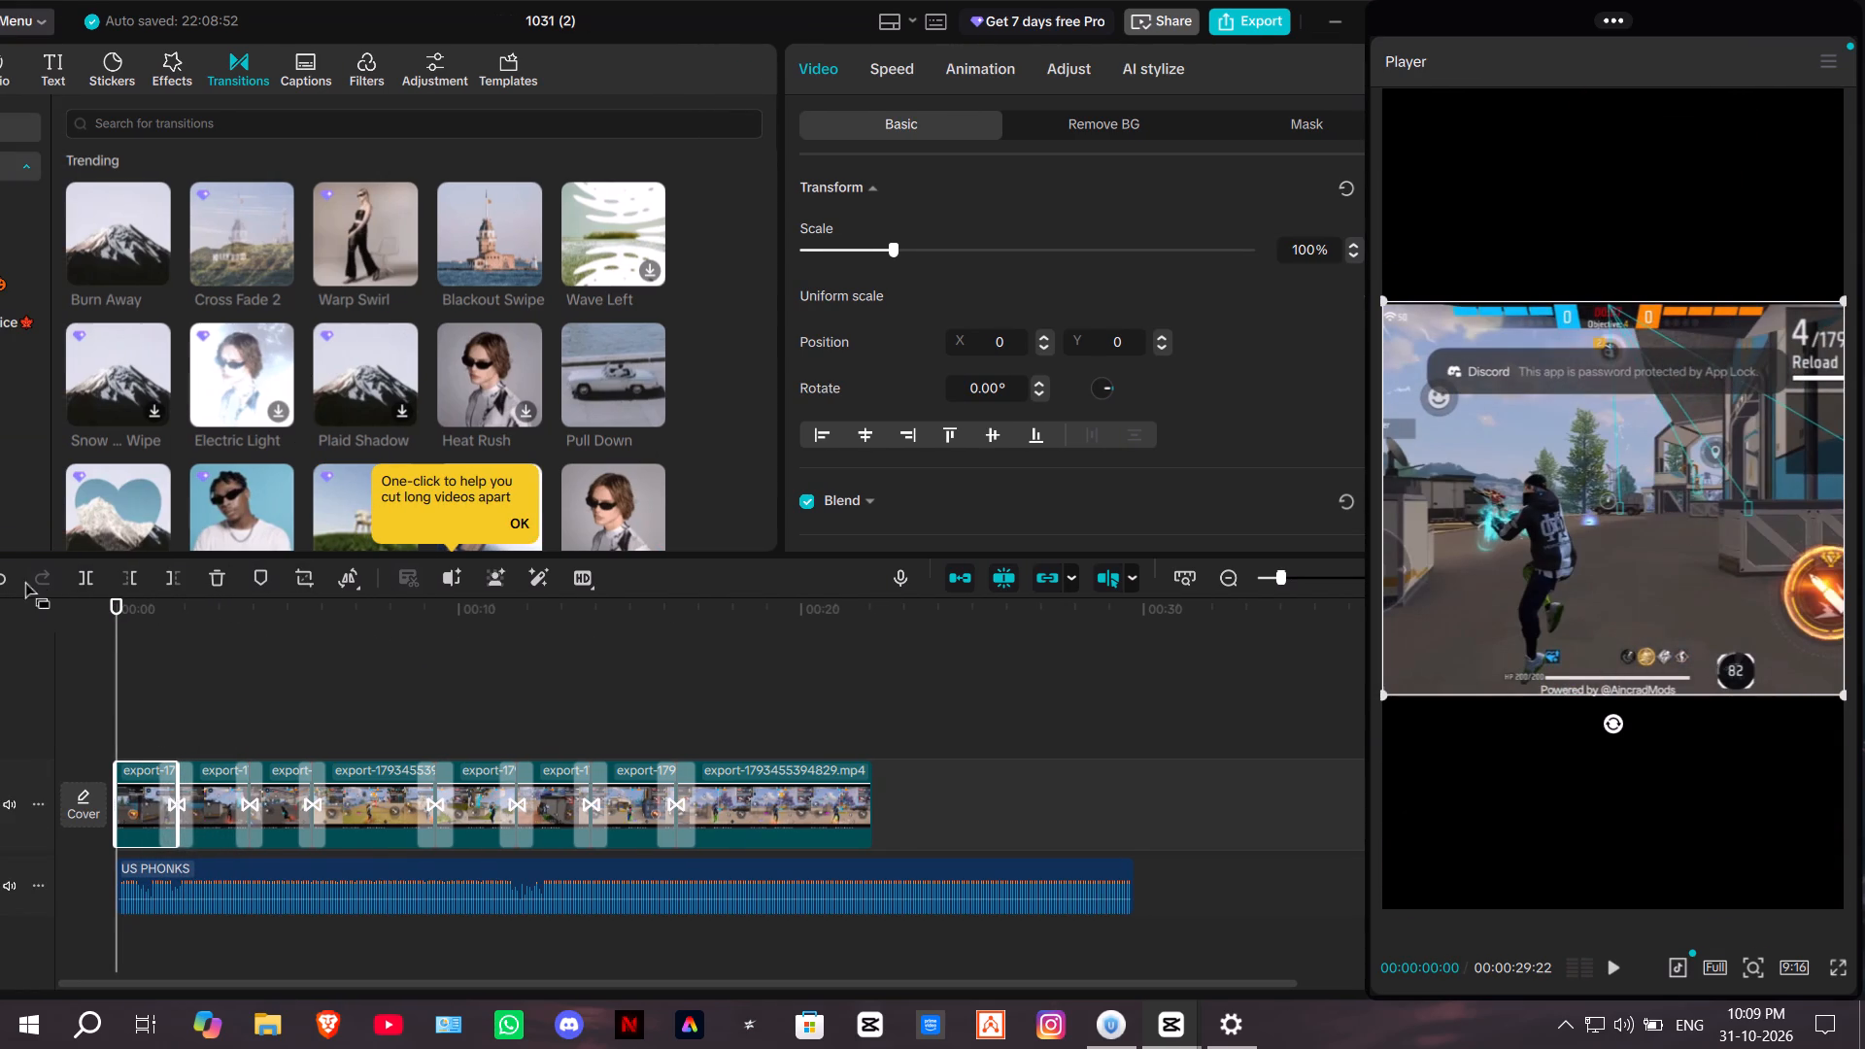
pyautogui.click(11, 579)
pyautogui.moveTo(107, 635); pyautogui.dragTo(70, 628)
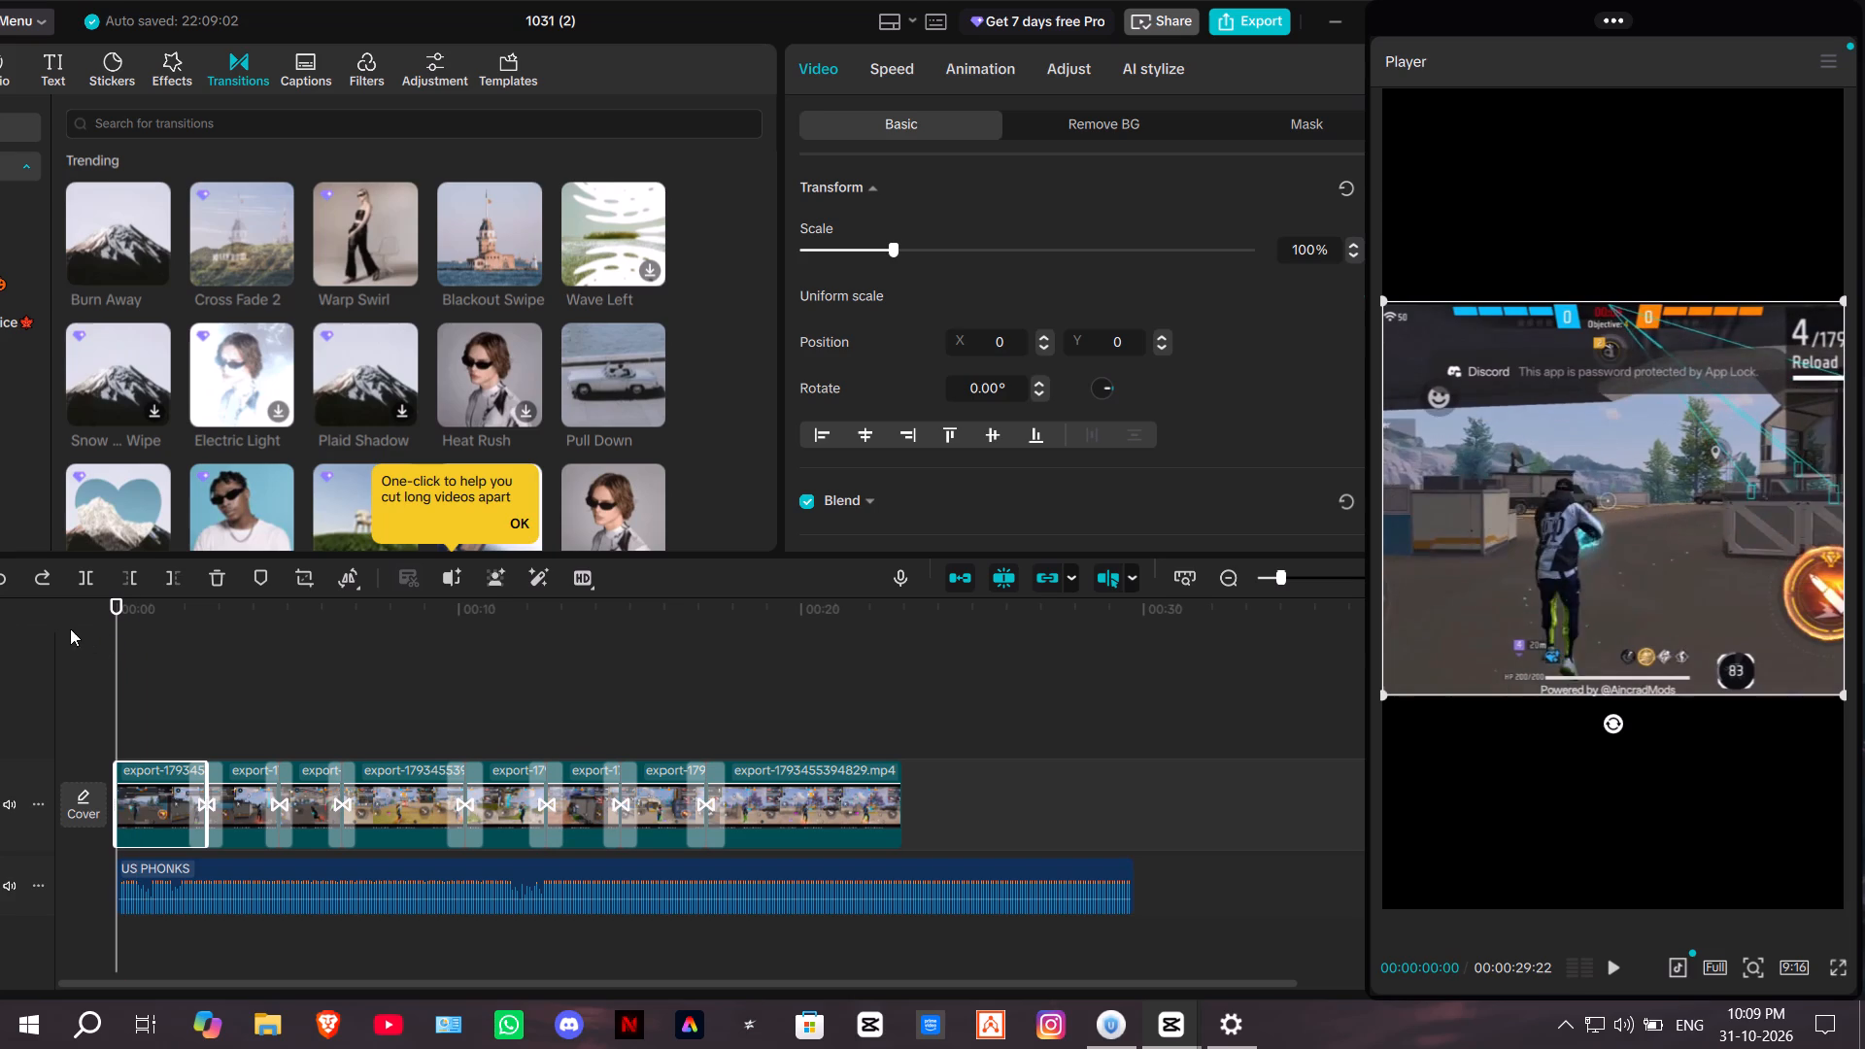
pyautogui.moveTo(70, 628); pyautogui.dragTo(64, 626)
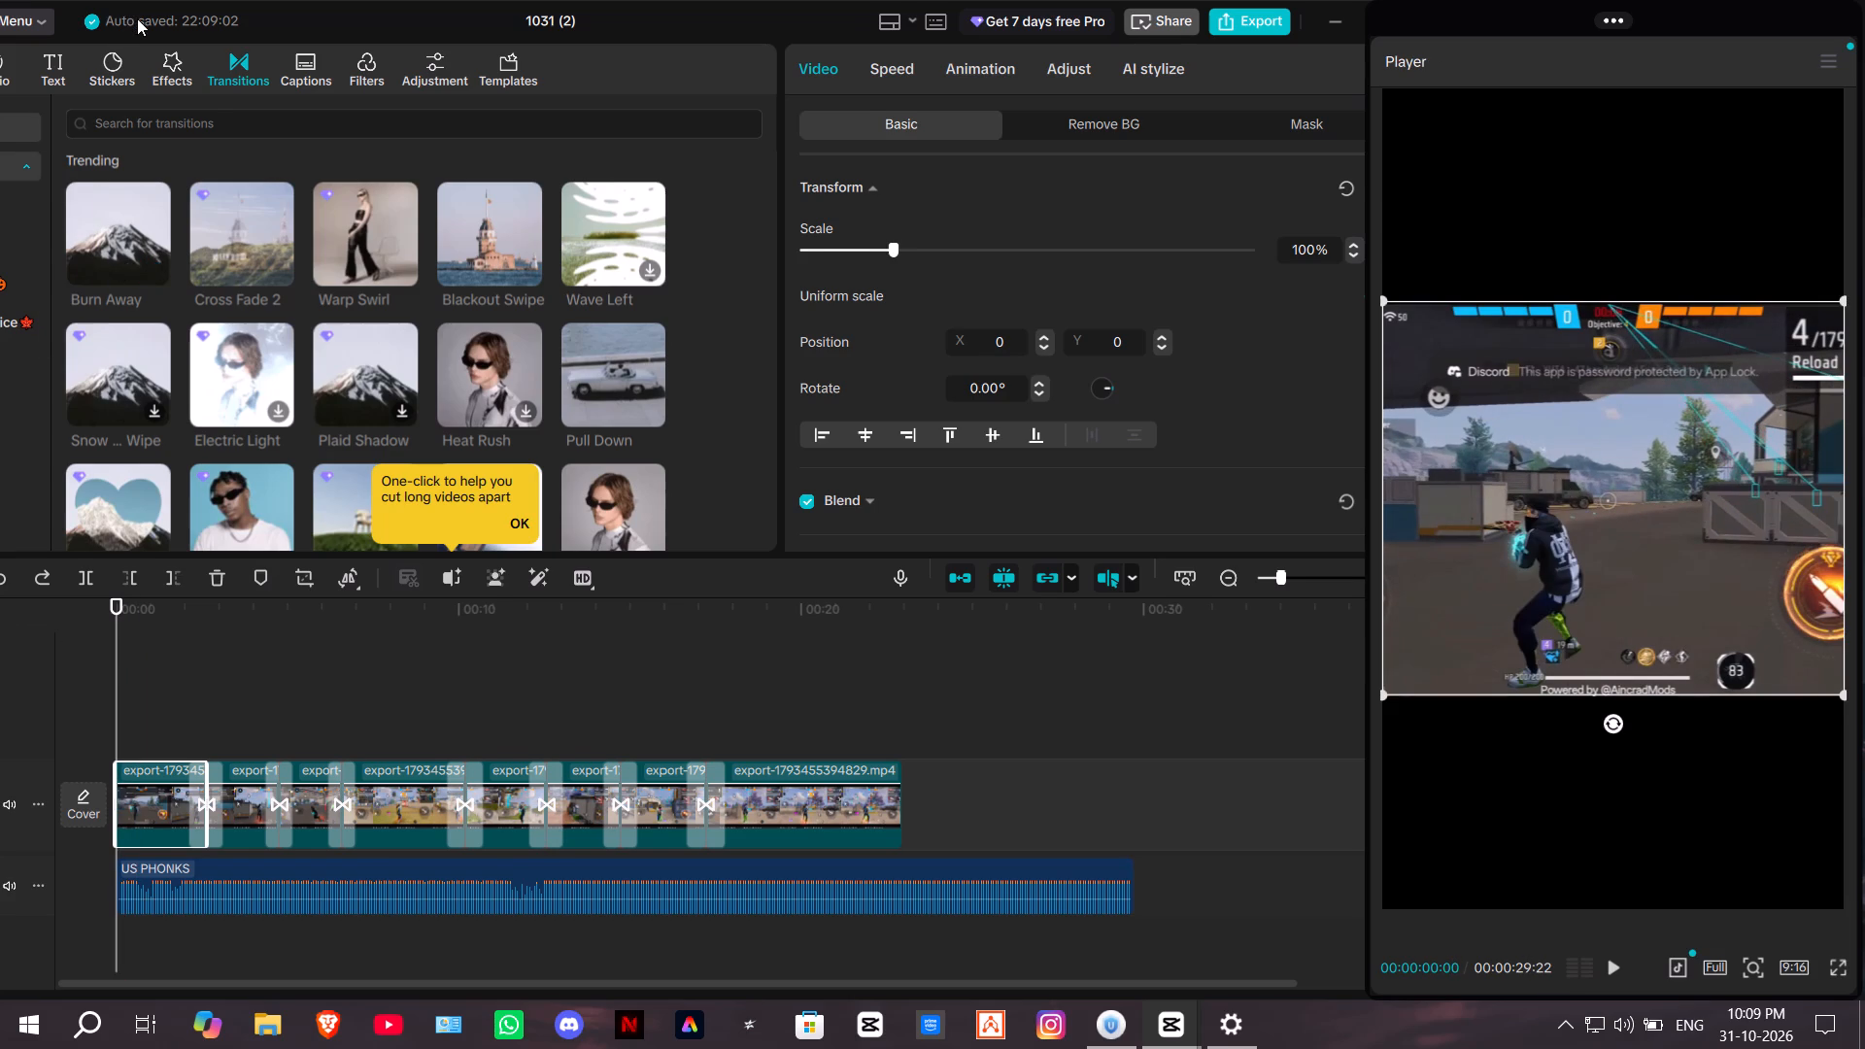
# Search the transitions library for "open" and for "open clack", and look through the matching effects.
pyautogui.moveTo(140, 20); pyautogui.dragTo(220, 19)
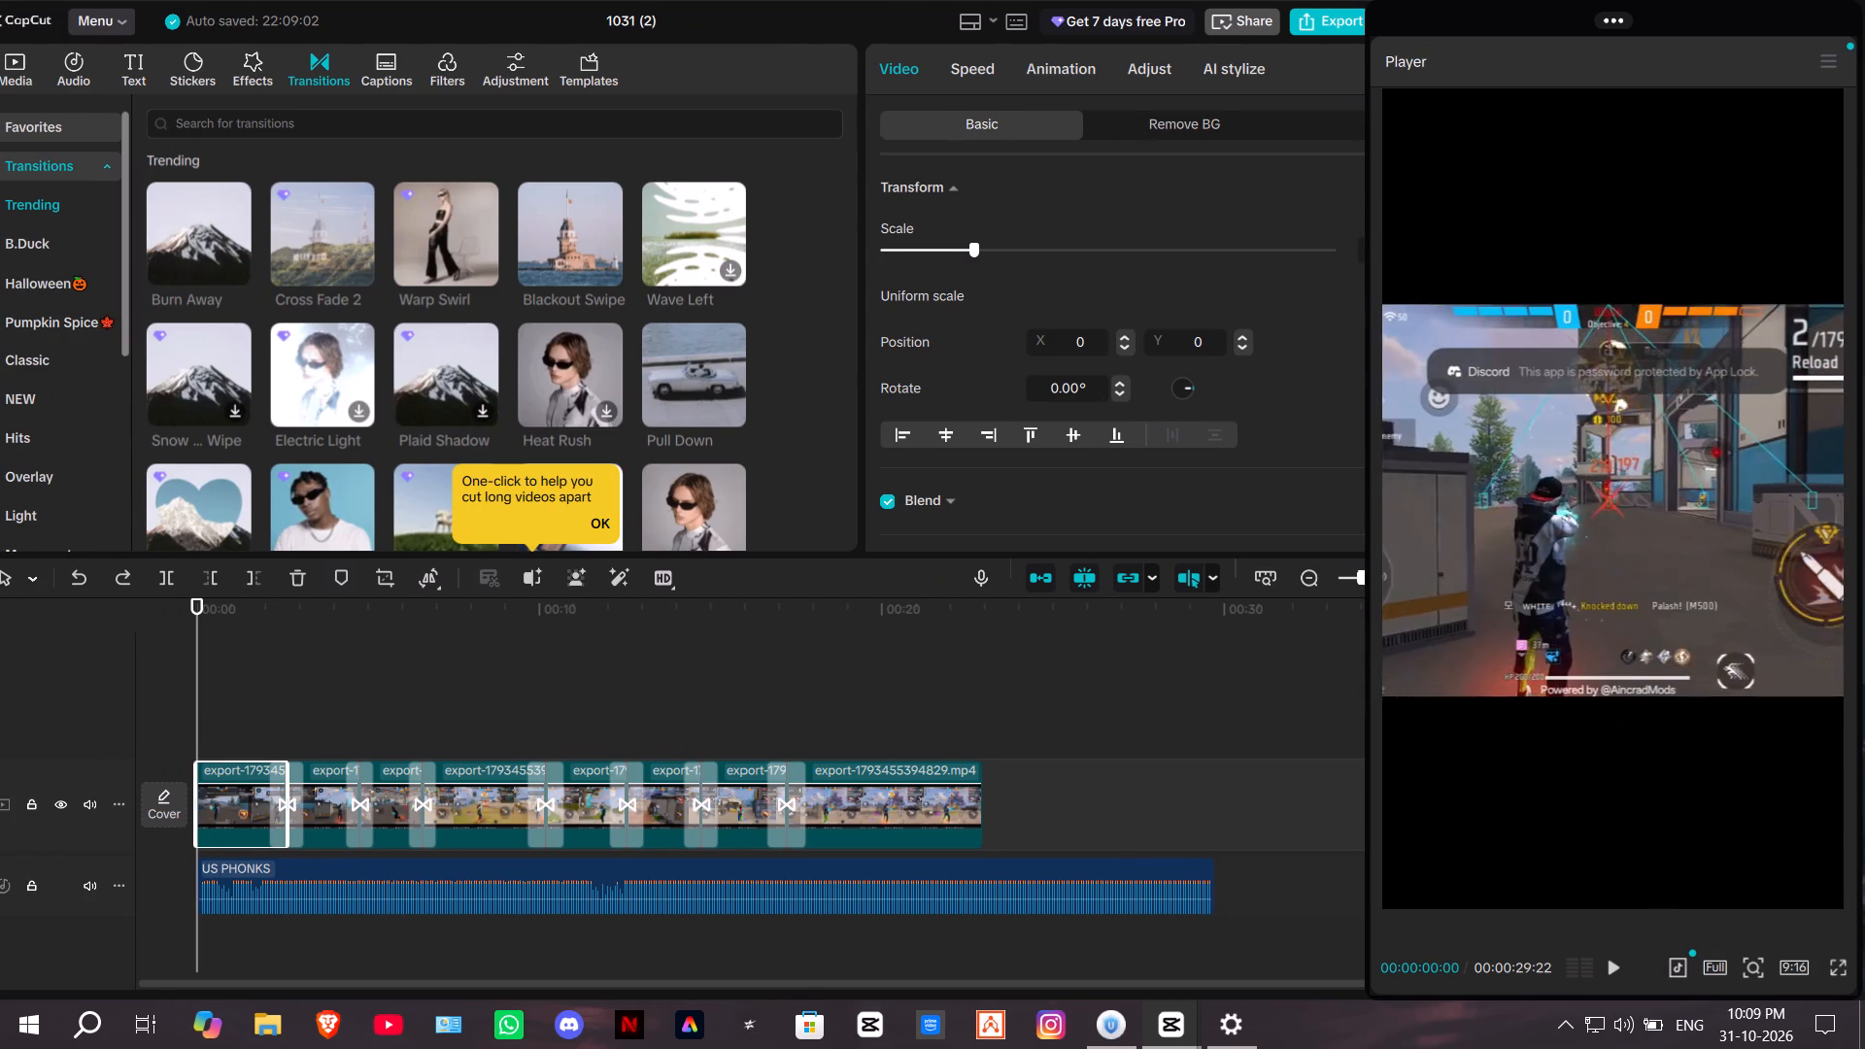
pyautogui.click(295, 132)
pyautogui.write('open')
pyautogui.press('Return')
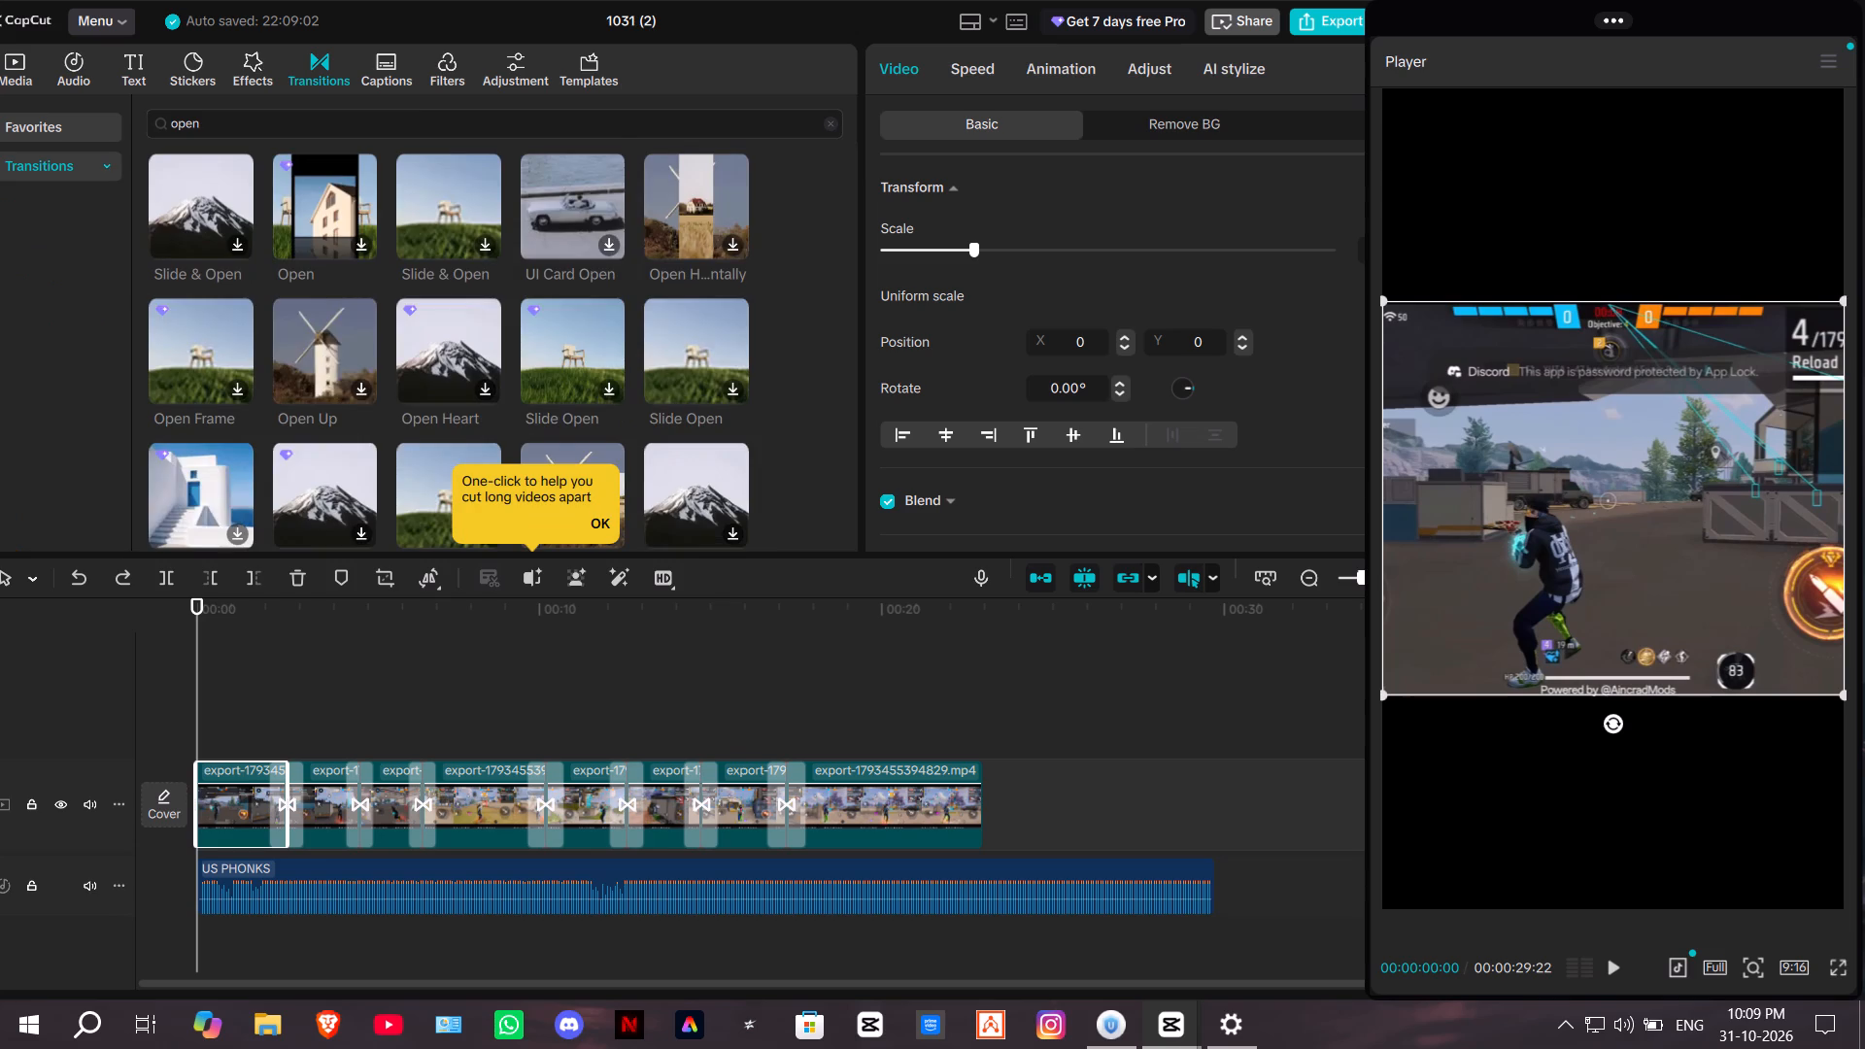
pyautogui.click(289, 132)
pyautogui.press('space')
pyautogui.write('clack')
pyautogui.press('space')
pyautogui.press('Return')
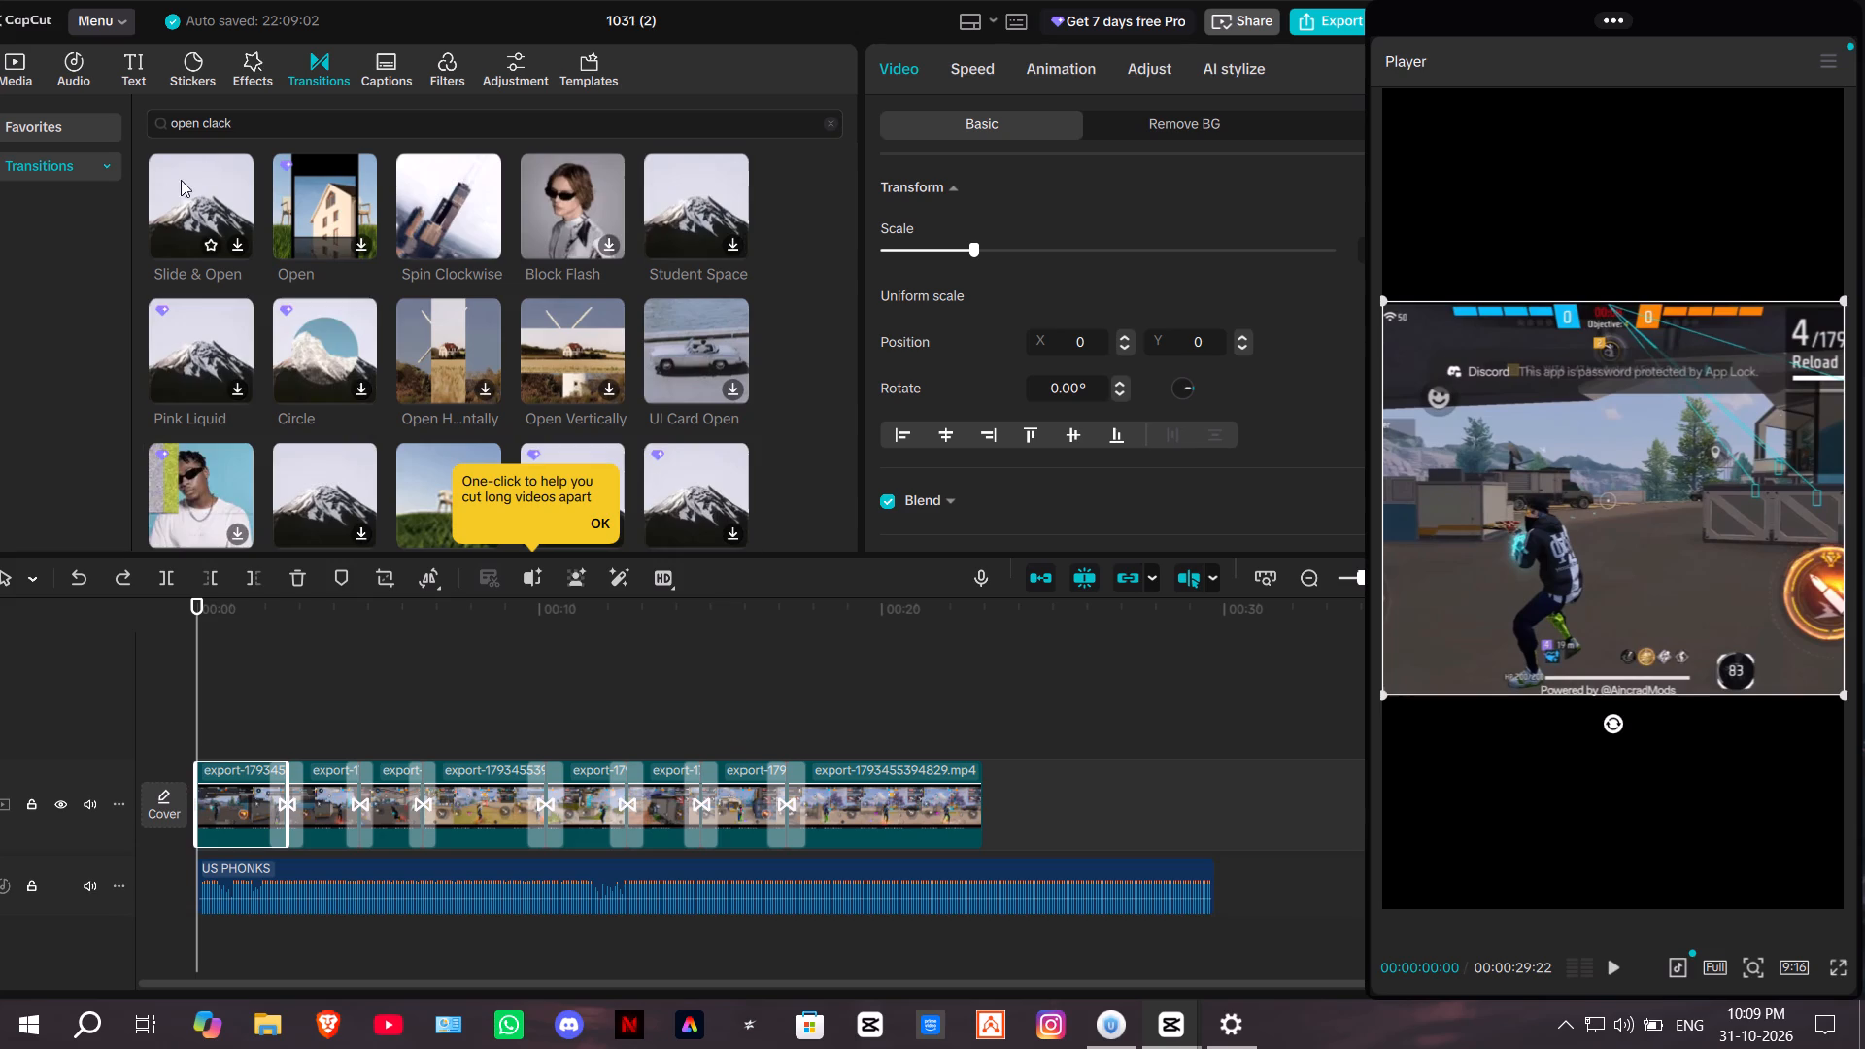
pyautogui.scroll(-2, 733, 307)
pyautogui.scroll(-2, 669, 384)
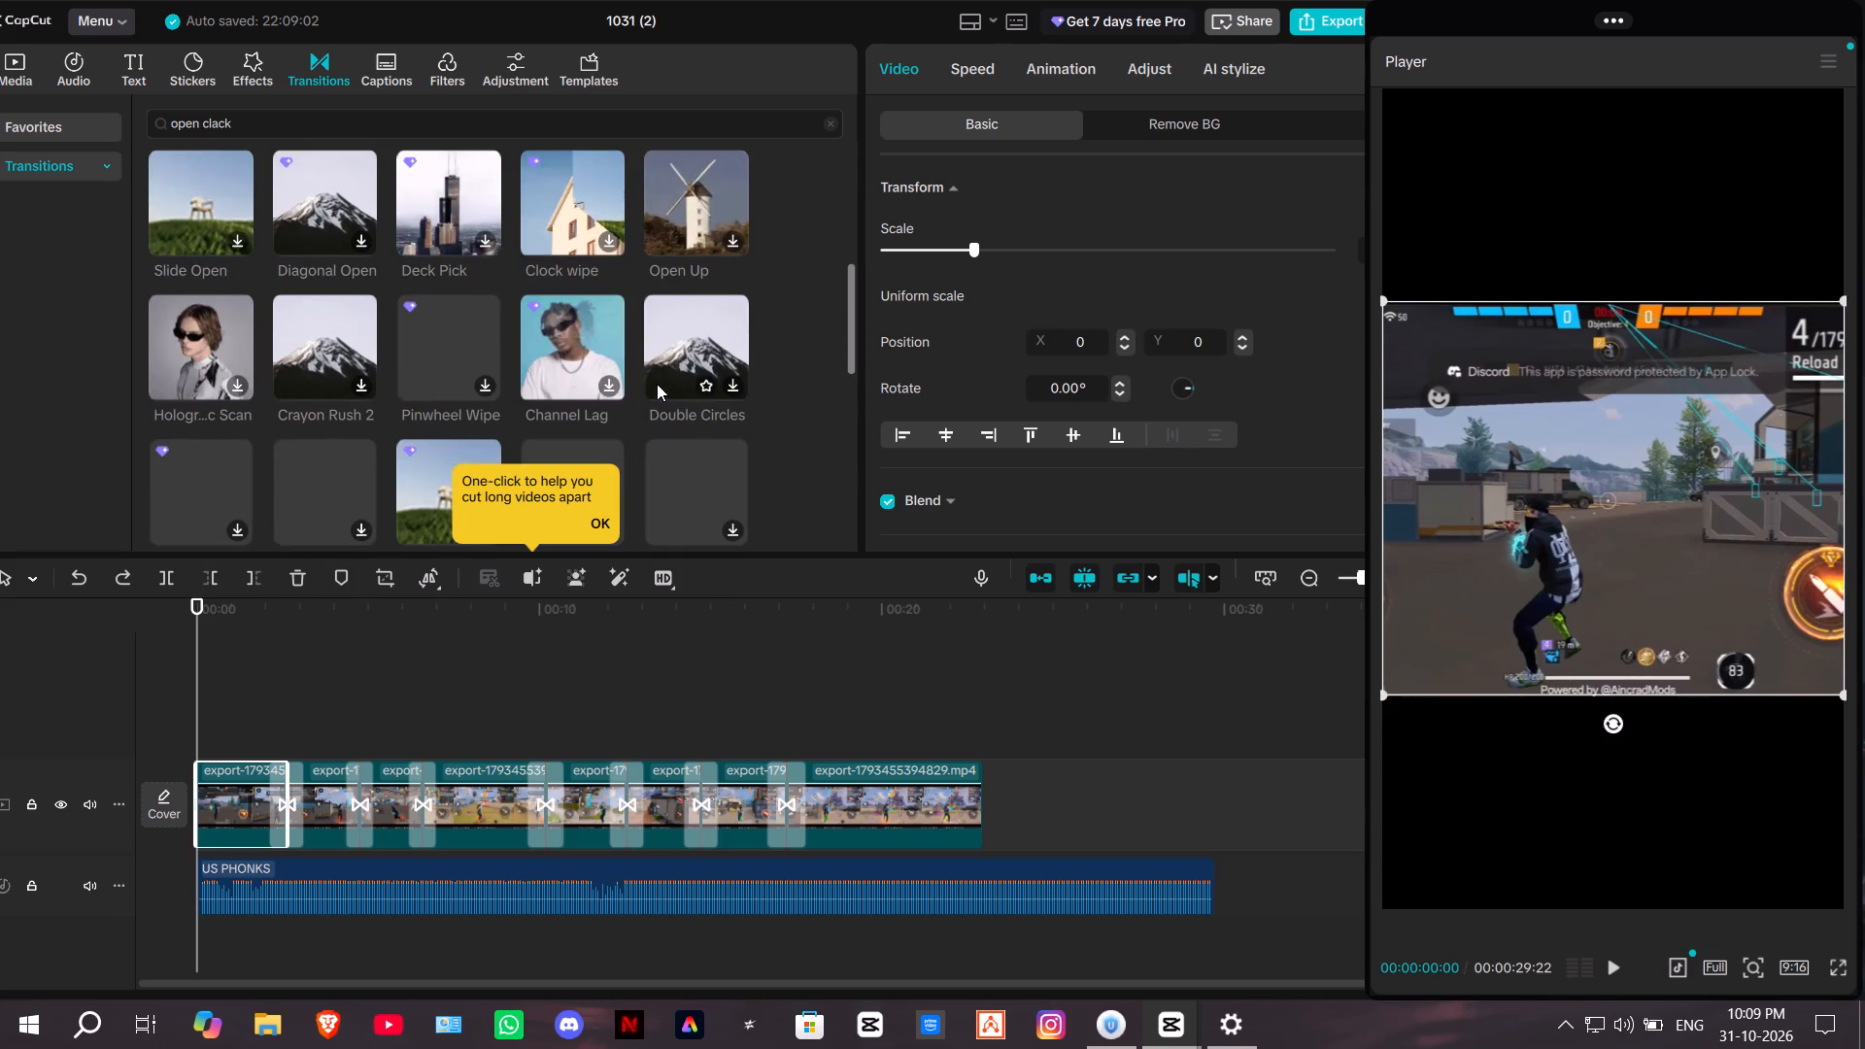
# Browse the Mask, Basic and Light transition categories and preview Shift Down.
pyautogui.click(49, 173)
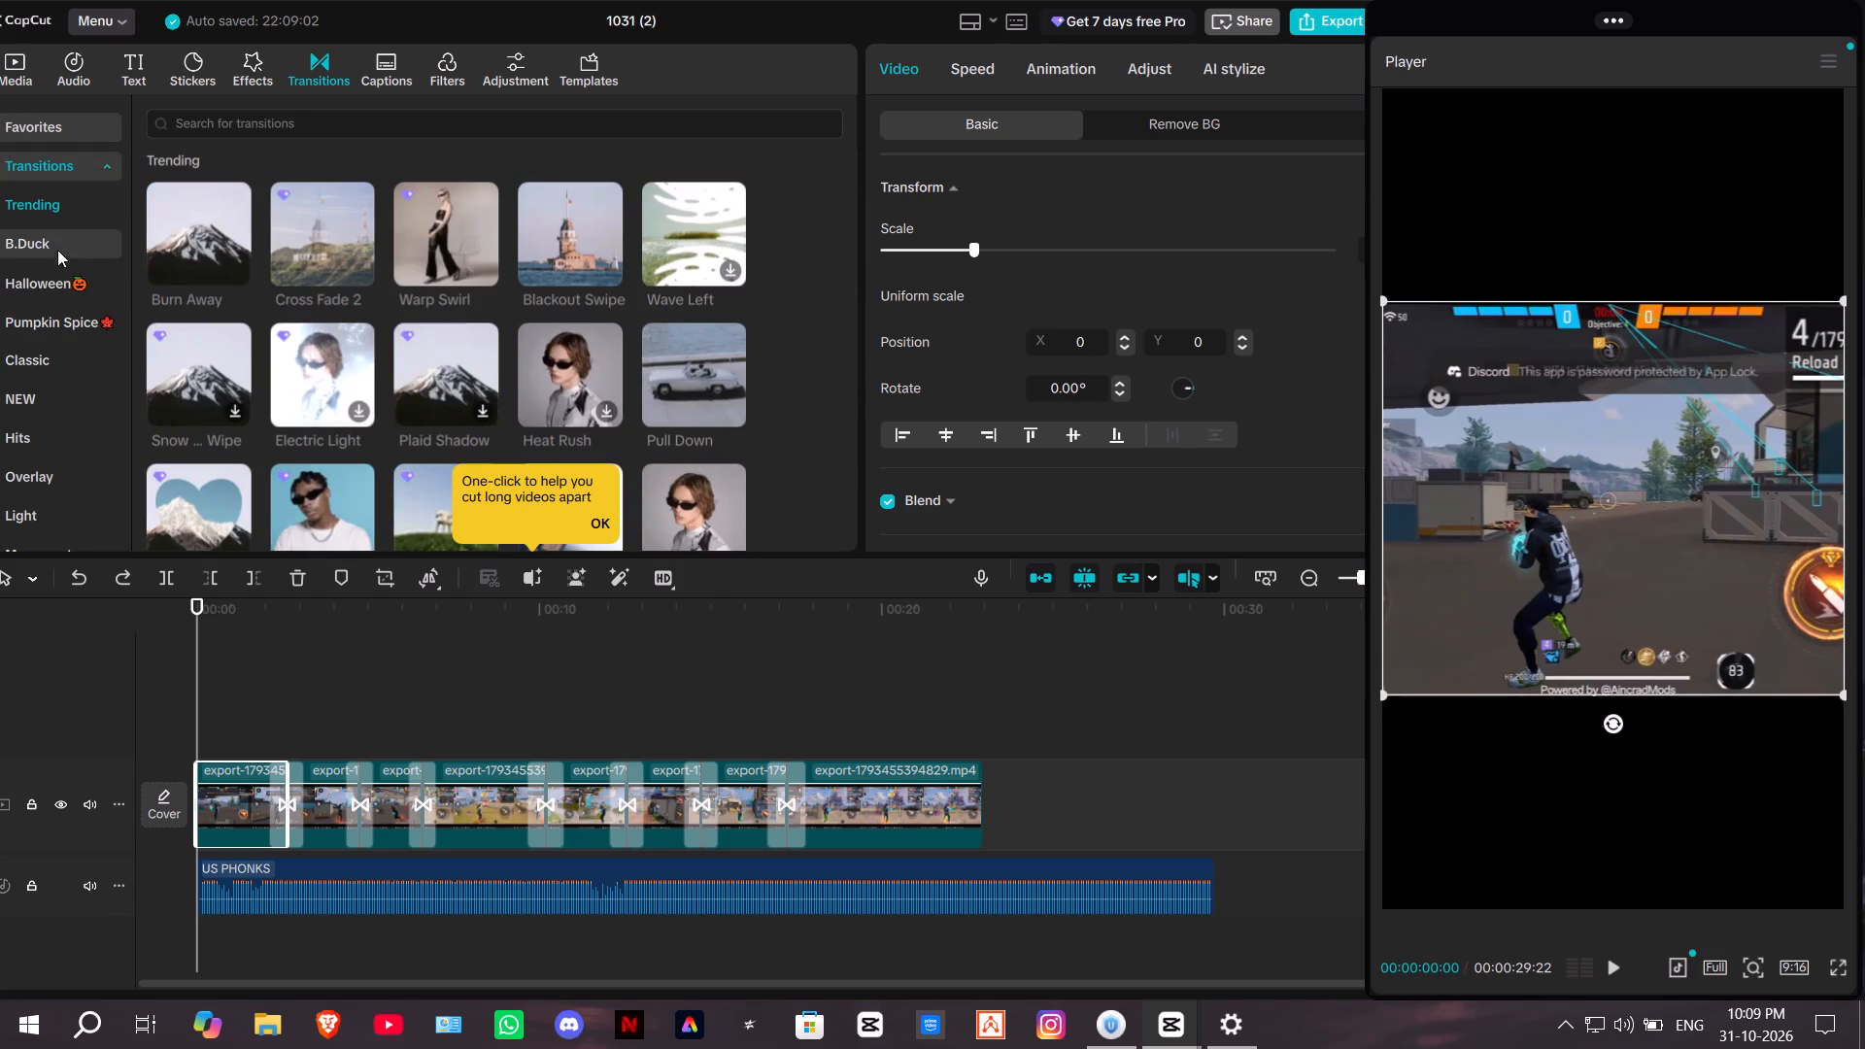
pyautogui.scroll(-3, 93, 384)
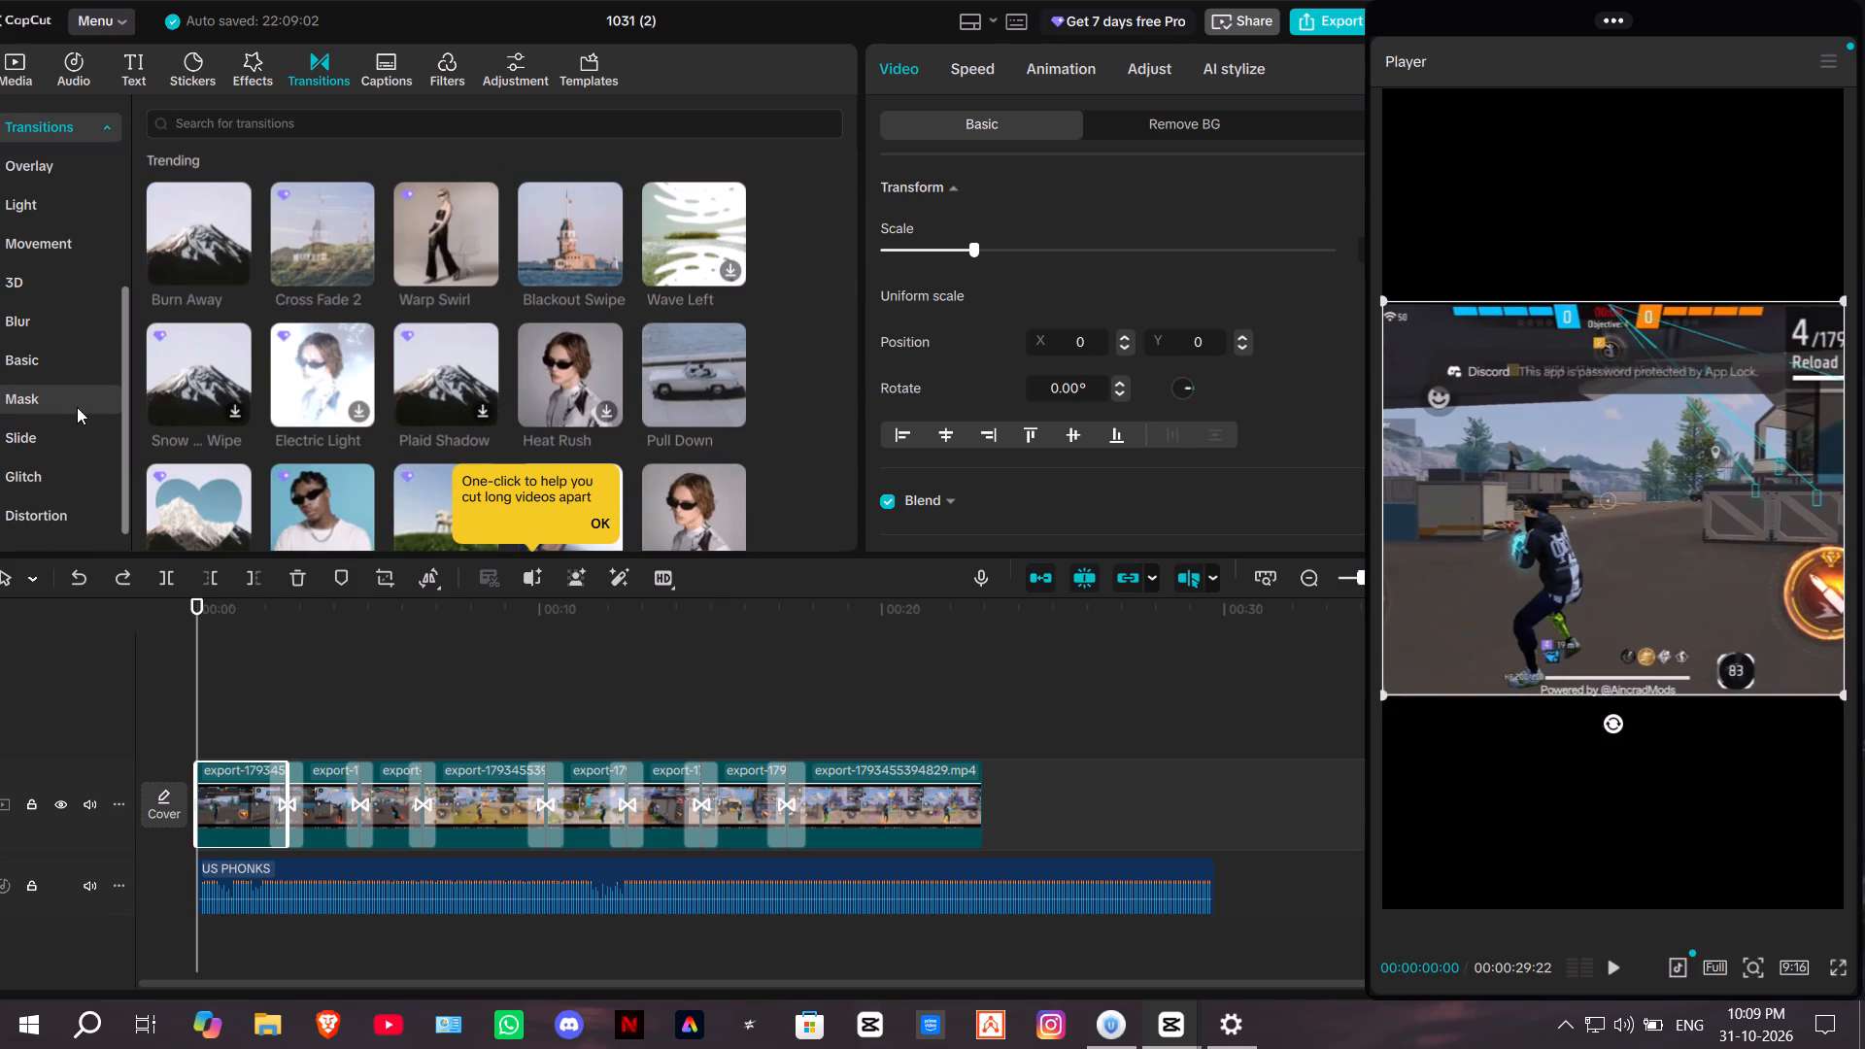
pyautogui.scroll(-1, 73, 445)
pyautogui.click(70, 411)
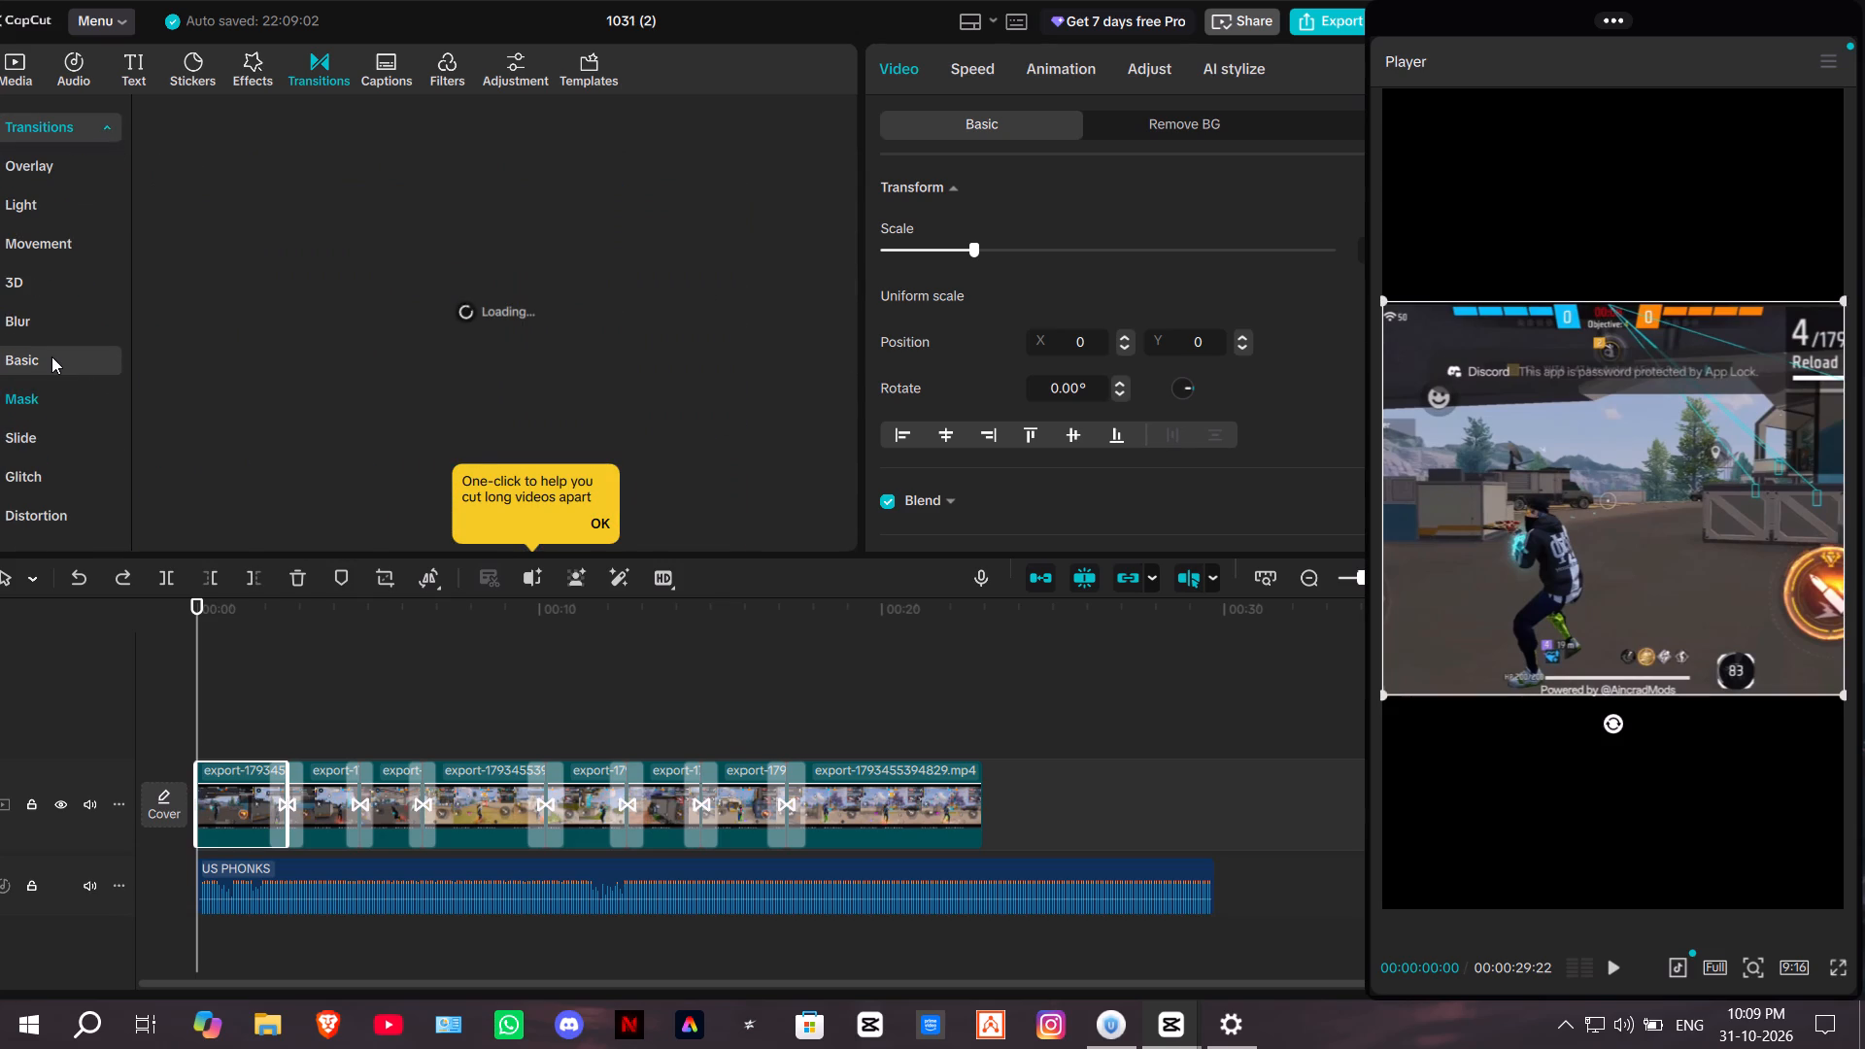
pyautogui.click(51, 356)
pyautogui.scroll(-2, 67, 508)
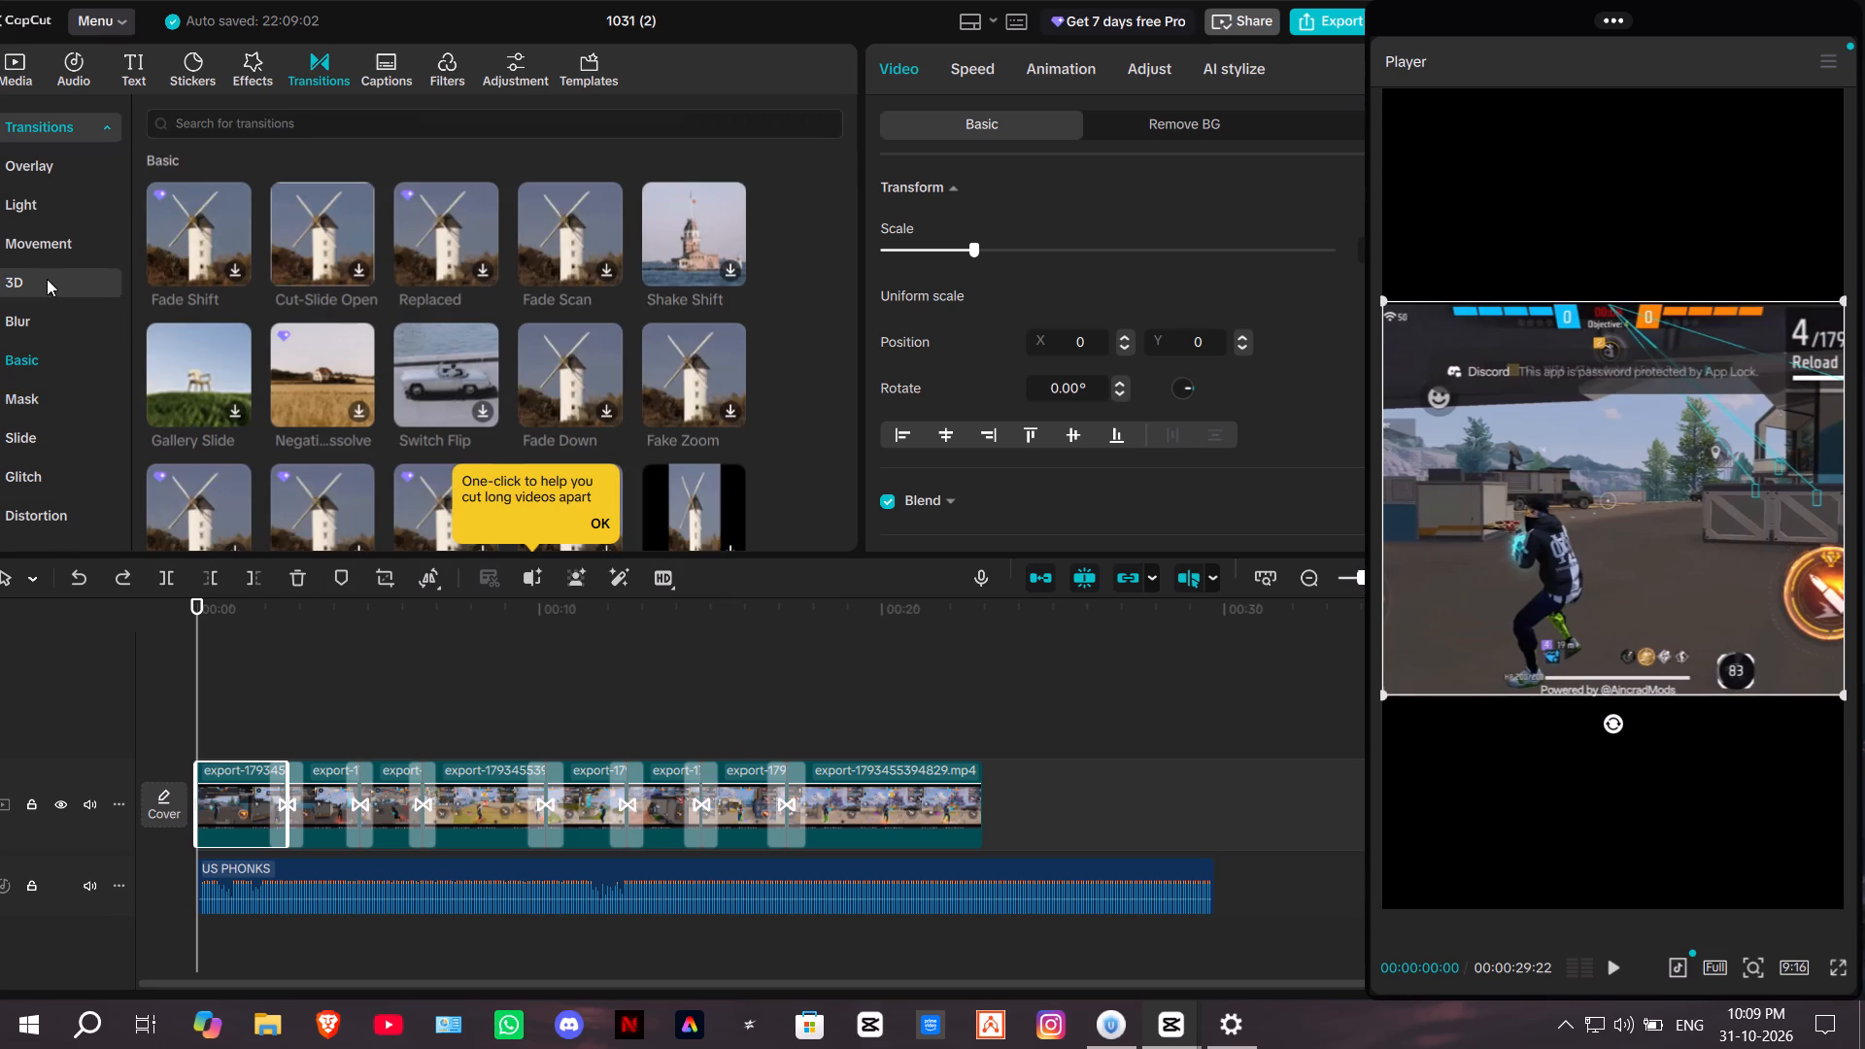
pyautogui.click(39, 206)
pyautogui.scroll(1, 39, 206)
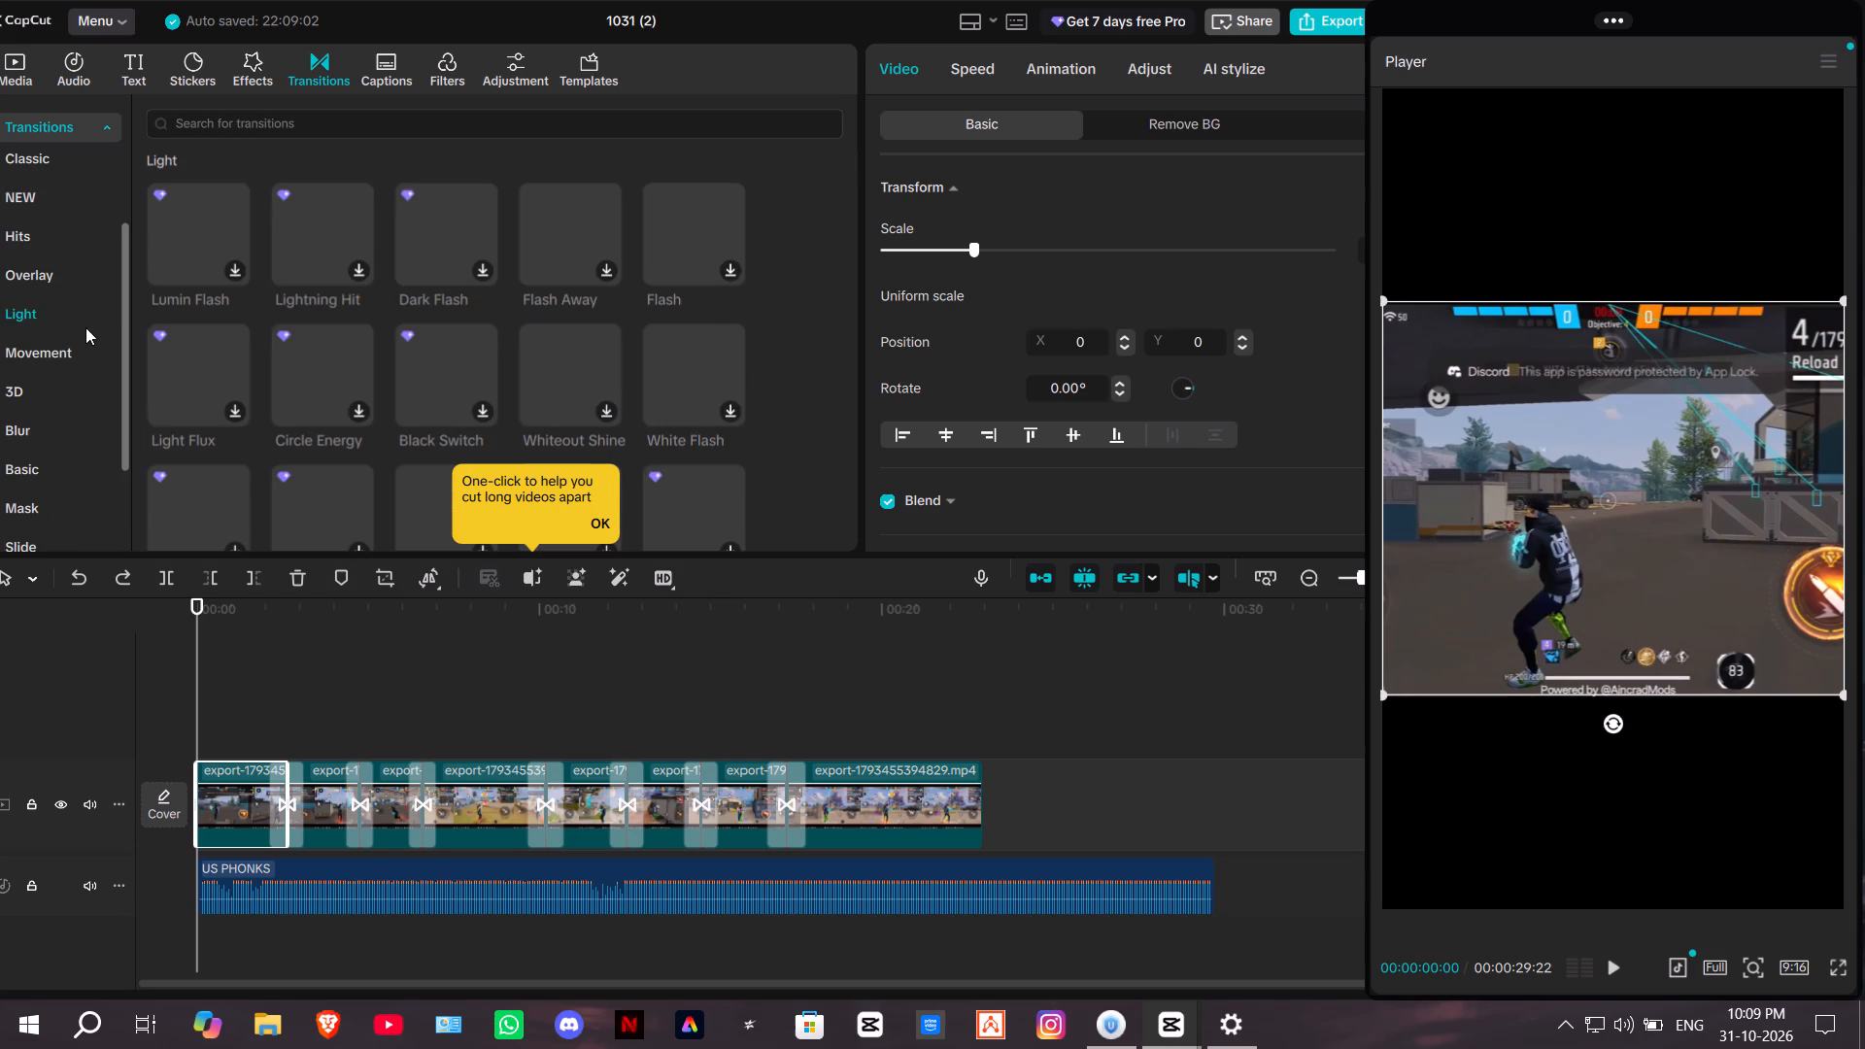
pyautogui.scroll(-3, 362, 377)
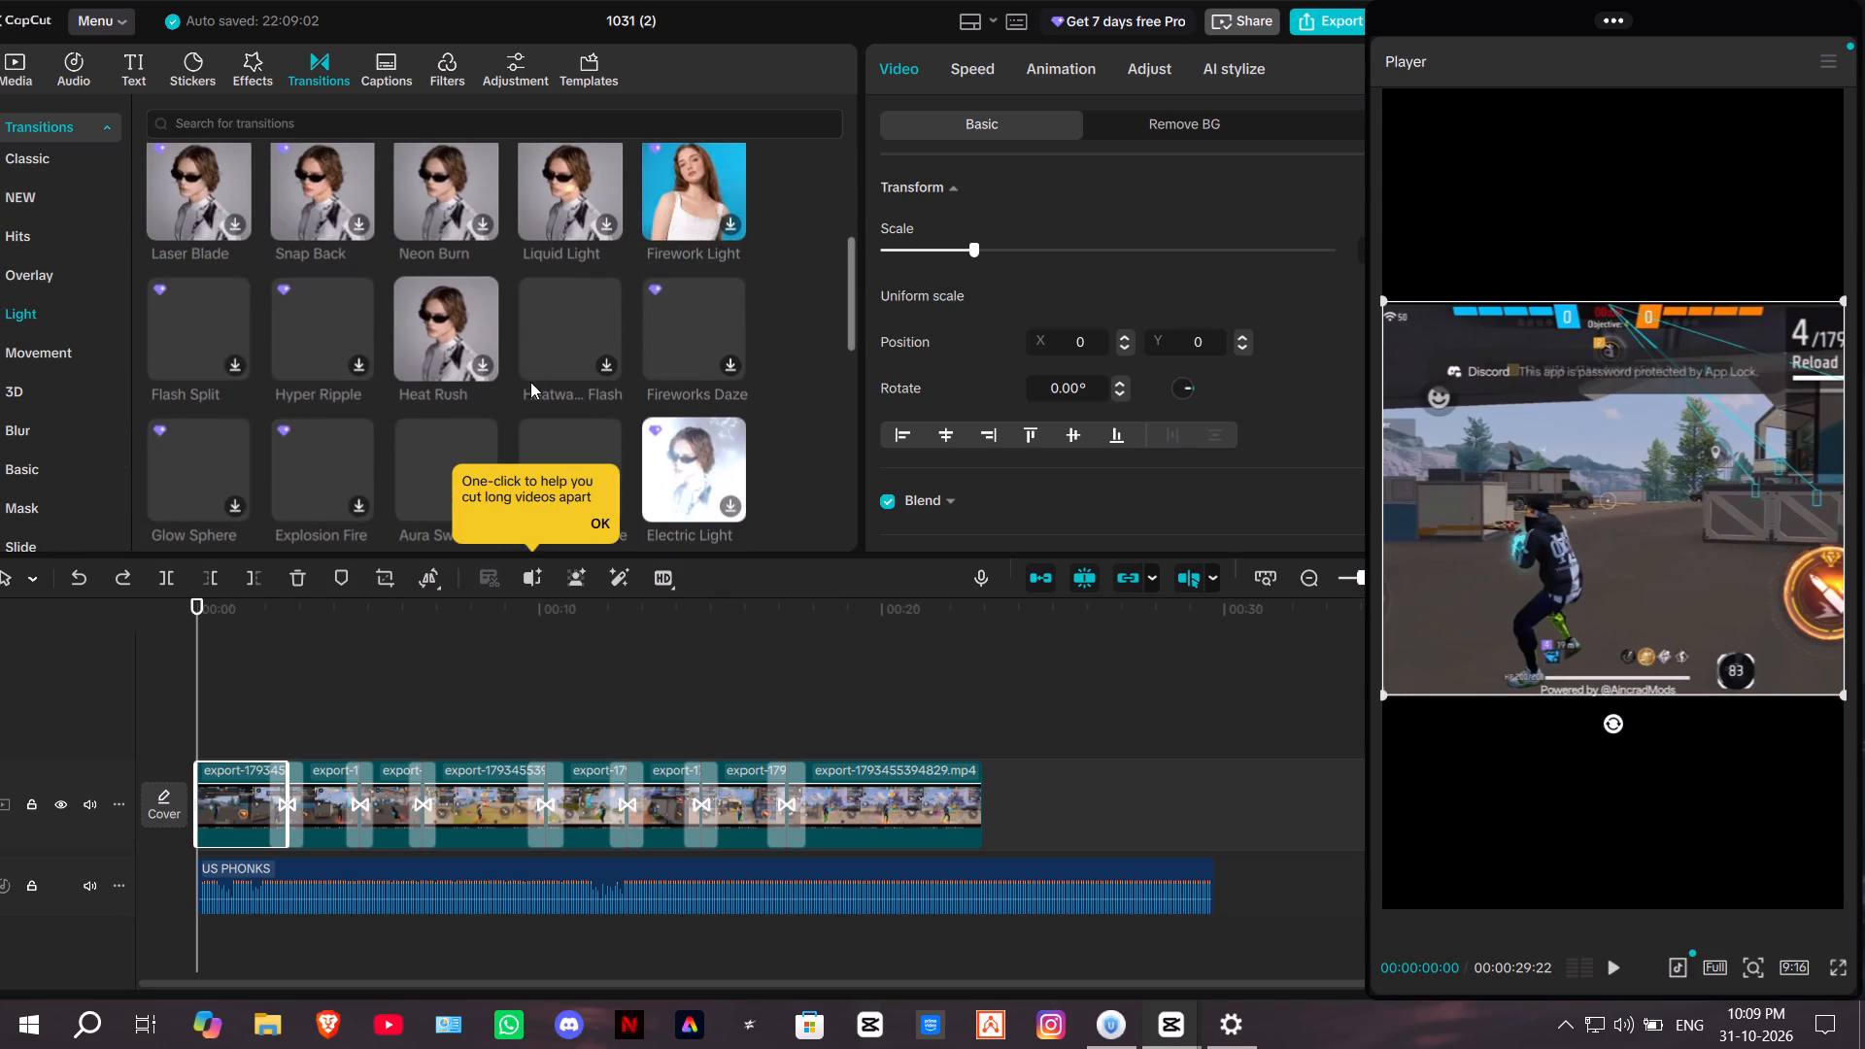
pyautogui.scroll(-4, 654, 400)
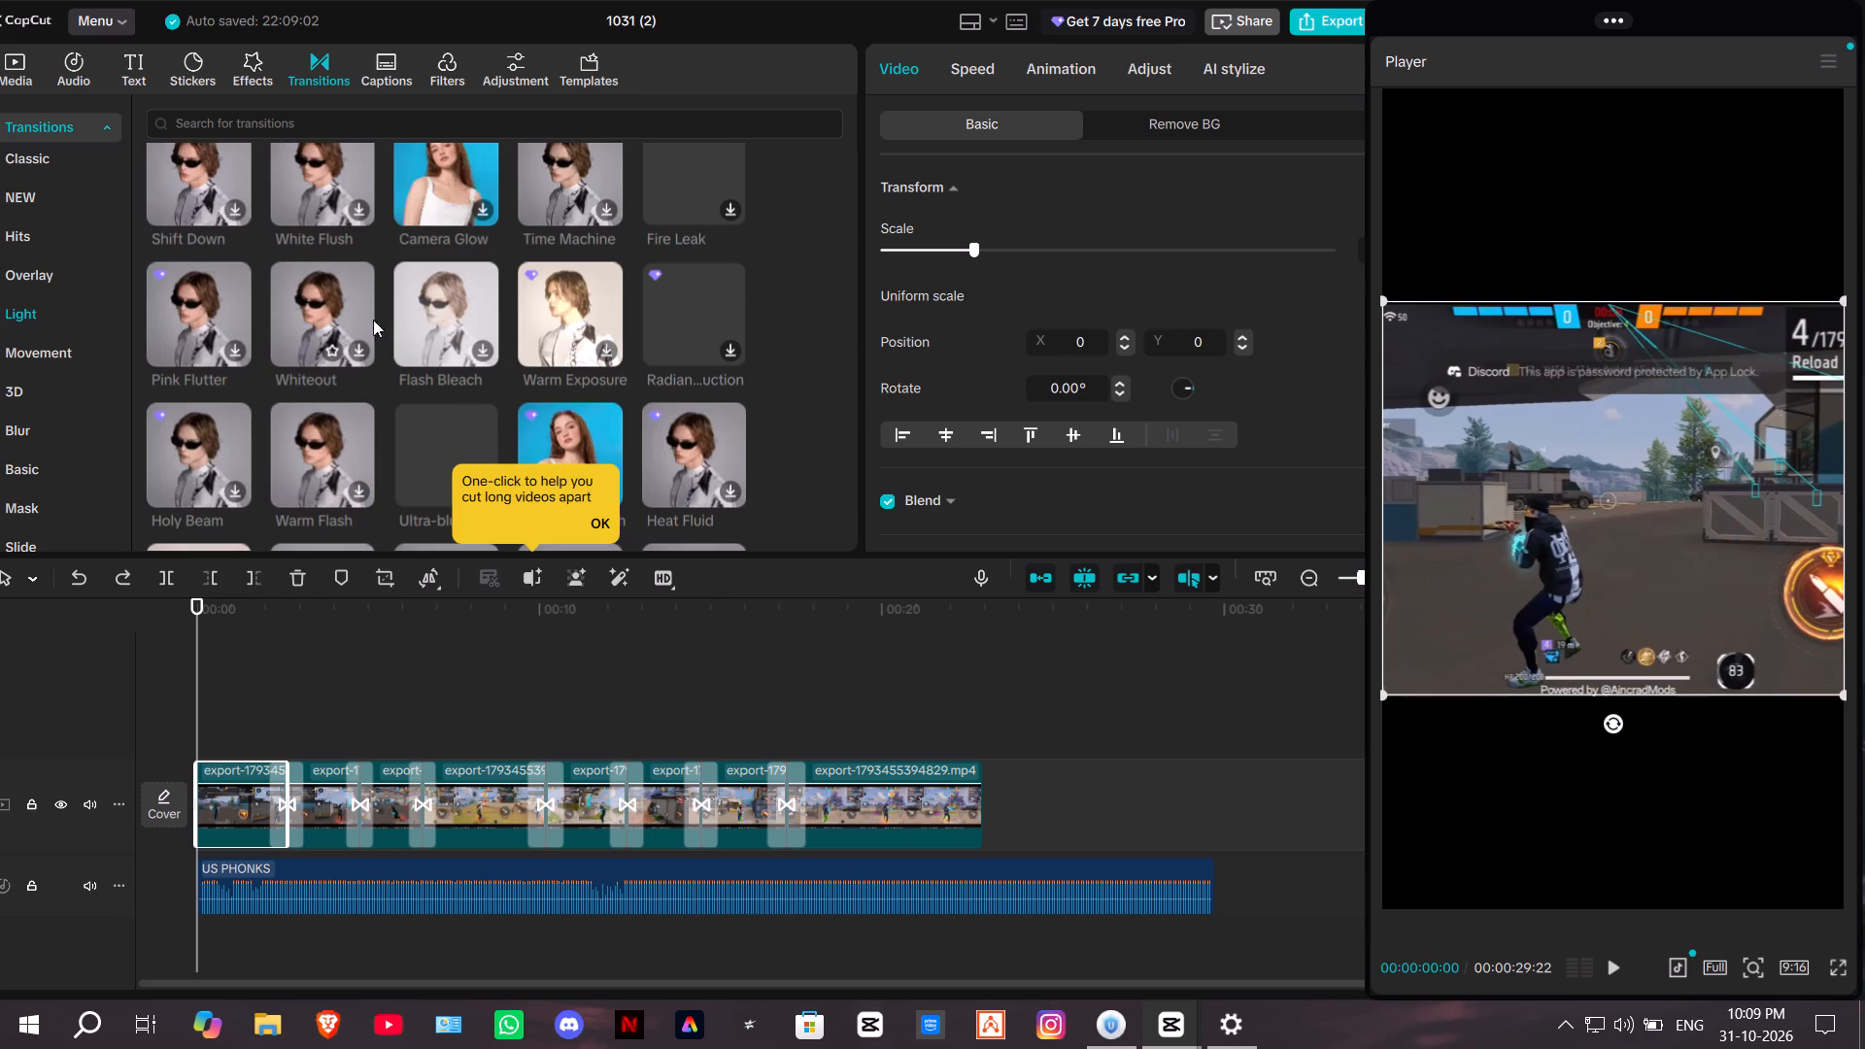
pyautogui.click(225, 211)
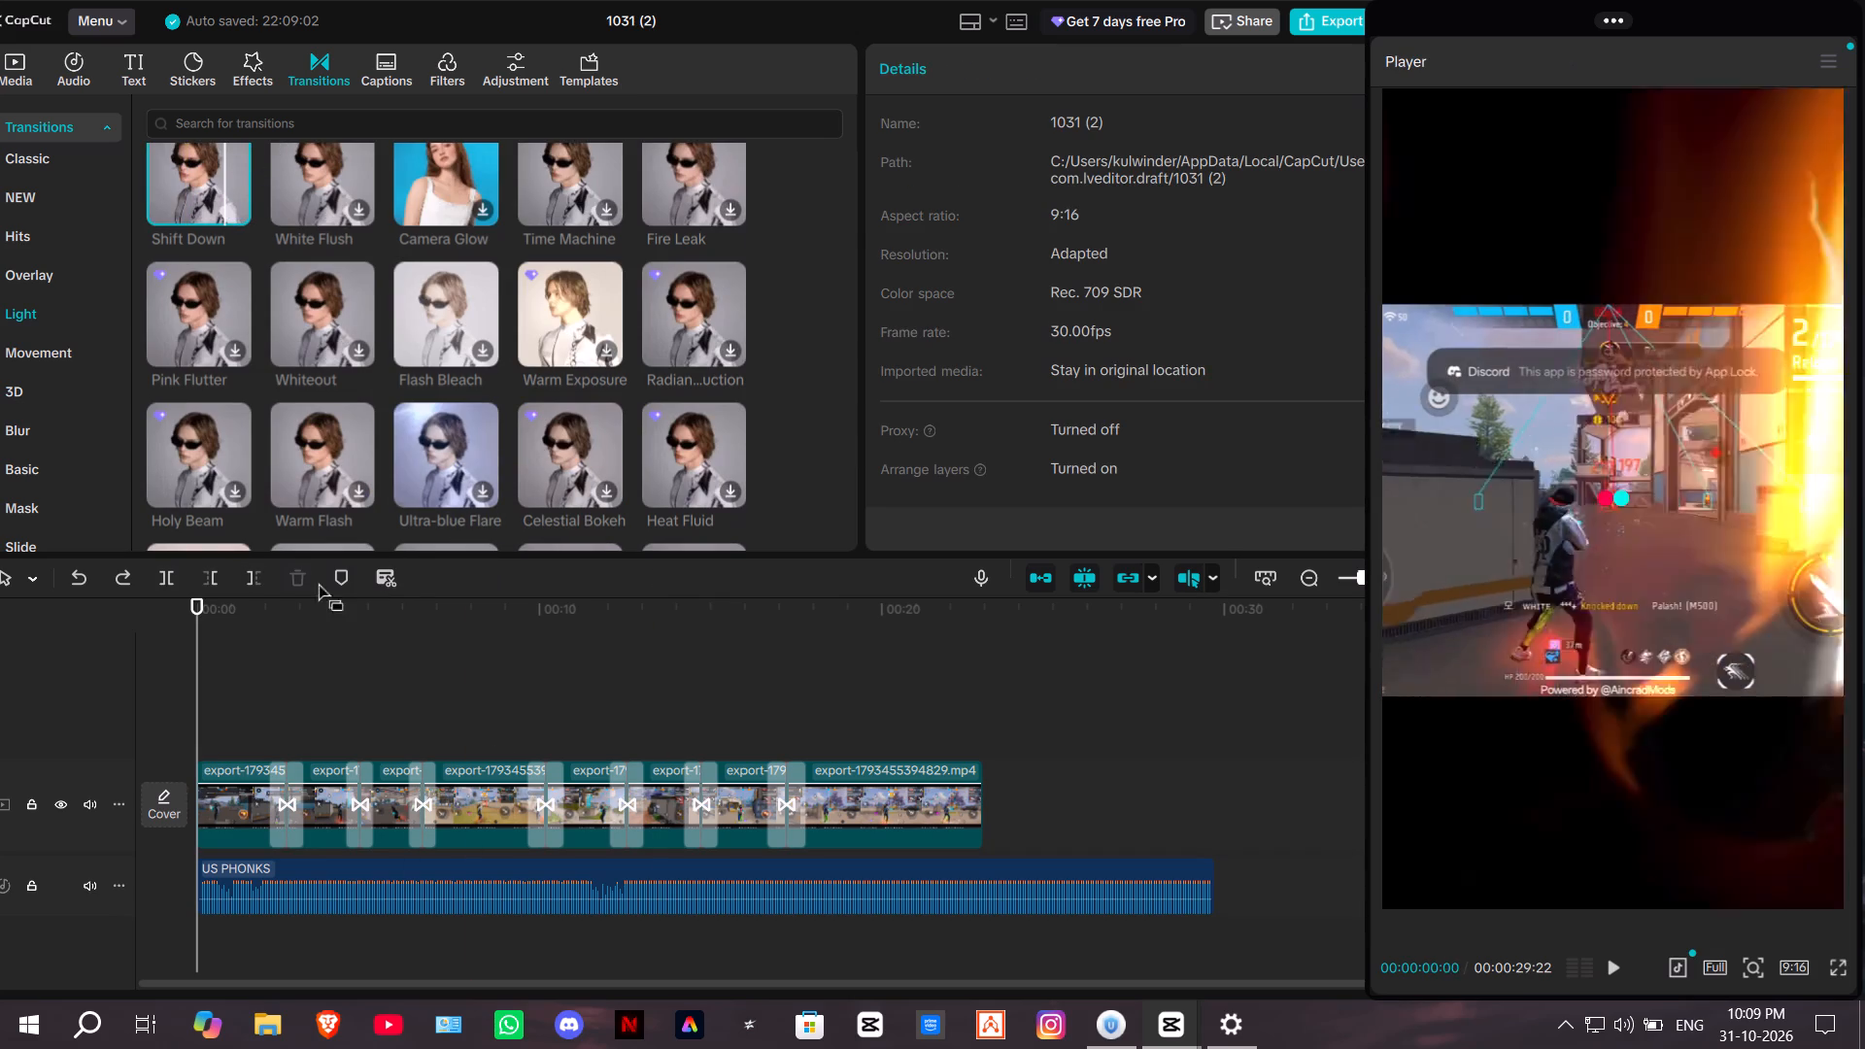
# Play the whole montage from the start to review its clips and transitions.
pyautogui.press('space')
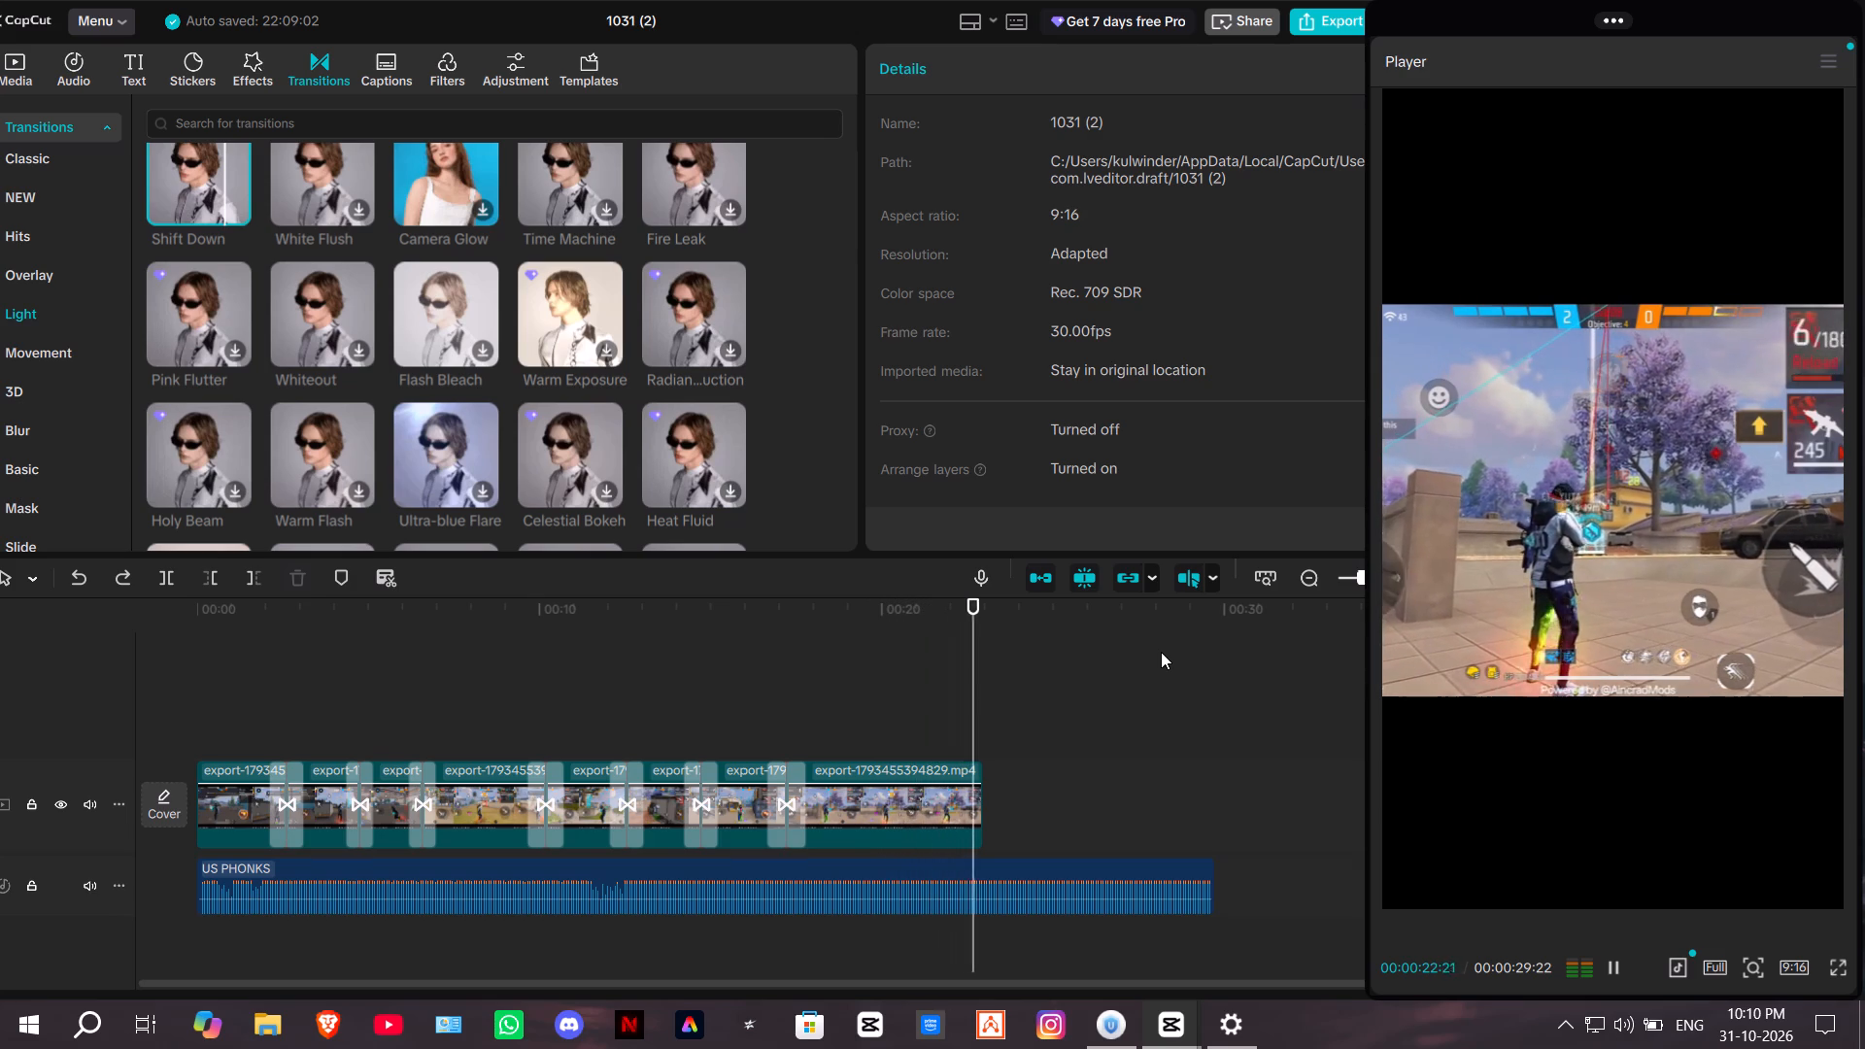
# Trim the end of the last video clip so it finishes at about 00:00:21:10, and place the playhead there.
pyautogui.moveTo(995, 688); pyautogui.dragTo(901, 700)
pyautogui.click(881, 779)
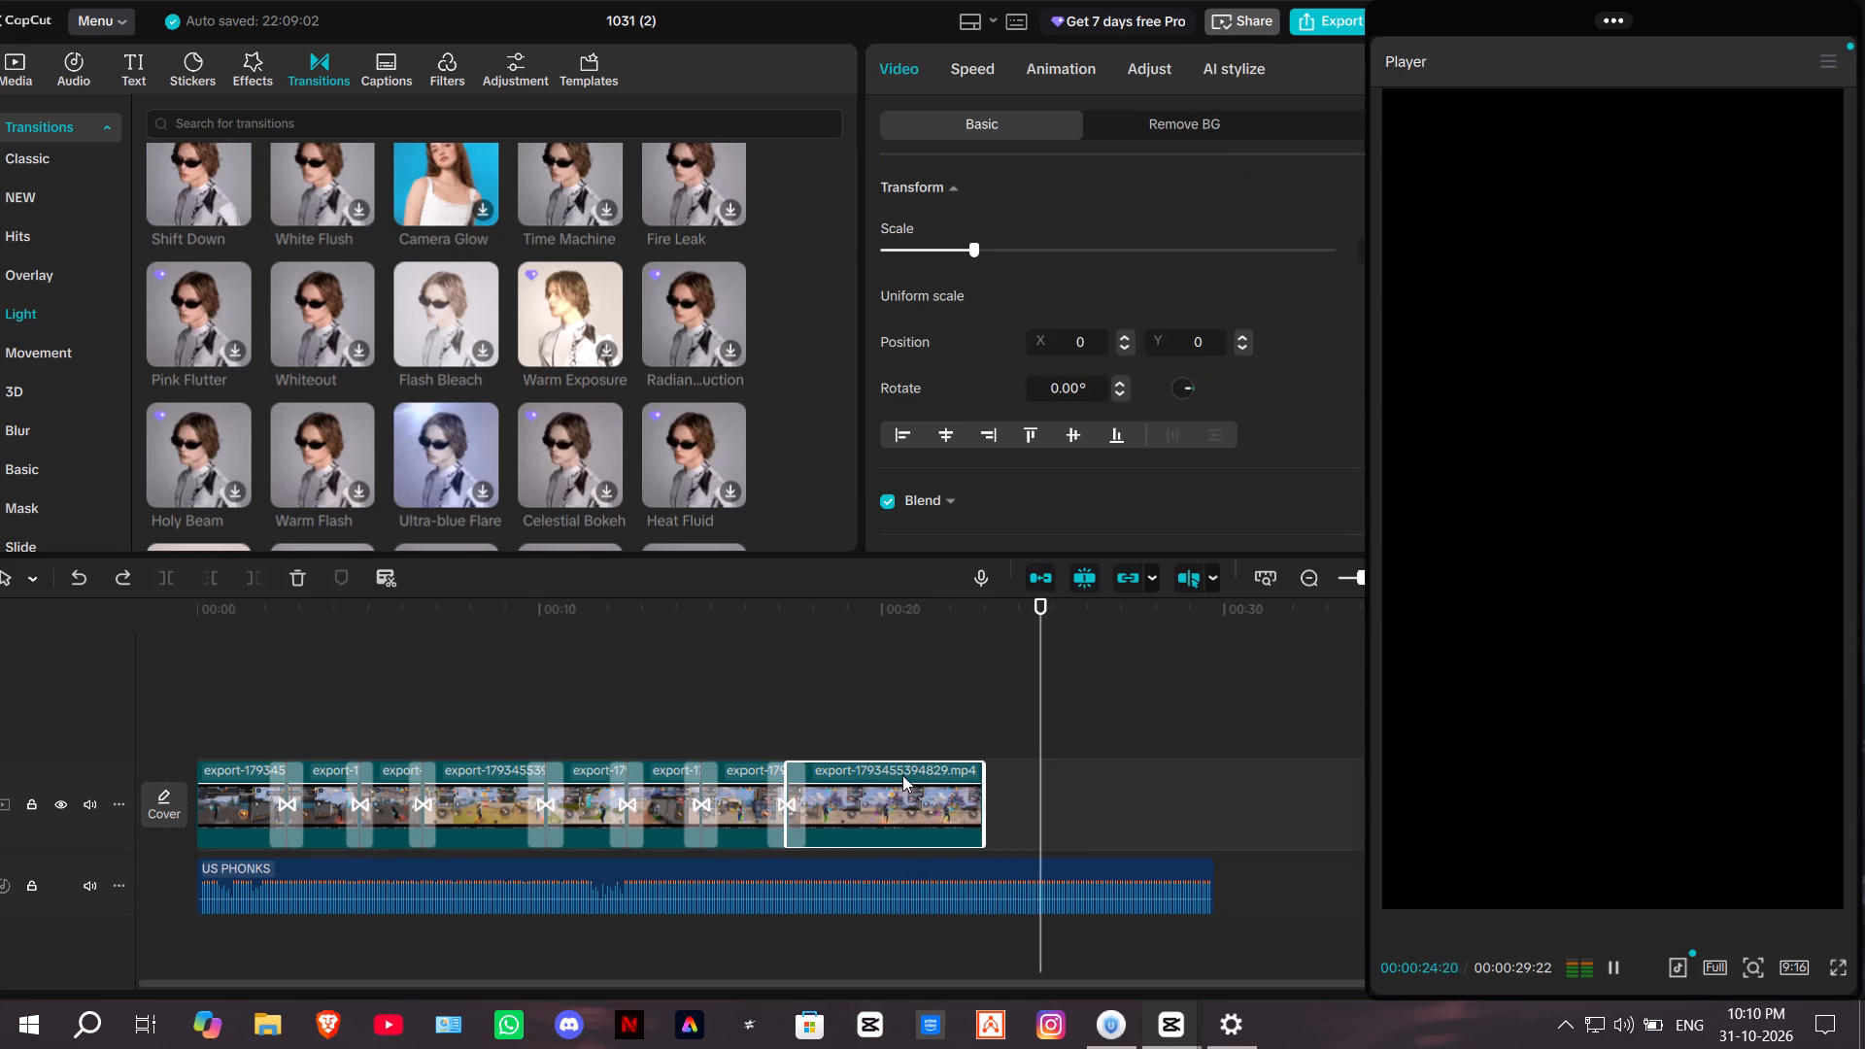
pyautogui.moveTo(1087, 642); pyautogui.dragTo(892, 683)
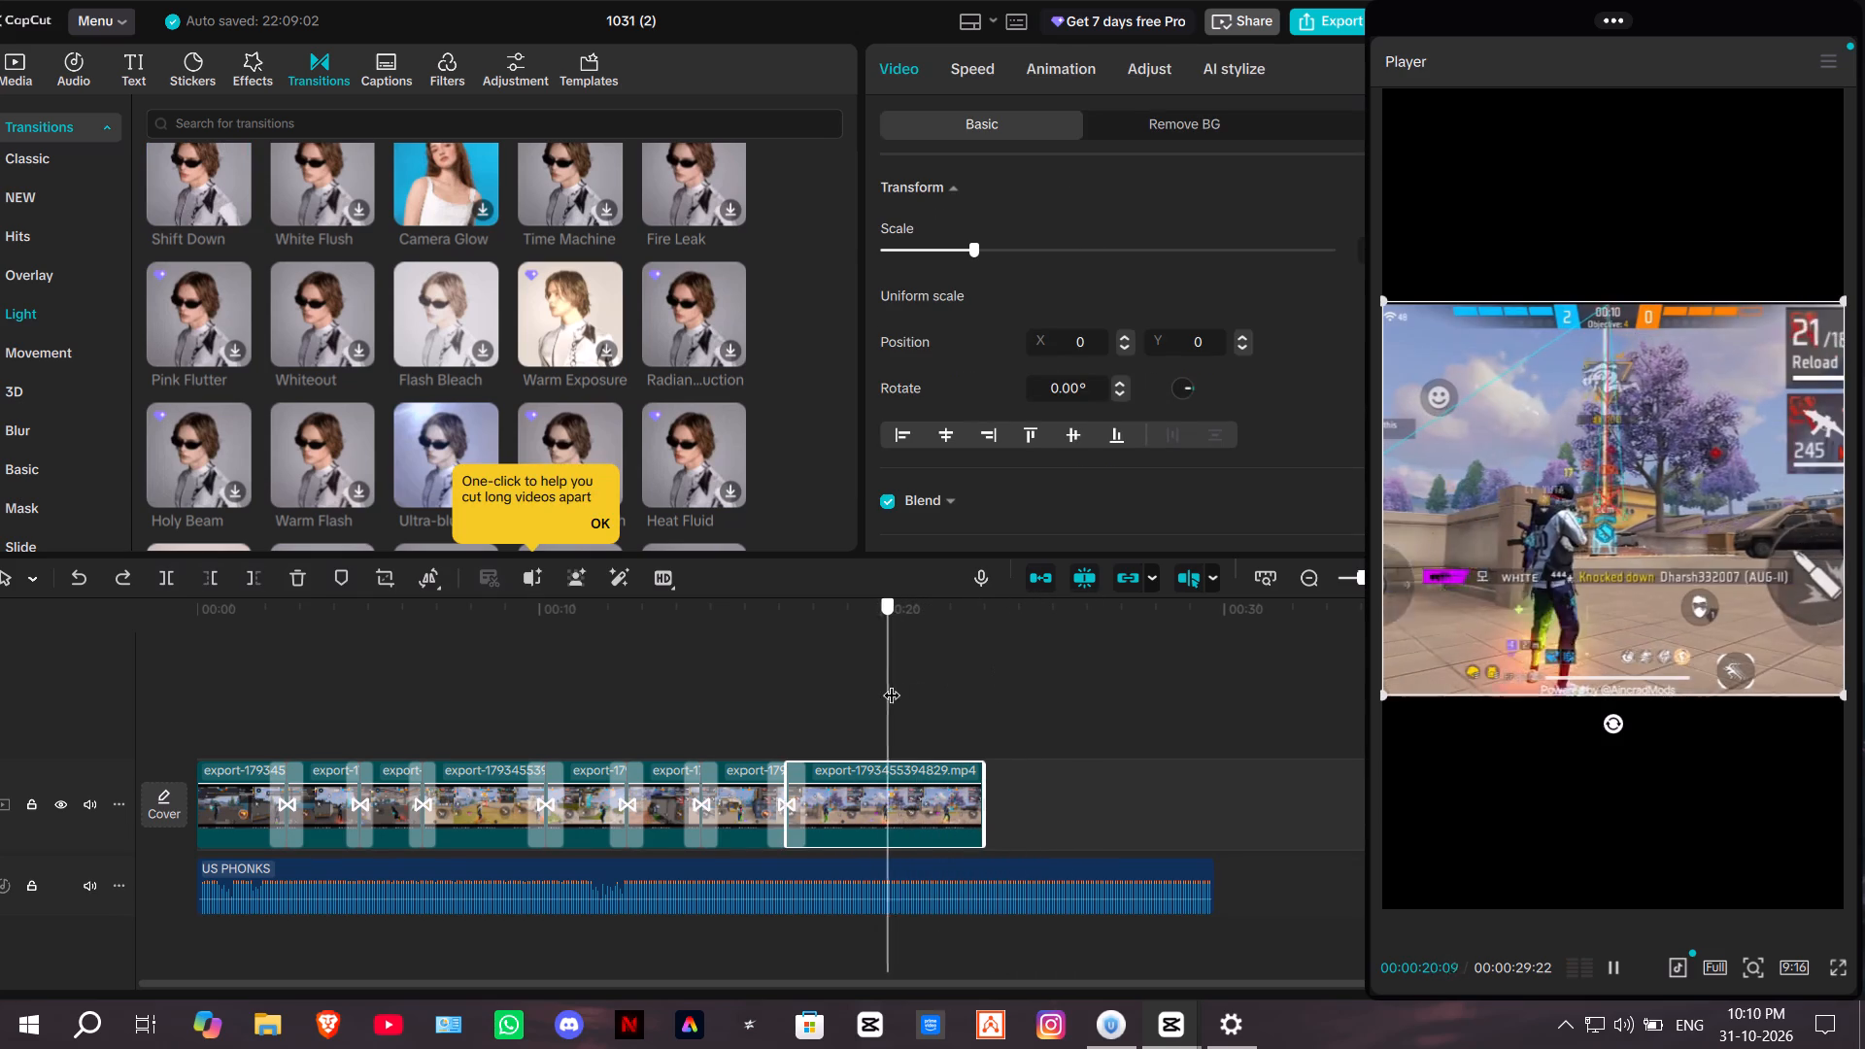
pyautogui.moveTo(892, 683); pyautogui.dragTo(928, 673)
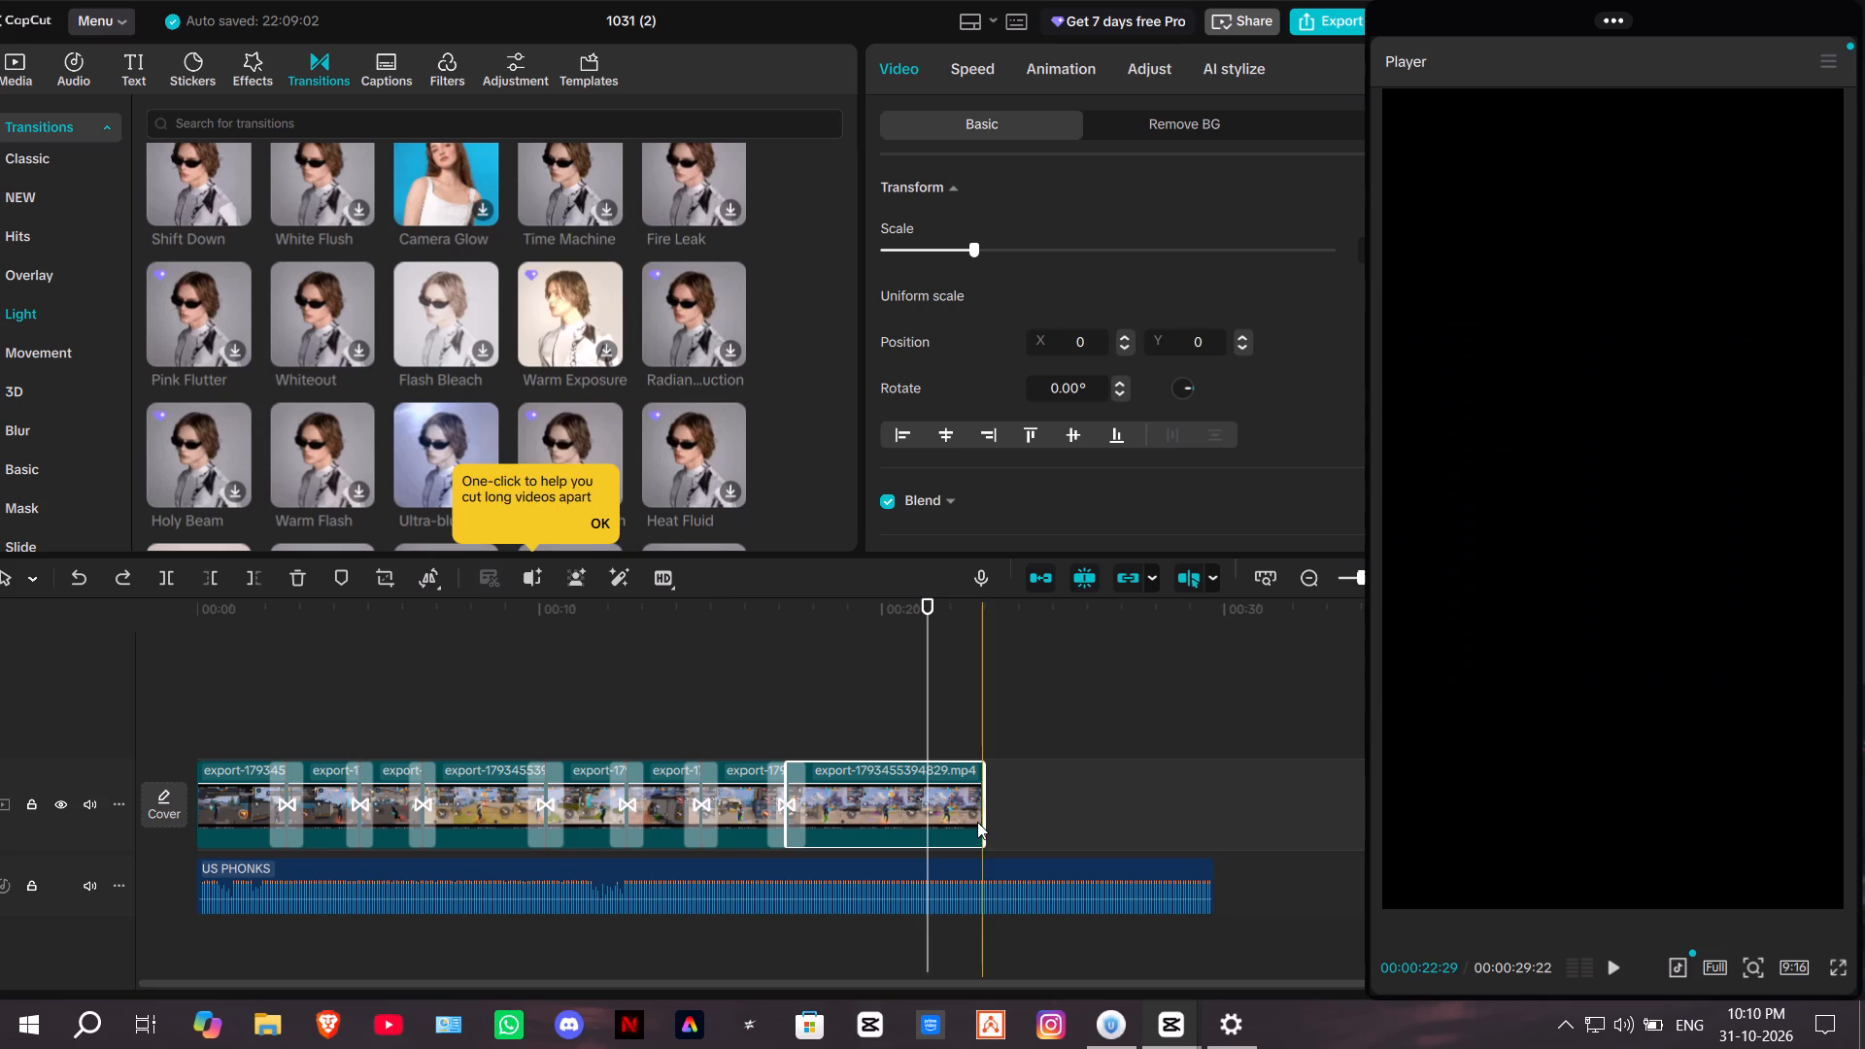
pyautogui.moveTo(985, 820); pyautogui.dragTo(922, 814)
pyautogui.click(992, 778)
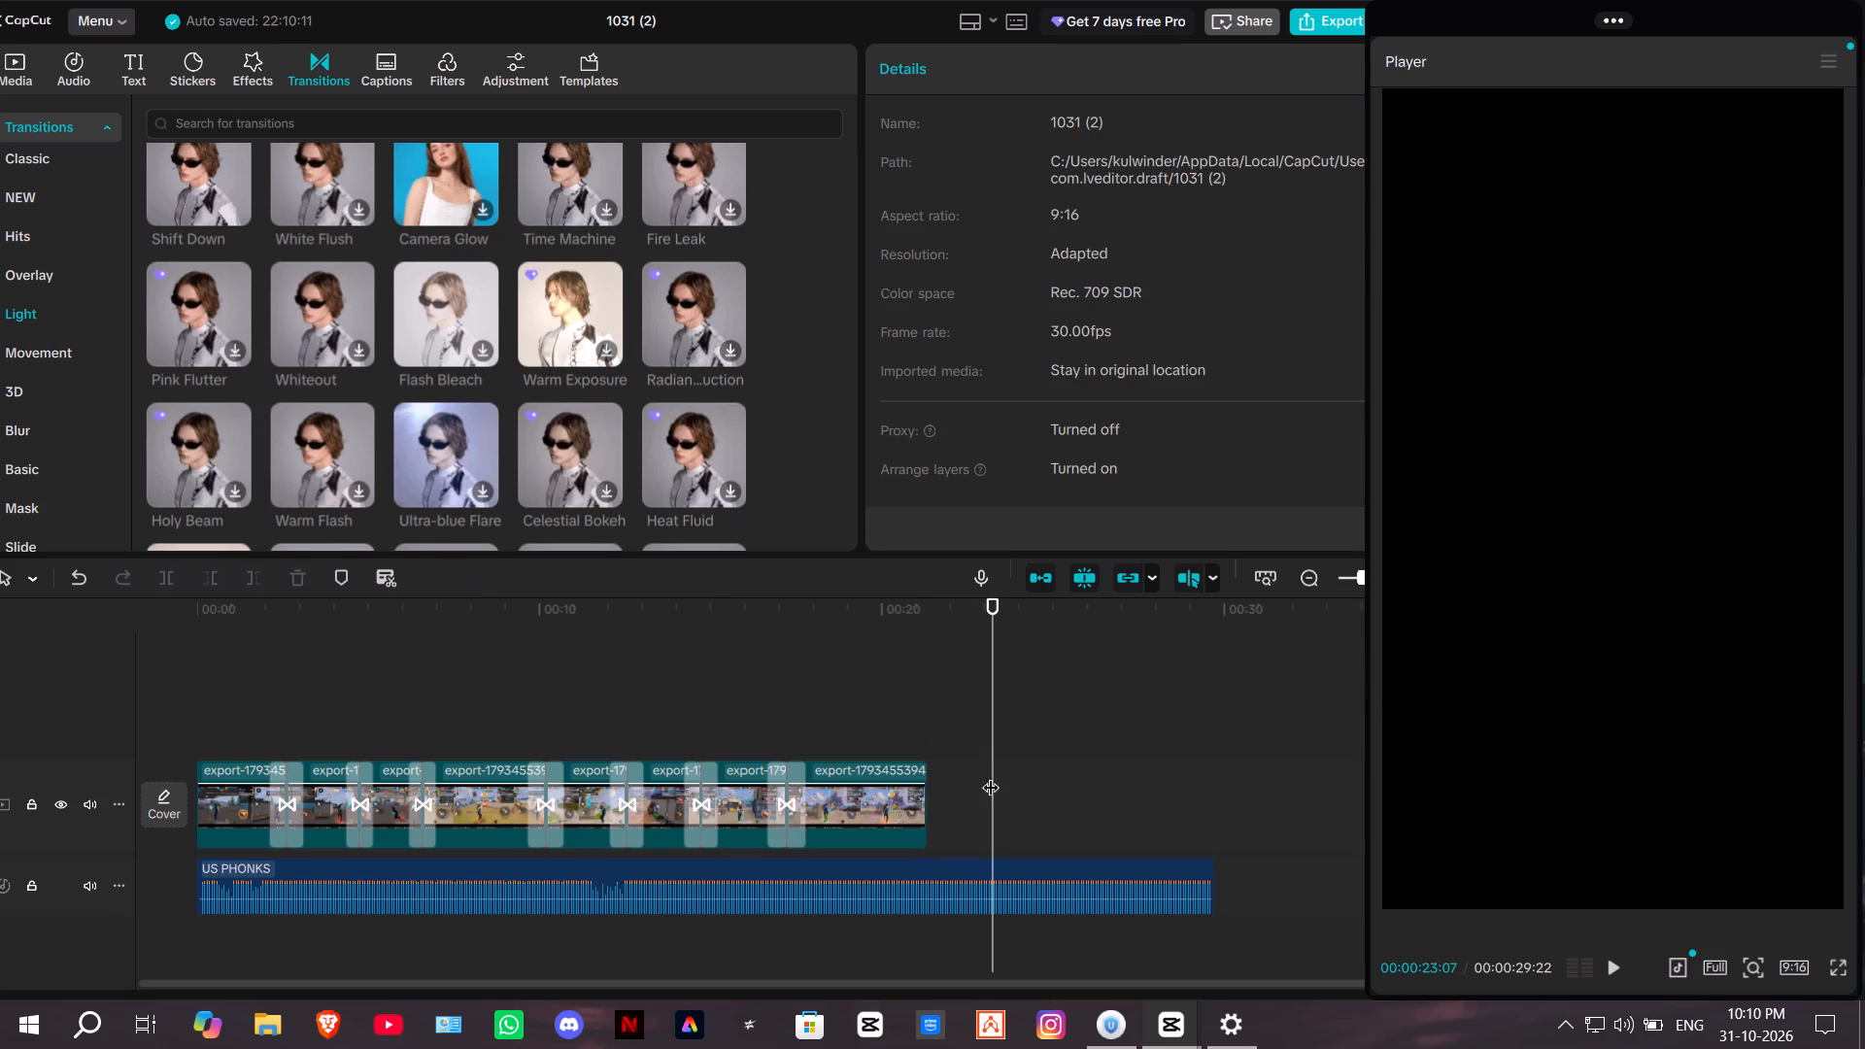
pyautogui.moveTo(992, 680); pyautogui.dragTo(927, 681)
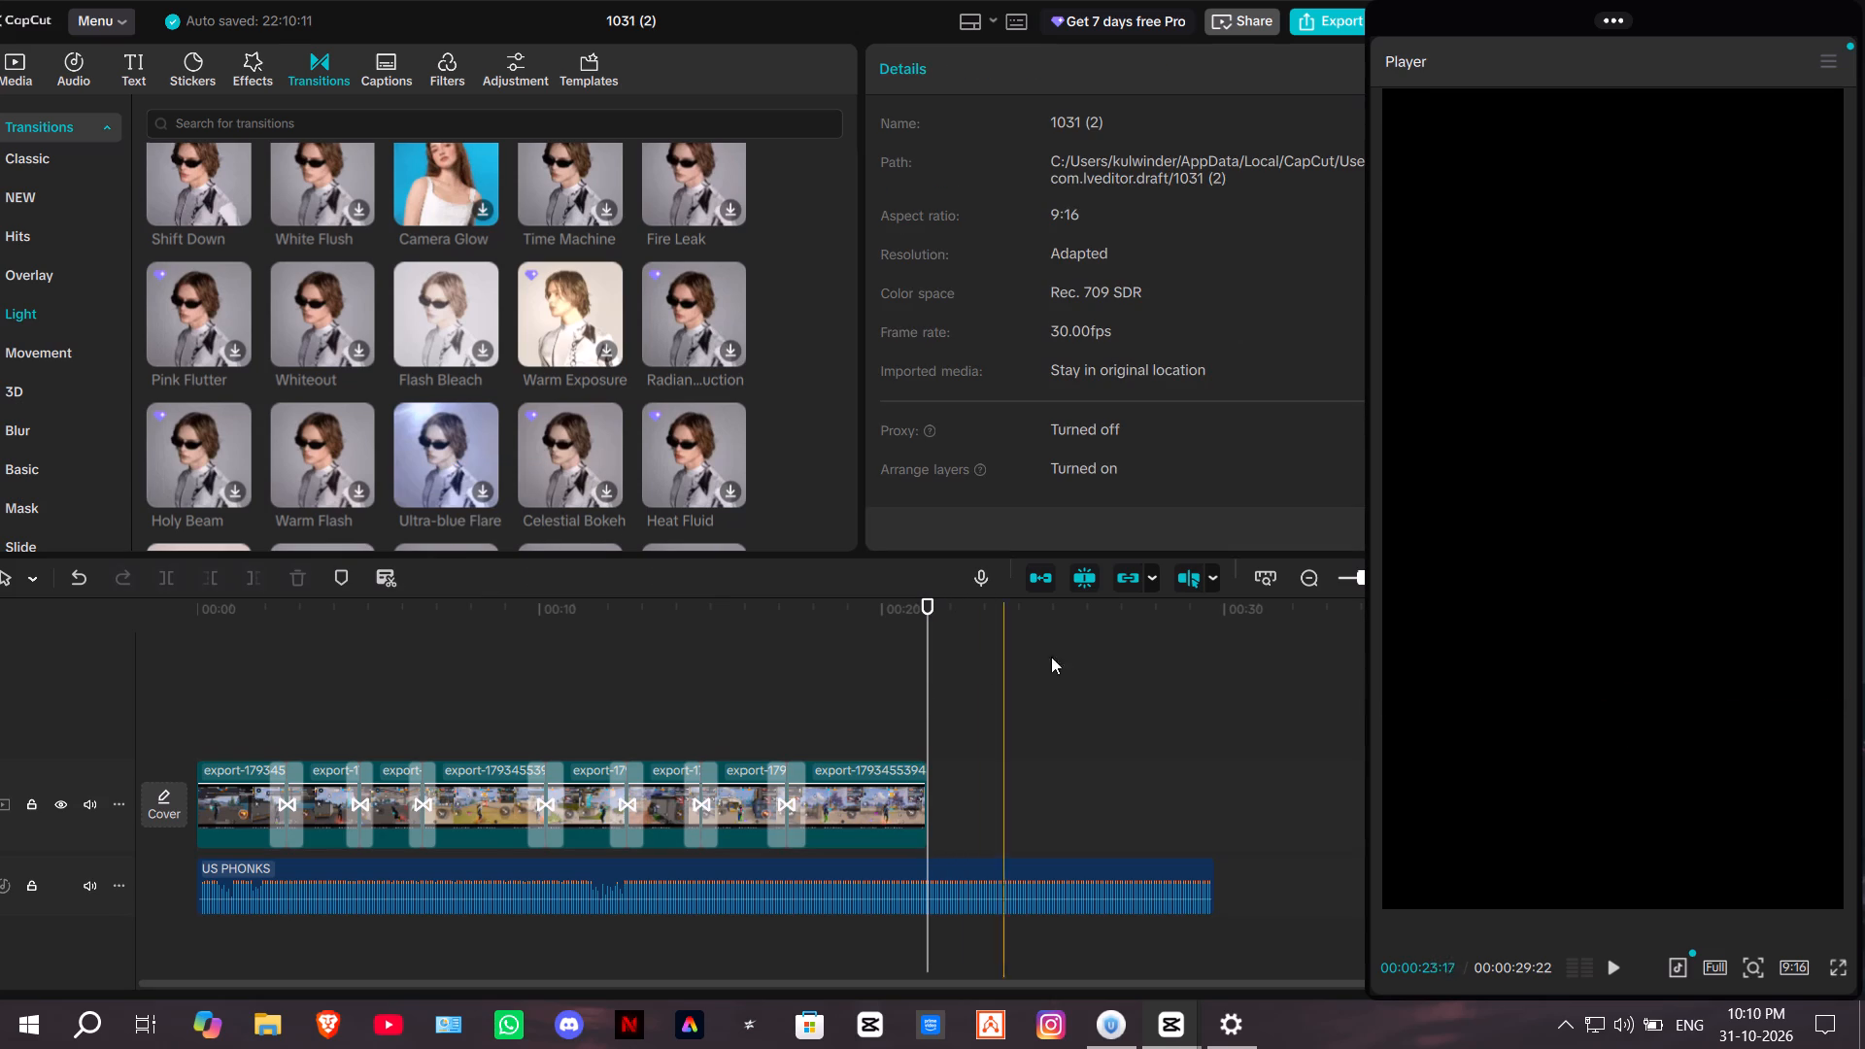
pyautogui.click(1591, 435)
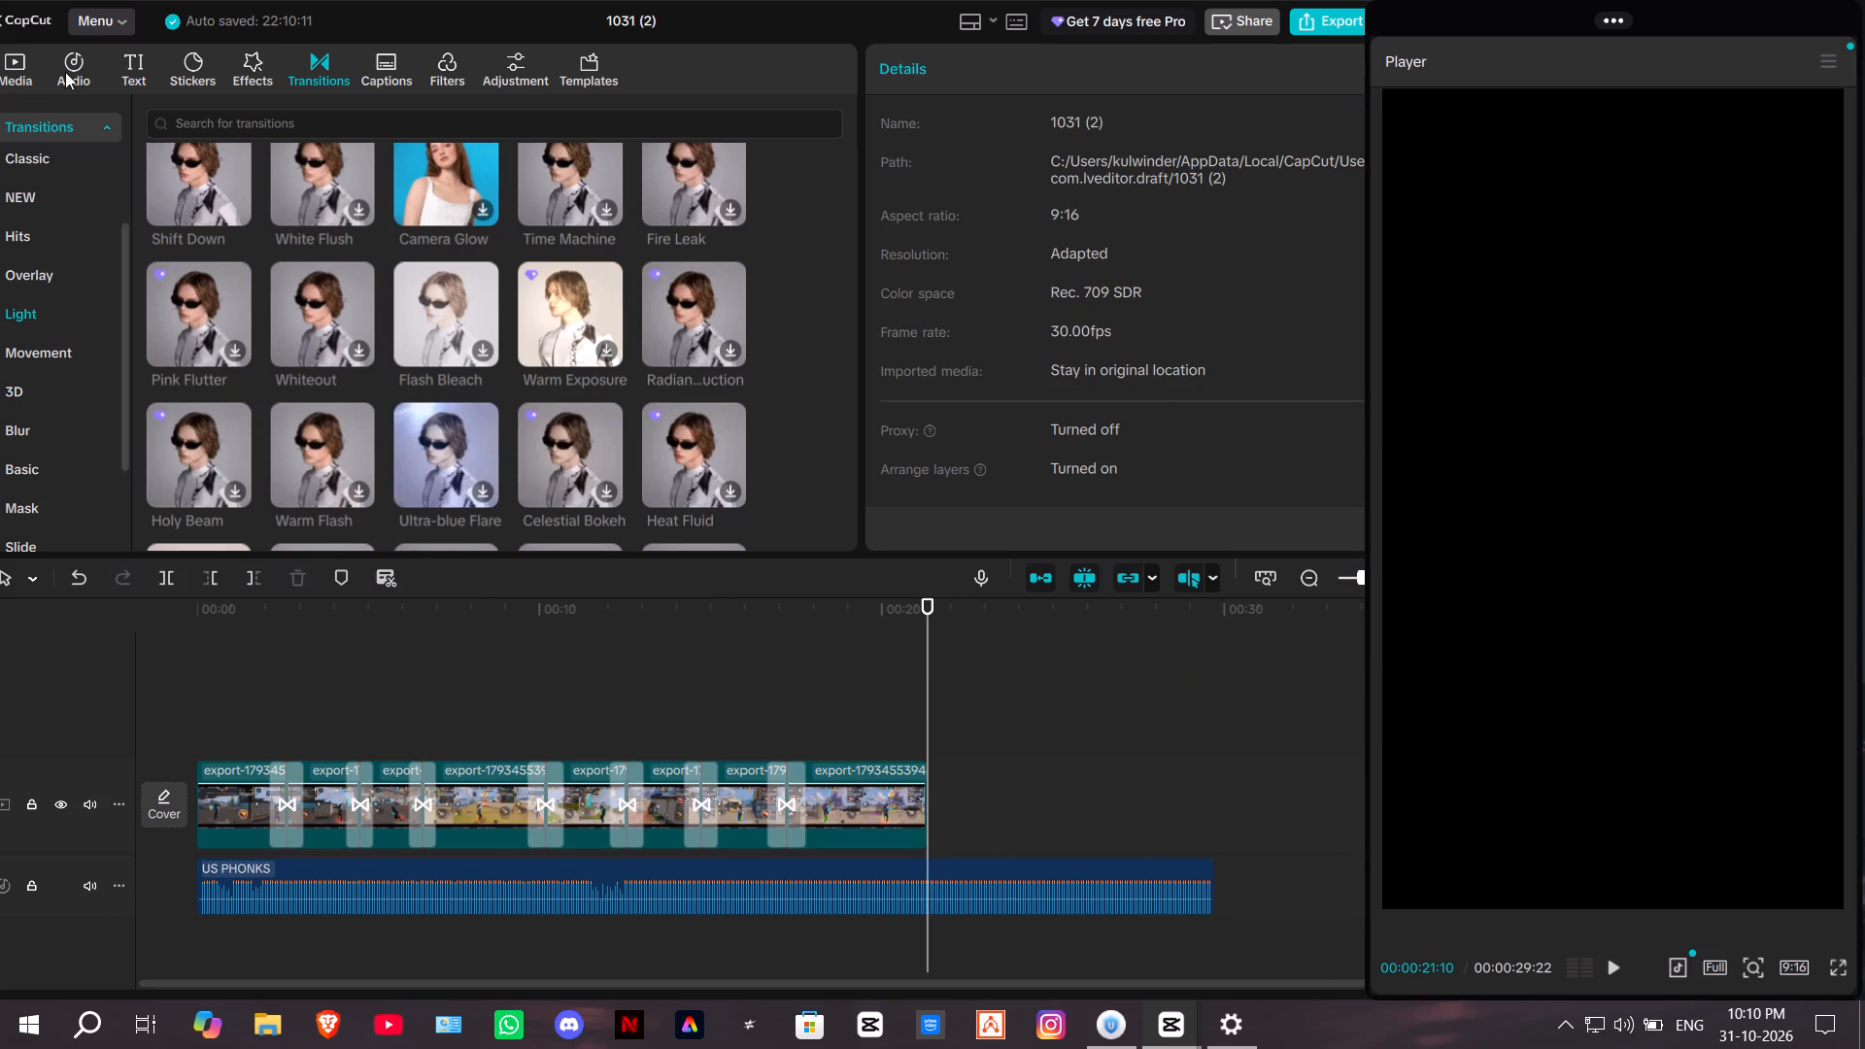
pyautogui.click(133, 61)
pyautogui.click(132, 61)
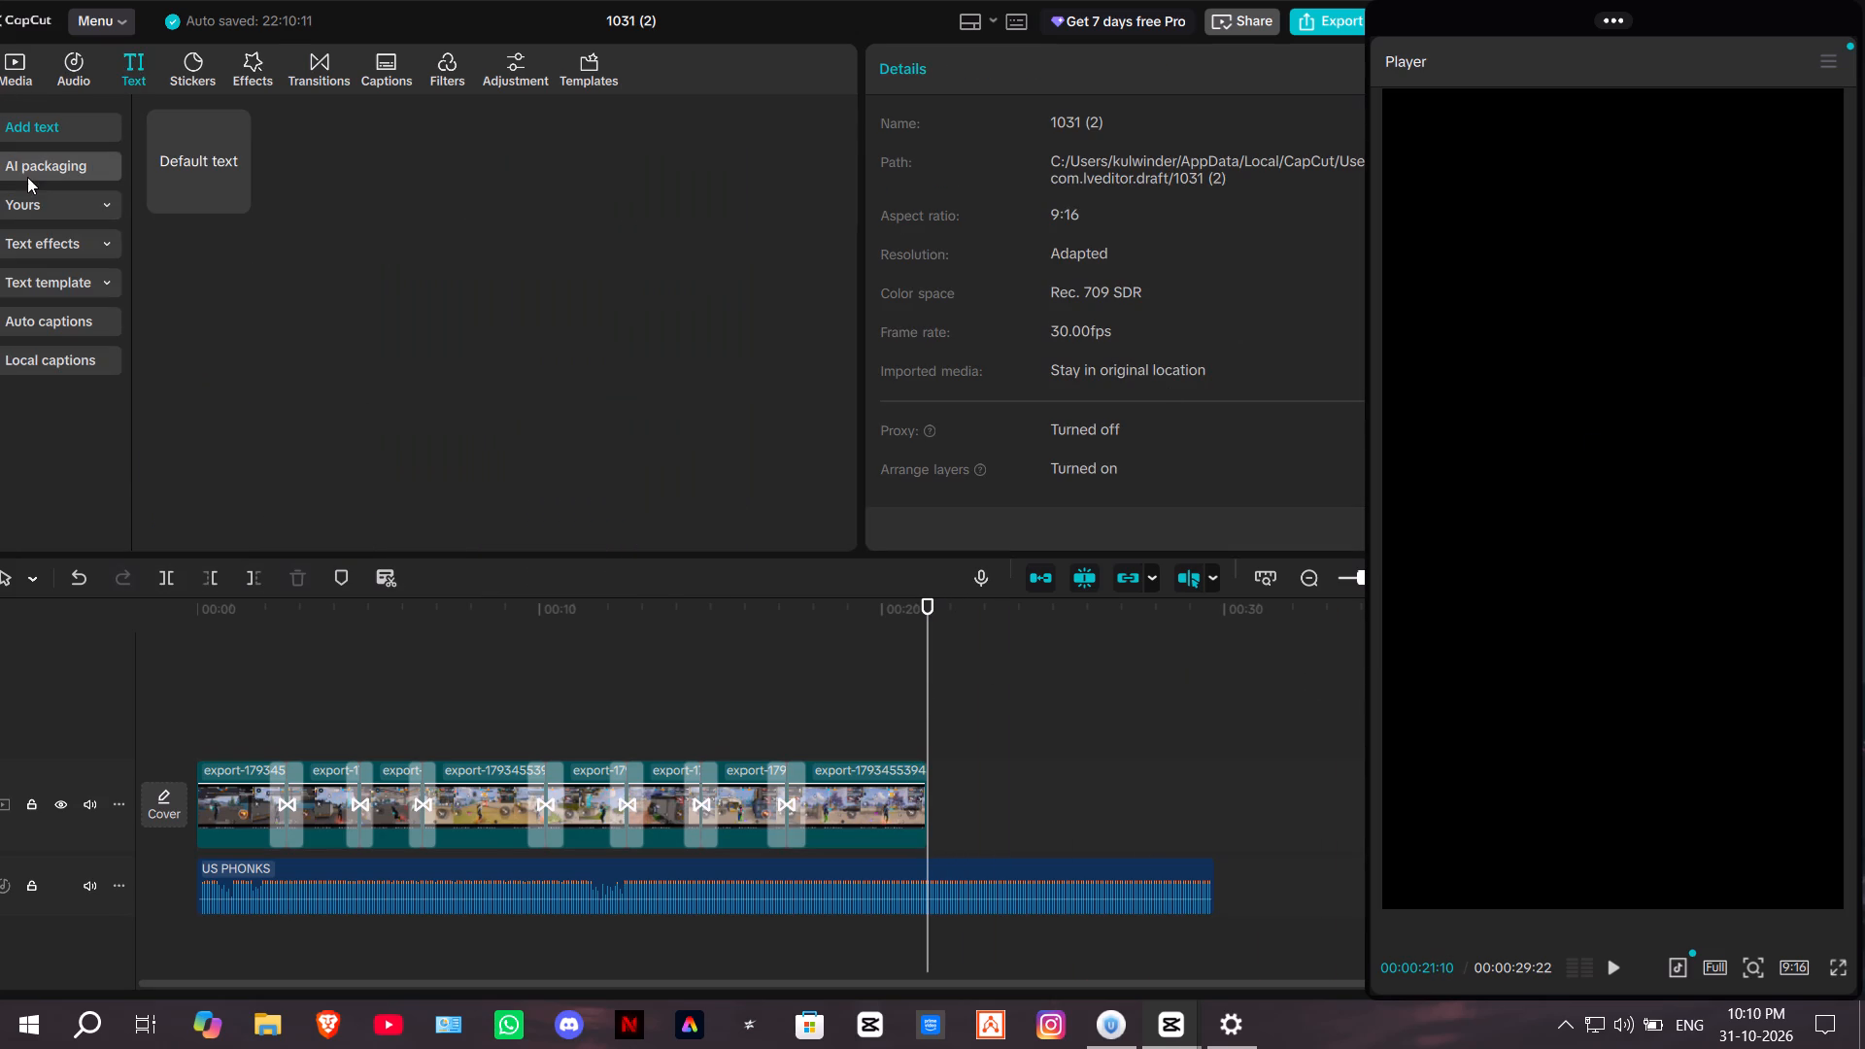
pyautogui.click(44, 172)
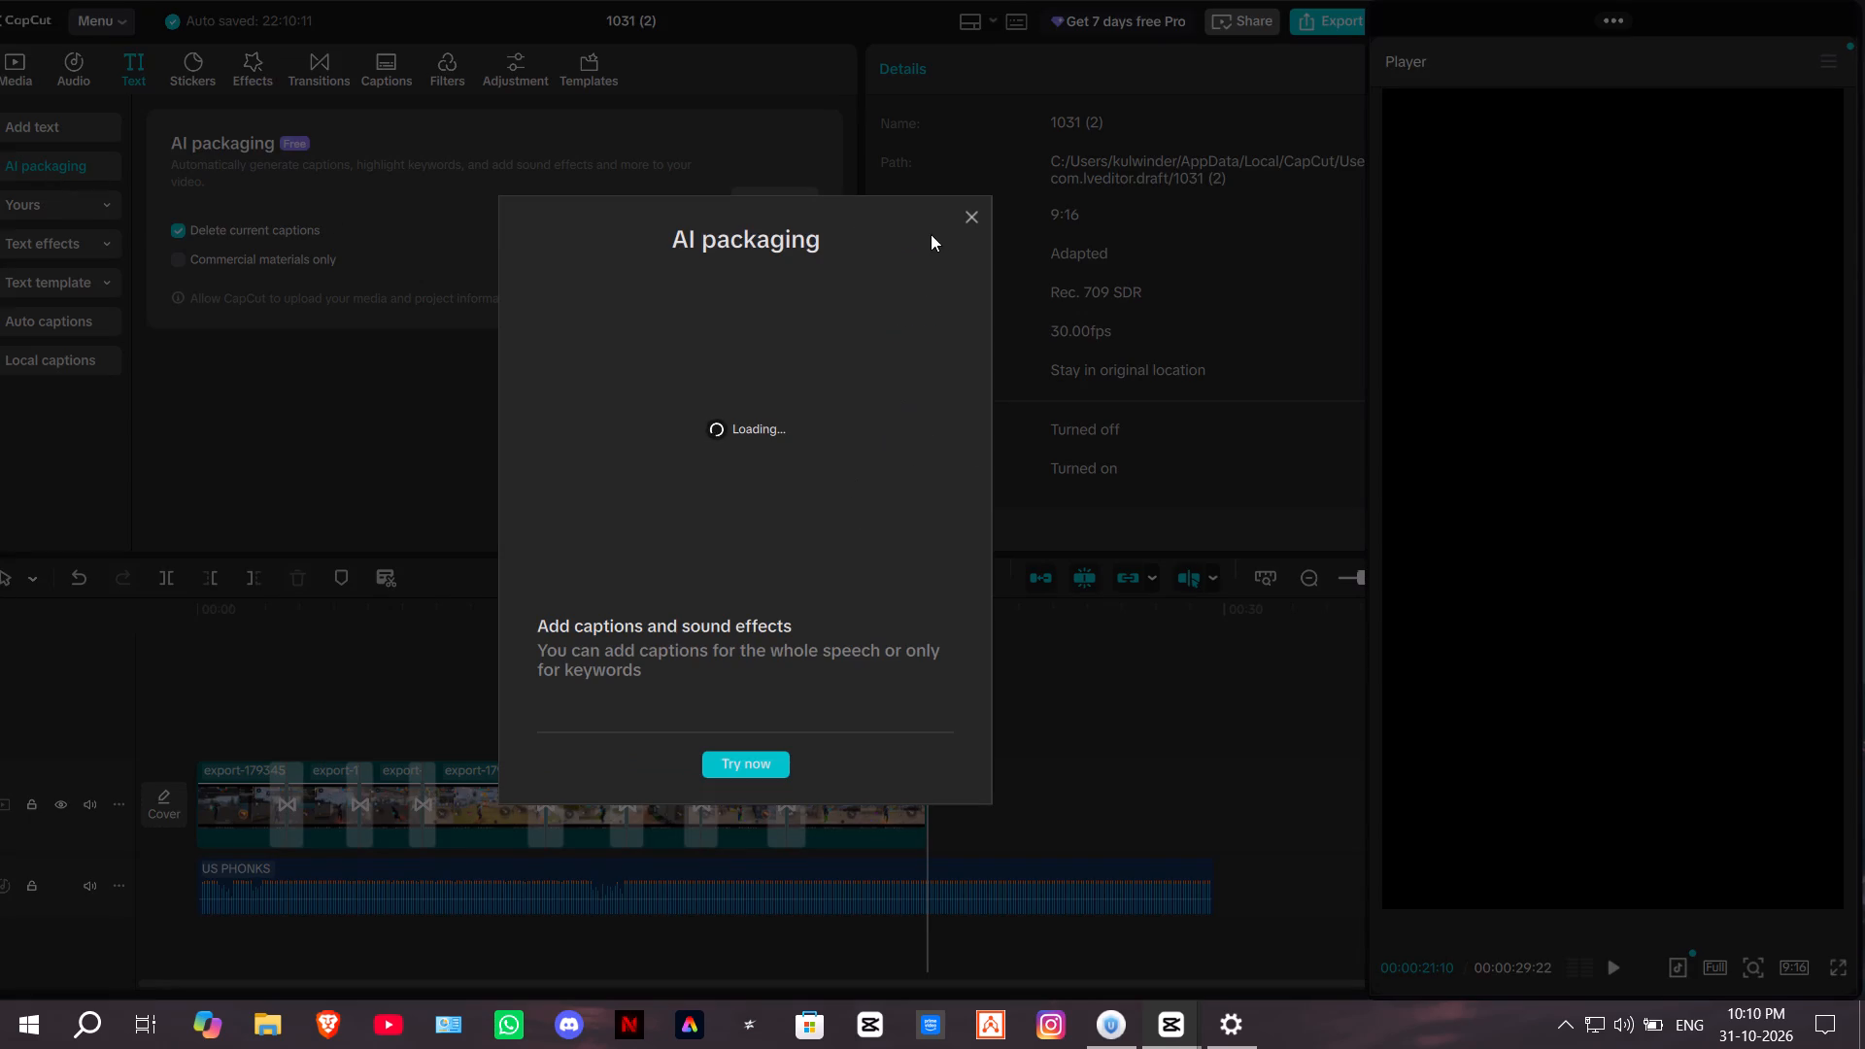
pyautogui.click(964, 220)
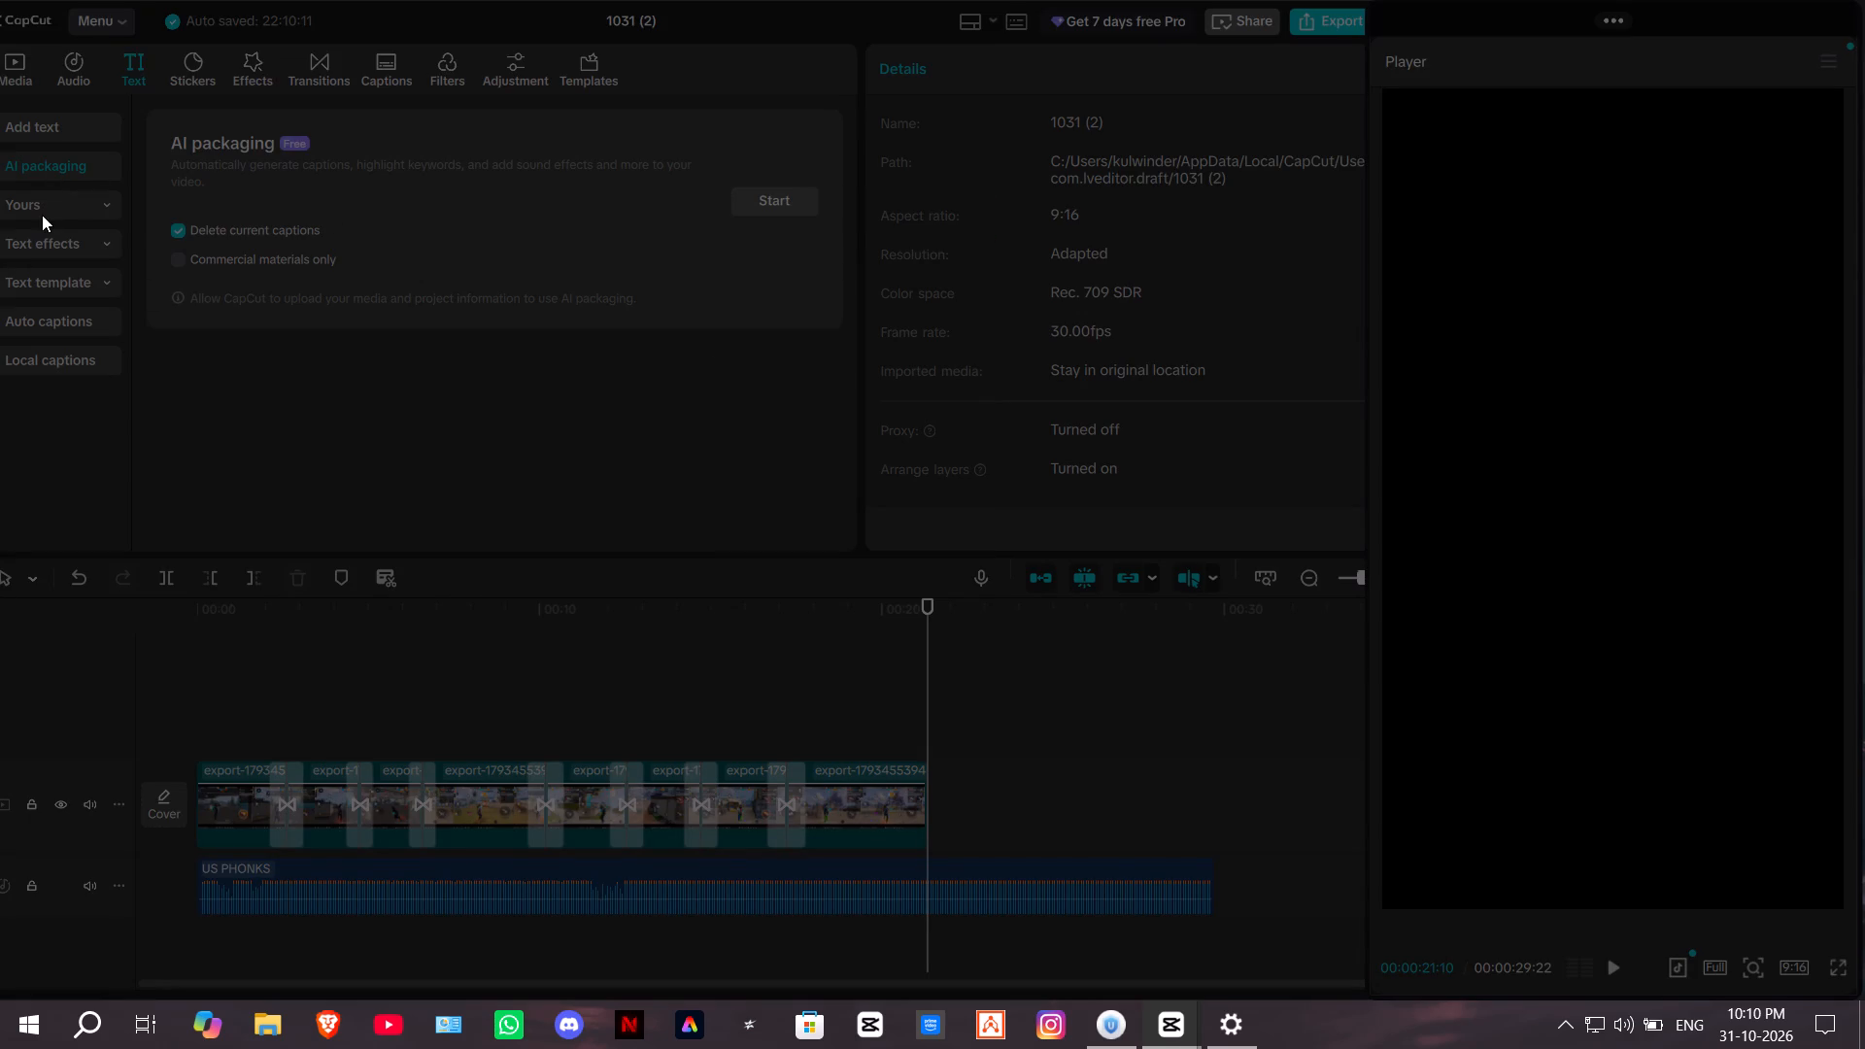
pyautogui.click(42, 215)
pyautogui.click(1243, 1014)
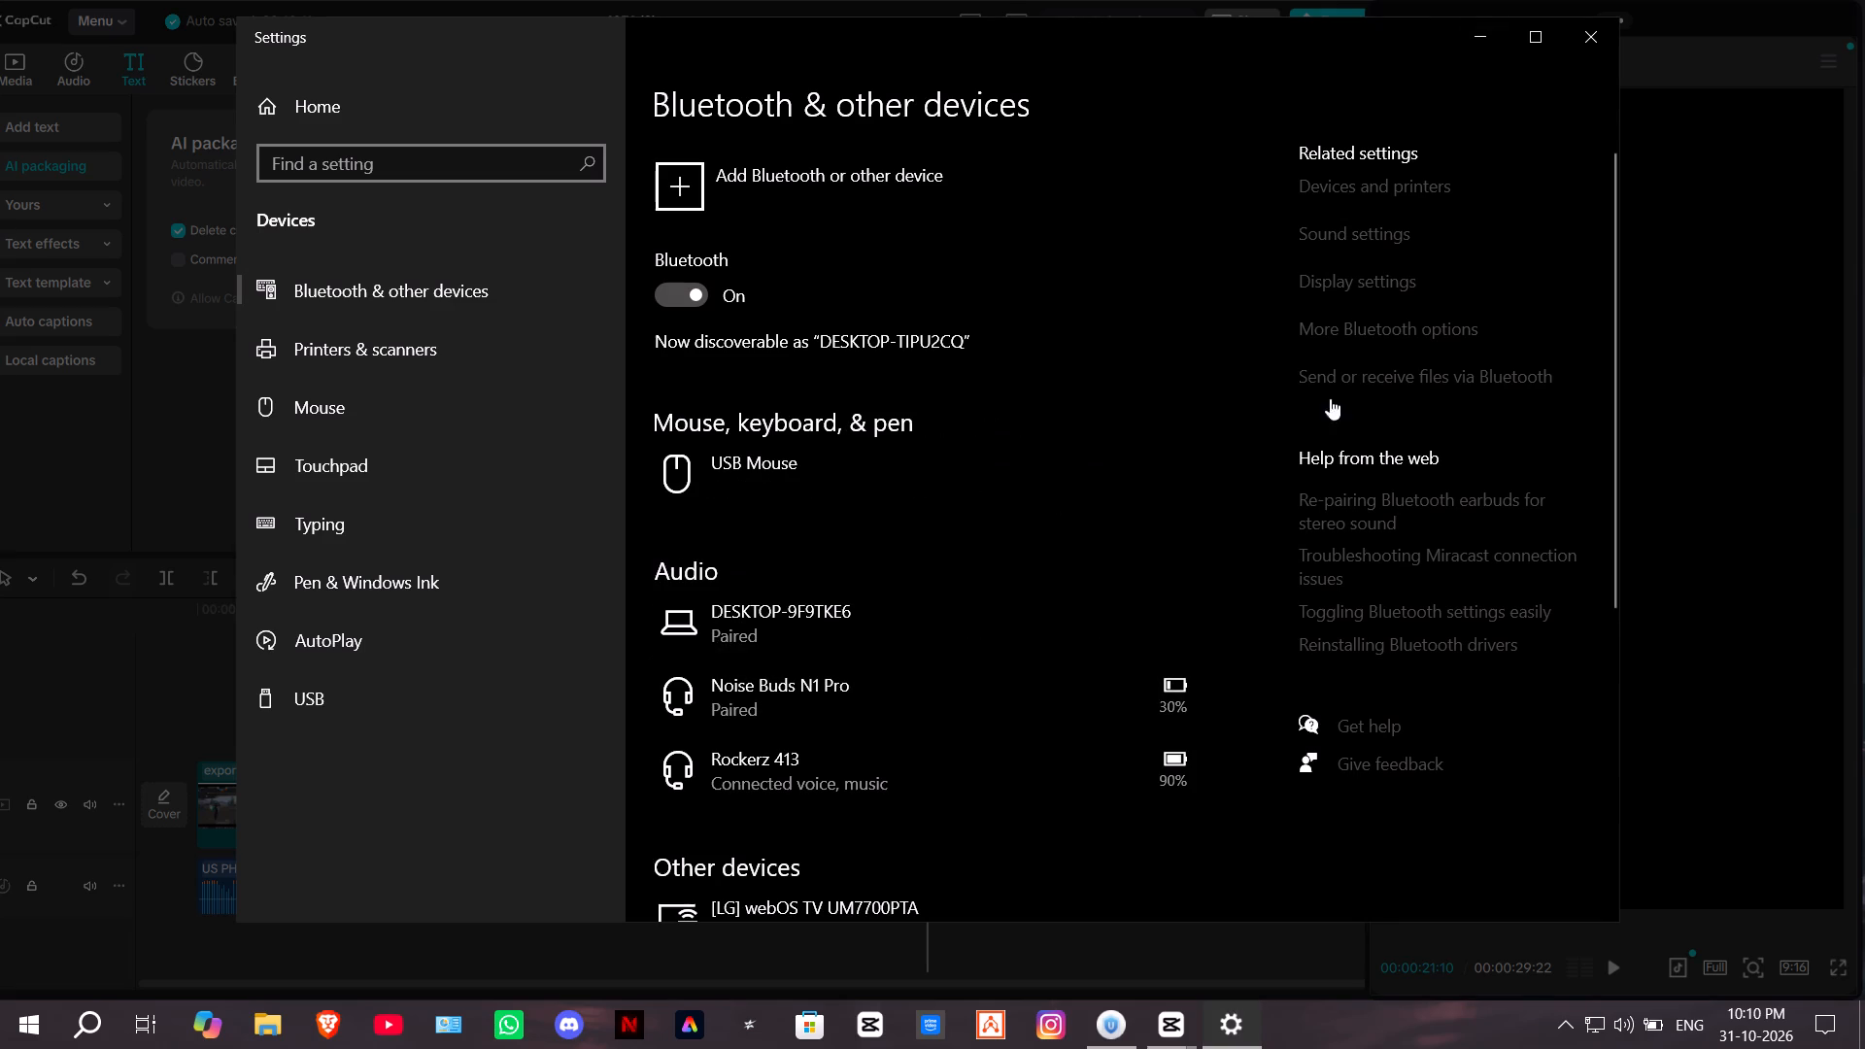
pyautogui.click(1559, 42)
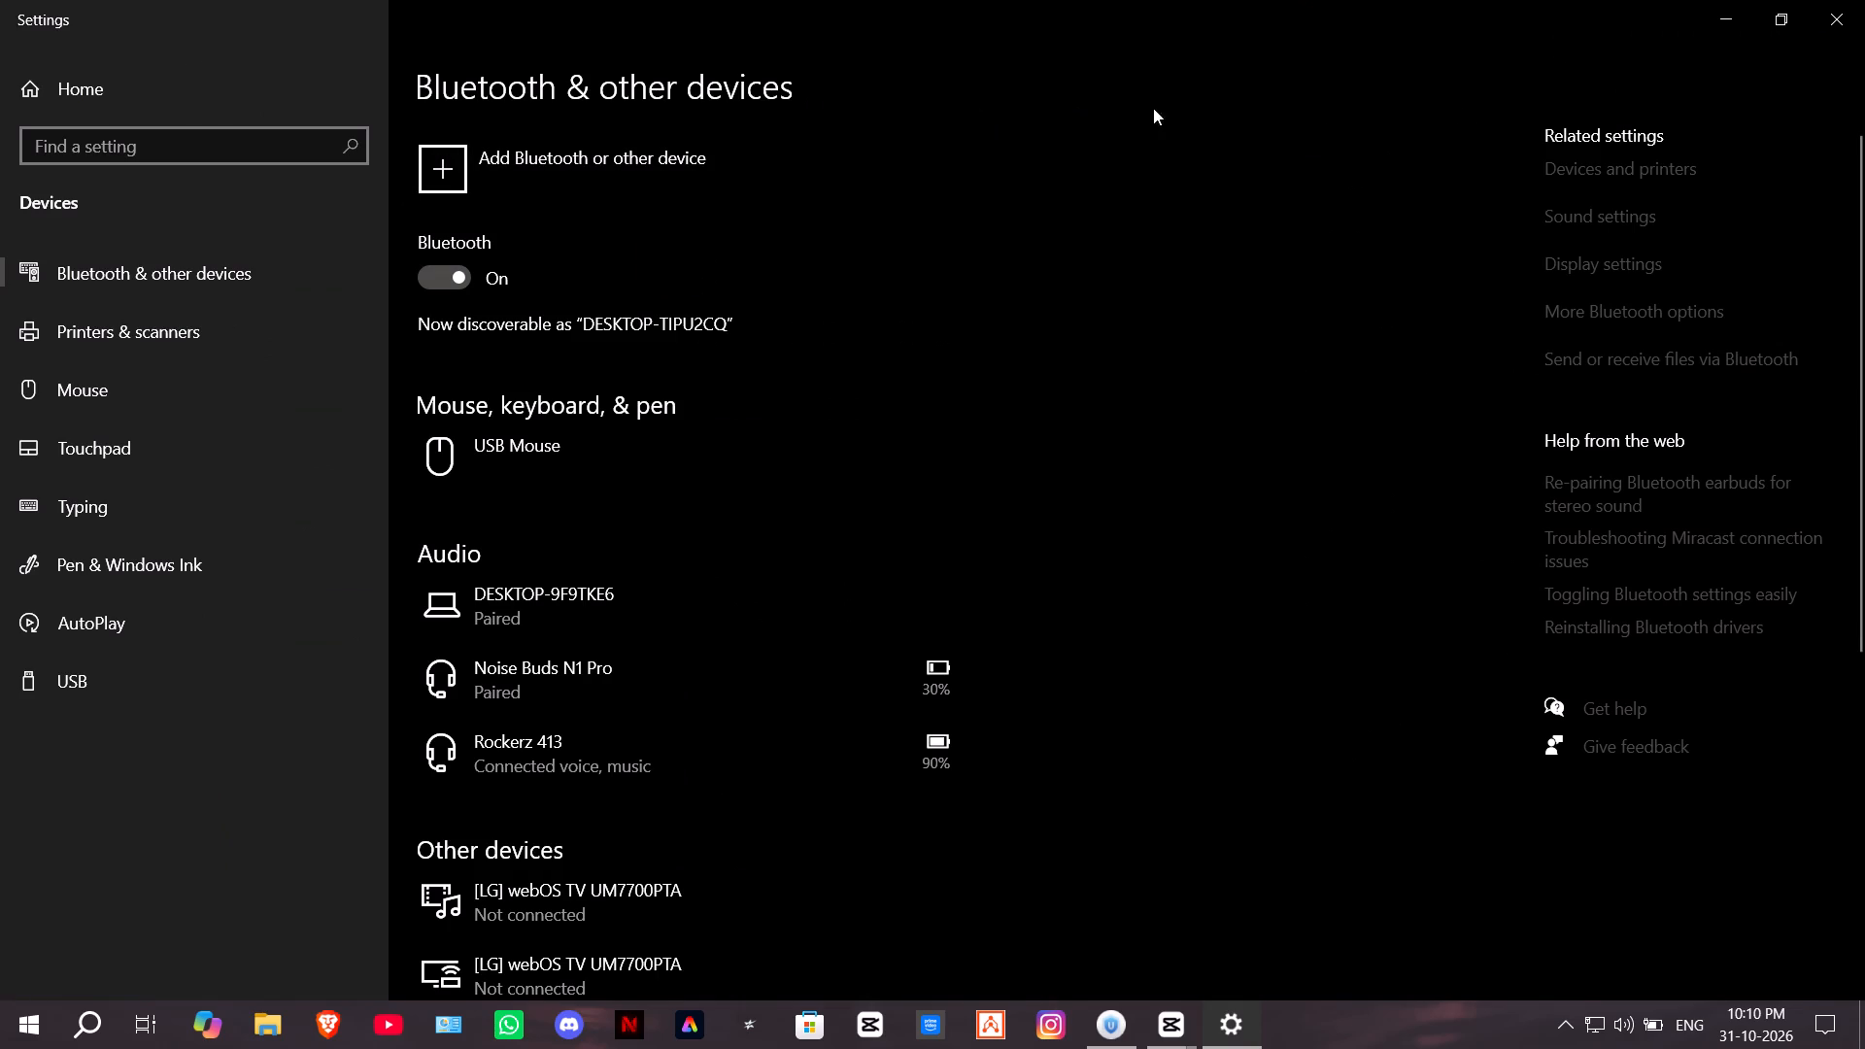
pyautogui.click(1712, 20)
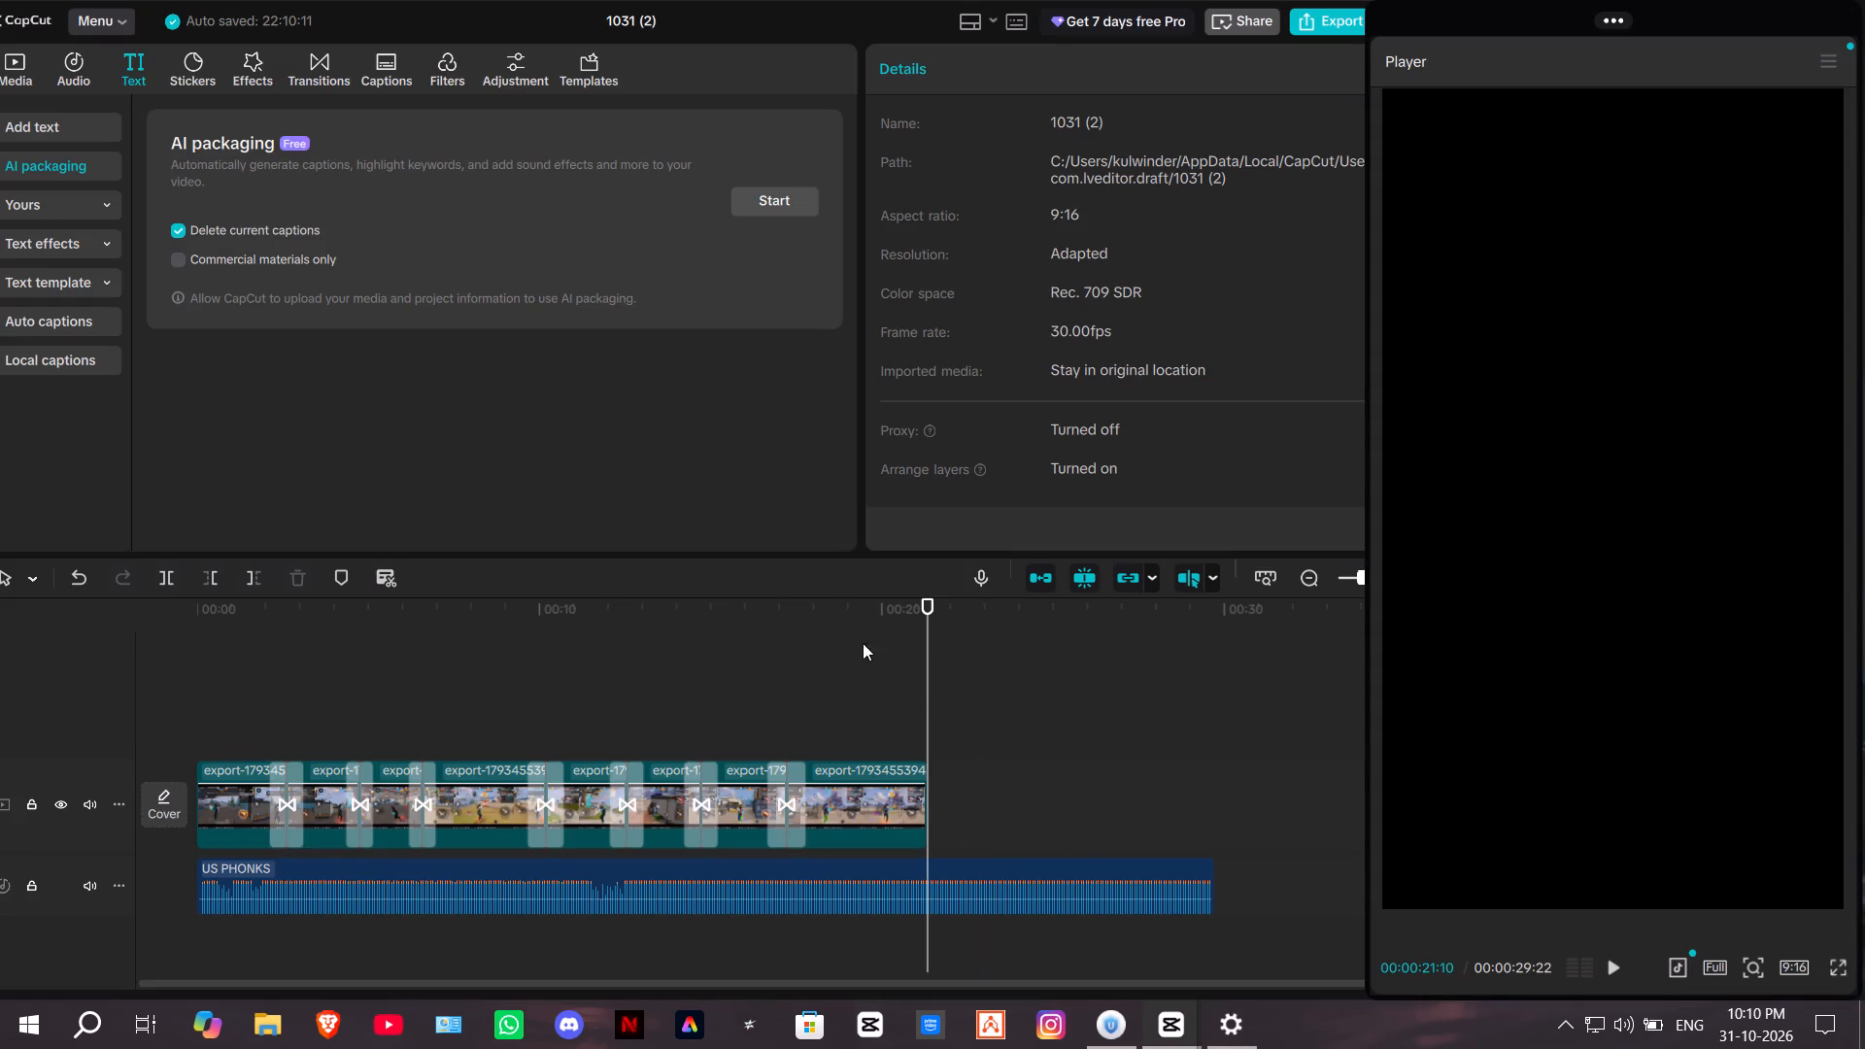
# Look through the Trending text effects and the list of text effect categories.
pyautogui.click(51, 218)
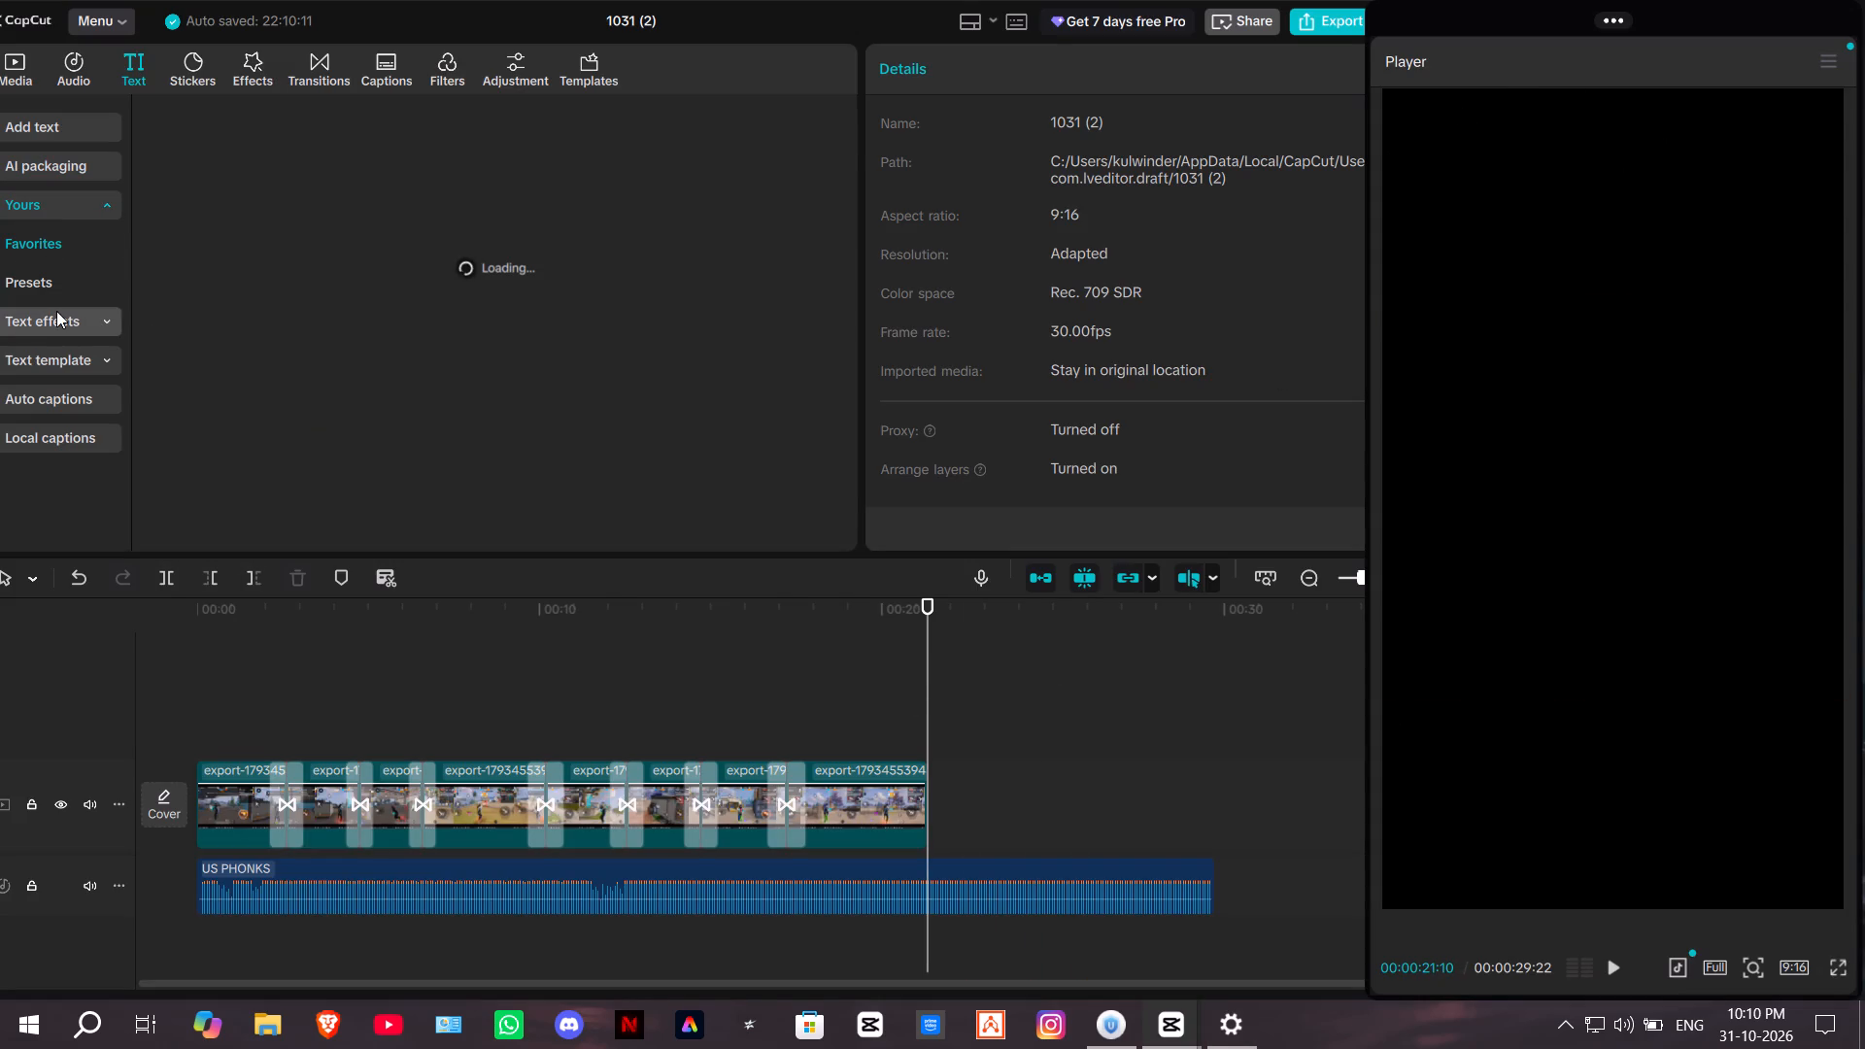
pyautogui.click(70, 330)
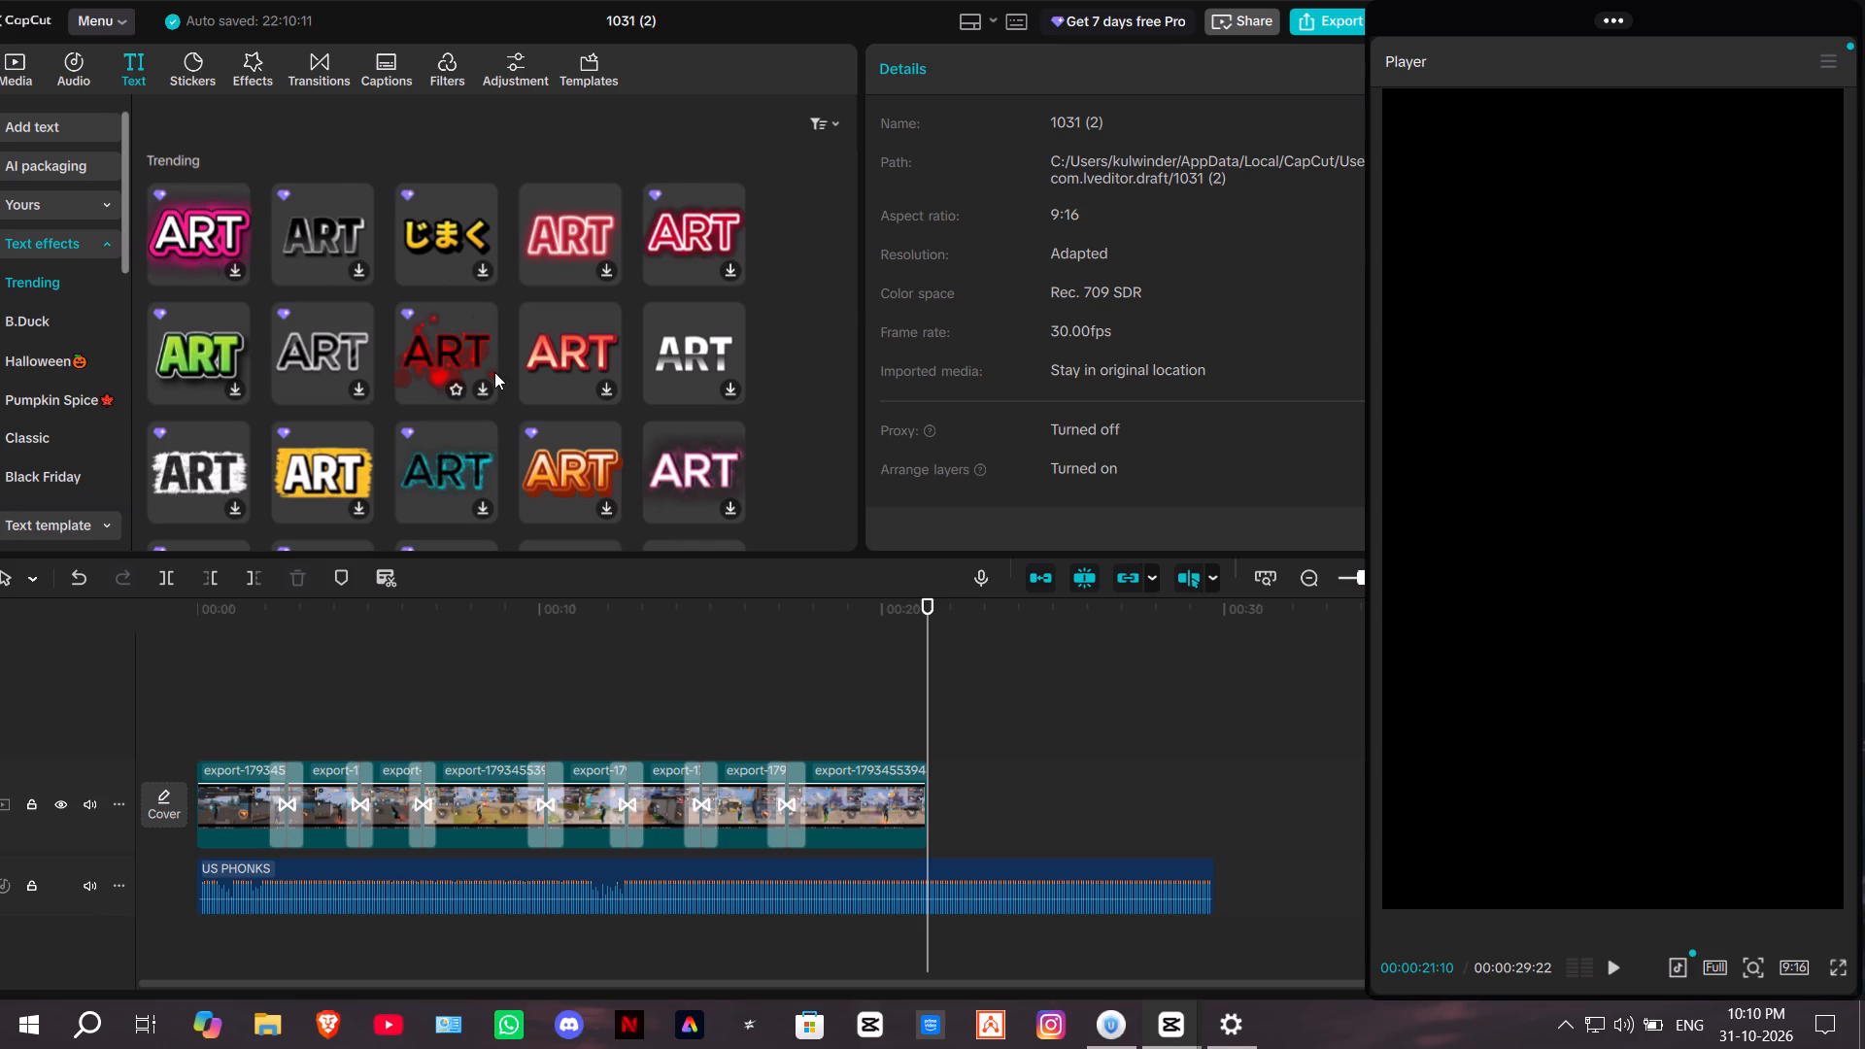
pyautogui.scroll(-1, 498, 381)
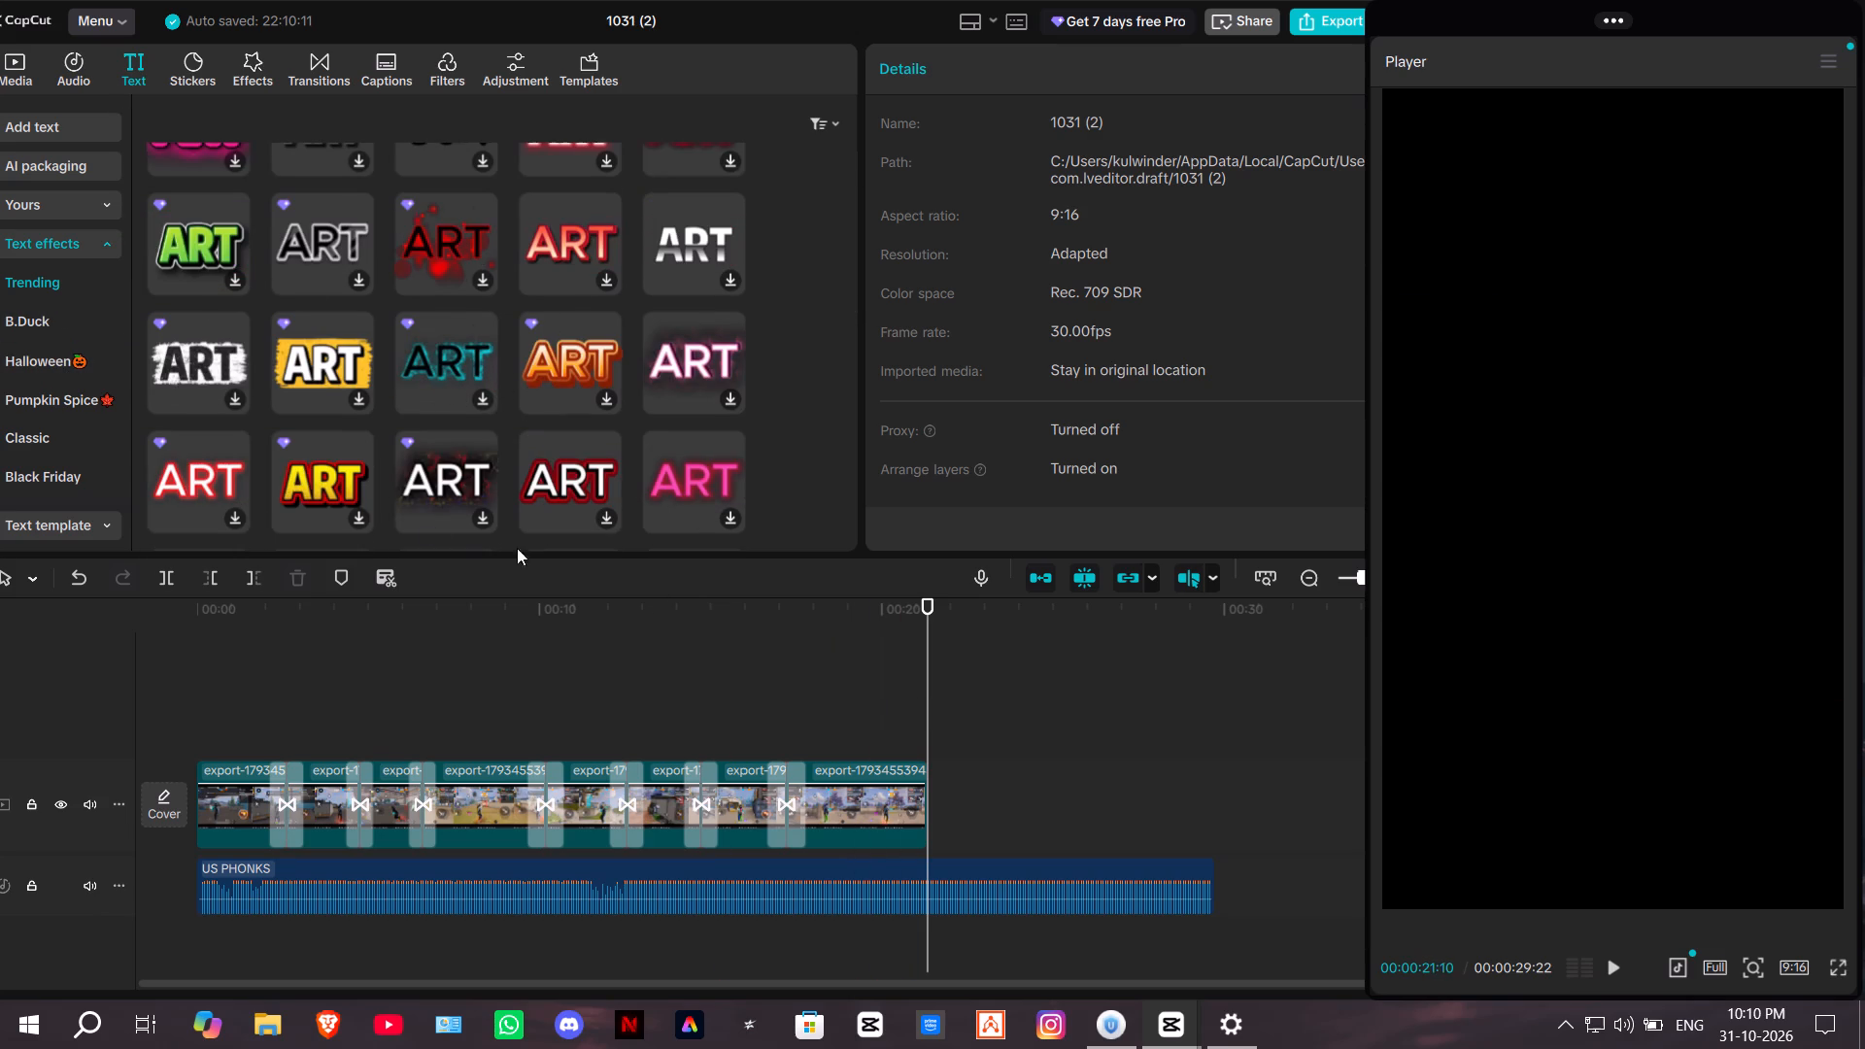
pyautogui.scroll(-3, 337, 364)
pyautogui.scroll(-3, 693, 438)
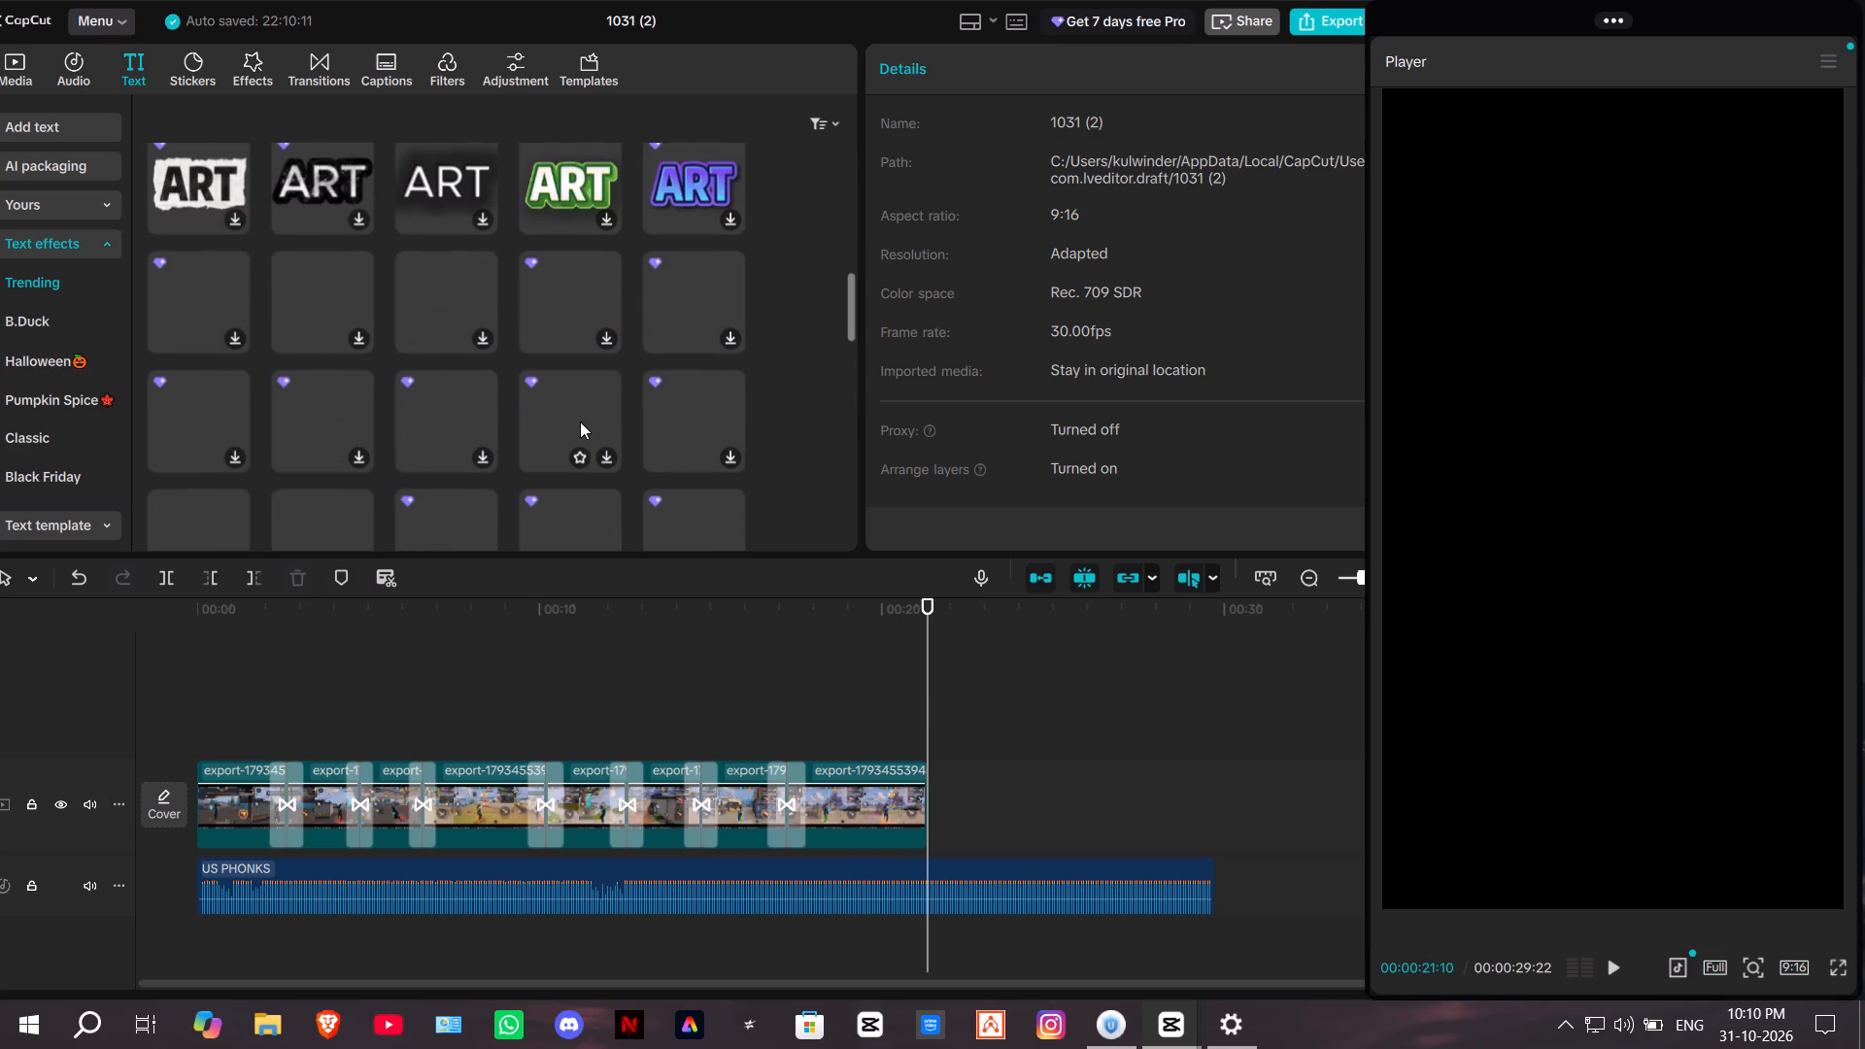
pyautogui.scroll(-5, 573, 461)
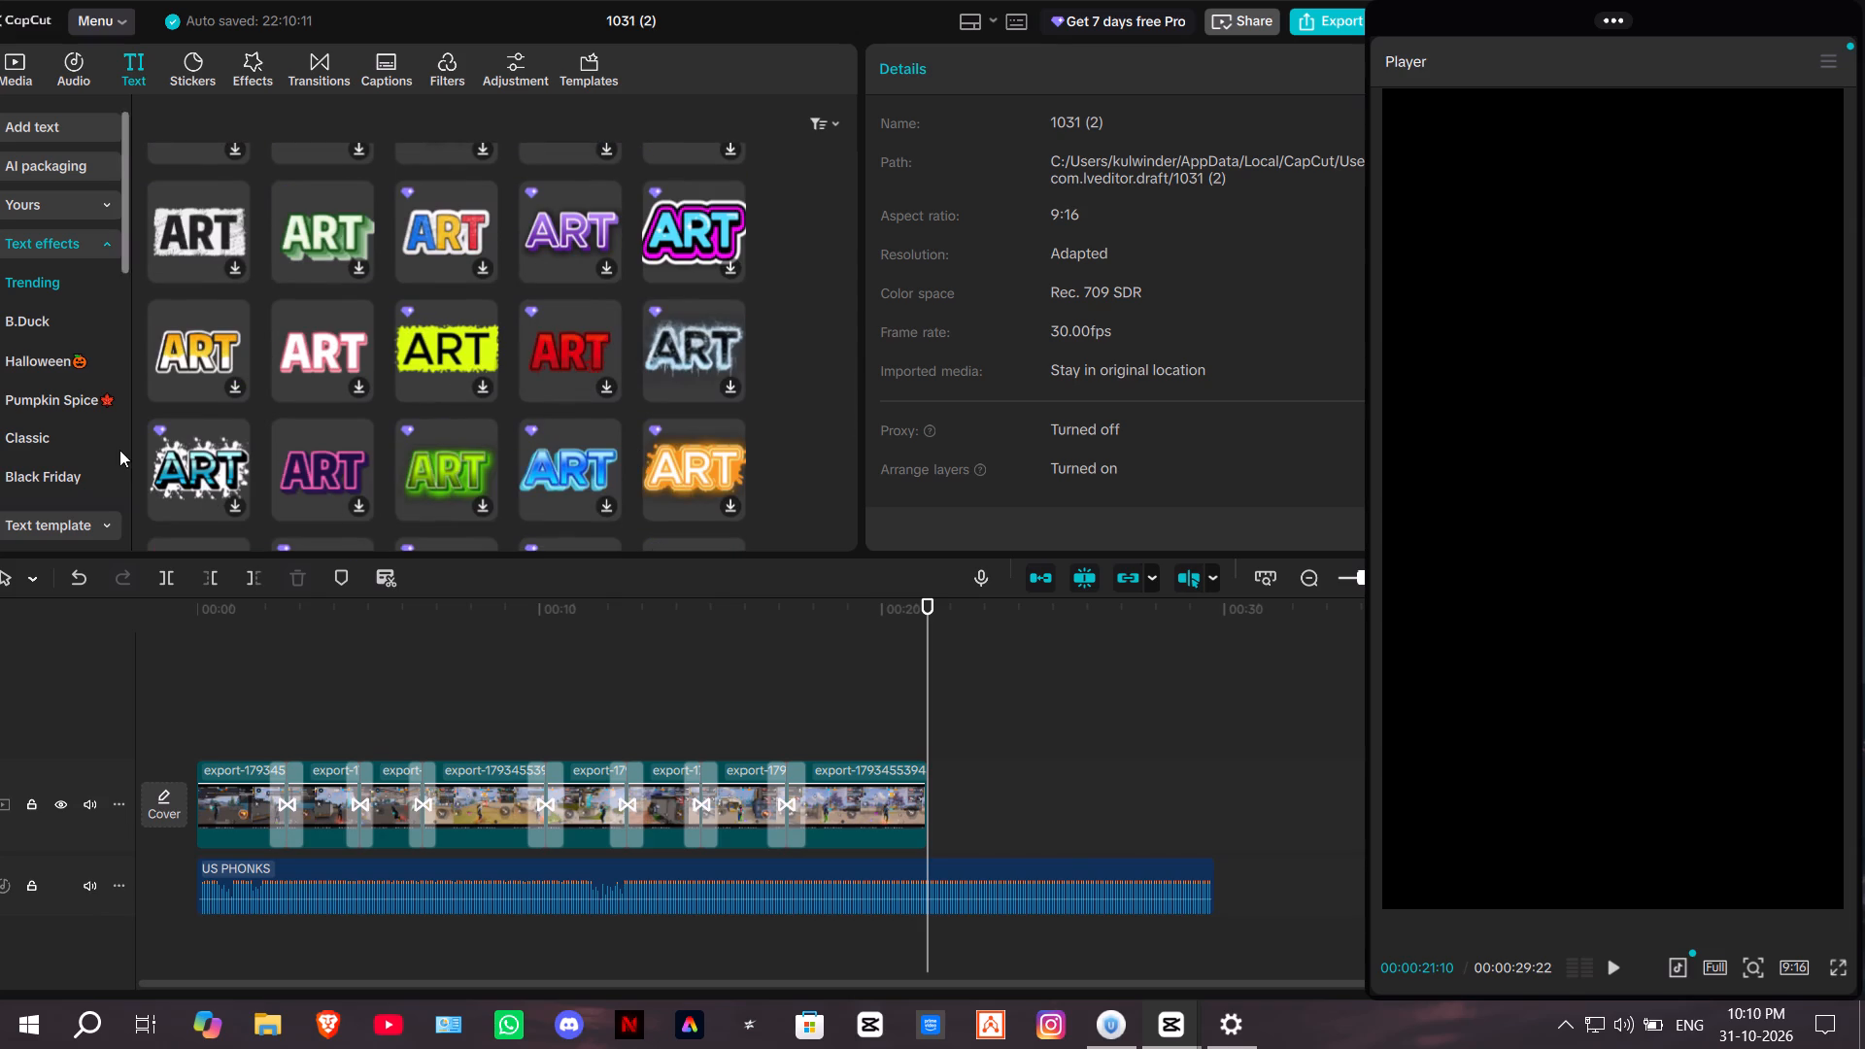
pyautogui.scroll(-4, 87, 448)
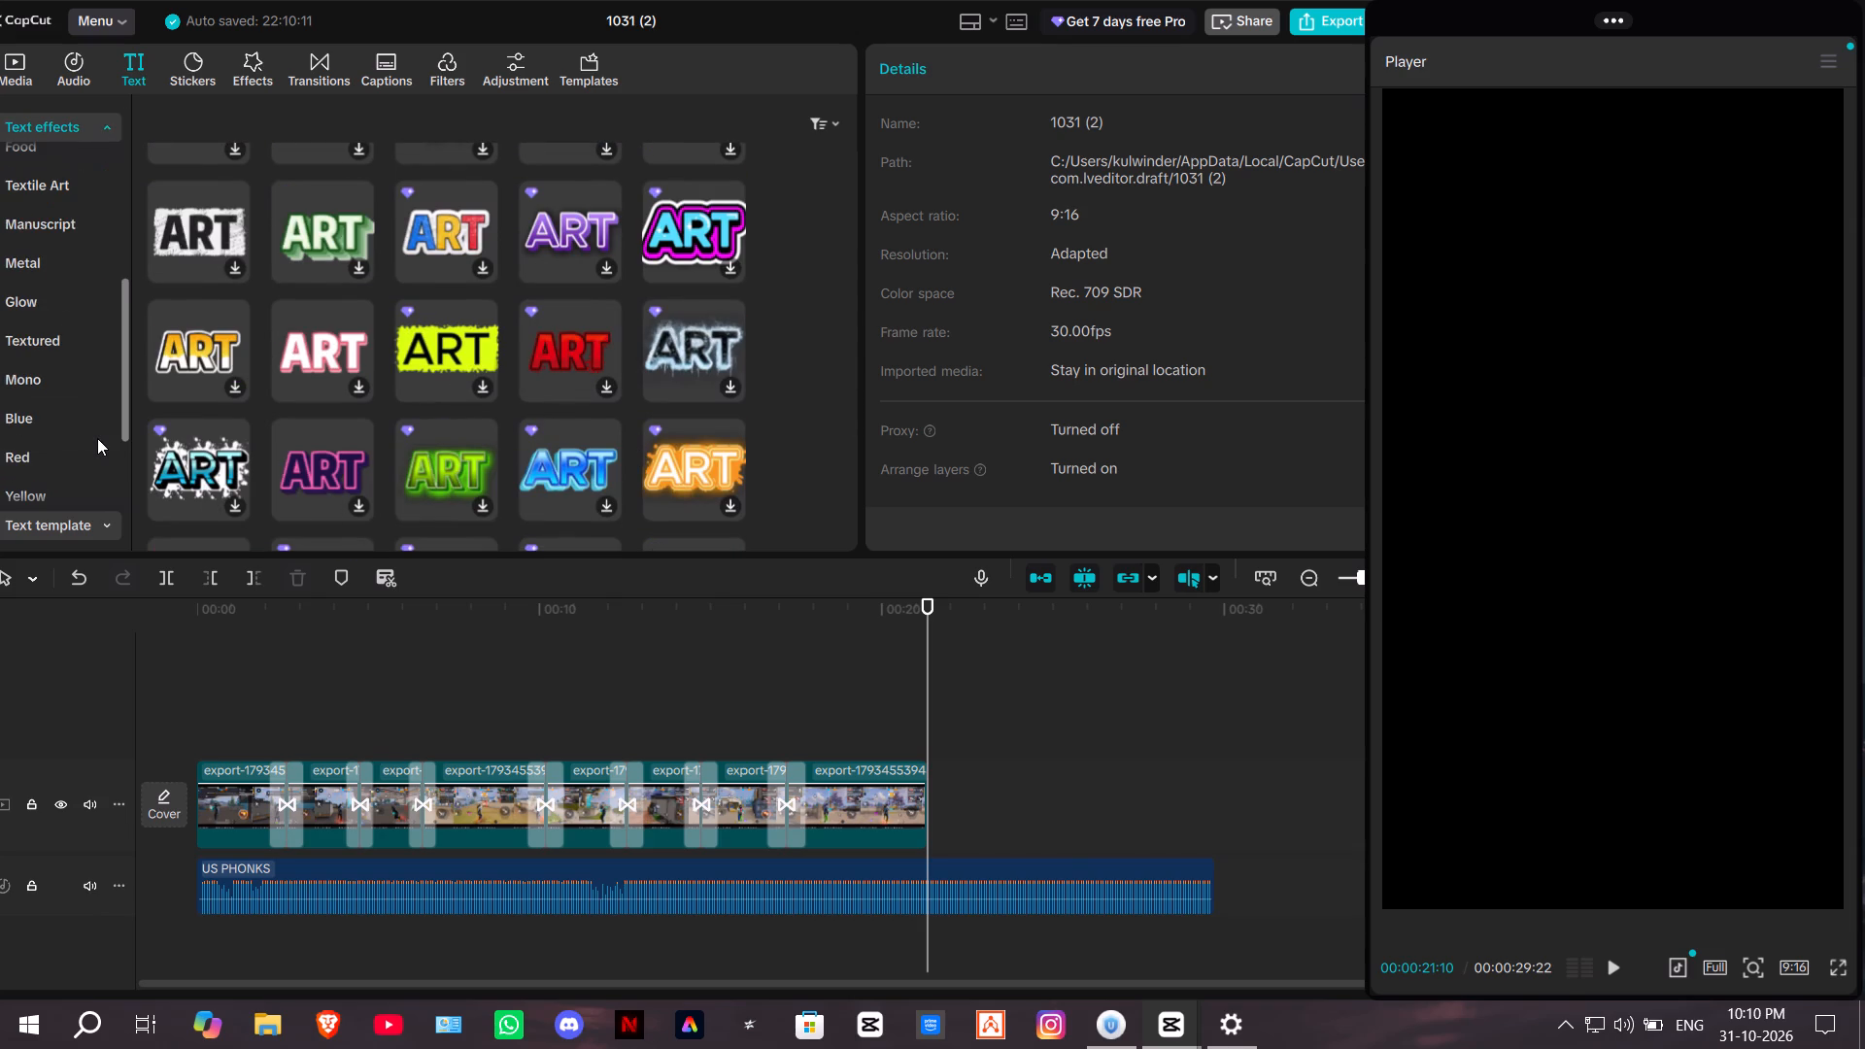
pyautogui.scroll(-3, 97, 438)
# Browse the Trending, NEW and Hits text template categories.
pyautogui.click(75, 445)
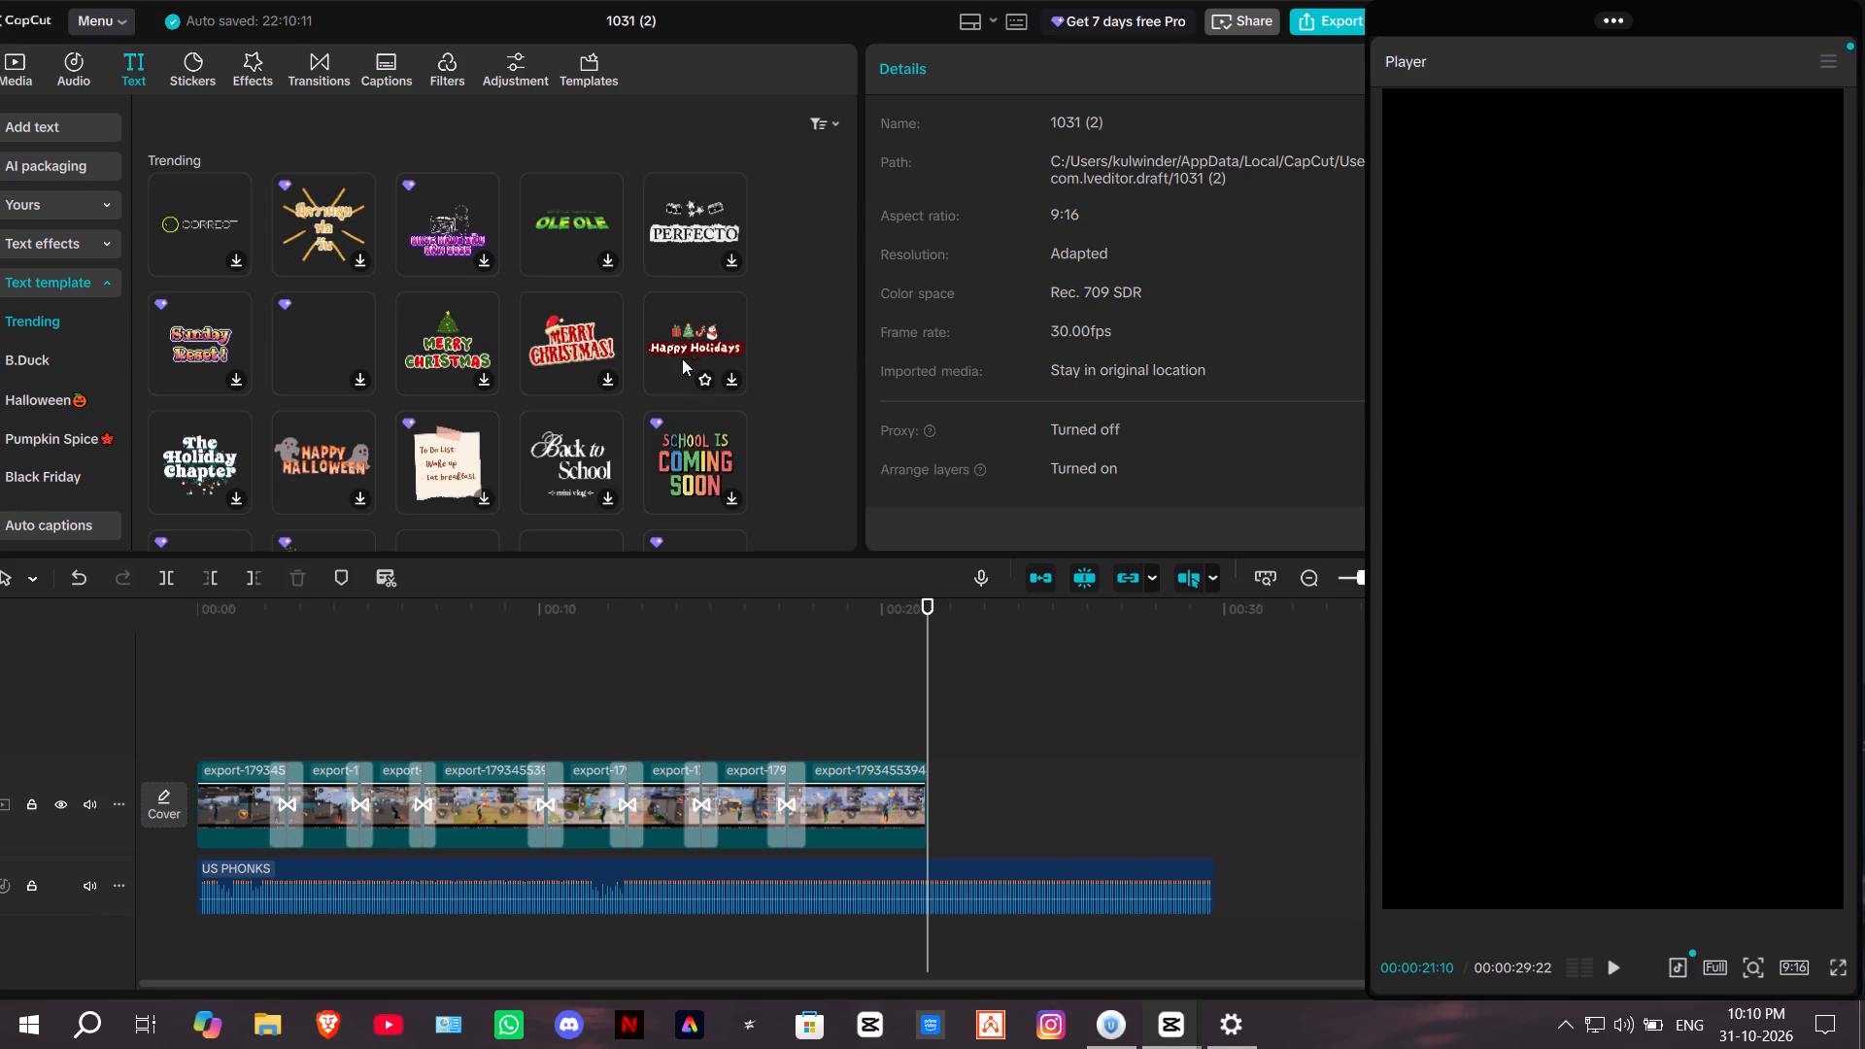
pyautogui.scroll(-4, 734, 388)
pyautogui.scroll(-4, 637, 393)
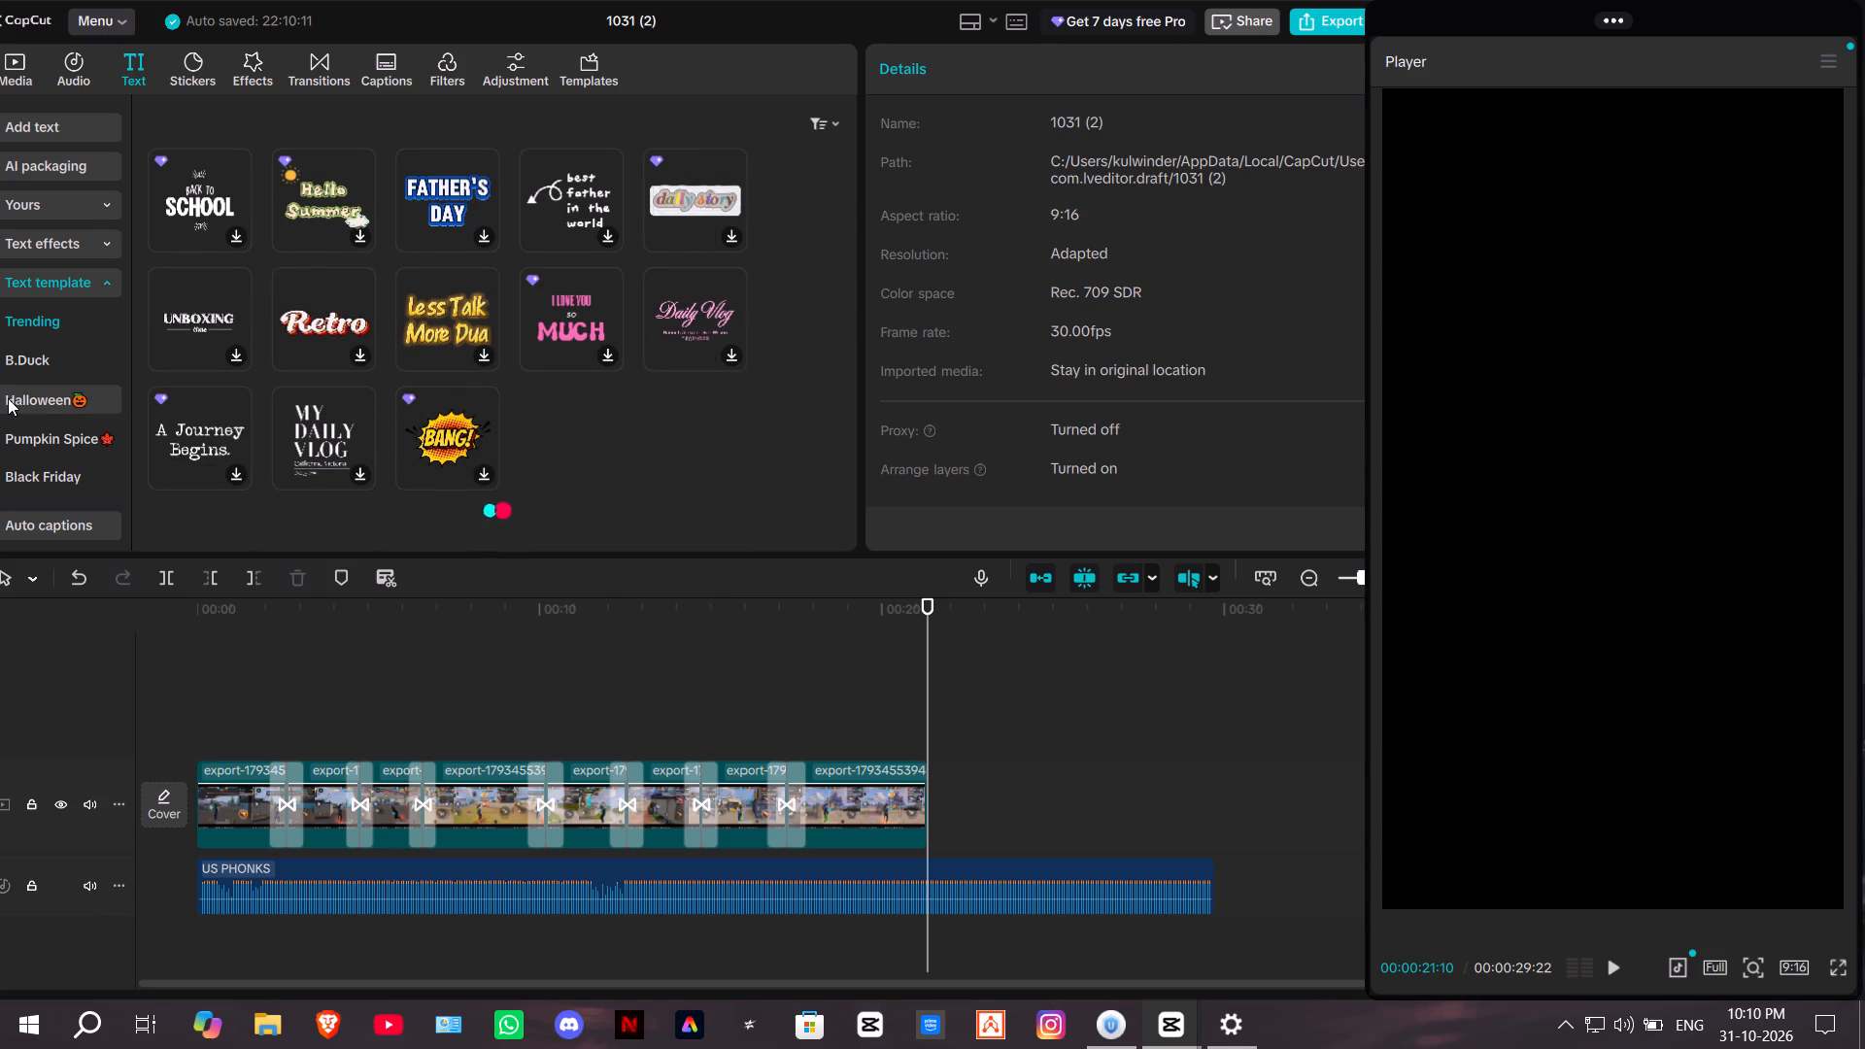
pyautogui.scroll(-2, 20, 398)
pyautogui.click(61, 328)
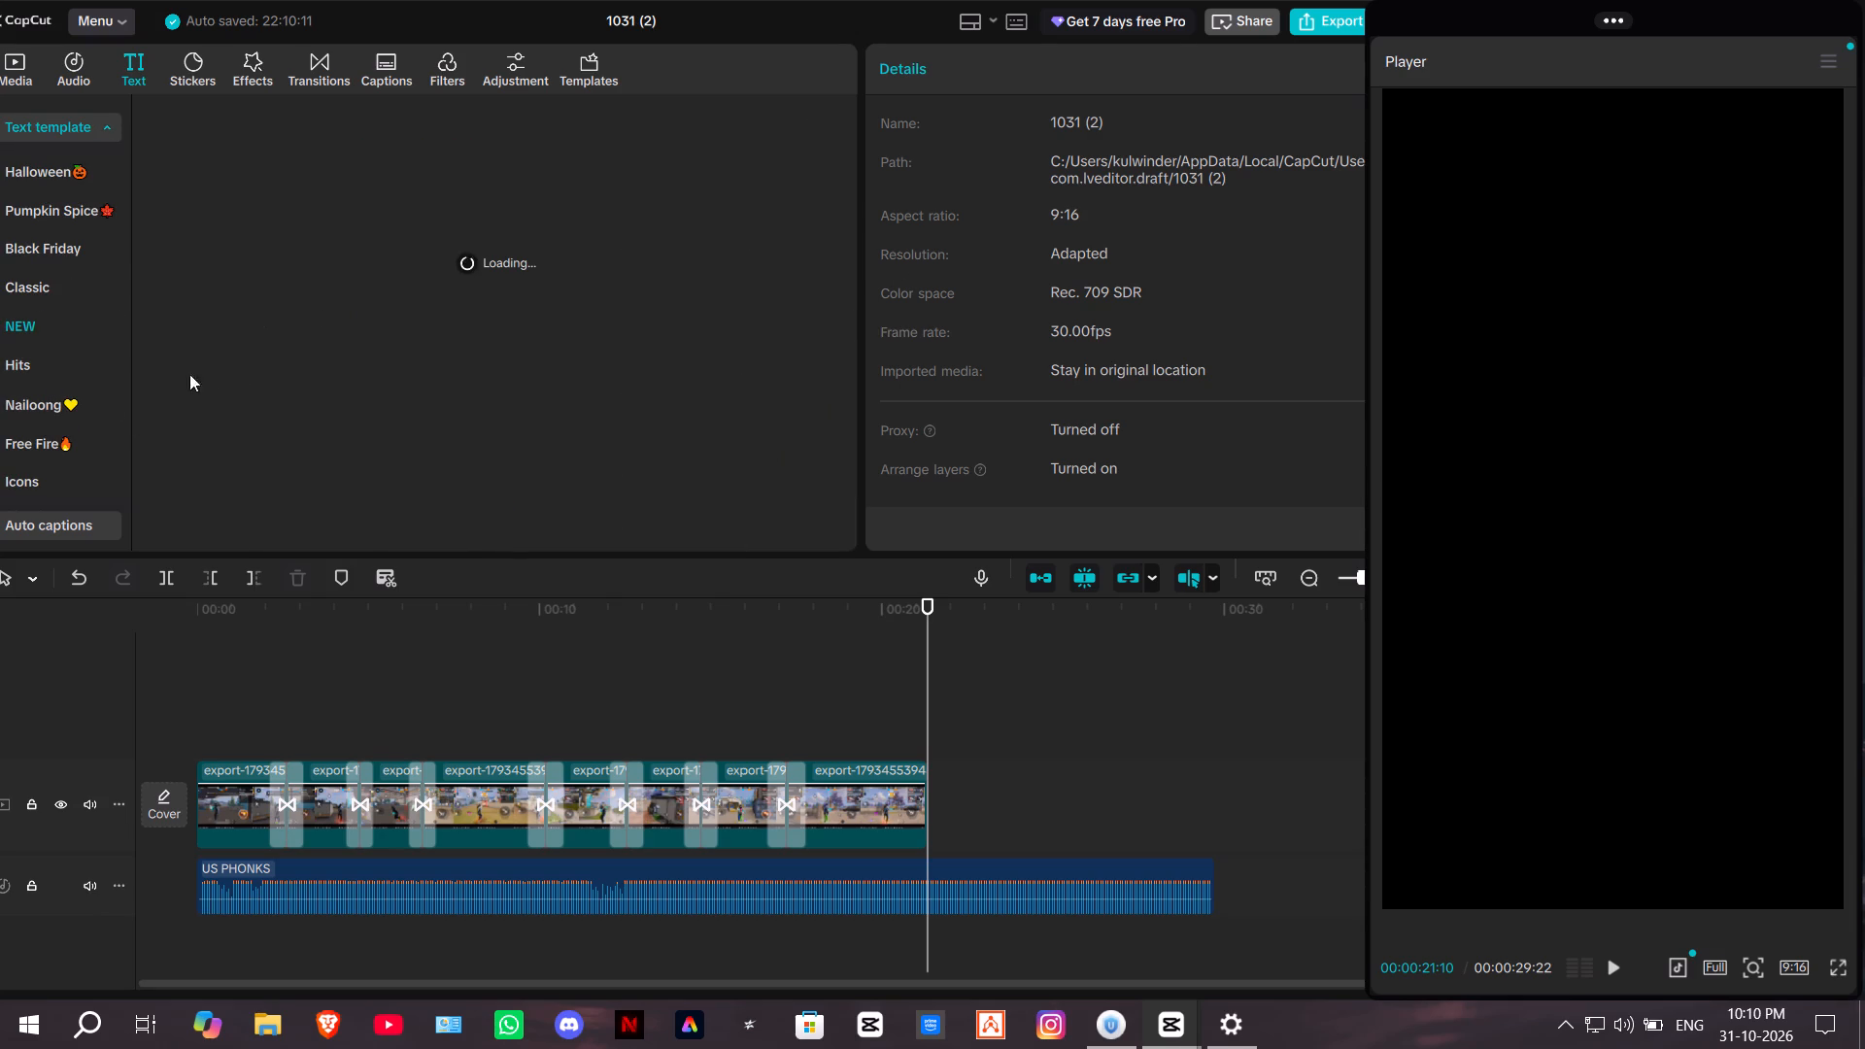
pyautogui.click(57, 371)
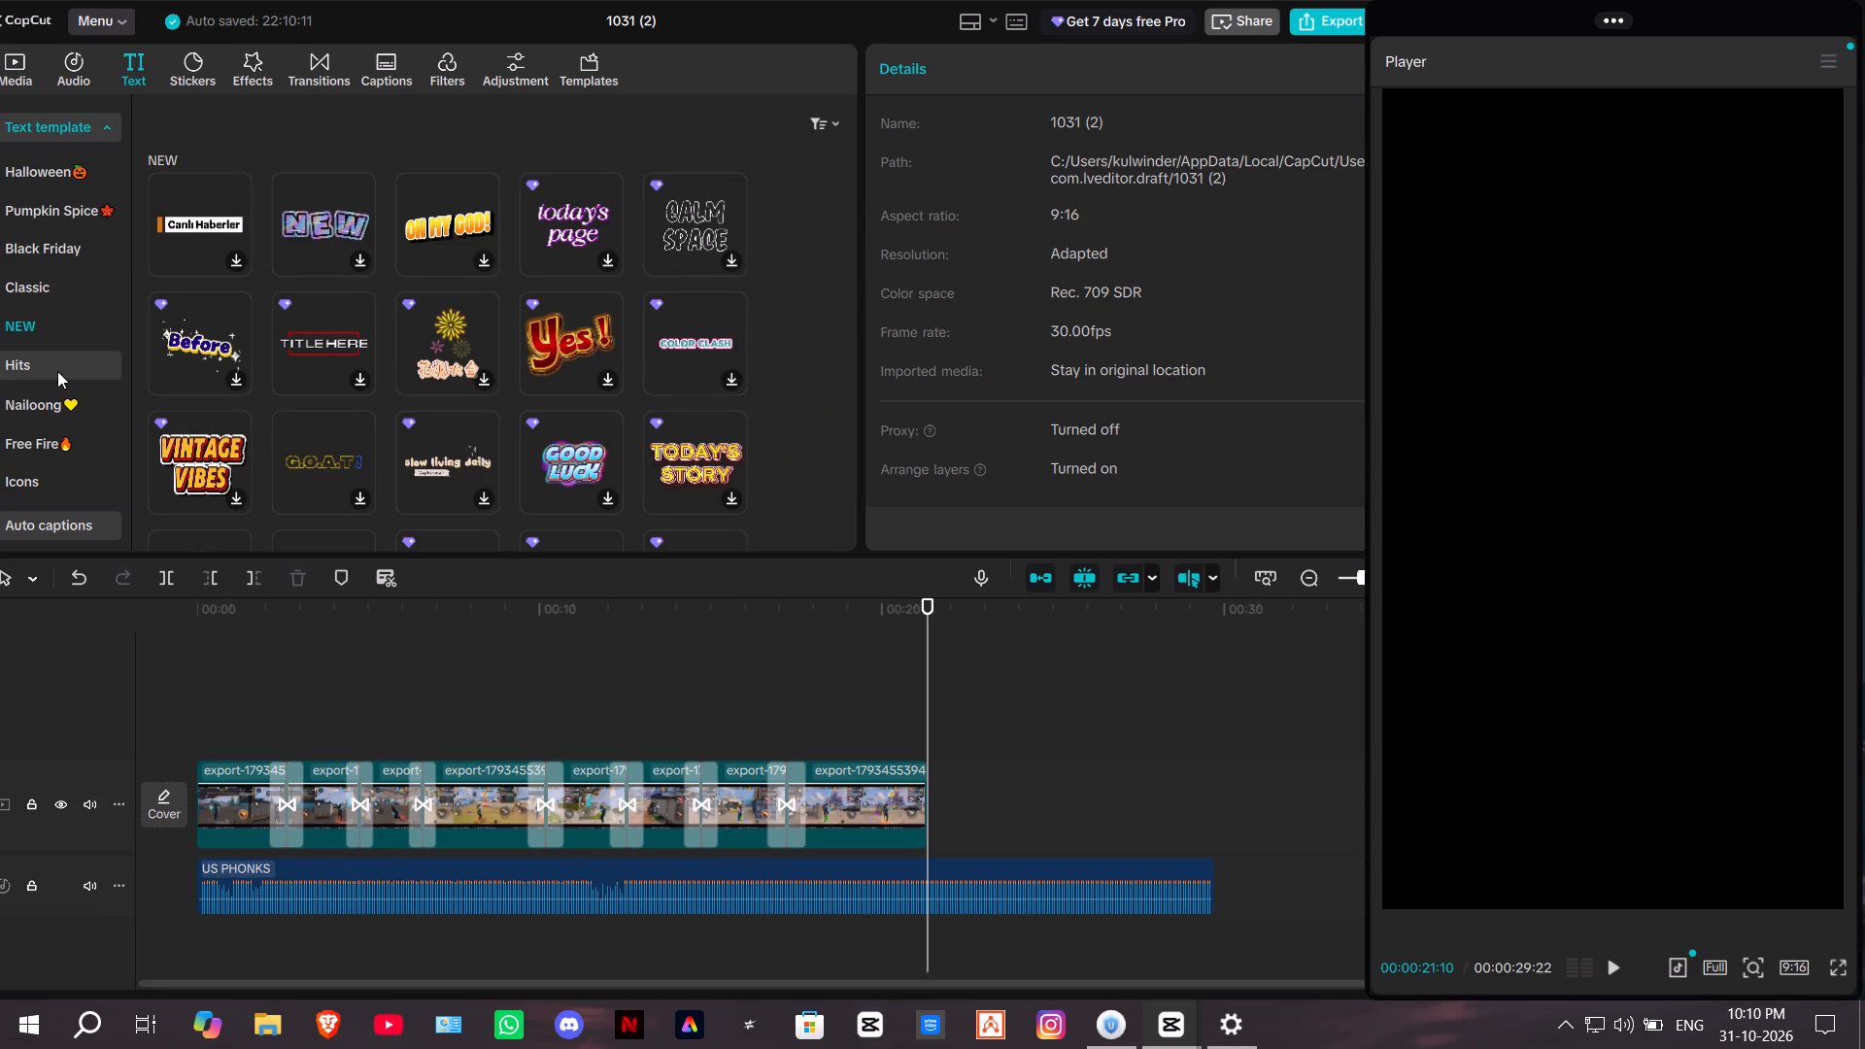
pyautogui.scroll(-1, 70, 374)
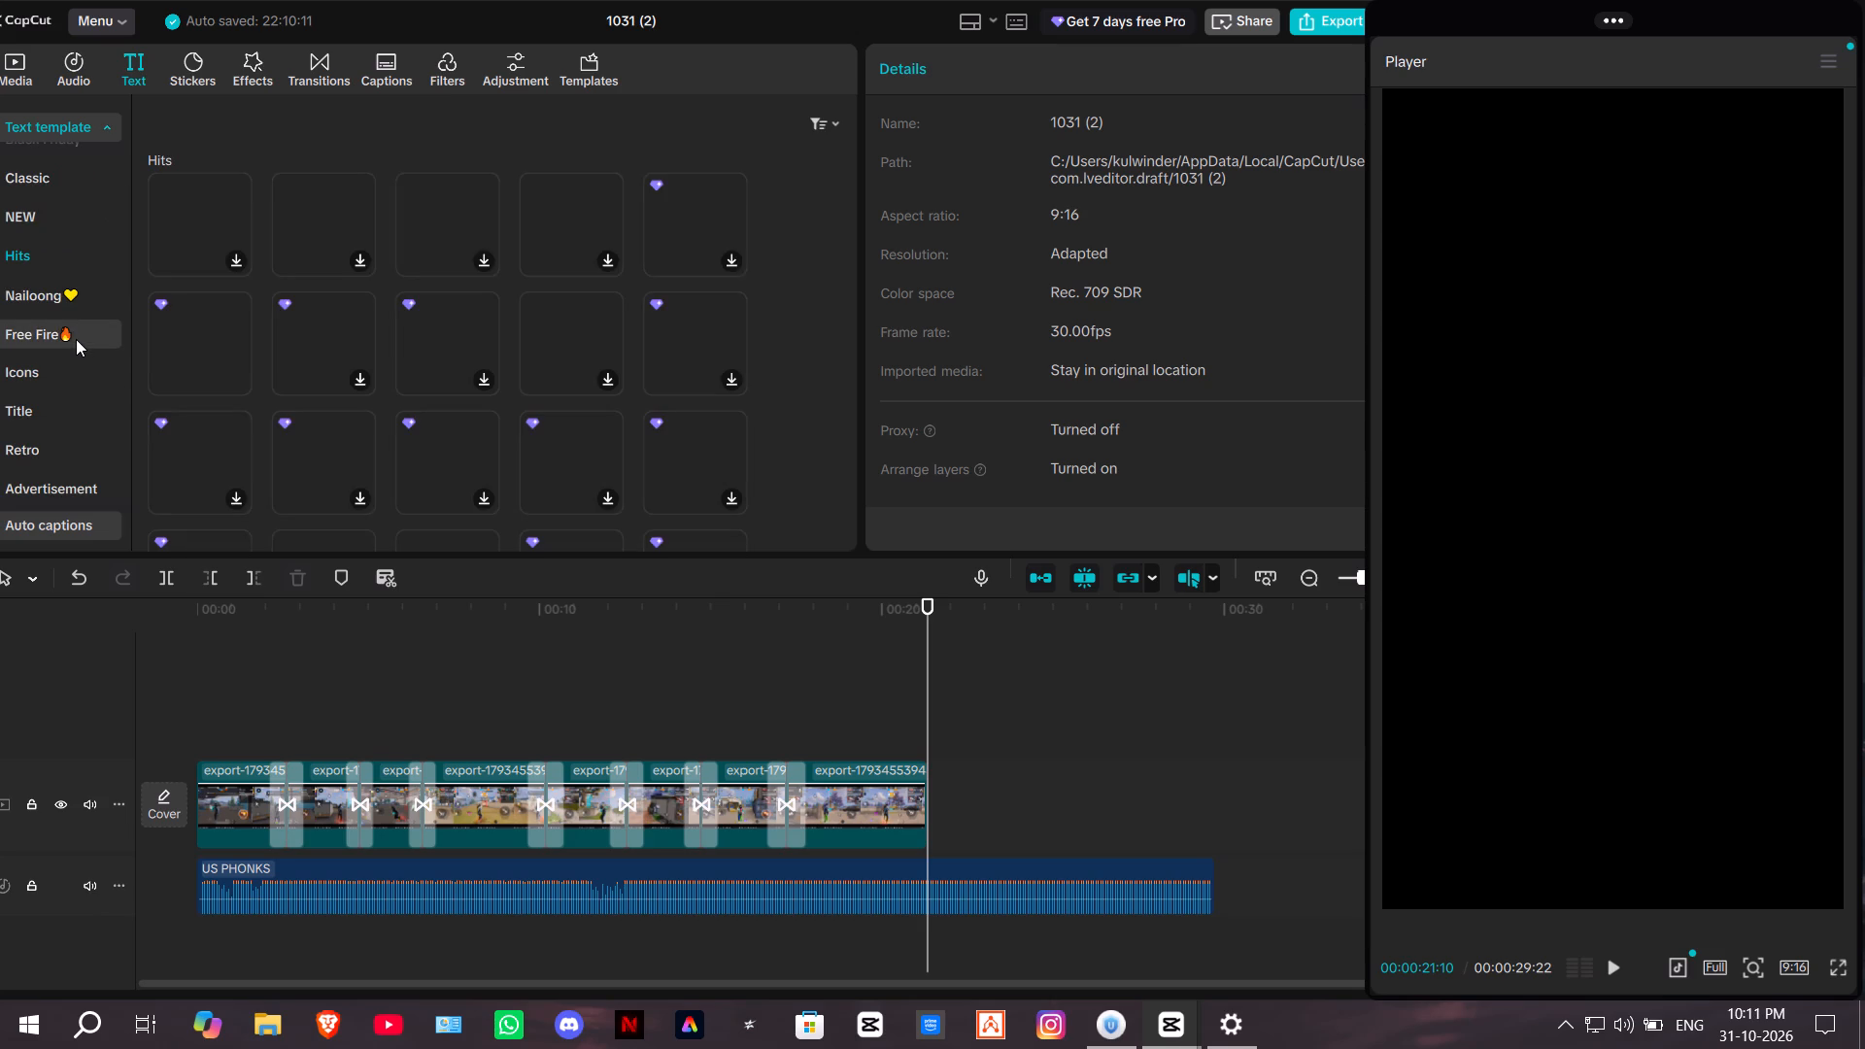
# Preview the yellow BOOYAH! text template from the Free Fire category.
pyautogui.click(76, 339)
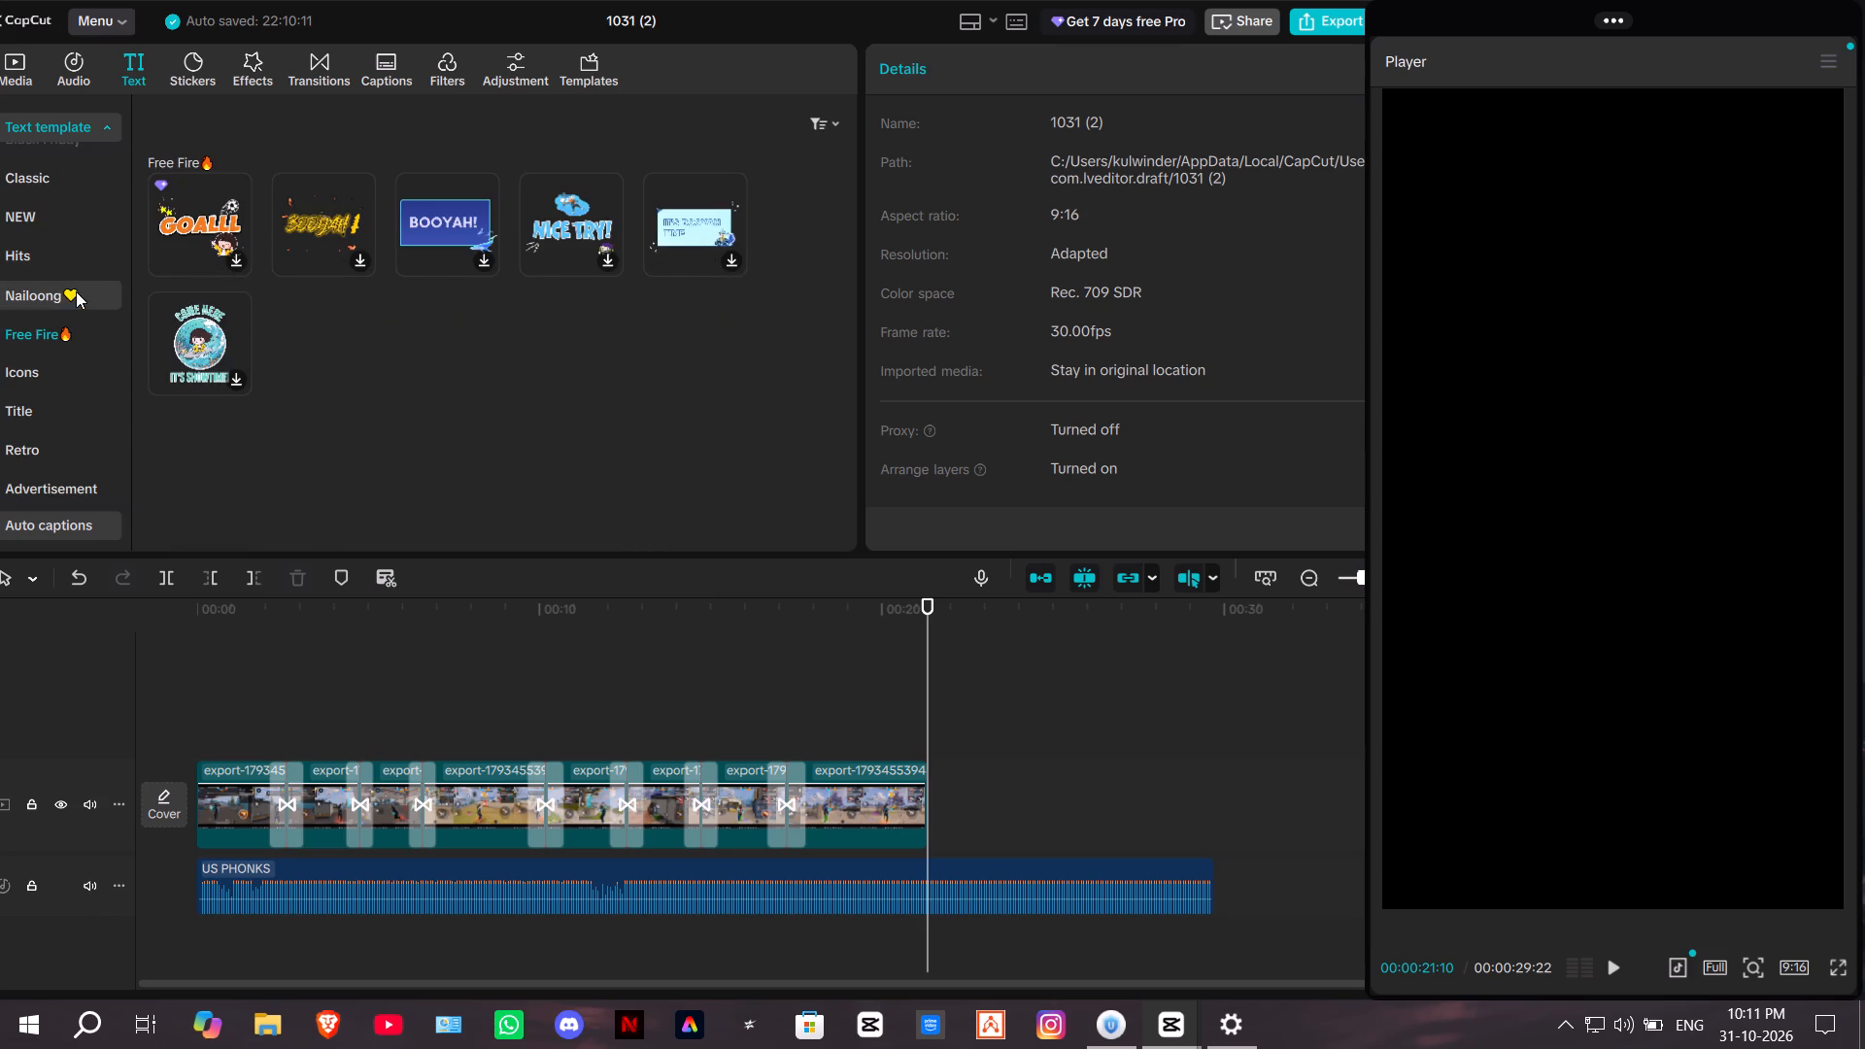
pyautogui.click(301, 242)
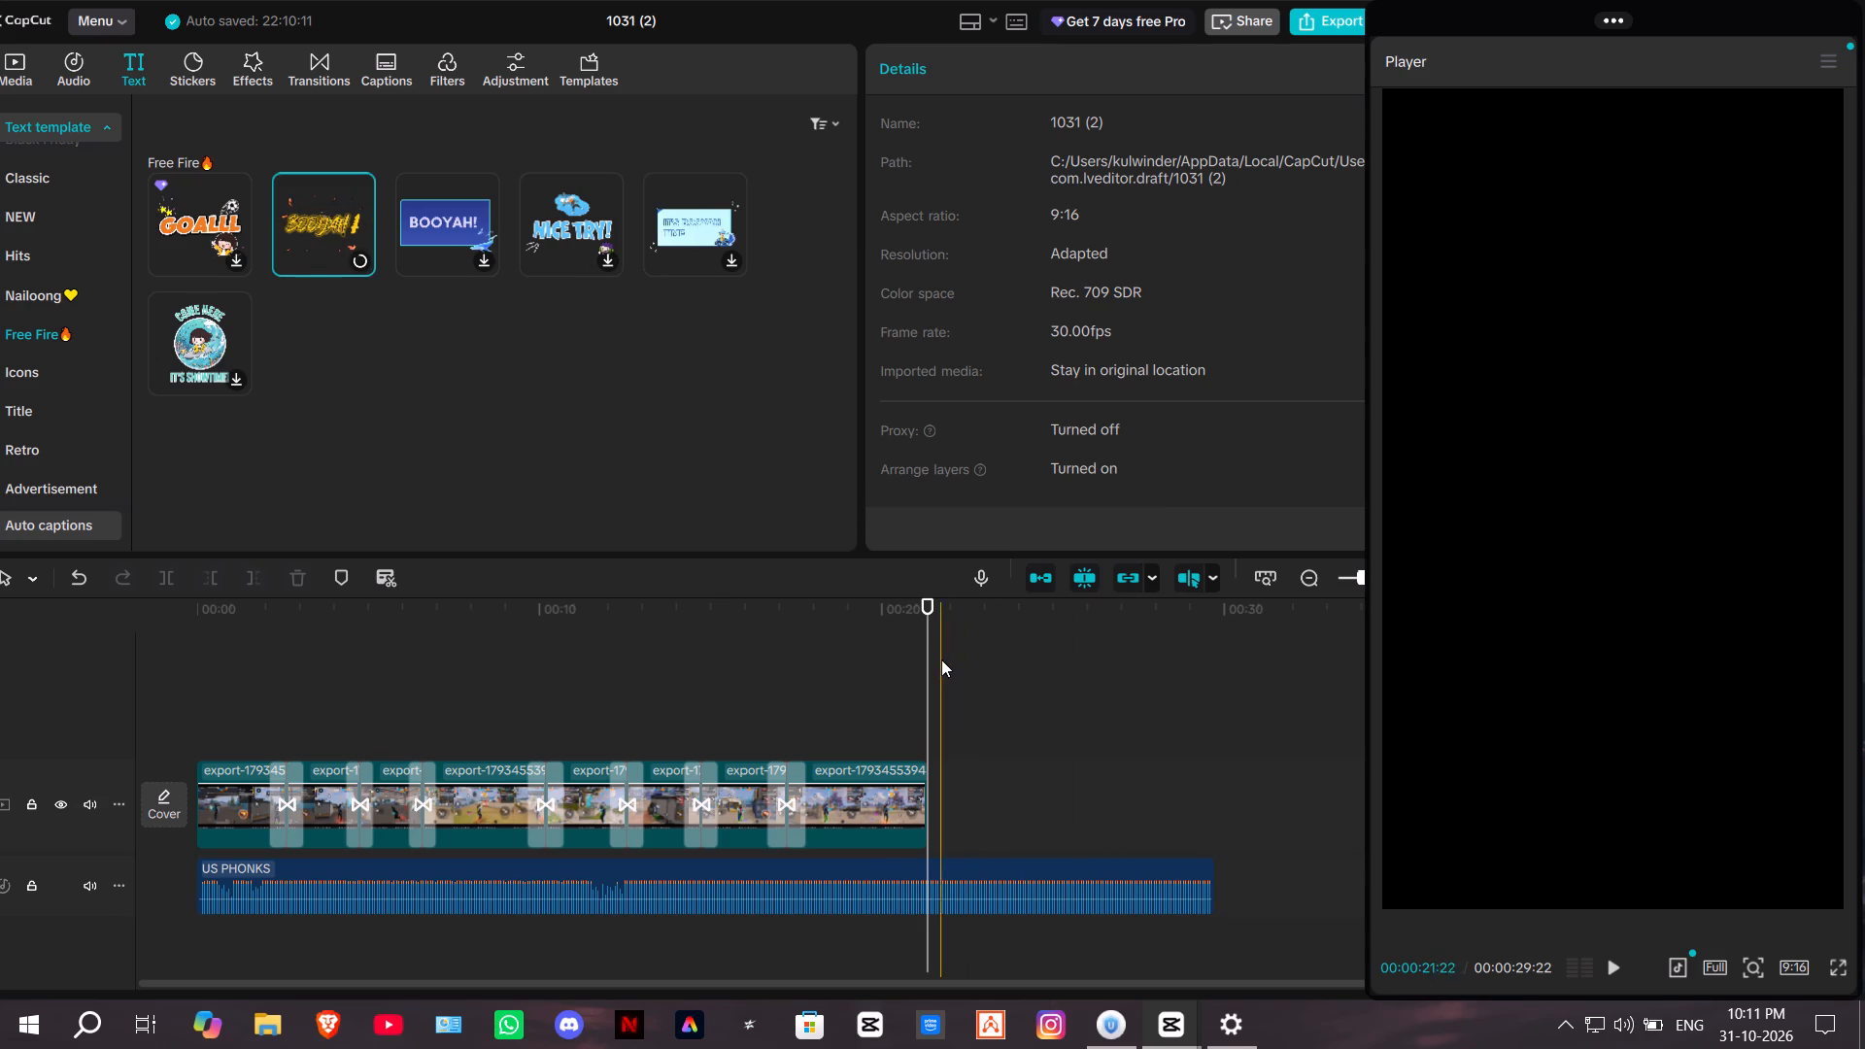
pyautogui.press('space')
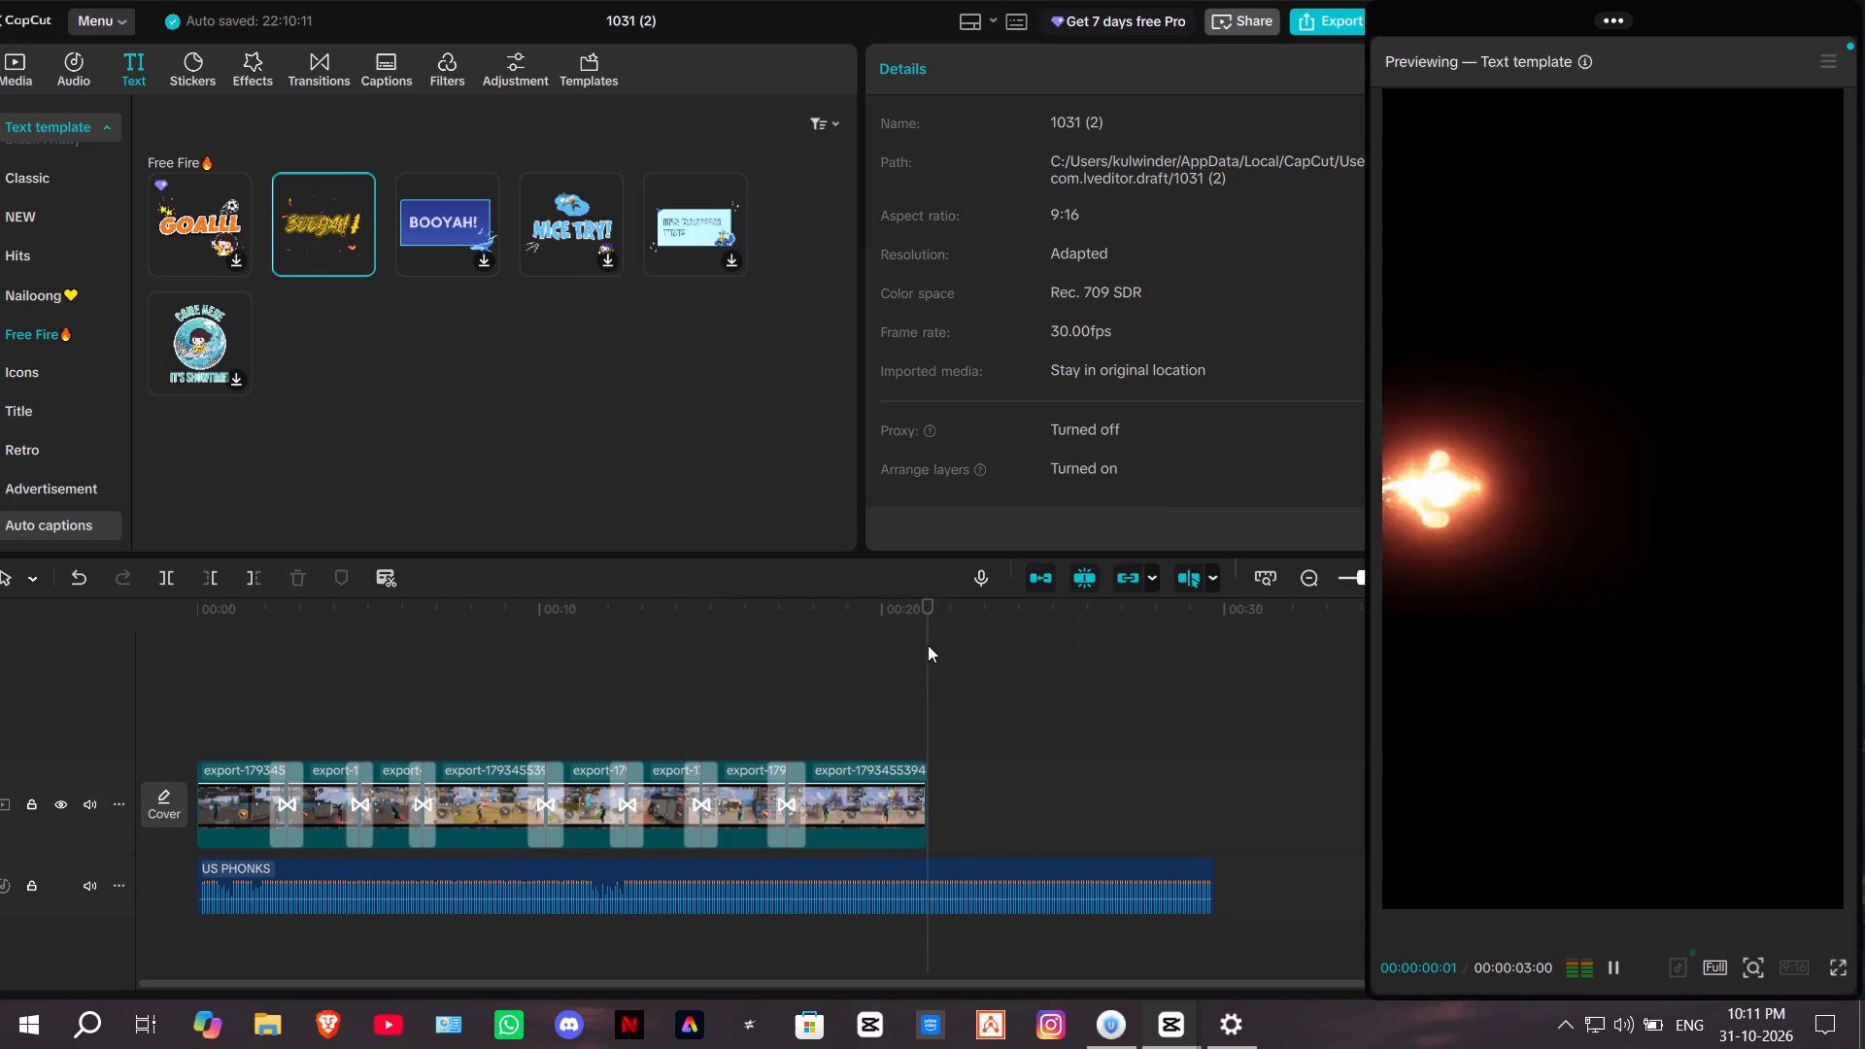
pyautogui.press('space')
pyautogui.press('space')
pyautogui.press('space')
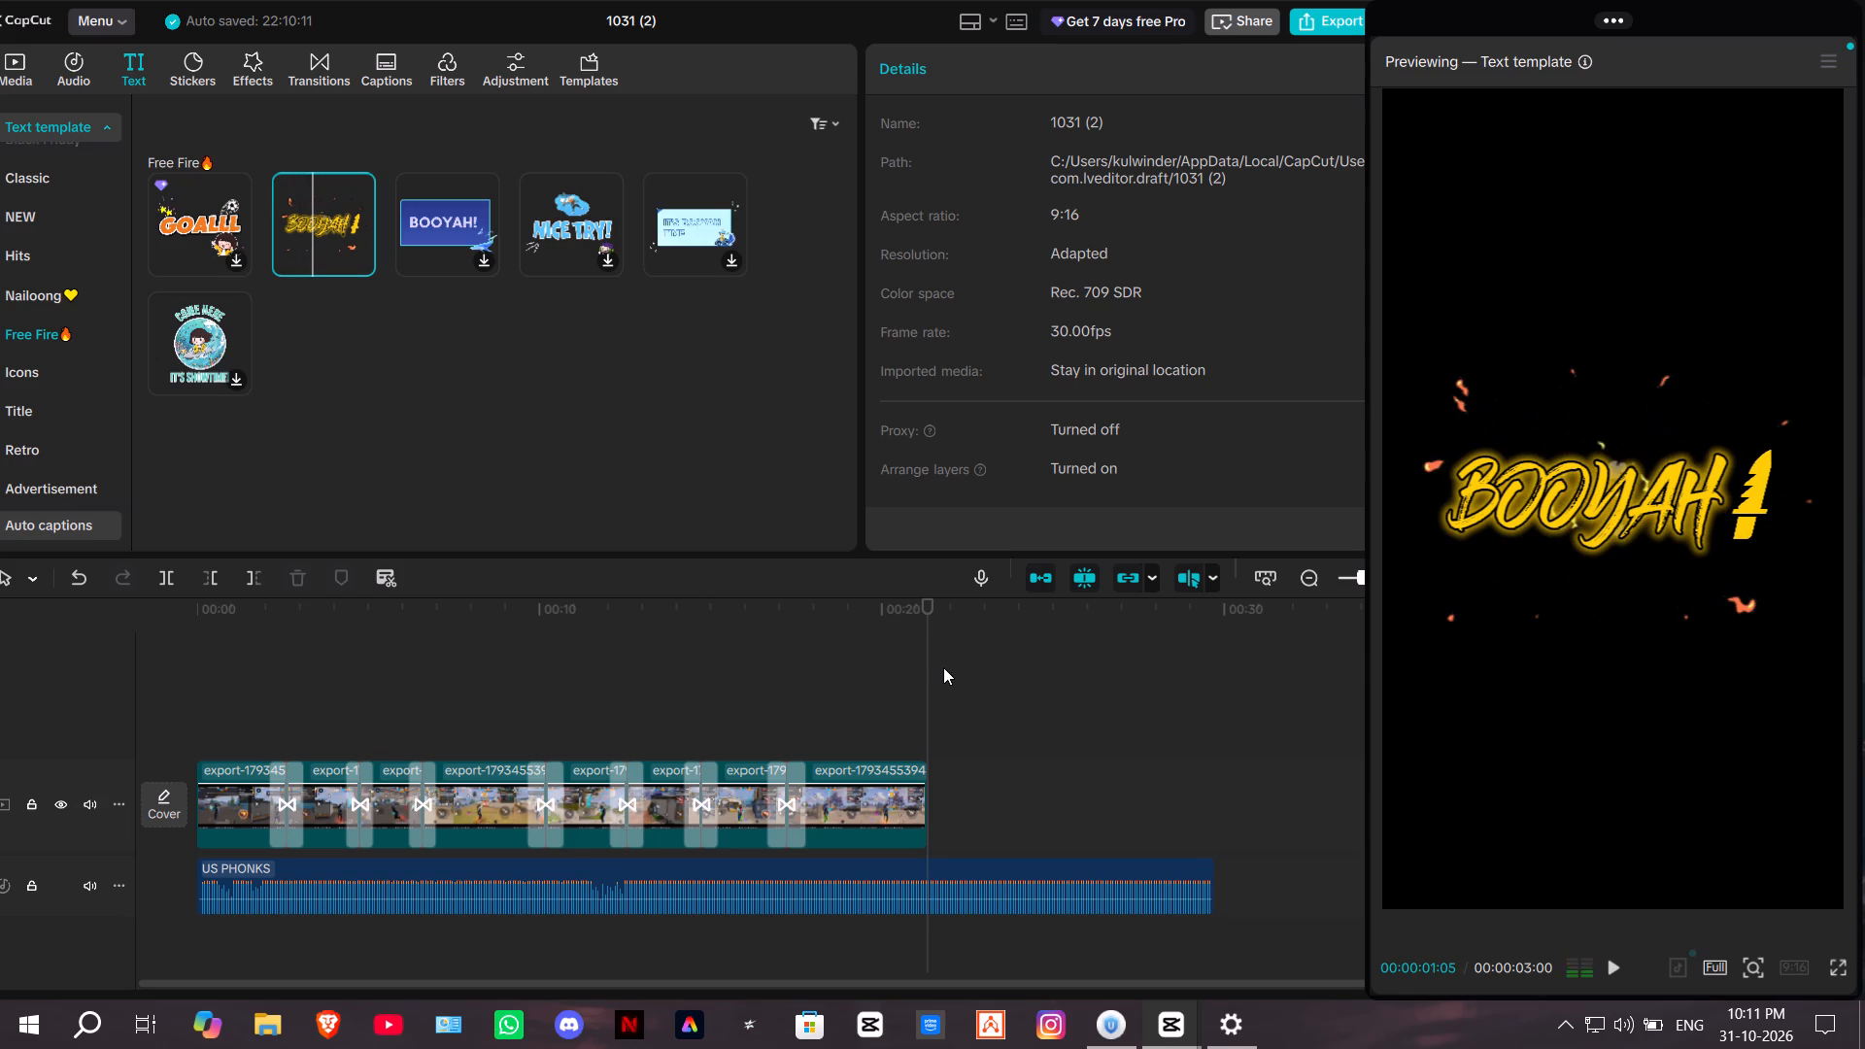
pyautogui.moveTo(1627, 503); pyautogui.dragTo(1654, 540)
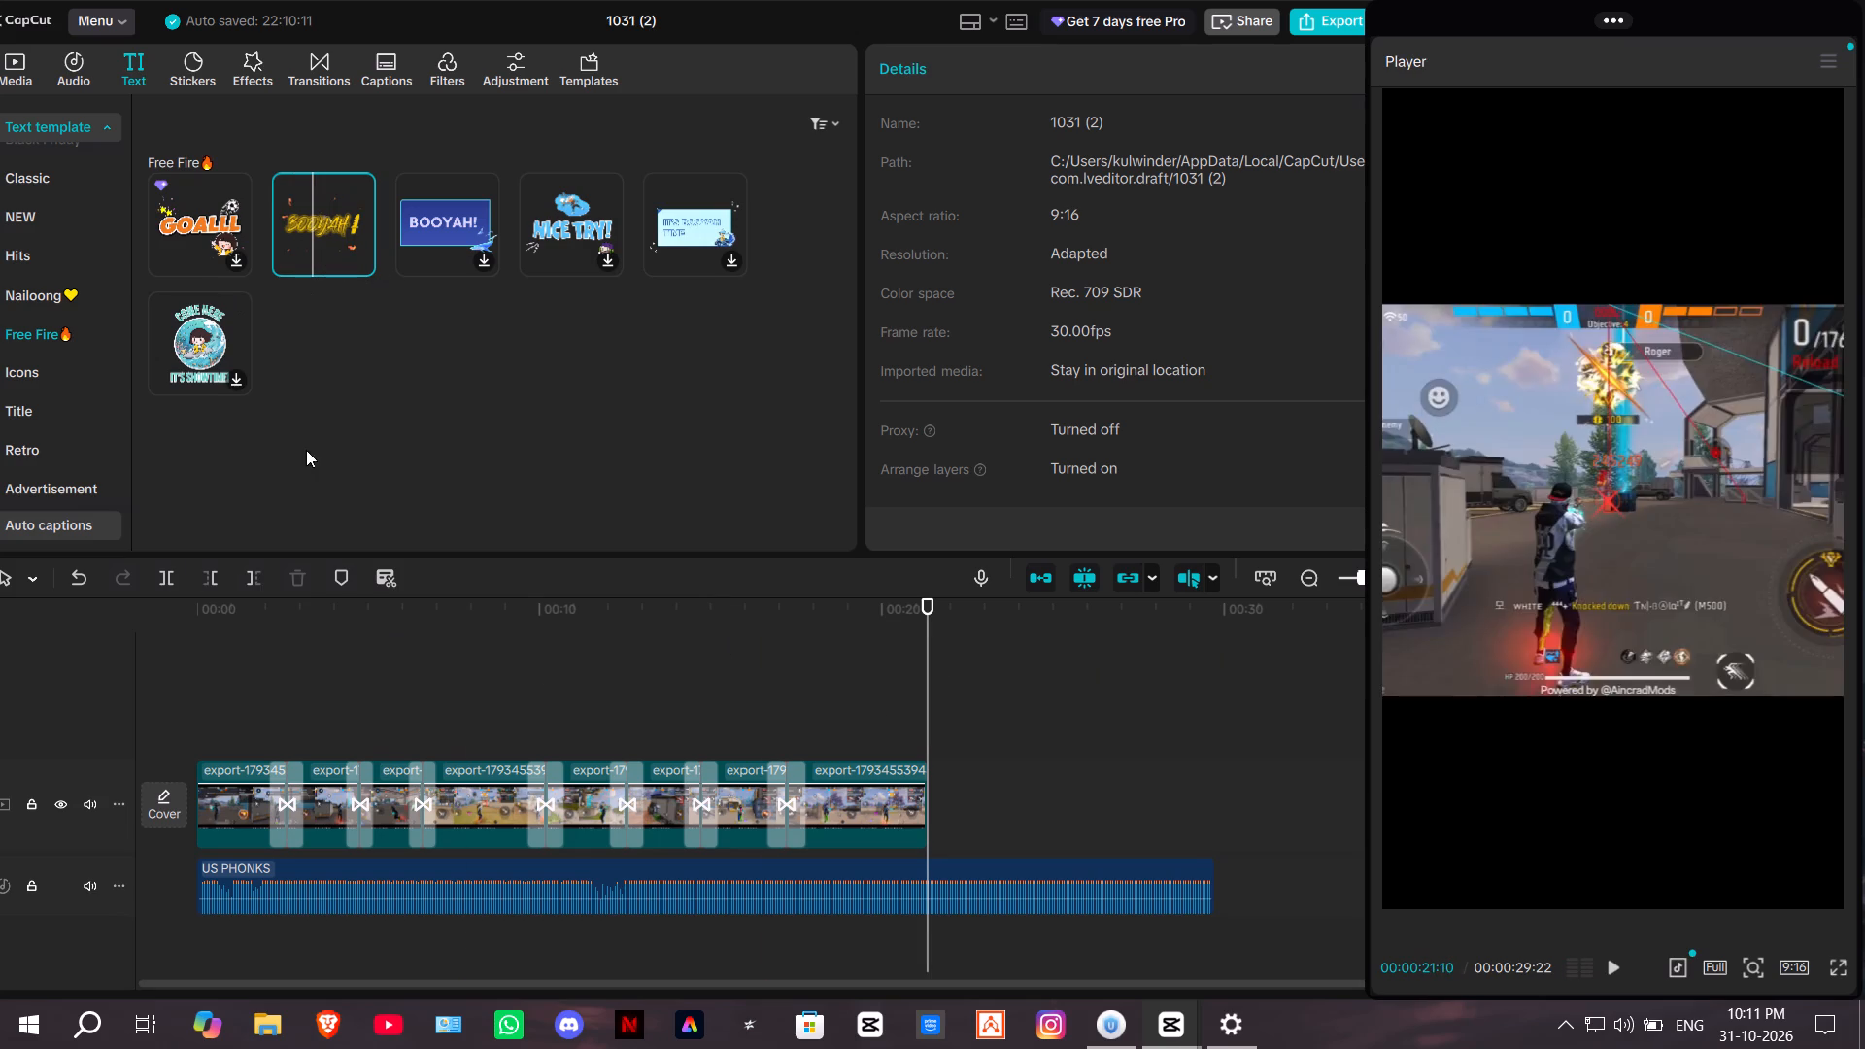
# Look through the Title text templates and the full list of text template categories.
pyautogui.click(31, 390)
pyautogui.click(43, 417)
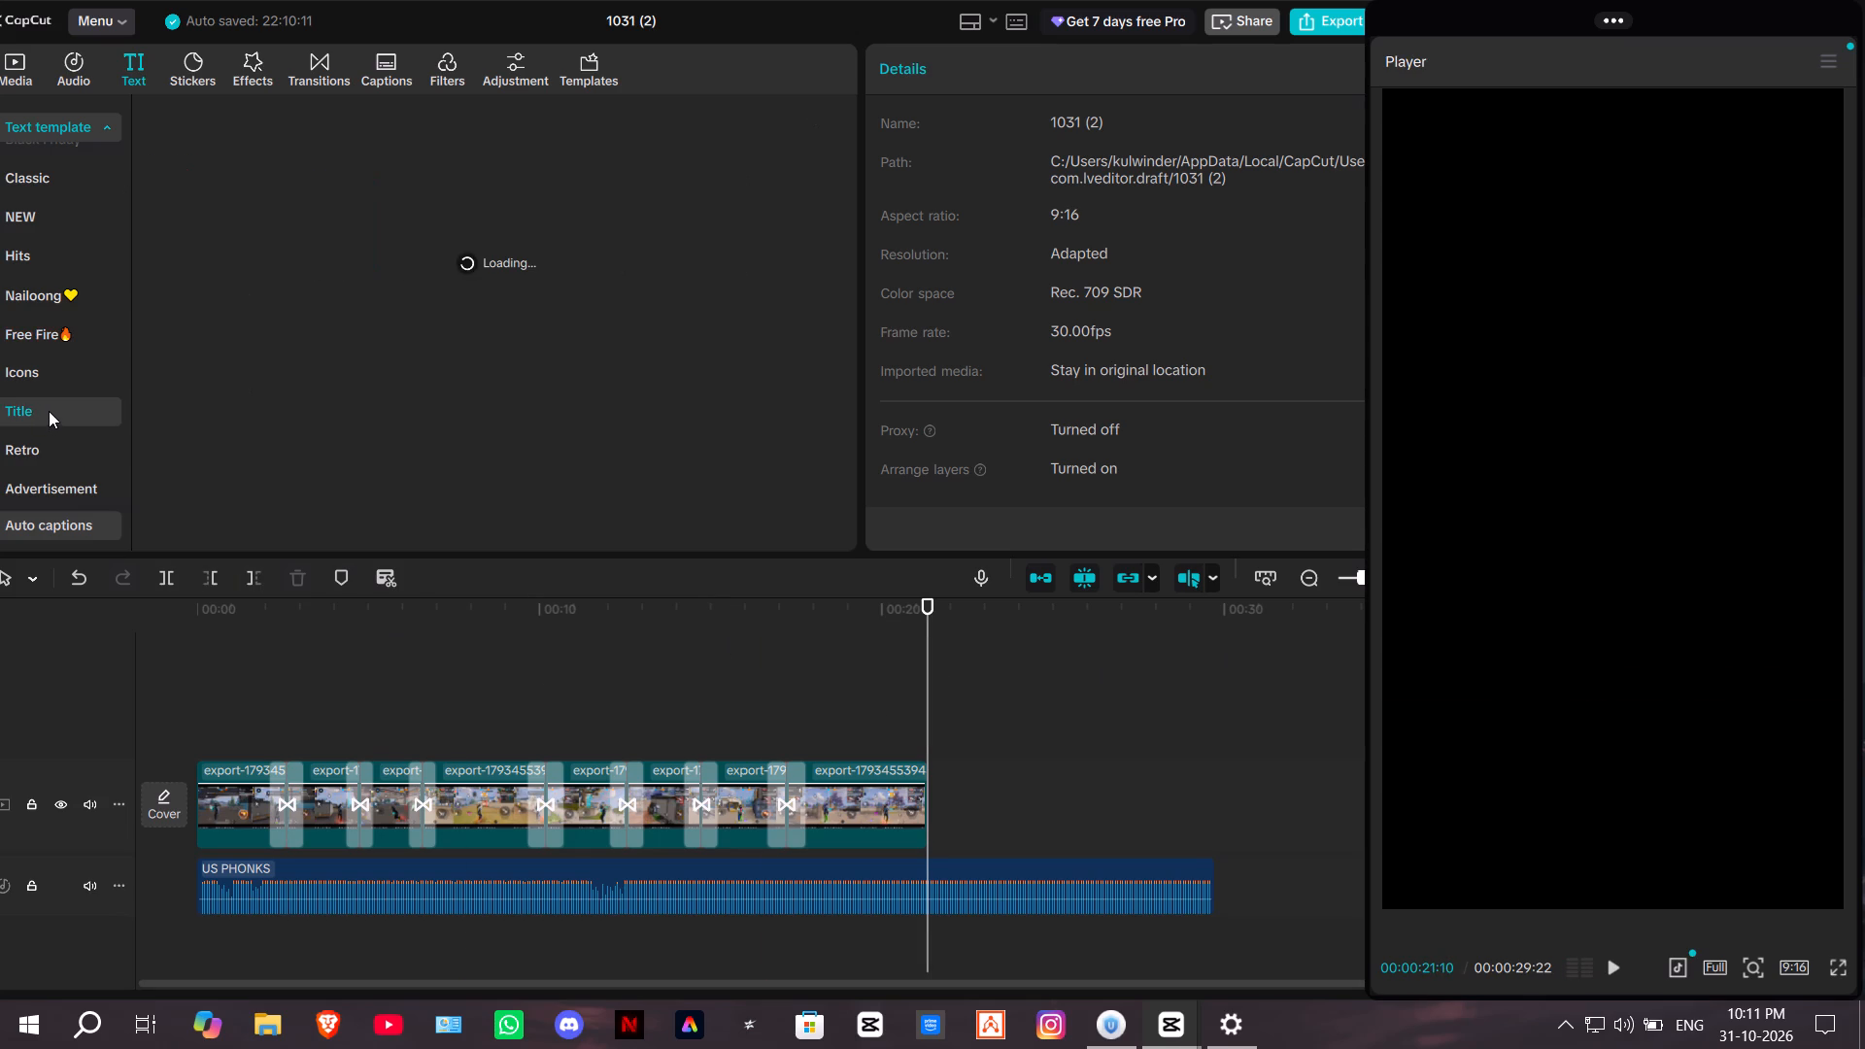
pyautogui.scroll(-4, 51, 425)
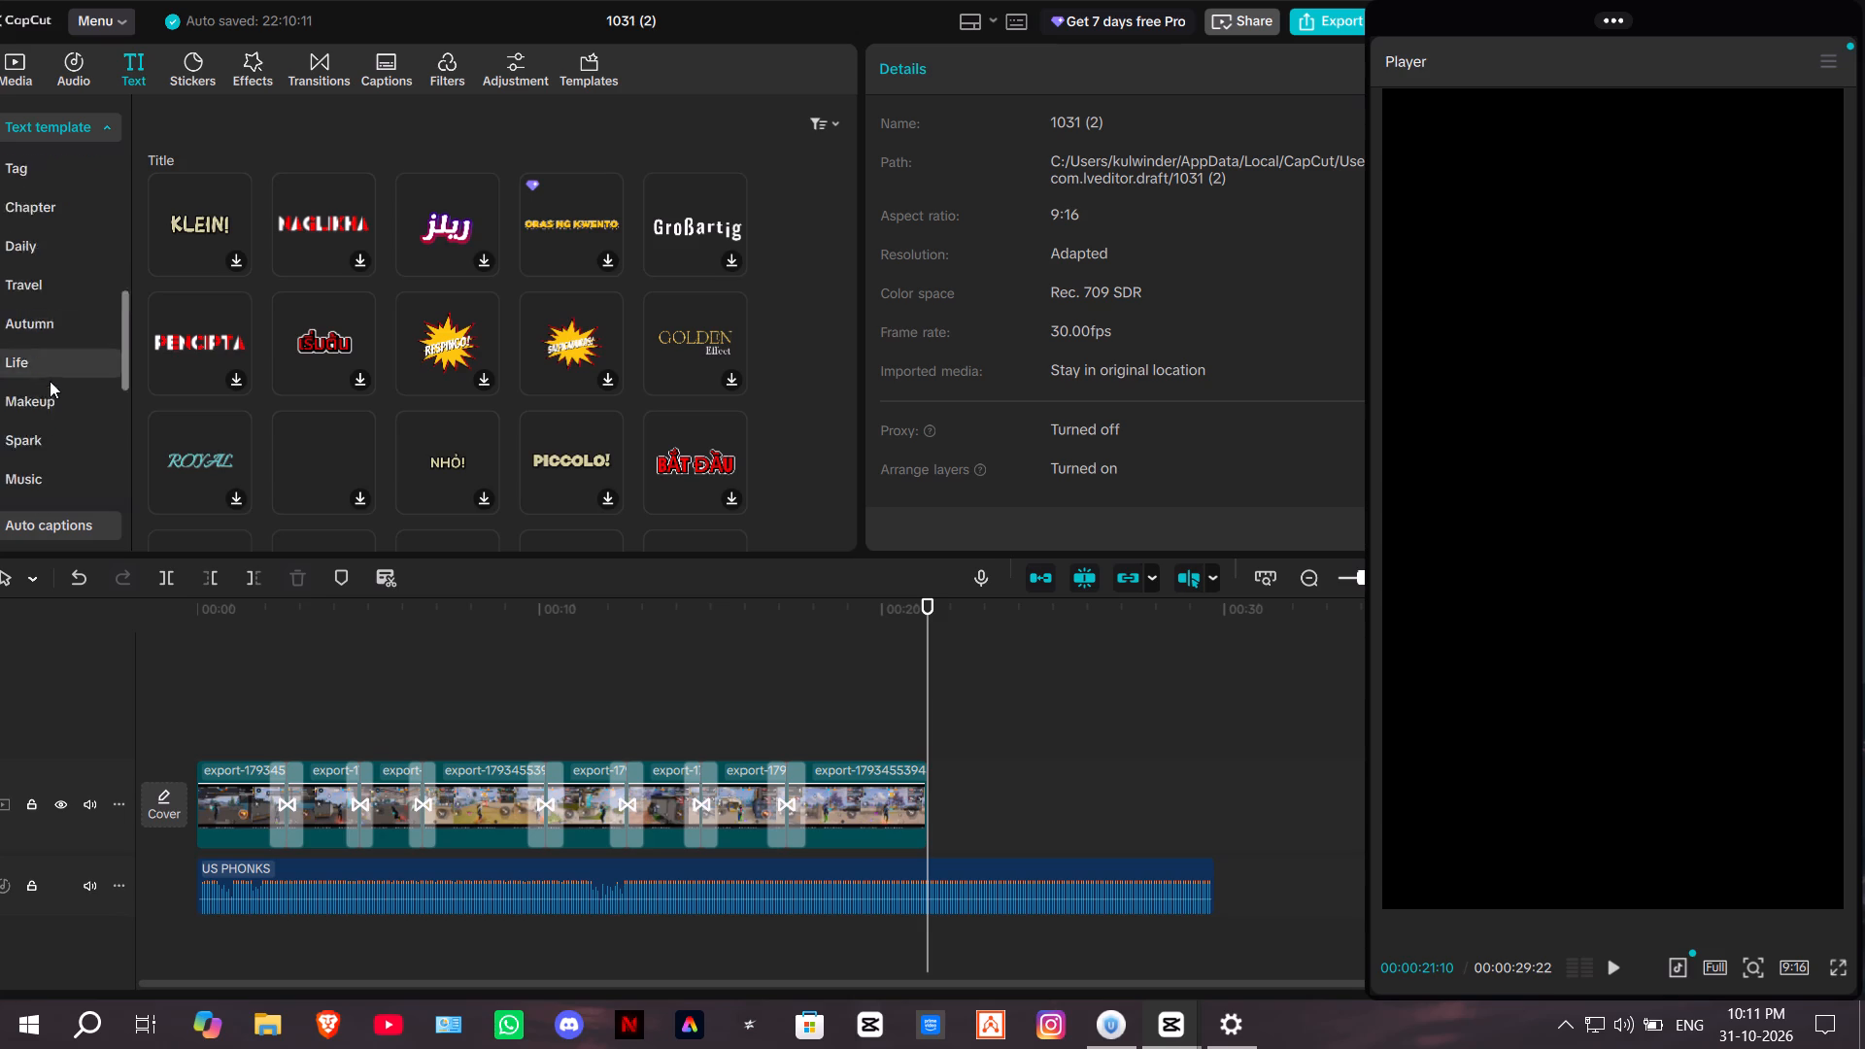
pyautogui.scroll(-8, 50, 381)
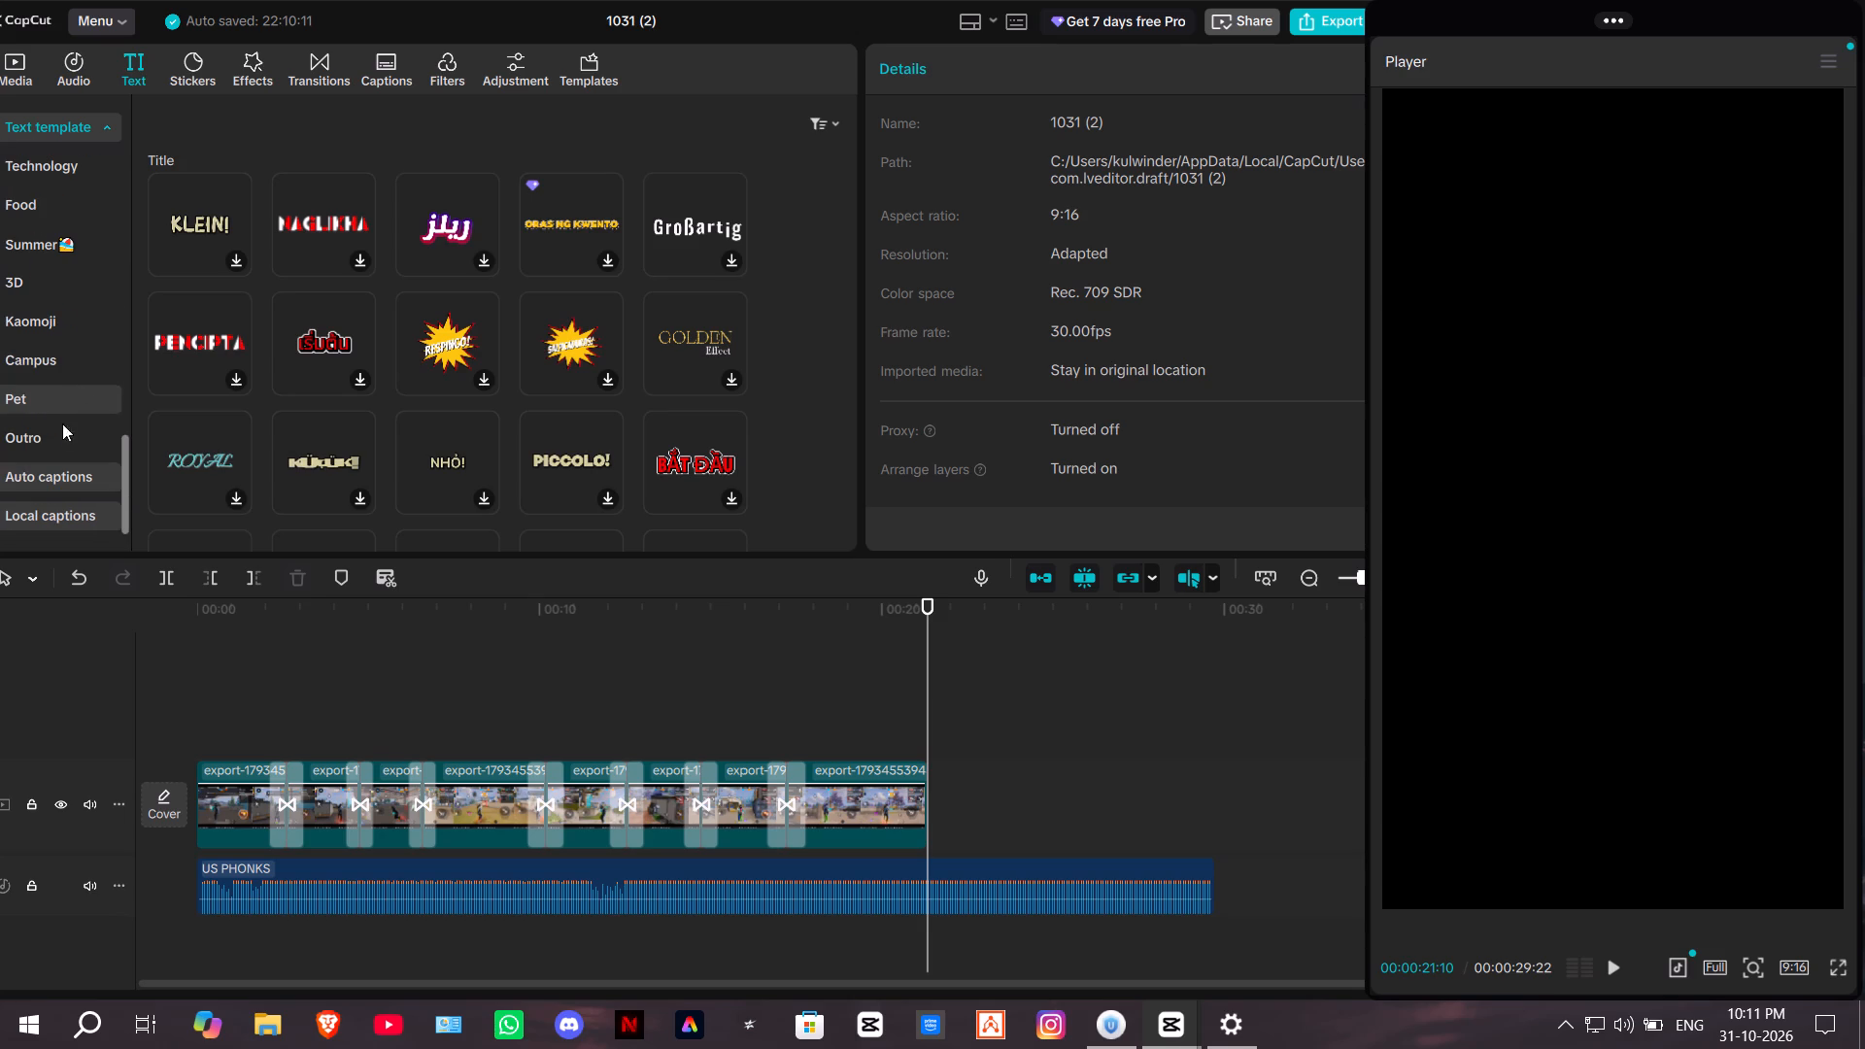
pyautogui.scroll(3, 62, 443)
pyautogui.scroll(8, 55, 346)
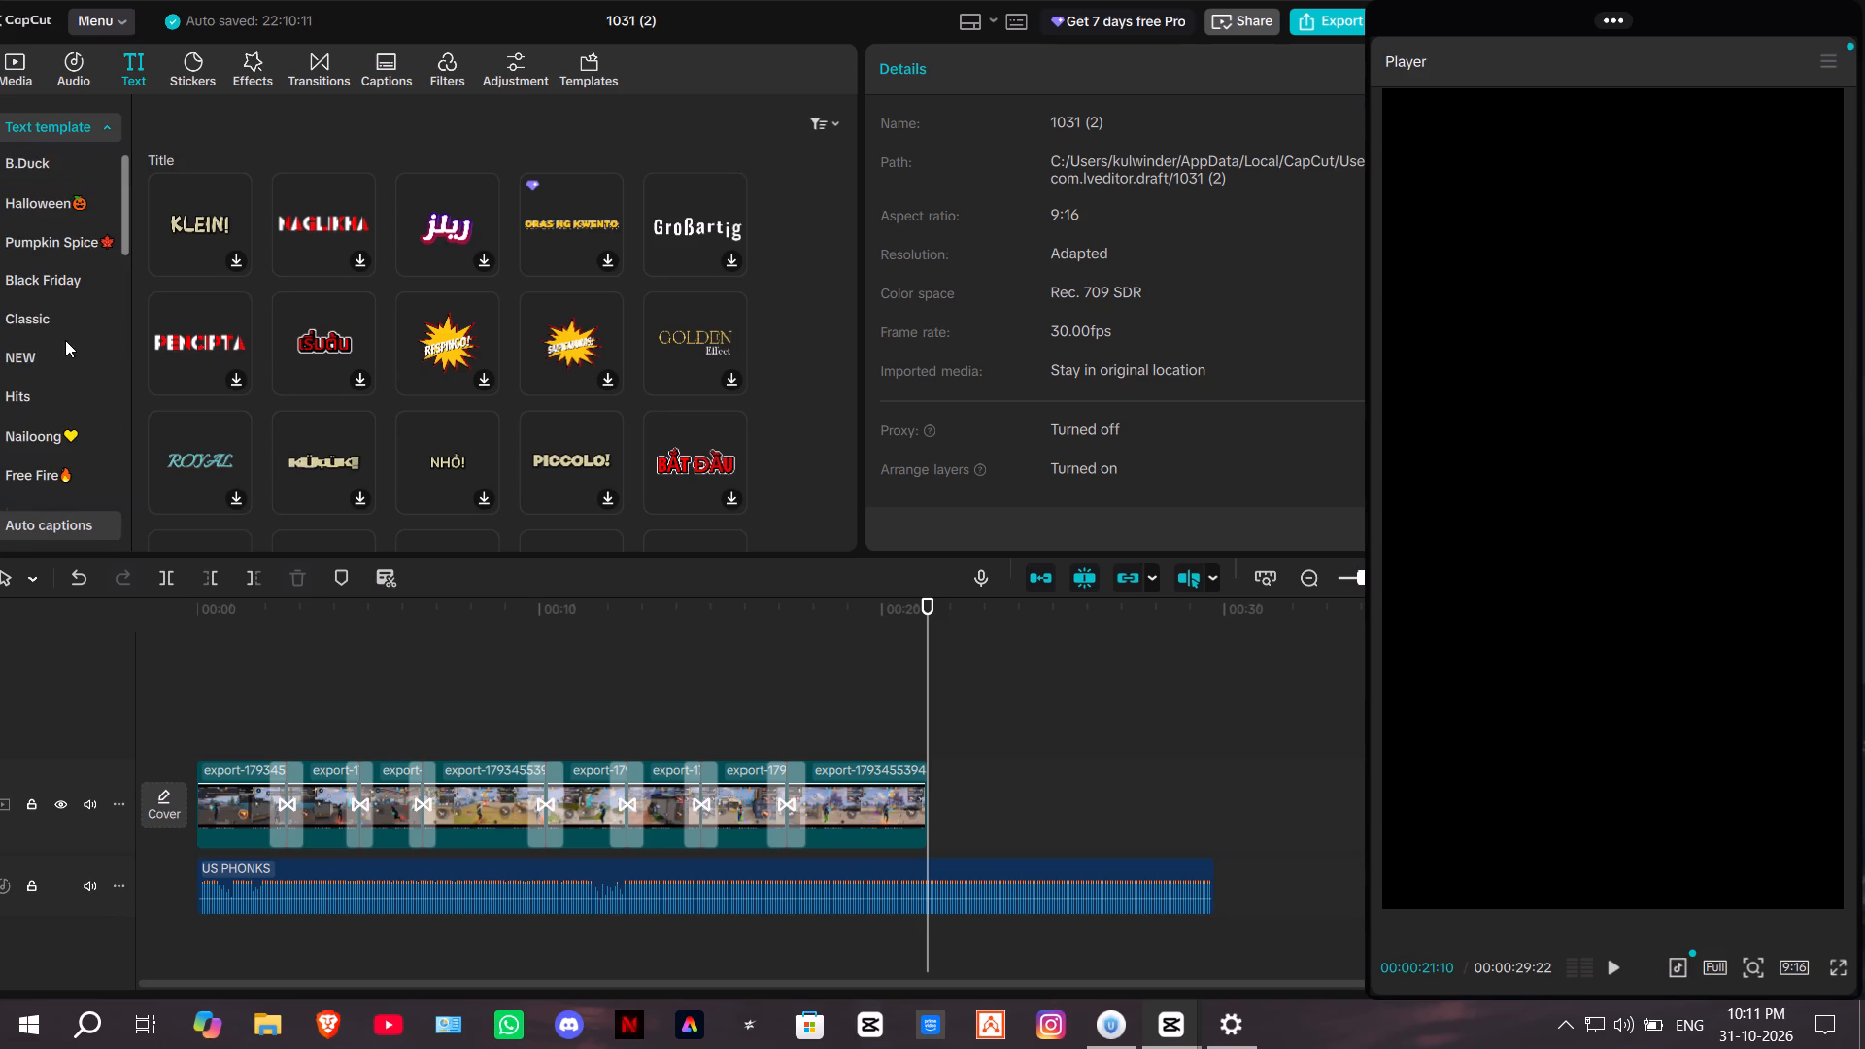
pyautogui.scroll(1, 78, 301)
# Browse the Trending, NEW, Hits and Nailoong text template categories.
pyautogui.click(57, 258)
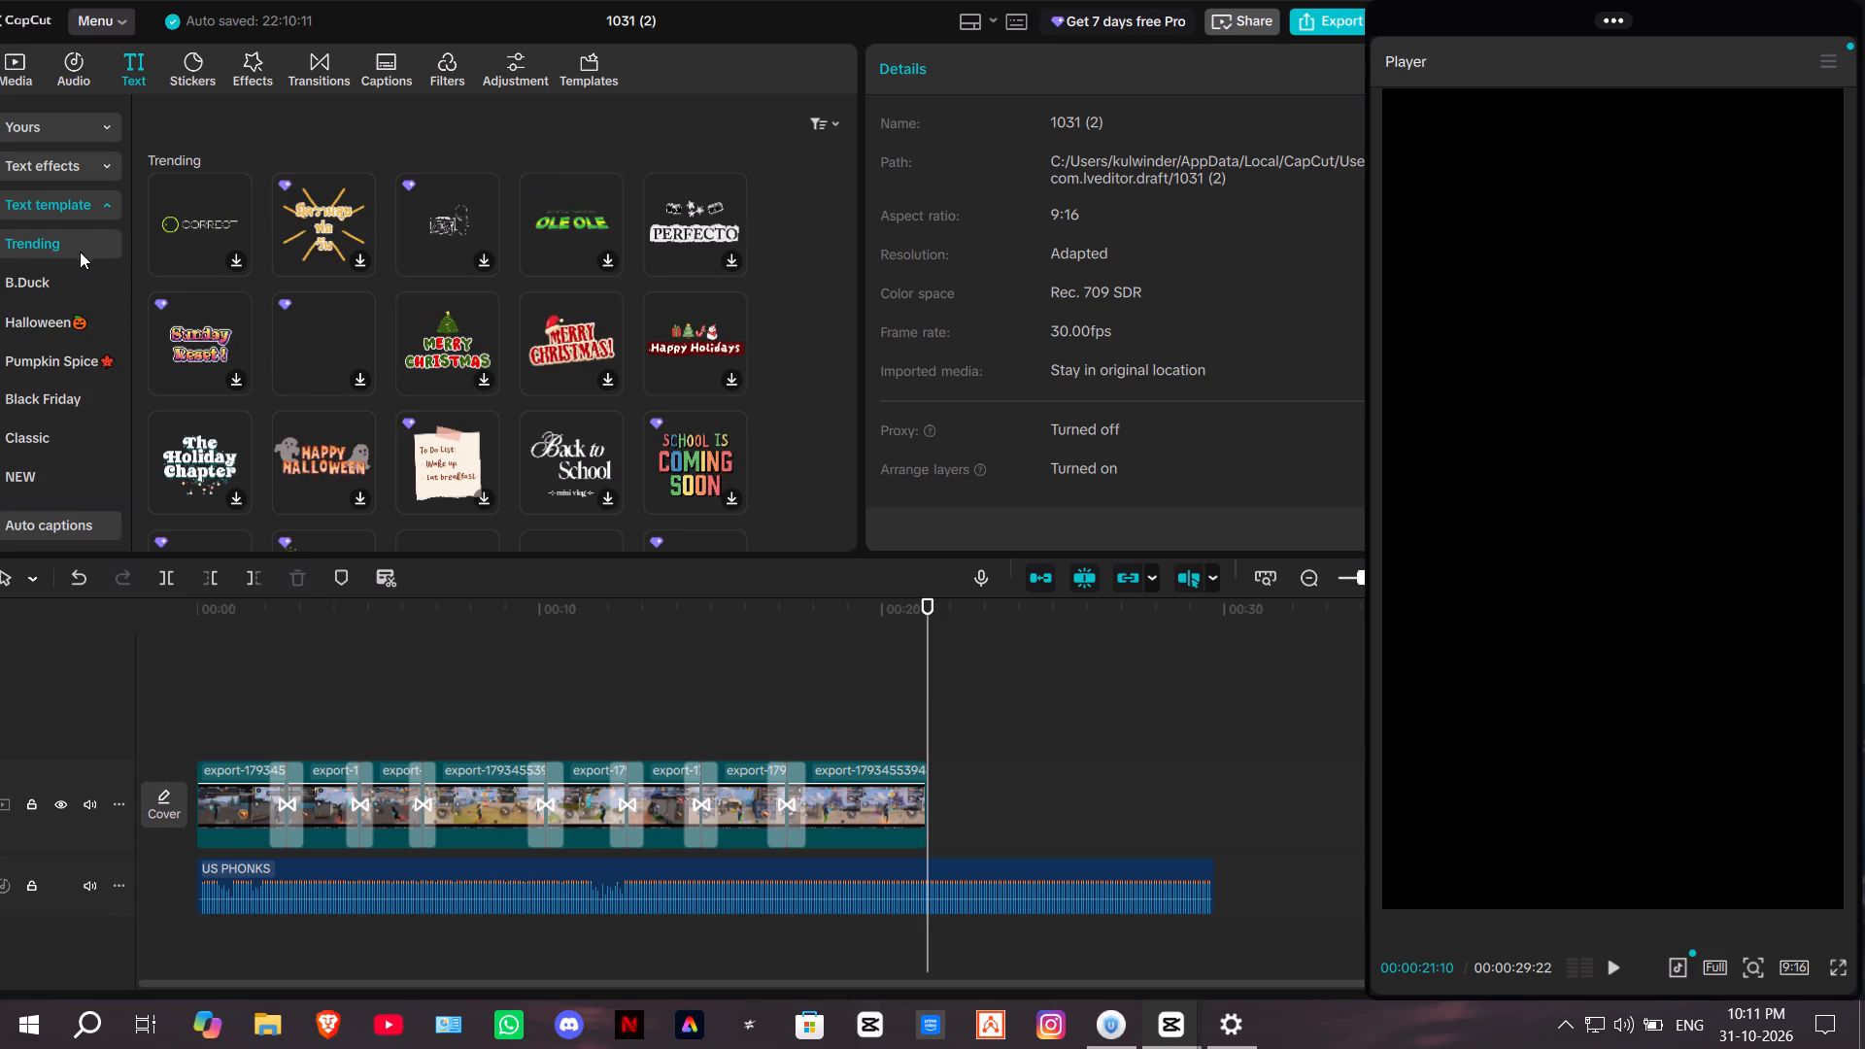
pyautogui.scroll(-4, 435, 402)
pyautogui.scroll(-3, 559, 390)
pyautogui.scroll(-2, 62, 384)
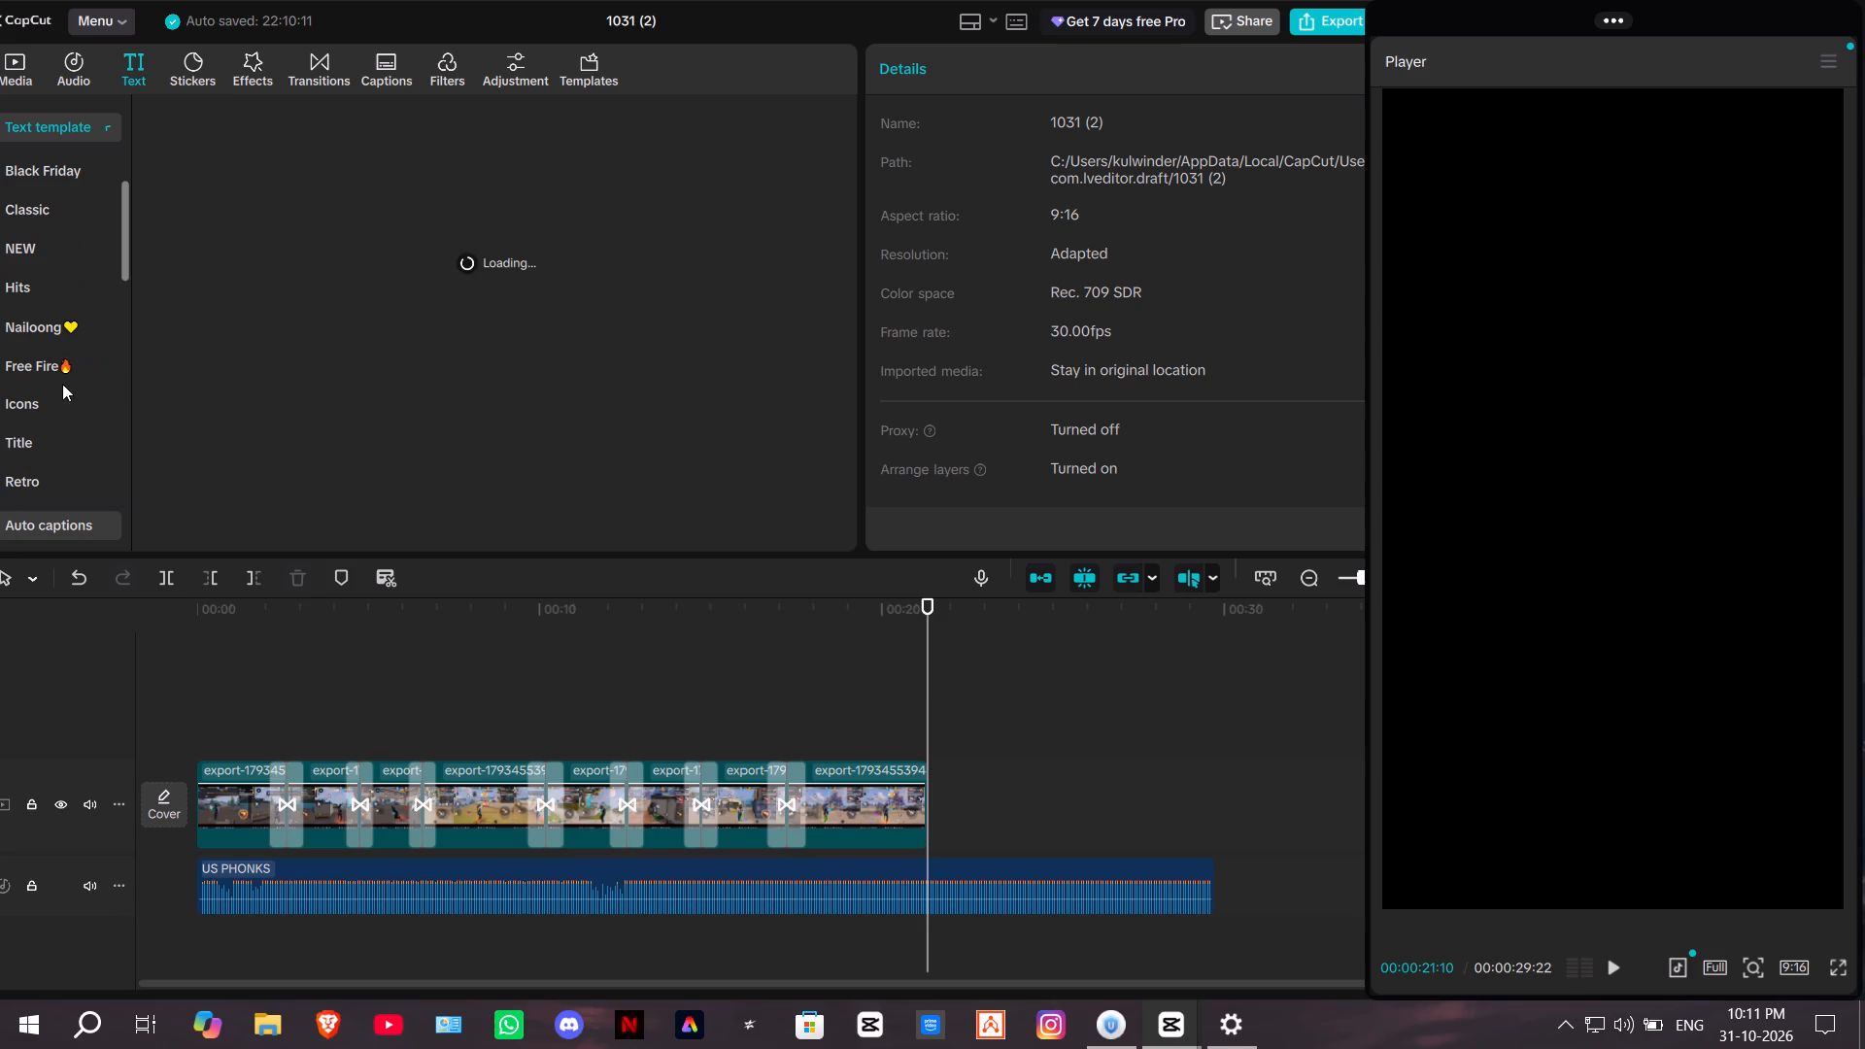
pyautogui.click(65, 303)
pyautogui.click(51, 252)
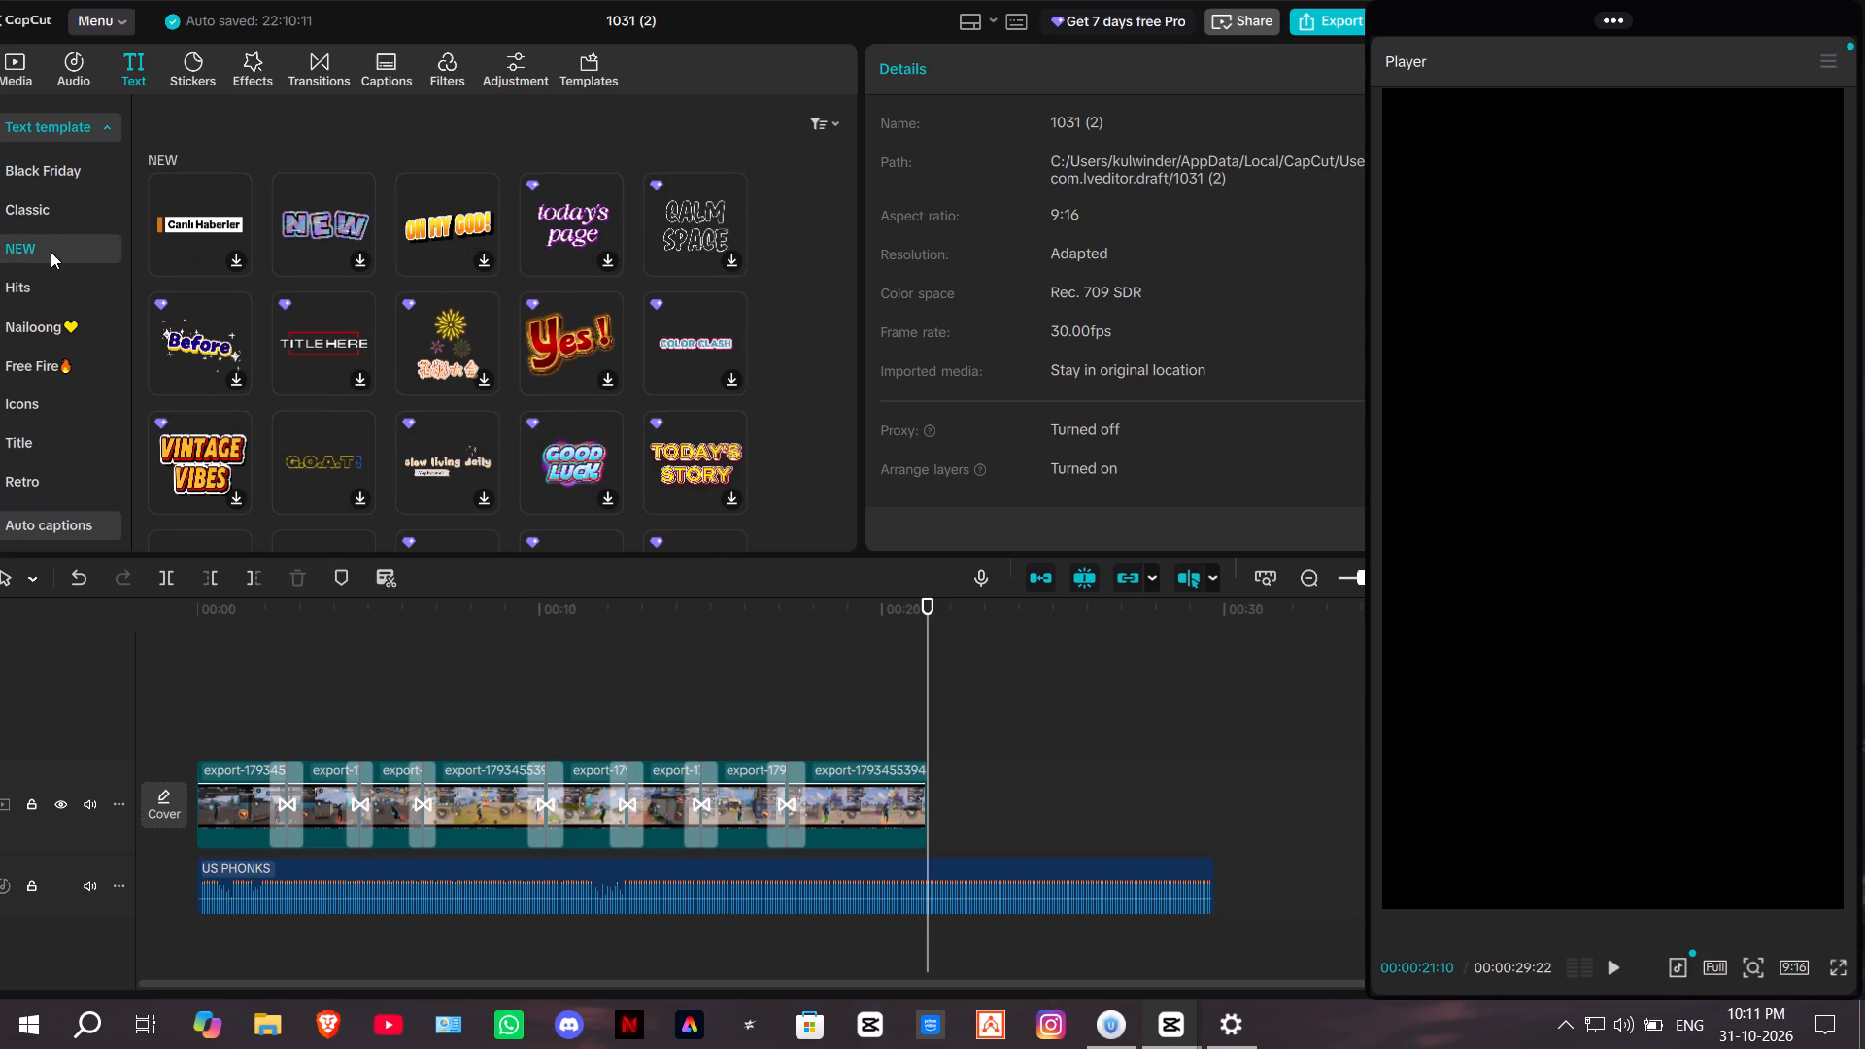
pyautogui.click(38, 291)
pyautogui.click(57, 349)
pyautogui.click(63, 333)
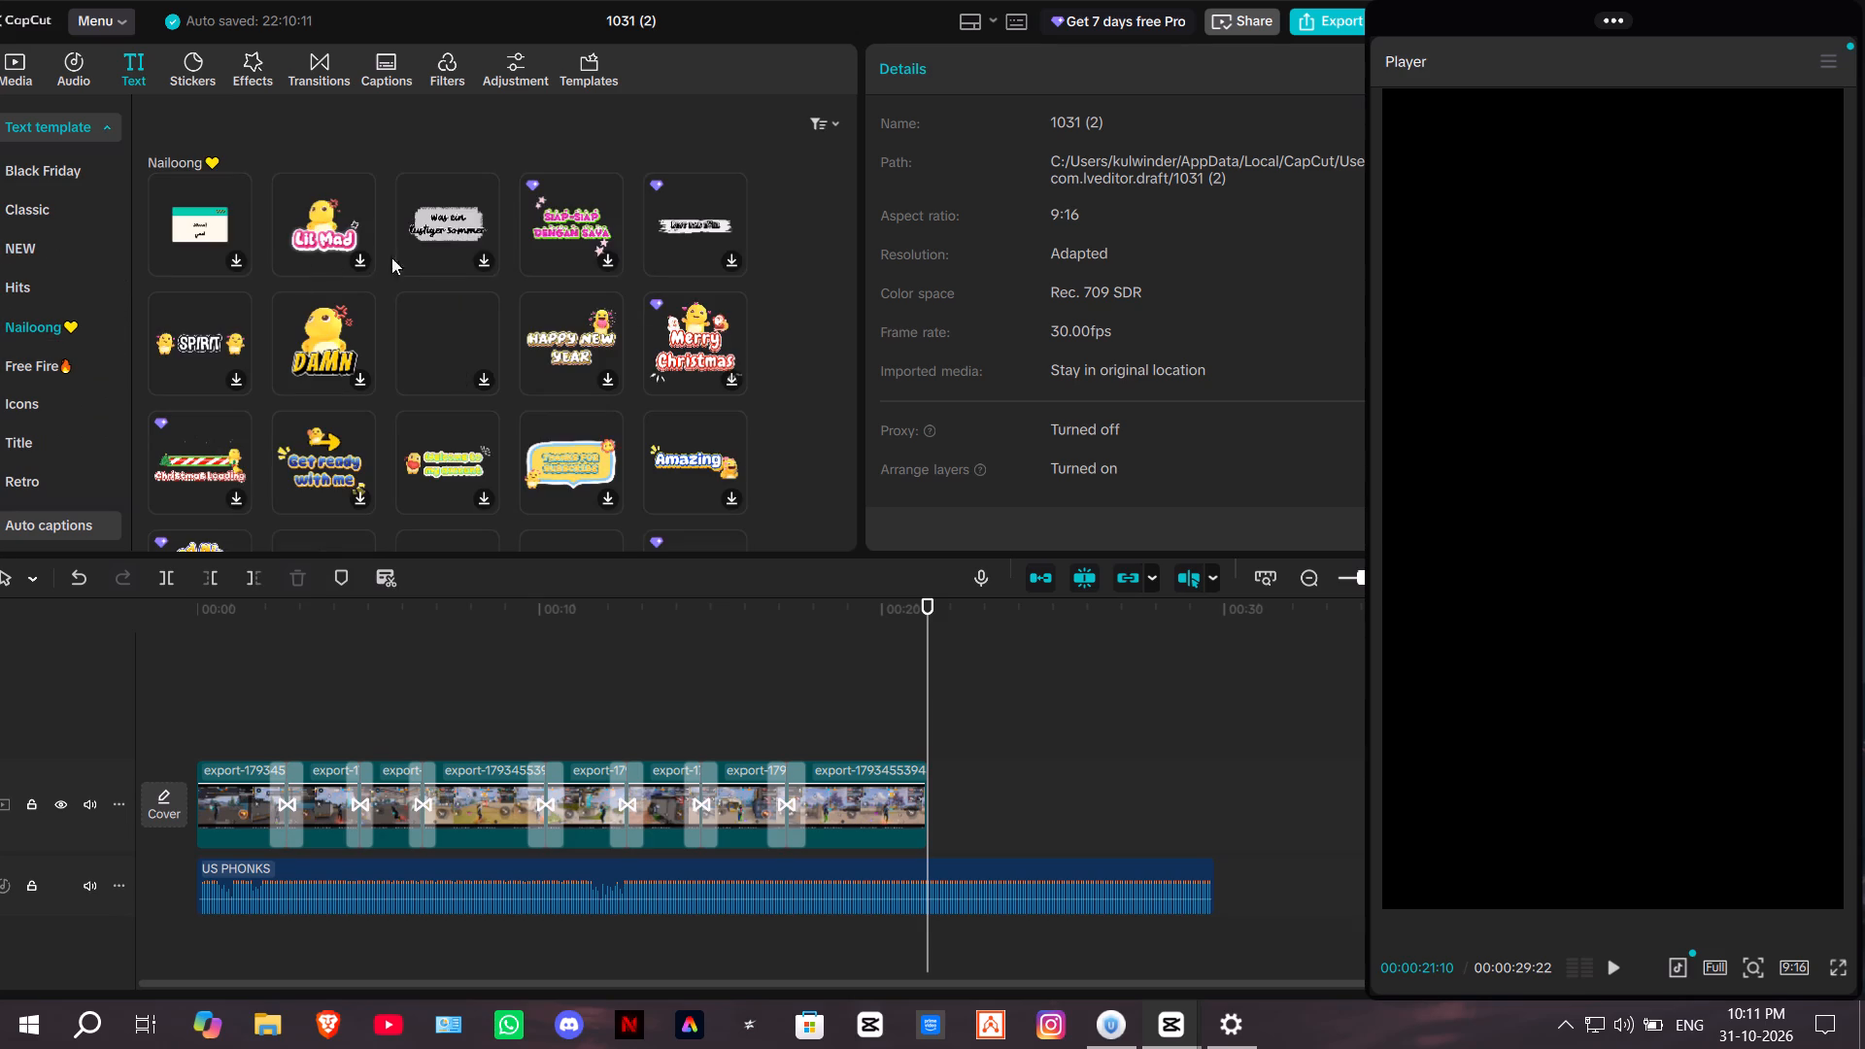
# Preview the red URGENT warning-sign text template from the Icons category.
pyautogui.scroll(-4, 400, 379)
pyautogui.click(74, 393)
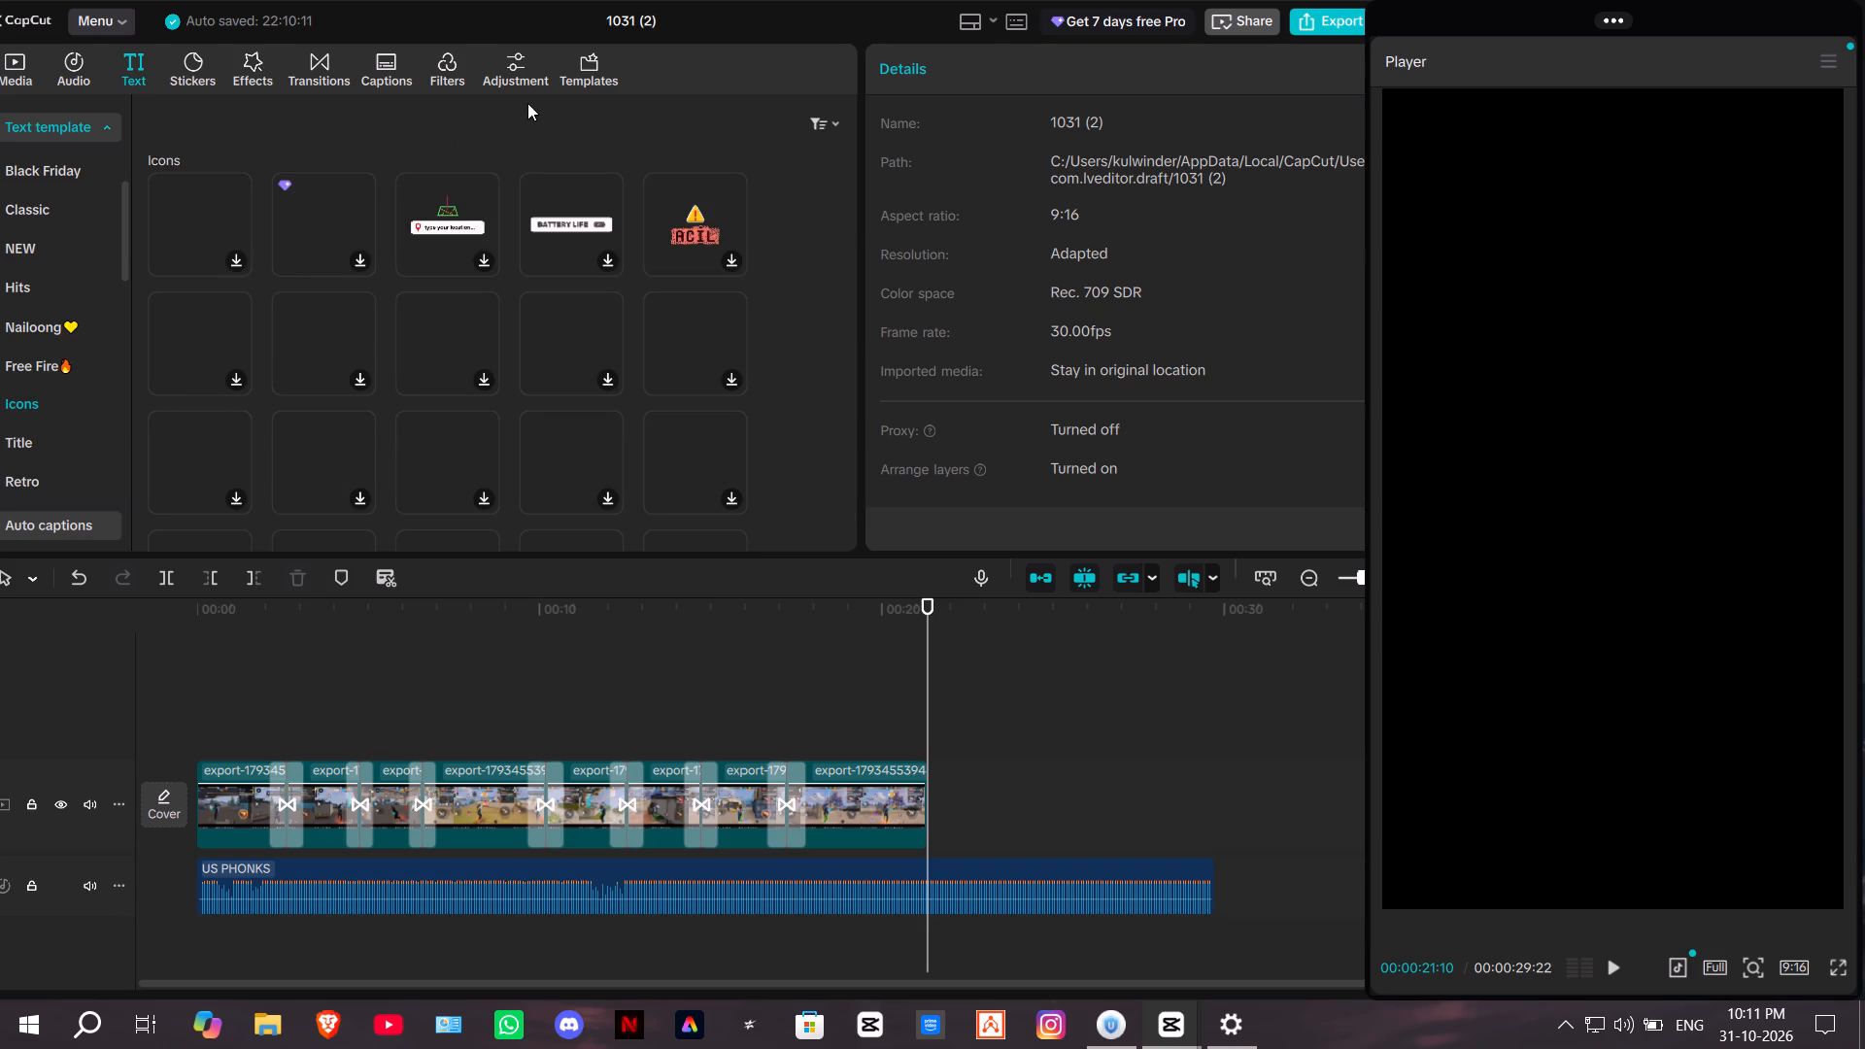
pyautogui.scroll(-1, 46, 432)
pyautogui.click(186, 348)
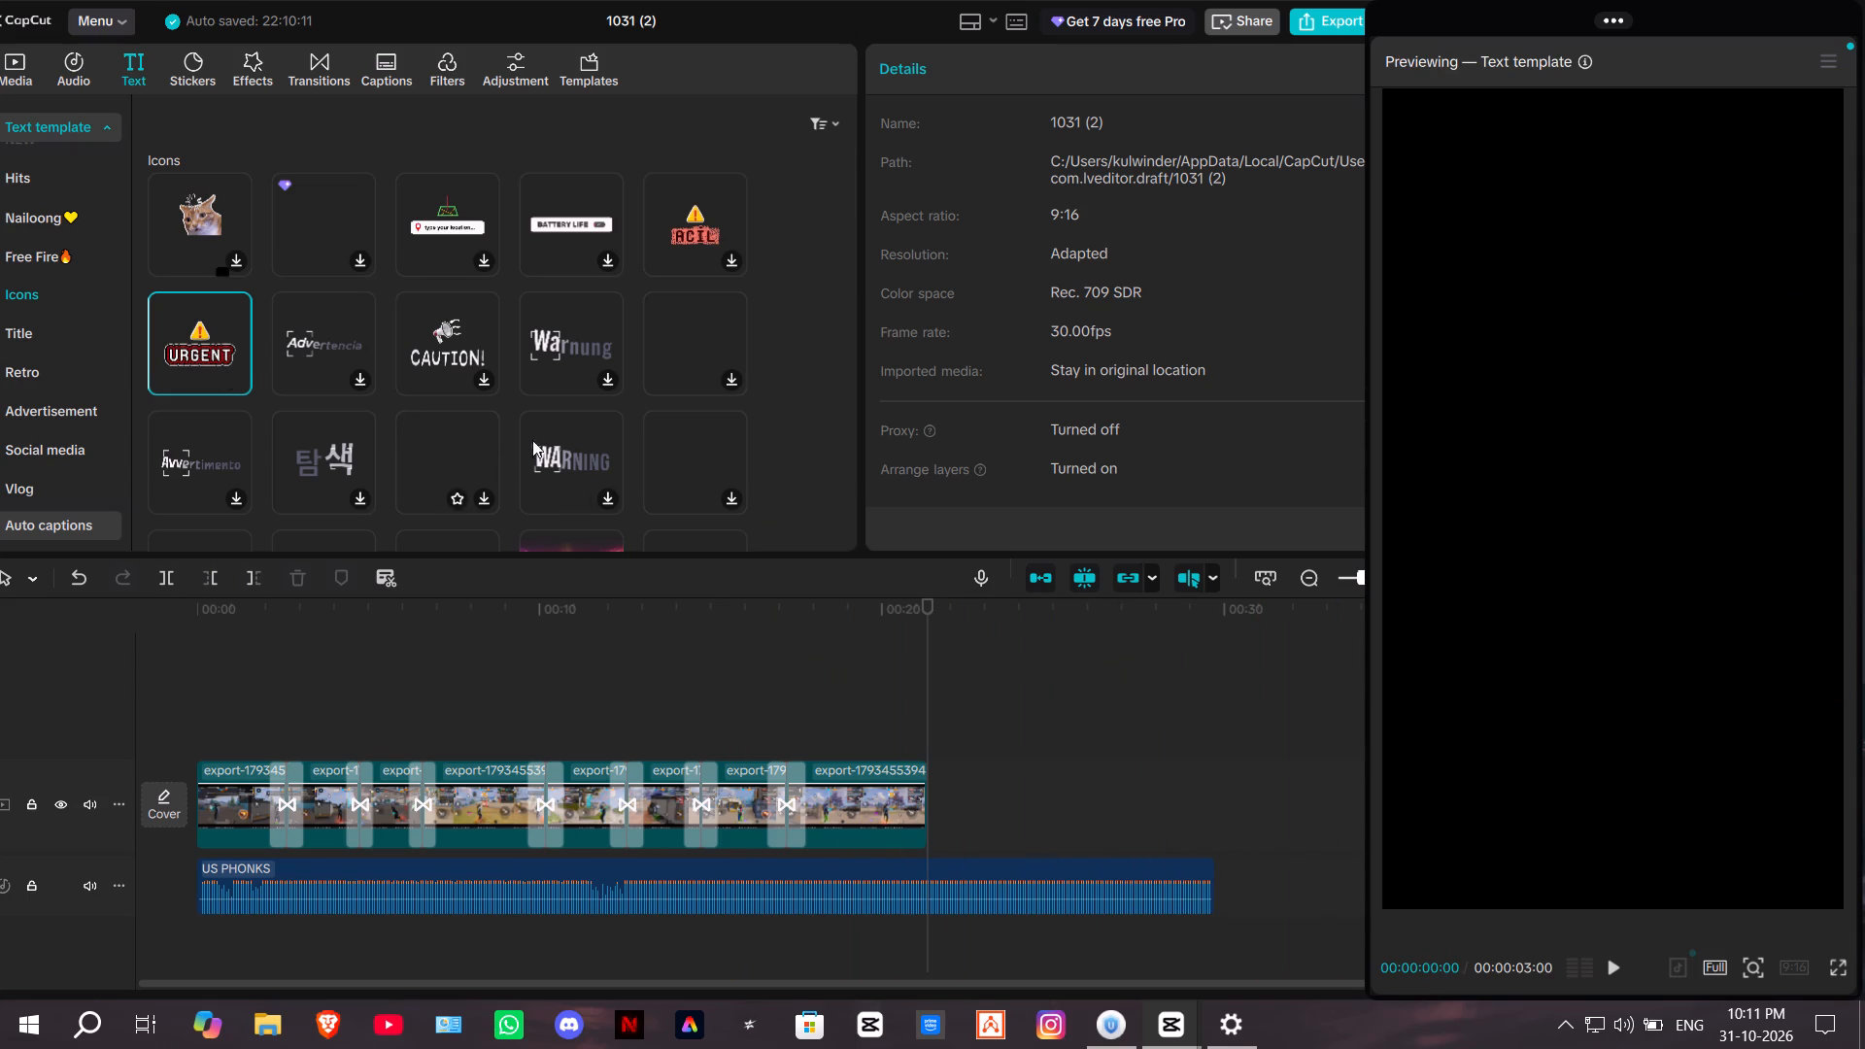
pyautogui.scroll(-2, 56, 495)
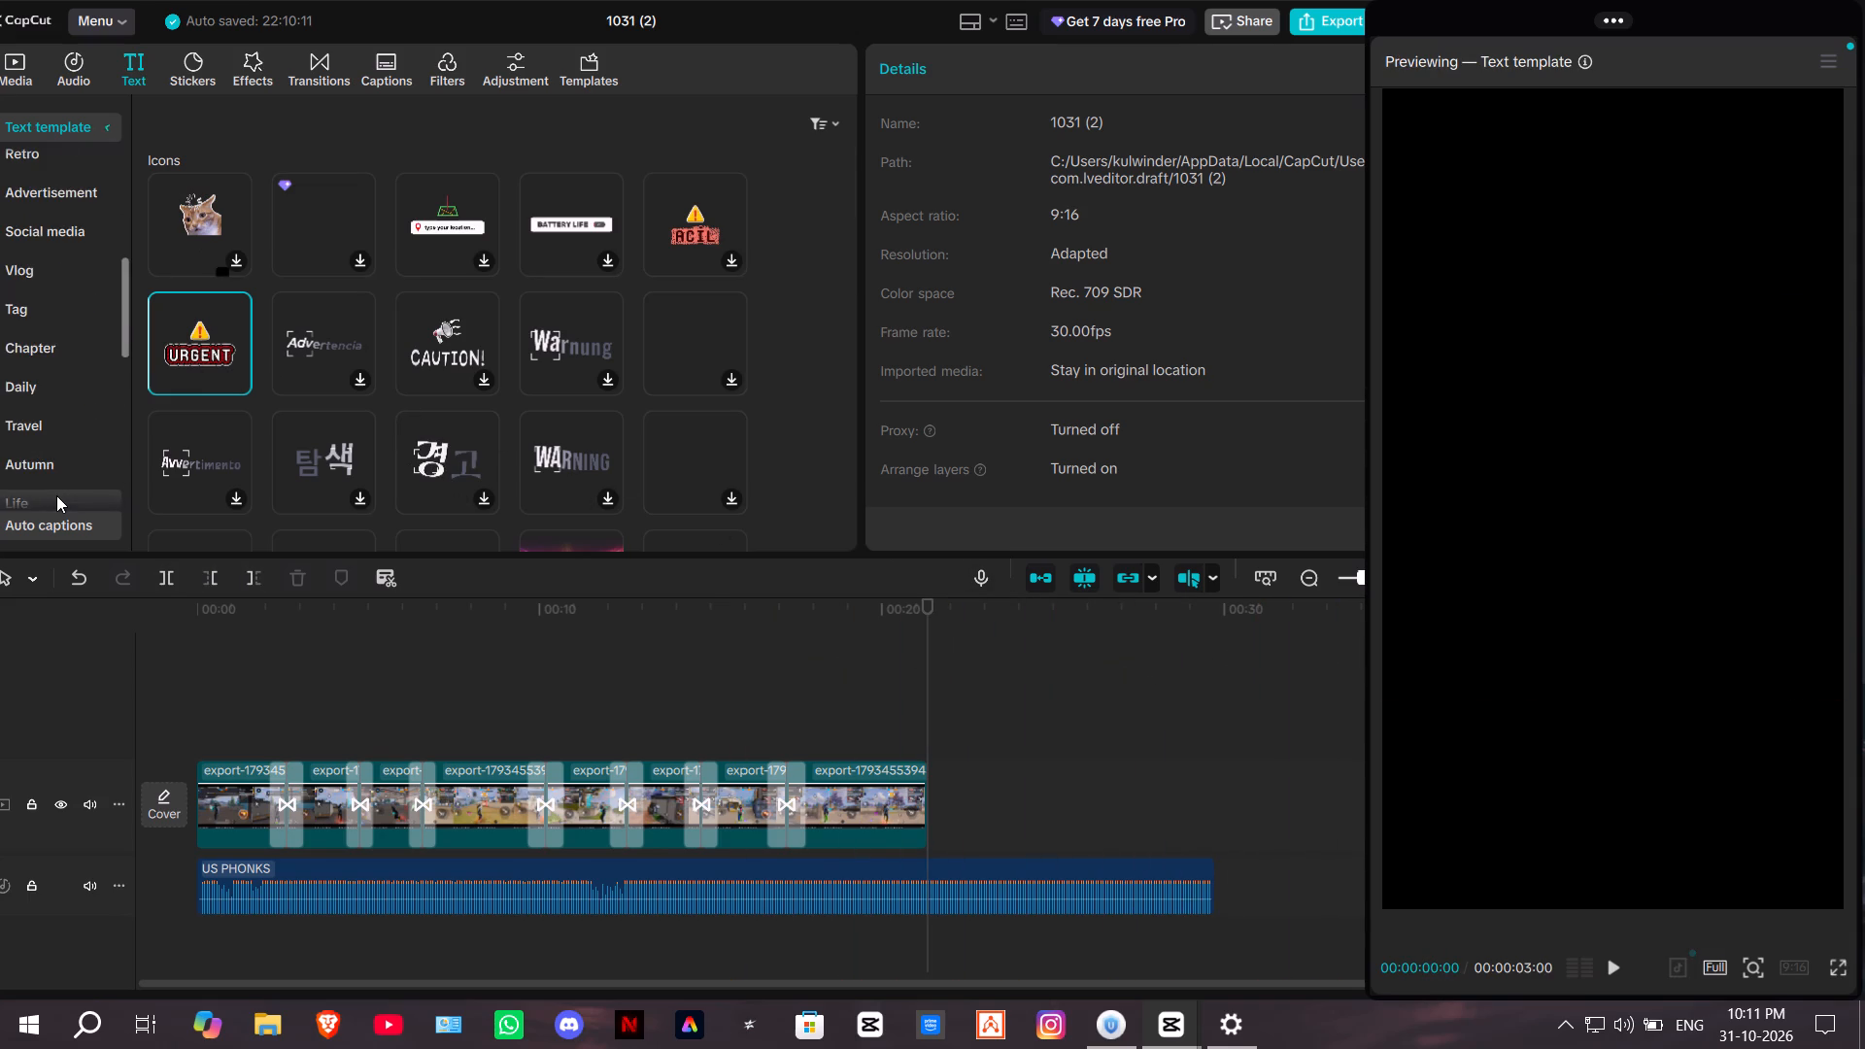
pyautogui.scroll(-4, 56, 495)
pyautogui.scroll(12, 56, 495)
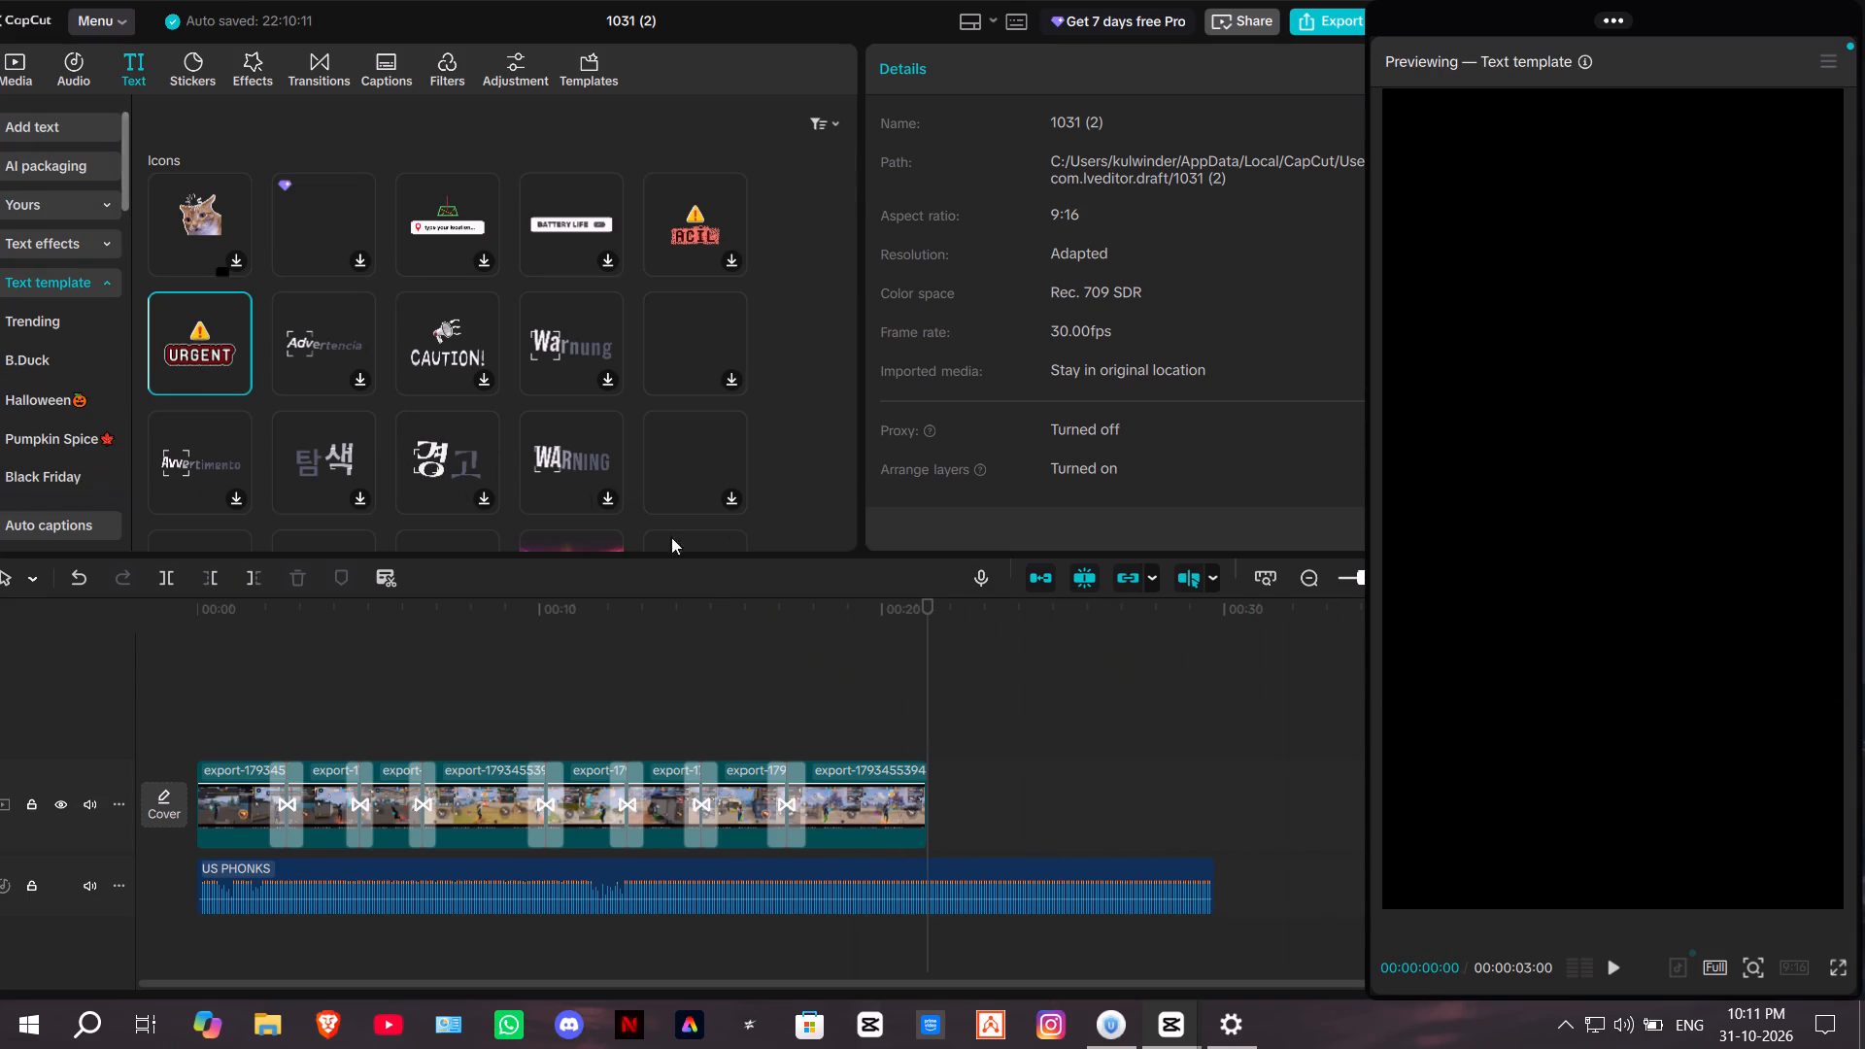
# Add the URGENT text template above the video track and align its start with the last clip's end at 00:00:21:10.
pyautogui.moveTo(197, 350); pyautogui.dragTo(938, 790)
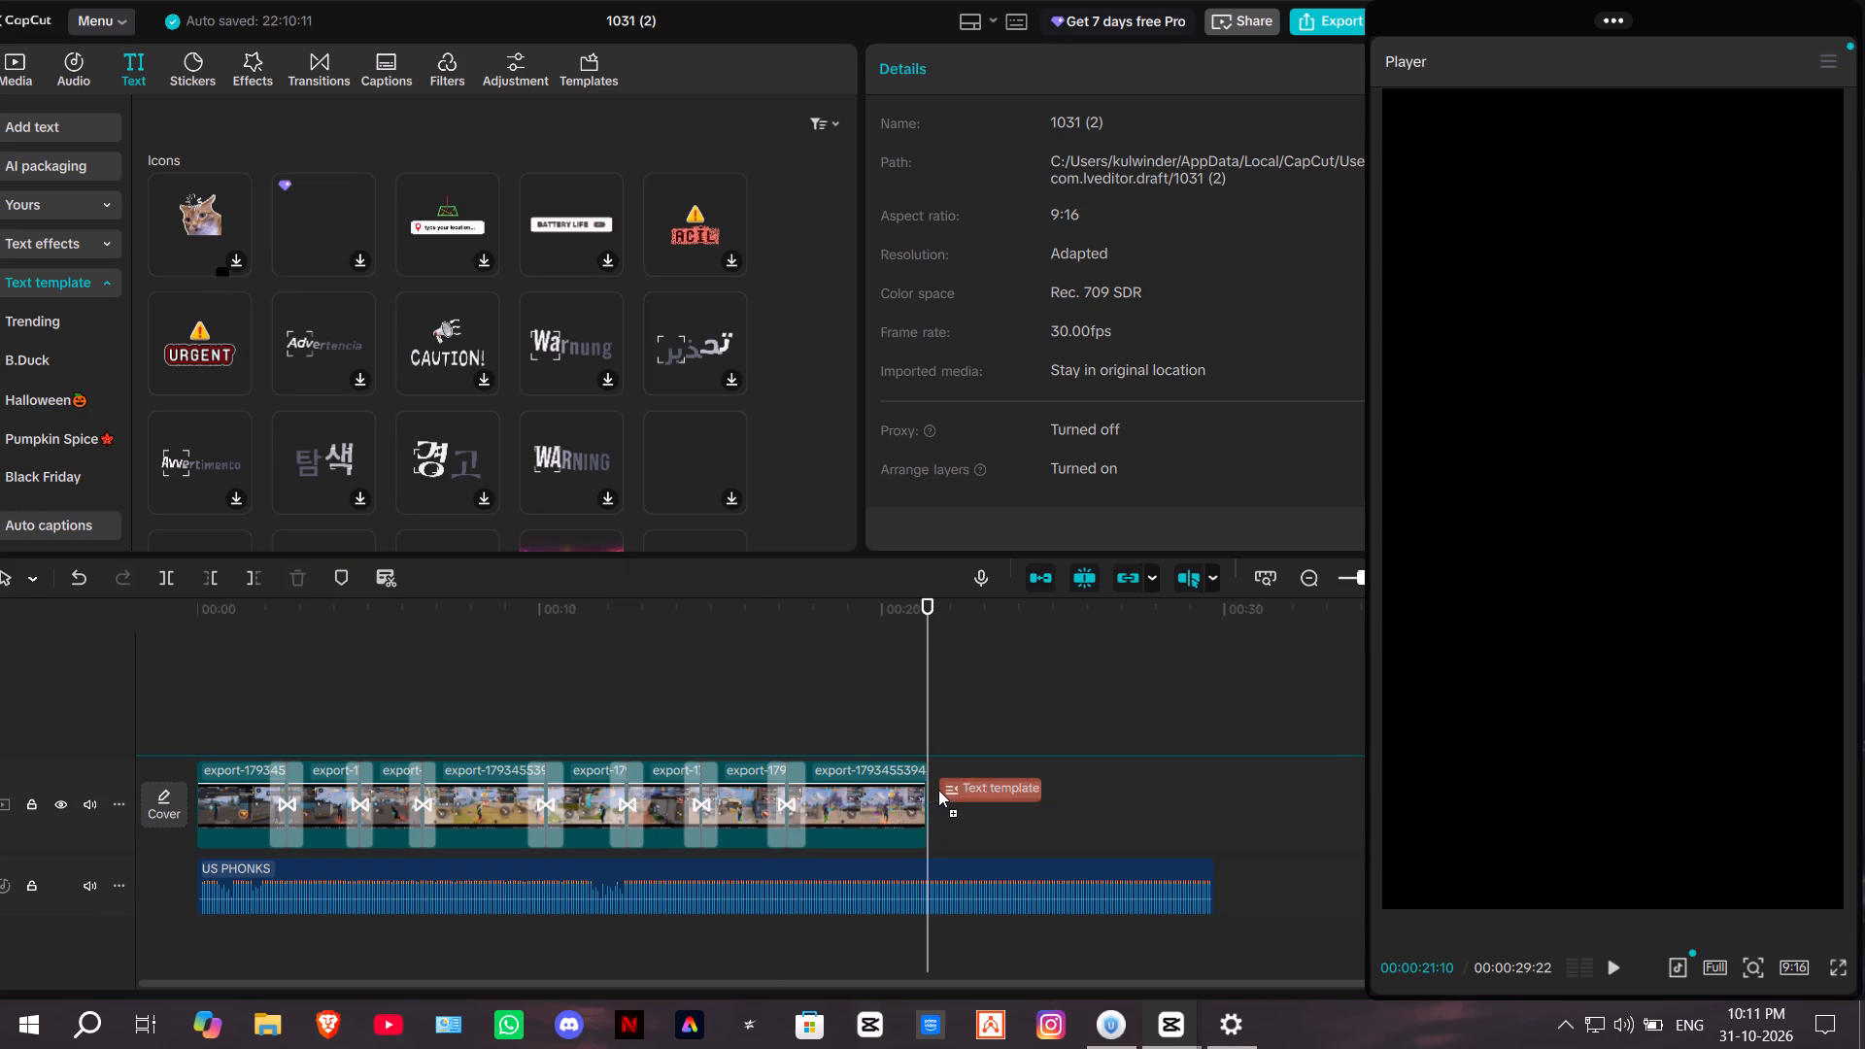
pyautogui.moveTo(938, 790); pyautogui.dragTo(913, 725)
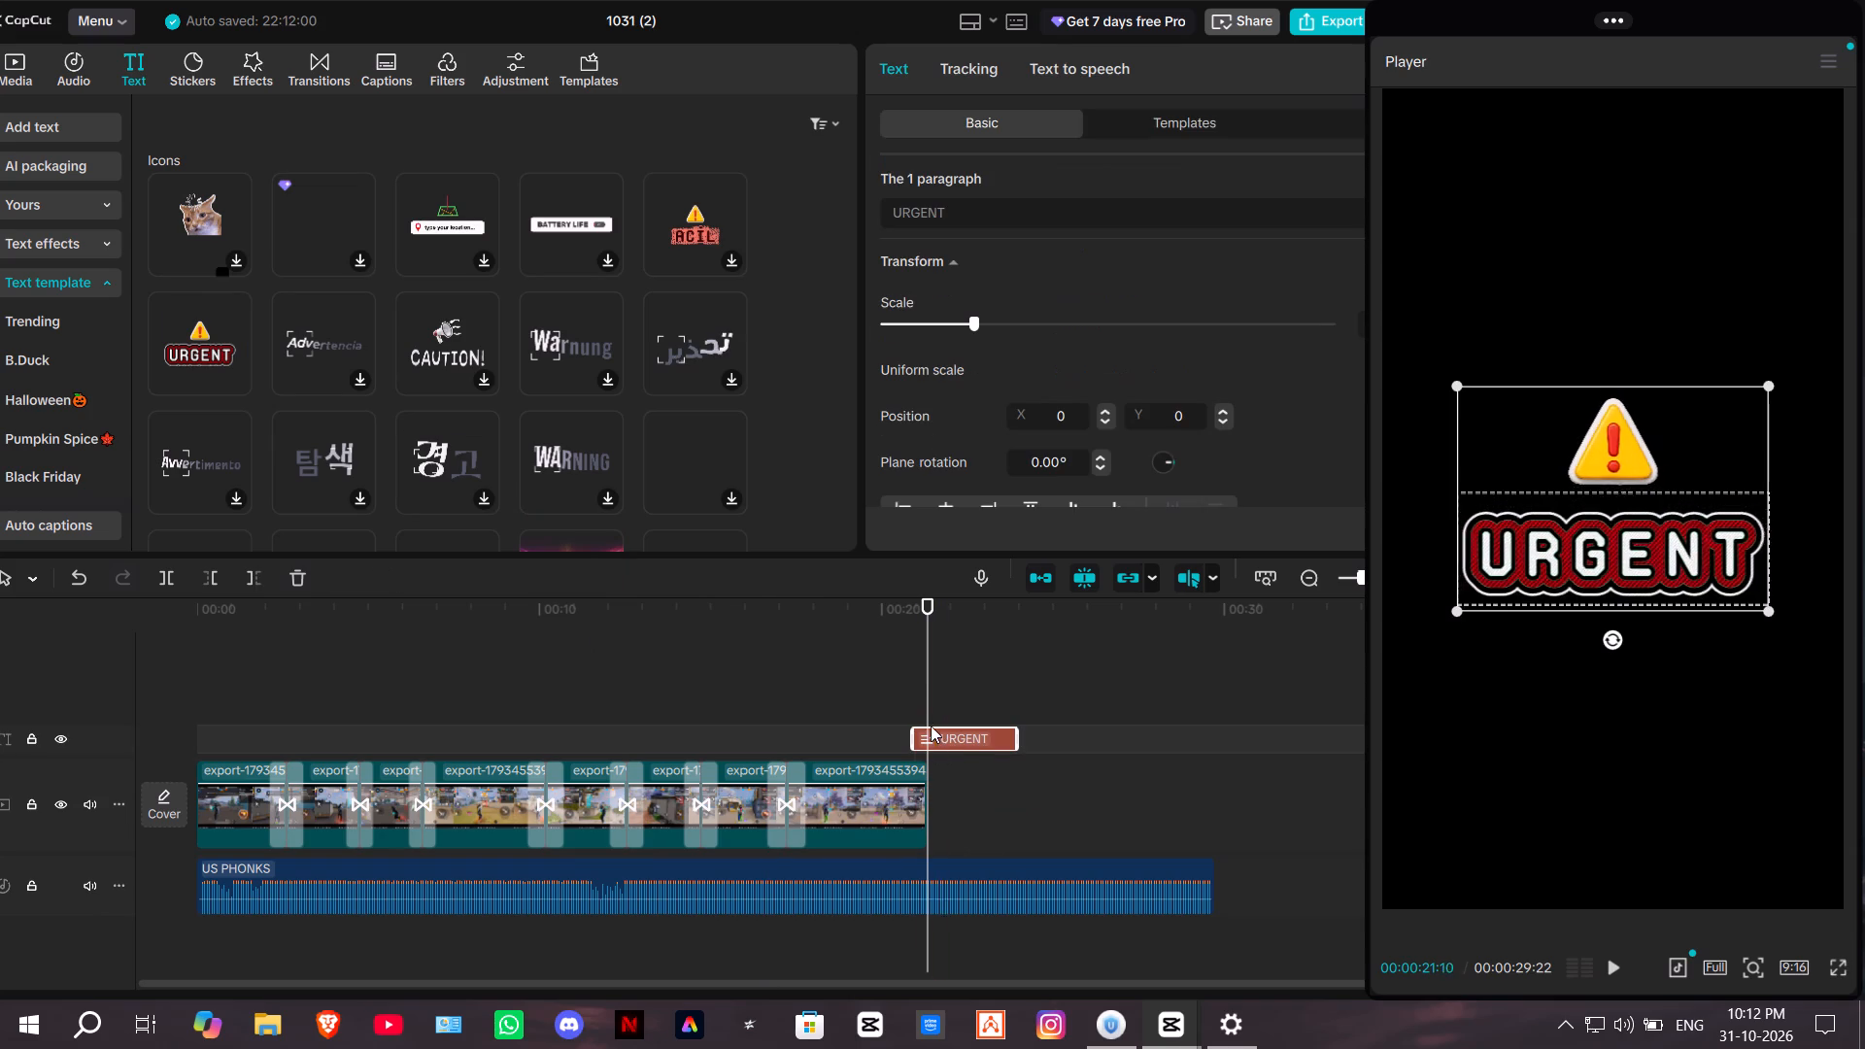
pyautogui.moveTo(938, 729); pyautogui.dragTo(955, 729)
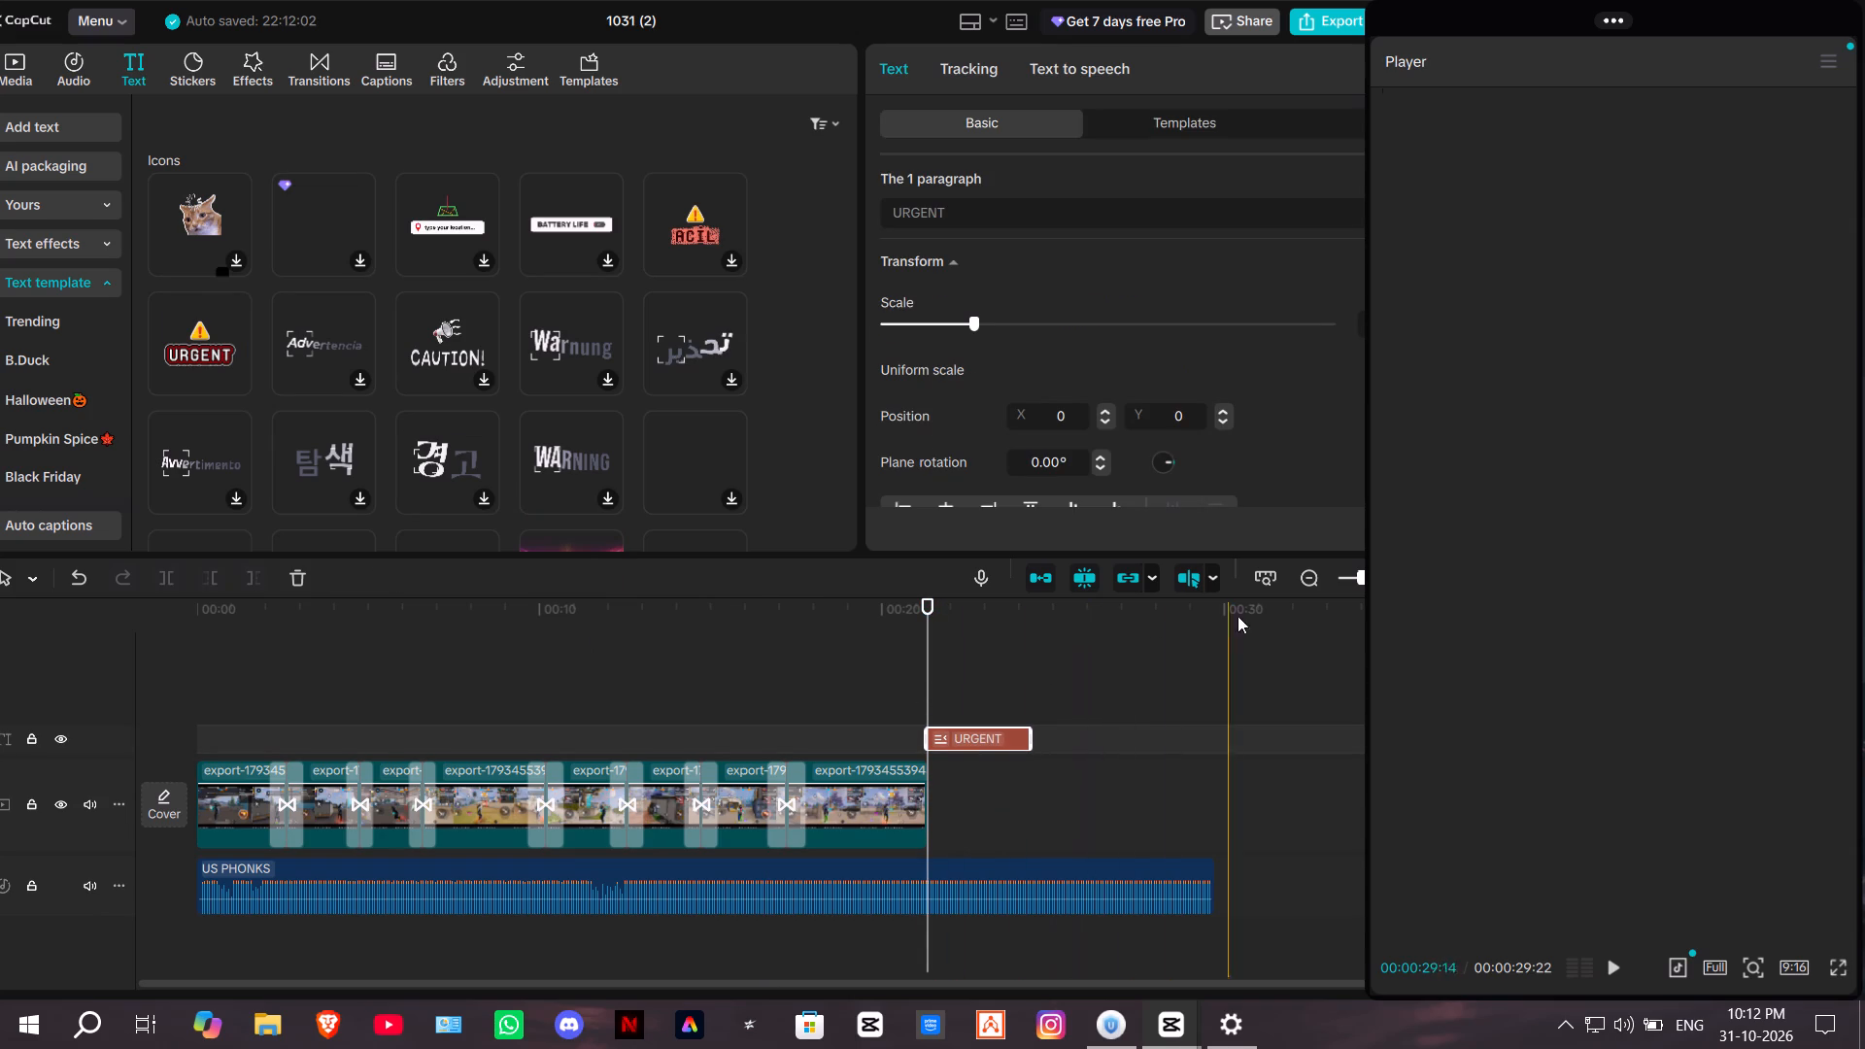
# Replace the URGENT template's wording with NEED on the first line and THIS on the second line.
pyautogui.click(1601, 538)
pyautogui.press('space')
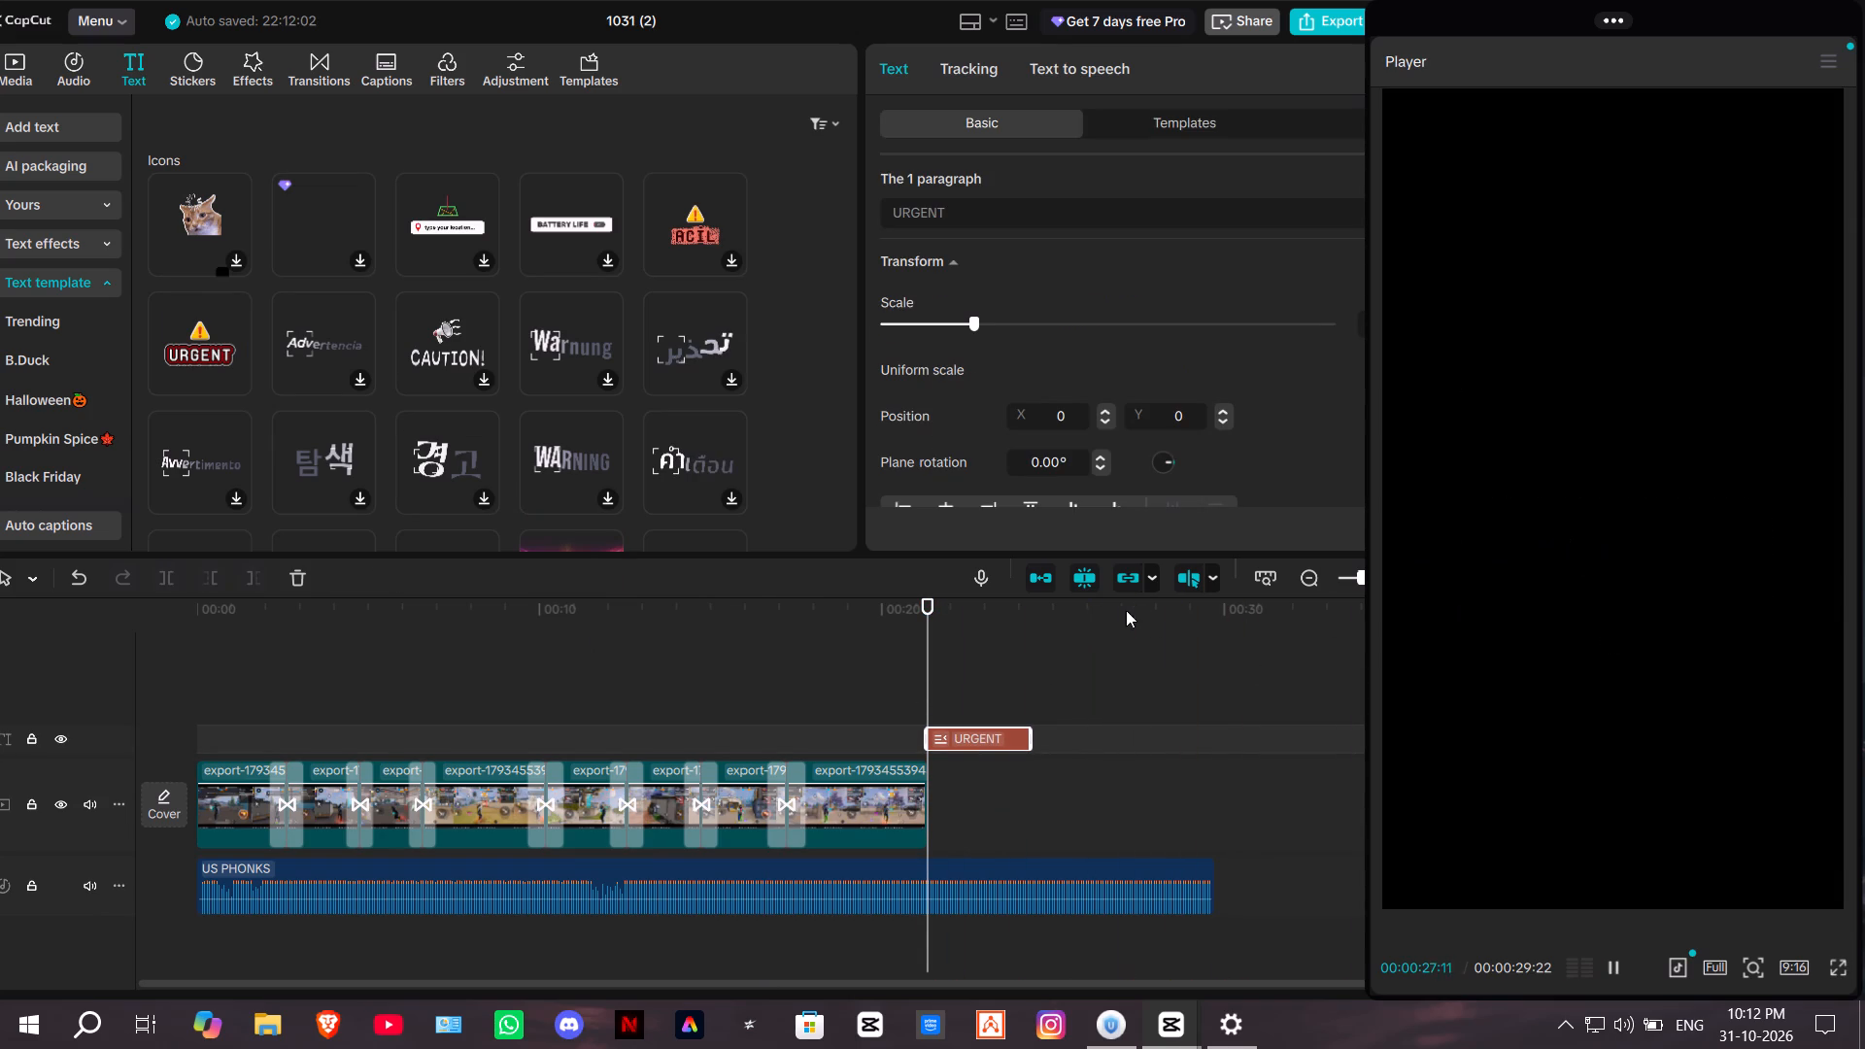
pyautogui.press('space')
pyautogui.click(941, 696)
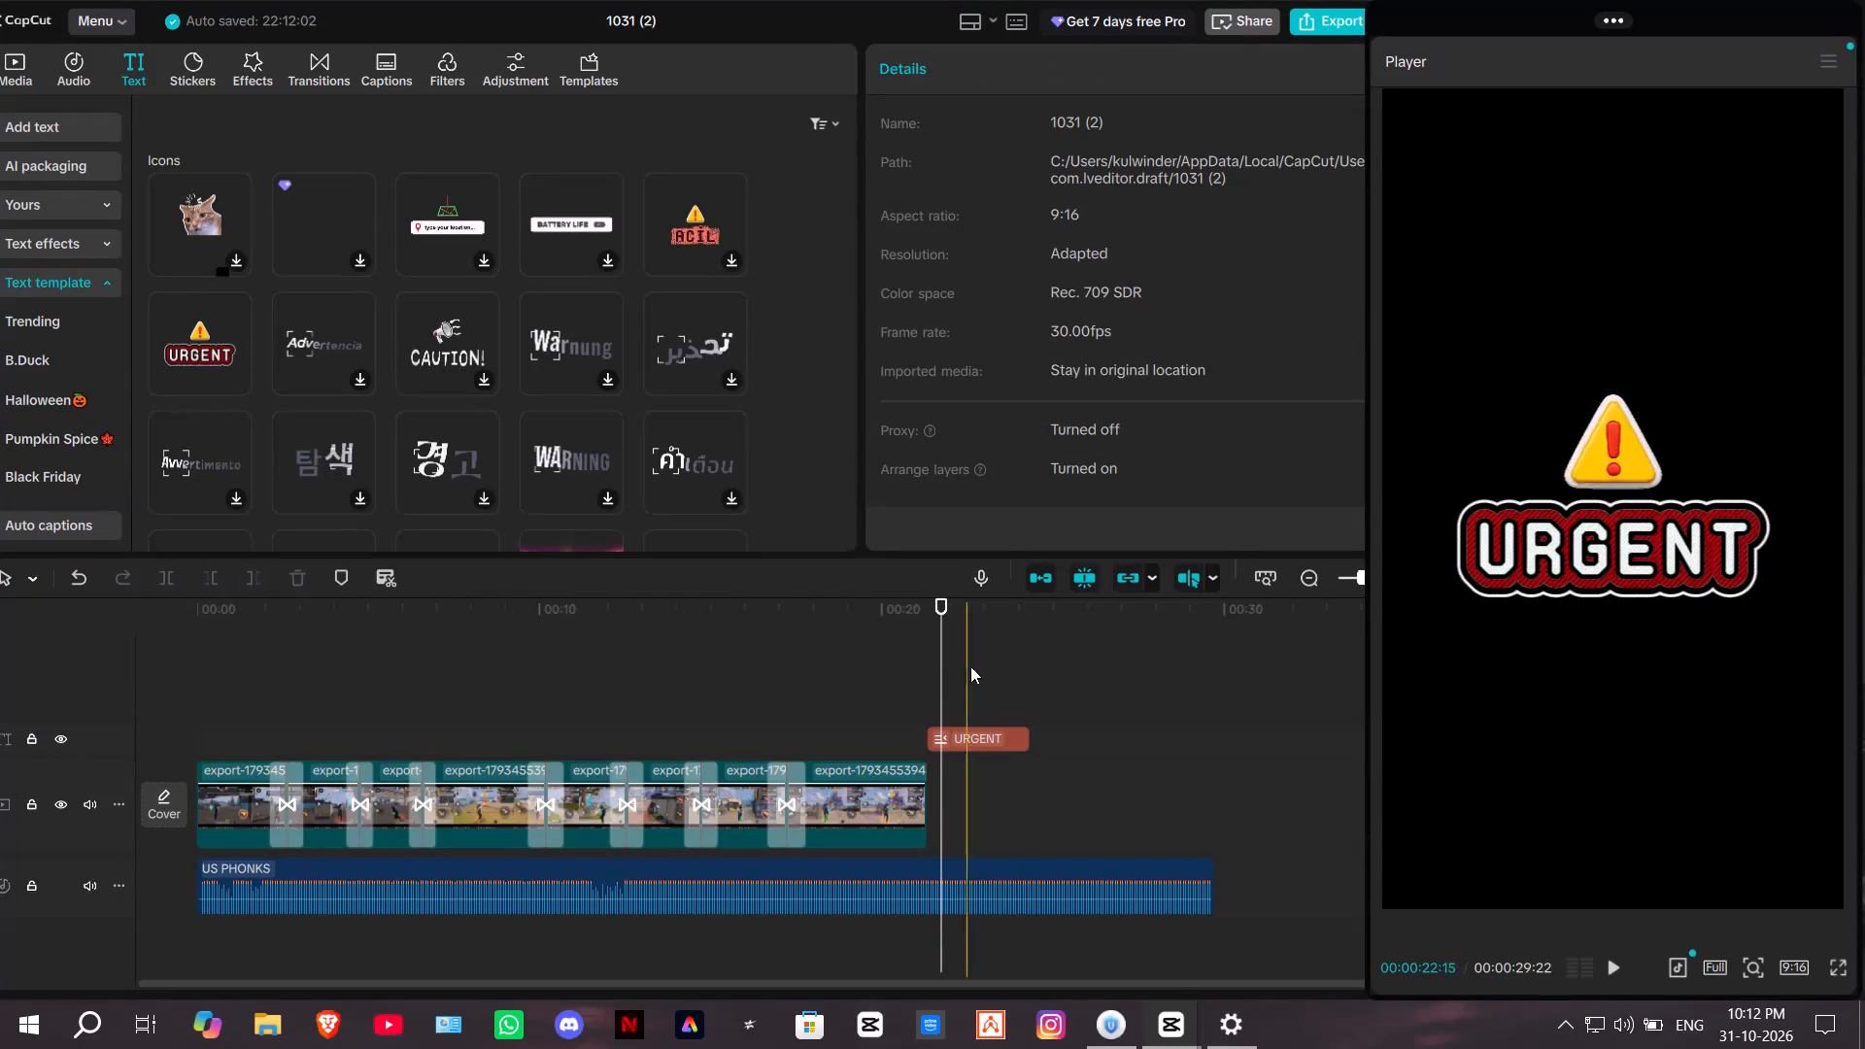
pyautogui.click(1563, 562)
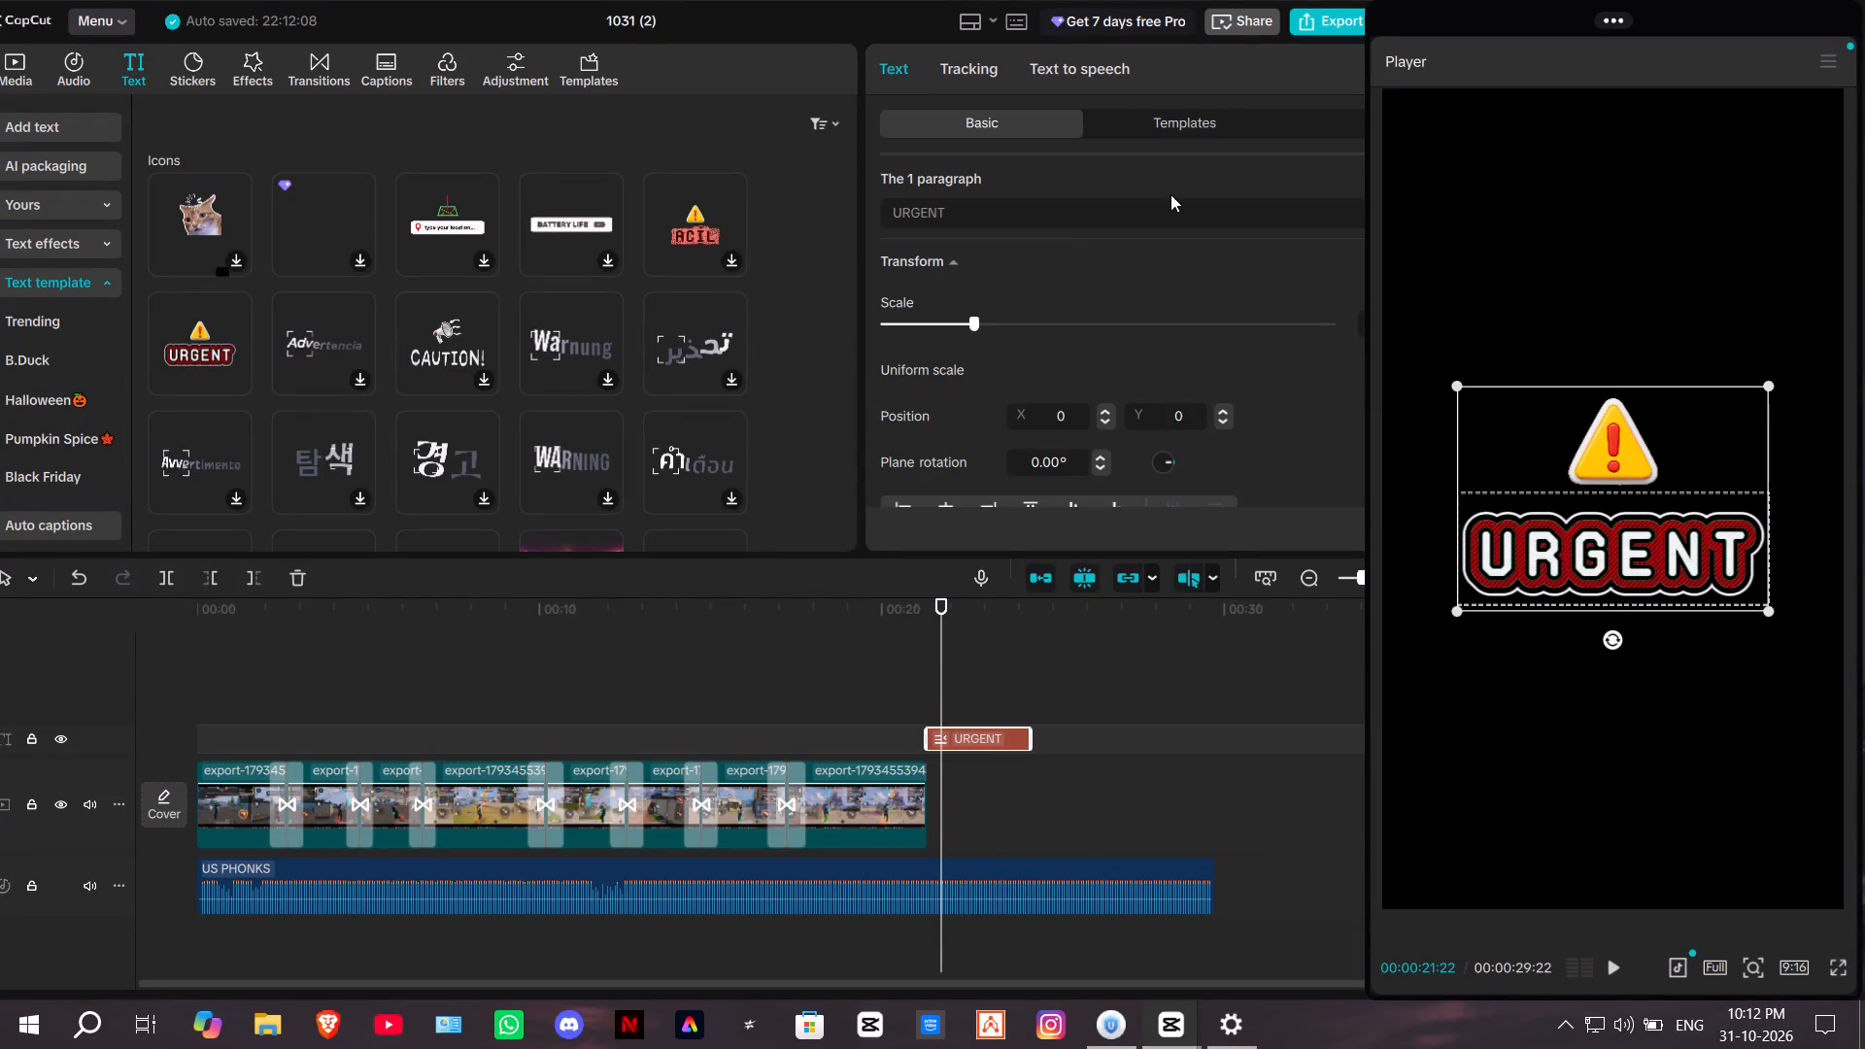
pyautogui.click(1117, 218)
pyautogui.press('BackSpace')
pyautogui.press('BackSpace')
pyautogui.press('BackSpace')
pyautogui.press('BackSpace')
pyautogui.press('BackSpace')
pyautogui.press('BackSpace')
pyautogui.press('BackSpace')
pyautogui.press('BackSpace')
pyautogui.press('BackSpace')
pyautogui.press('BackSpace')
pyautogui.press('BackSpace')
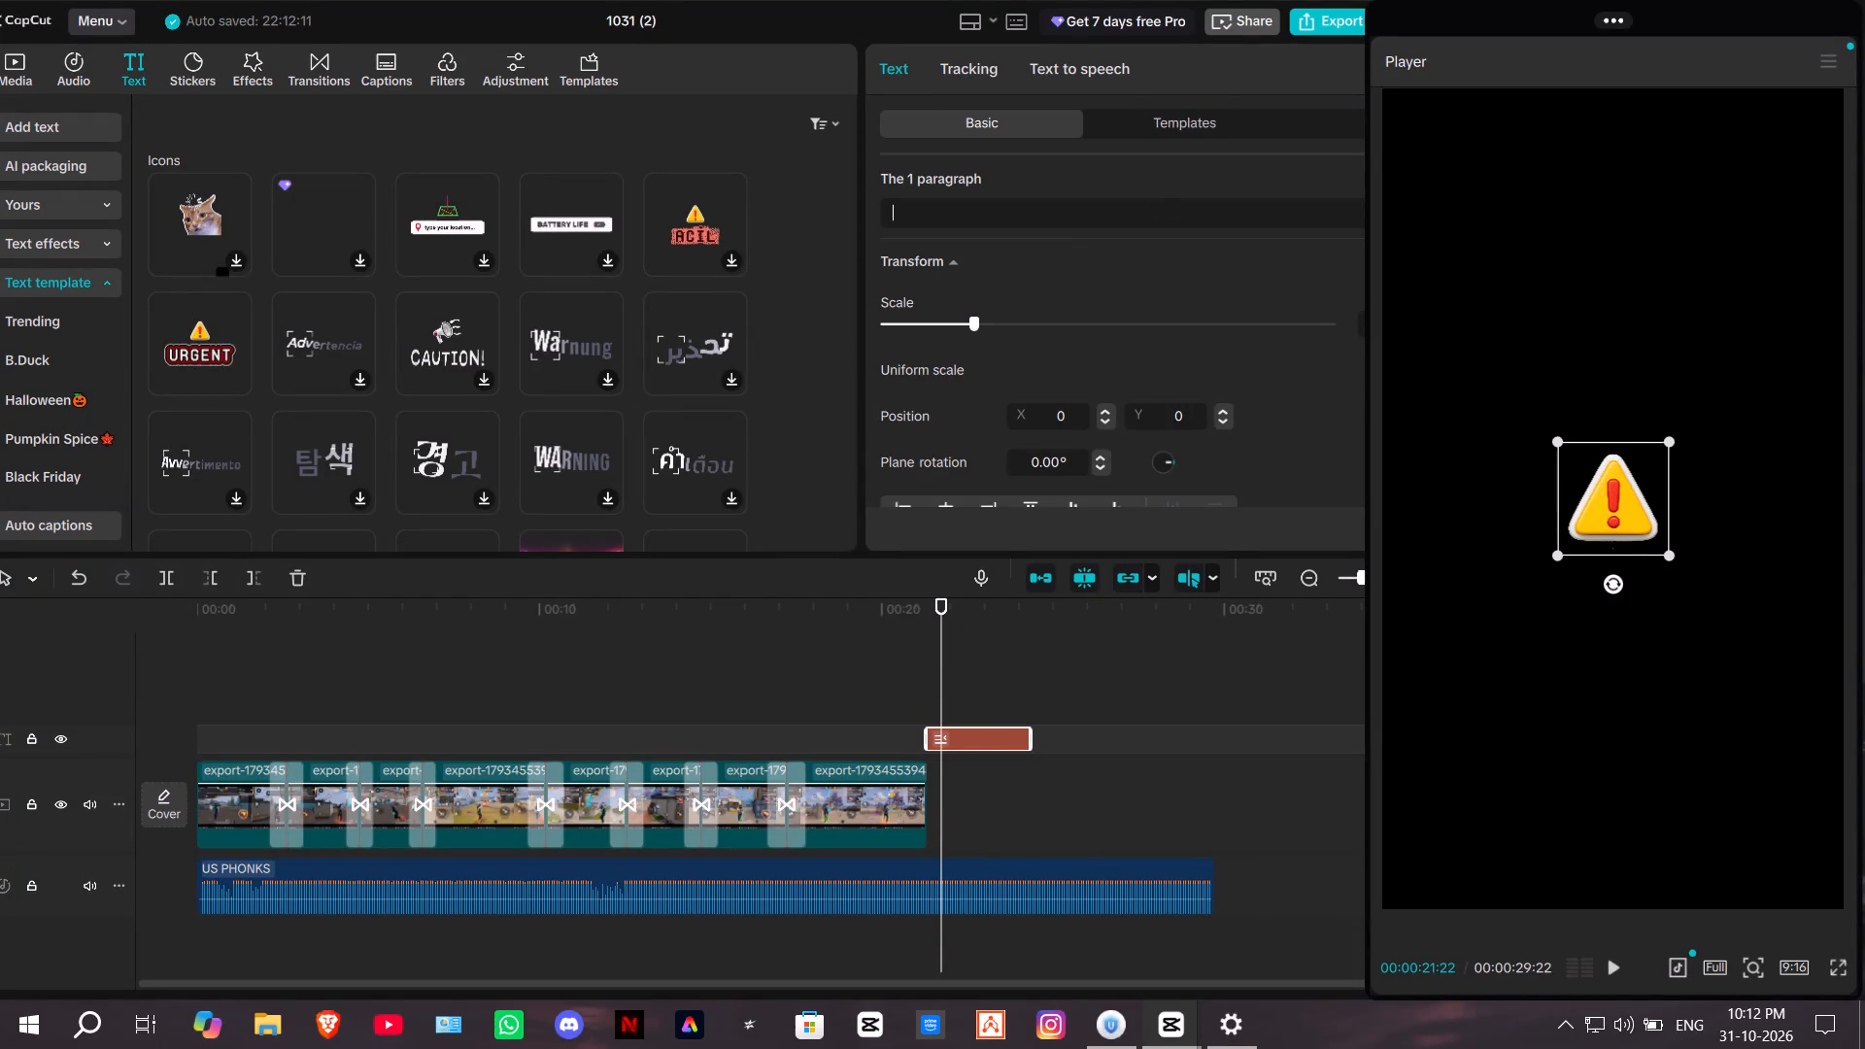
pyautogui.write('SEKK')
pyautogui.press('BackSpace')
pyautogui.press('BackSpace')
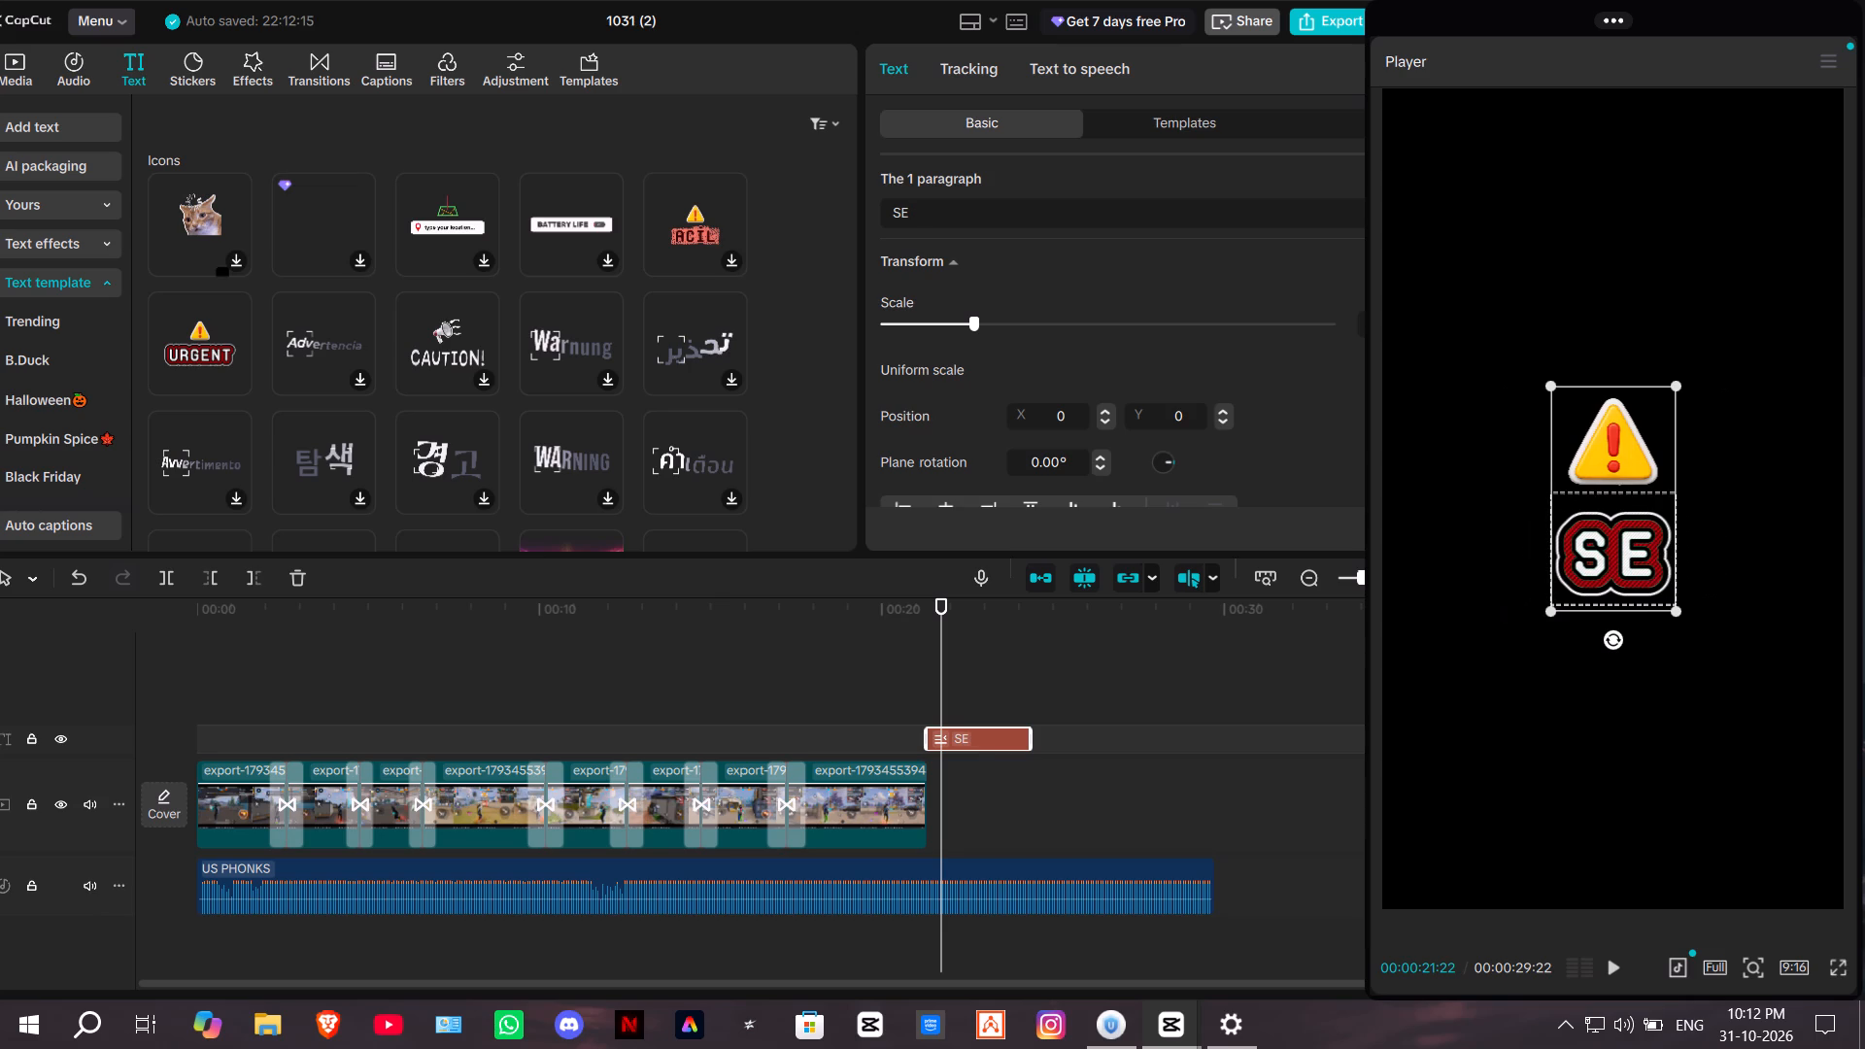
pyautogui.press('BackSpace')
pyautogui.press('BackSpace')
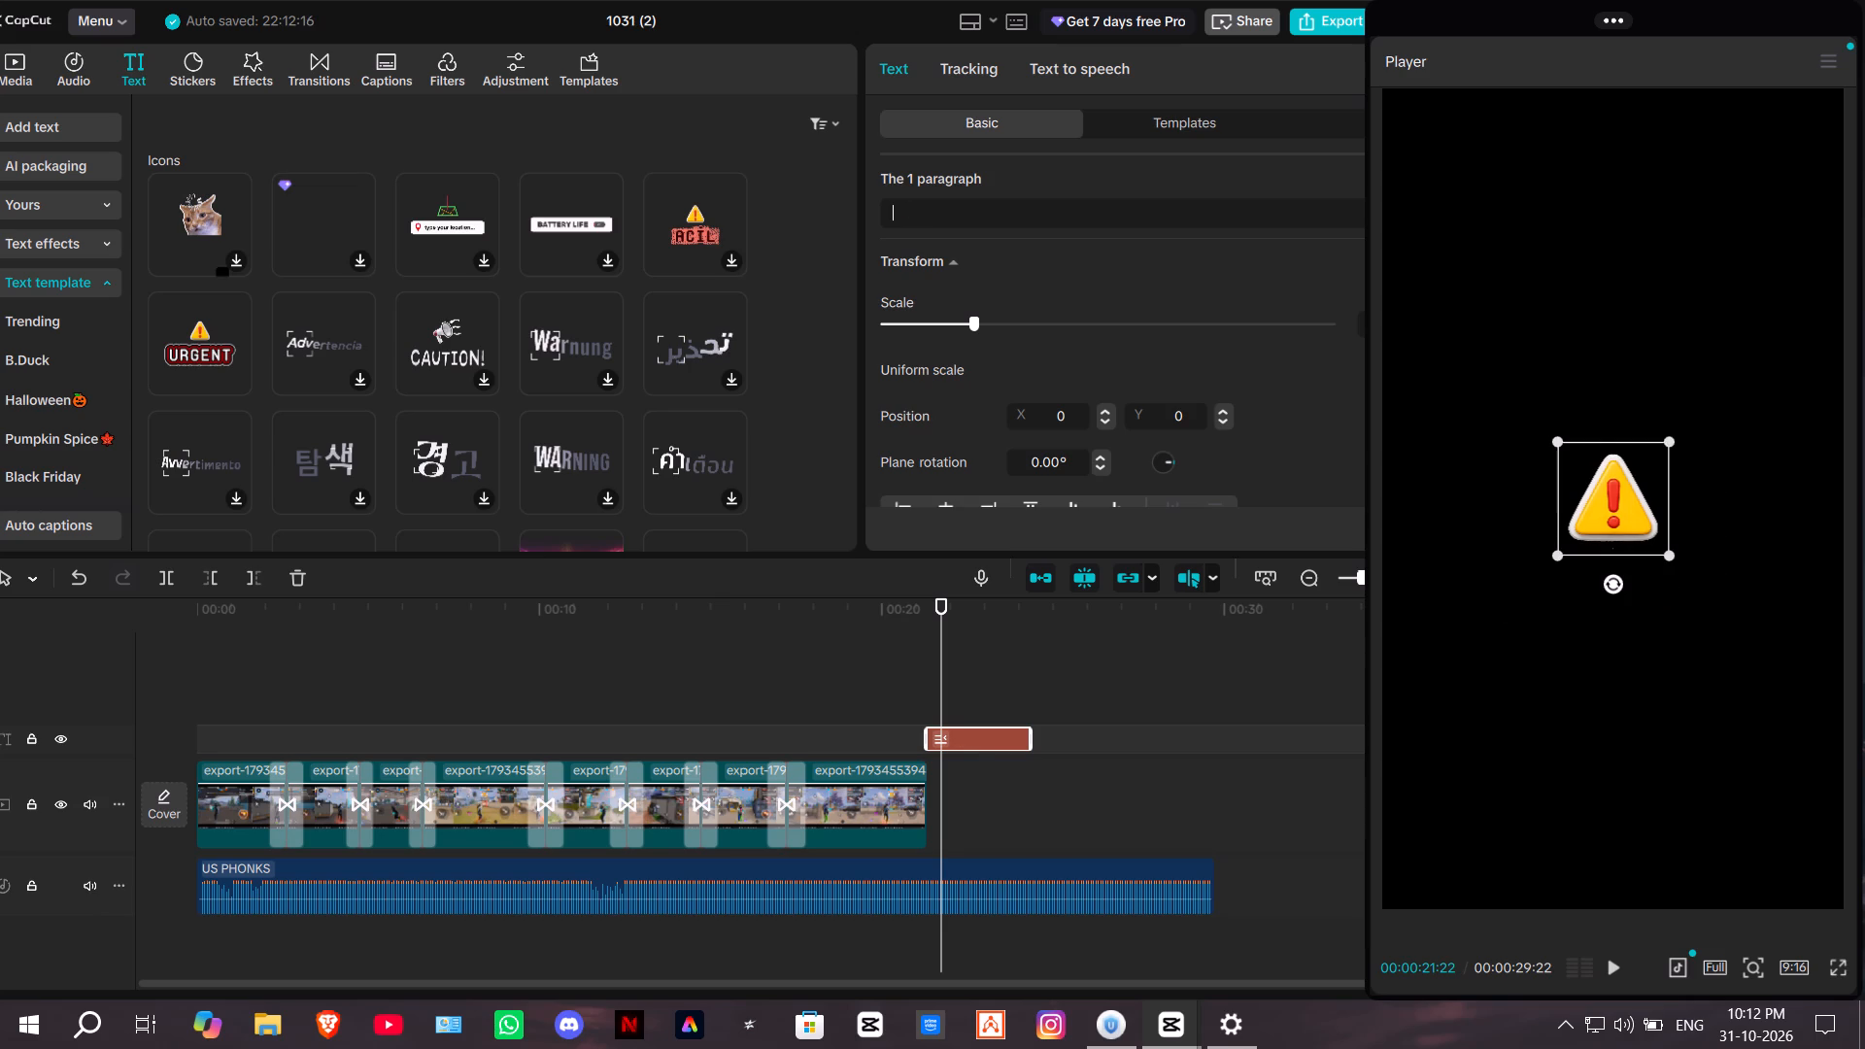
pyautogui.write('NEED')
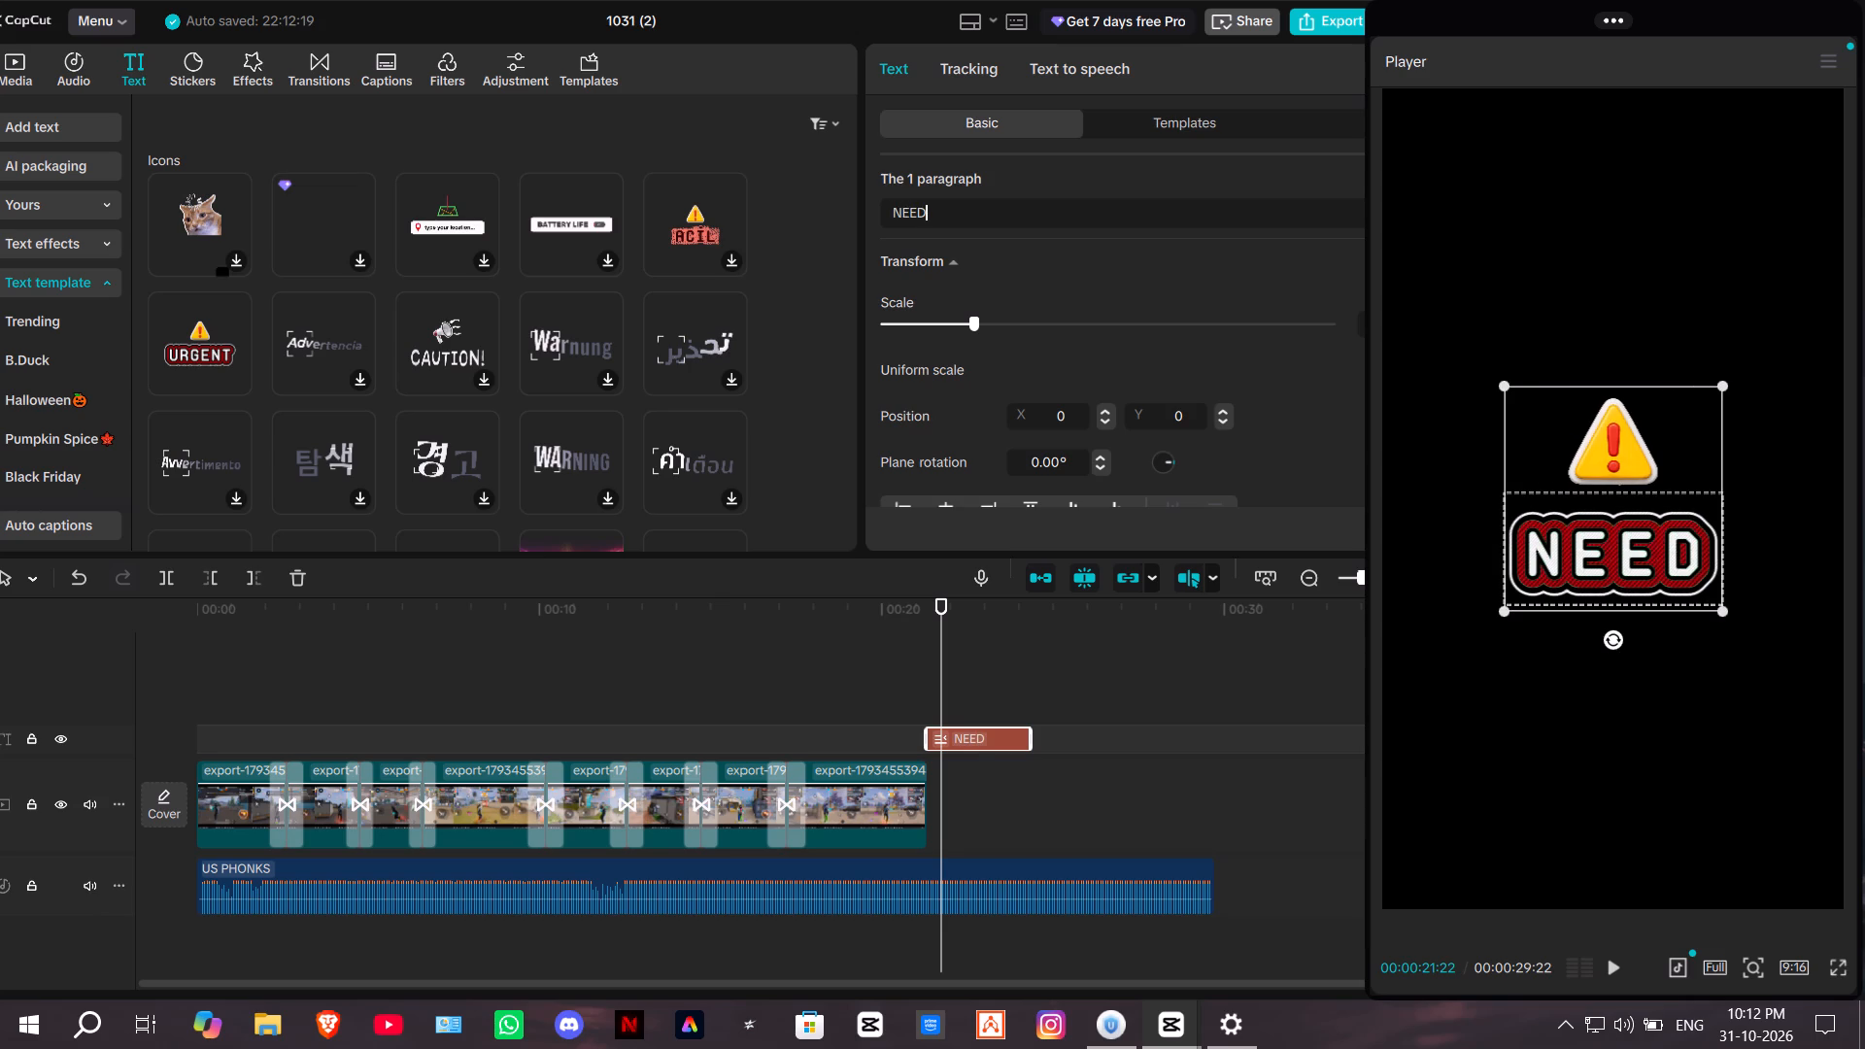
pyautogui.press('Return')
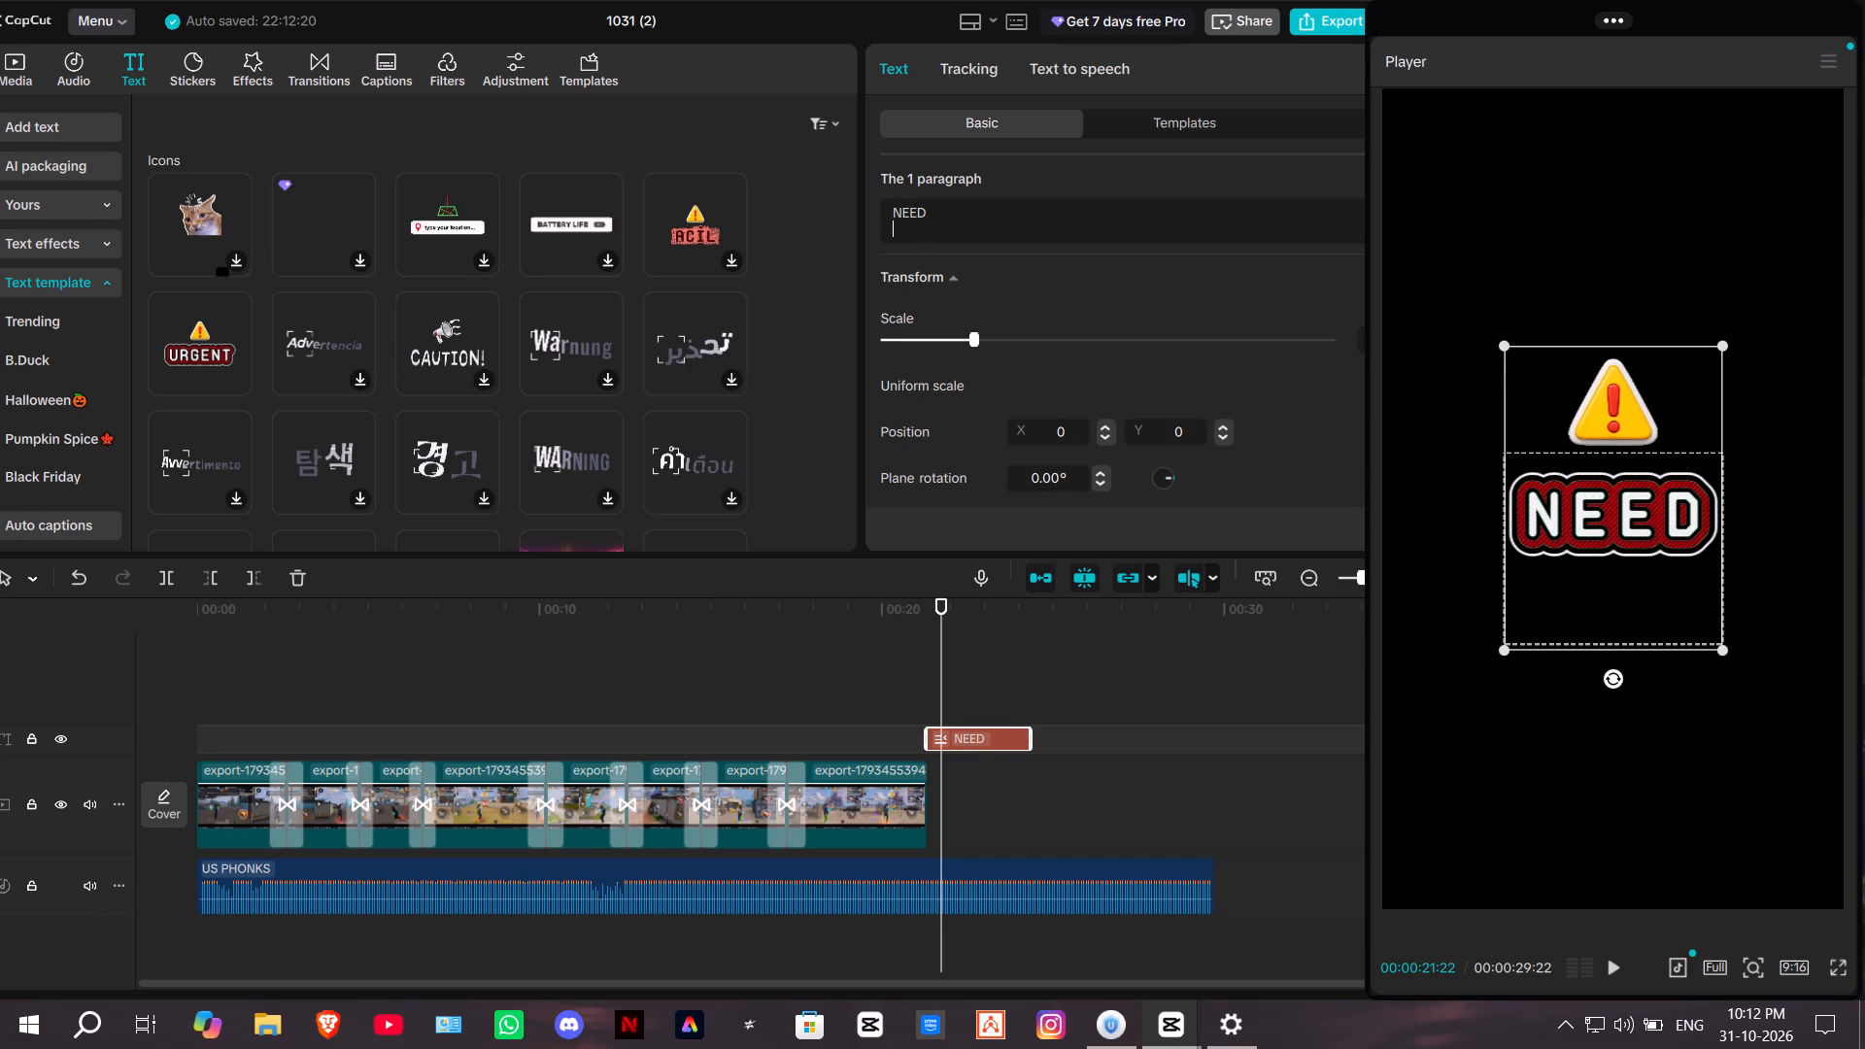
pyautogui.write('THIS T')
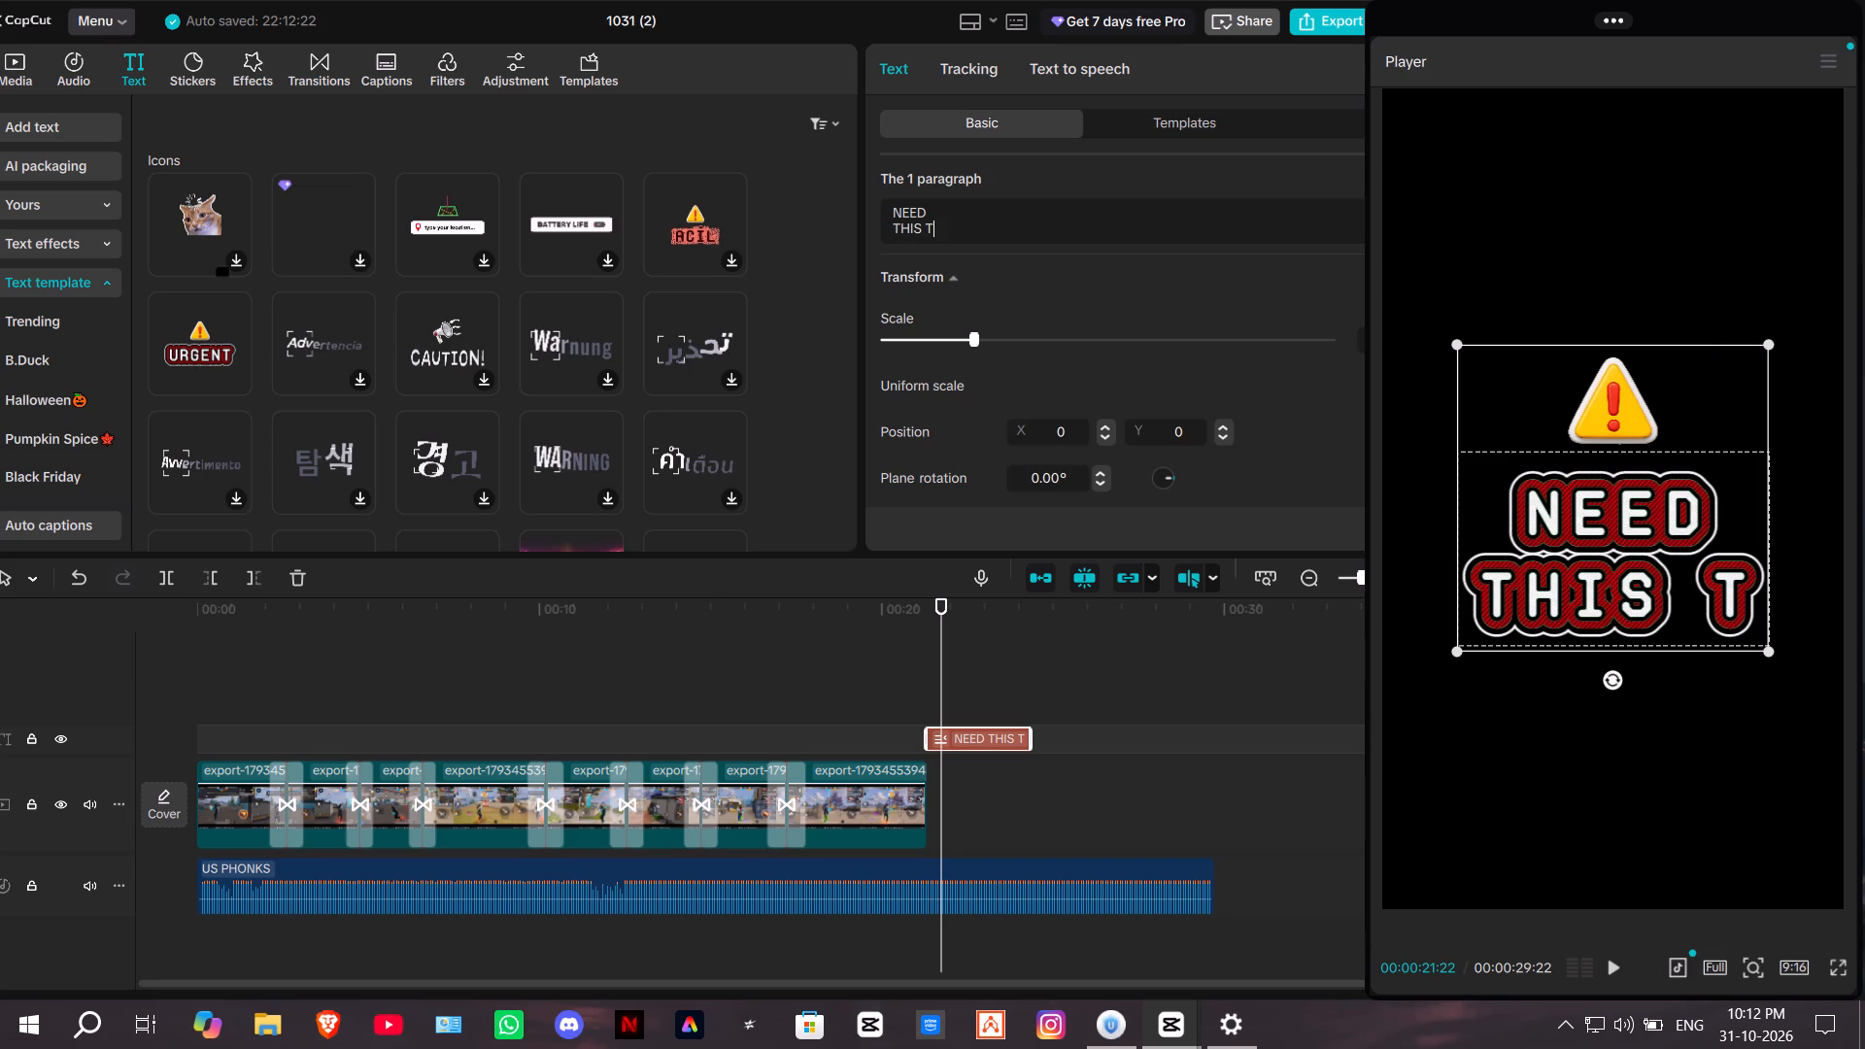
pyautogui.press('BackSpace')
pyautogui.write('YPE')
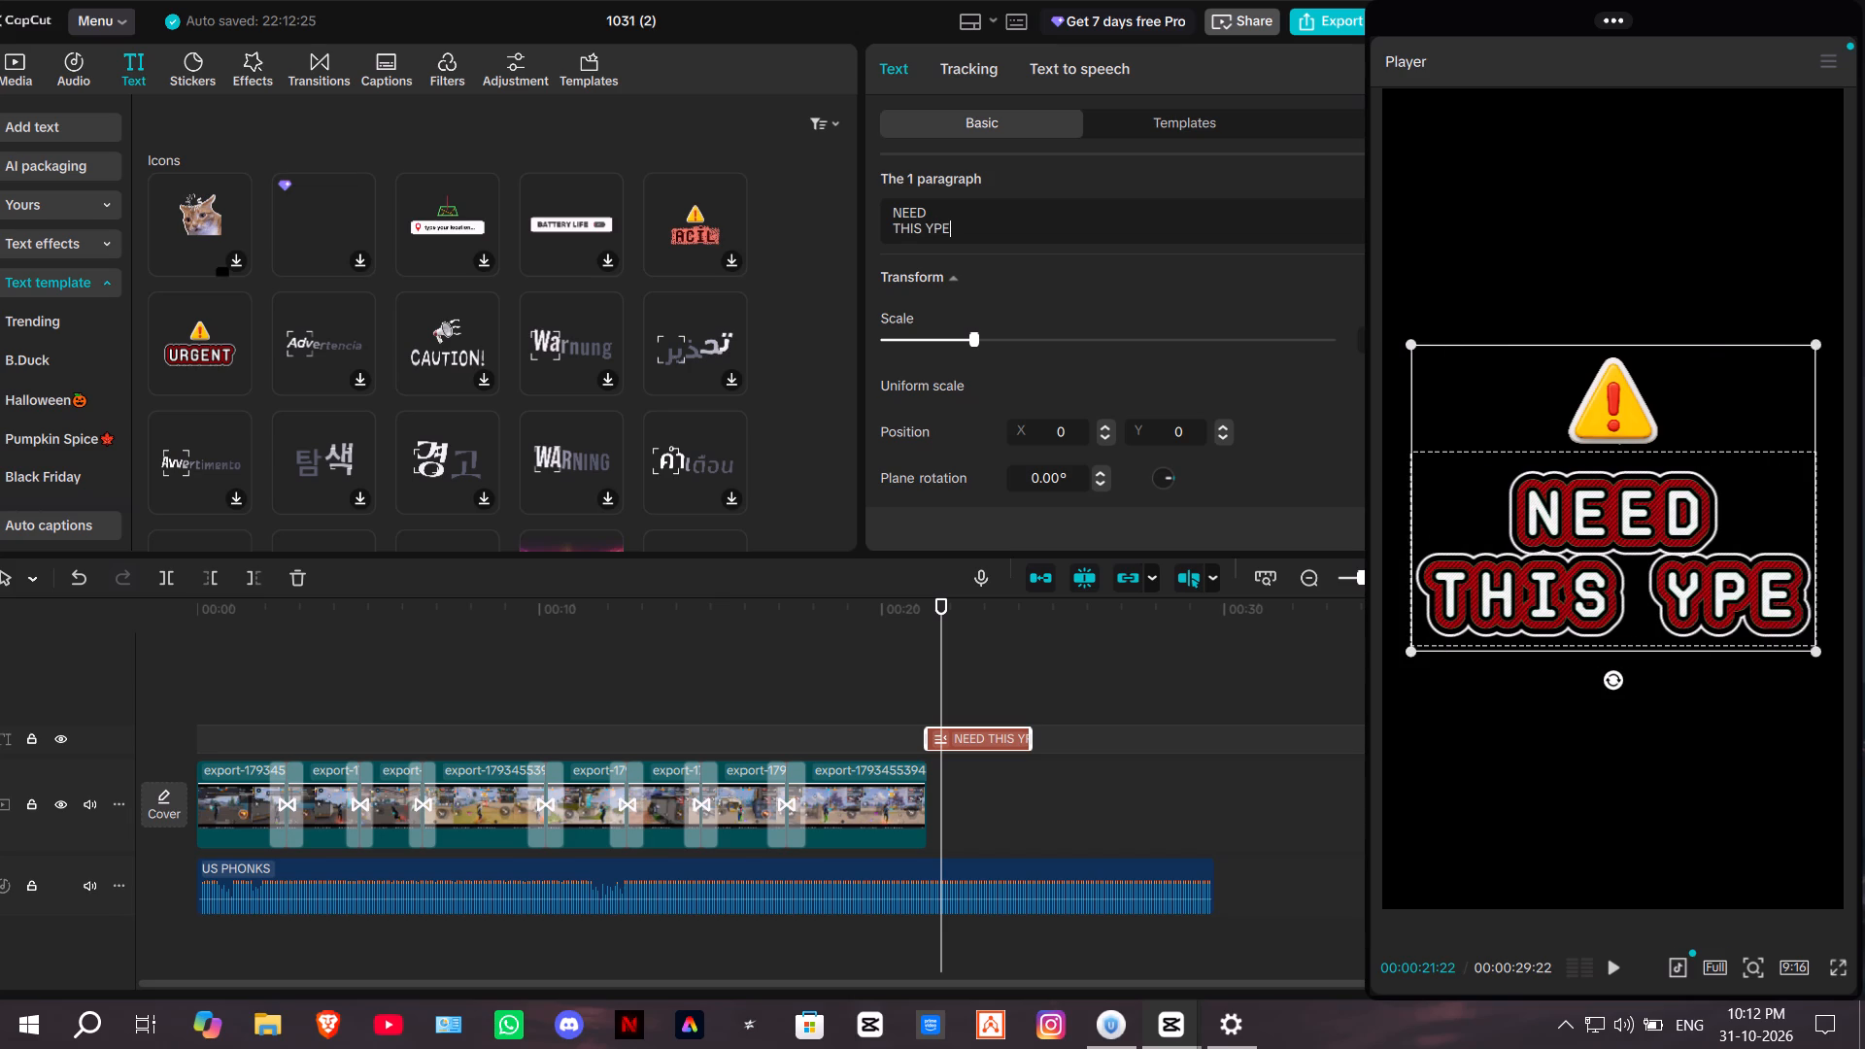
pyautogui.press('space')
pyautogui.press('BackSpace')
pyautogui.press('BackSpace')
pyautogui.press('BackSpace')
pyautogui.press('BackSpace')
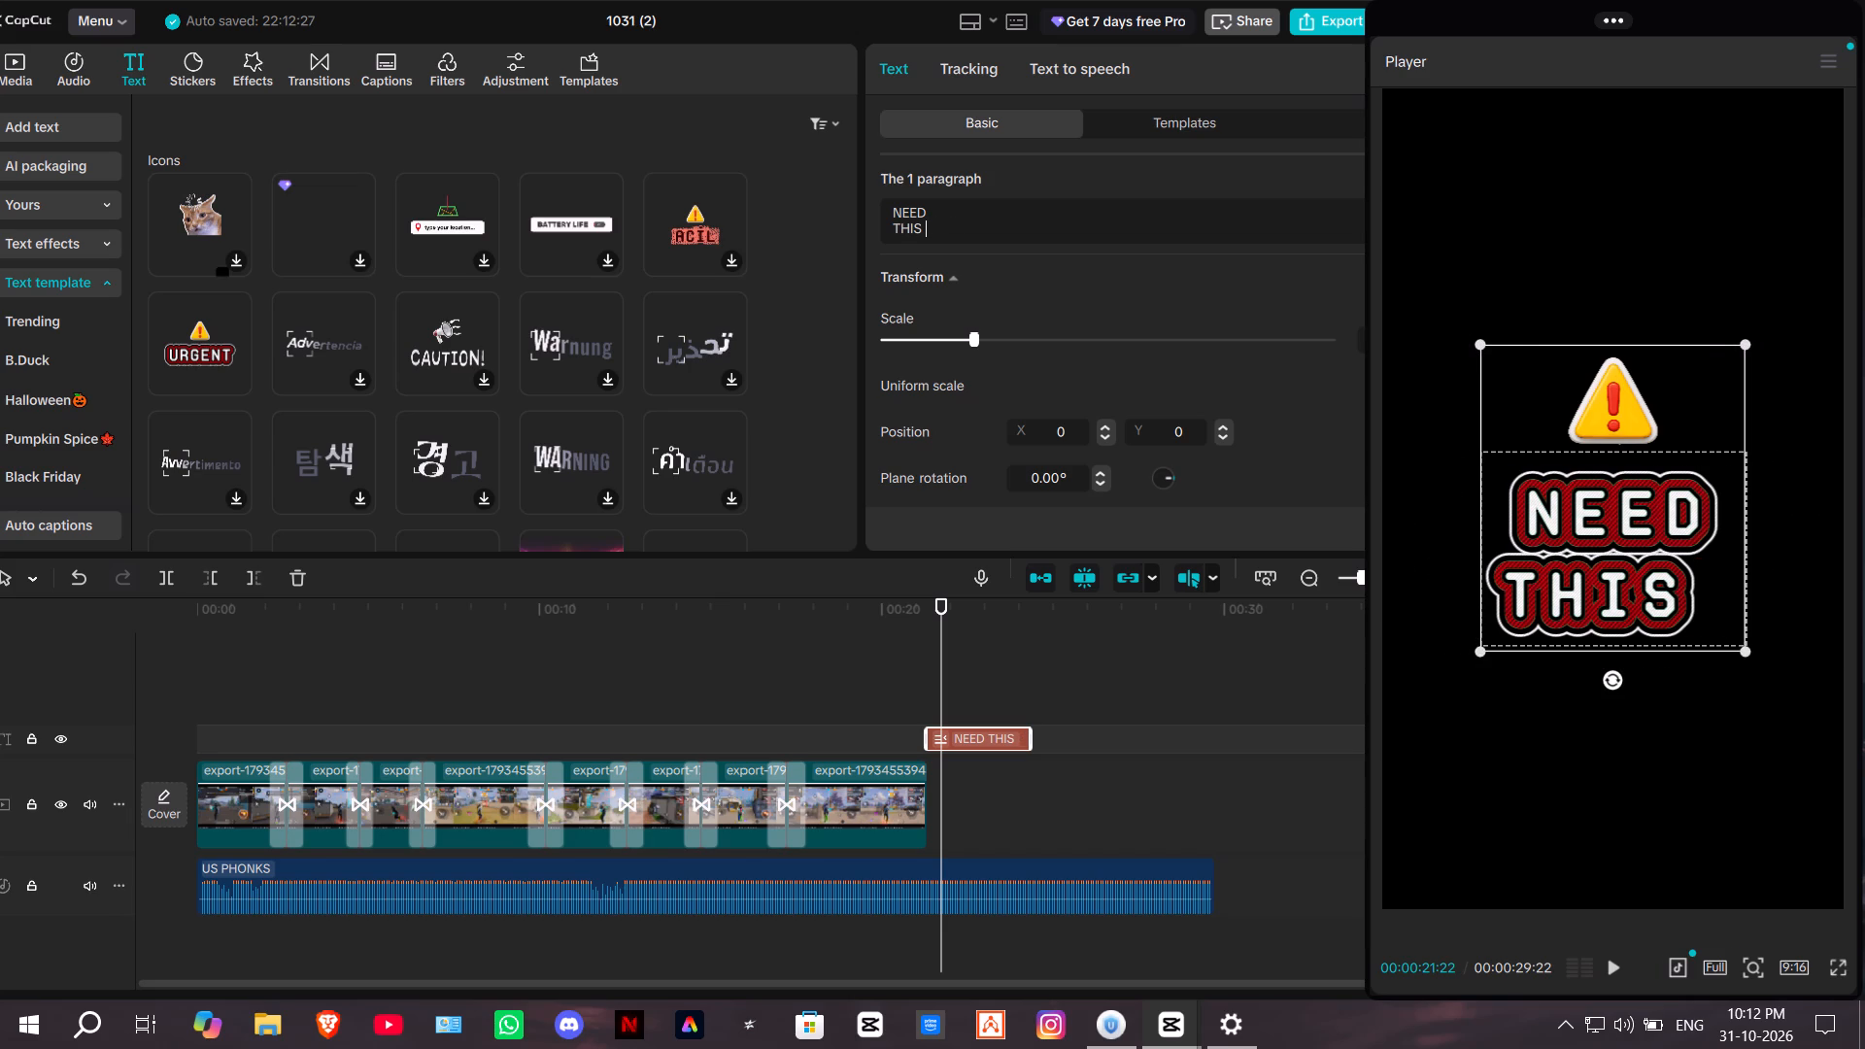
pyautogui.press('BackSpace')
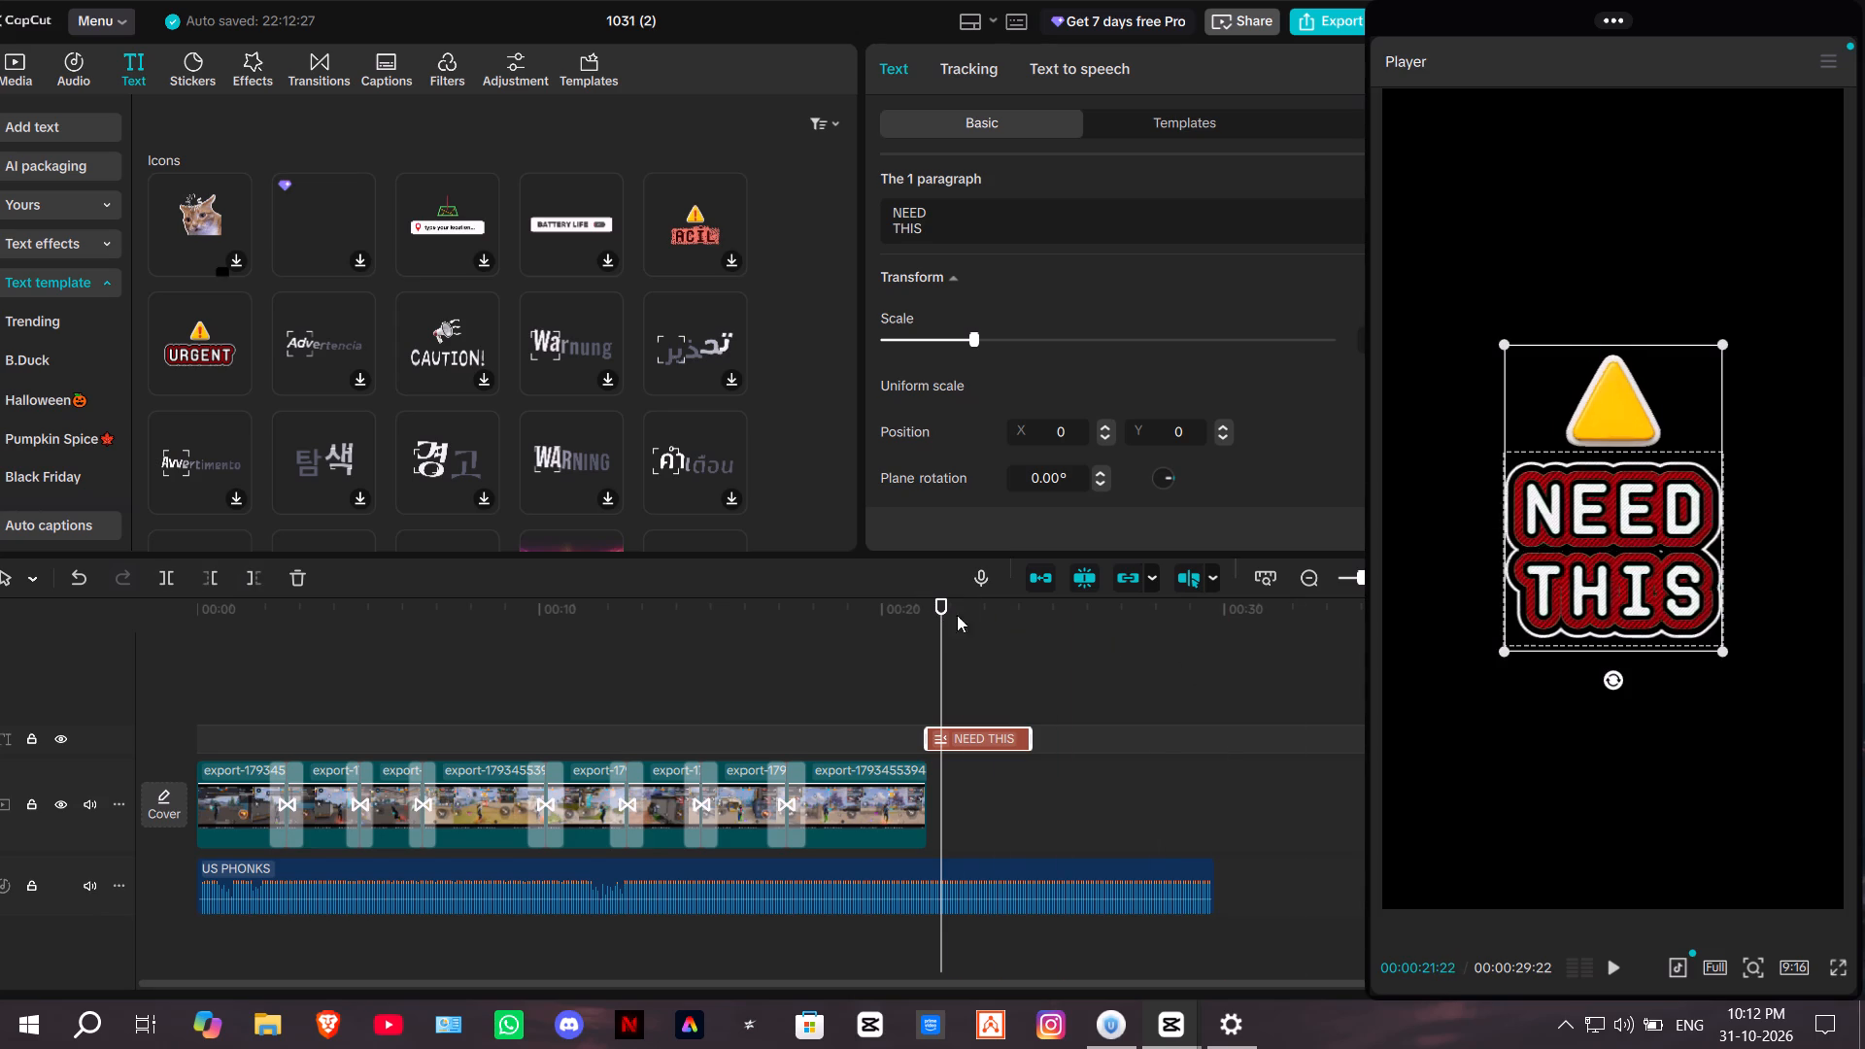
# Trim the end of the NEED THIS text clip to just under half its length and return the playhead to its start.
pyautogui.moveTo(1025, 735); pyautogui.dragTo(968, 737)
pyautogui.press('space')
pyautogui.moveTo(996, 642); pyautogui.dragTo(934, 645)
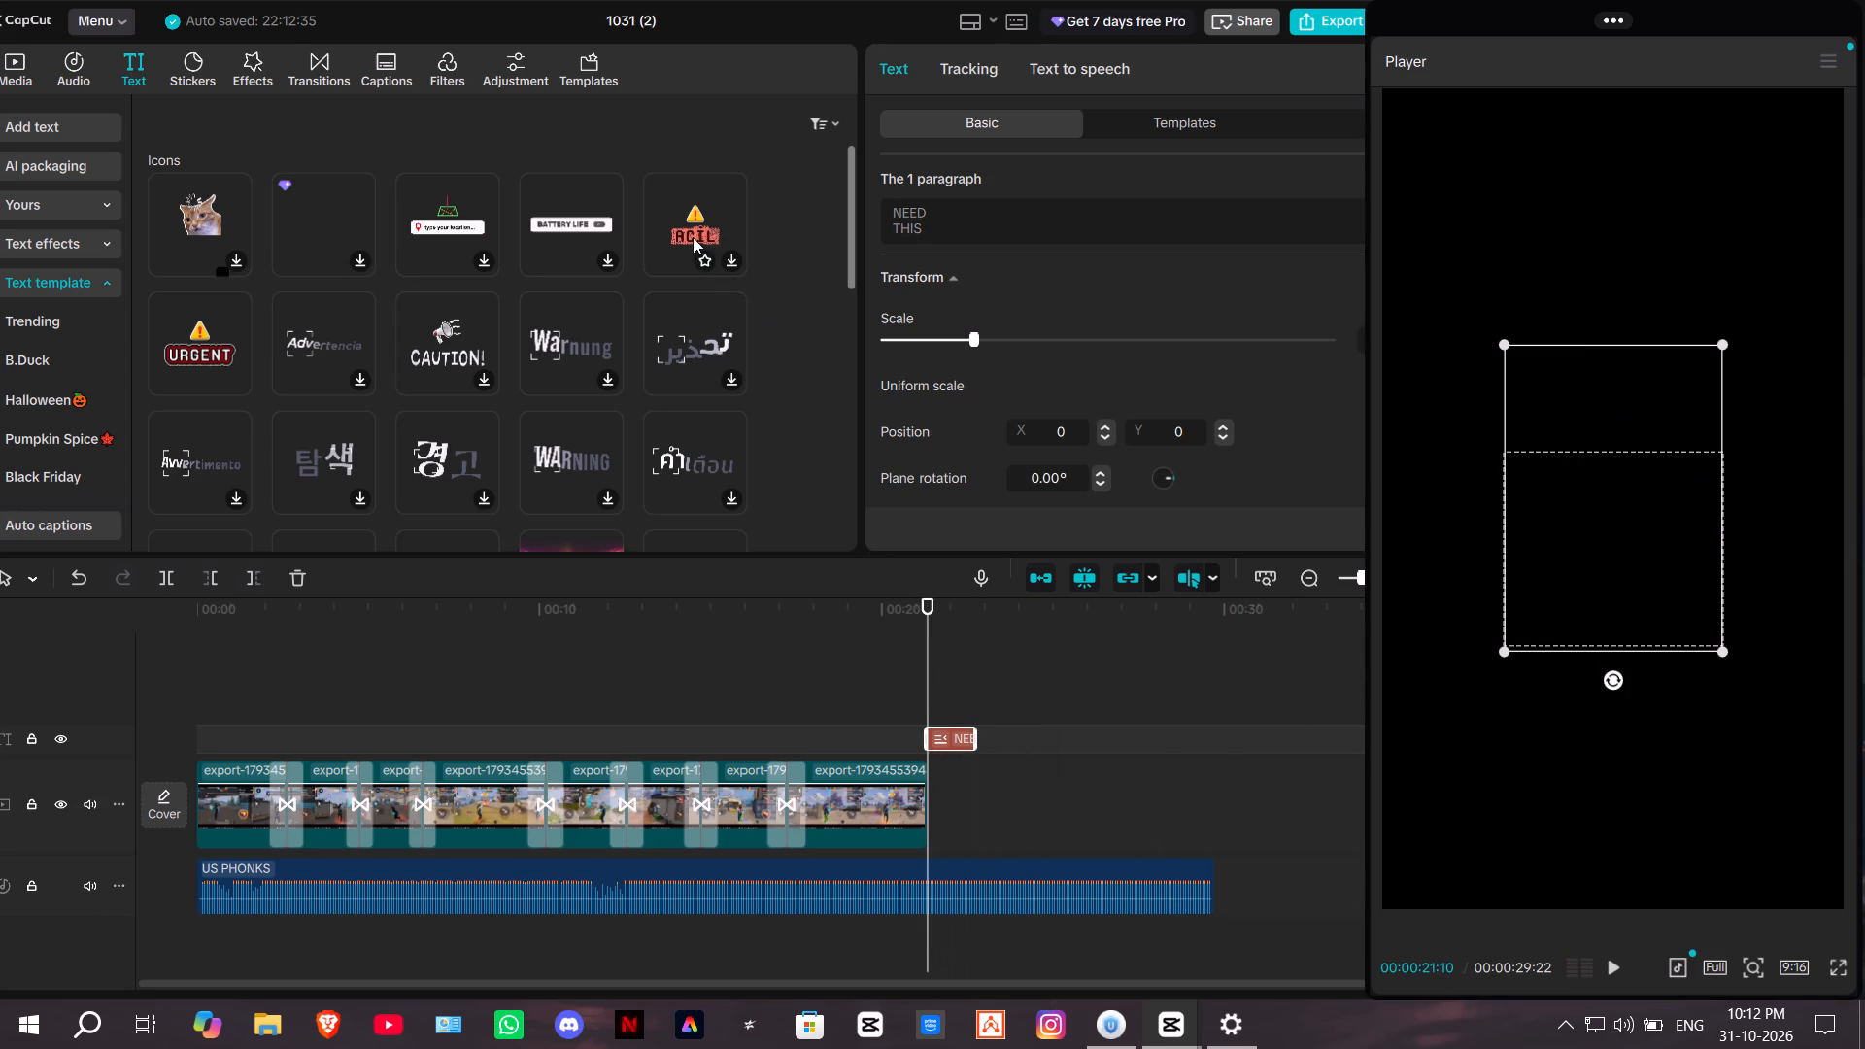
# Add a second URGENT text template on the text track directly after the NEED THIS clip.
pyautogui.moveTo(210, 348); pyautogui.dragTo(853, 691)
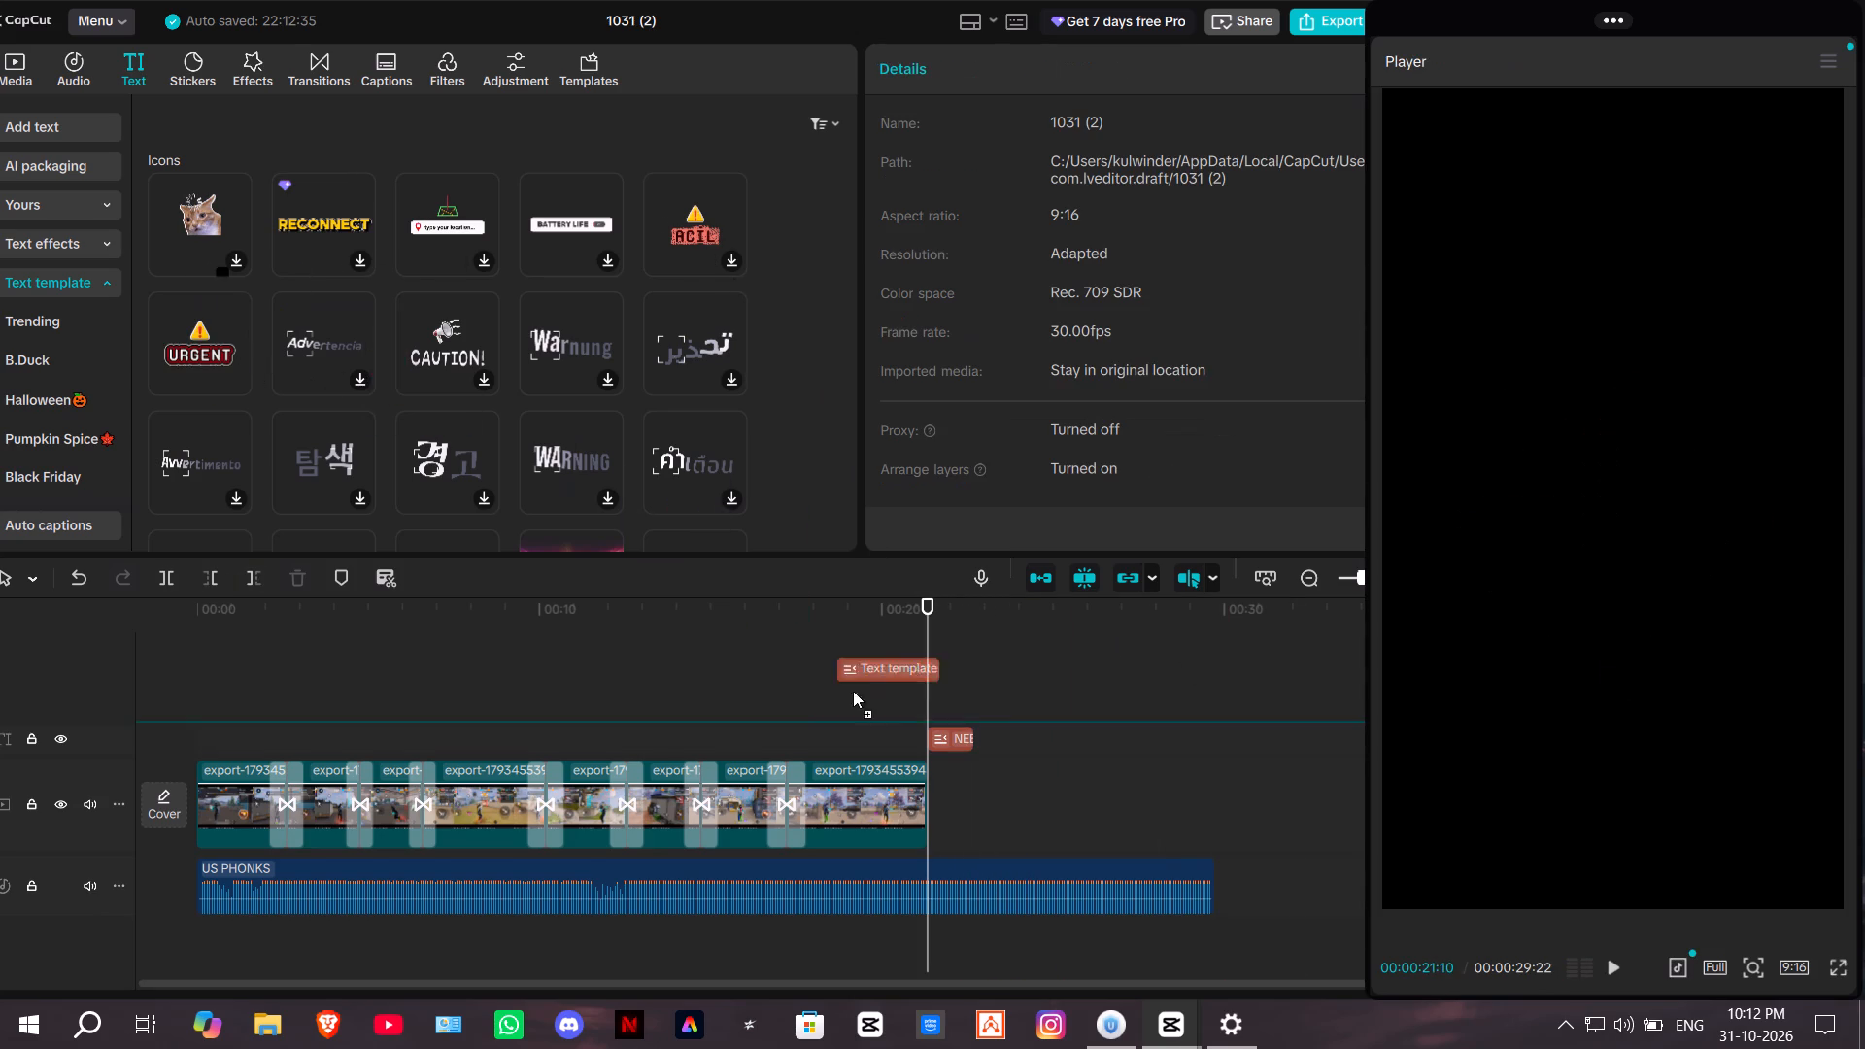
pyautogui.moveTo(853, 691); pyautogui.dragTo(968, 747)
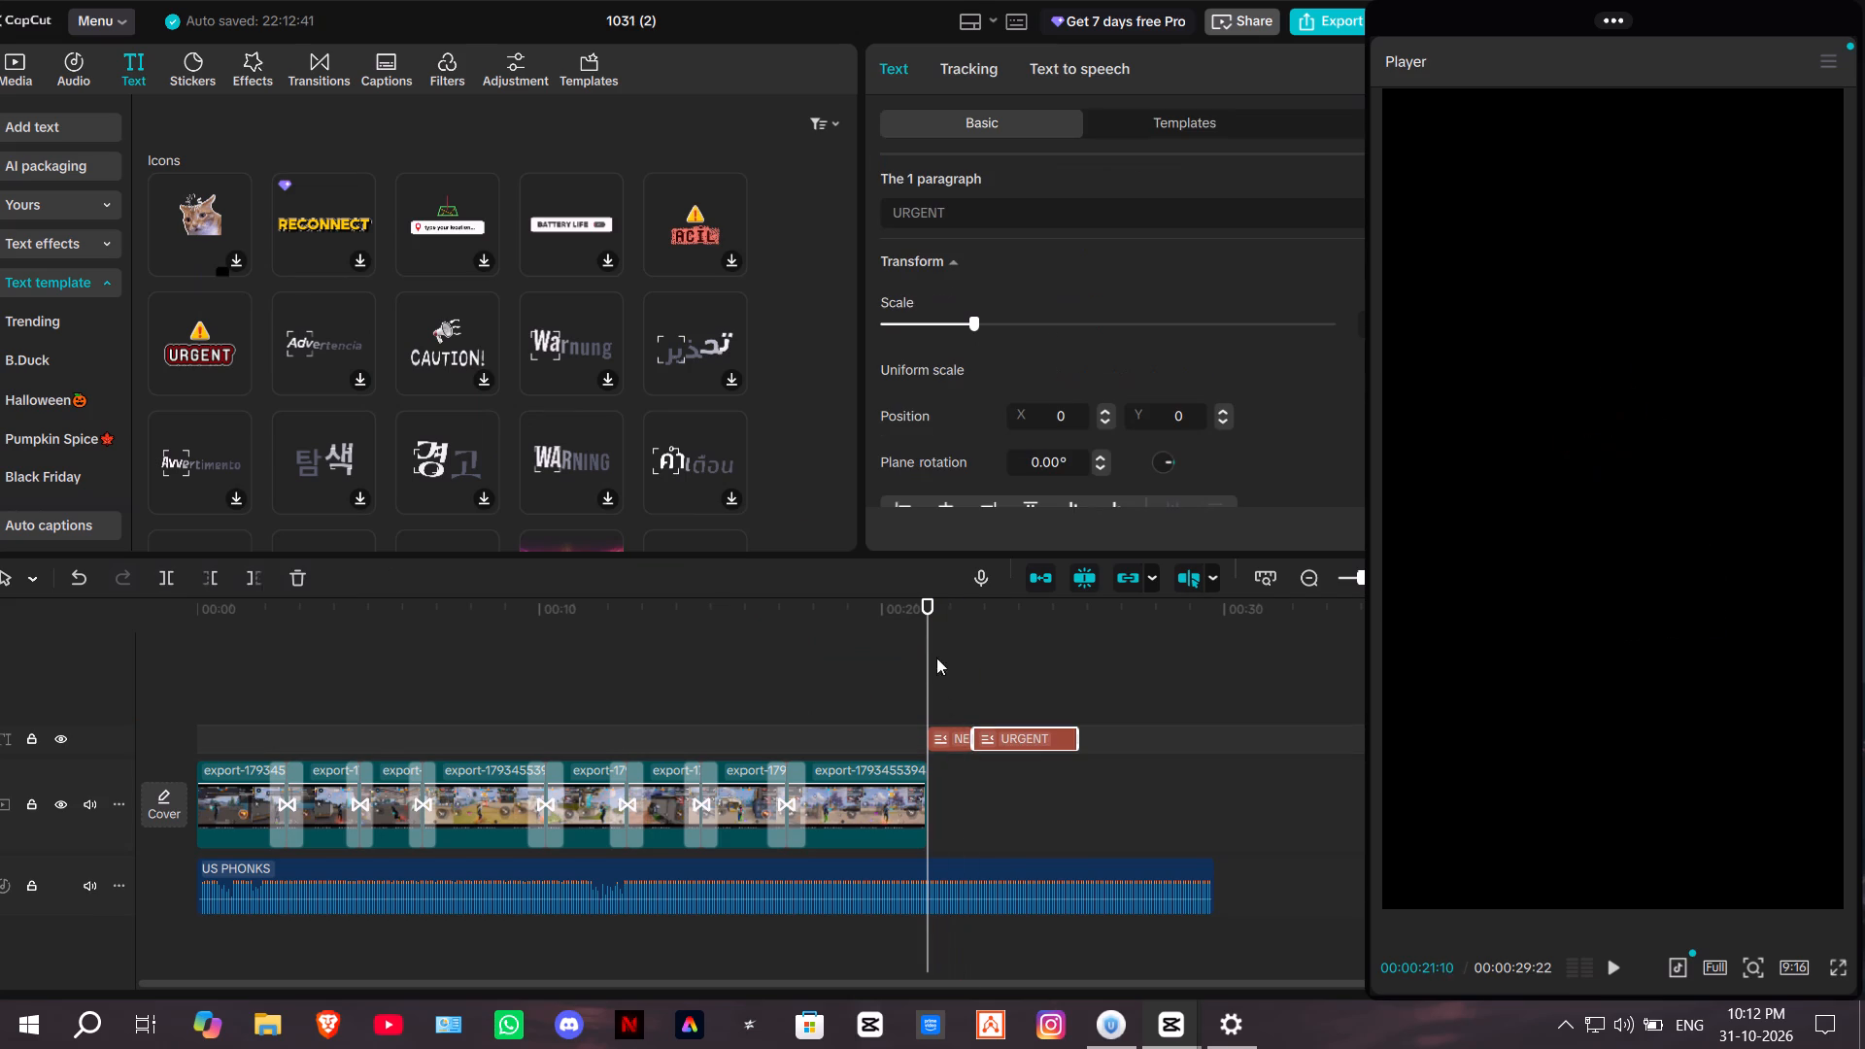
# Play the NEED THIS text against the music and trim its end to about half its current length.
pyautogui.press('space')
pyautogui.press('space')
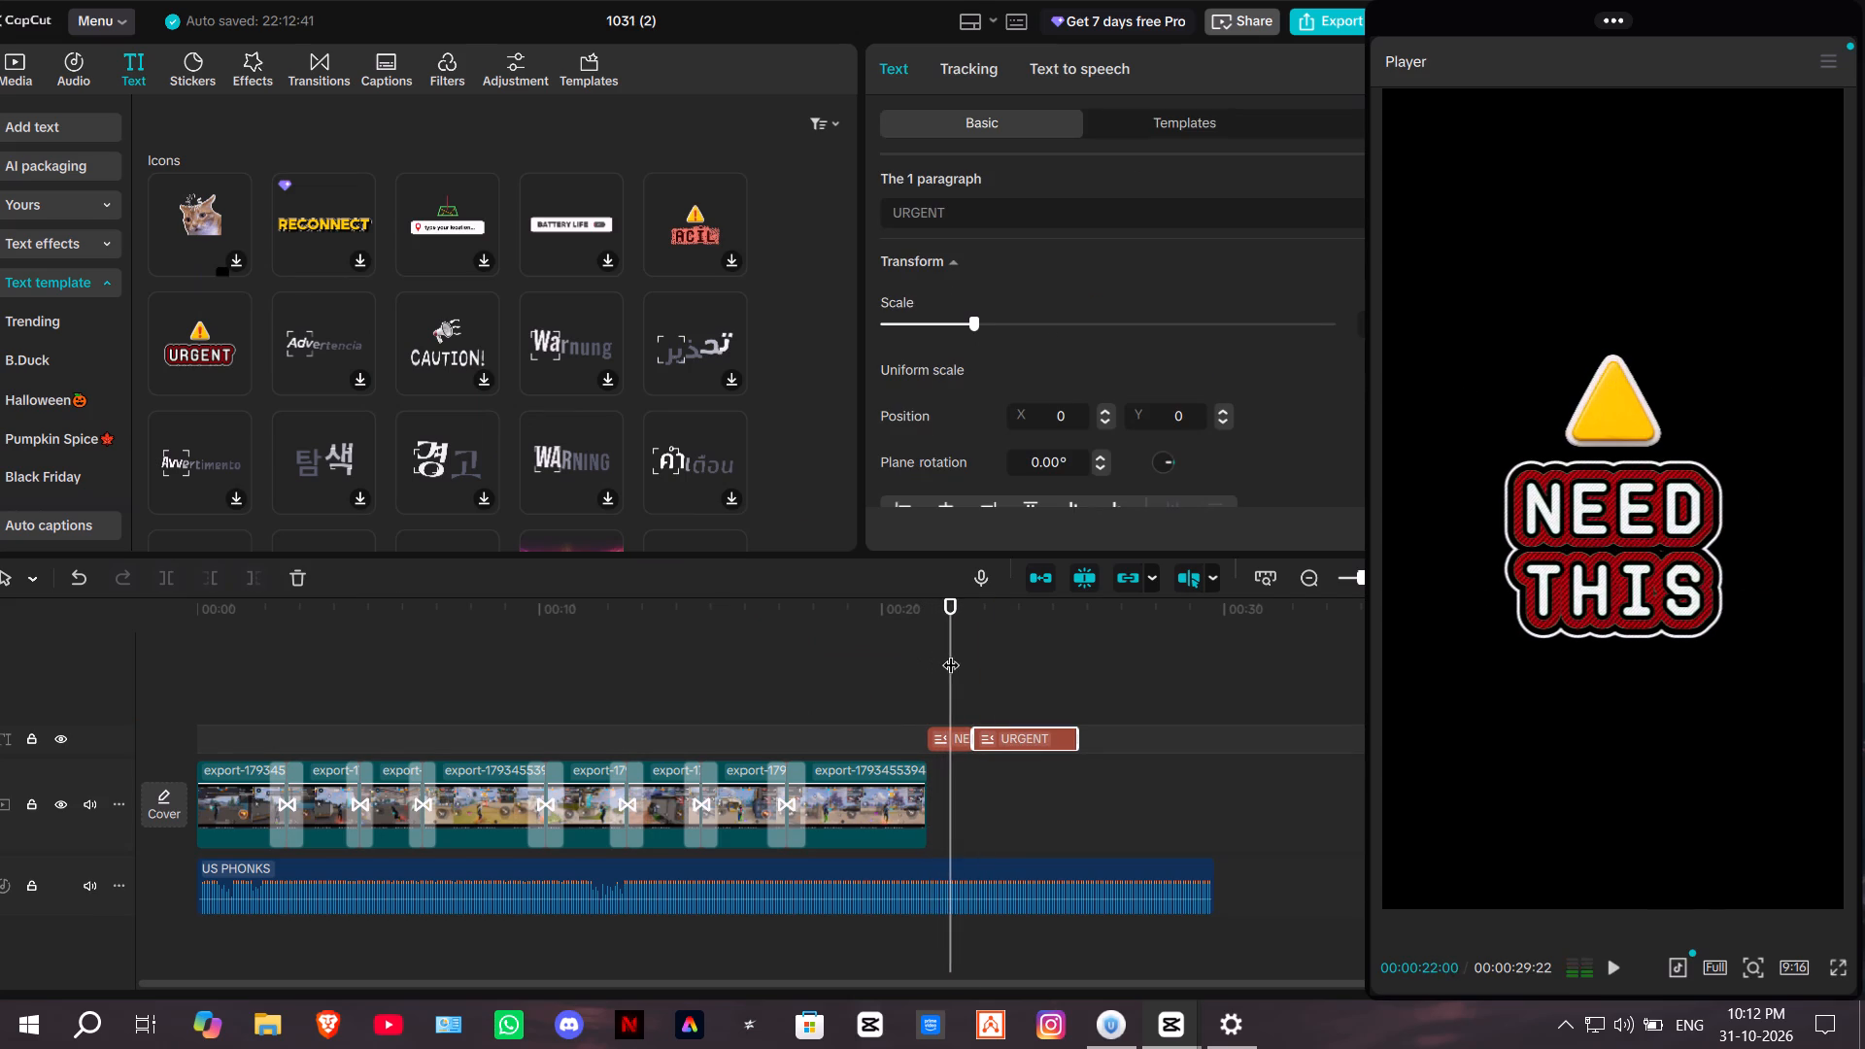
pyautogui.press('space')
pyautogui.press('space')
pyautogui.moveTo(978, 681); pyautogui.dragTo(947, 679)
pyautogui.press('space')
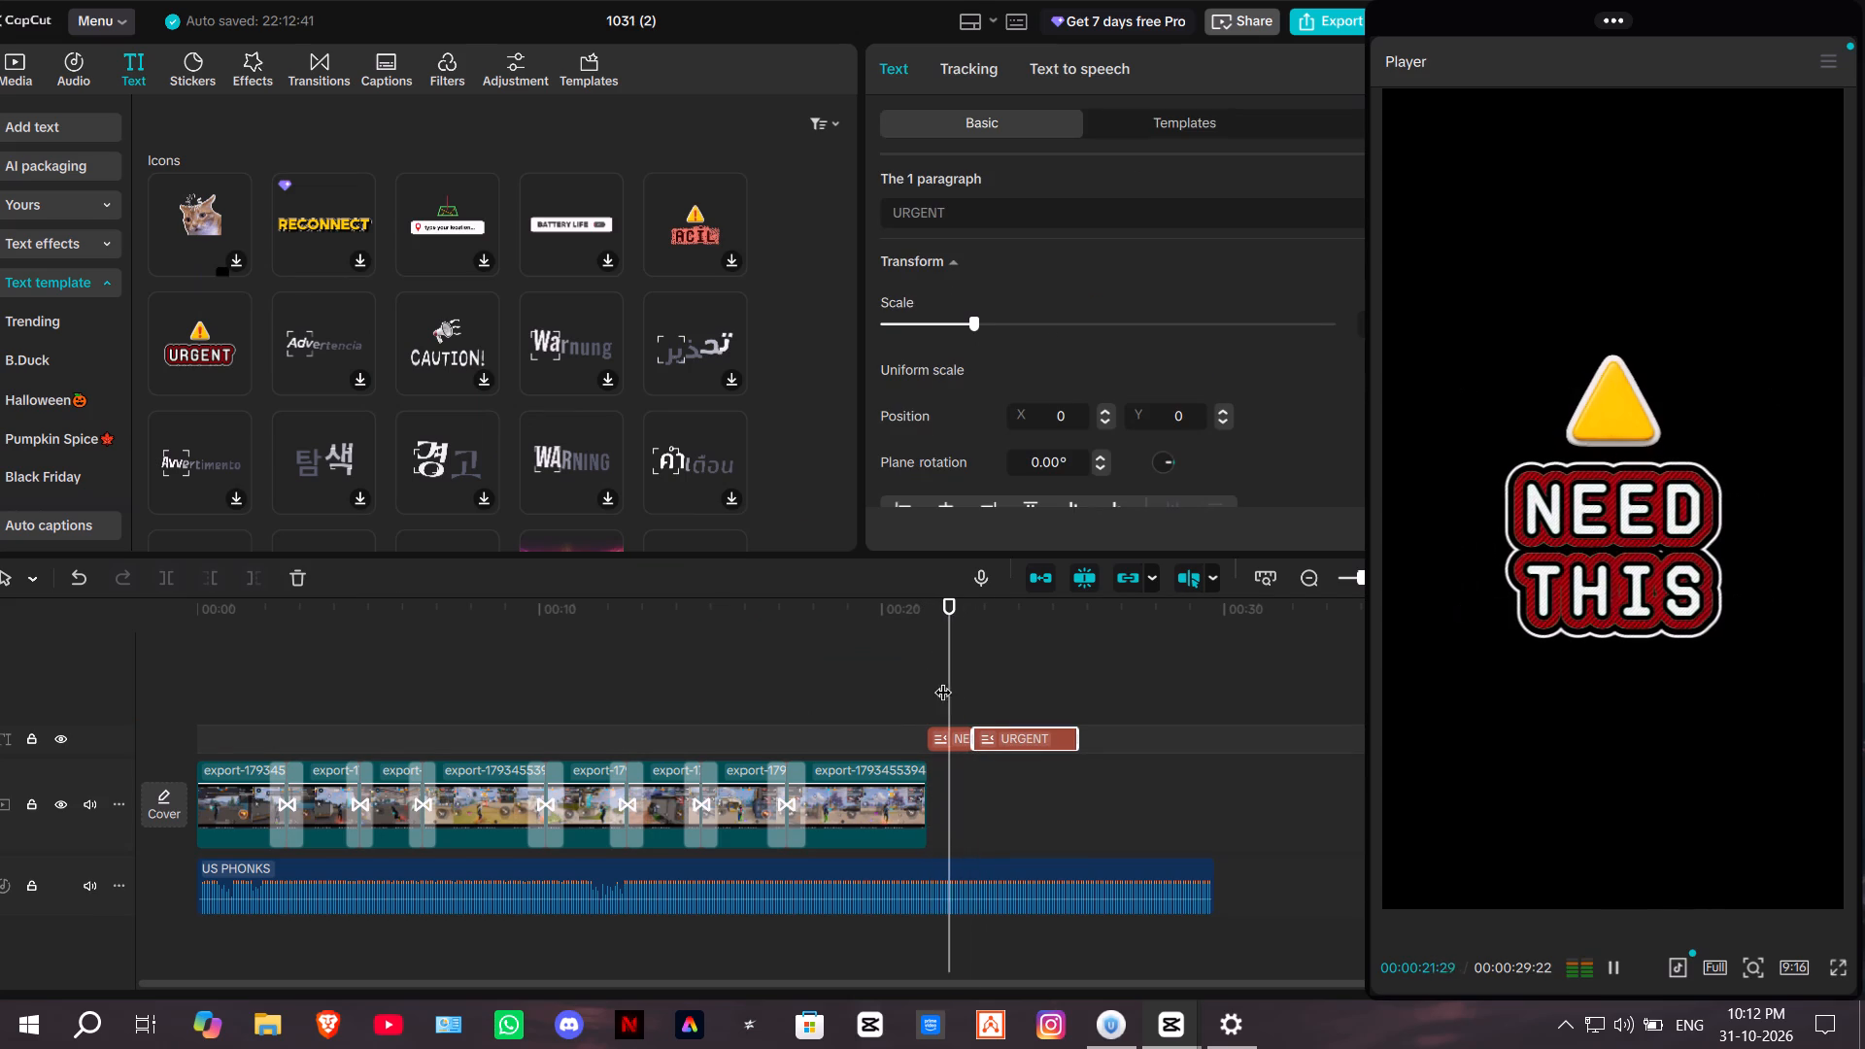
pyautogui.press('space')
pyautogui.click(954, 731)
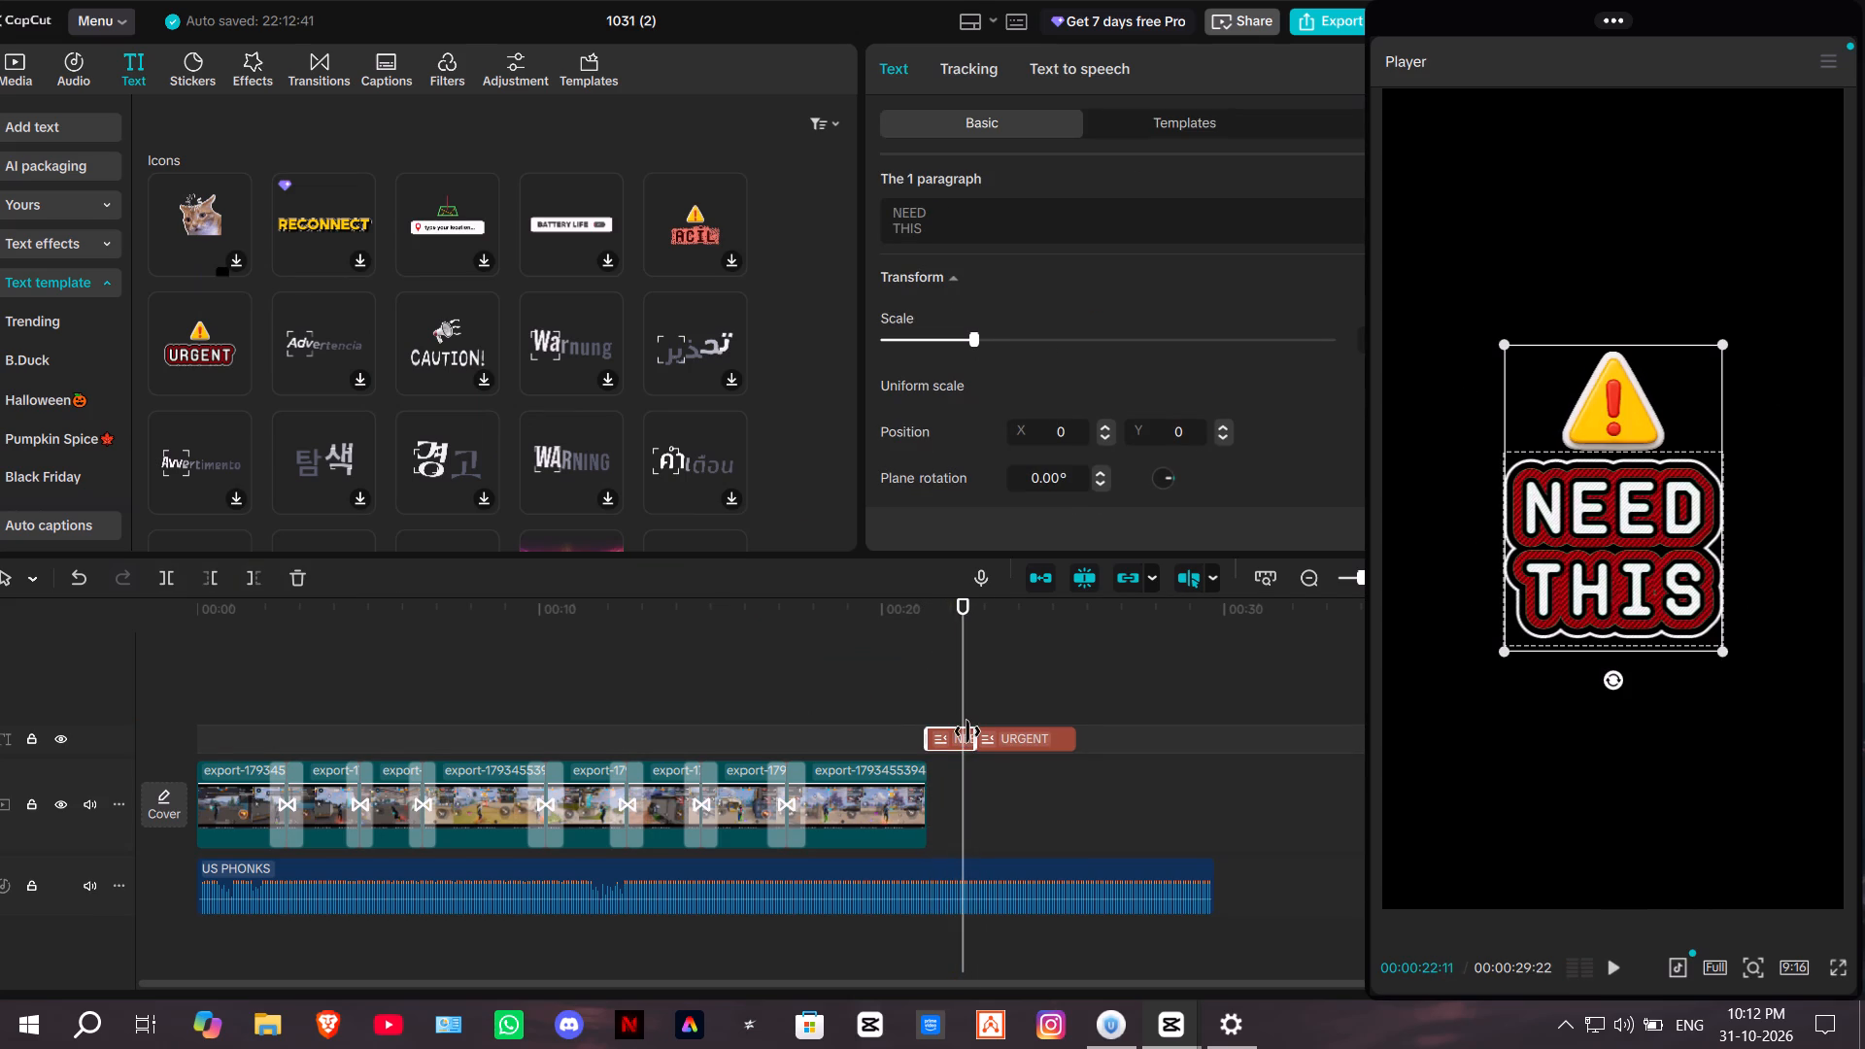
pyautogui.moveTo(967, 731); pyautogui.dragTo(954, 735)
# Move the second URGENT text clip up against the shortened NEED THIS clip's end.
pyautogui.moveTo(1001, 735); pyautogui.dragTo(981, 737)
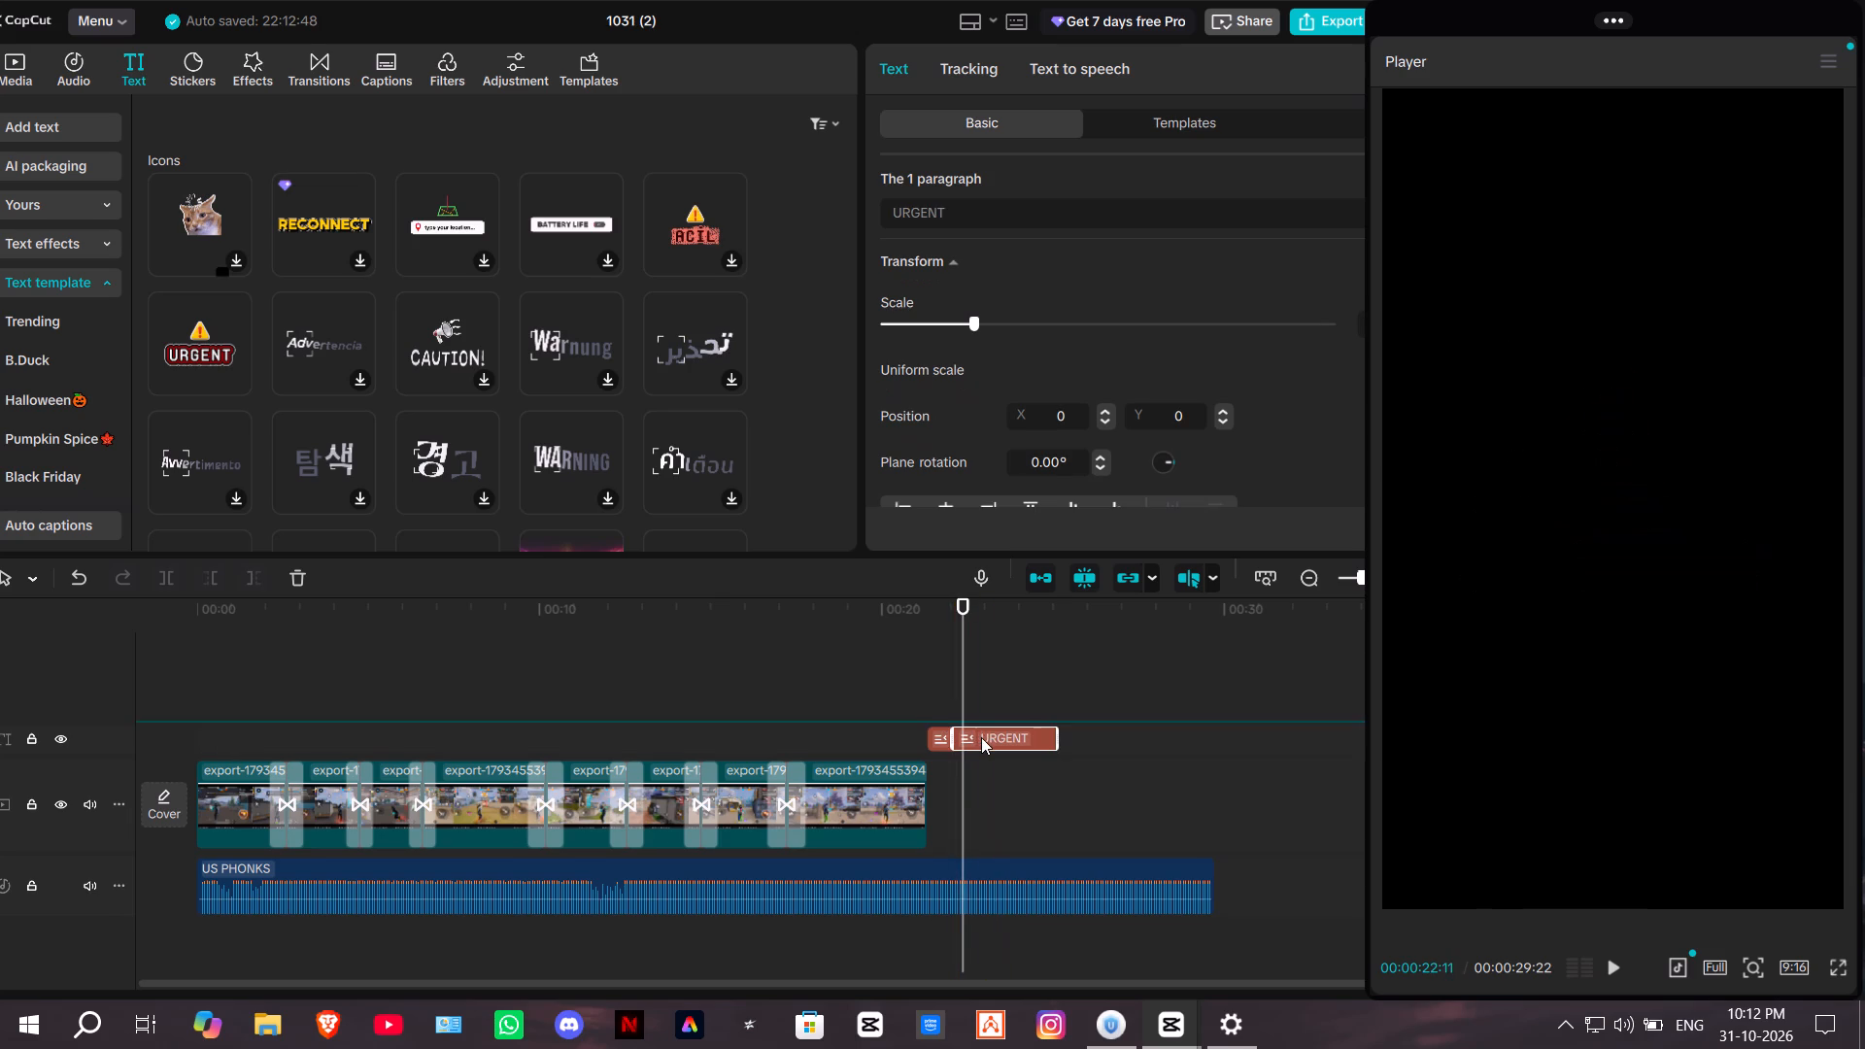
# Finish placing the second URGENT text clip against the NEED THIS clip's end and play its opening.
pyautogui.moveTo(981, 737); pyautogui.dragTo(985, 737)
pyautogui.click(975, 734)
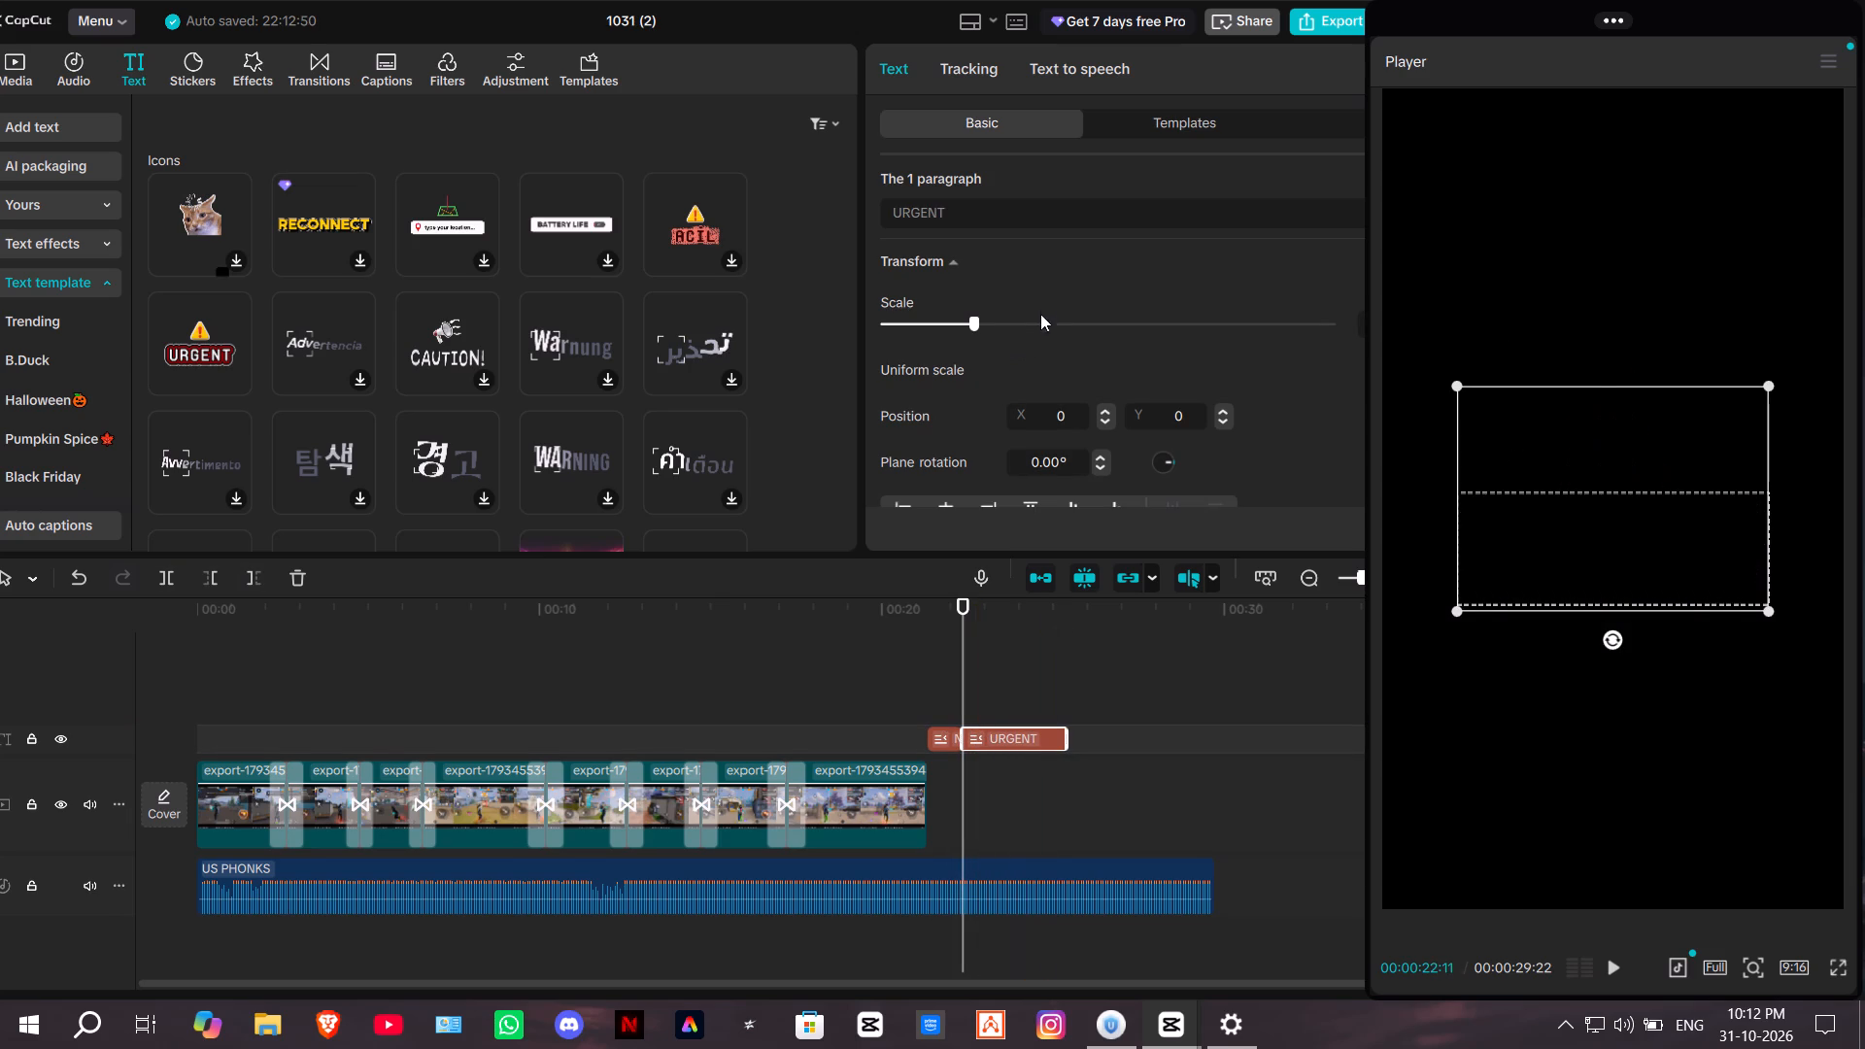
pyautogui.press('space')
pyautogui.press('space')
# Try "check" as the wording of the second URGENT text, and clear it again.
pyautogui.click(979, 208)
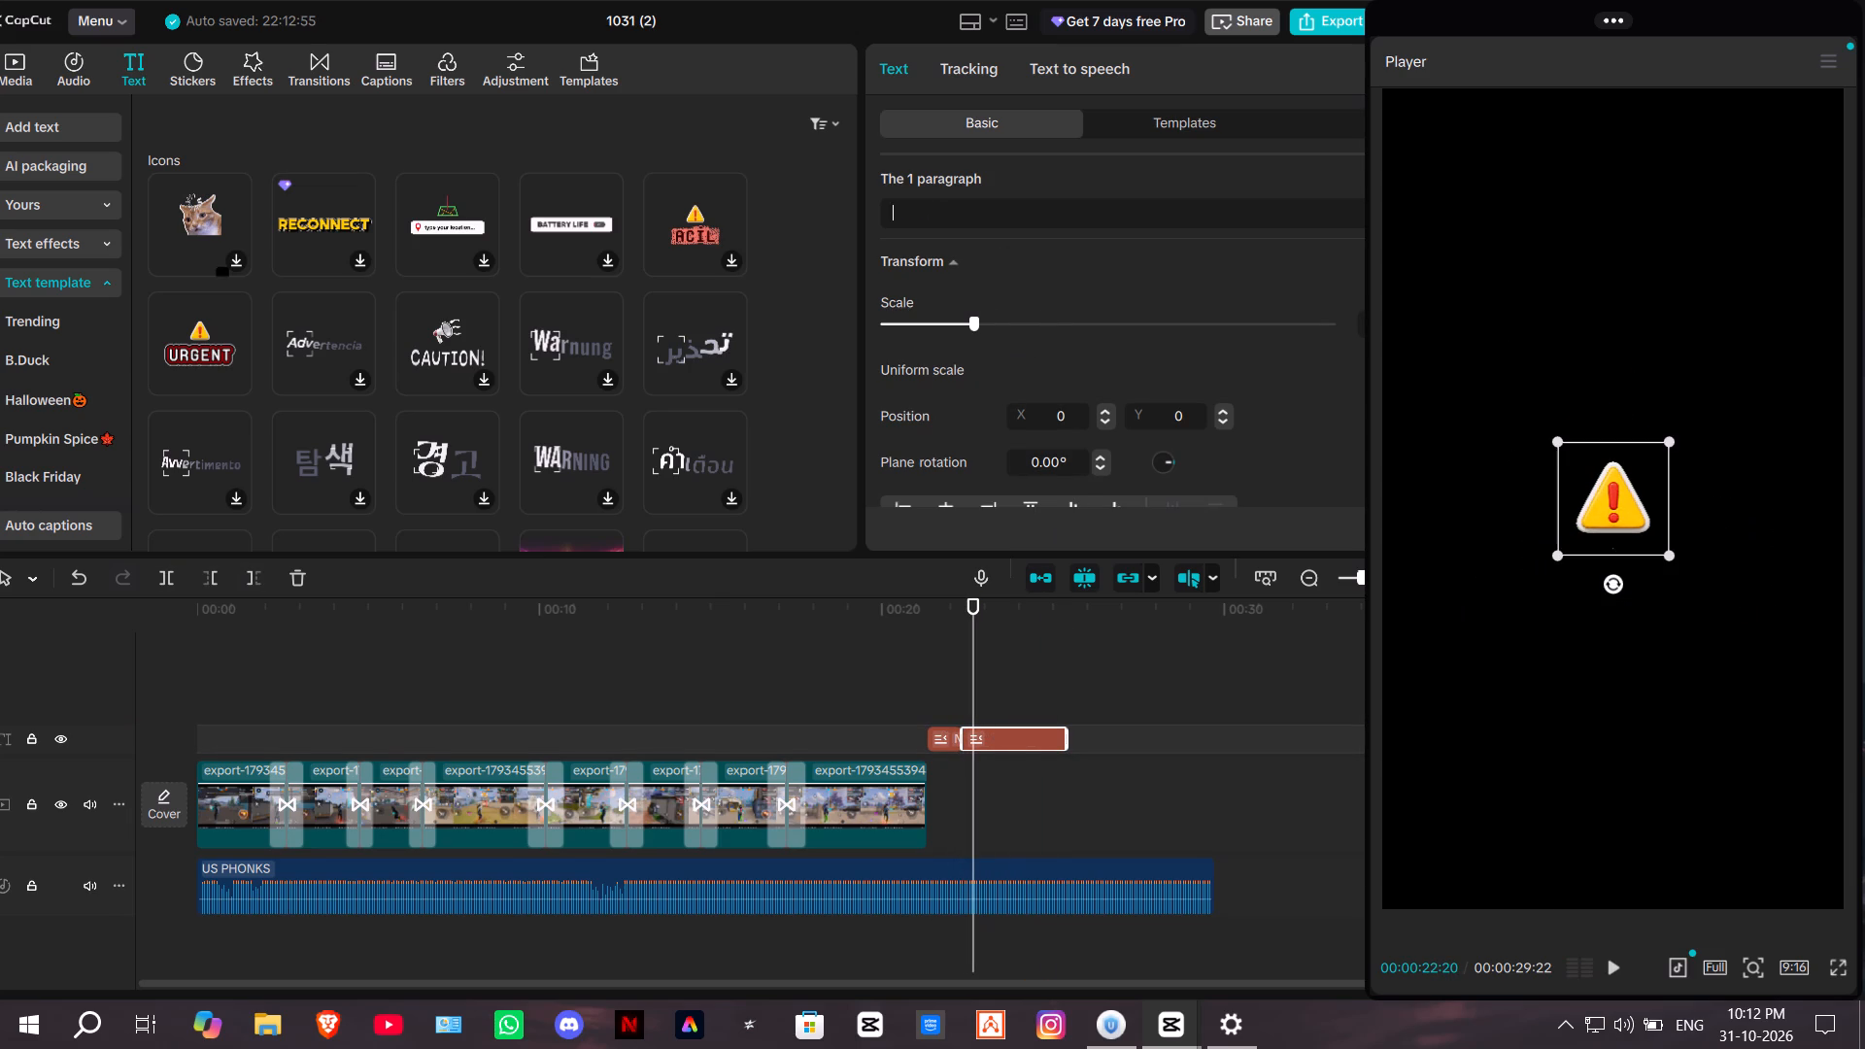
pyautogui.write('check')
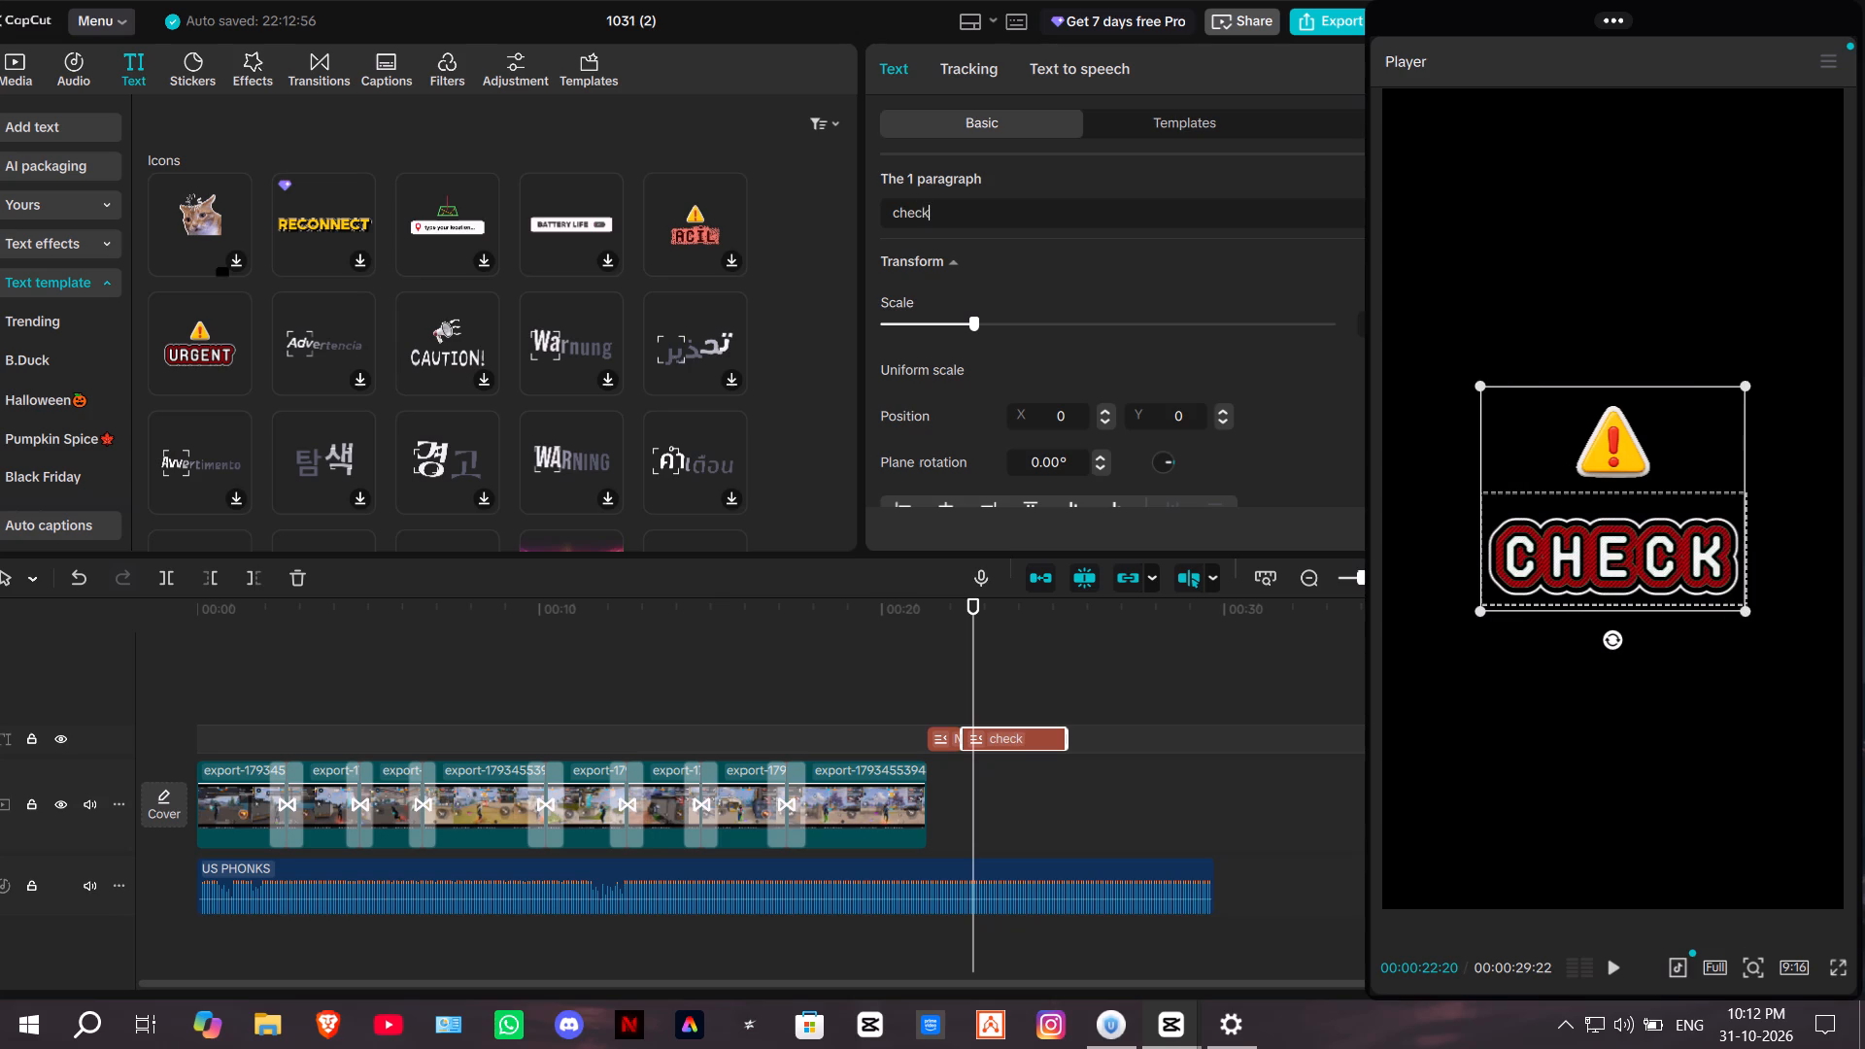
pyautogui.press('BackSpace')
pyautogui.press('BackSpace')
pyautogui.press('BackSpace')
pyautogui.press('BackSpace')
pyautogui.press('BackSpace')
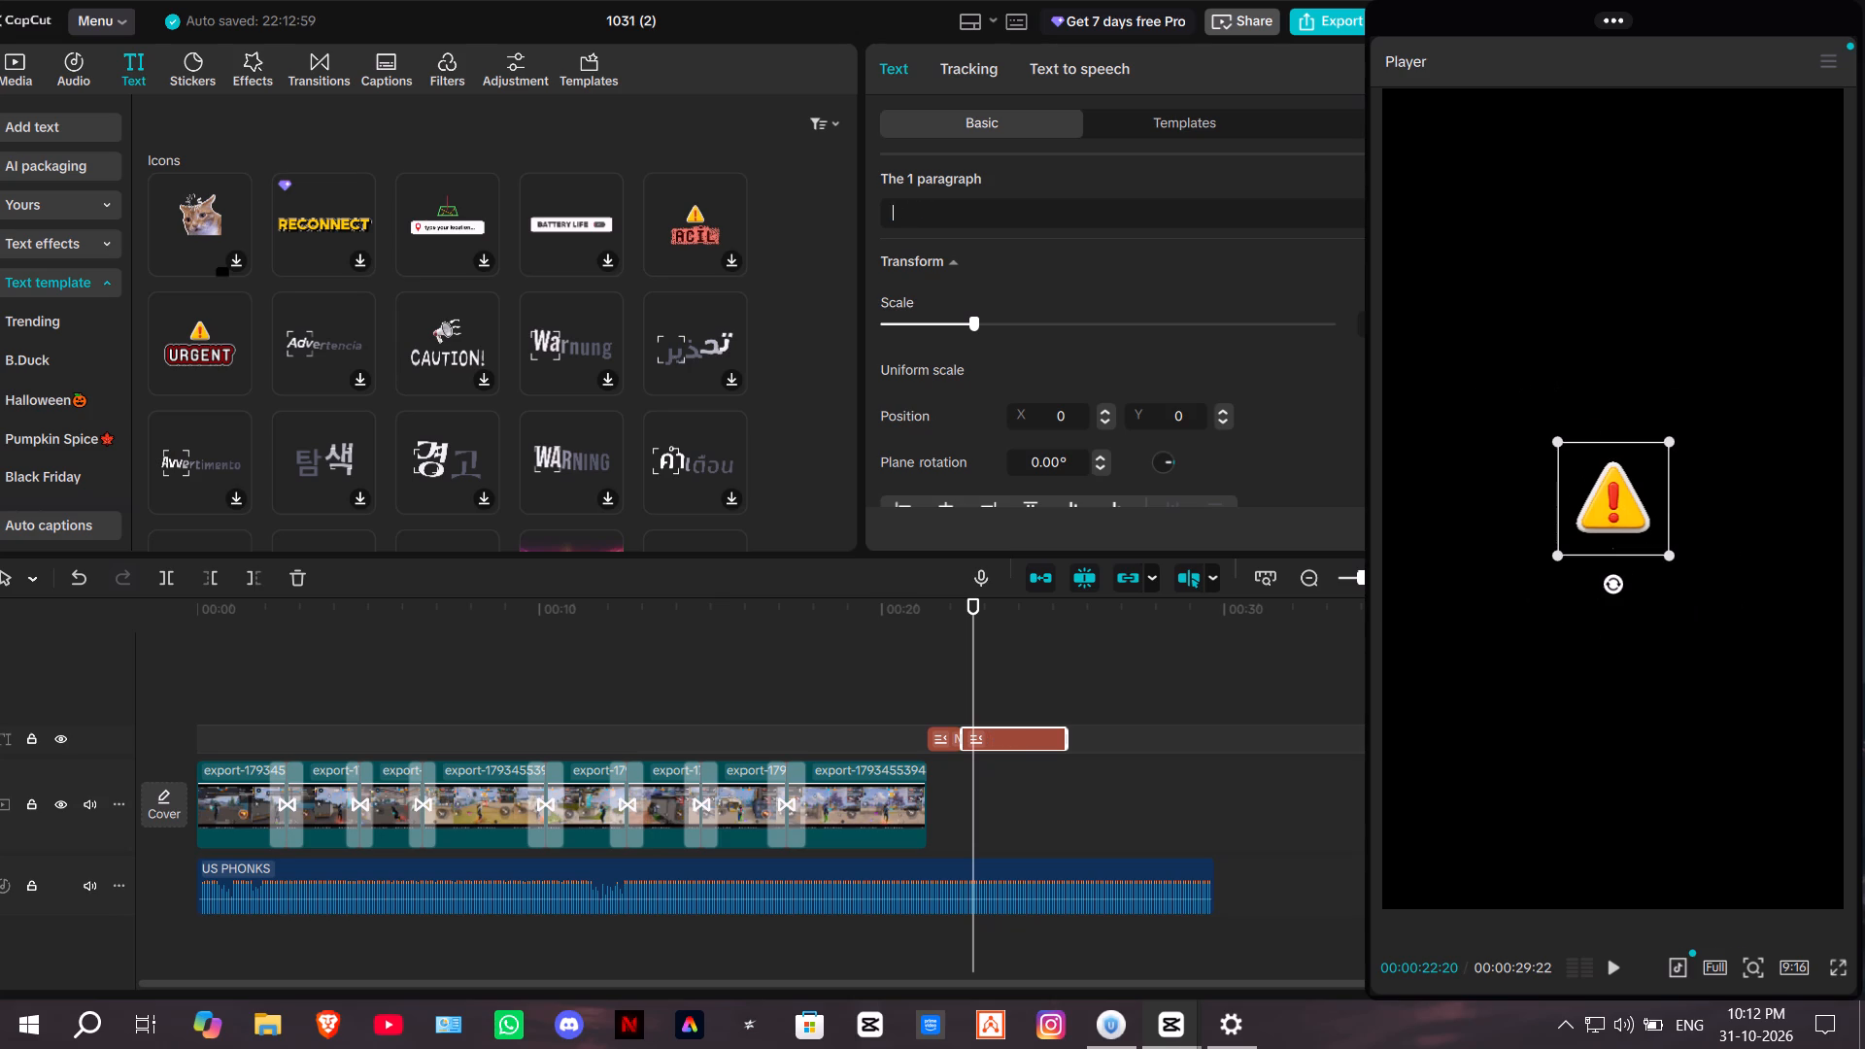
# Set the second URGENT text's wording to "join", "our" and "discord" on three separate lines.
pyautogui.write('join')
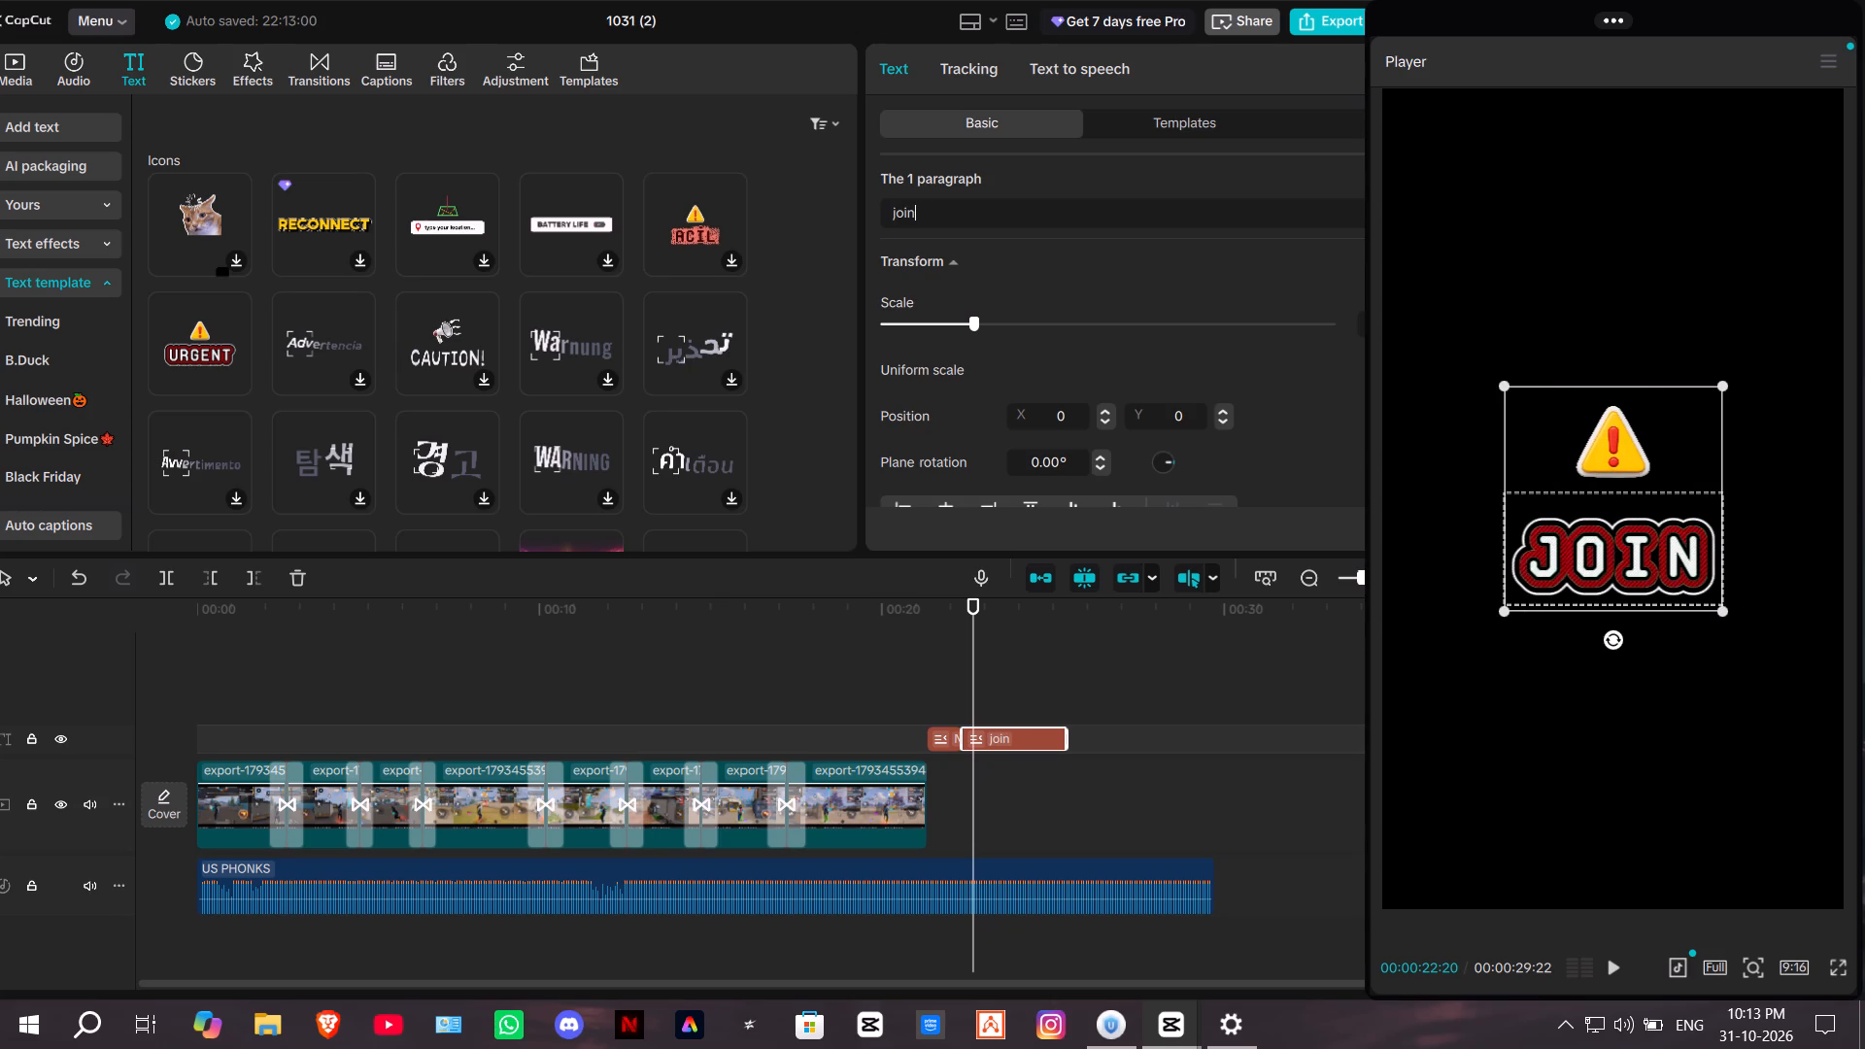
pyautogui.press('space')
pyautogui.write('d')
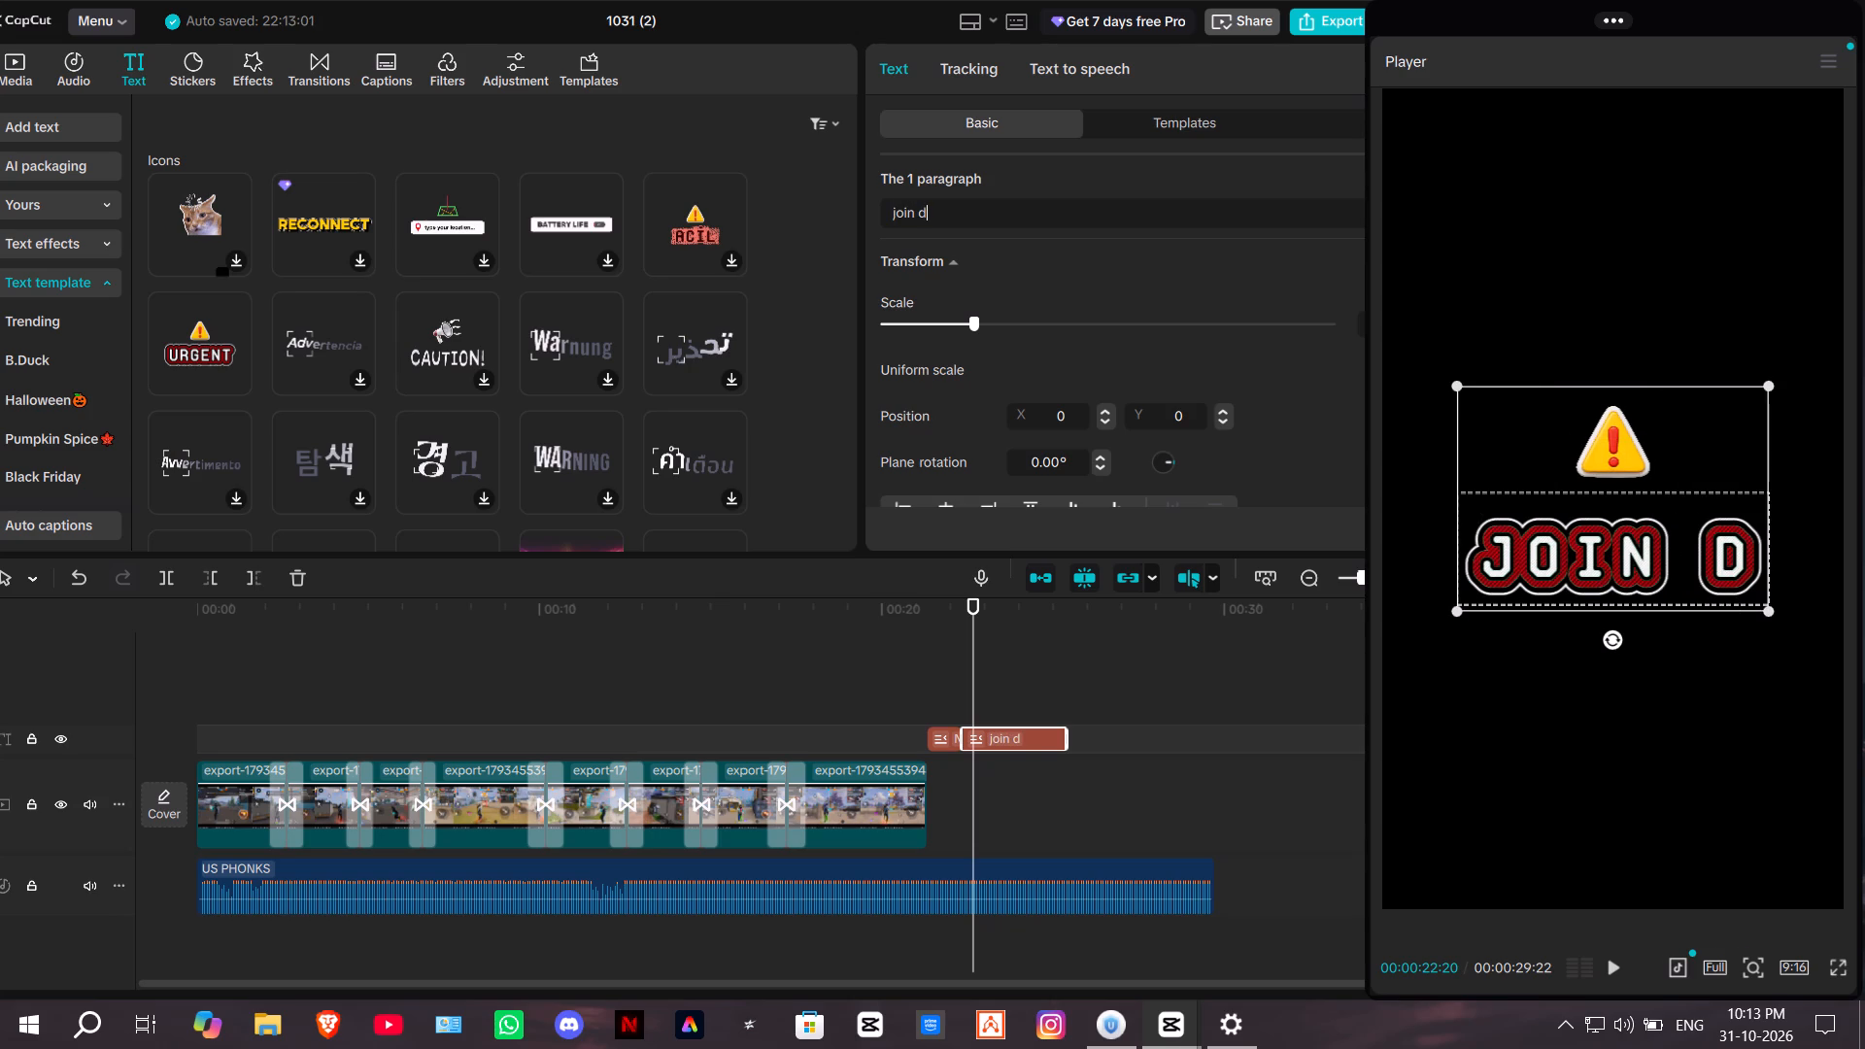
pyautogui.write('is')
pyautogui.press('BackSpace')
pyautogui.press('BackSpace')
pyautogui.press('BackSpace')
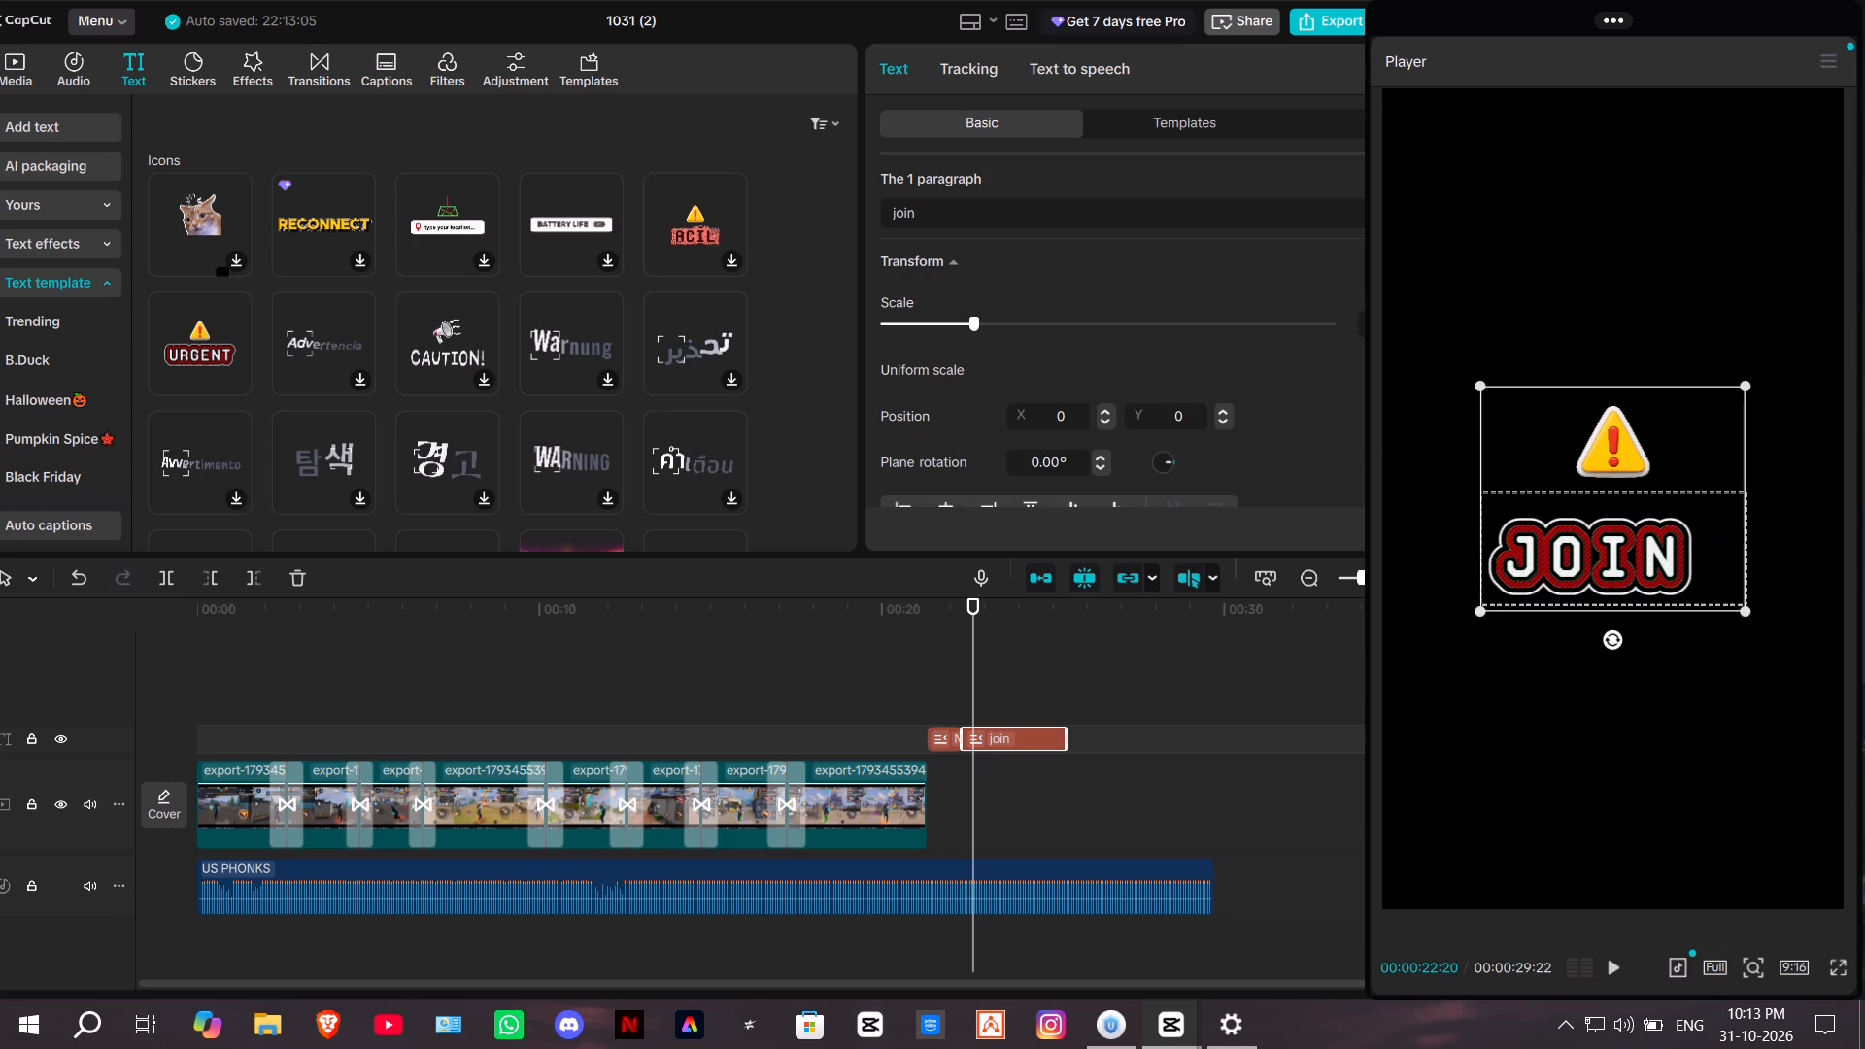
pyautogui.press('Return')
pyautogui.write('our')
pyautogui.press('Return')
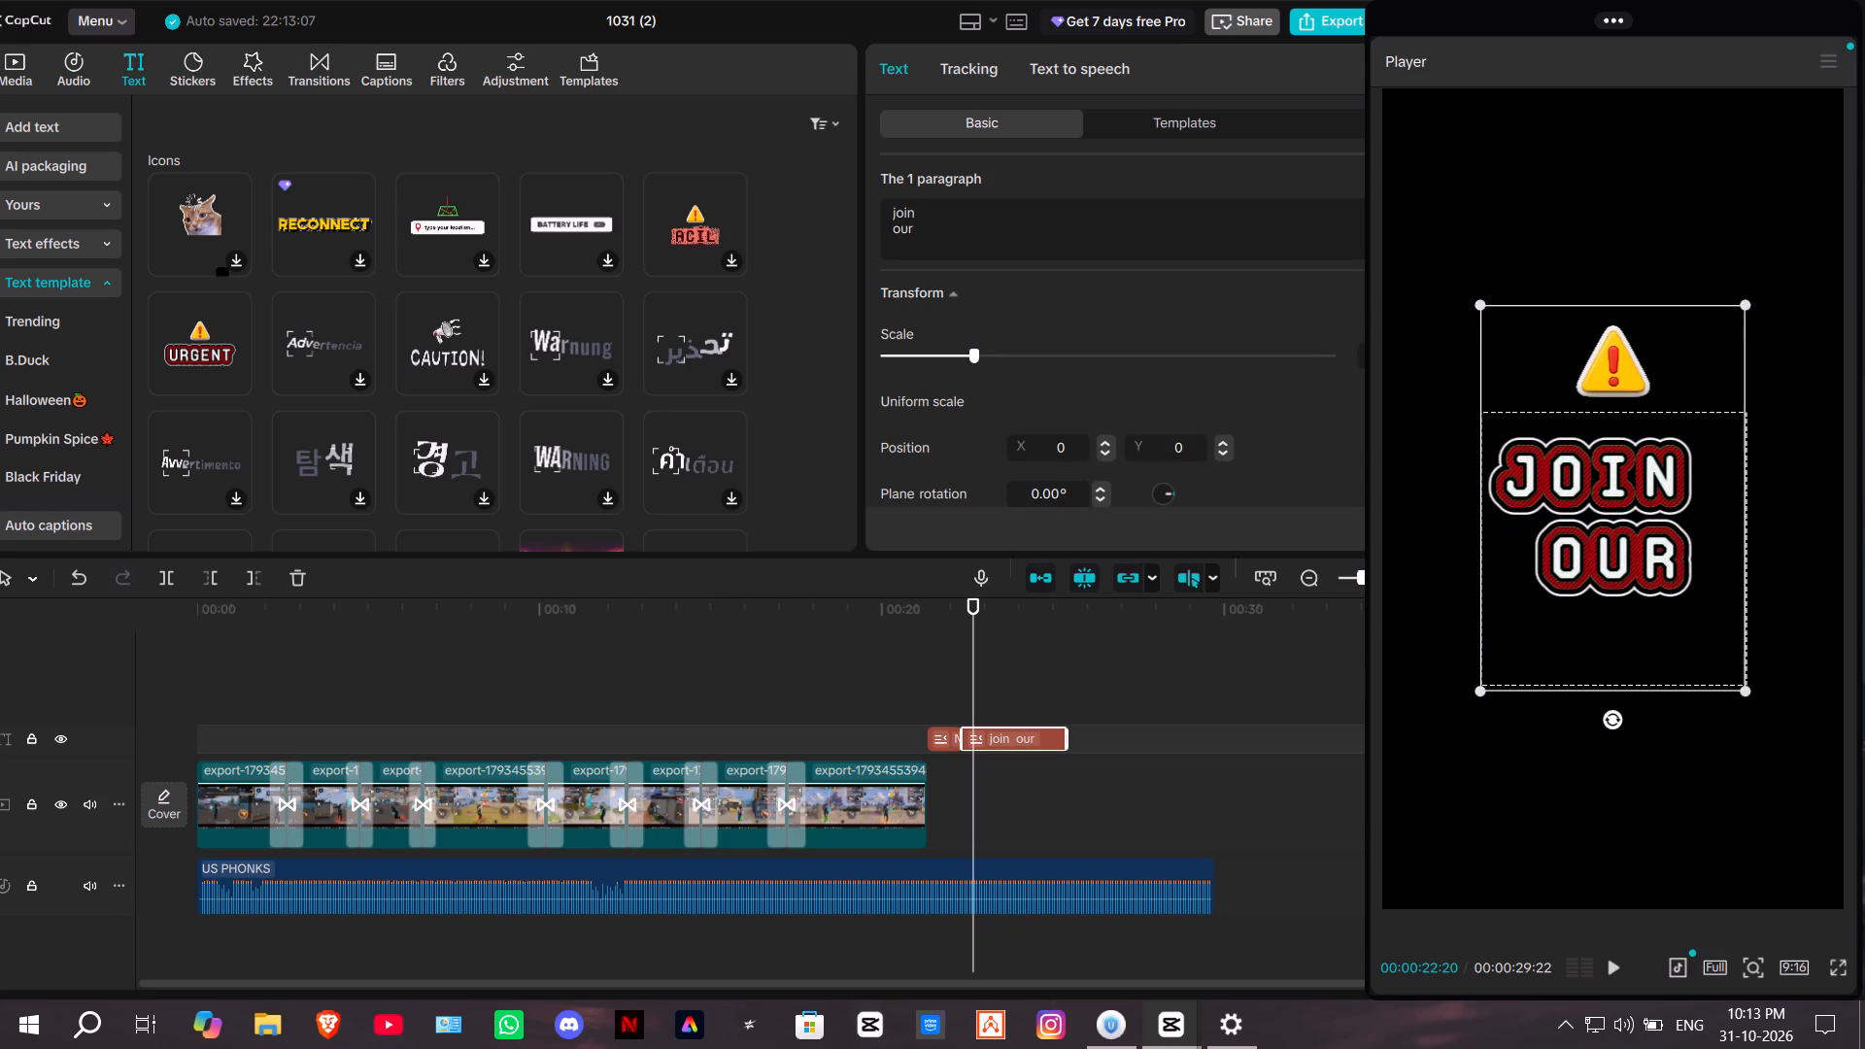
pyautogui.write('discord')
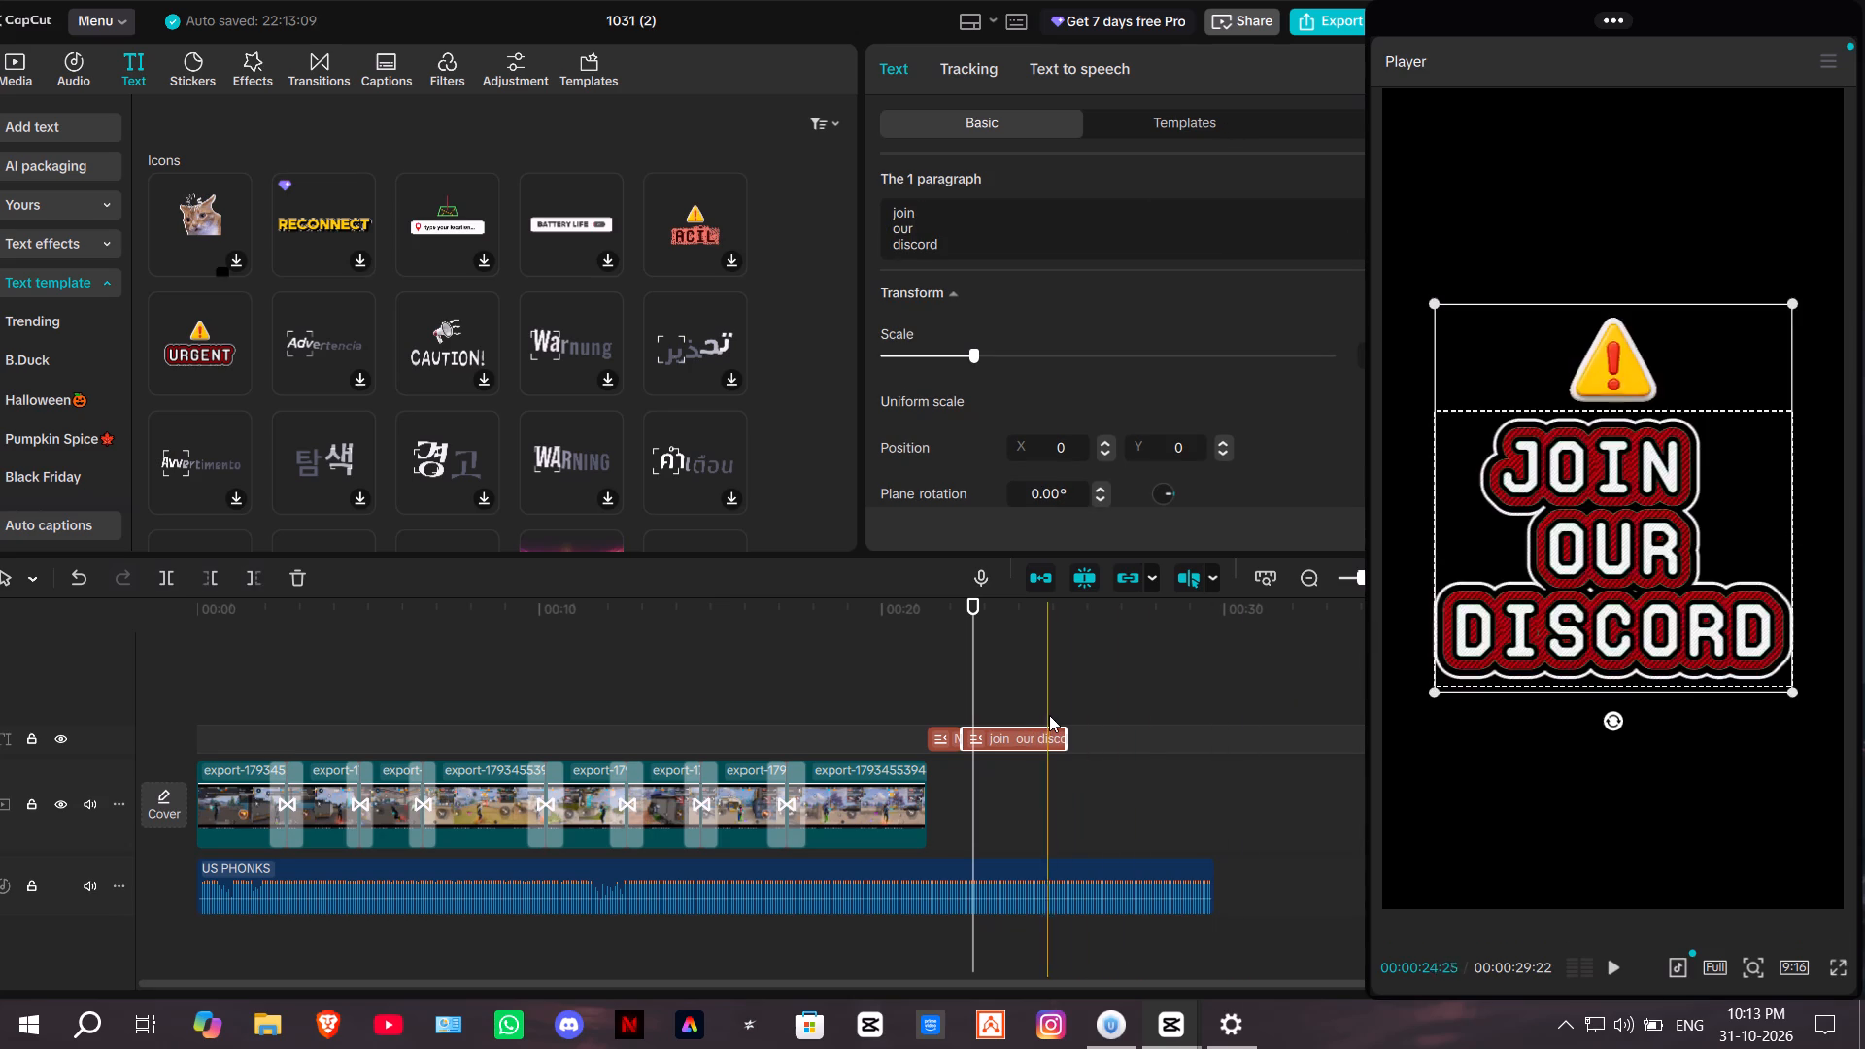
# Play back the "join our discord" text from its start to check its animation and line alignment.
pyautogui.press('space')
pyautogui.press('space')
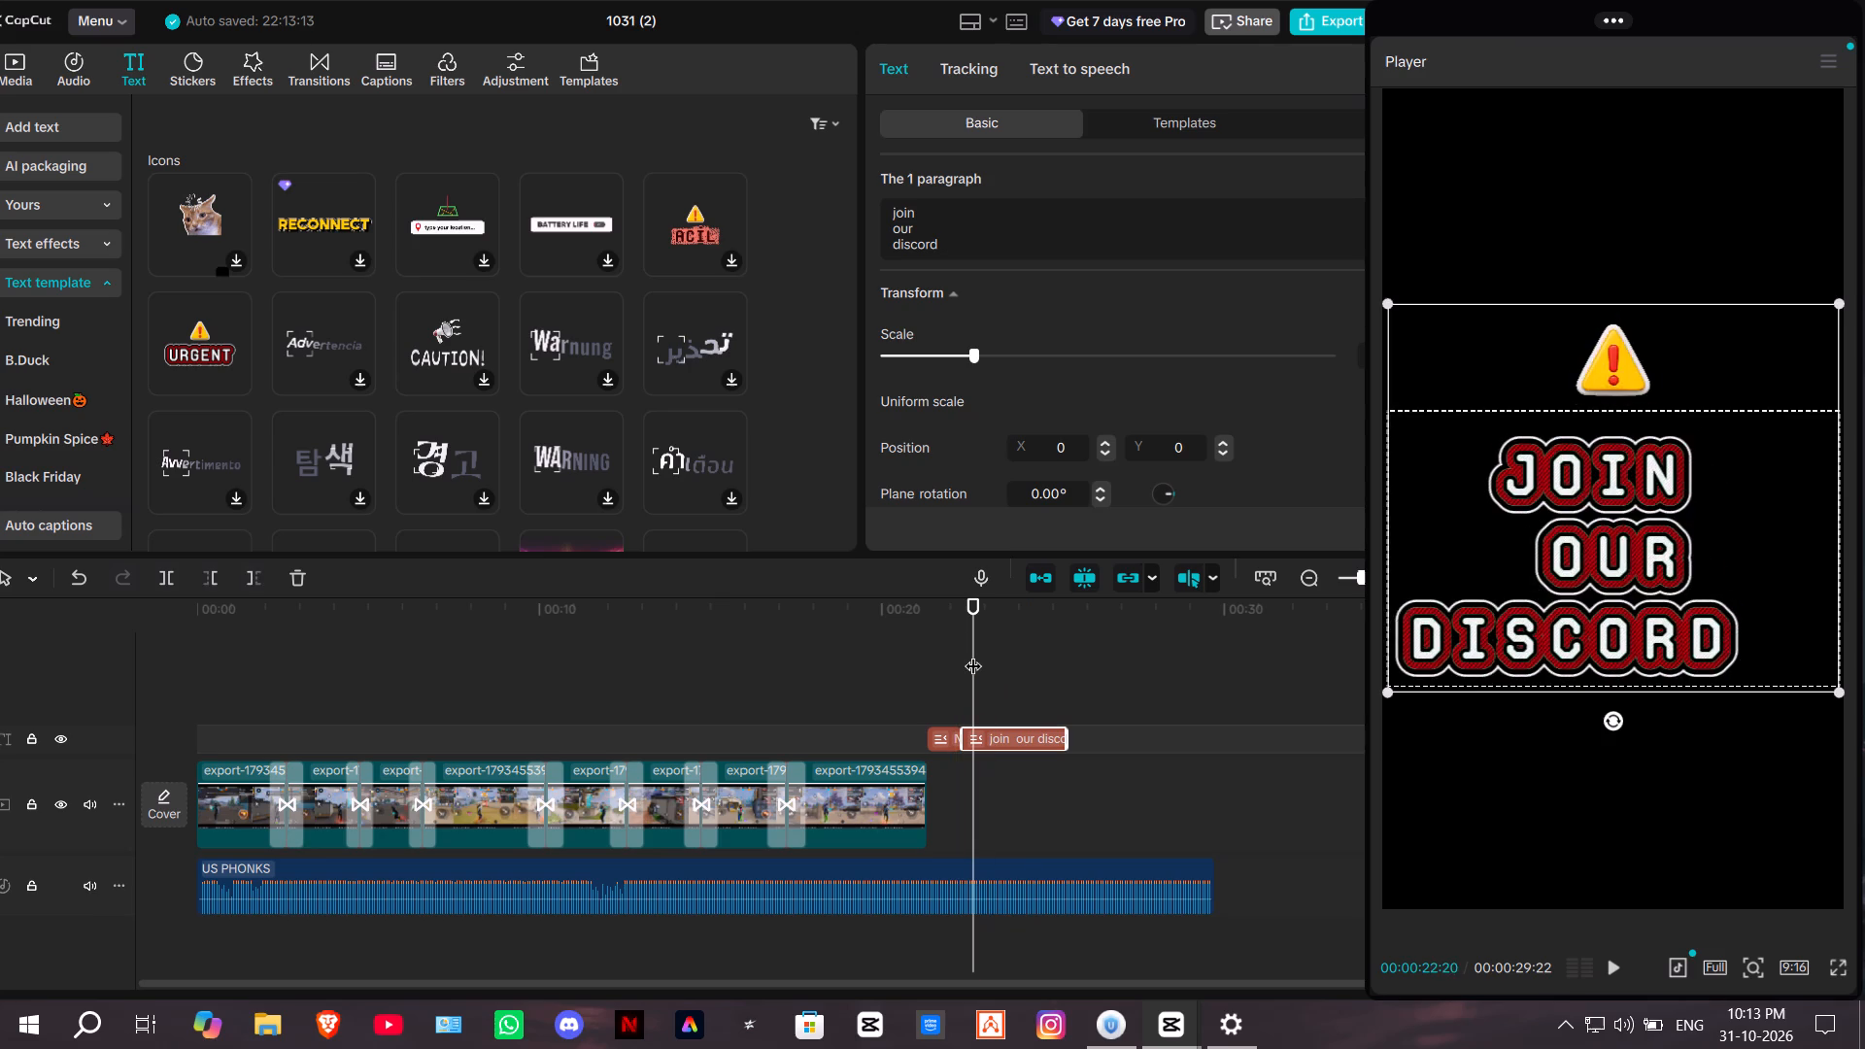
pyautogui.click(1021, 645)
pyautogui.moveTo(990, 640); pyautogui.dragTo(975, 642)
pyautogui.moveTo(1015, 641); pyautogui.dragTo(973, 649)
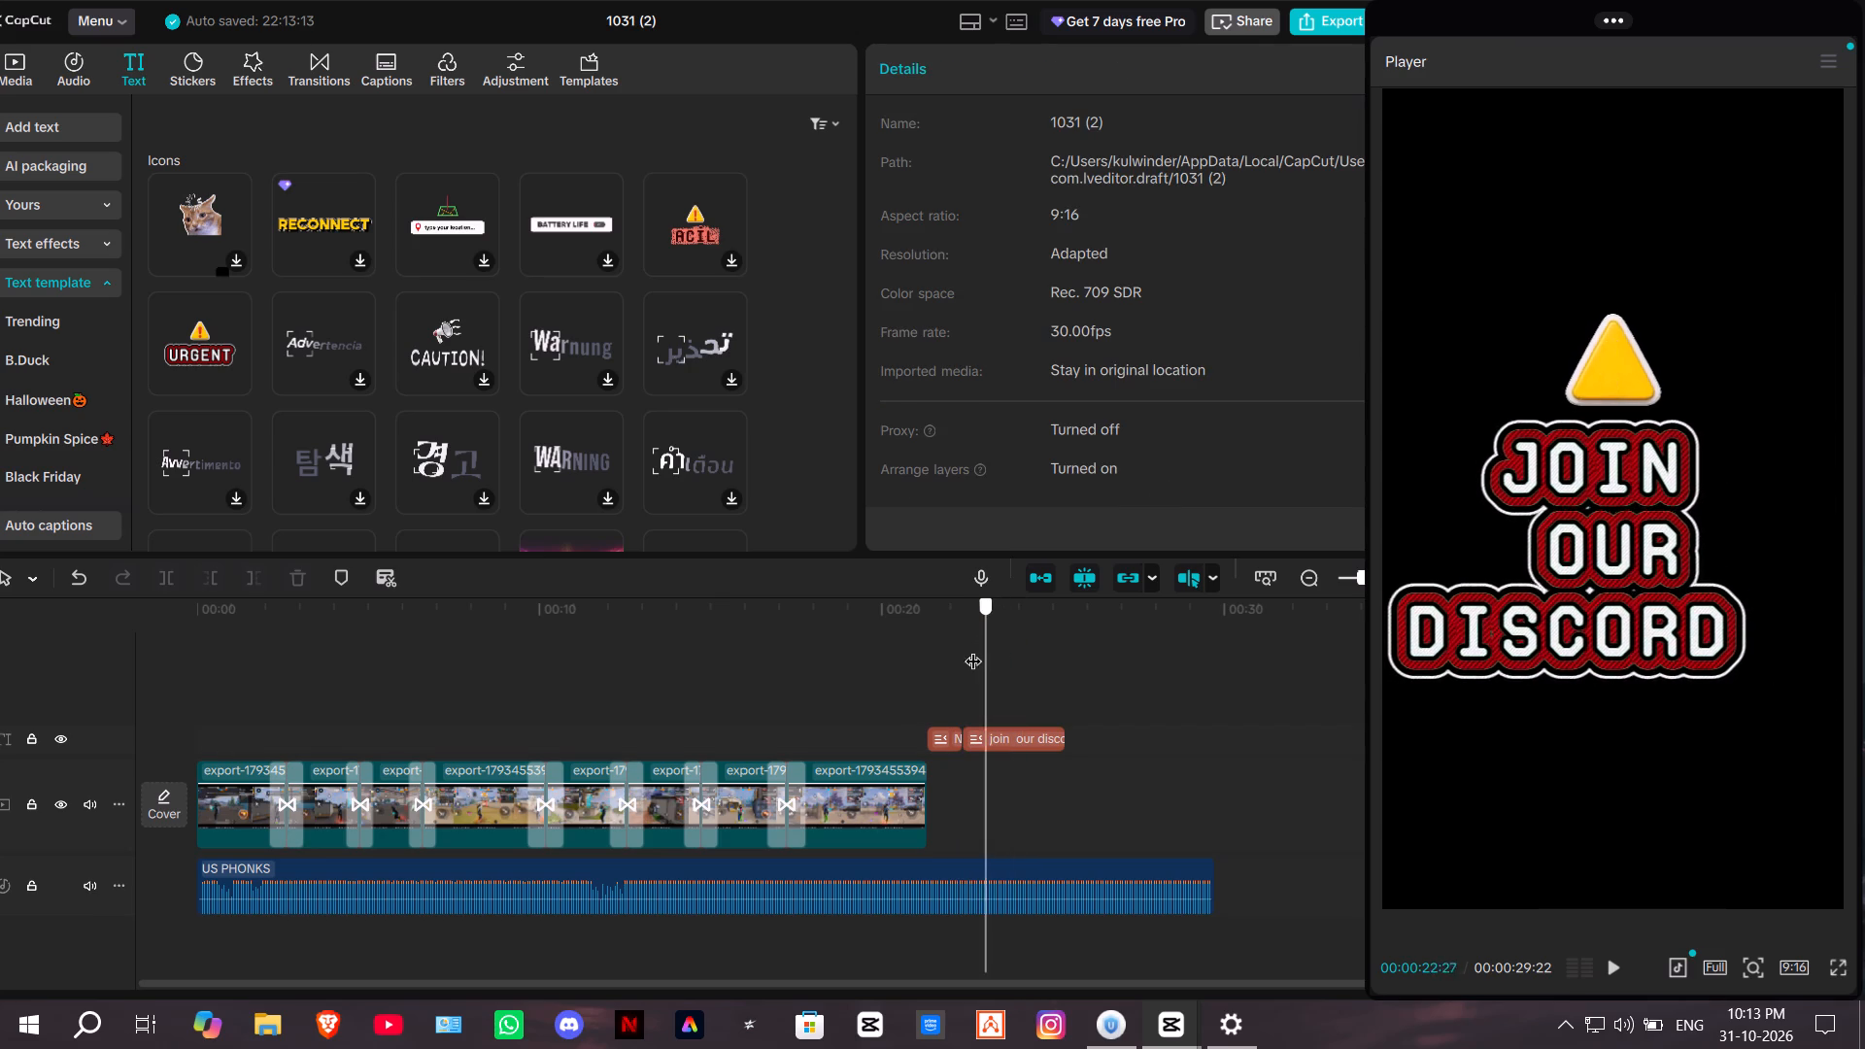
pyautogui.moveTo(973, 649); pyautogui.dragTo(961, 651)
pyautogui.press('space')
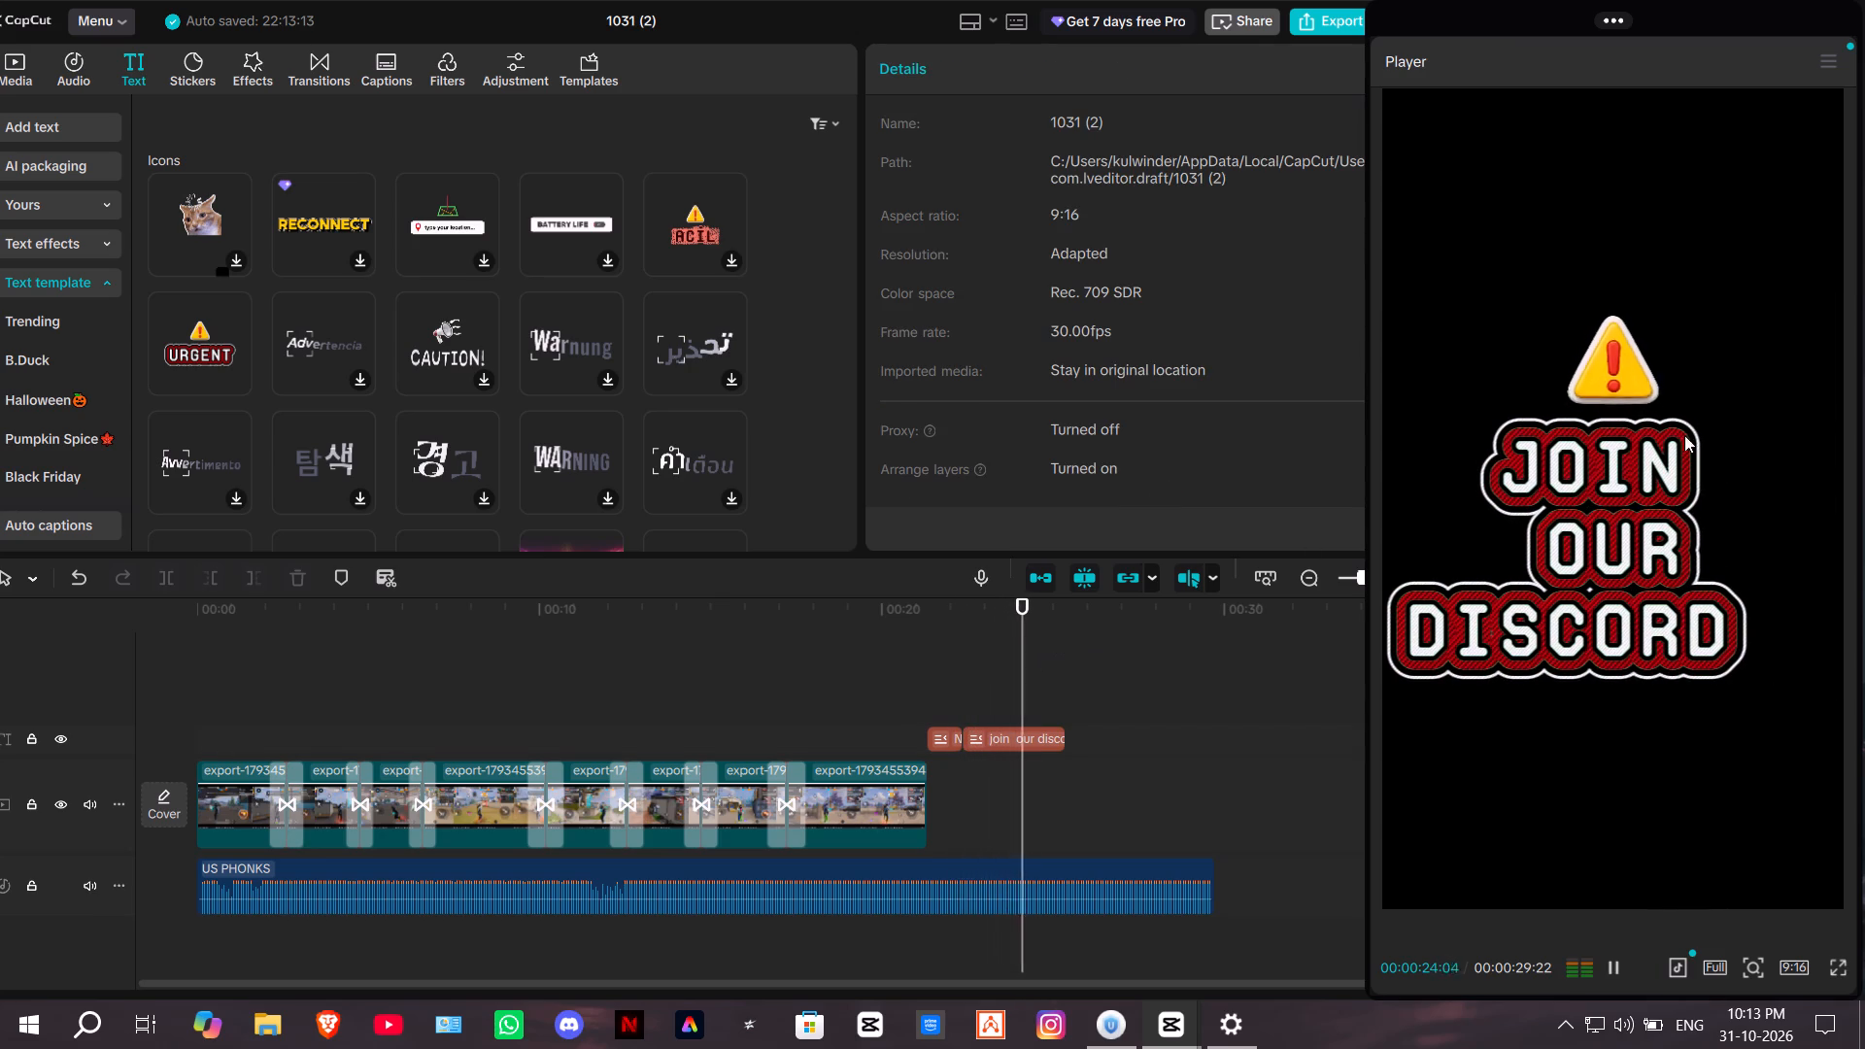
pyautogui.press('space')
# Centre the three lines with leading spaces: one before "join", one before "our" and three before "discord".
pyautogui.click(1018, 740)
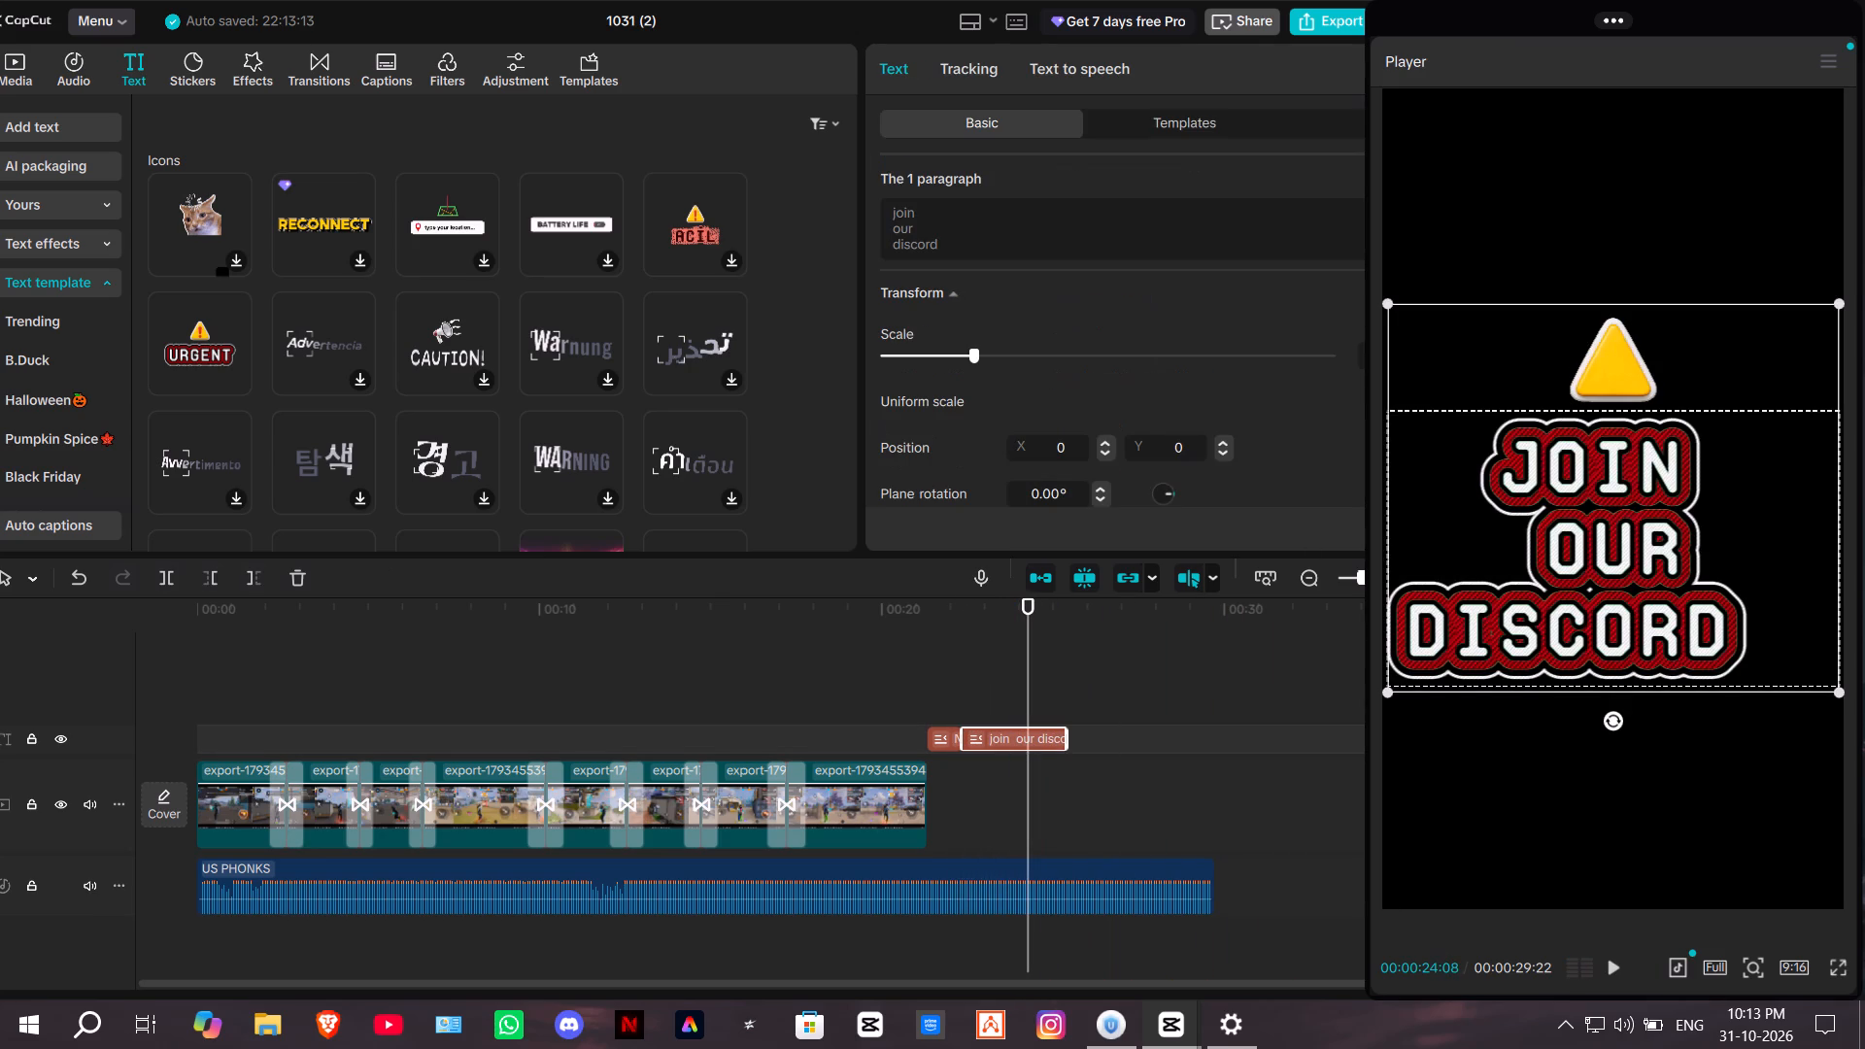
pyautogui.click(943, 245)
pyautogui.click(893, 233)
pyautogui.press('space')
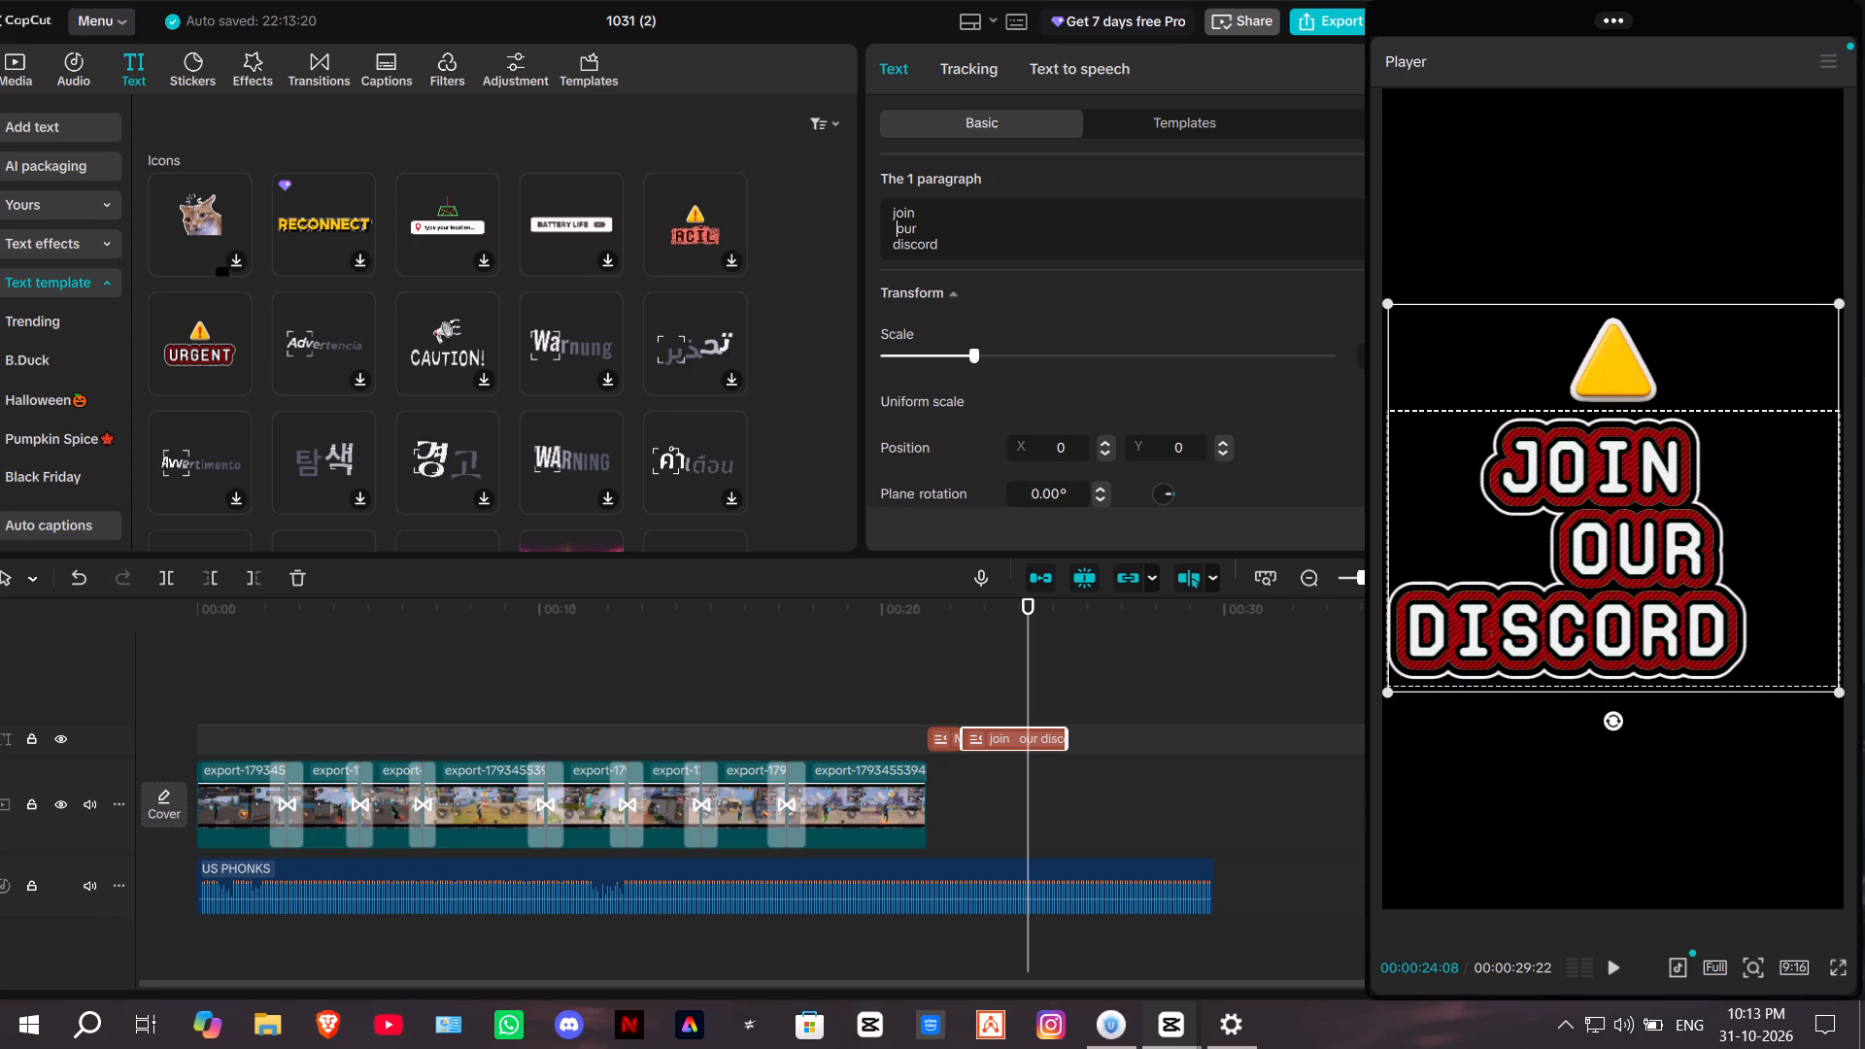
pyautogui.click(895, 214)
pyautogui.press('space')
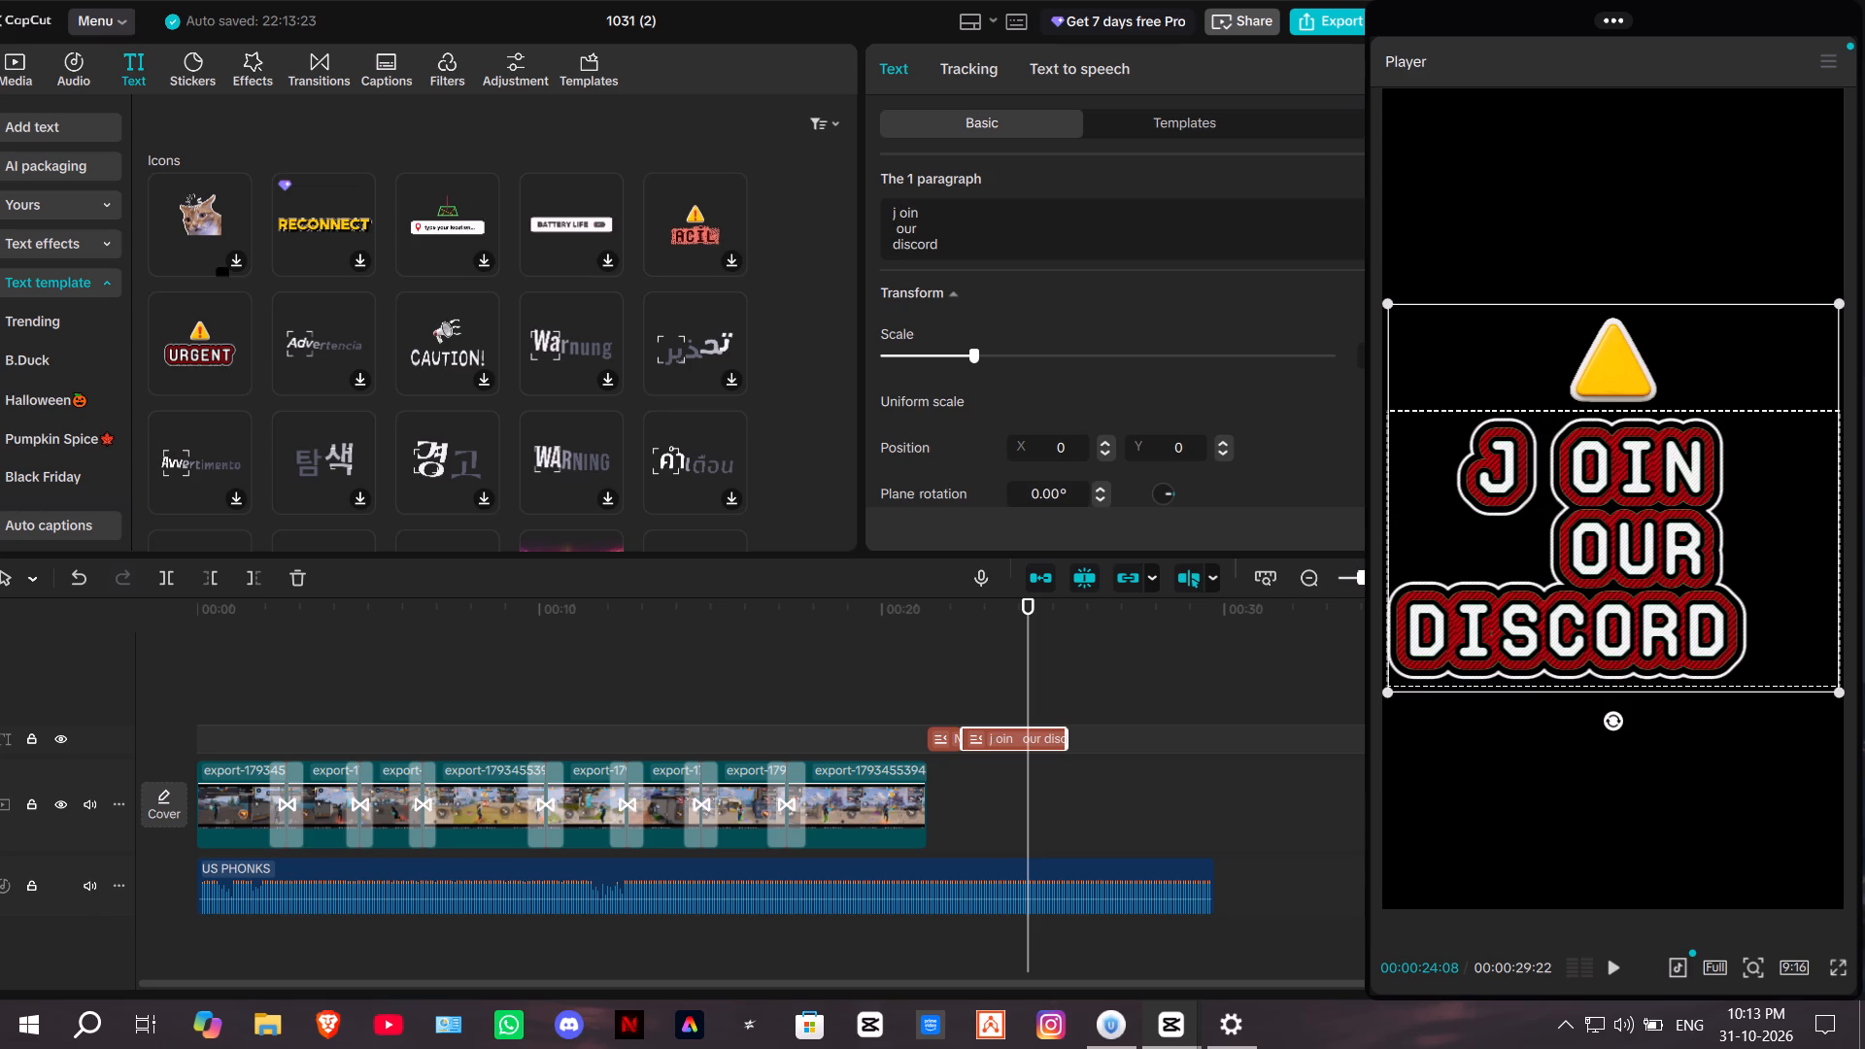
pyautogui.press('BackSpace')
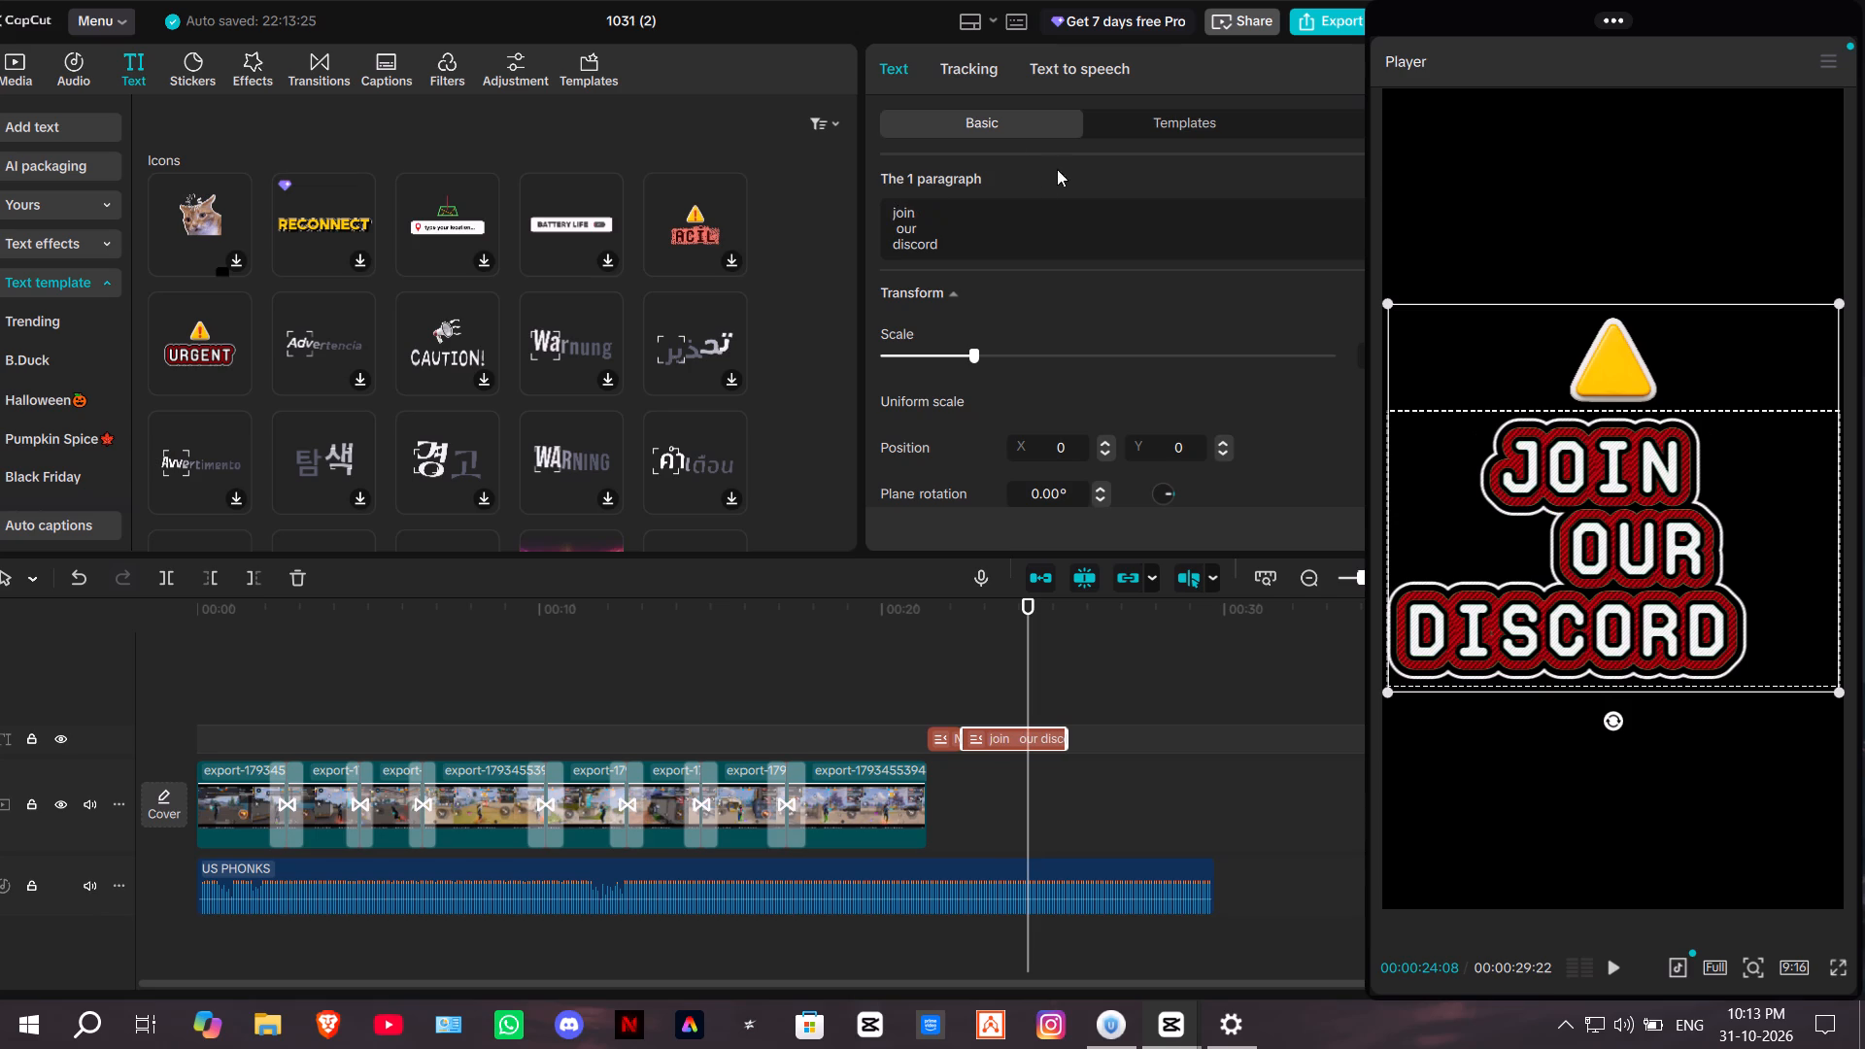
pyautogui.click(887, 218)
pyautogui.press('space')
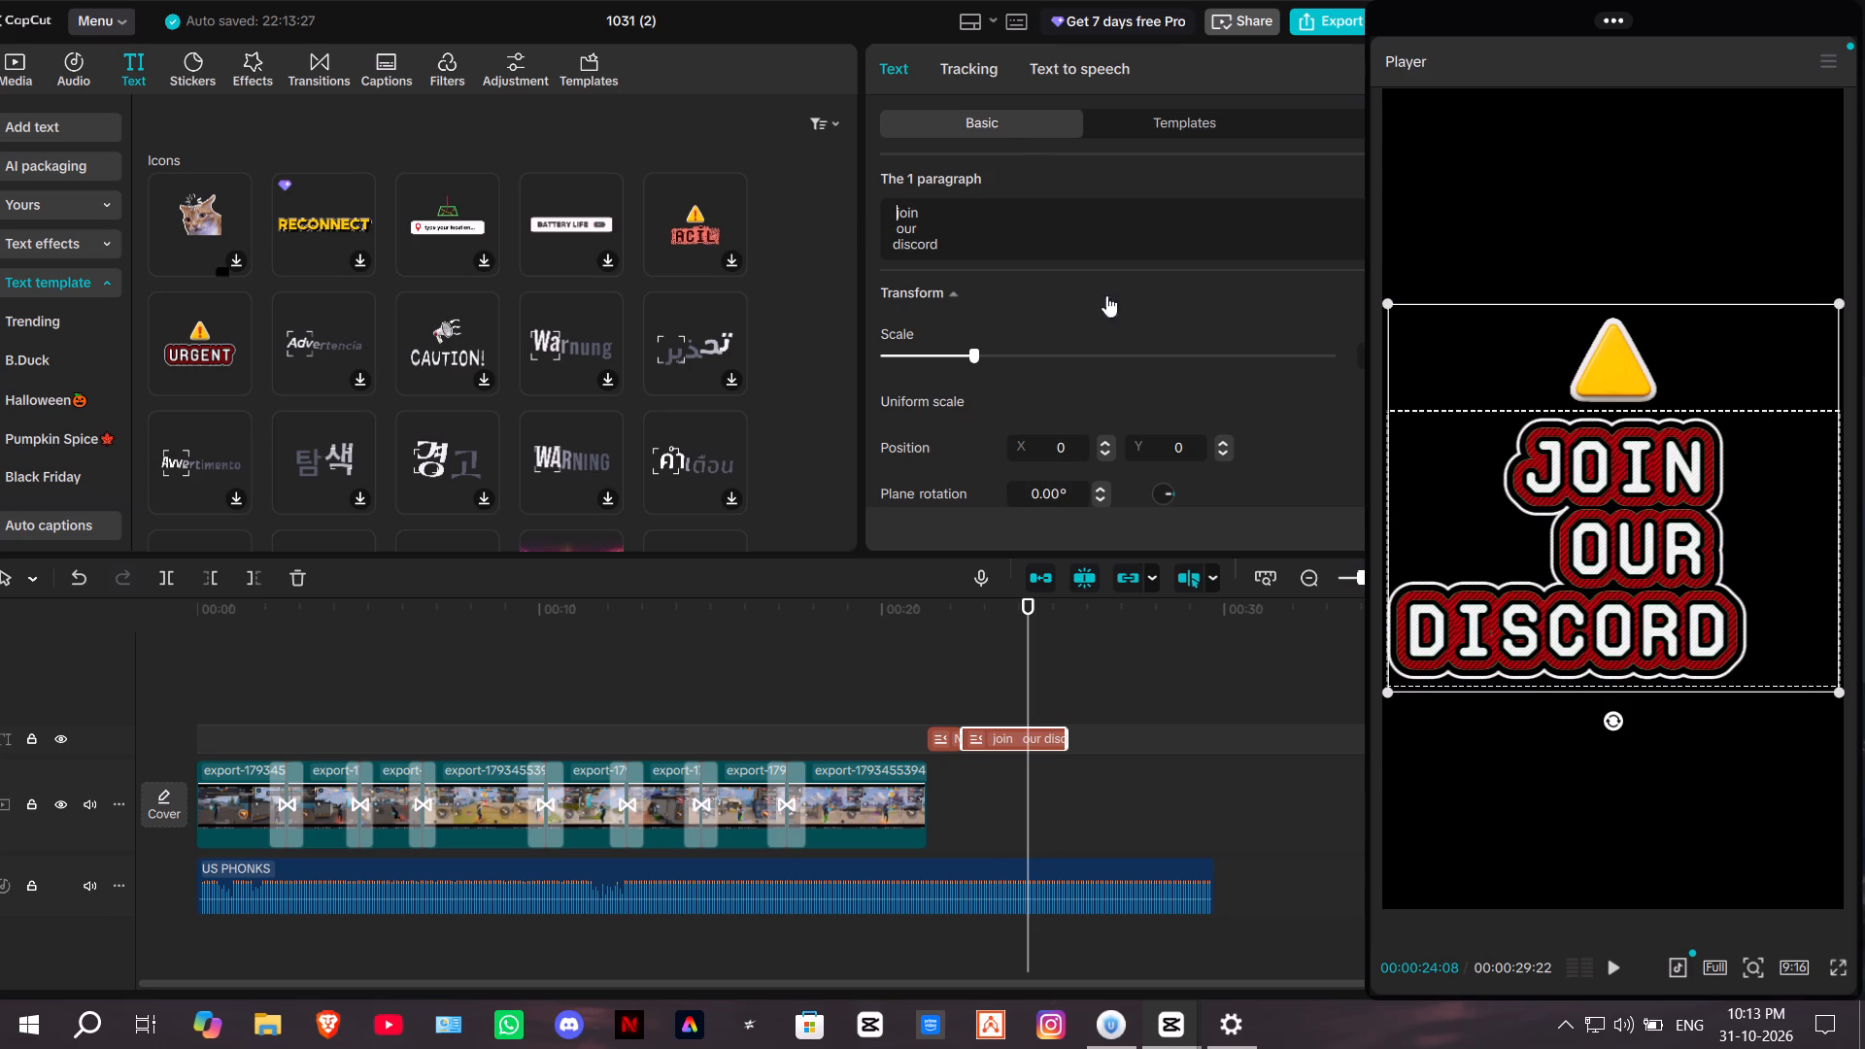
pyautogui.click(890, 252)
pyautogui.press('space')
pyautogui.press('space')
pyautogui.press('space')
# Reposition the "join our discord" text in the frame to about X -117, Y 213.
pyautogui.moveTo(1719, 354); pyautogui.dragTo(1695, 309)
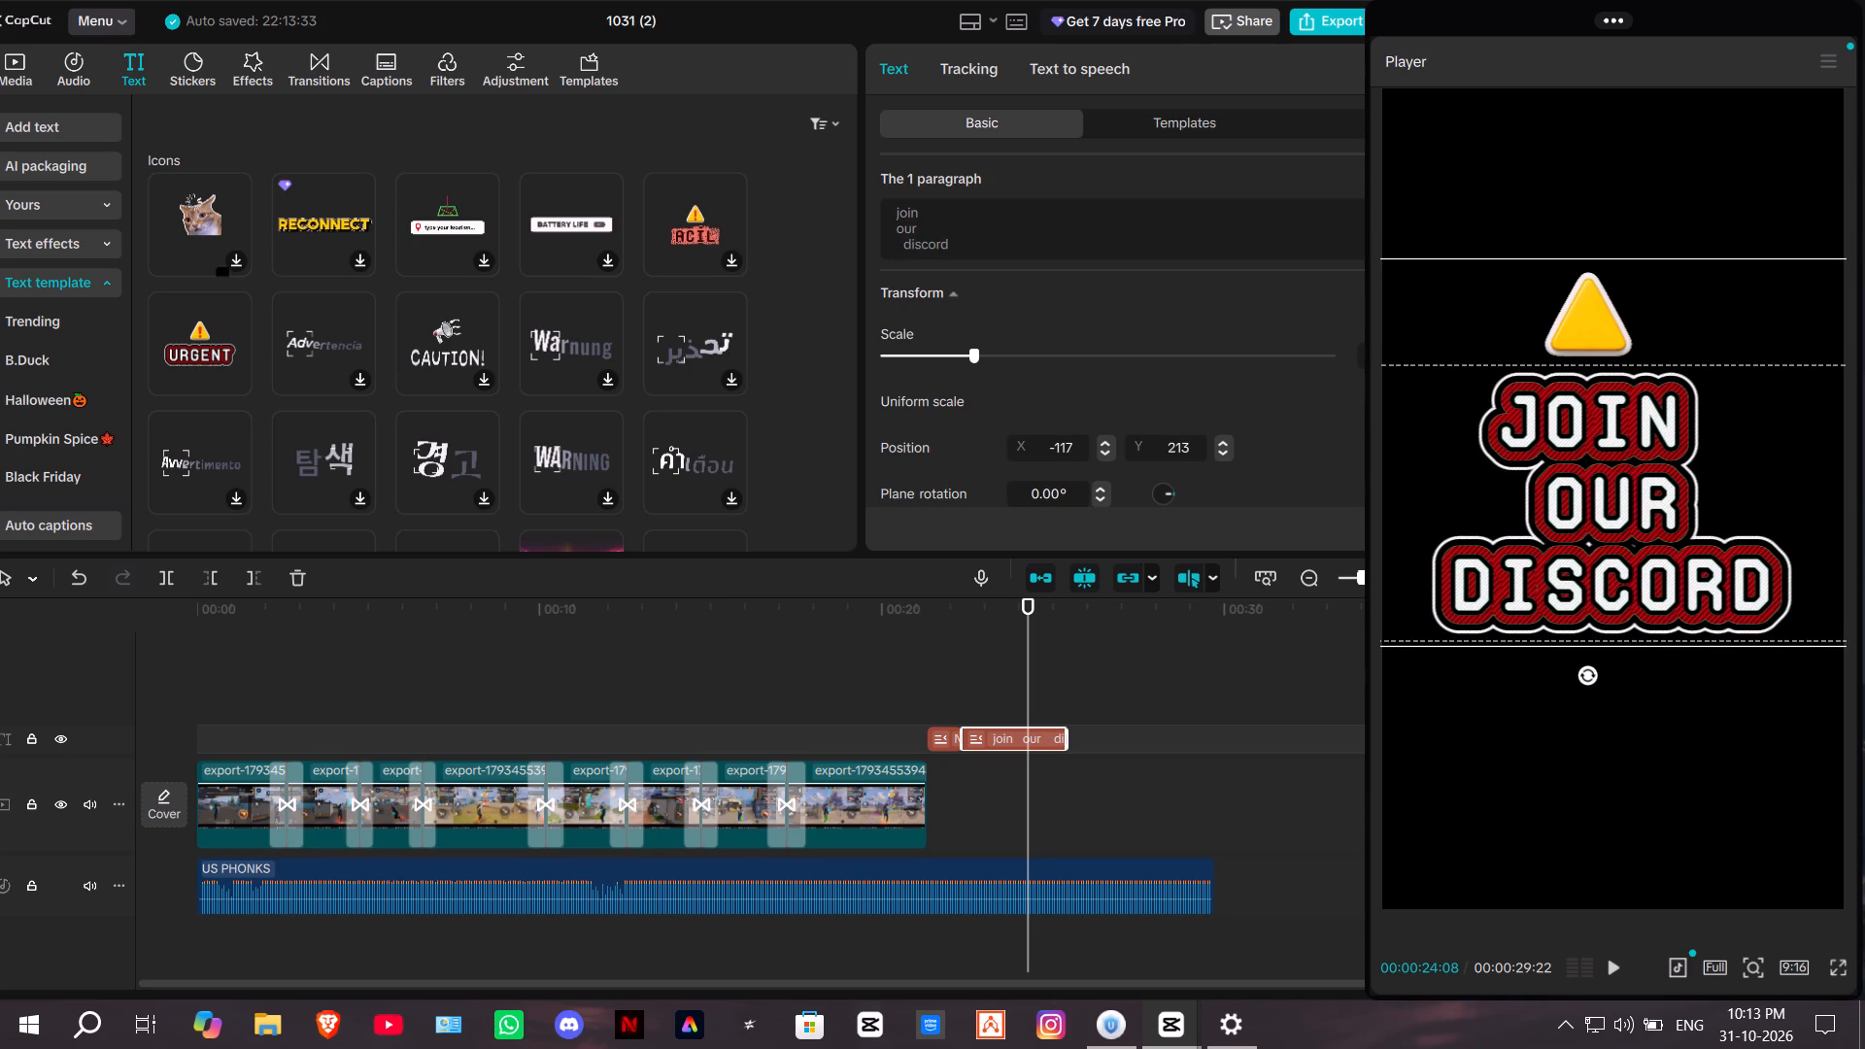
# Remove the leading space before "our" and one of the spaces before "discord" to even out the lines.
pyautogui.click(896, 231)
pyautogui.press('BackSpace')
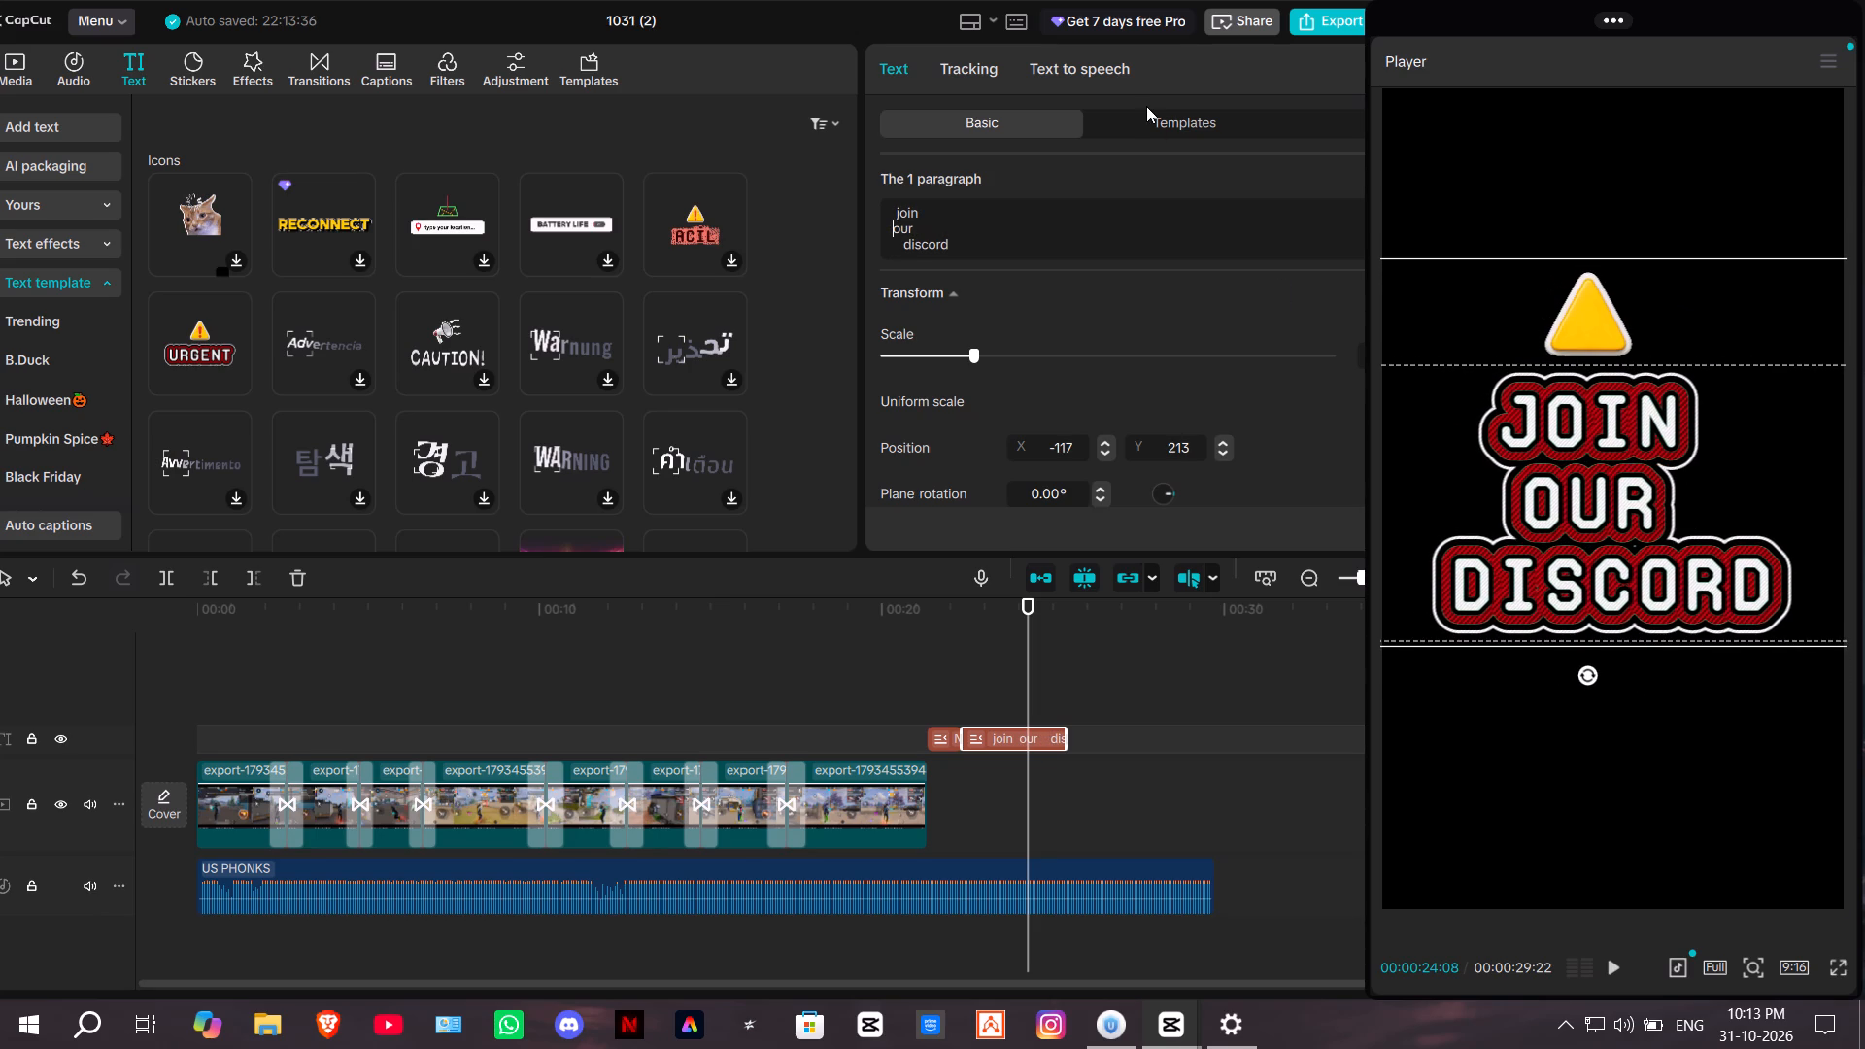
pyautogui.click(899, 246)
pyautogui.press('BackSpace')
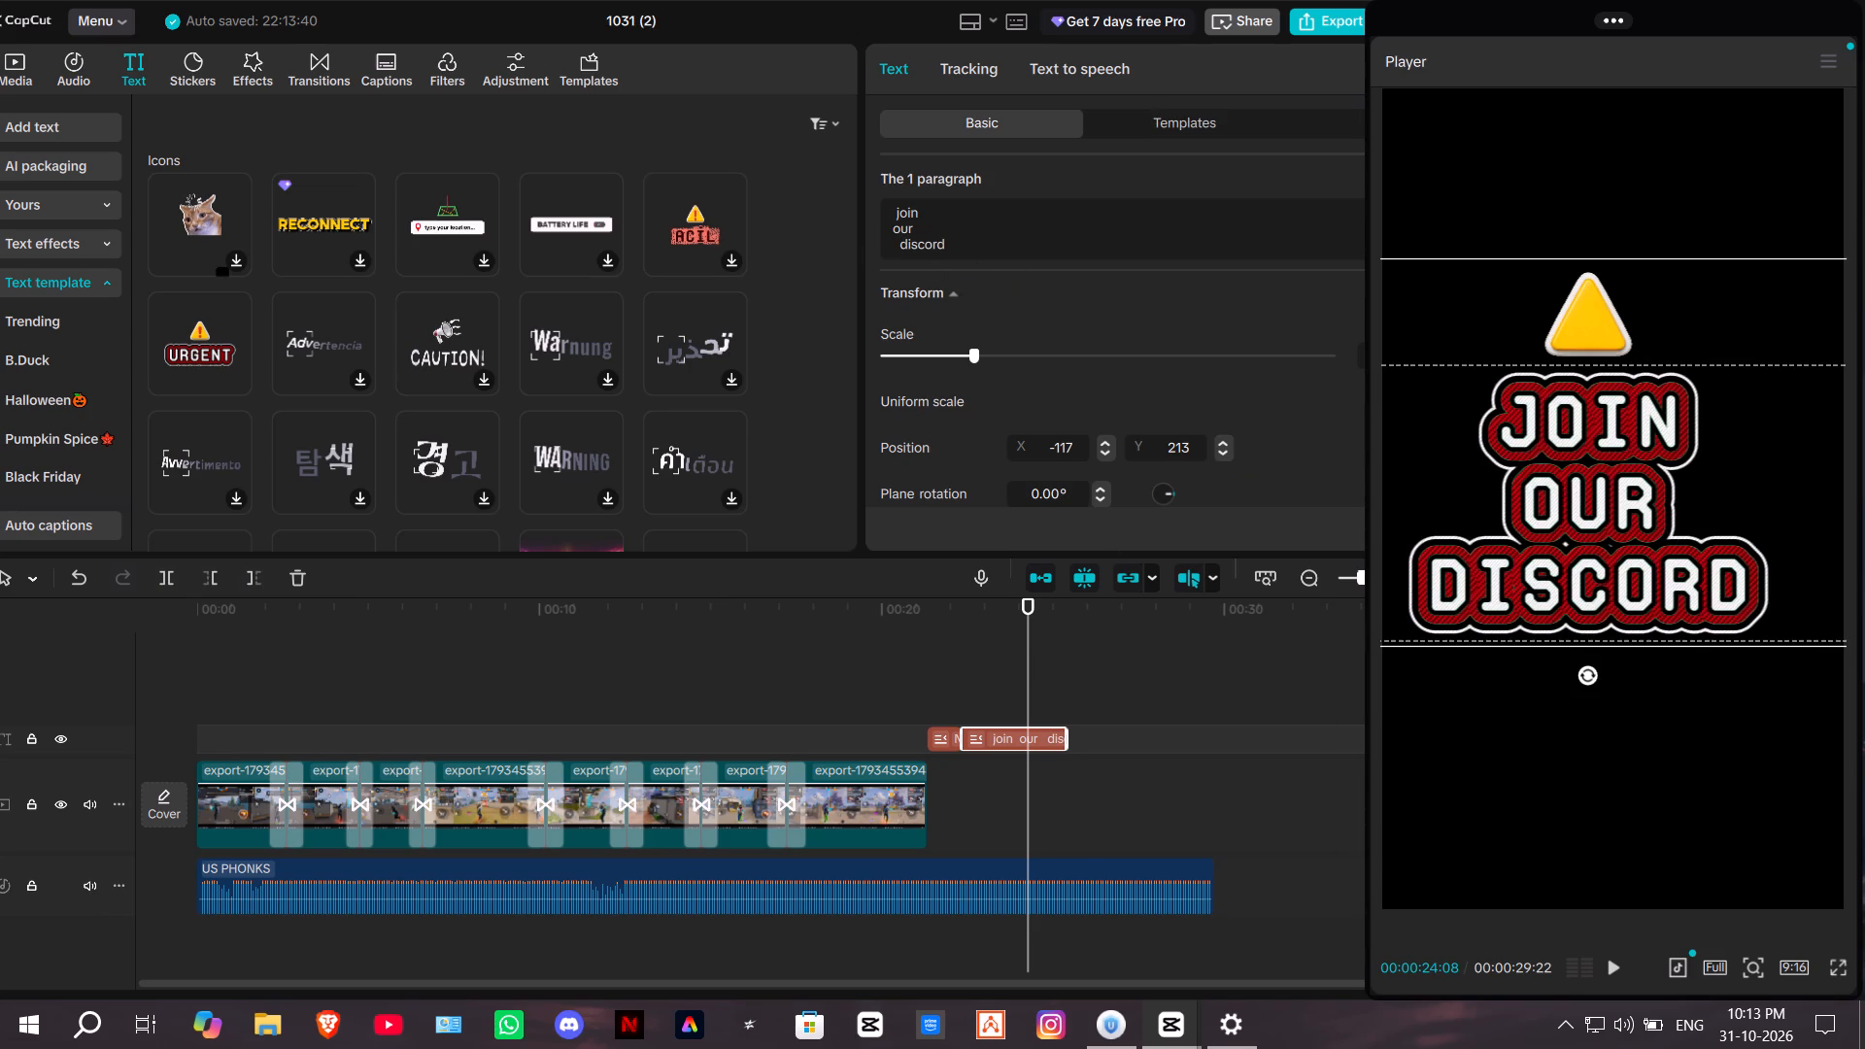
# Play the end of the "join our discord" text to find the cut point and split US PHONKS at 00:00:24:26.
pyautogui.click(1089, 676)
pyautogui.moveTo(1063, 667); pyautogui.dragTo(1000, 652)
pyautogui.moveTo(1086, 626); pyautogui.dragTo(1081, 626)
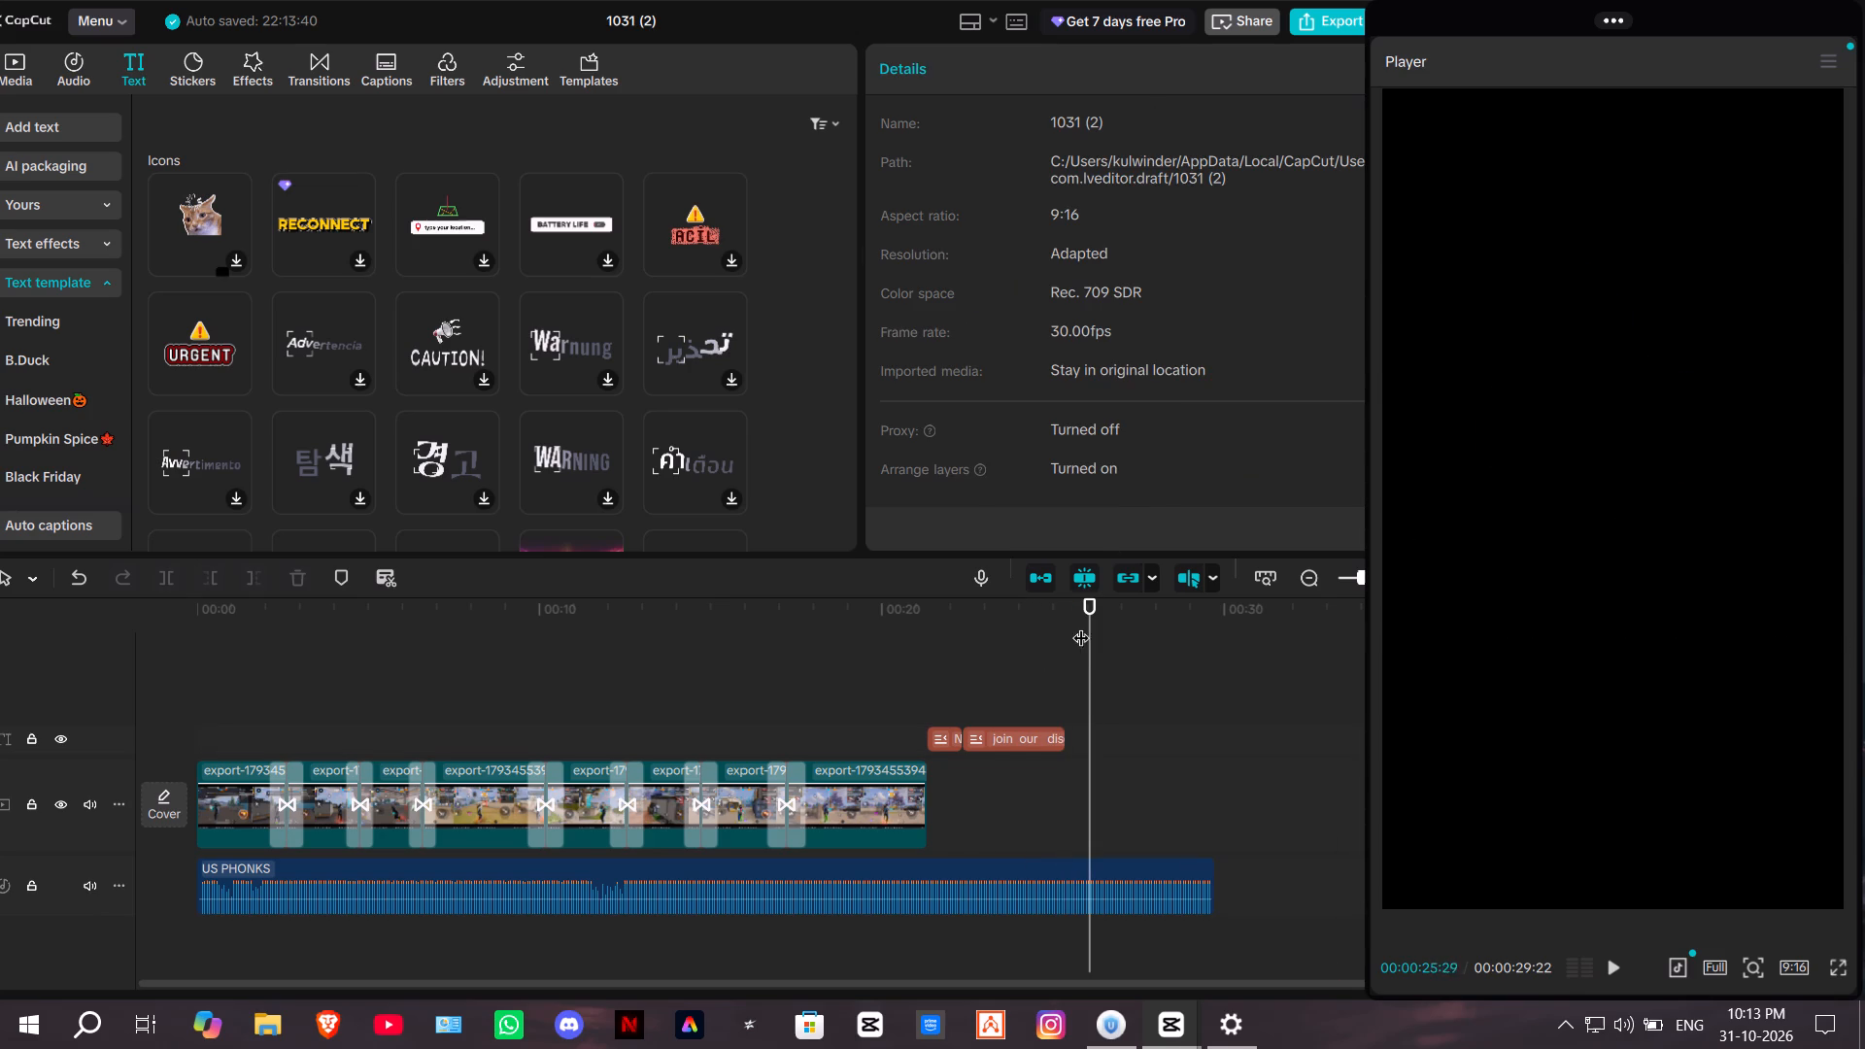
pyautogui.moveTo(1081, 626); pyautogui.dragTo(1013, 633)
pyautogui.press('space')
pyautogui.press('space')
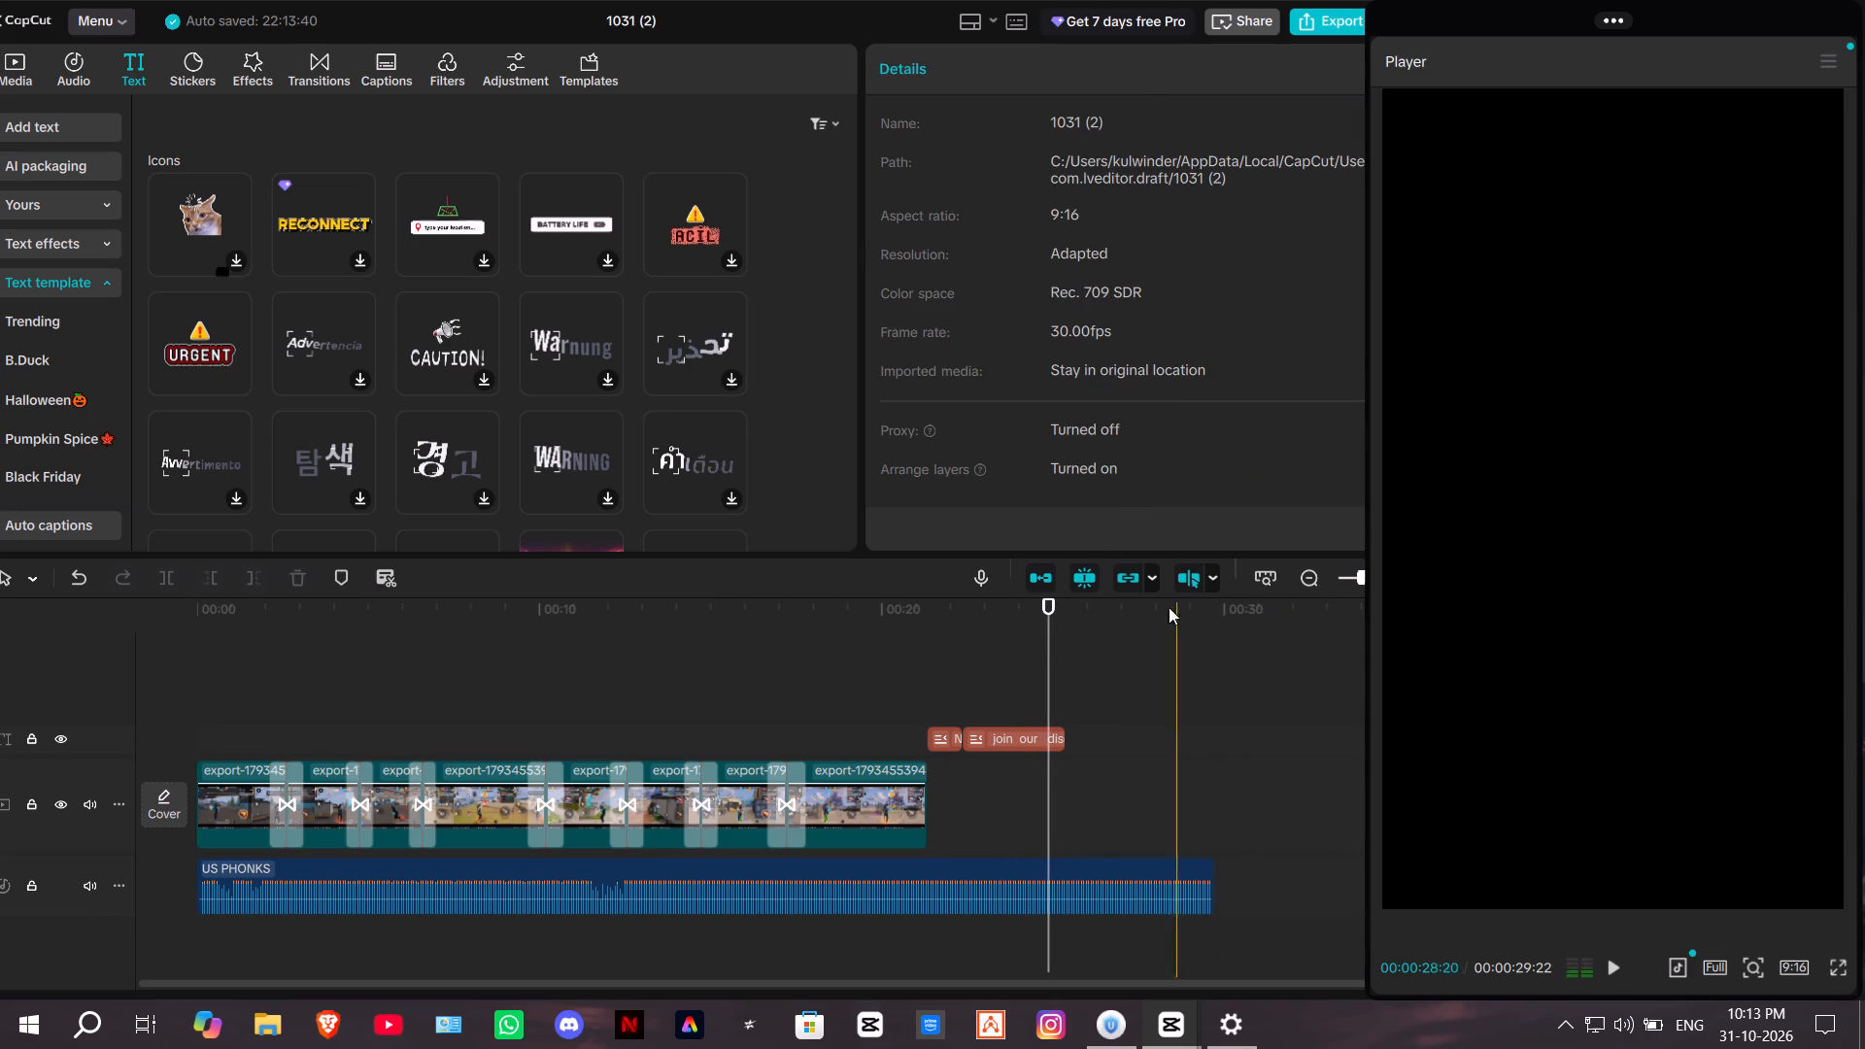
pyautogui.click(1064, 863)
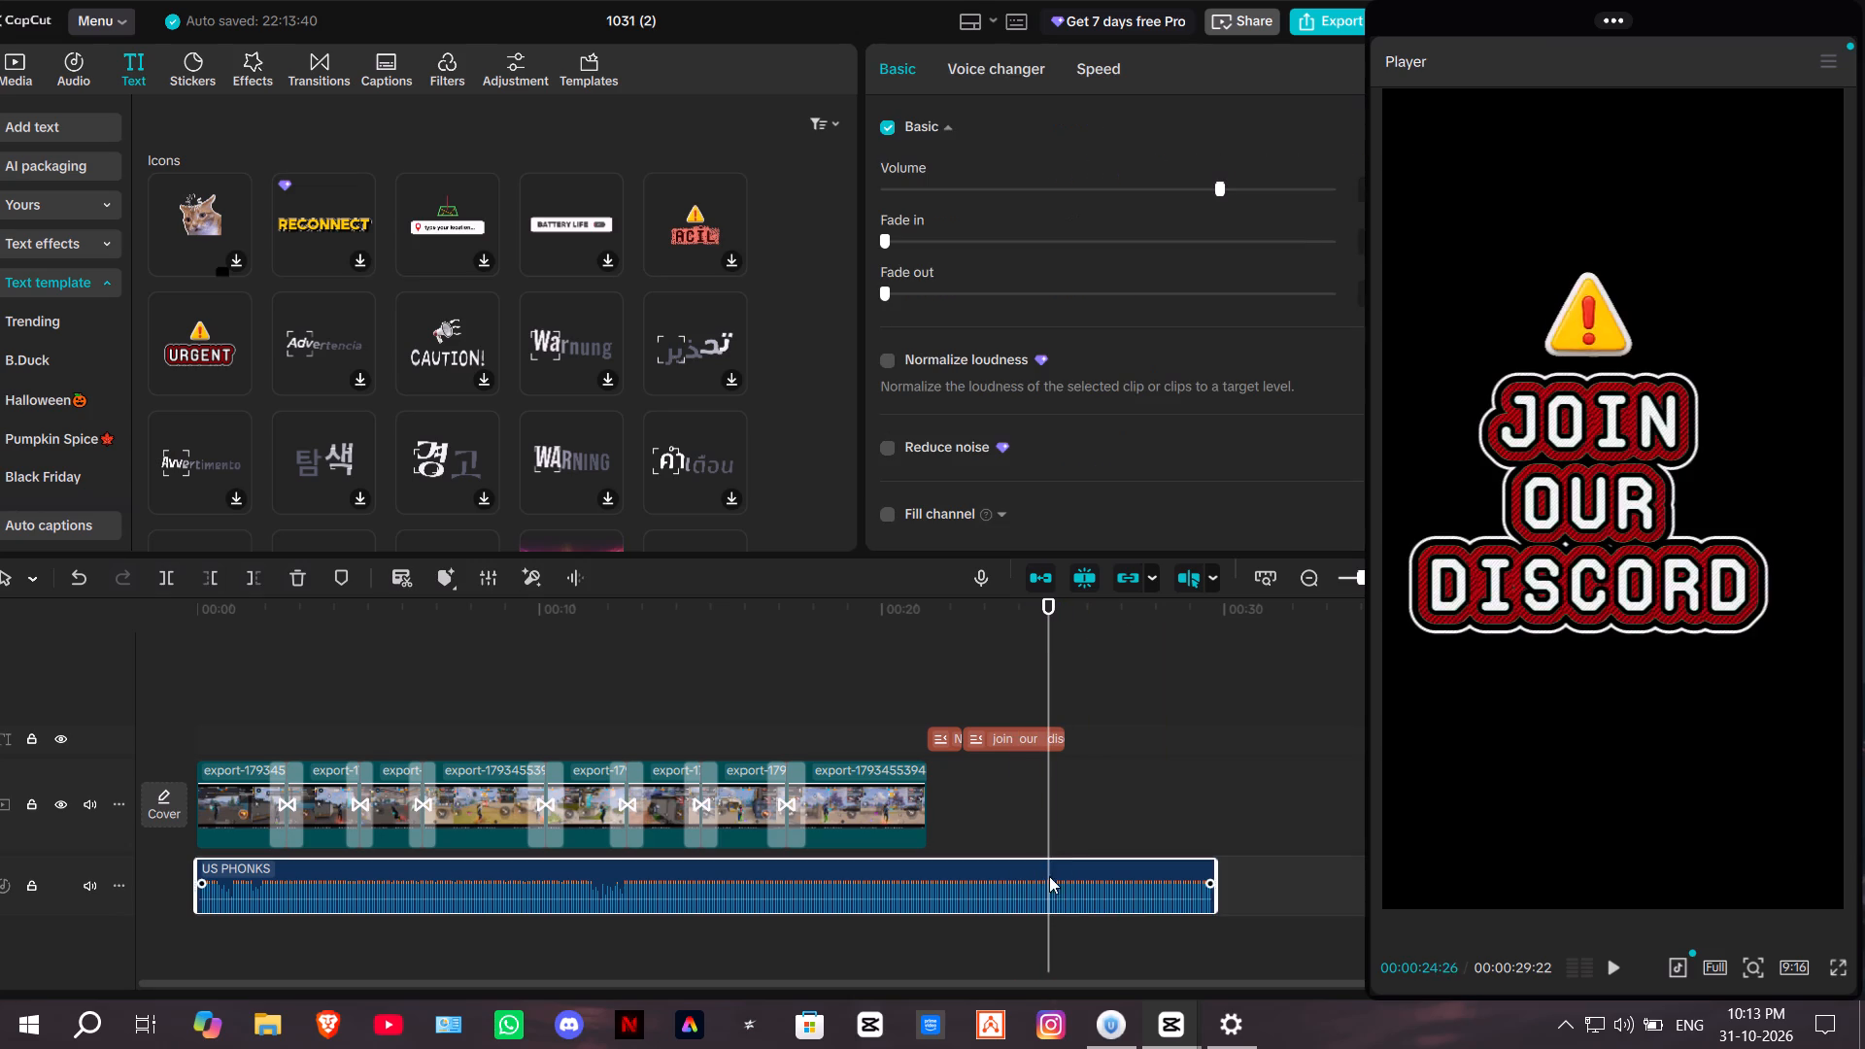
pyautogui.click(158, 578)
# Split the "join our discord" text clip at the same 00:00:24:26 point and delete its leftover end piece.
pyautogui.click(1040, 734)
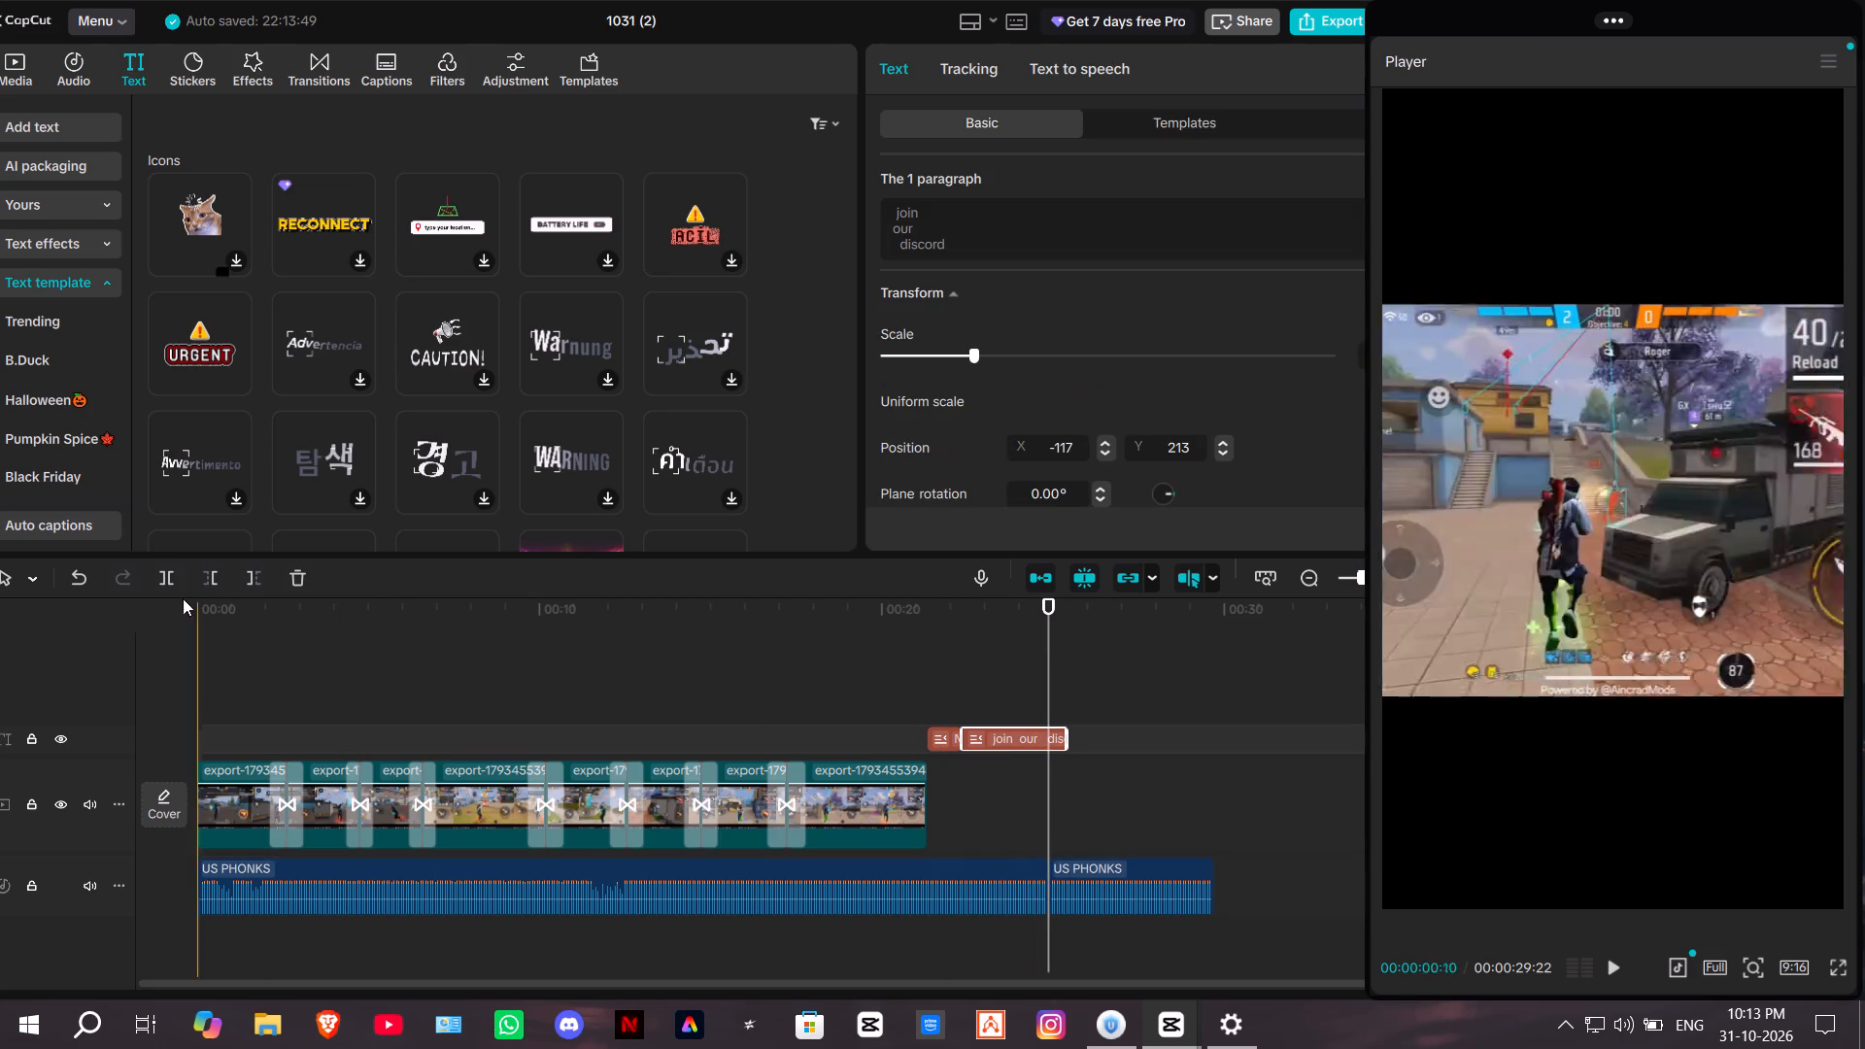
pyautogui.click(161, 584)
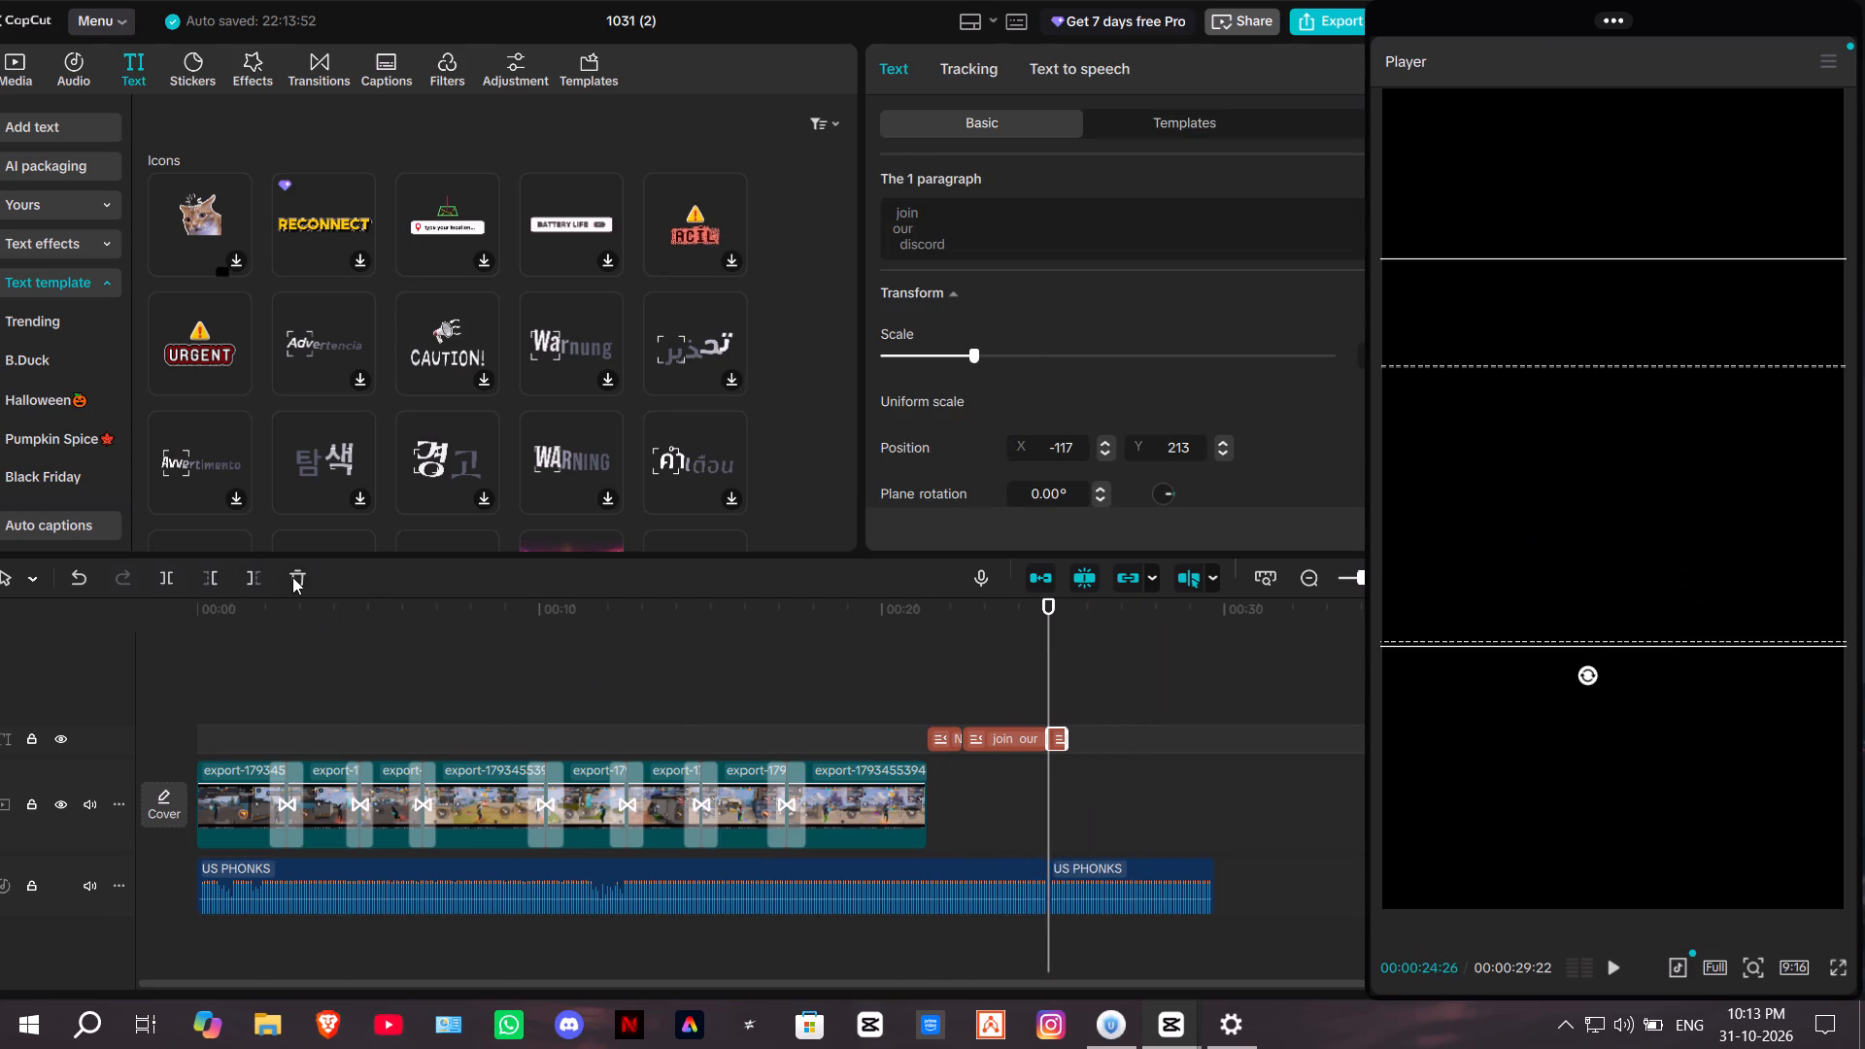
pyautogui.click(294, 577)
# Delete the leftover US PHONKS piece after the split so the music ends together with the text.
pyautogui.click(1091, 916)
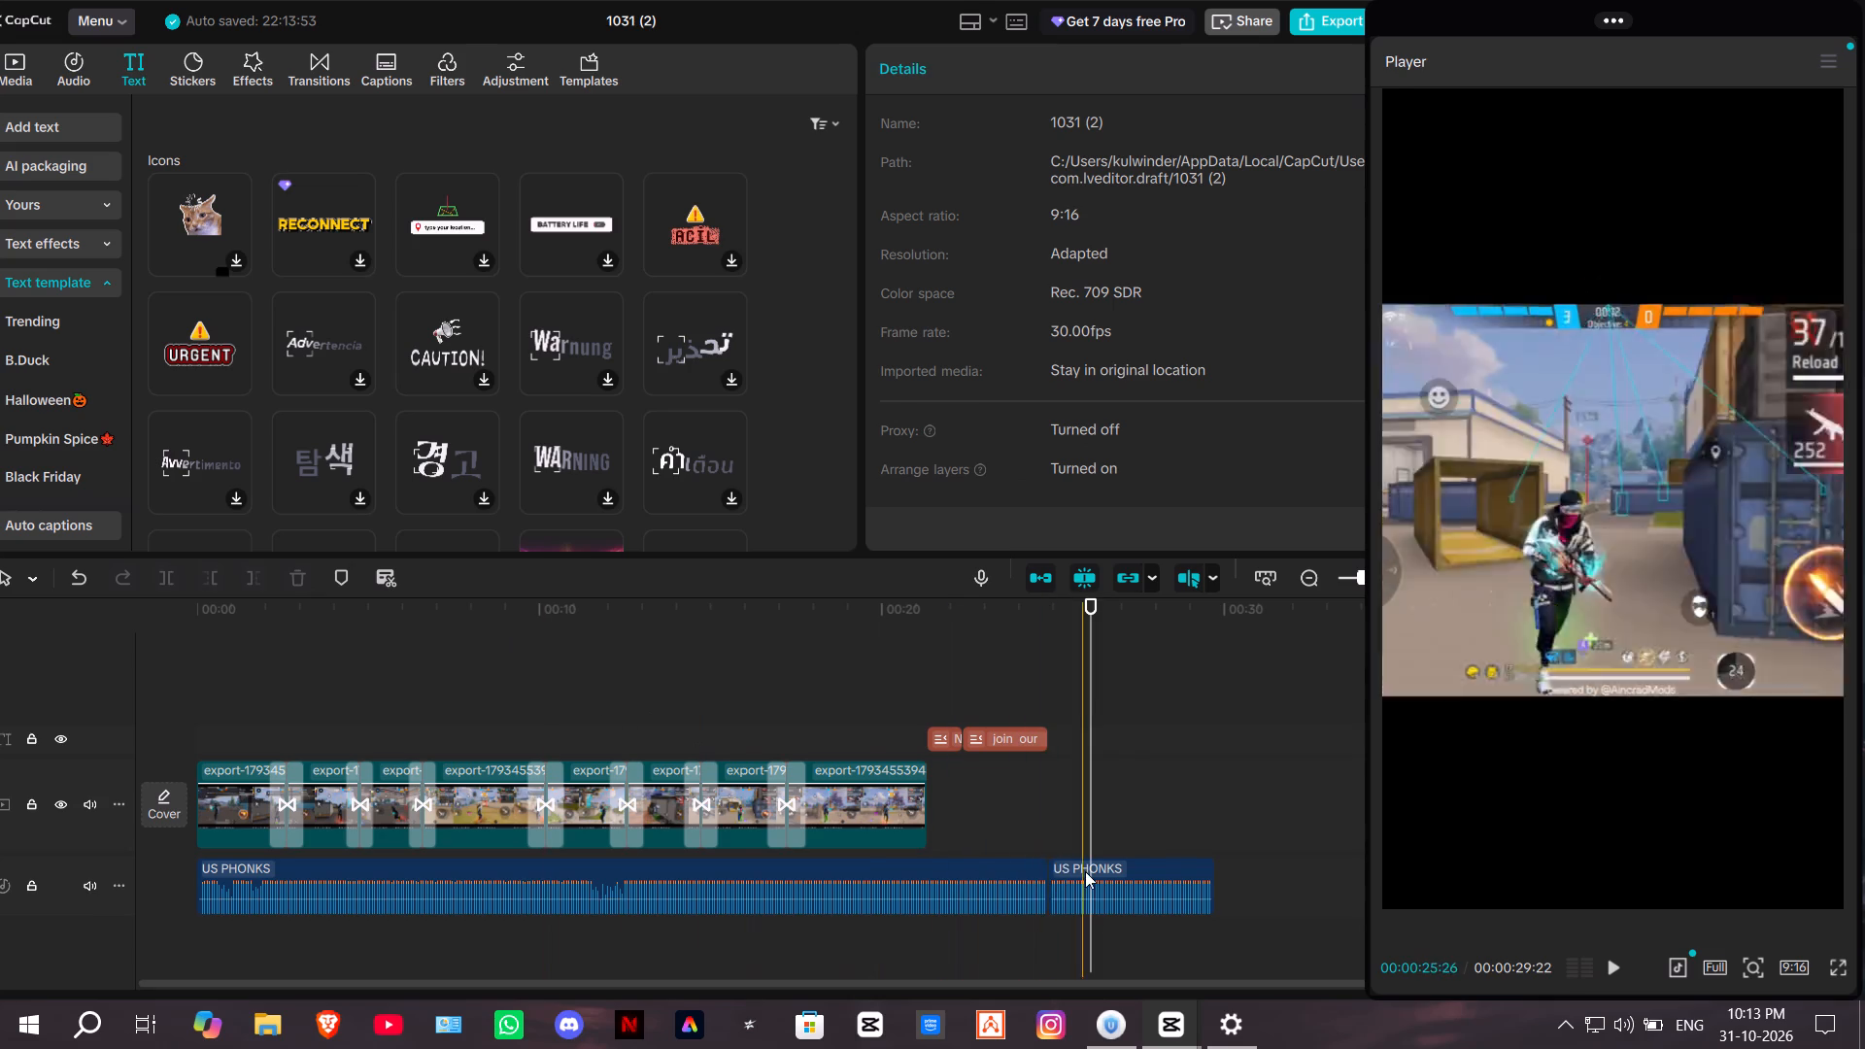
pyautogui.moveTo(1085, 871); pyautogui.dragTo(1098, 868)
pyautogui.moveTo(1103, 868); pyautogui.dragTo(294, 572)
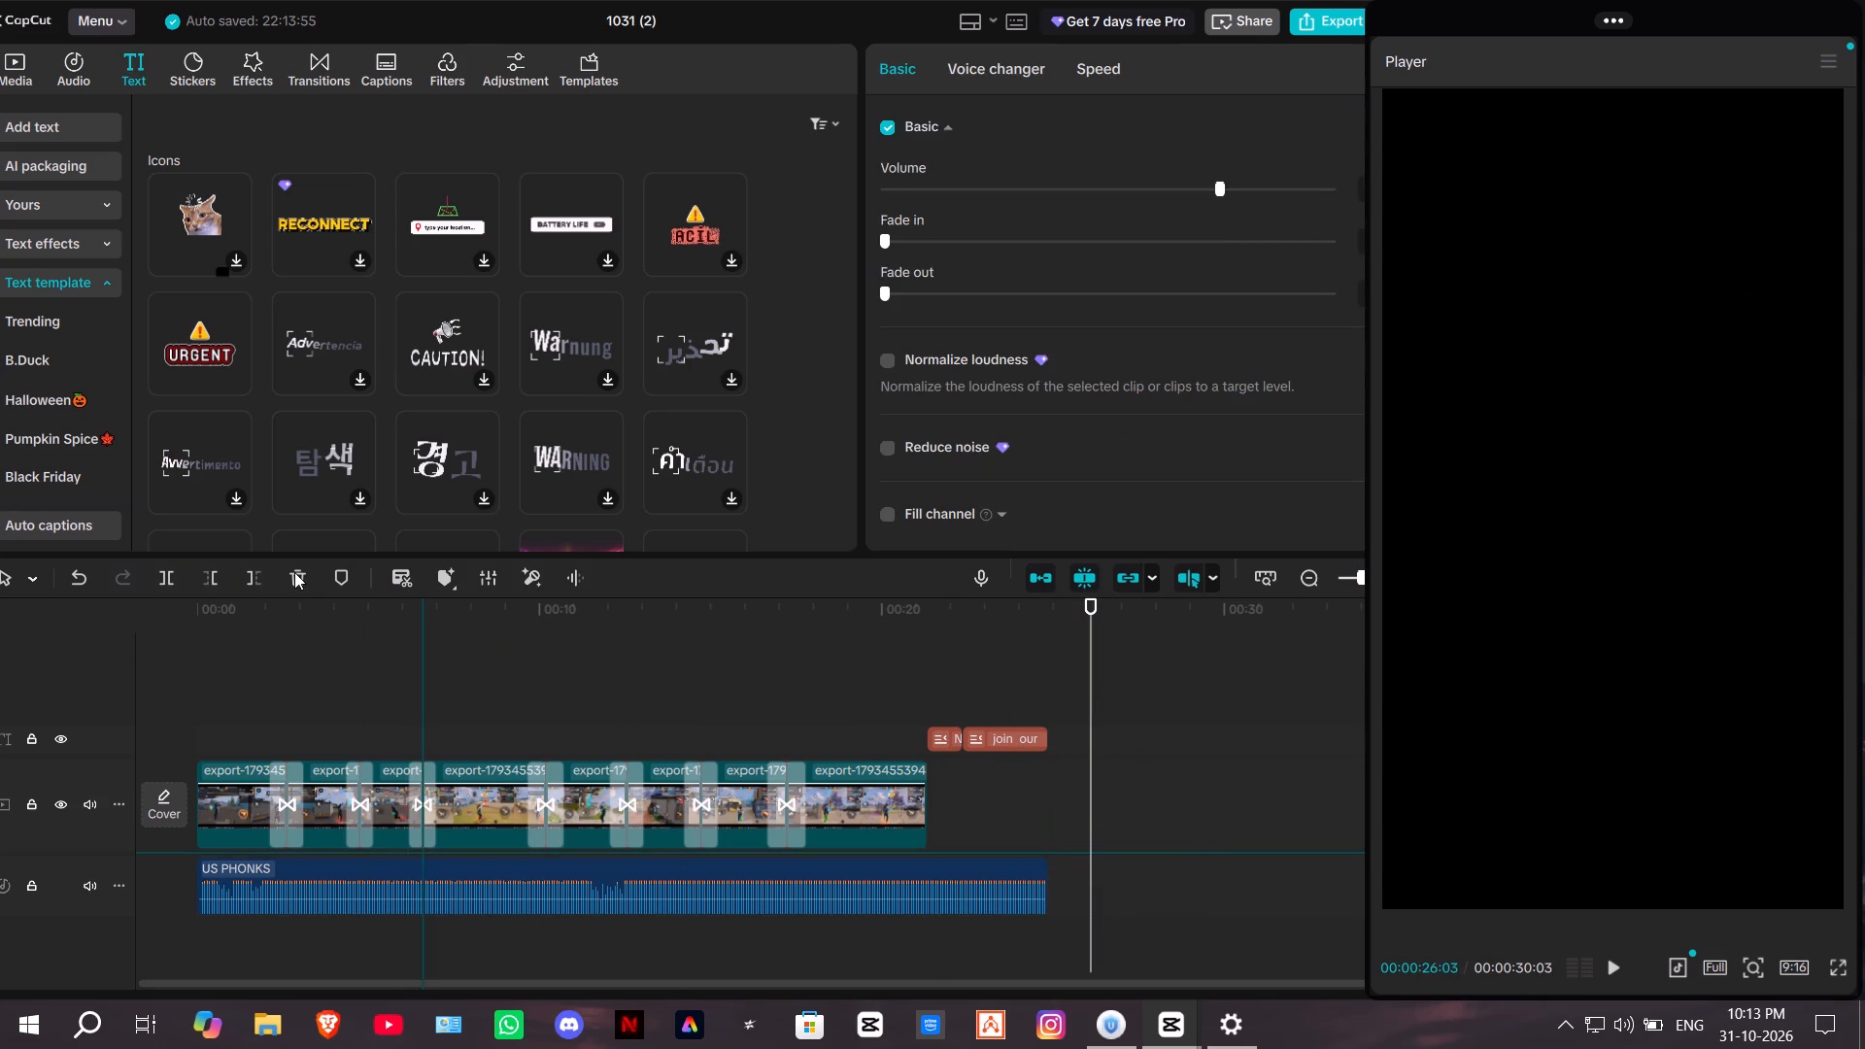
pyautogui.moveTo(294, 572); pyautogui.dragTo(340, 577)
pyautogui.moveTo(340, 577); pyautogui.dragTo(476, 672)
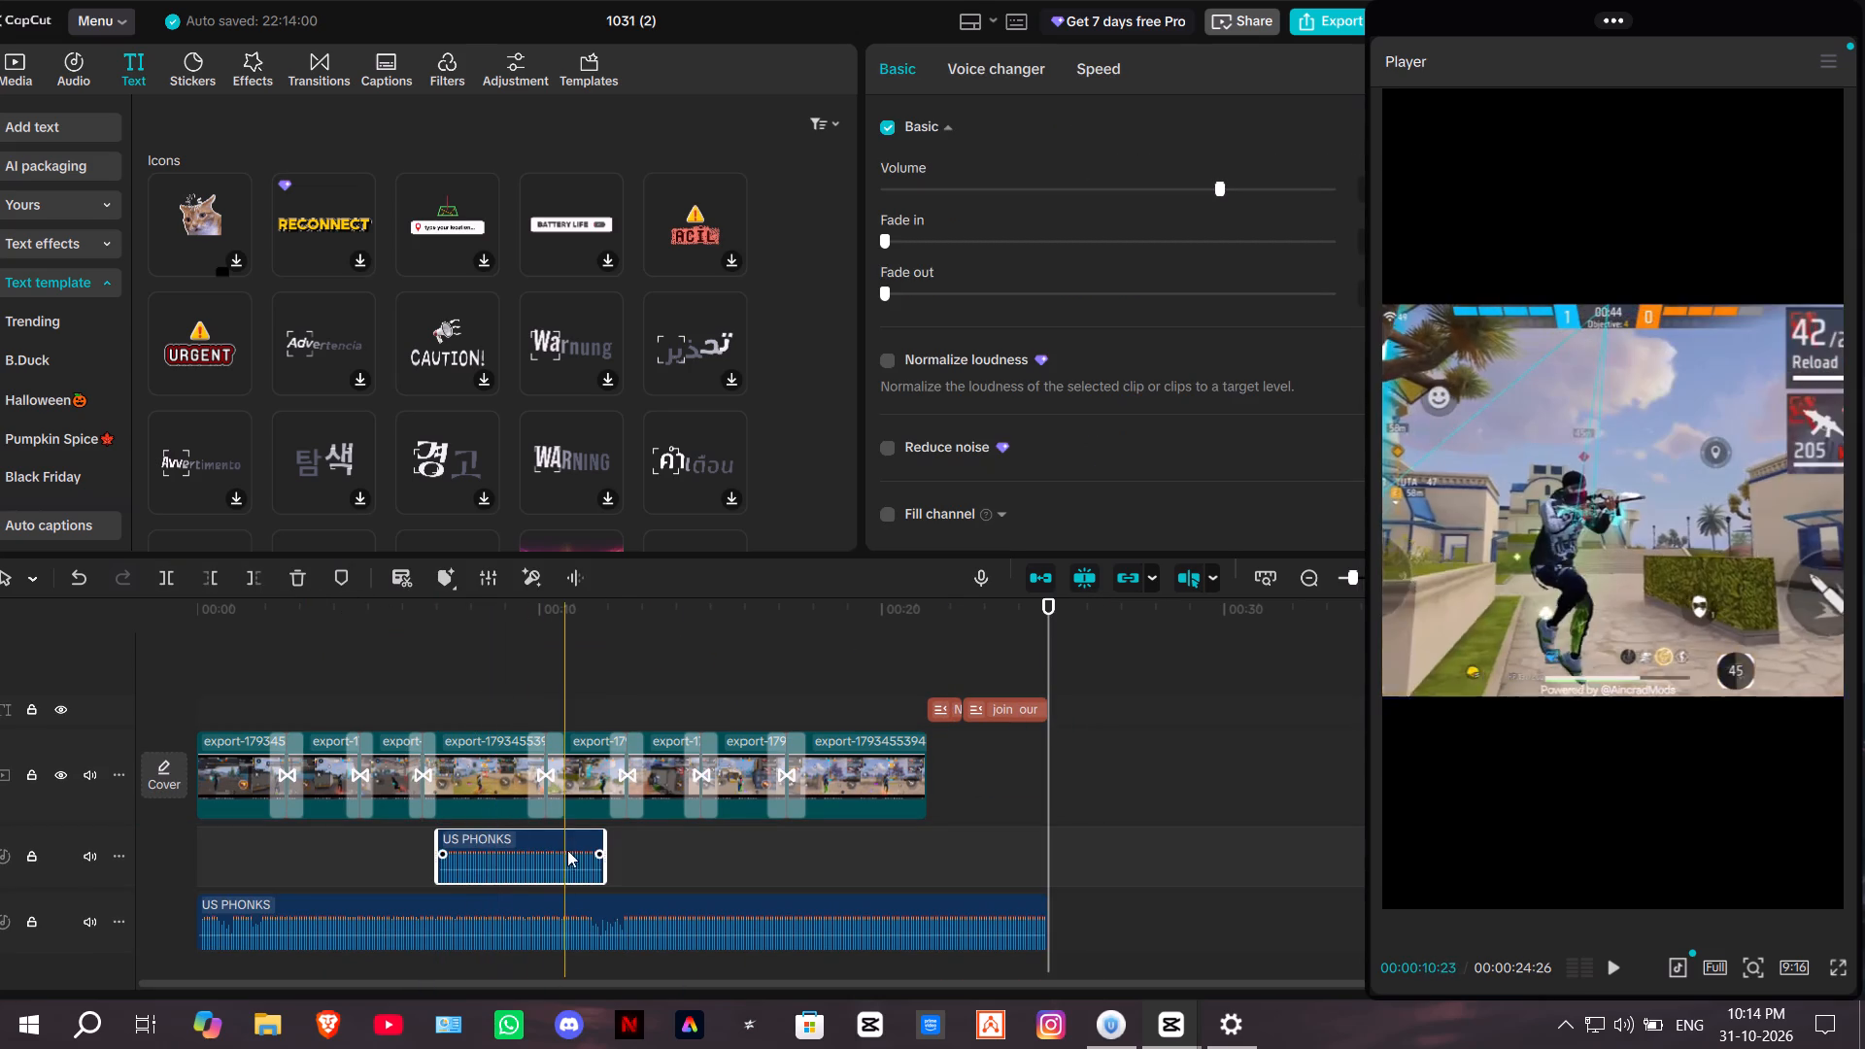
pyautogui.rightClick(535, 854)
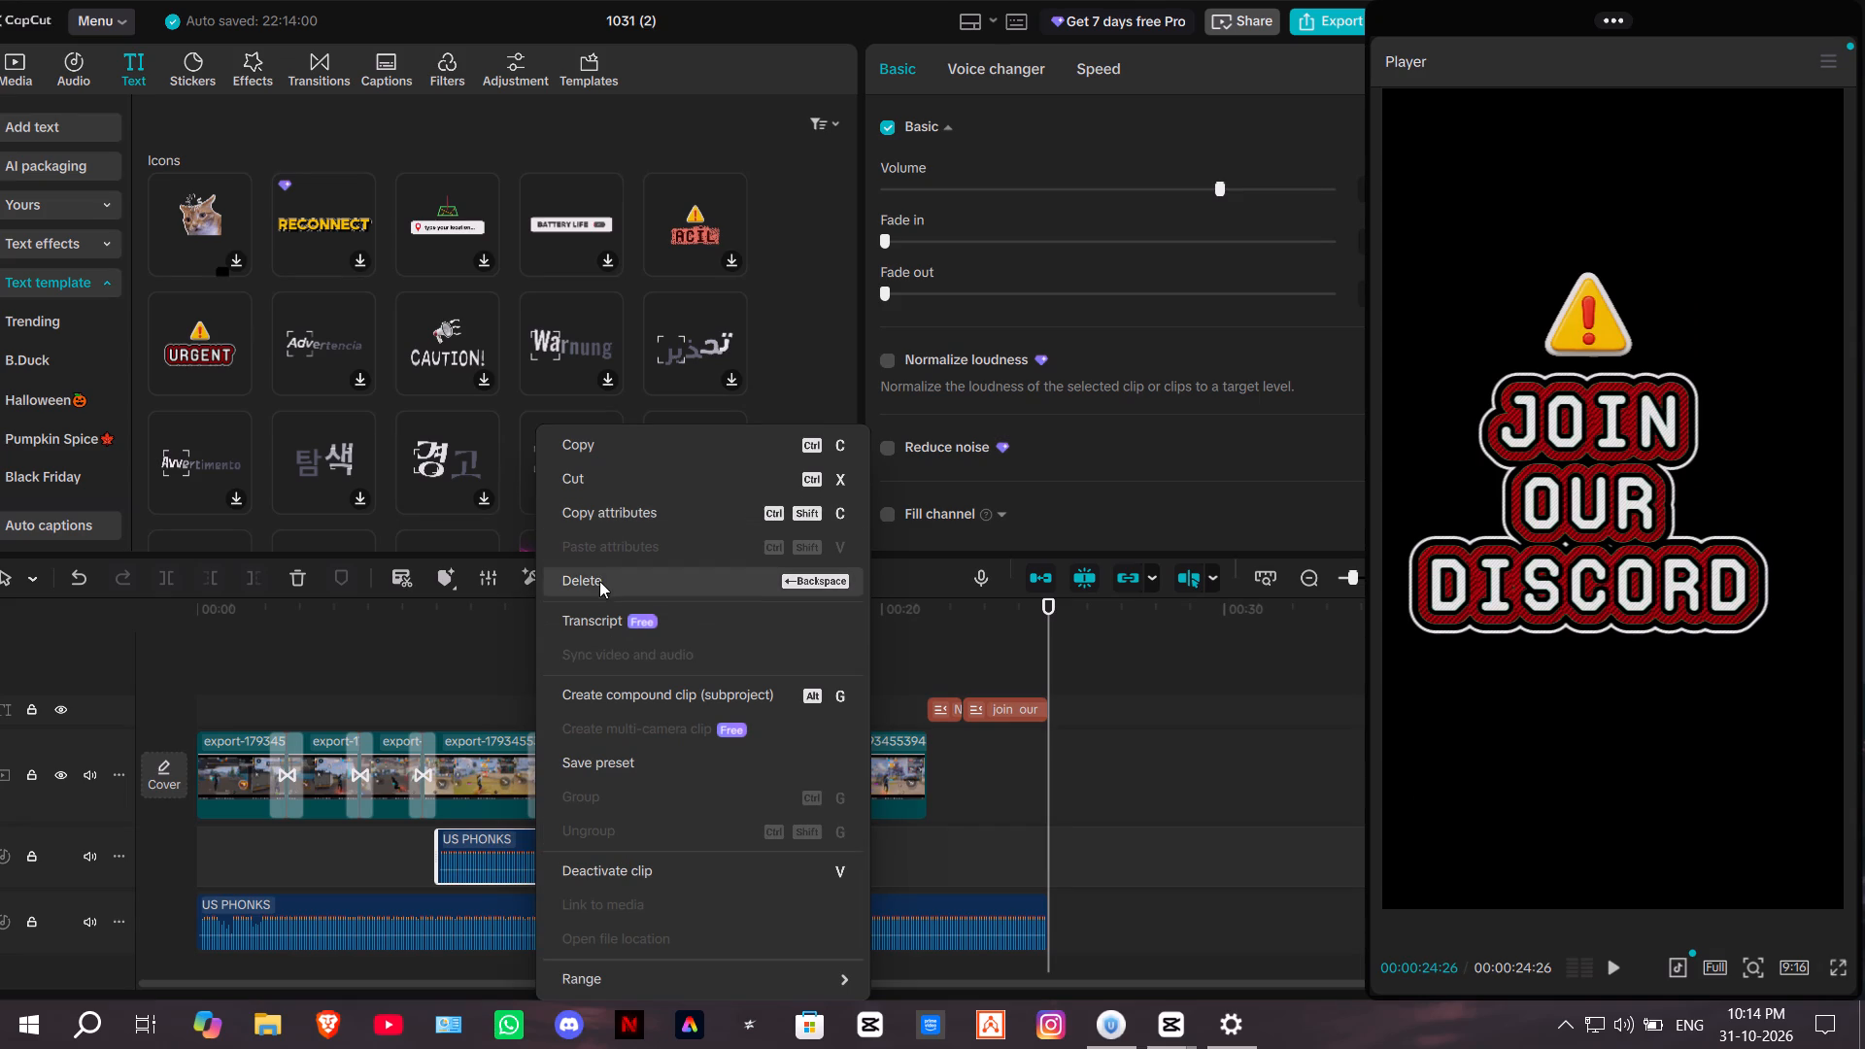
pyautogui.click(593, 590)
# Play back the opening seconds of the montage from the start to review the clips and transitions with the music.
pyautogui.moveTo(1044, 684); pyautogui.dragTo(340, 680)
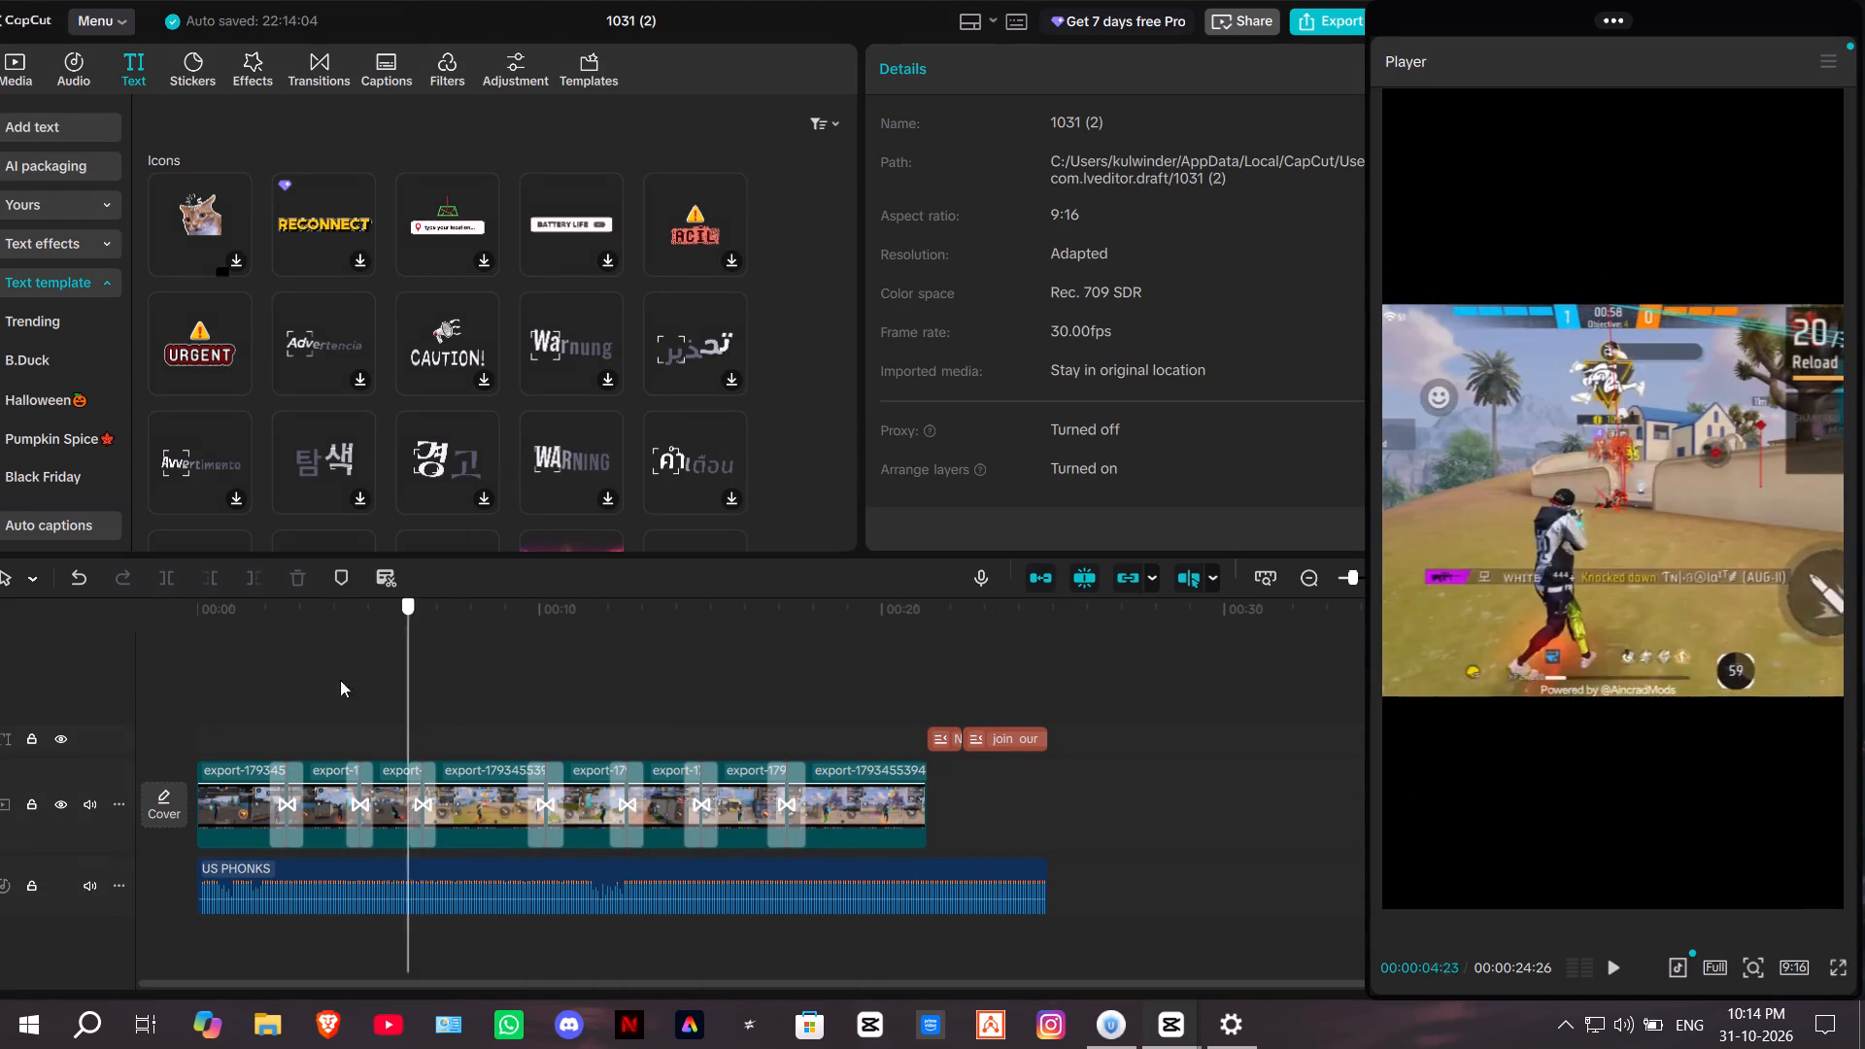
pyautogui.moveTo(340, 680); pyautogui.dragTo(204, 685)
pyautogui.press('space')
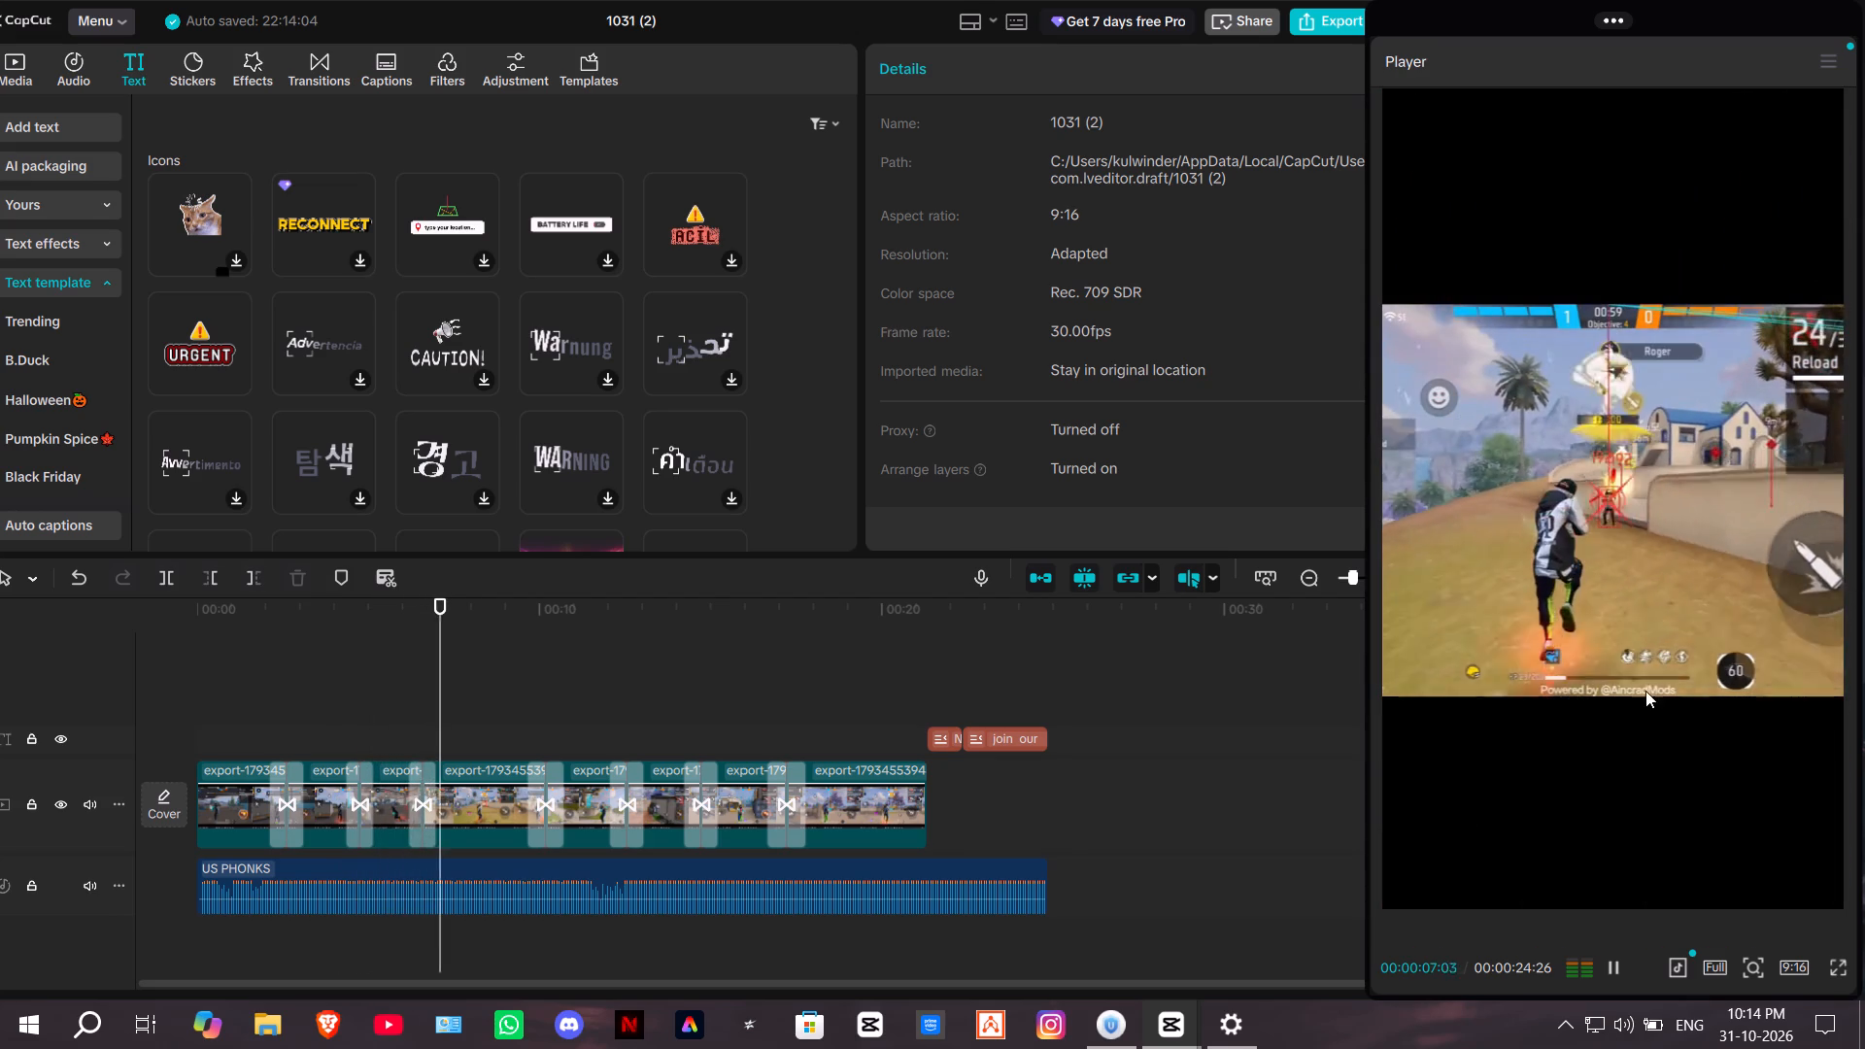
pyautogui.press('space')
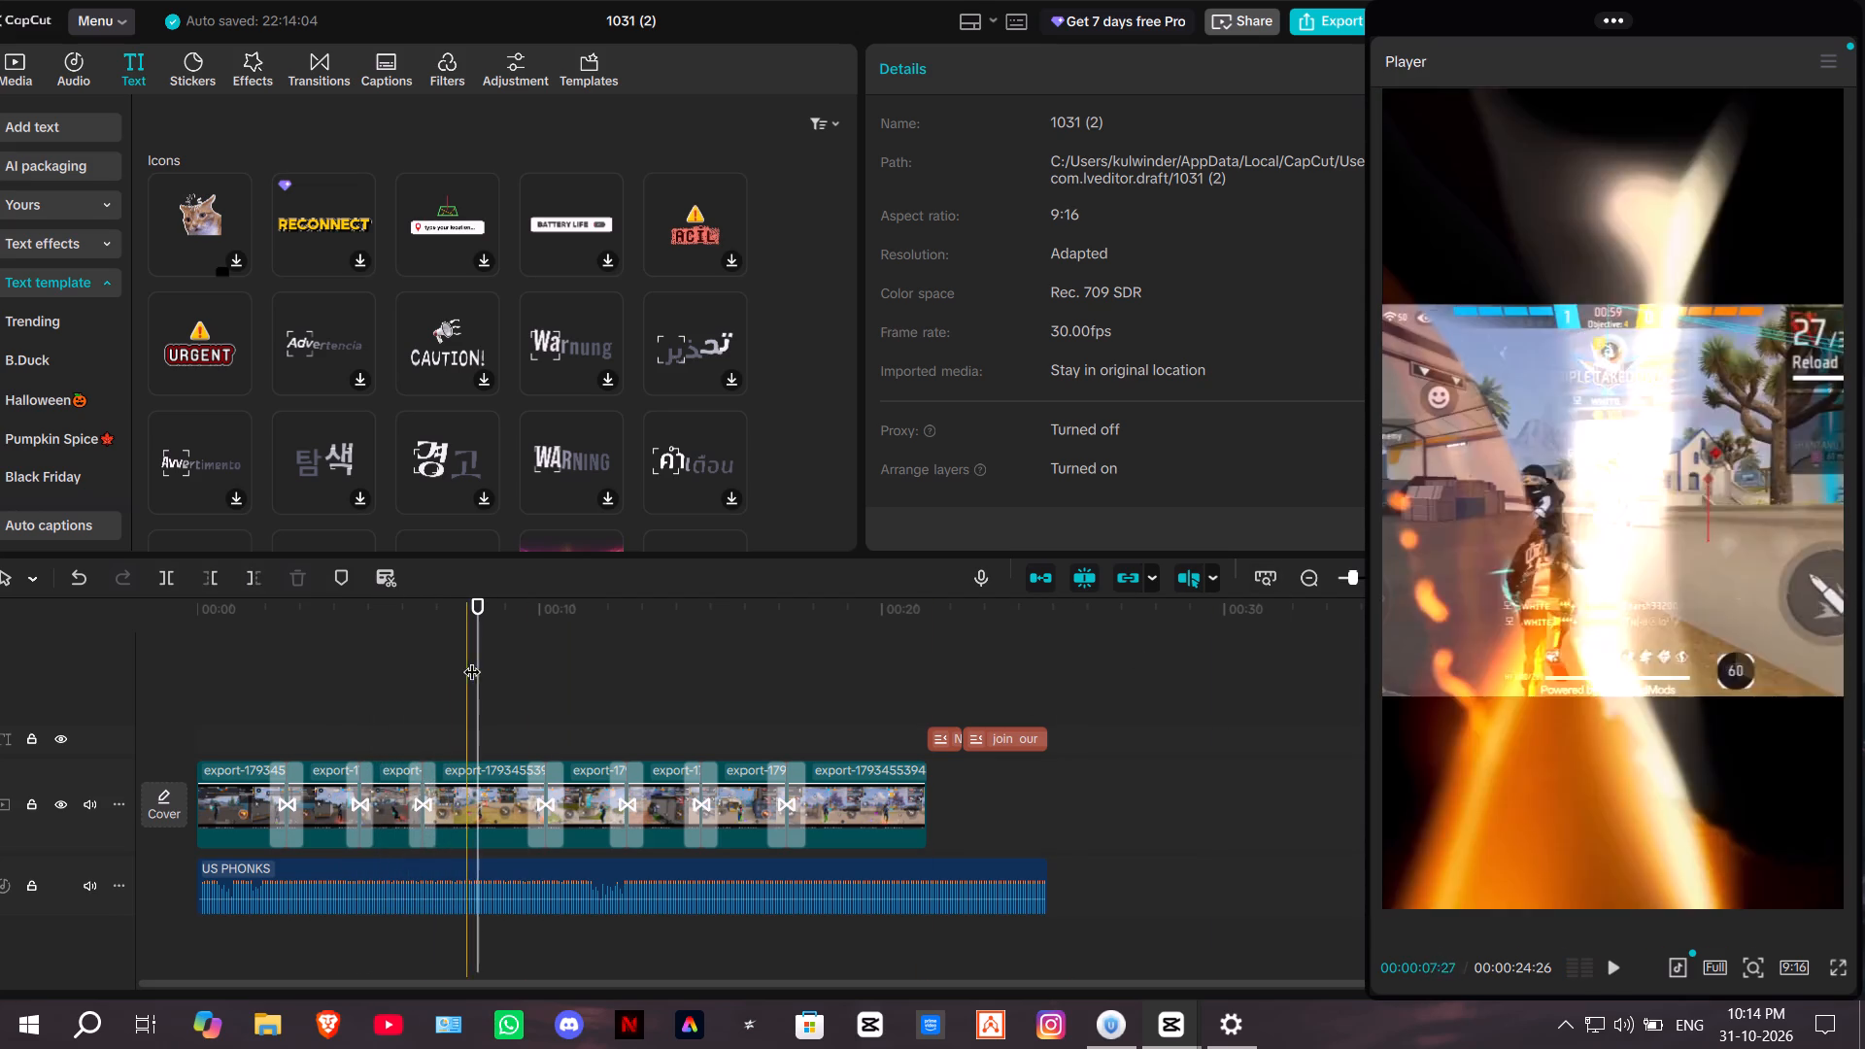
pyautogui.moveTo(472, 660); pyautogui.dragTo(205, 685)
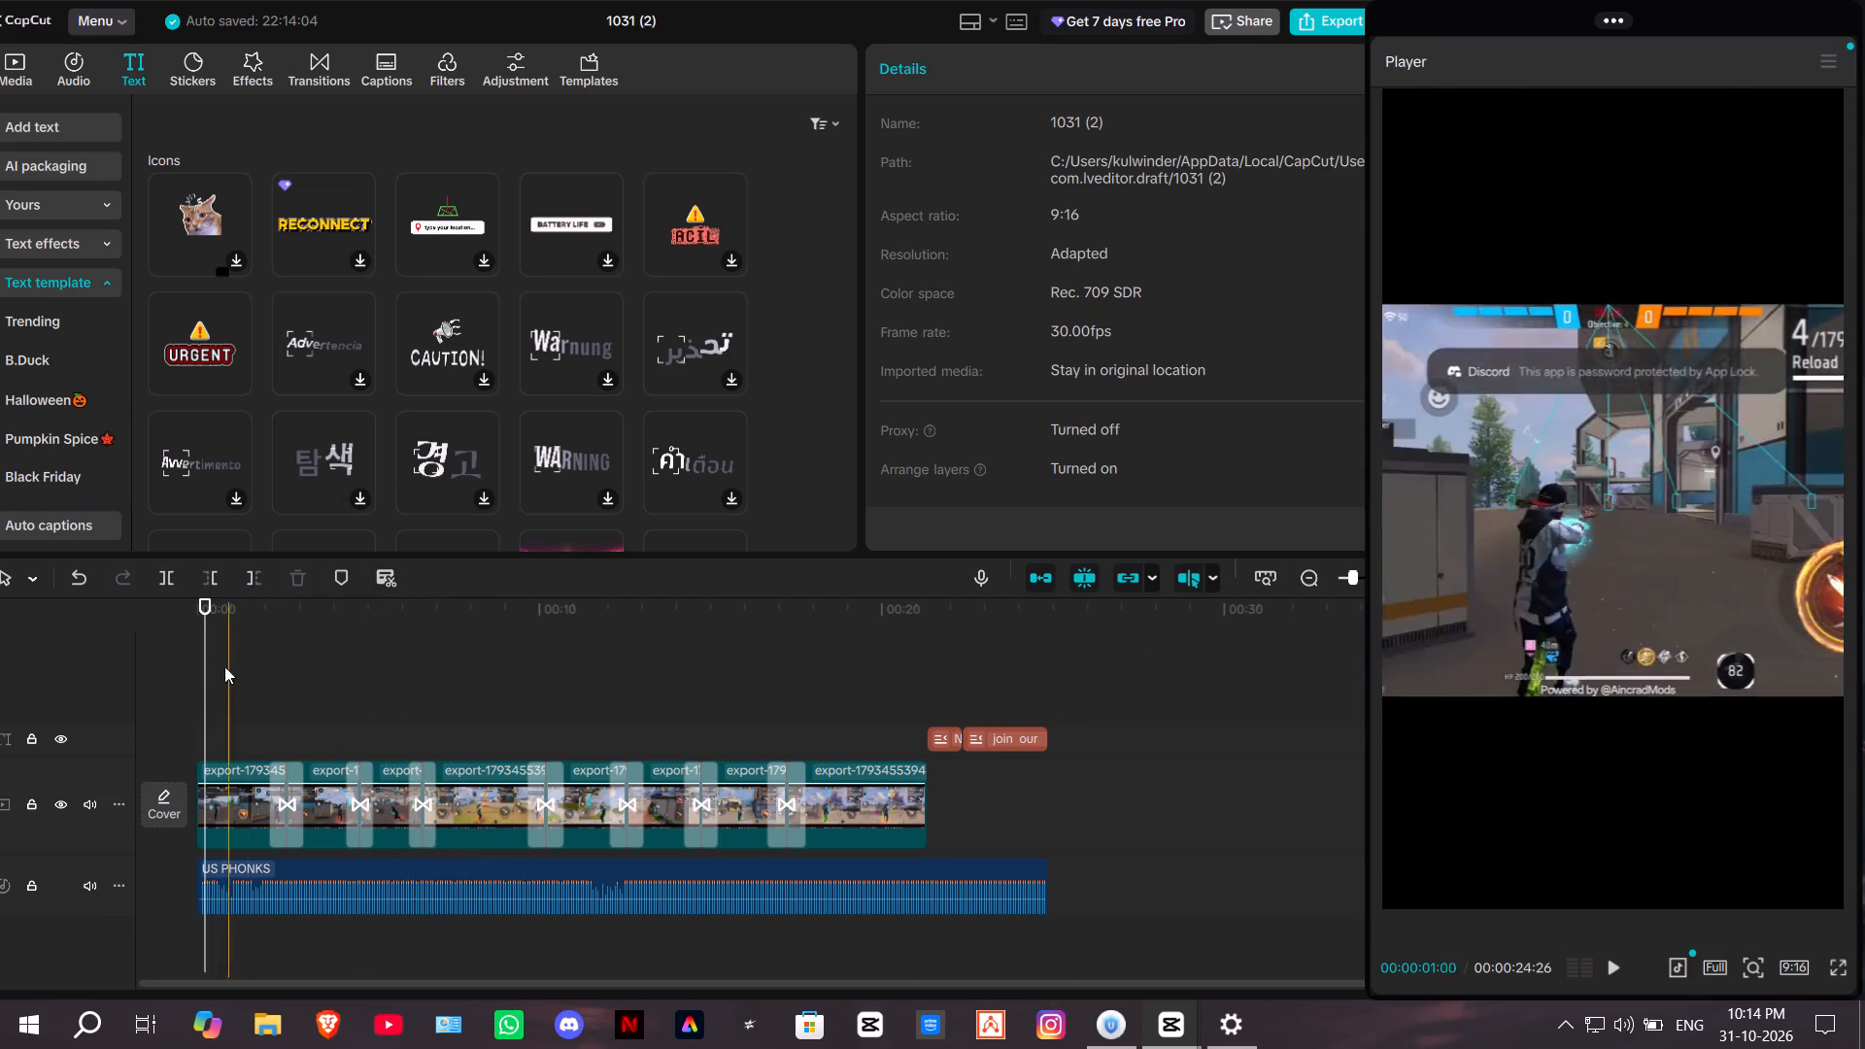
pyautogui.moveTo(205, 664); pyautogui.dragTo(154, 665)
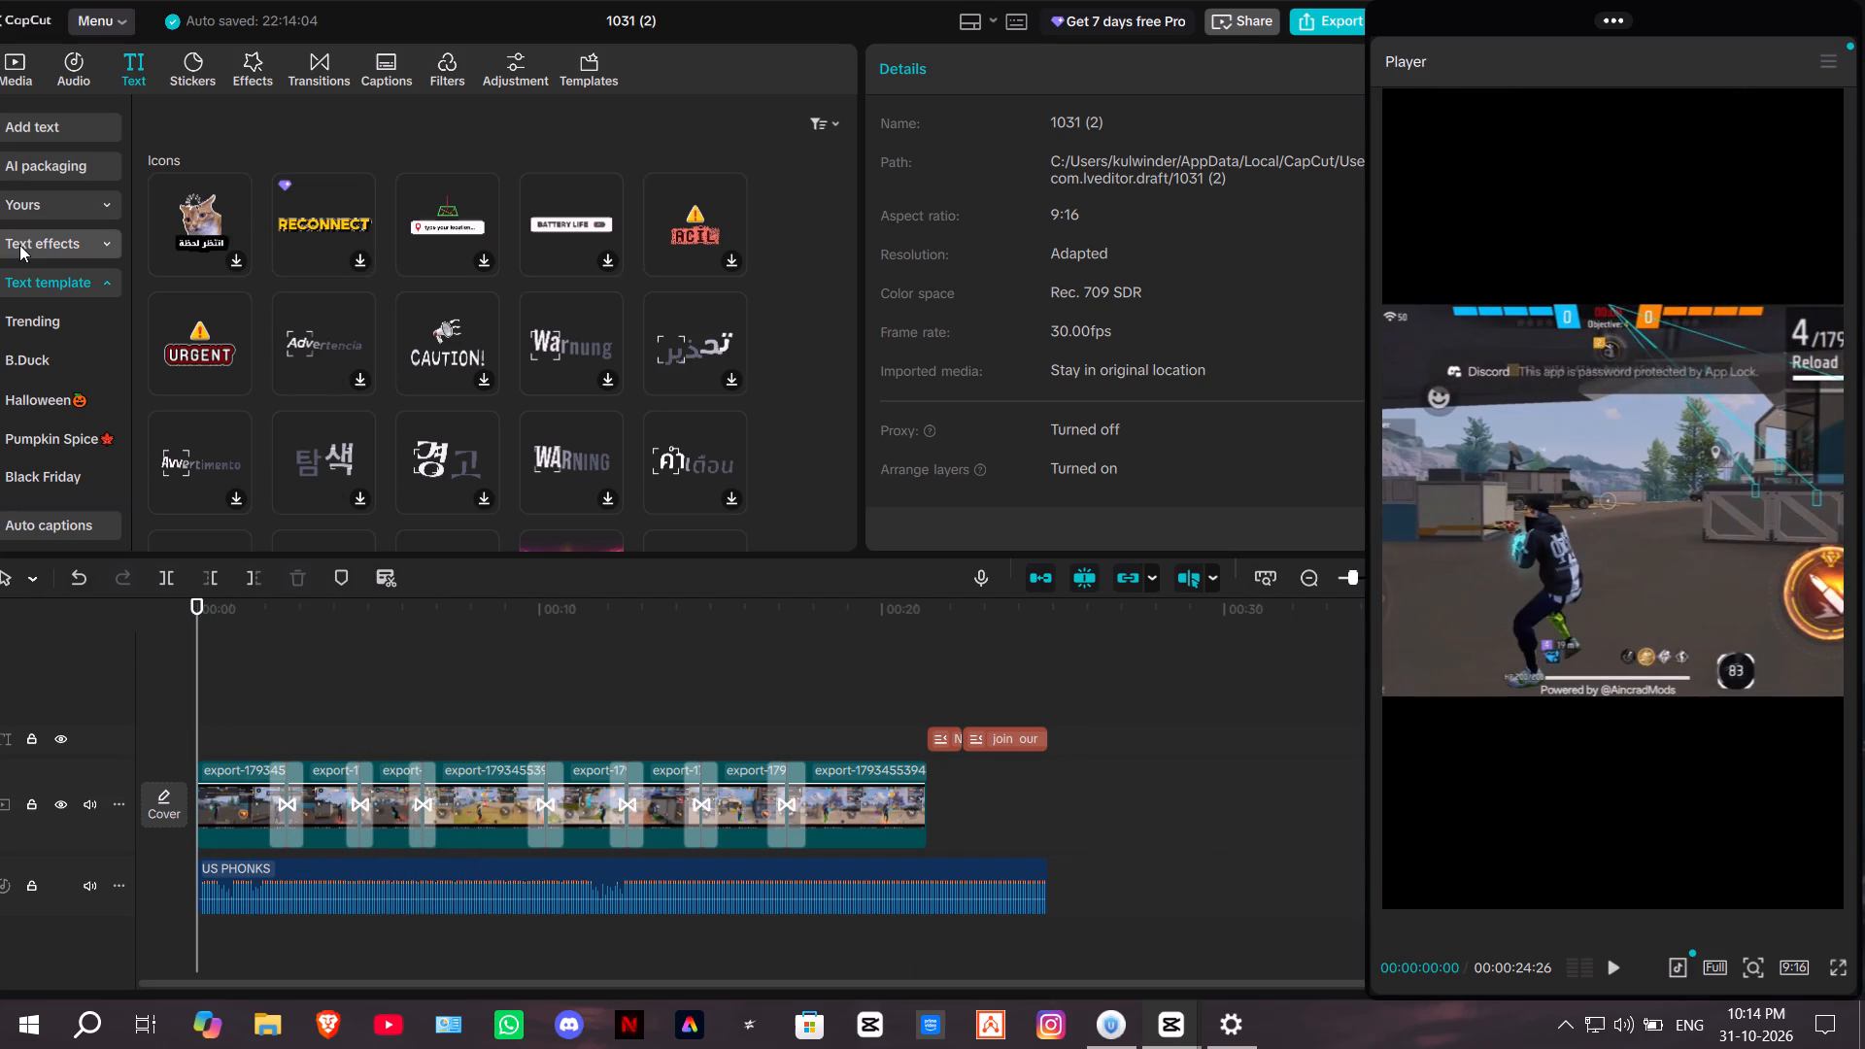
# Add the soft white glow text effect from the NEW text effects category on a new track at the start of the timeline.
pyautogui.scroll(1, 19, 245)
pyautogui.click(47, 135)
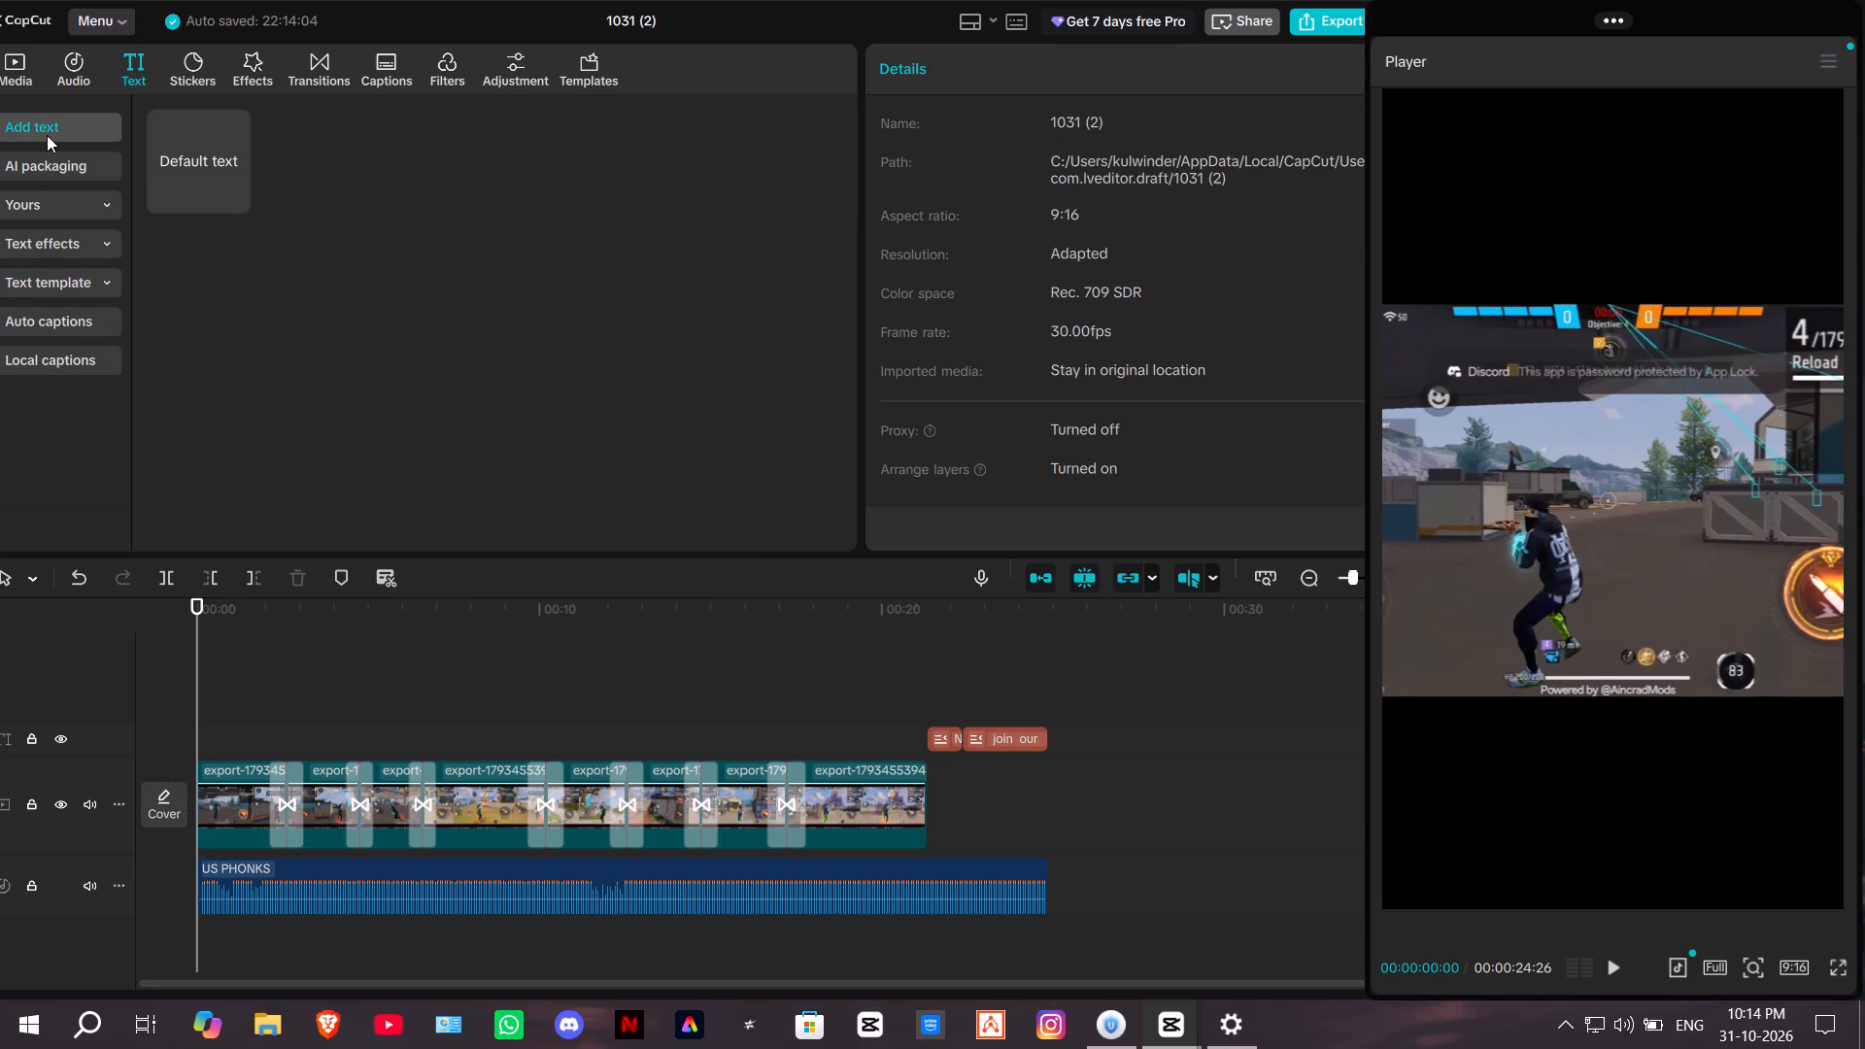
pyautogui.click(59, 279)
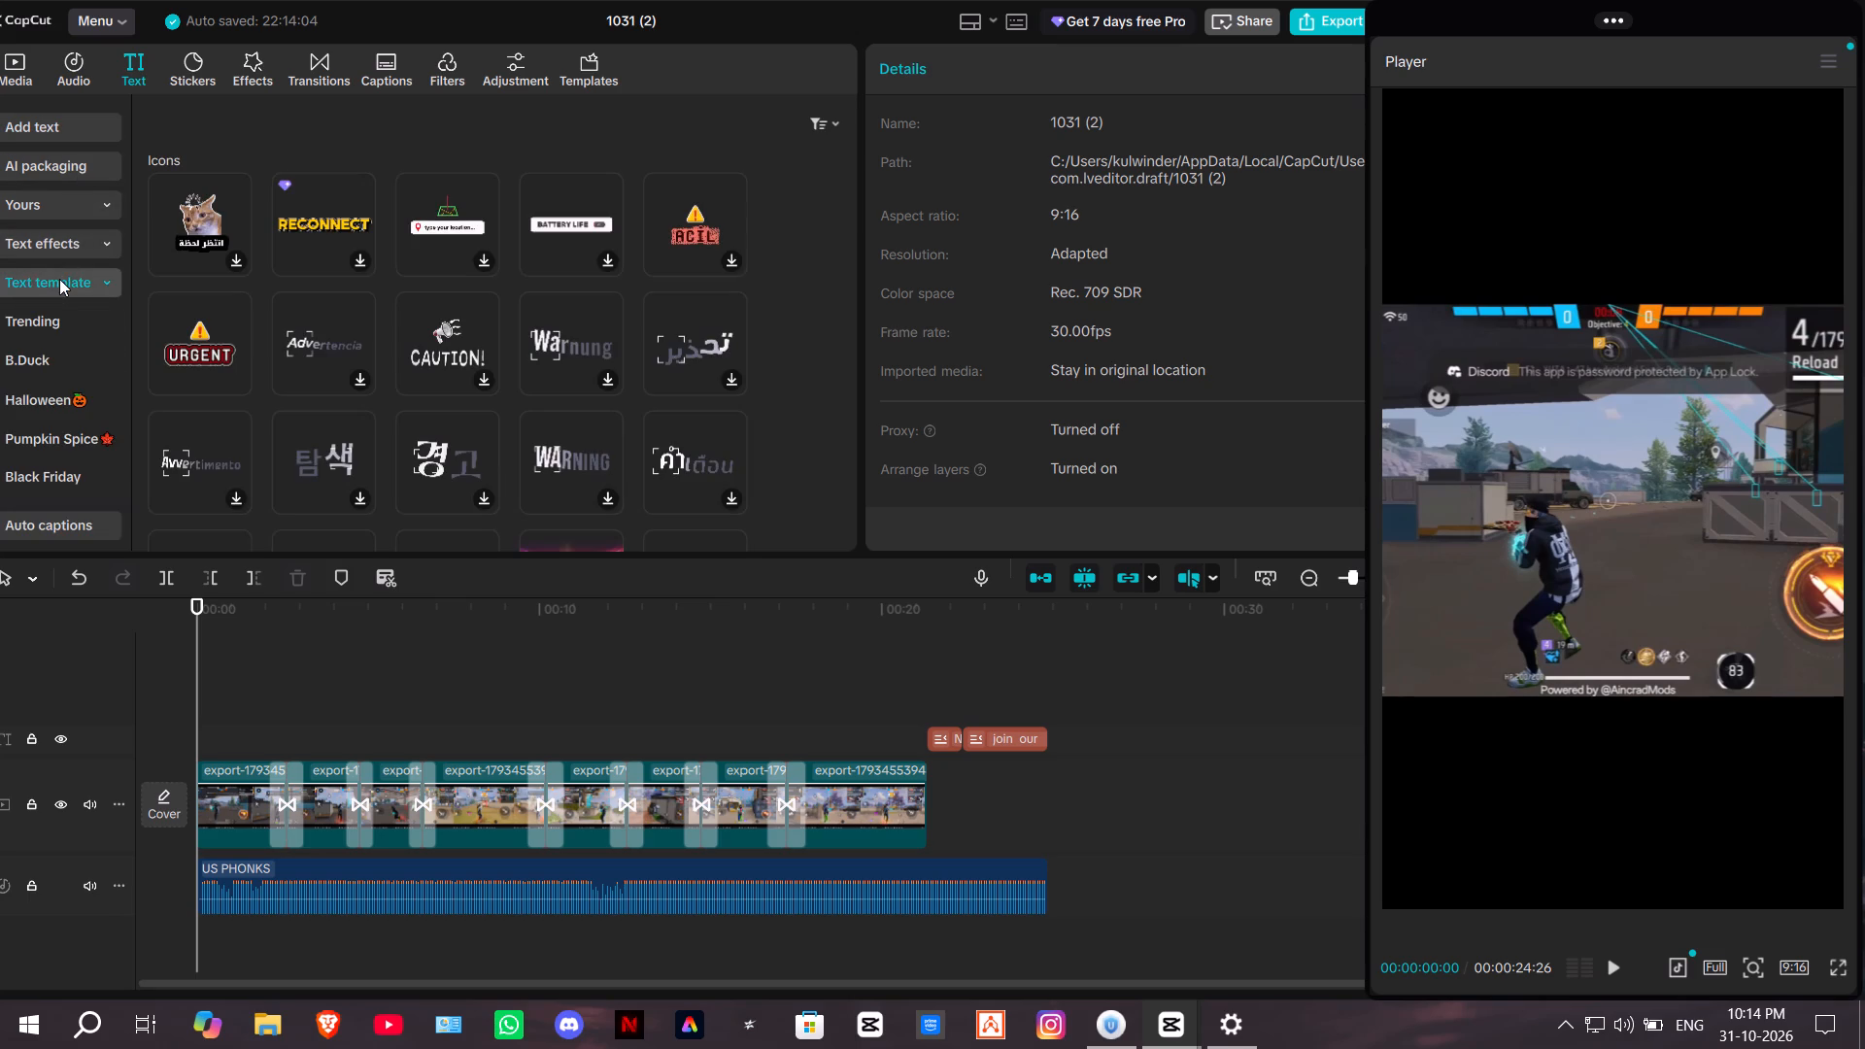
pyautogui.click(75, 250)
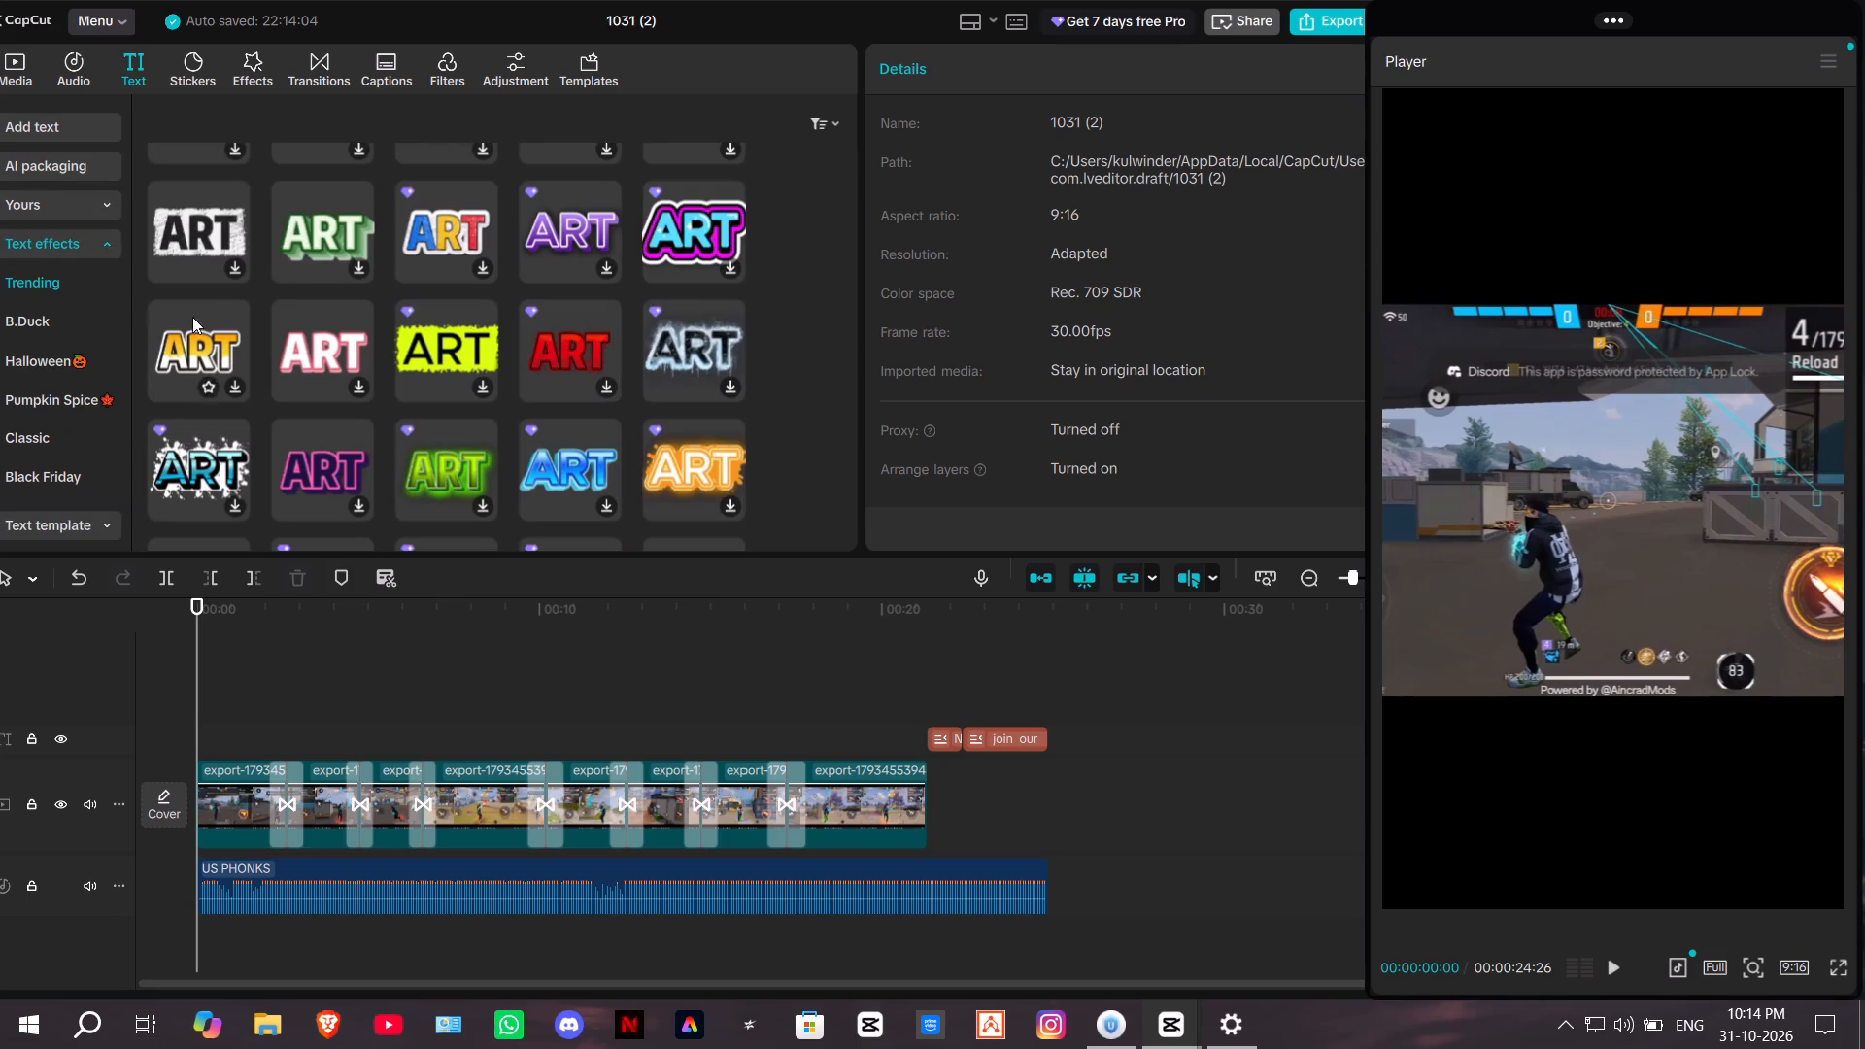
pyautogui.scroll(-2, 65, 385)
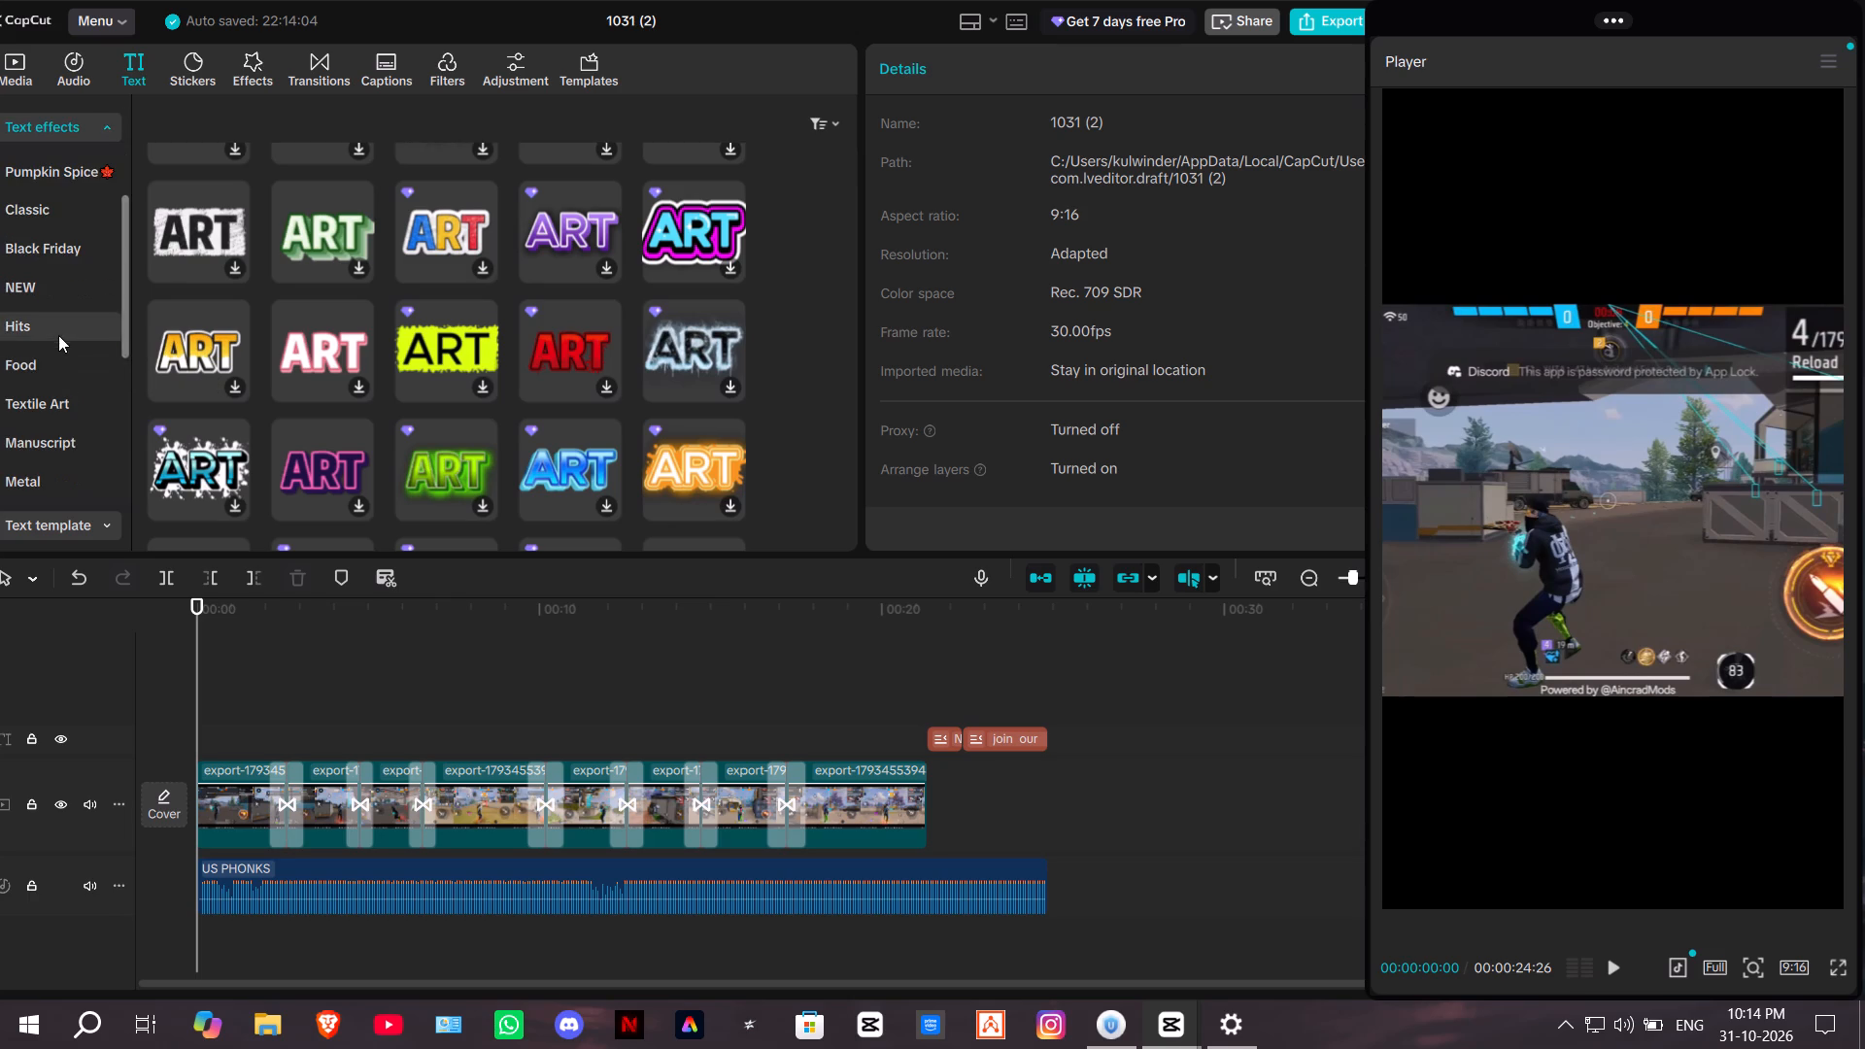
pyautogui.click(59, 305)
pyautogui.click(58, 296)
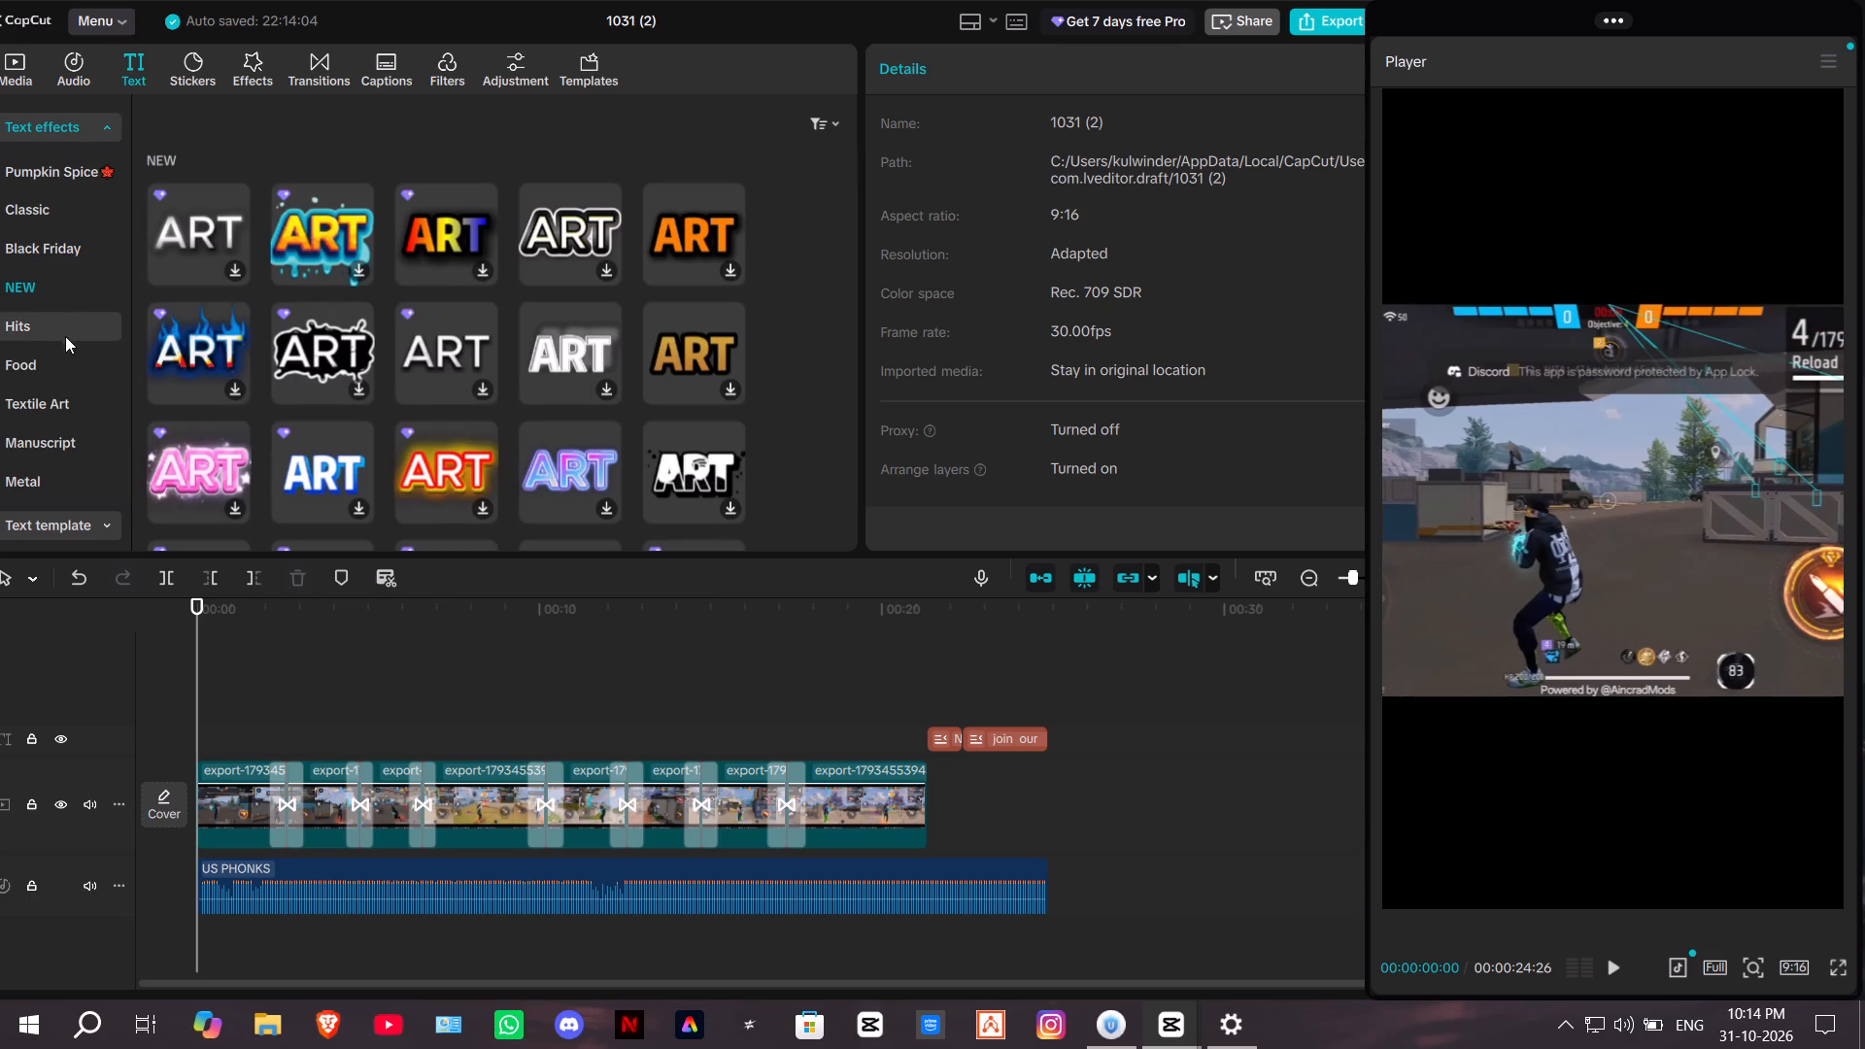
pyautogui.scroll(-1, 45, 419)
pyautogui.click(69, 214)
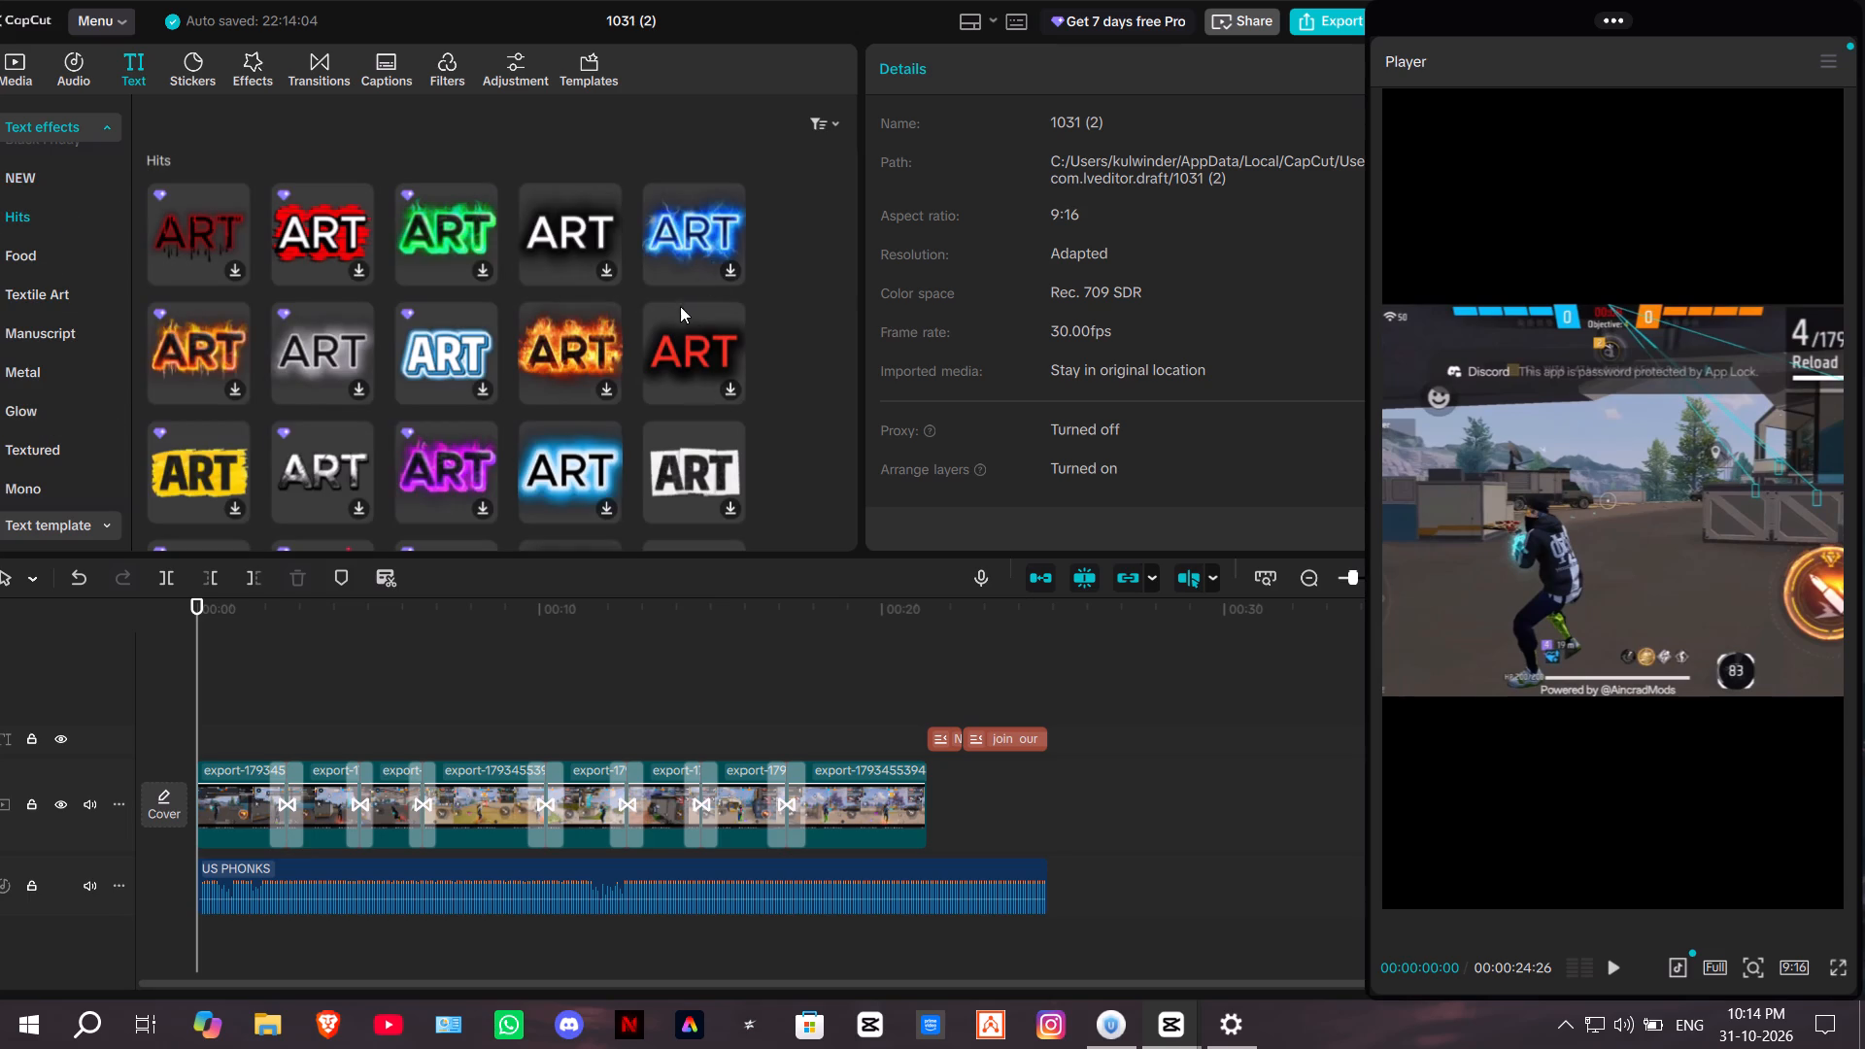
pyautogui.scroll(-1, 473, 346)
pyautogui.scroll(2, 259, 259)
pyautogui.click(209, 246)
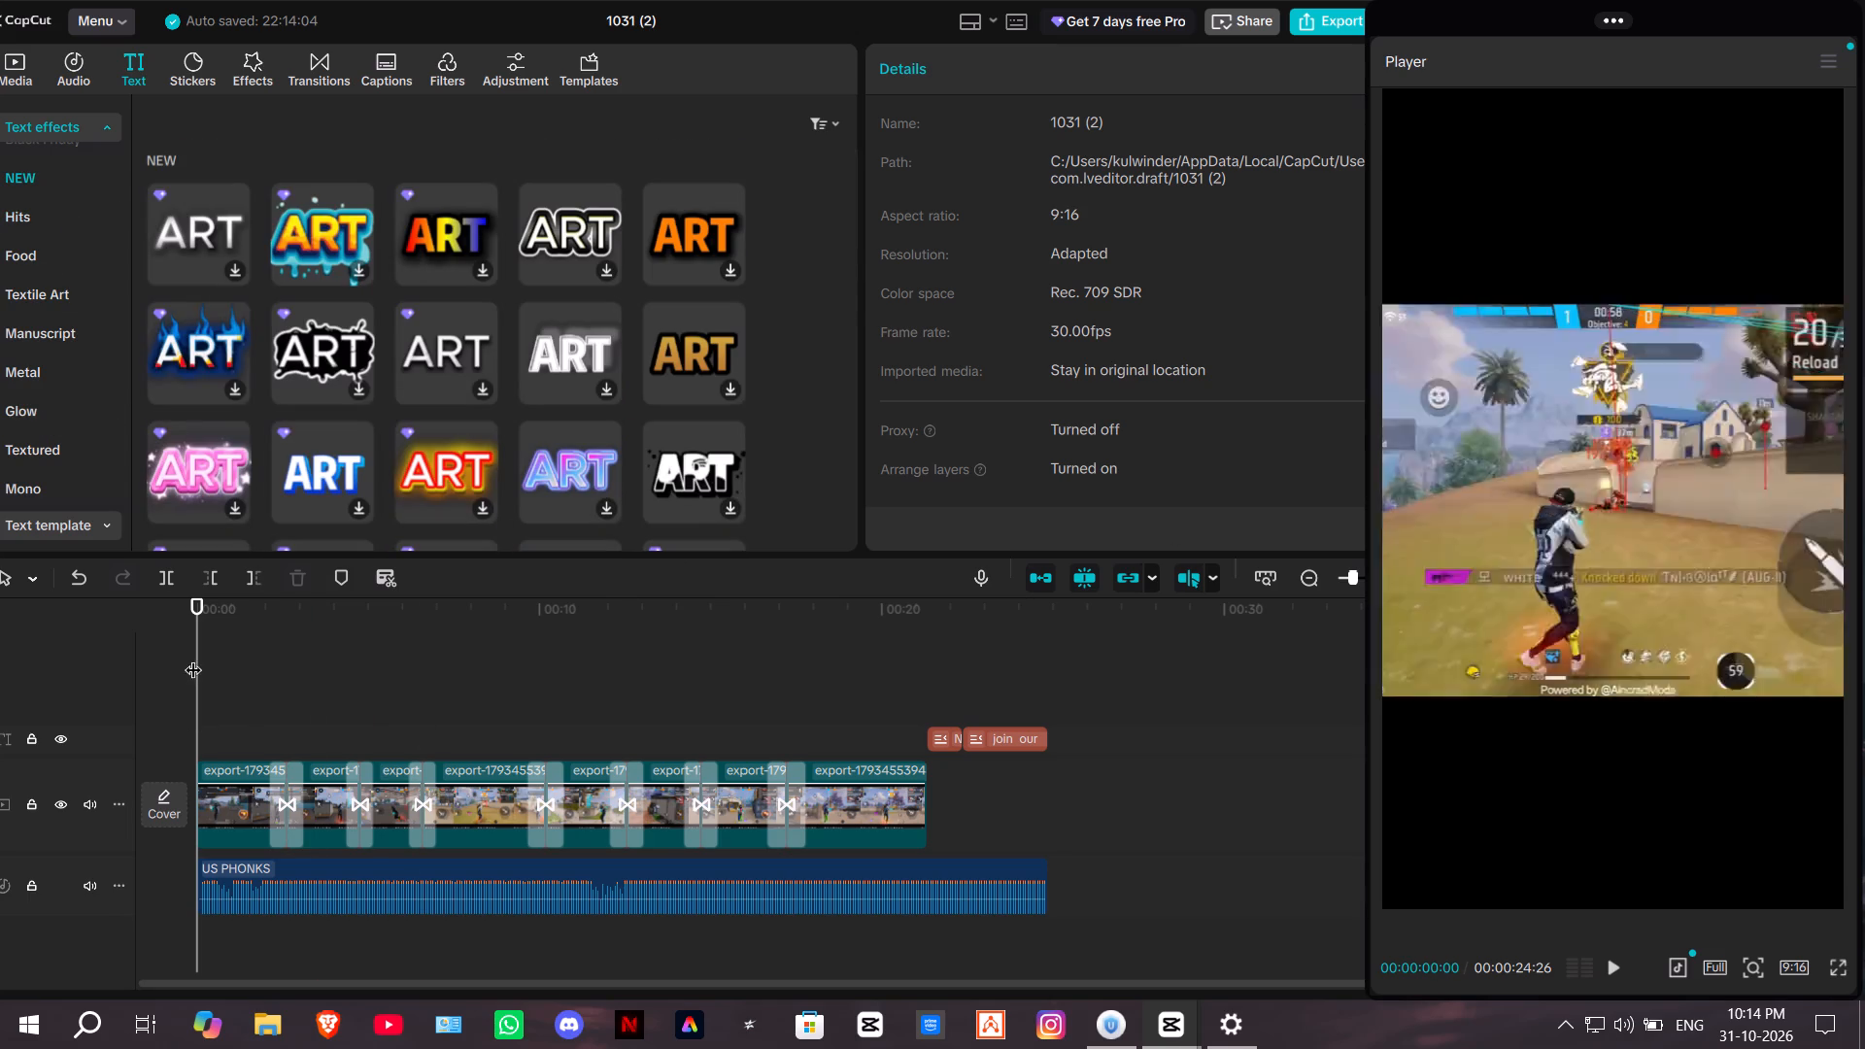
pyautogui.moveTo(196, 209); pyautogui.dragTo(192, 649)
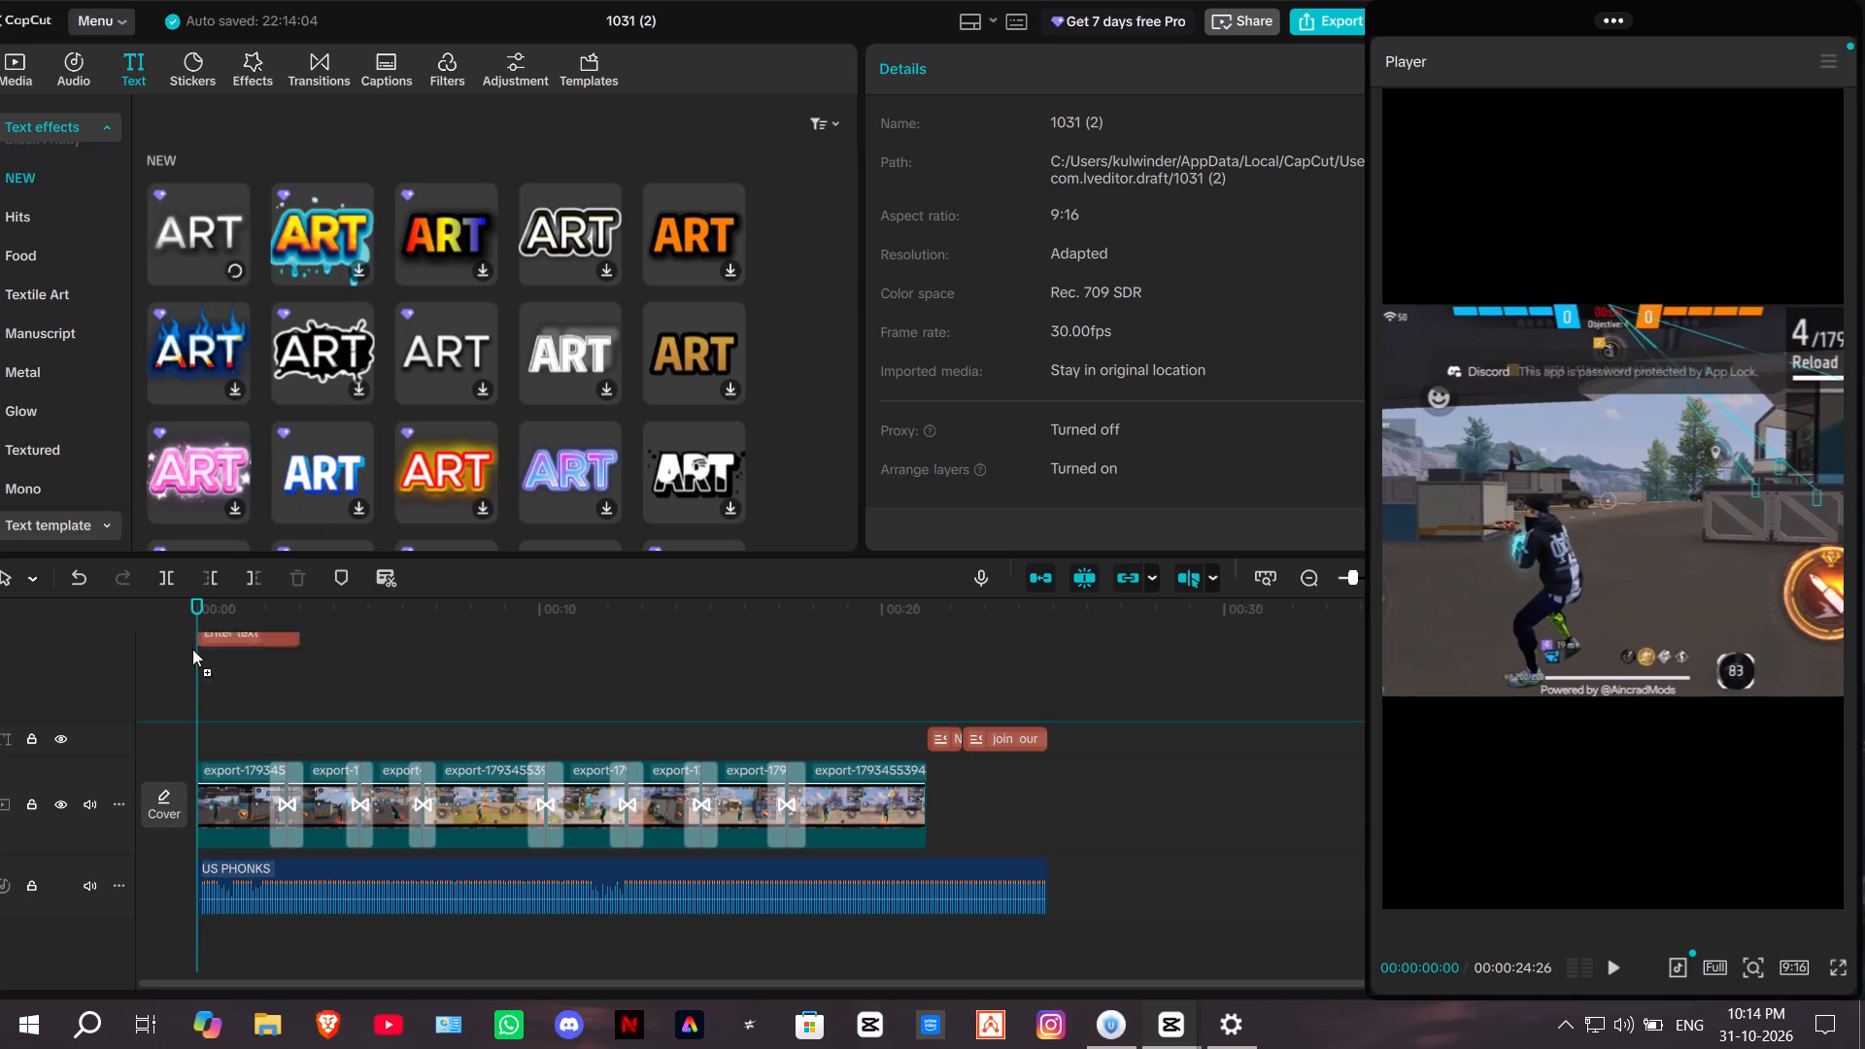
pyautogui.moveTo(192, 649); pyautogui.dragTo(187, 703)
# Move the new default text up into the black band above the gameplay footage.
pyautogui.press('space')
pyautogui.press('space')
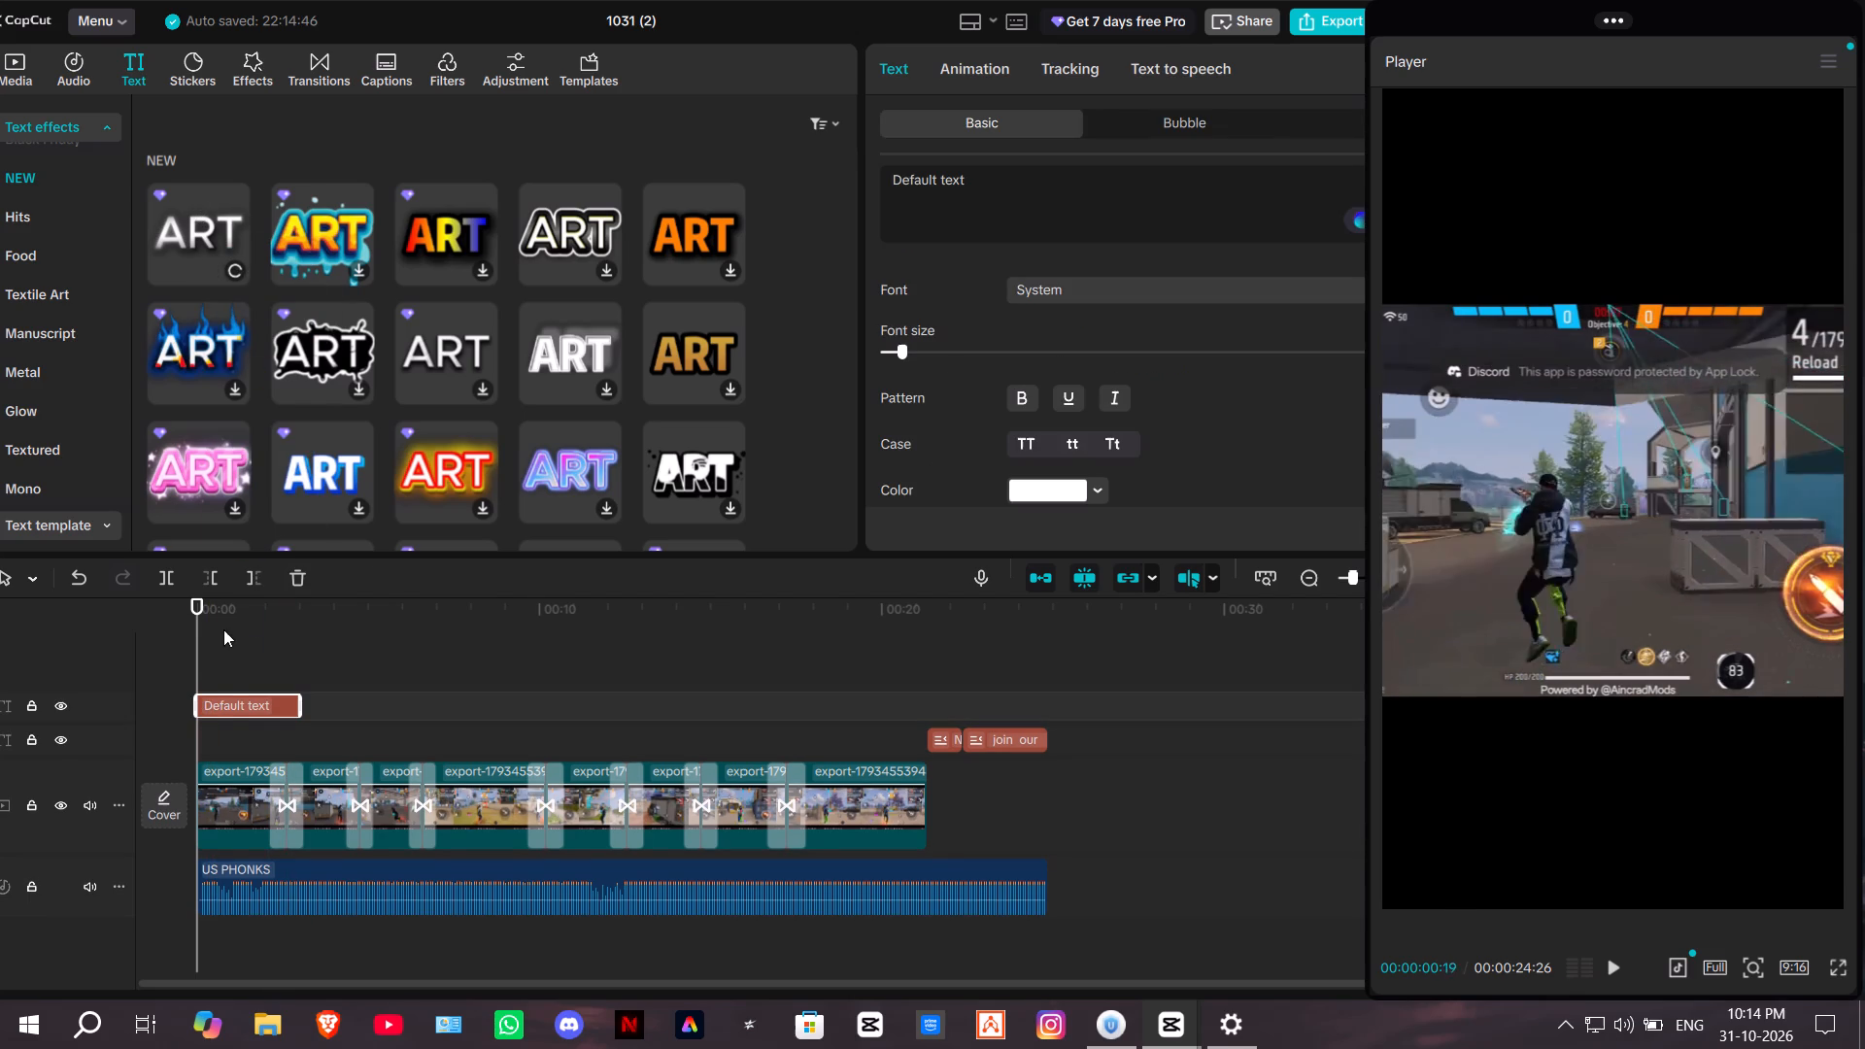
pyautogui.press('space')
pyautogui.moveTo(241, 701); pyautogui.dragTo(228, 710)
pyautogui.moveTo(234, 660); pyautogui.dragTo(146, 660)
pyautogui.moveTo(1600, 518); pyautogui.dragTo(1589, 212)
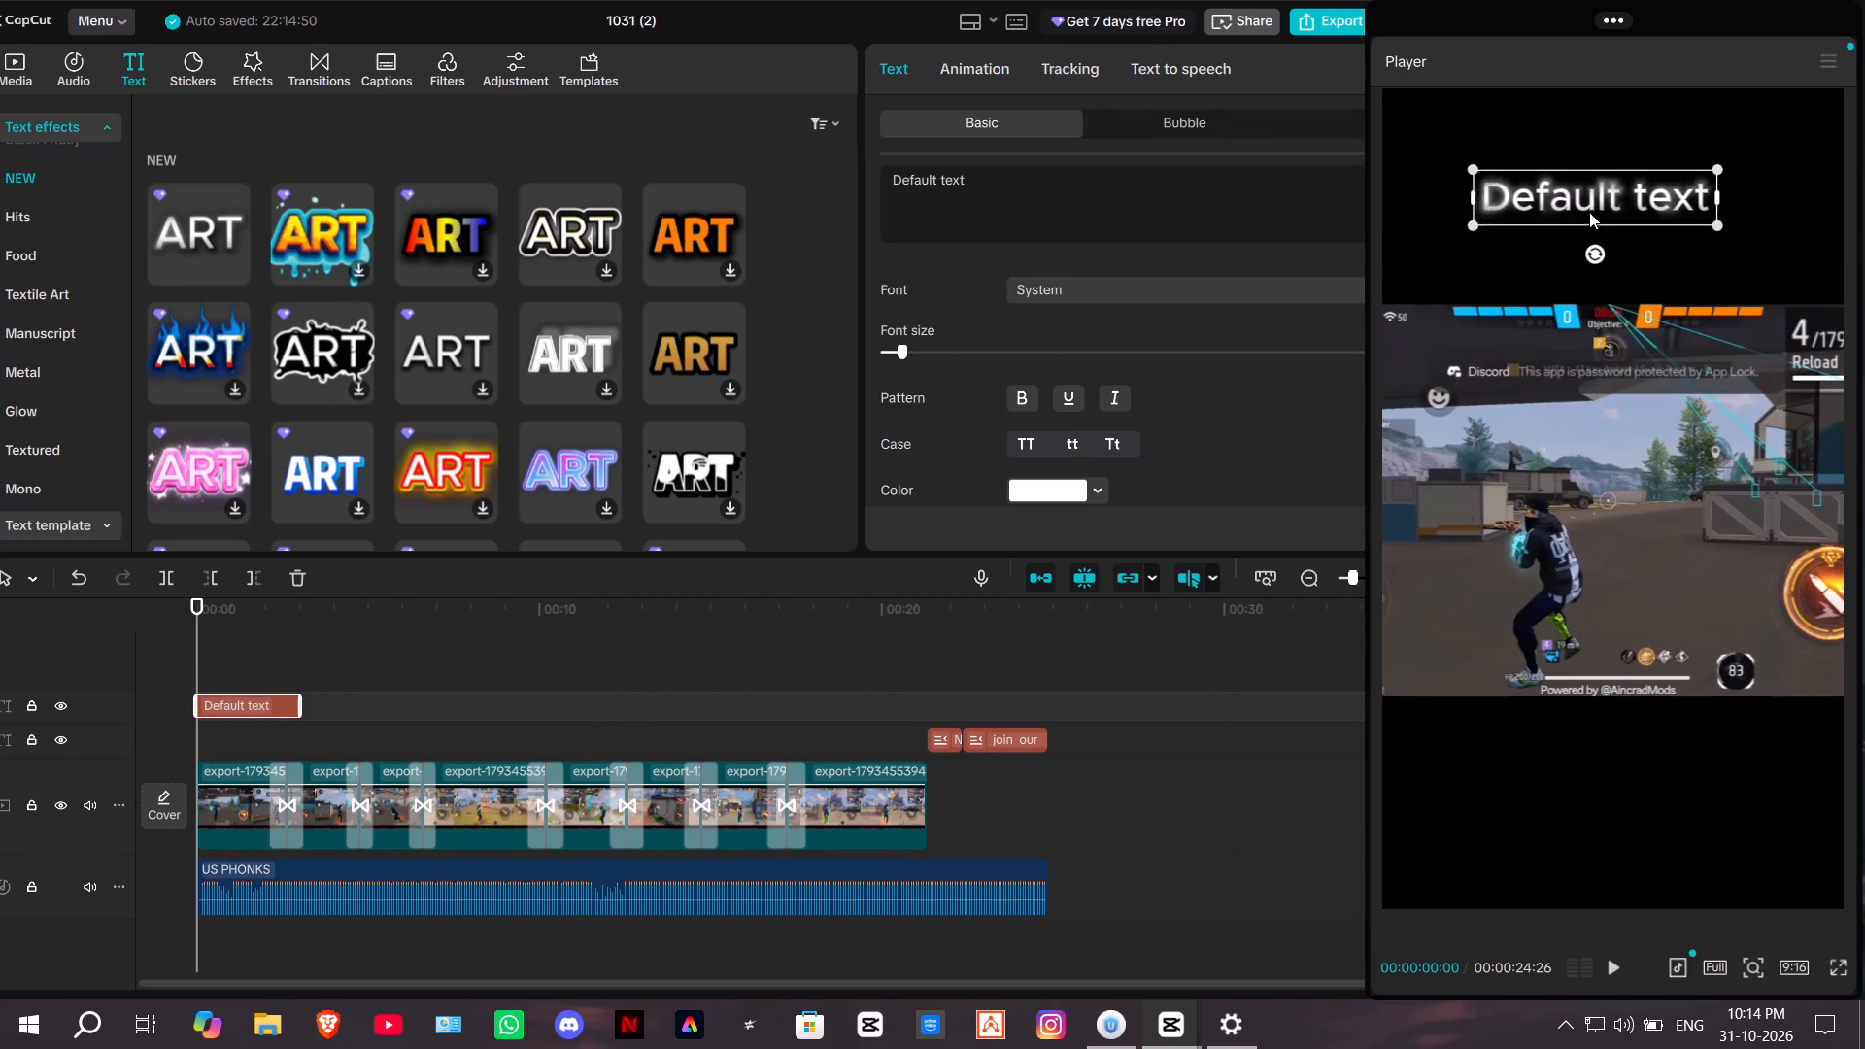
pyautogui.moveTo(1589, 212); pyautogui.dragTo(1586, 218)
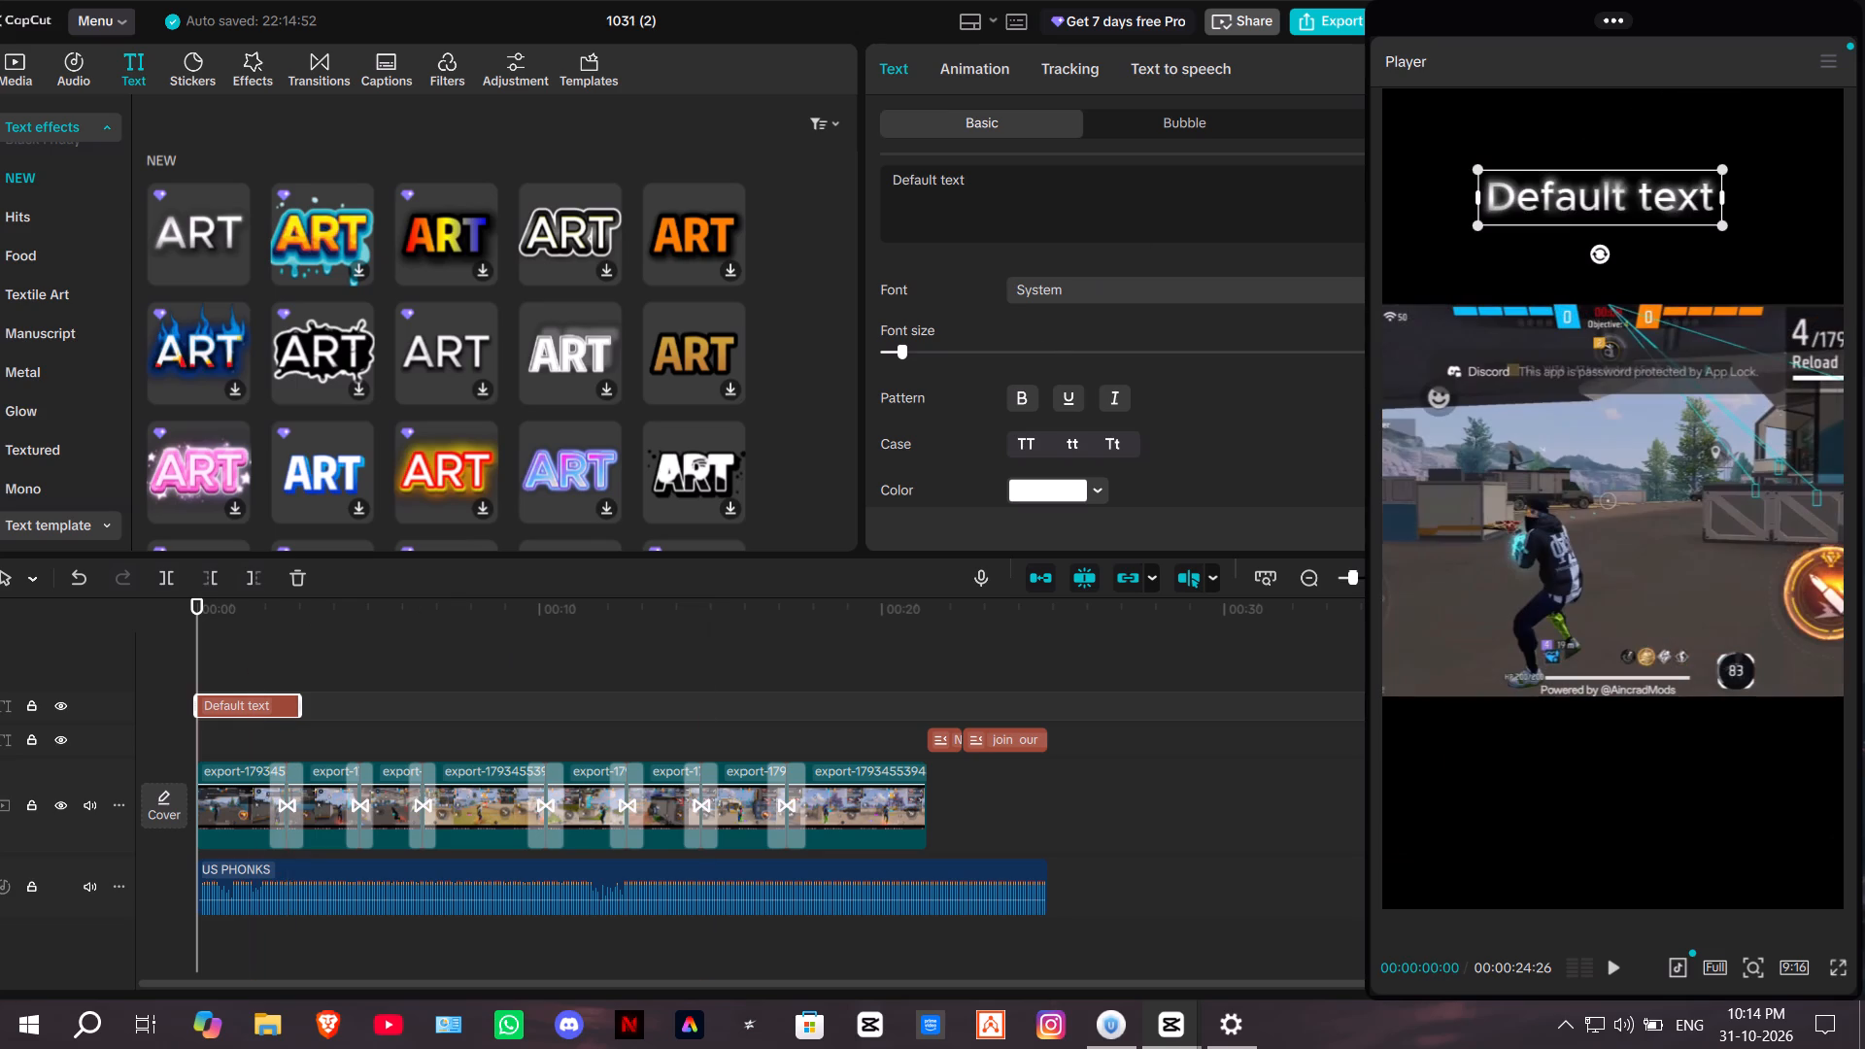
# Replace the default text with "NEED THIS PANEL" and enlarge it to nearly the full frame width within the upper black band.
pyautogui.click(1034, 182)
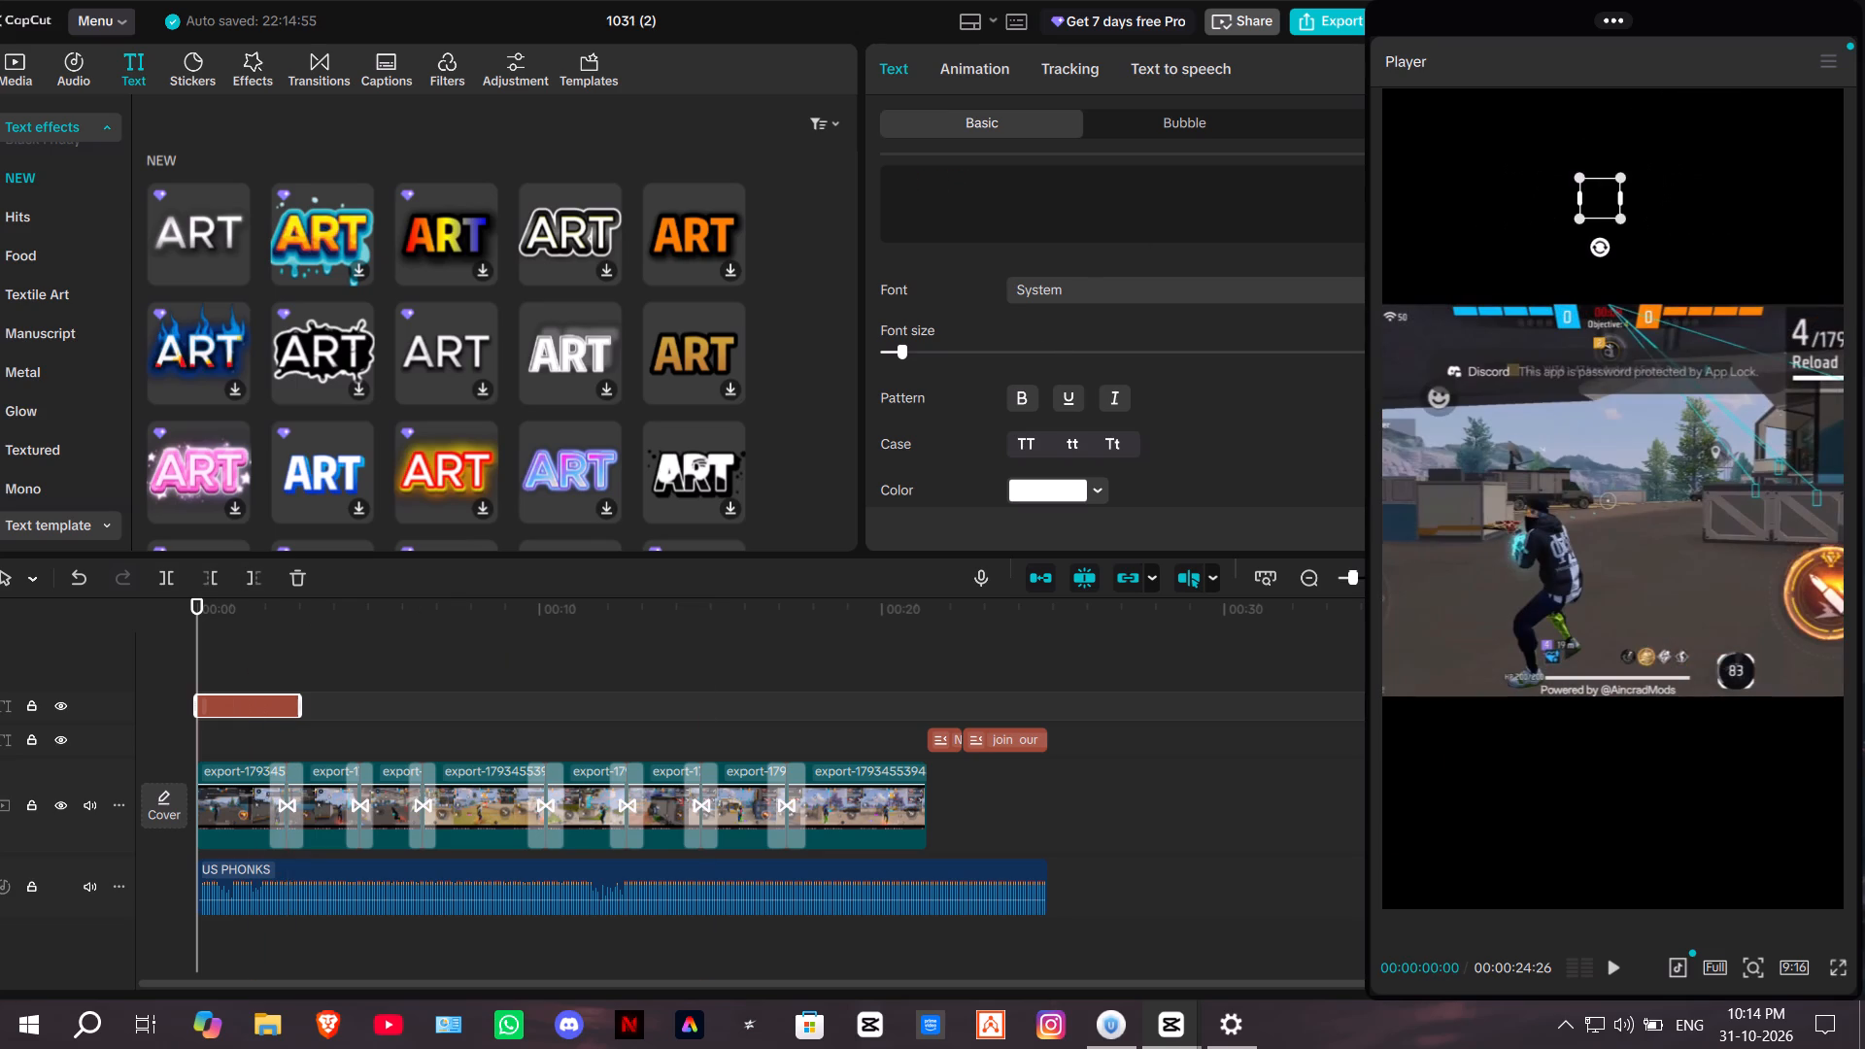
pyautogui.write('NEED THIS PANEL')
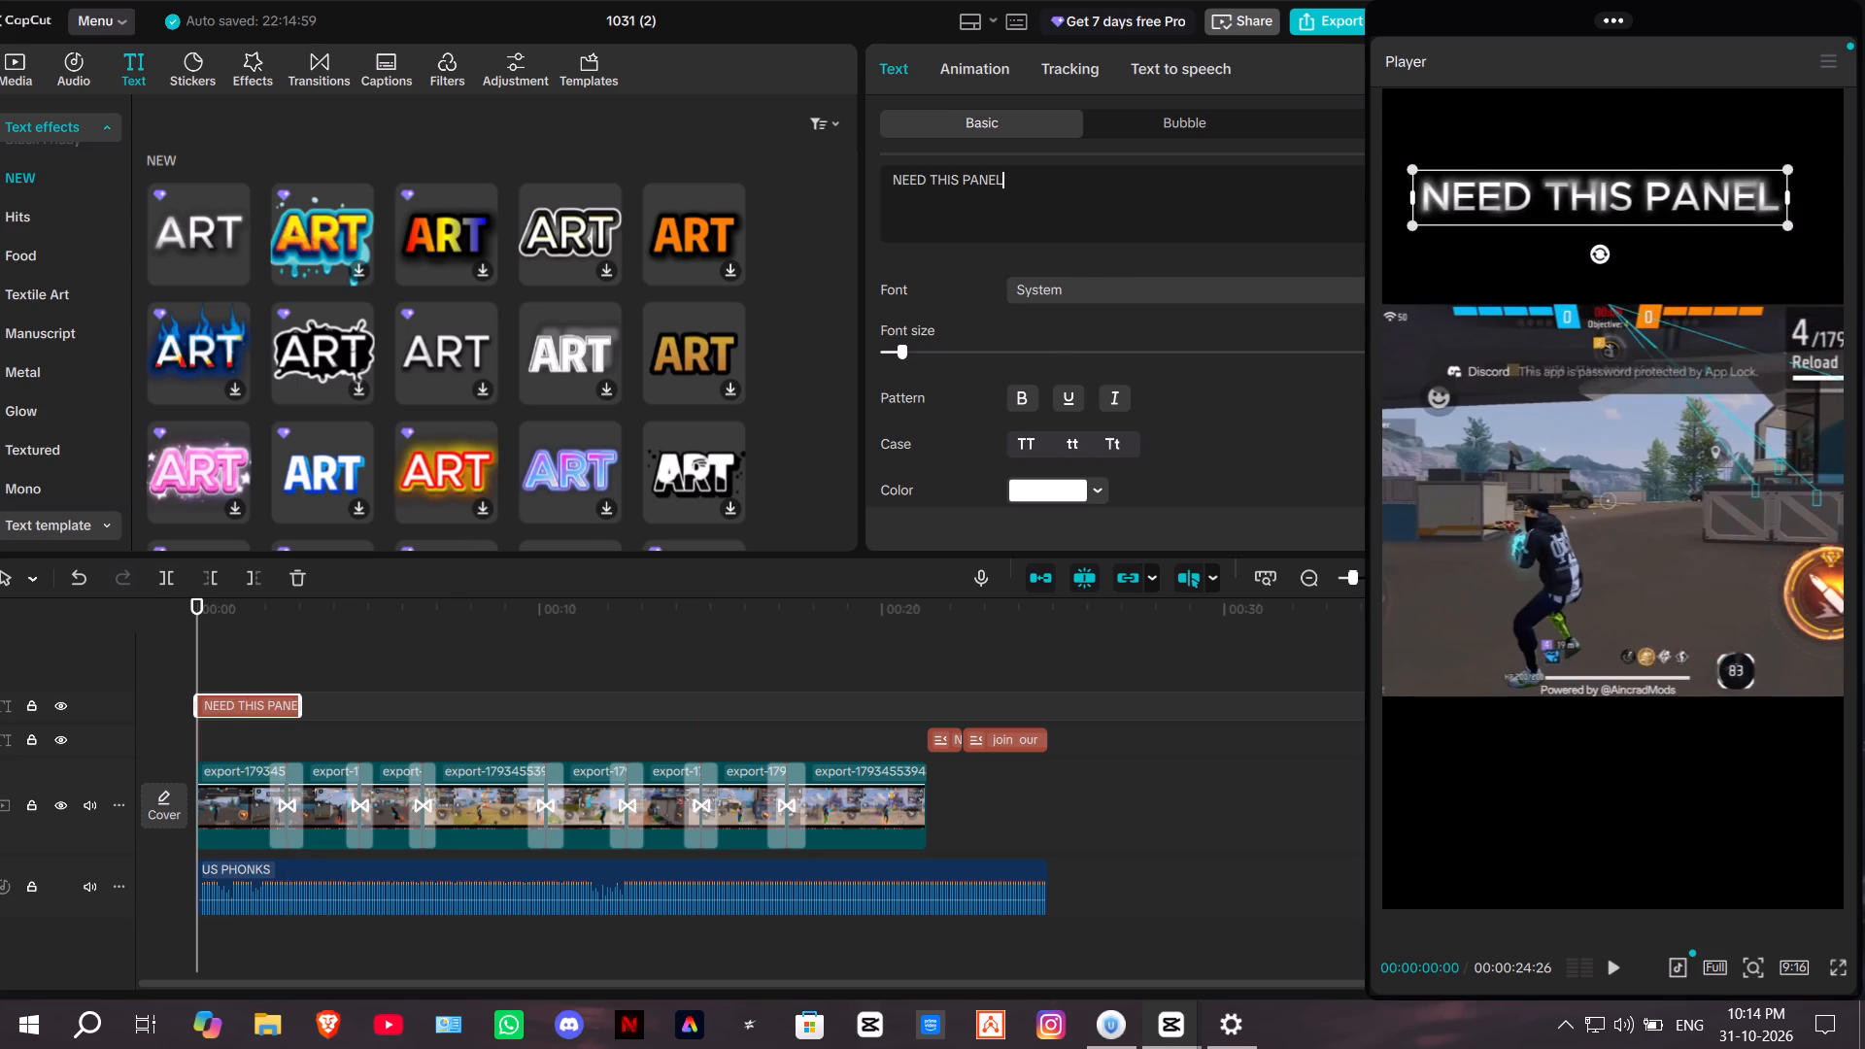
pyautogui.moveTo(1785, 224); pyautogui.dragTo(1825, 252)
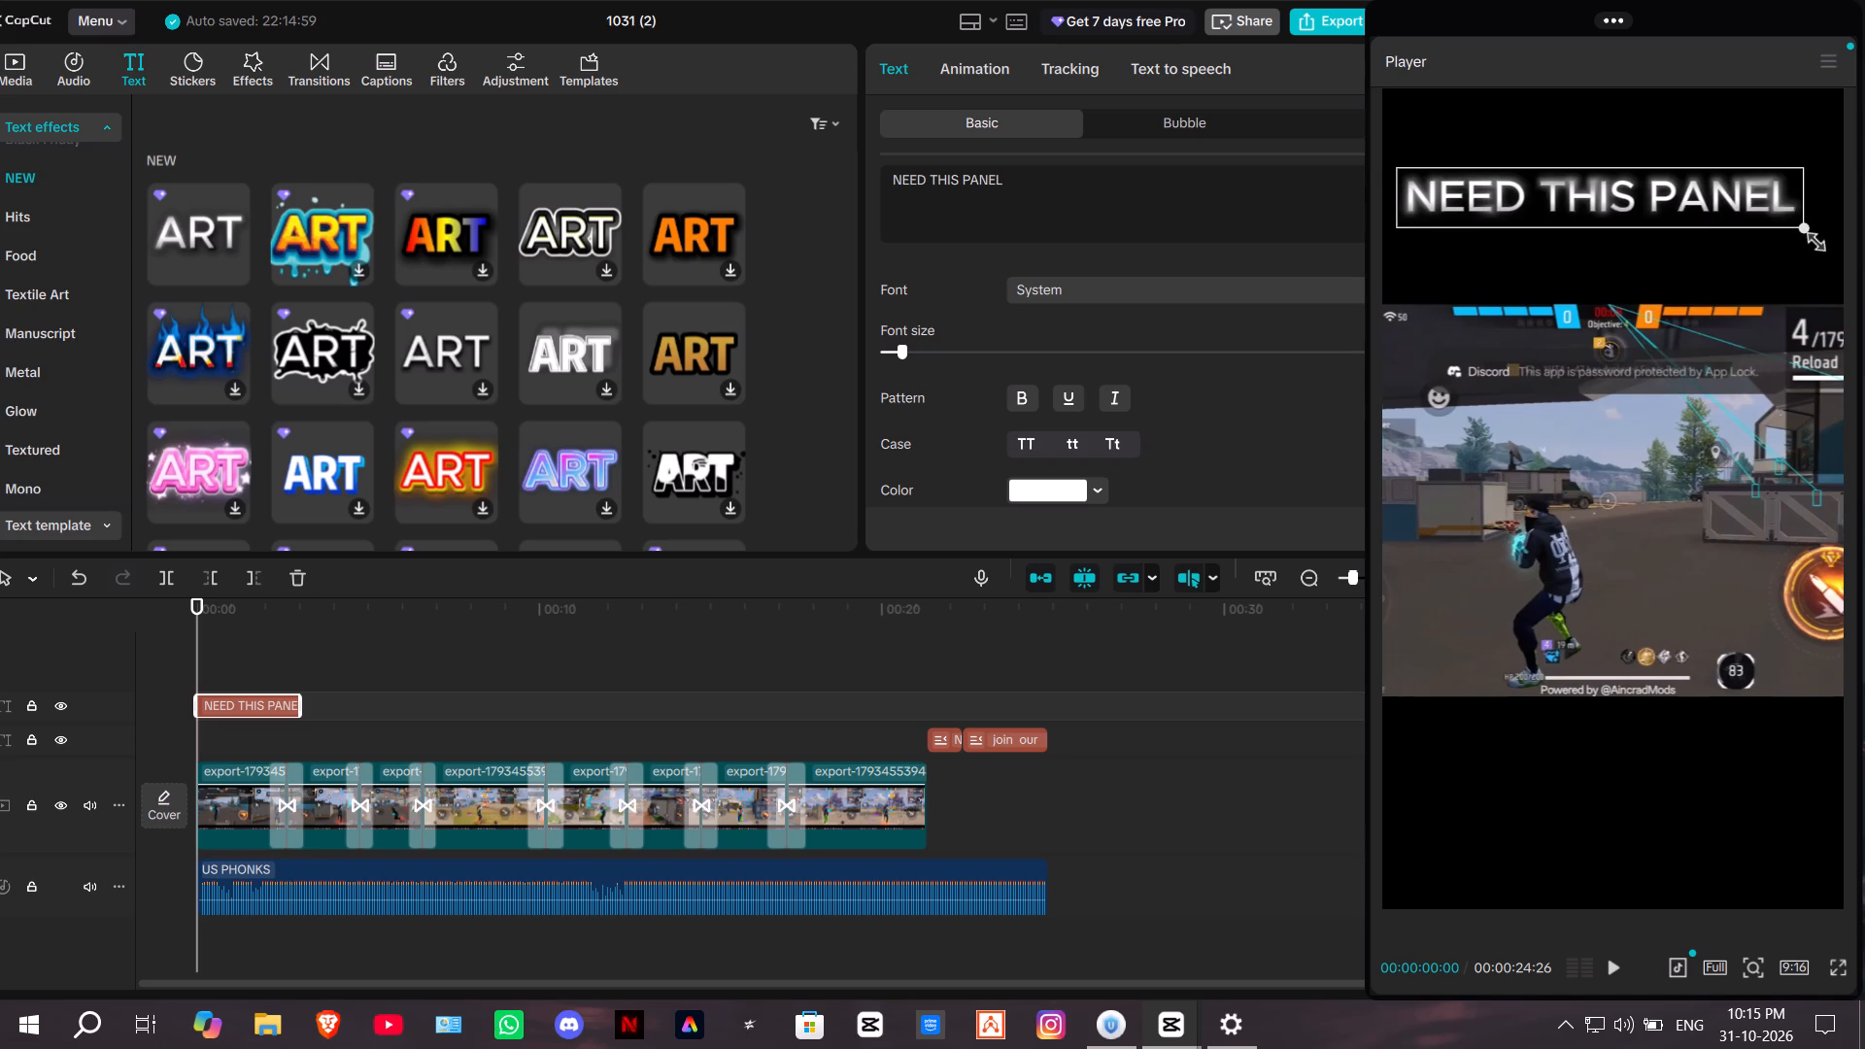
pyautogui.moveTo(1678, 212); pyautogui.dragTo(1695, 205)
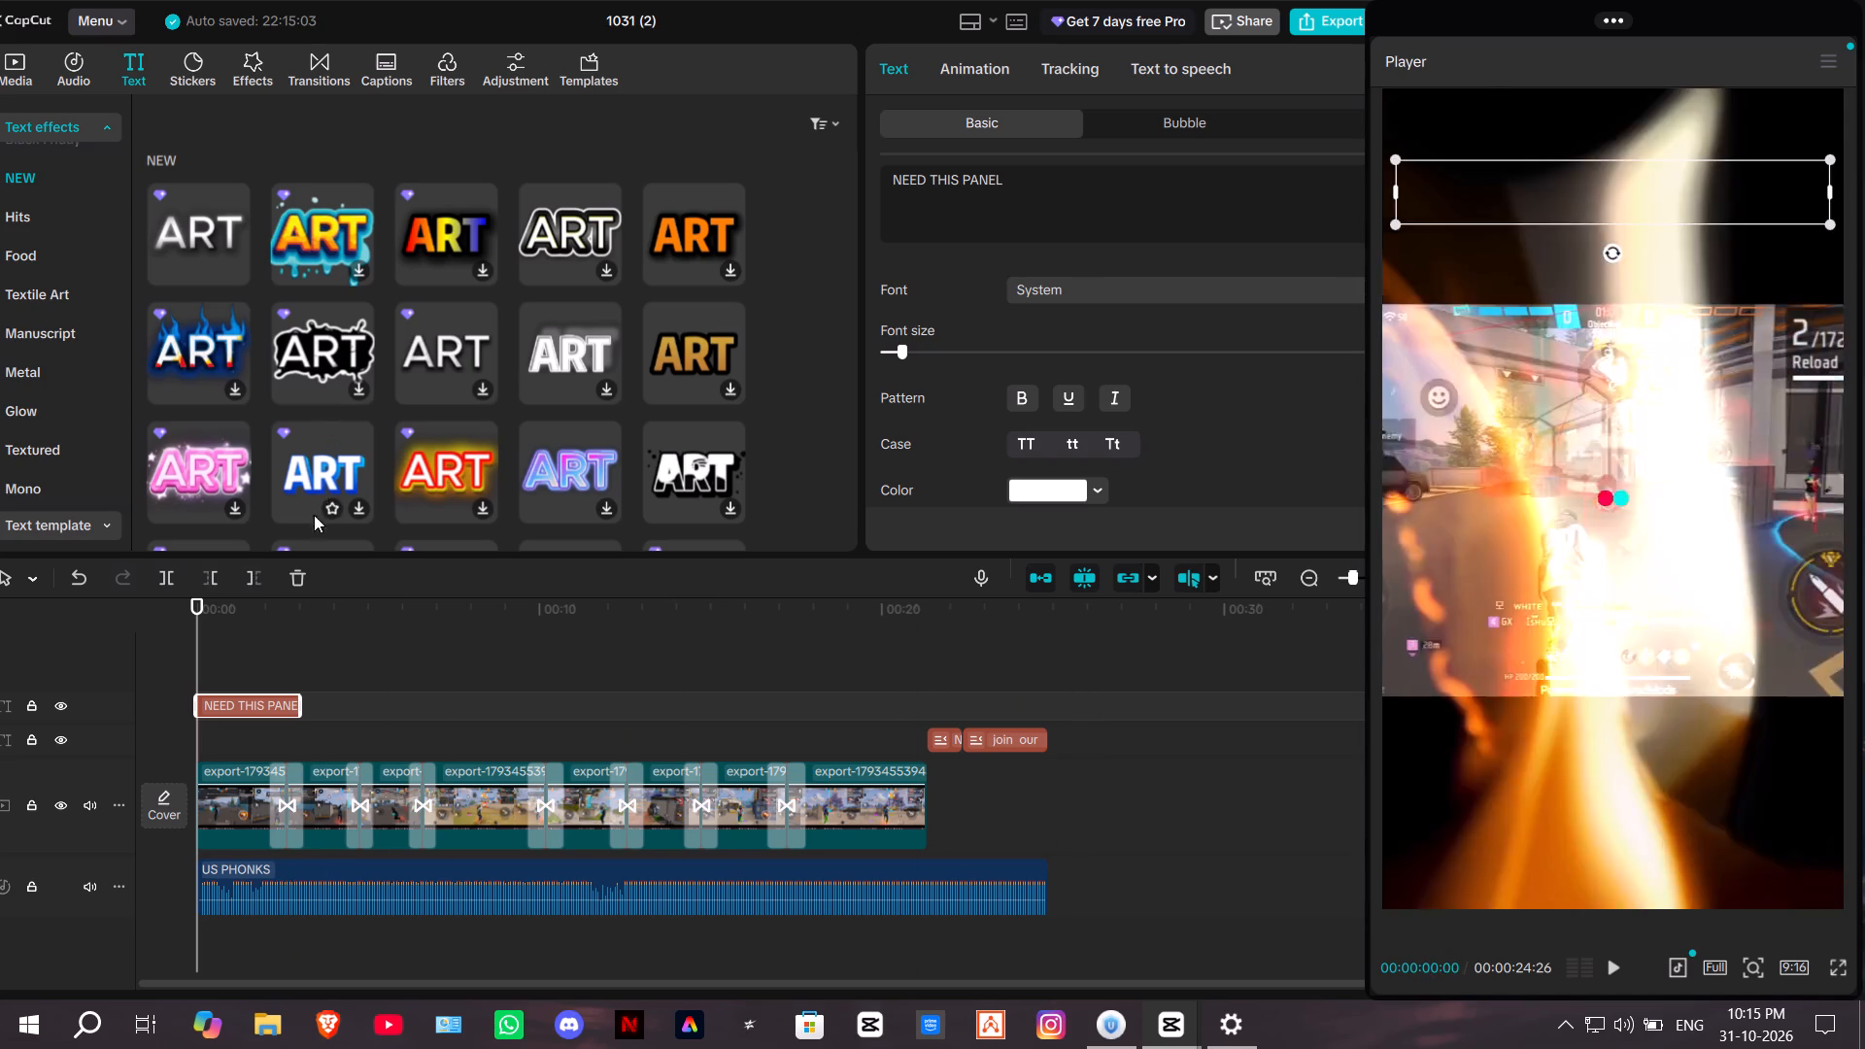
# Add a second white glow text effect at the timeline start, below NEED THIS PANEL's track, and centre it in the lower black band.
pyautogui.click(262, 635)
pyautogui.moveTo(269, 647); pyautogui.dragTo(209, 645)
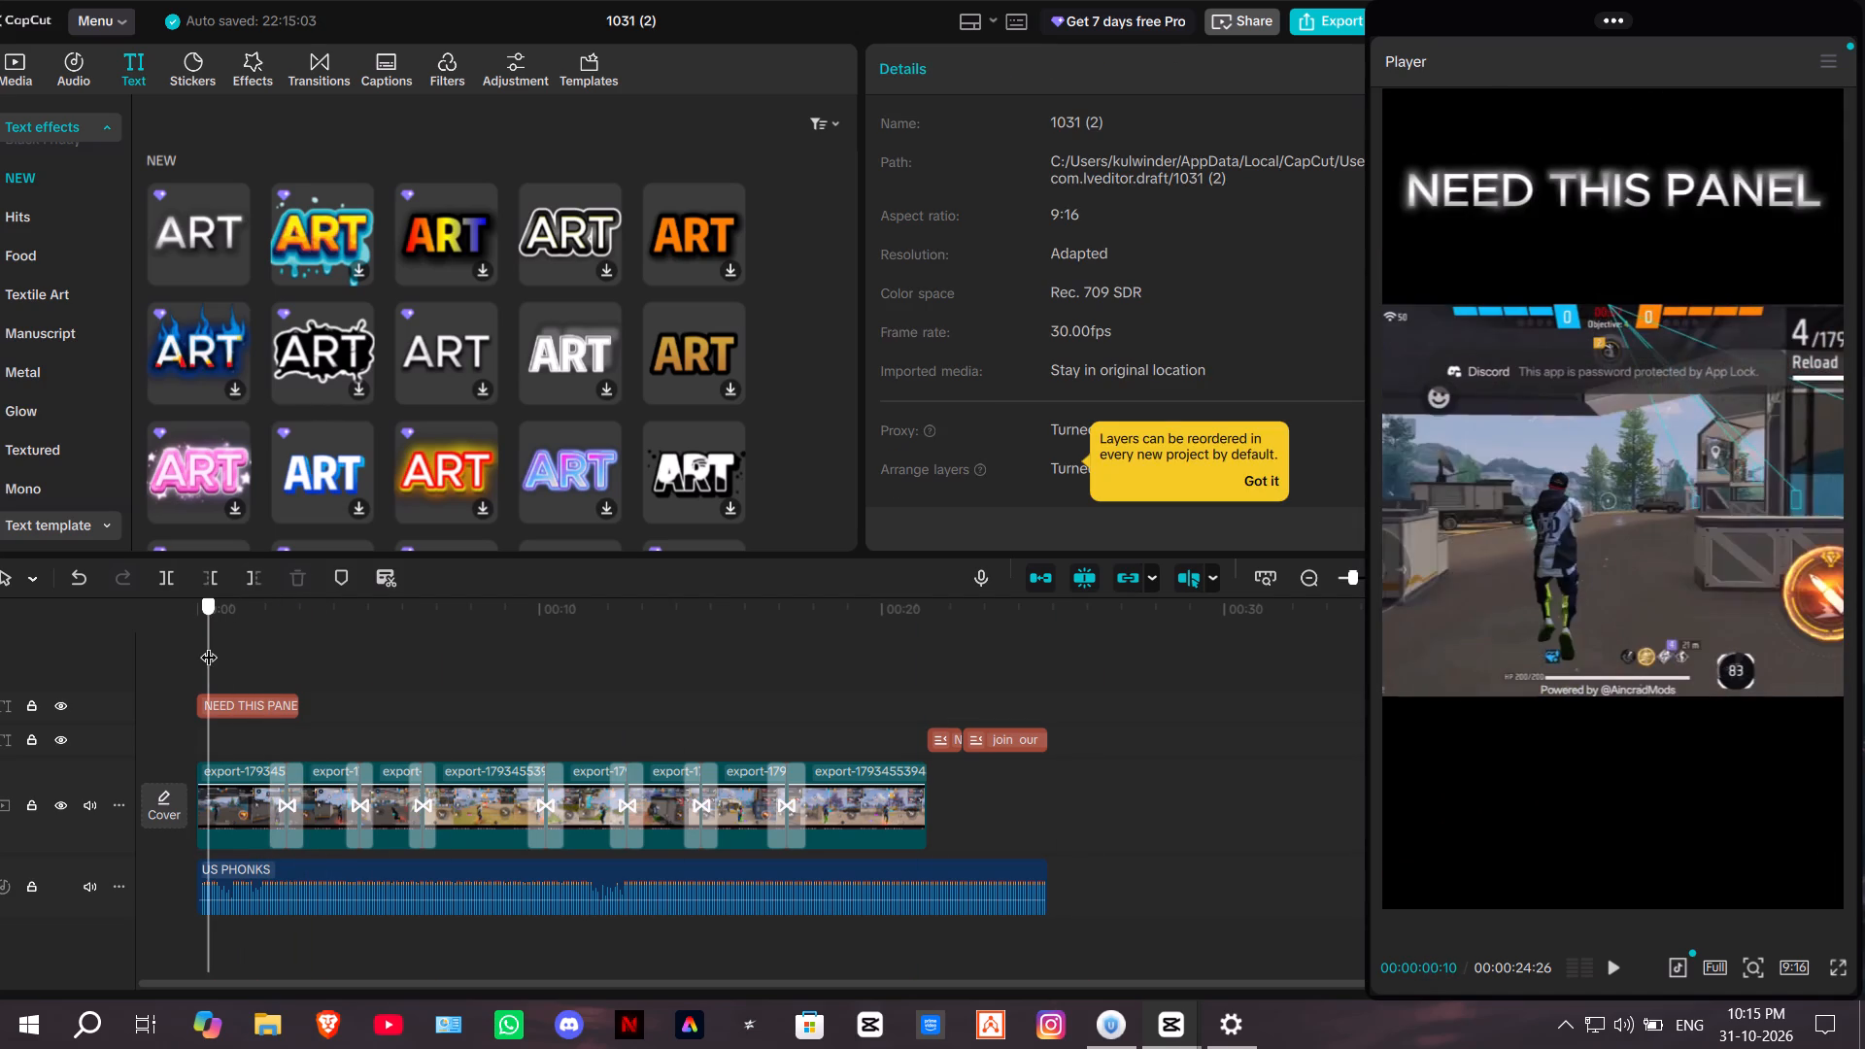
pyautogui.moveTo(209, 645); pyautogui.dragTo(192, 645)
pyautogui.click(254, 699)
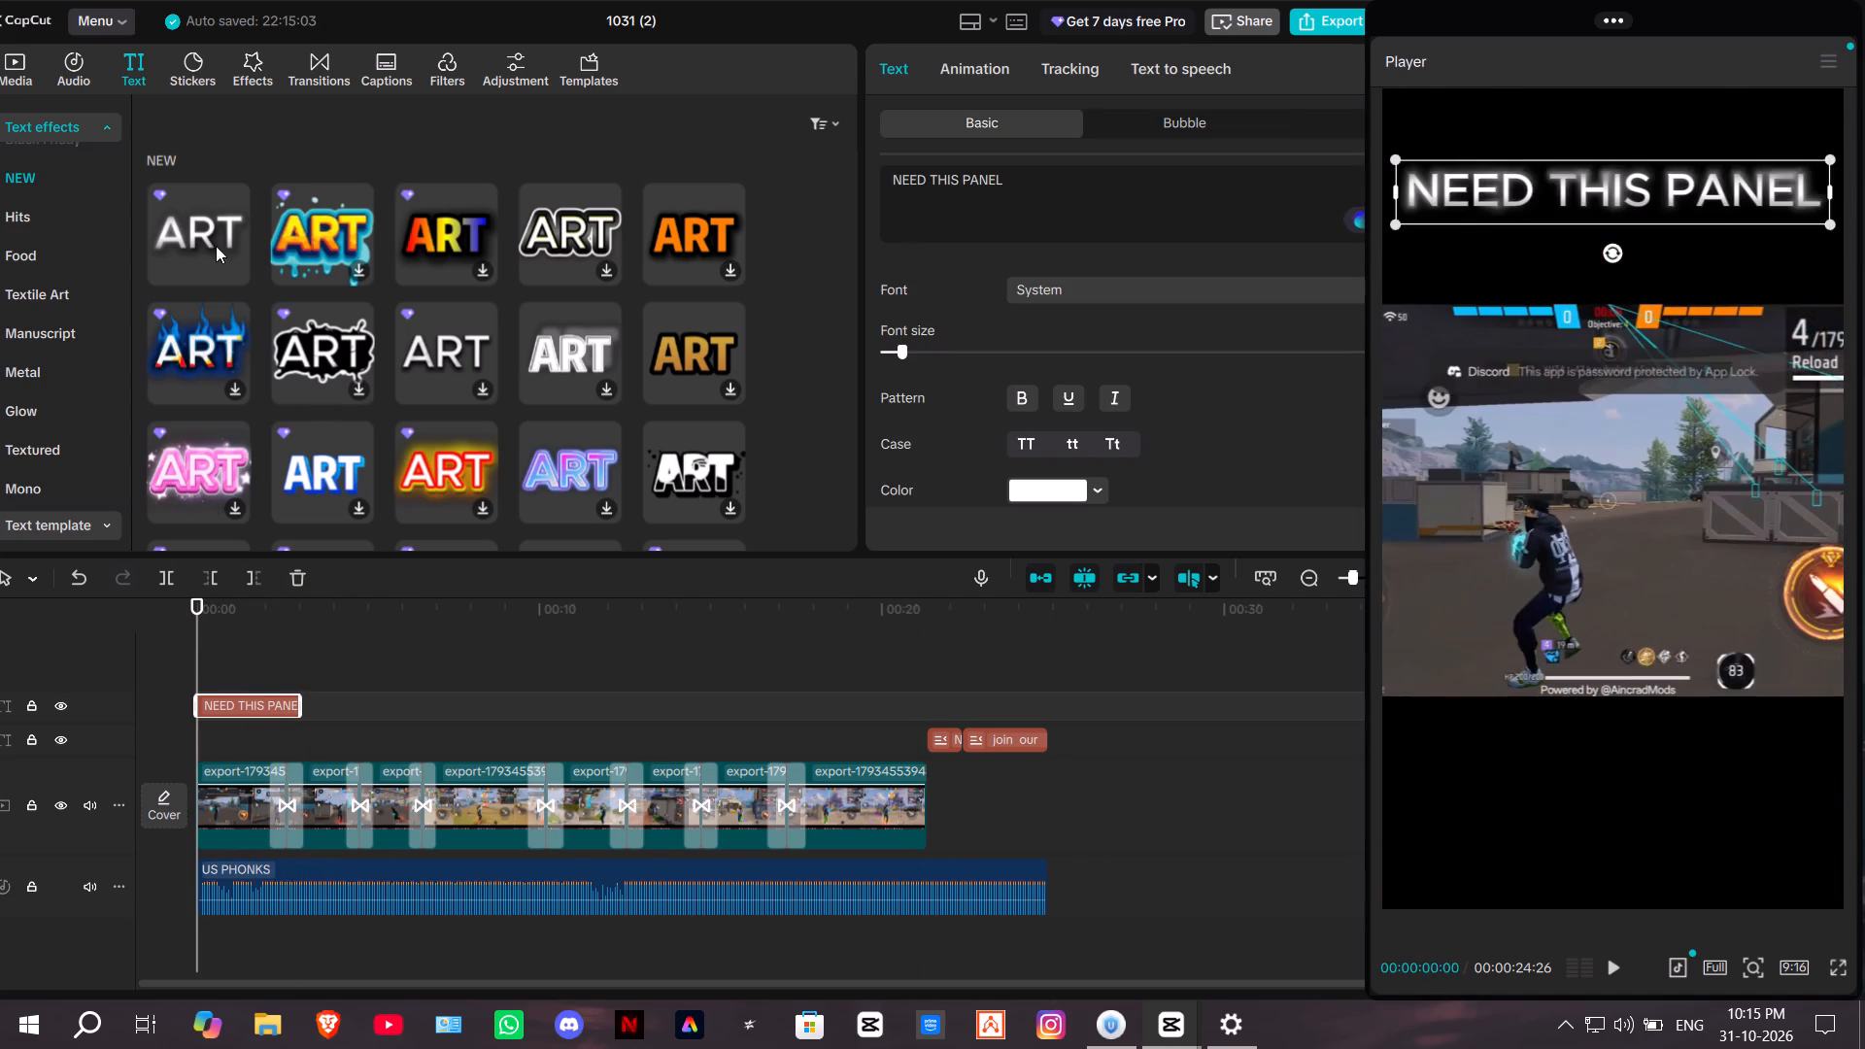
pyautogui.moveTo(196, 225); pyautogui.dragTo(200, 295)
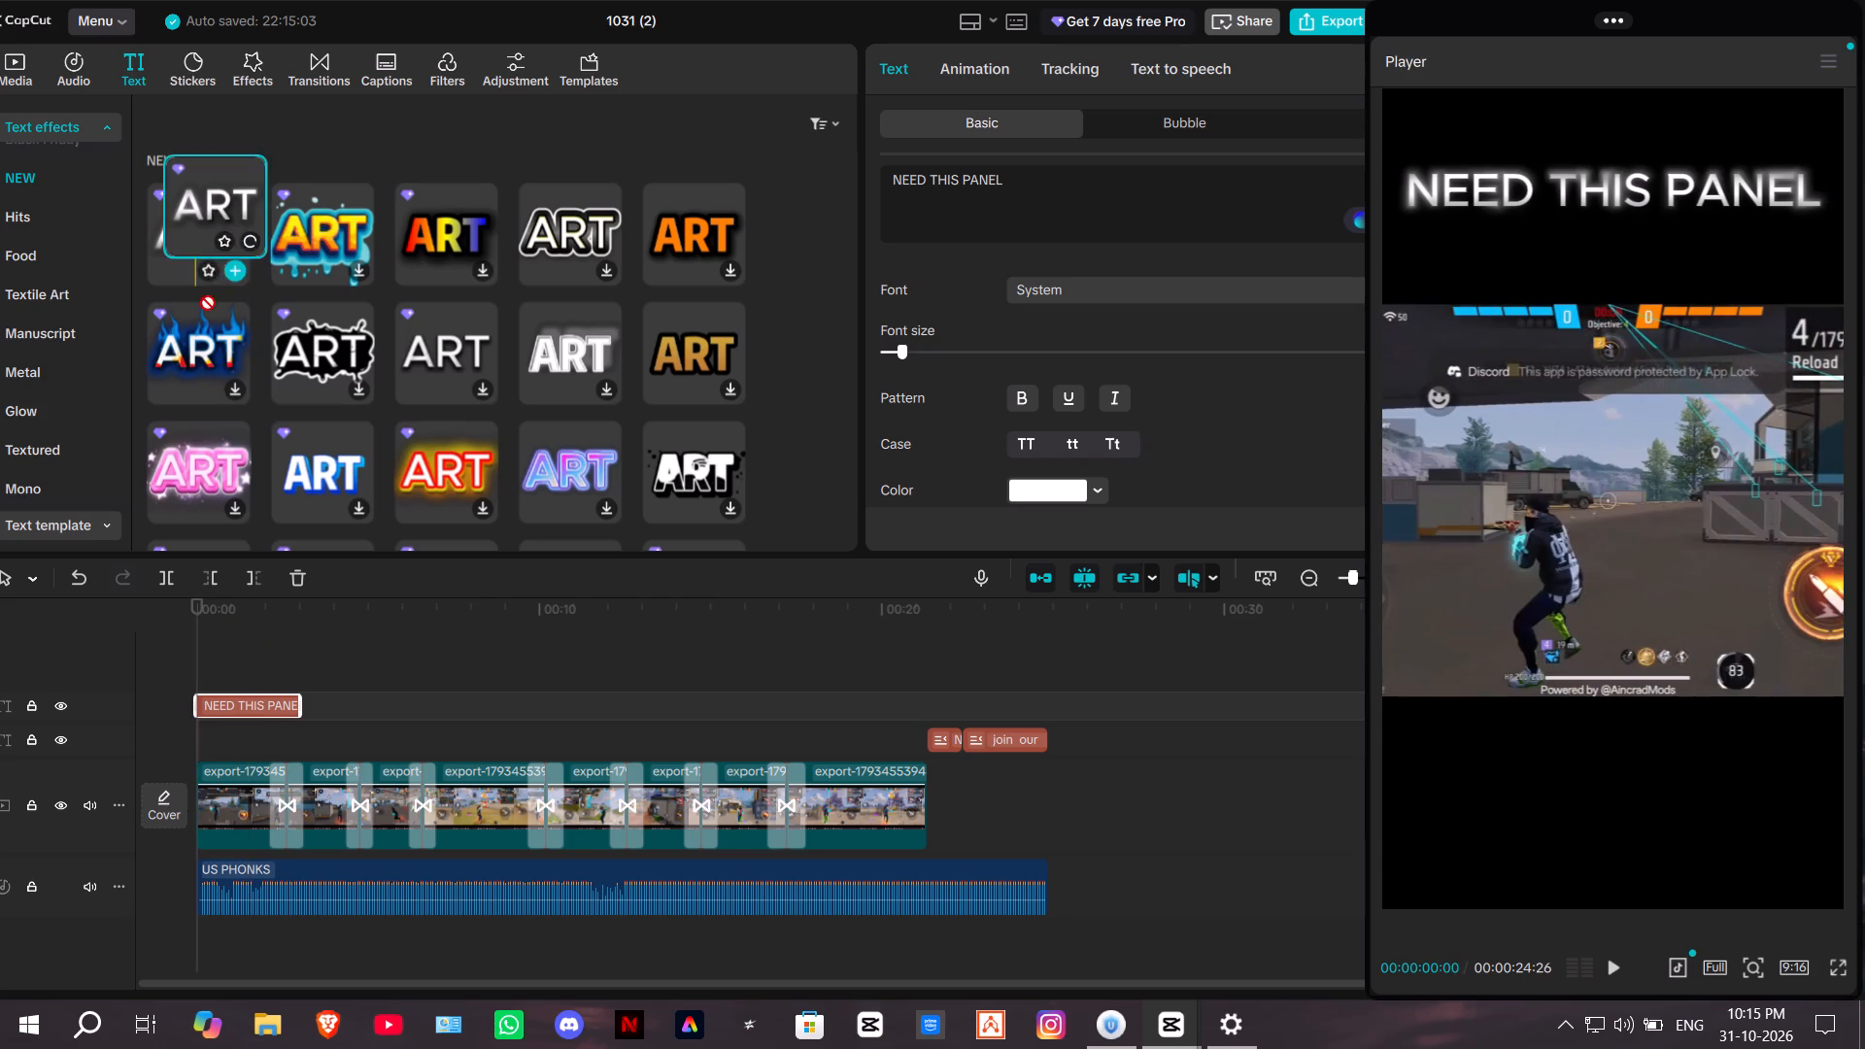
pyautogui.moveTo(200, 295); pyautogui.dragTo(203, 749)
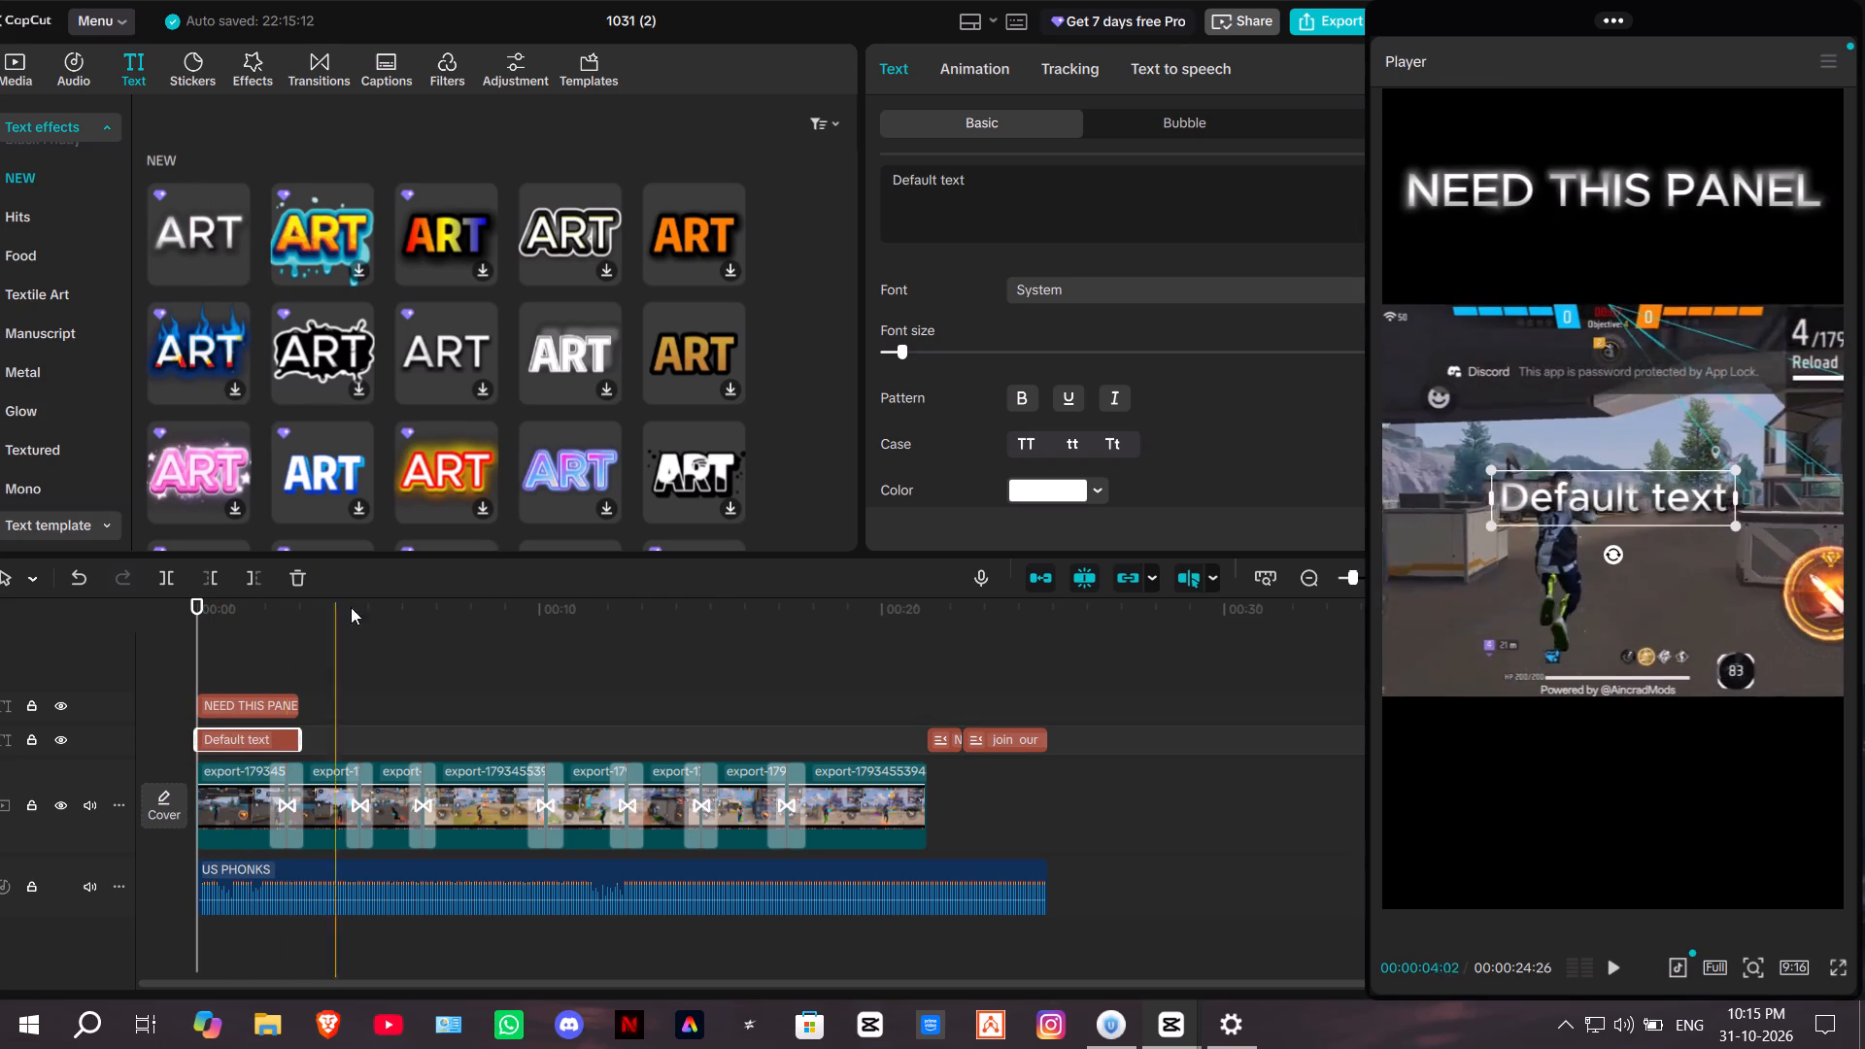
pyautogui.moveTo(1584, 491); pyautogui.dragTo(1553, 799)
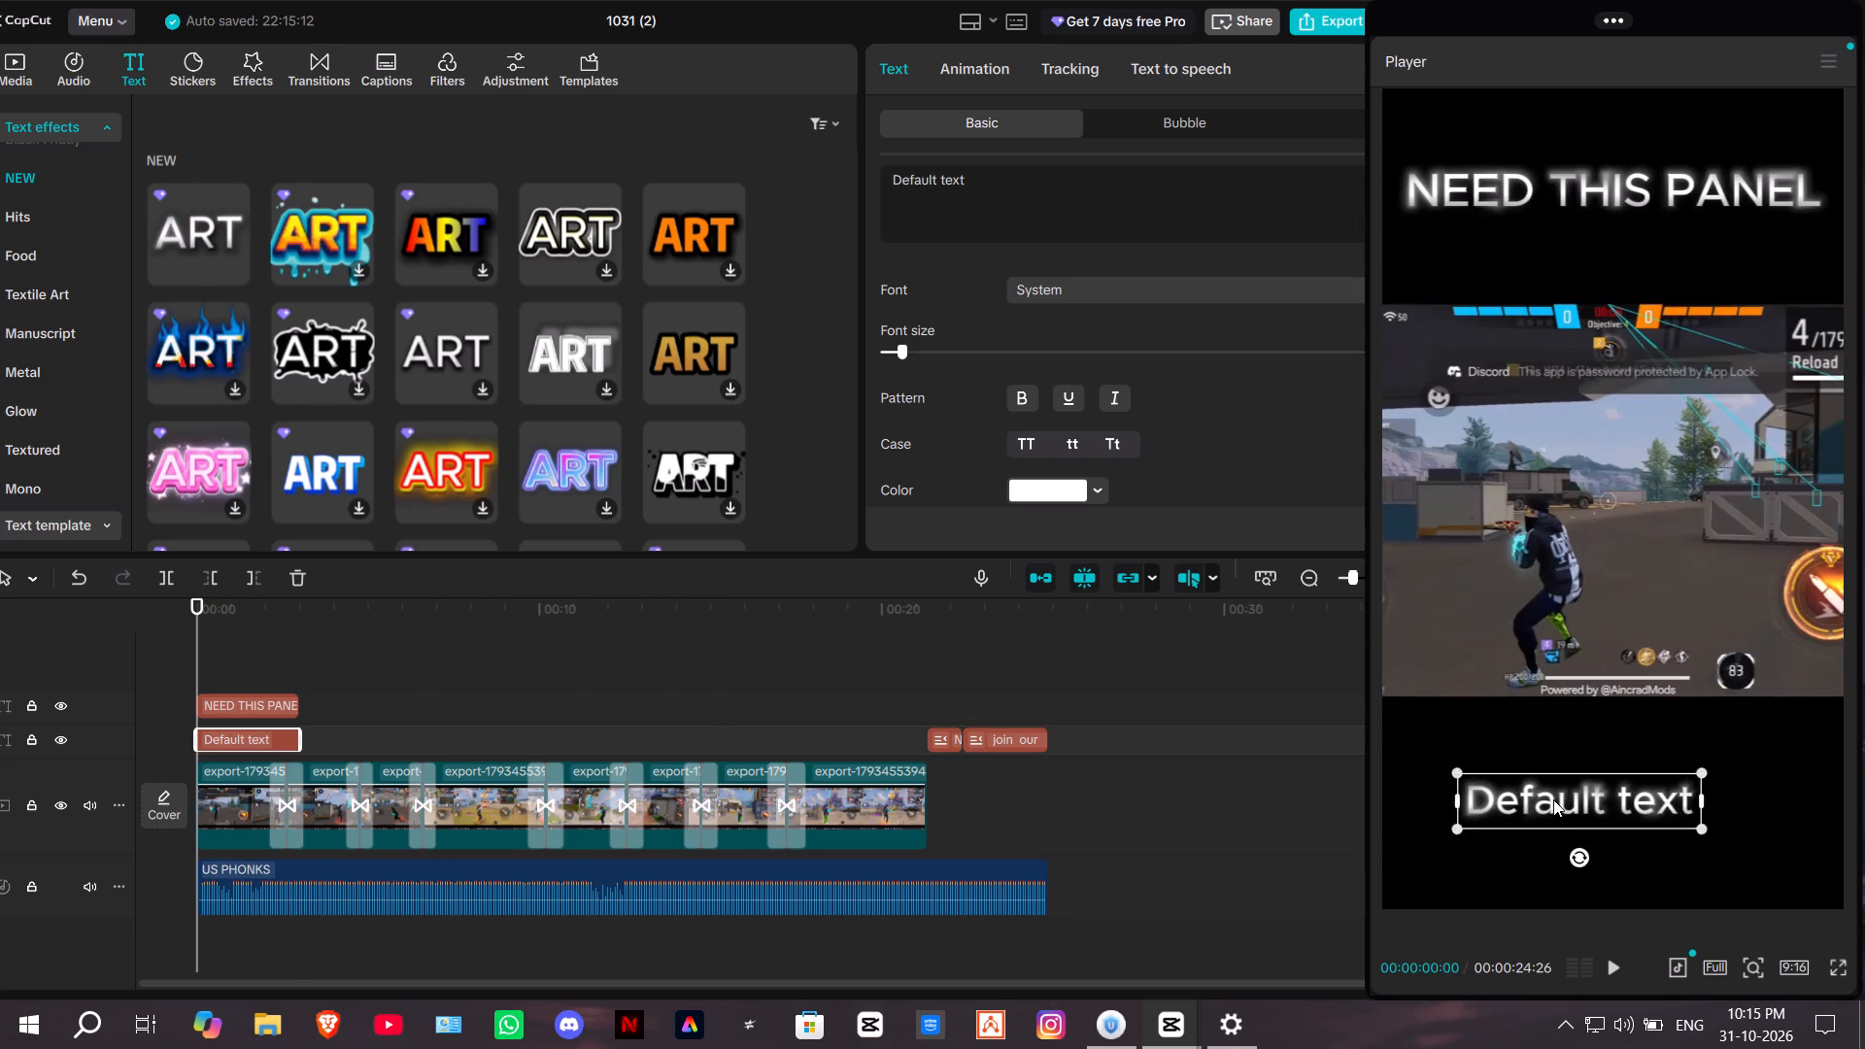
pyautogui.moveTo(1553, 799); pyautogui.dragTo(1582, 788)
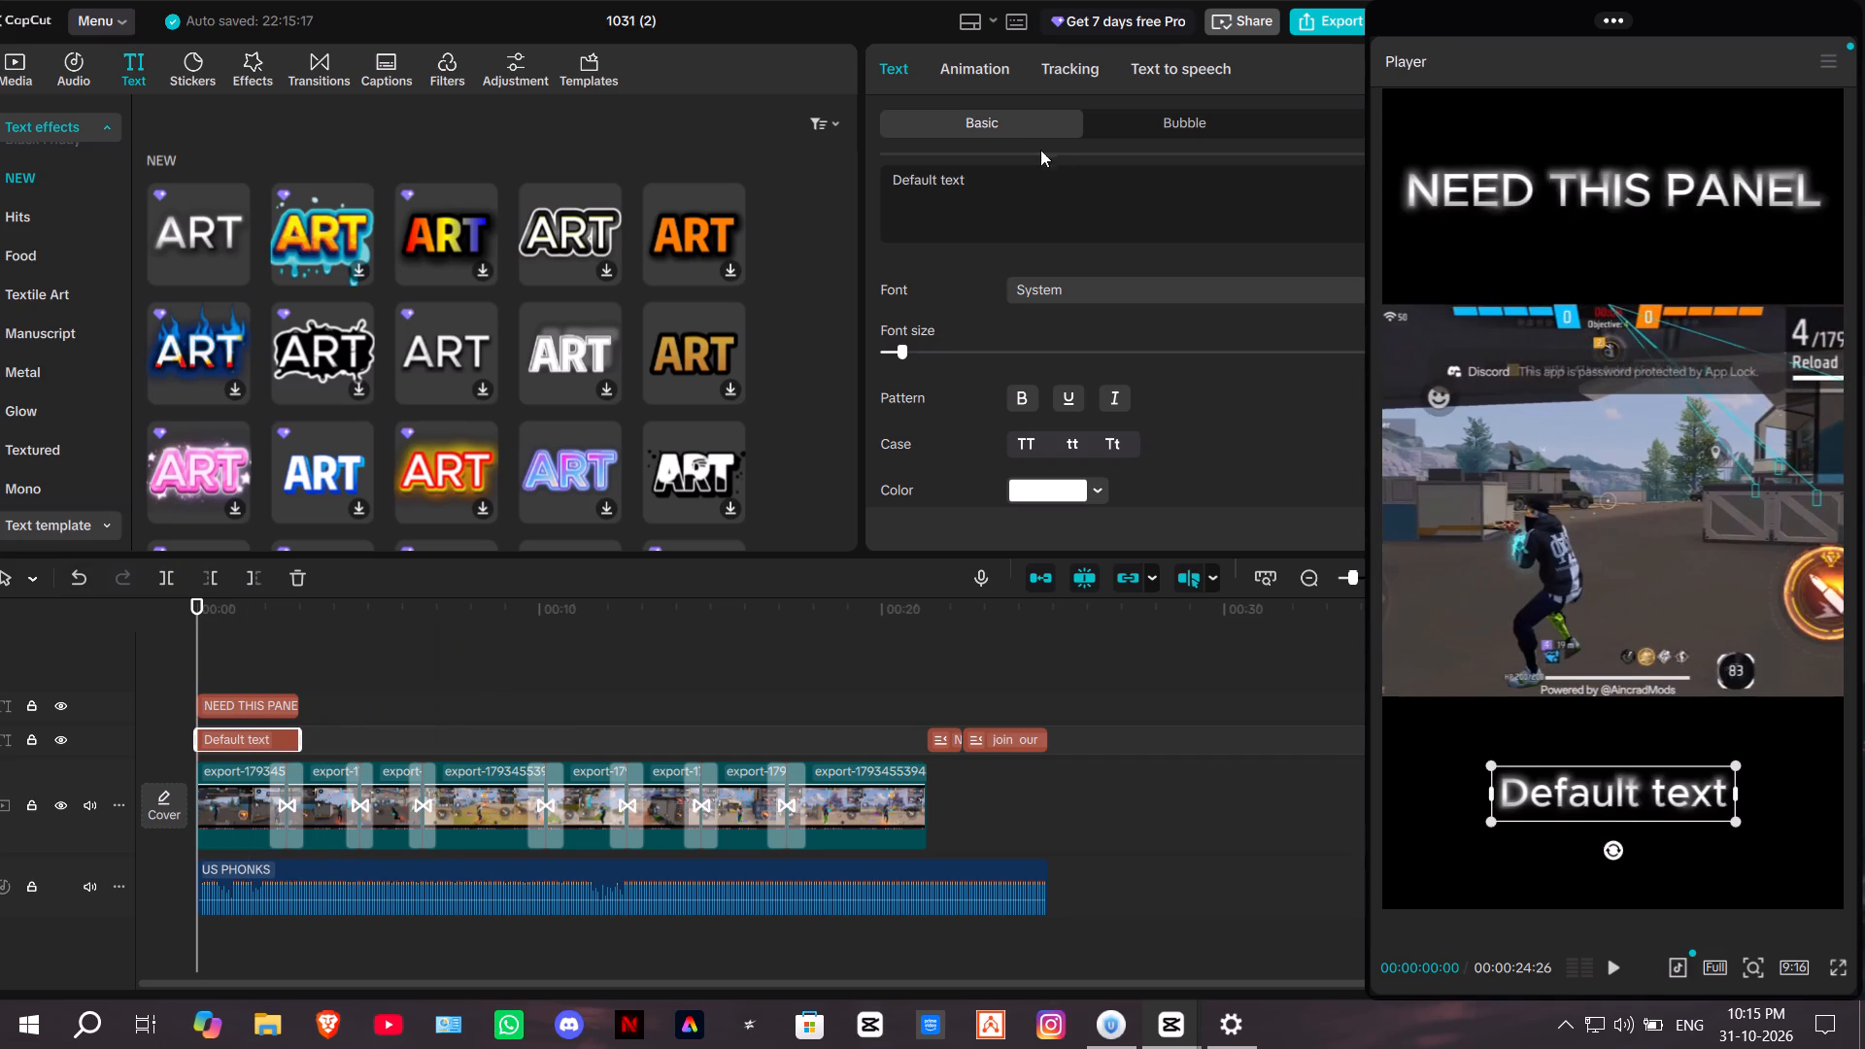
# Replace the second default text with "JOIN DISCORD" and "LINK IN PIN COMMENT" on two lines.
pyautogui.moveTo(1035, 153); pyautogui.dragTo(1019, 162)
pyautogui.click(1000, 187)
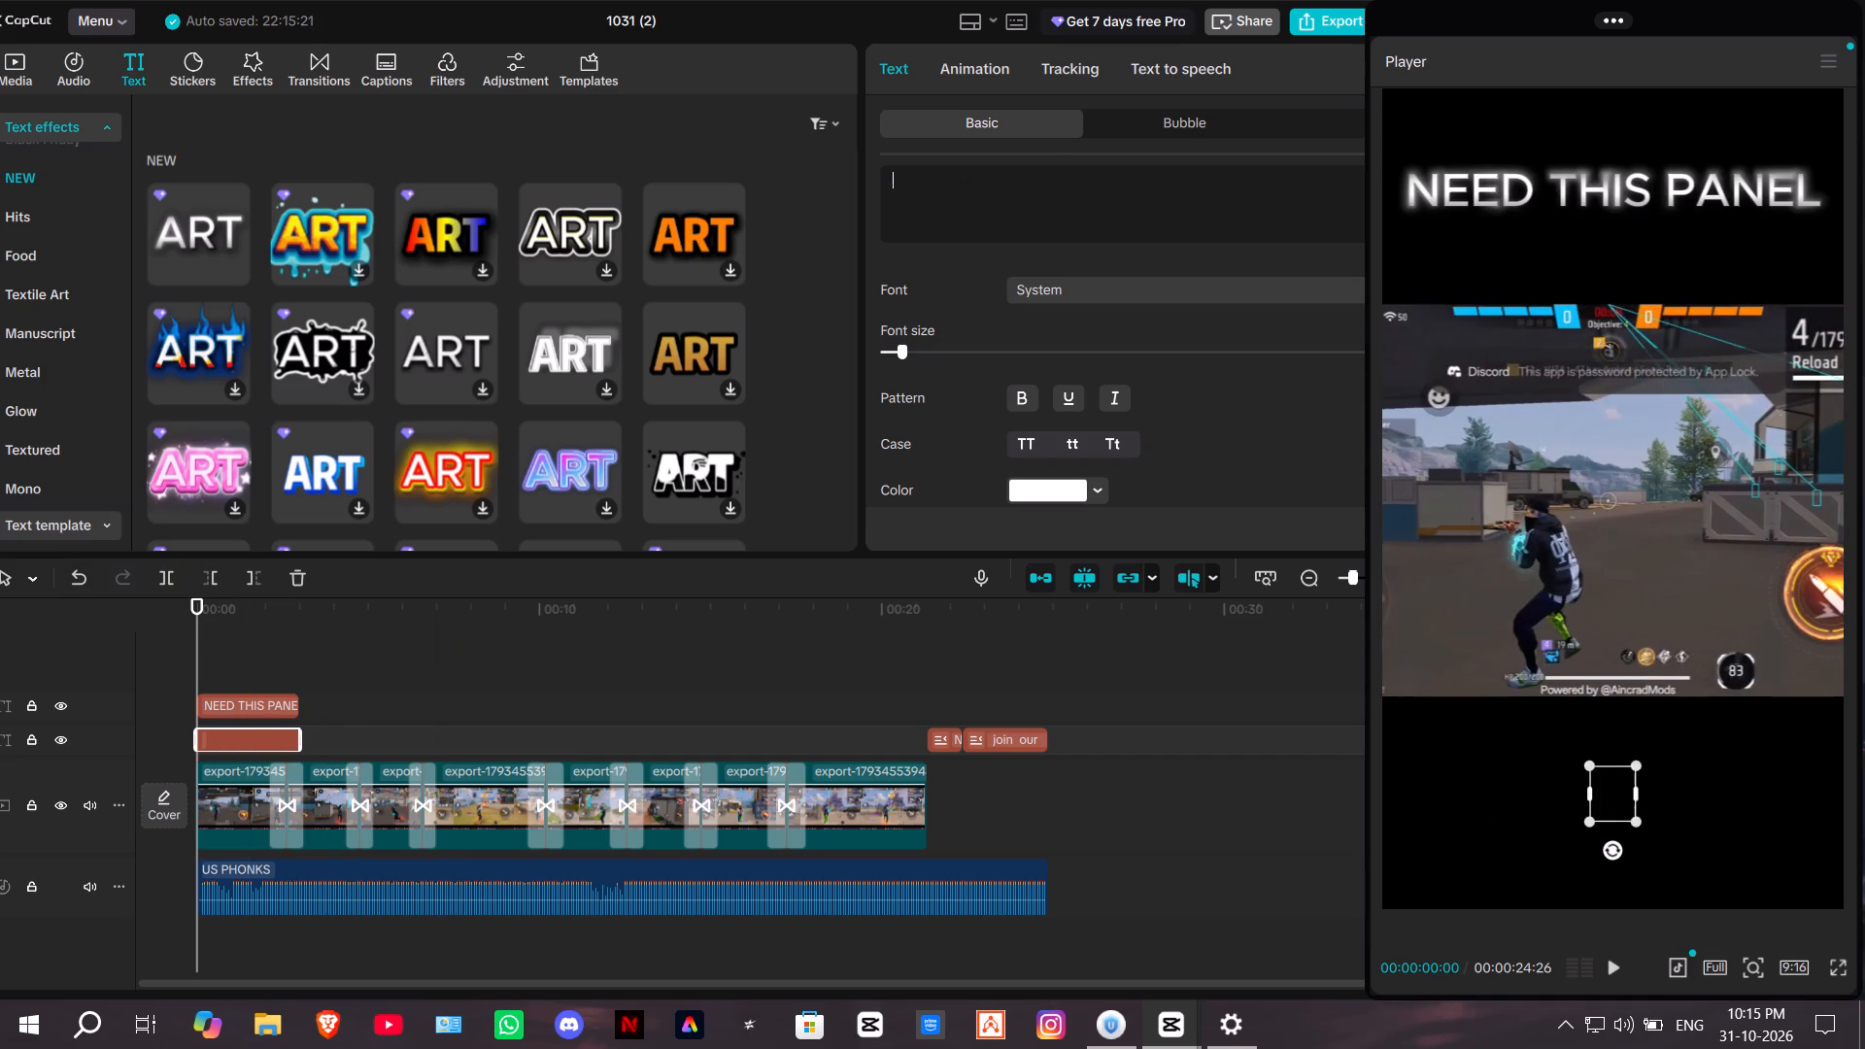
pyautogui.write('joiu')
pyautogui.press('BackSpace')
pyautogui.press('BackSpace')
pyautogui.press('BackSpace')
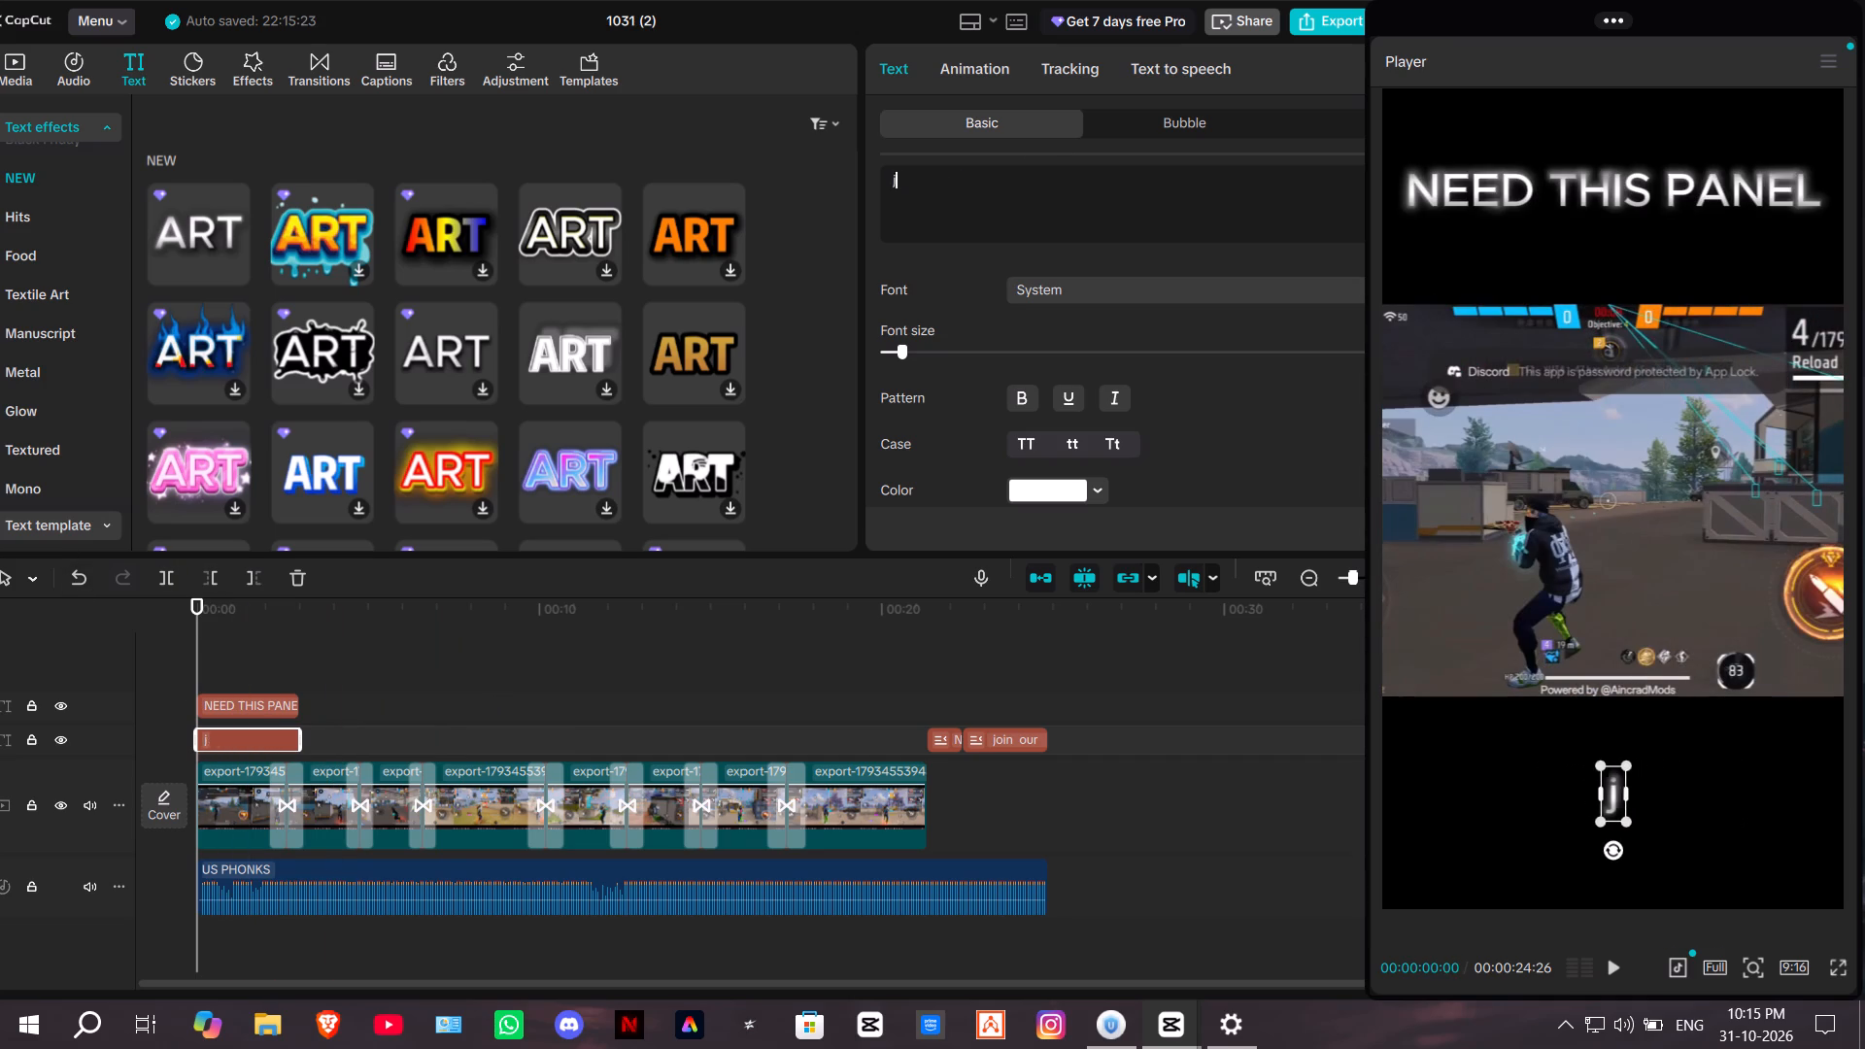
pyautogui.press('BackSpace')
pyautogui.write('JOIN DISCORD')
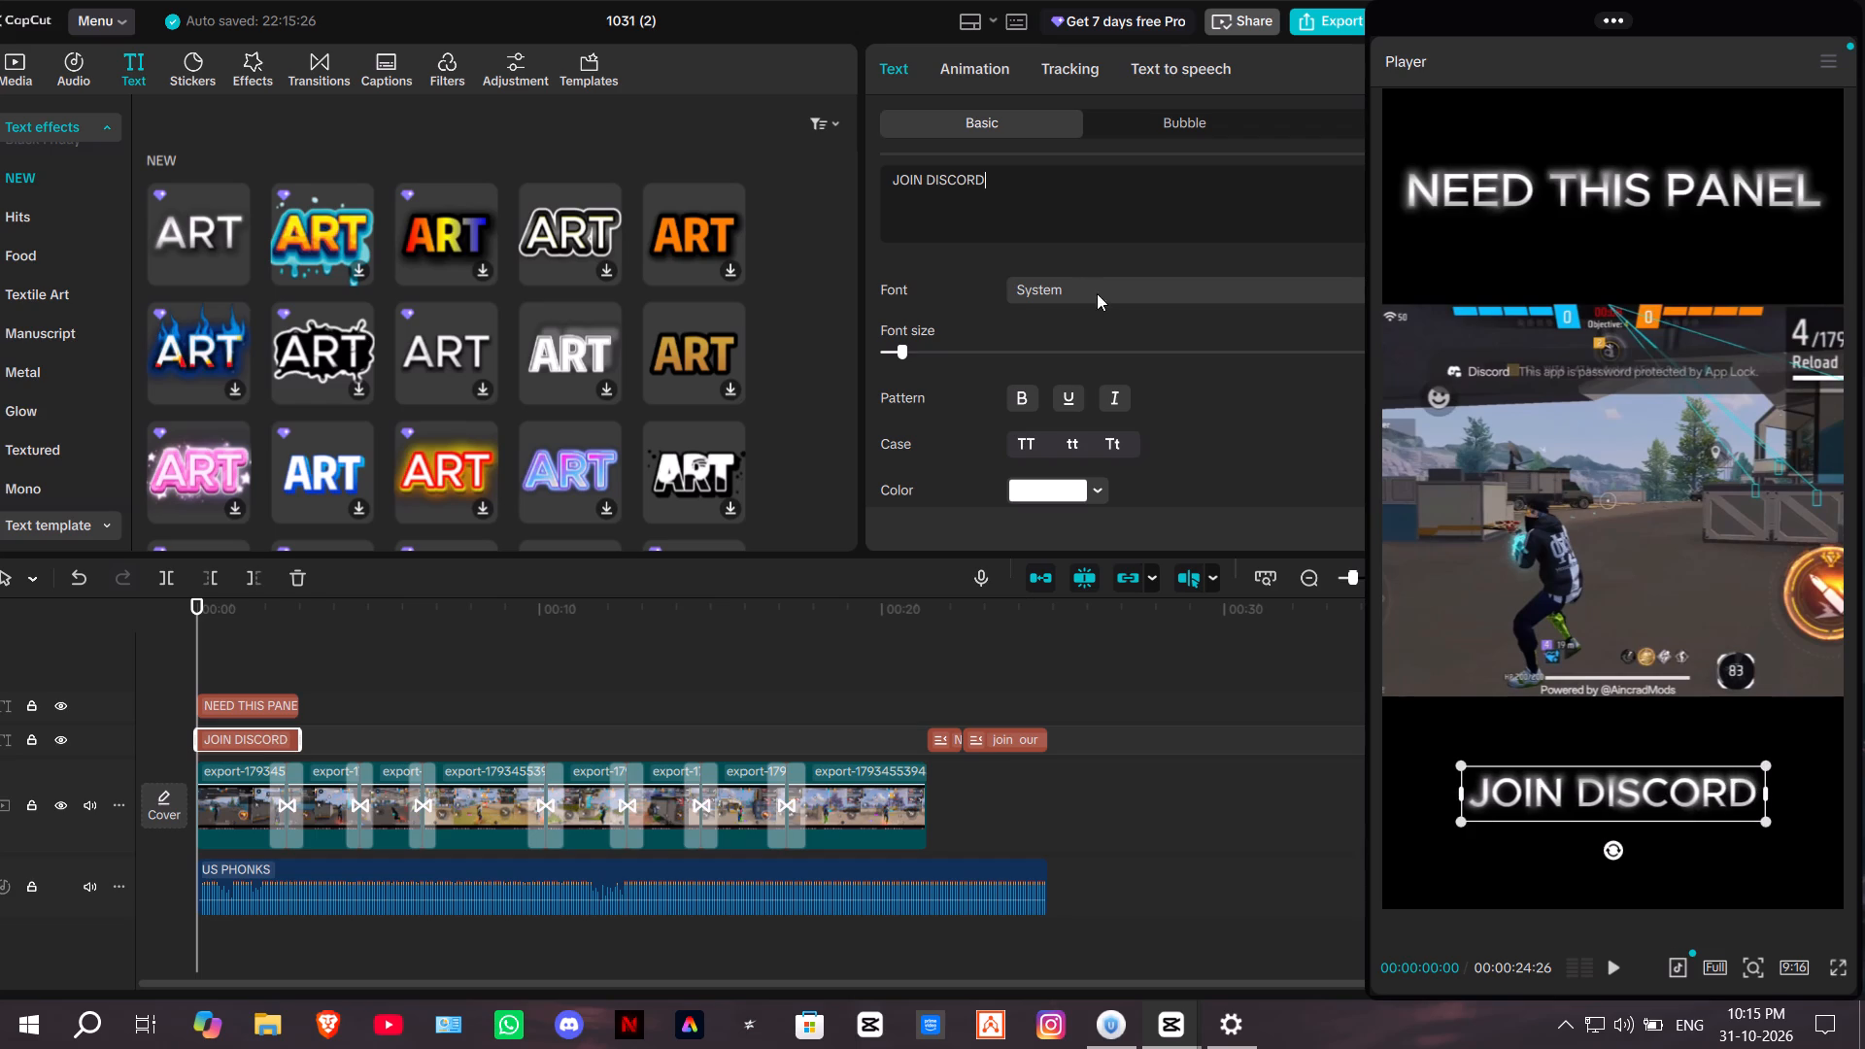
pyautogui.press('Return')
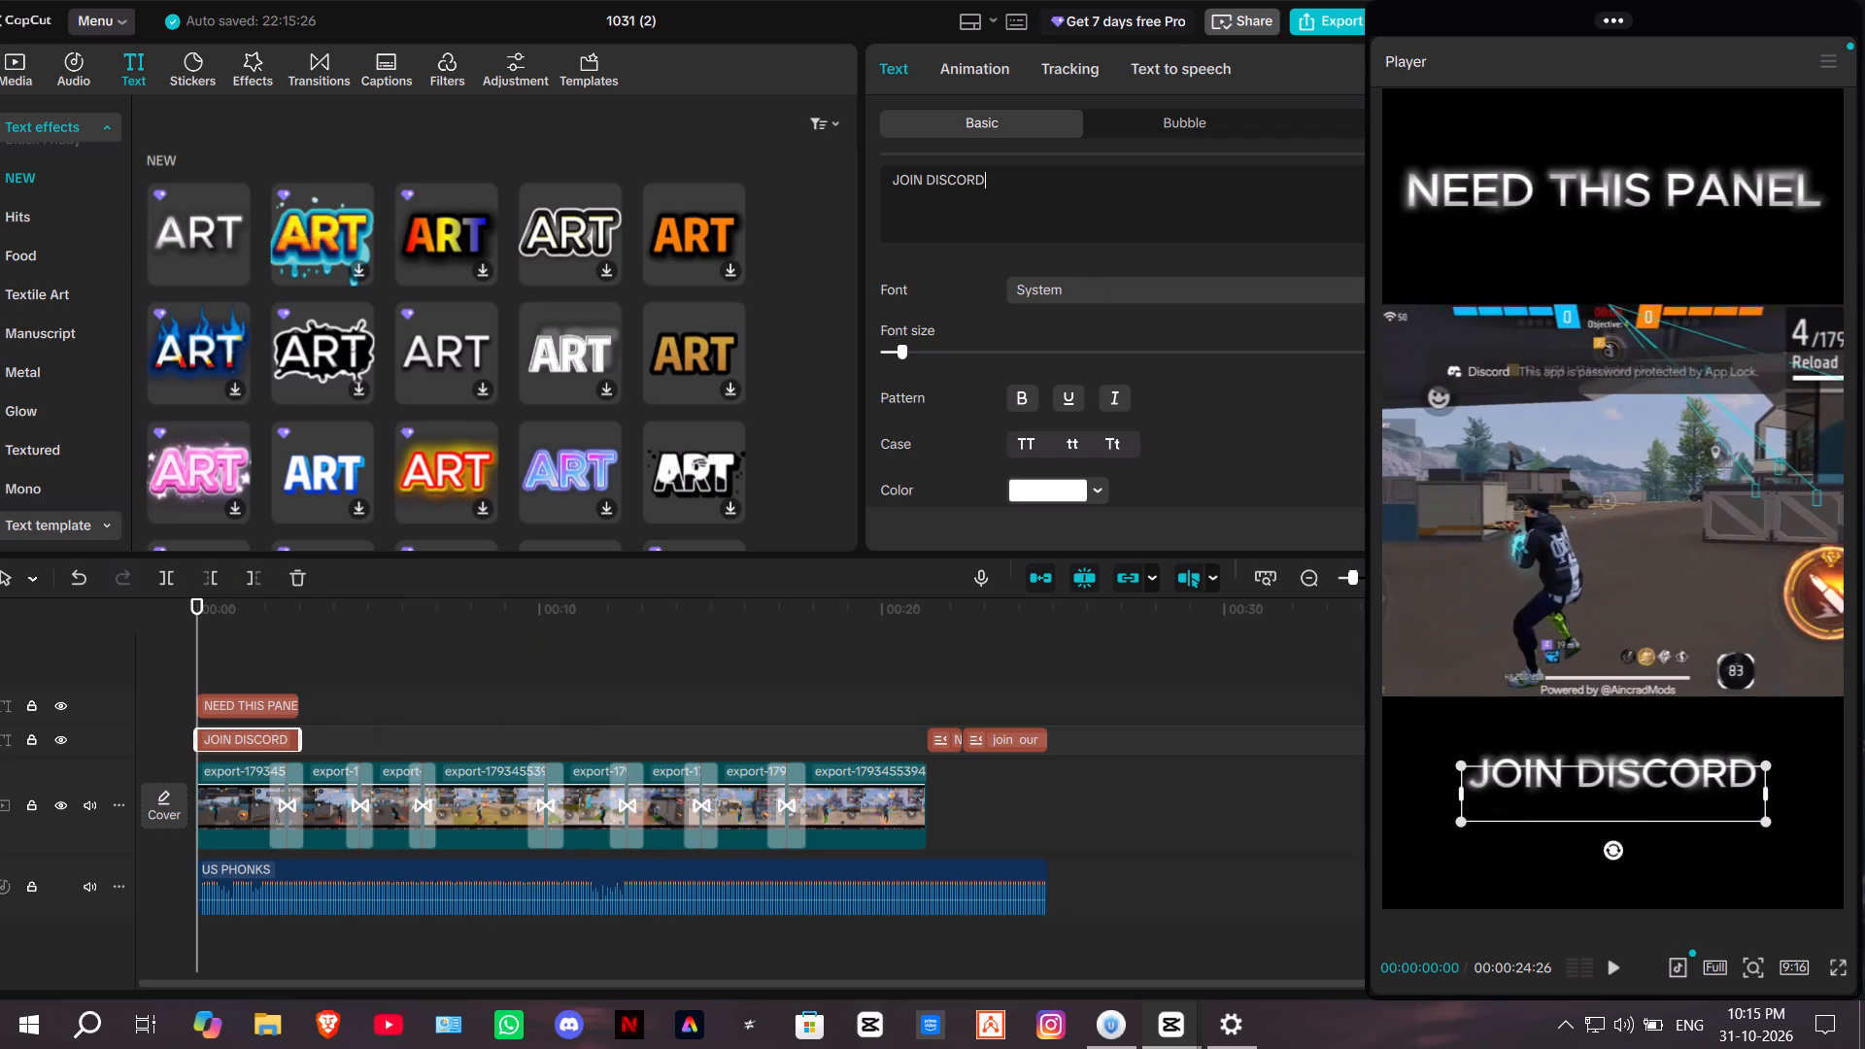
pyautogui.write('LINK IN PIN COMMEC')
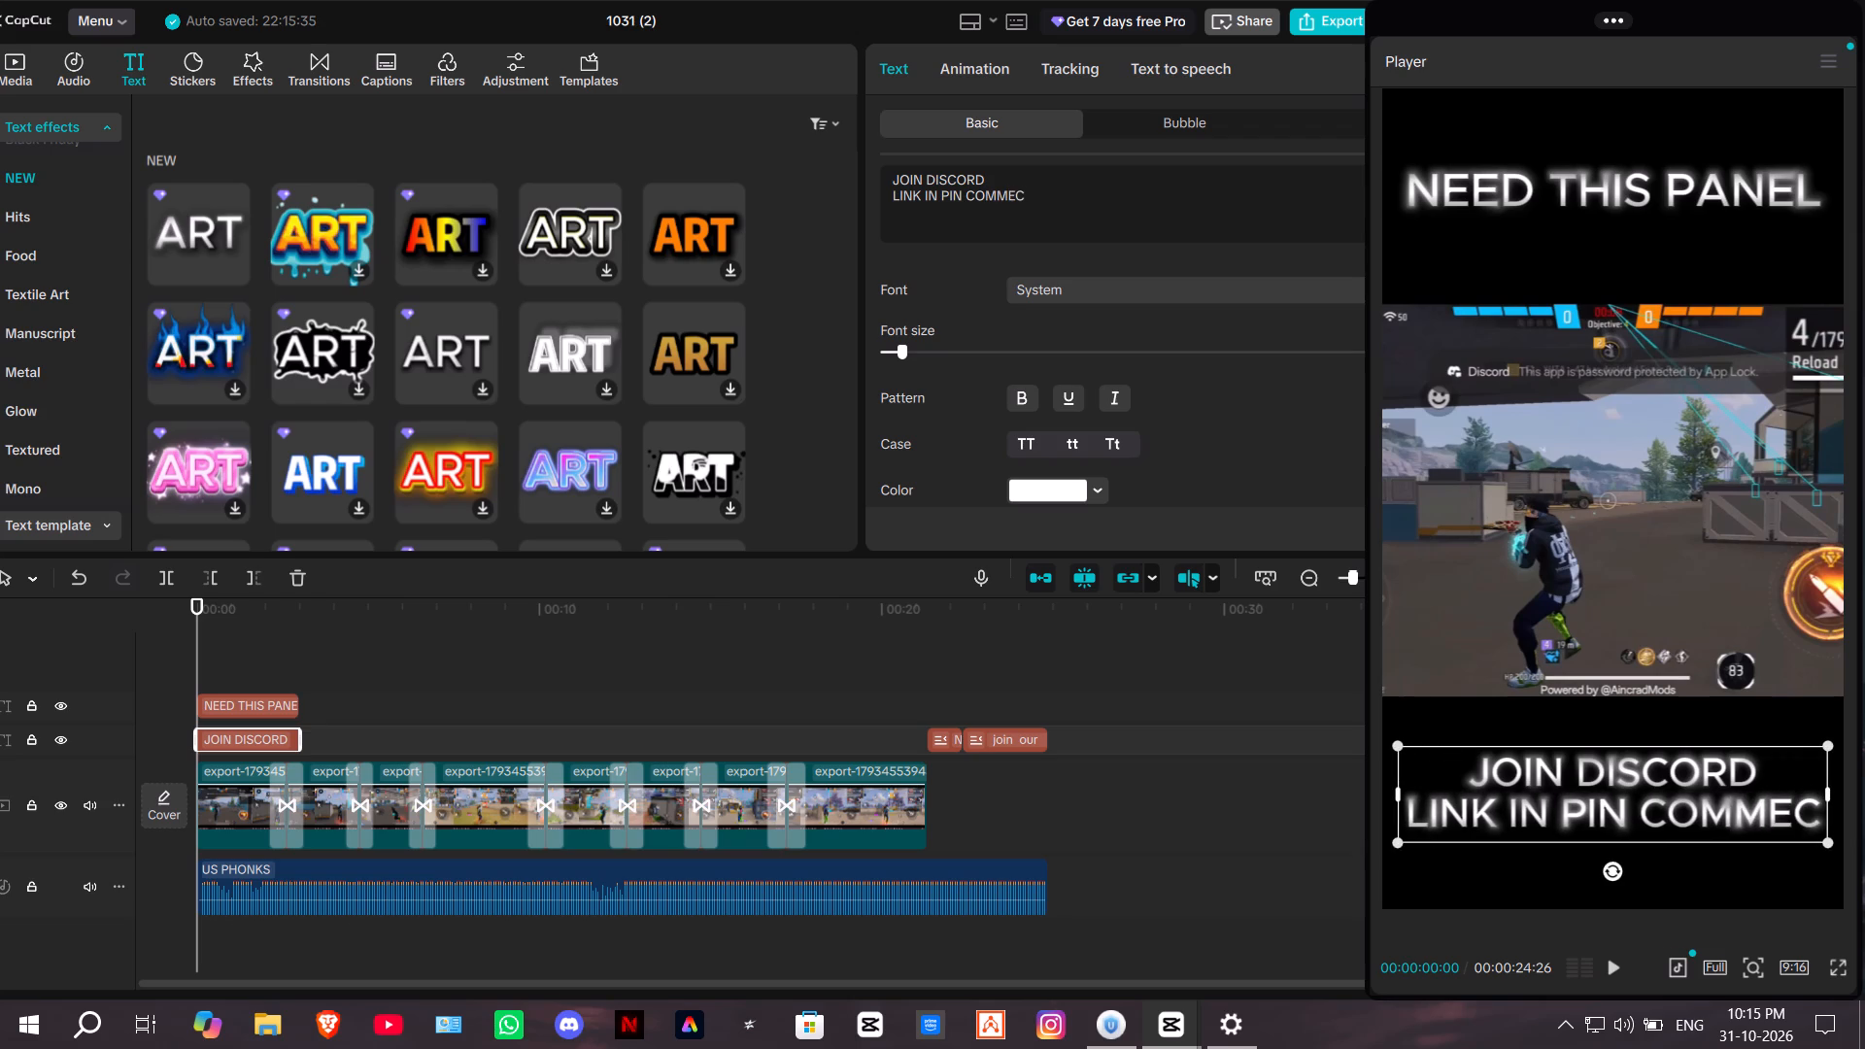
pyautogui.press('BackSpace')
pyautogui.press('n')
pyautogui.press('t')
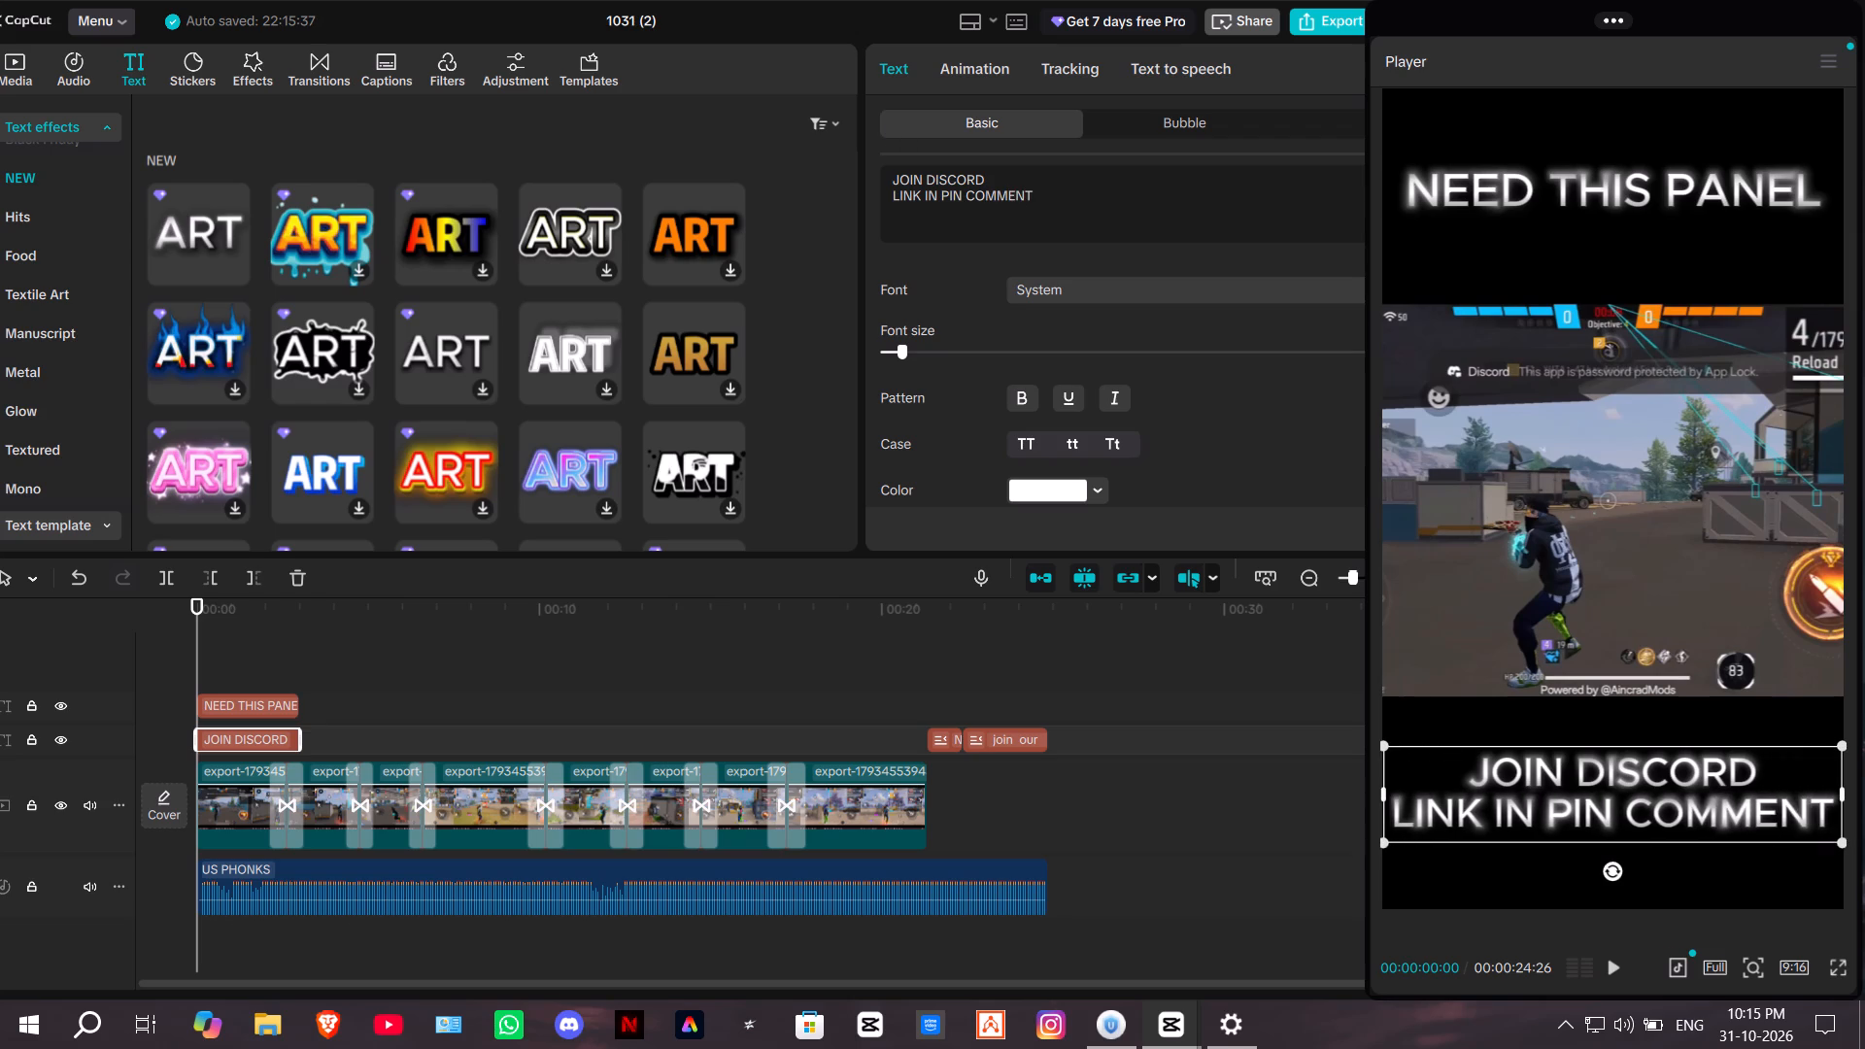
pyautogui.press('space')
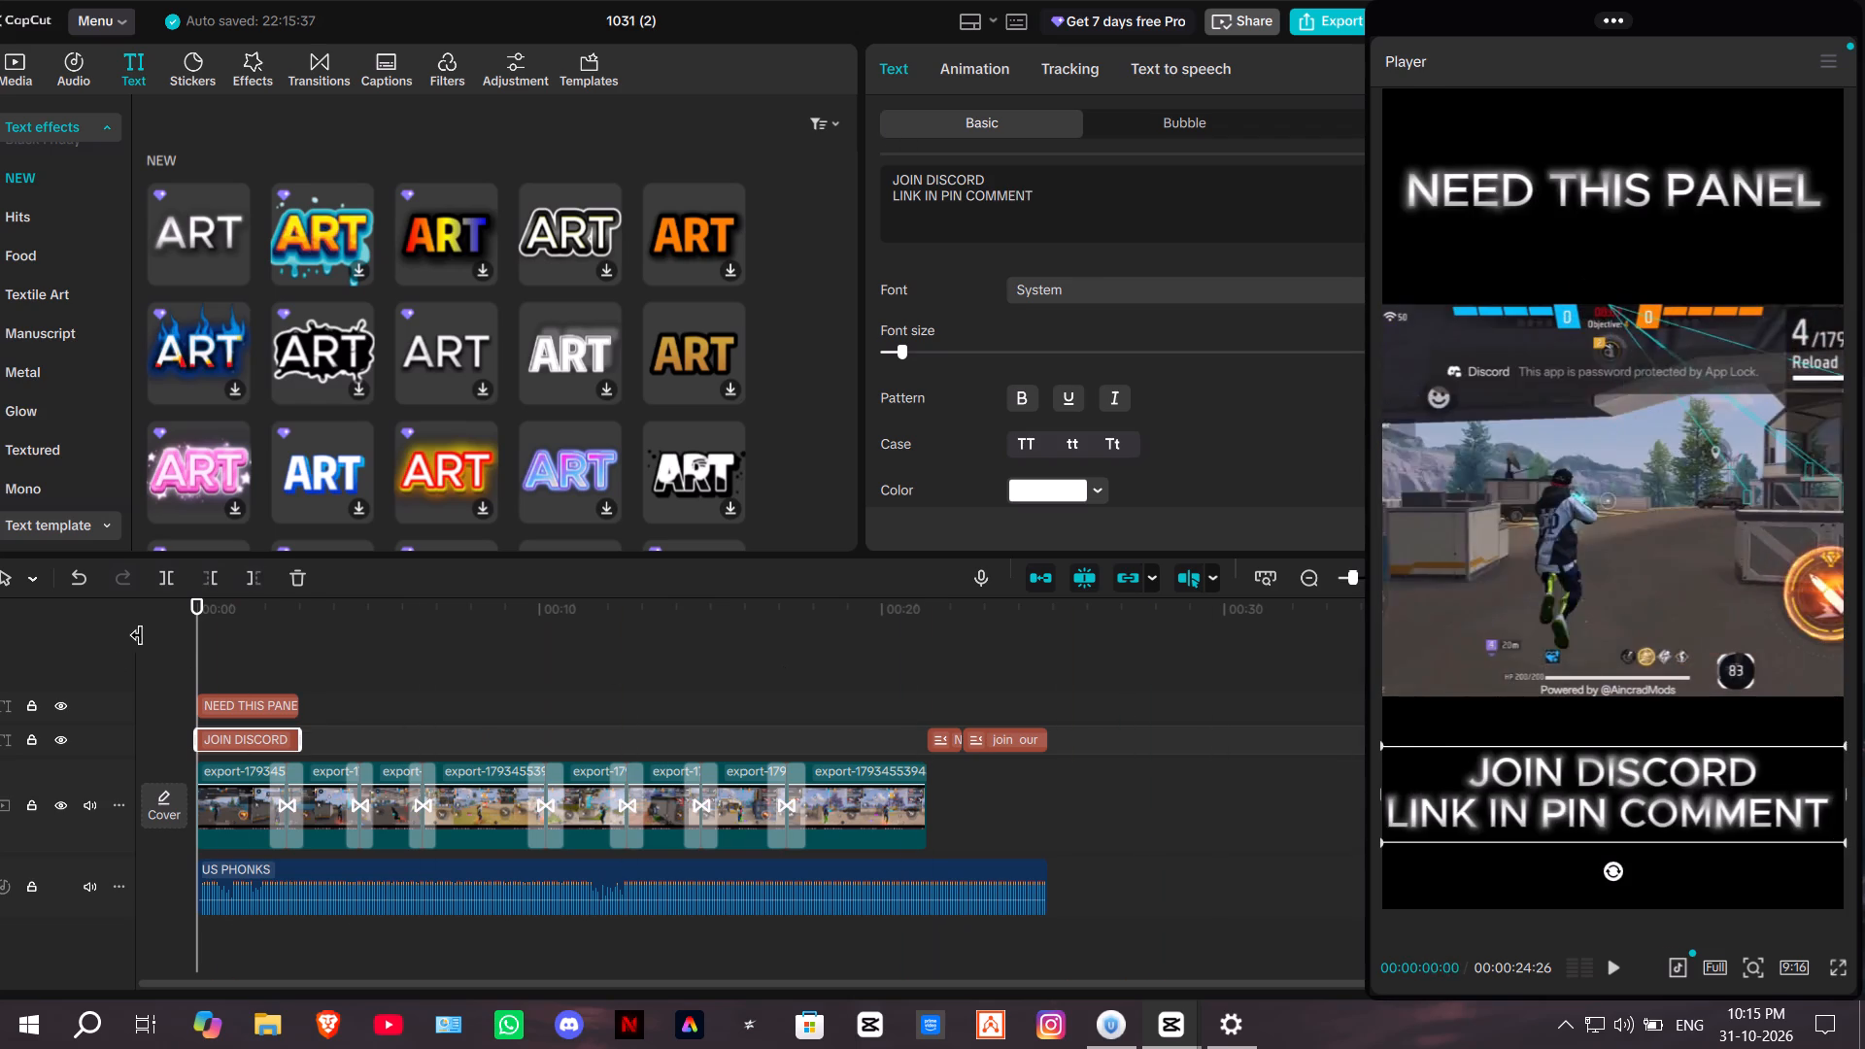
# Play the montage from the timeline start to check the two text overlays against the footage.
pyautogui.click(190, 613)
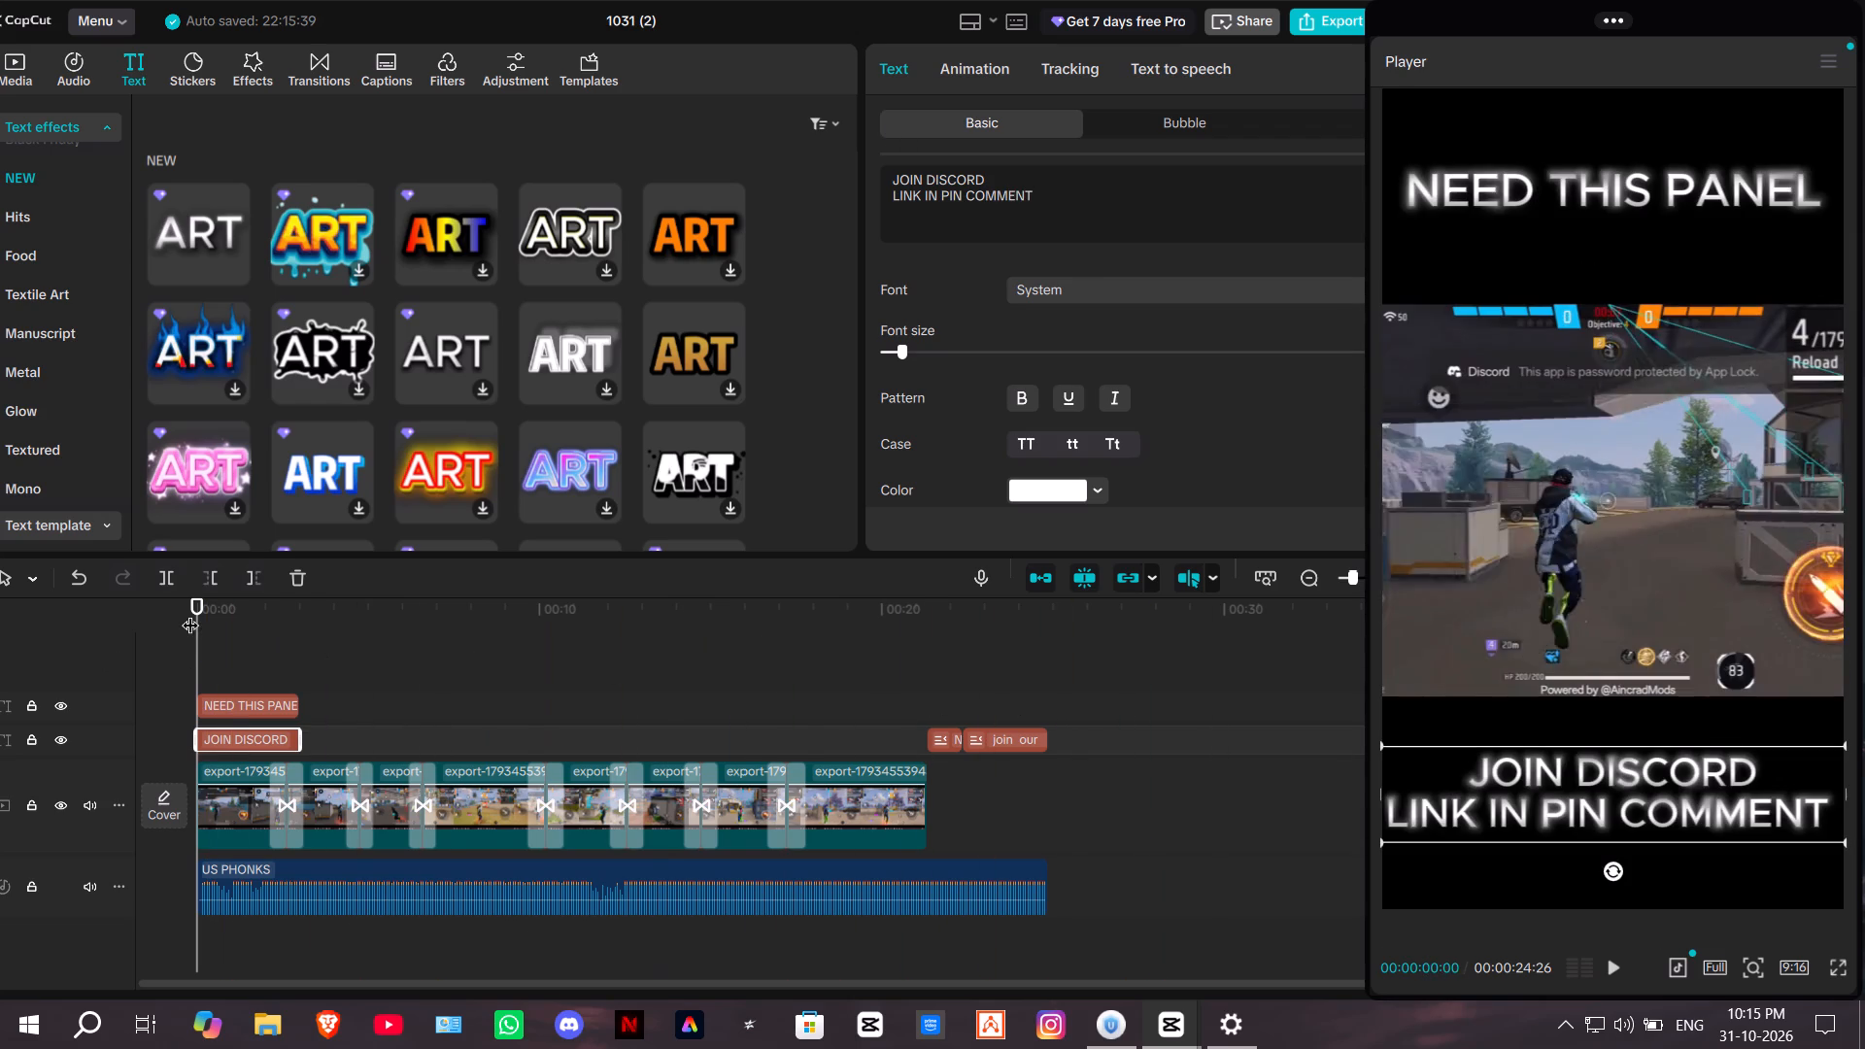
pyautogui.click(198, 609)
pyautogui.moveTo(206, 607); pyautogui.dragTo(217, 607)
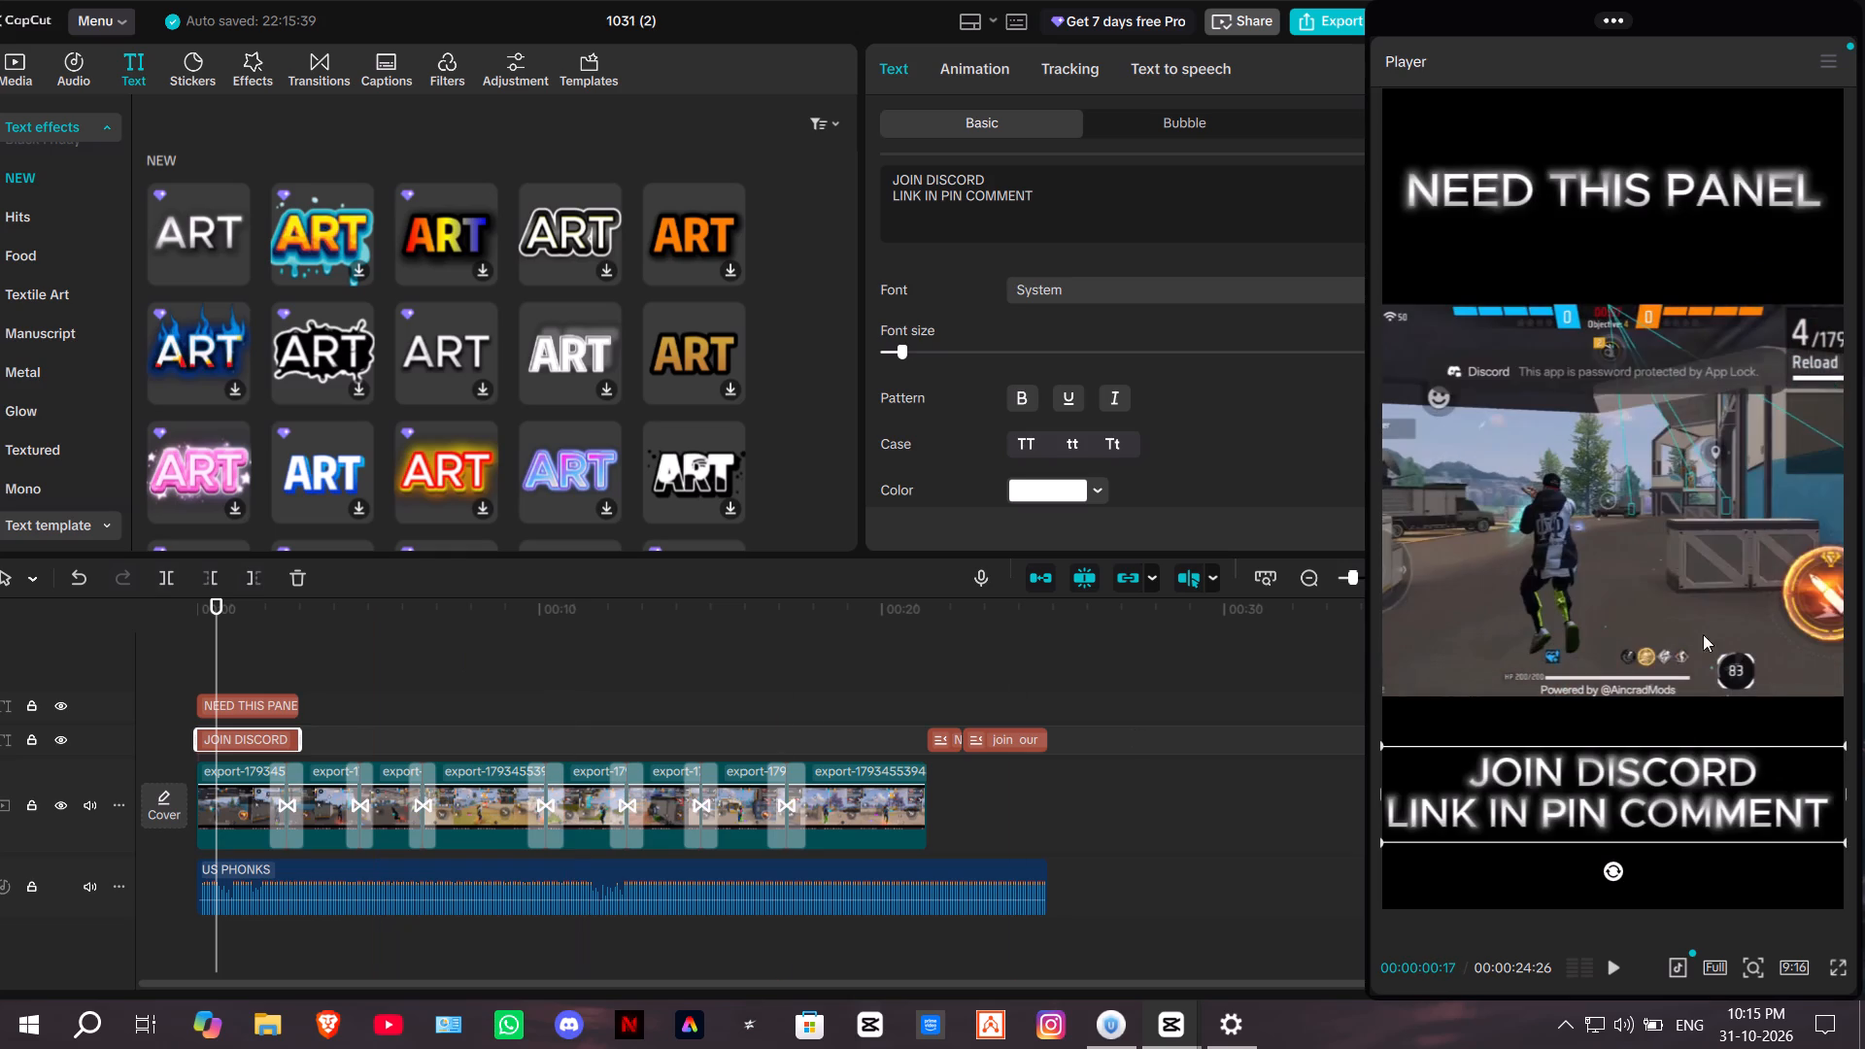
pyautogui.click(1695, 616)
pyautogui.moveTo(216, 623); pyautogui.dragTo(141, 621)
pyautogui.press('space')
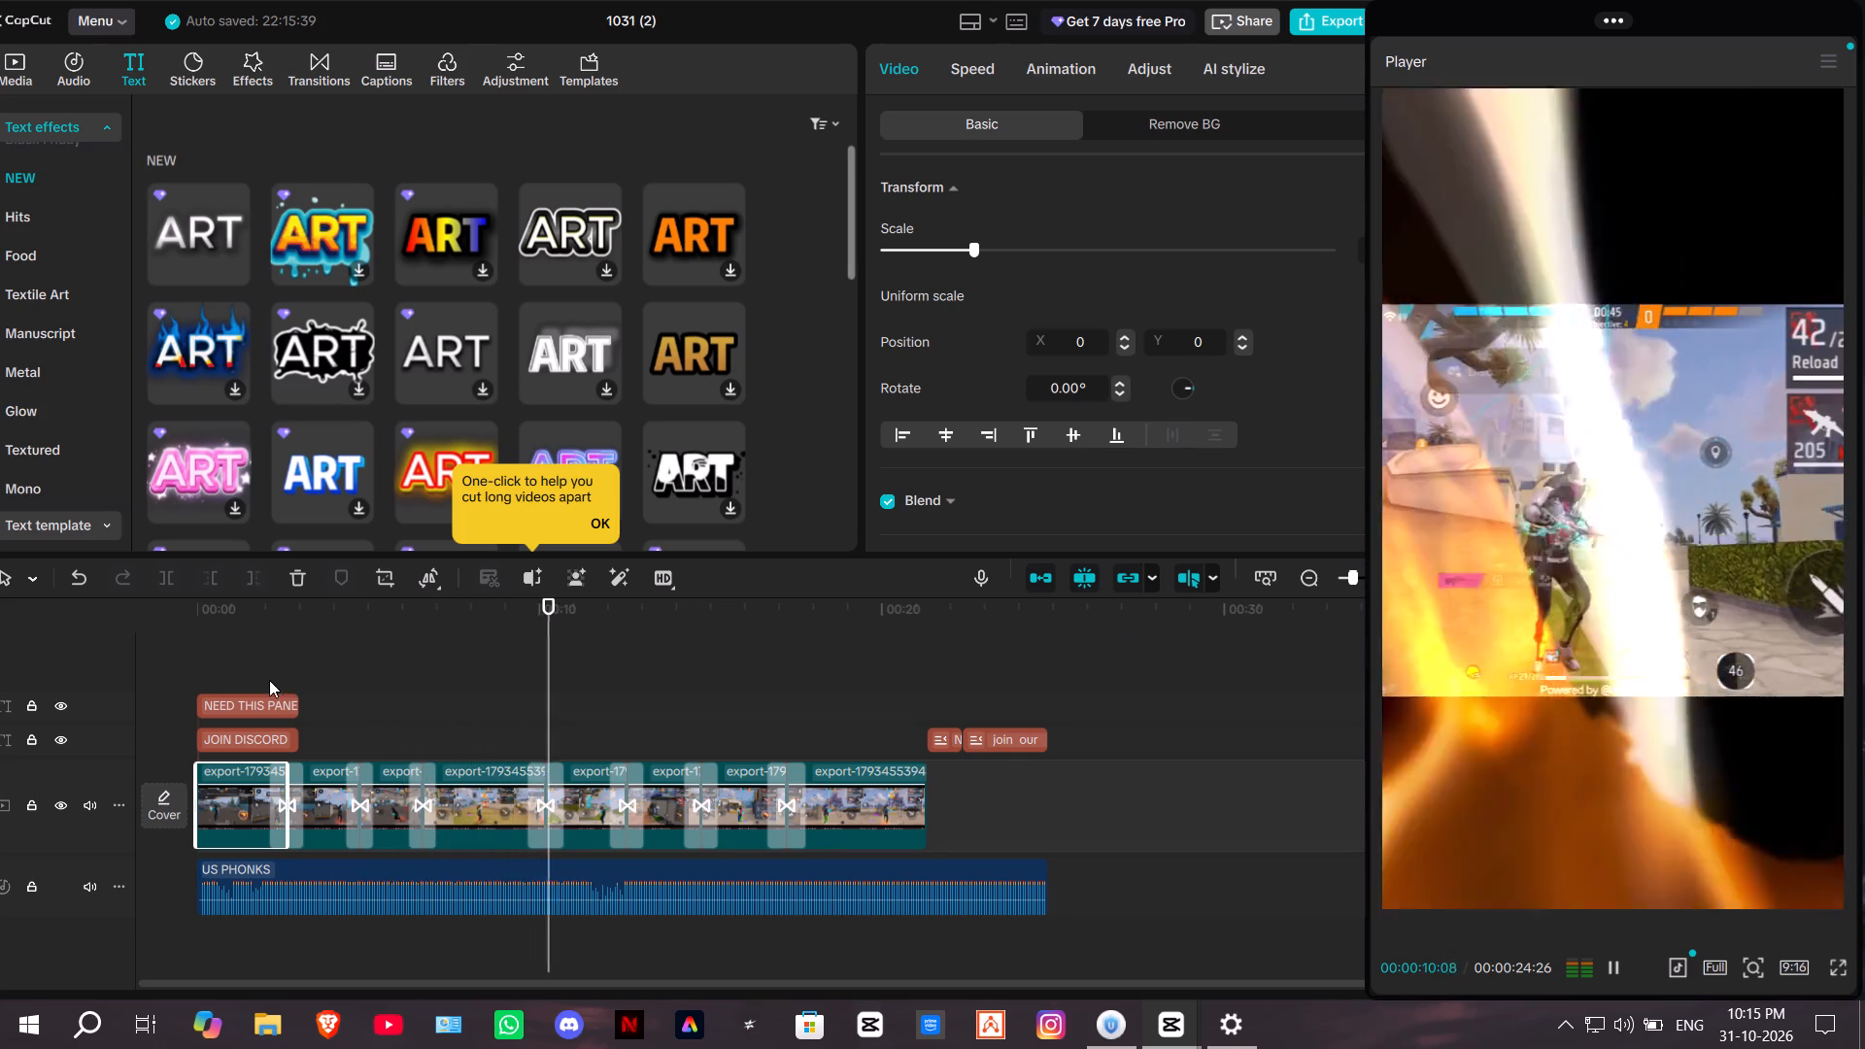
# Extend the NEED THIS PANEL and JOIN DISCORD texts to the end of the gameplay clips and play the result.
pyautogui.click(254, 699)
pyautogui.moveTo(301, 698); pyautogui.dragTo(901, 702)
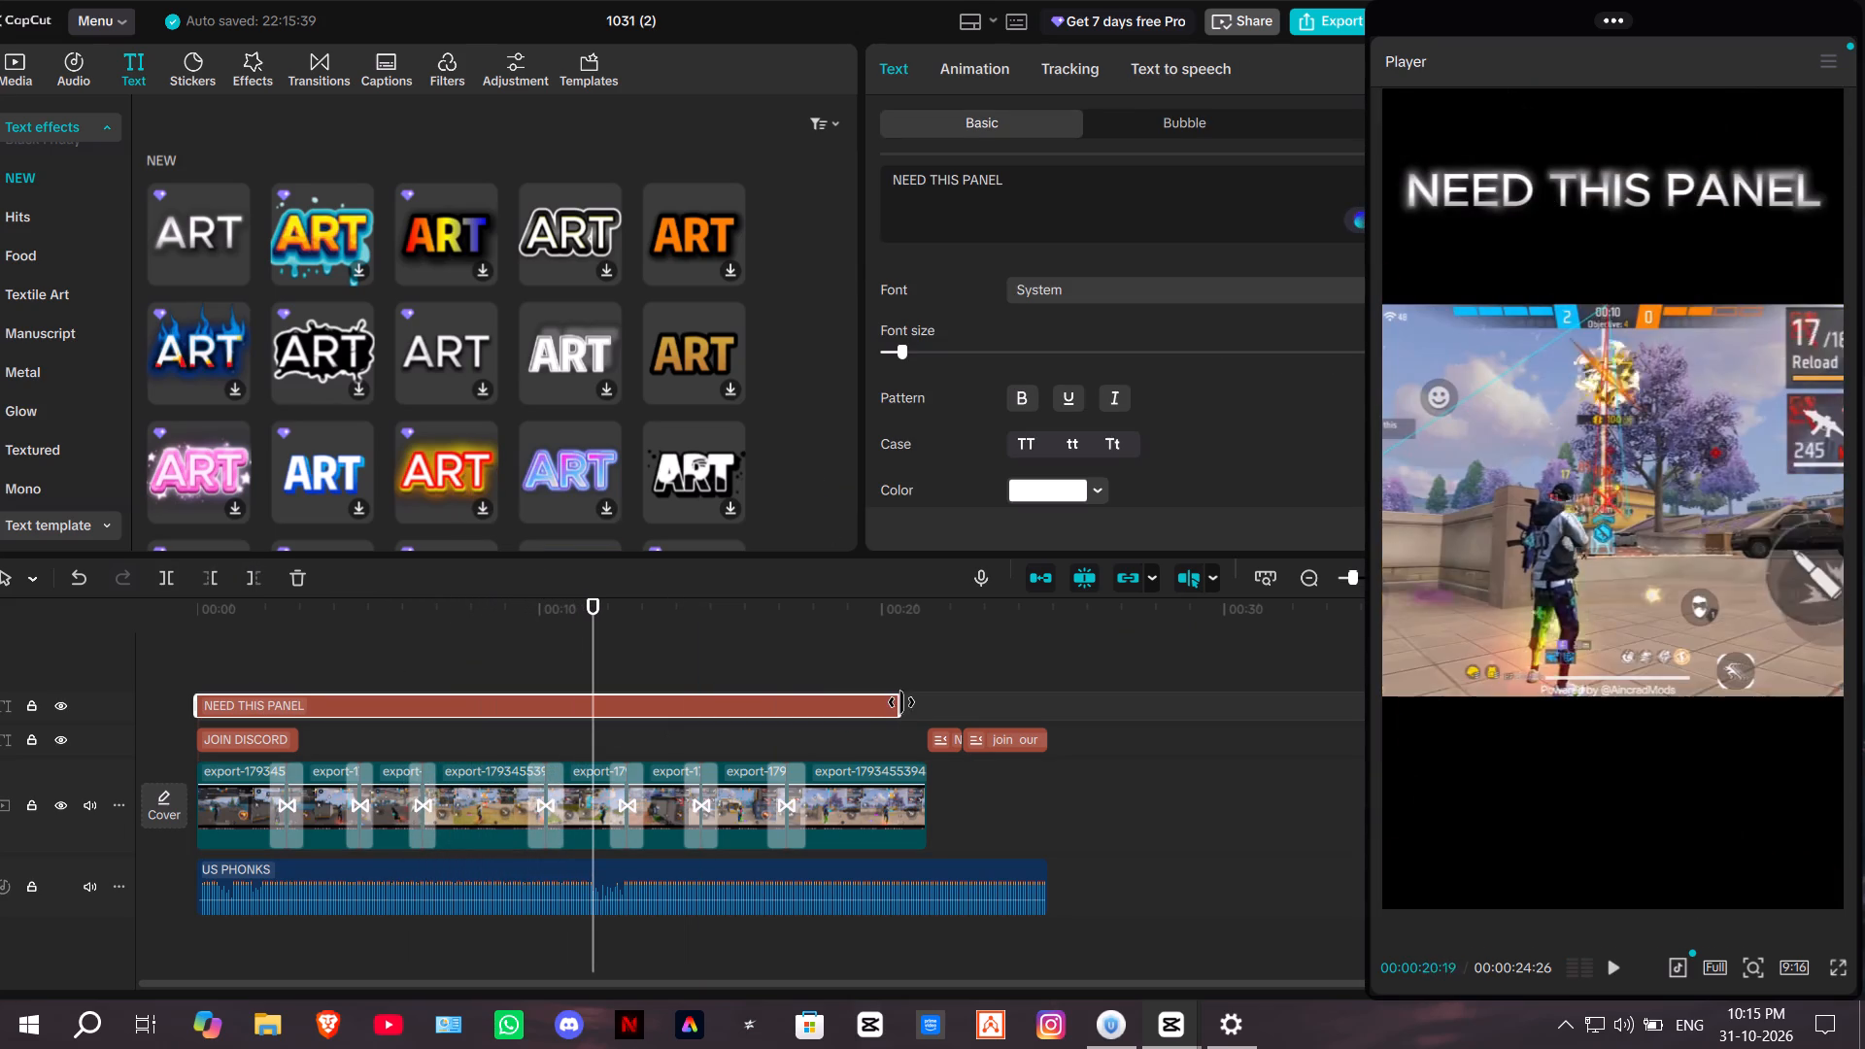
pyautogui.moveTo(901, 702); pyautogui.dragTo(927, 703)
pyautogui.click(248, 743)
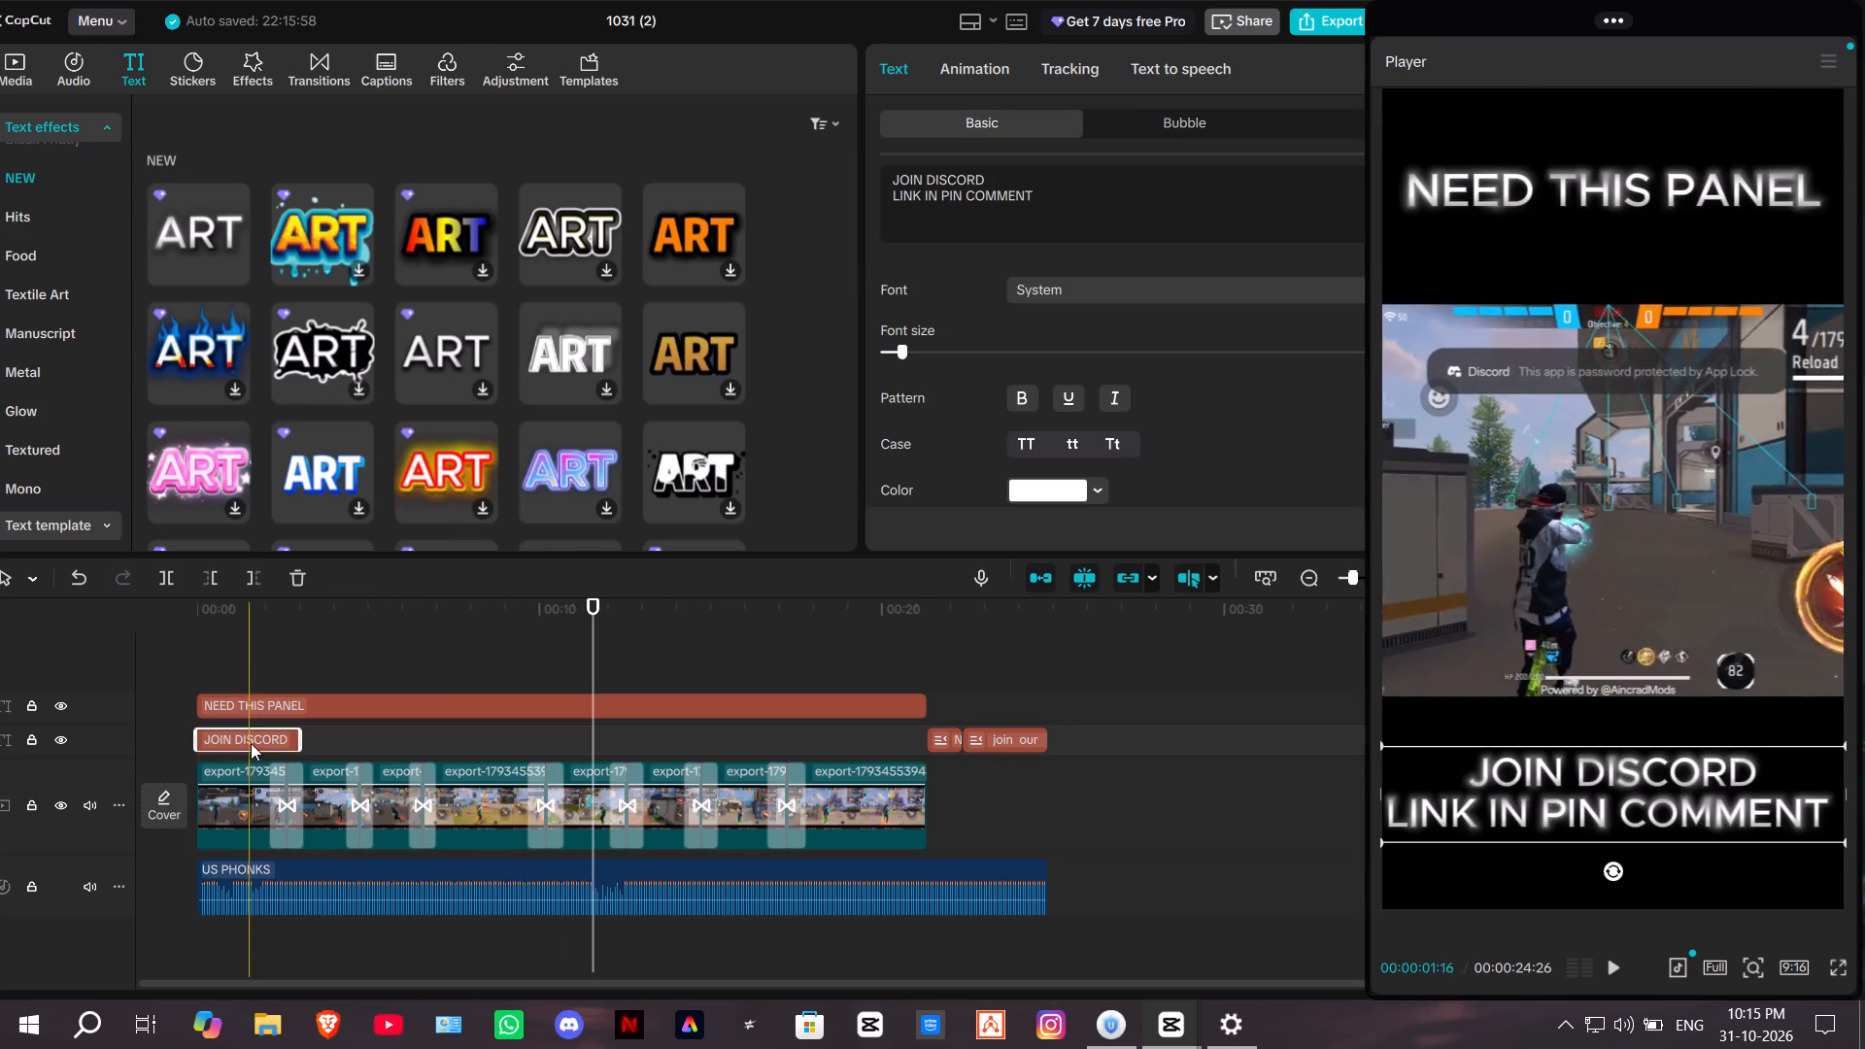
pyautogui.moveTo(295, 744); pyautogui.dragTo(931, 741)
pyautogui.press('space')
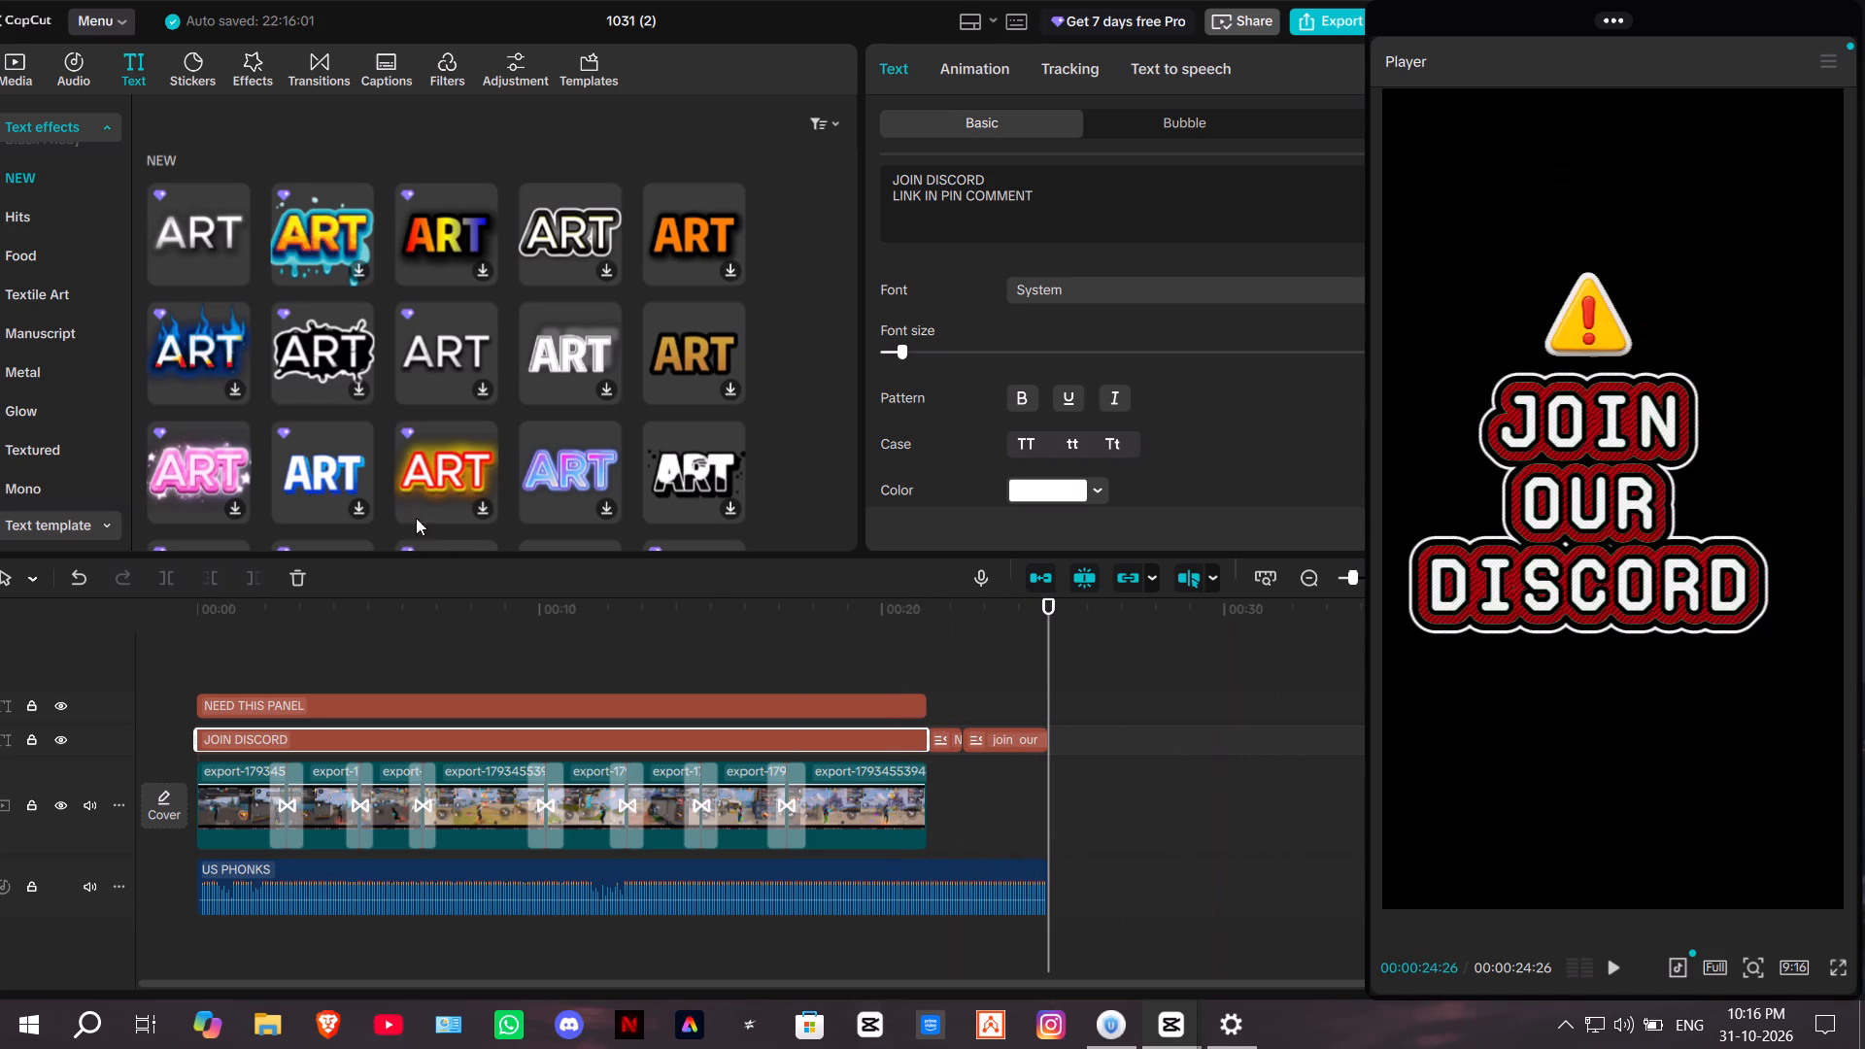
pyautogui.click(555, 644)
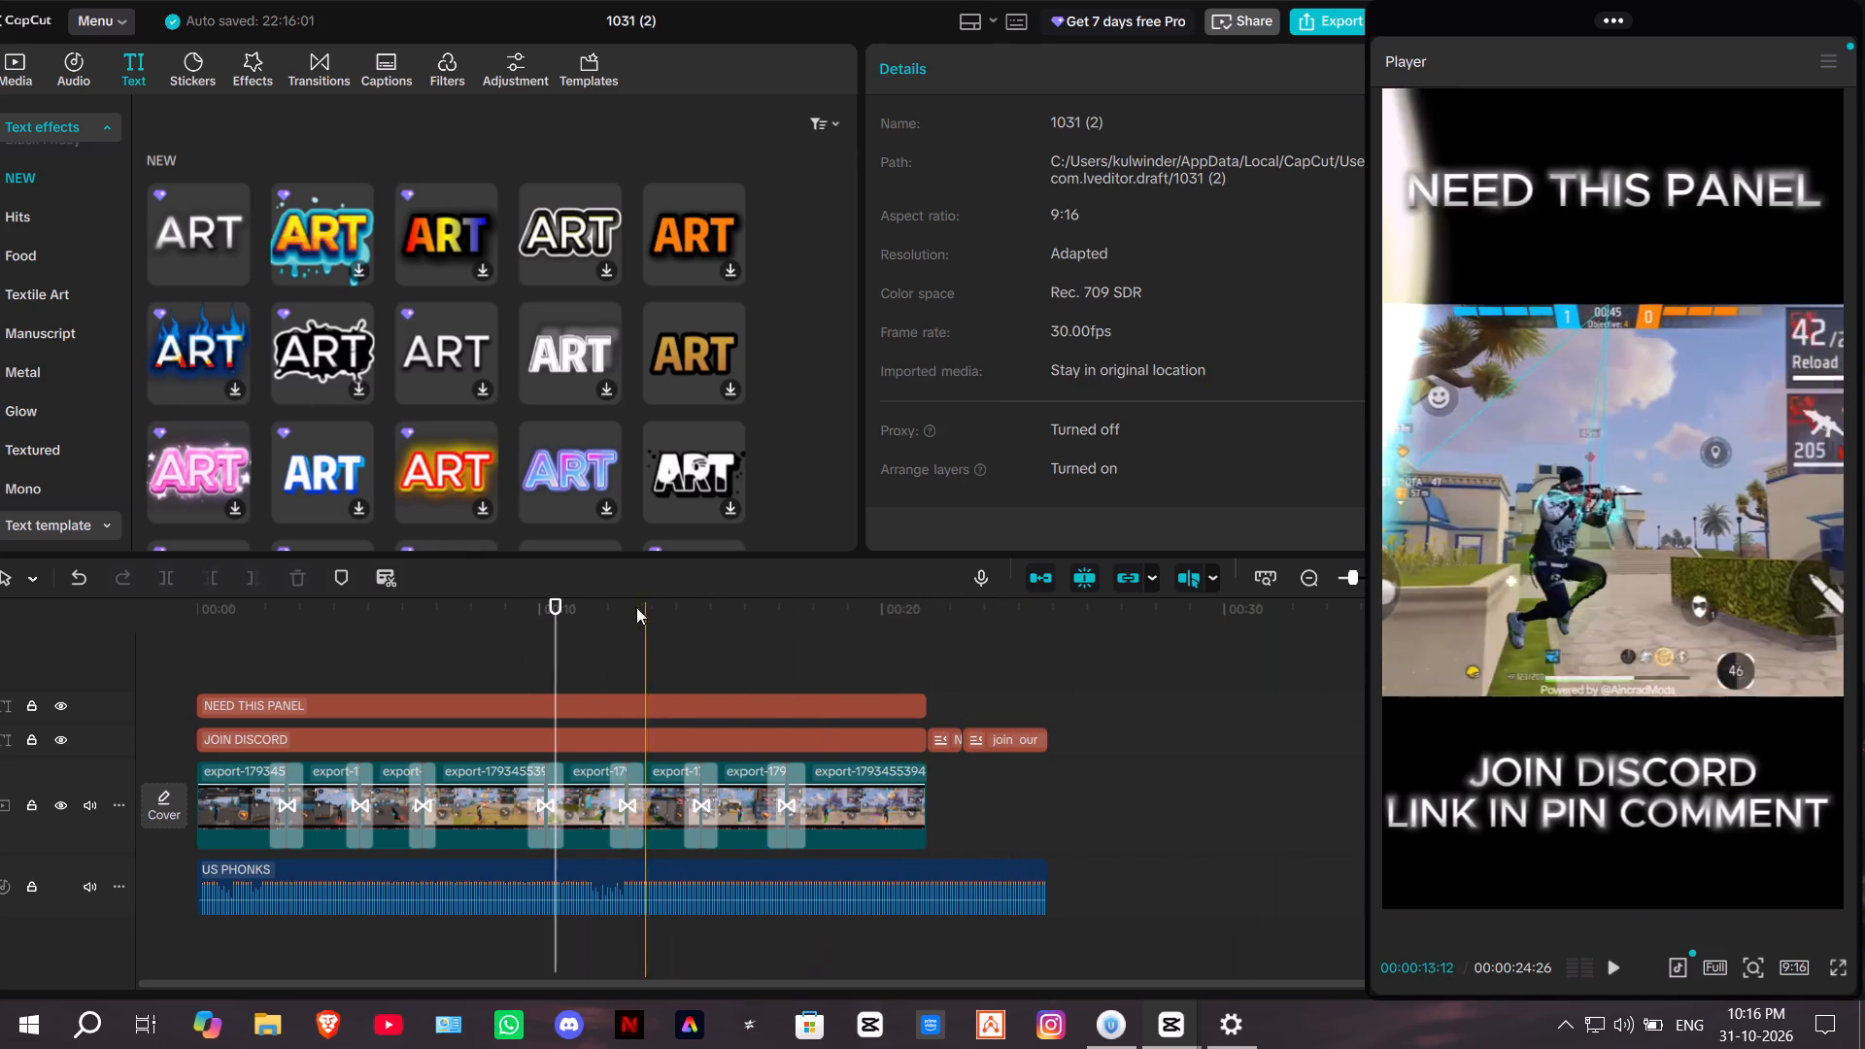
pyautogui.moveTo(562, 621); pyautogui.dragTo(171, 626)
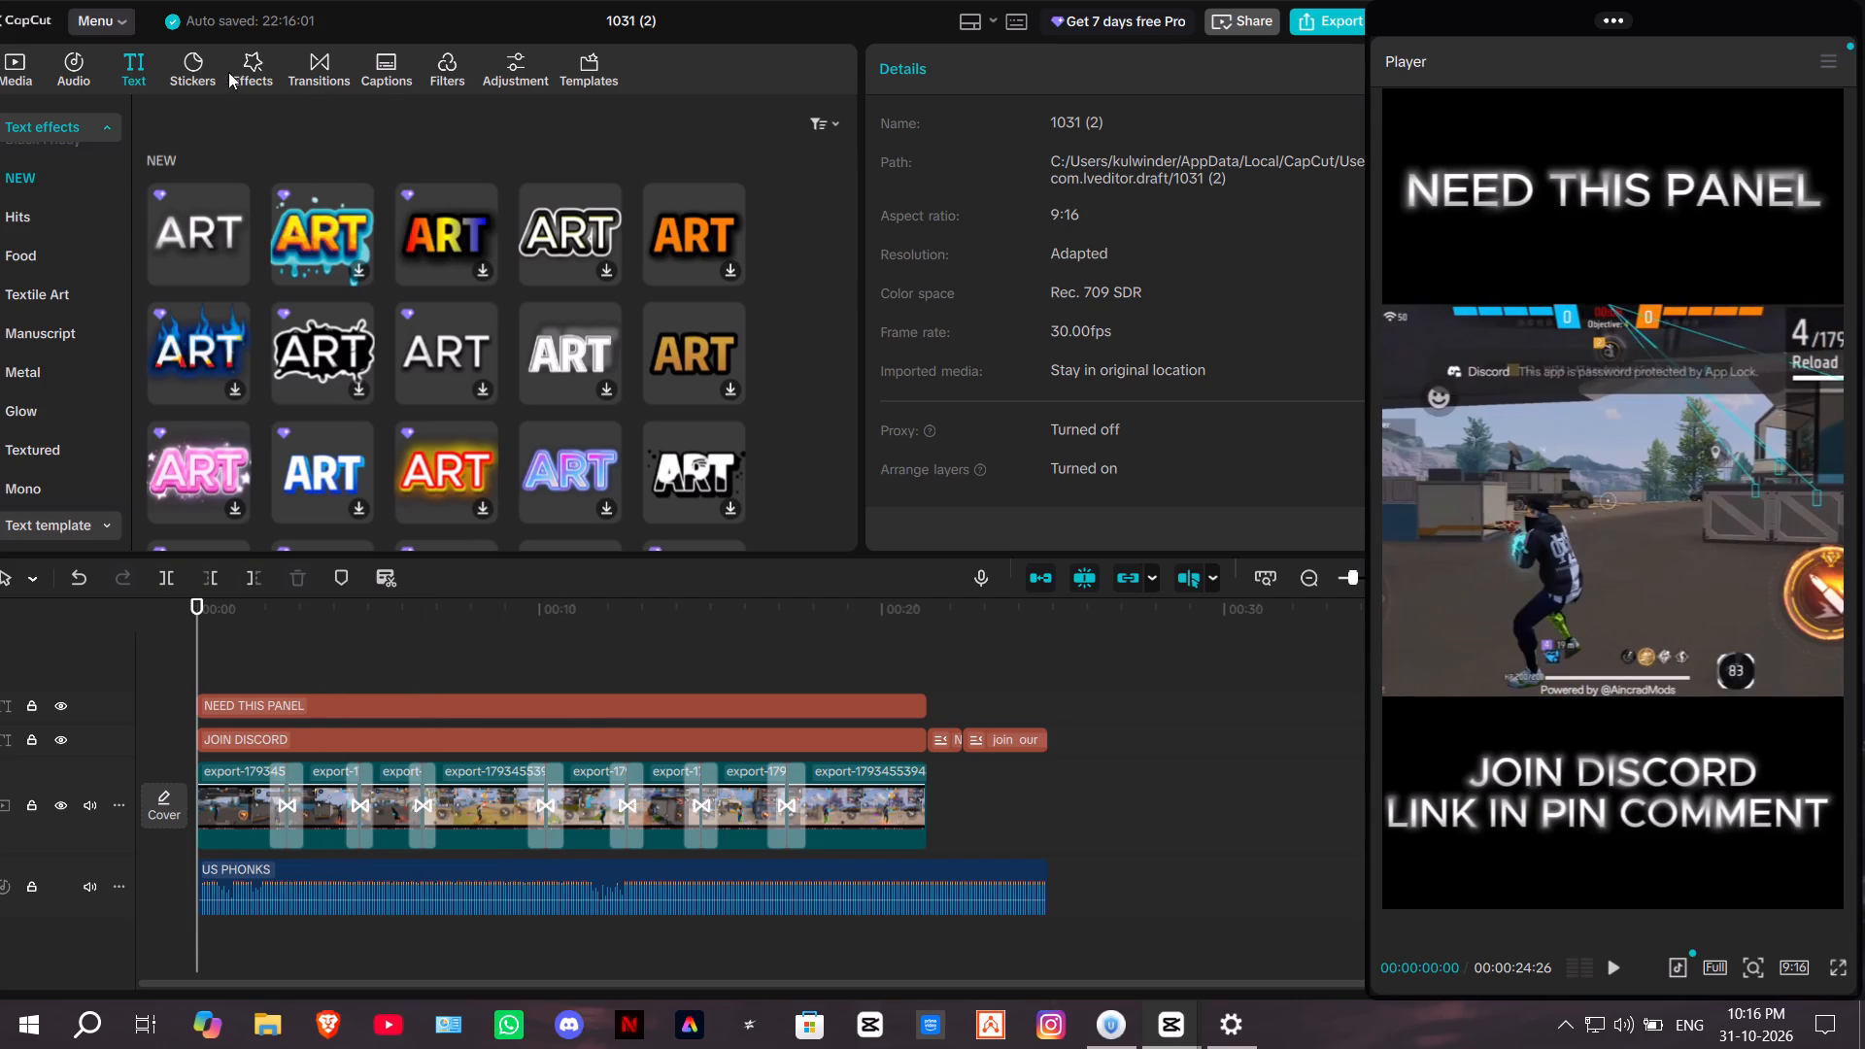
# Browse the featured filters and preview Moody Fall, Blur and Cloudless on the montage.
pyautogui.click(387, 72)
pyautogui.click(440, 67)
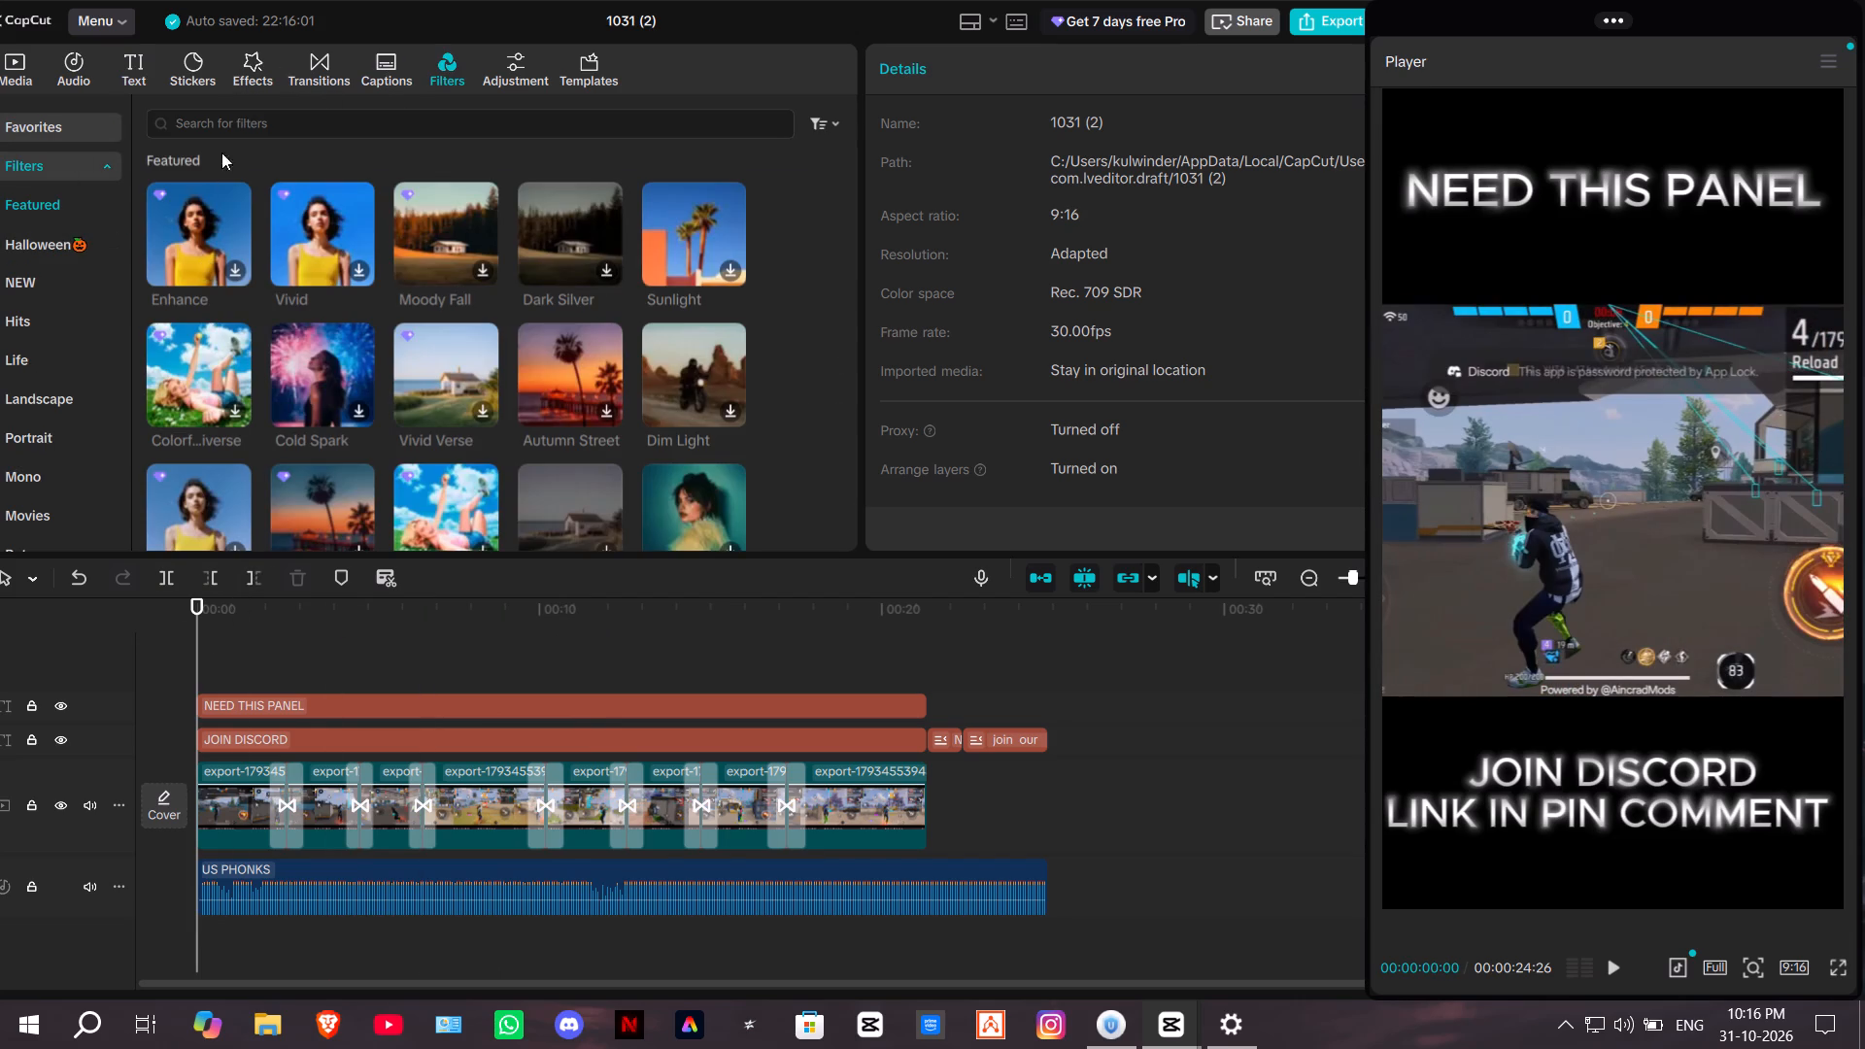
pyautogui.click(251, 124)
pyautogui.click(466, 211)
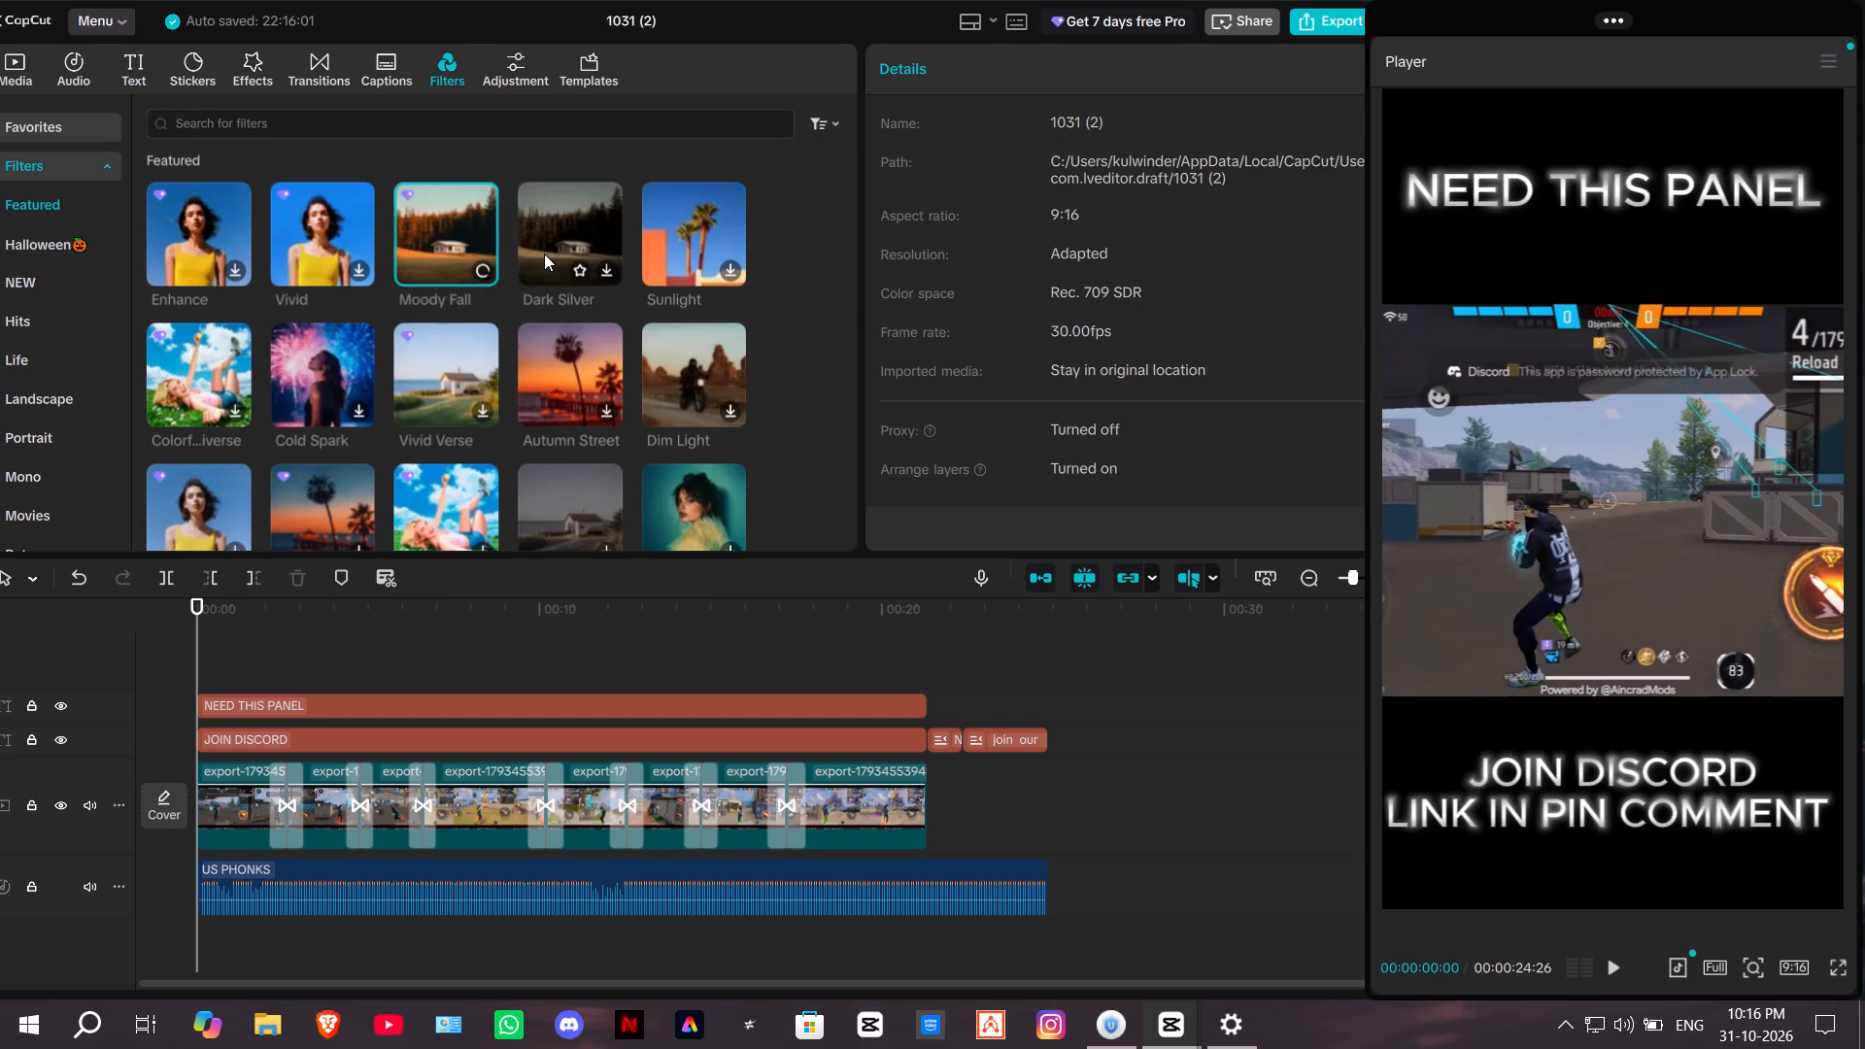
pyautogui.scroll(-4, 534, 321)
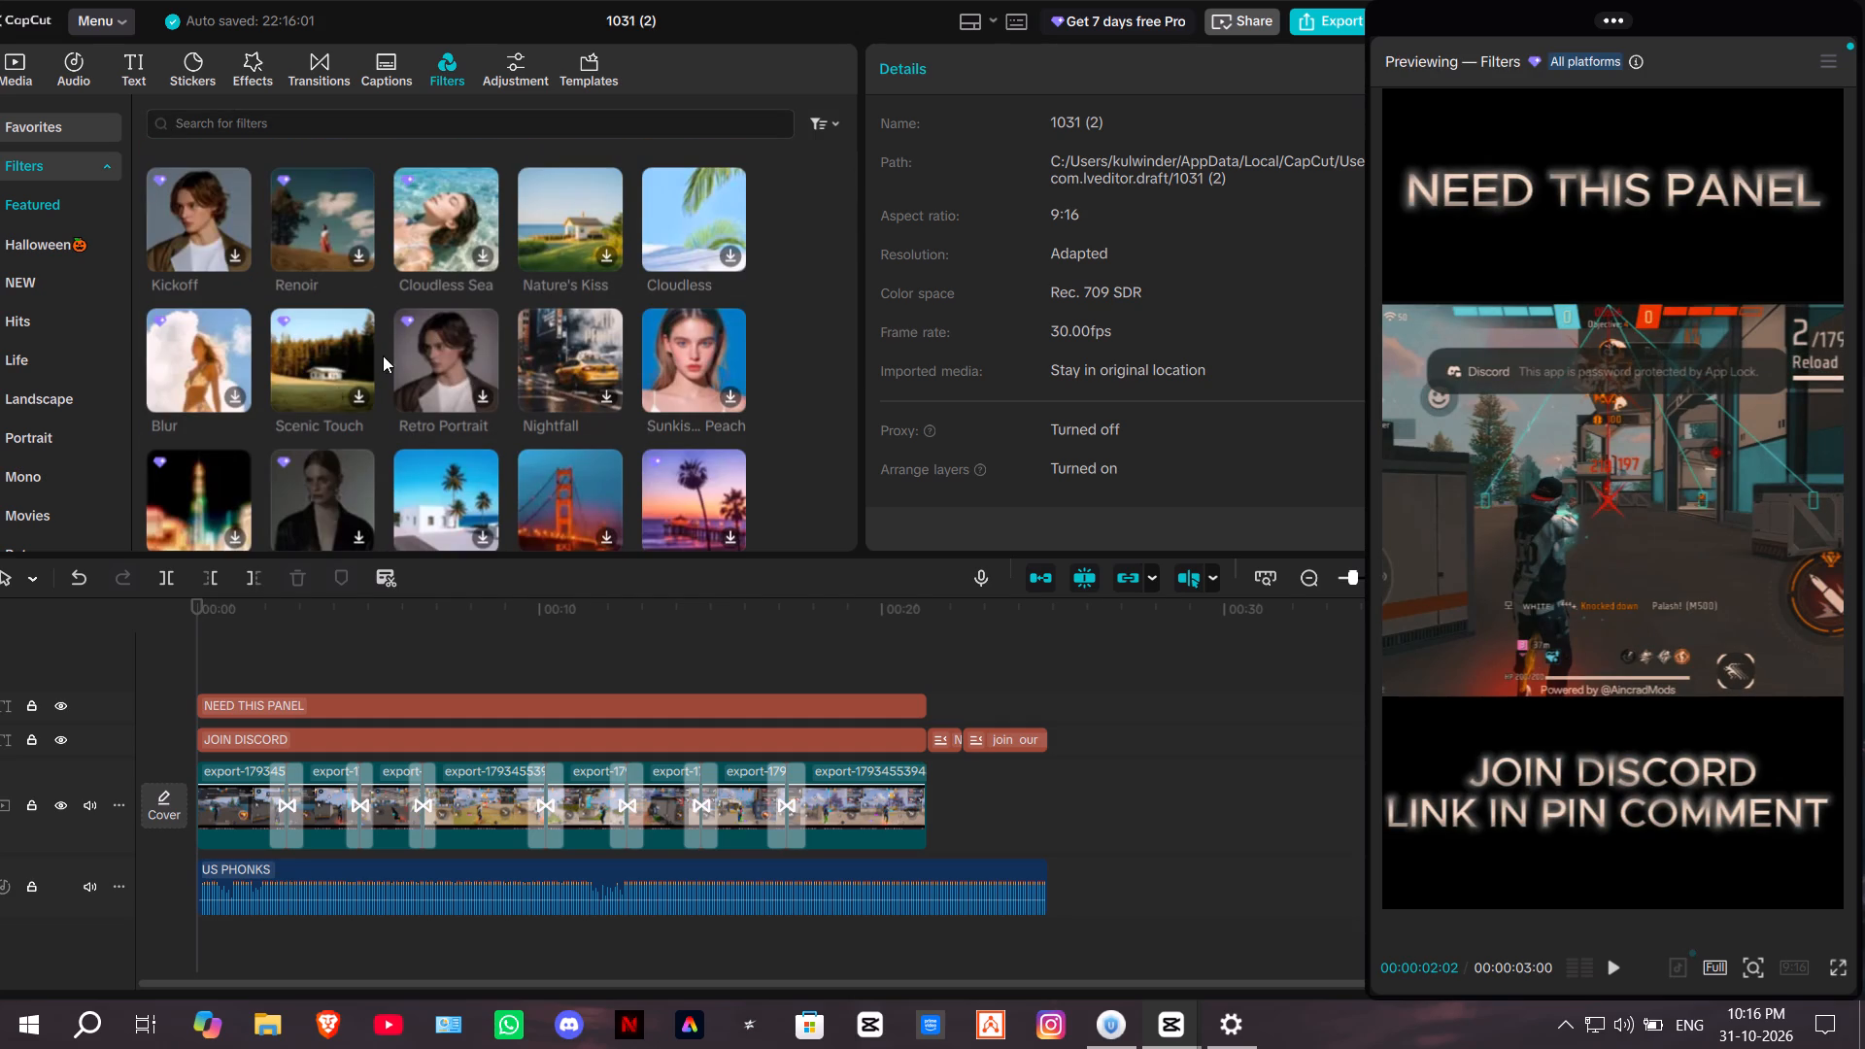
pyautogui.click(166, 348)
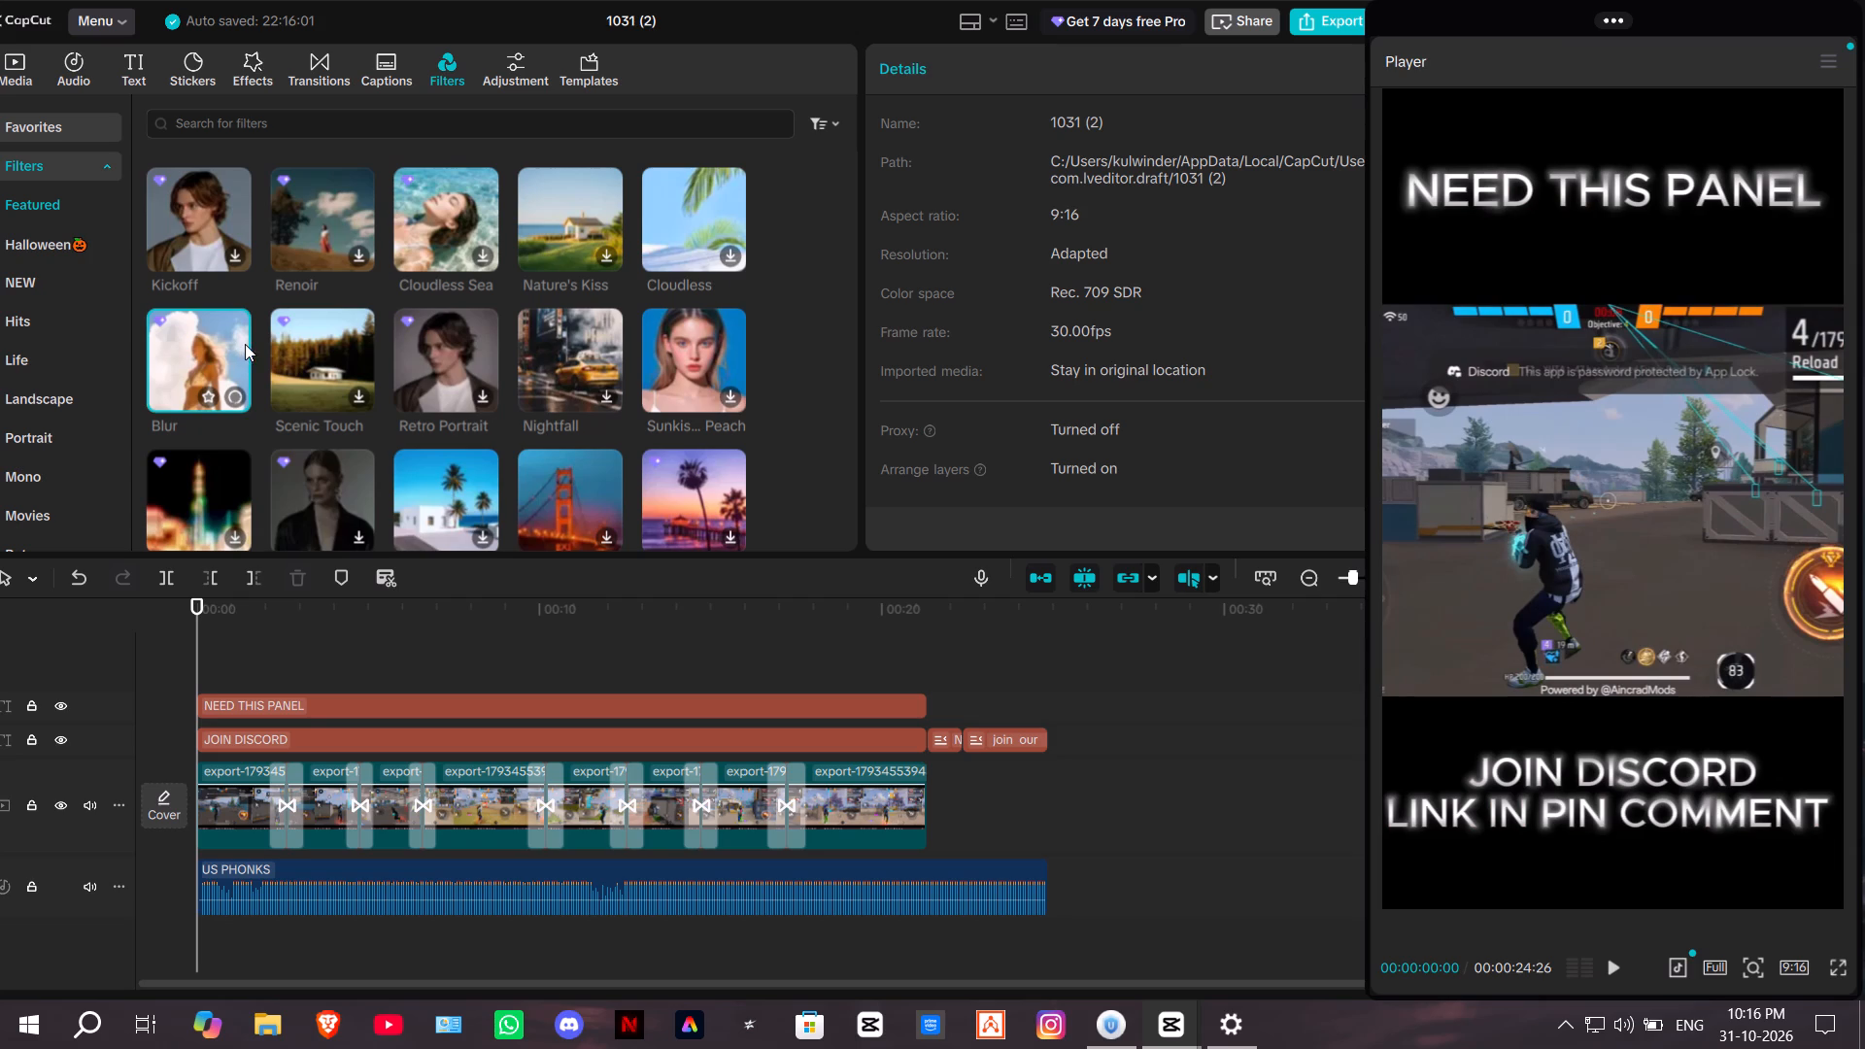
pyautogui.click(728, 218)
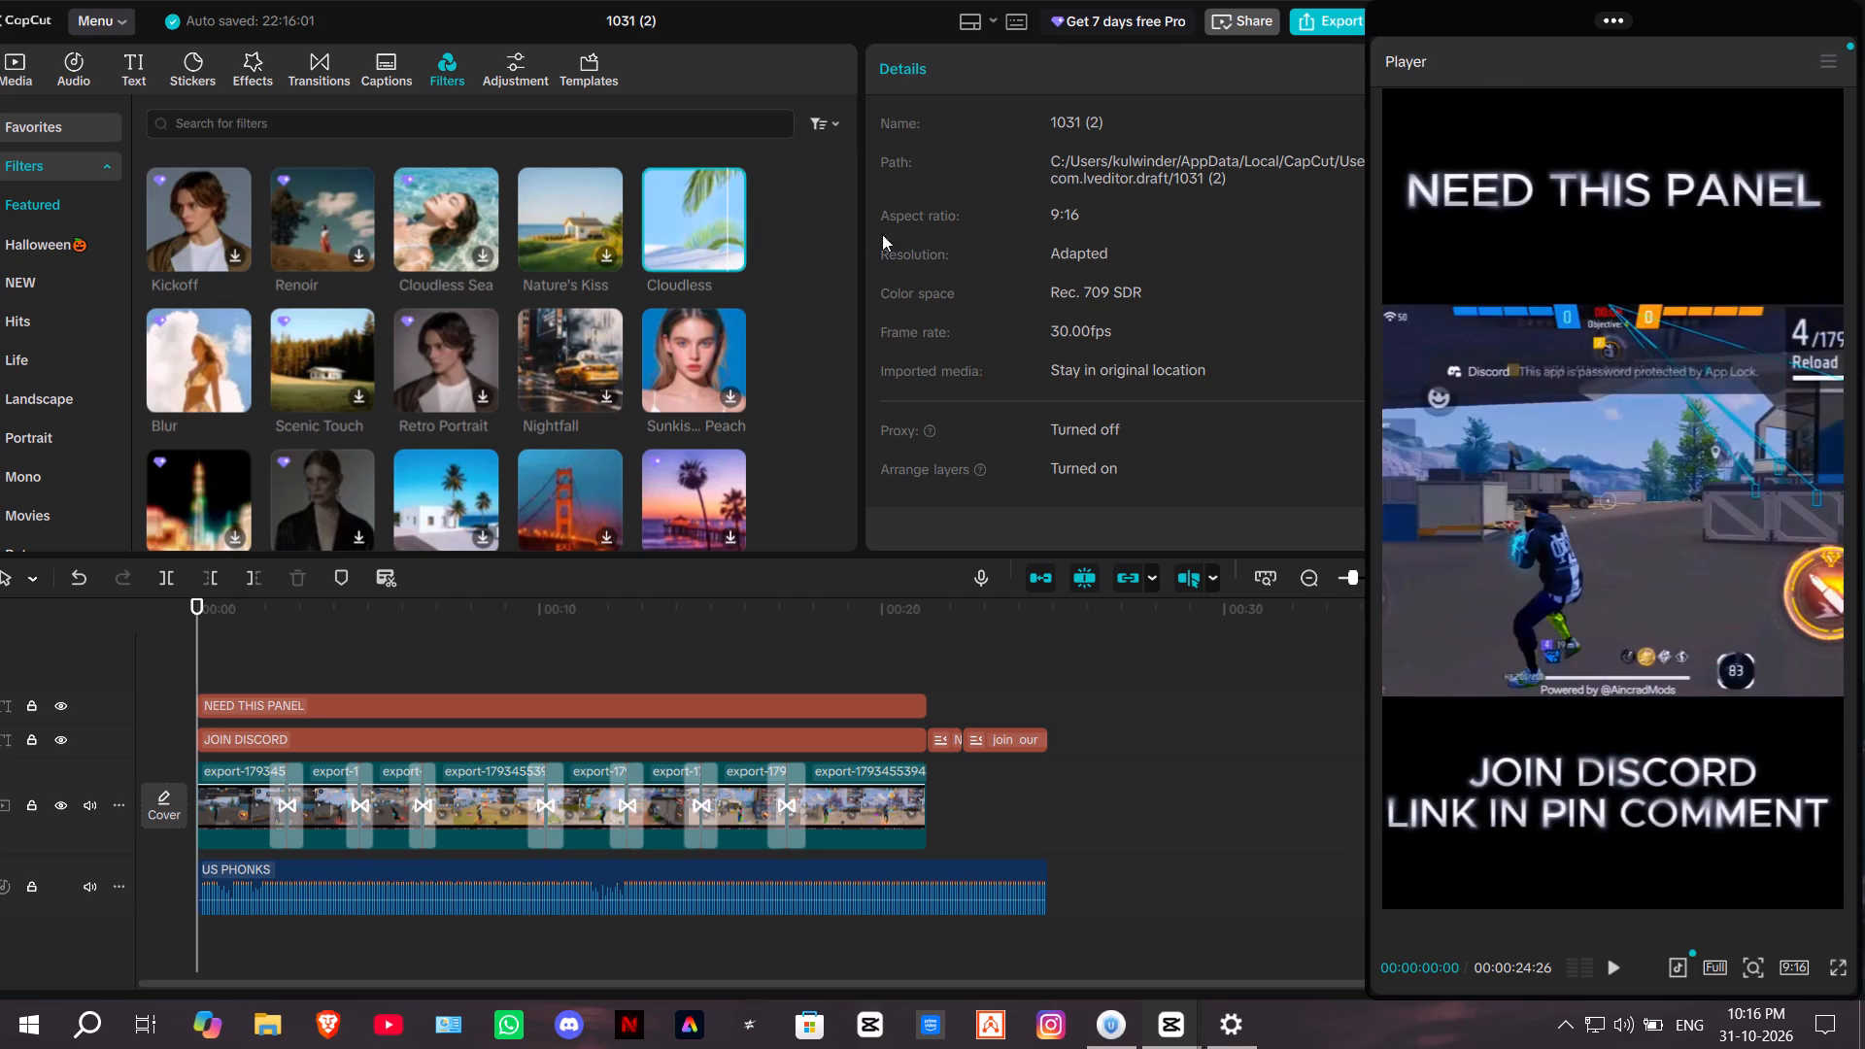
pyautogui.press('space')
pyautogui.scroll(3, 496, 343)
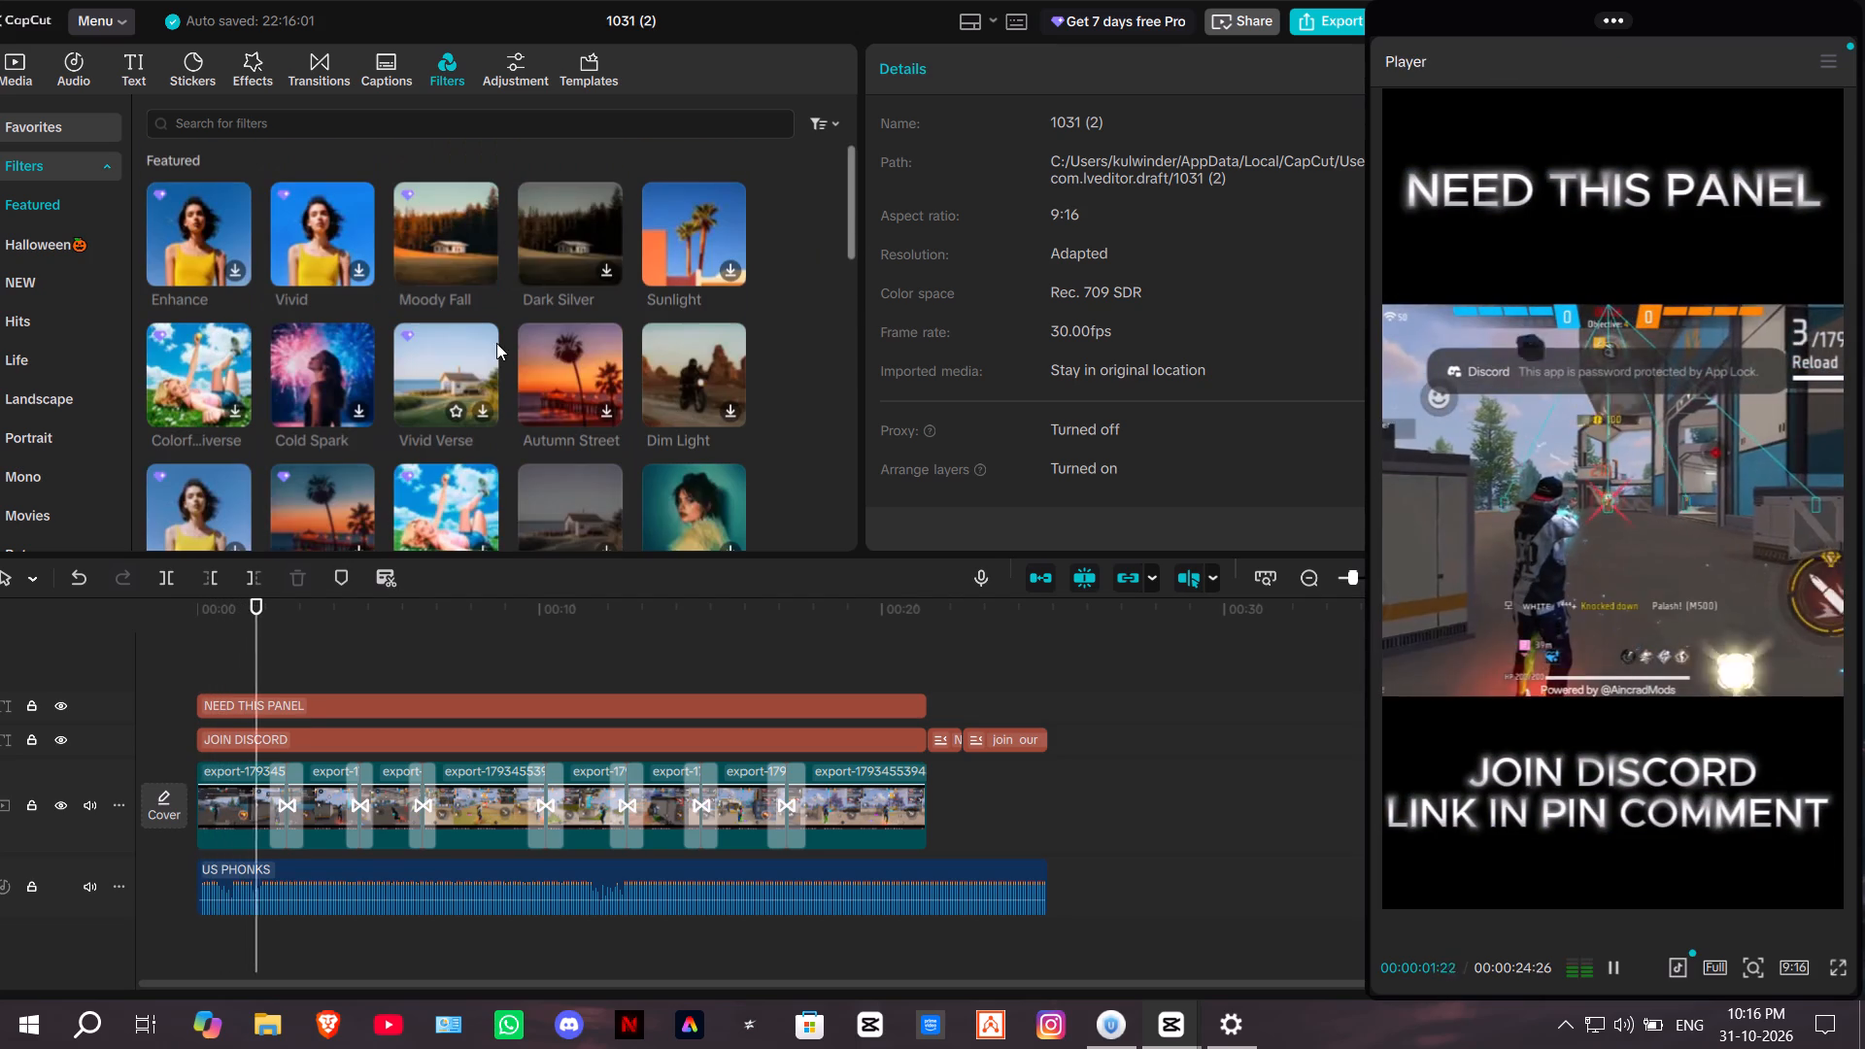
pyautogui.scroll(7, 496, 343)
# Browse the adjustment options and the For You templates, and return the playhead to the timeline start.
pyautogui.click(510, 61)
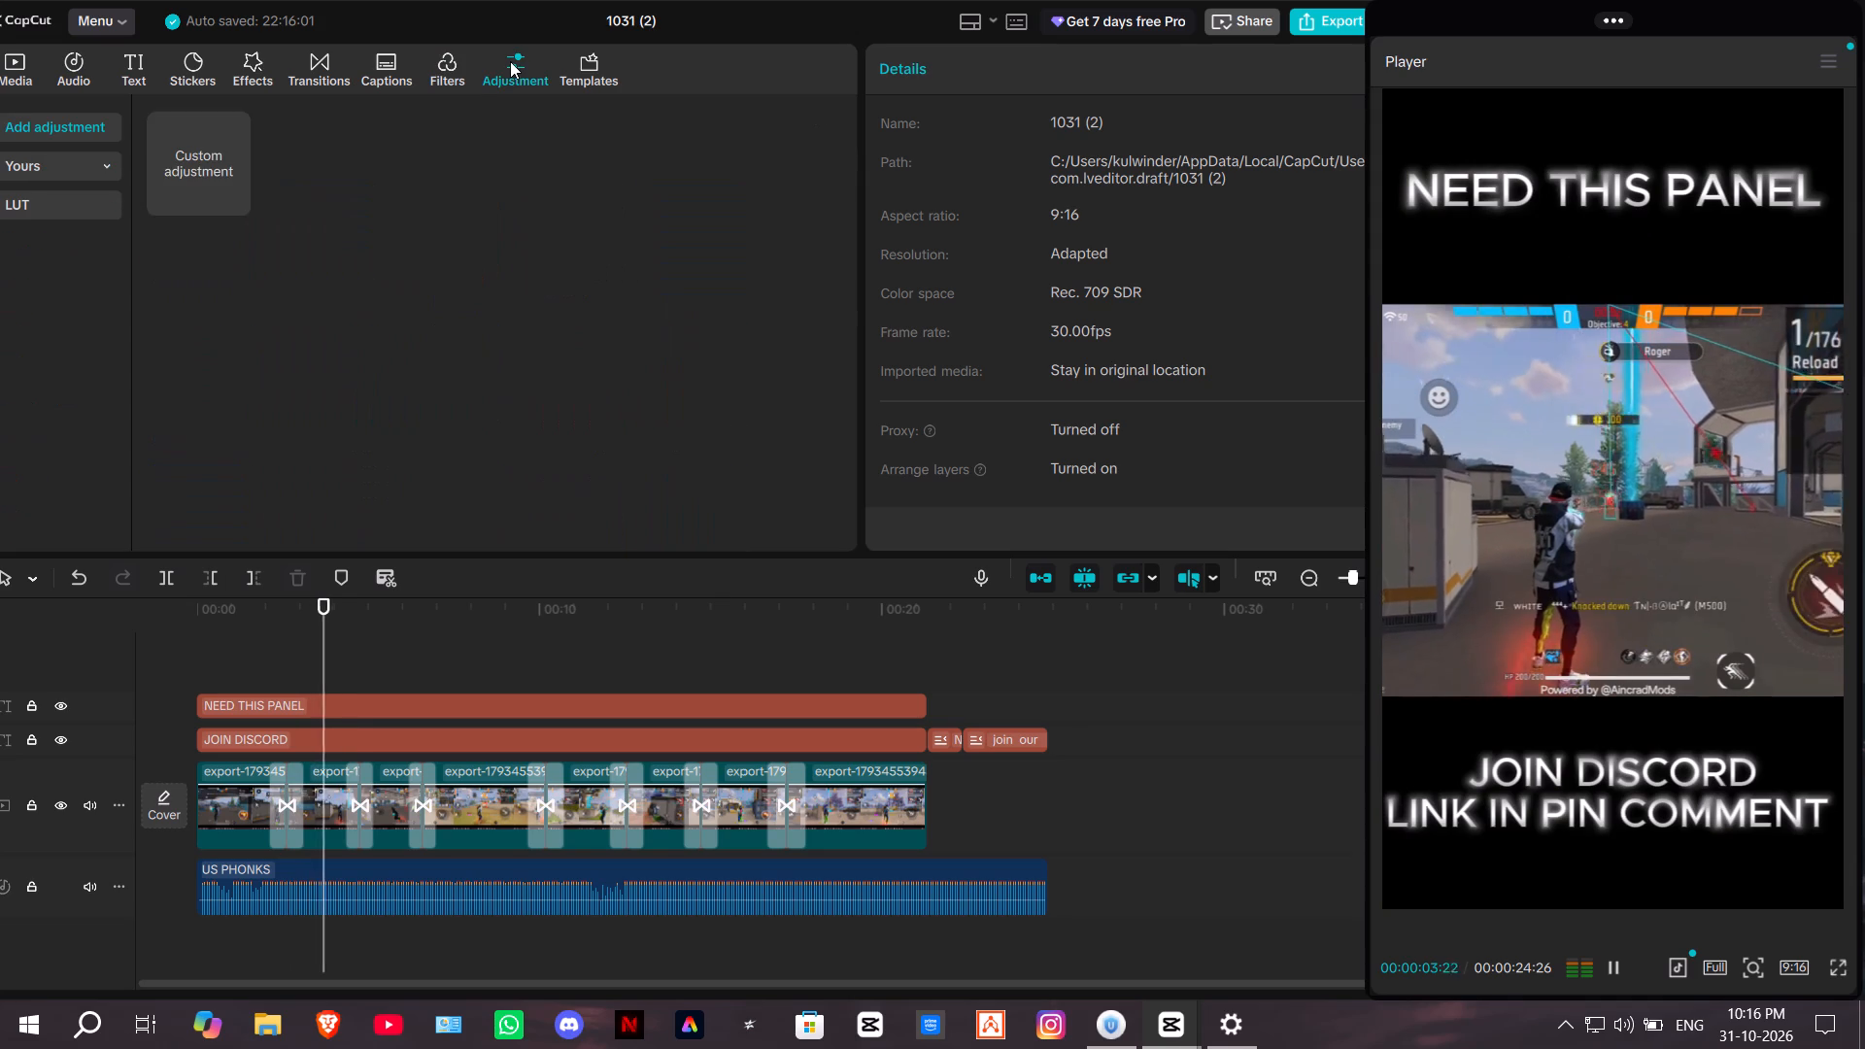
pyautogui.click(599, 50)
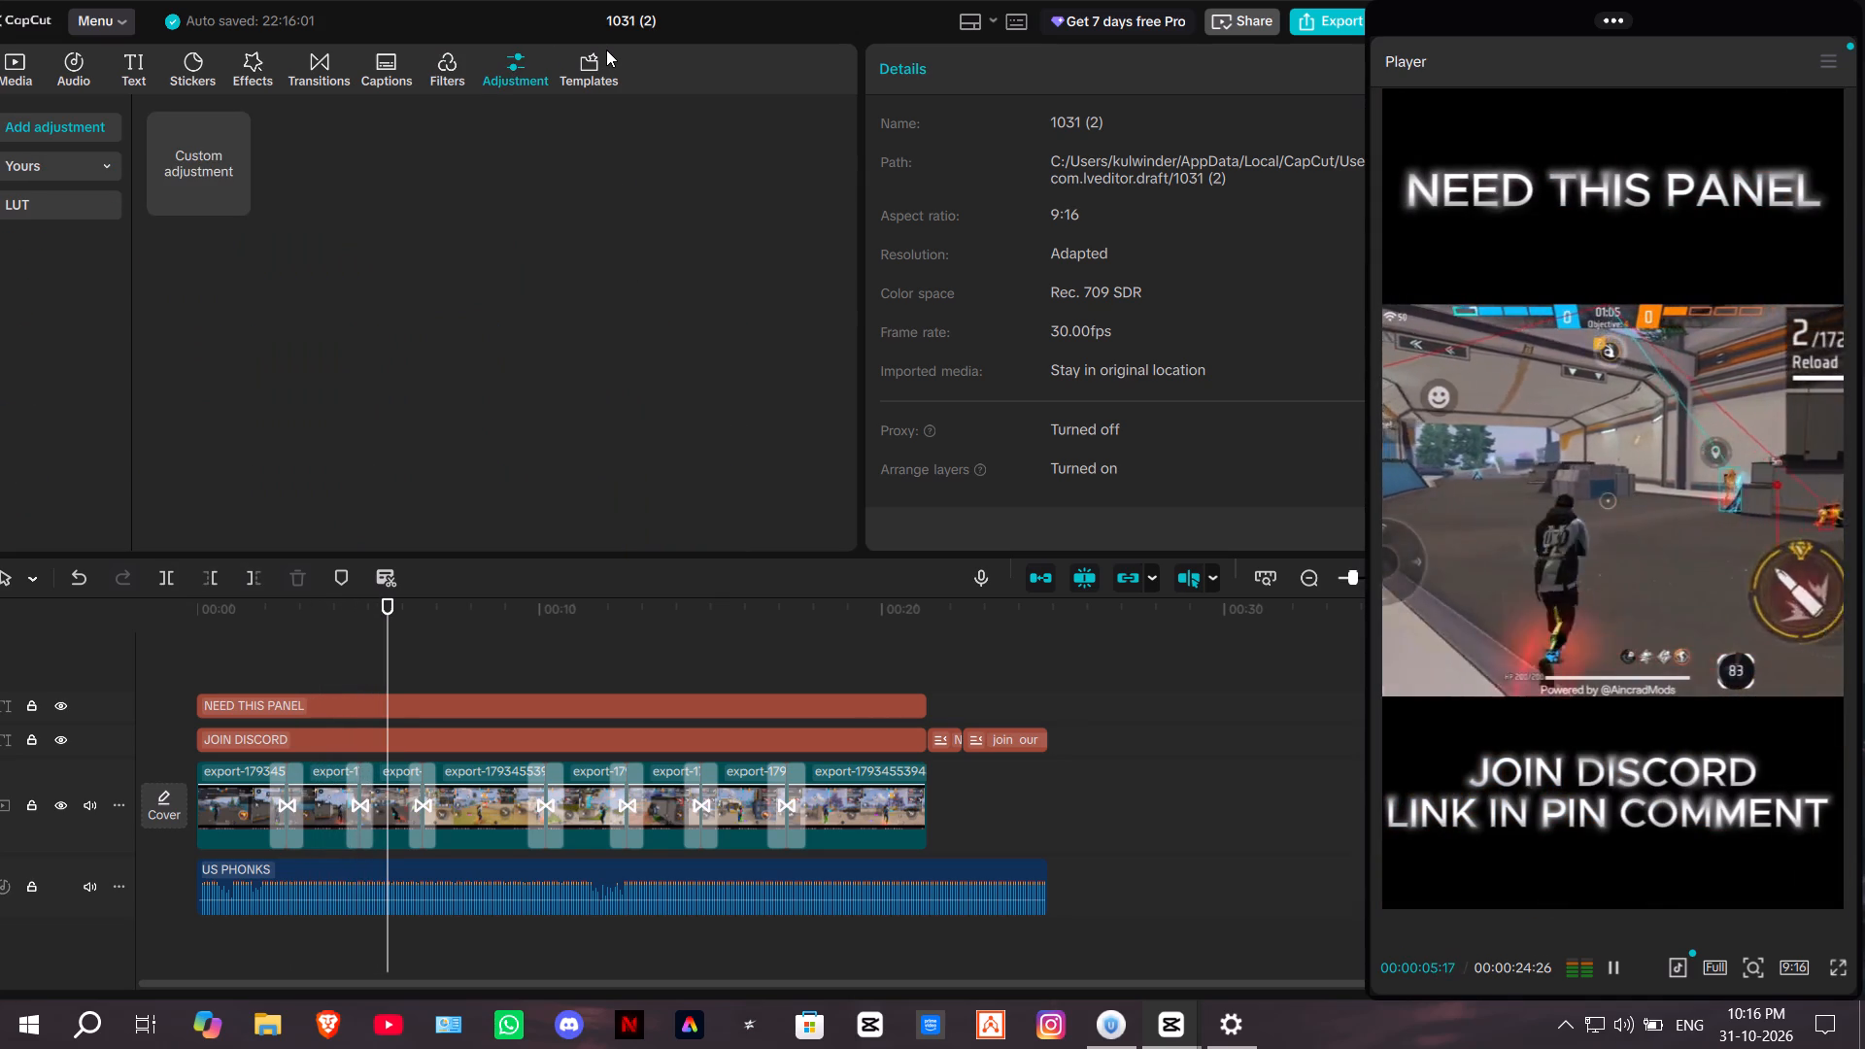
pyautogui.click(598, 60)
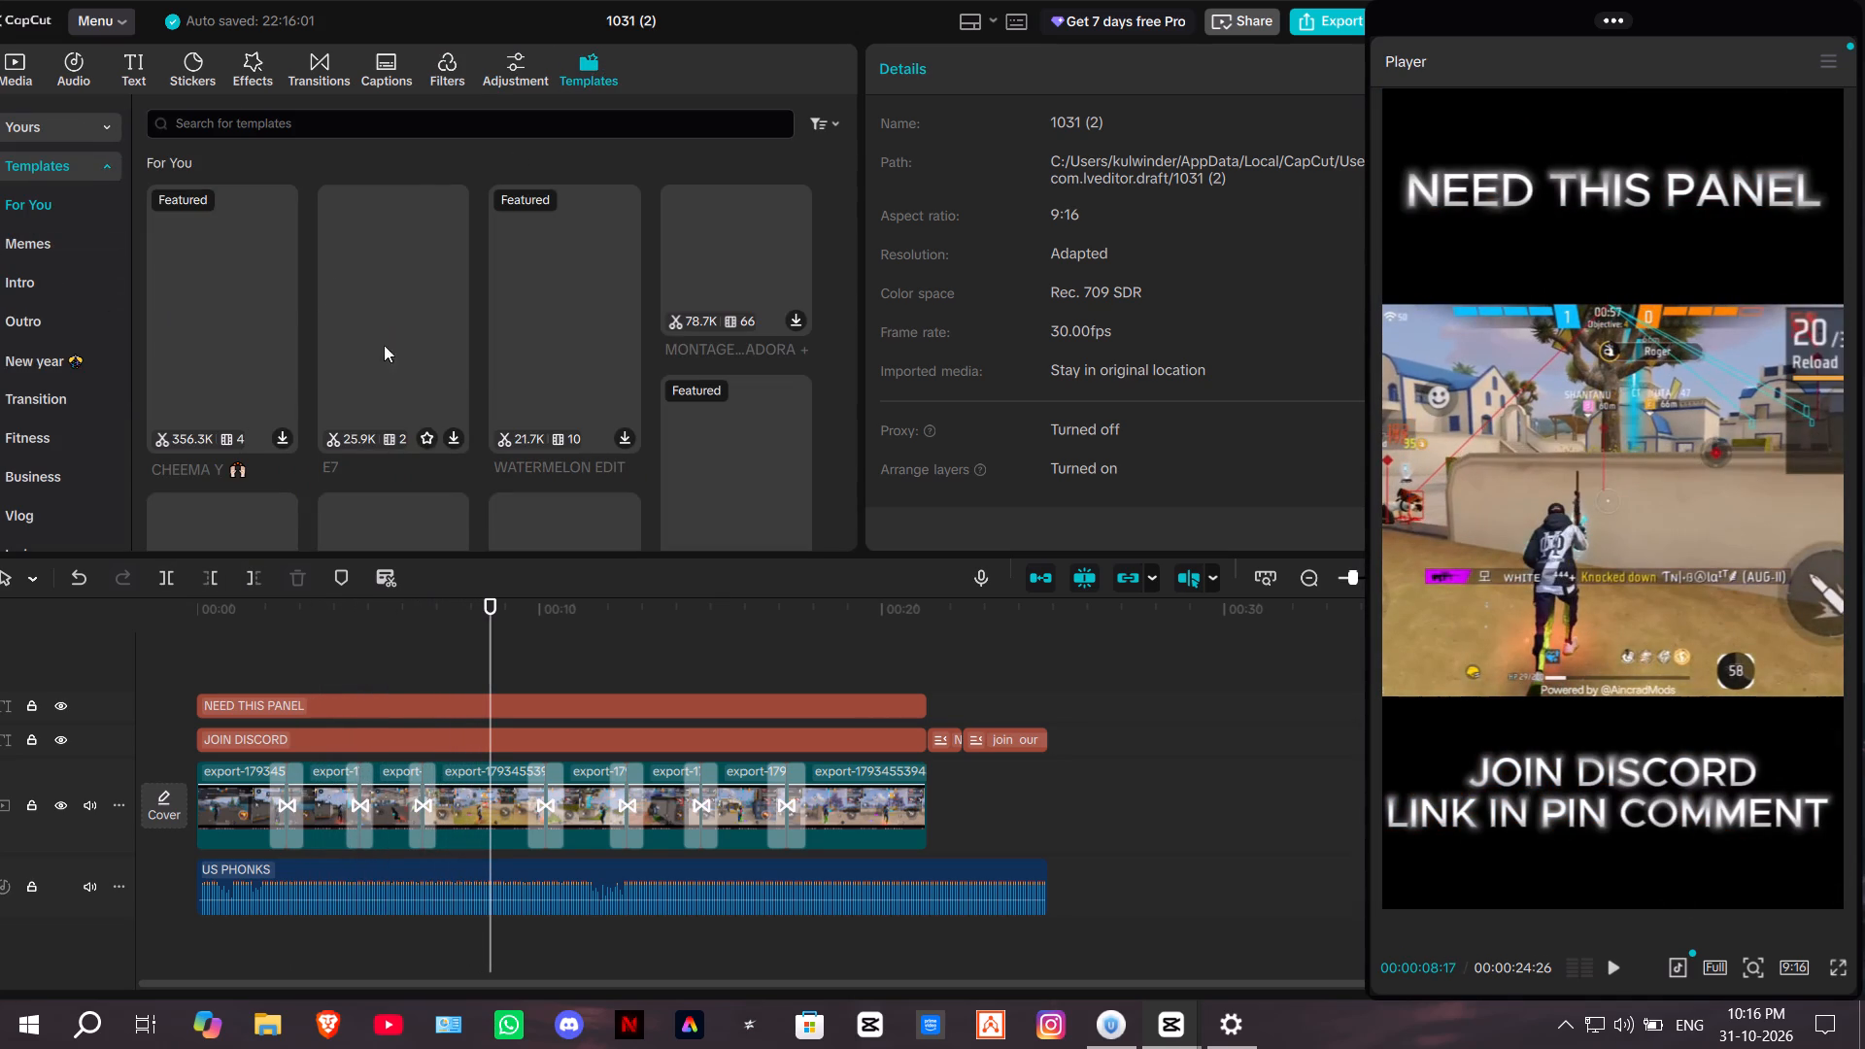
pyautogui.scroll(-4, 209, 347)
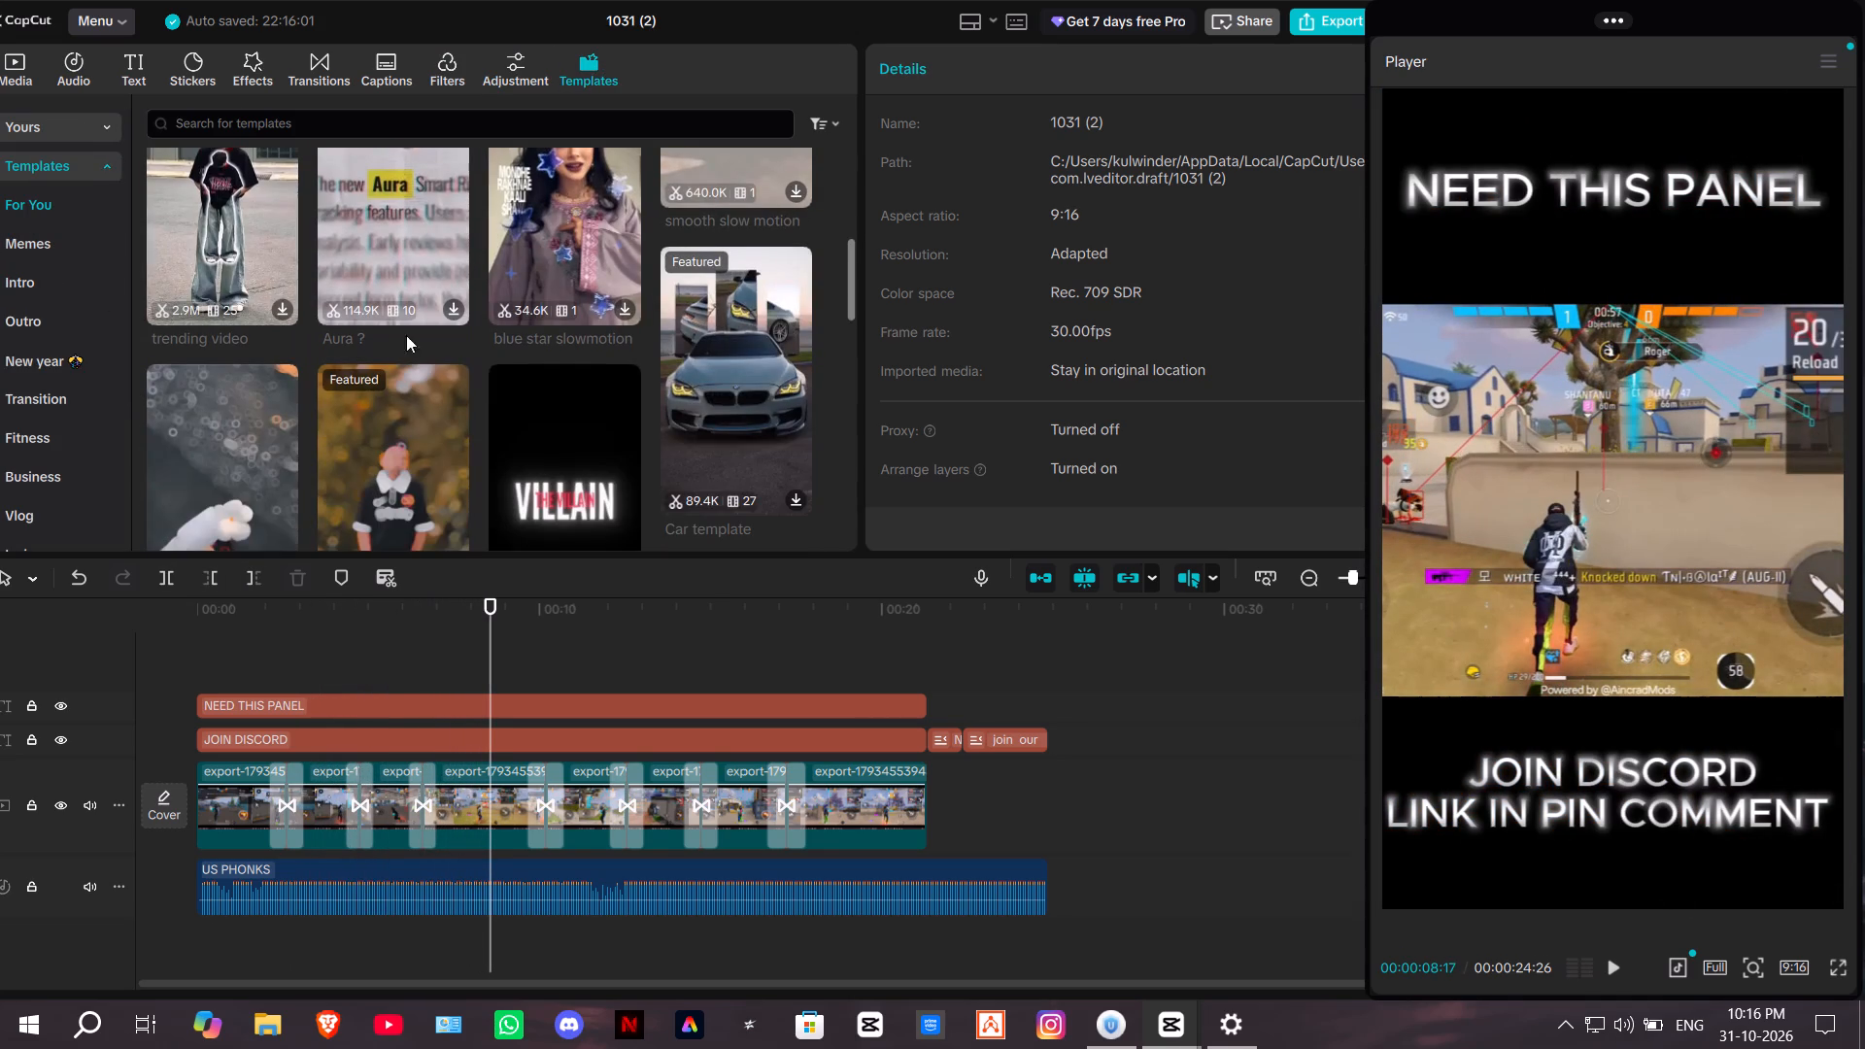
pyautogui.moveTo(493, 619); pyautogui.dragTo(158, 617)
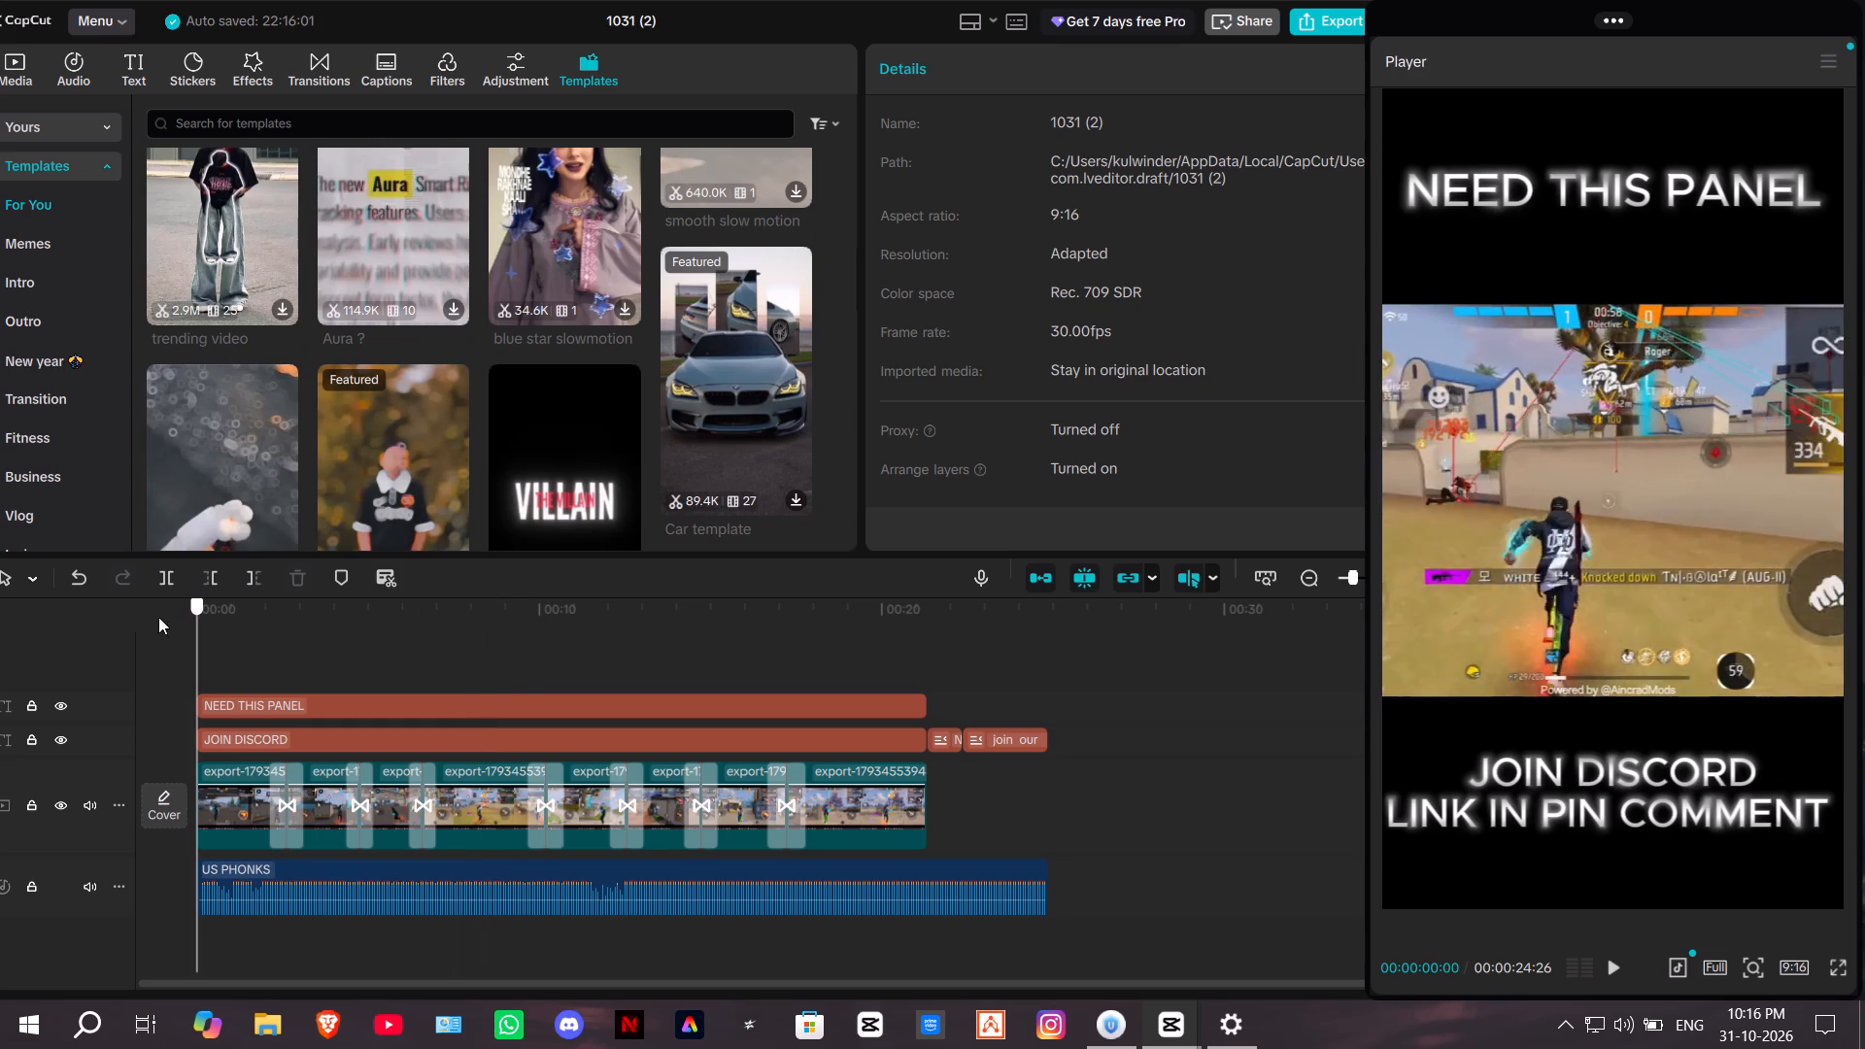
pyautogui.moveTo(158, 617); pyautogui.dragTo(150, 623)
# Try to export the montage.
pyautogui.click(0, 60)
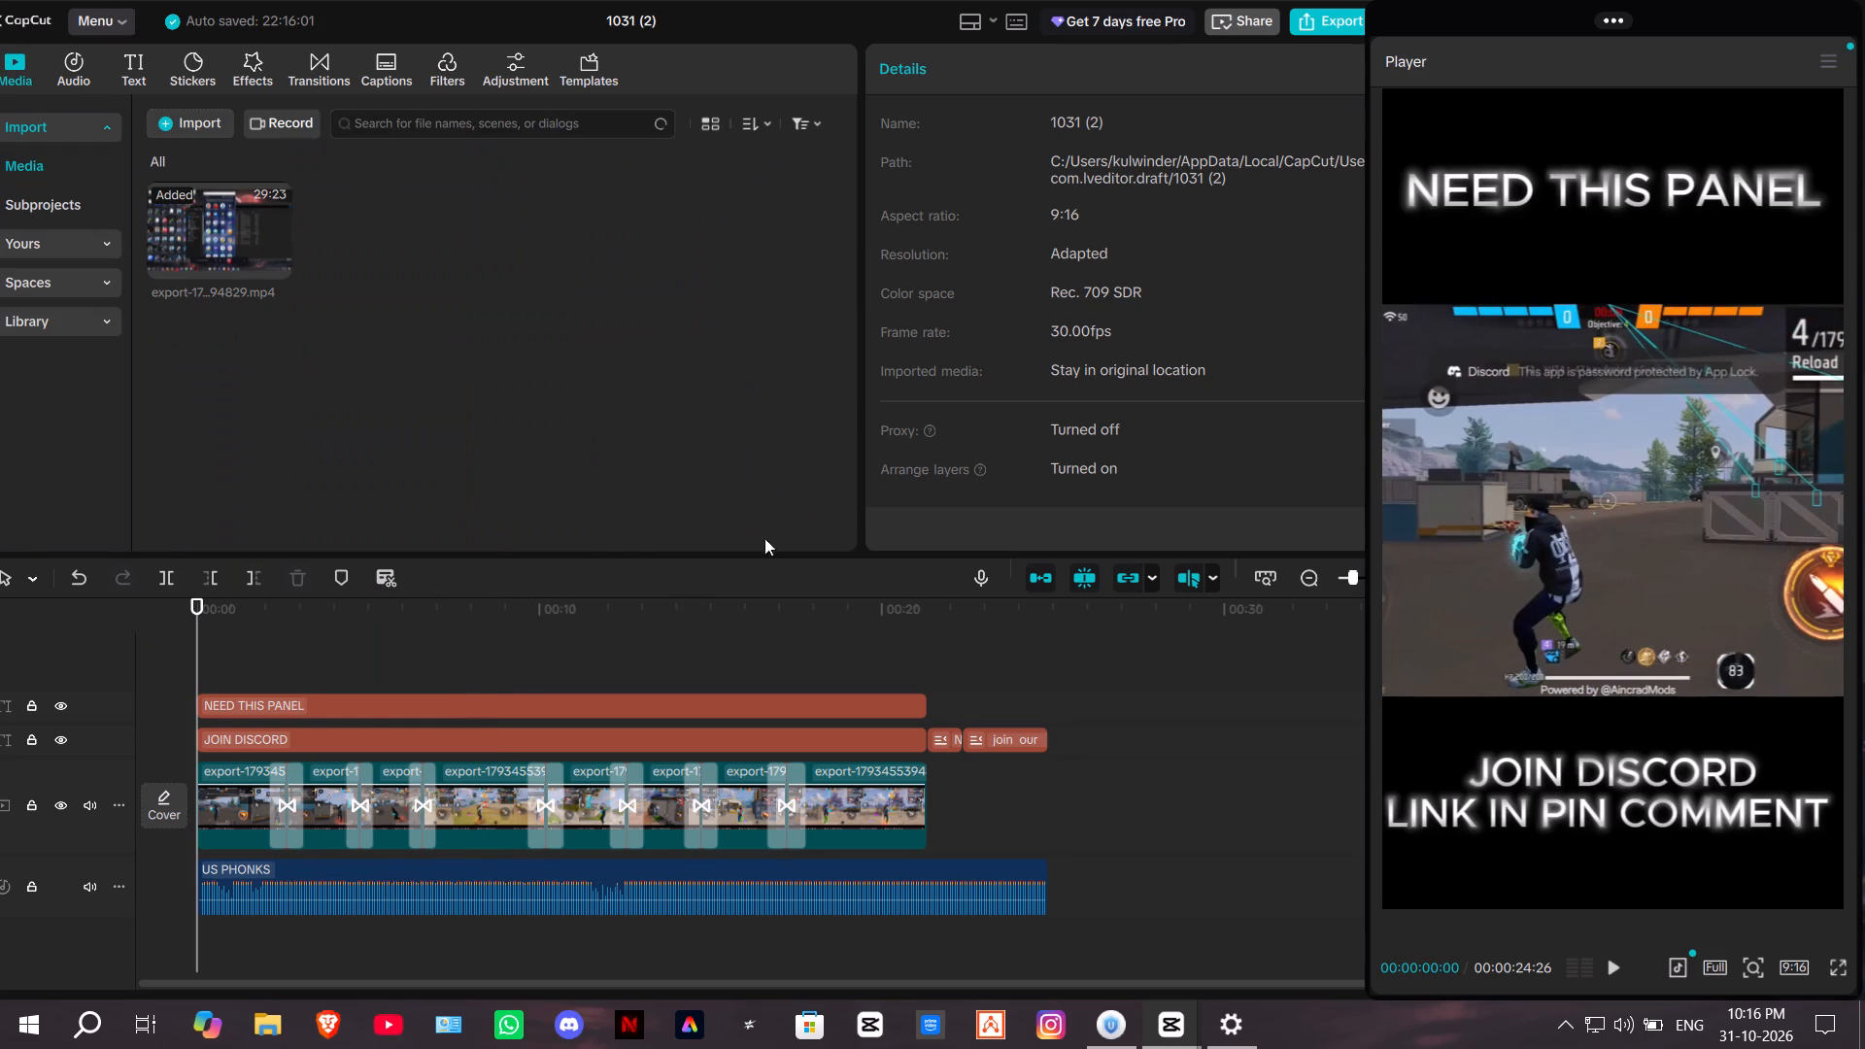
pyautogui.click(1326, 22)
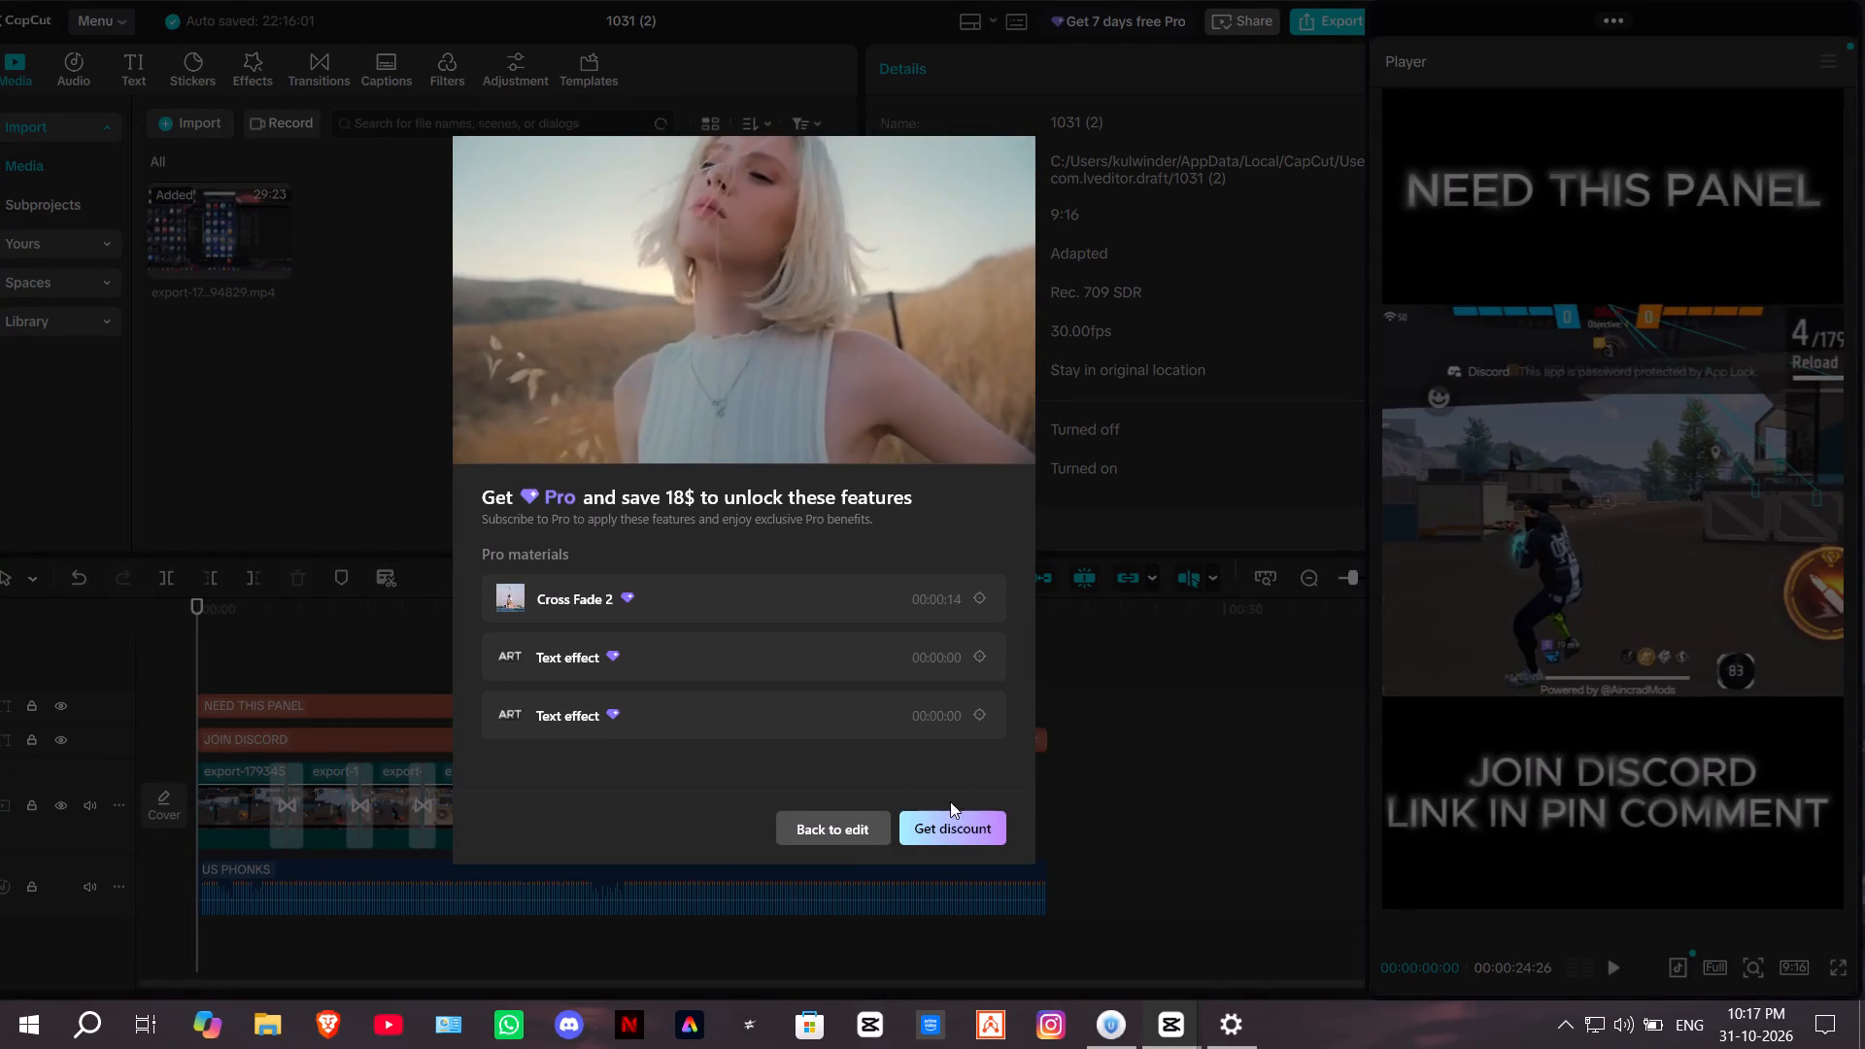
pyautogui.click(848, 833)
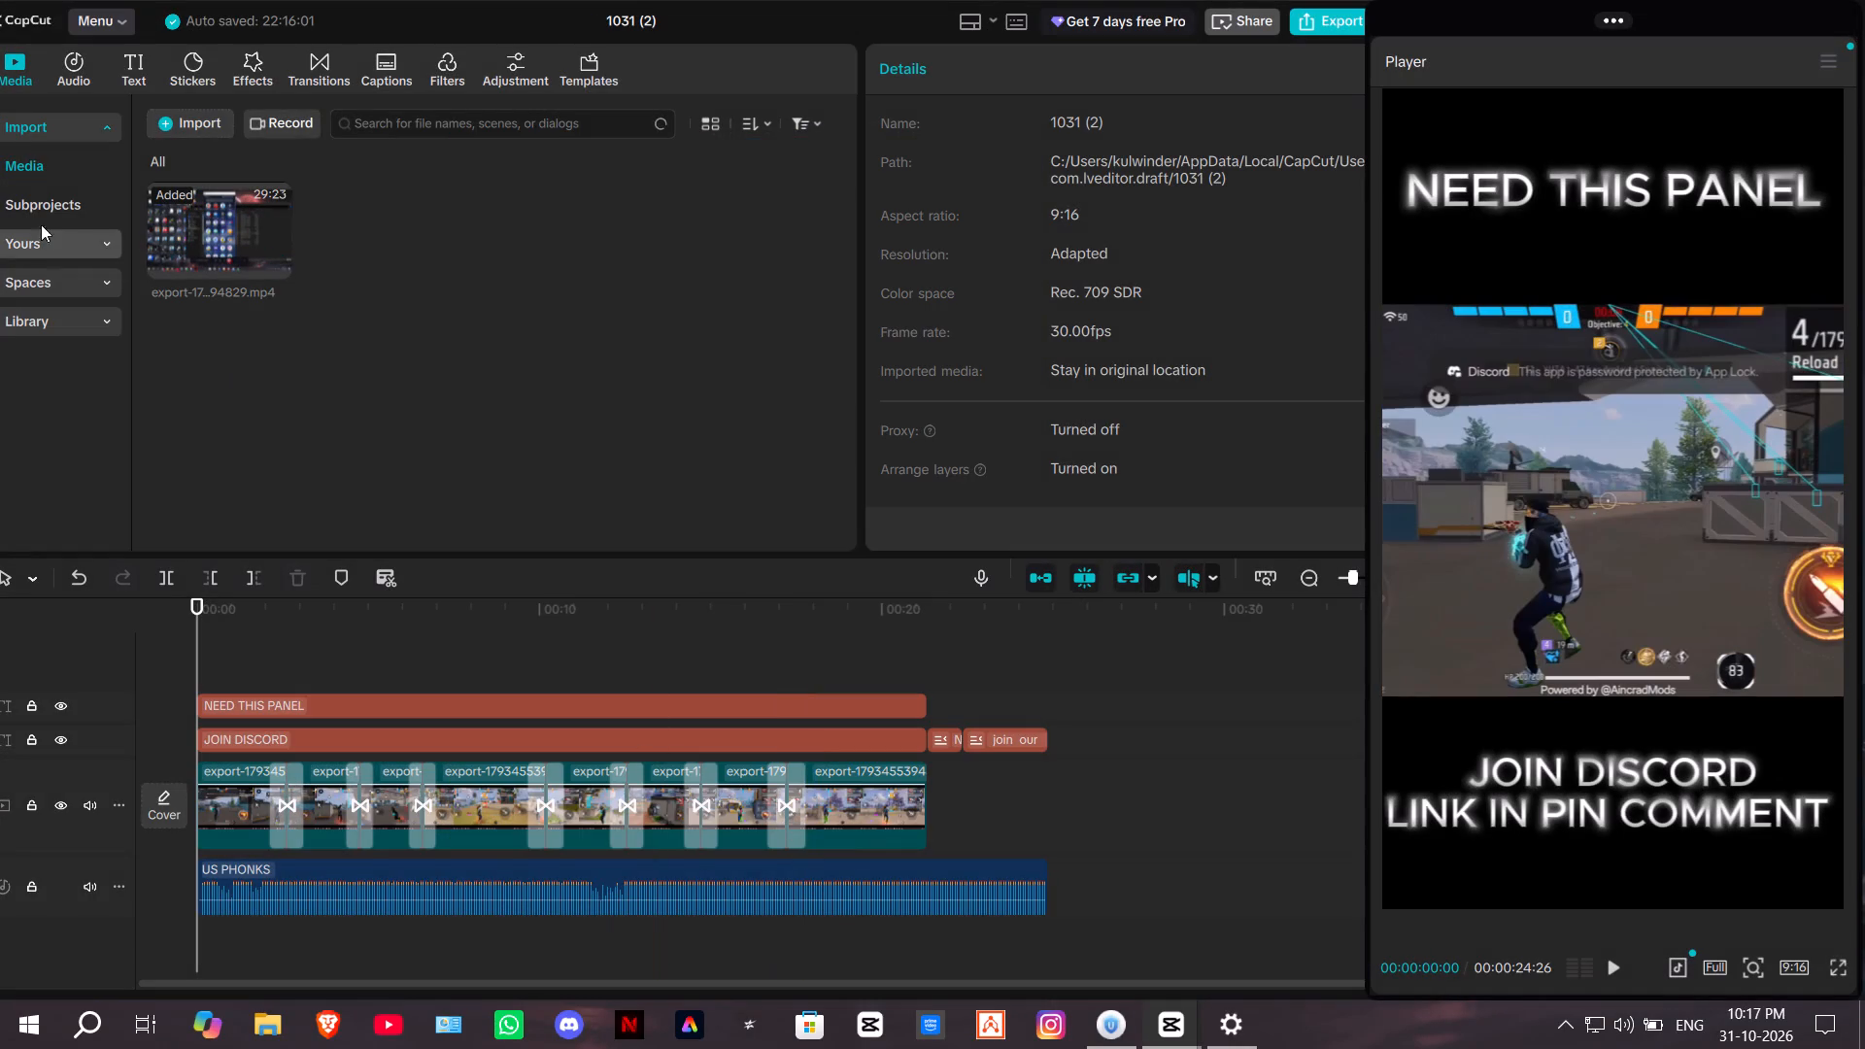
# Add the non-Pro white glow text effect at the timeline start, on a new track above NEED THIS PANEL.
pyautogui.click(283, 695)
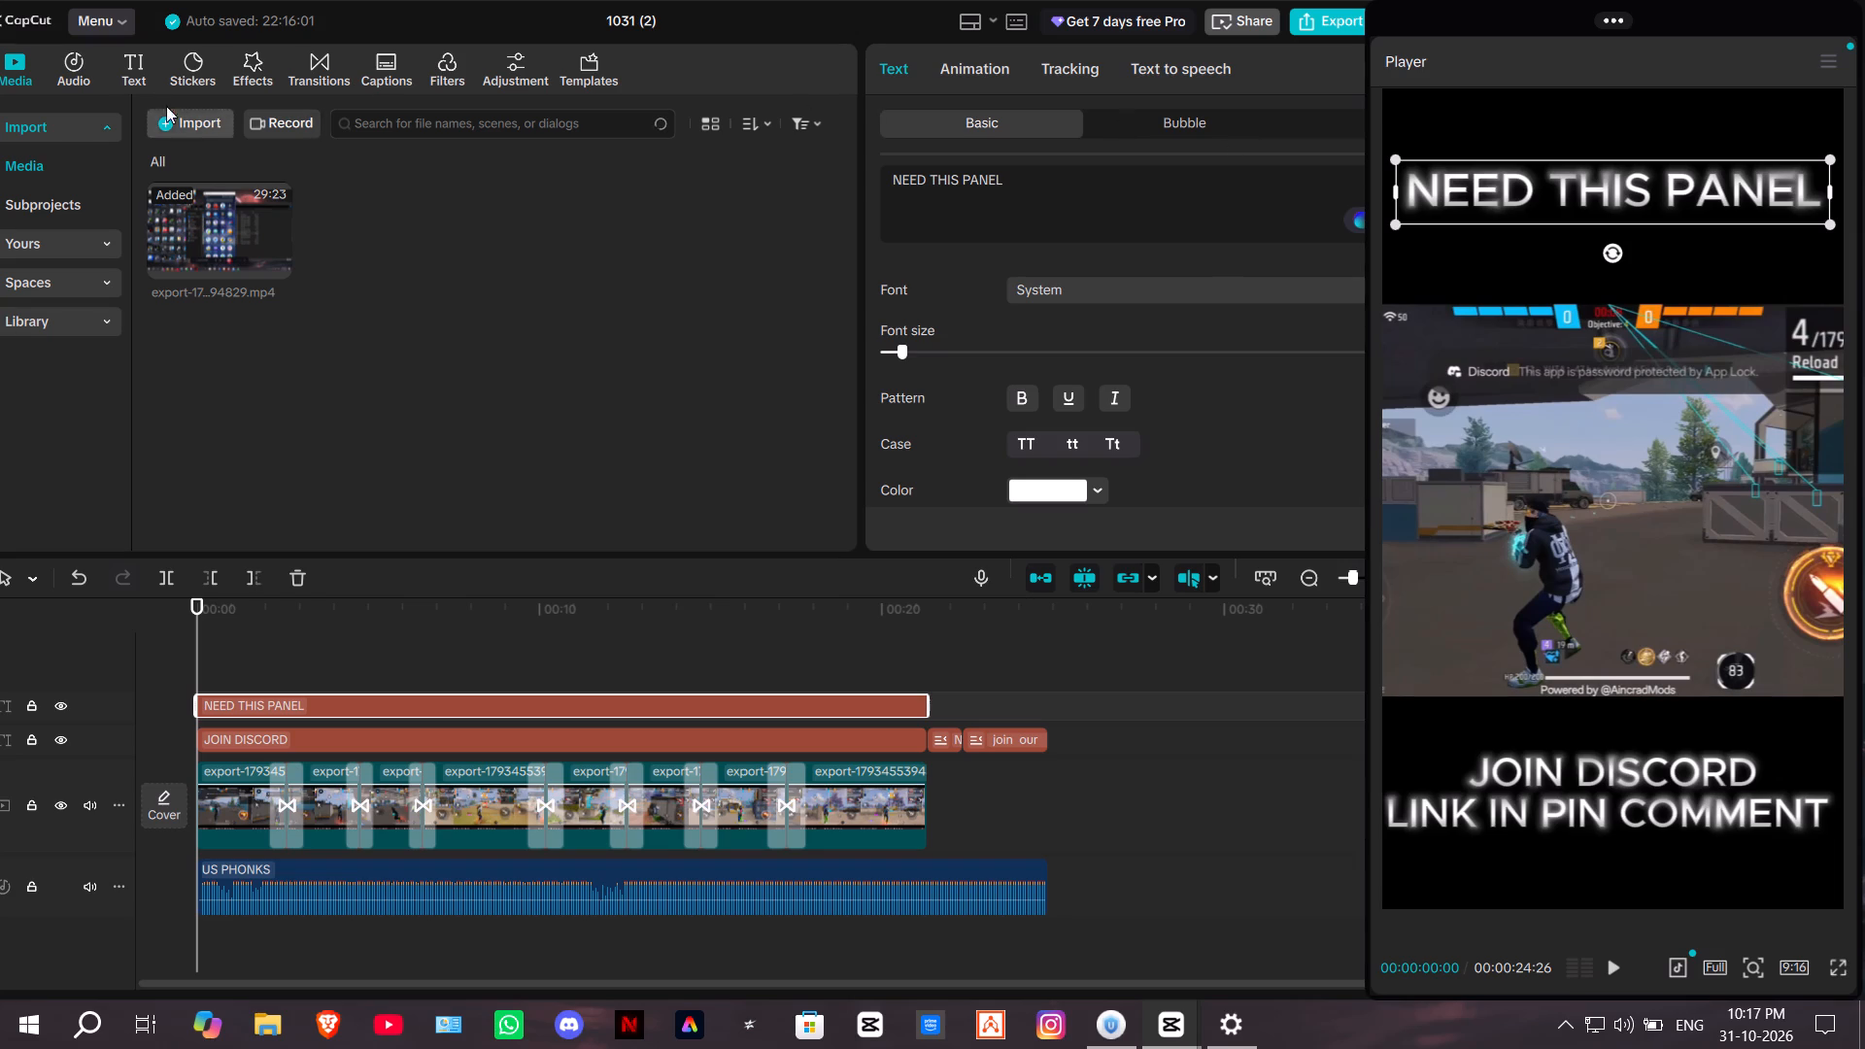
pyautogui.click(122, 80)
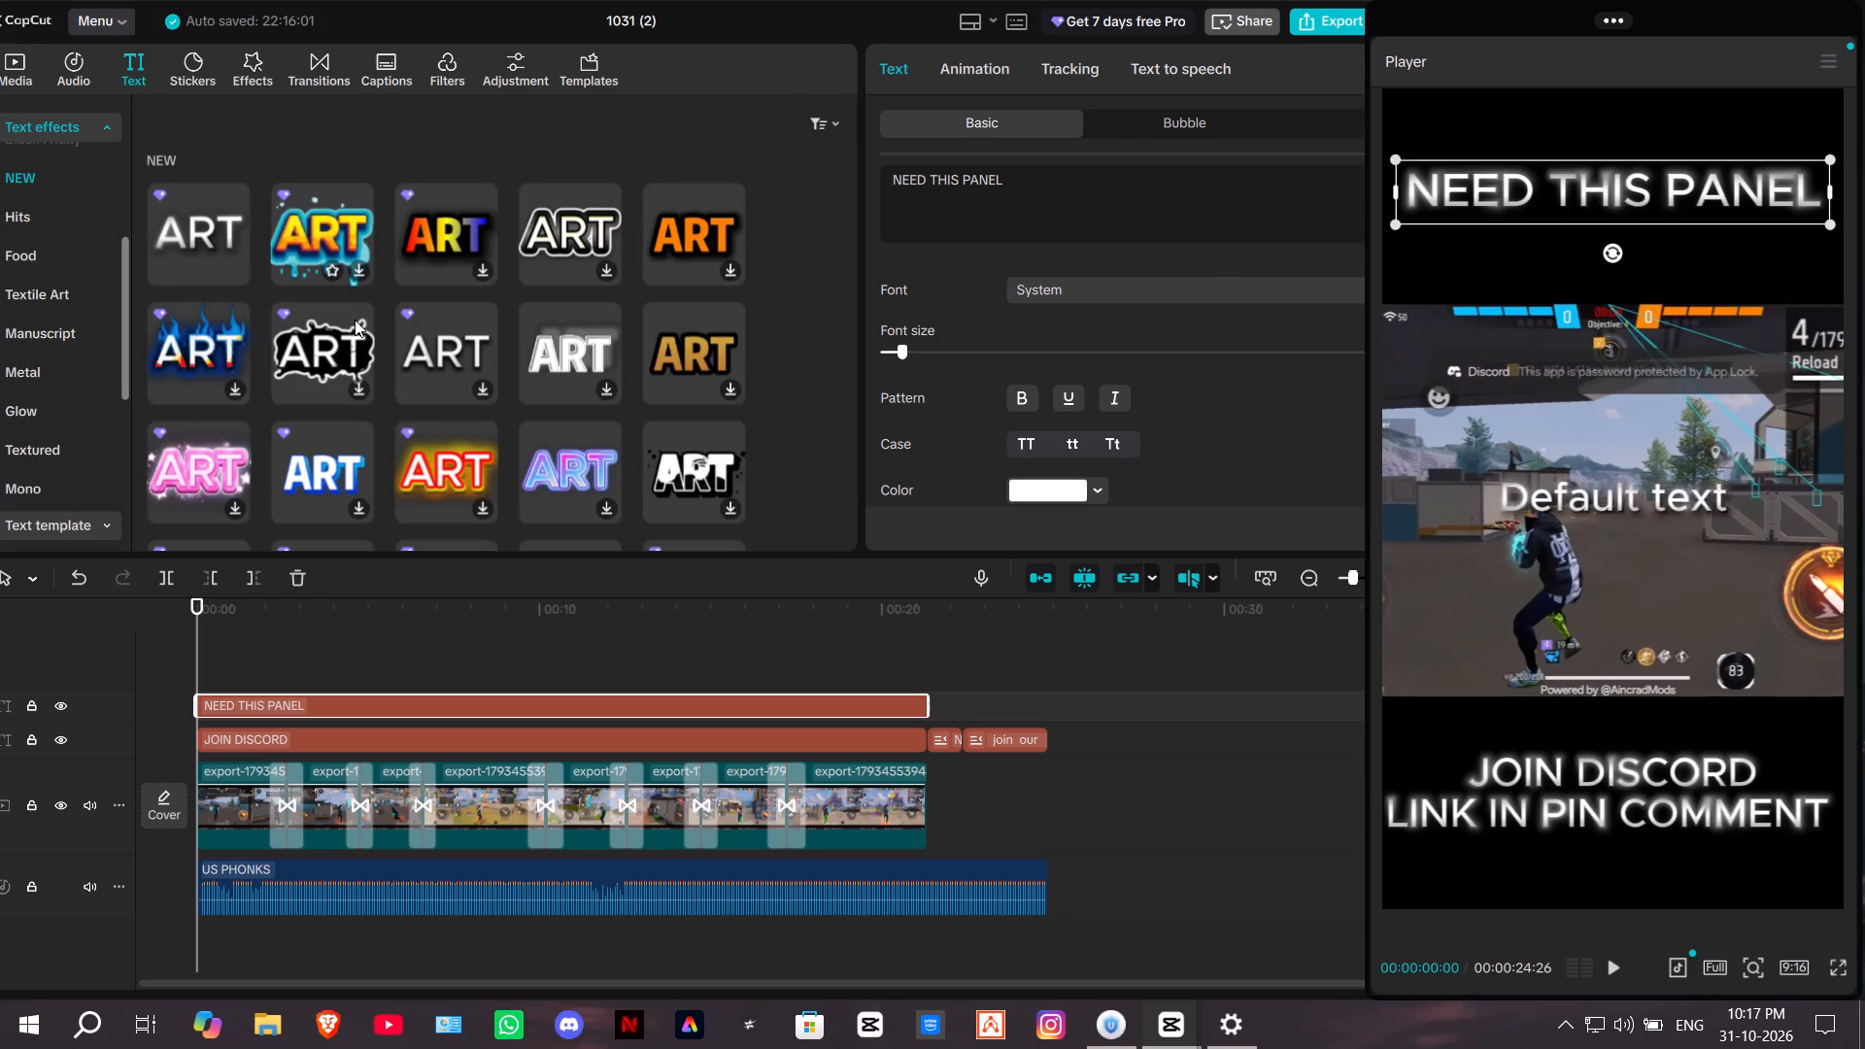
pyautogui.scroll(-1, 488, 334)
pyautogui.click(561, 250)
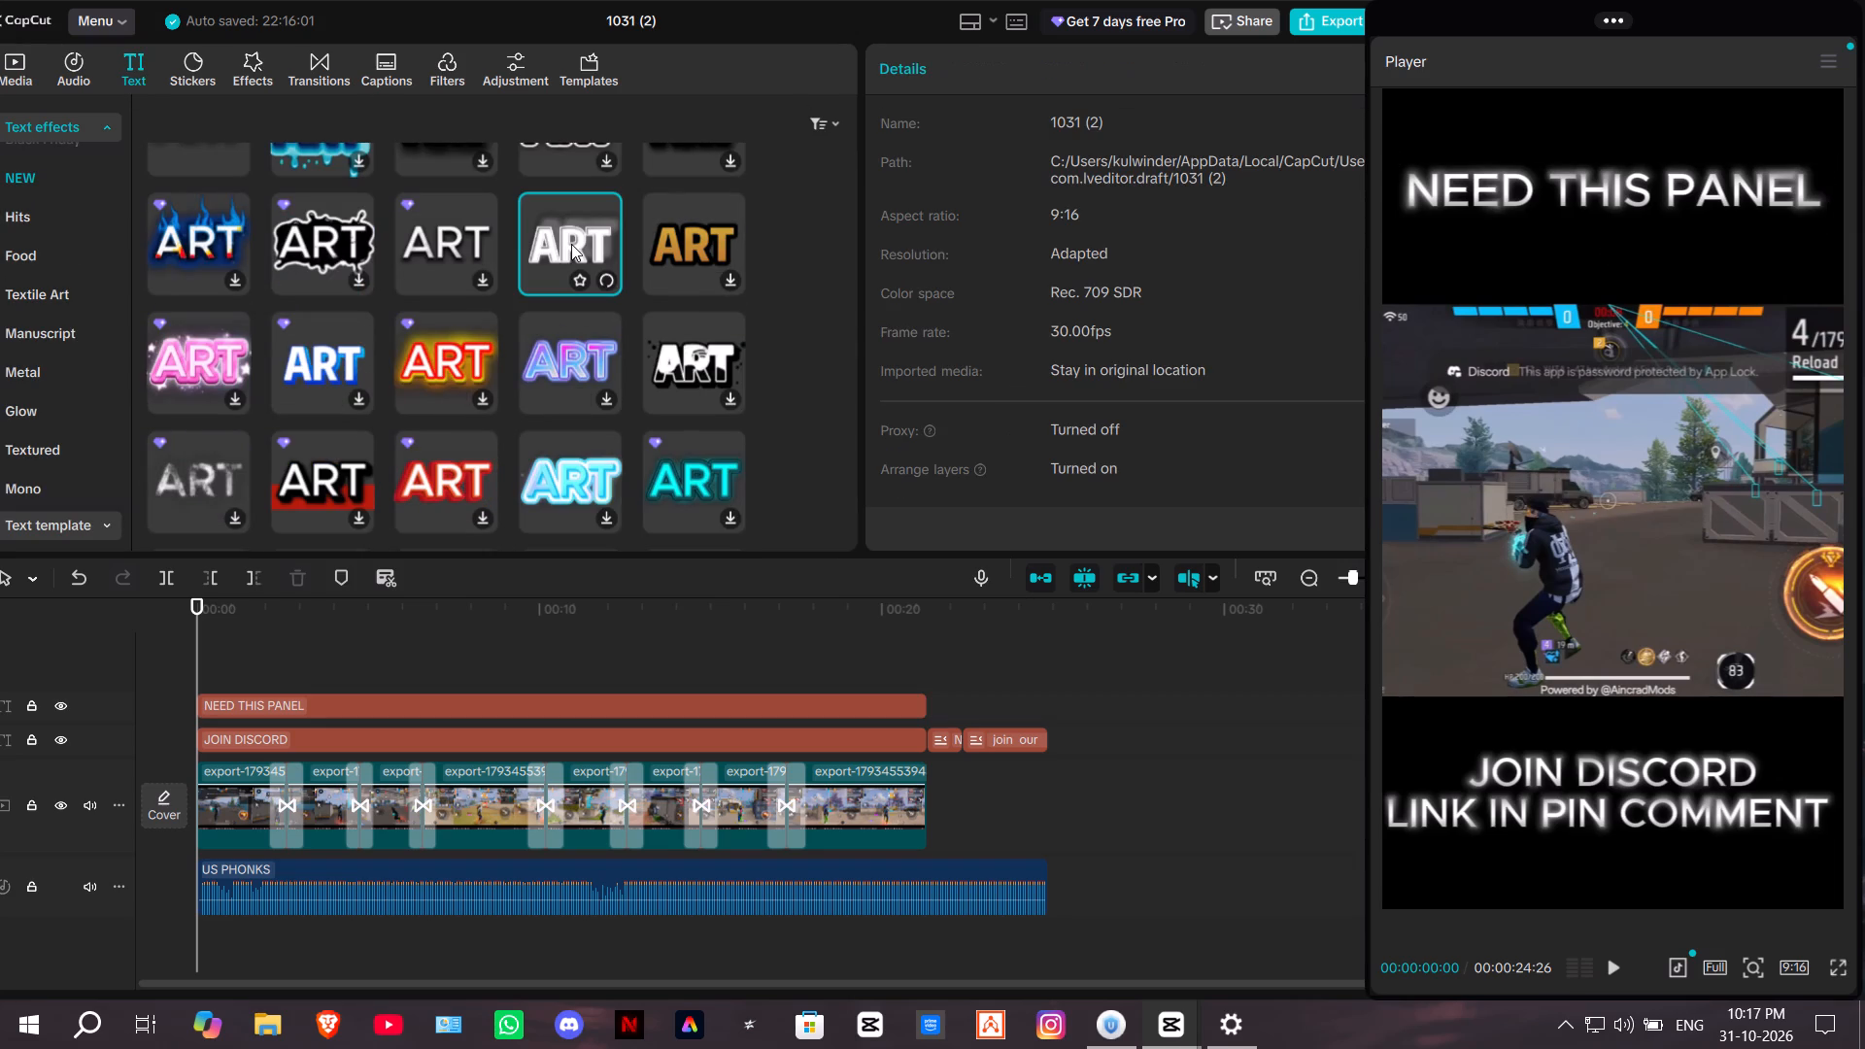
pyautogui.moveTo(569, 235); pyautogui.dragTo(293, 698)
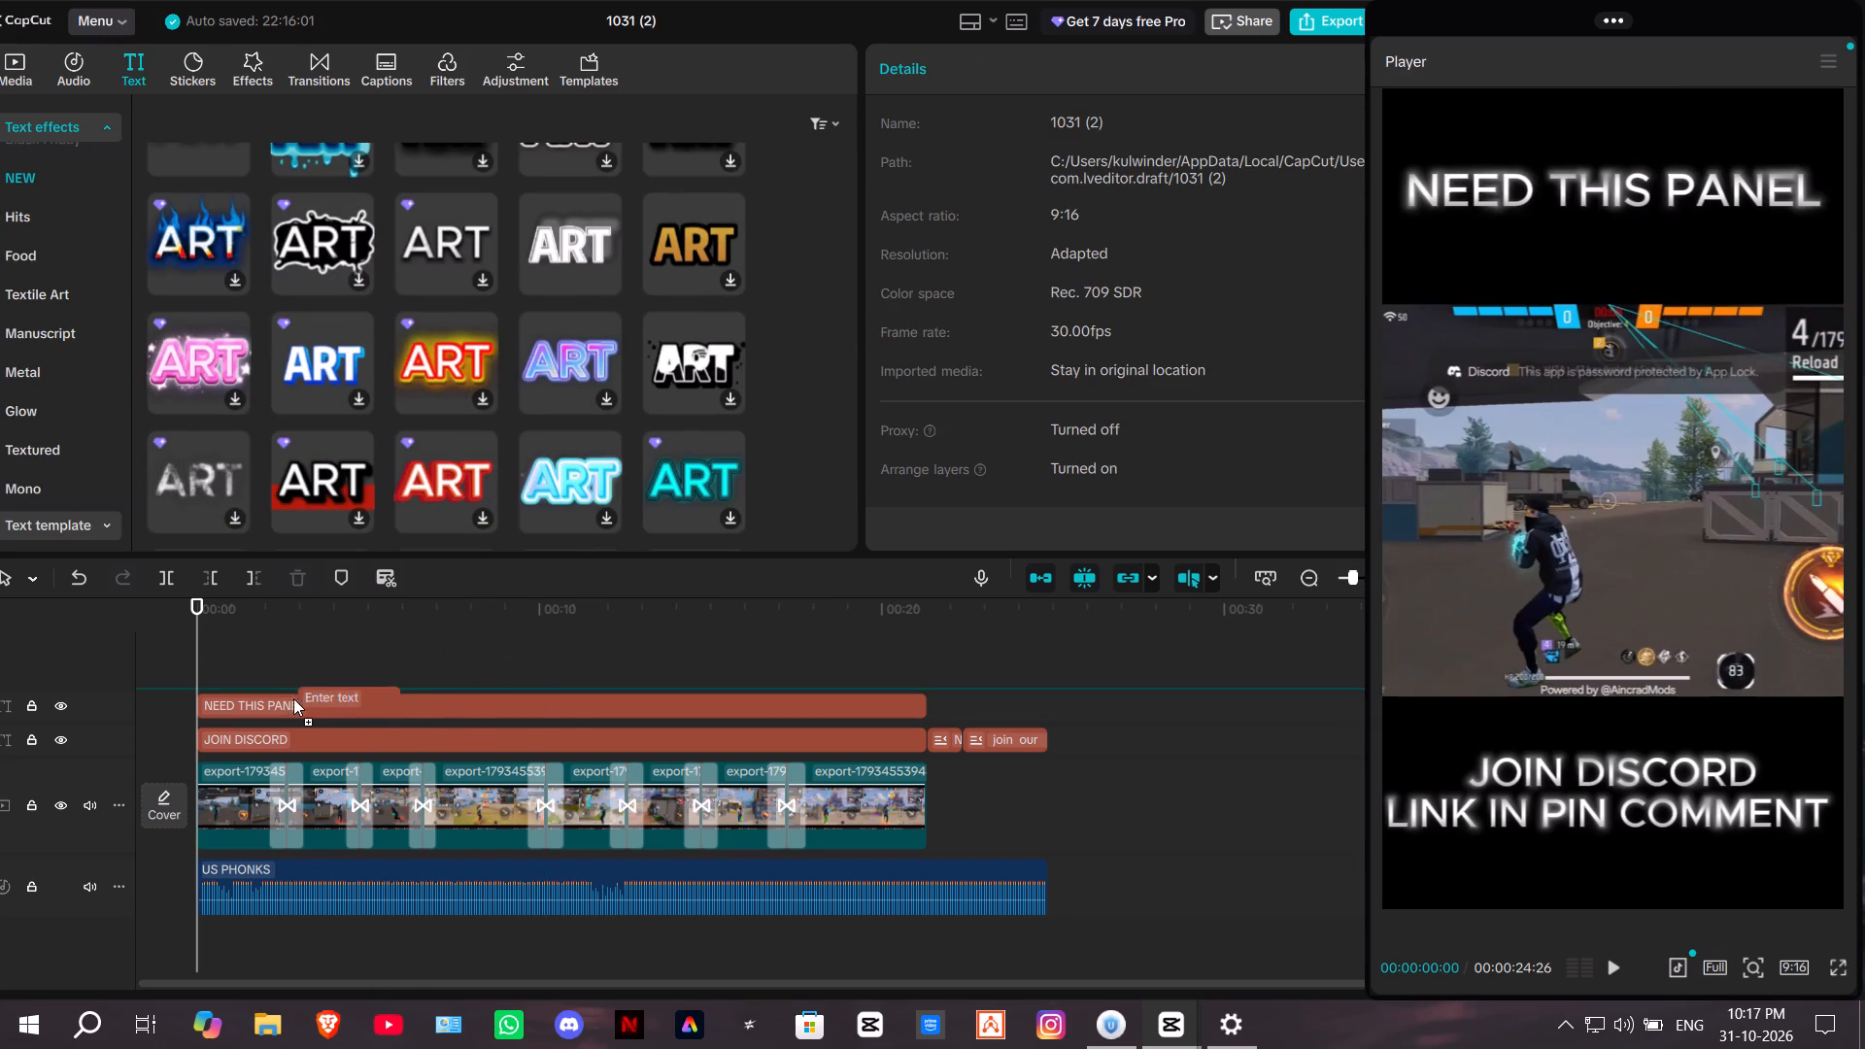
pyautogui.moveTo(293, 698); pyautogui.dragTo(205, 673)
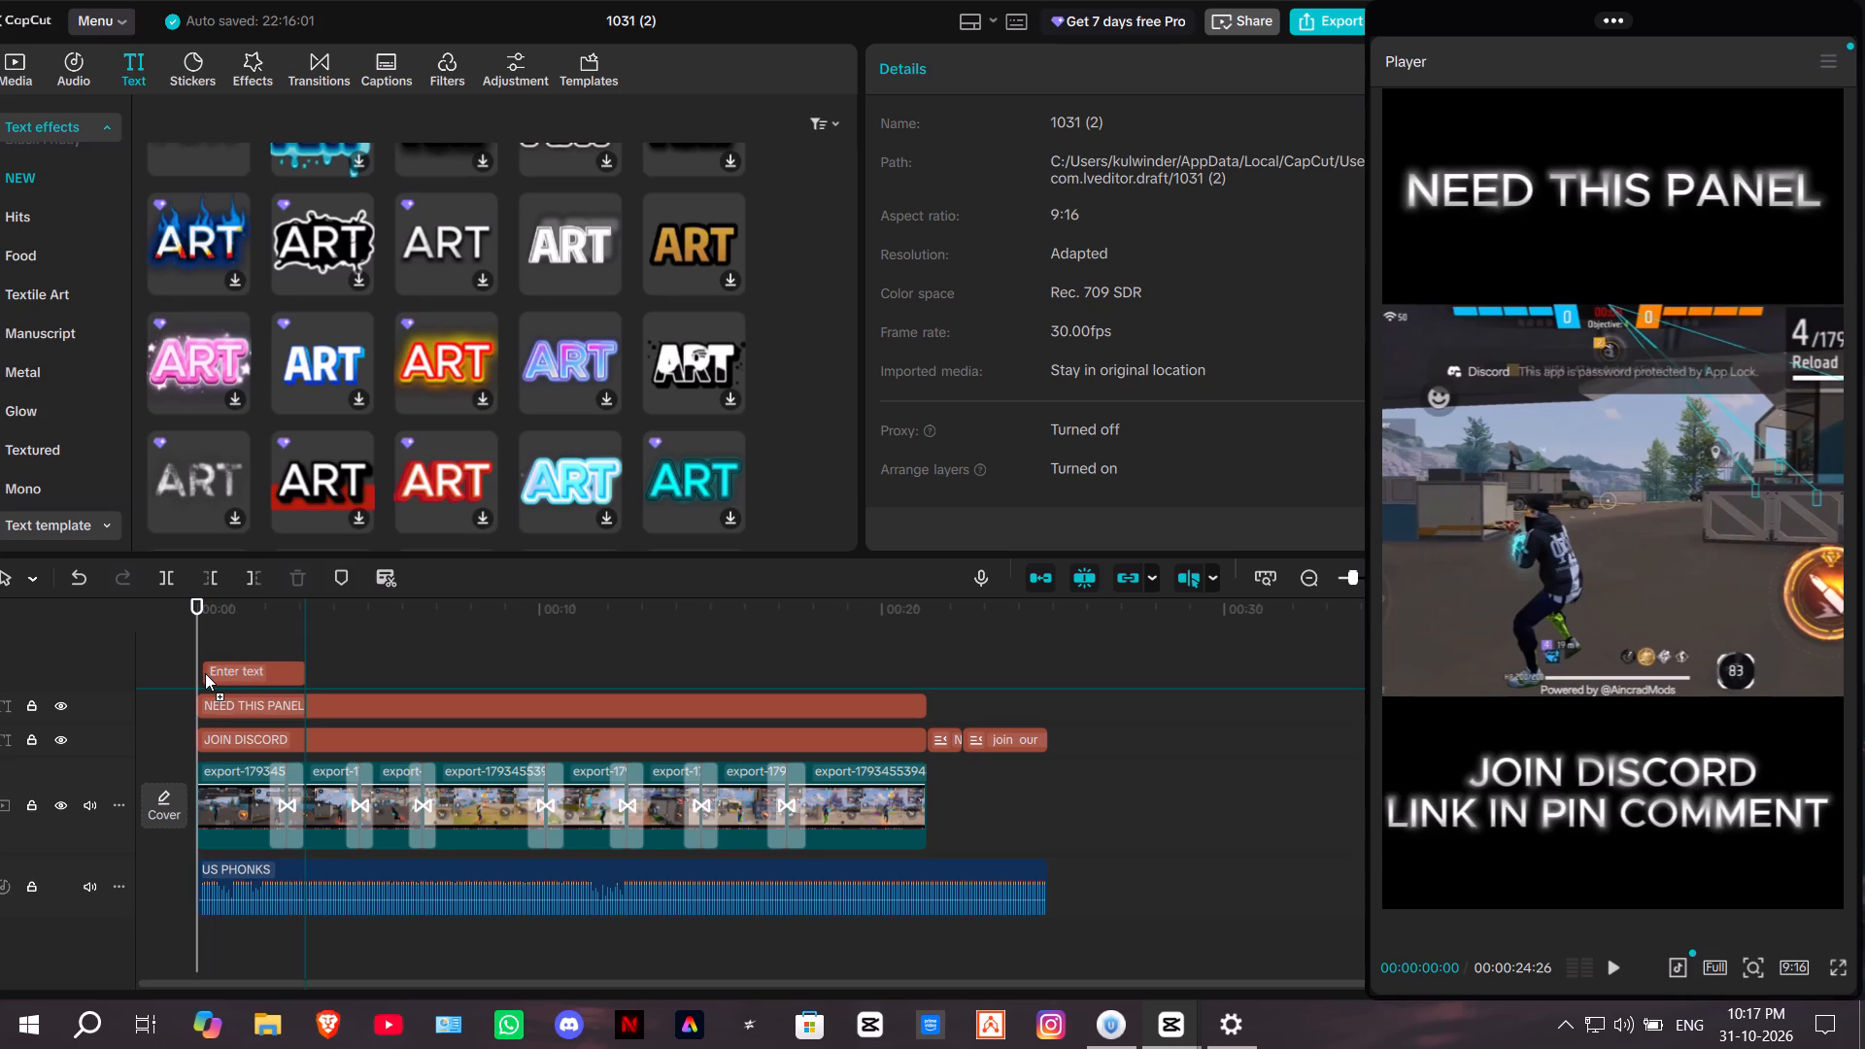
pyautogui.moveTo(205, 673); pyautogui.dragTo(204, 670)
# Copy the full wording of the existing NEED THIS PANEL text.
pyautogui.click(249, 774)
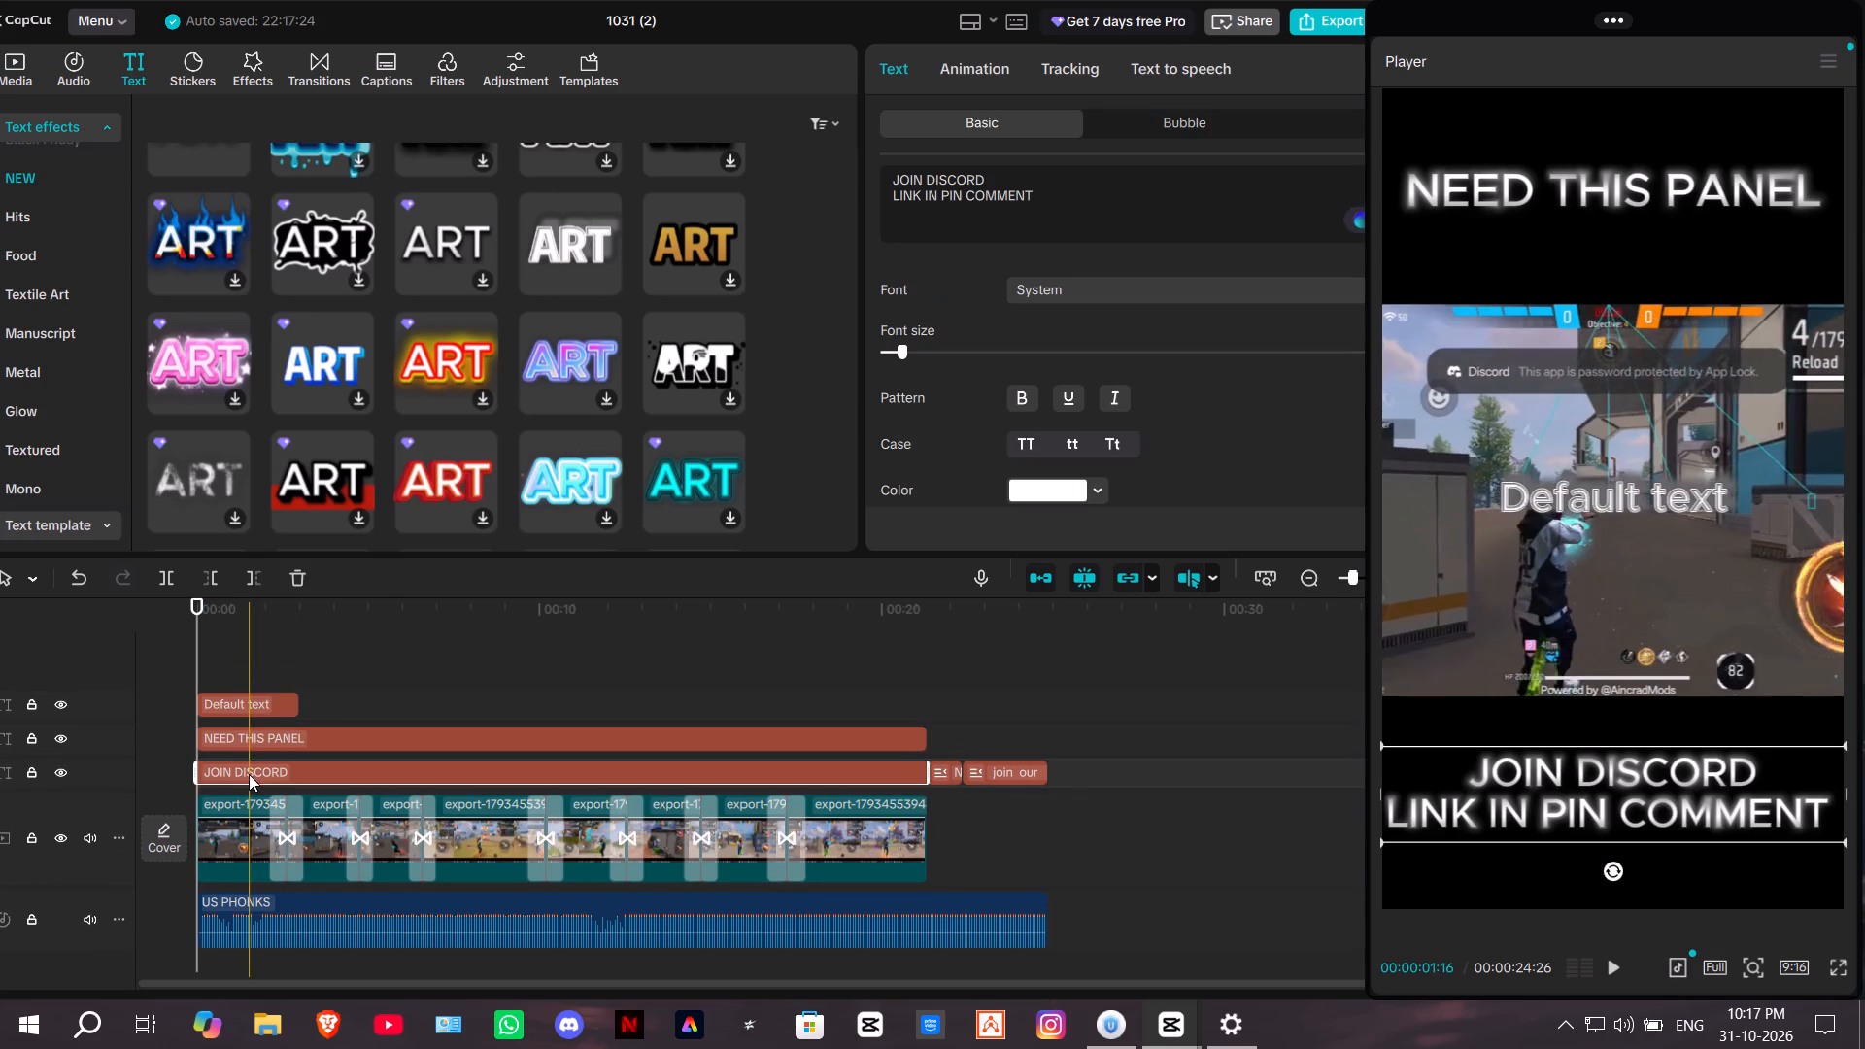
pyautogui.click(269, 730)
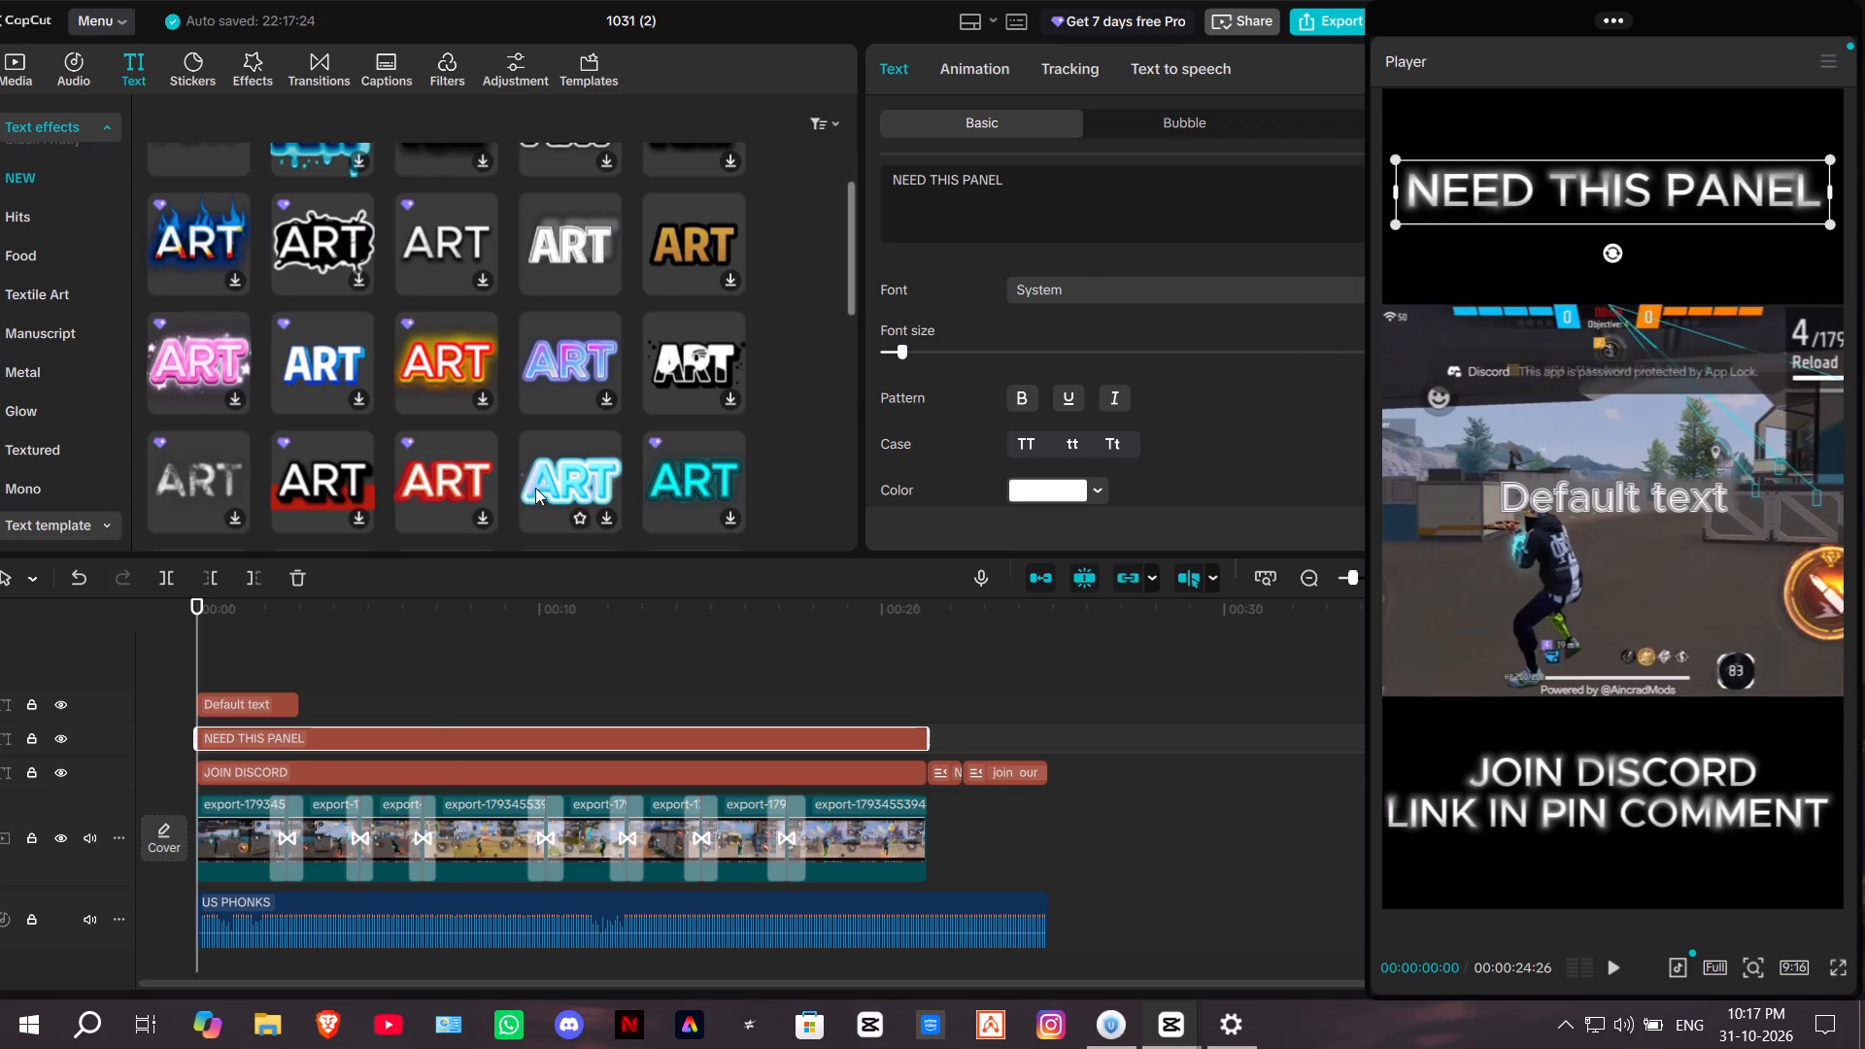
pyautogui.moveTo(1030, 186); pyautogui.dragTo(899, 187)
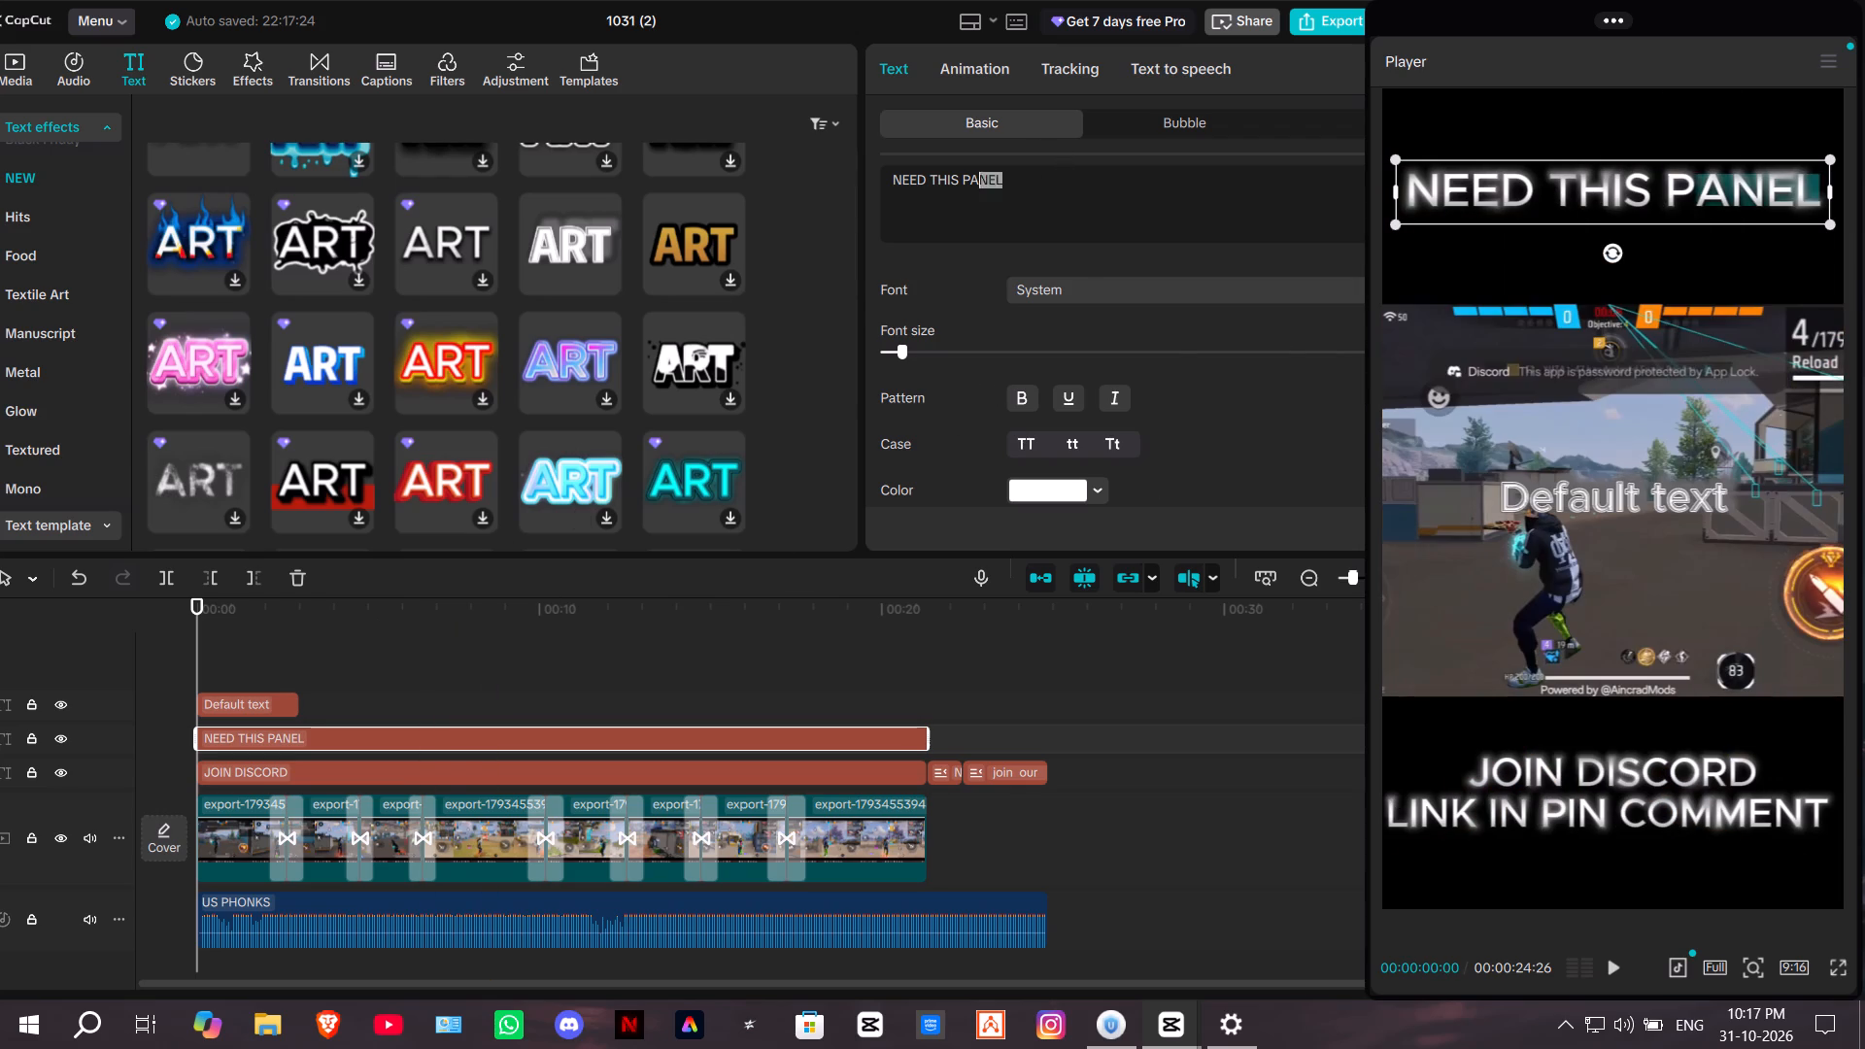
pyautogui.moveTo(899, 187); pyautogui.dragTo(845, 196)
pyautogui.moveTo(1029, 170); pyautogui.dragTo(930, 184)
pyautogui.click(951, 190)
pyautogui.tripleClick(969, 178)
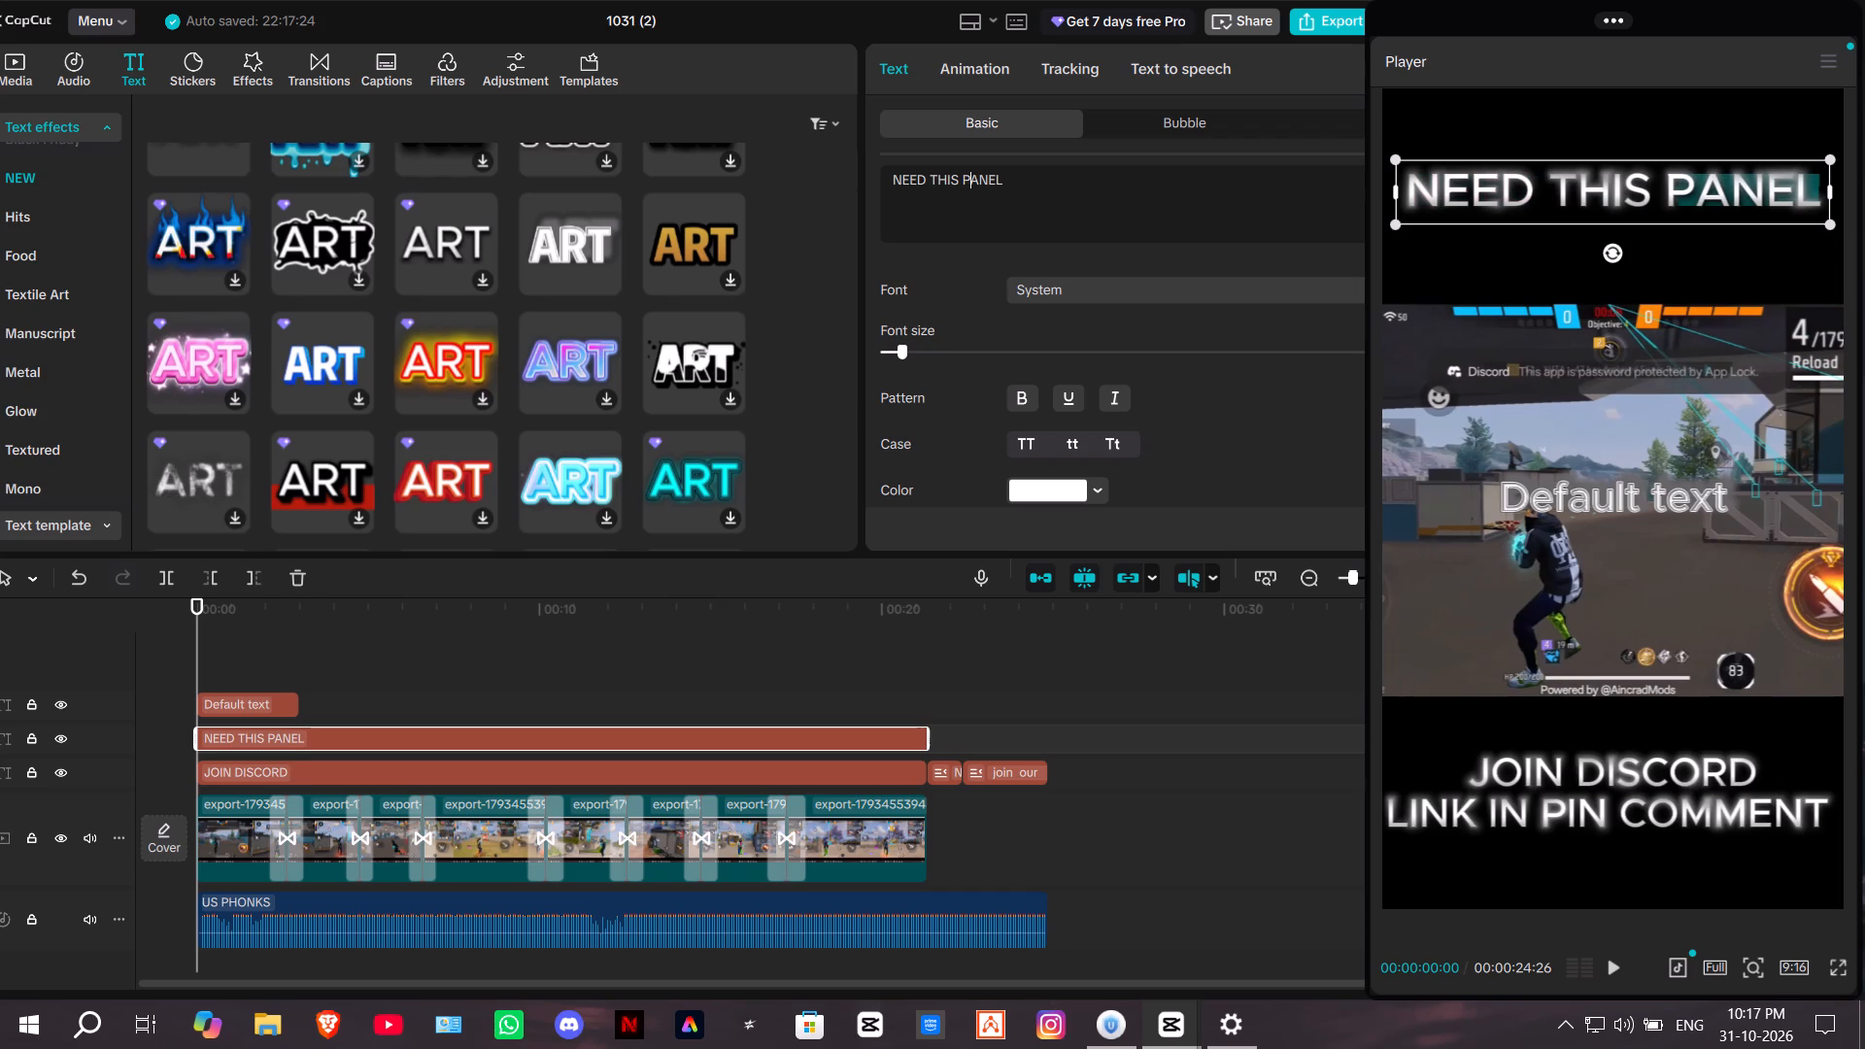
pyautogui.tripleClick(969, 178)
pyautogui.tripleClick(969, 178)
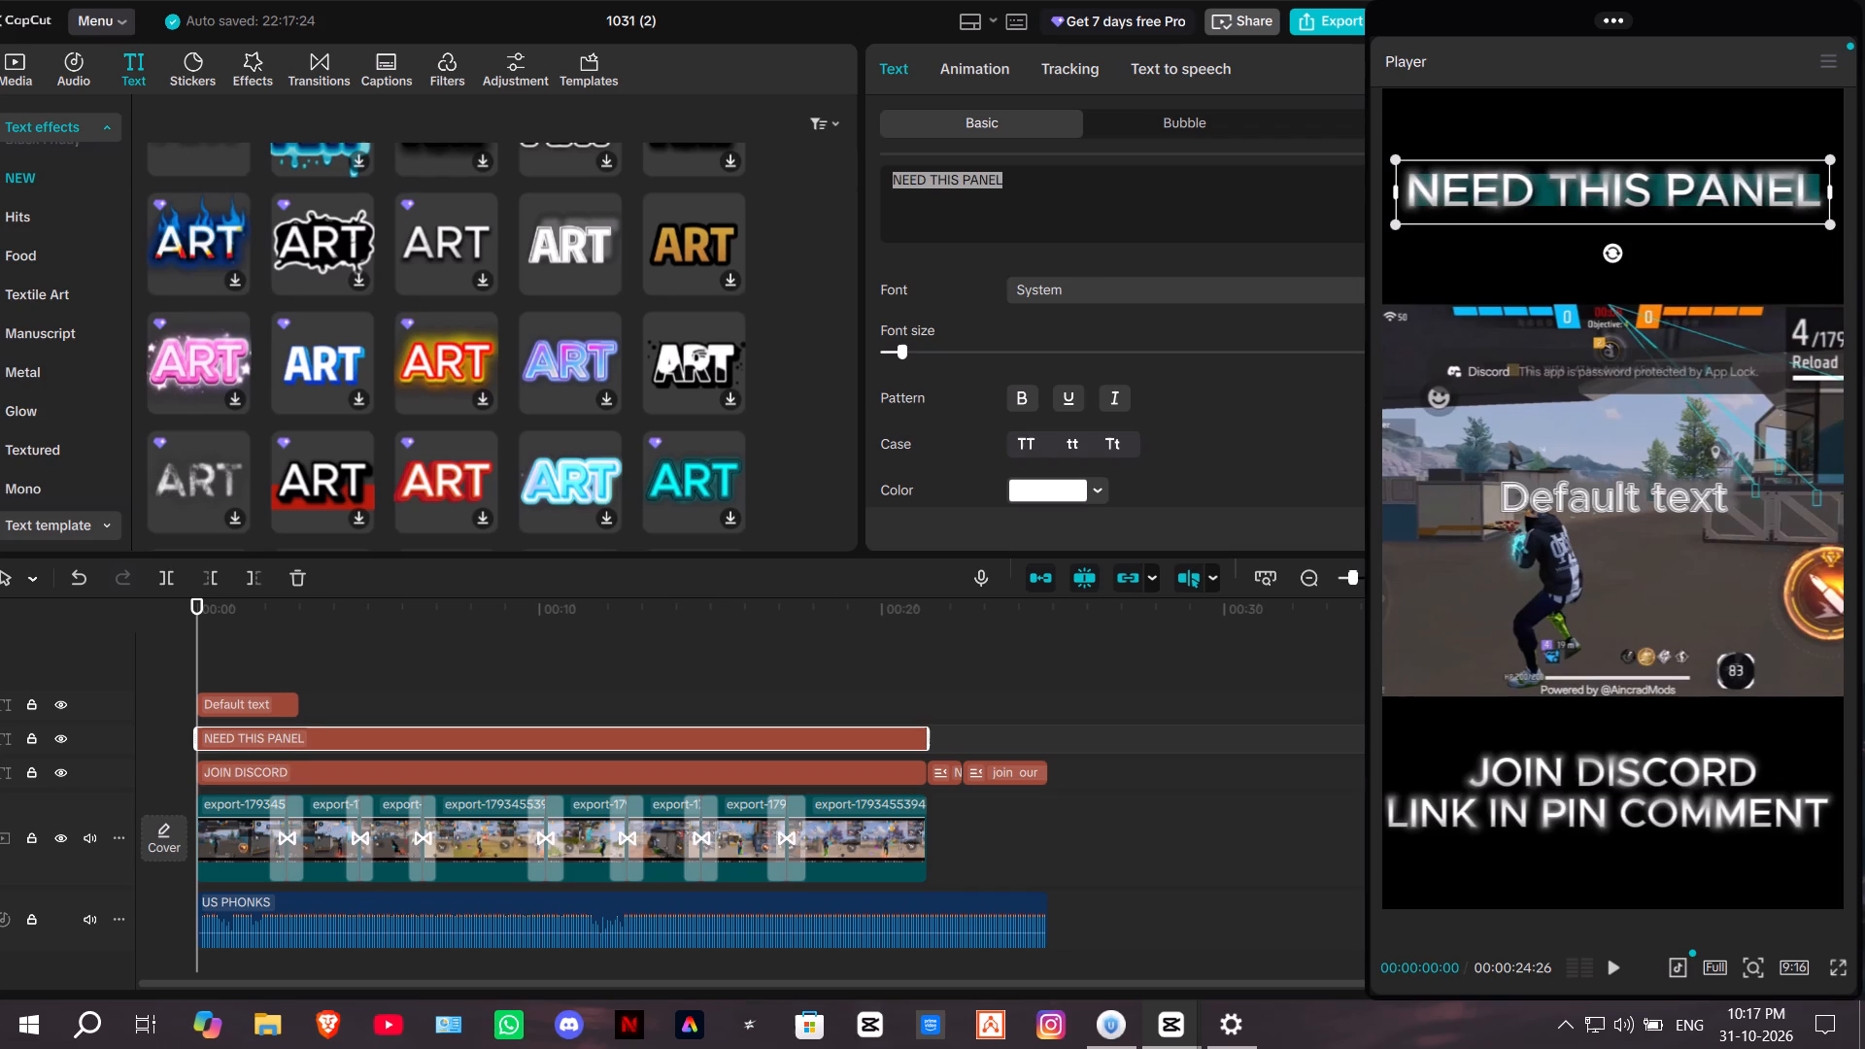
pyautogui.hotkey('ctrl', 'c')
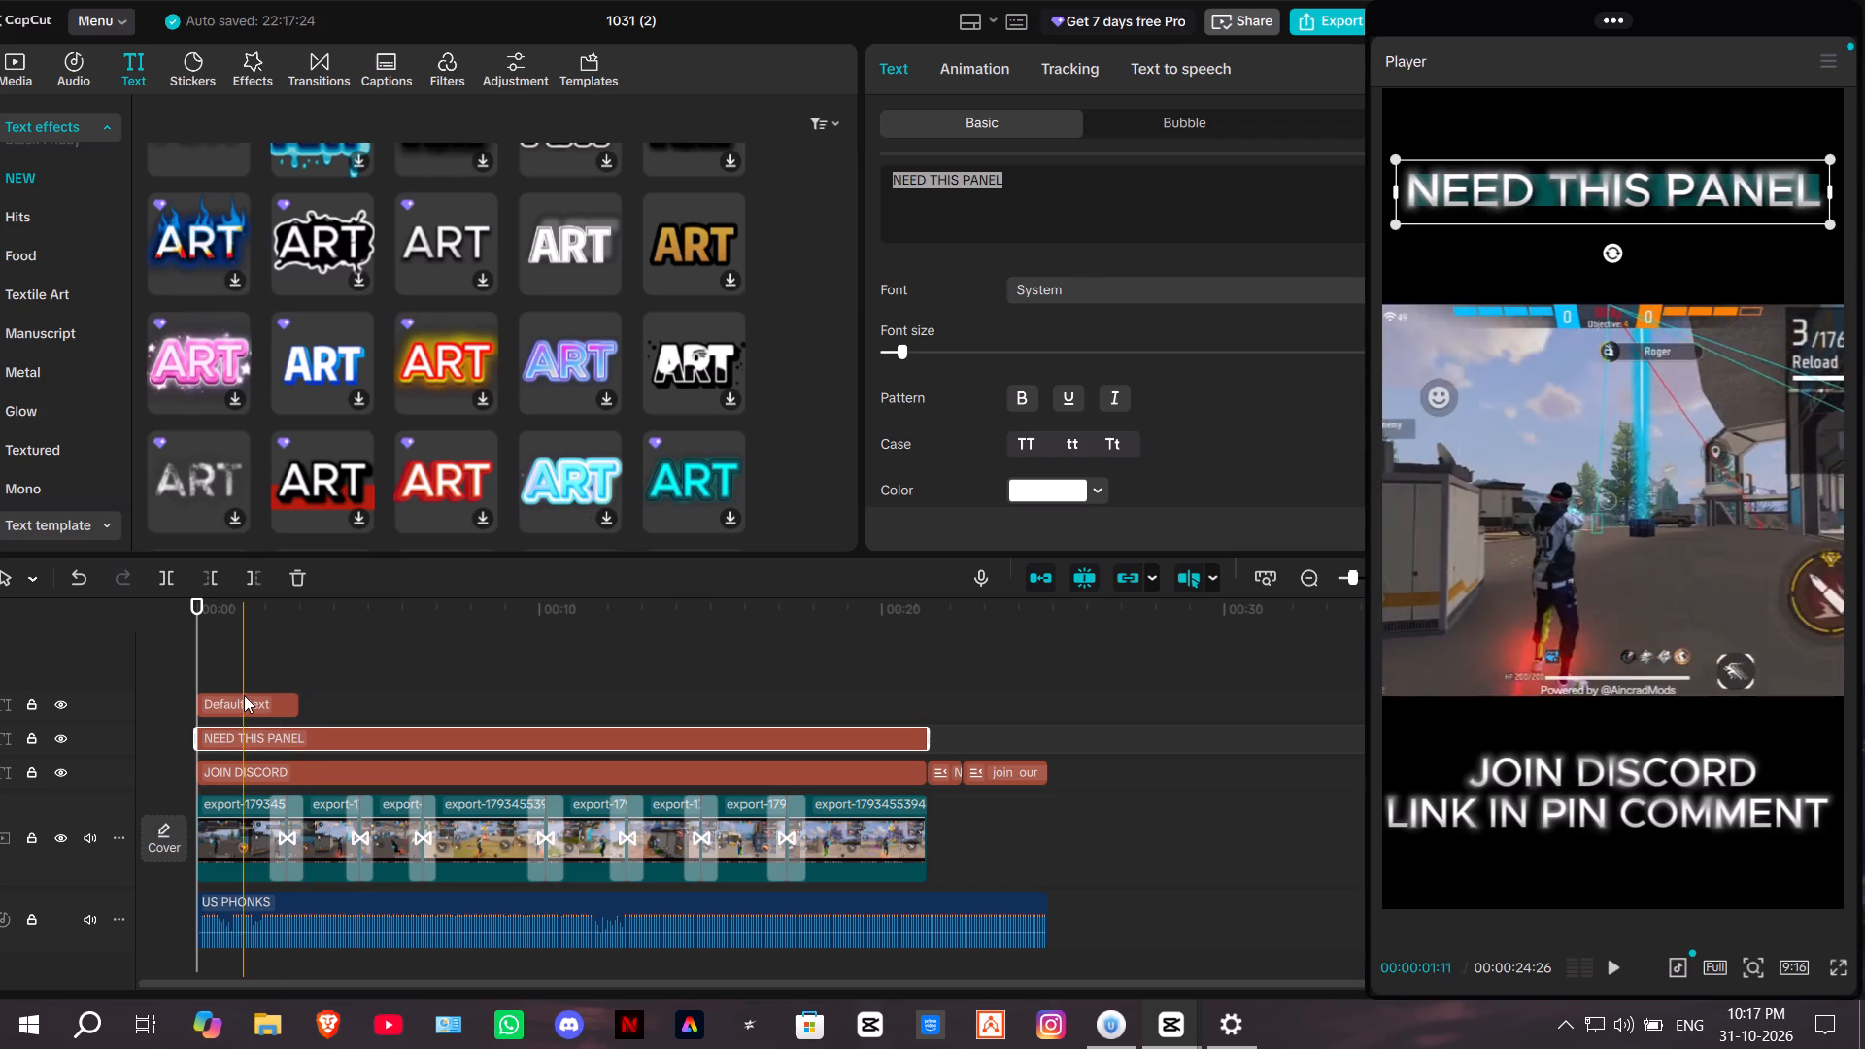
# Replace the new glow text's default wording with the copied NEED THIS PANEL.
pyautogui.click(244, 695)
pyautogui.moveTo(1023, 206); pyautogui.dragTo(869, 207)
pyautogui.moveTo(996, 180); pyautogui.dragTo(883, 194)
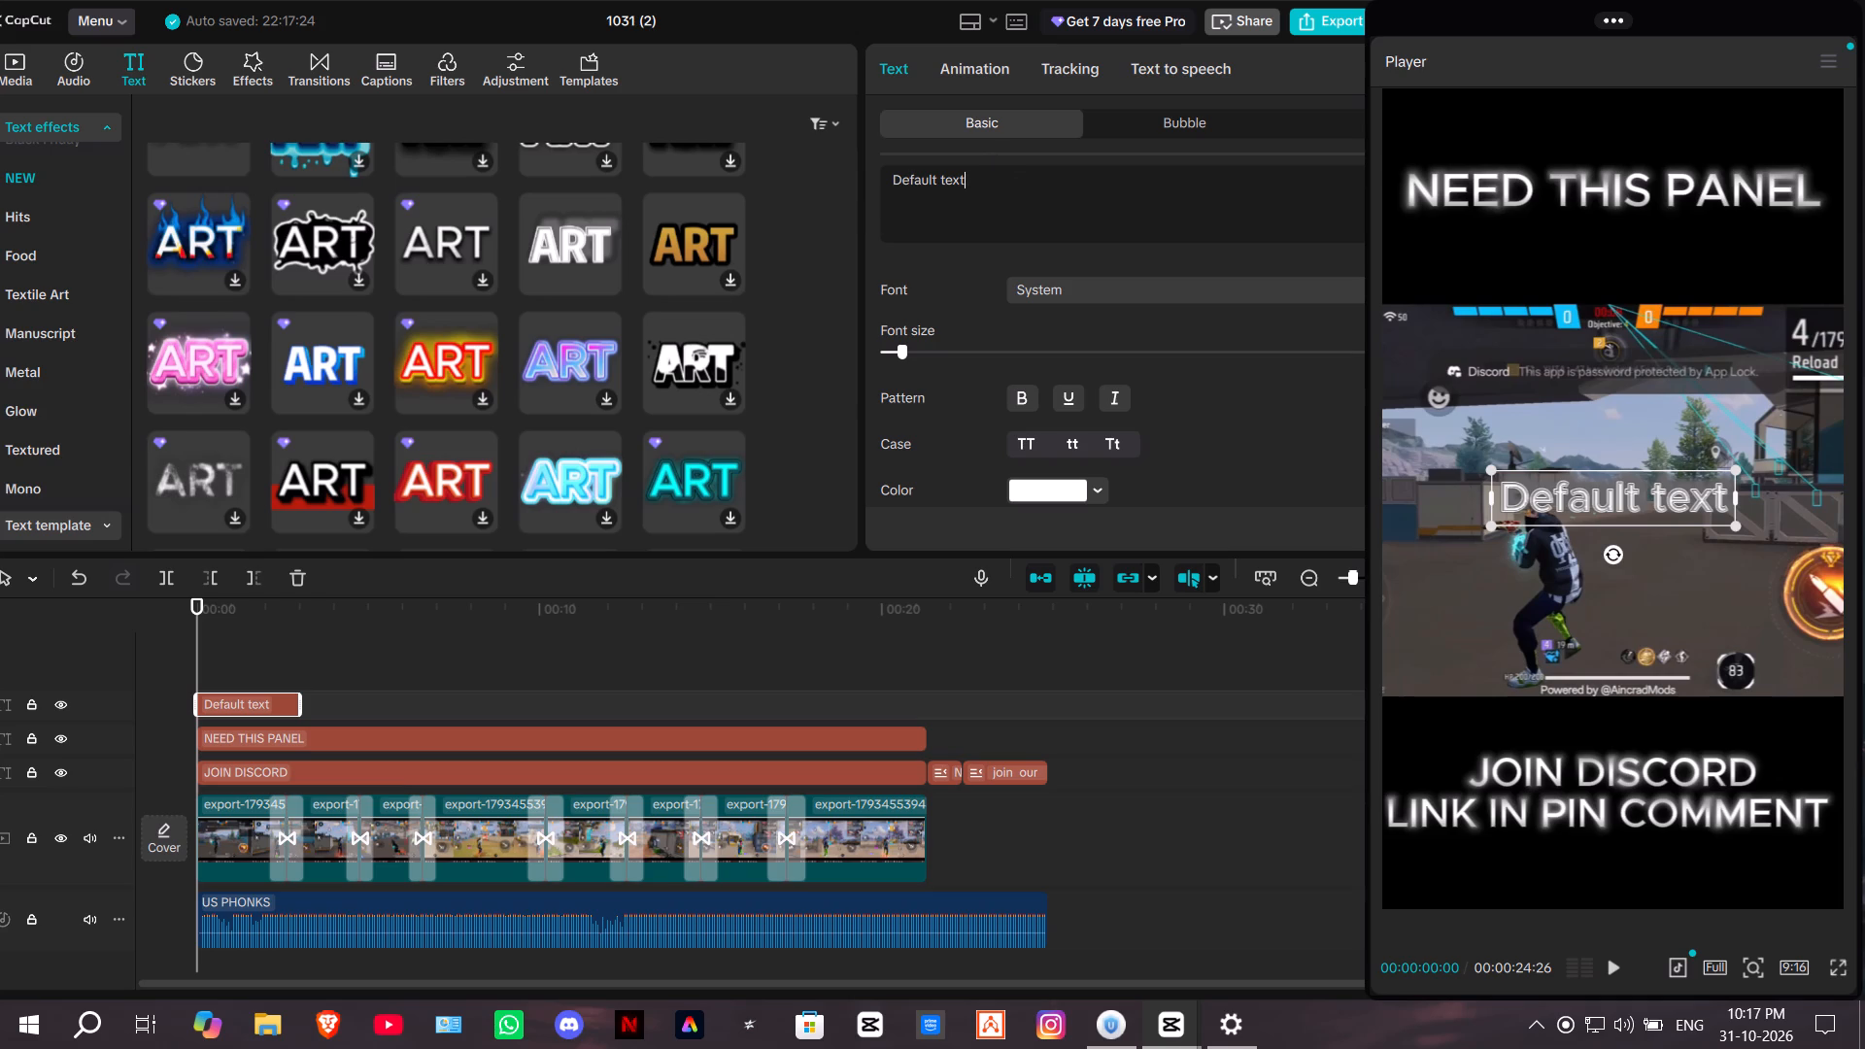
pyautogui.tripleClick(974, 186)
pyautogui.tripleClick(976, 186)
pyautogui.click(980, 186)
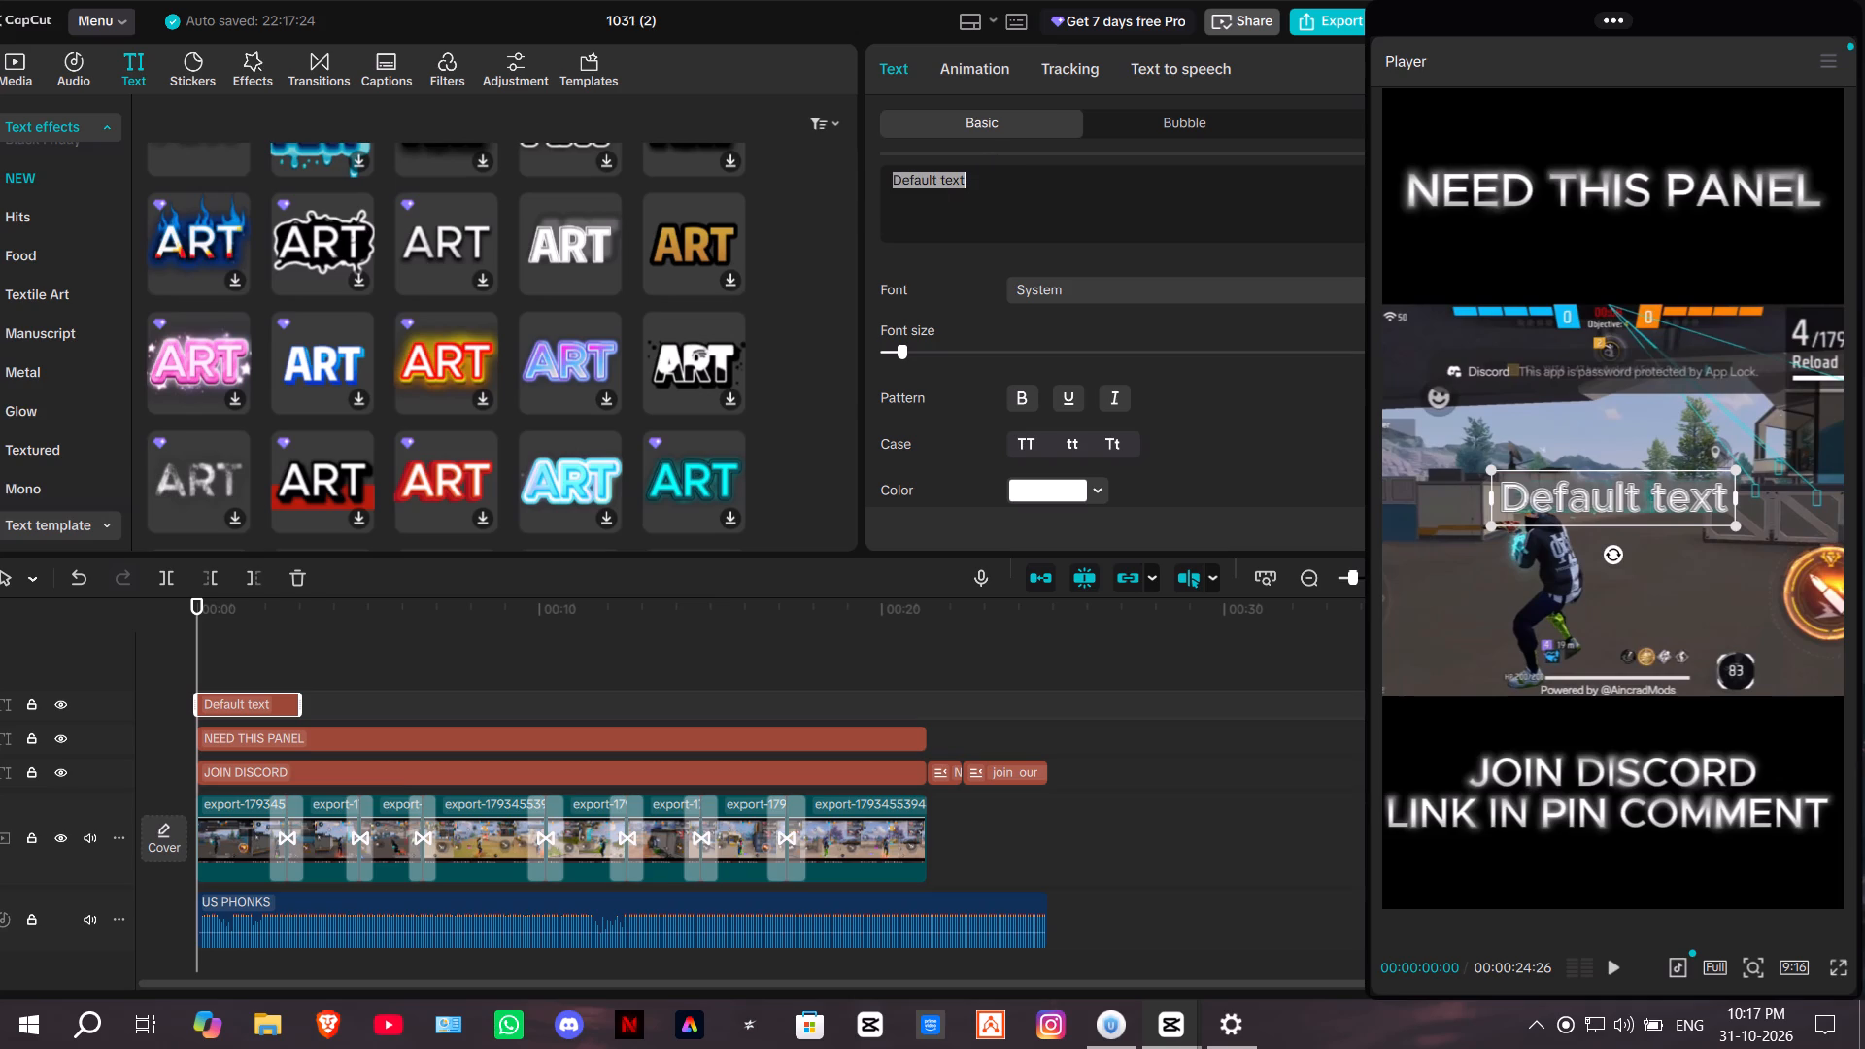
pyautogui.press('BackSpace')
pyautogui.hotkey('ctrl', 'v')
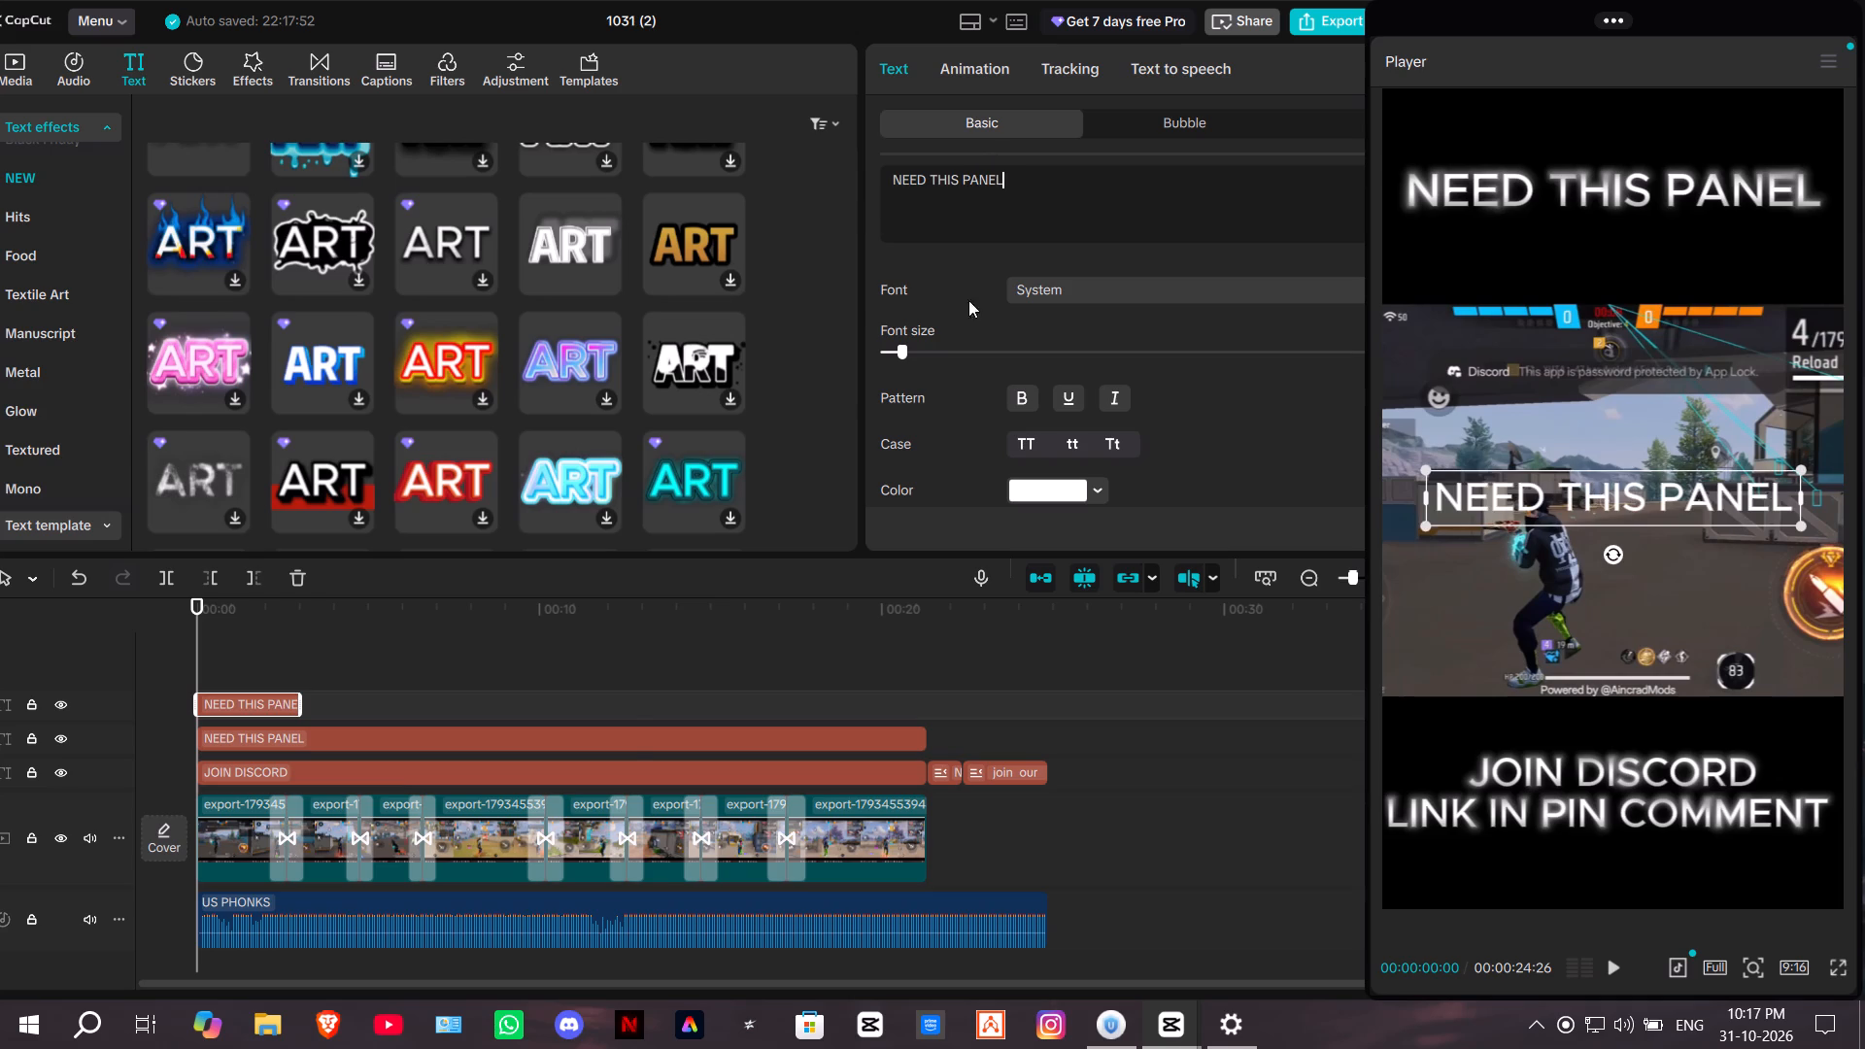
# Copy the full two-line wording of the existing JOIN DISCORD text.
pyautogui.click(266, 768)
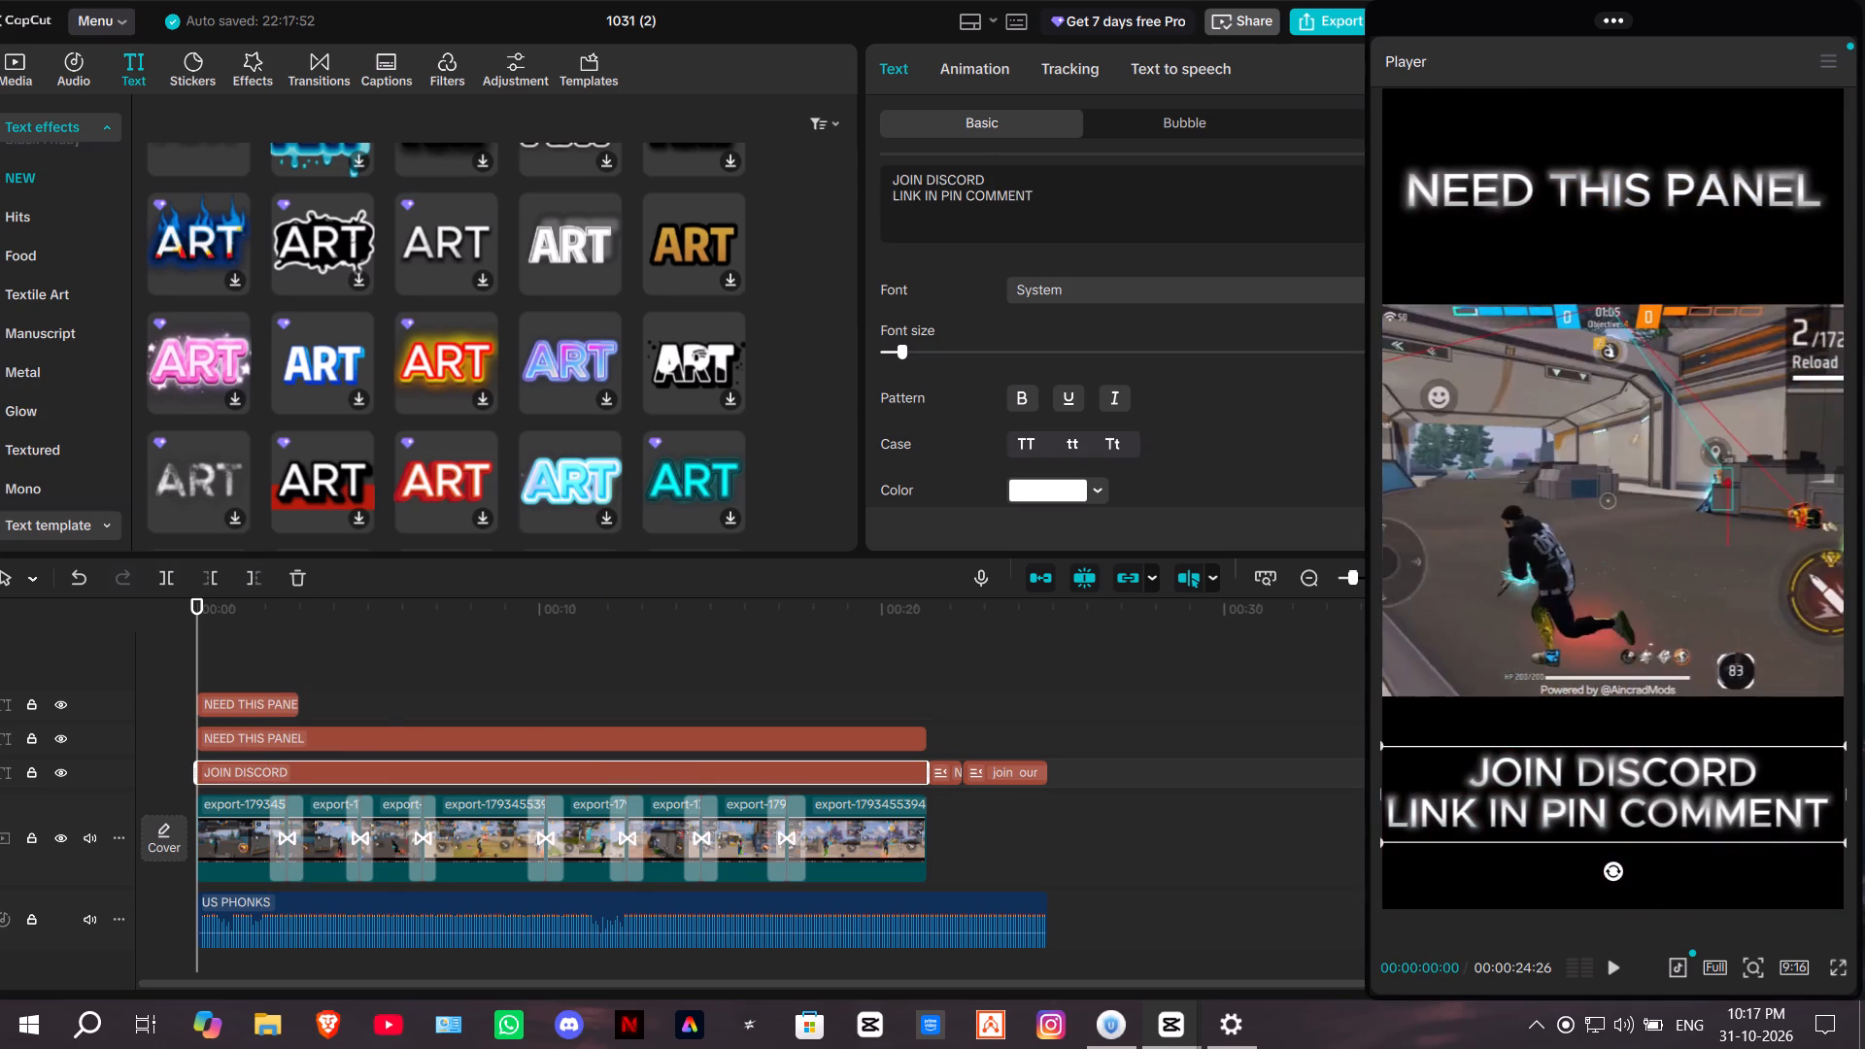
pyautogui.moveTo(1066, 197); pyautogui.dragTo(894, 170)
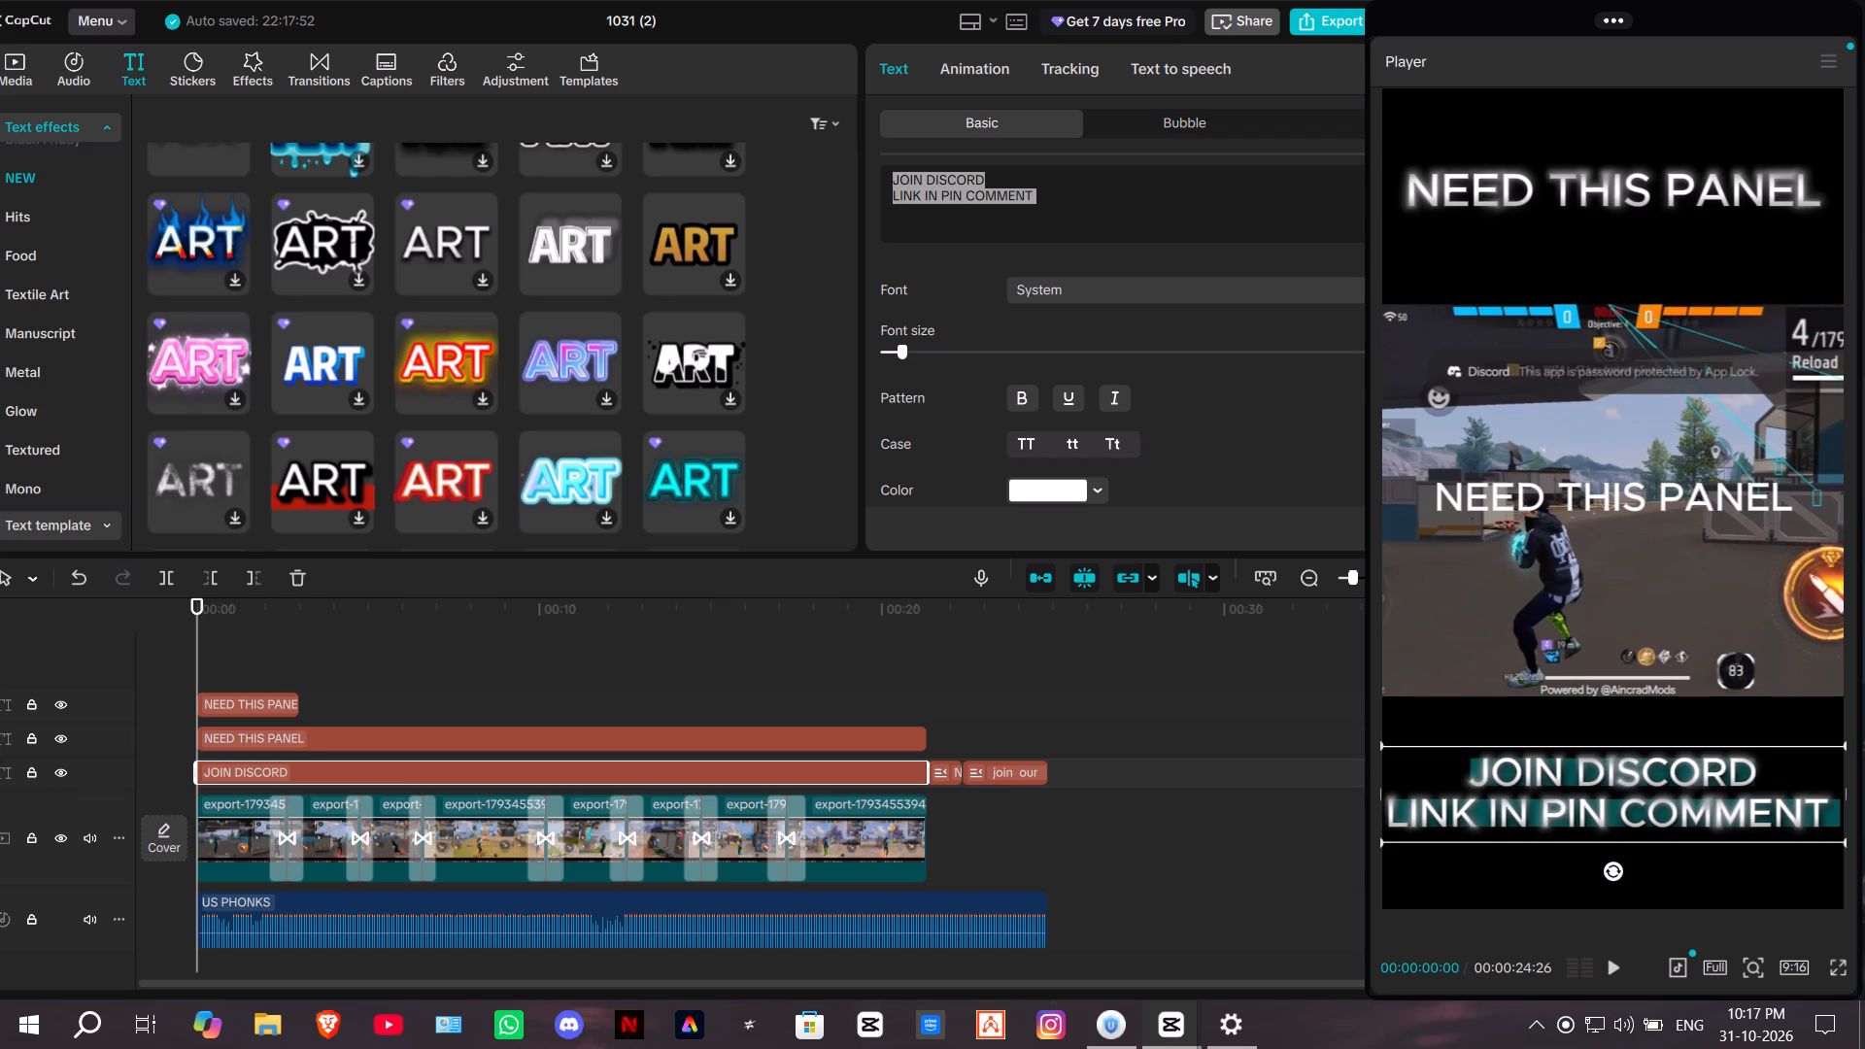
pyautogui.hotkey('ctrl', 'c')
# Delete the two old full-length Pro text overlays, JOIN DISCORD and NEED THIS PANEL, from the timeline.
pyautogui.rightClick(373, 769)
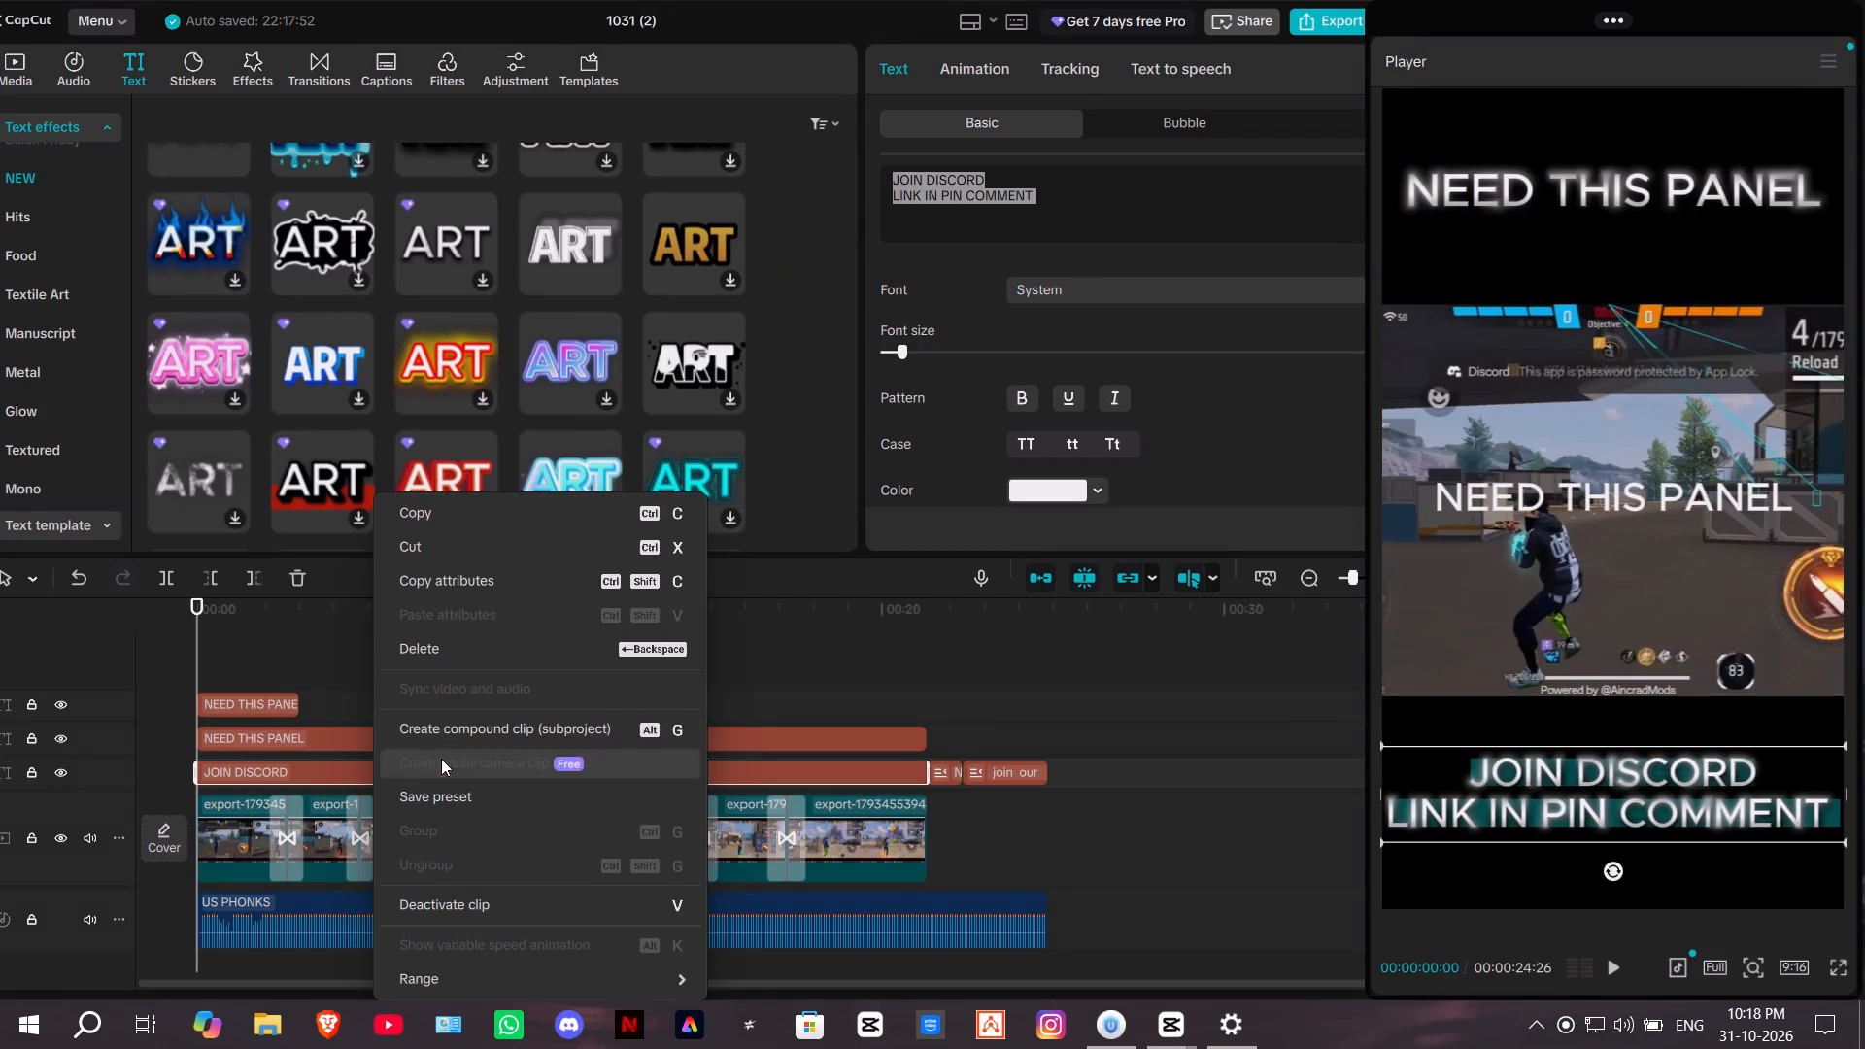
pyautogui.click(434, 640)
pyautogui.rightClick(367, 737)
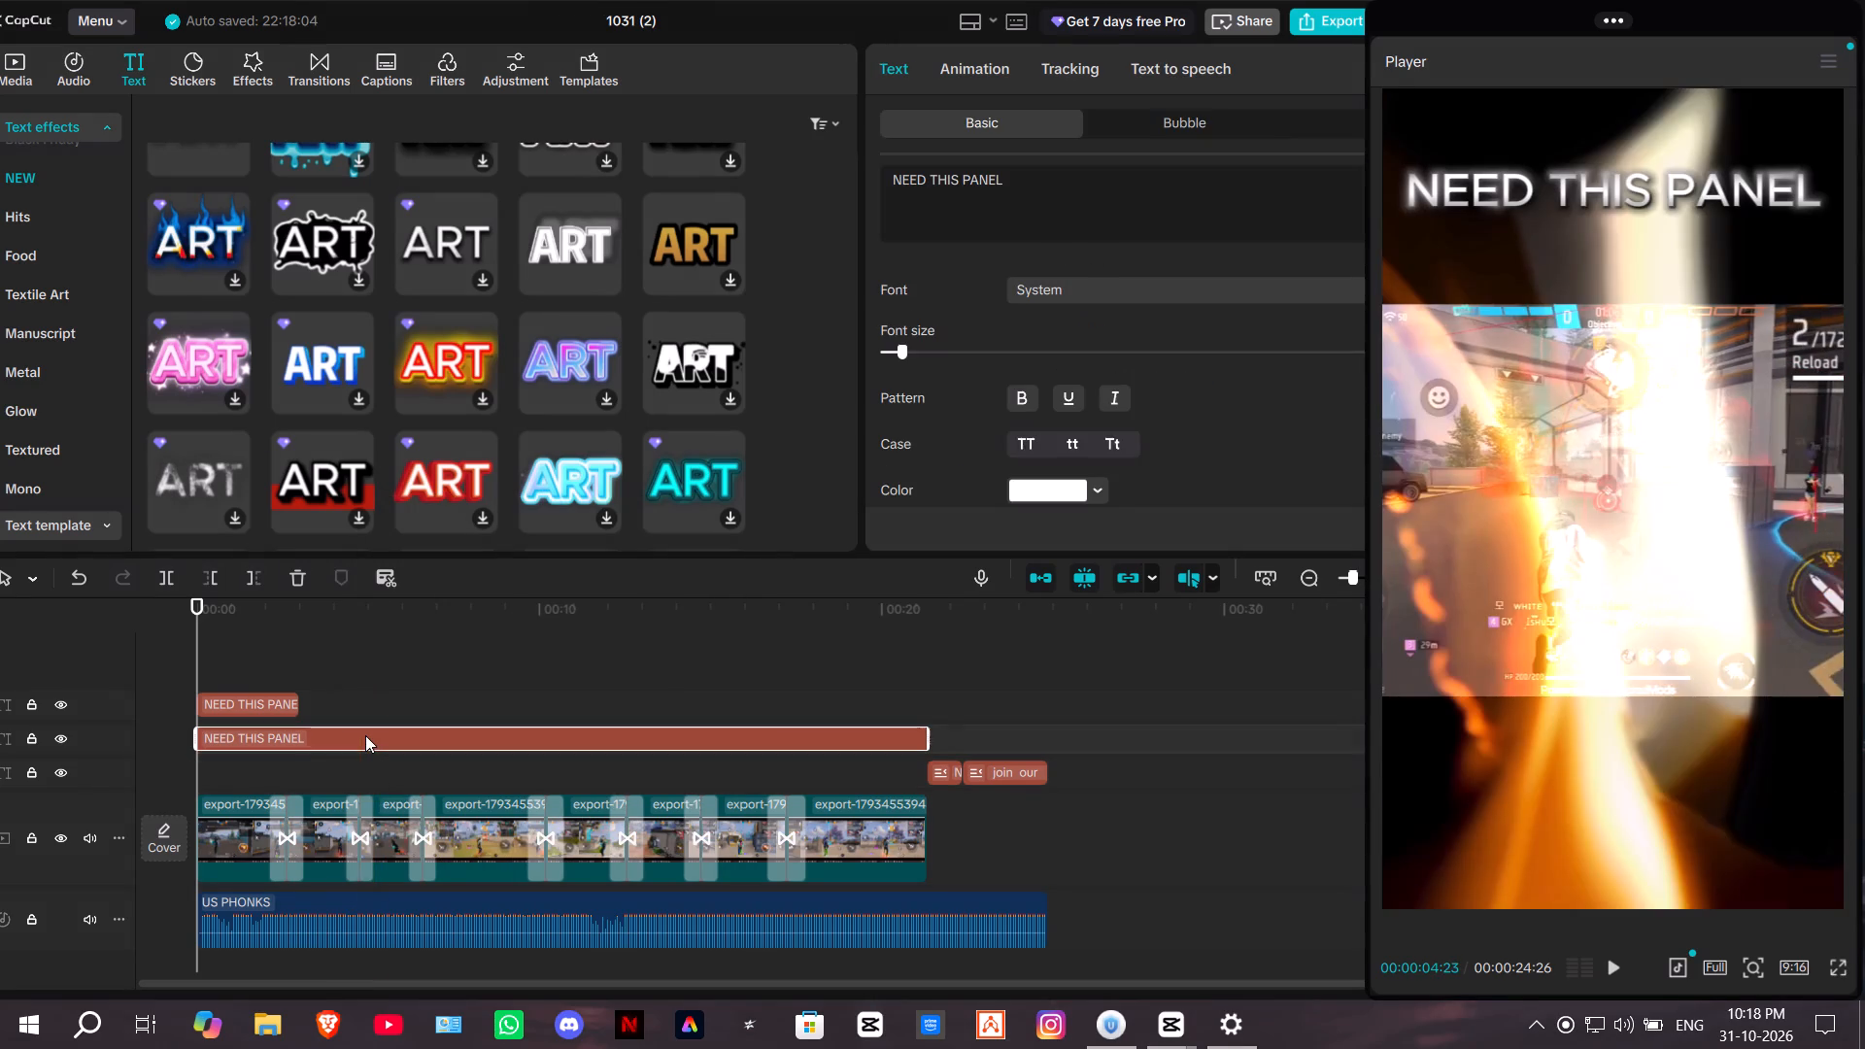
pyautogui.click(409, 652)
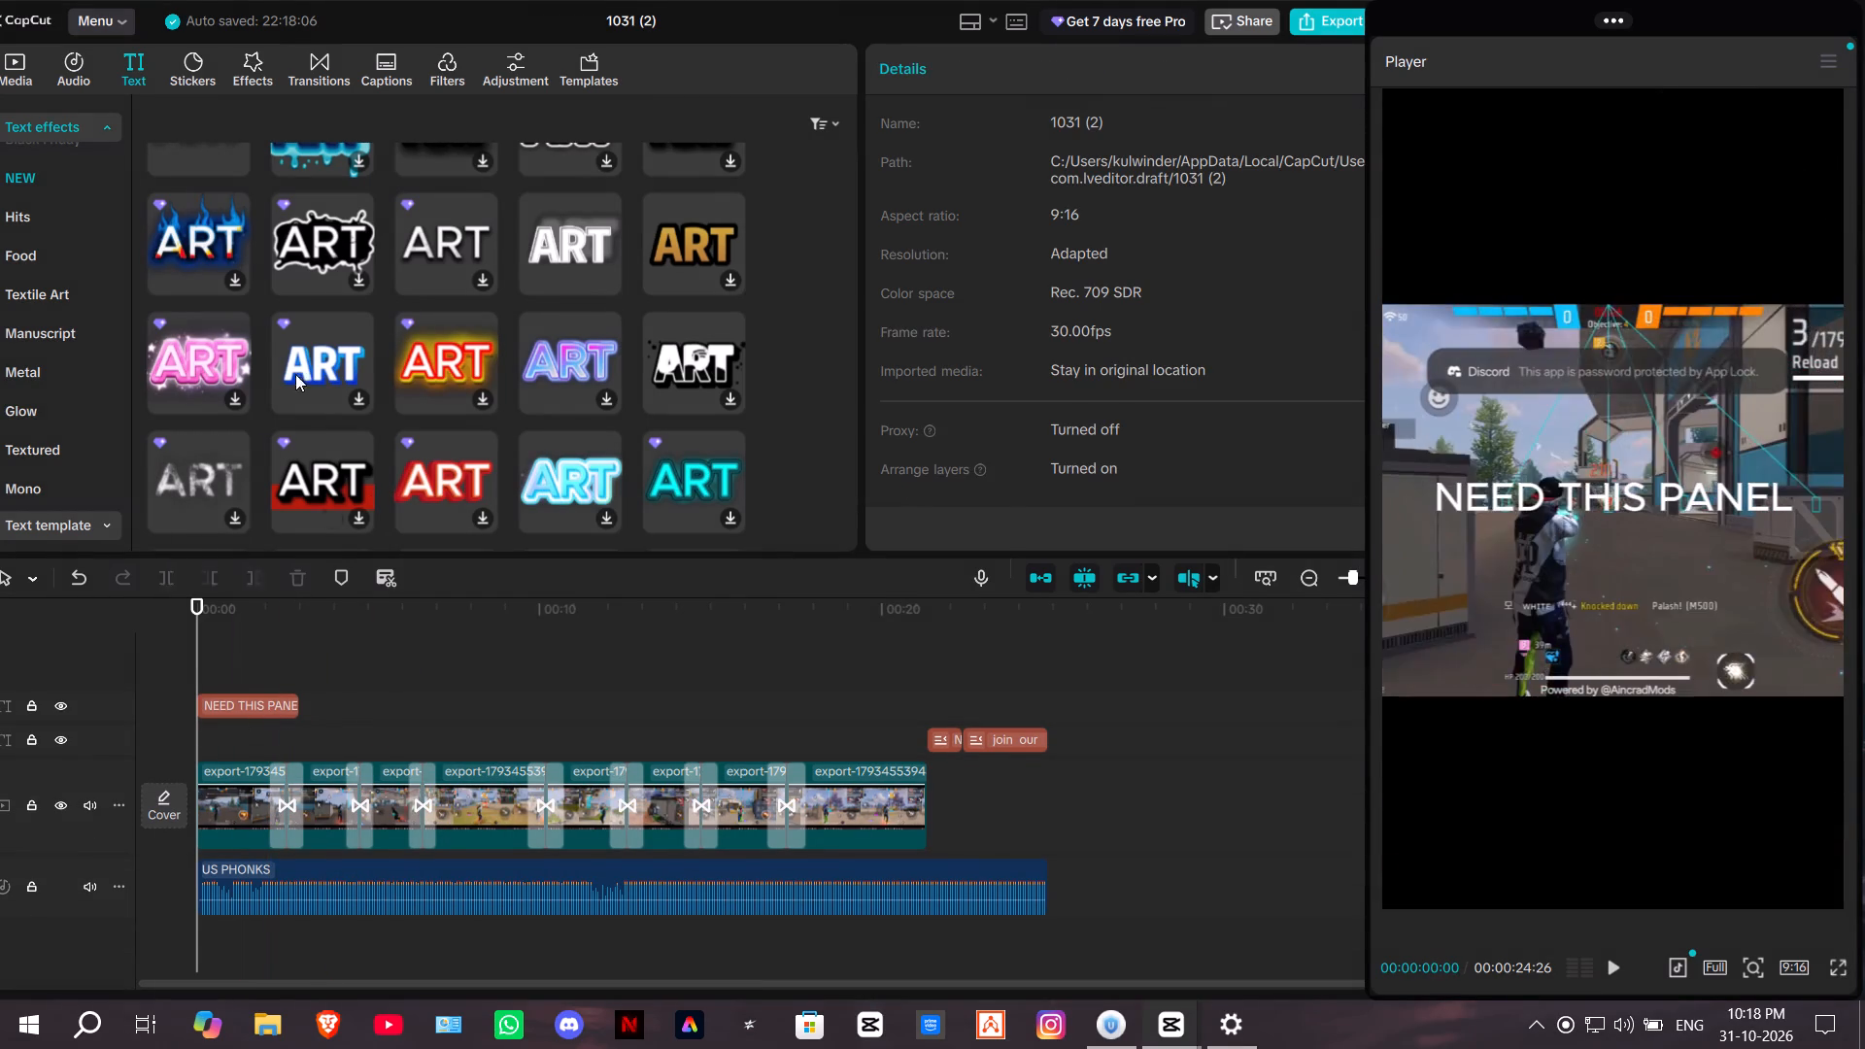
# Add the non-Pro white glow text effect at the timeline start, on the track below the new NEED THIS PANEL.
pyautogui.scroll(4, 274, 408)
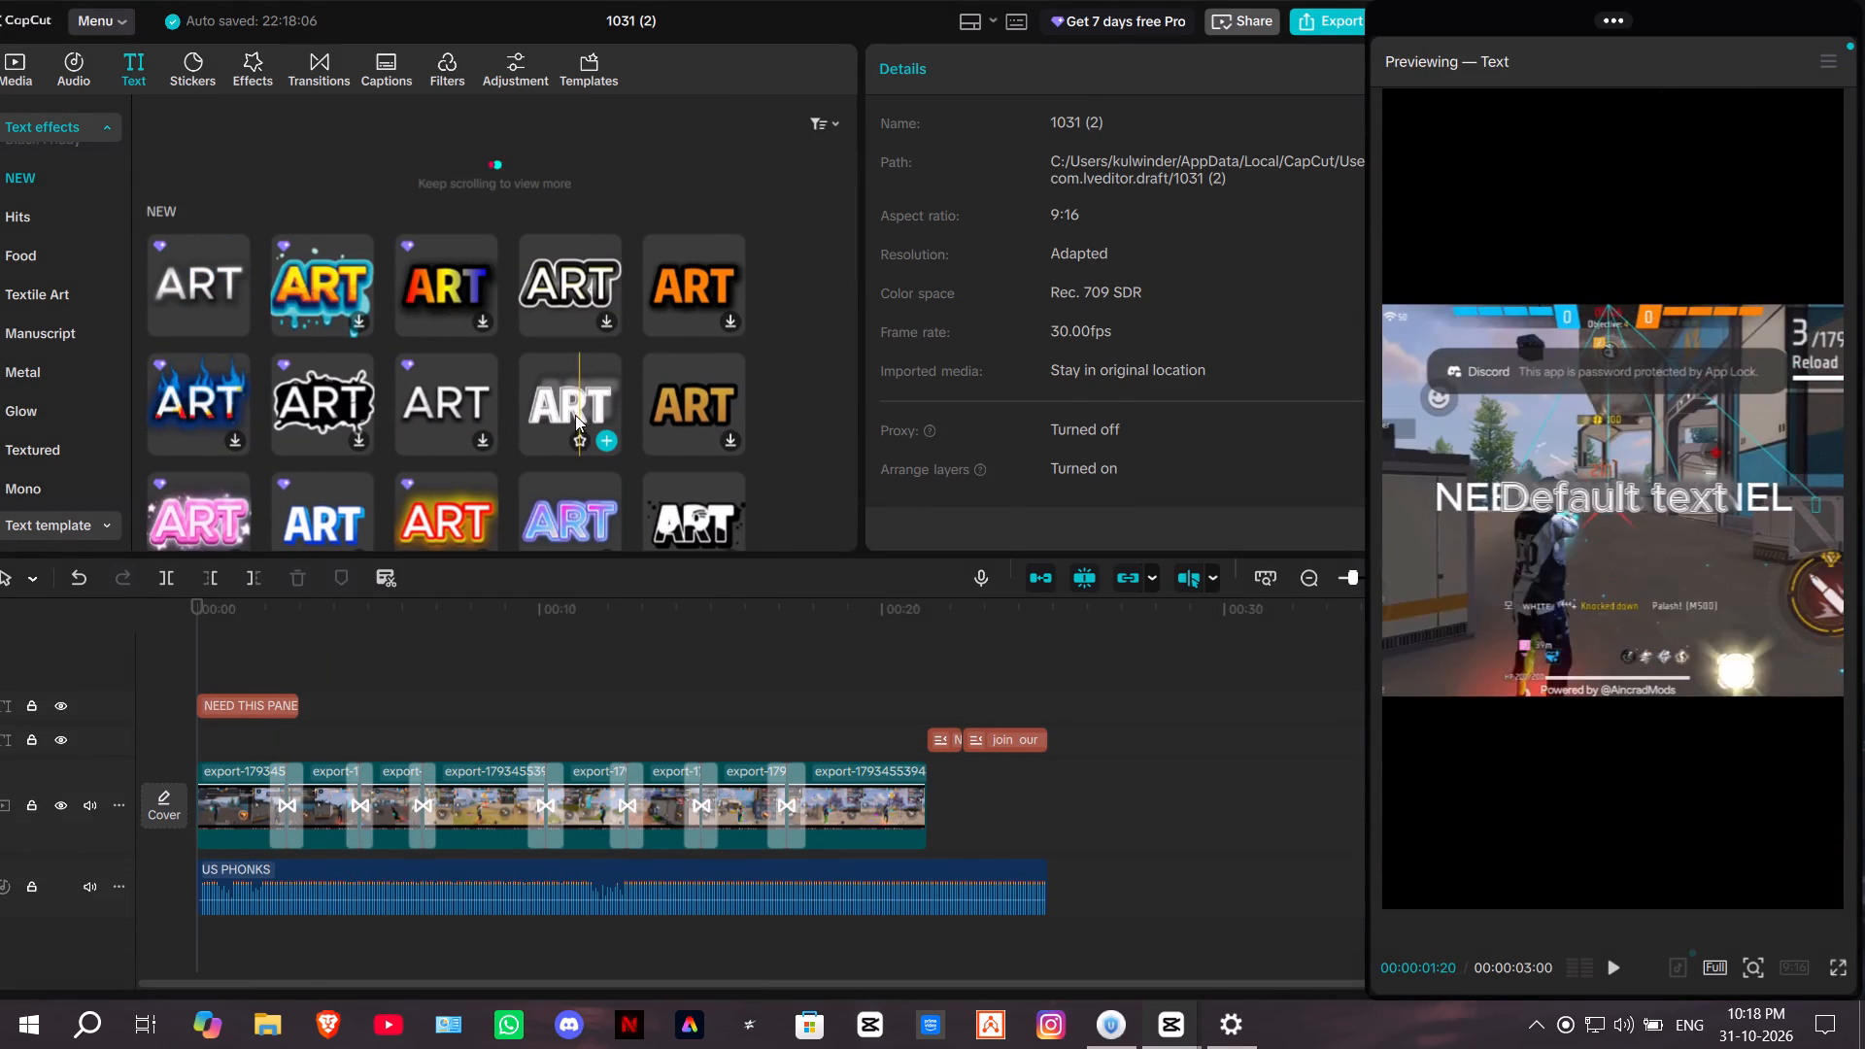
pyautogui.moveTo(567, 414); pyautogui.dragTo(195, 745)
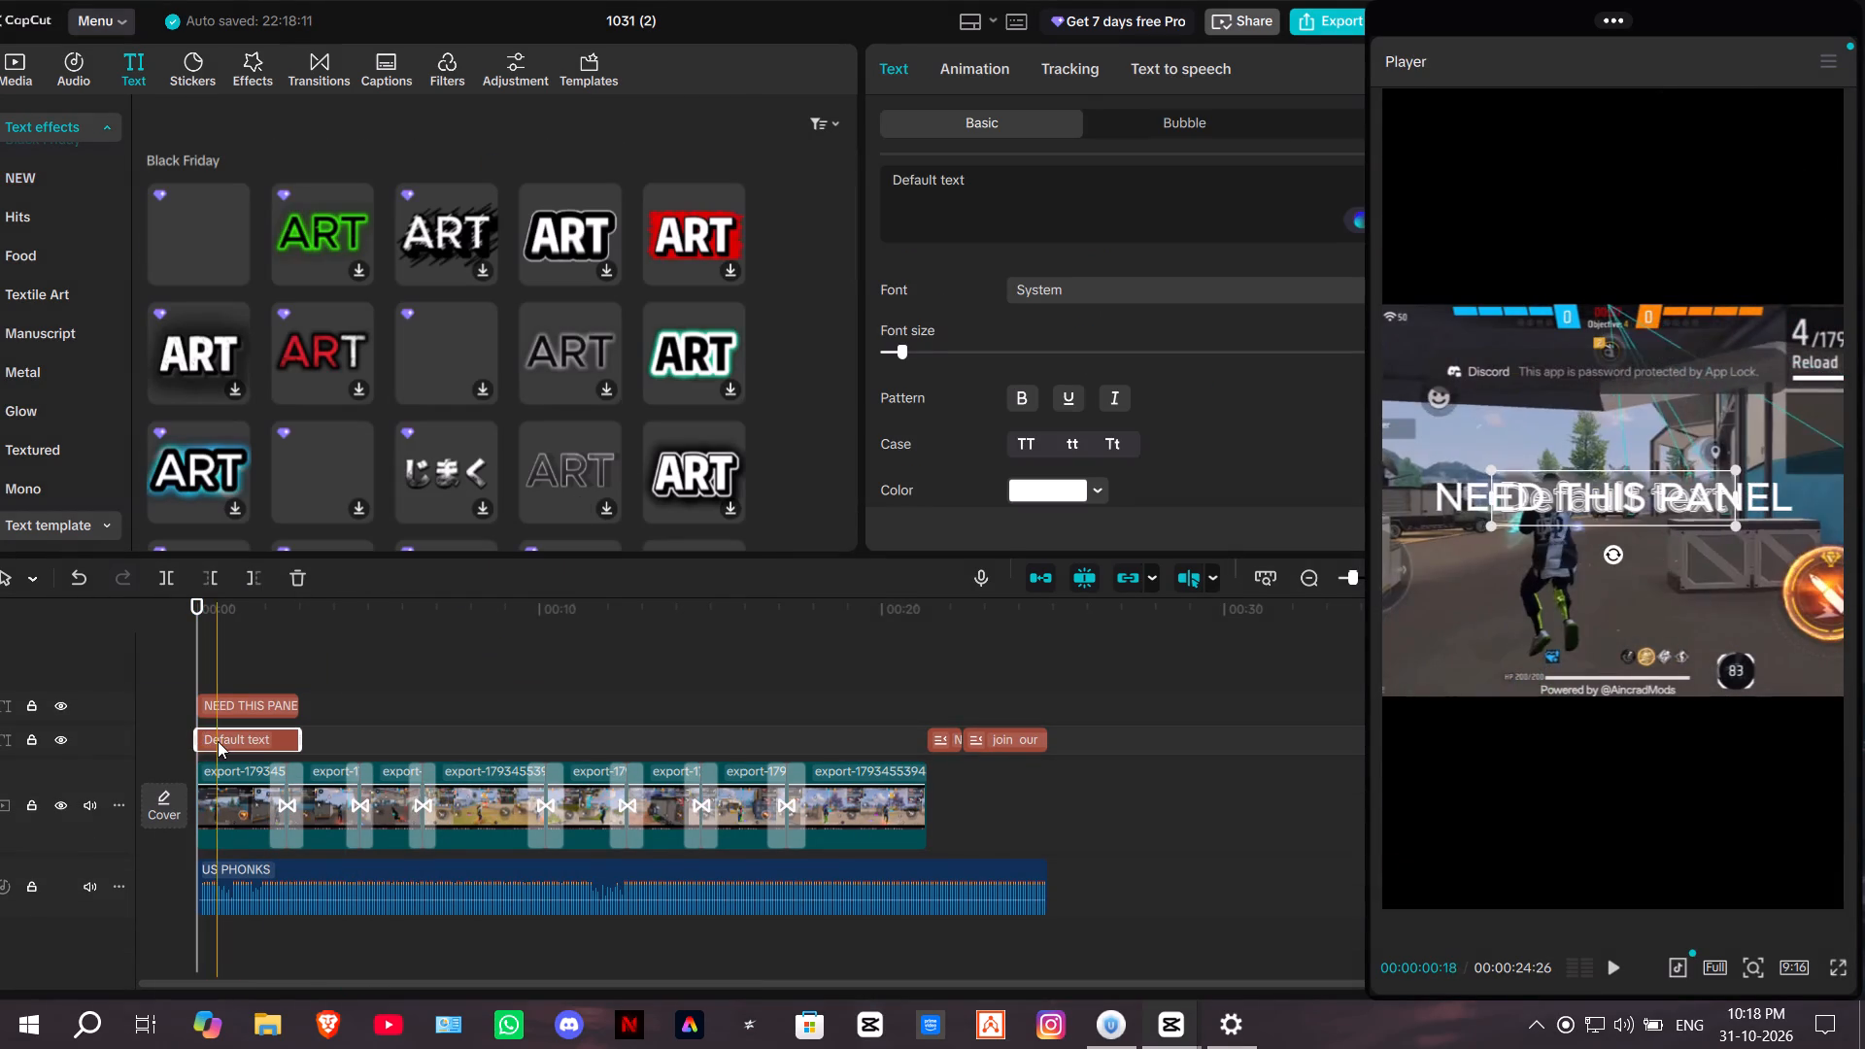
# Replace the second glow text's default wording with the copied JOIN DISCORD / LINK IN PIN COMMENT.
pyautogui.click(218, 741)
pyautogui.moveTo(991, 196); pyautogui.dragTo(921, 186)
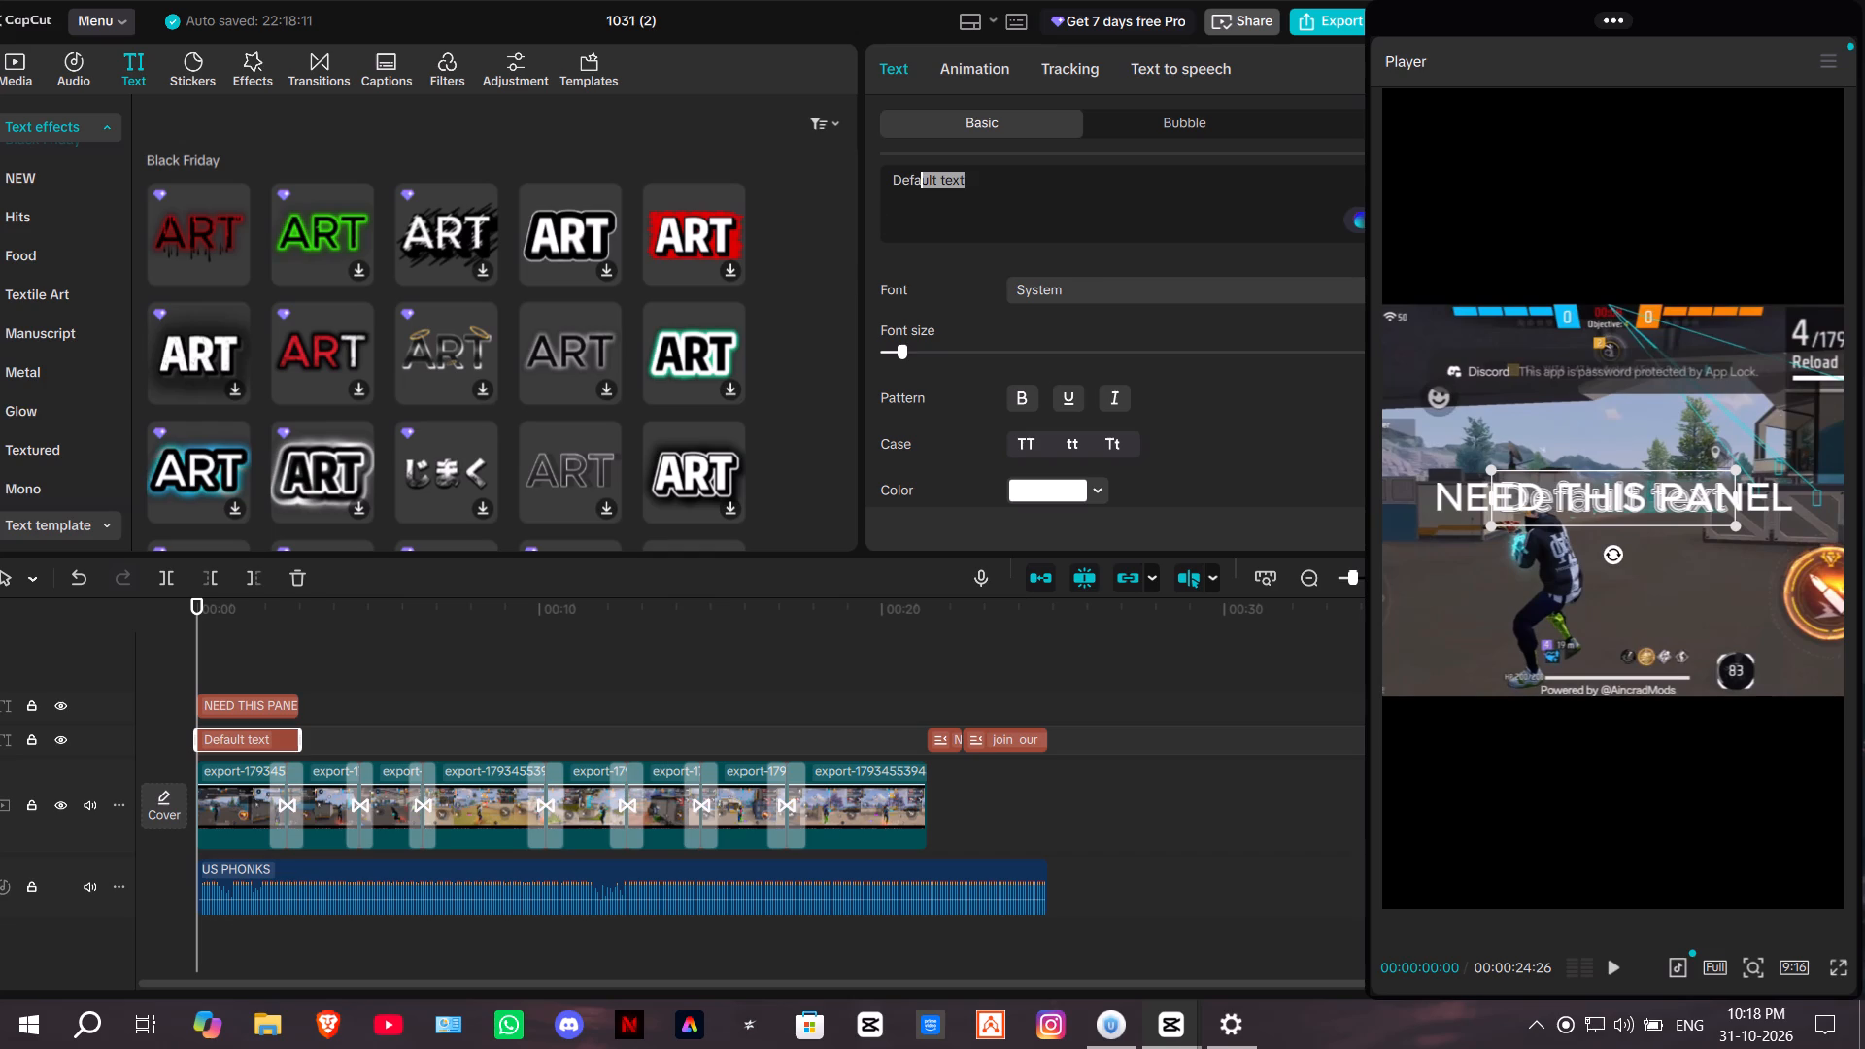
pyautogui.hotkey('ctrl', 'BackSpace')
pyautogui.hotkey('ctrl', 'BackSpace')
pyautogui.hotkey('ctrl', 'BackSpace')
pyautogui.hotkey('ctrl', 'BackSpace')
pyautogui.hotkey('ctrl', 'BackSpace')
pyautogui.hotkey('ctrl', 'BackSpace')
pyautogui.hotkey('ctrl', 'BackSpace')
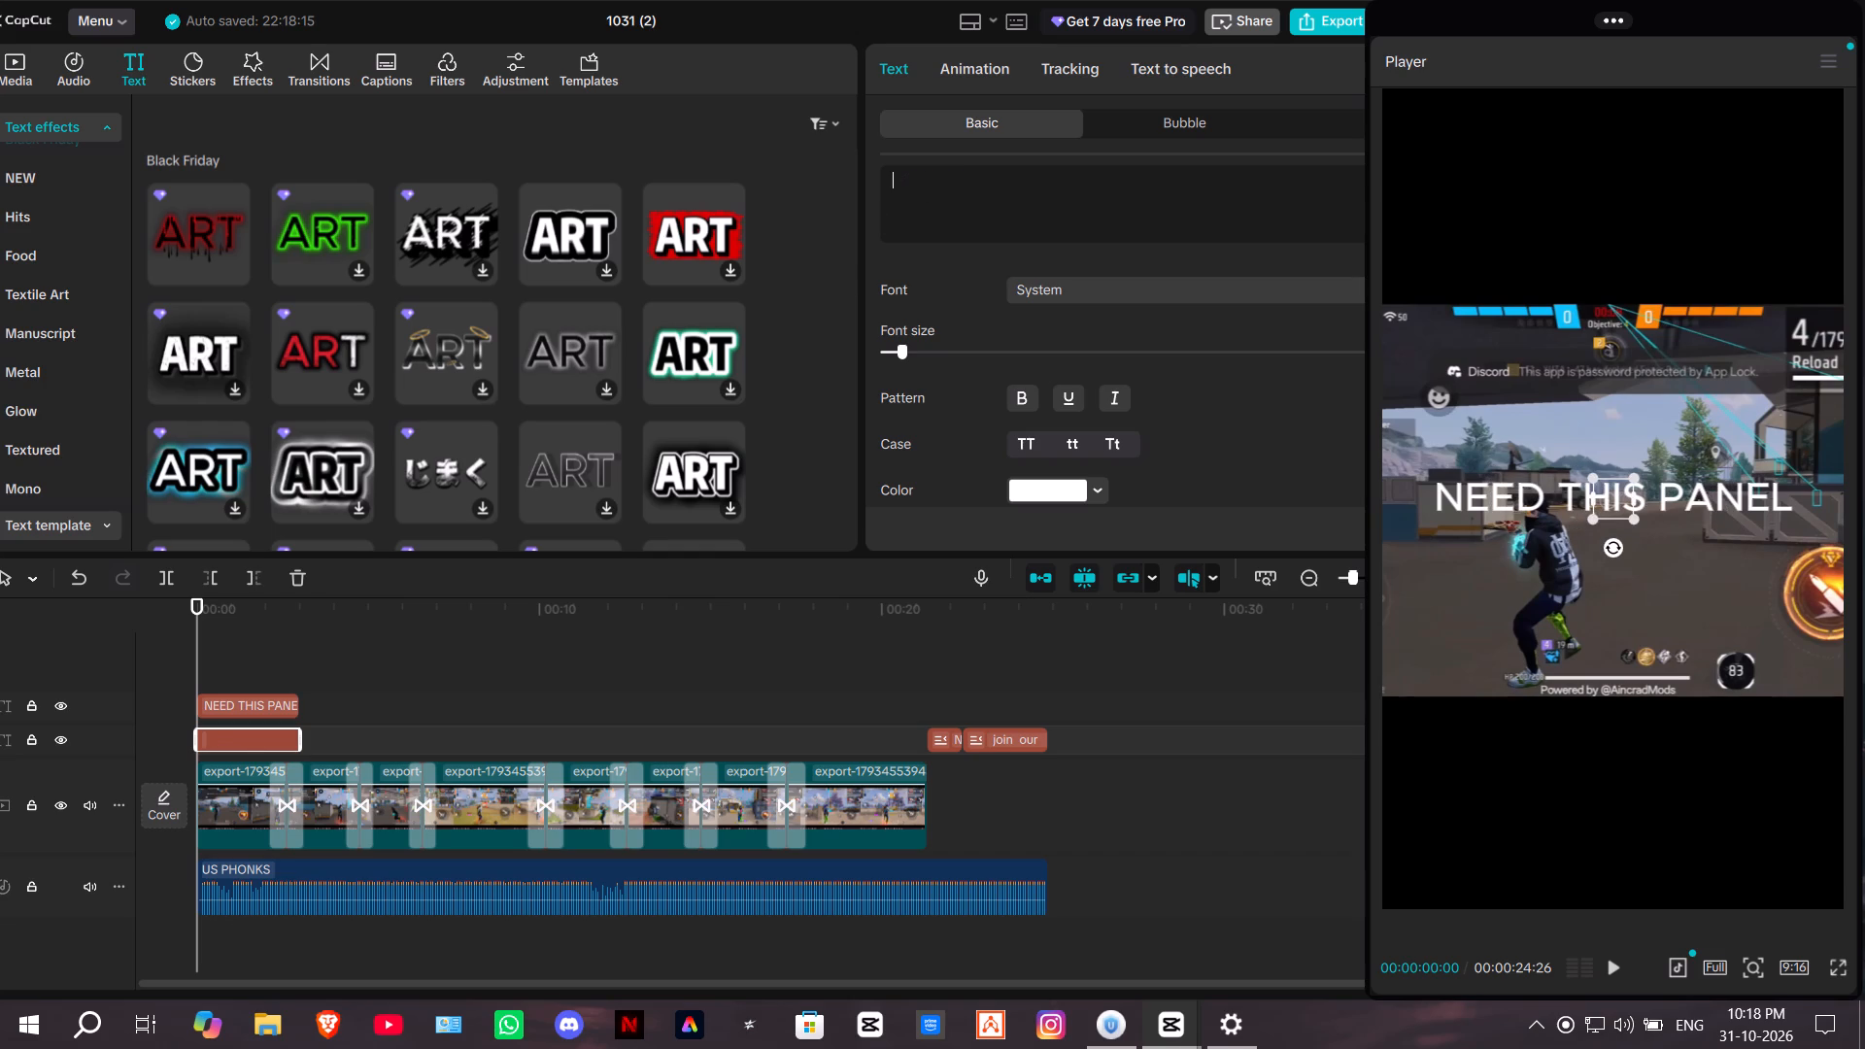
pyautogui.hotkey('ctrl', 'v')
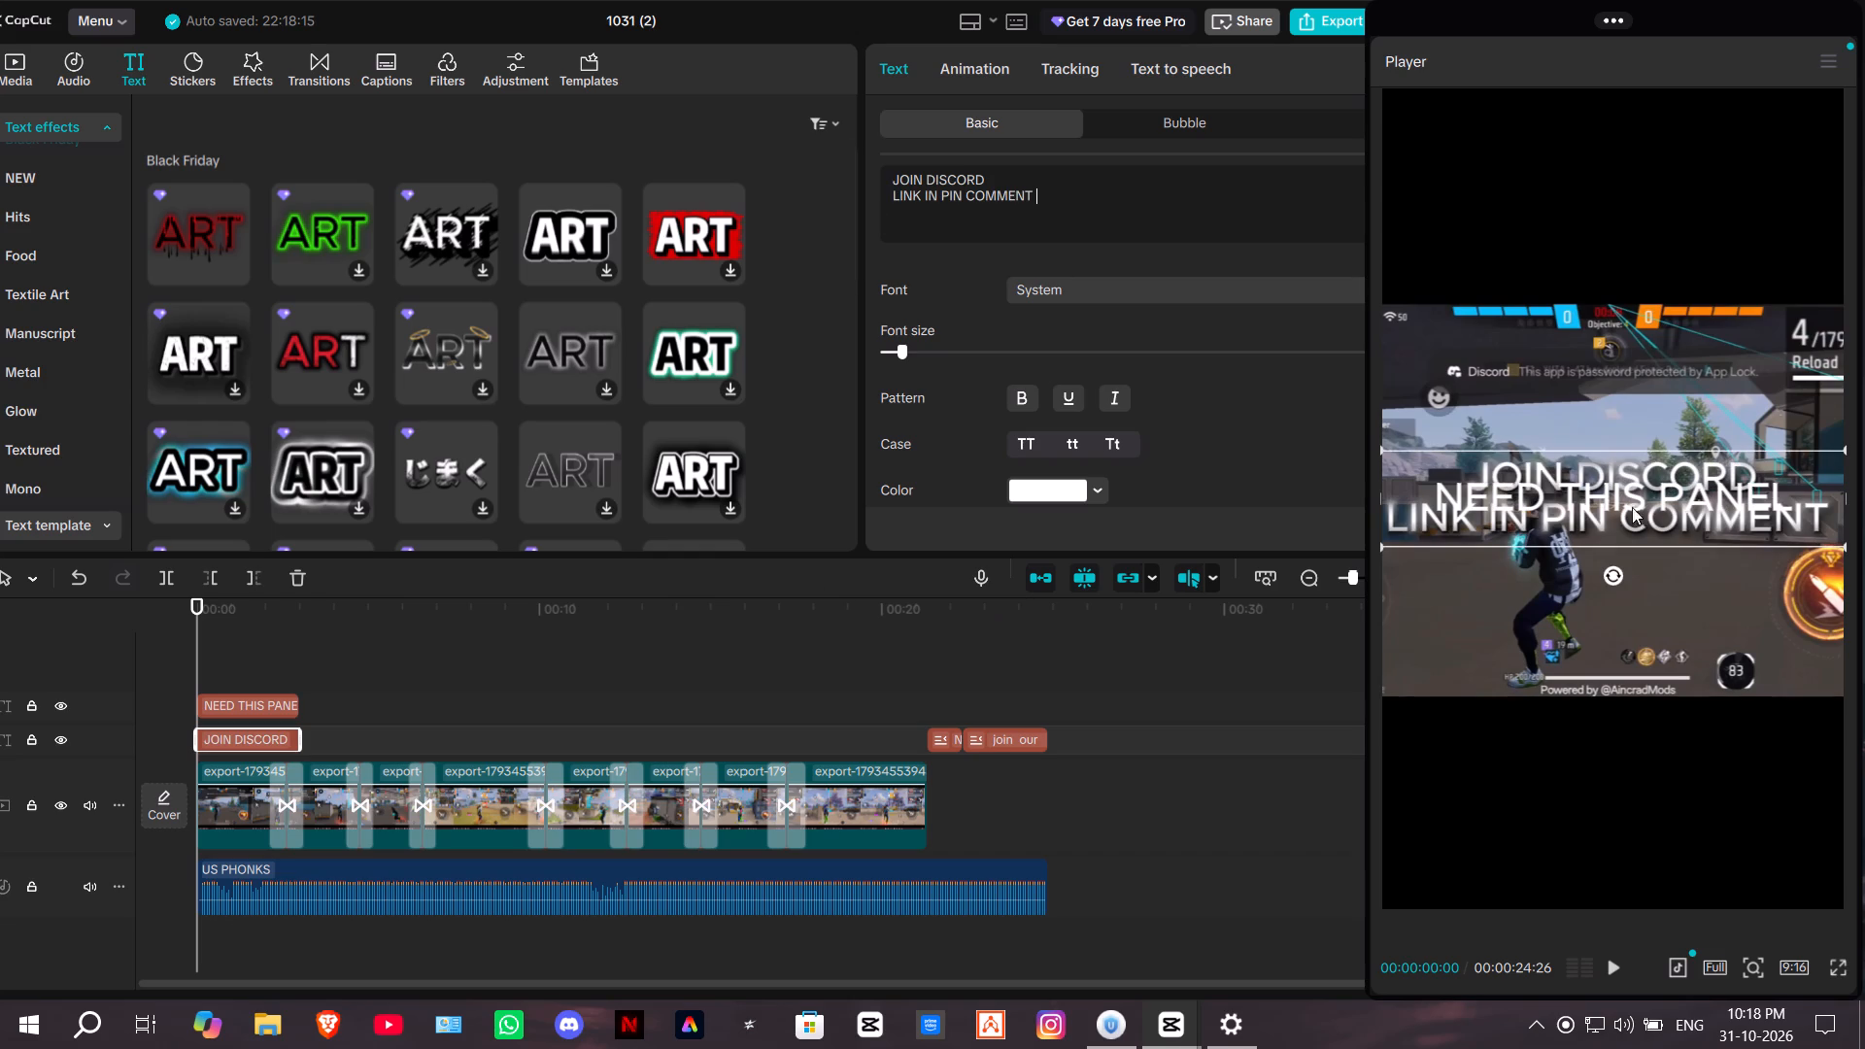
# Move the JOIN DISCORD text down into the black area below the gameplay, centred horizontally.
pyautogui.moveTo(1580, 483); pyautogui.dragTo(1582, 789)
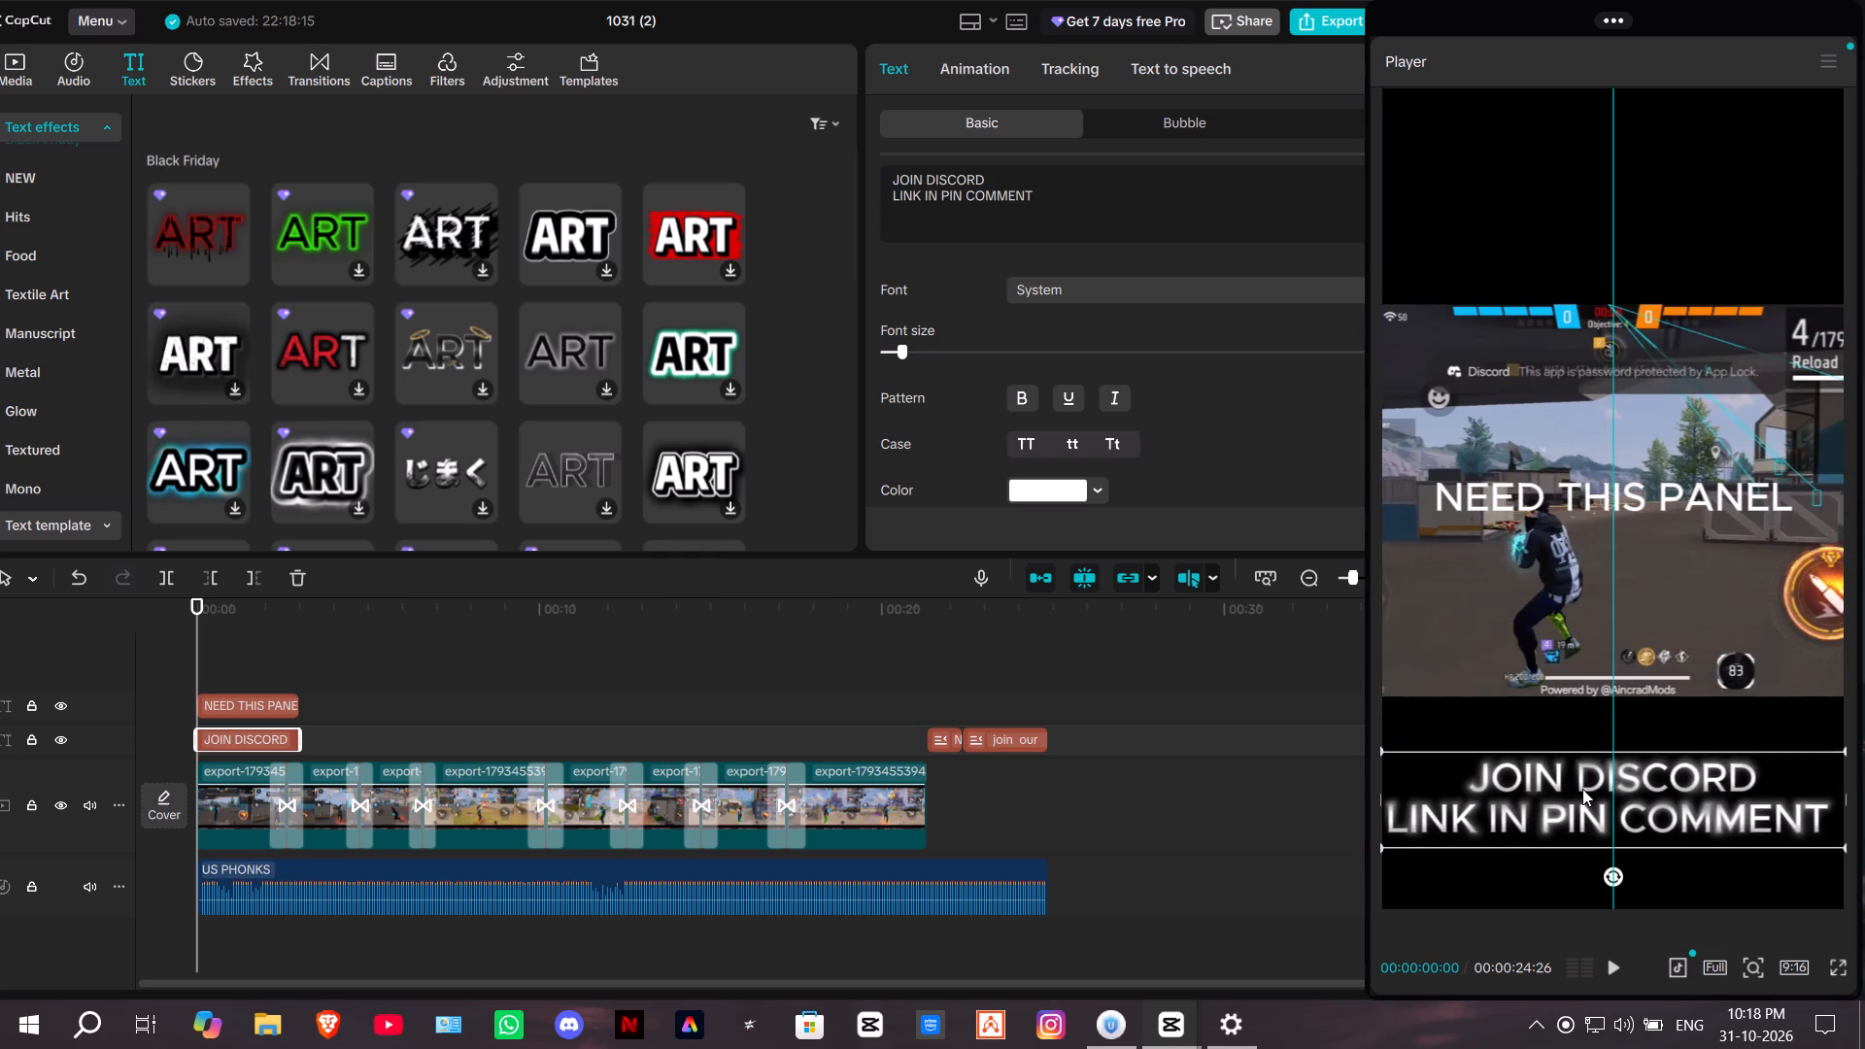
pyautogui.moveTo(1582, 789); pyautogui.dragTo(1585, 794)
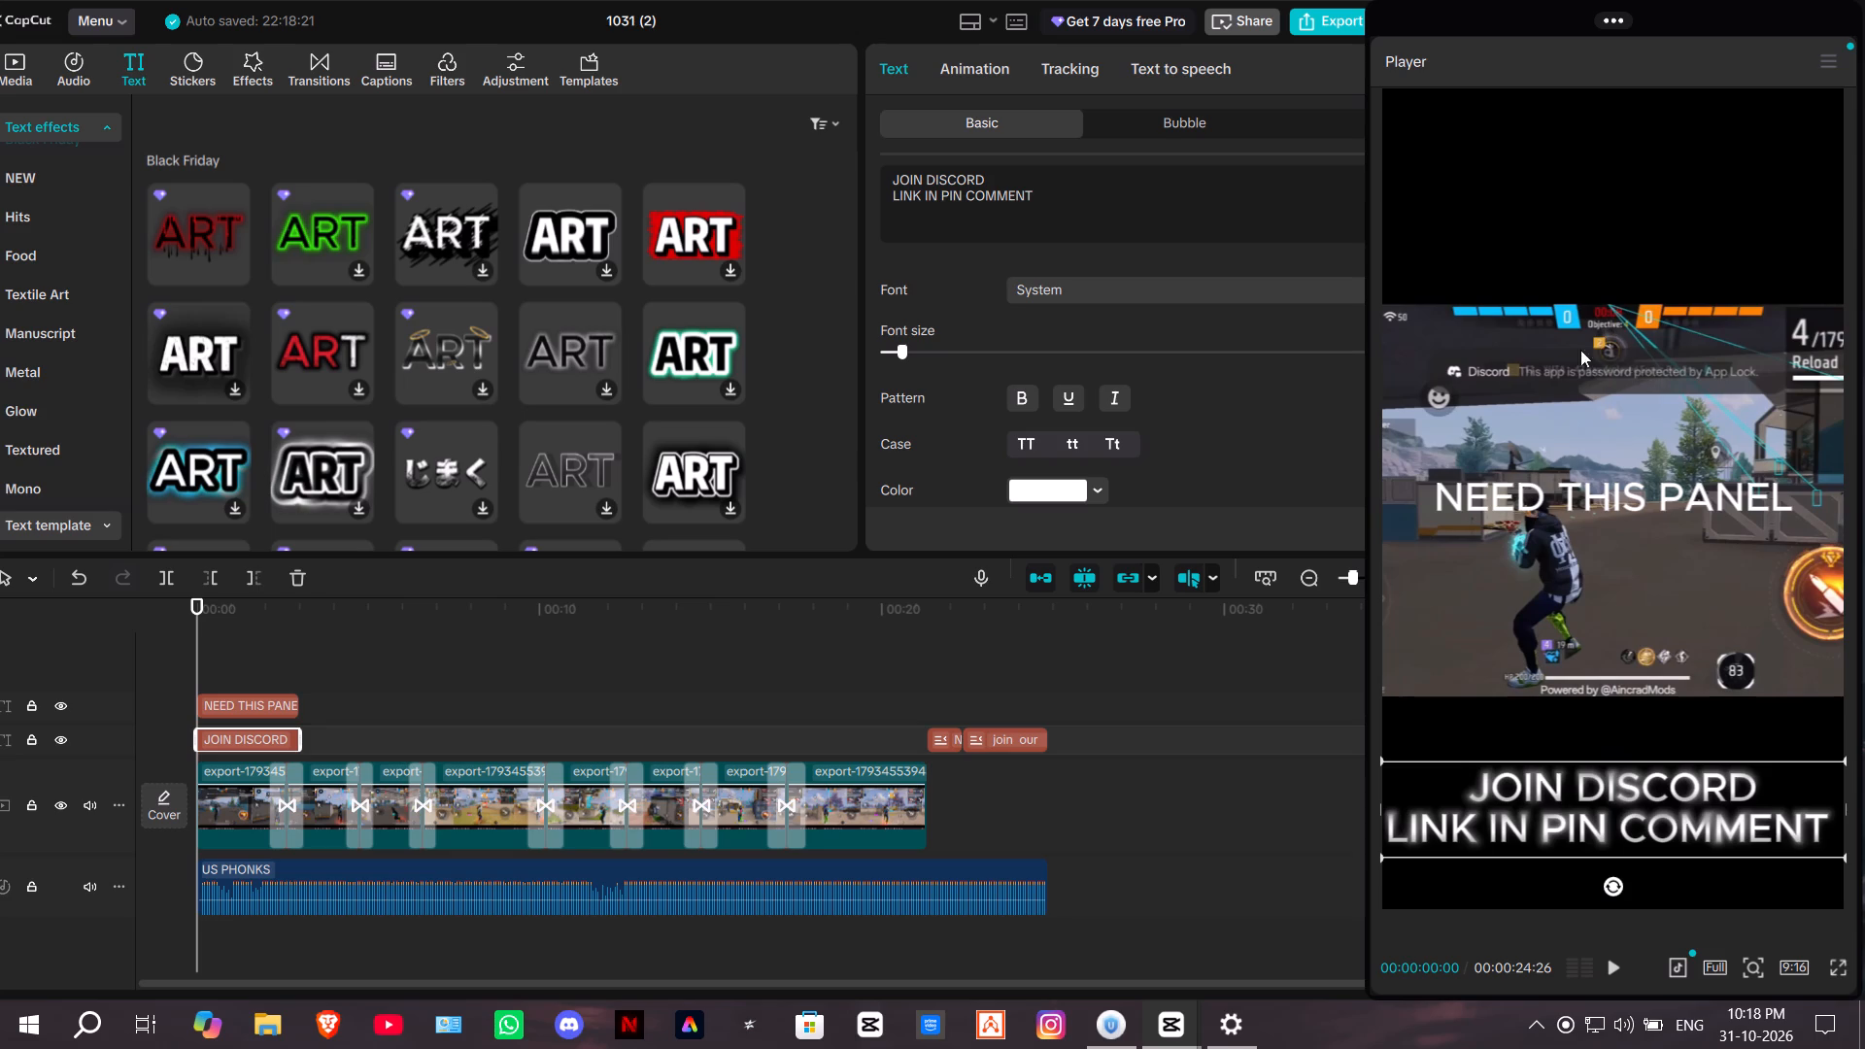
# Move NEED THIS PANEL into the black area above the gameplay, enlarge it slightly, and return the playhead to the start.
pyautogui.click(1552, 483)
pyautogui.moveTo(1552, 483); pyautogui.dragTo(1558, 194)
pyautogui.moveTo(1800, 238); pyautogui.dragTo(1822, 264)
pyautogui.press('space')
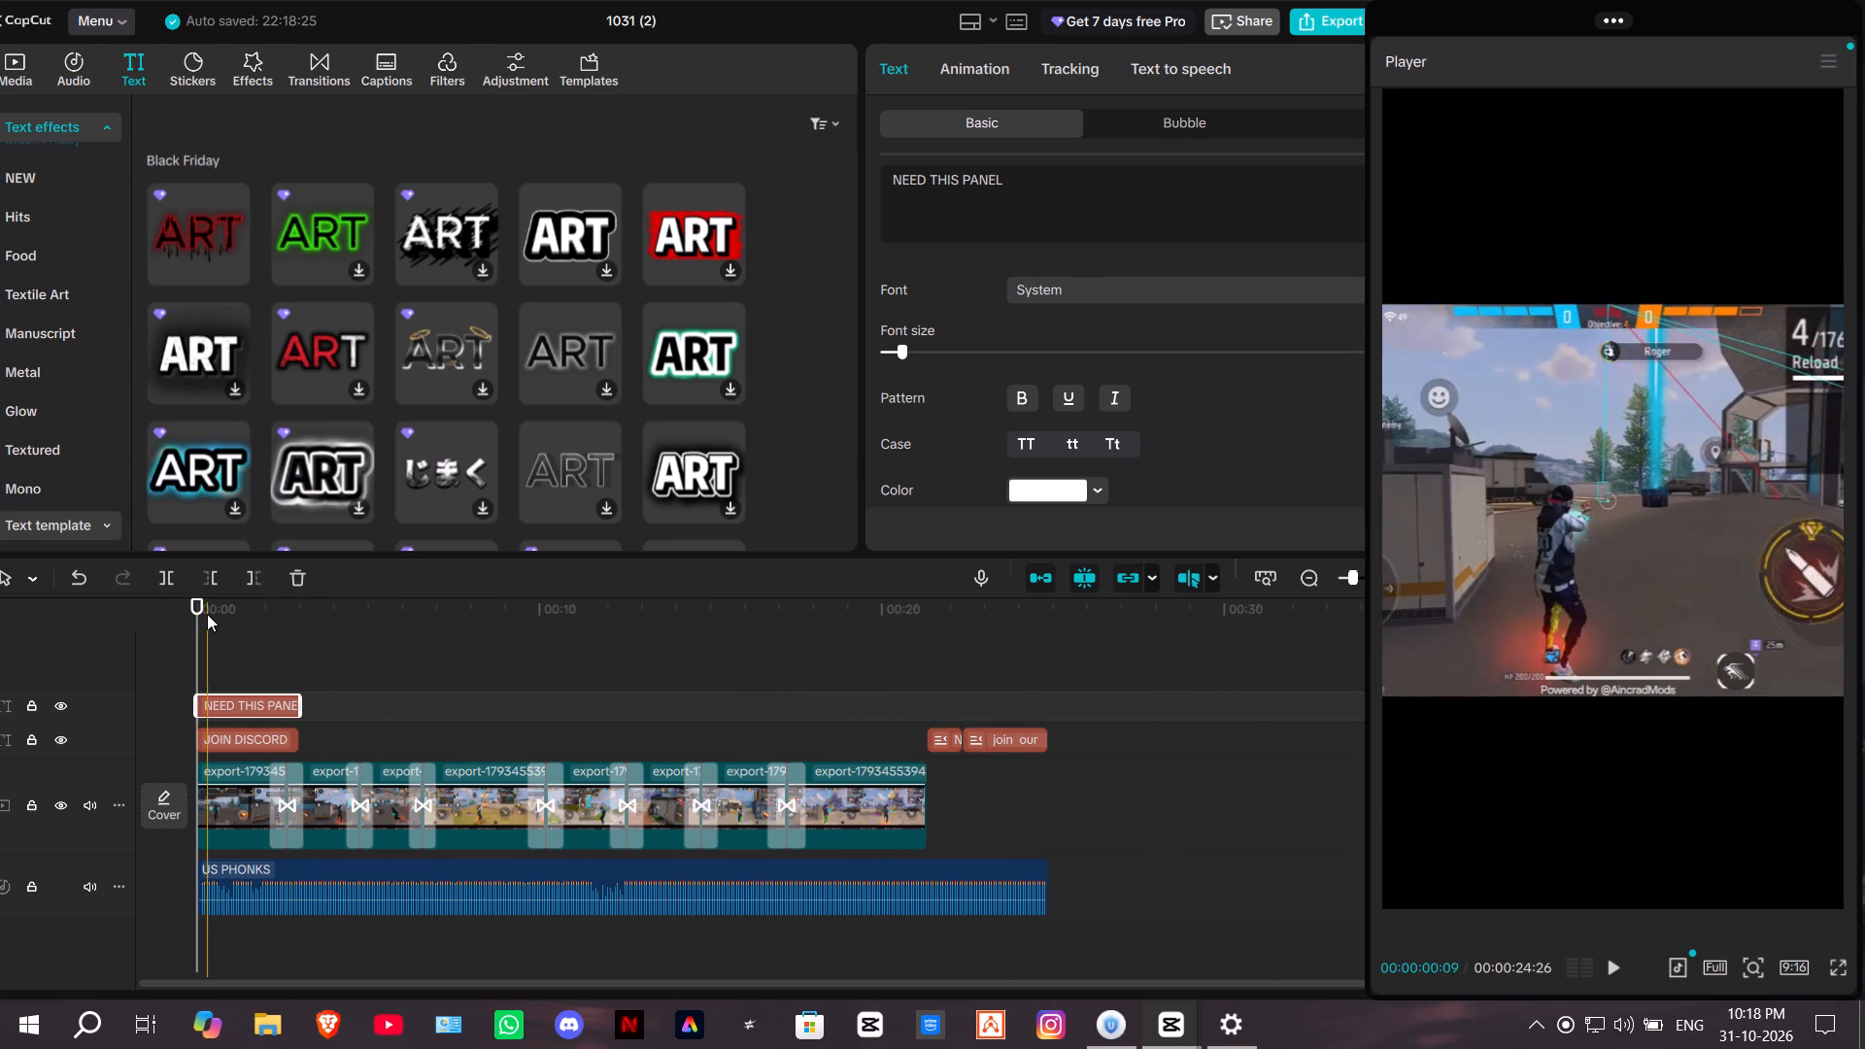
pyautogui.click(218, 624)
pyautogui.moveTo(218, 624); pyautogui.dragTo(154, 624)
# Extend the NEED THIS PANEL and JOIN DISCORD texts to the end of the last gameplay clip.
pyautogui.click(450, 672)
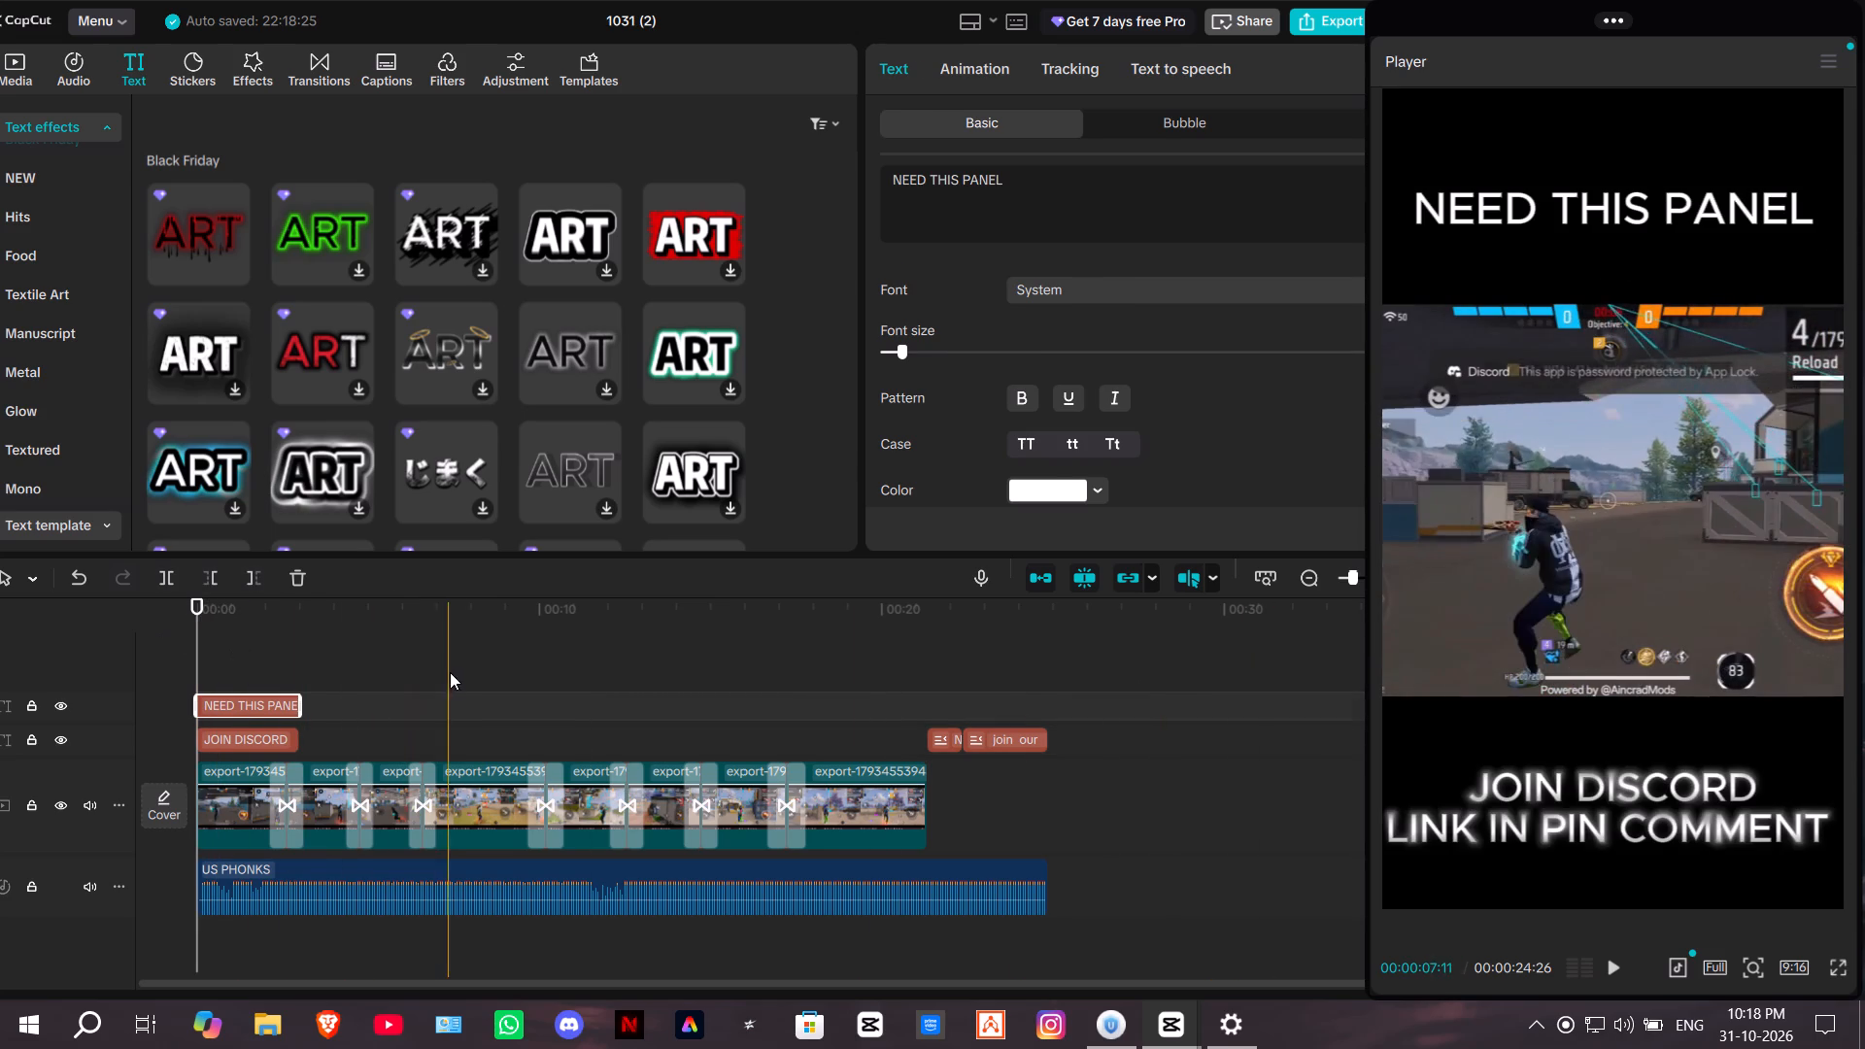
pyautogui.click(238, 705)
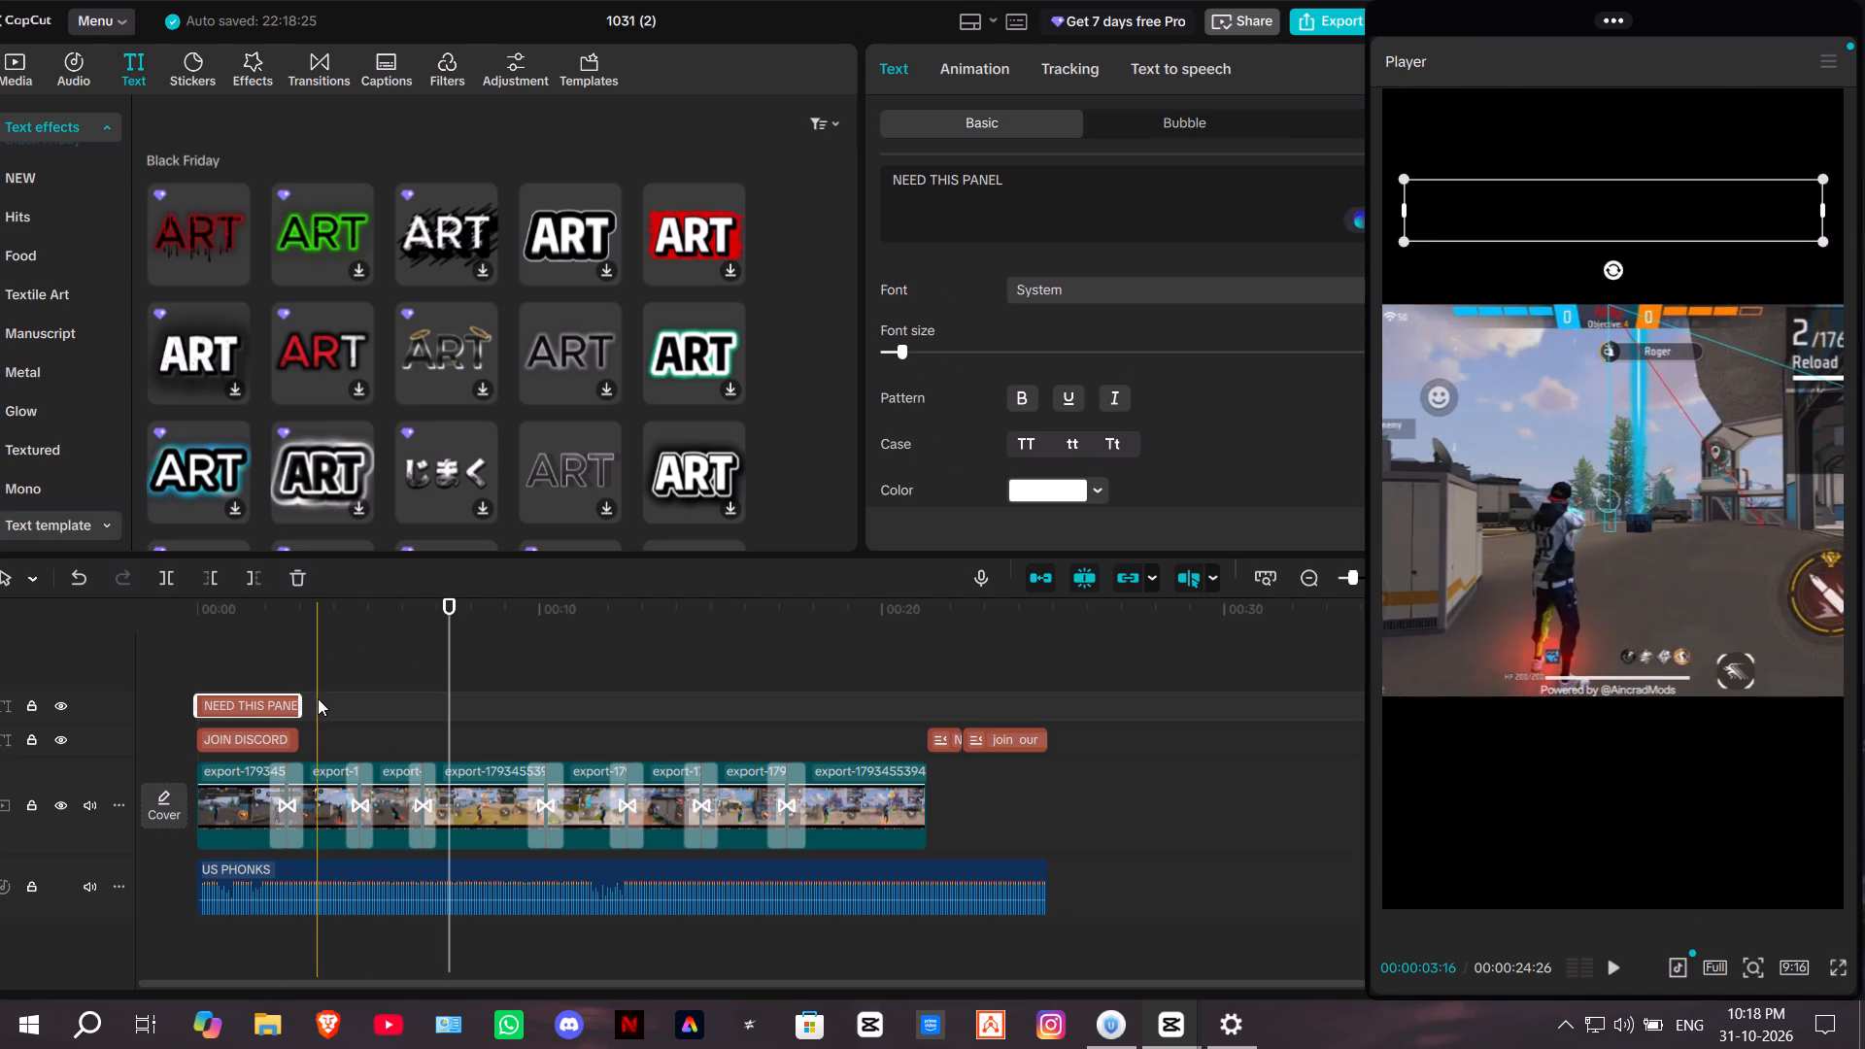
pyautogui.moveTo(295, 700); pyautogui.dragTo(915, 681)
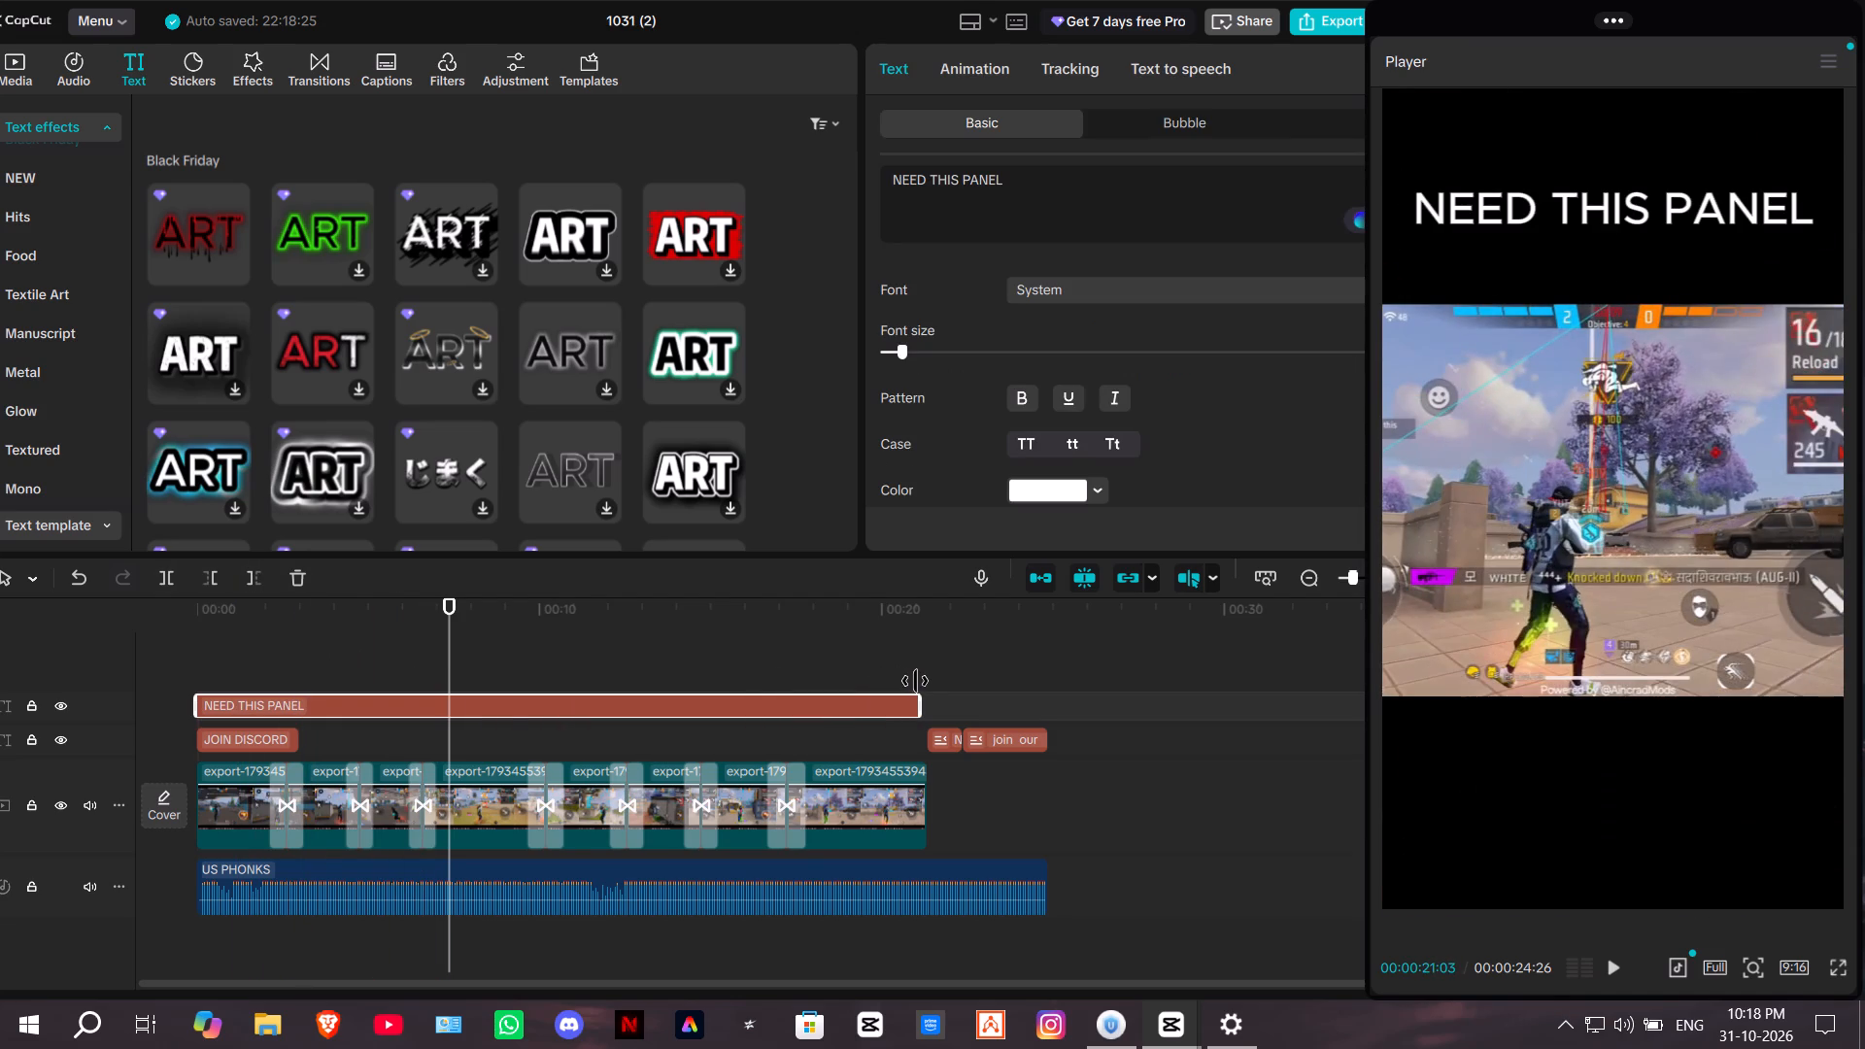
pyautogui.moveTo(915, 681); pyautogui.dragTo(926, 681)
pyautogui.click(244, 735)
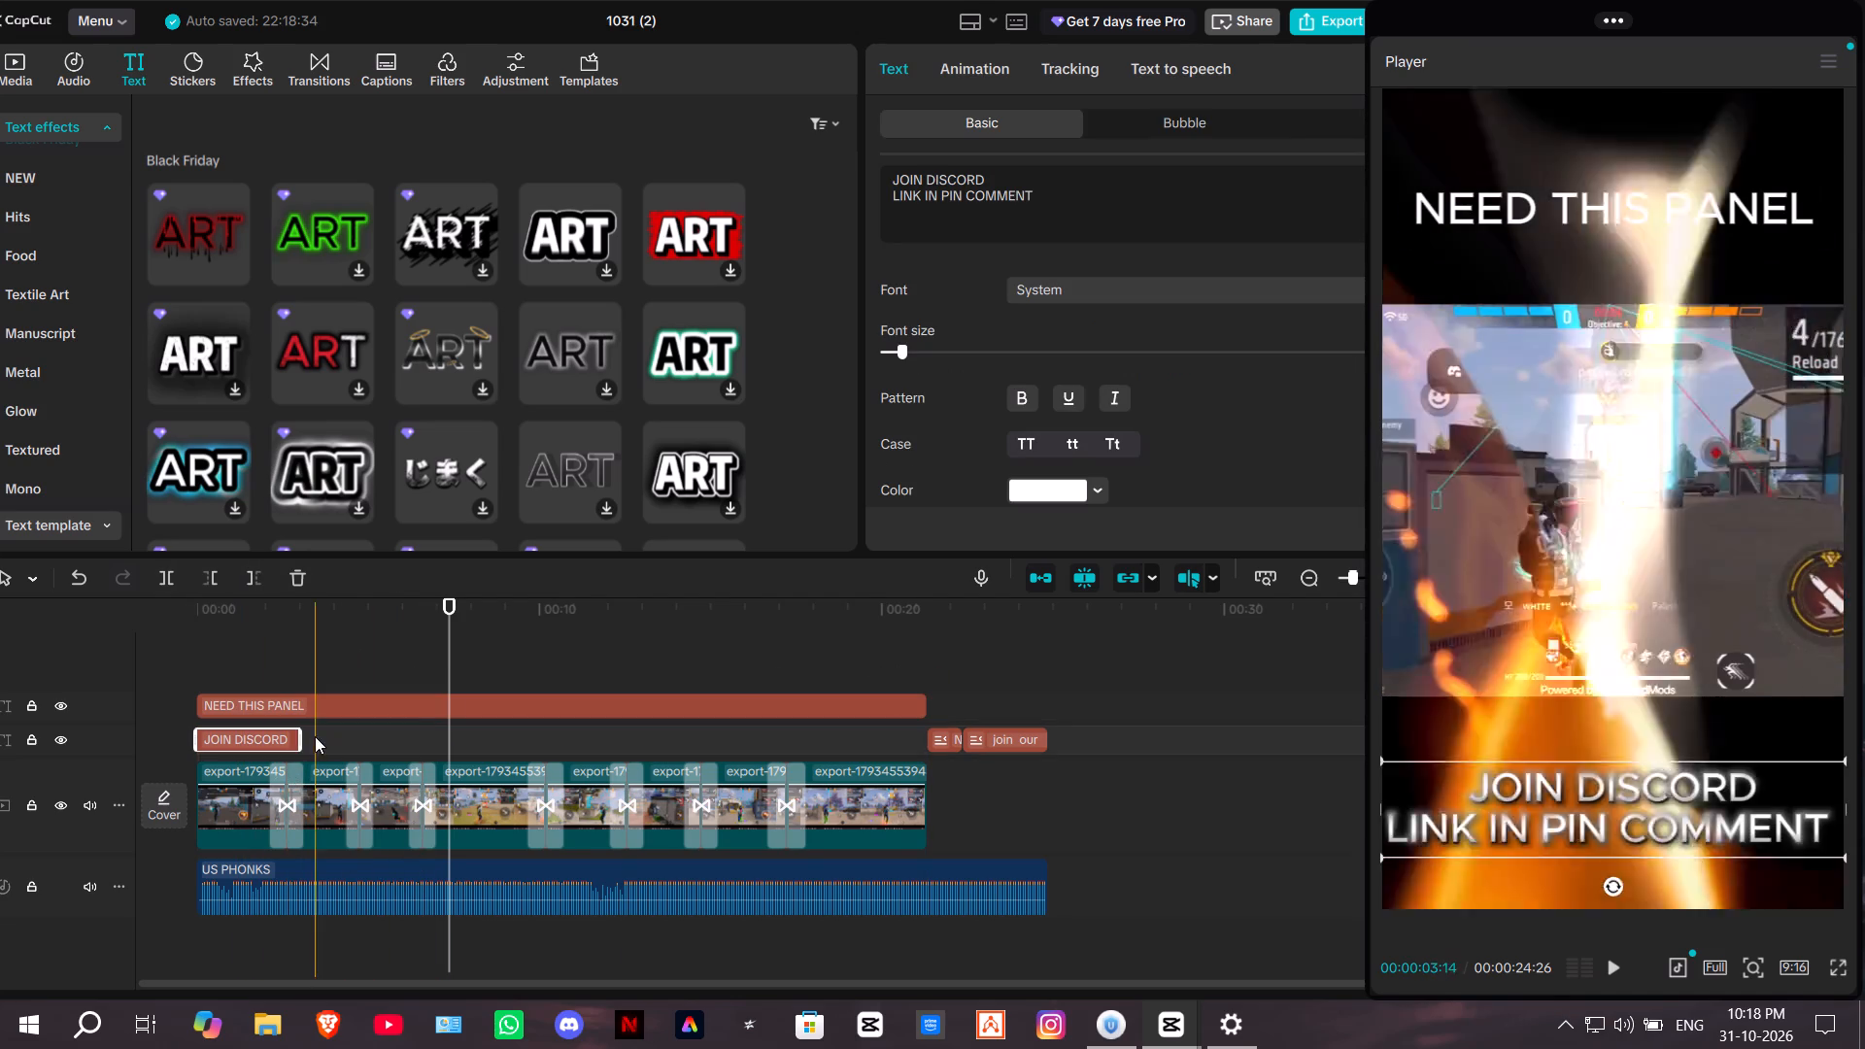
pyautogui.moveTo(304, 736); pyautogui.dragTo(933, 696)
pyautogui.click(985, 659)
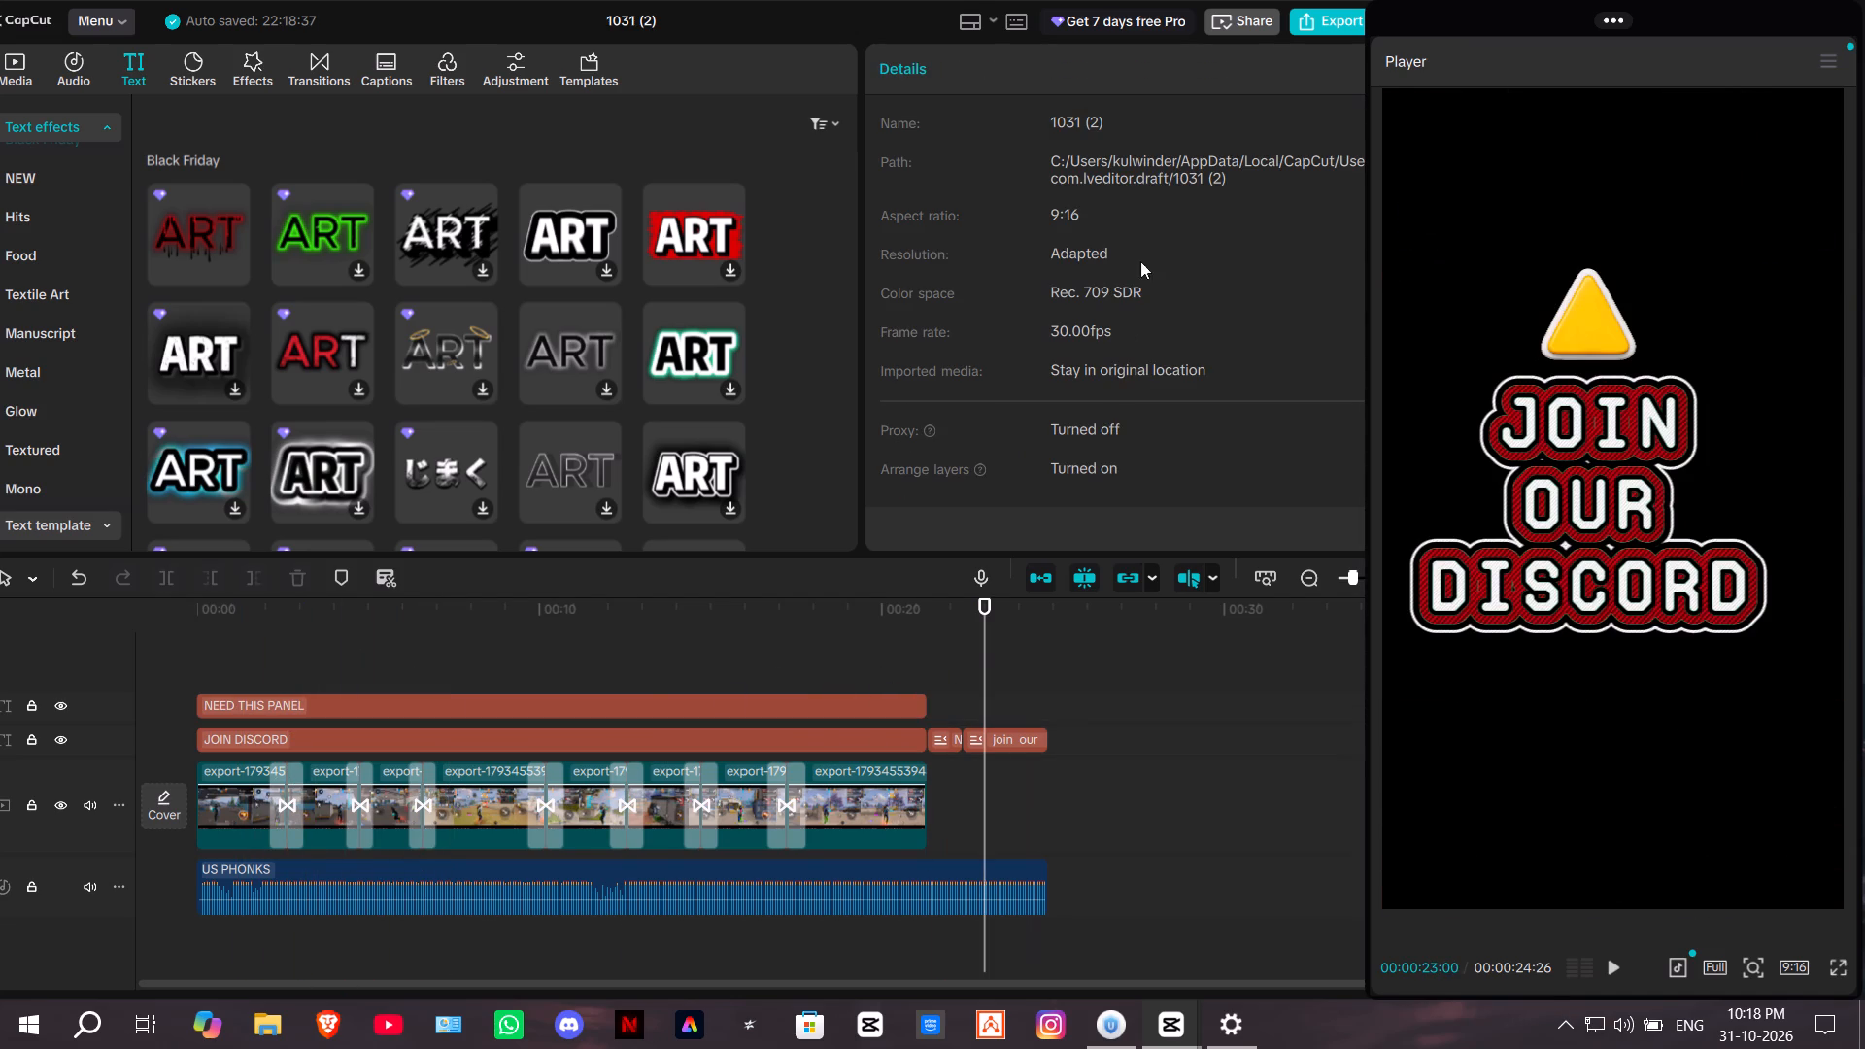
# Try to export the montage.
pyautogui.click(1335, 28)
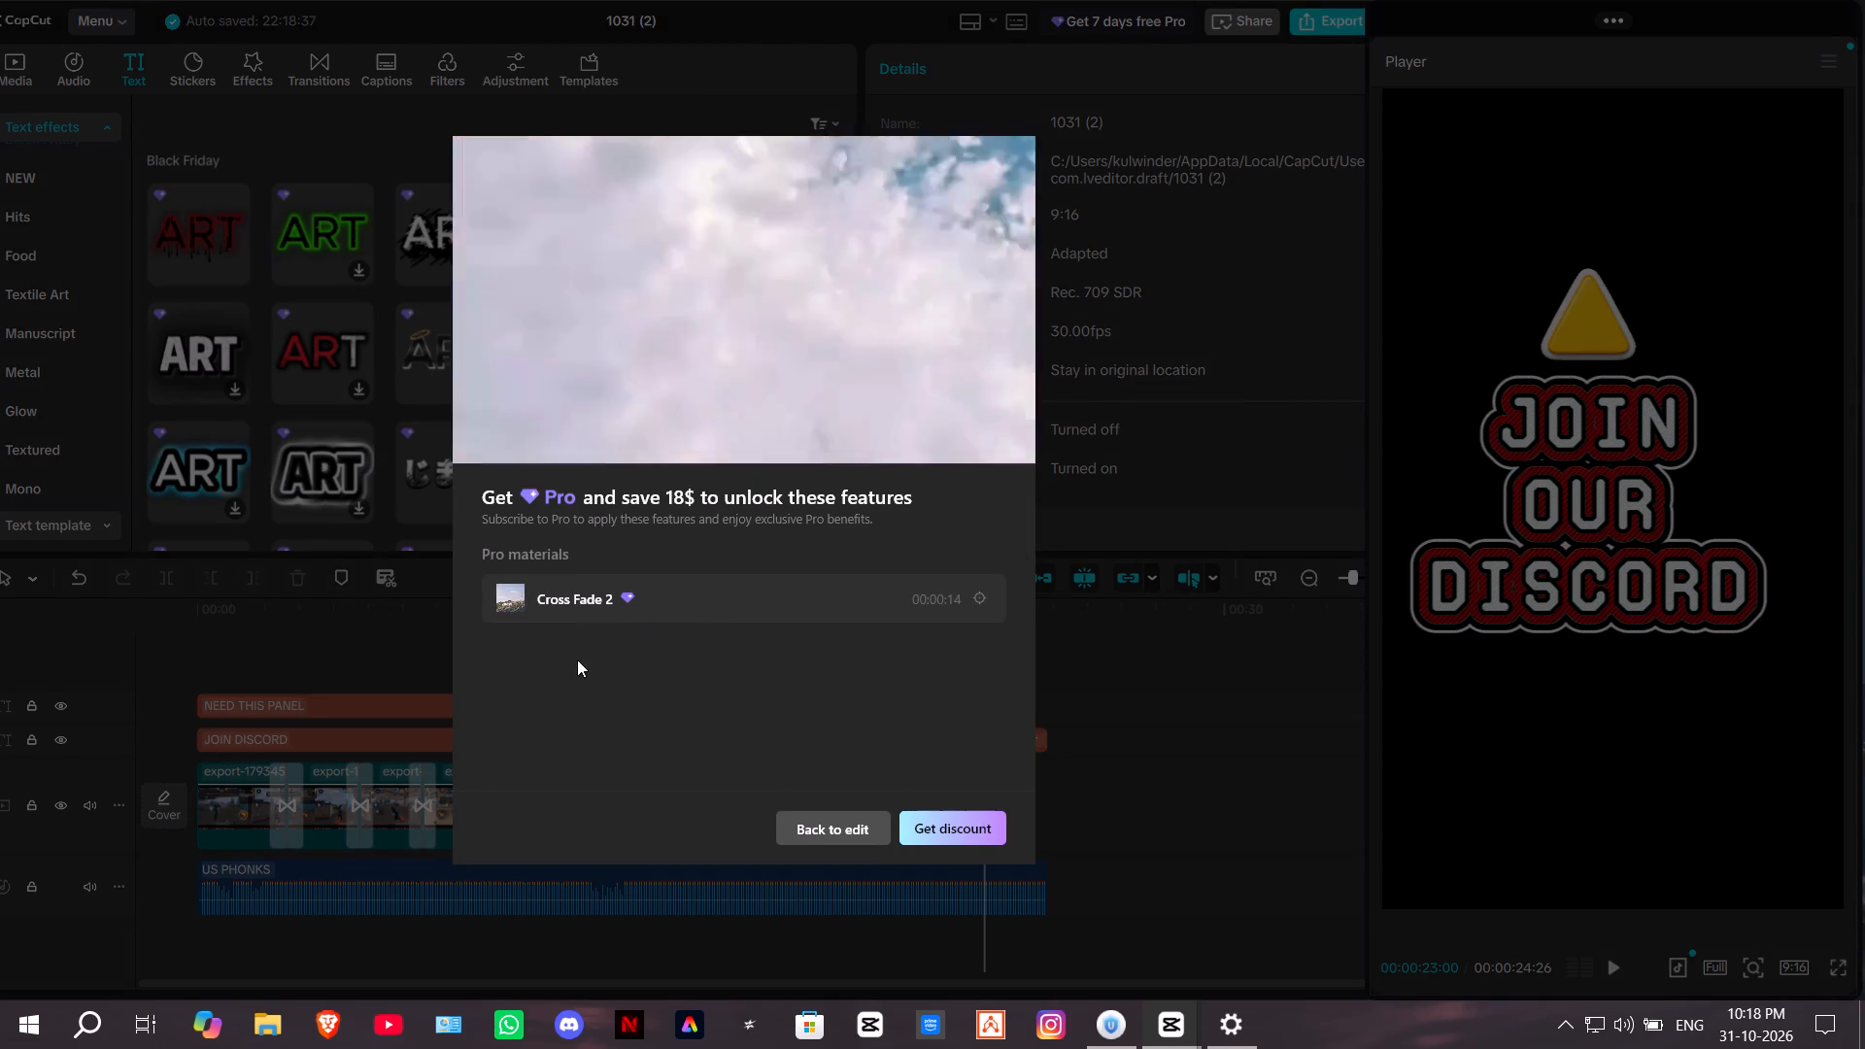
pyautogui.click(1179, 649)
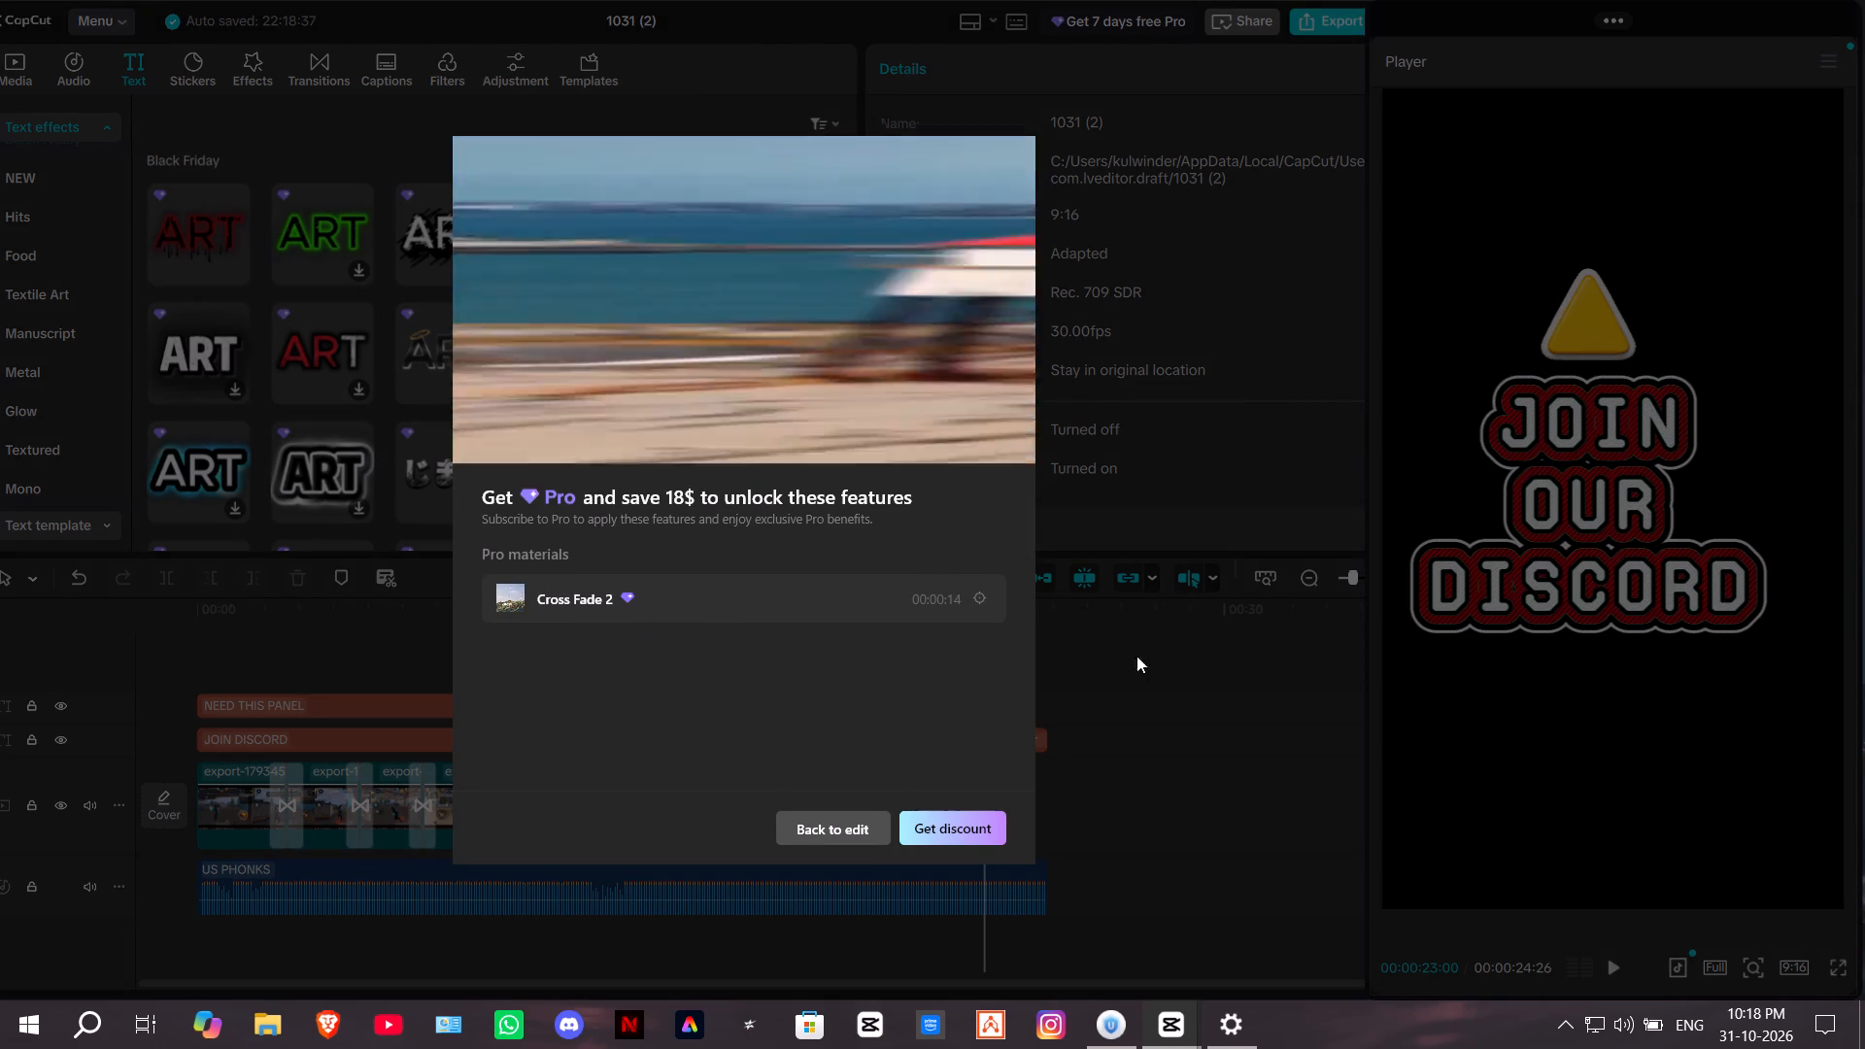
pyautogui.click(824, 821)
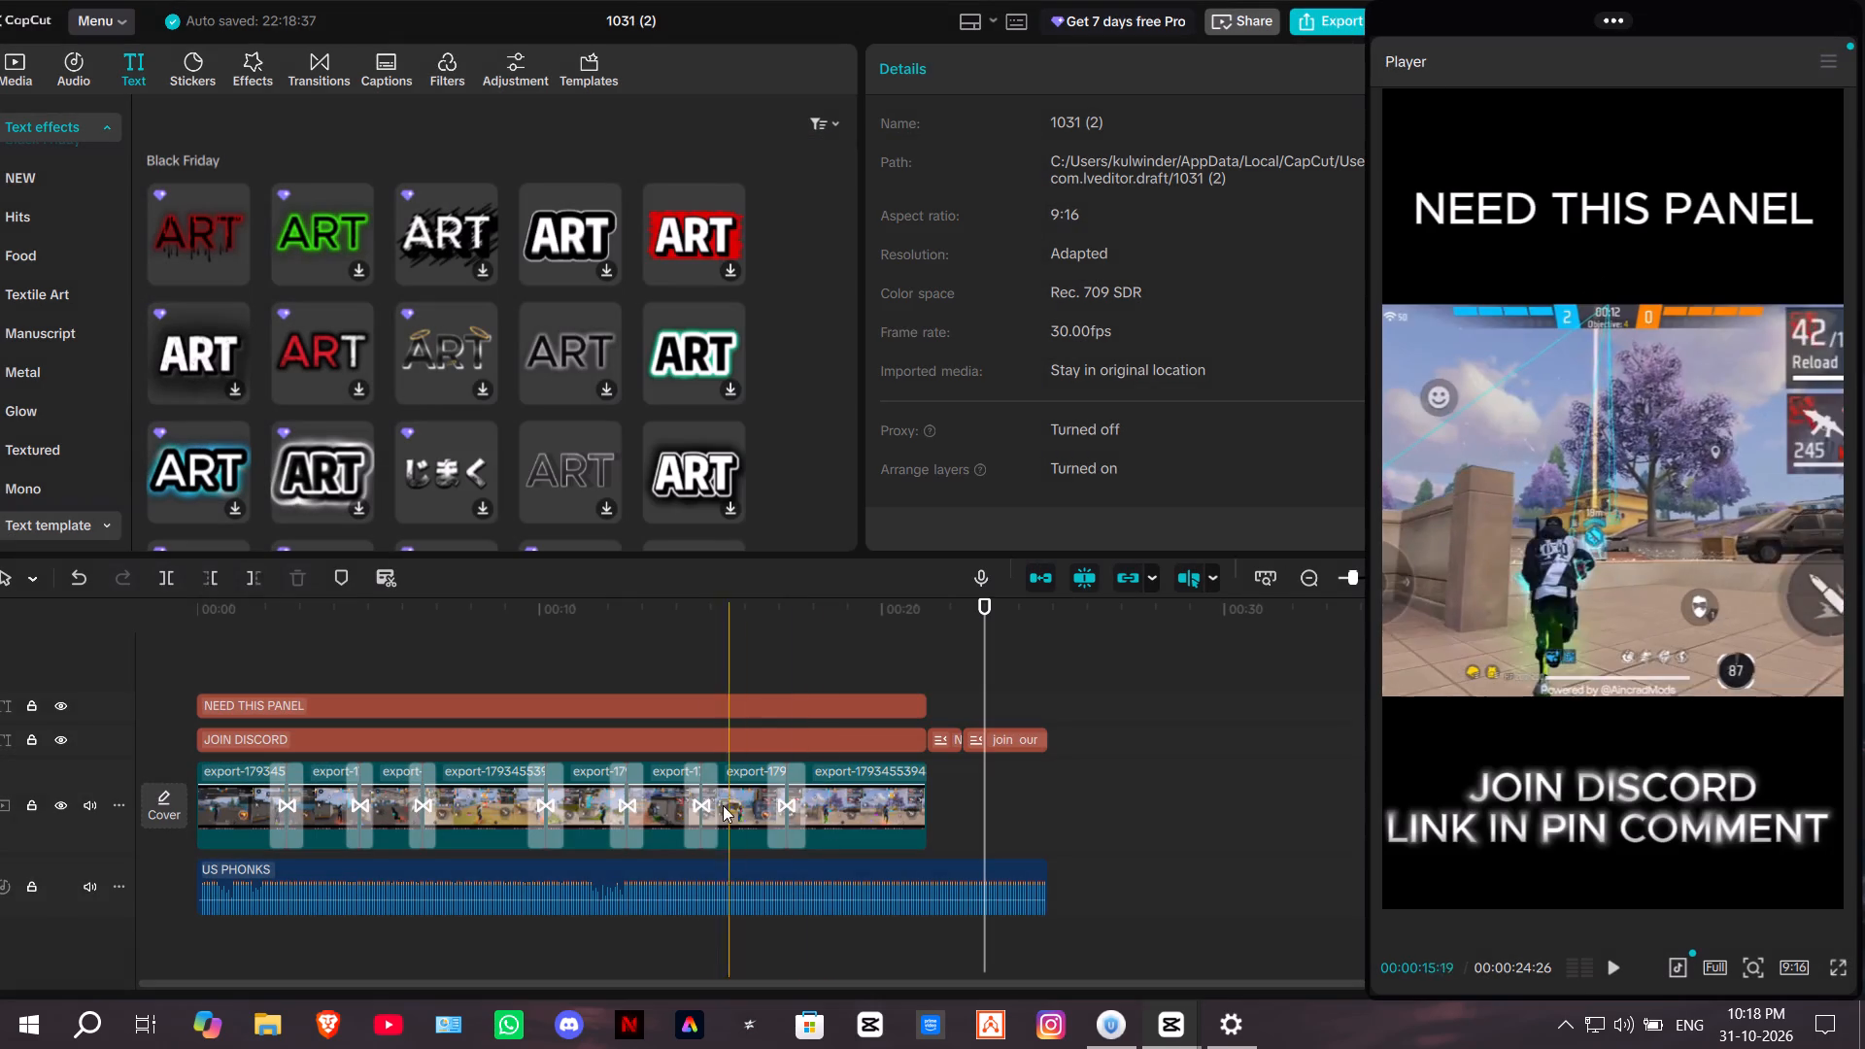
# Delete the Pro Cross Fade 2 transition between the sixth and seventh gameplay clips.
pyautogui.click(707, 806)
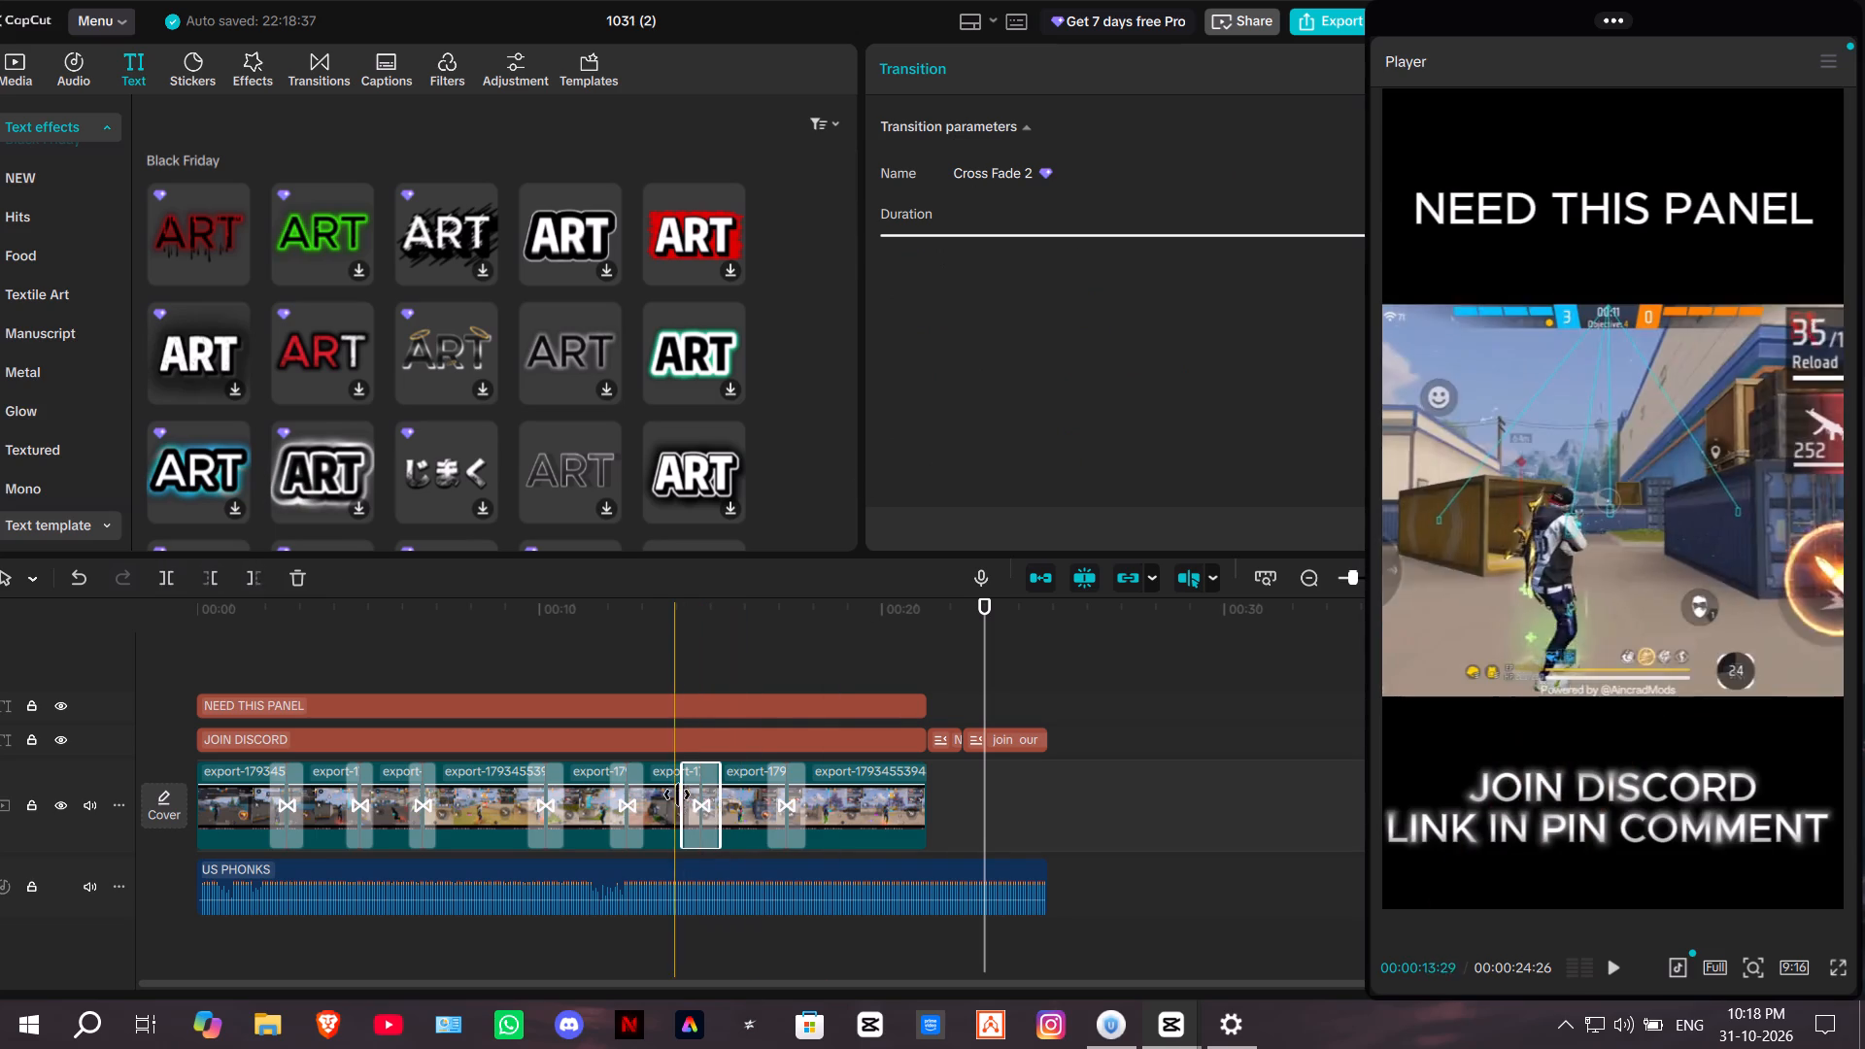
pyautogui.rightClick(688, 810)
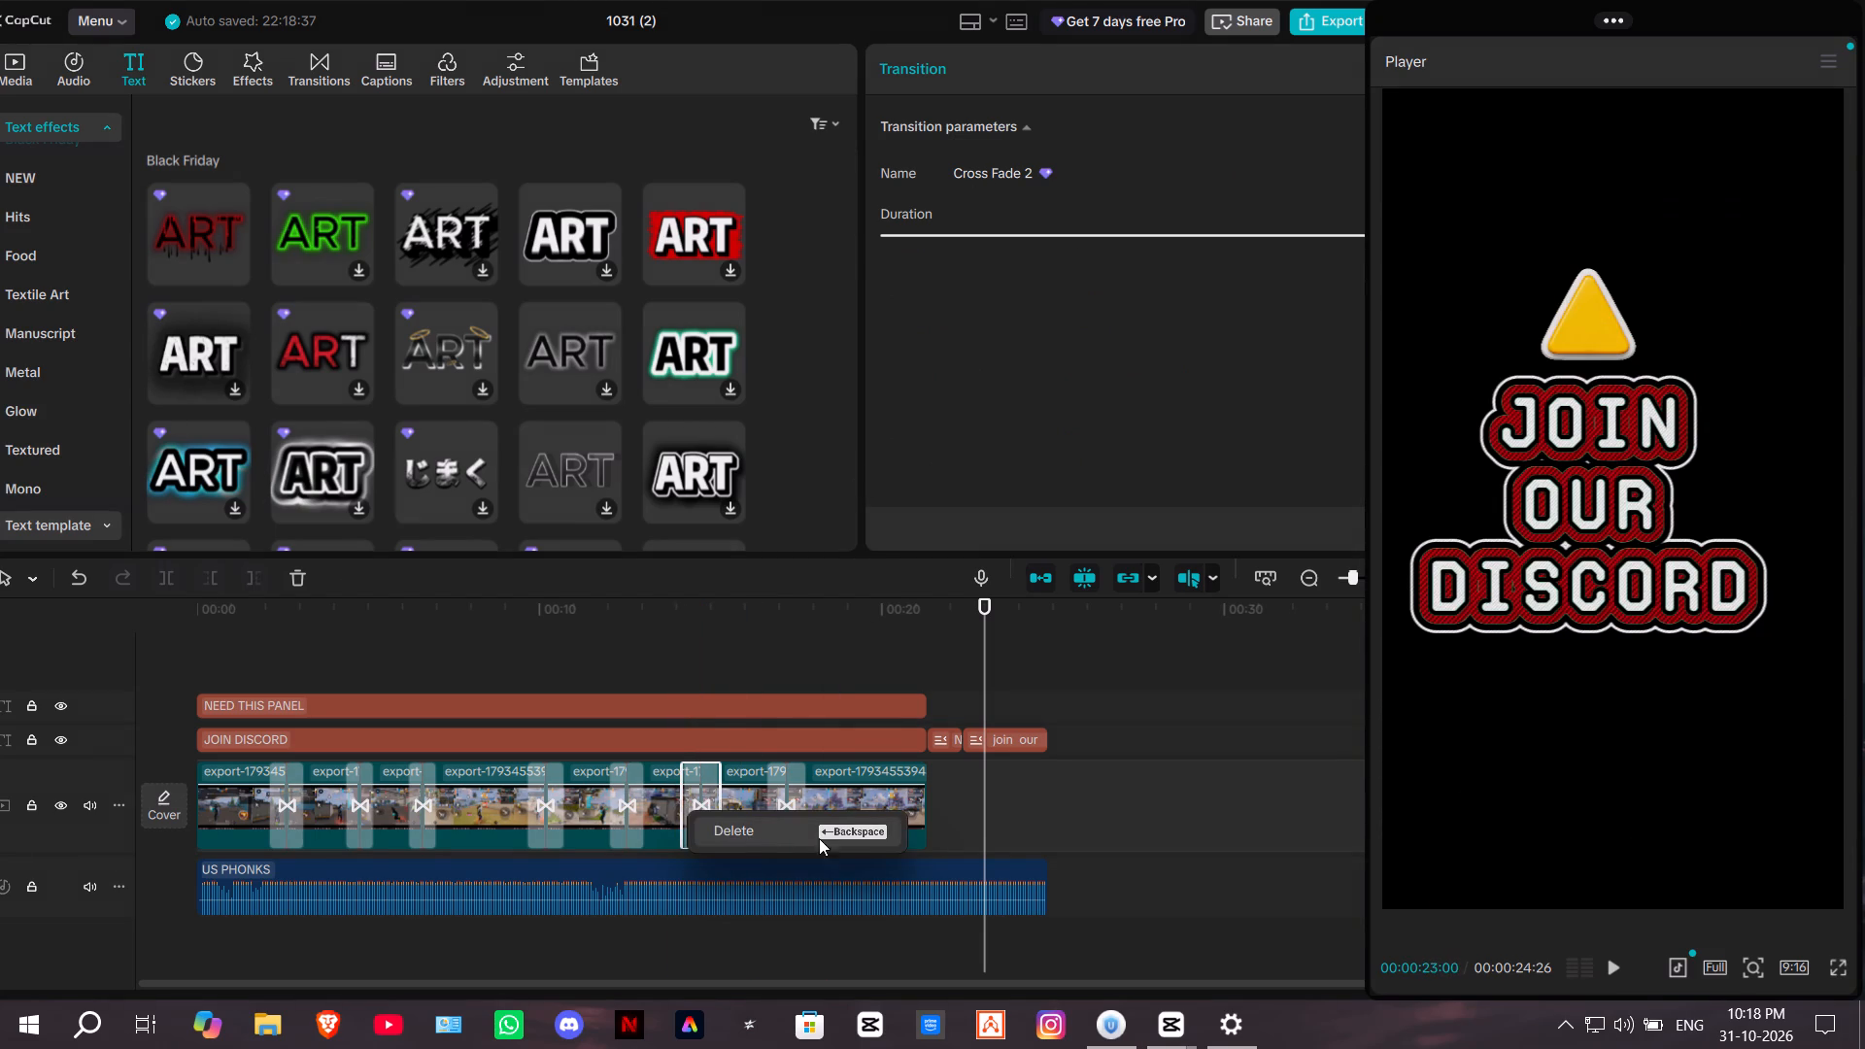
pyautogui.click(847, 829)
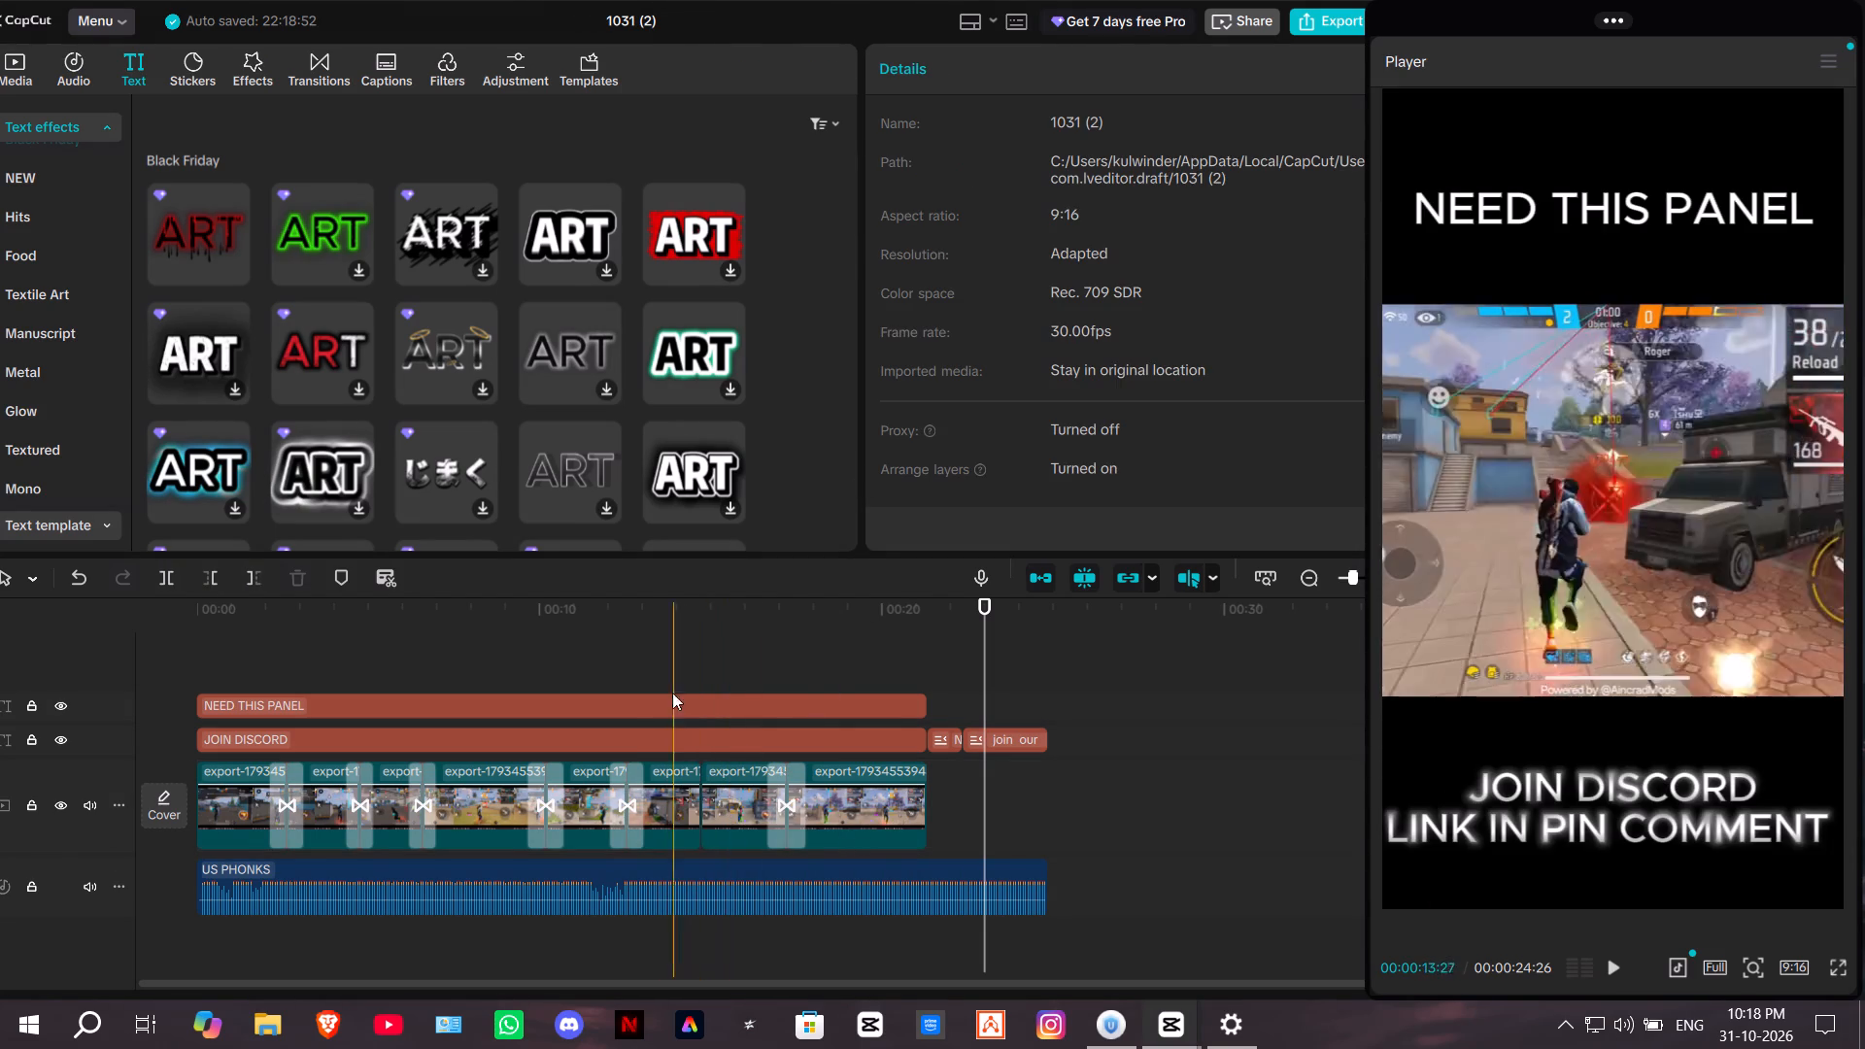
# Play the montage from about 12 seconds and examine the last transition between gameplay clips.
pyautogui.click(966, 582)
pyautogui.moveTo(985, 627); pyautogui.dragTo(607, 685)
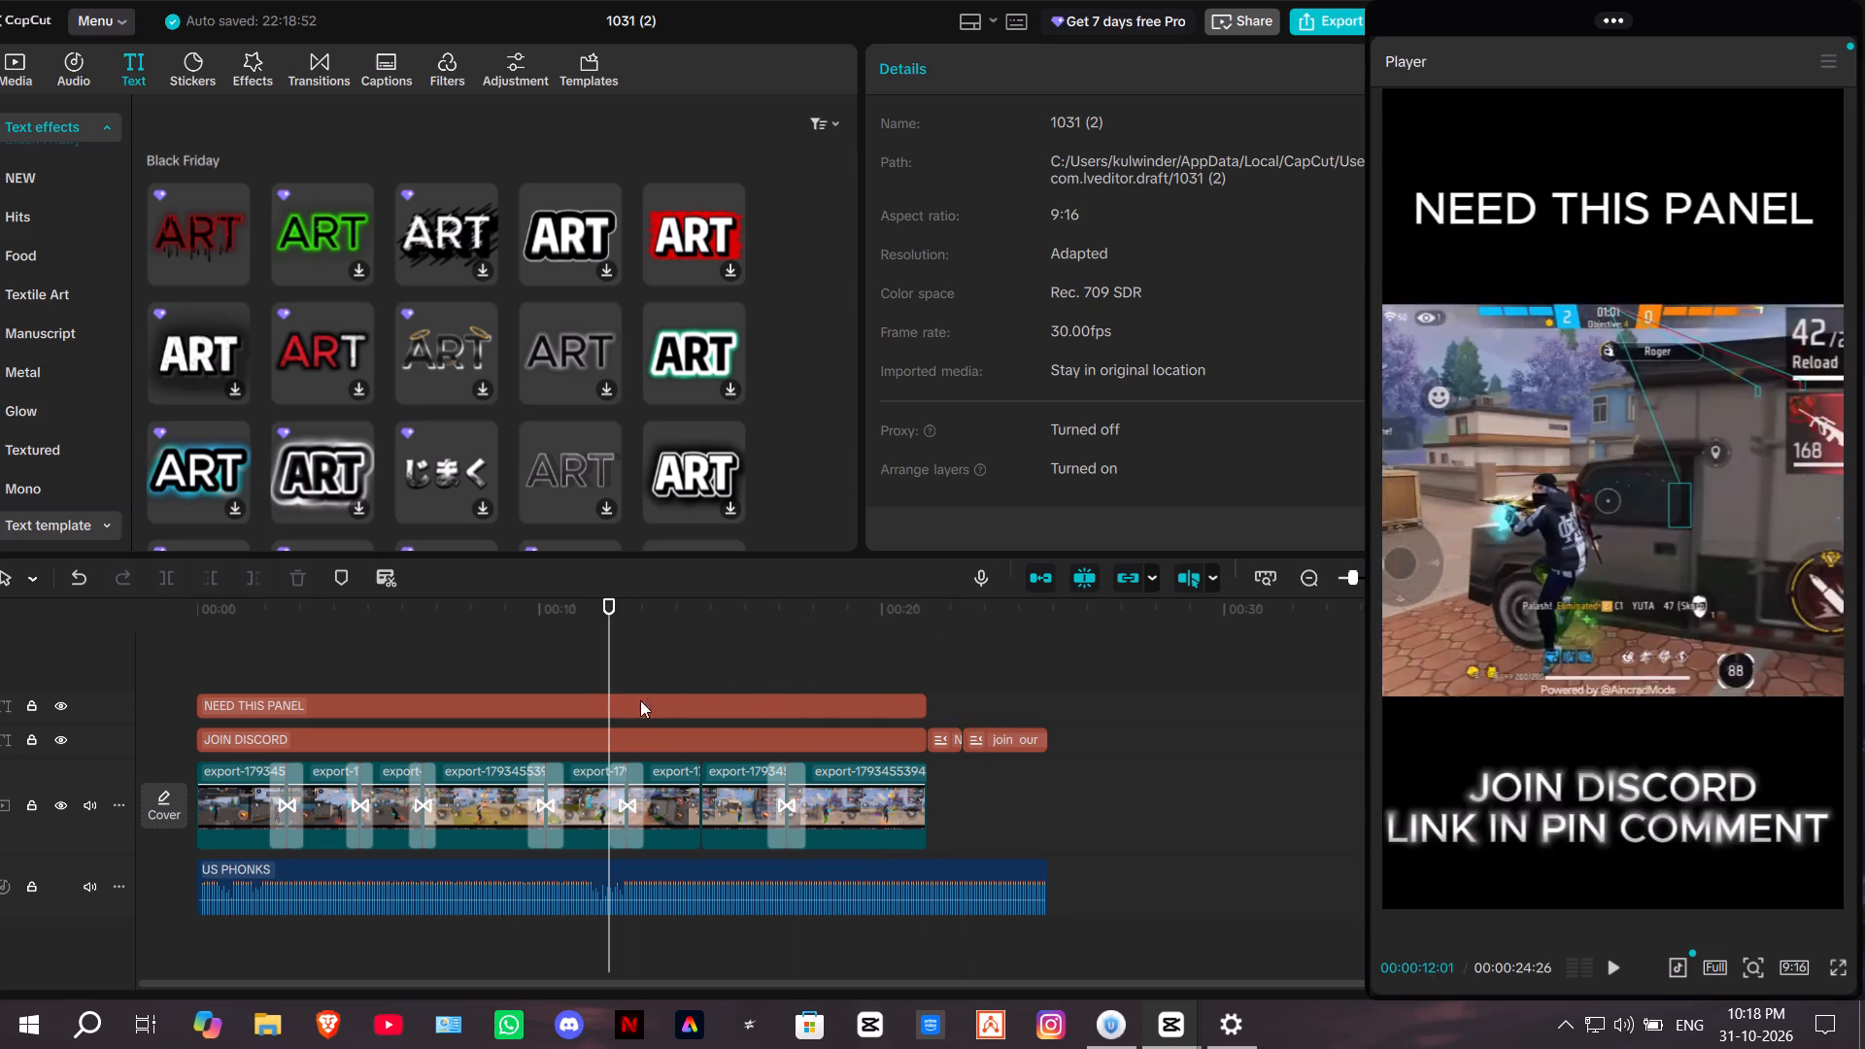
pyautogui.press('space')
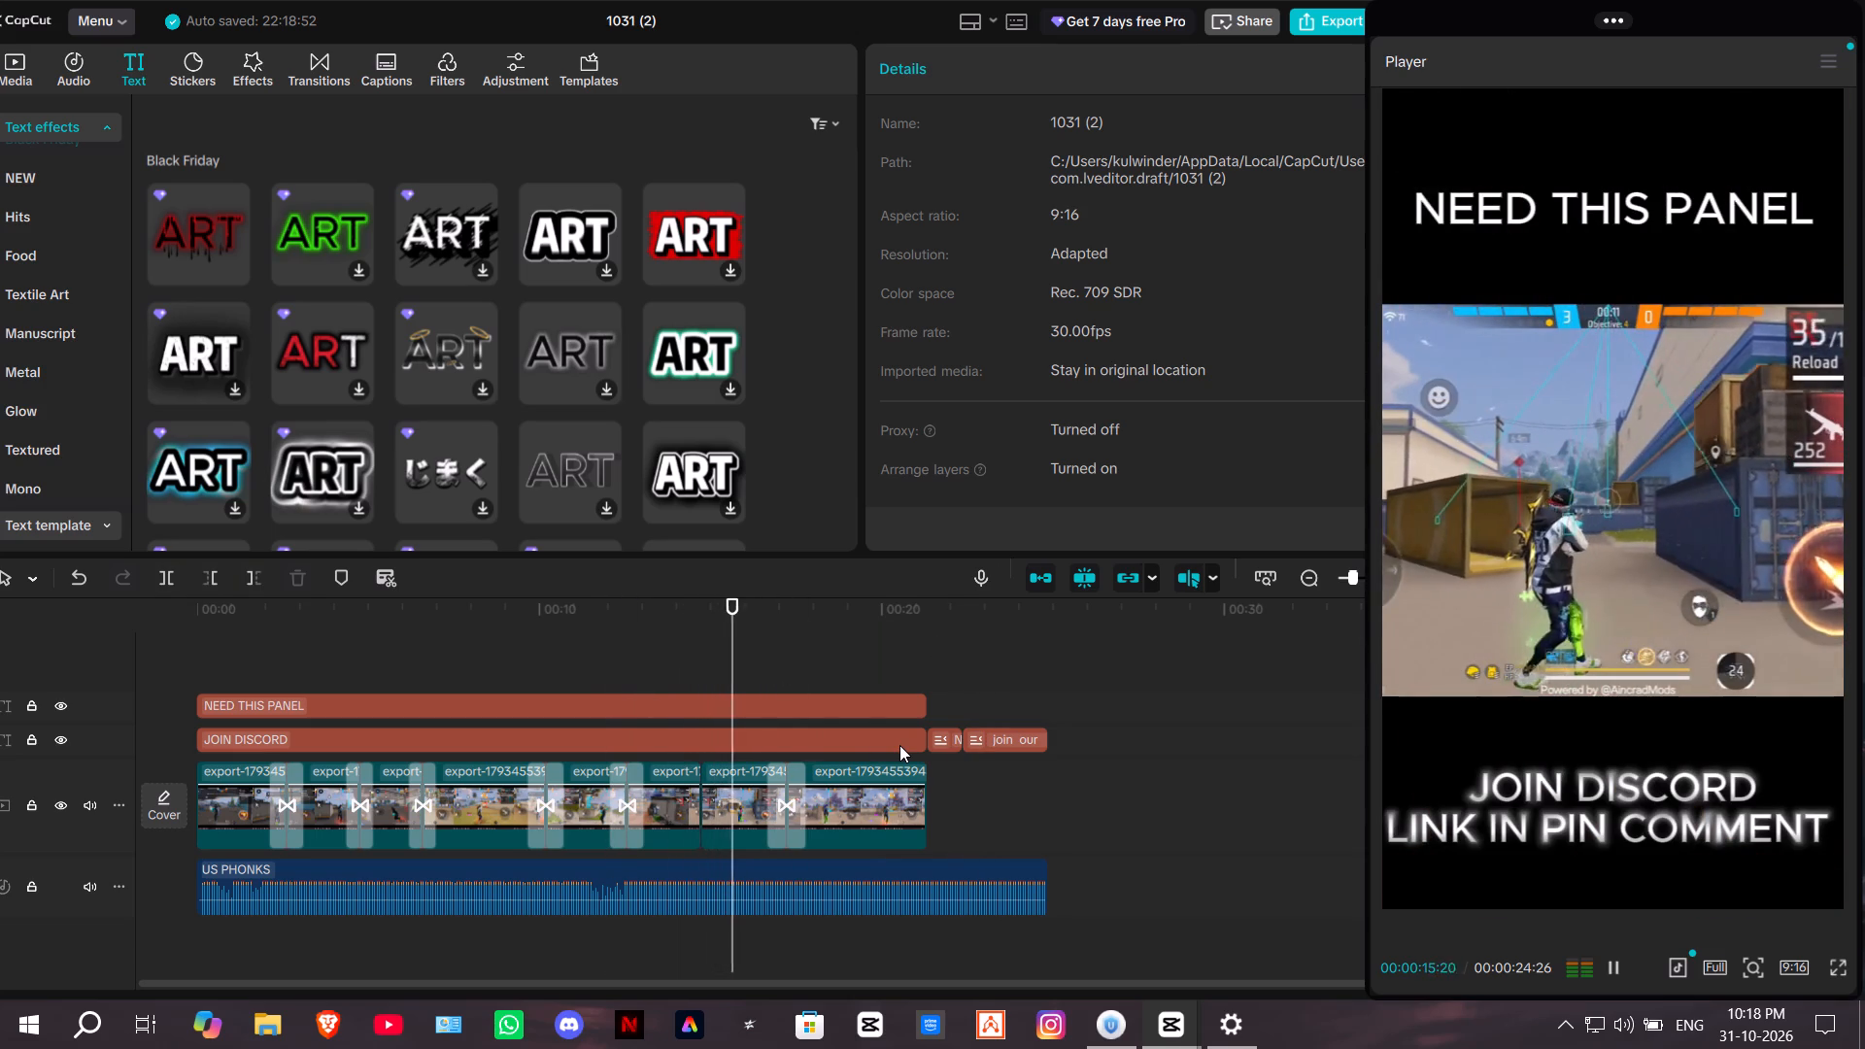
pyautogui.press('space')
pyautogui.press('space')
pyautogui.press('space')
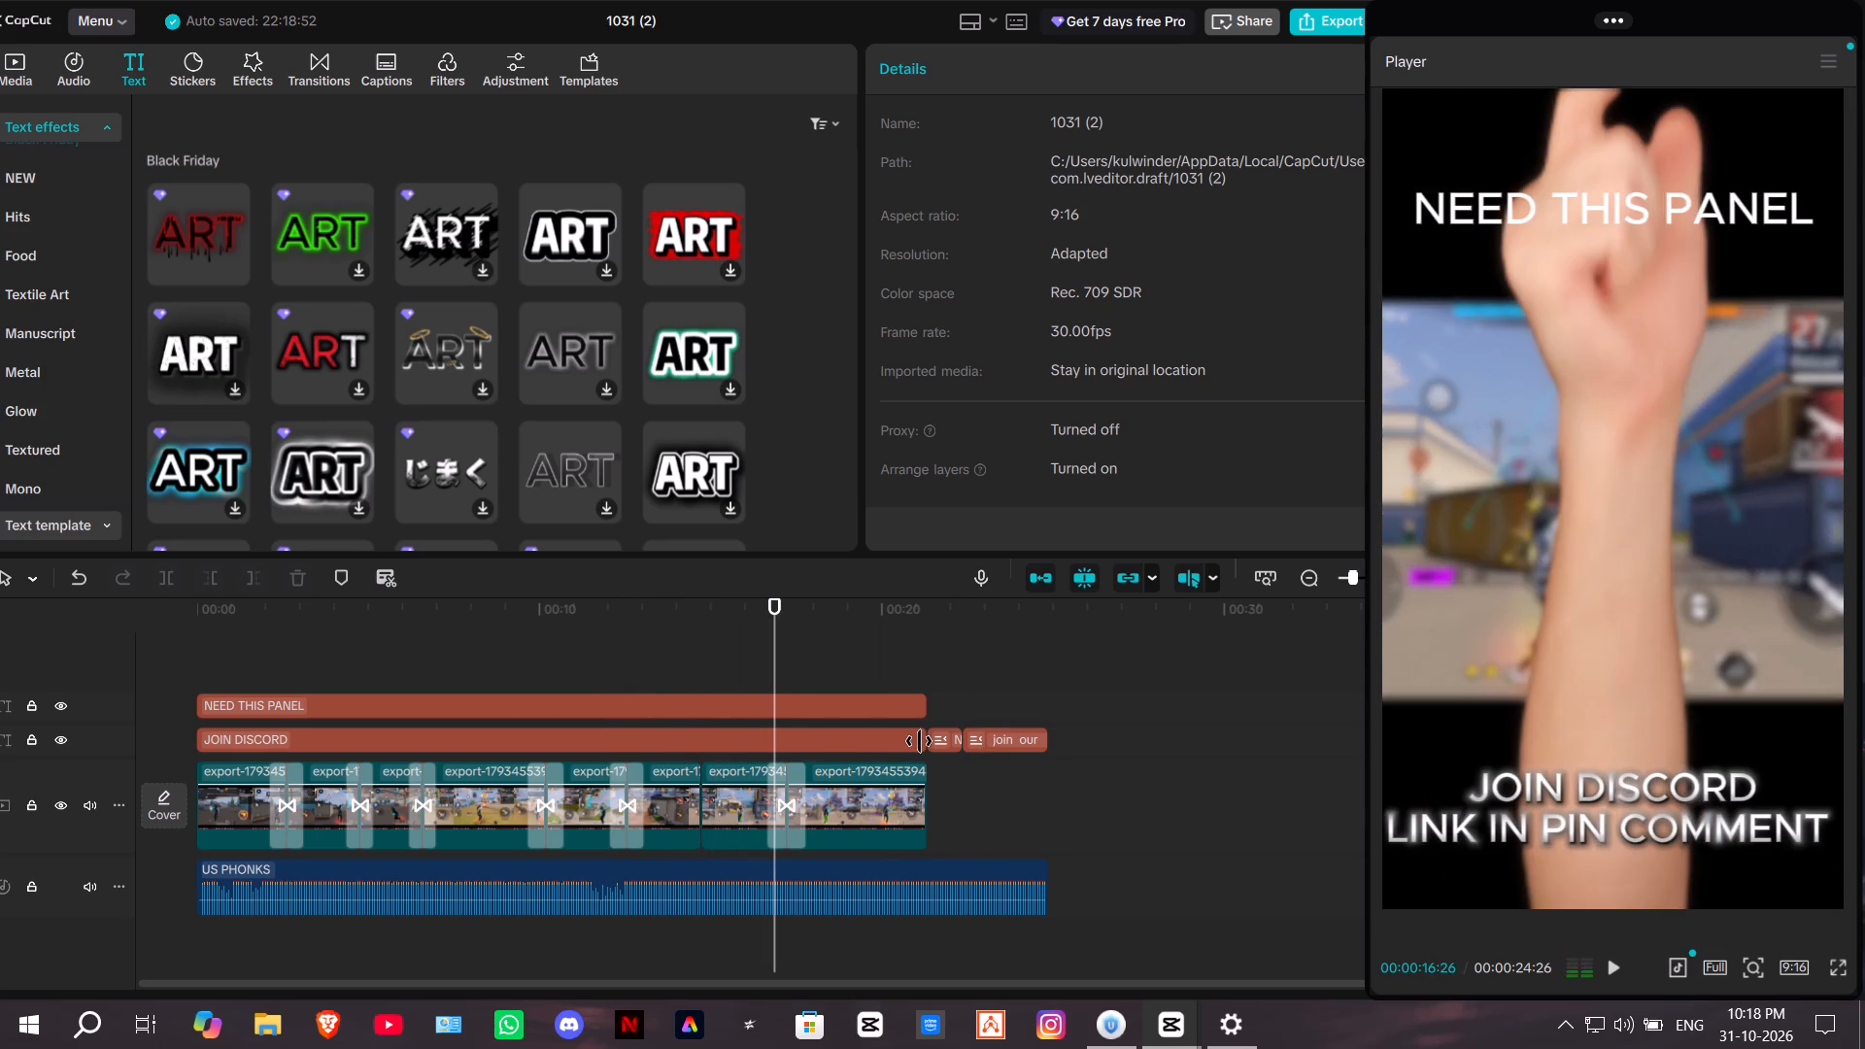
pyautogui.press('space')
pyautogui.press('space')
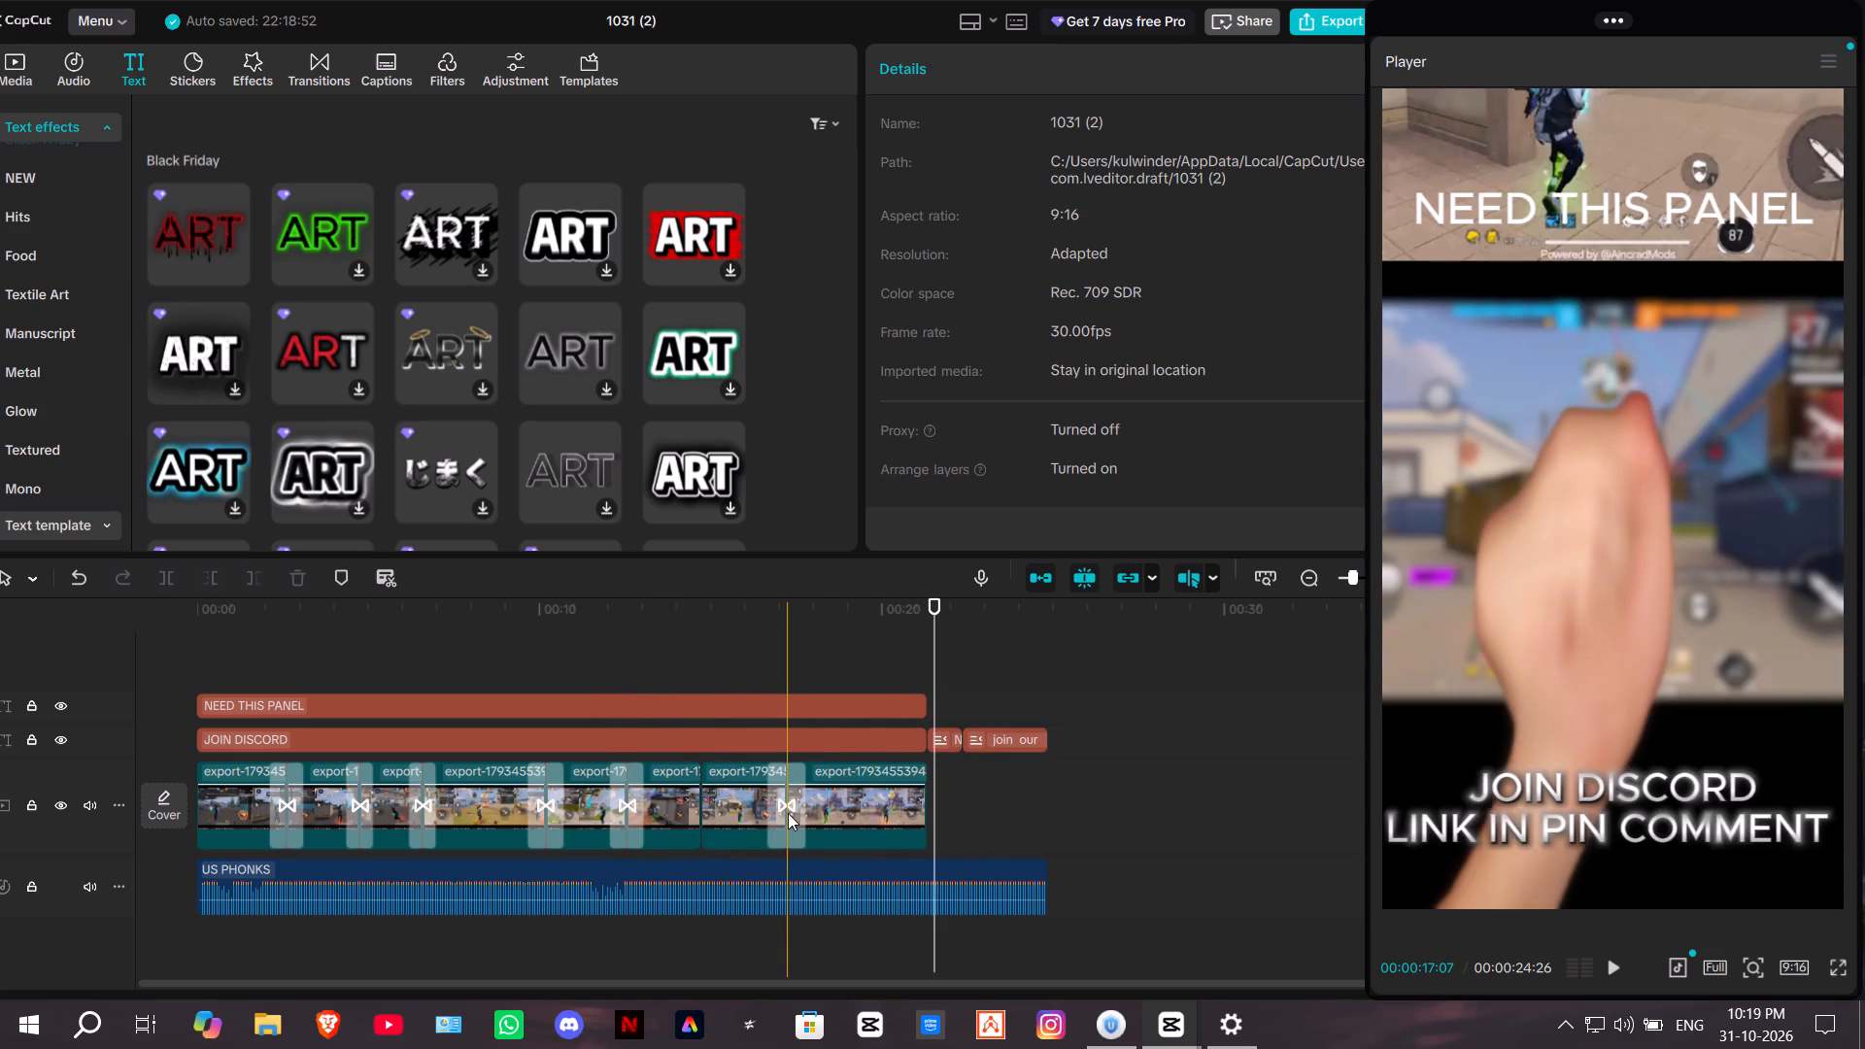
pyautogui.click(788, 813)
pyautogui.moveTo(933, 693); pyautogui.dragTo(876, 684)
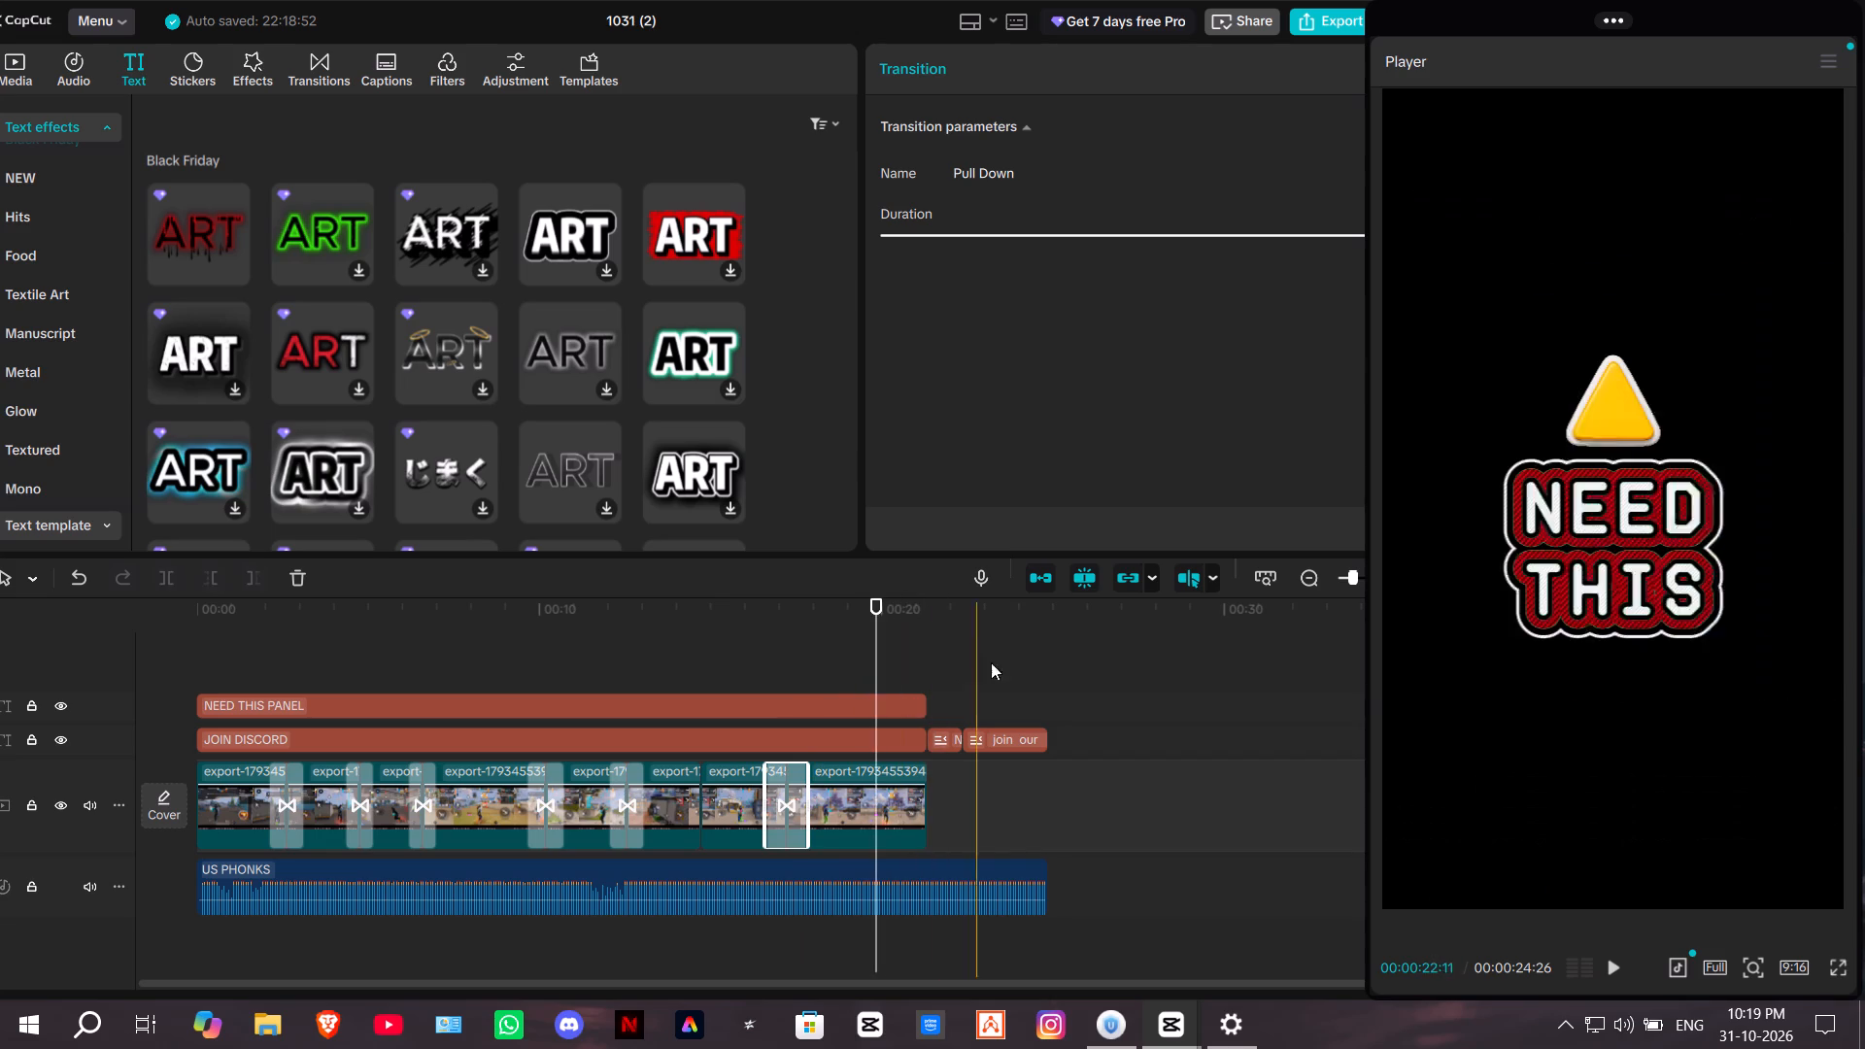
# Open the montage's export settings and set the frame rate to 60fps.
pyautogui.click(1035, 648)
pyautogui.click(1315, 20)
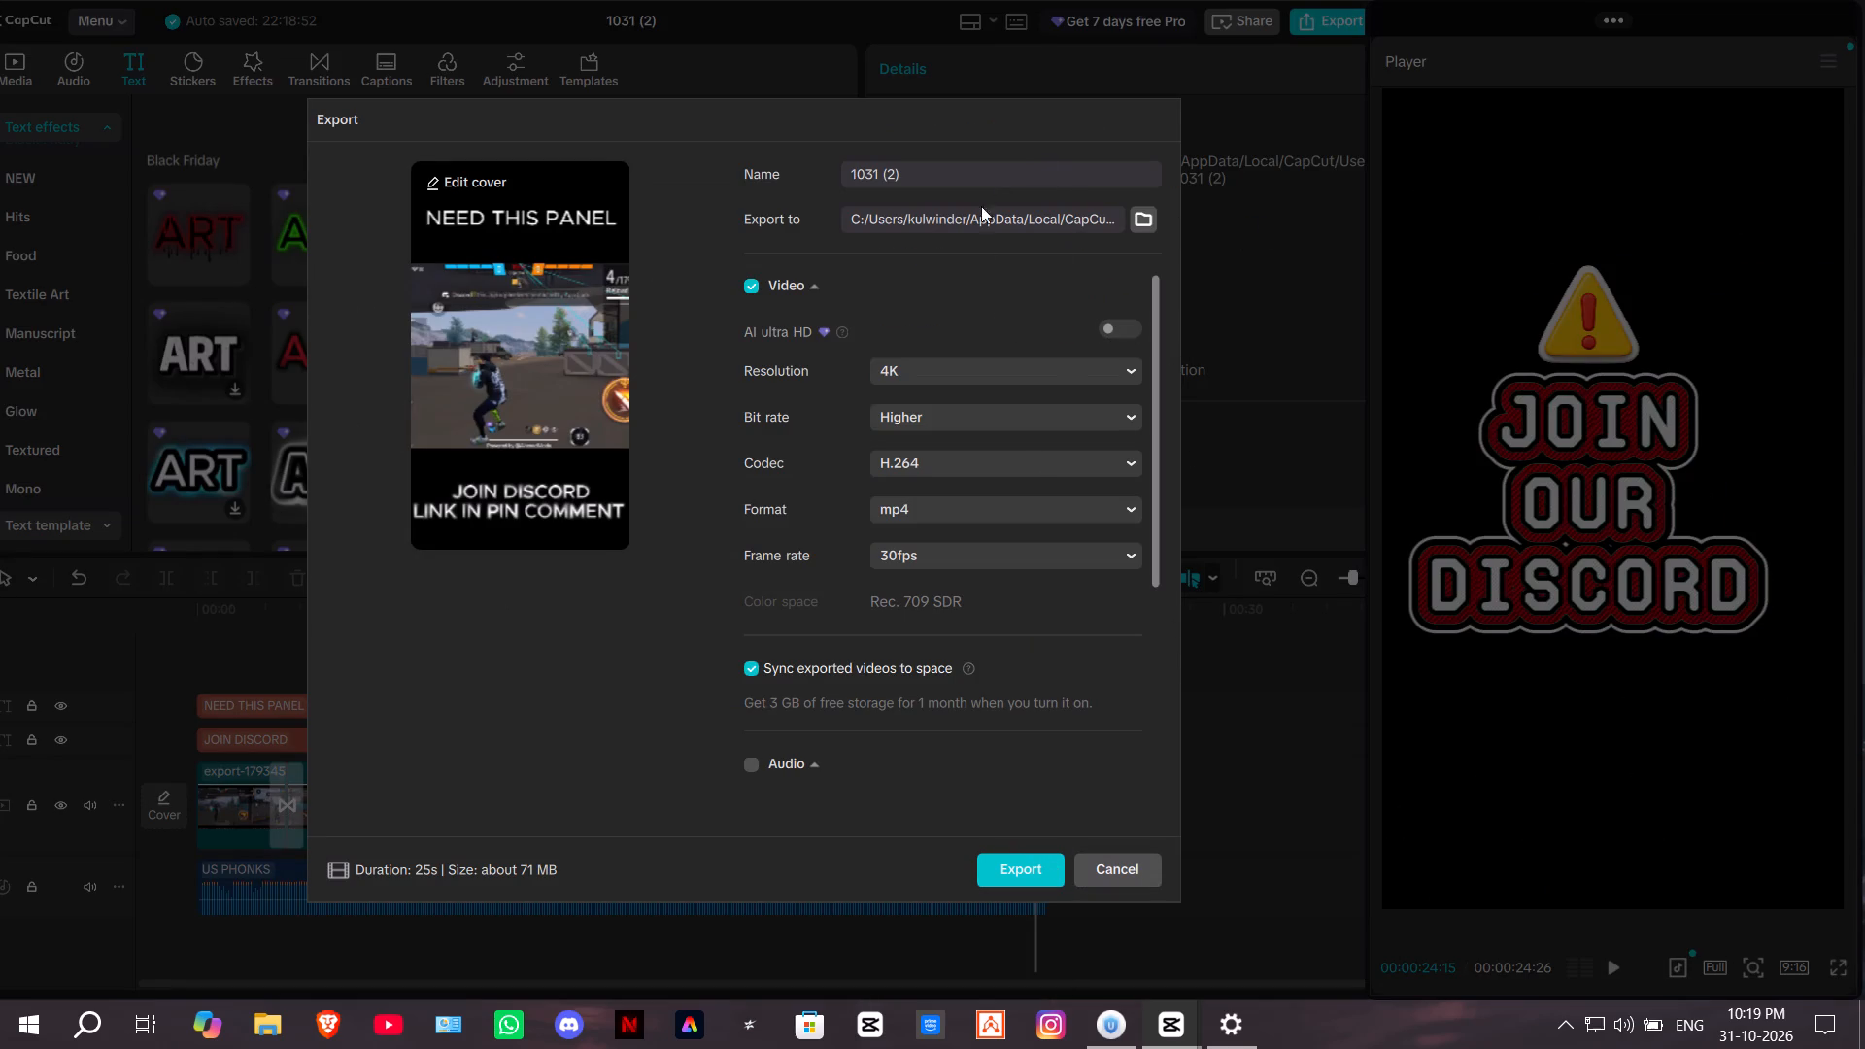
pyautogui.click(952, 157)
pyautogui.click(1026, 550)
pyautogui.click(1026, 550)
pyautogui.click(1026, 550)
pyautogui.click(973, 826)
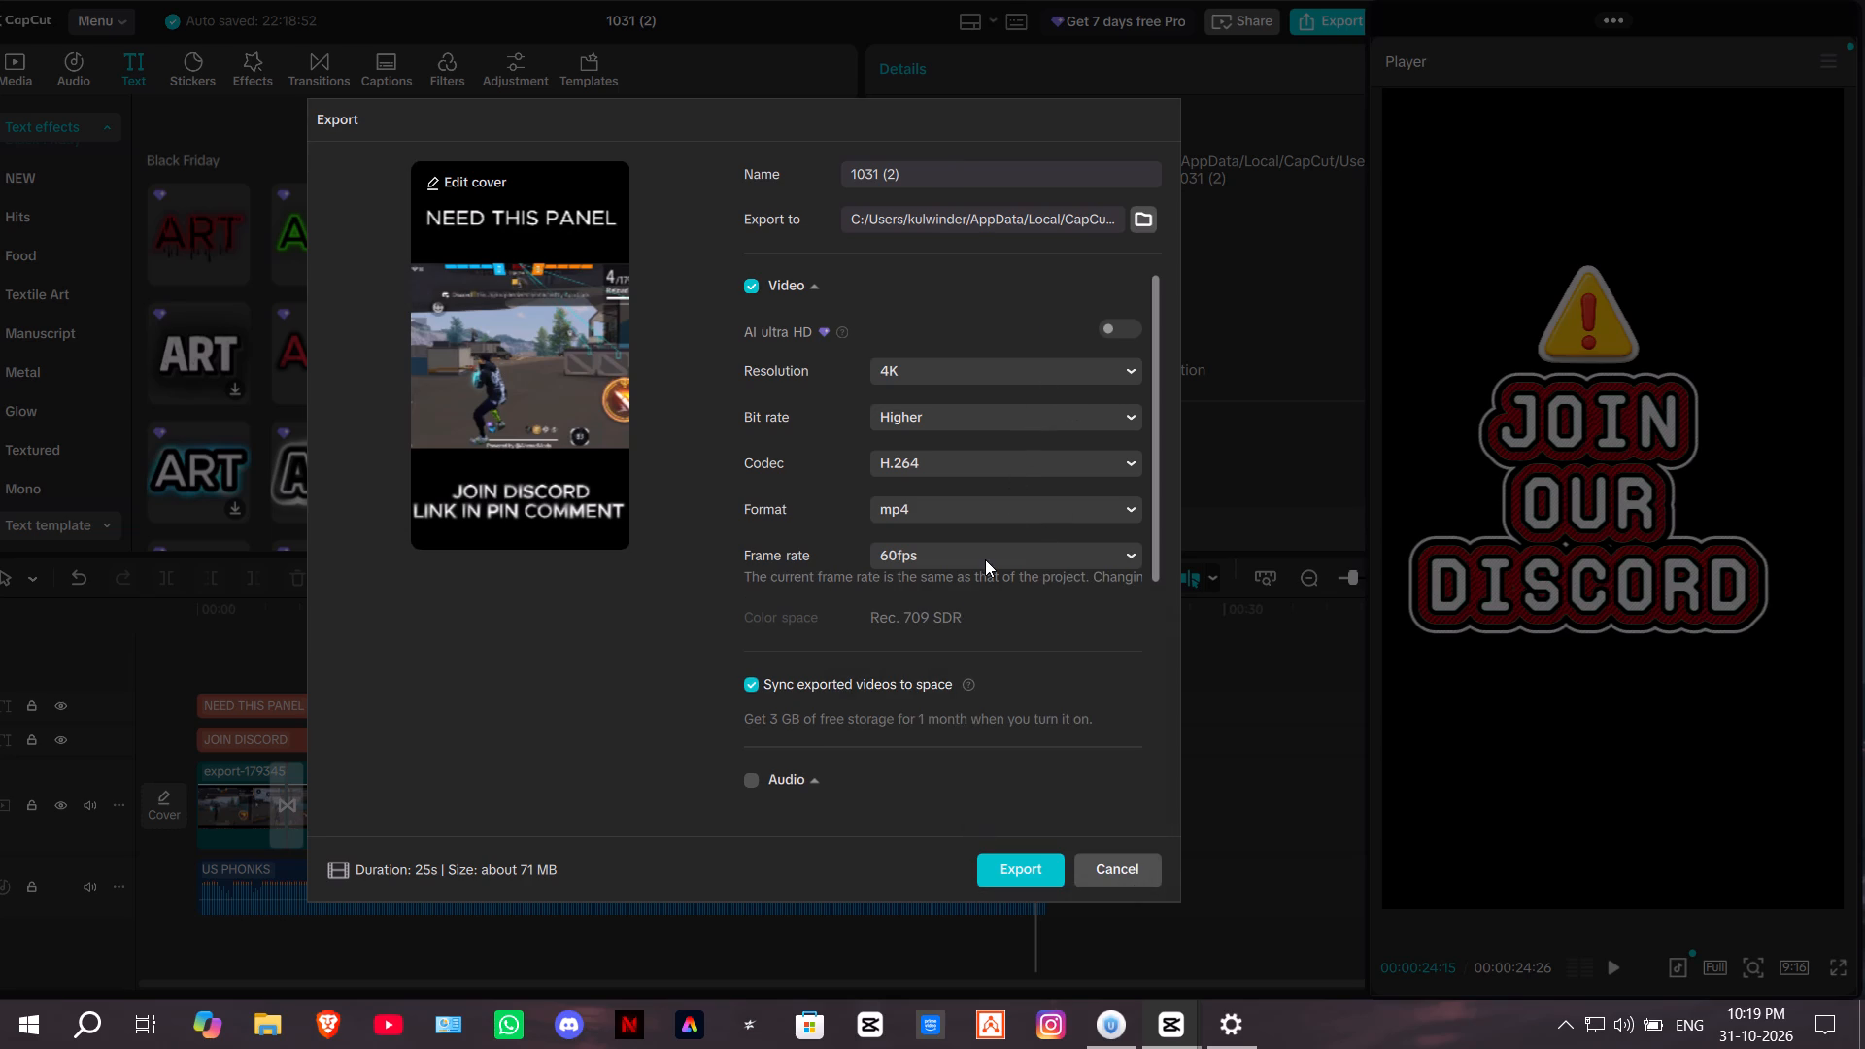
pyautogui.click(985, 559)
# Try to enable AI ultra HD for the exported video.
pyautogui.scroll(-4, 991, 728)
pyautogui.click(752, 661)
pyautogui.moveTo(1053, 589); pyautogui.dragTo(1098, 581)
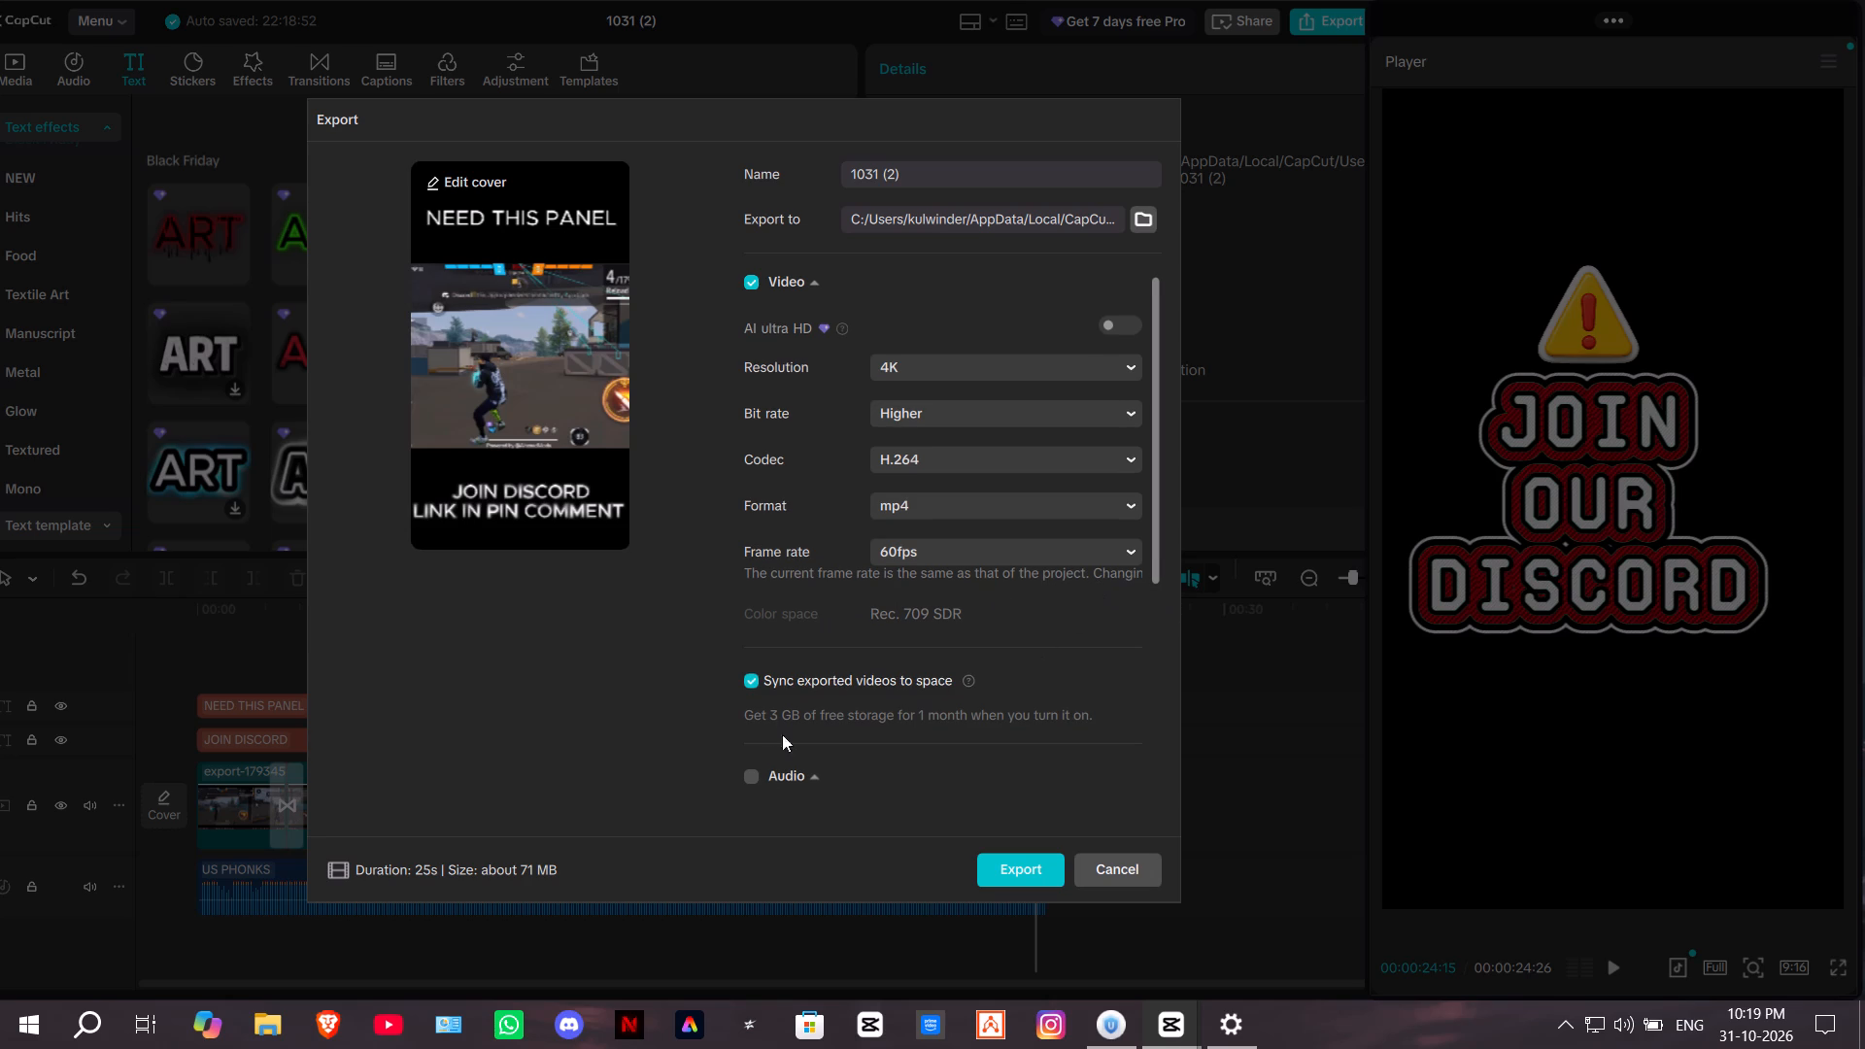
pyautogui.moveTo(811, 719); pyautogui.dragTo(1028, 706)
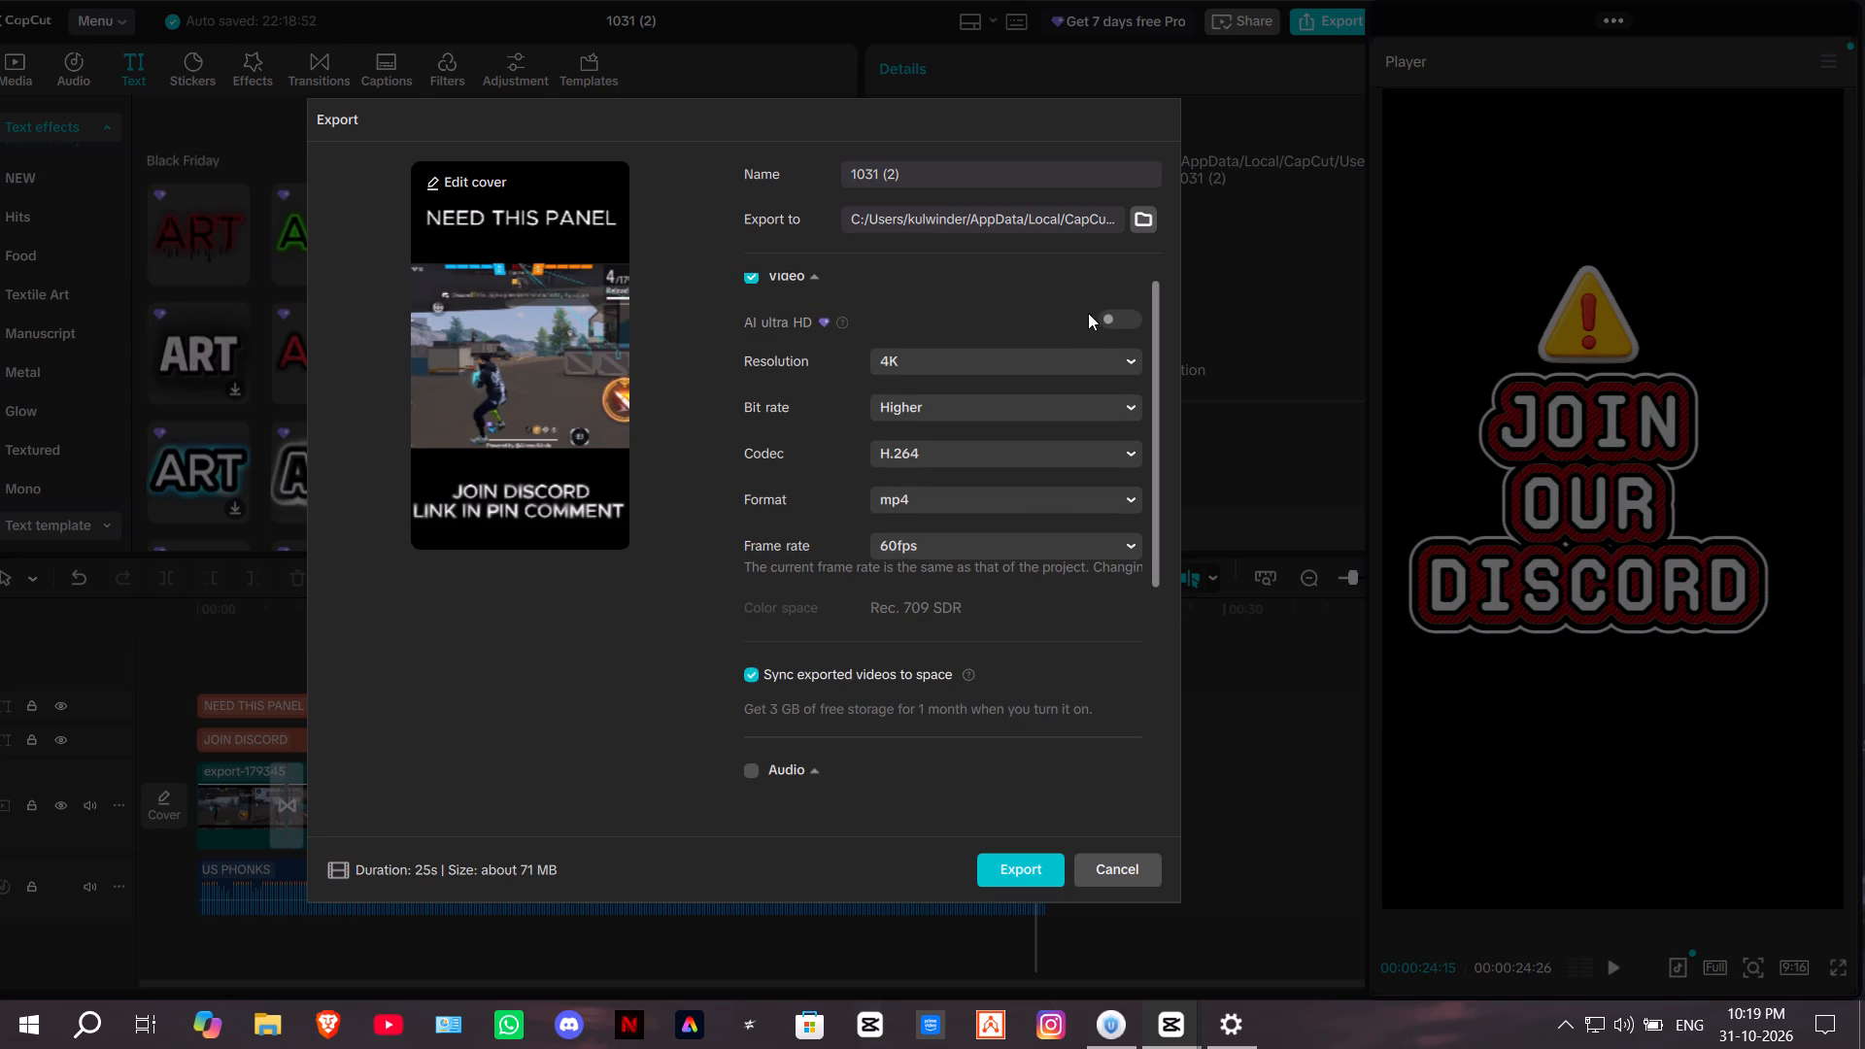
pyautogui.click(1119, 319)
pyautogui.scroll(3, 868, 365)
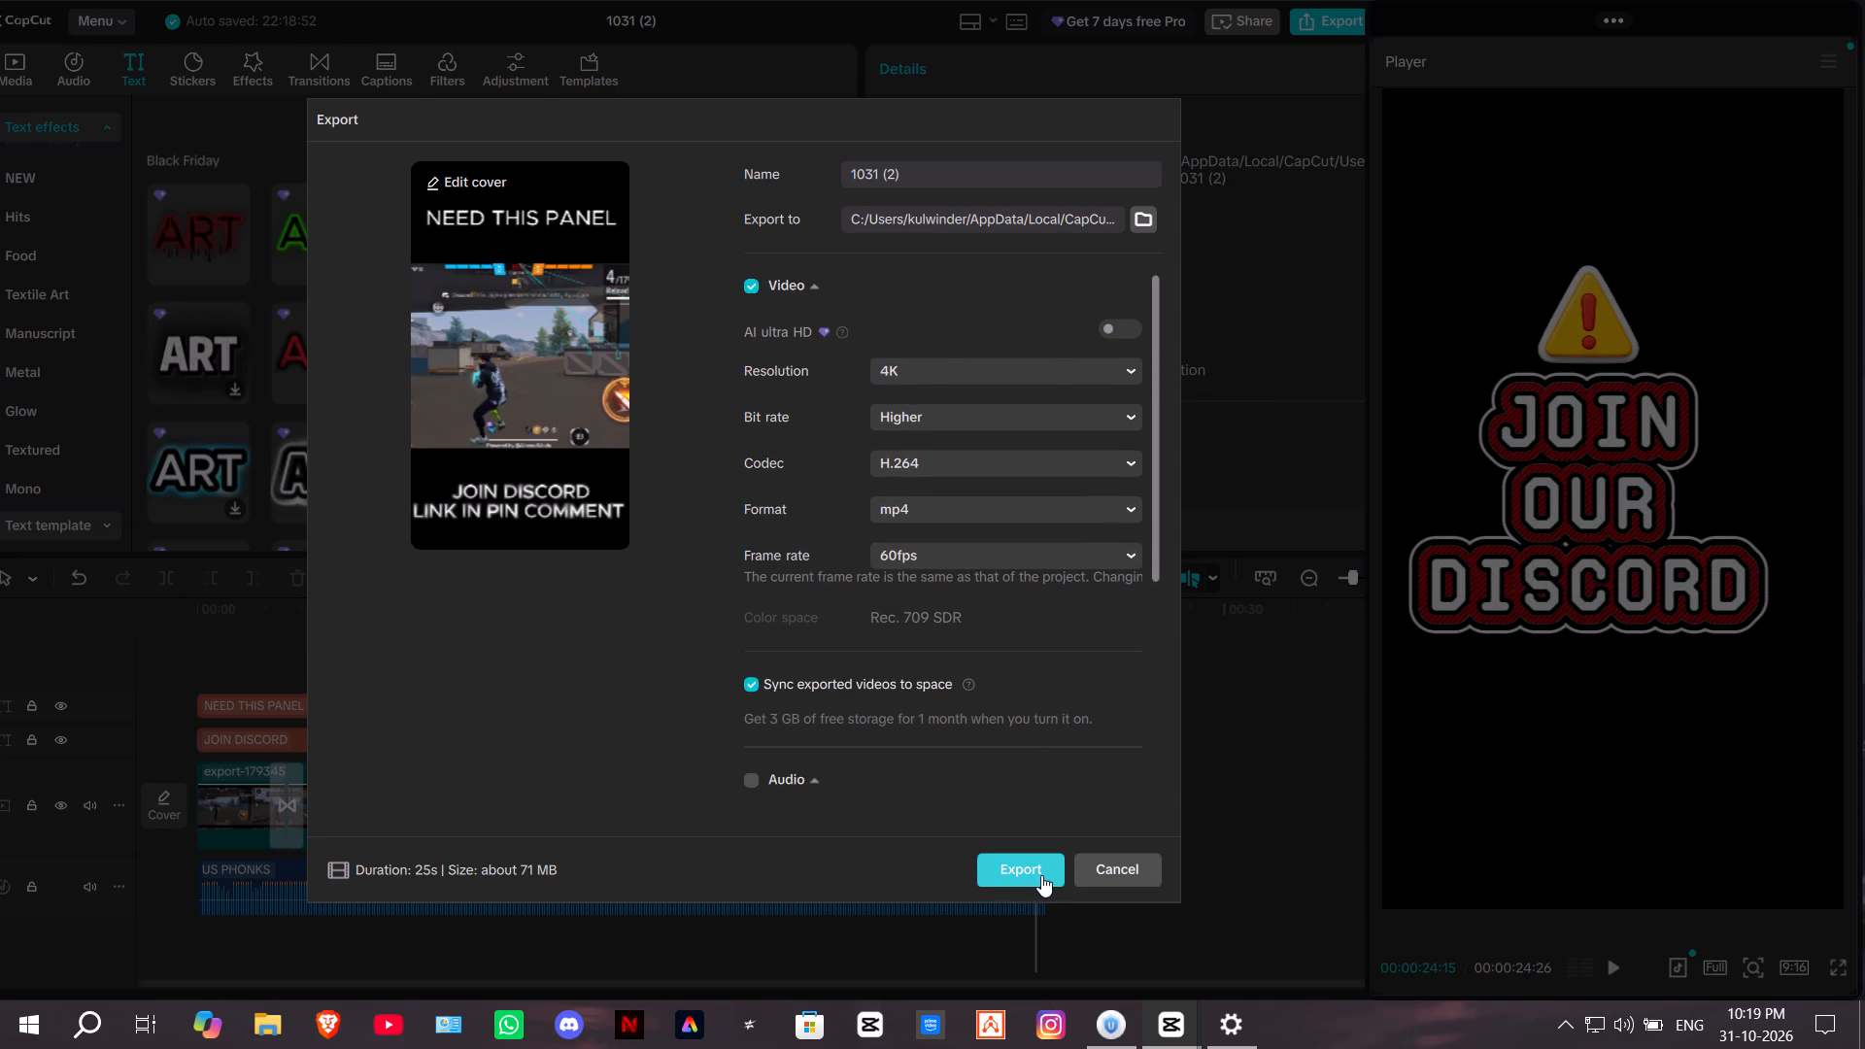
# Export the montage as 1031 (2) in 4K, H.264 mp4 at 60fps with the Higher bit rate.
pyautogui.click(1041, 875)
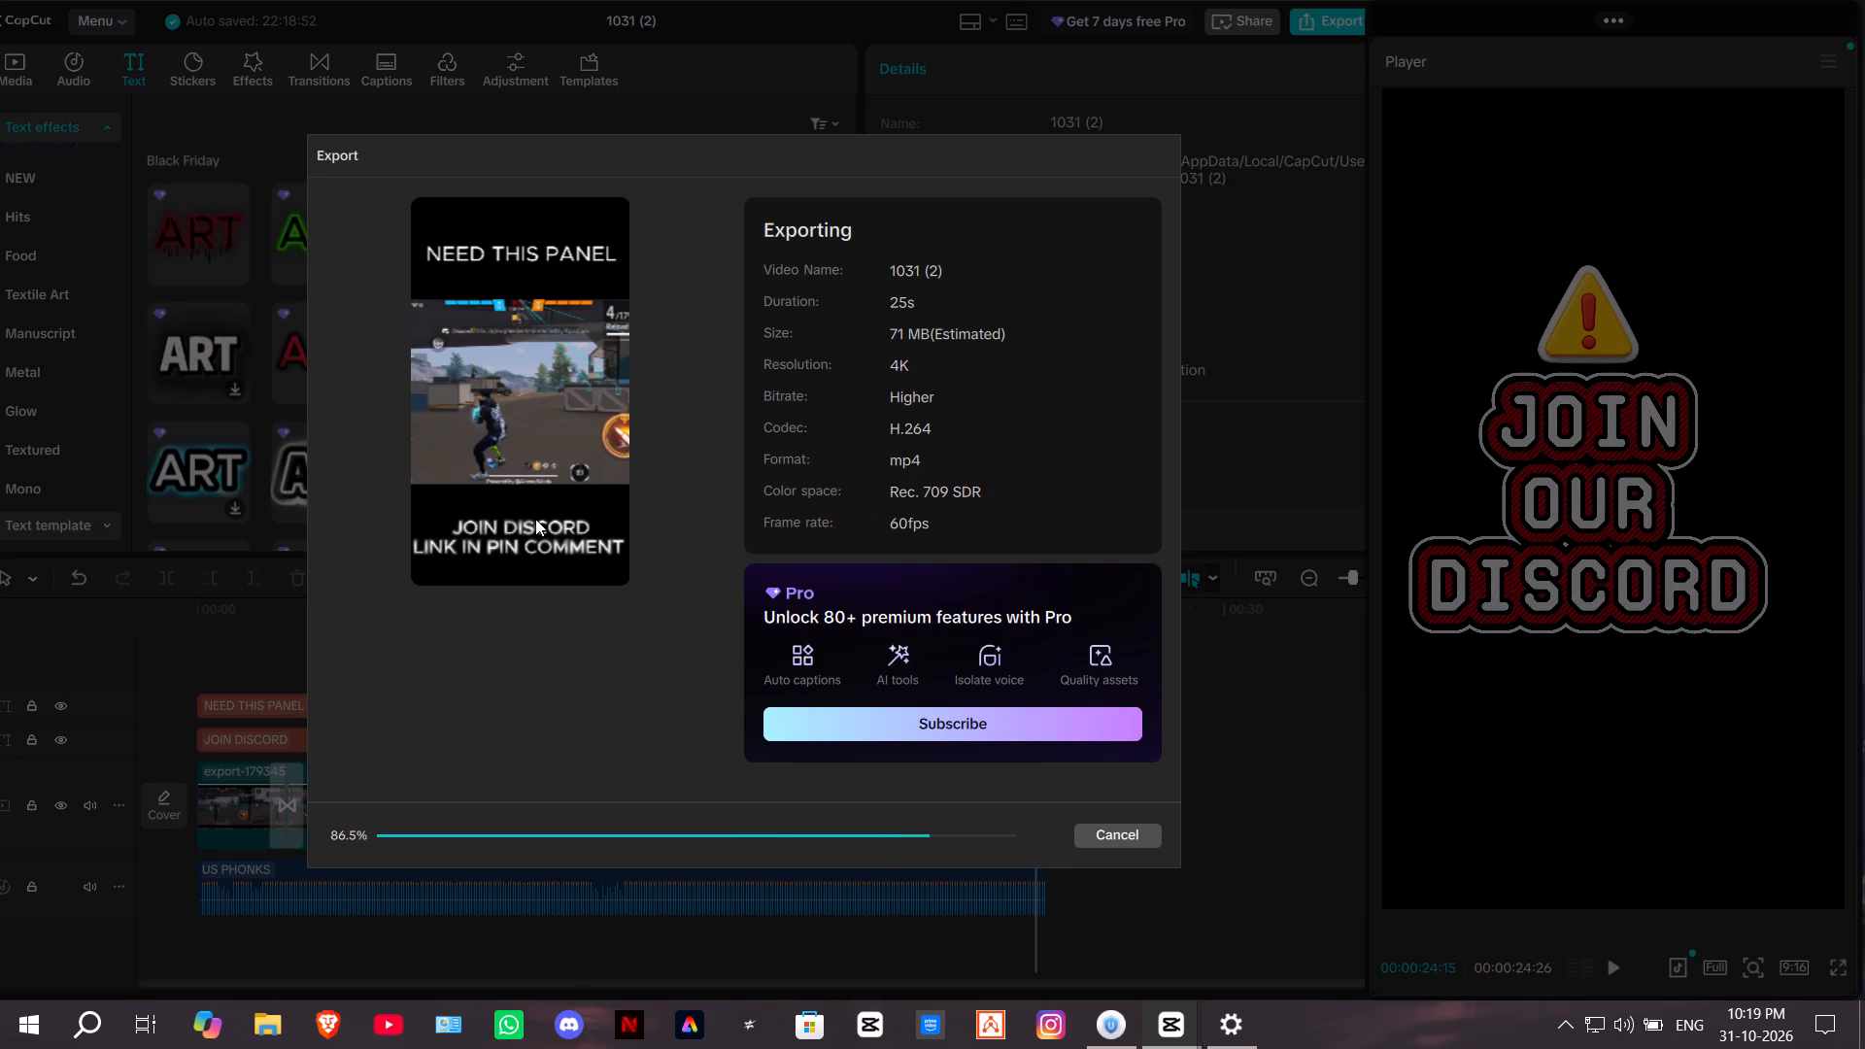
# Open YouTube while the video is exporting.
pyautogui.click(361, 1048)
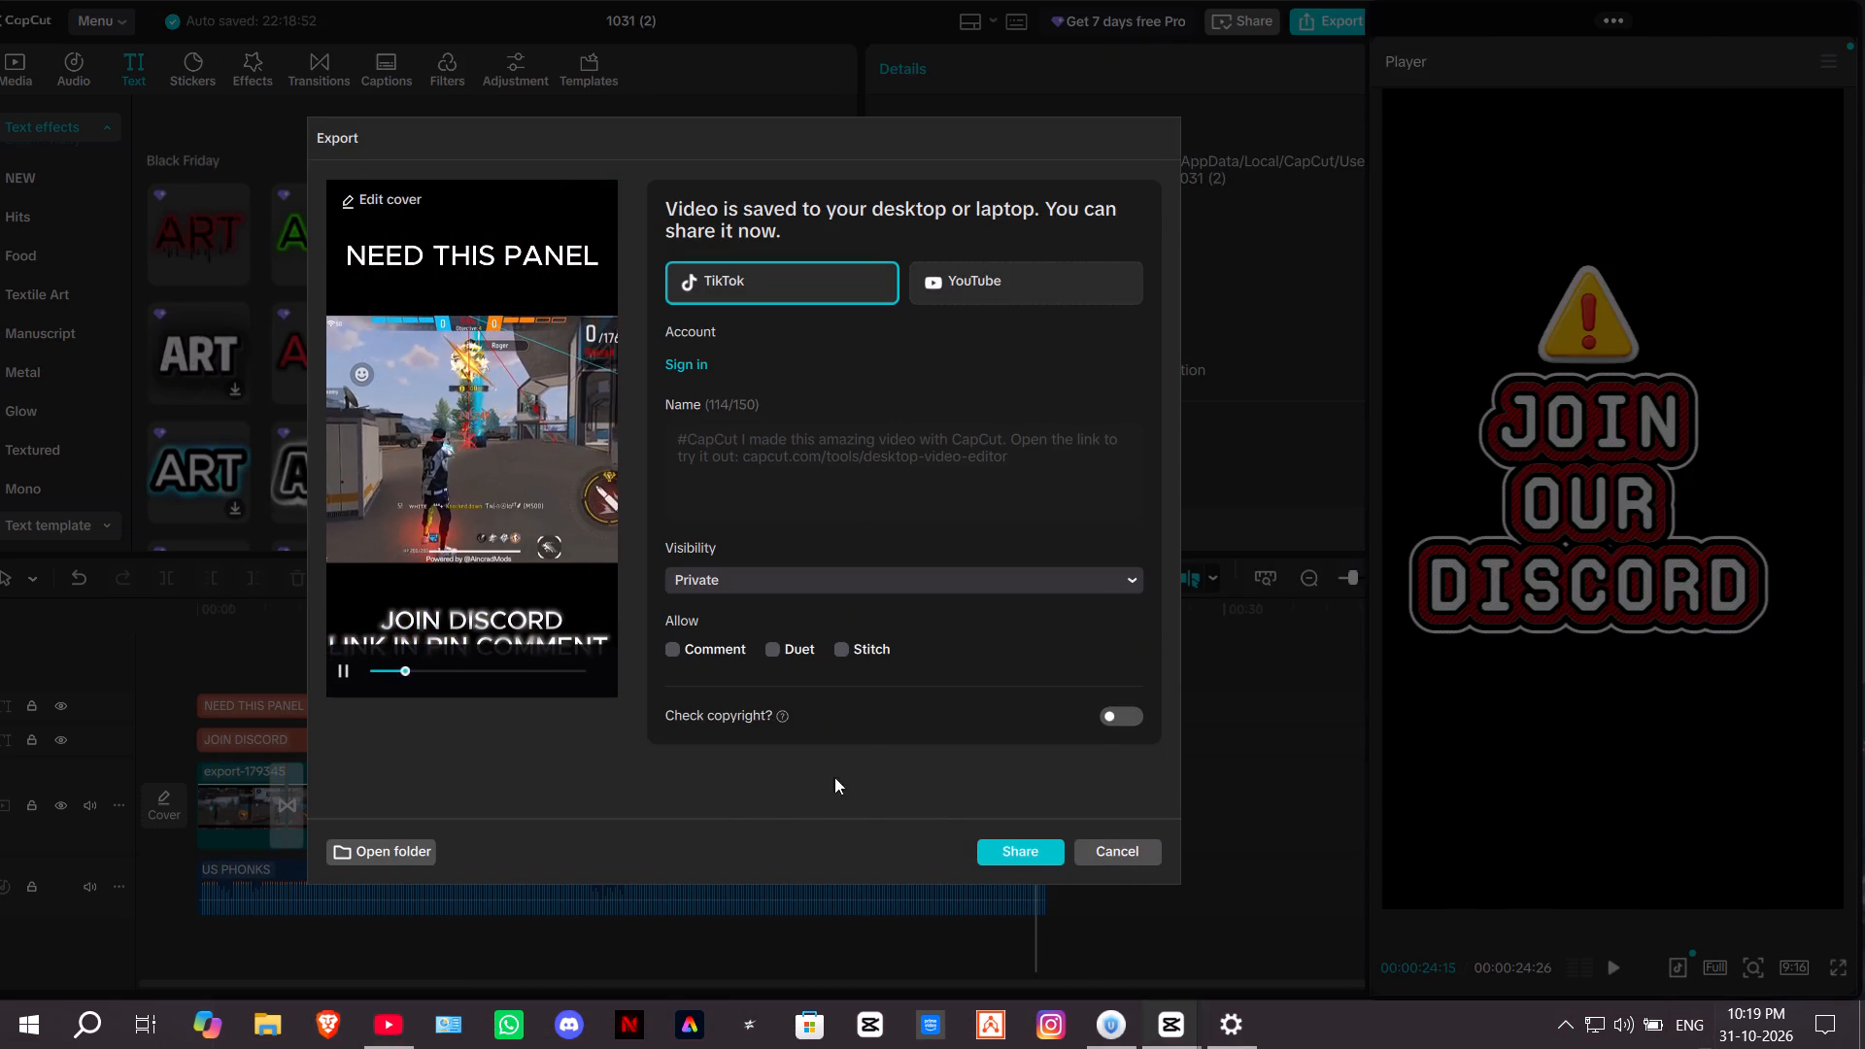
# Open the exported video's folder and try to move 1031 (2) into Downloads.
pyautogui.click(389, 841)
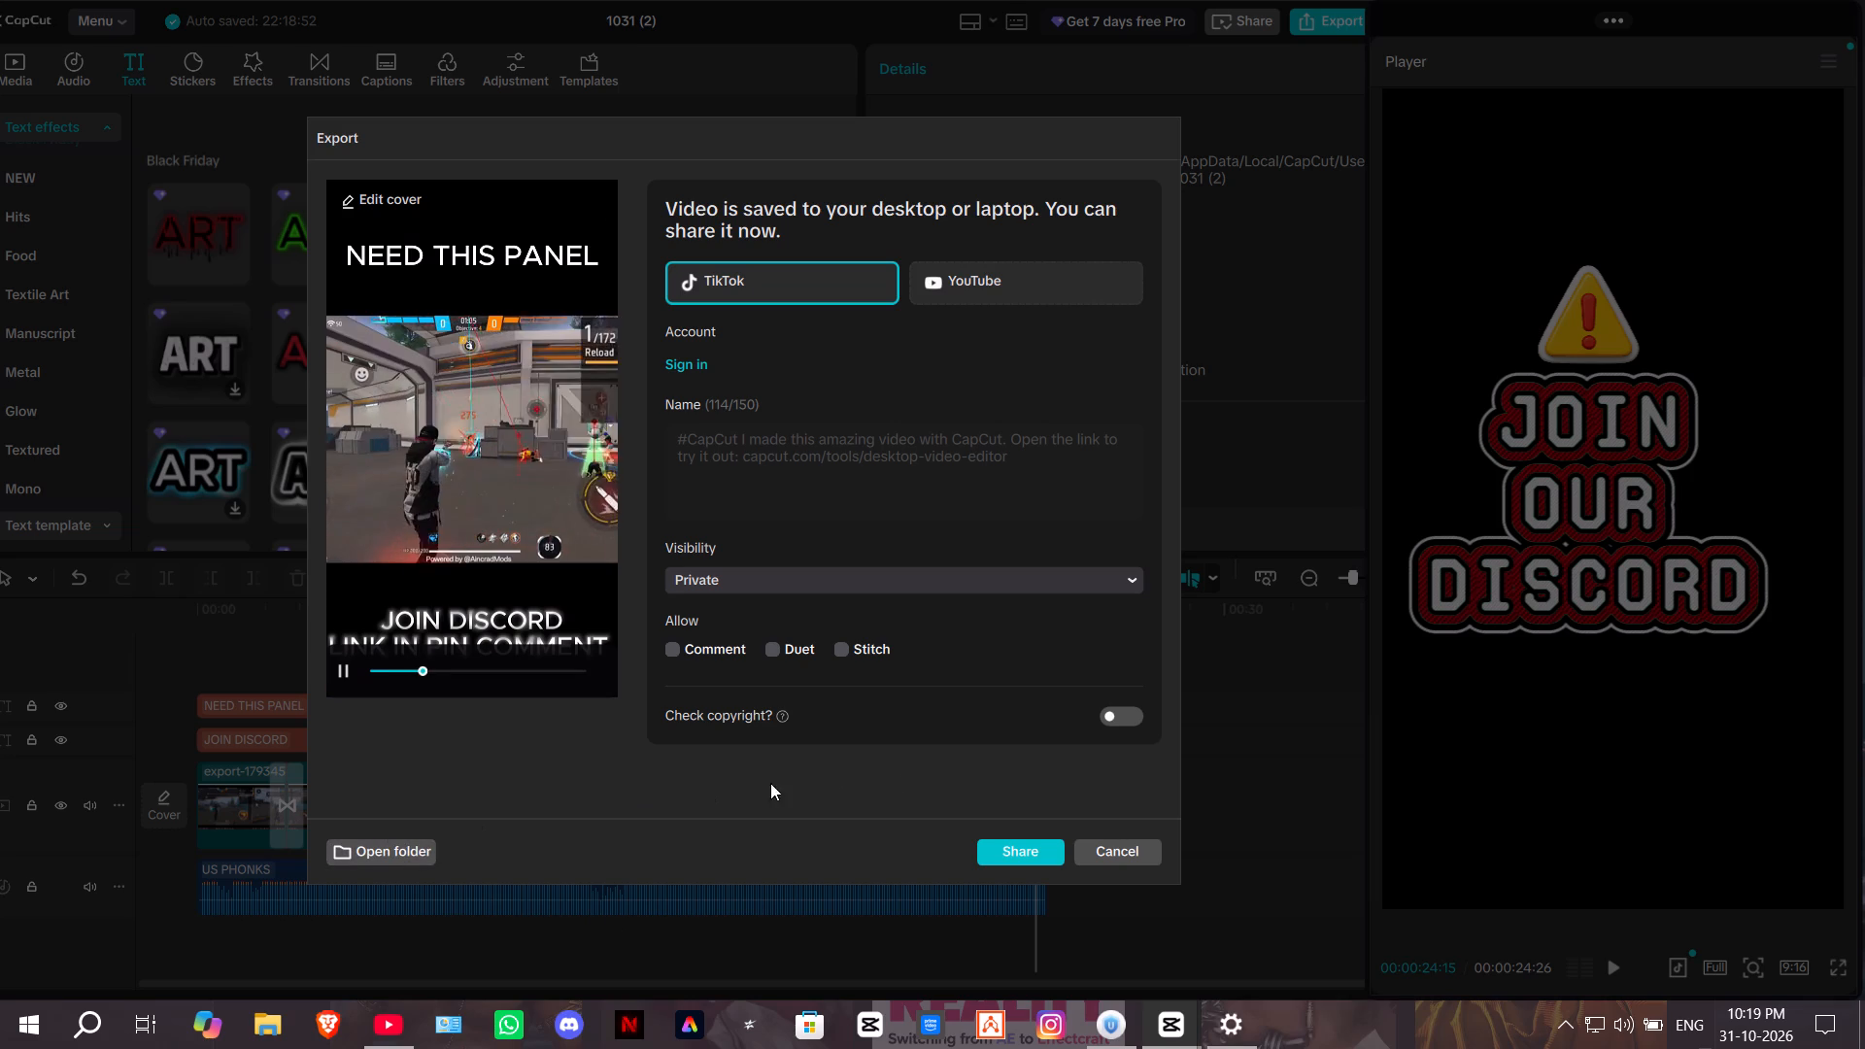
pyautogui.moveTo(771, 352); pyautogui.dragTo(772, 409)
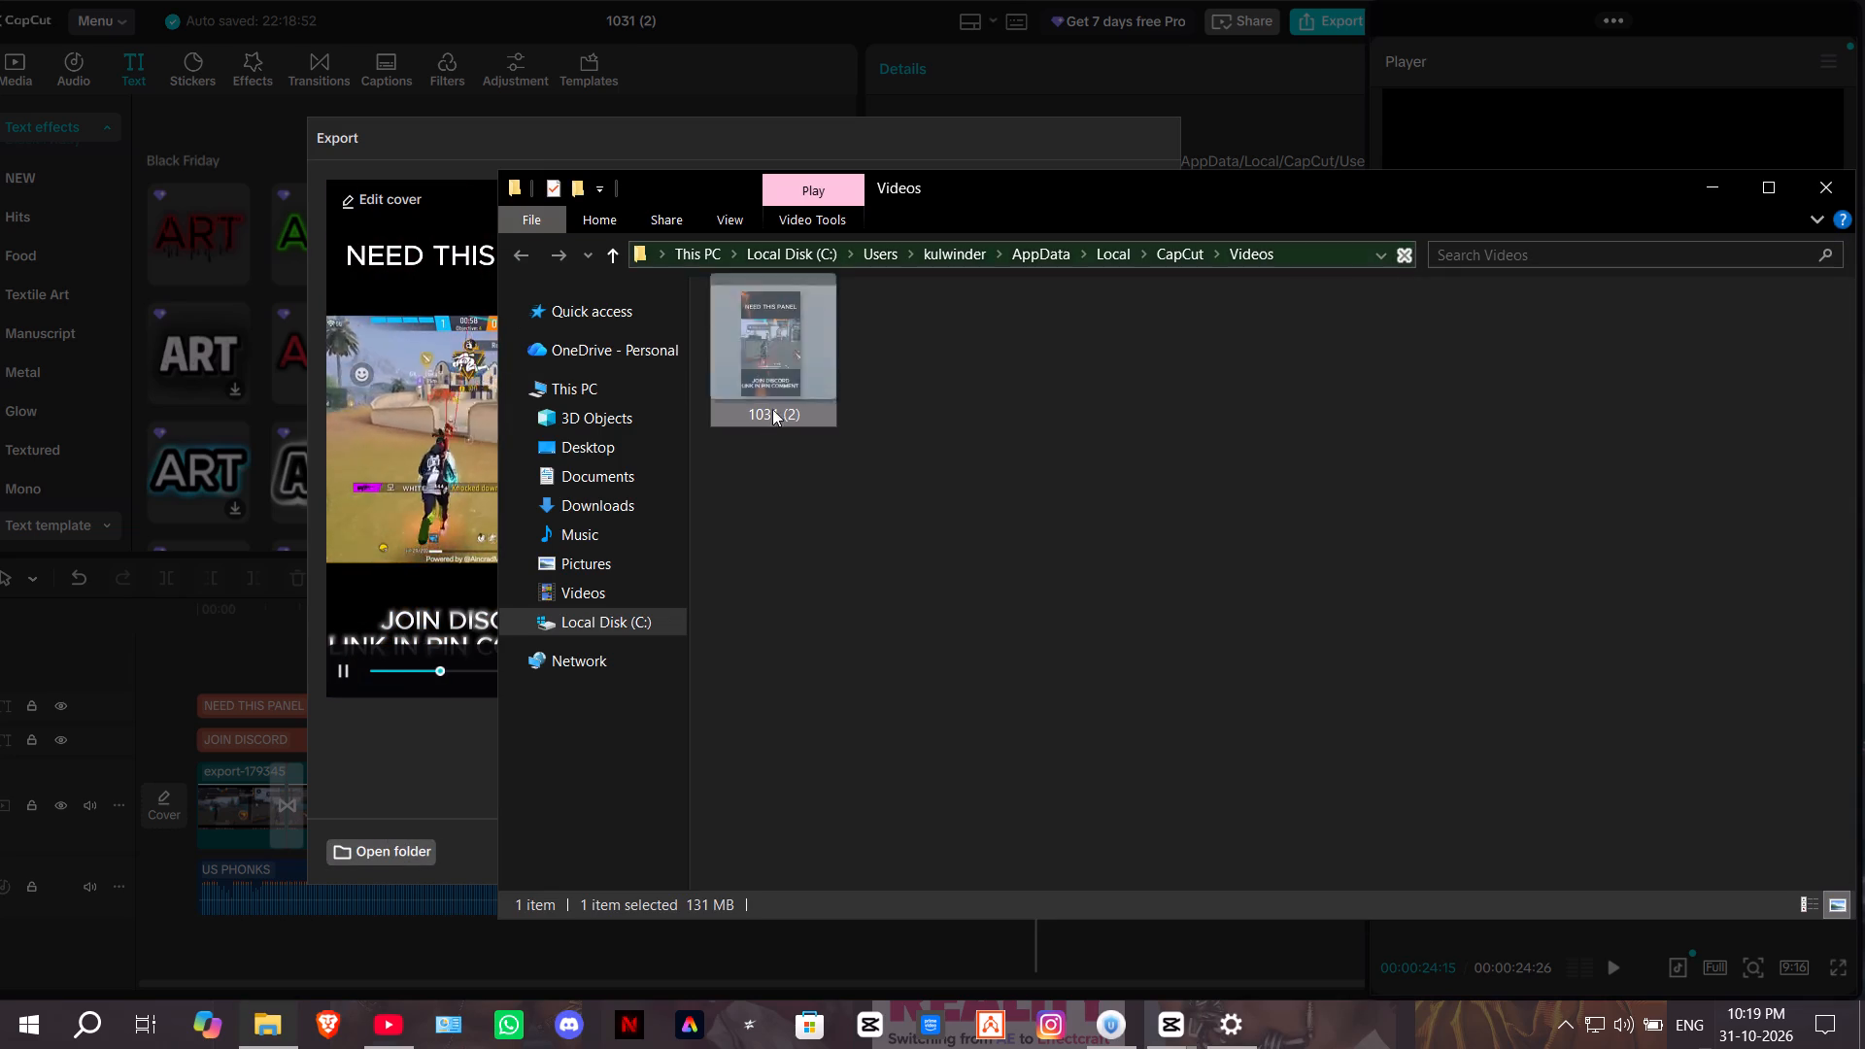
pyautogui.moveTo(772, 409); pyautogui.dragTo(623, 503)
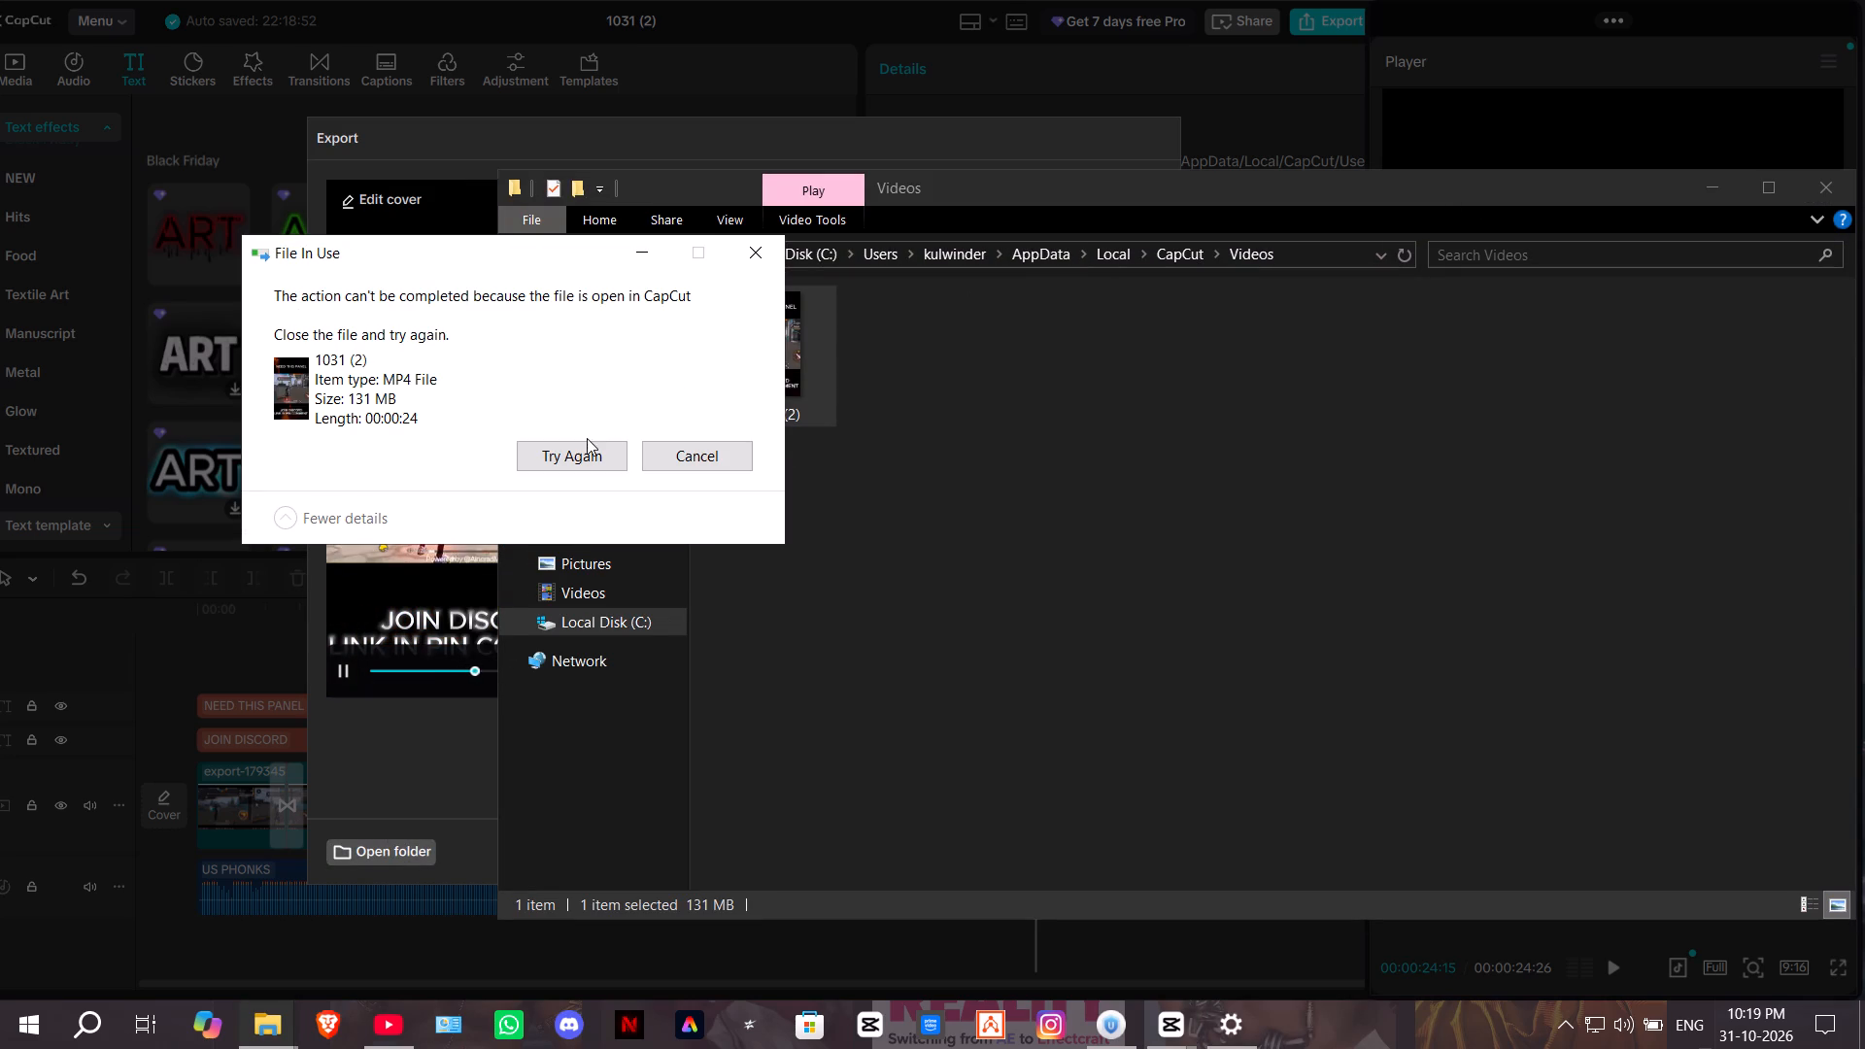
pyautogui.click(752, 263)
# Close CapCut completely, including its export dialog and home window, to release the exported file.
pyautogui.click(930, 156)
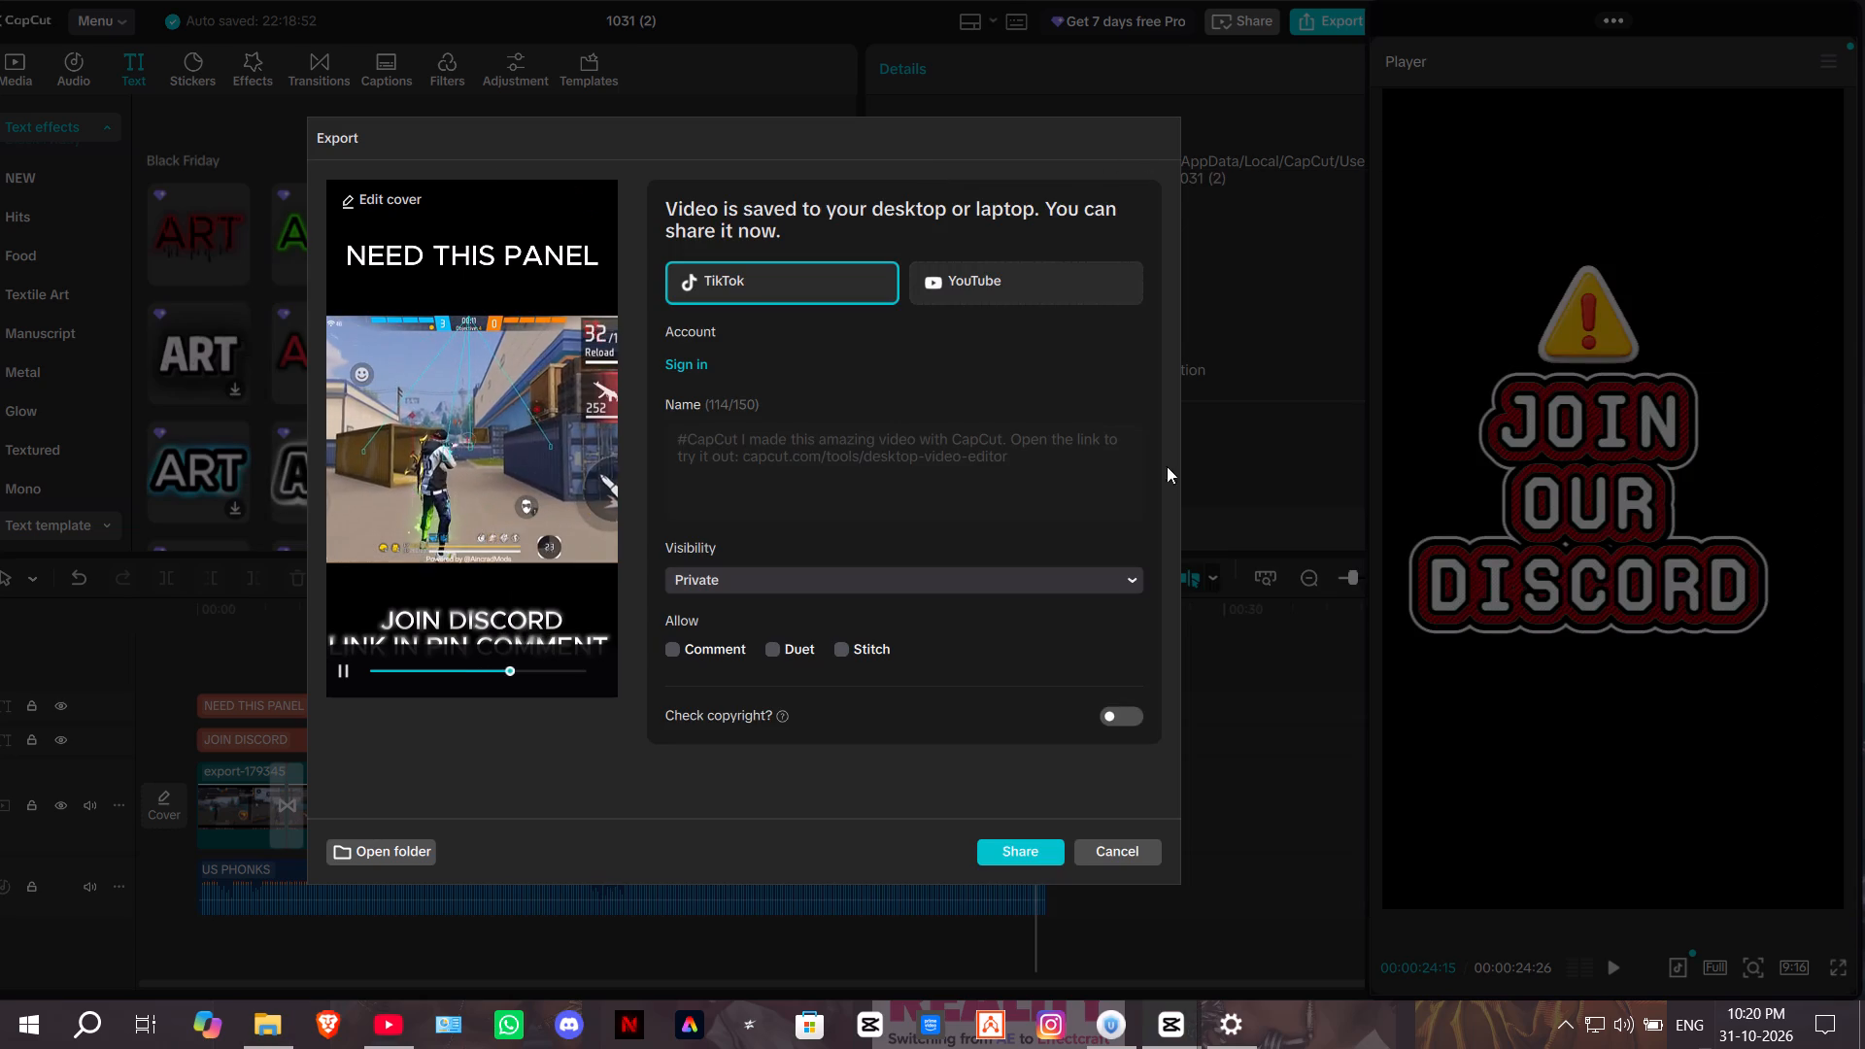
pyautogui.click(1128, 855)
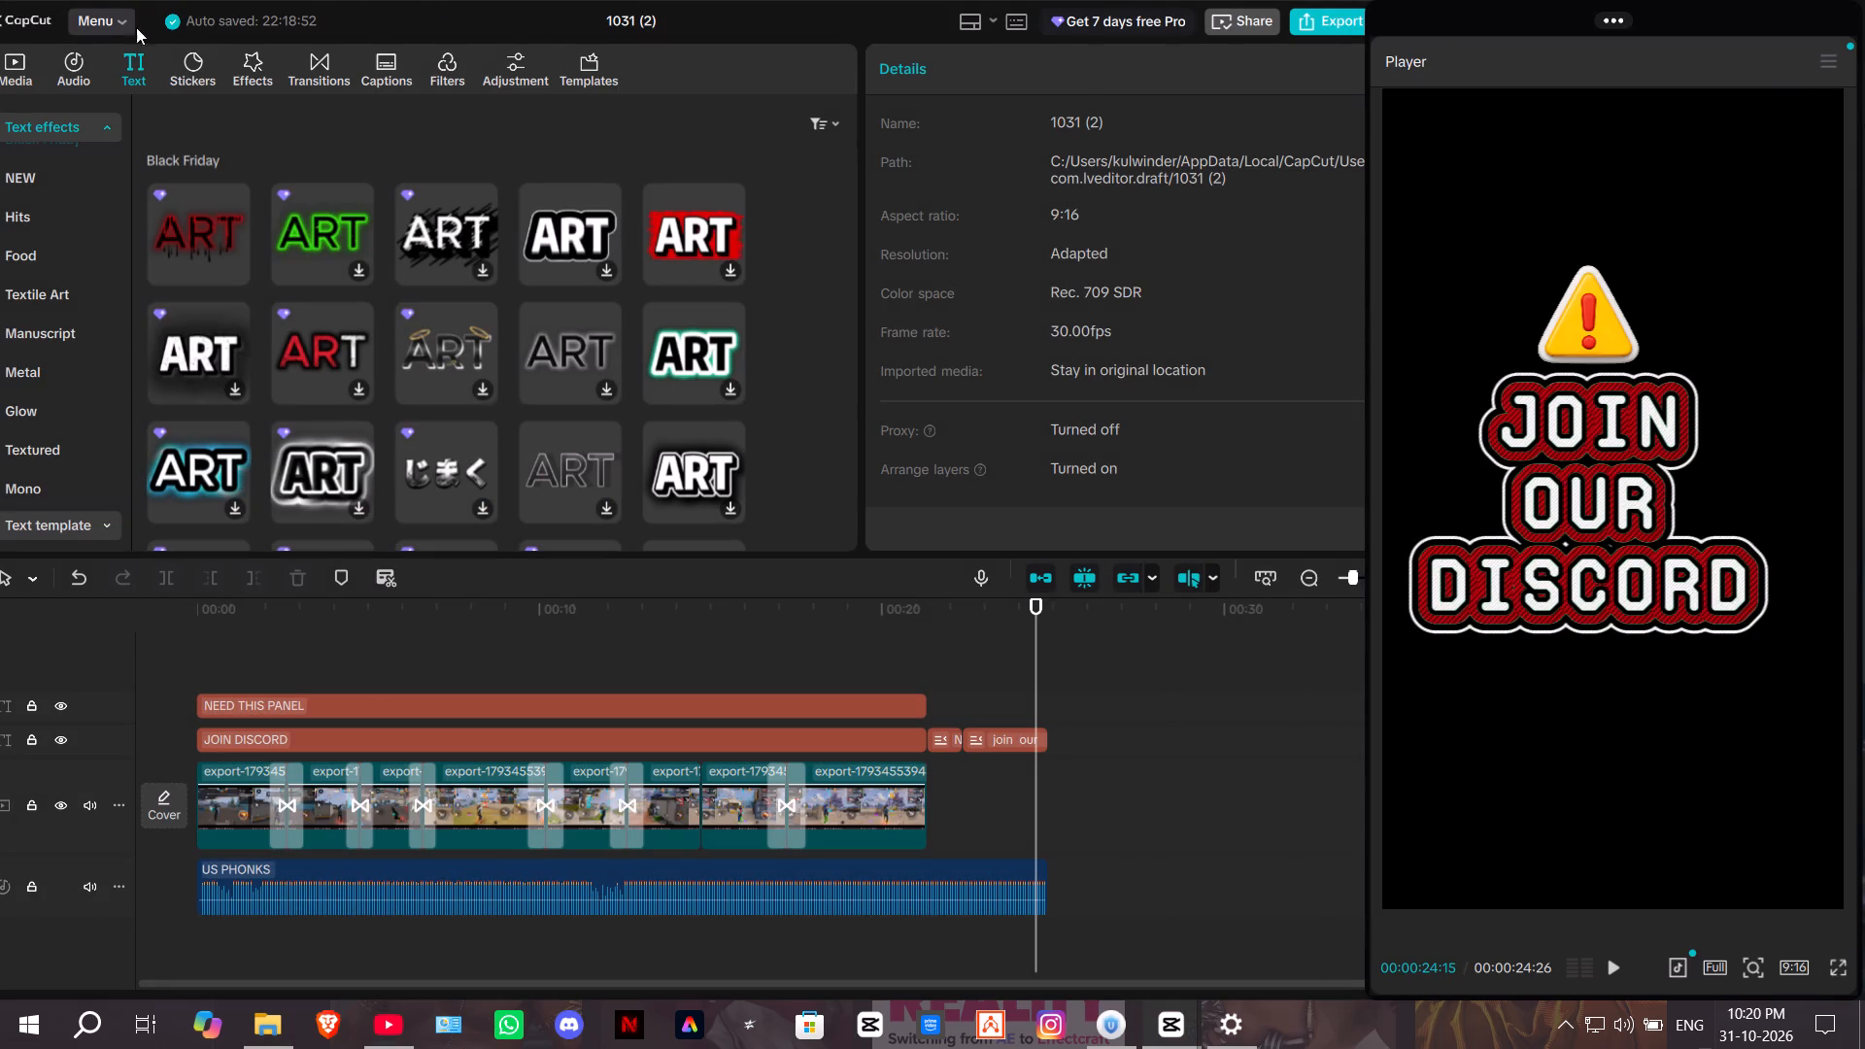
pyautogui.moveTo(359, 13); pyautogui.dragTo(264, 237)
pyautogui.moveTo(608, 250); pyautogui.dragTo(522, 256)
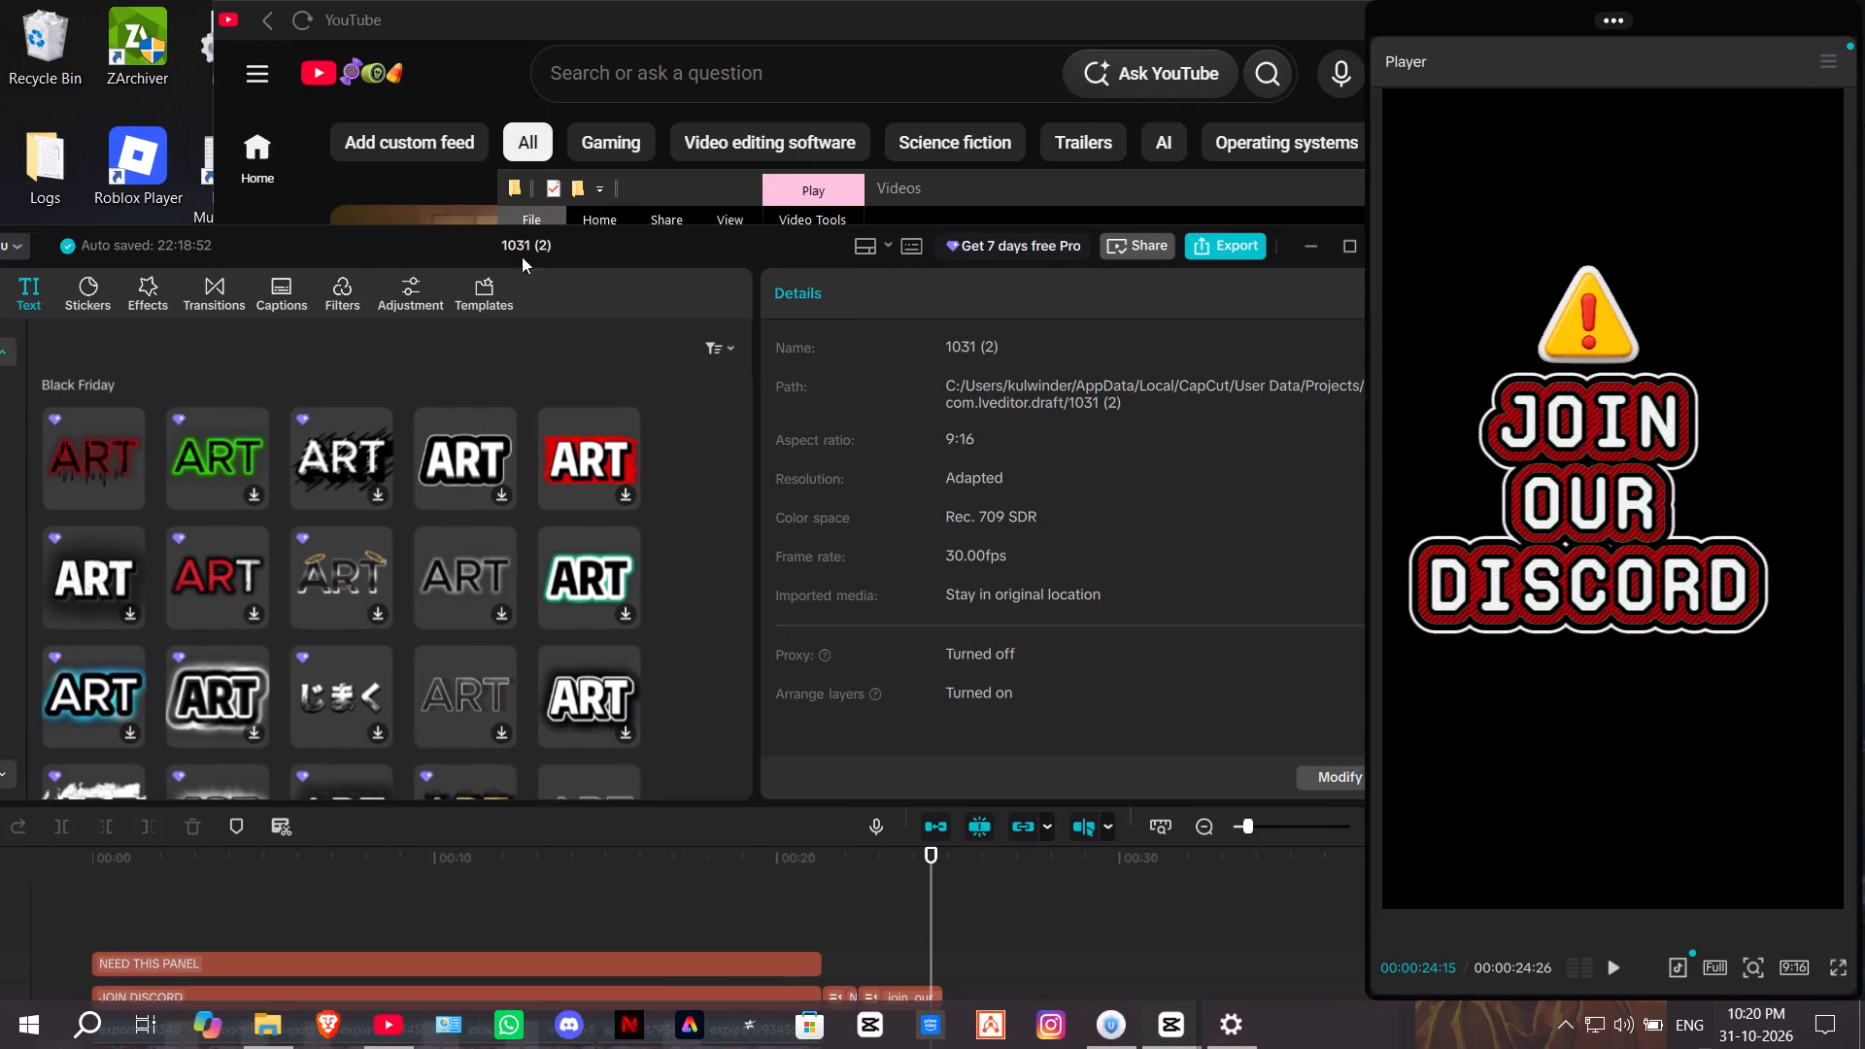
pyautogui.moveTo(522, 256); pyautogui.dragTo(237, 269)
pyautogui.click(1029, 269)
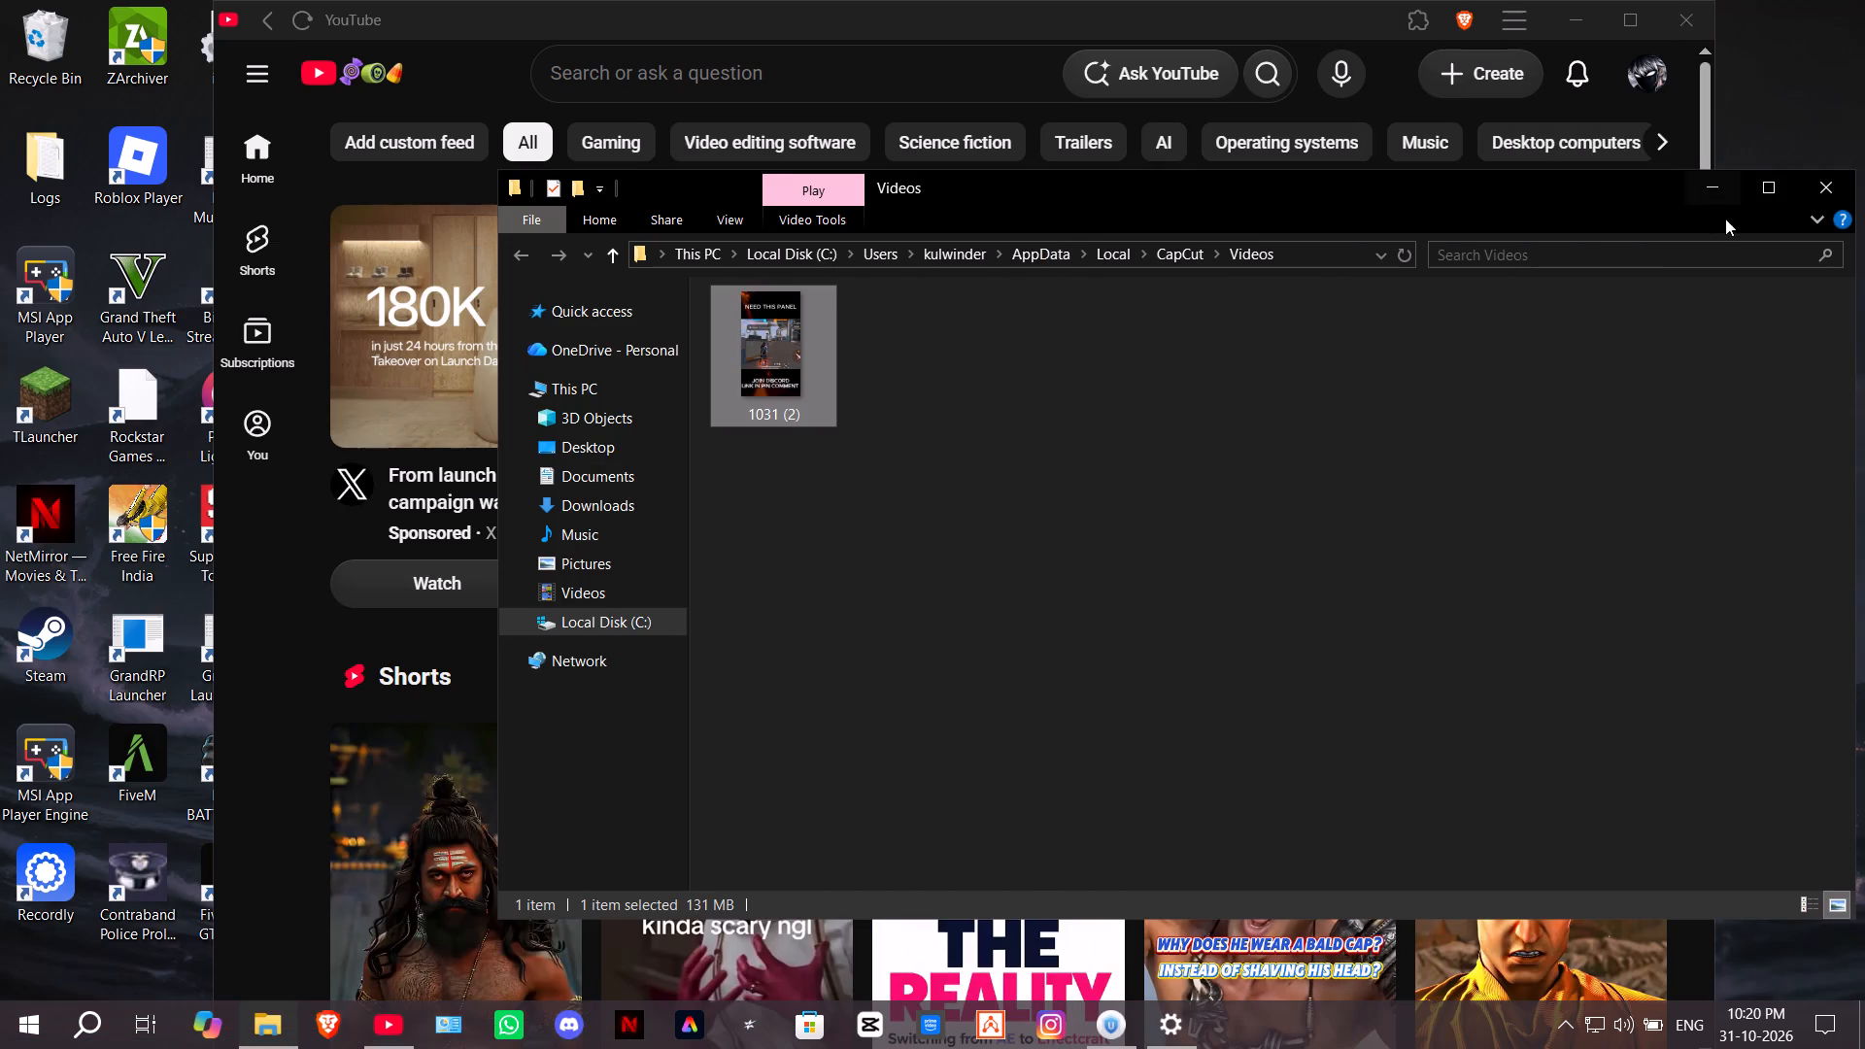
pyautogui.moveTo(796, 390); pyautogui.dragTo(645, 520)
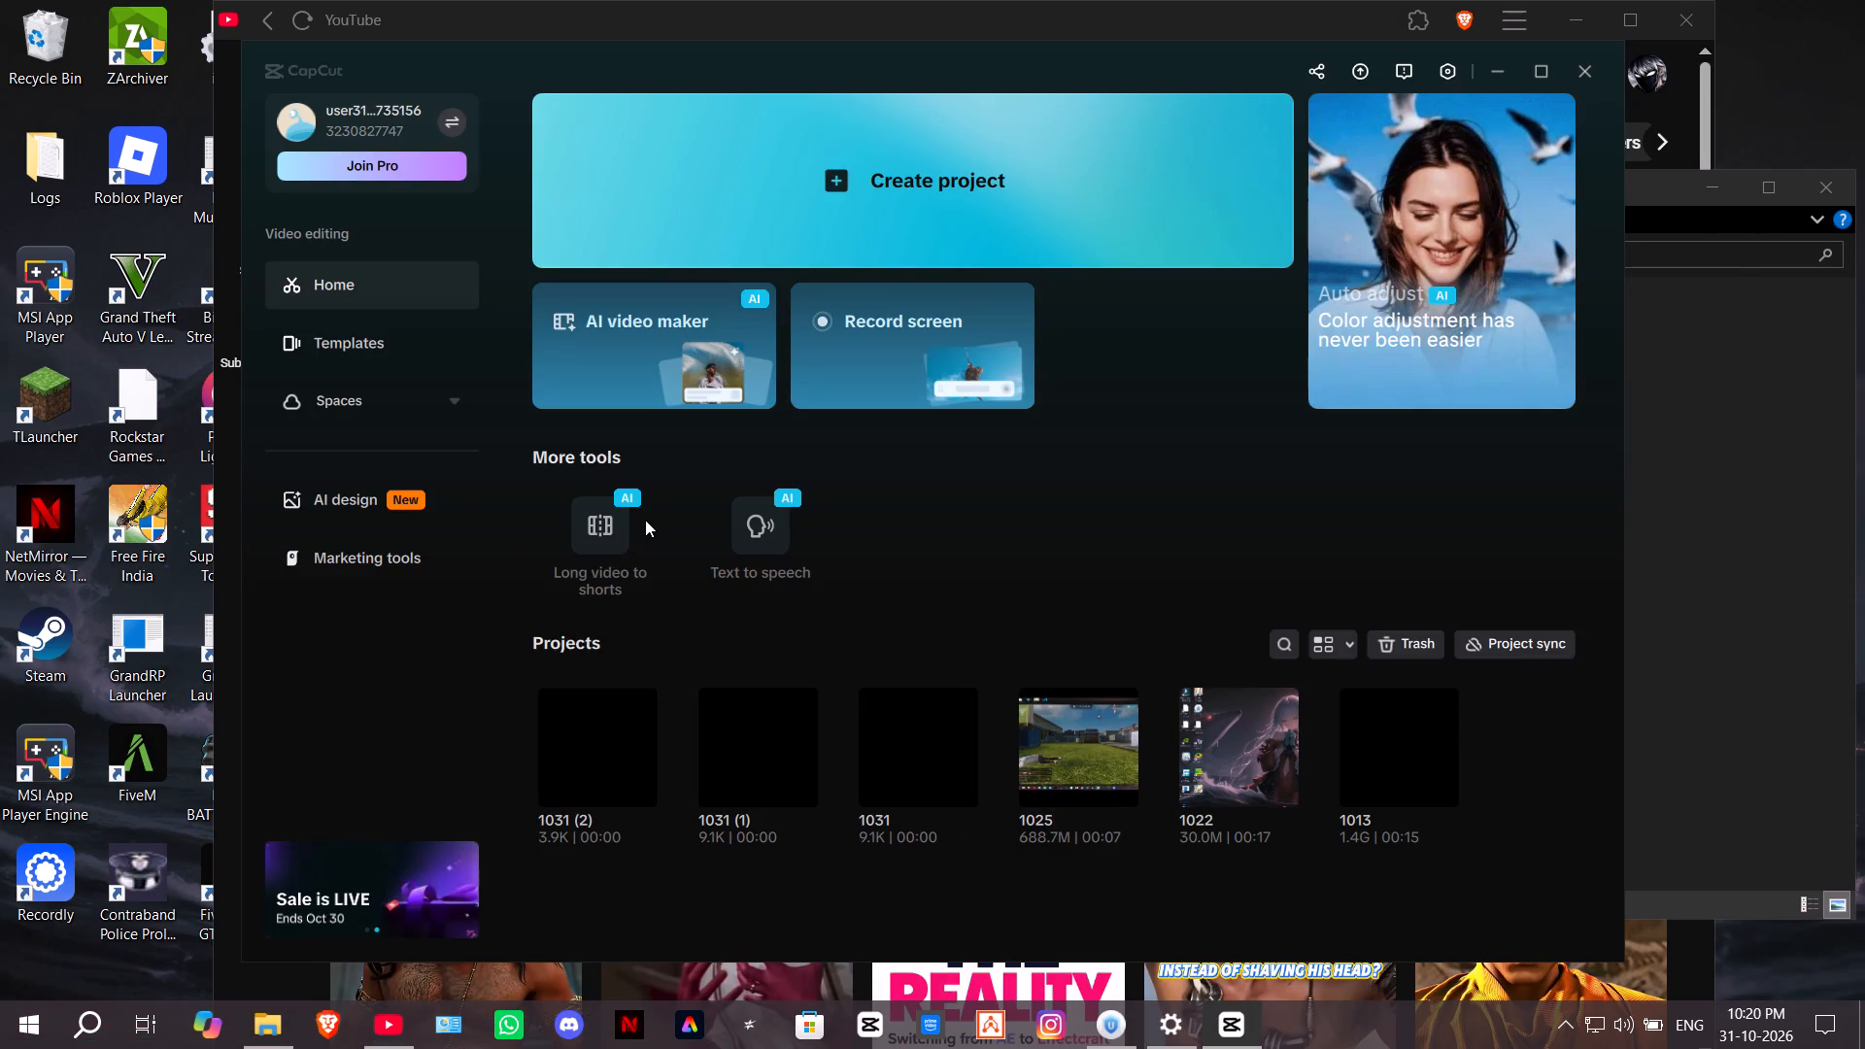
pyautogui.click(1588, 74)
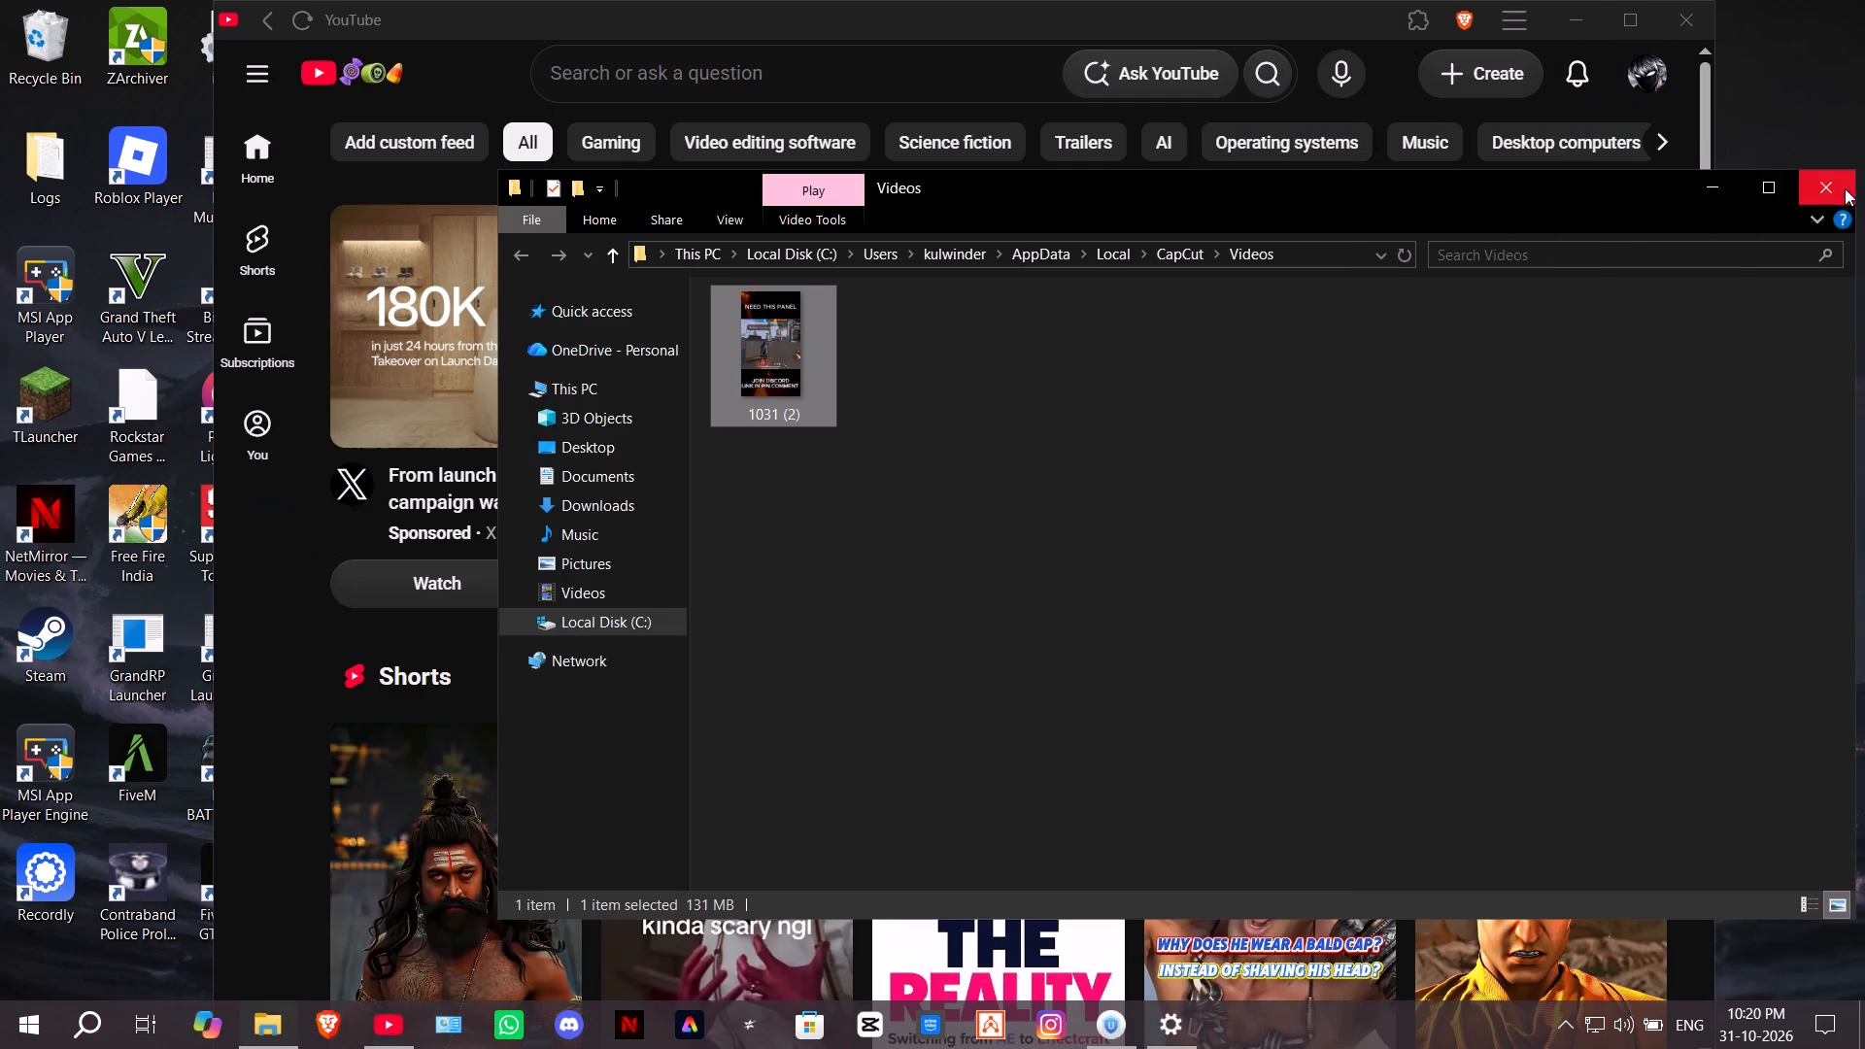
# Move the exported video 1031 (2) into Downloads and open that folder.
pyautogui.moveTo(794, 363); pyautogui.dragTo(570, 515)
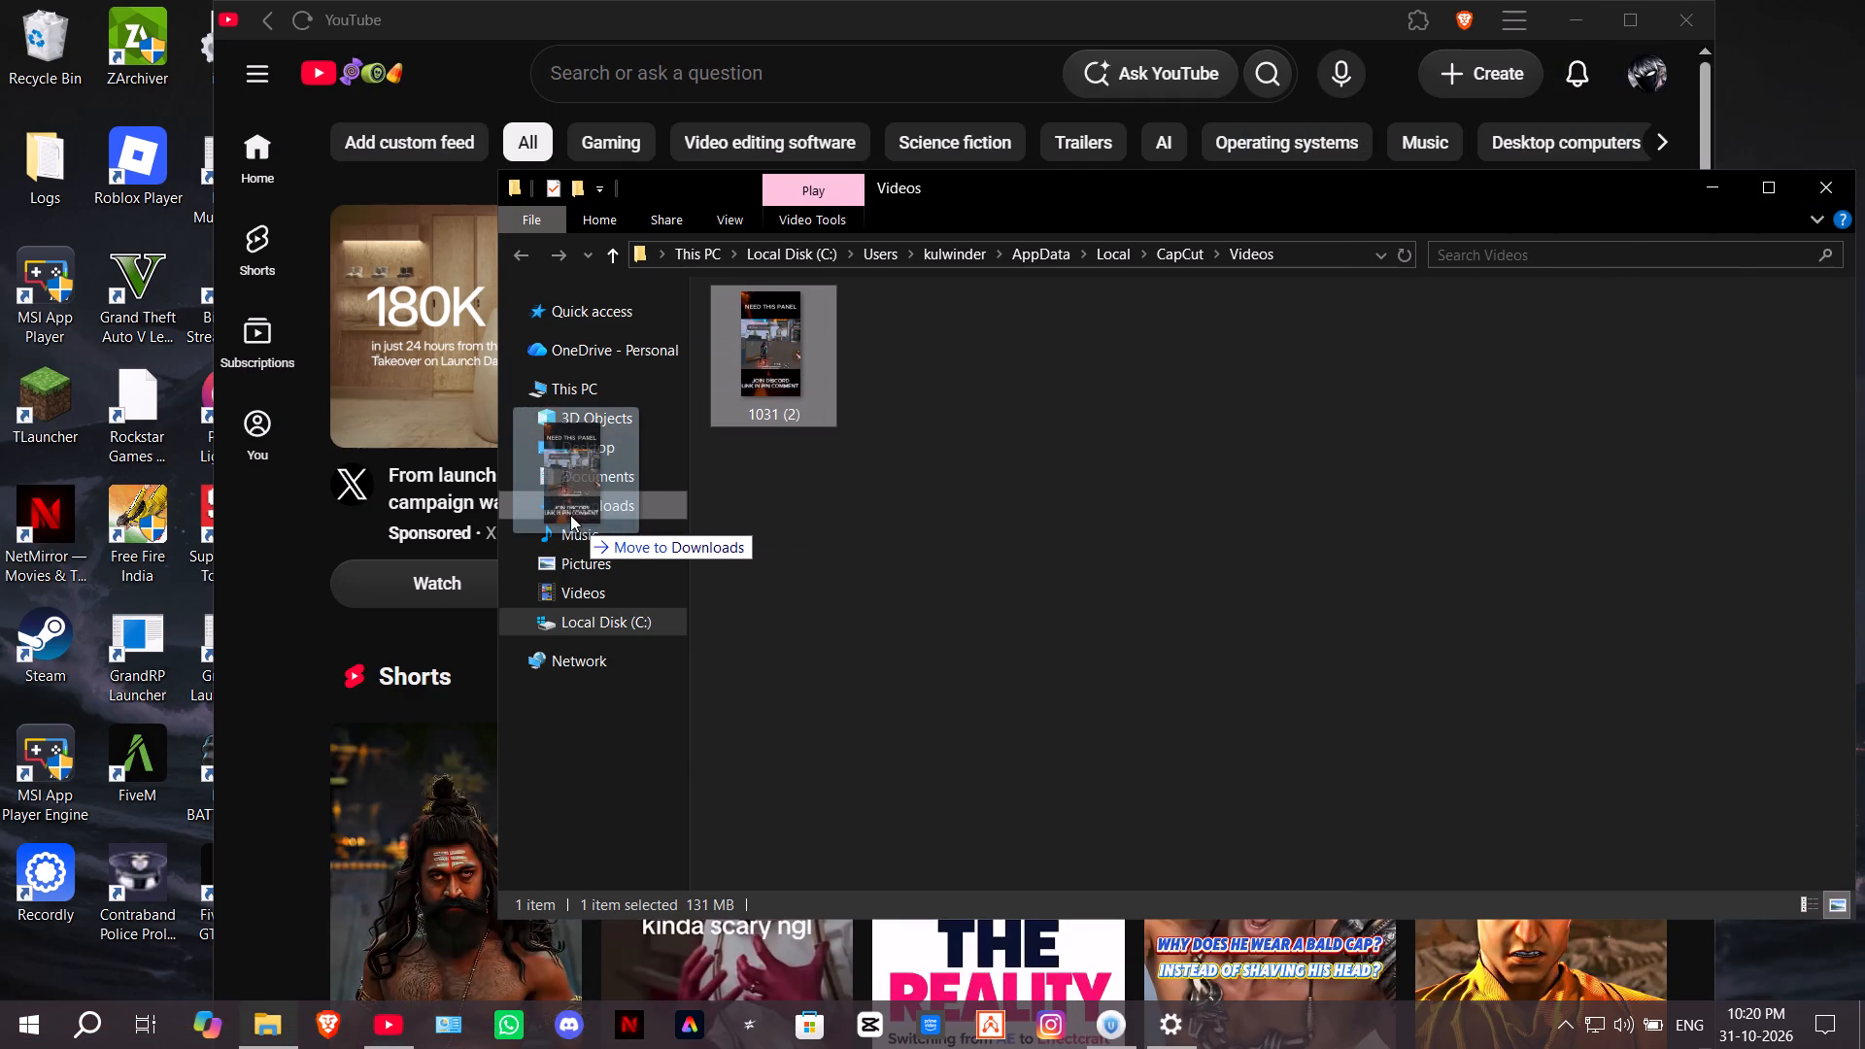
pyautogui.moveTo(570, 515); pyautogui.dragTo(570, 506)
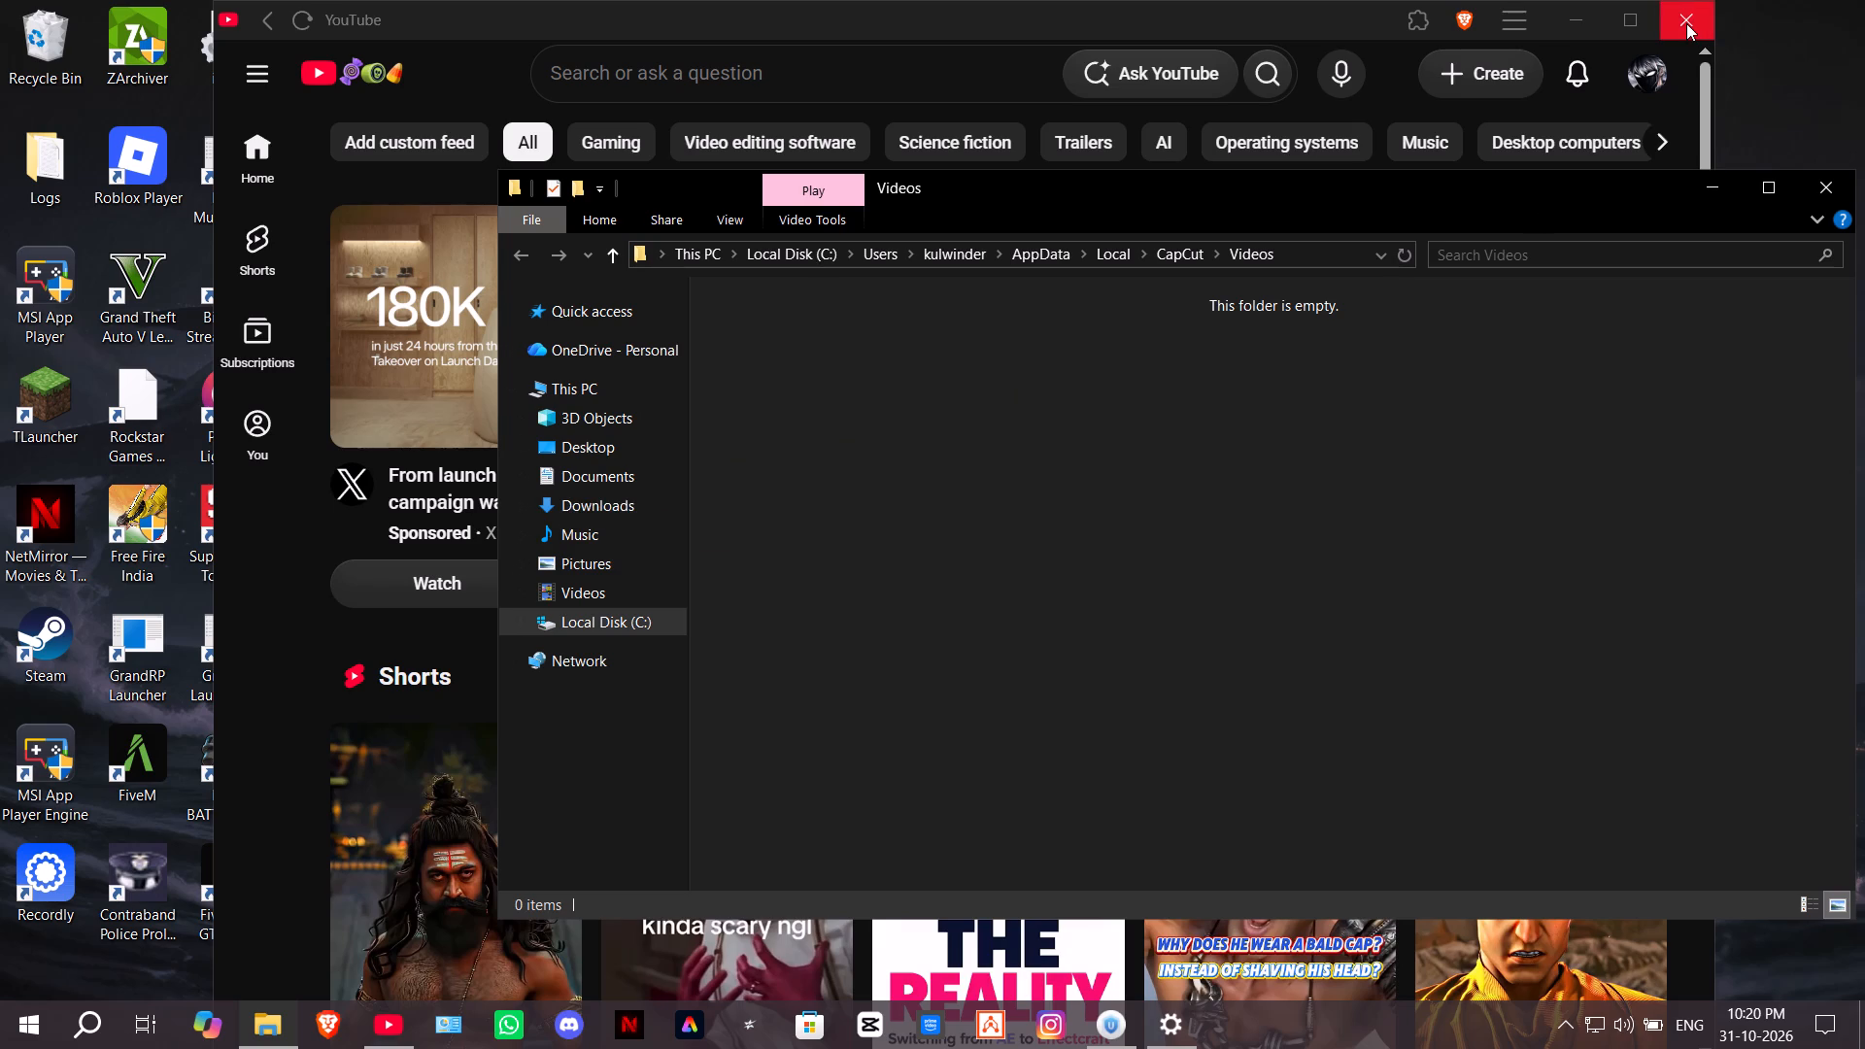
pyautogui.click(627, 507)
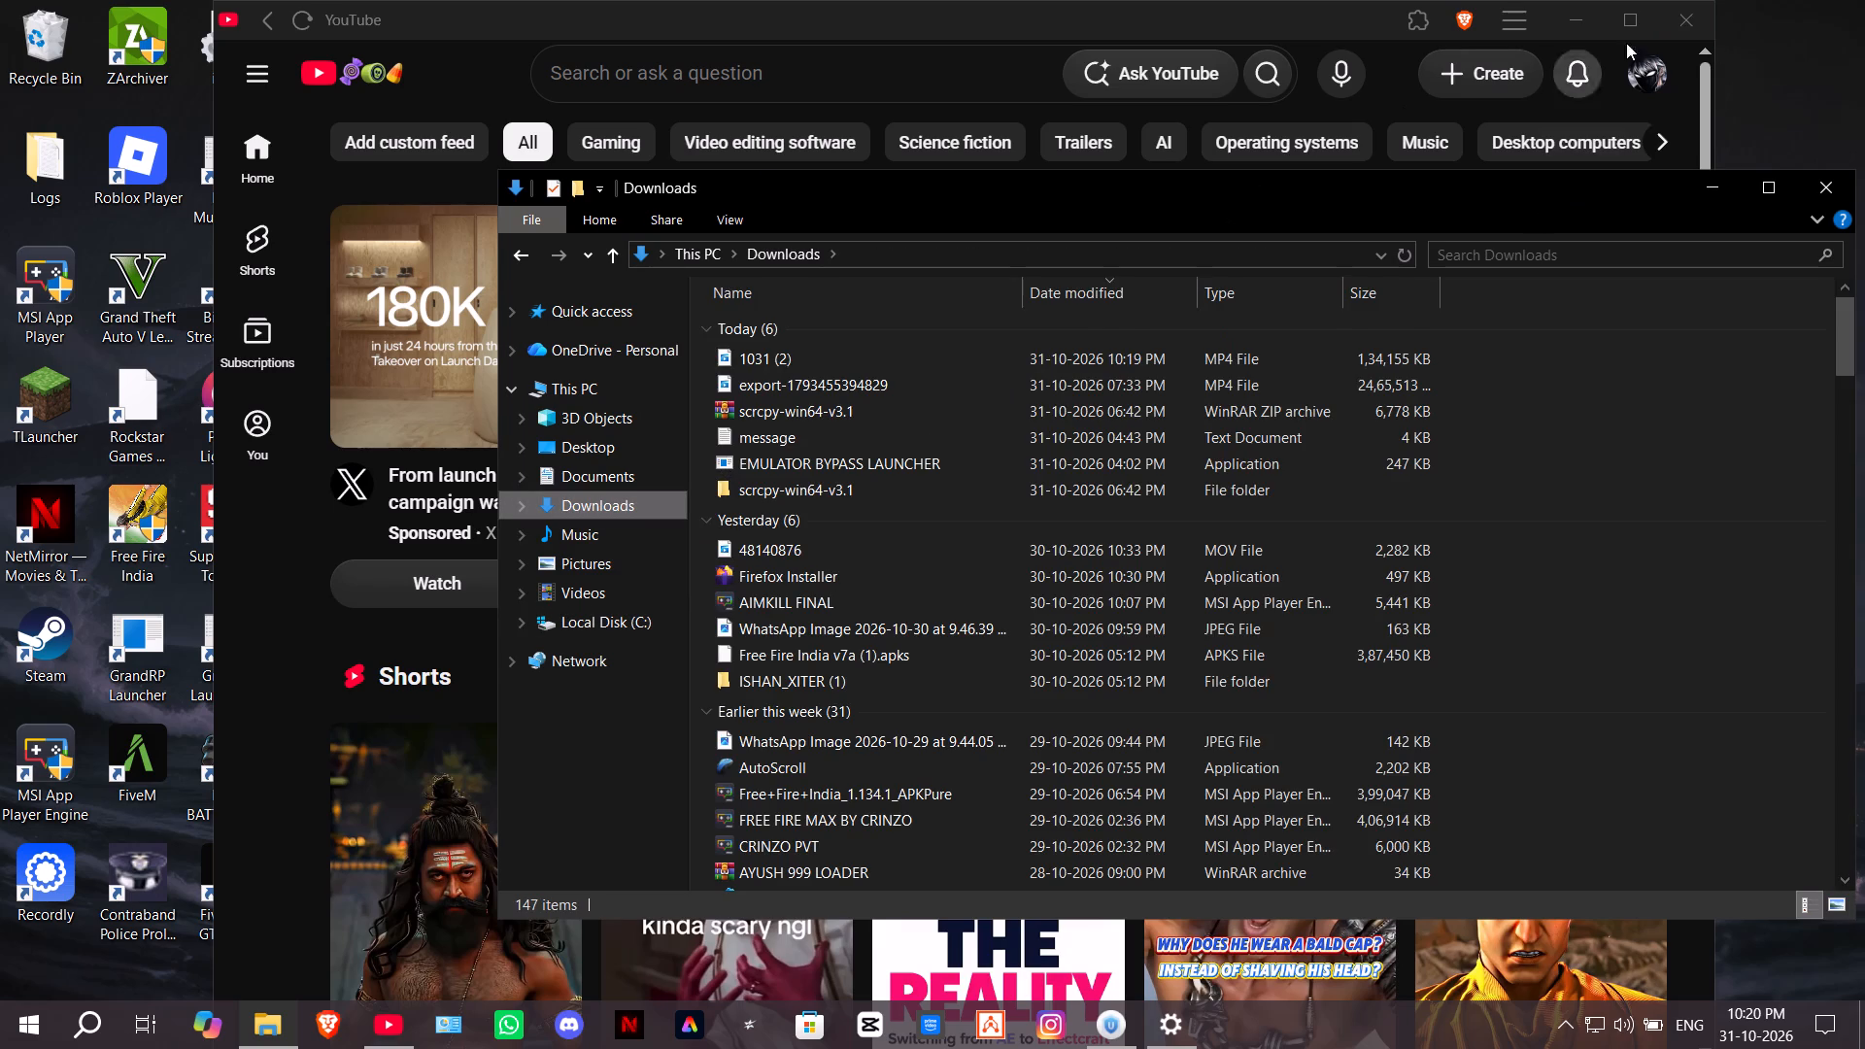
# Switch to YouTube and open the video How to Add DLSS 5 to ANY Video or Edit.
pyautogui.click(906, 73)
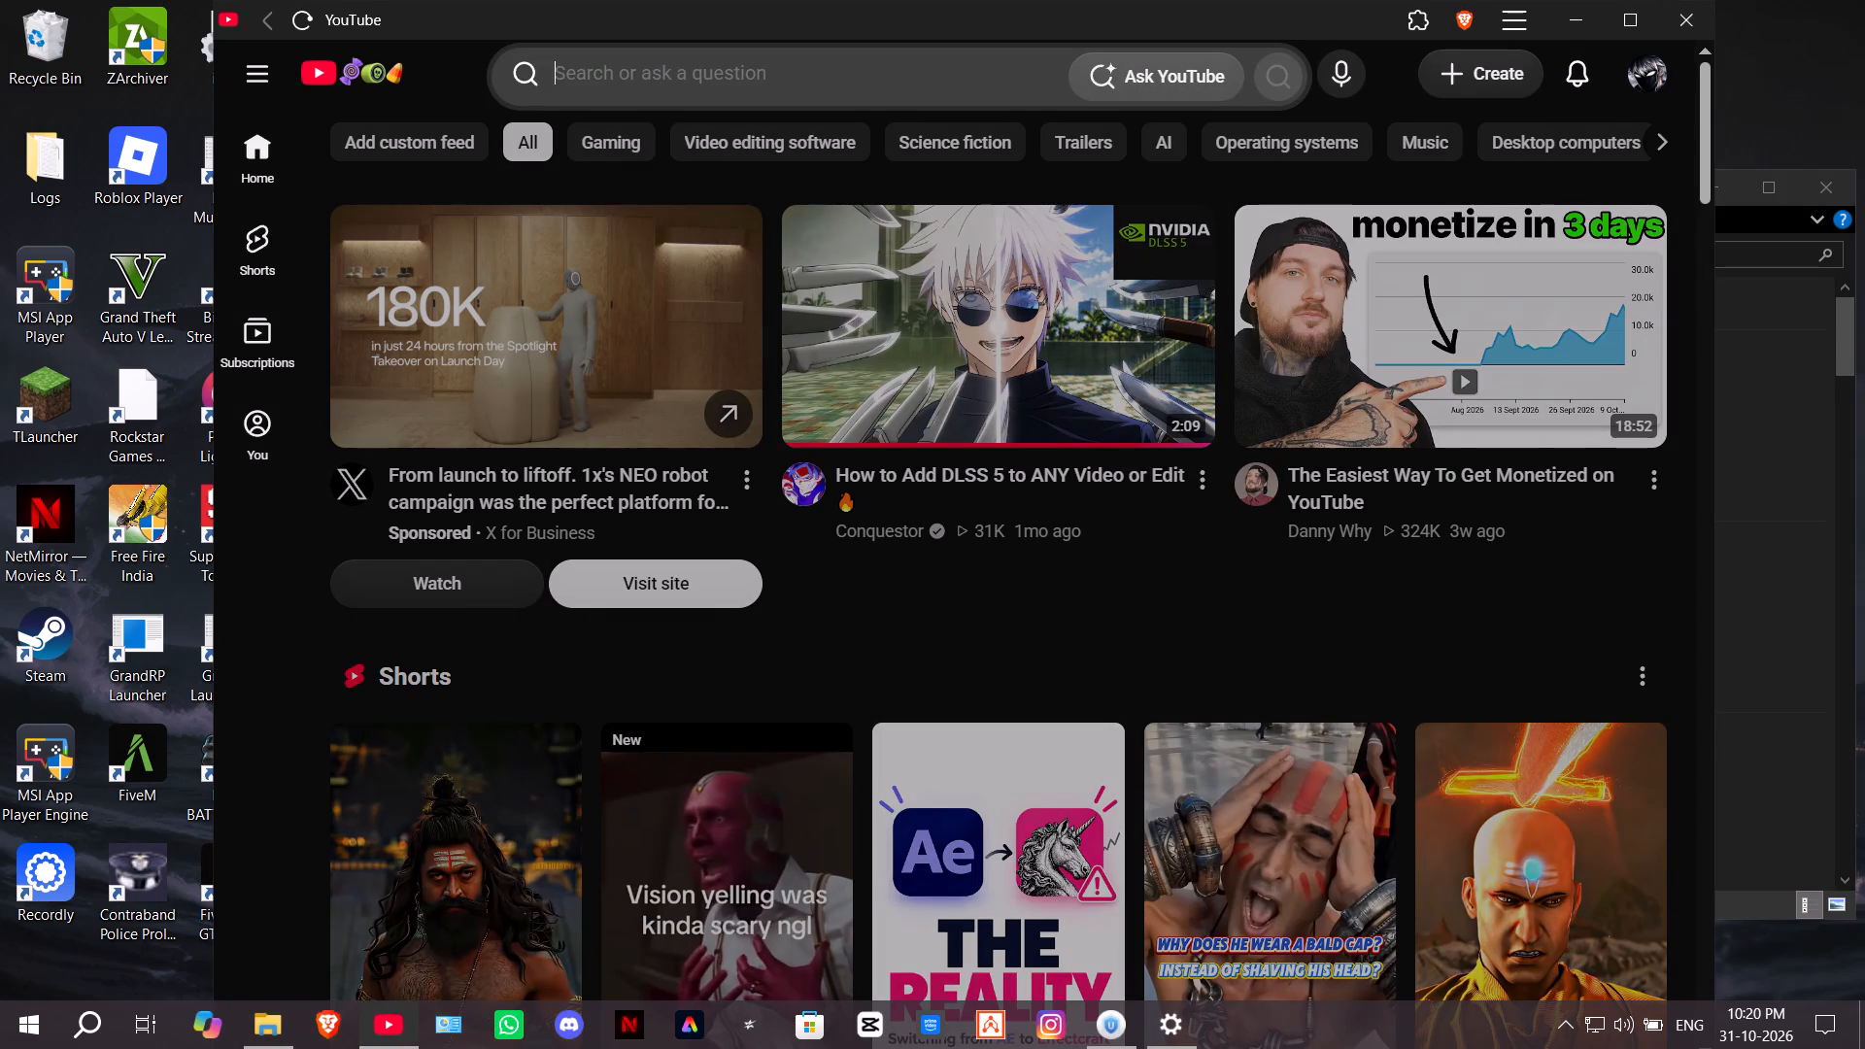
pyautogui.click(1074, 550)
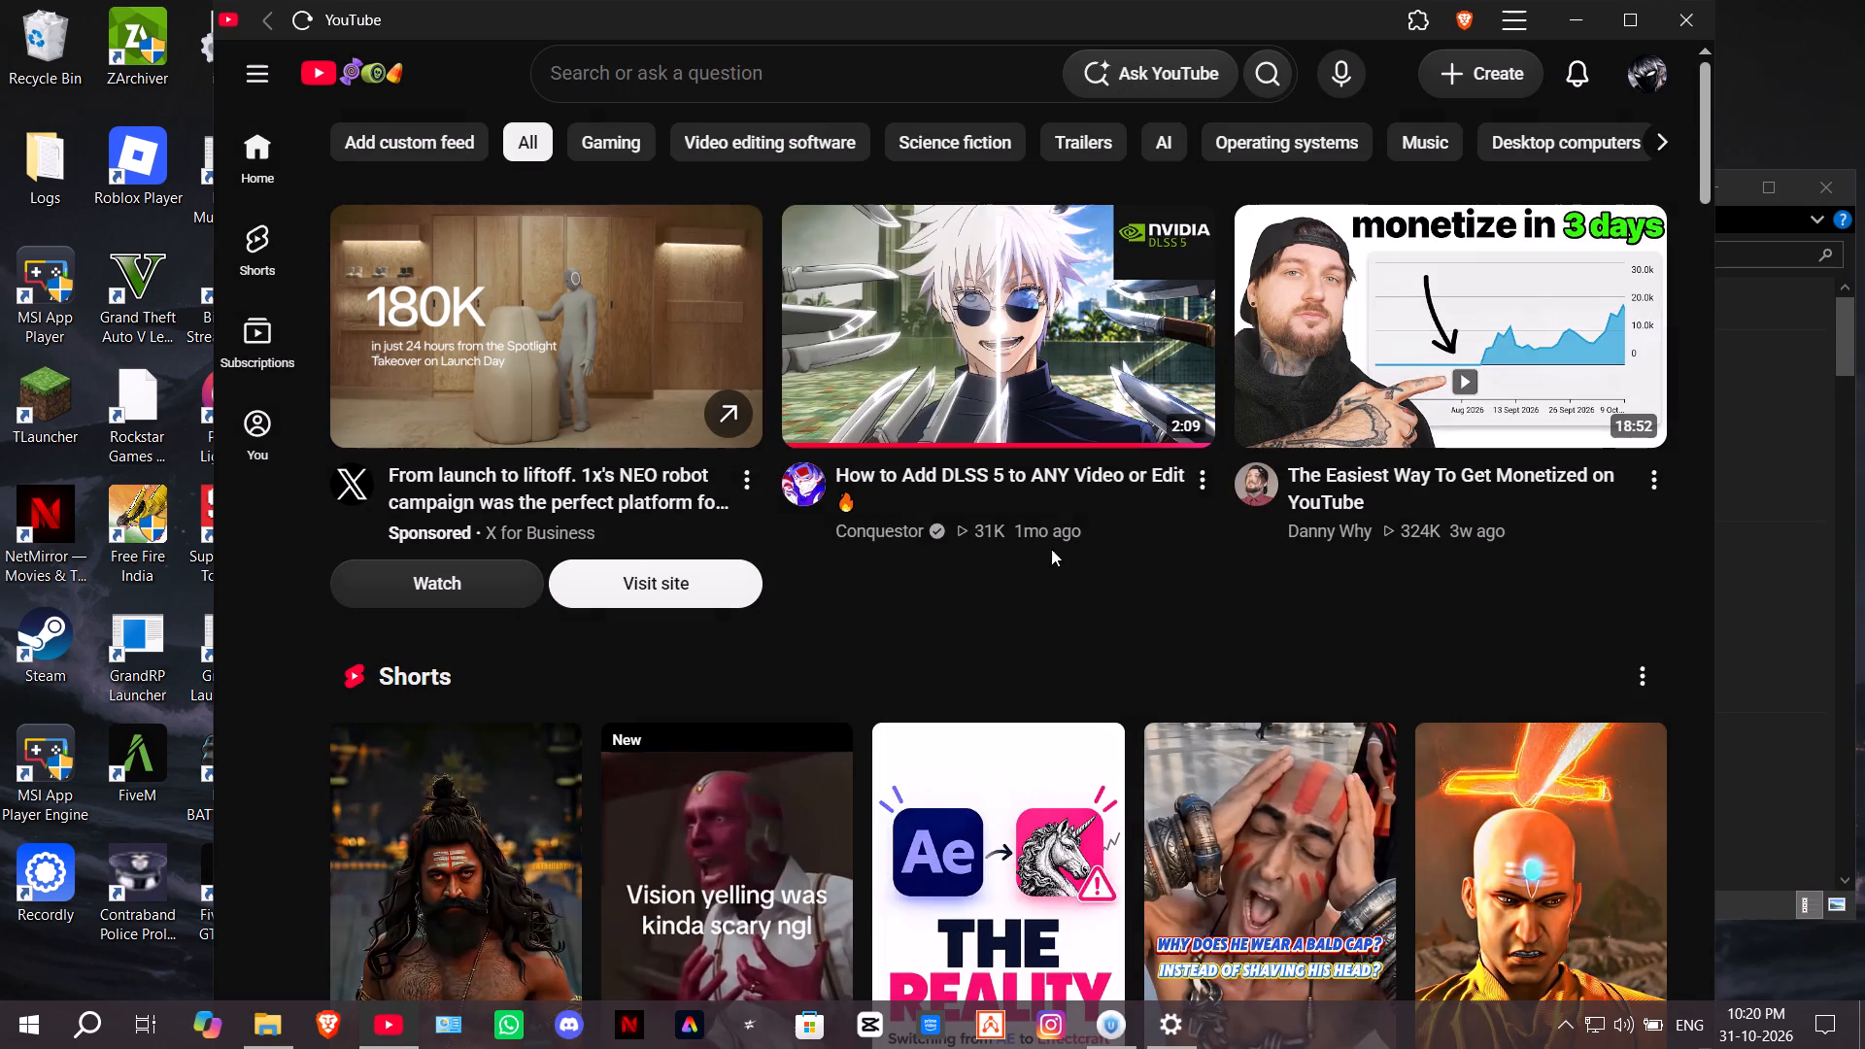
pyautogui.click(1031, 345)
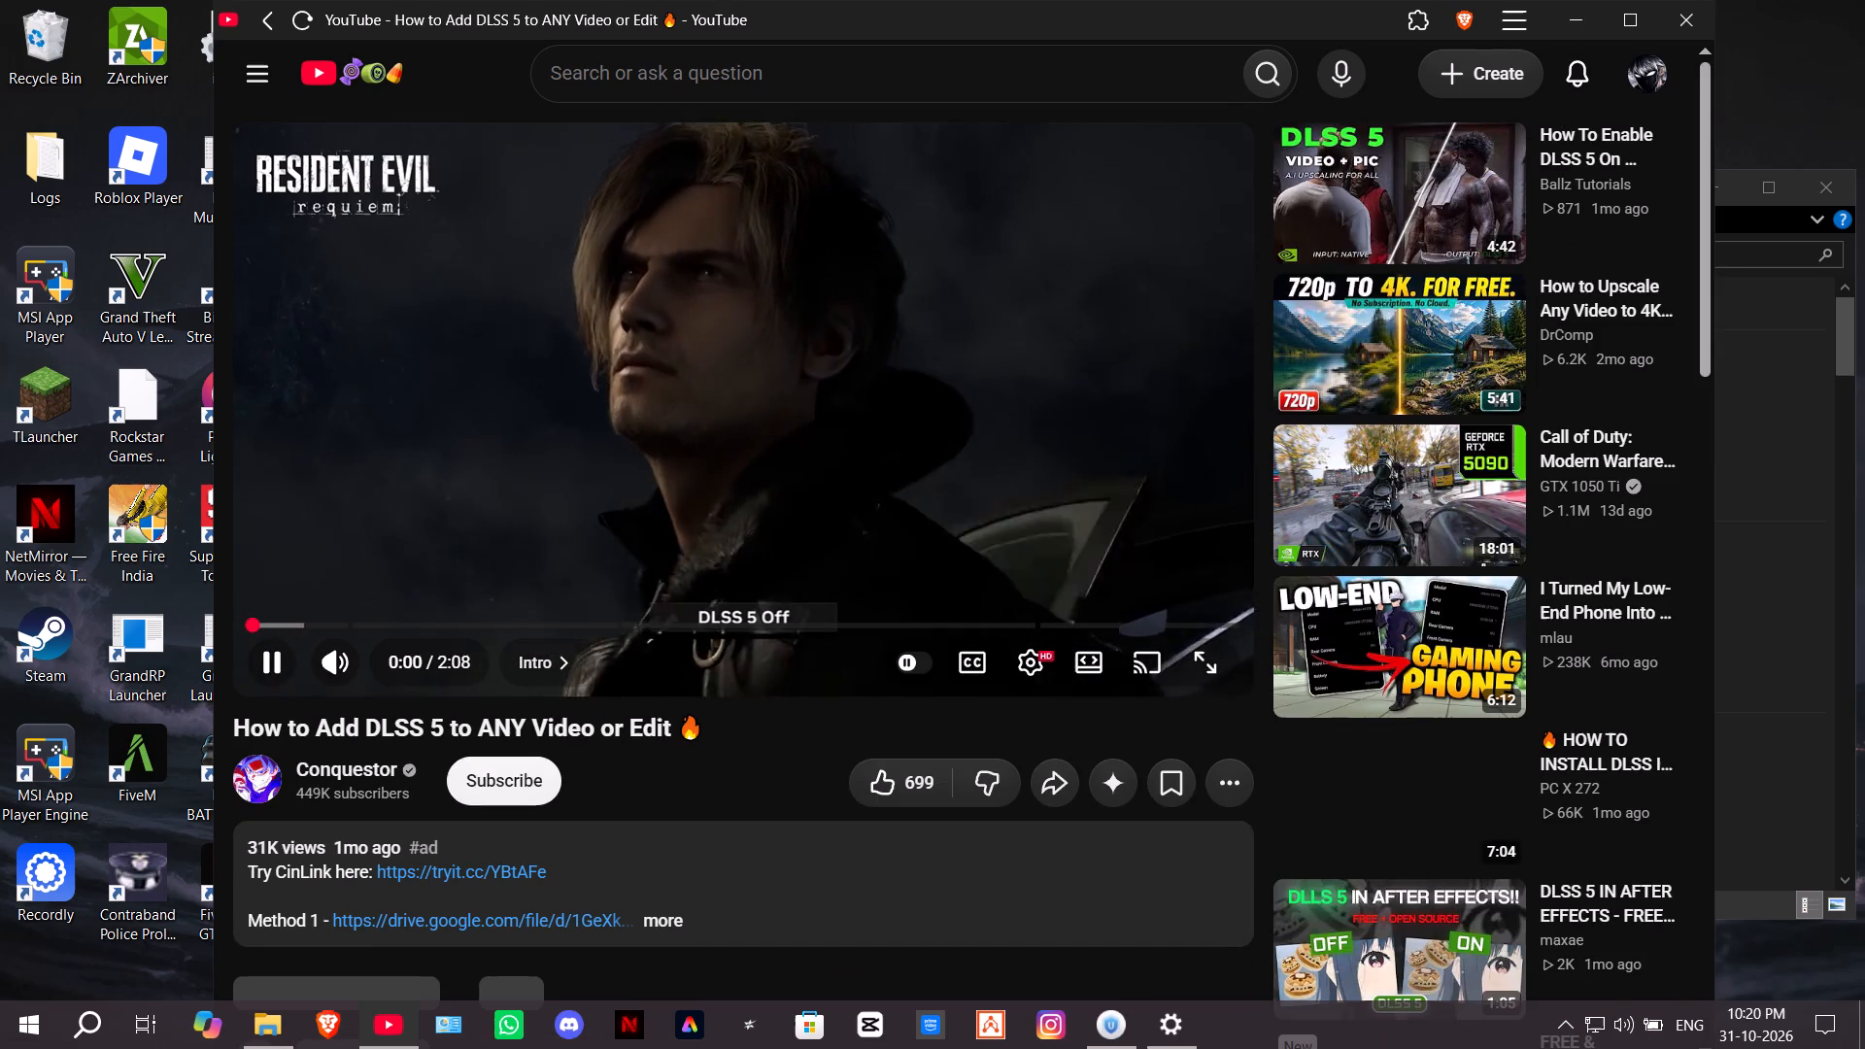
# Follow the Method 1 link in the video description and download DLSS.5.Visual.Enhancer.v6.0.zip from Google Drive.
pyautogui.click(679, 905)
pyautogui.click(515, 918)
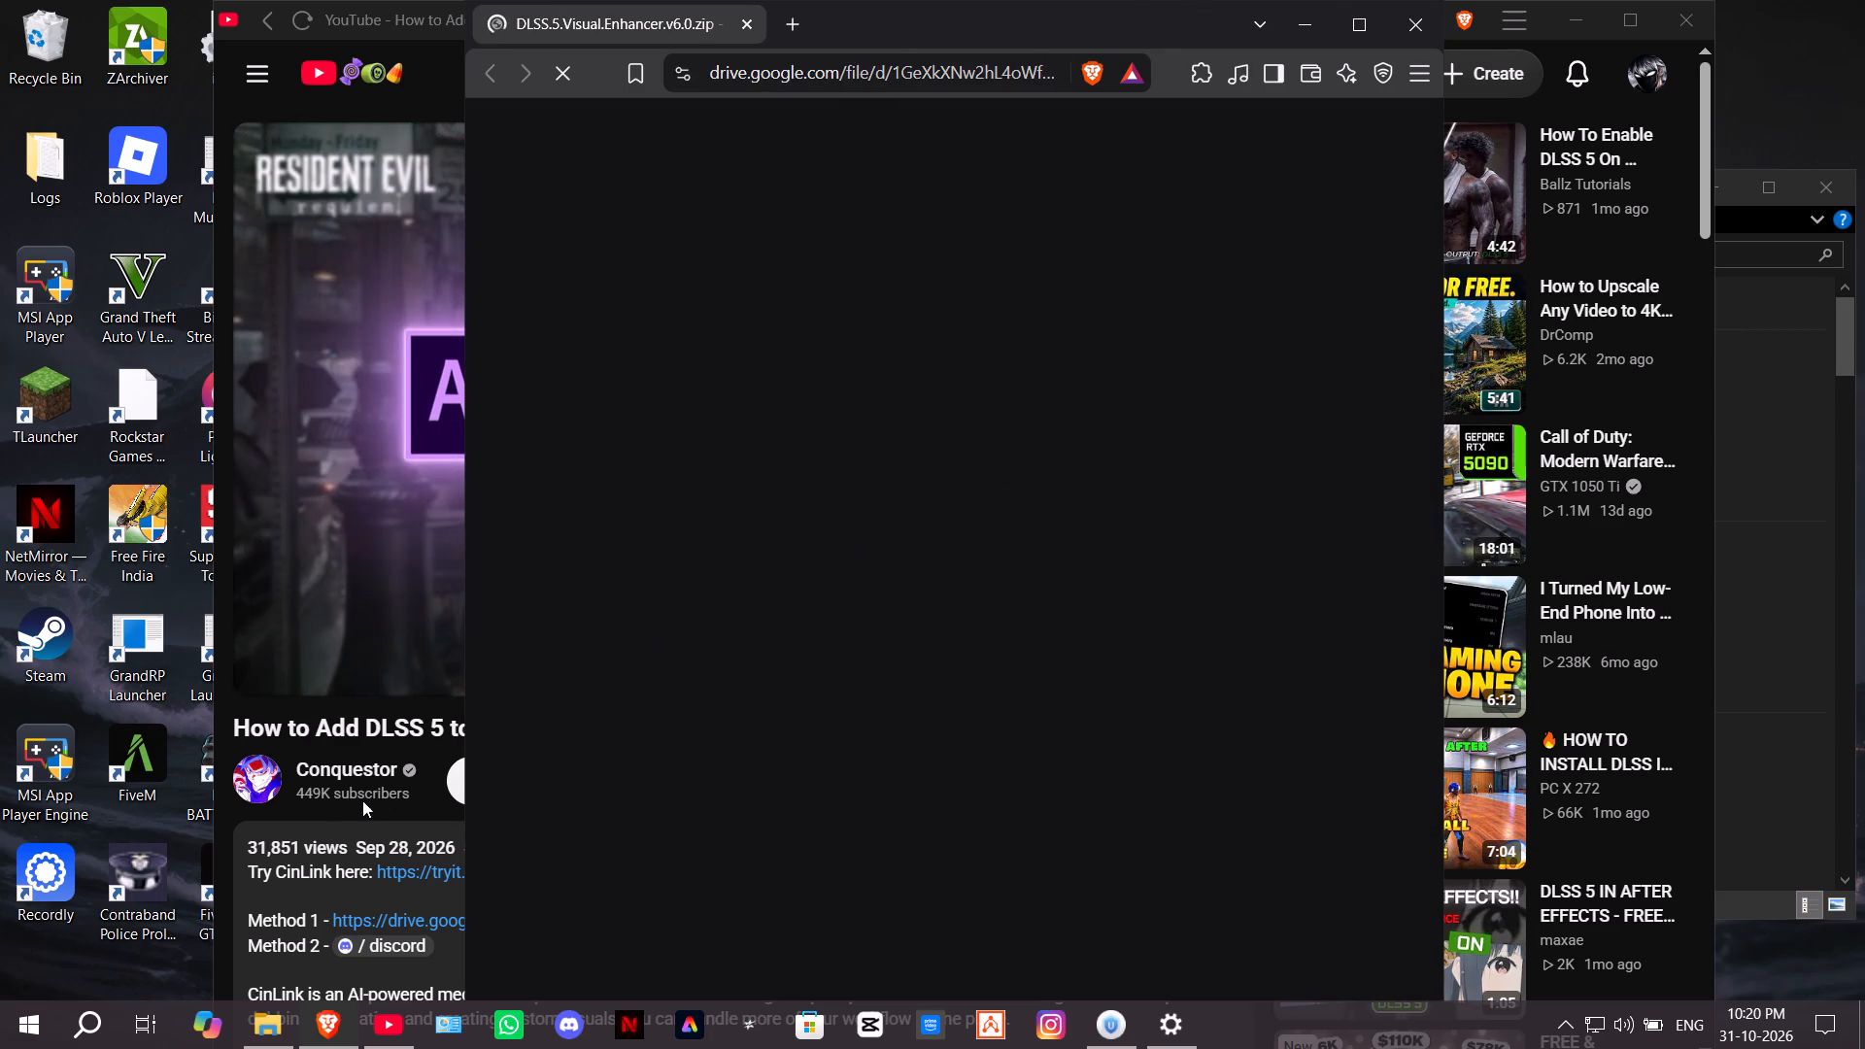
pyautogui.click(342, 834)
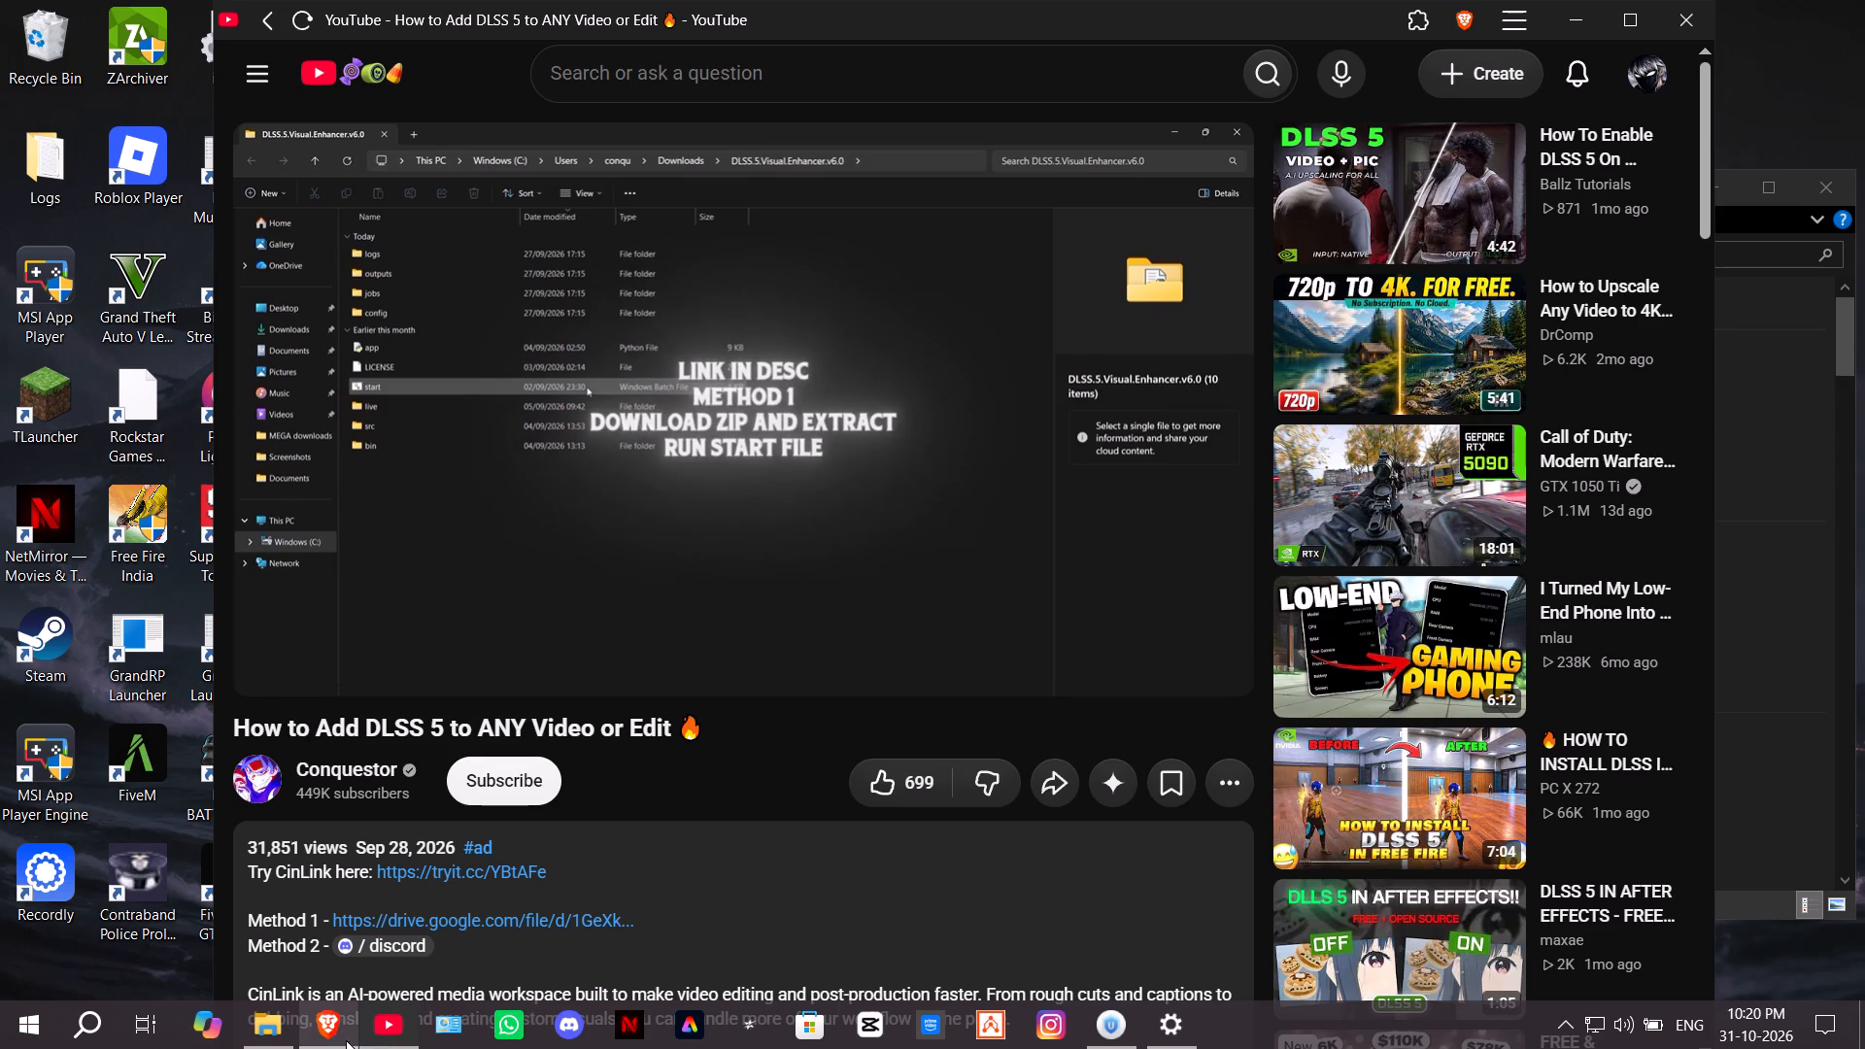
pyautogui.click(326, 1033)
pyautogui.click(992, 645)
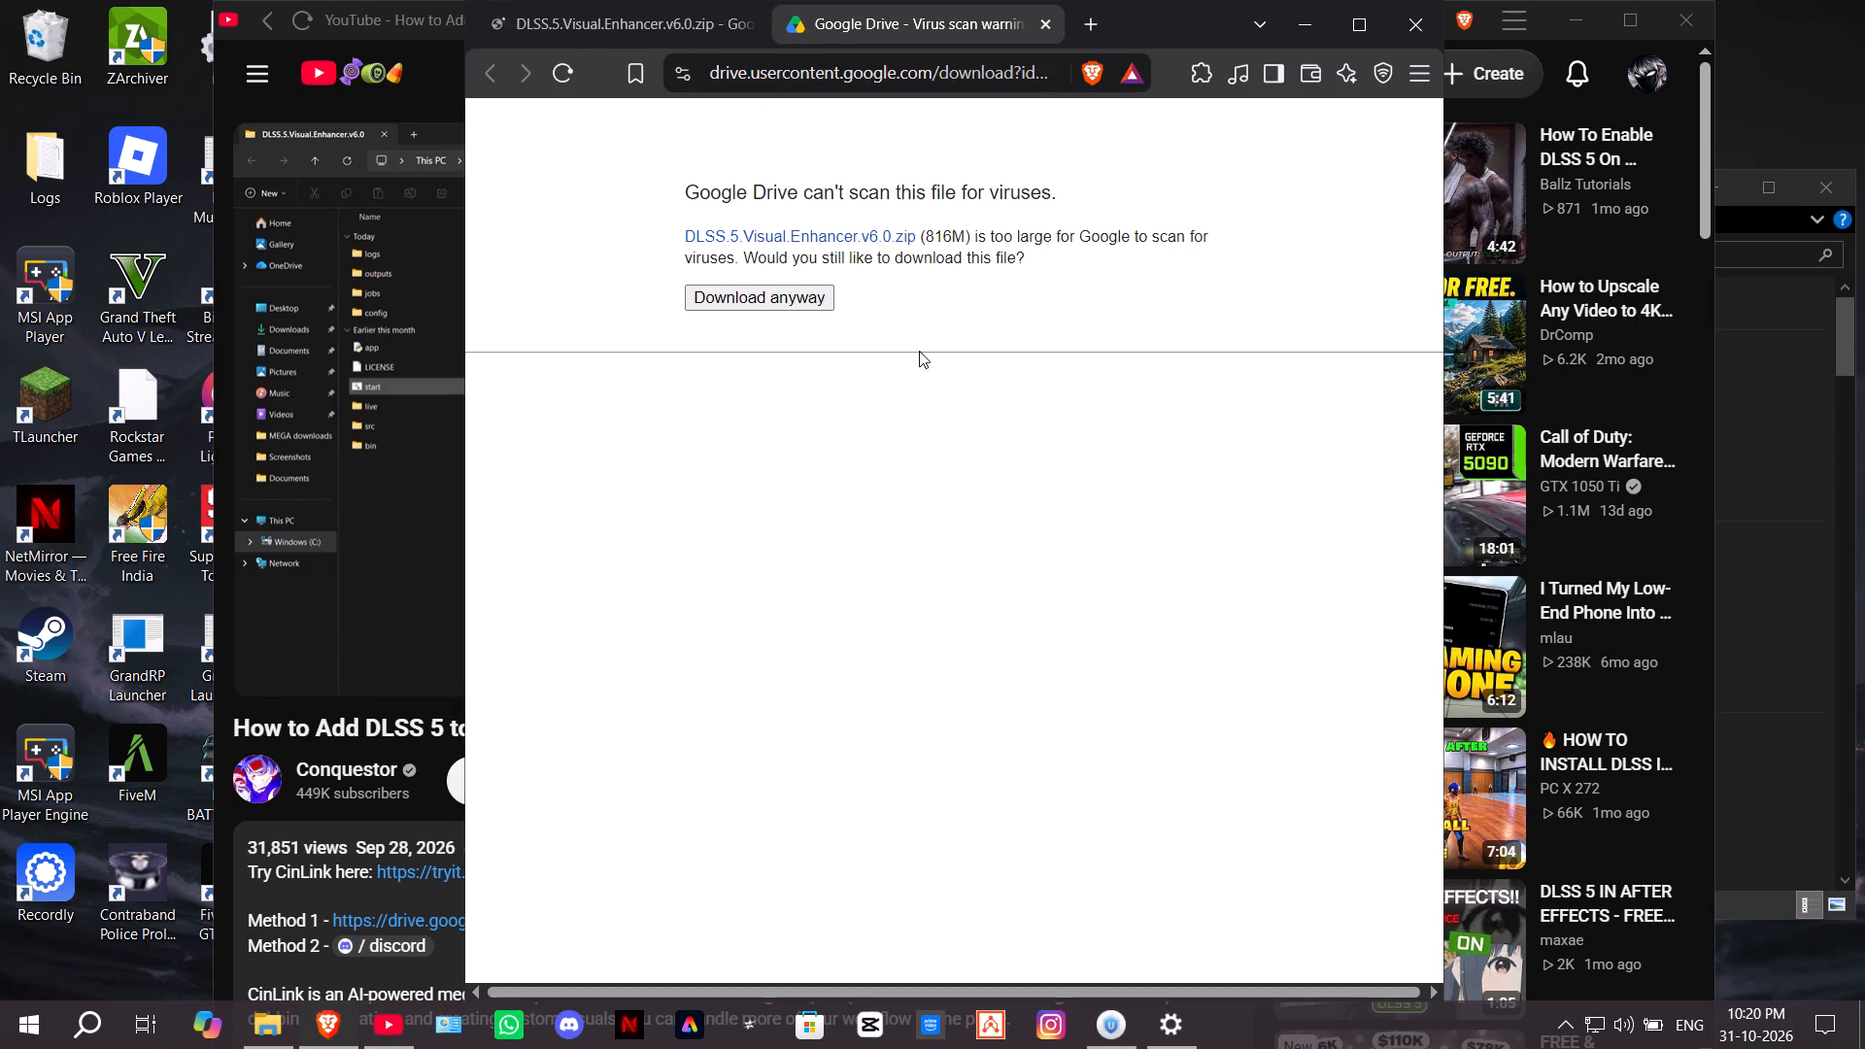
pyautogui.click(762, 286)
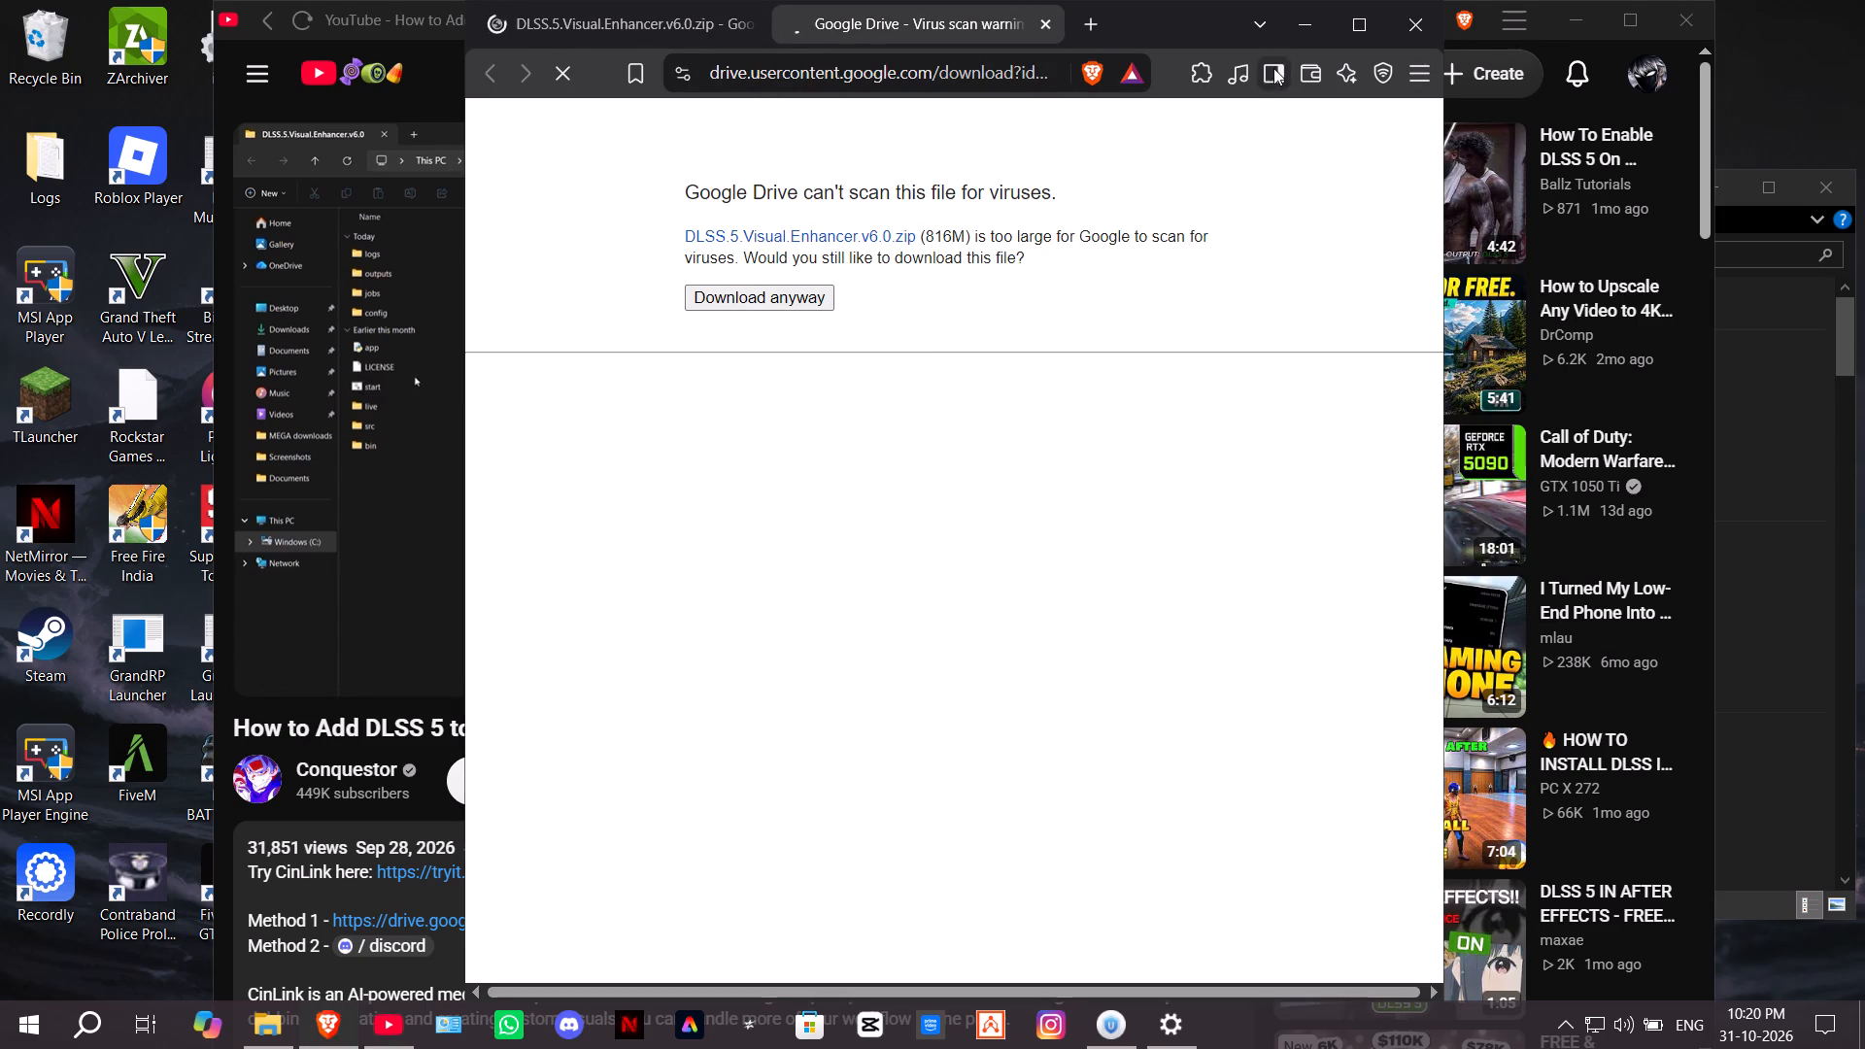
pyautogui.click(1212, 537)
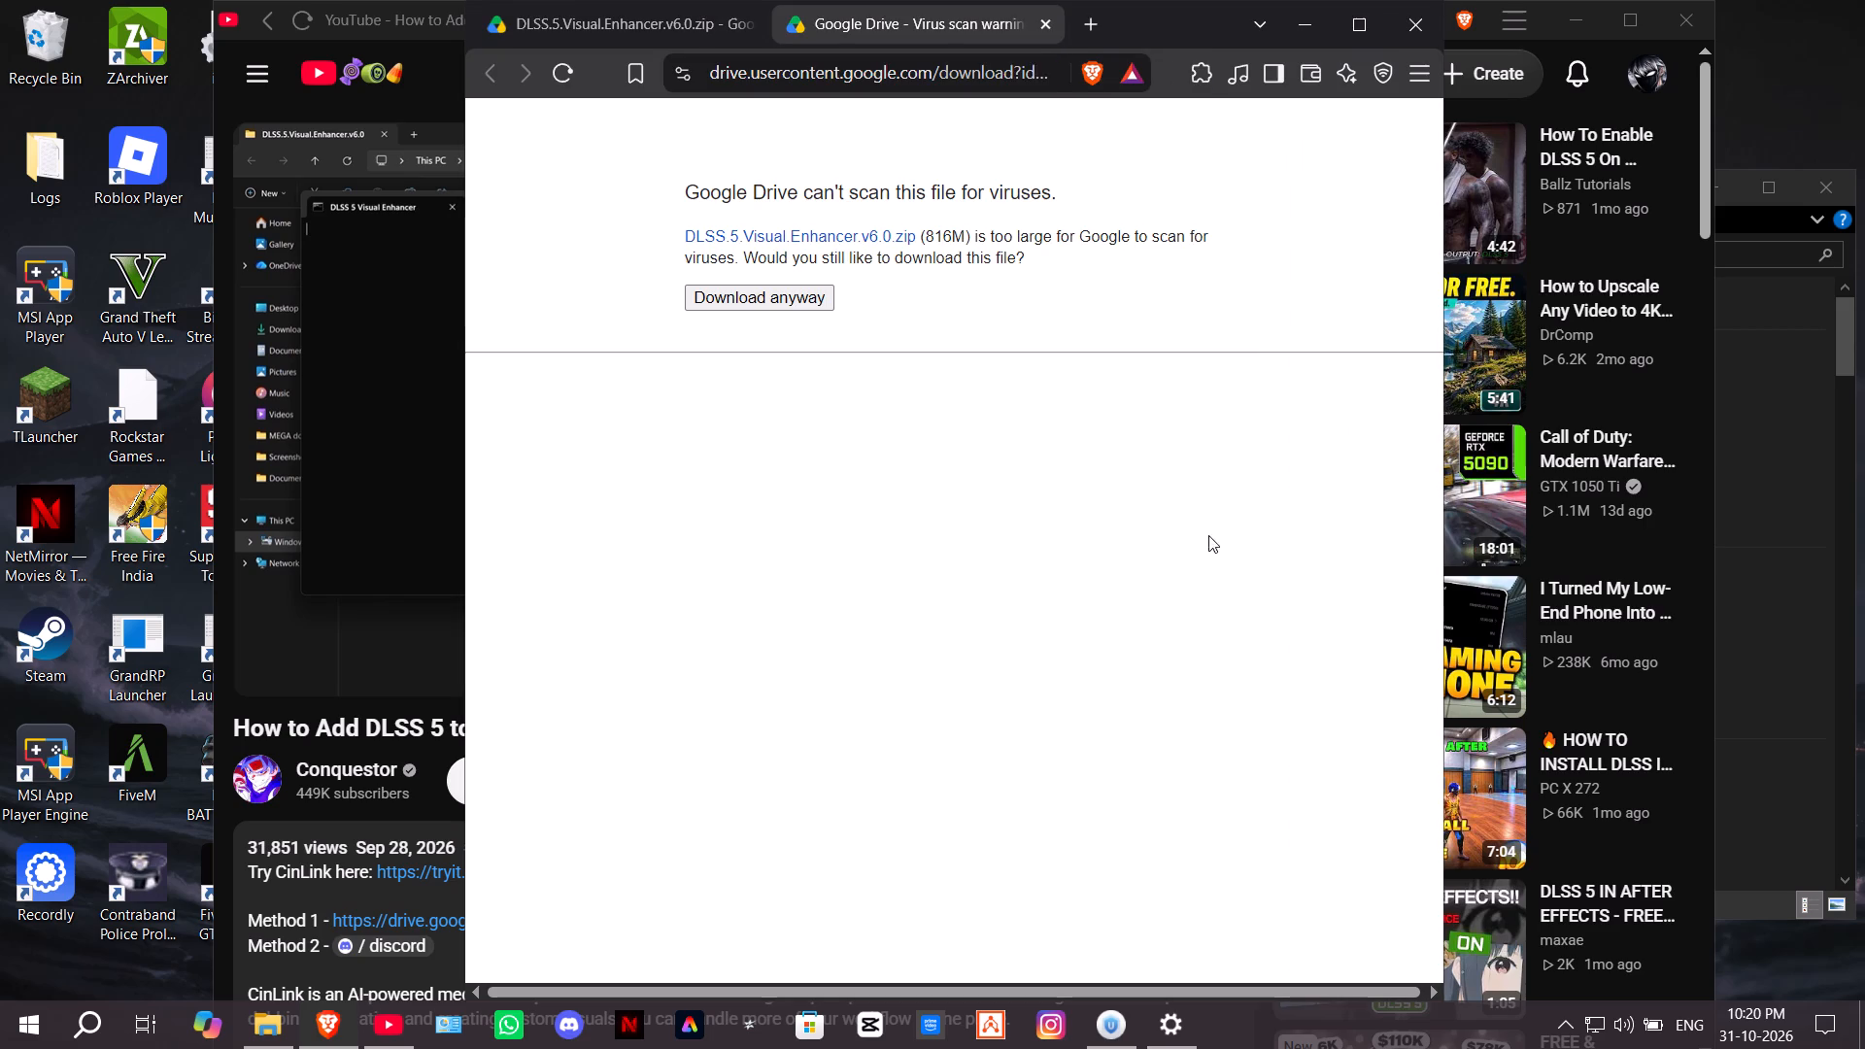
# Quit the UrbanVPN background app.
pyautogui.click(1560, 1019)
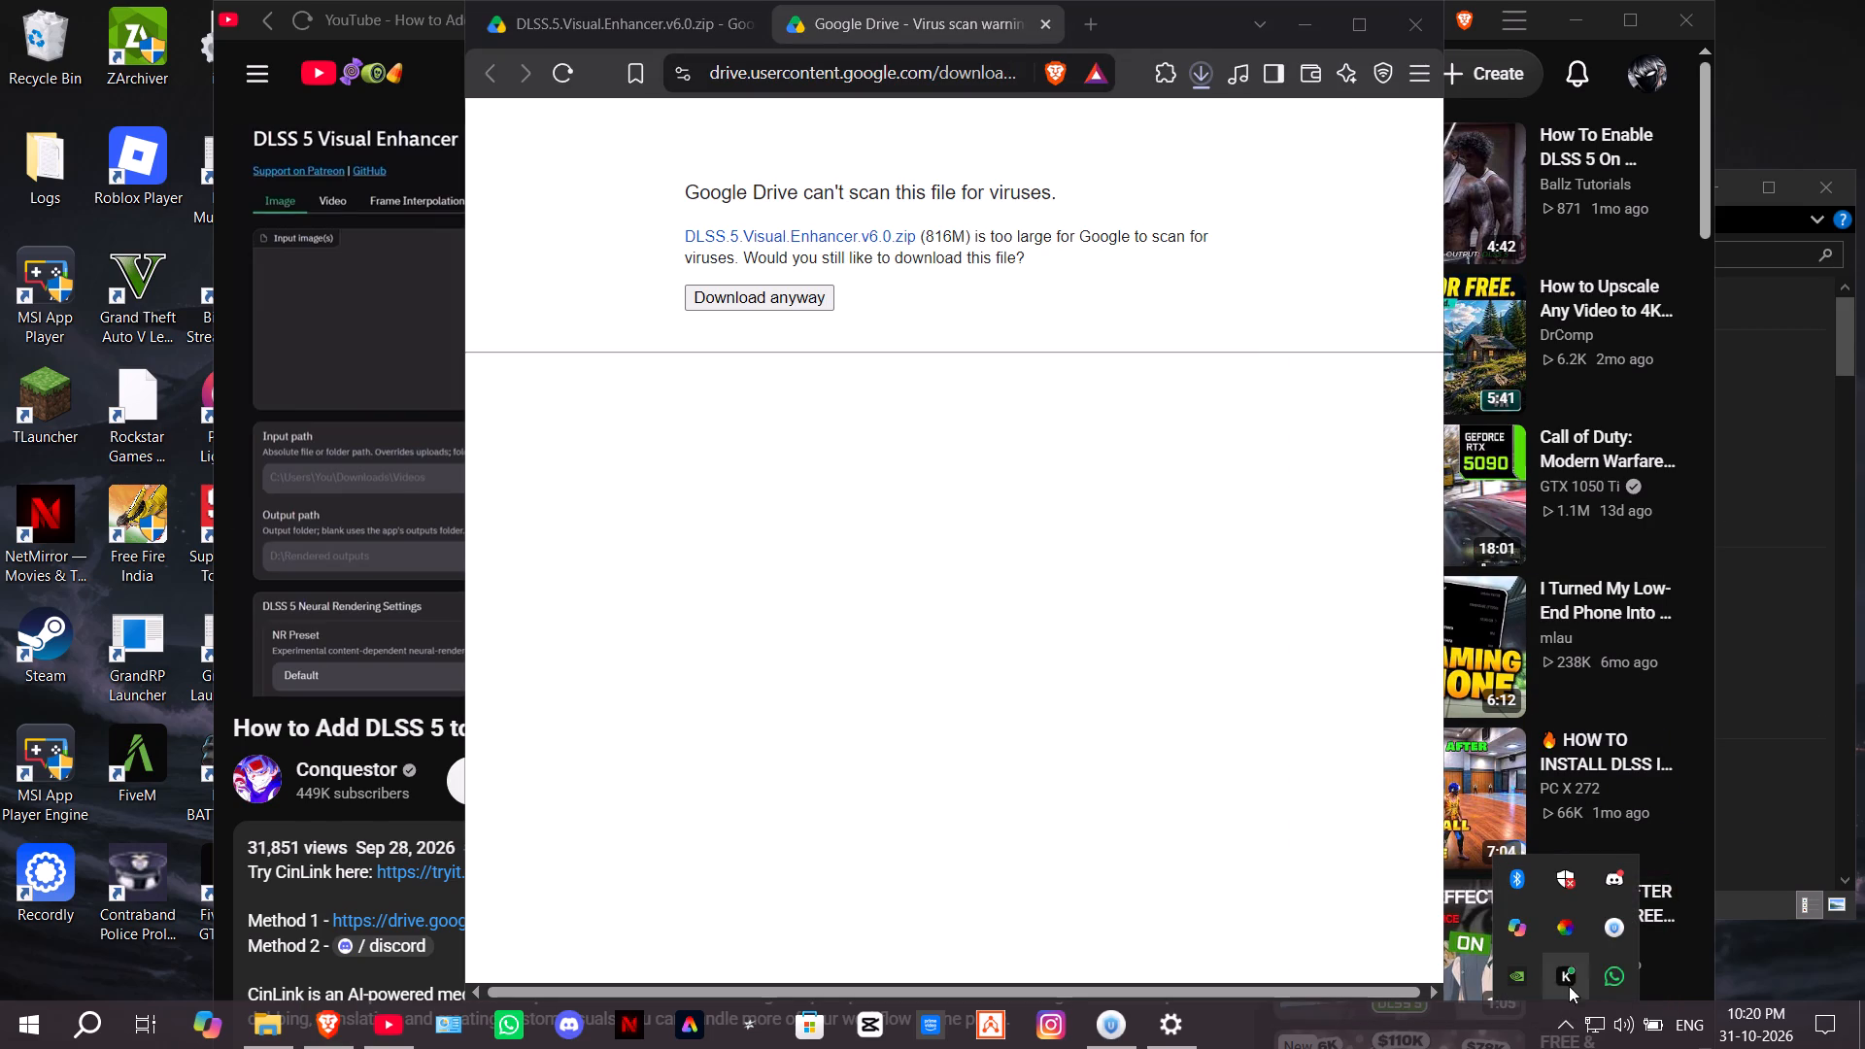
pyautogui.rightClick(1598, 929)
pyautogui.click(1634, 897)
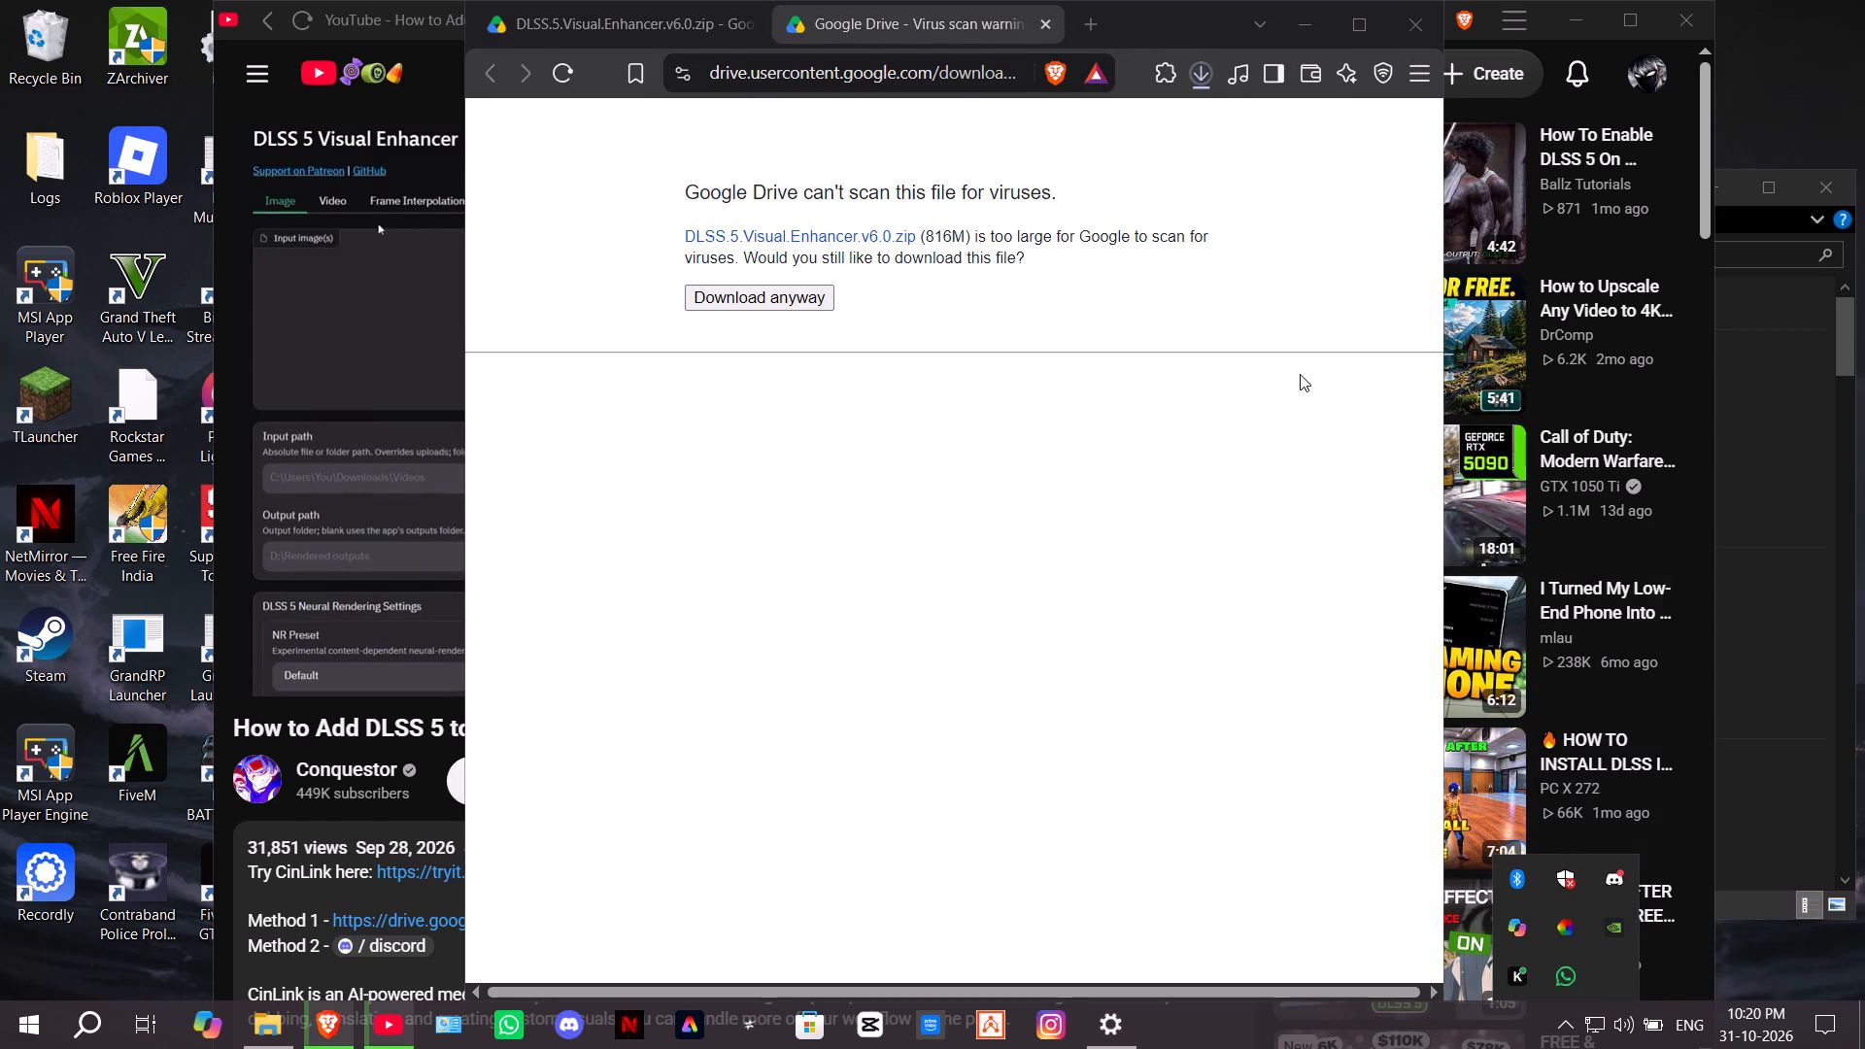
# Check the download progress of DLSS.5.Visual.Enhancer.v6.0.zip.
pyautogui.click(1201, 87)
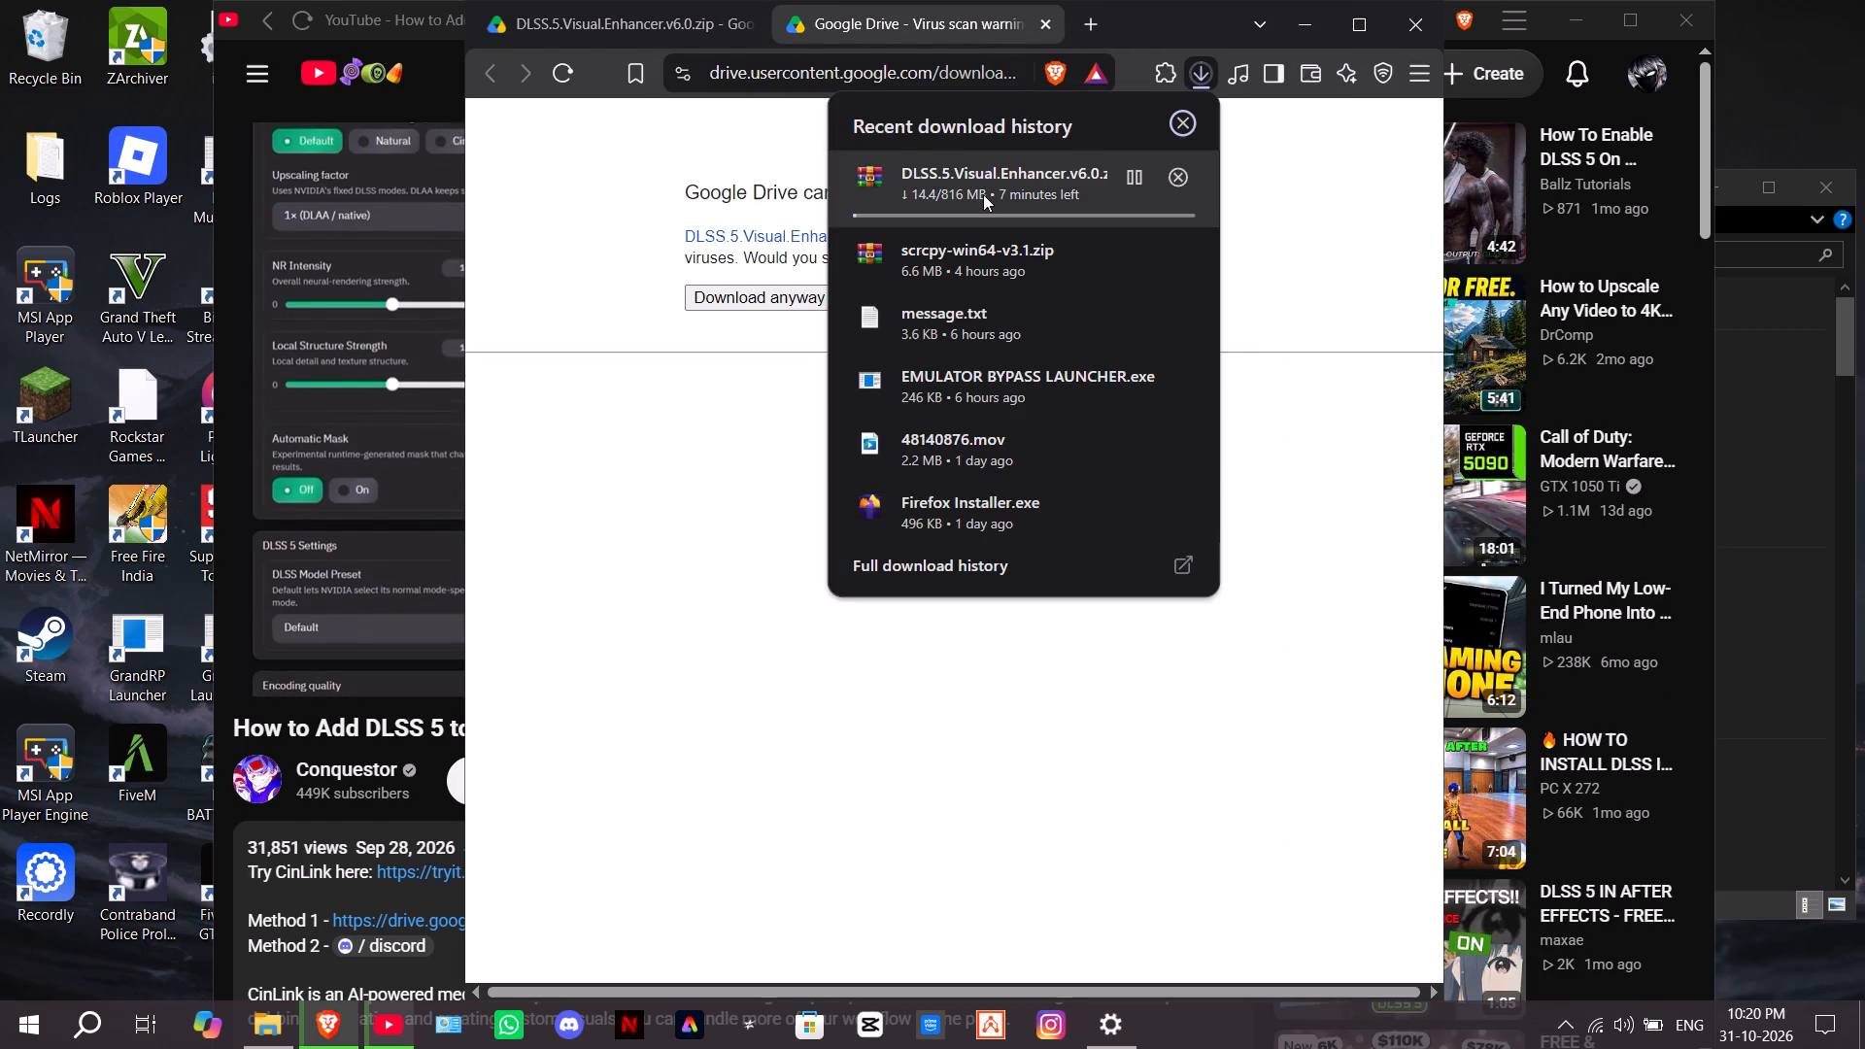
pyautogui.rightClick(983, 194)
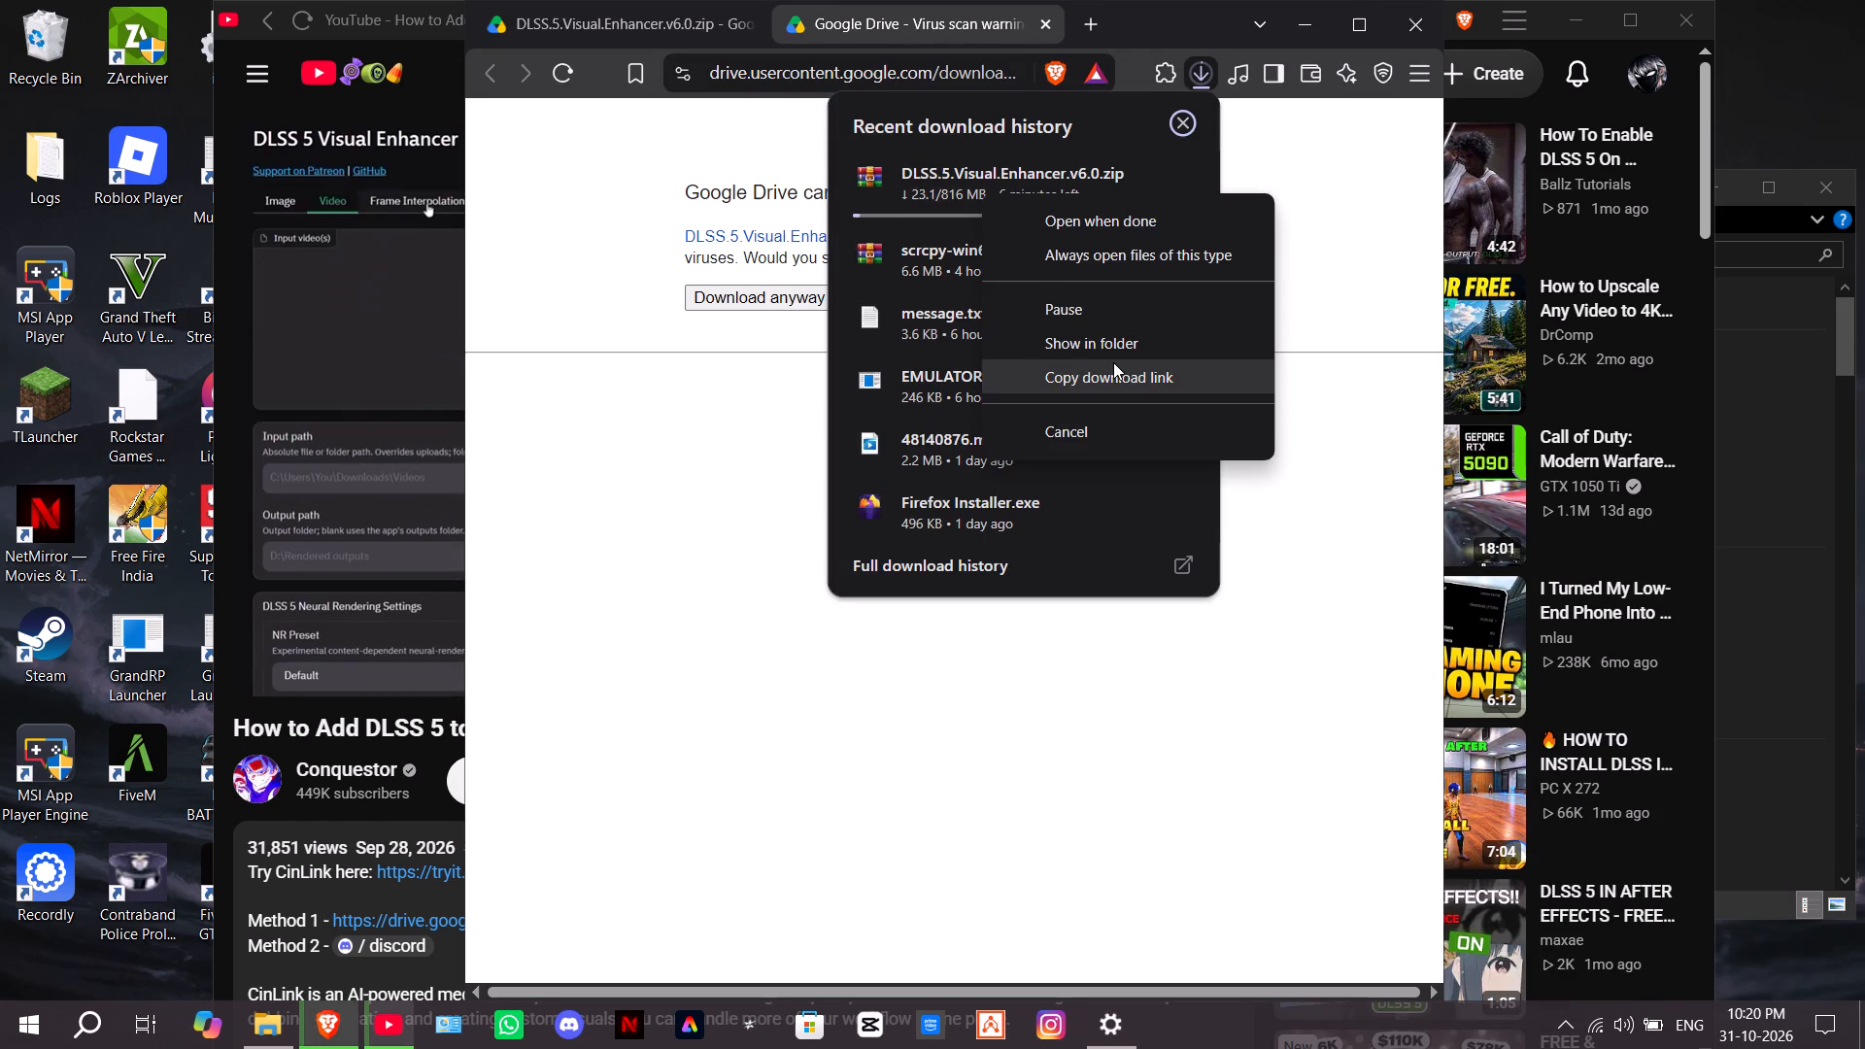
pyautogui.click(632, 357)
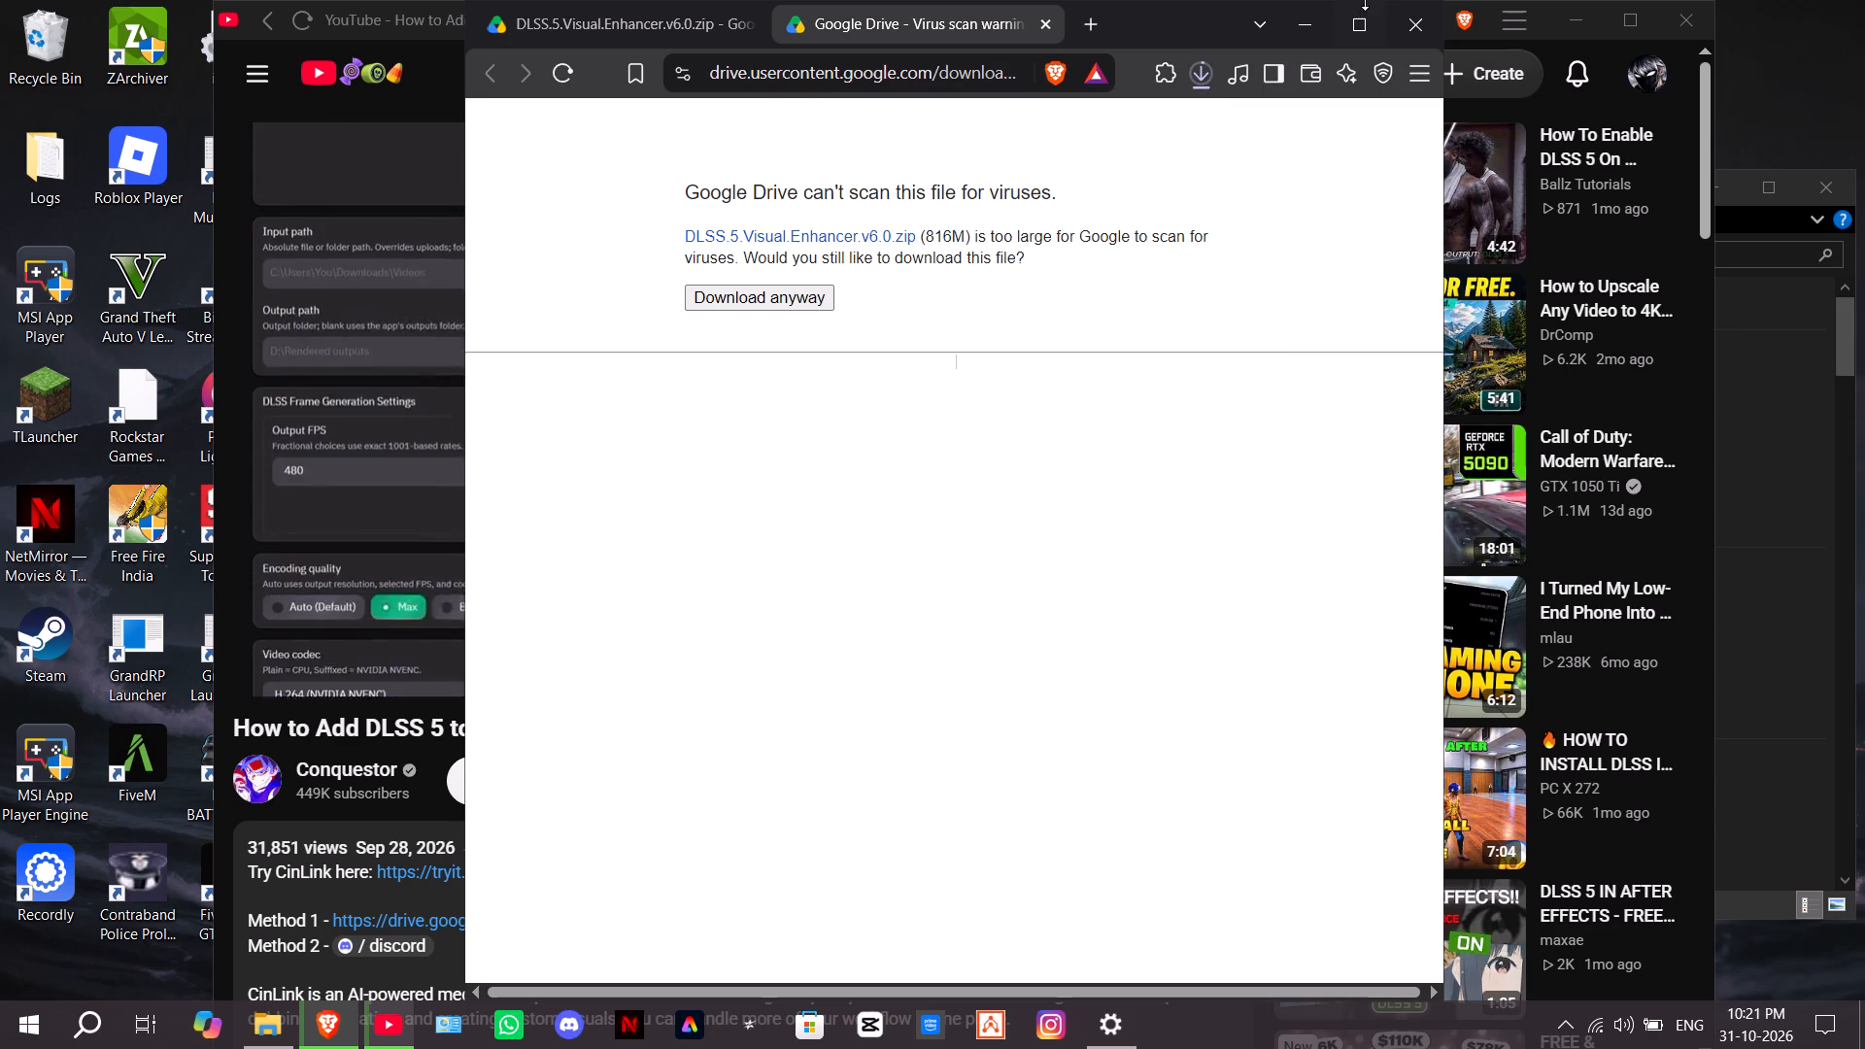
# Minimize the Google Drive browser window and close the Settings and Downloads folder windows.
pyautogui.click(1299, 34)
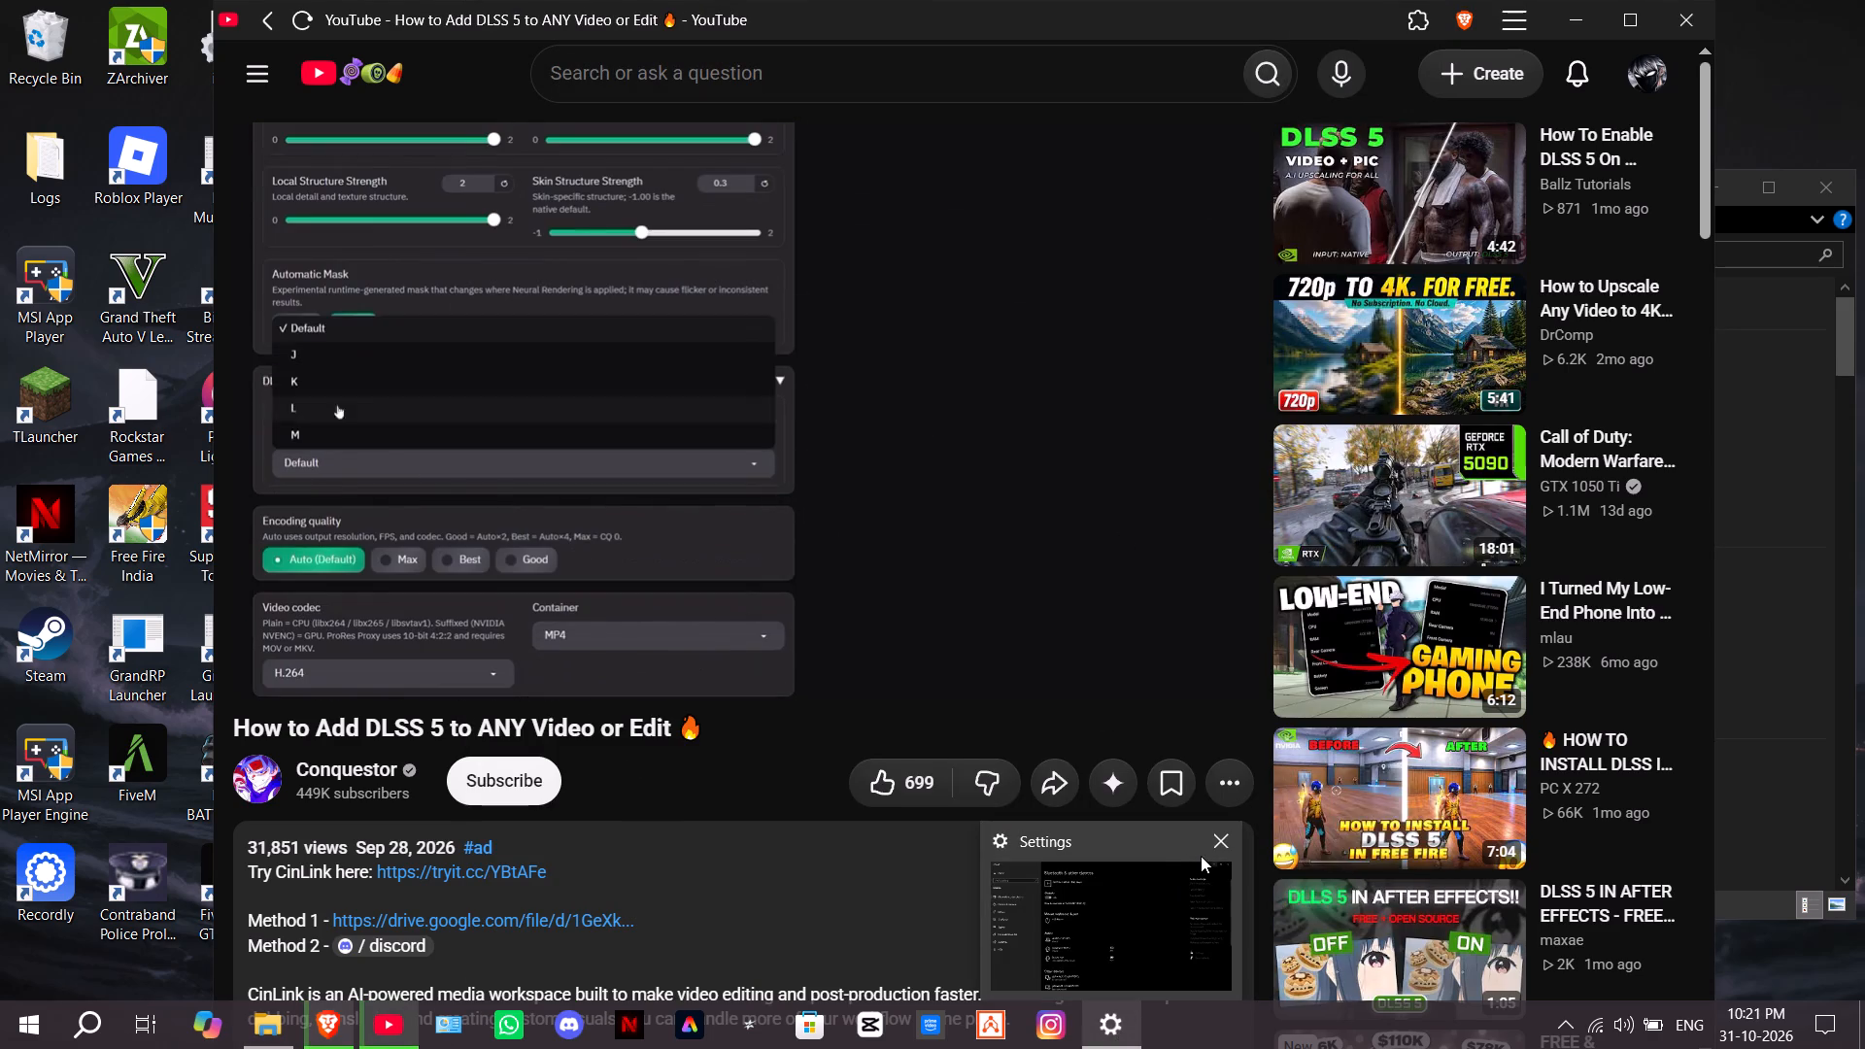
pyautogui.click(1209, 856)
pyautogui.click(1757, 429)
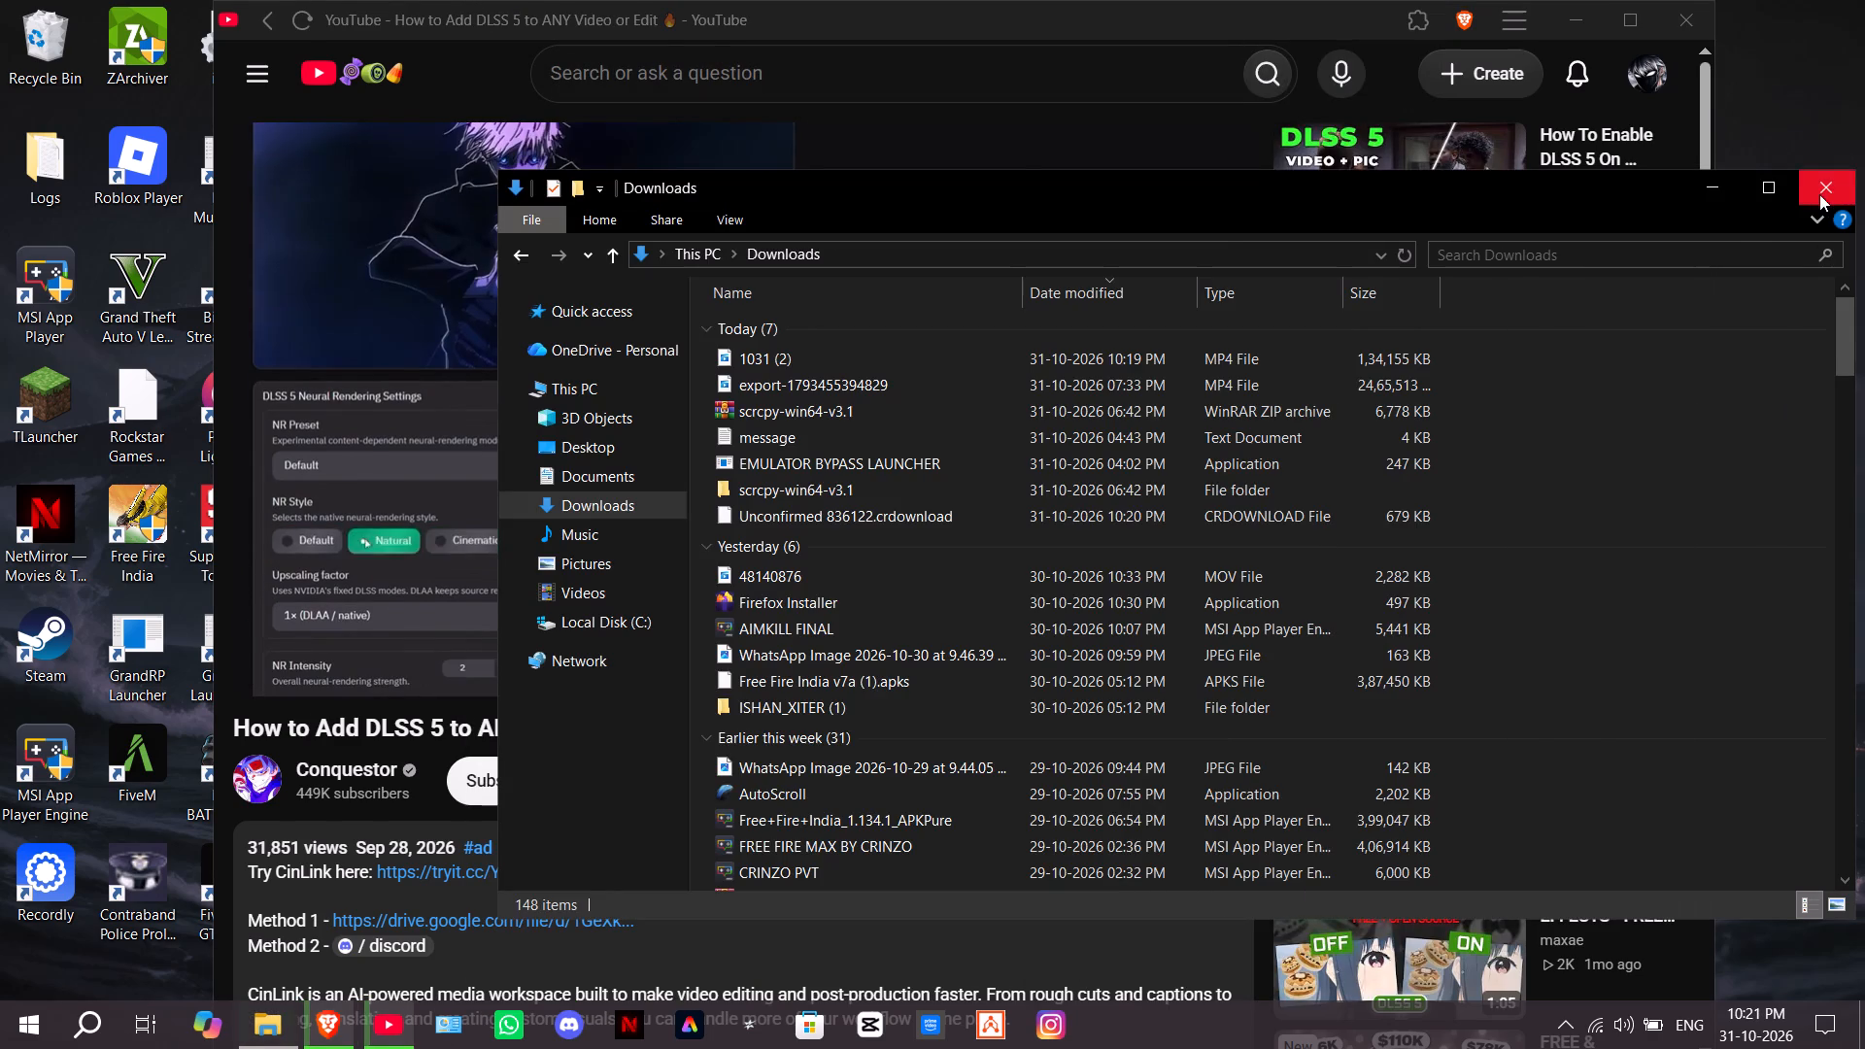
pyautogui.click(1819, 194)
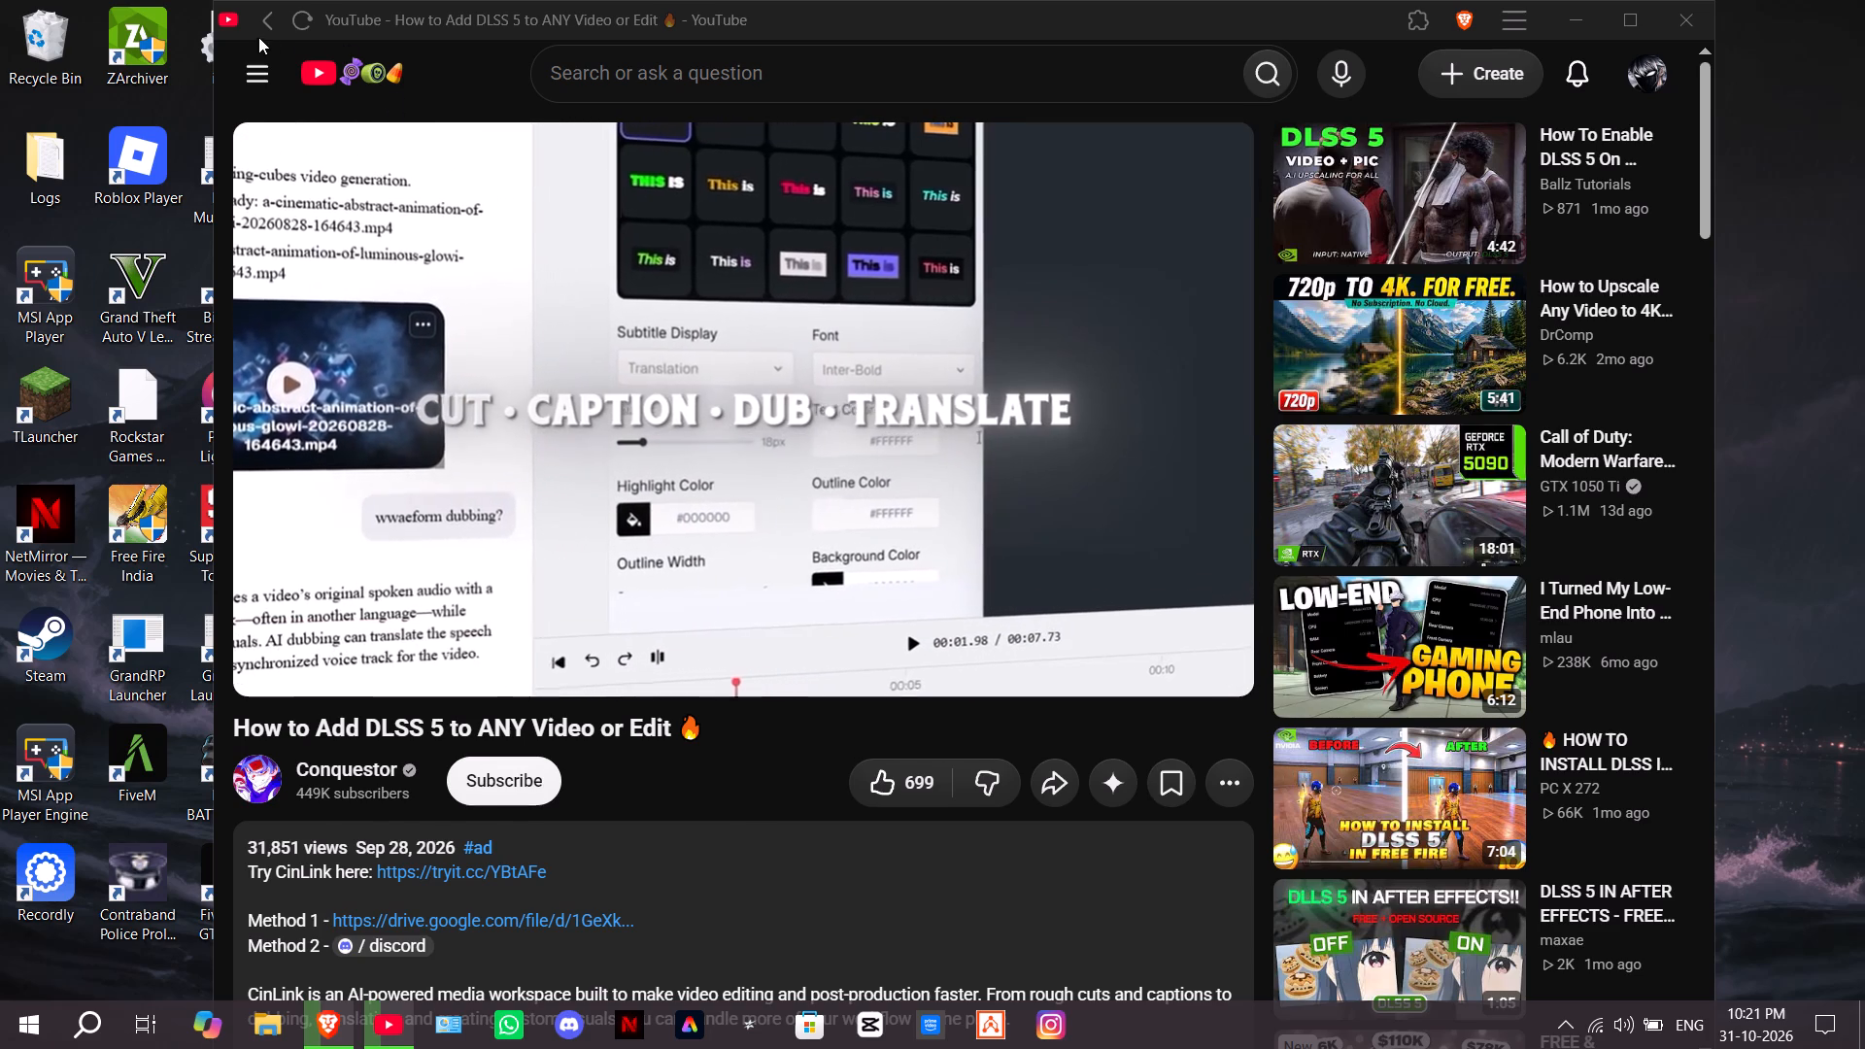
# Browse the YouTube home feed and preview the video What Did Ancient Humans Do For Pleasure? with sound.
pyautogui.click(262, 12)
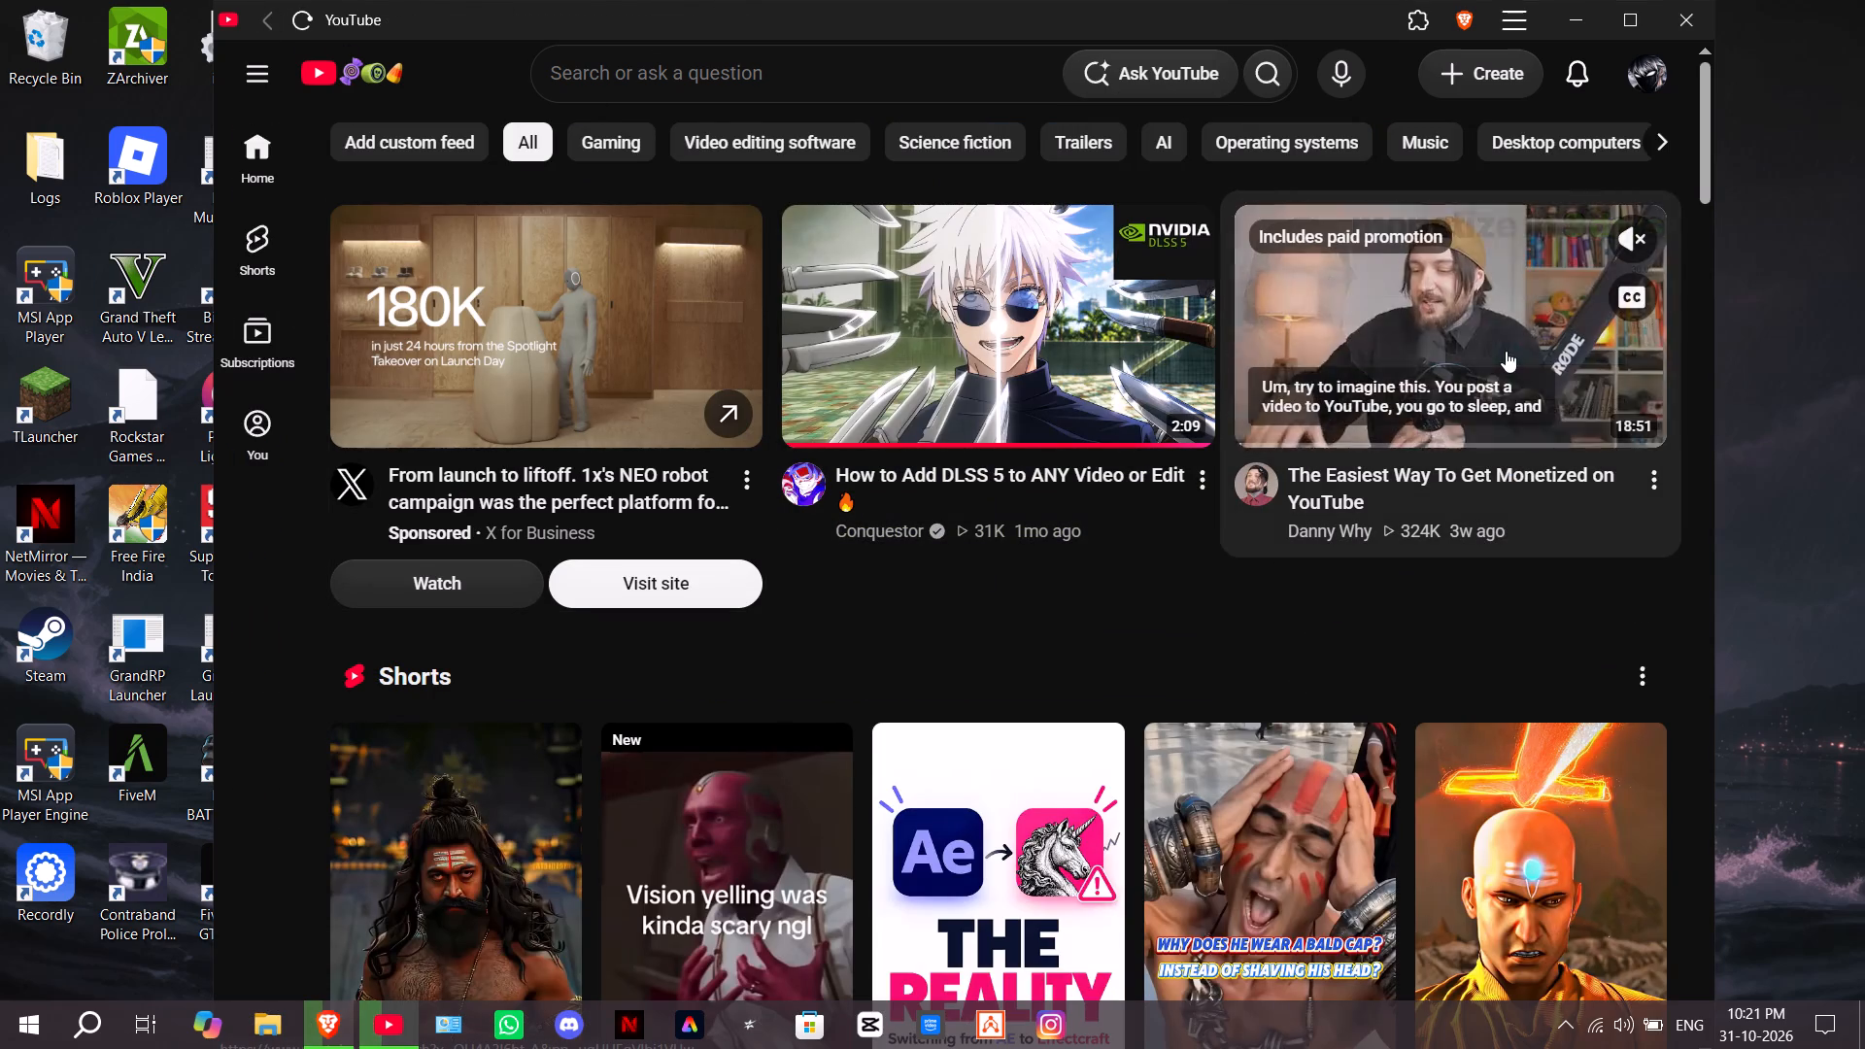
pyautogui.scroll(-4, 1506, 351)
pyautogui.scroll(-3, 1244, 460)
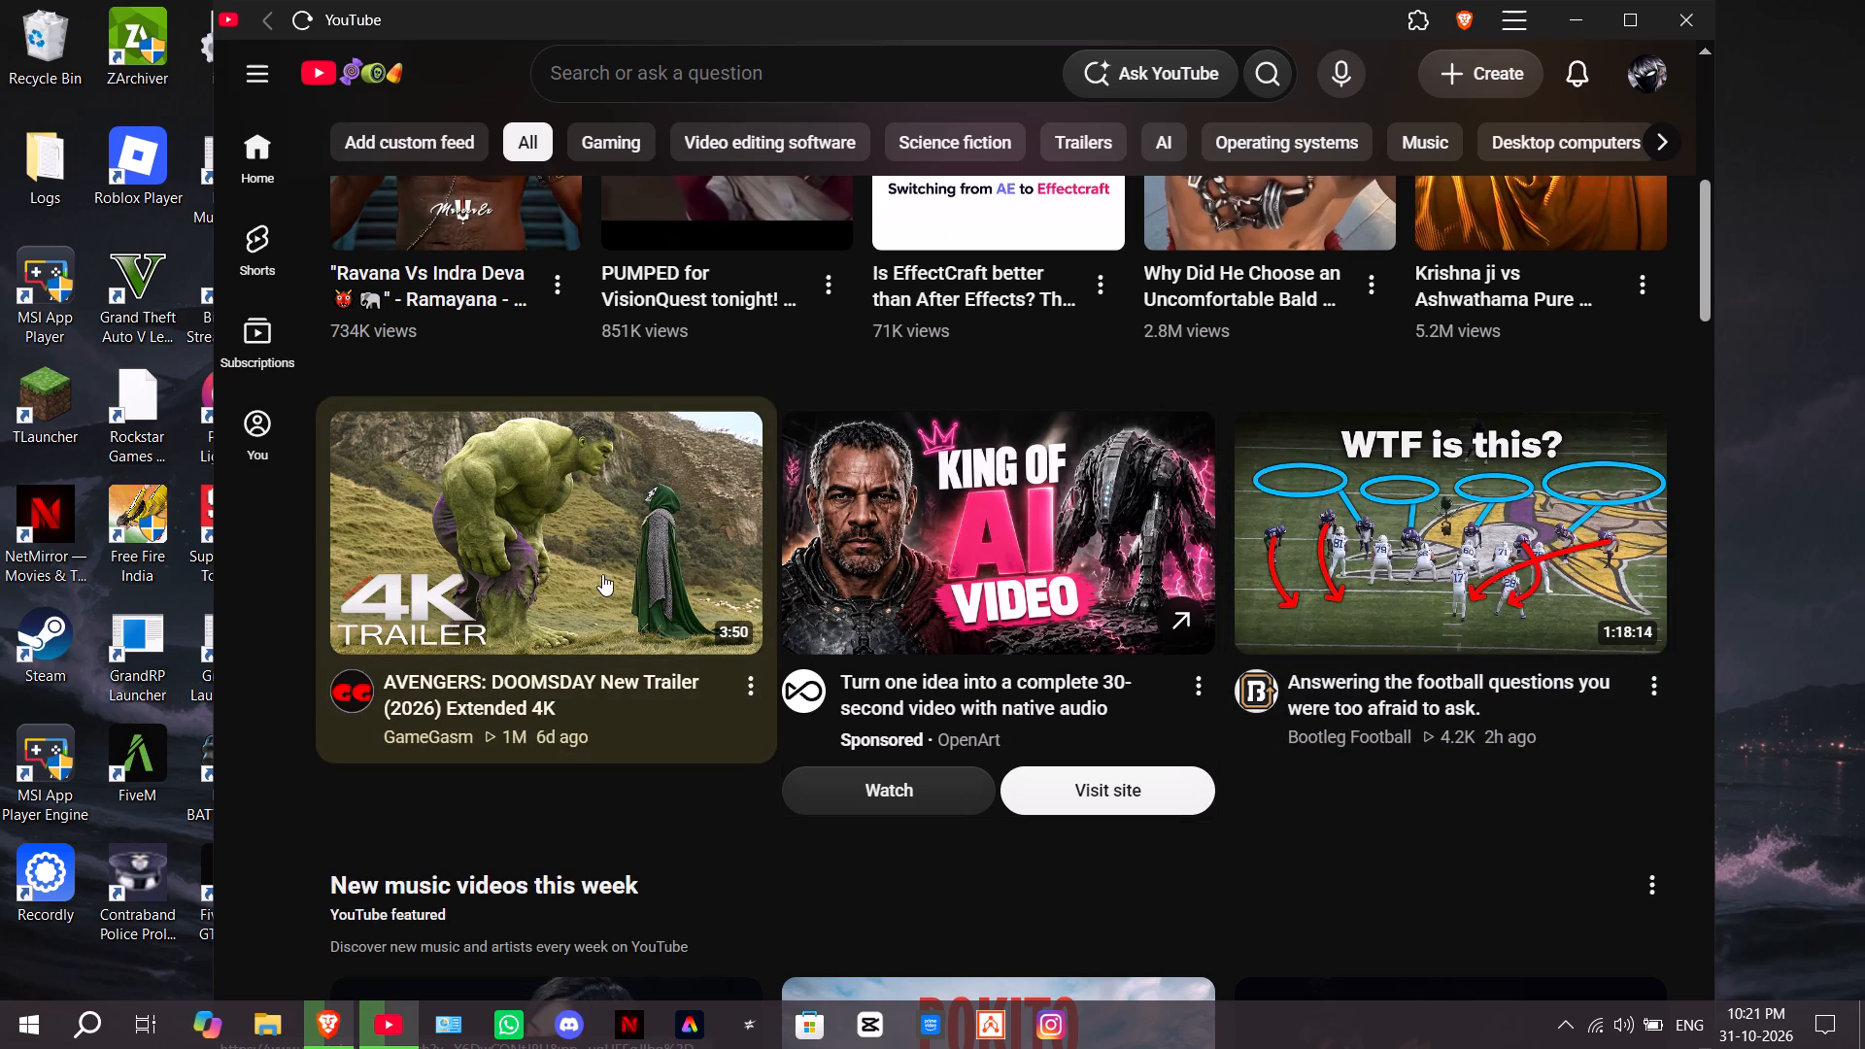
pyautogui.scroll(-2, 1359, 718)
pyautogui.scroll(-4, 1309, 612)
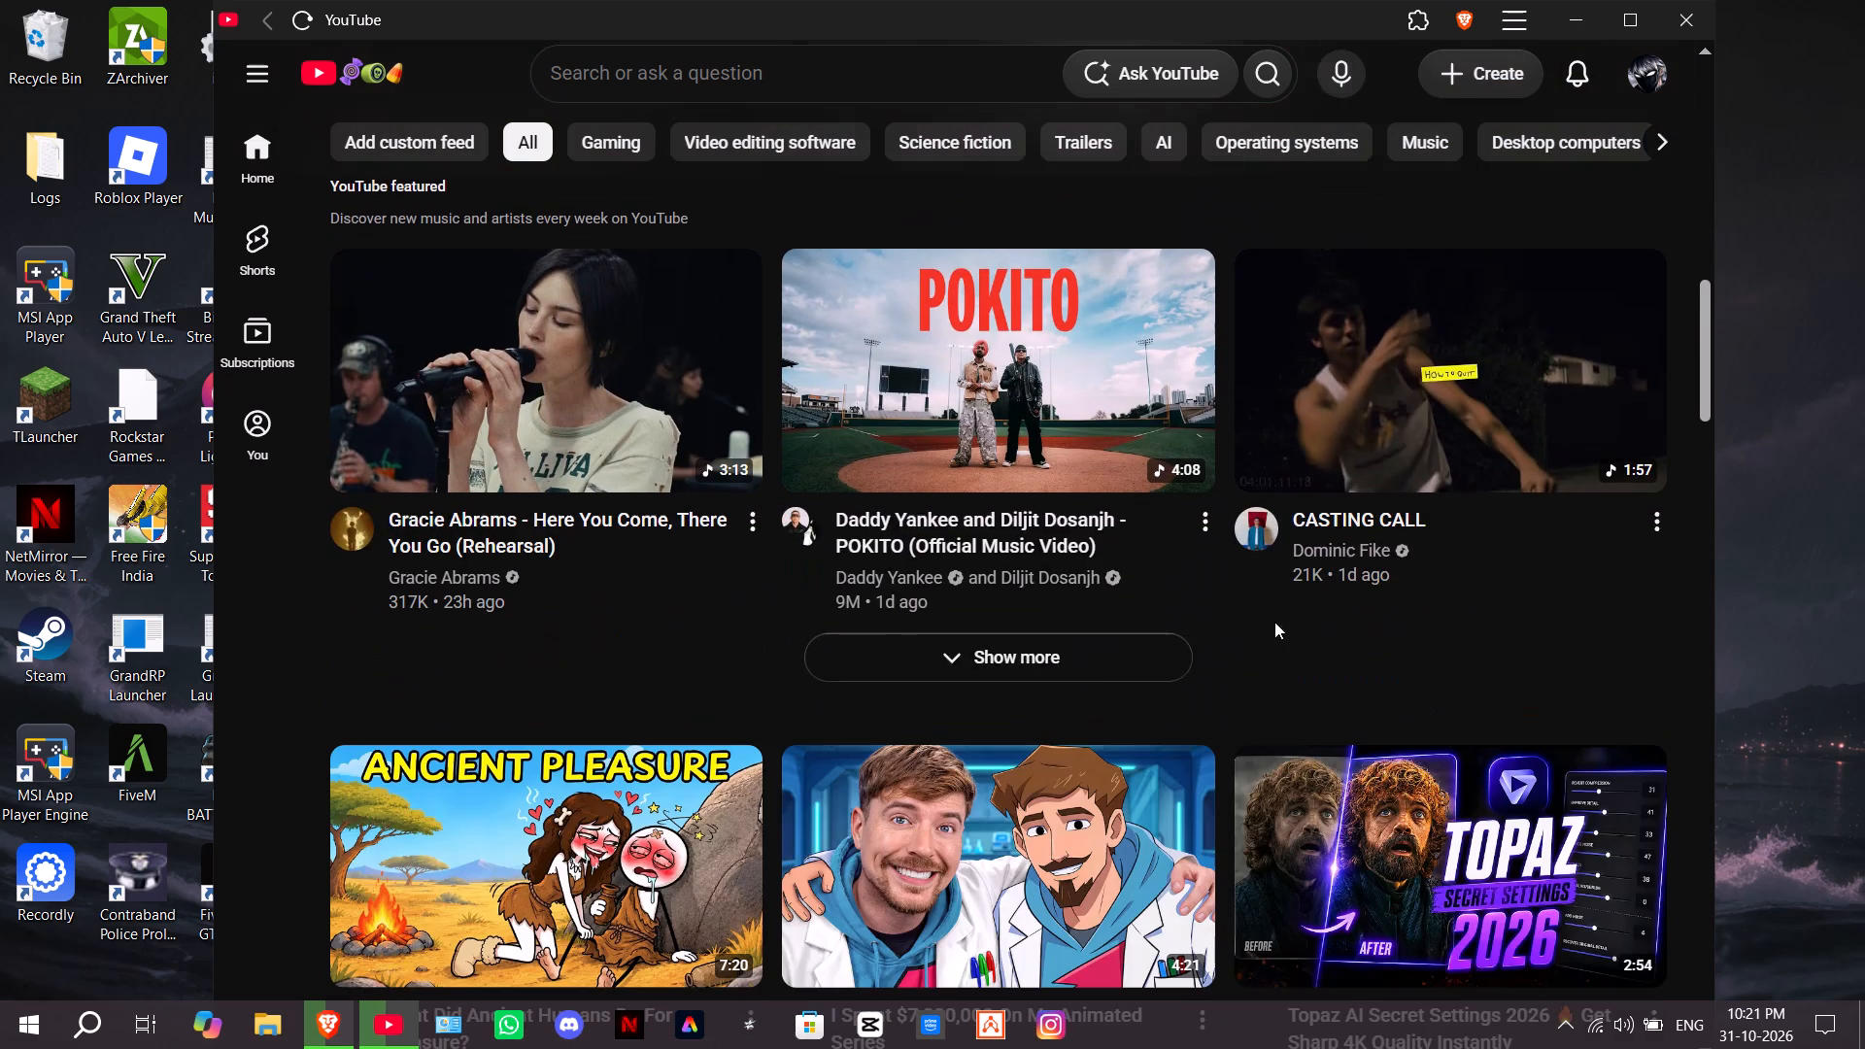
pyautogui.scroll(-2, 943, 660)
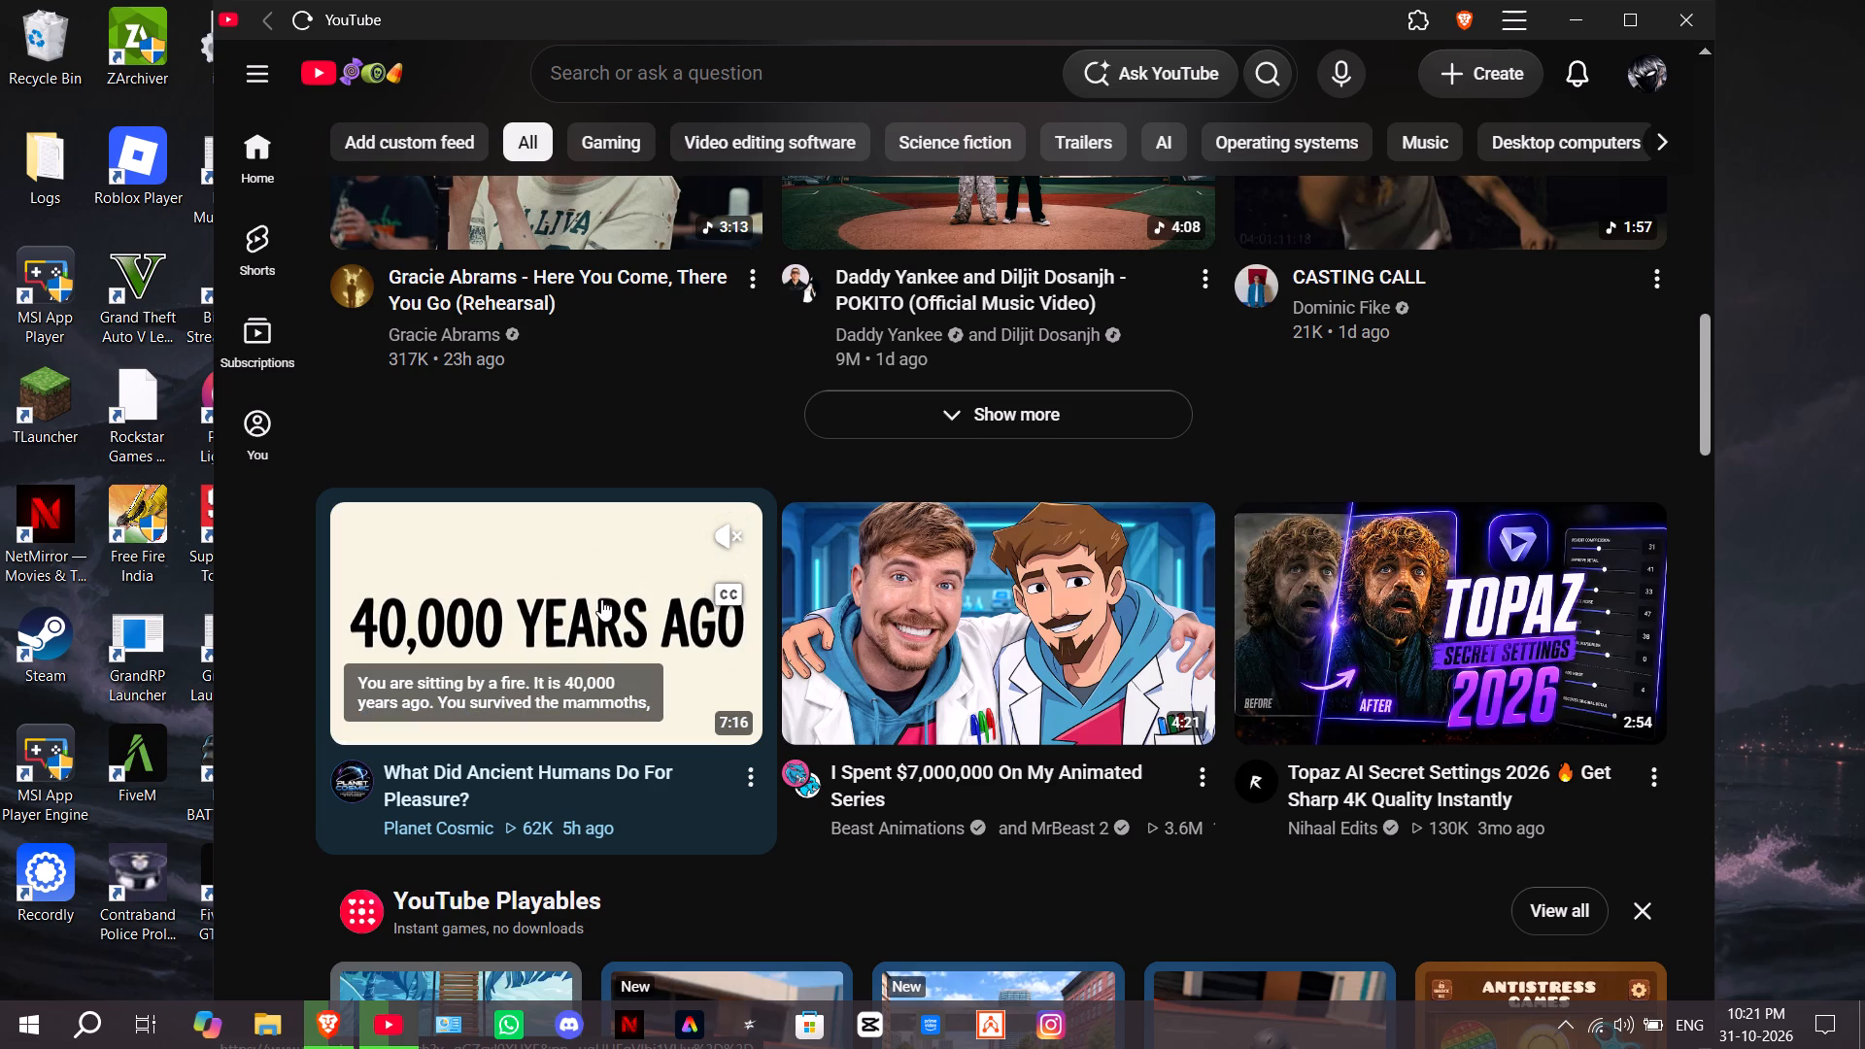
pyautogui.click(732, 520)
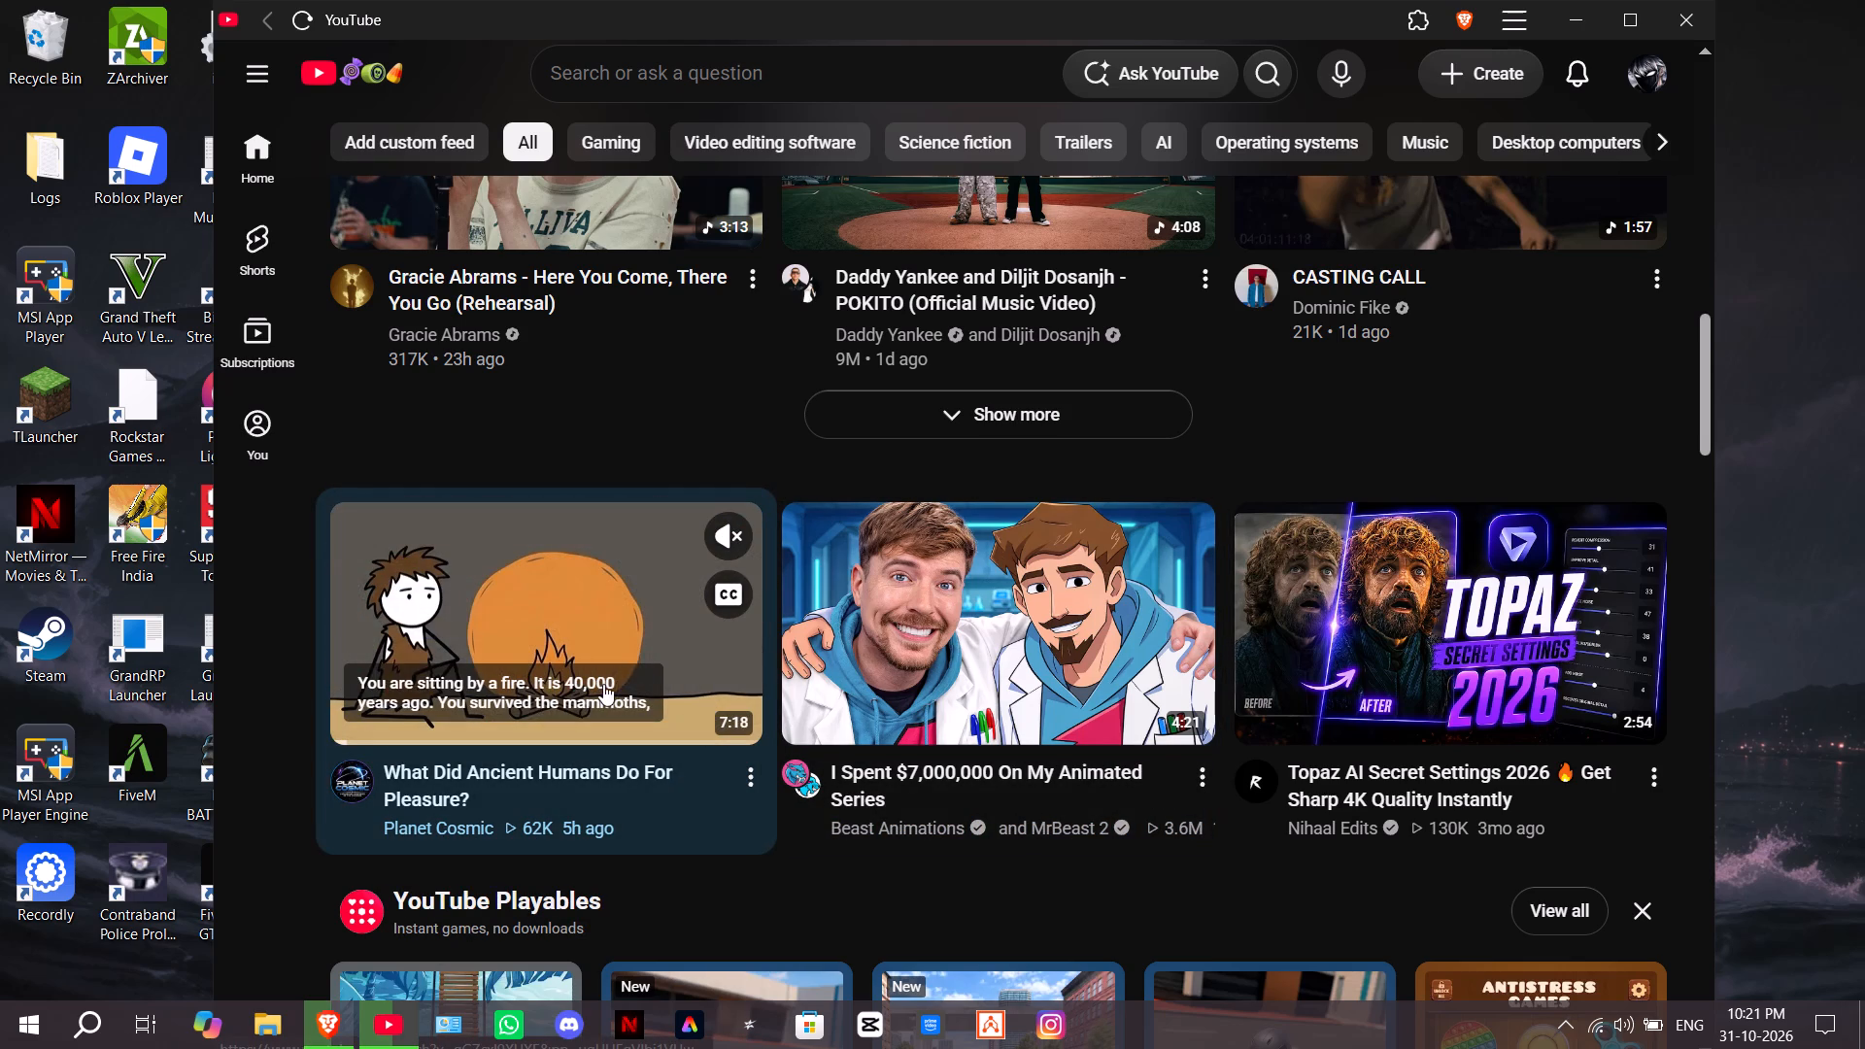
pyautogui.click(728, 540)
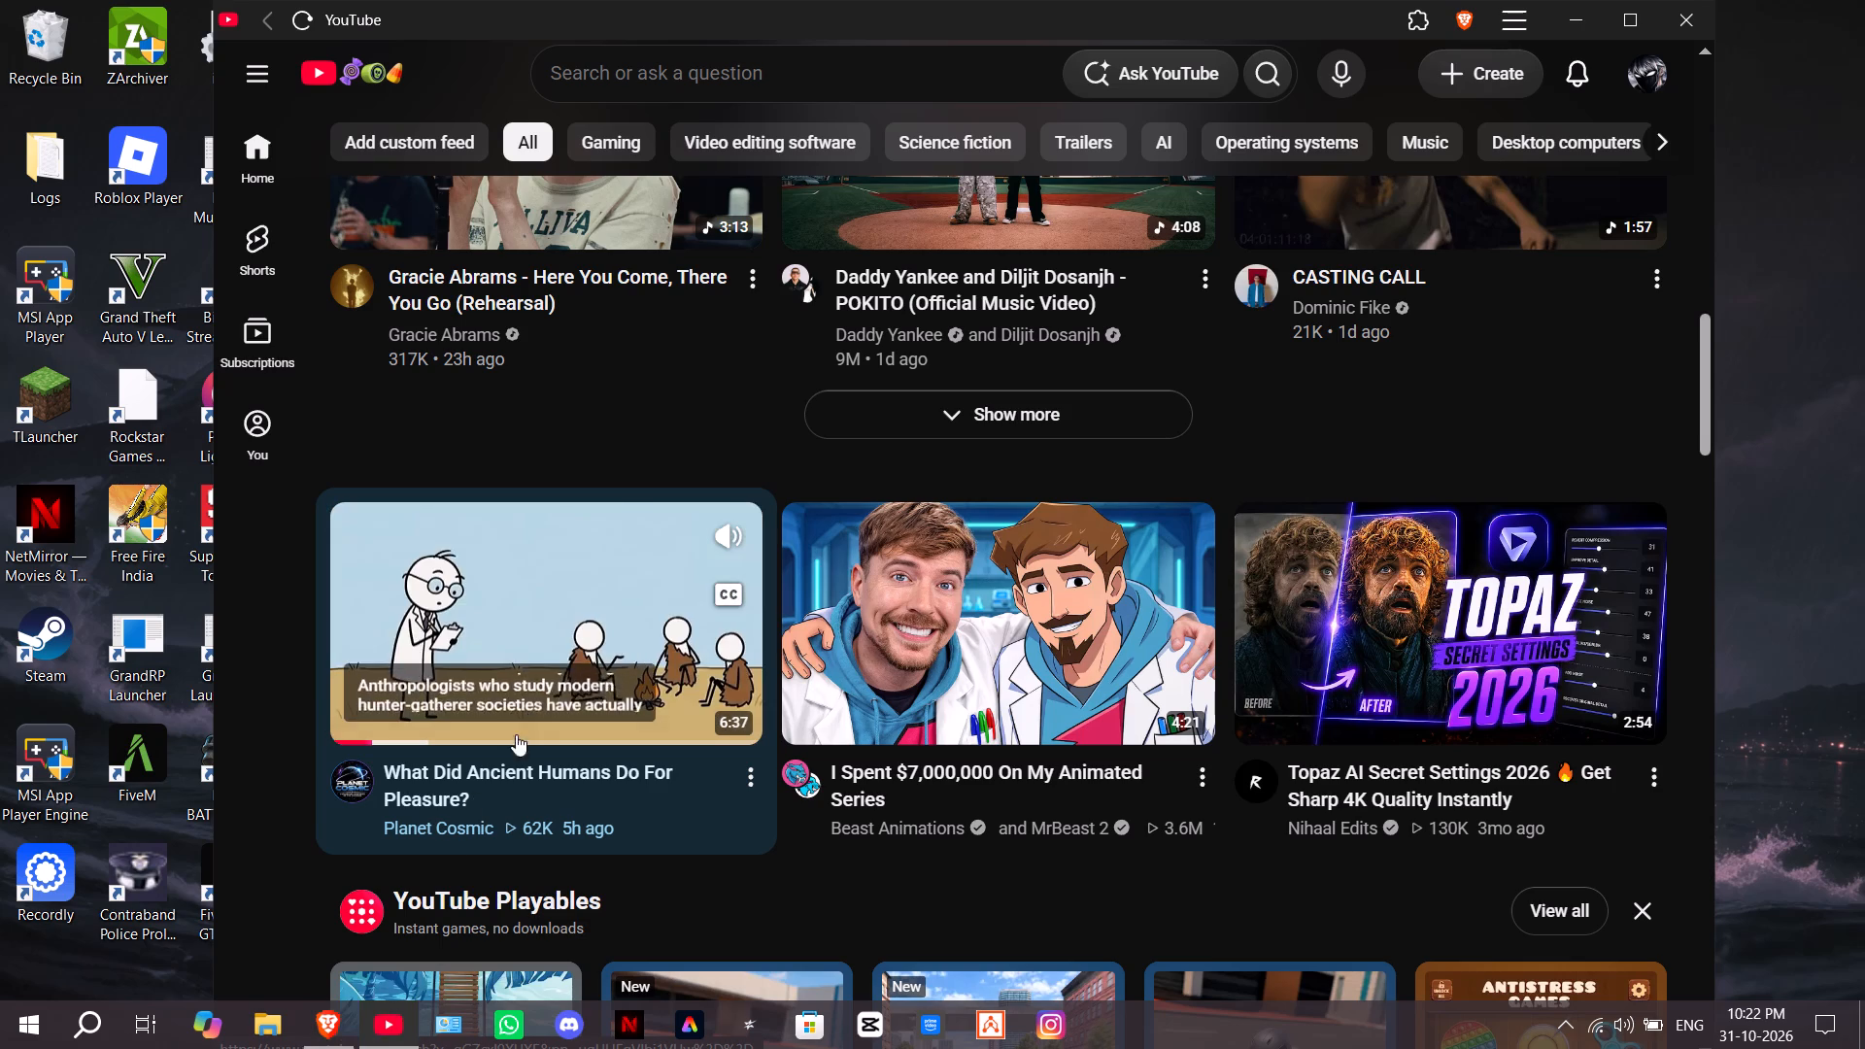
# Open the downloaded DLSS.5.Visual.Enhancer.v6.0.zip in WinRAR, examine its contents and close the archive.
pyautogui.click(324, 1048)
pyautogui.click(1192, 74)
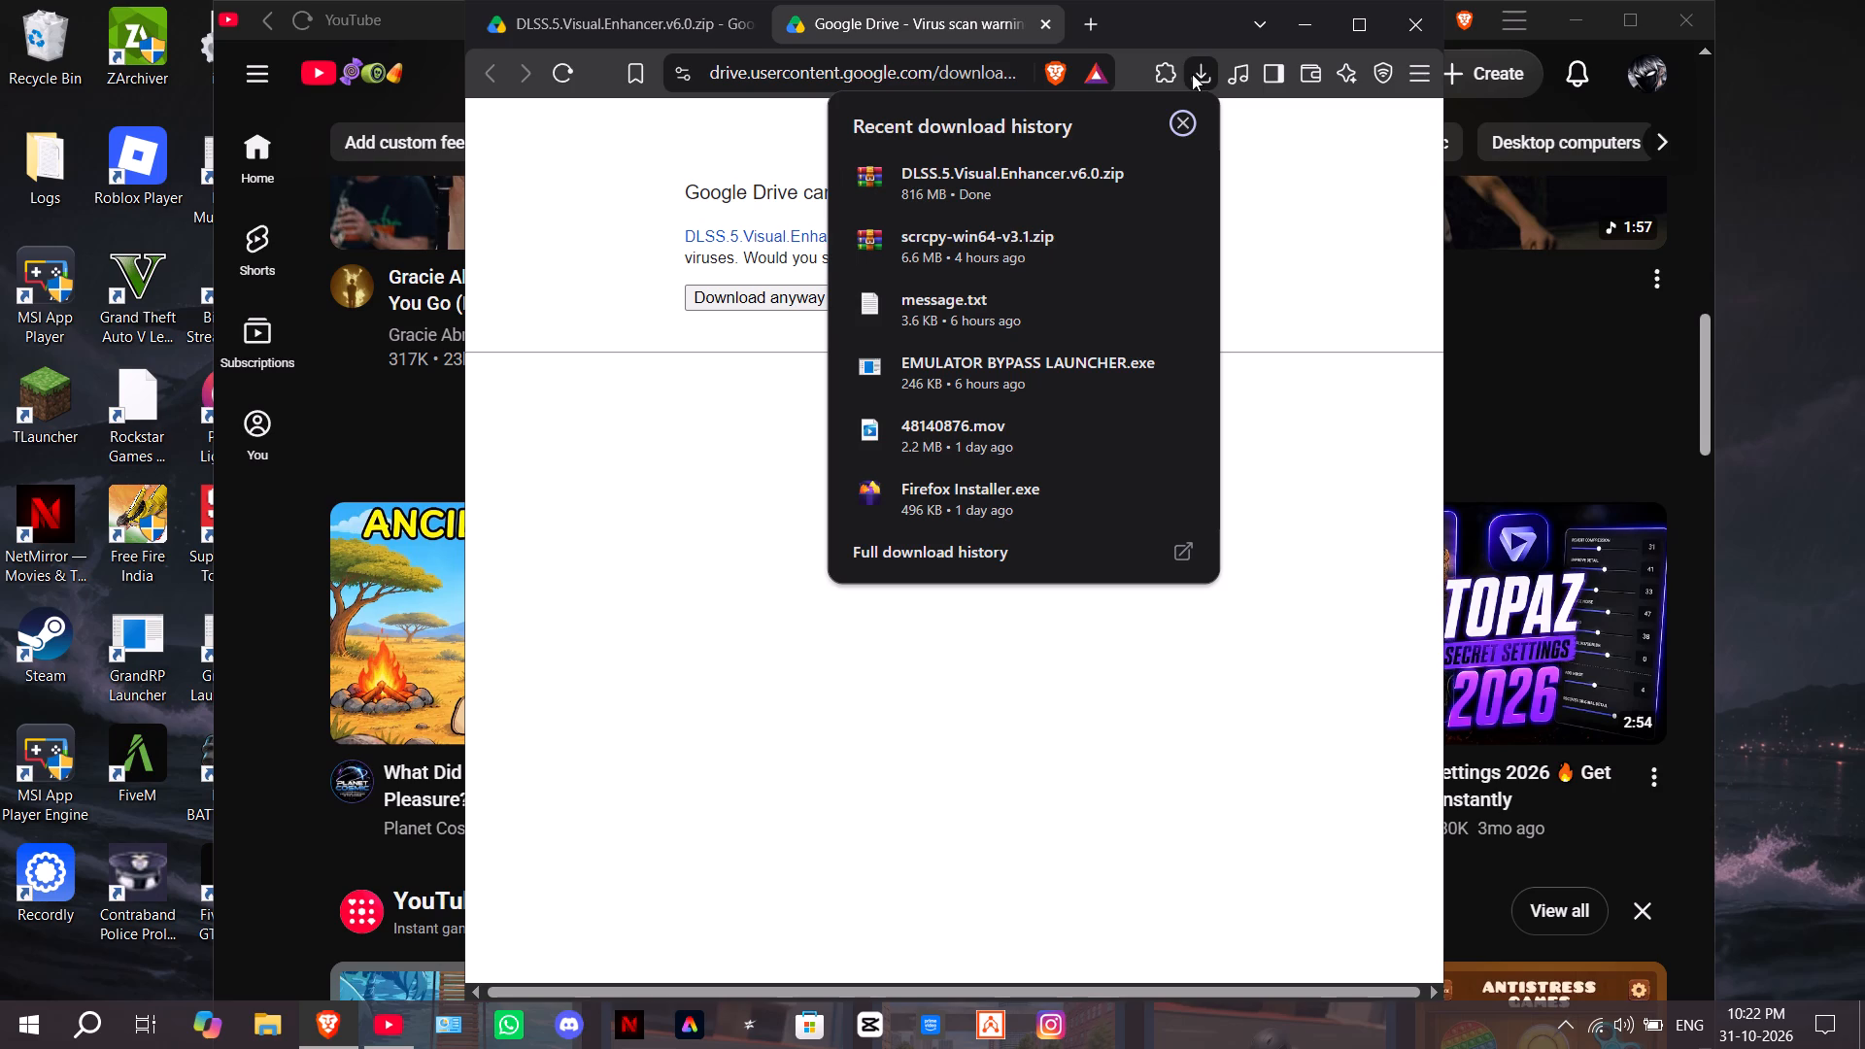
pyautogui.click(979, 187)
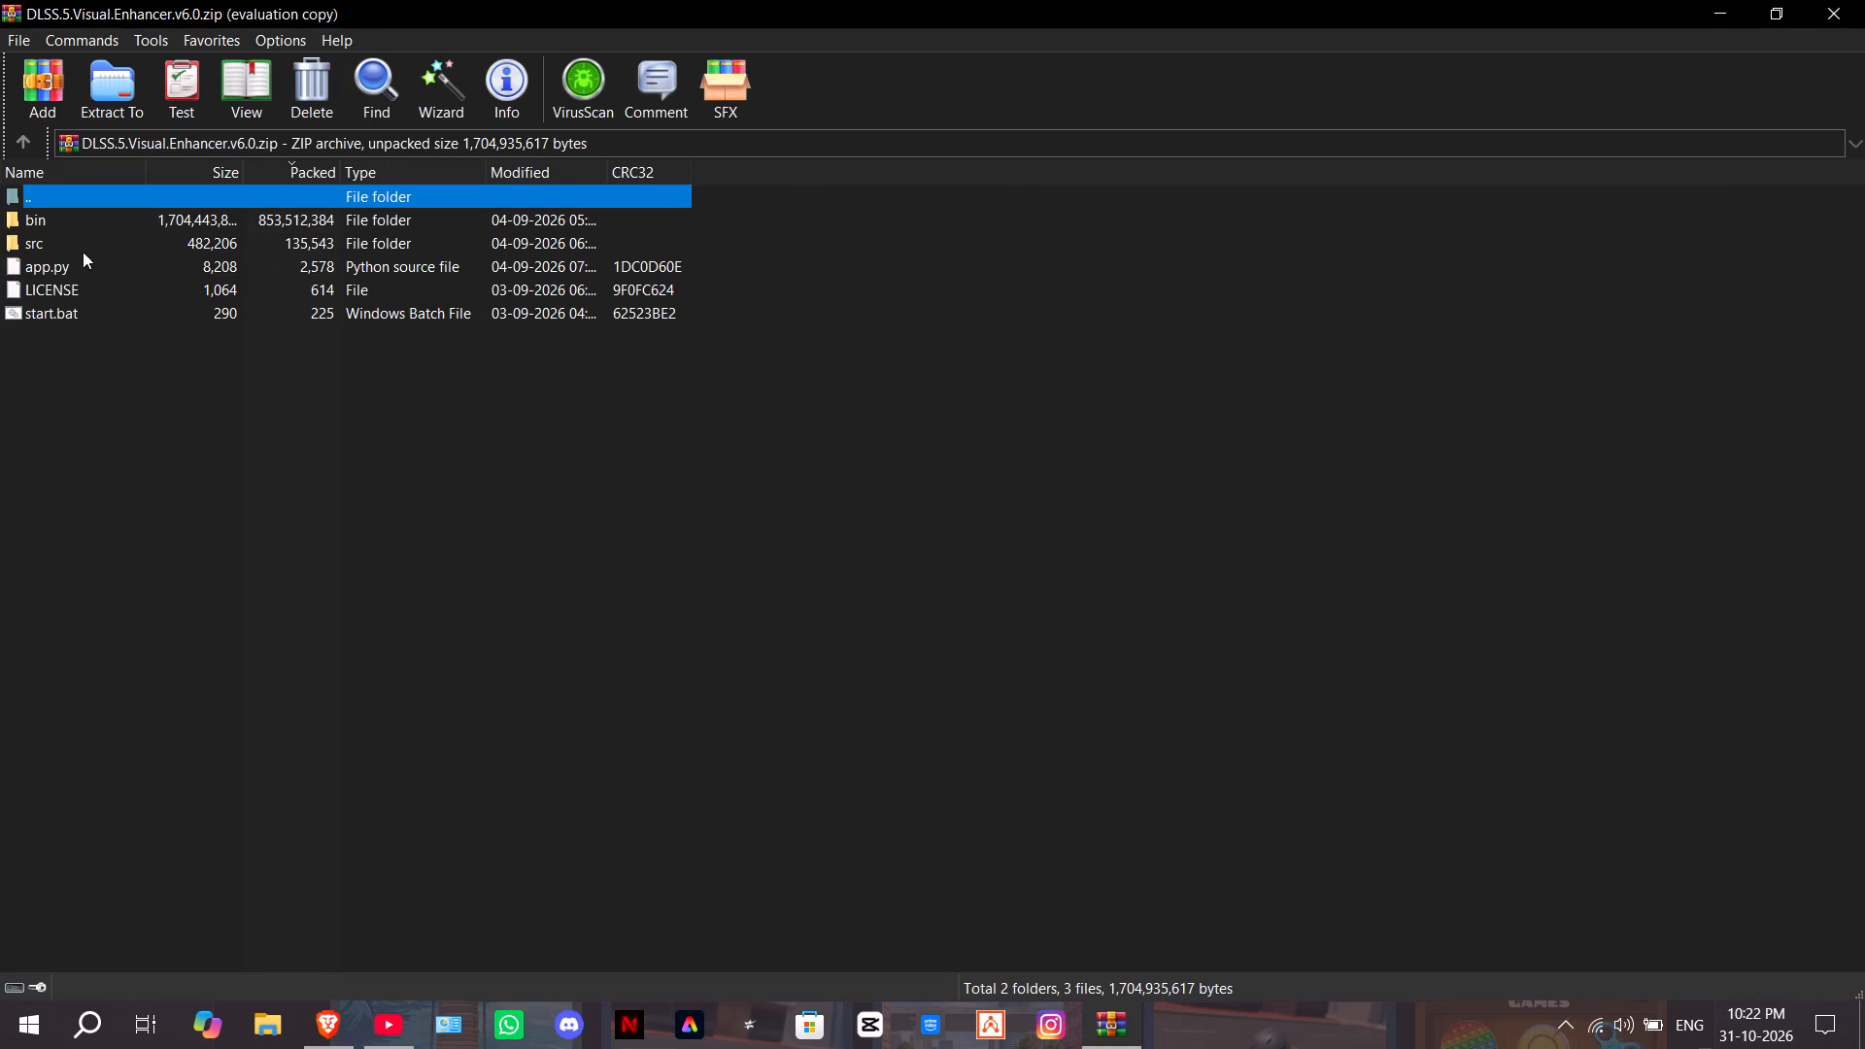
pyautogui.moveTo(94, 386); pyautogui.dragTo(316, 480)
pyautogui.click(1846, 13)
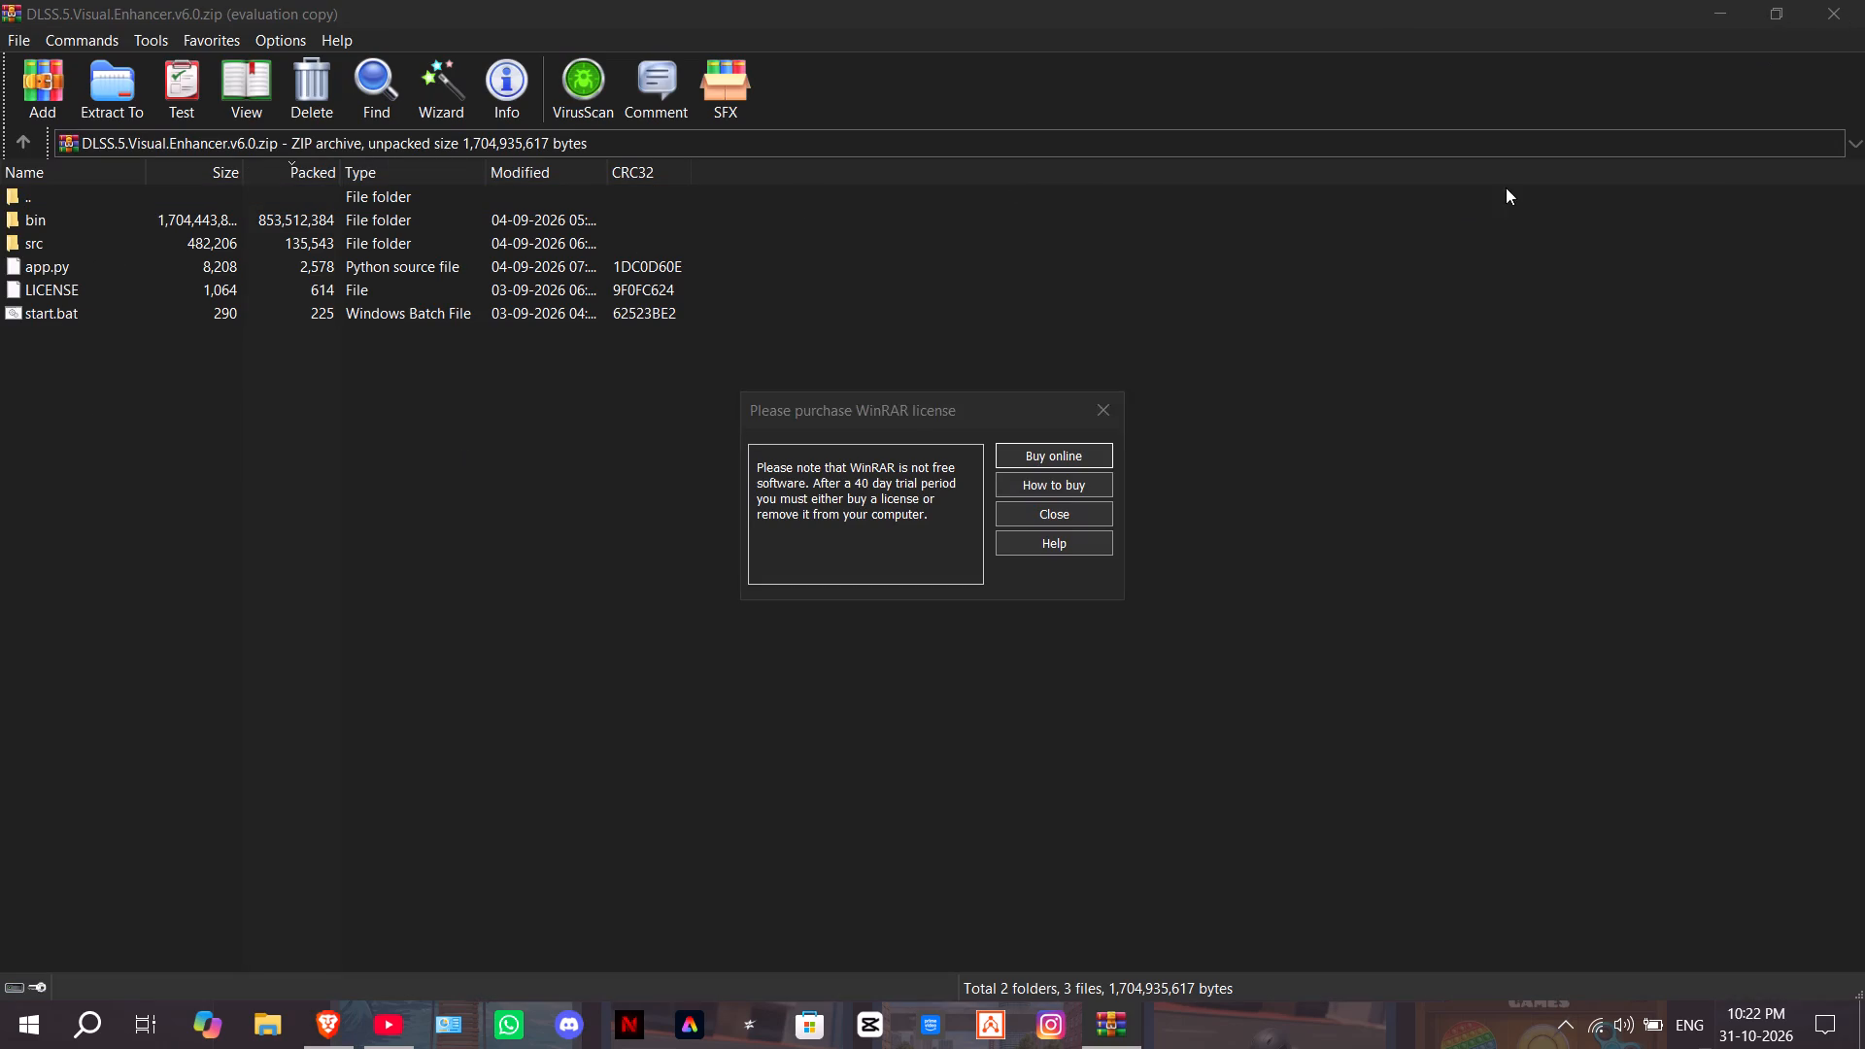
pyautogui.click(1101, 408)
pyautogui.click(1838, 16)
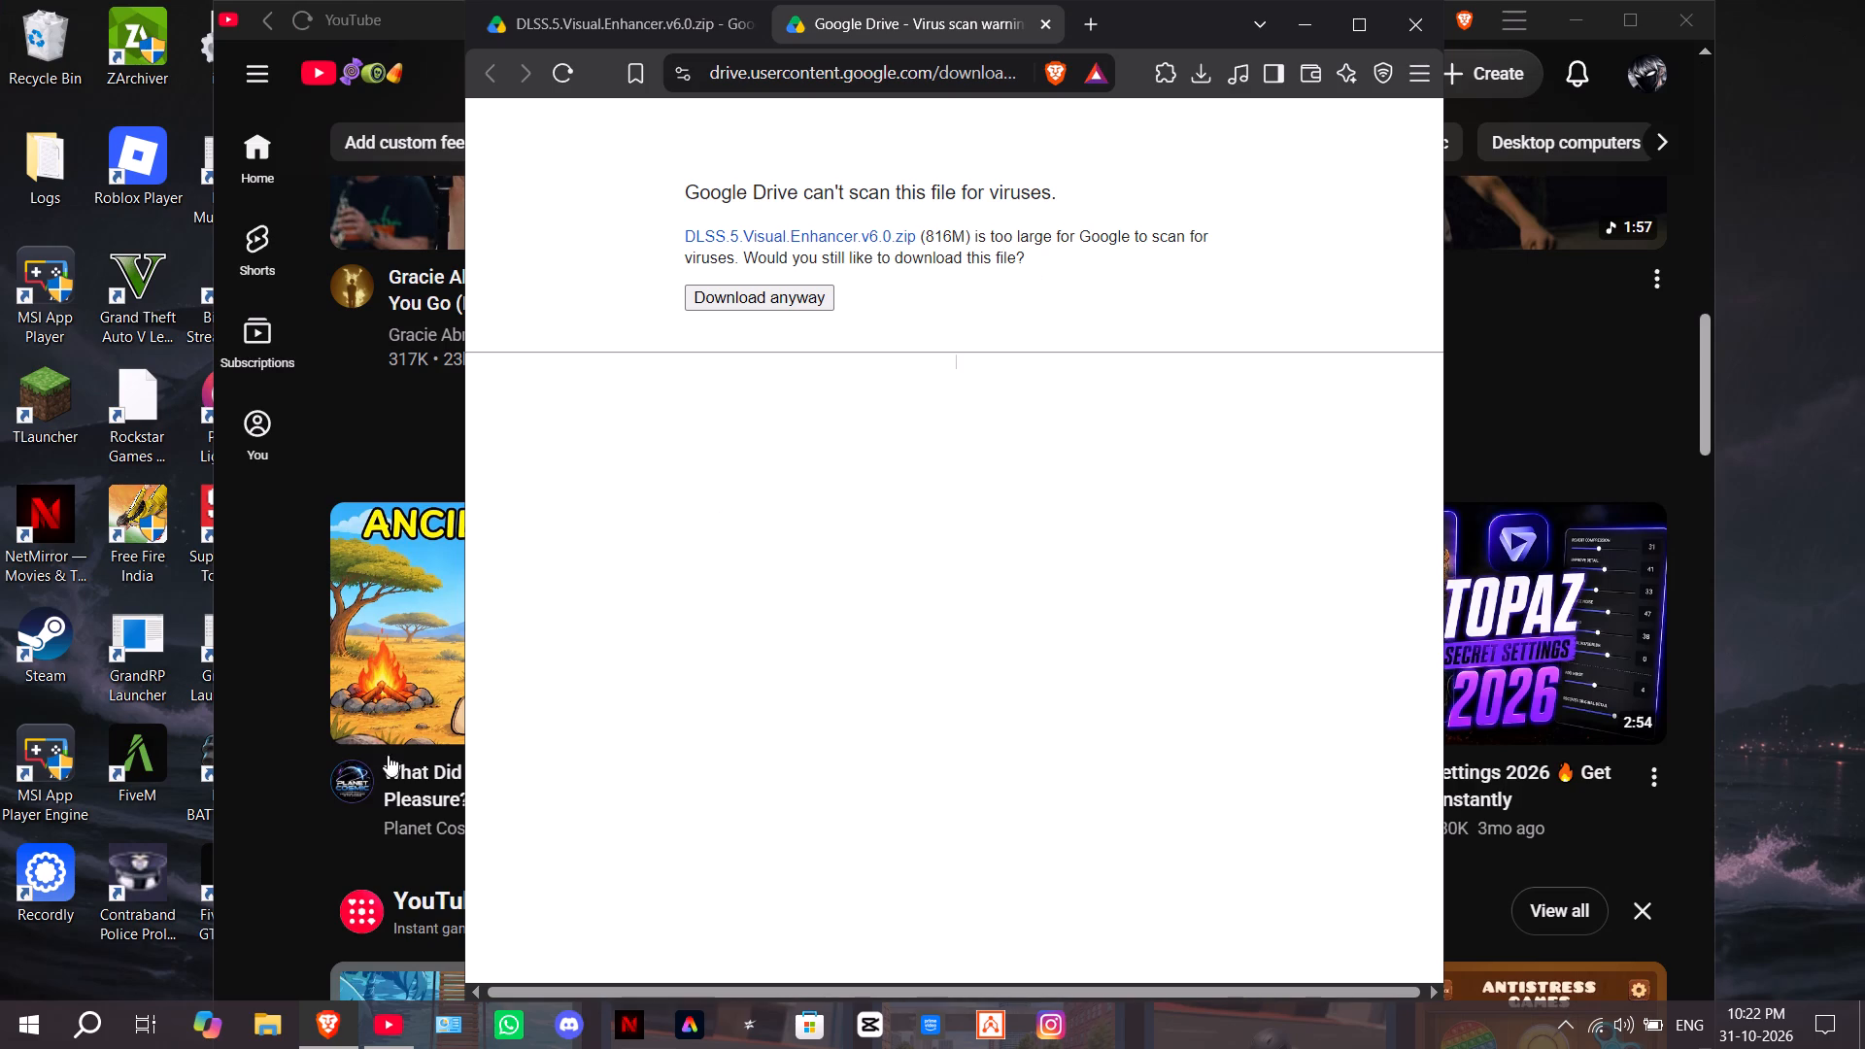
# Extract the DLSS.5.Visual.Enhancer.v6.0 archive in Downloads to its own folder, DLSS.5.Visual.Enhancer.v6.0.
pyautogui.click(291, 1046)
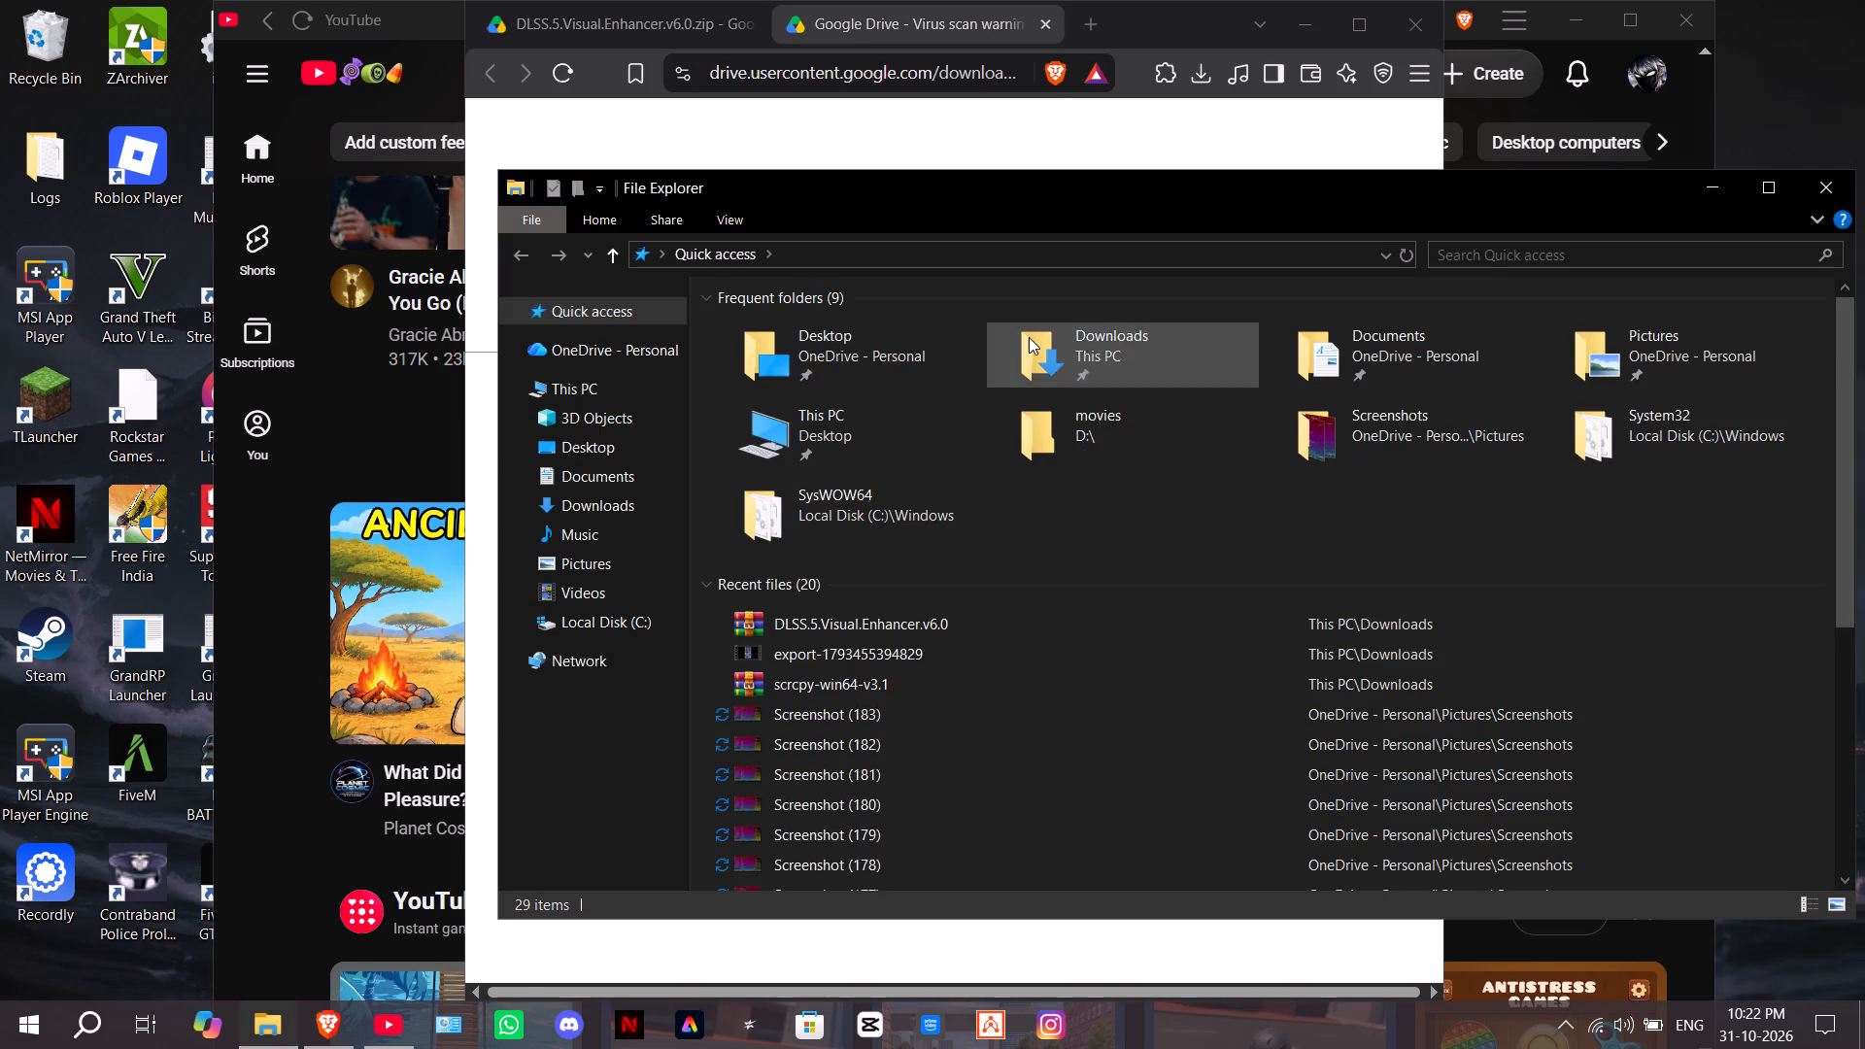
pyautogui.doubleClick(1029, 337)
pyautogui.click(851, 360)
pyautogui.rightClick(851, 360)
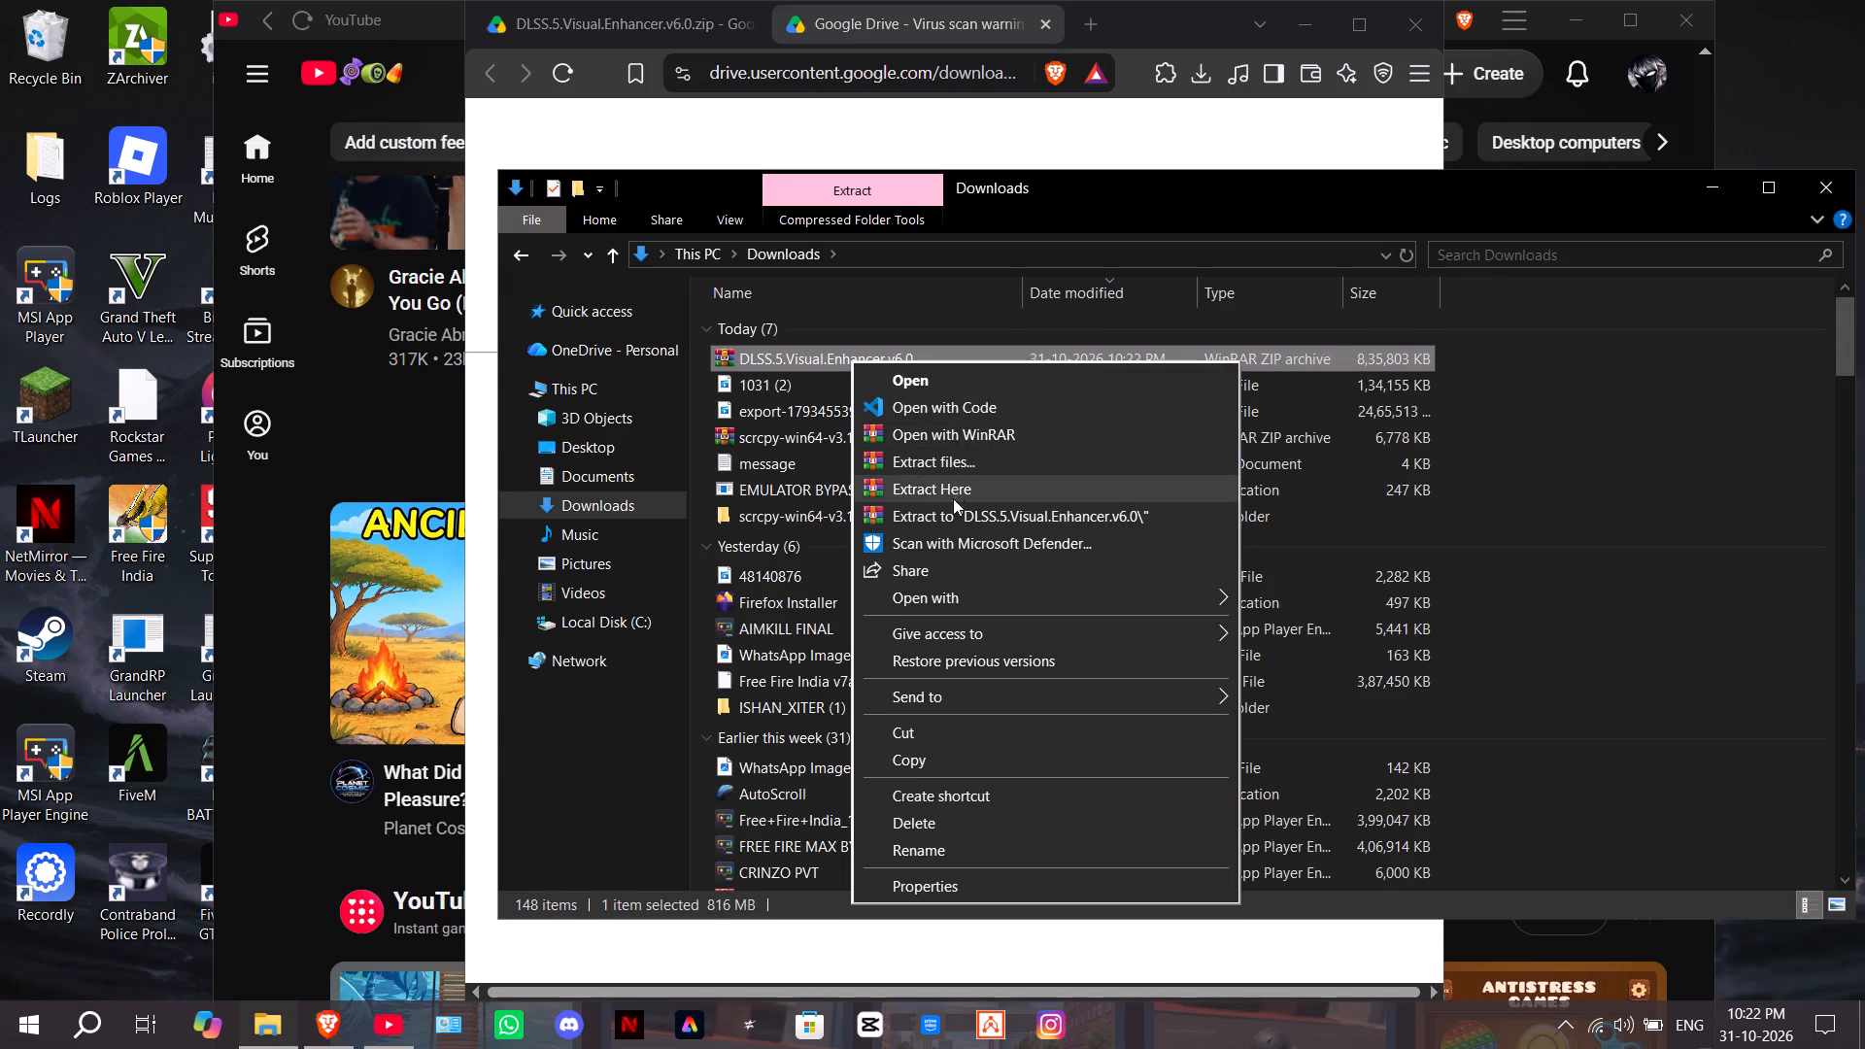
pyautogui.click(952, 513)
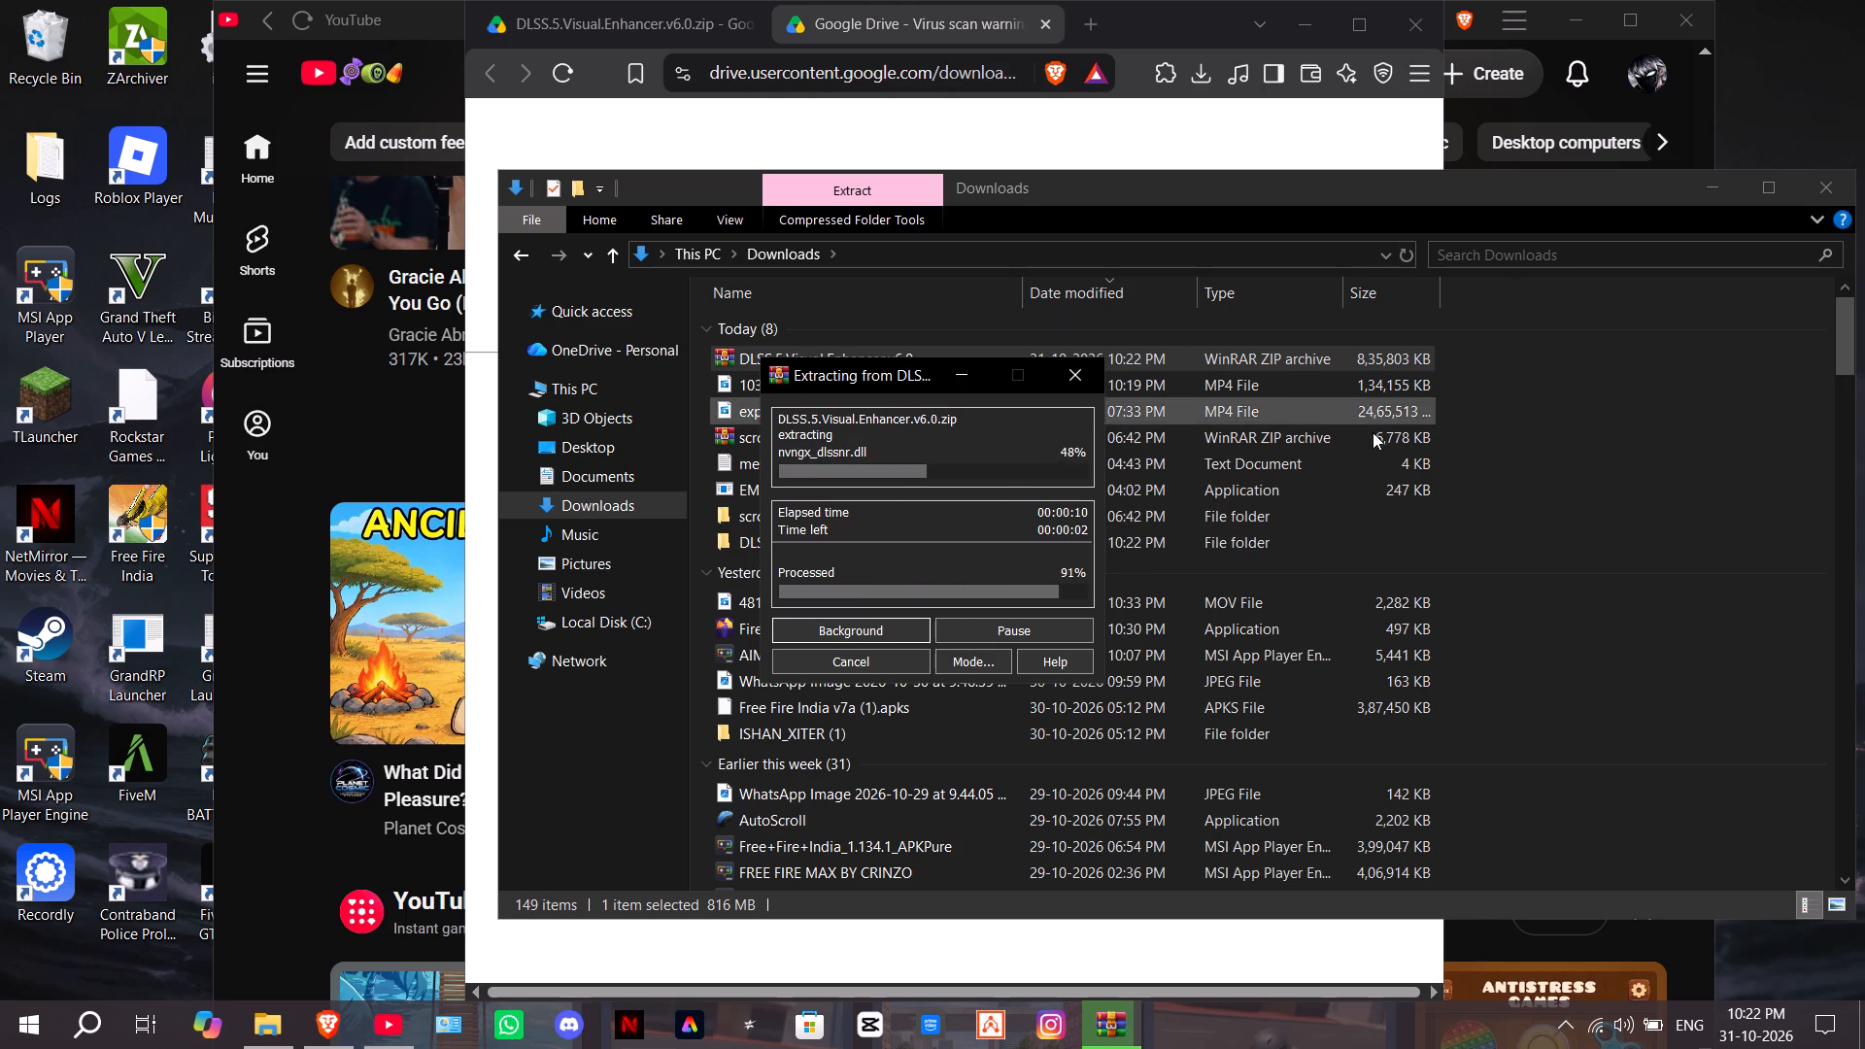
pyautogui.click(1225, 517)
# Run the start batch file from the extracted DLSS.5.Visual.Enhancer.v6.0 folder and bring up its browser page at 127.0.0.1:7860 maximized.
pyautogui.doubleClick(1130, 548)
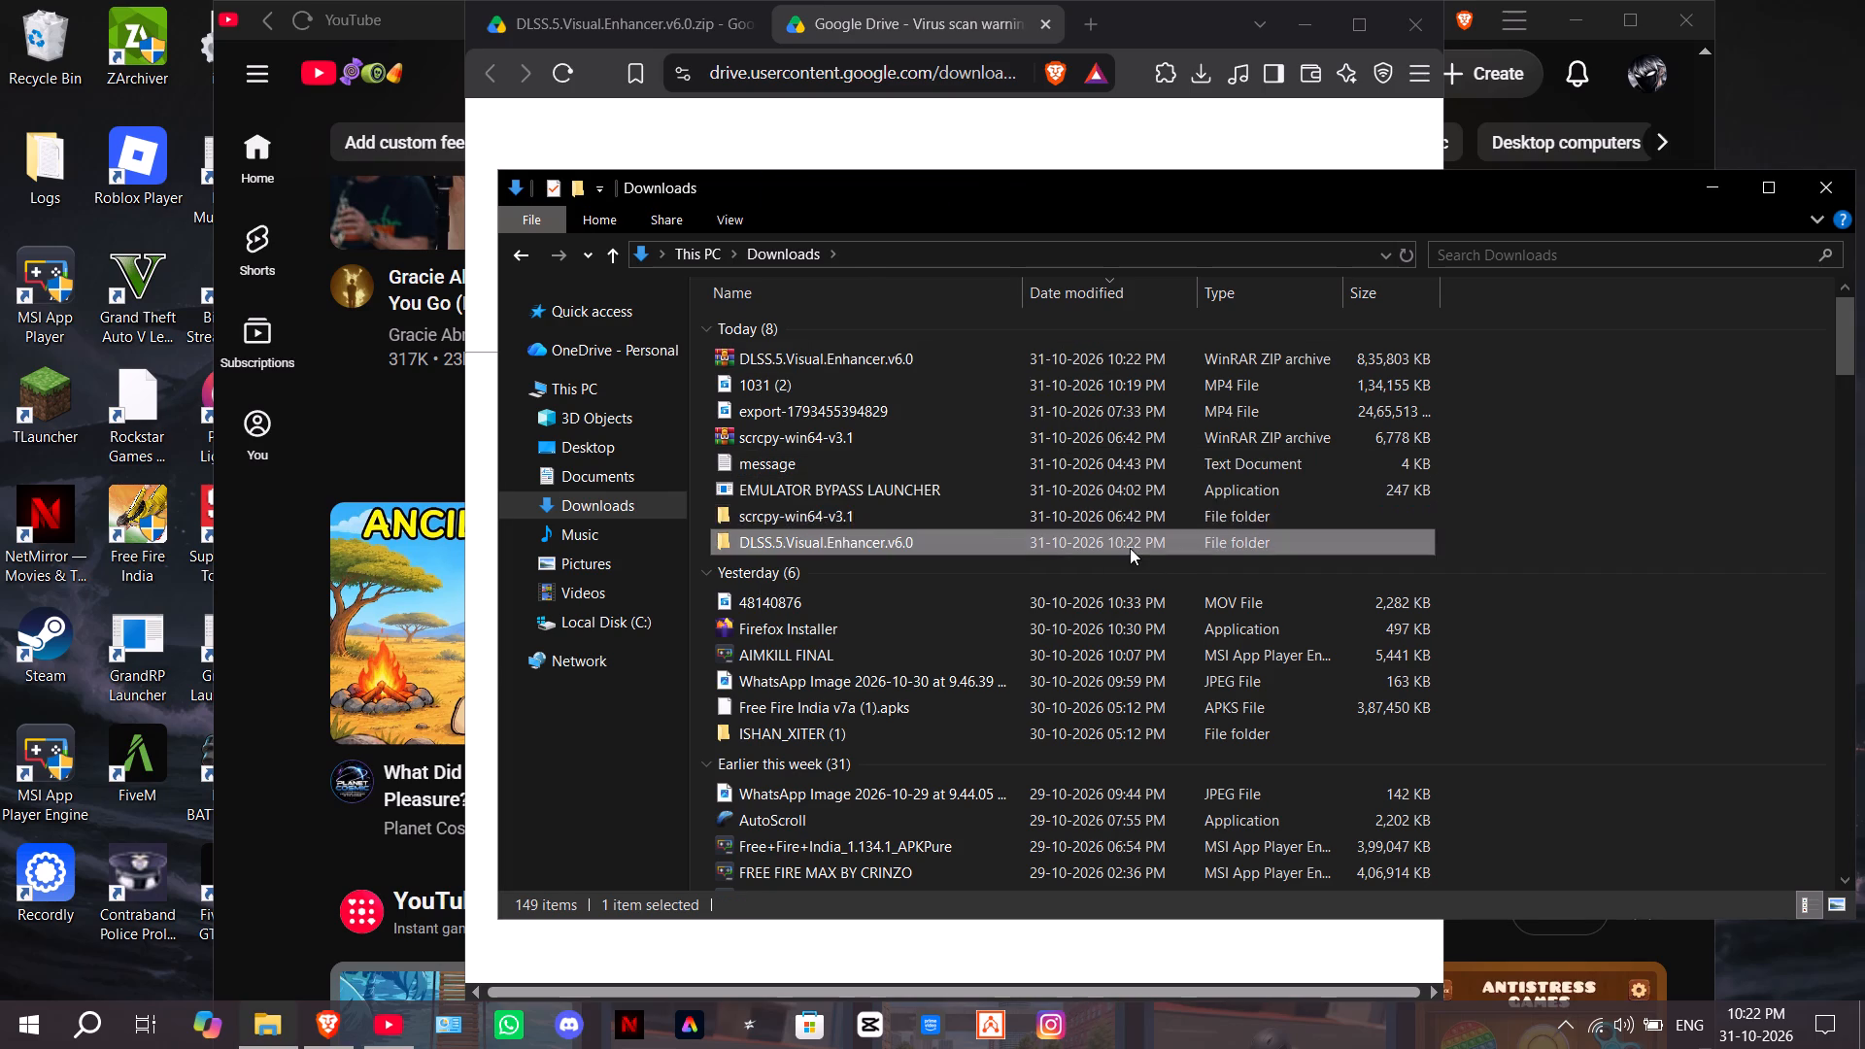
pyautogui.doubleClick(813, 434)
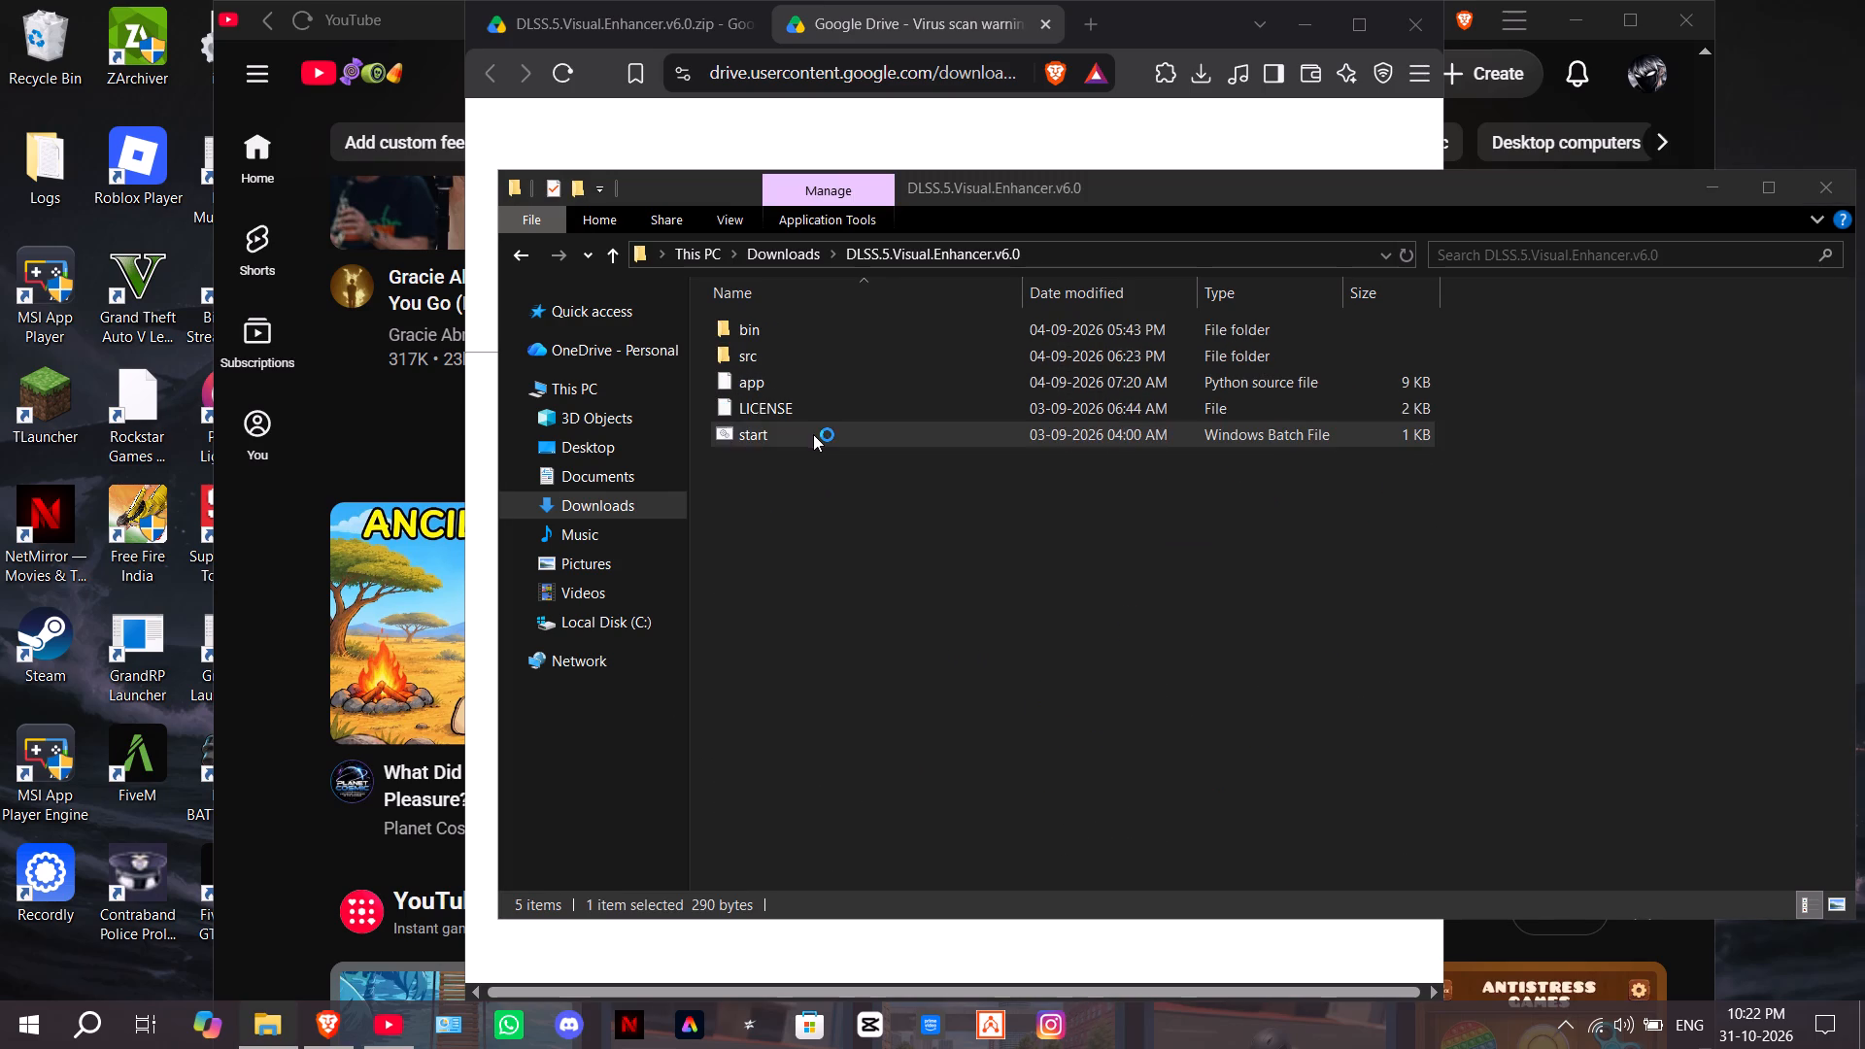
pyautogui.click(980, 543)
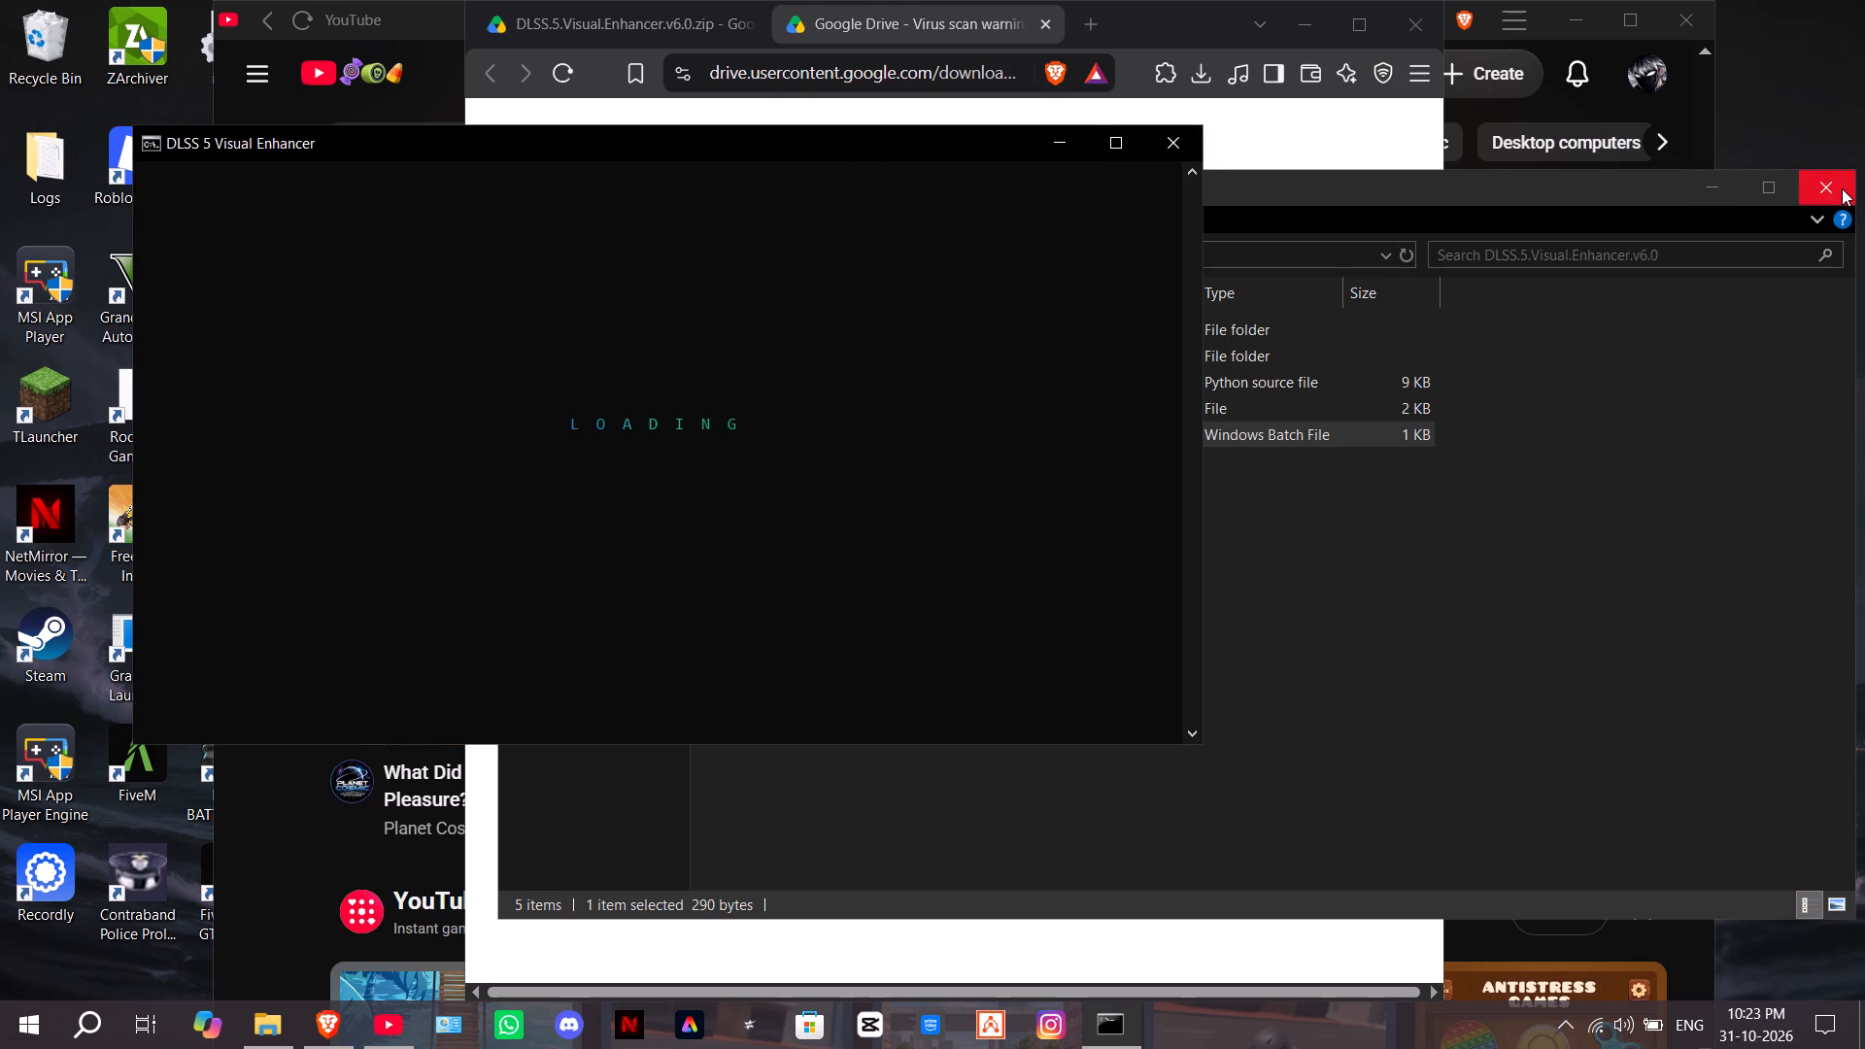
pyautogui.moveTo(1842, 188); pyautogui.dragTo(1818, 352)
pyautogui.click(1134, 663)
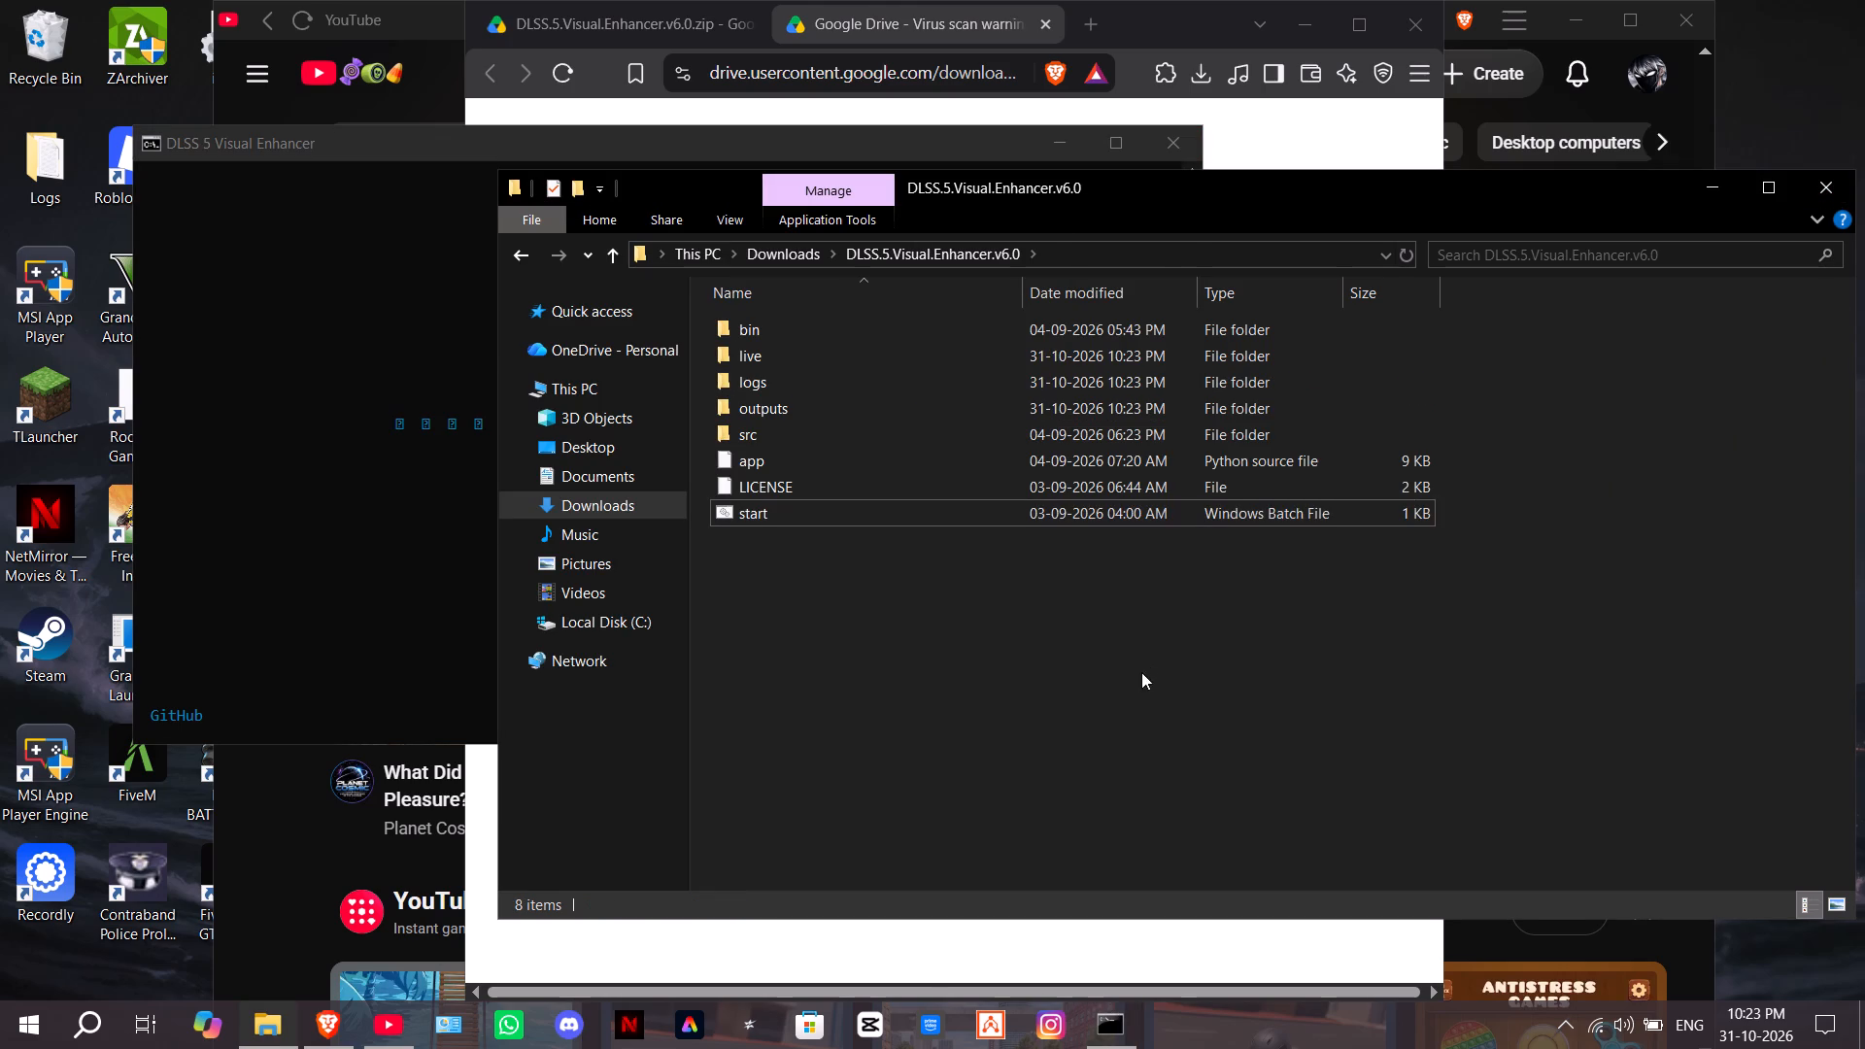
pyautogui.click(416, 445)
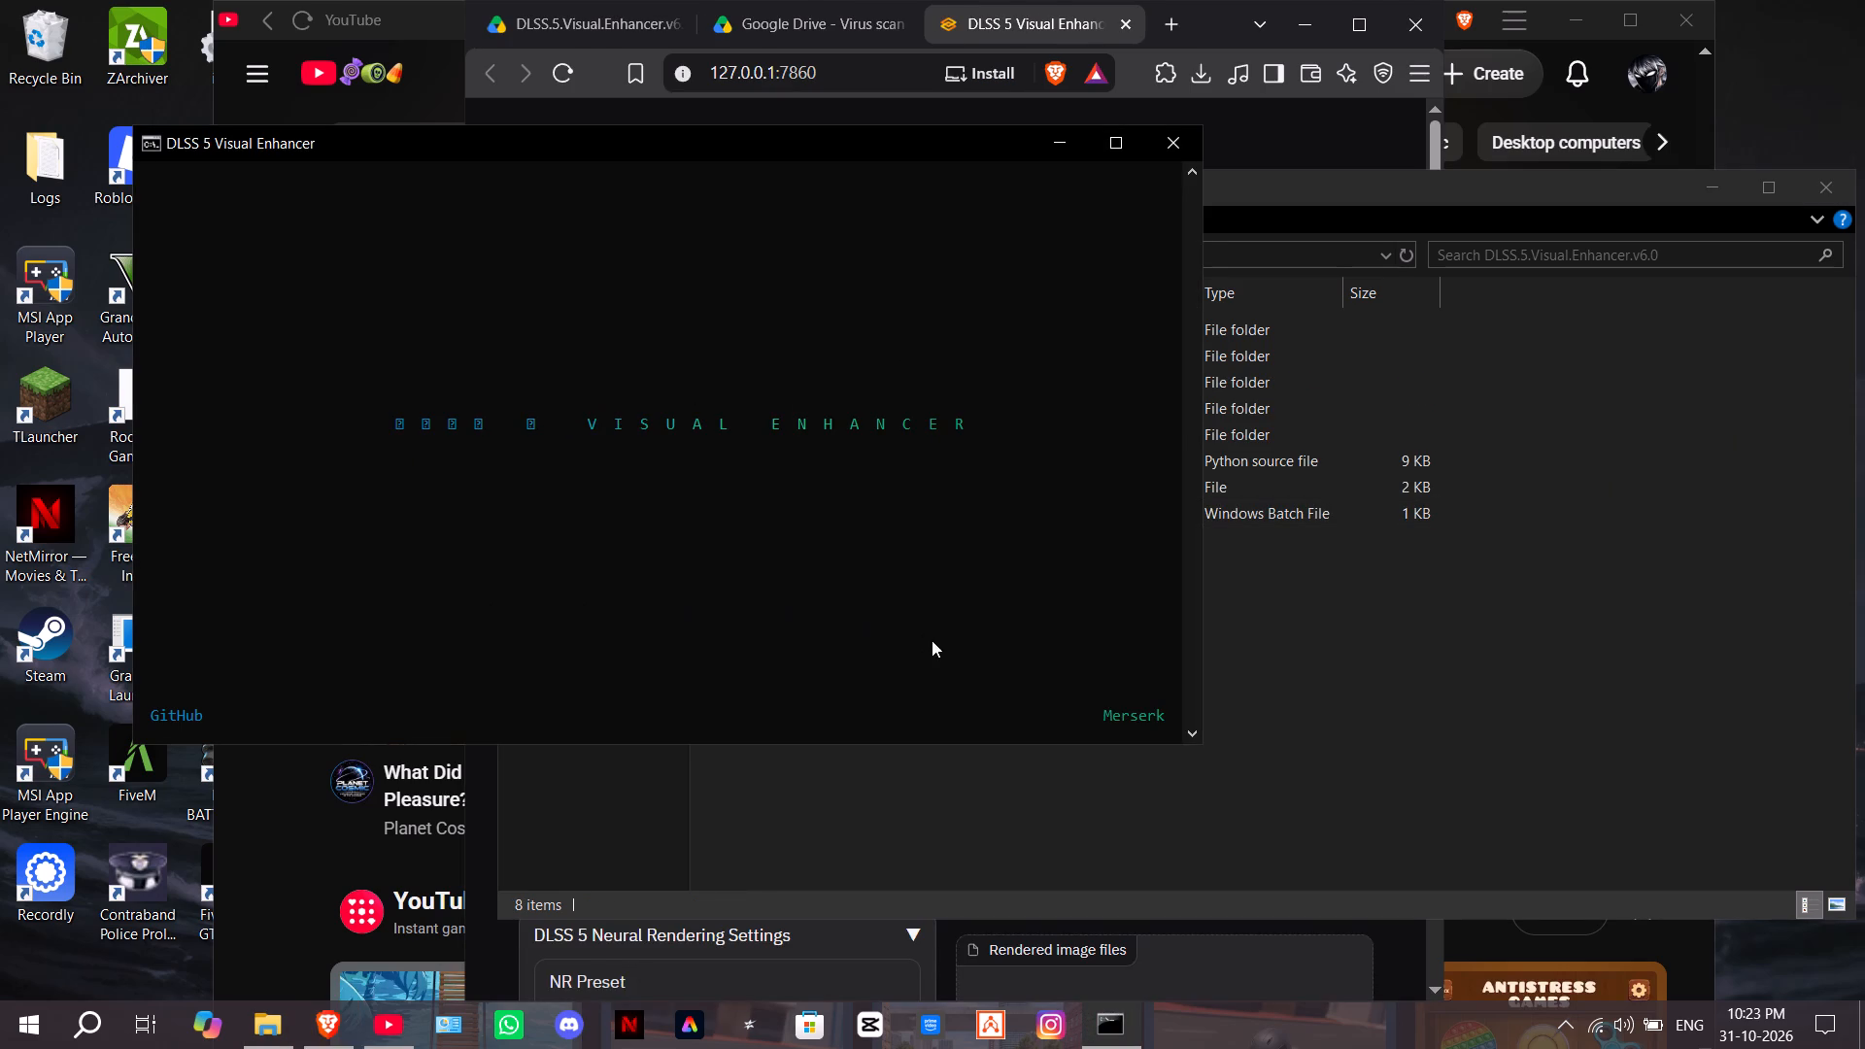
pyautogui.click(337, 1027)
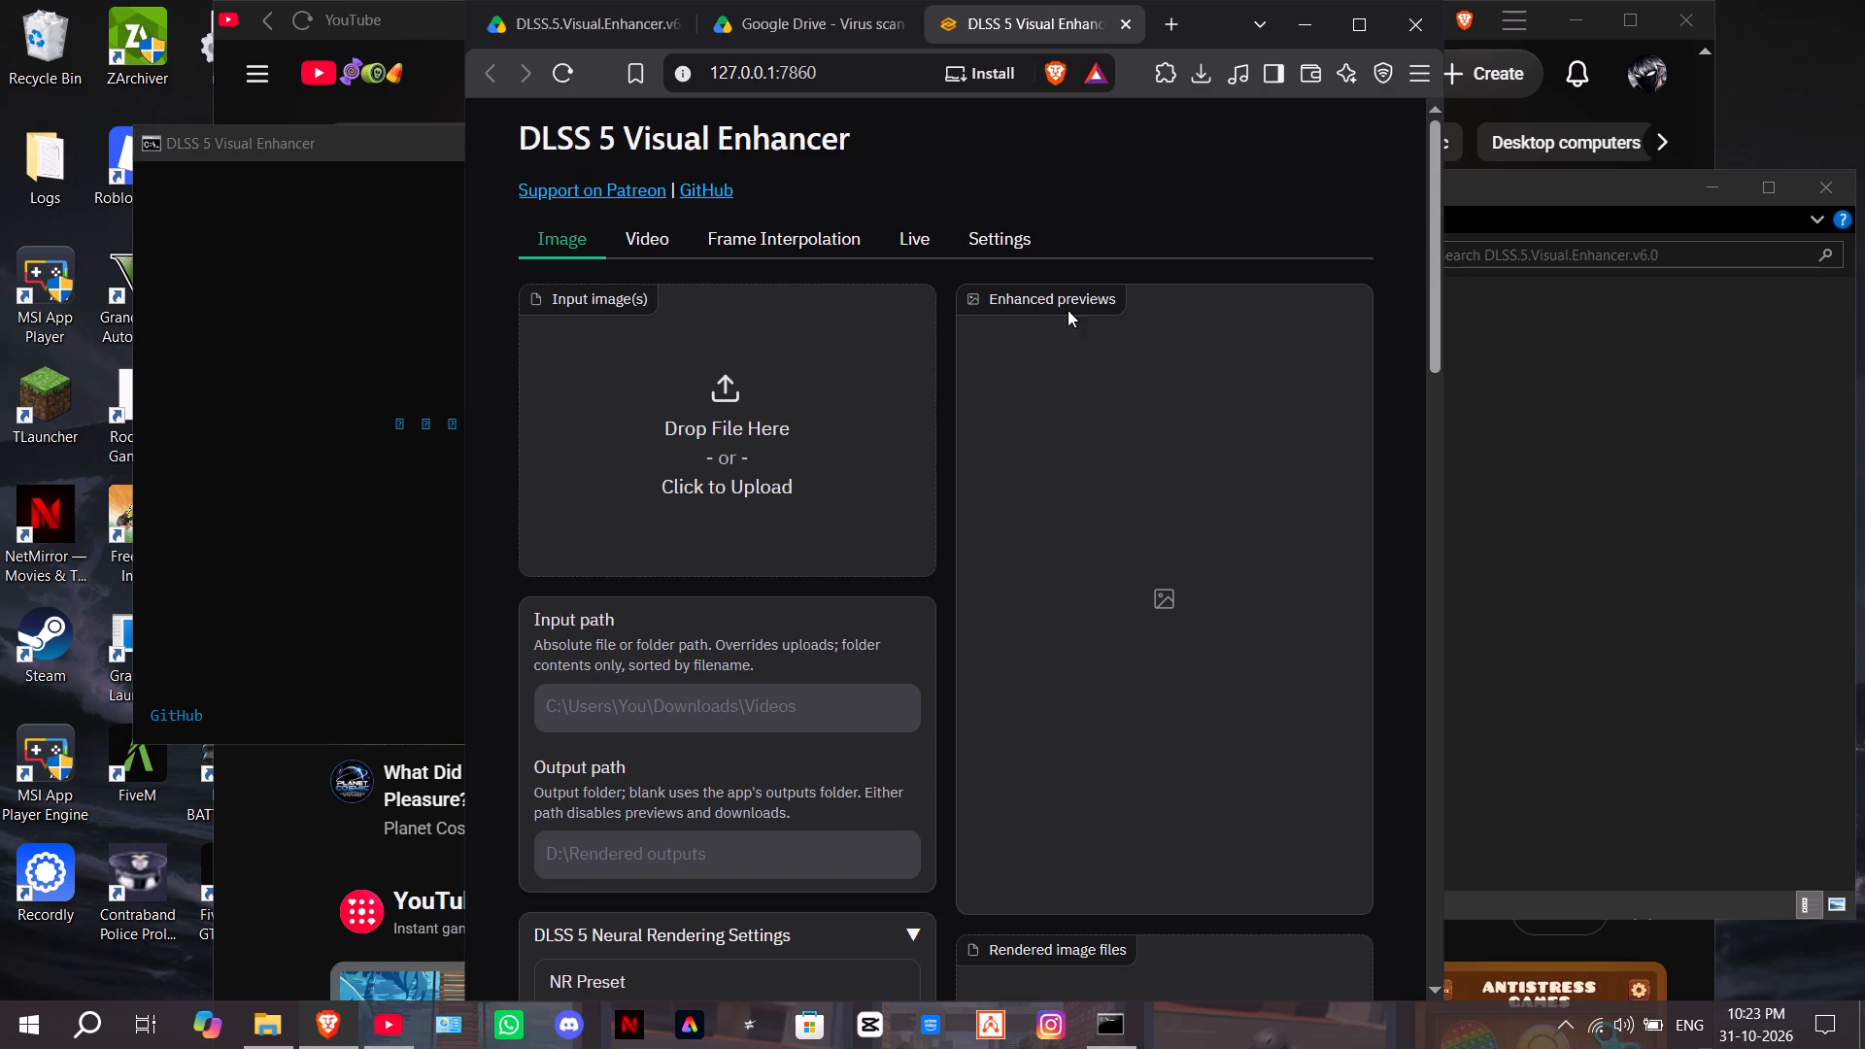
pyautogui.click(1352, 26)
# Open the file picker for the Input image(s) upload and look through Downloads for the exported video.
pyautogui.click(458, 464)
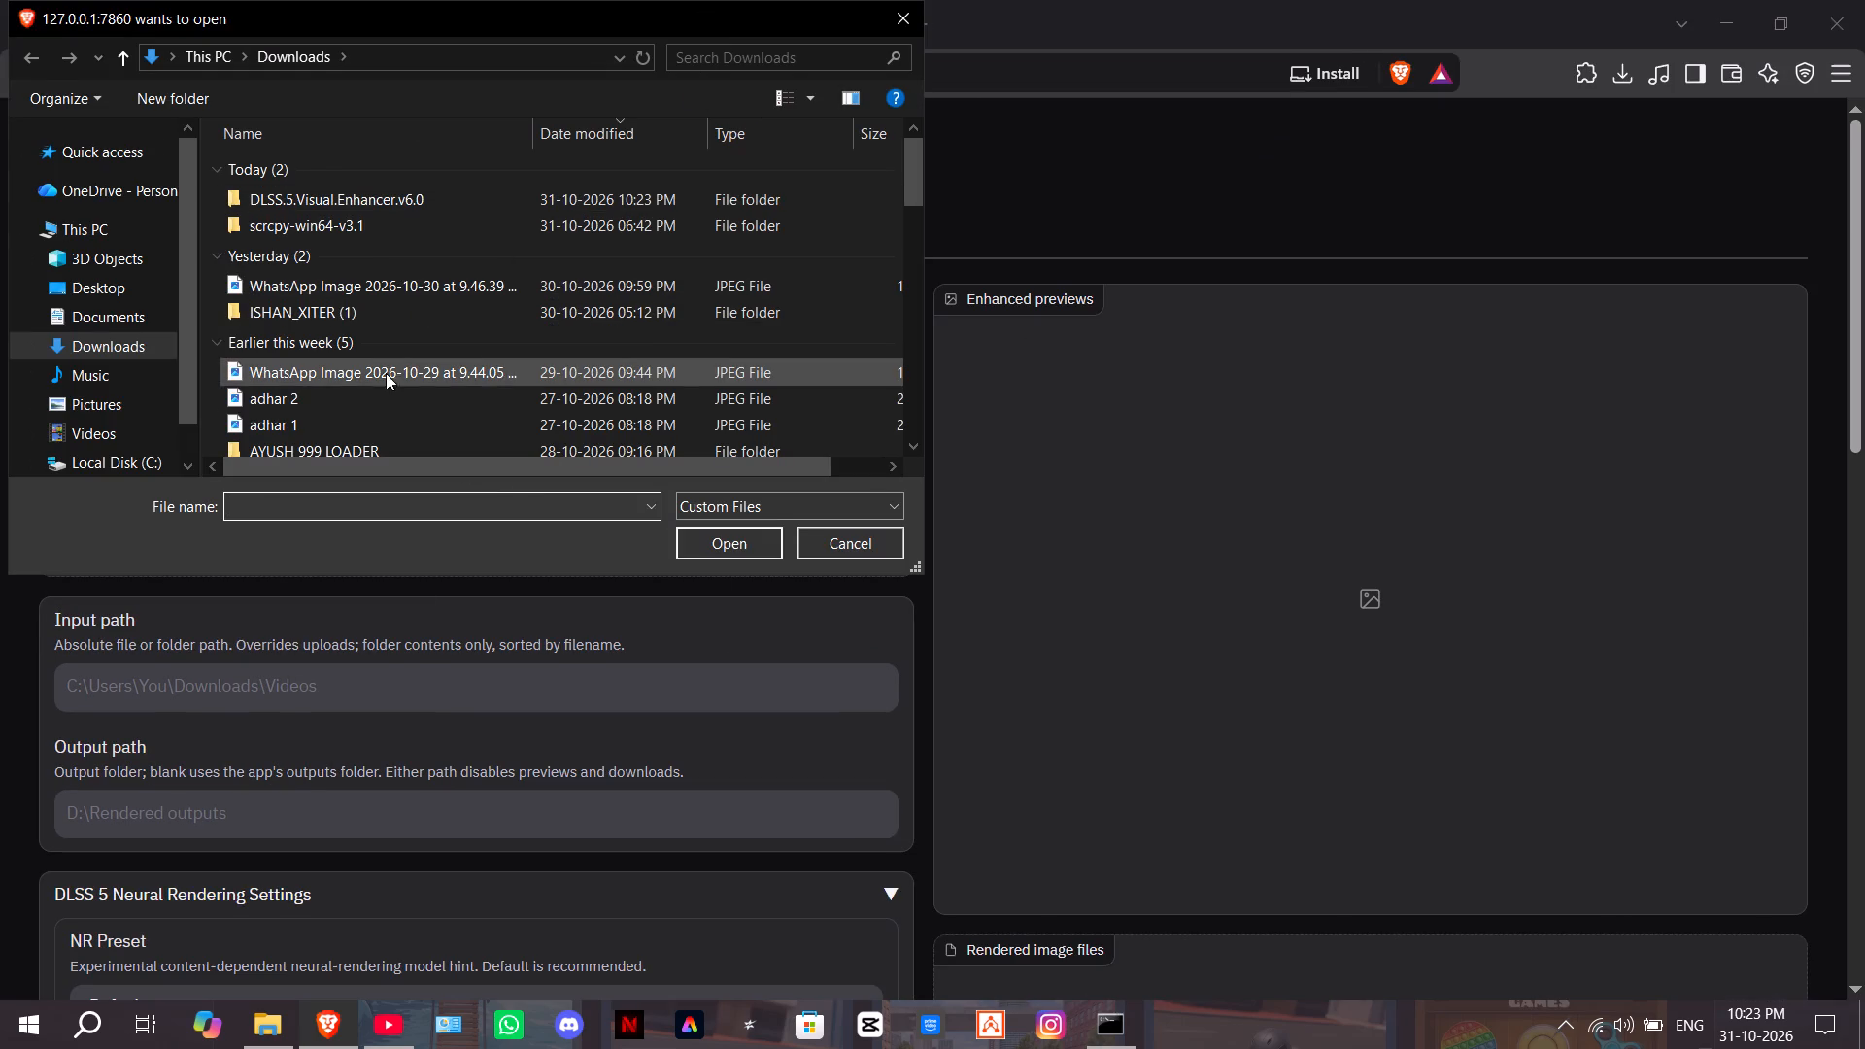
pyautogui.scroll(-2, 386, 386)
pyautogui.scroll(-1, 520, 289)
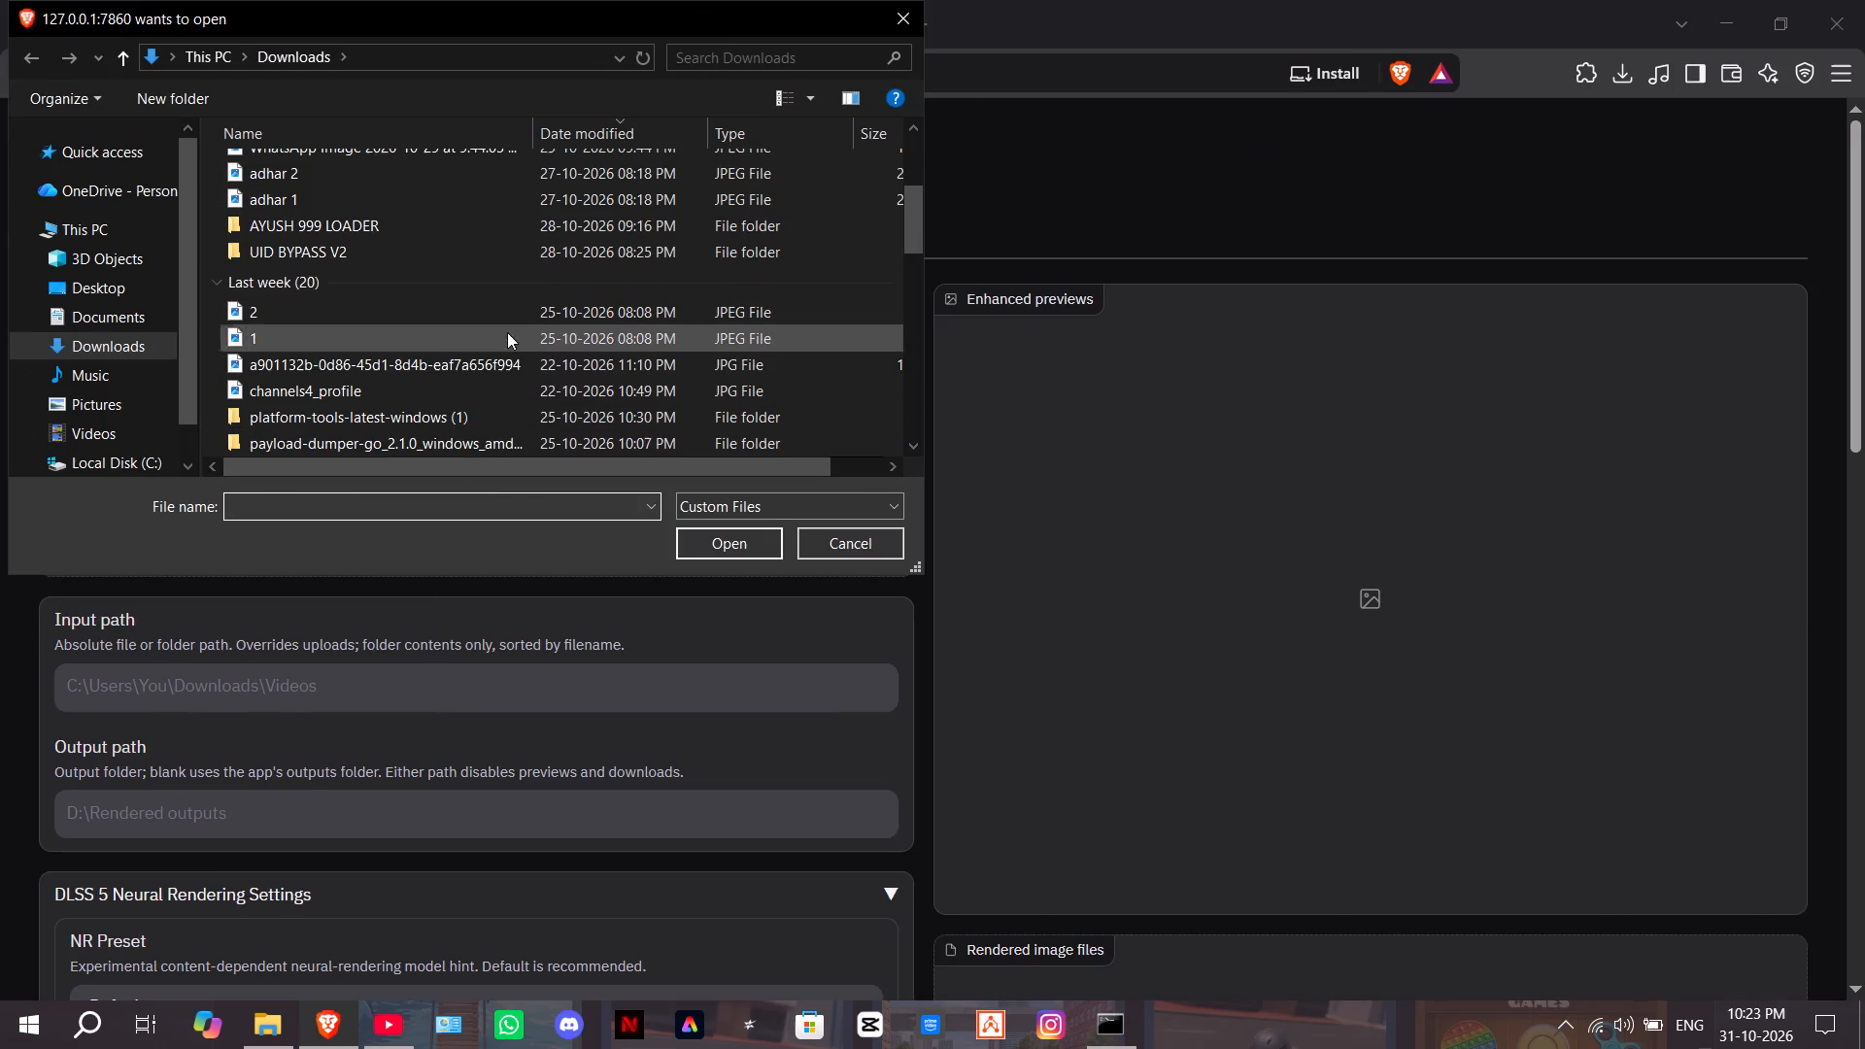
pyautogui.scroll(8, 513, 355)
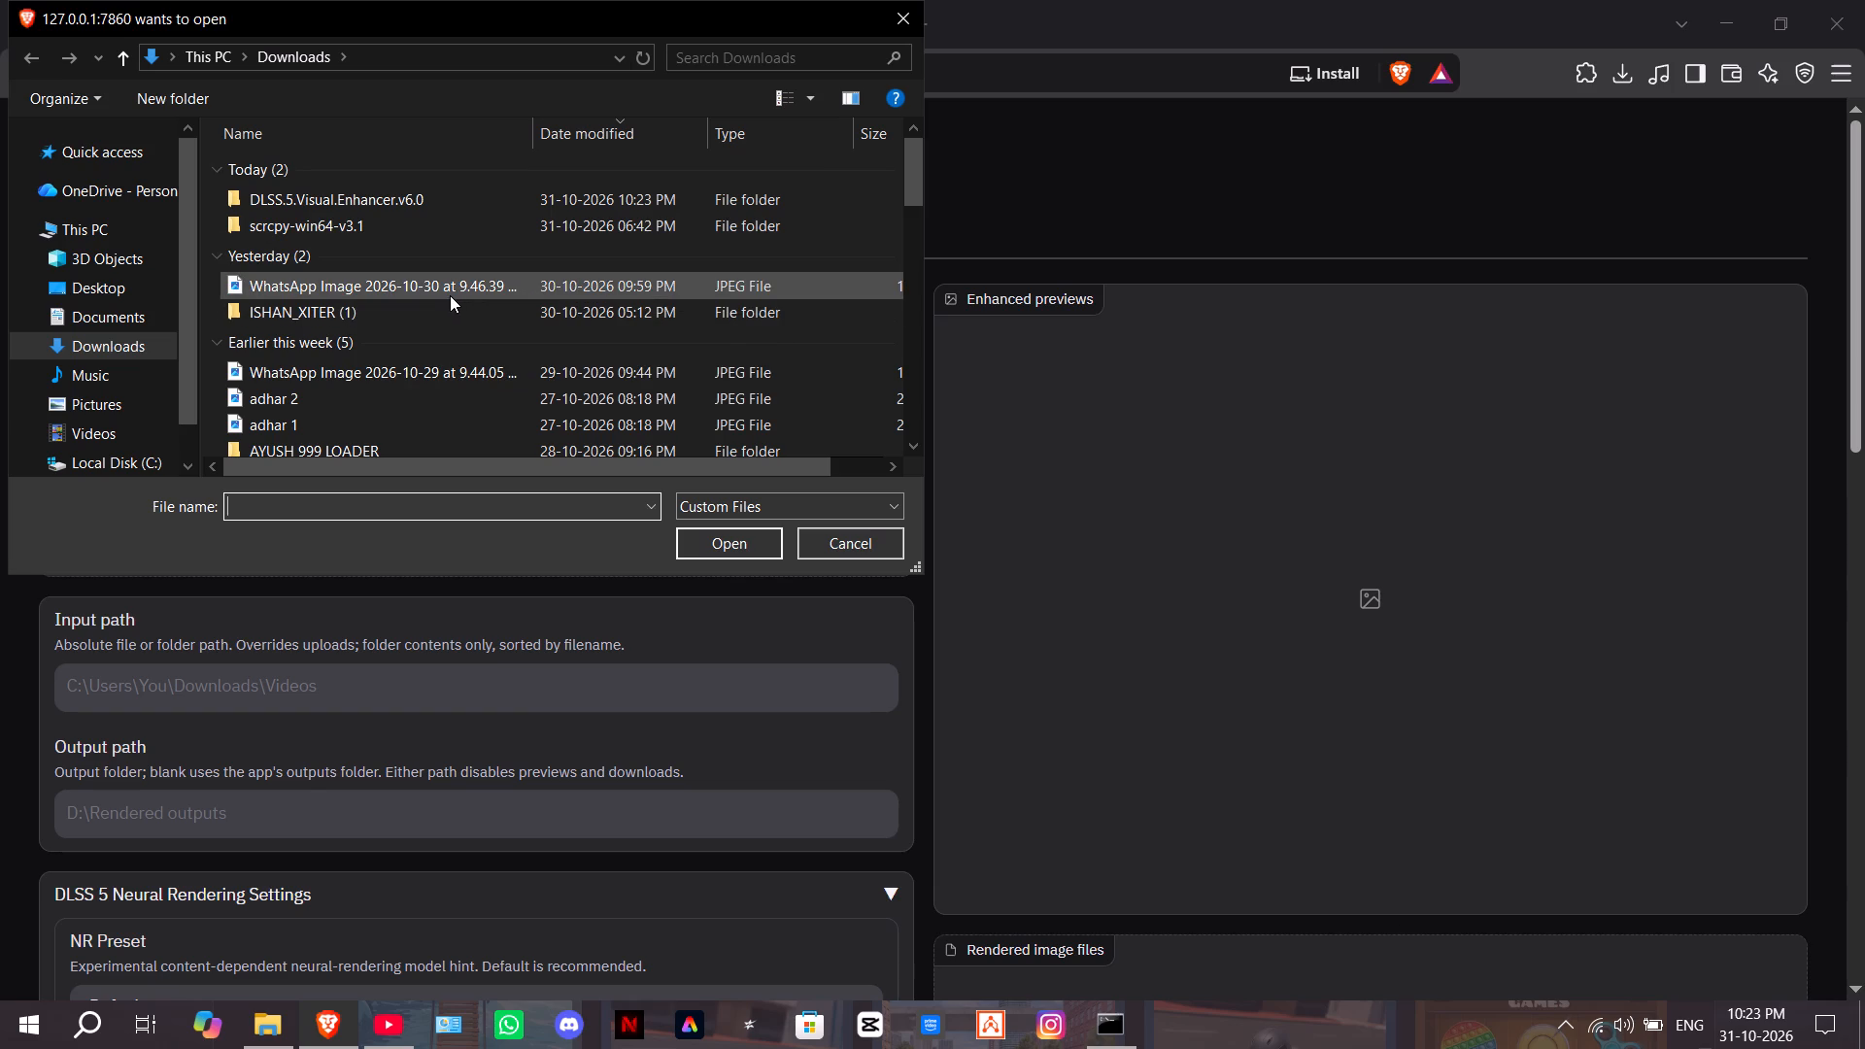
pyautogui.click(151, 356)
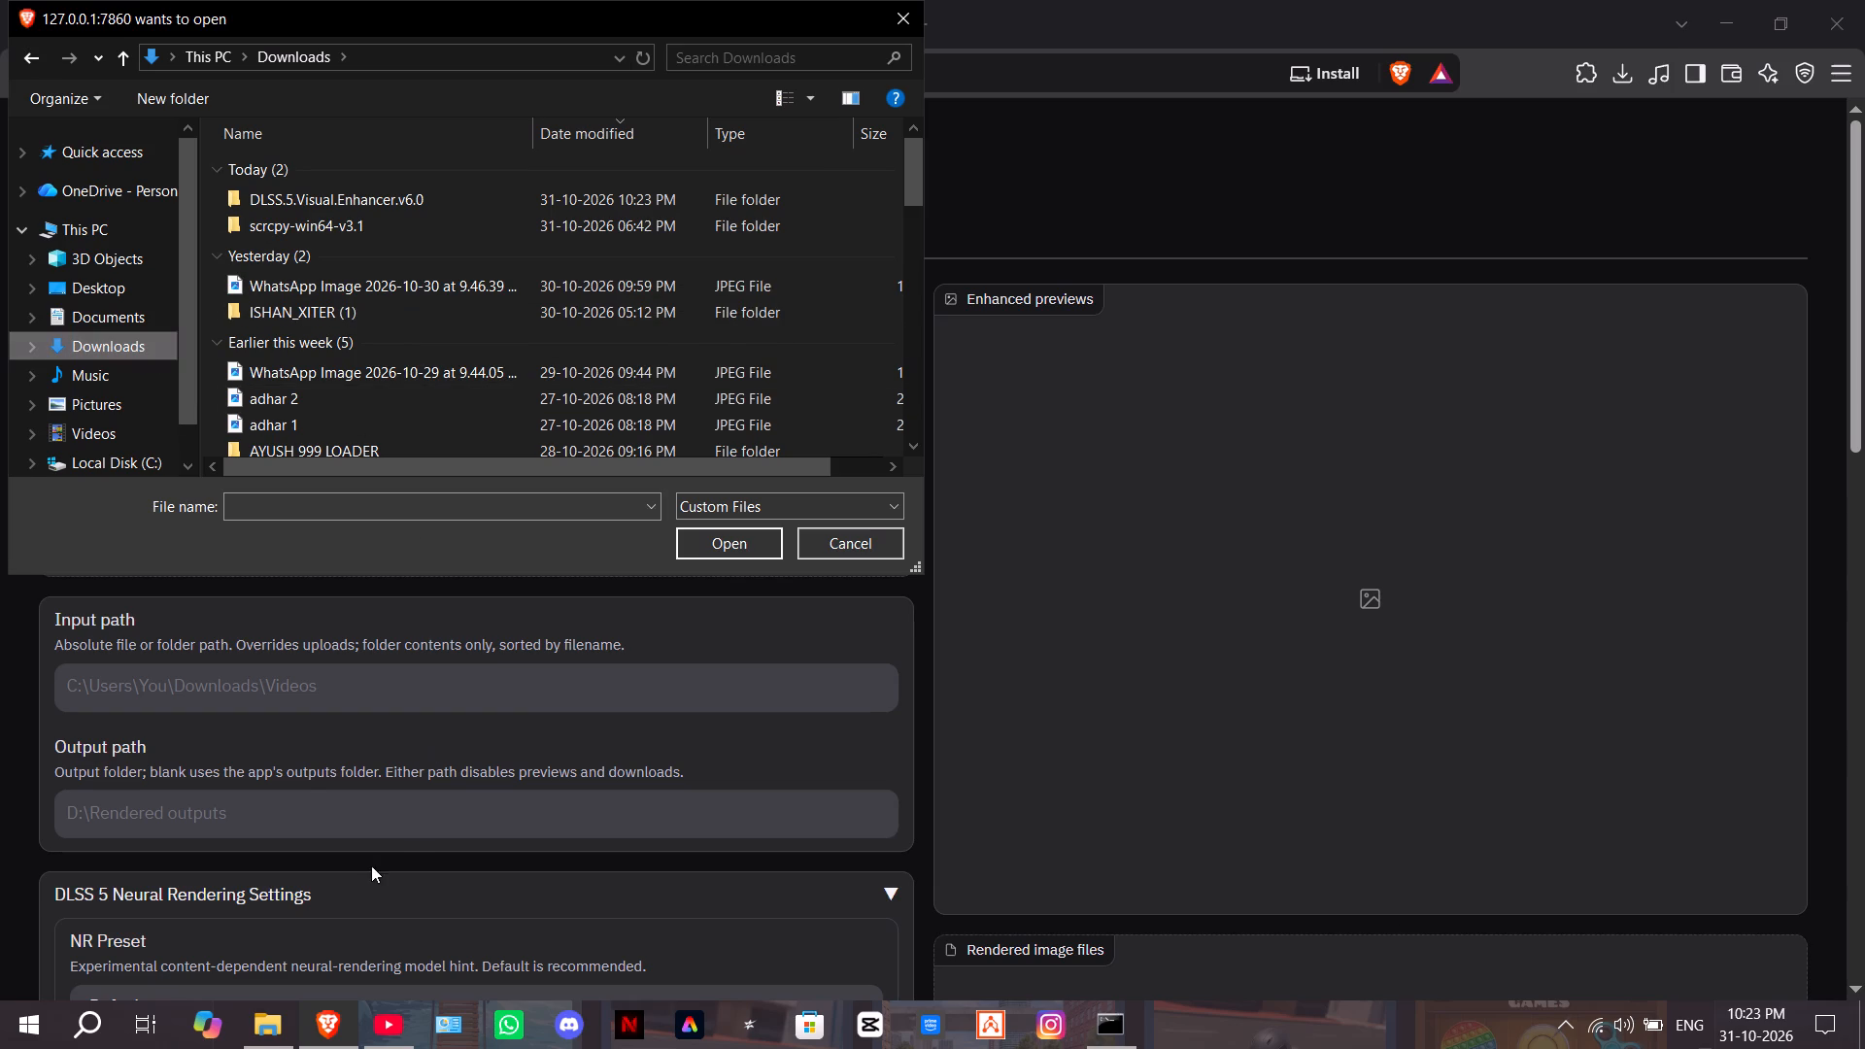
# Go back to the Downloads folder in File Explorer and locate the 1031 (2) video there.
pyautogui.click(266, 1040)
pyautogui.moveTo(794, 640); pyautogui.dragTo(1025, 664)
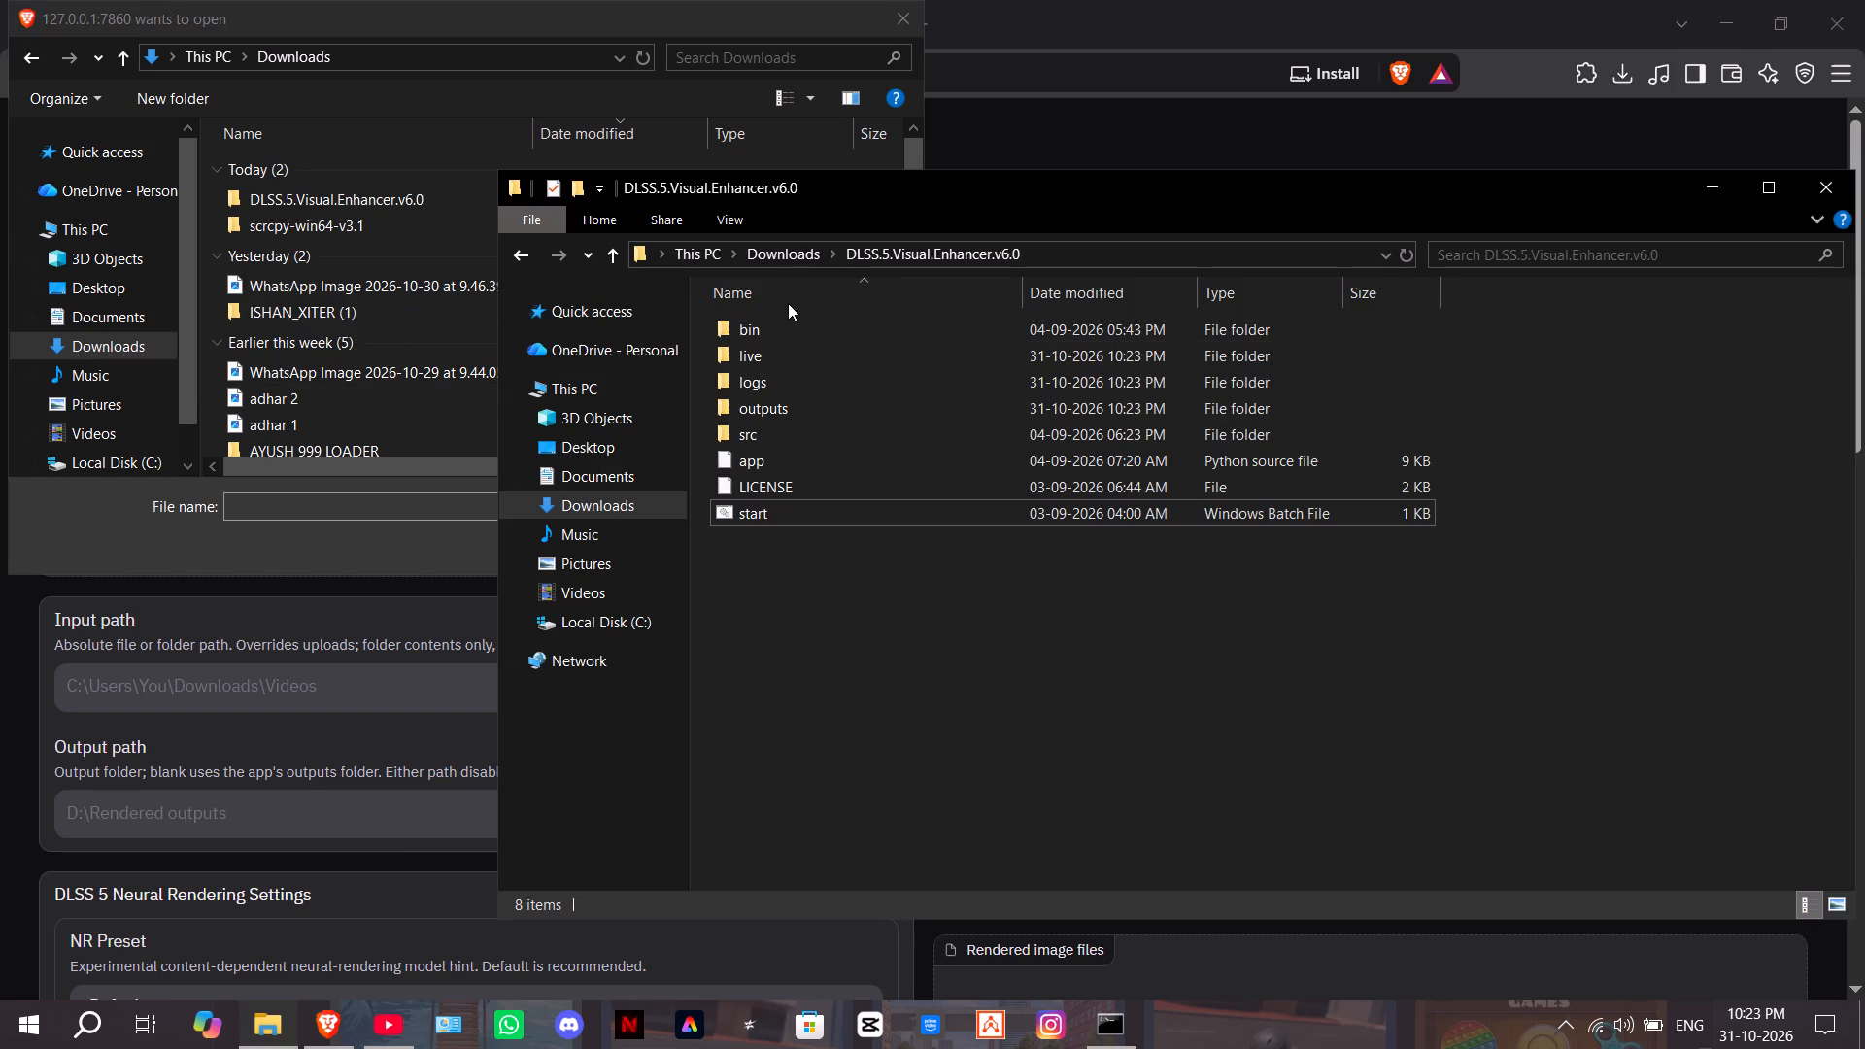
pyautogui.click(781, 267)
pyautogui.click(782, 251)
pyautogui.click(856, 376)
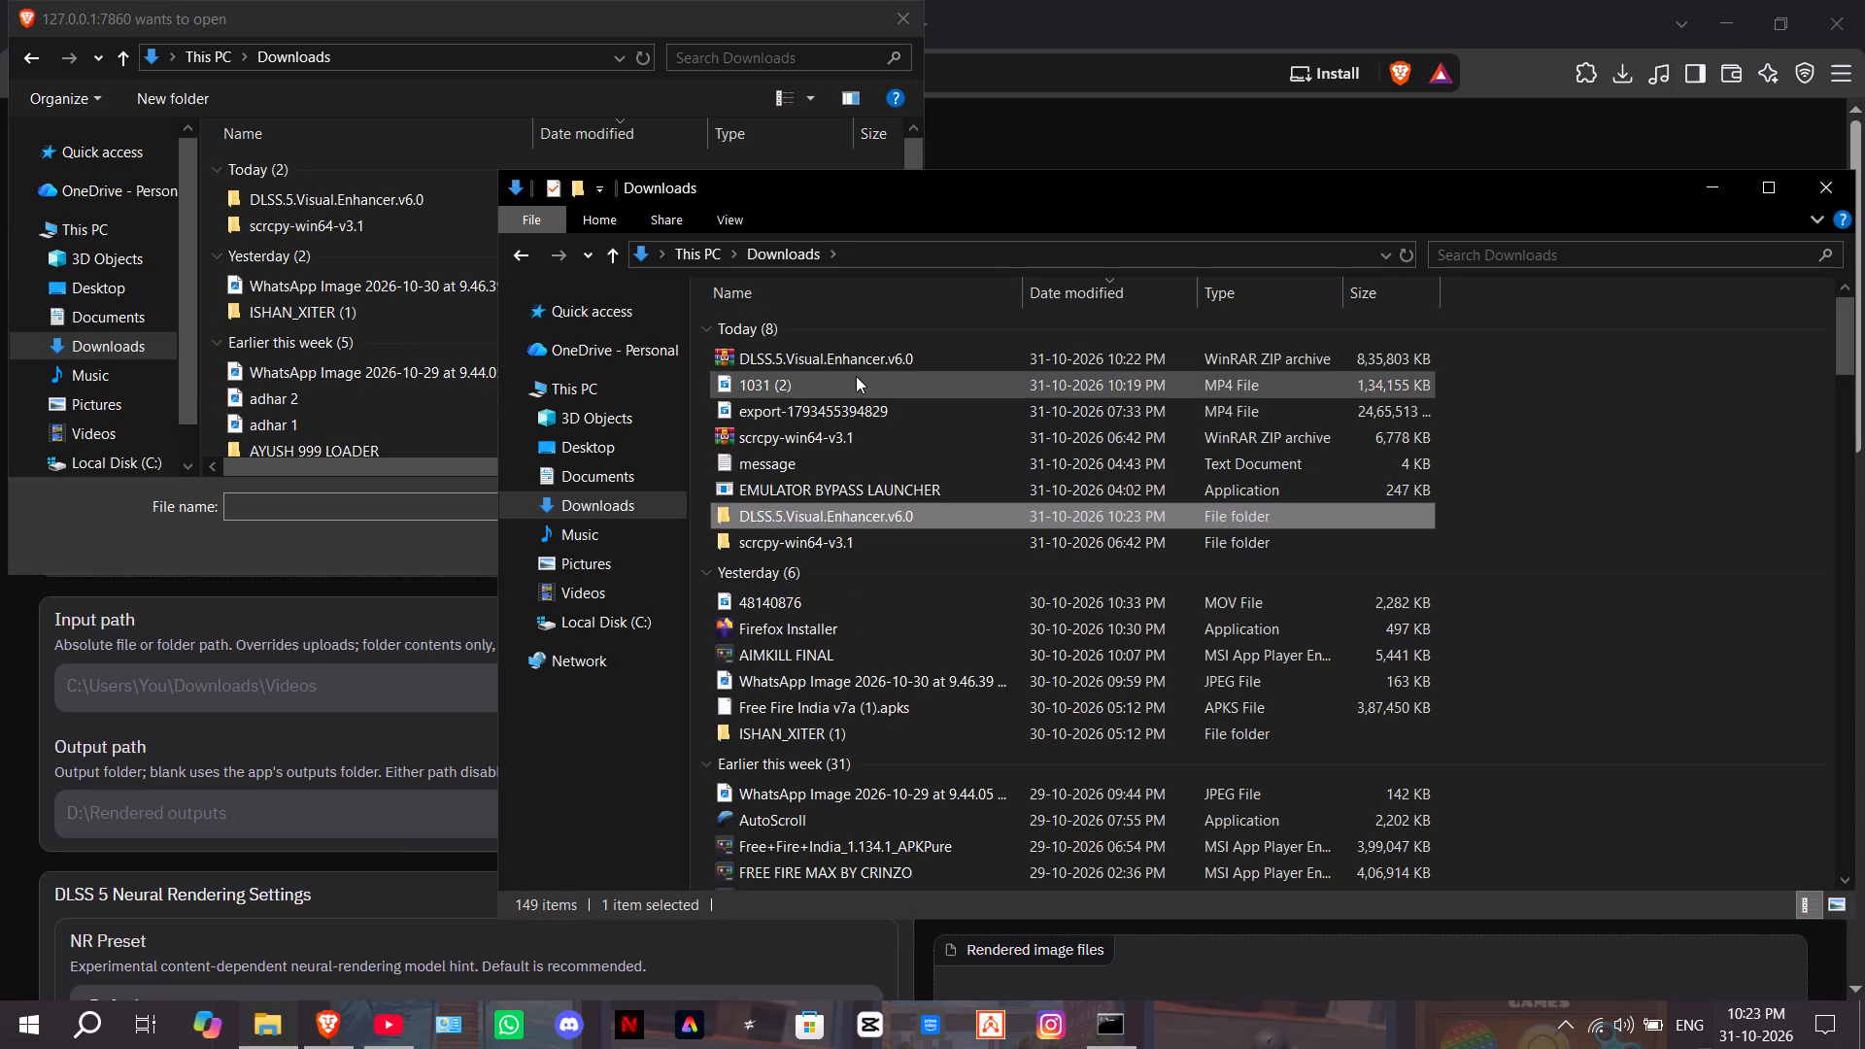
pyautogui.rightClick(856, 376)
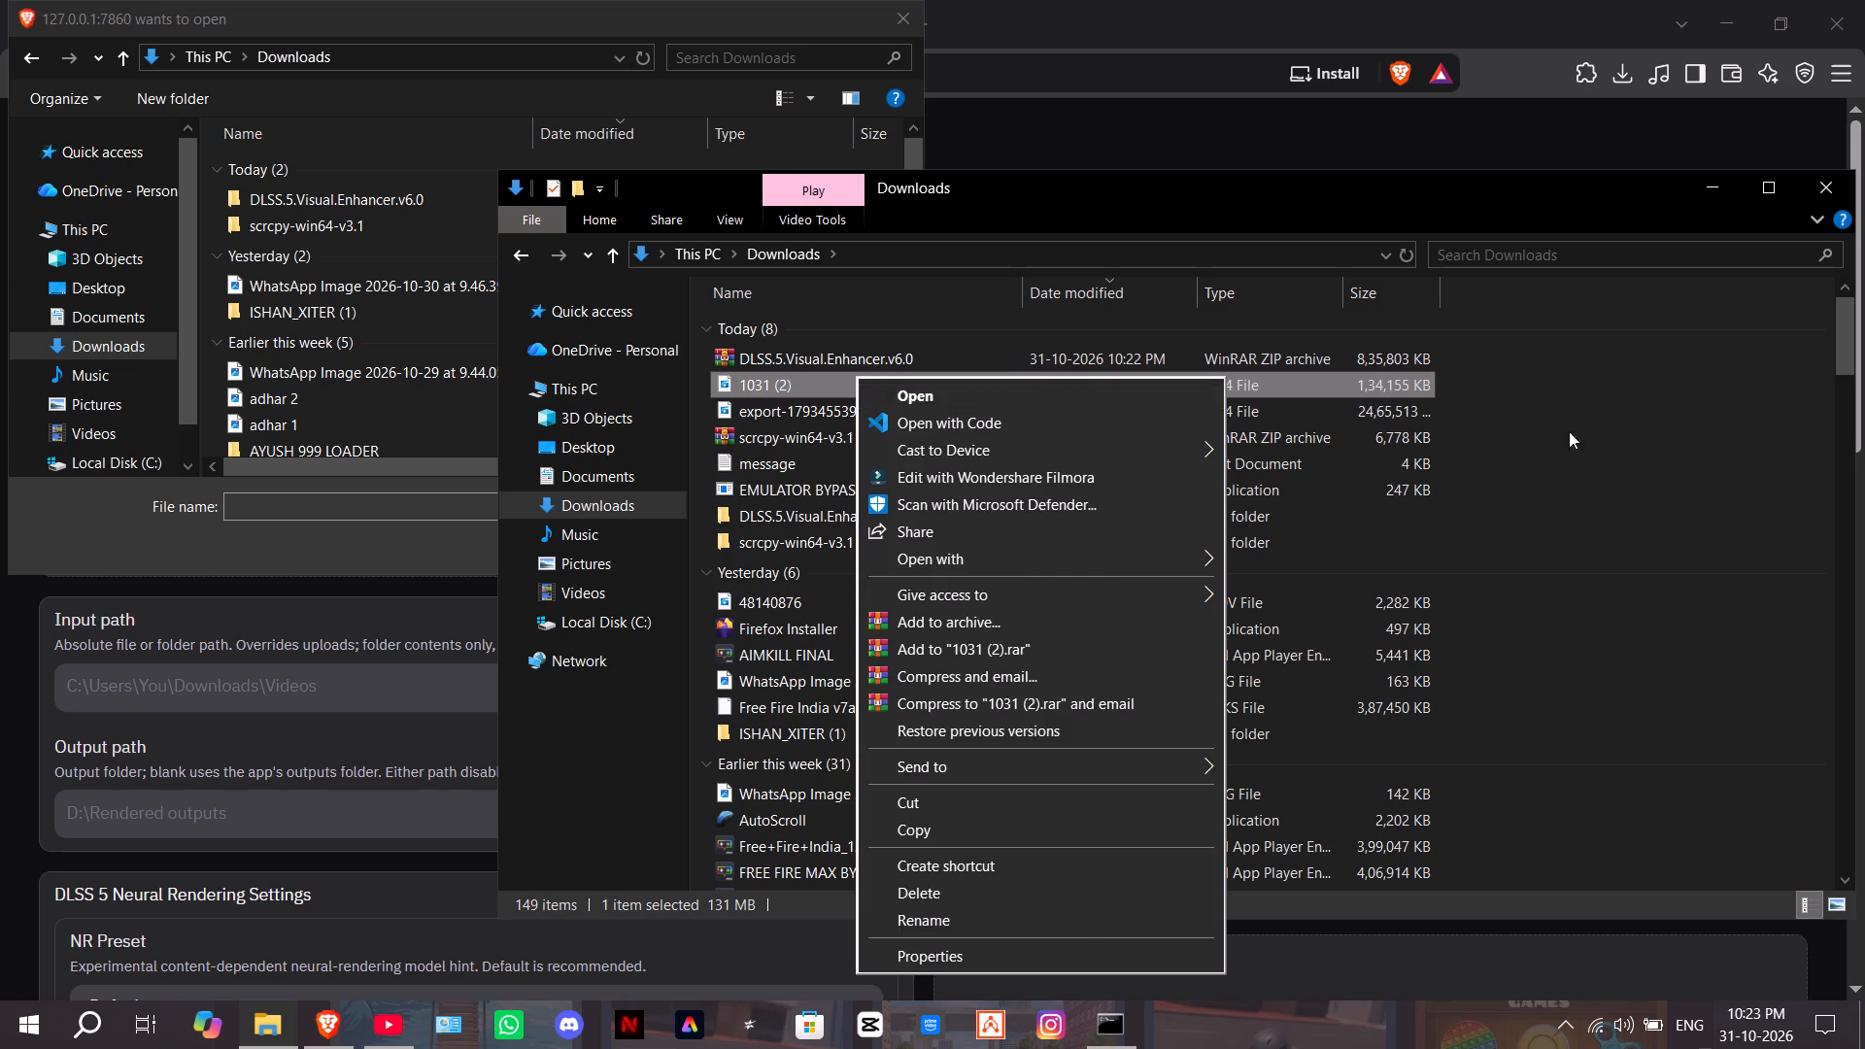
pyautogui.click(1624, 414)
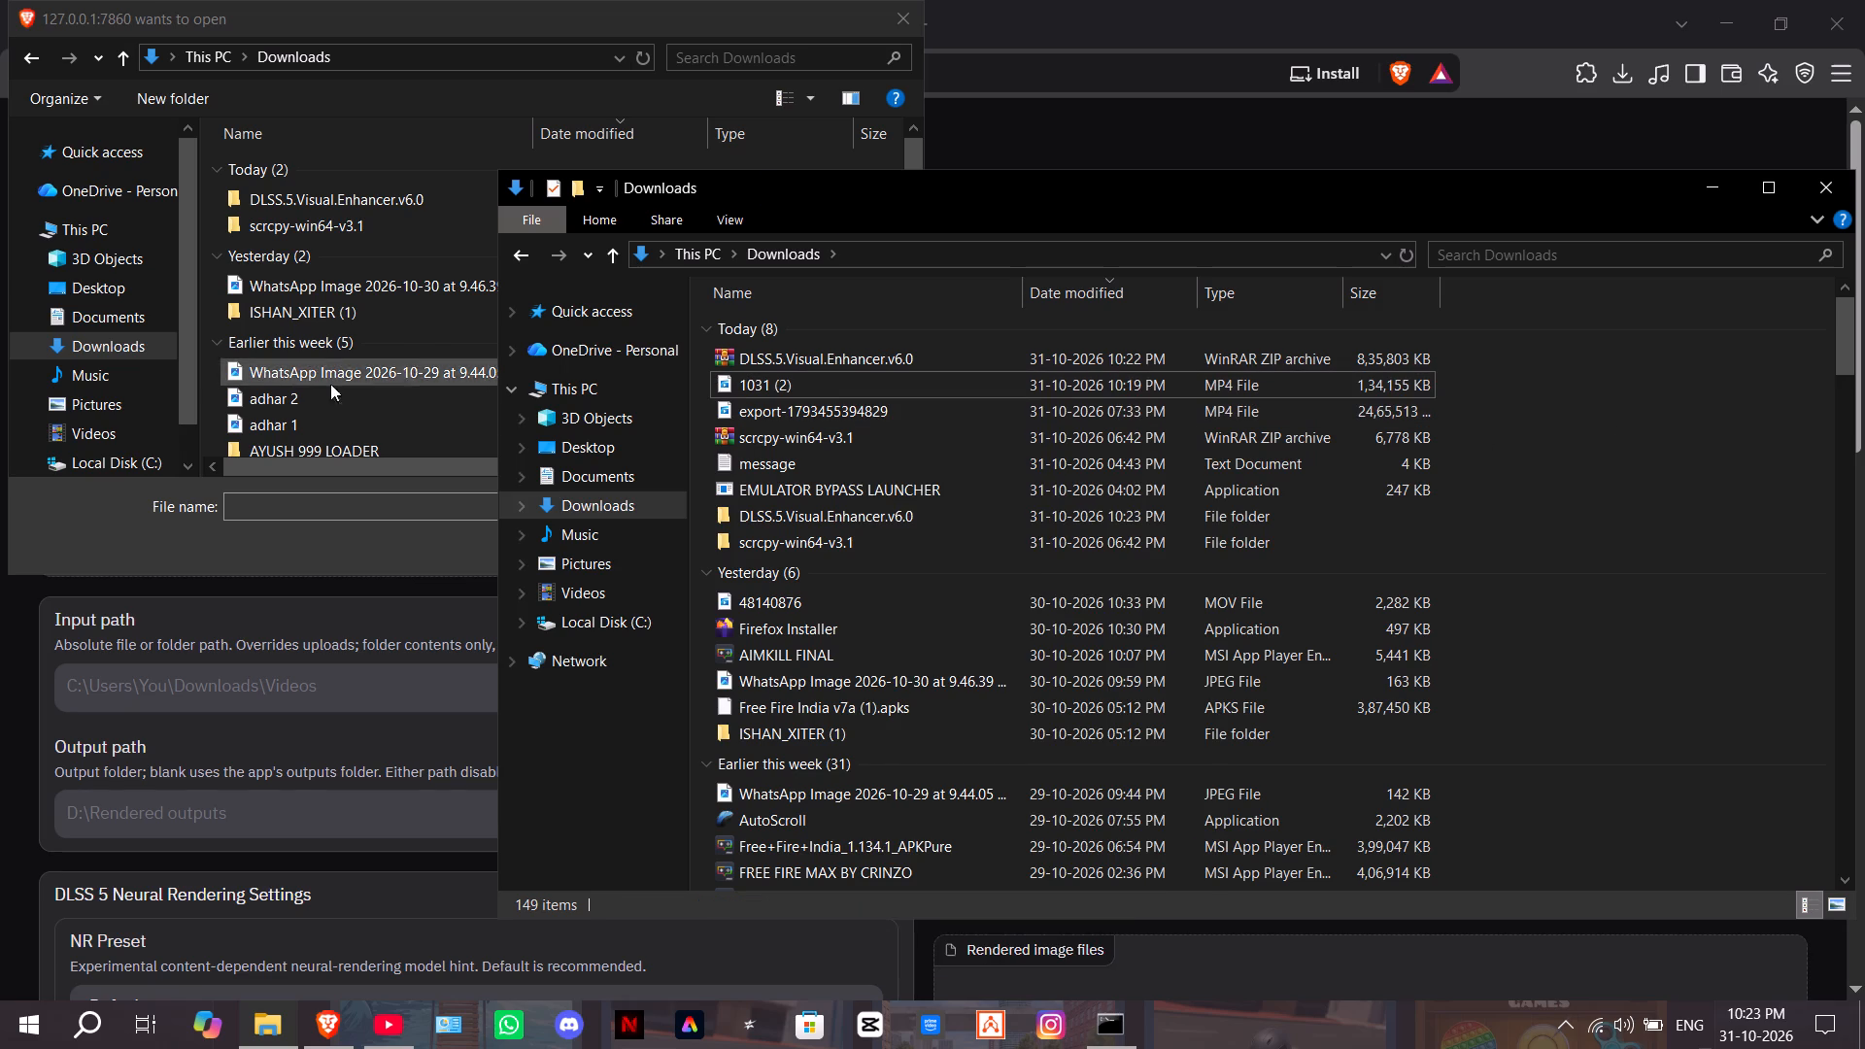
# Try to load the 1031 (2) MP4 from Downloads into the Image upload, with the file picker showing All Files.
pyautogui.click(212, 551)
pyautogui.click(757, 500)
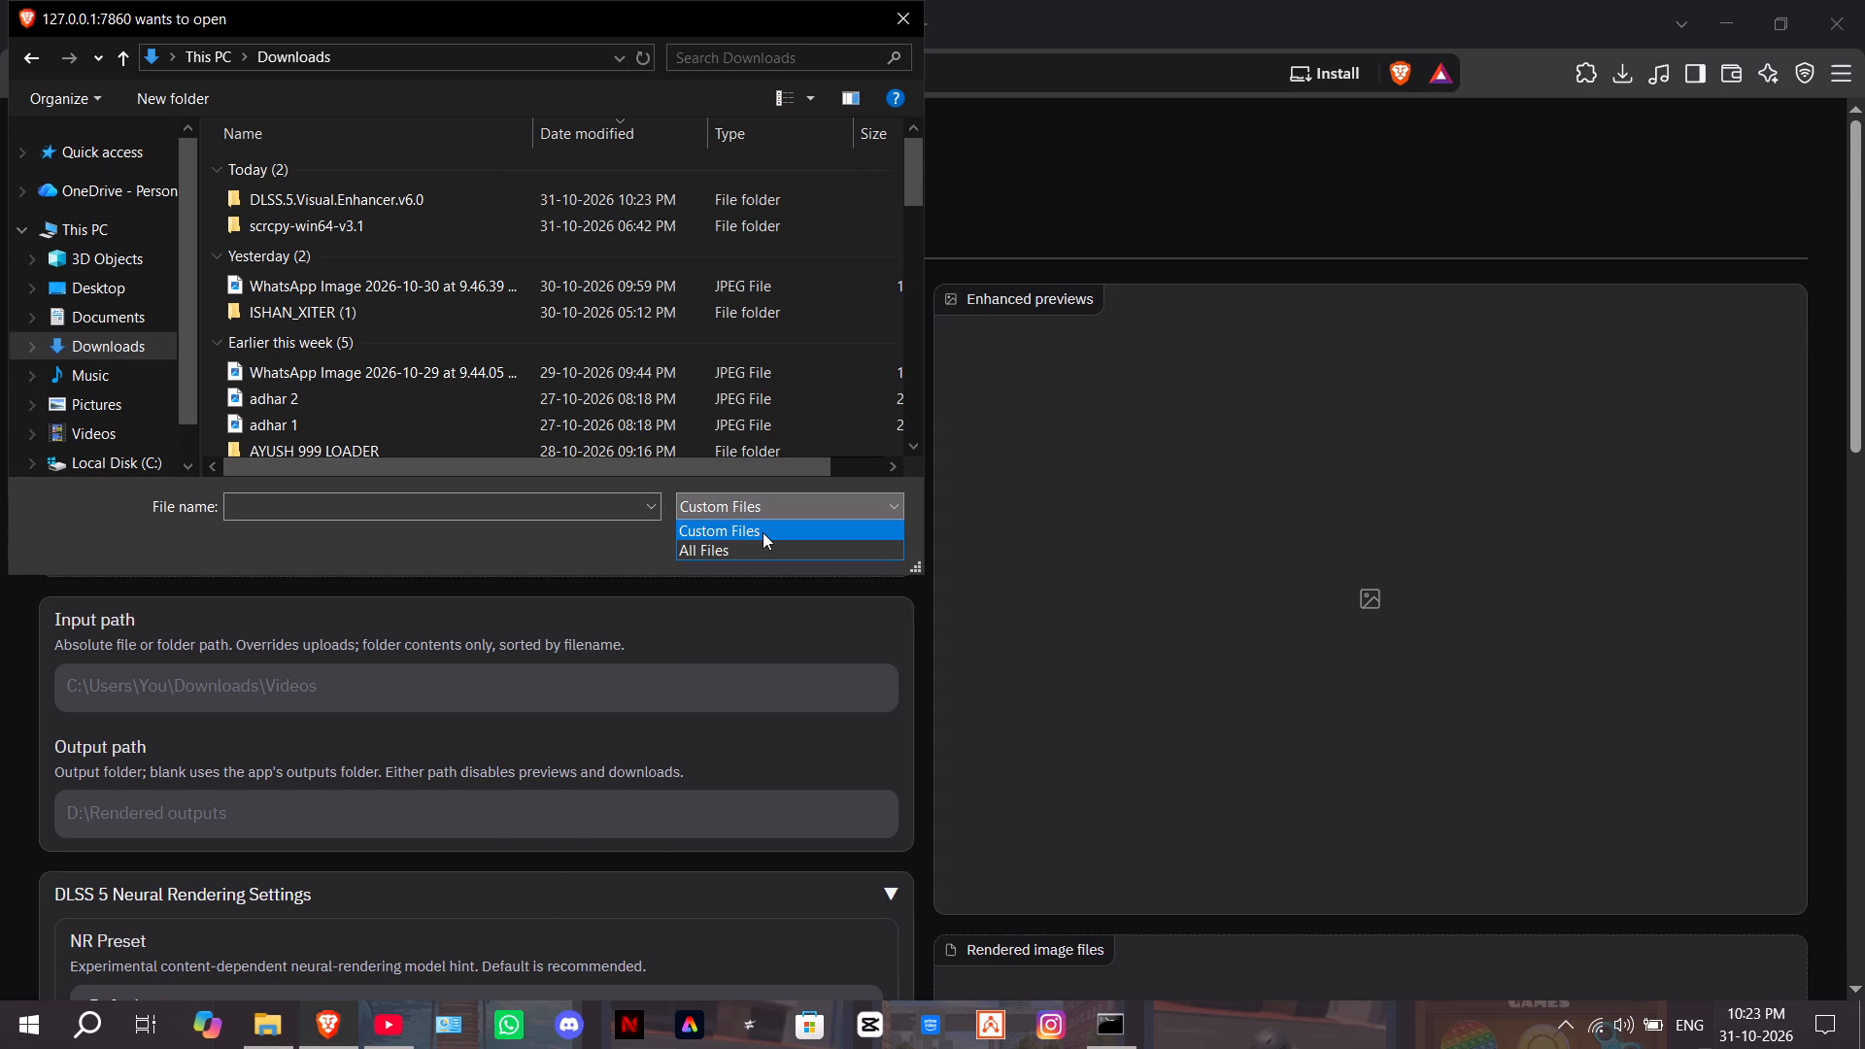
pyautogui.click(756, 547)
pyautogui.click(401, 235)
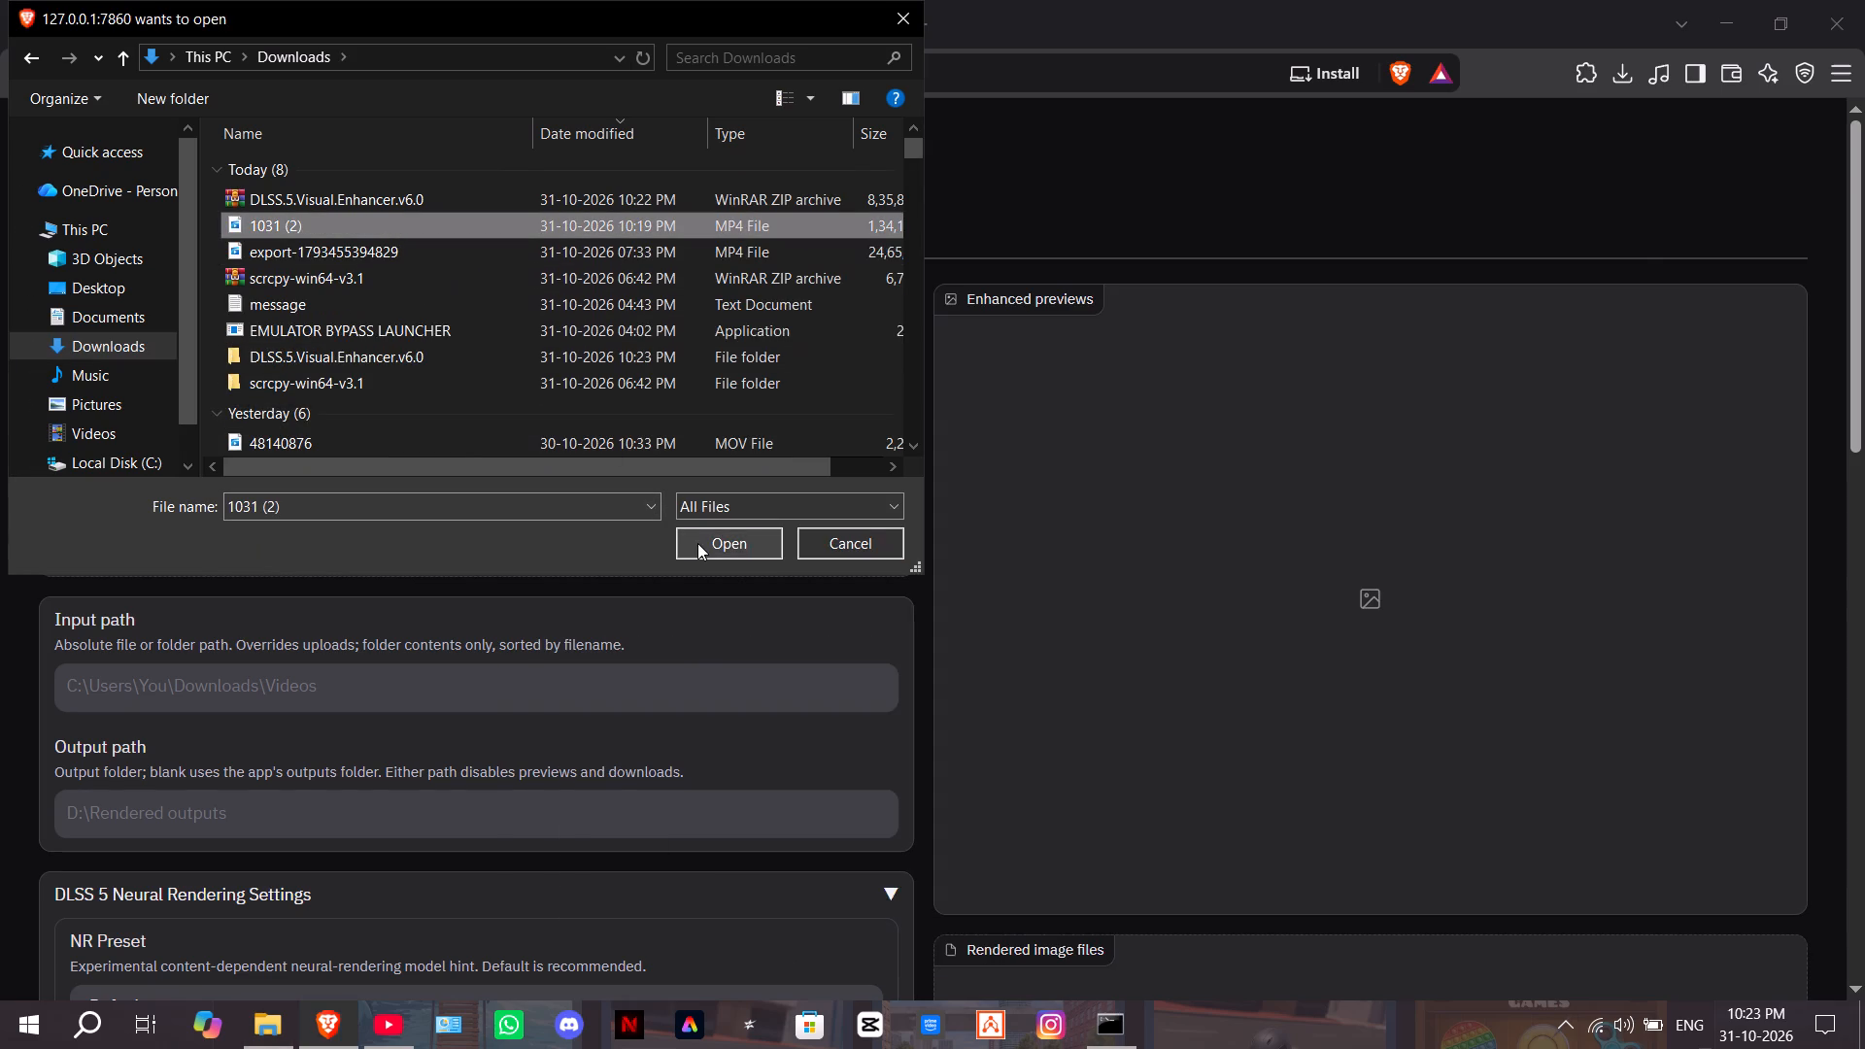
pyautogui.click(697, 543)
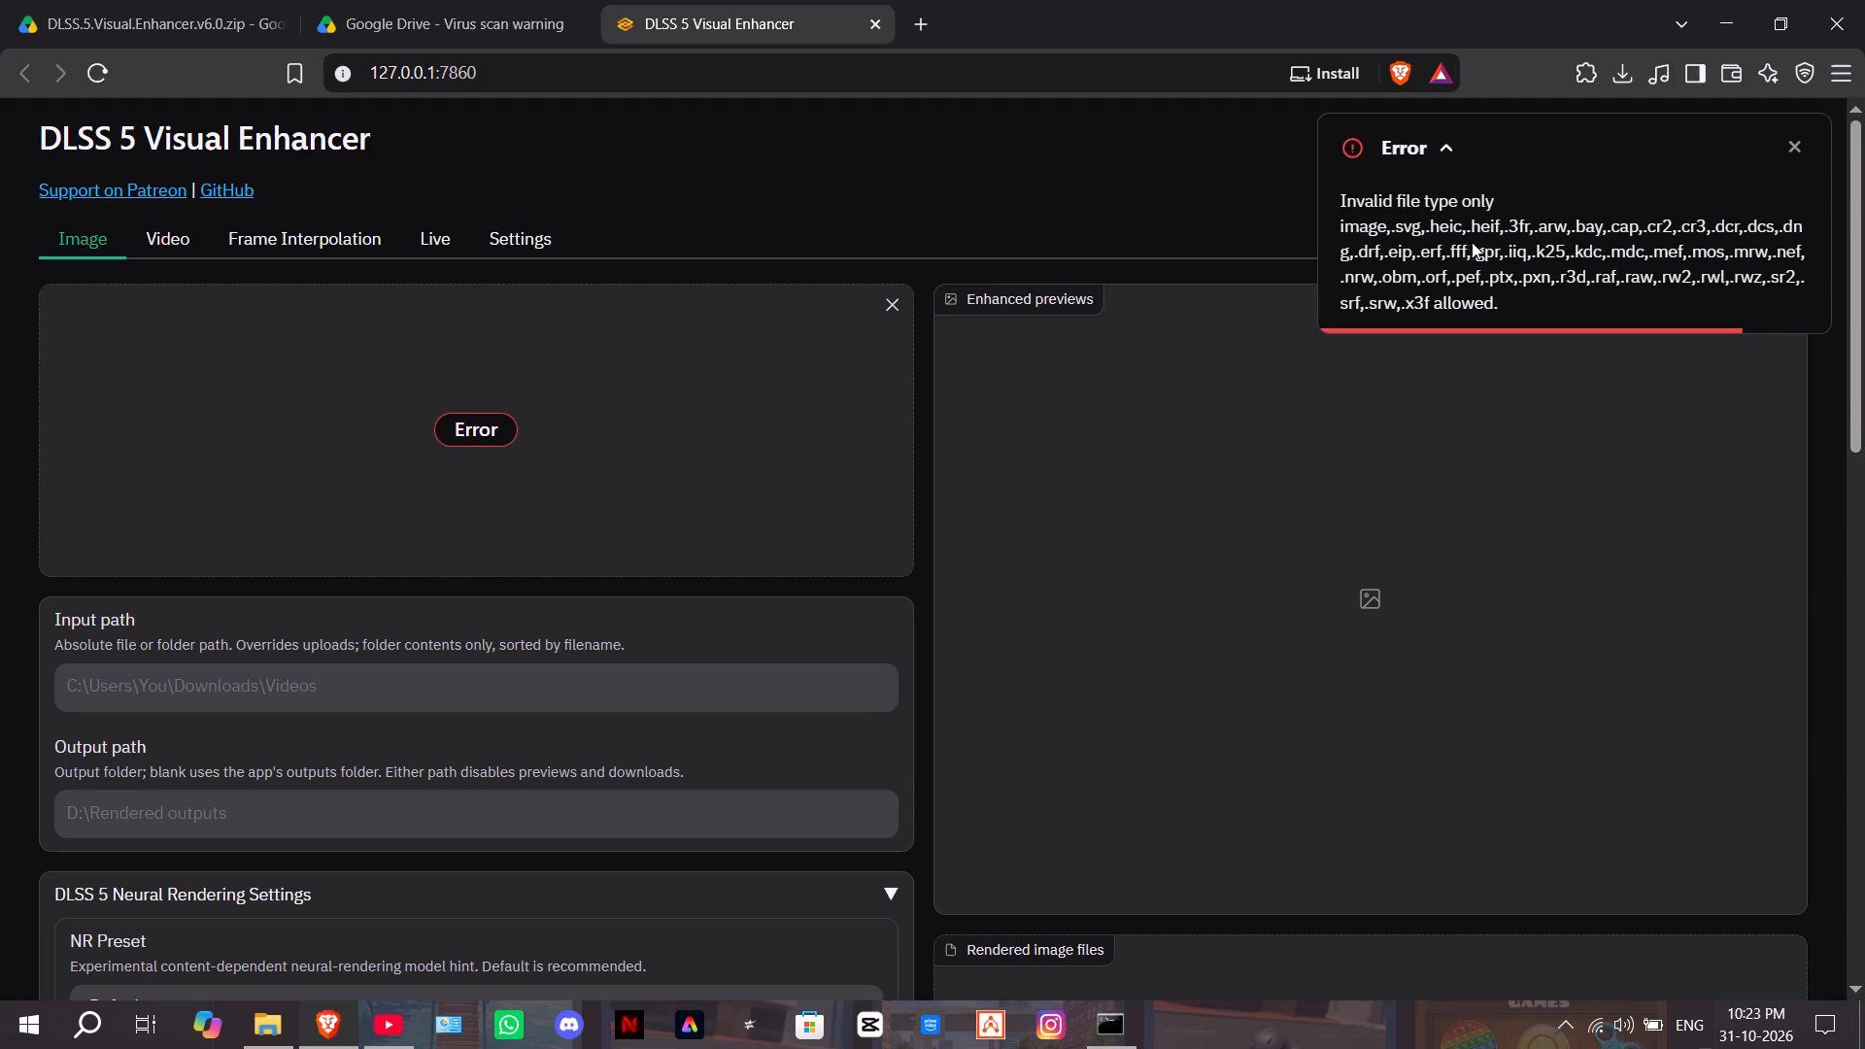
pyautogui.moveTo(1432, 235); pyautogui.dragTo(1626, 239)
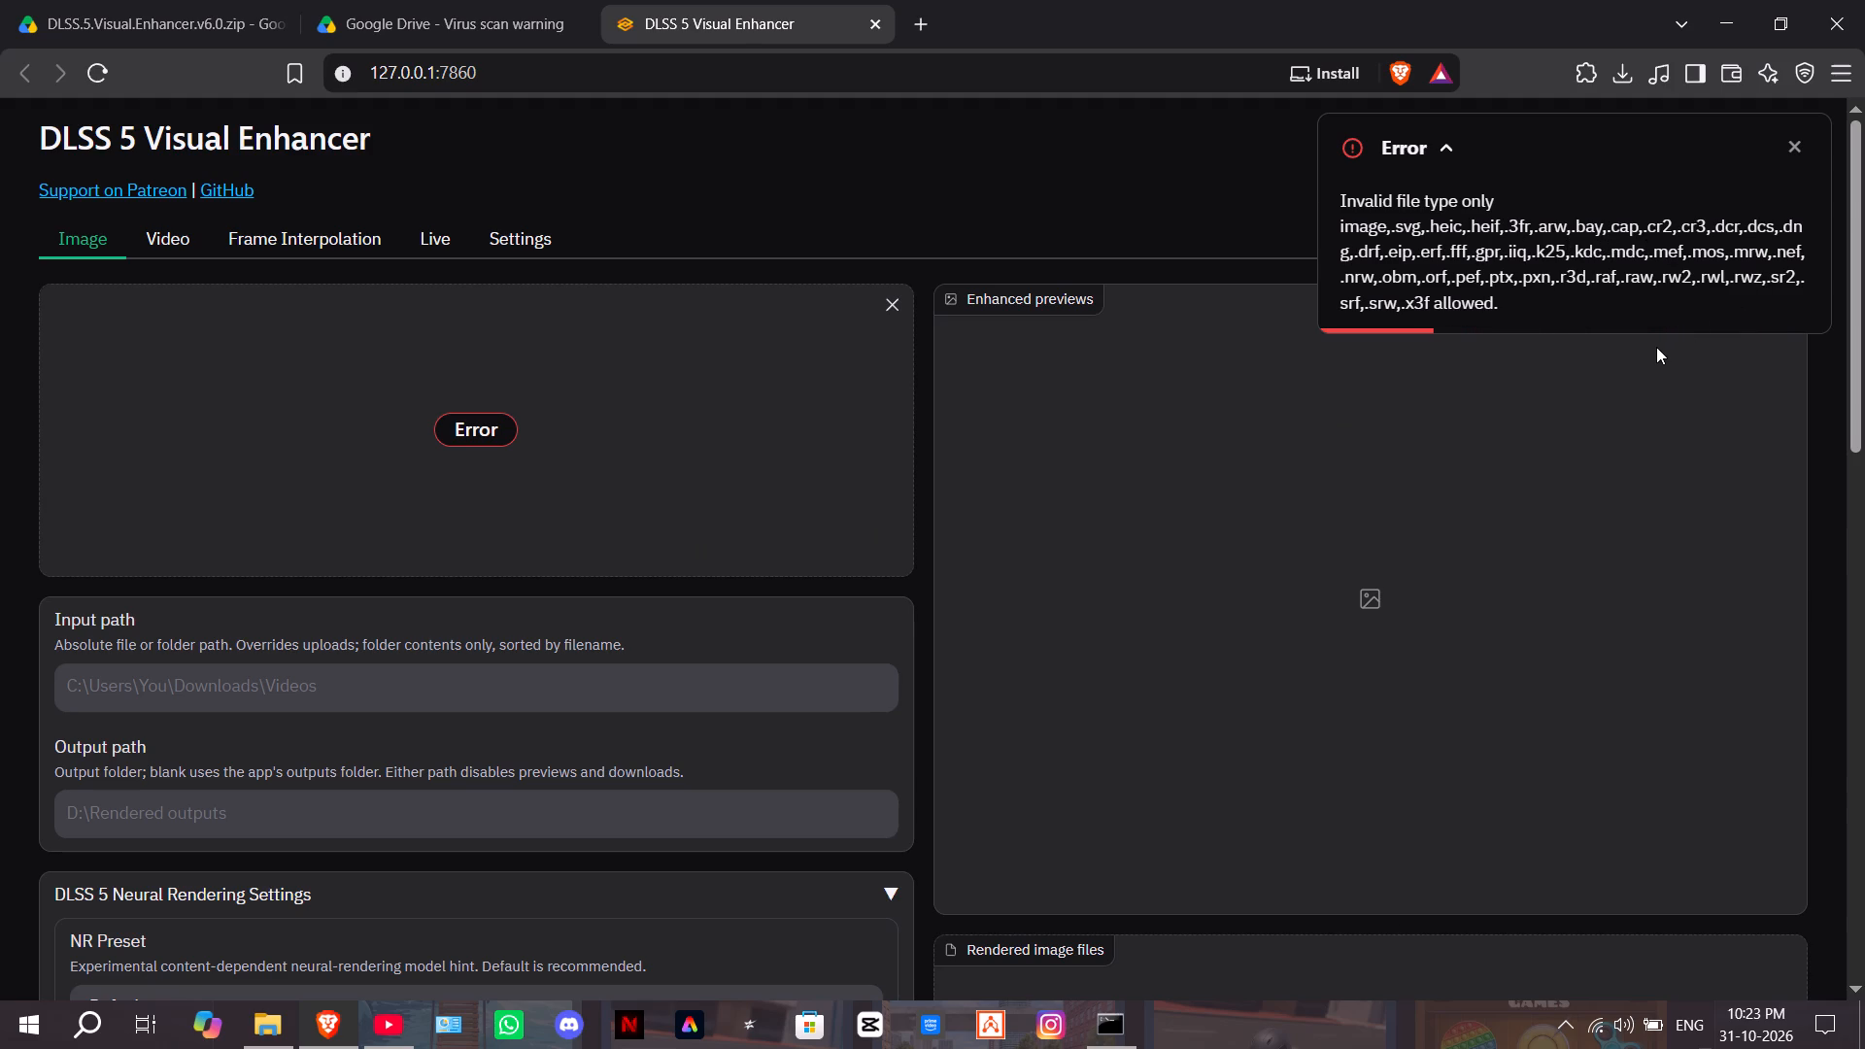
# Return to the Downloads folder in File Explorer and check the file type of the 1031 (2) video in its properties.
pyautogui.click(1105, 1027)
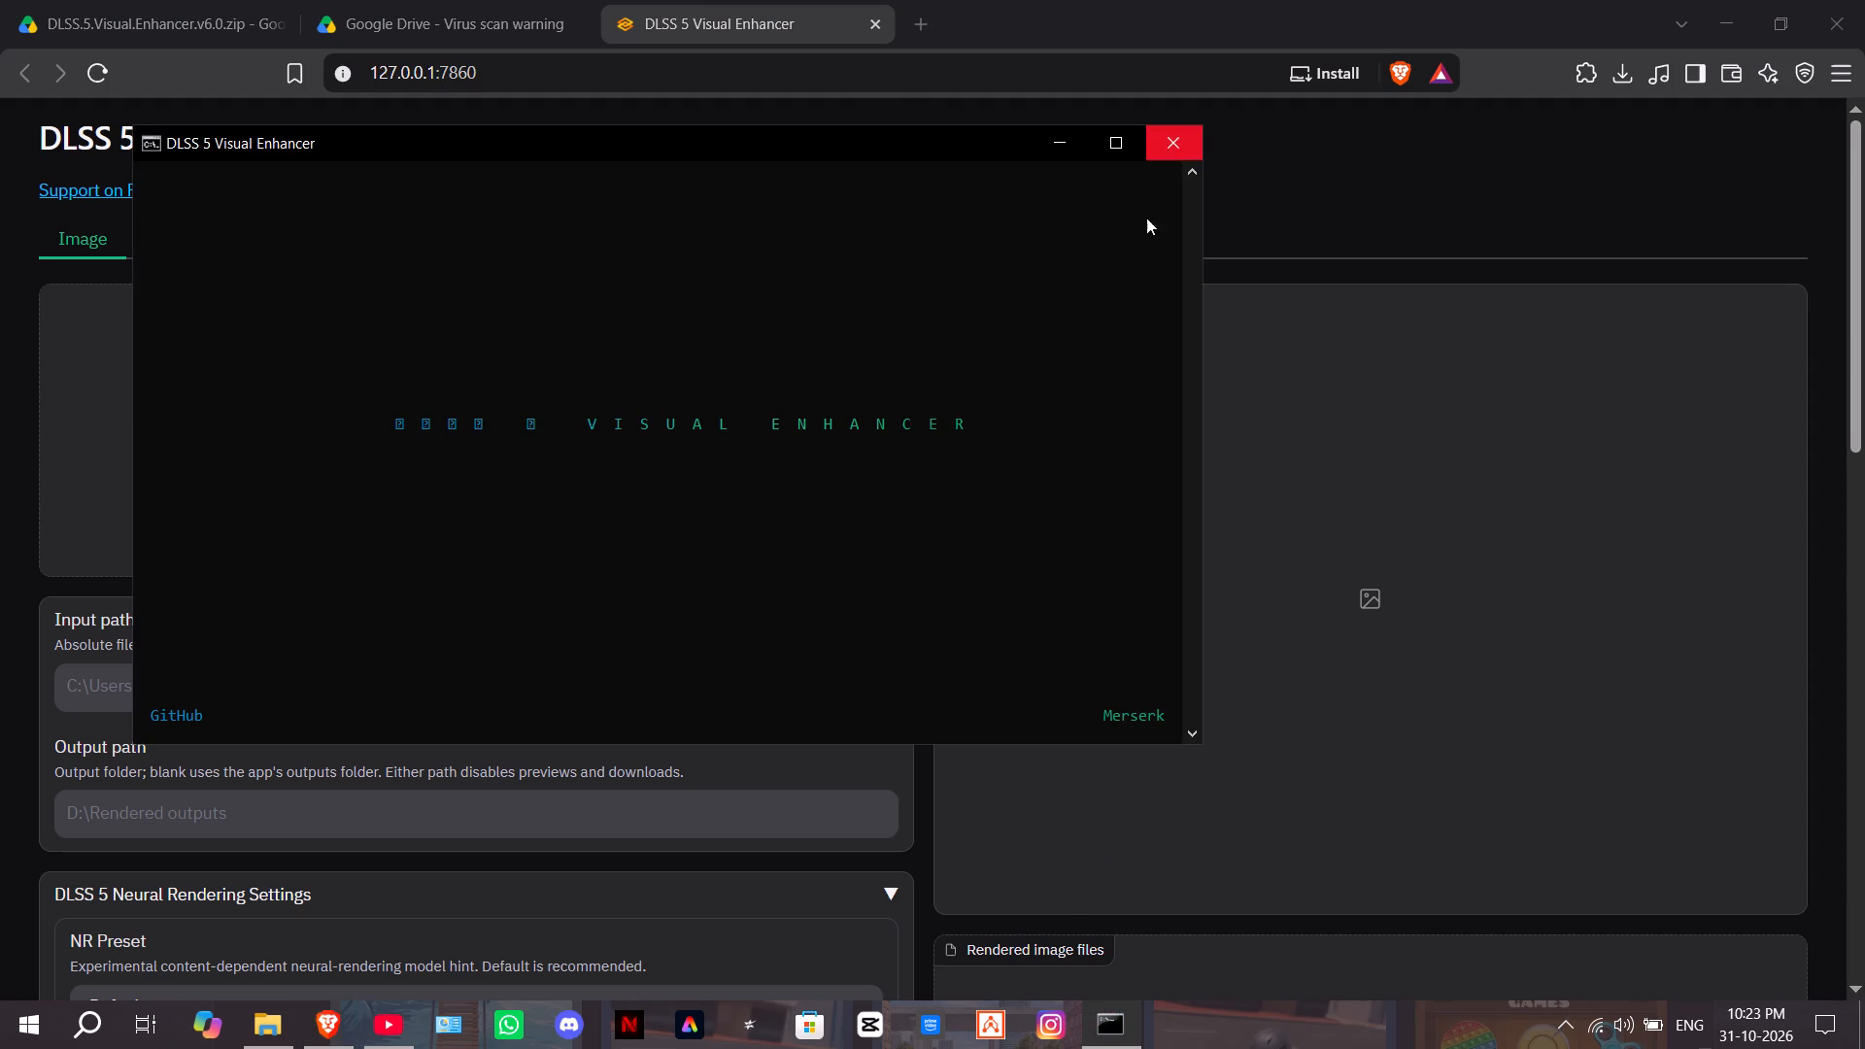
pyautogui.click(1141, 819)
pyautogui.click(299, 1047)
pyautogui.click(284, 1034)
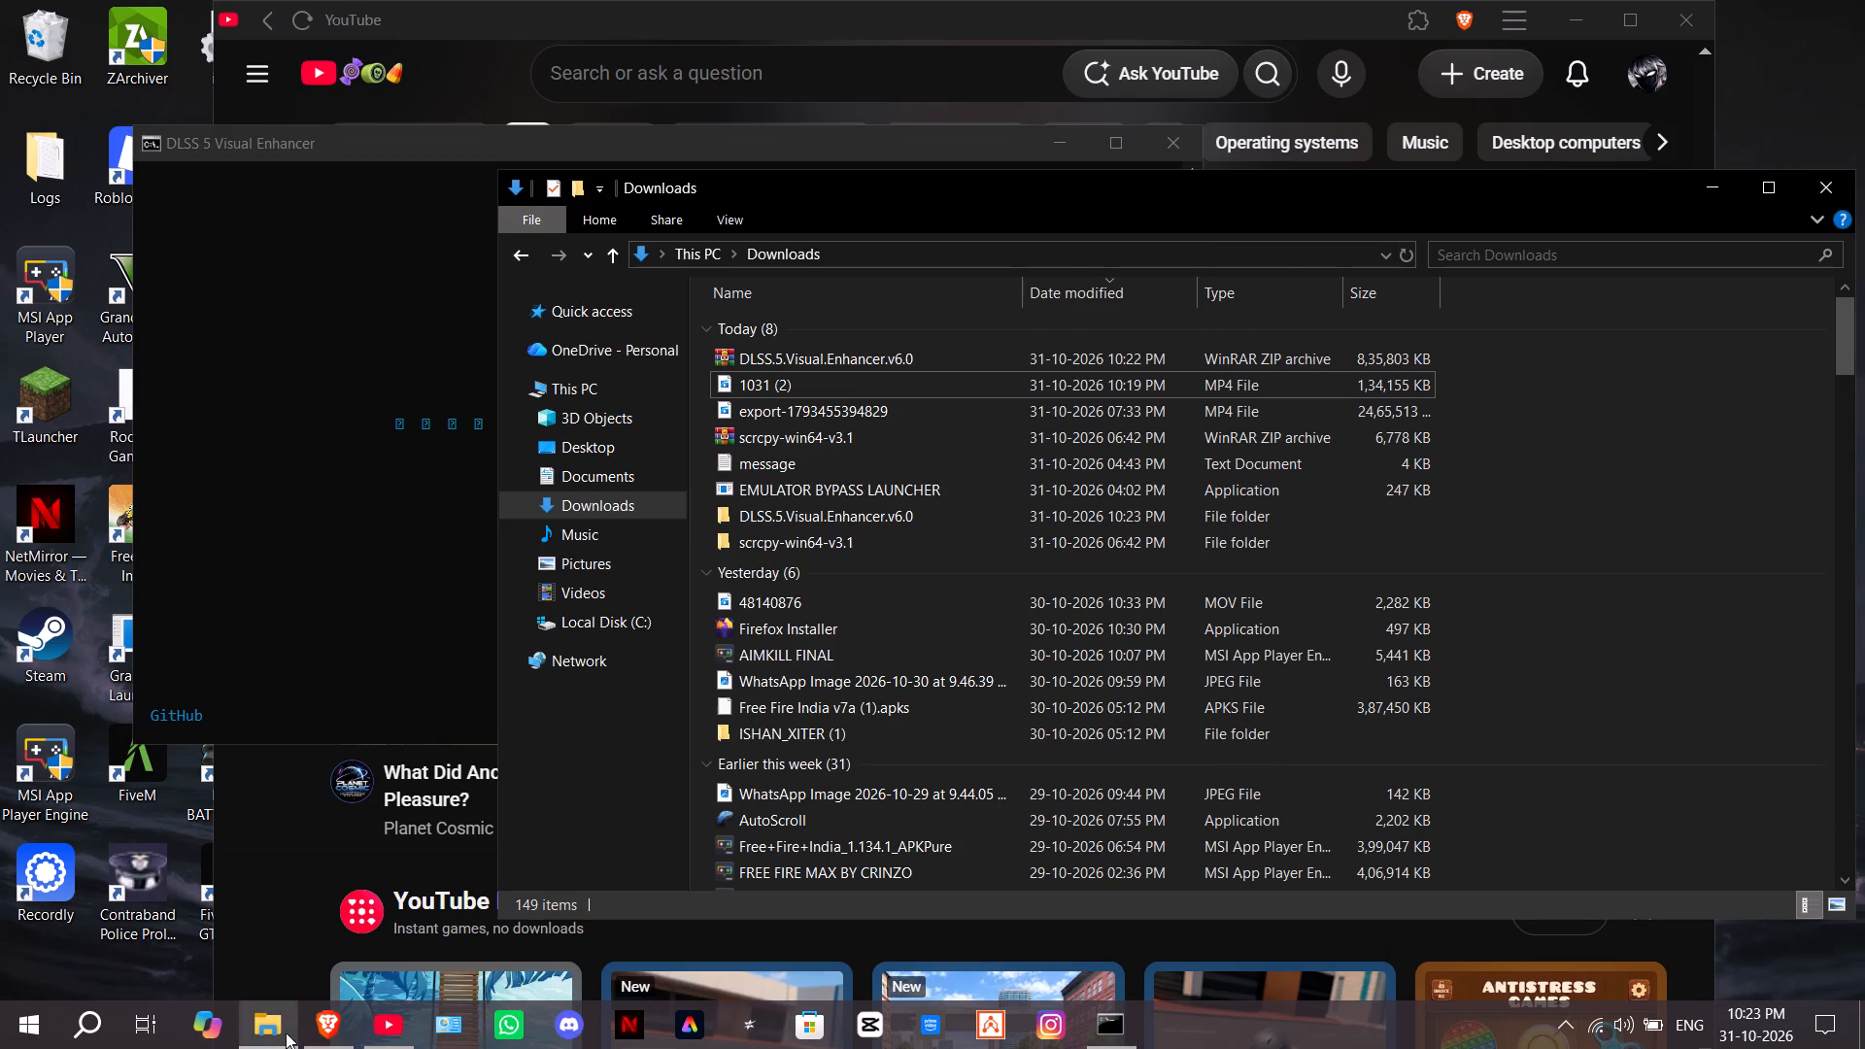
pyautogui.click(820, 381)
pyautogui.rightClick(820, 381)
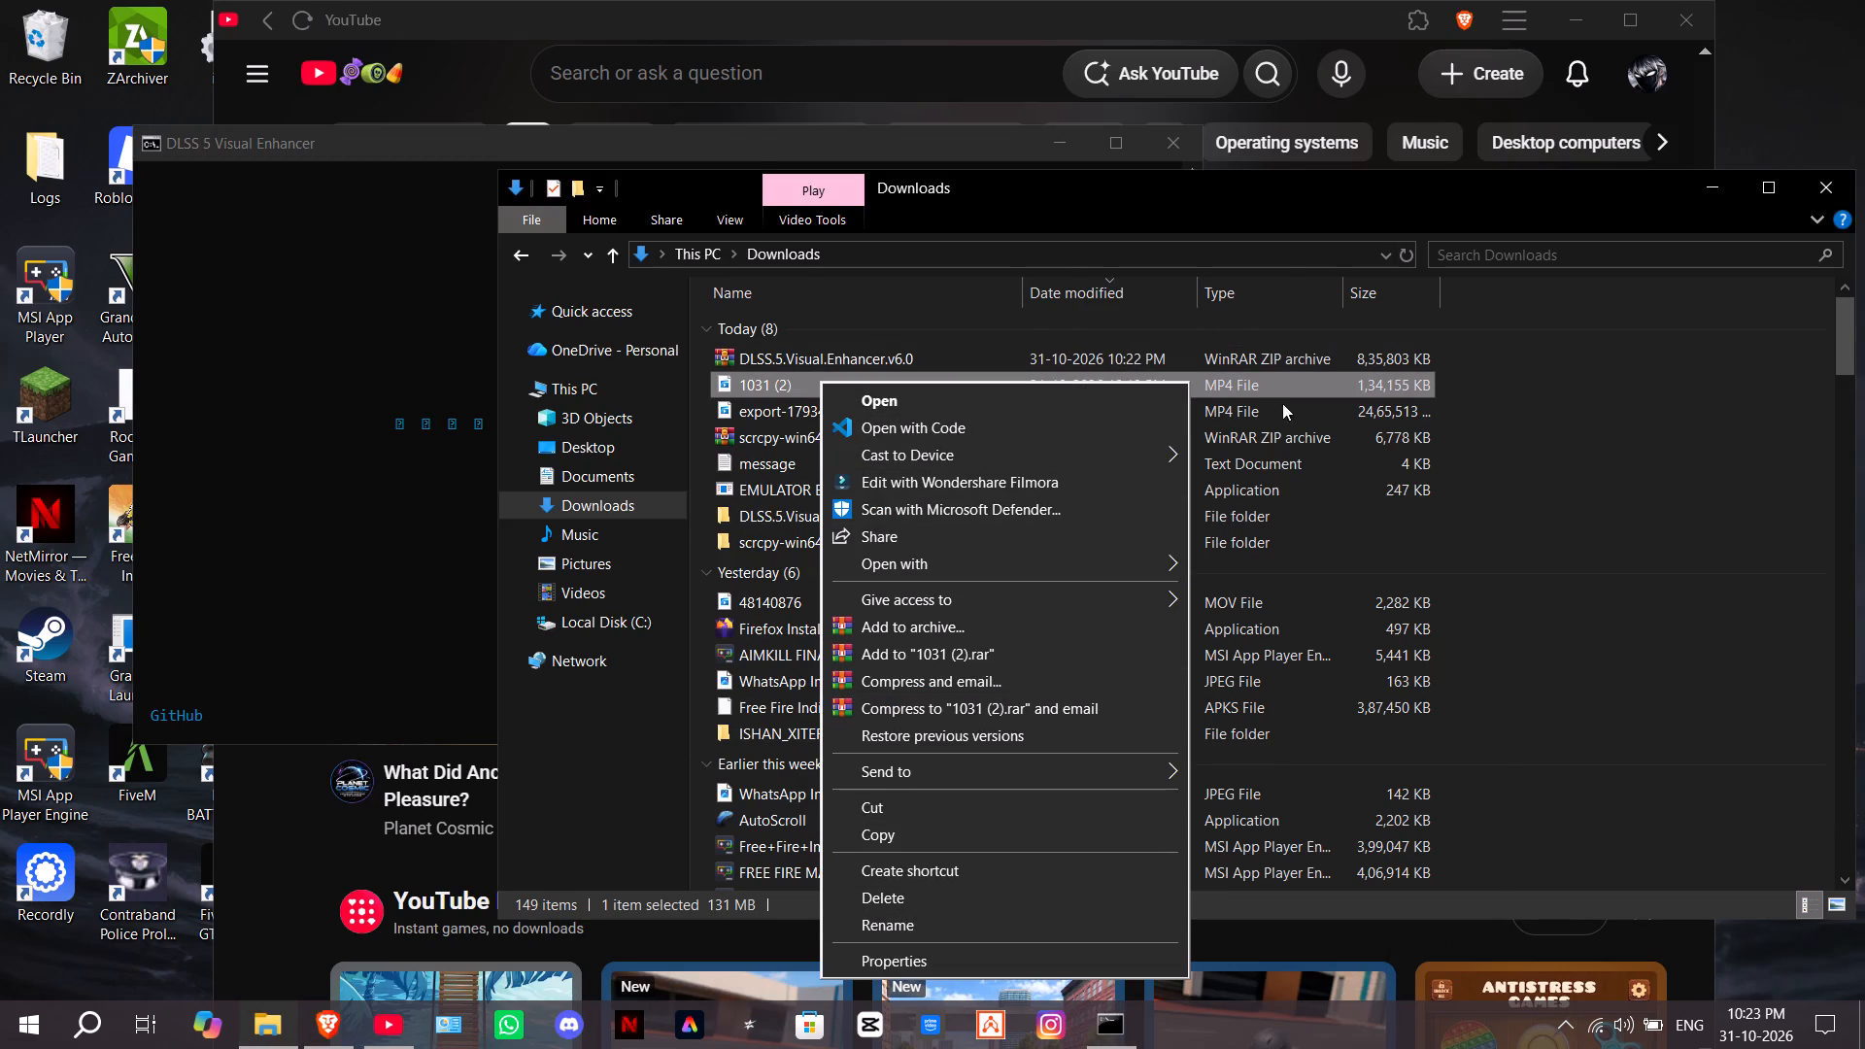
pyautogui.click(974, 953)
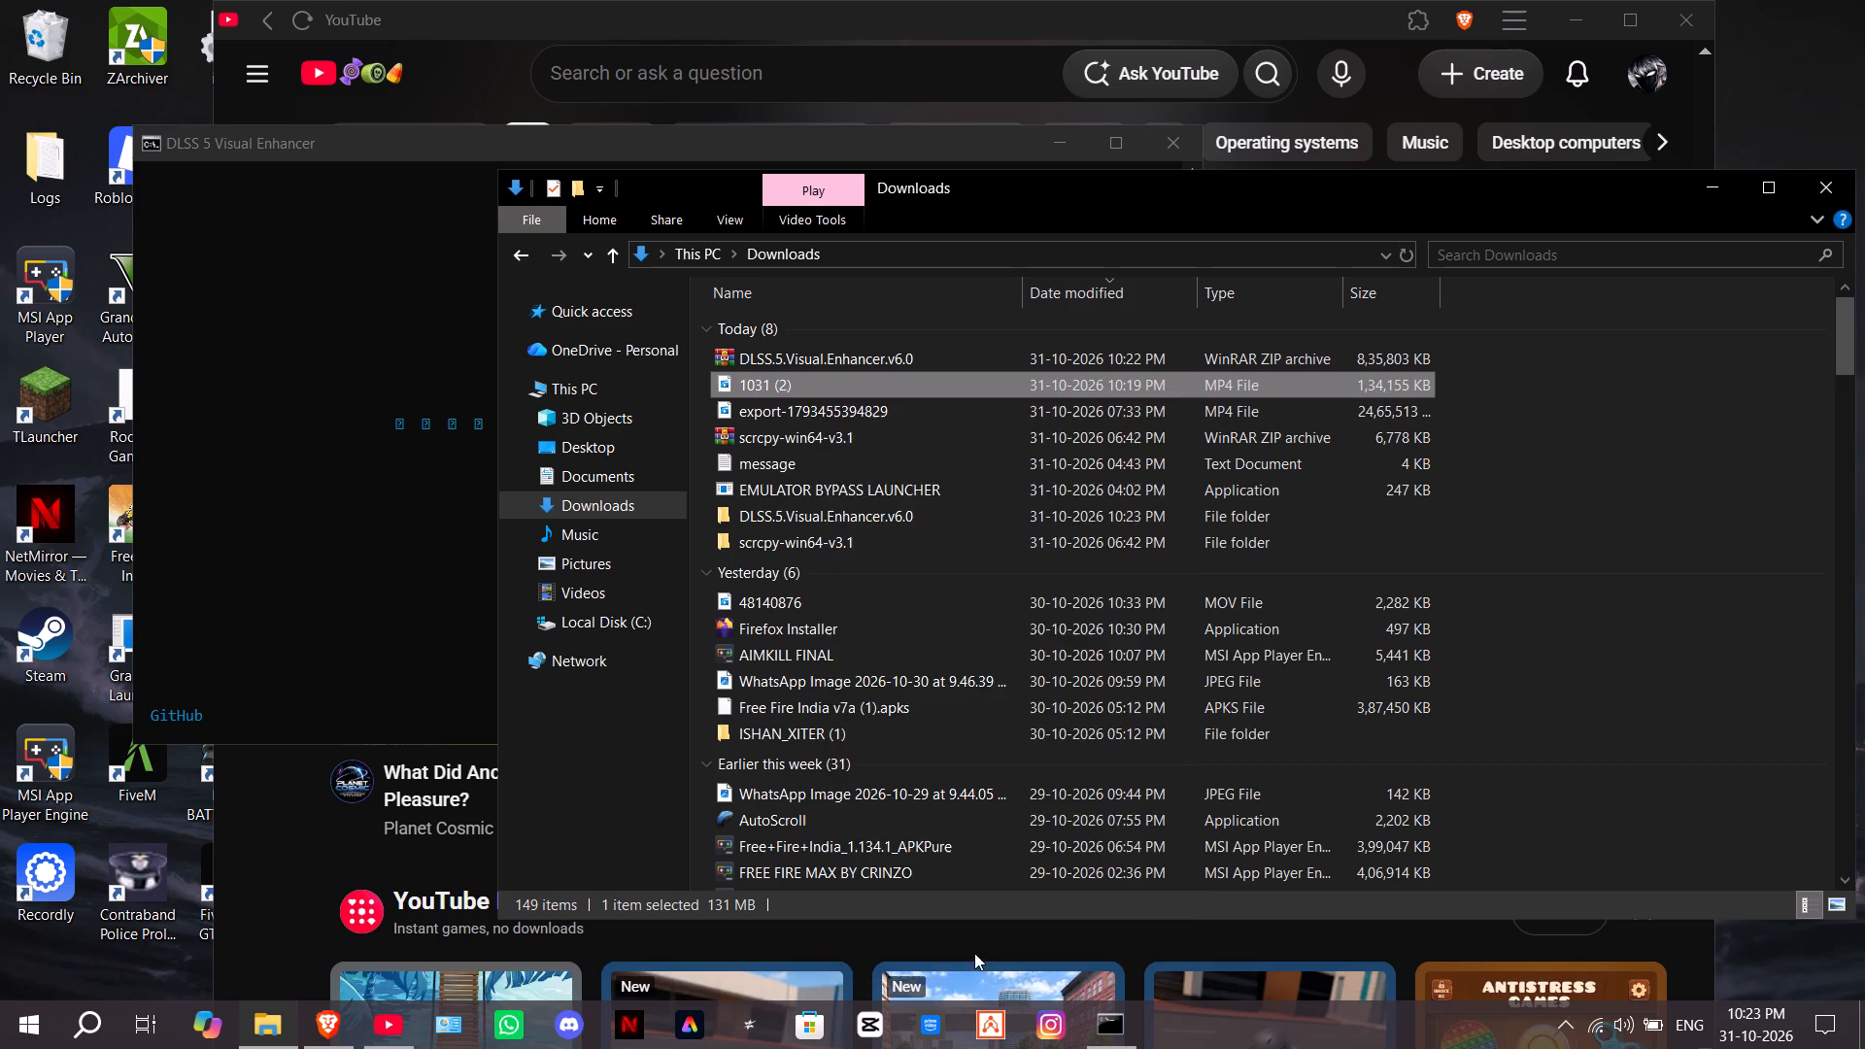
pyautogui.click(1010, 530)
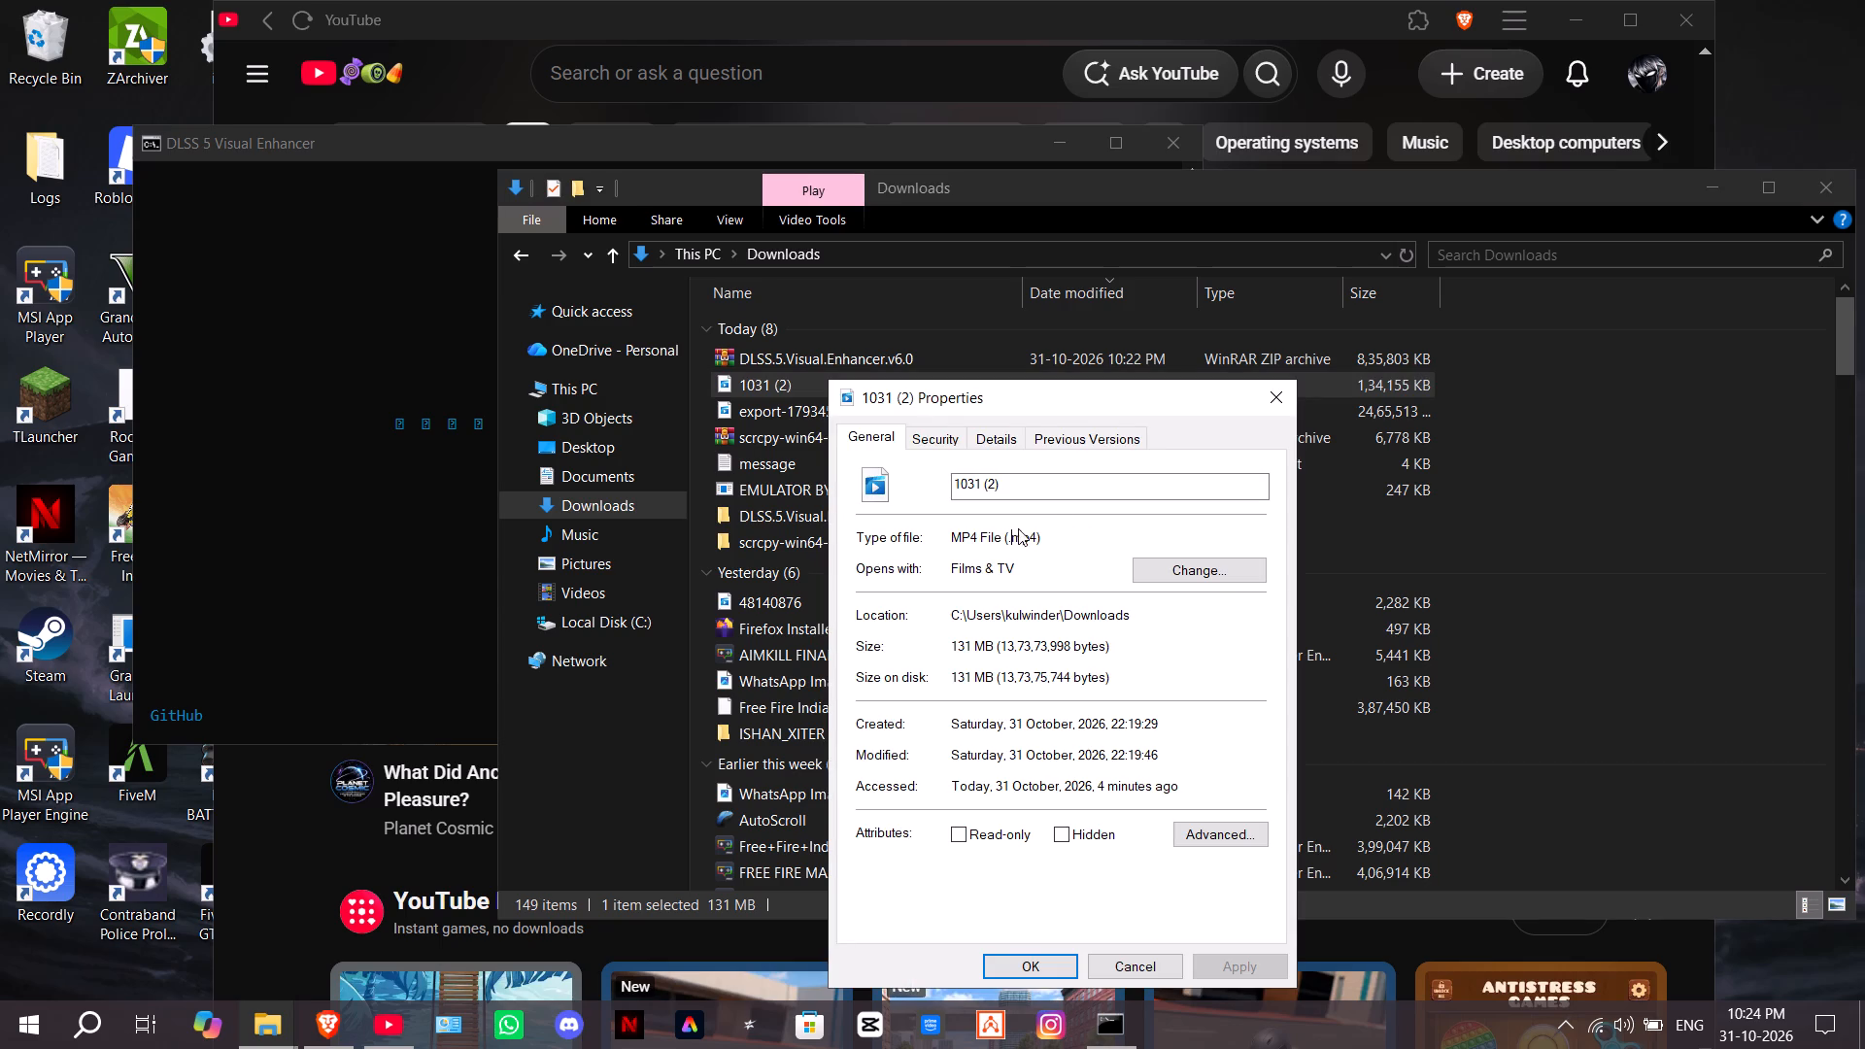
pyautogui.moveTo(1029, 523); pyautogui.dragTo(1063, 523)
pyautogui.moveTo(1064, 545); pyautogui.dragTo(956, 544)
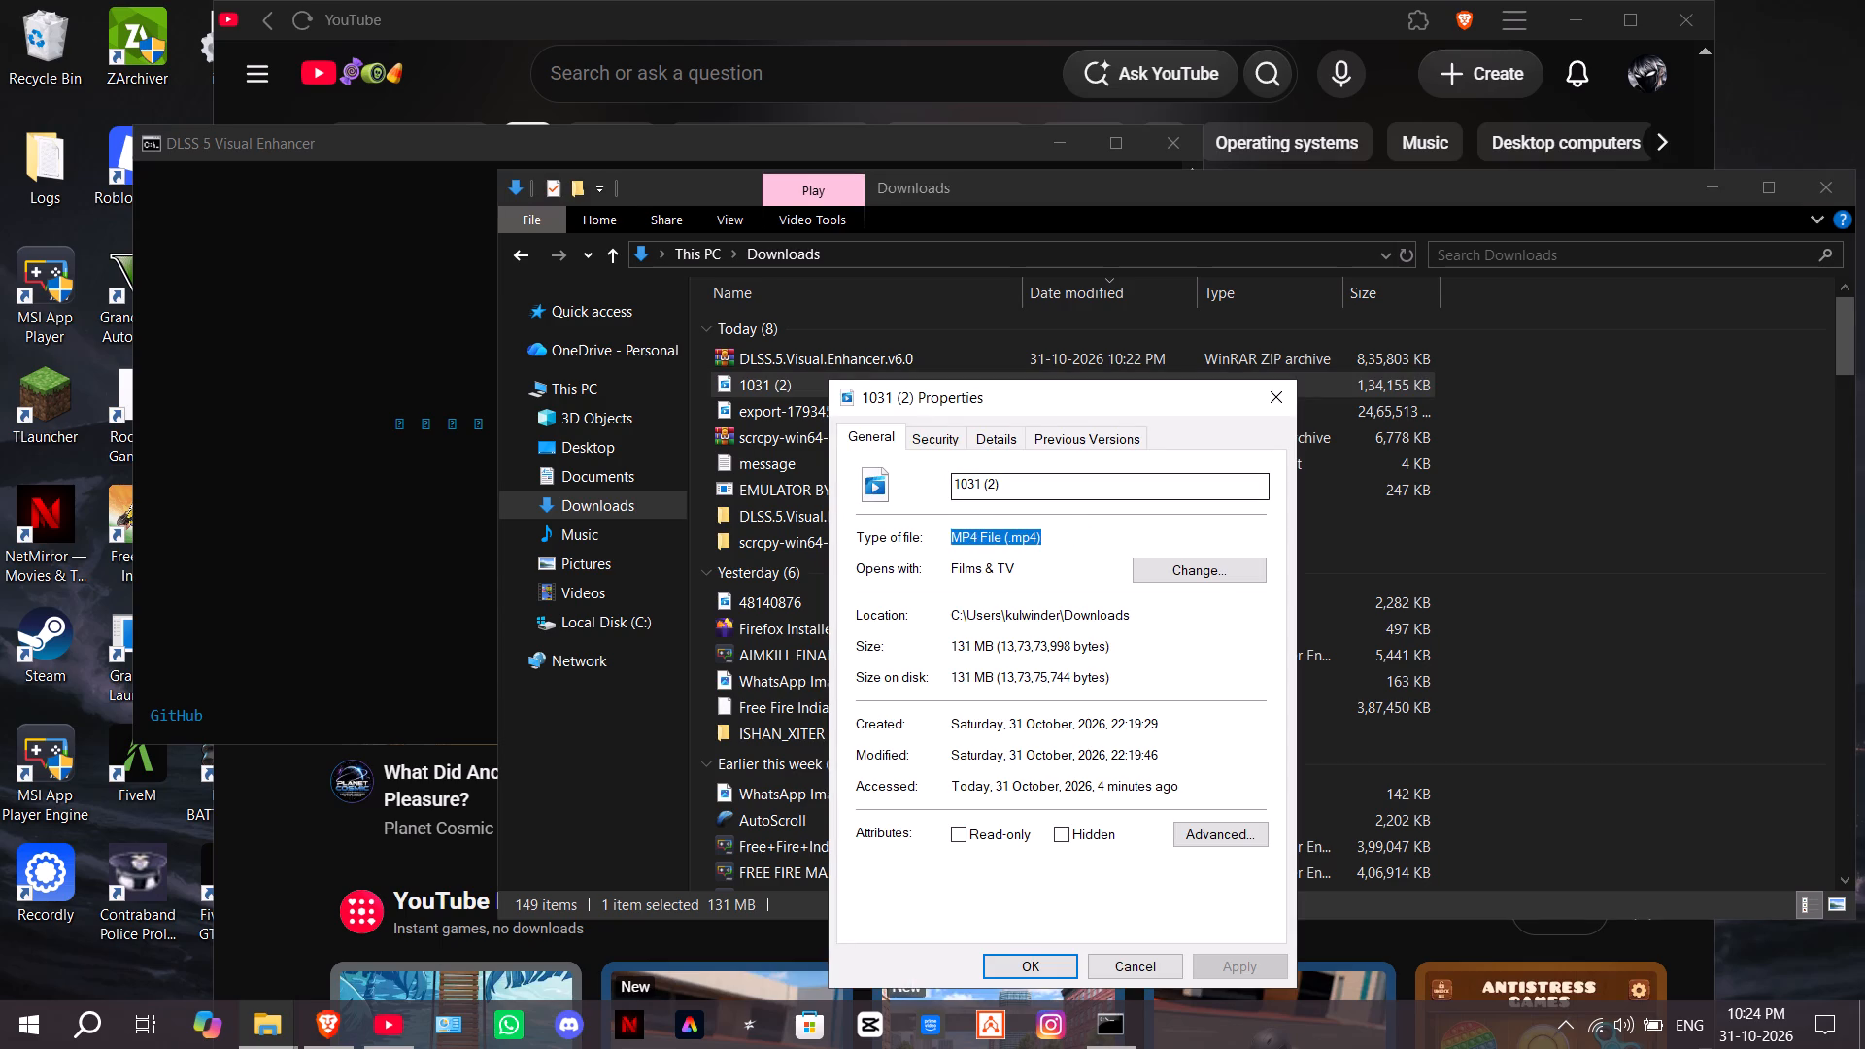
pyautogui.click(1029, 491)
pyautogui.click(1263, 403)
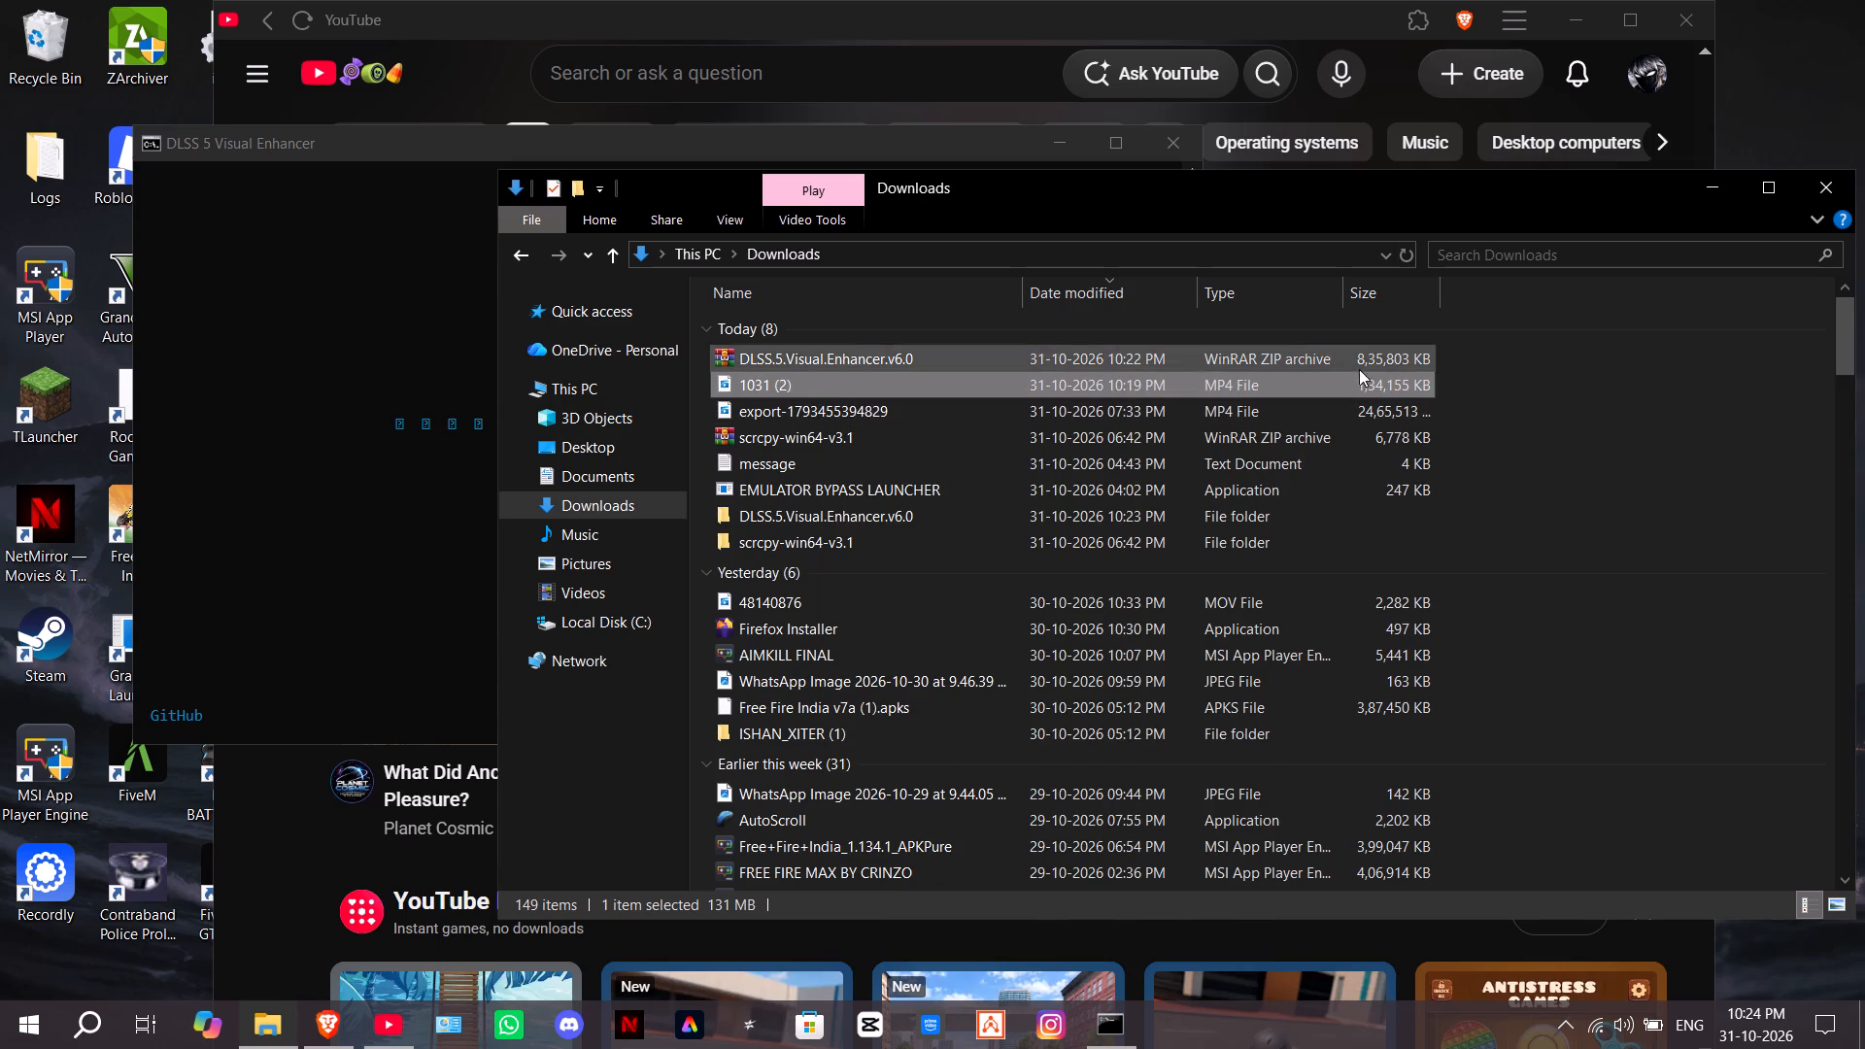
# Minimize the DLSS 5 Visual Enhancer console and search YouTube for "DLSS 5 EFFECT IN MP4 VIDEOS".
pyautogui.click(412, 396)
pyautogui.click(1068, 152)
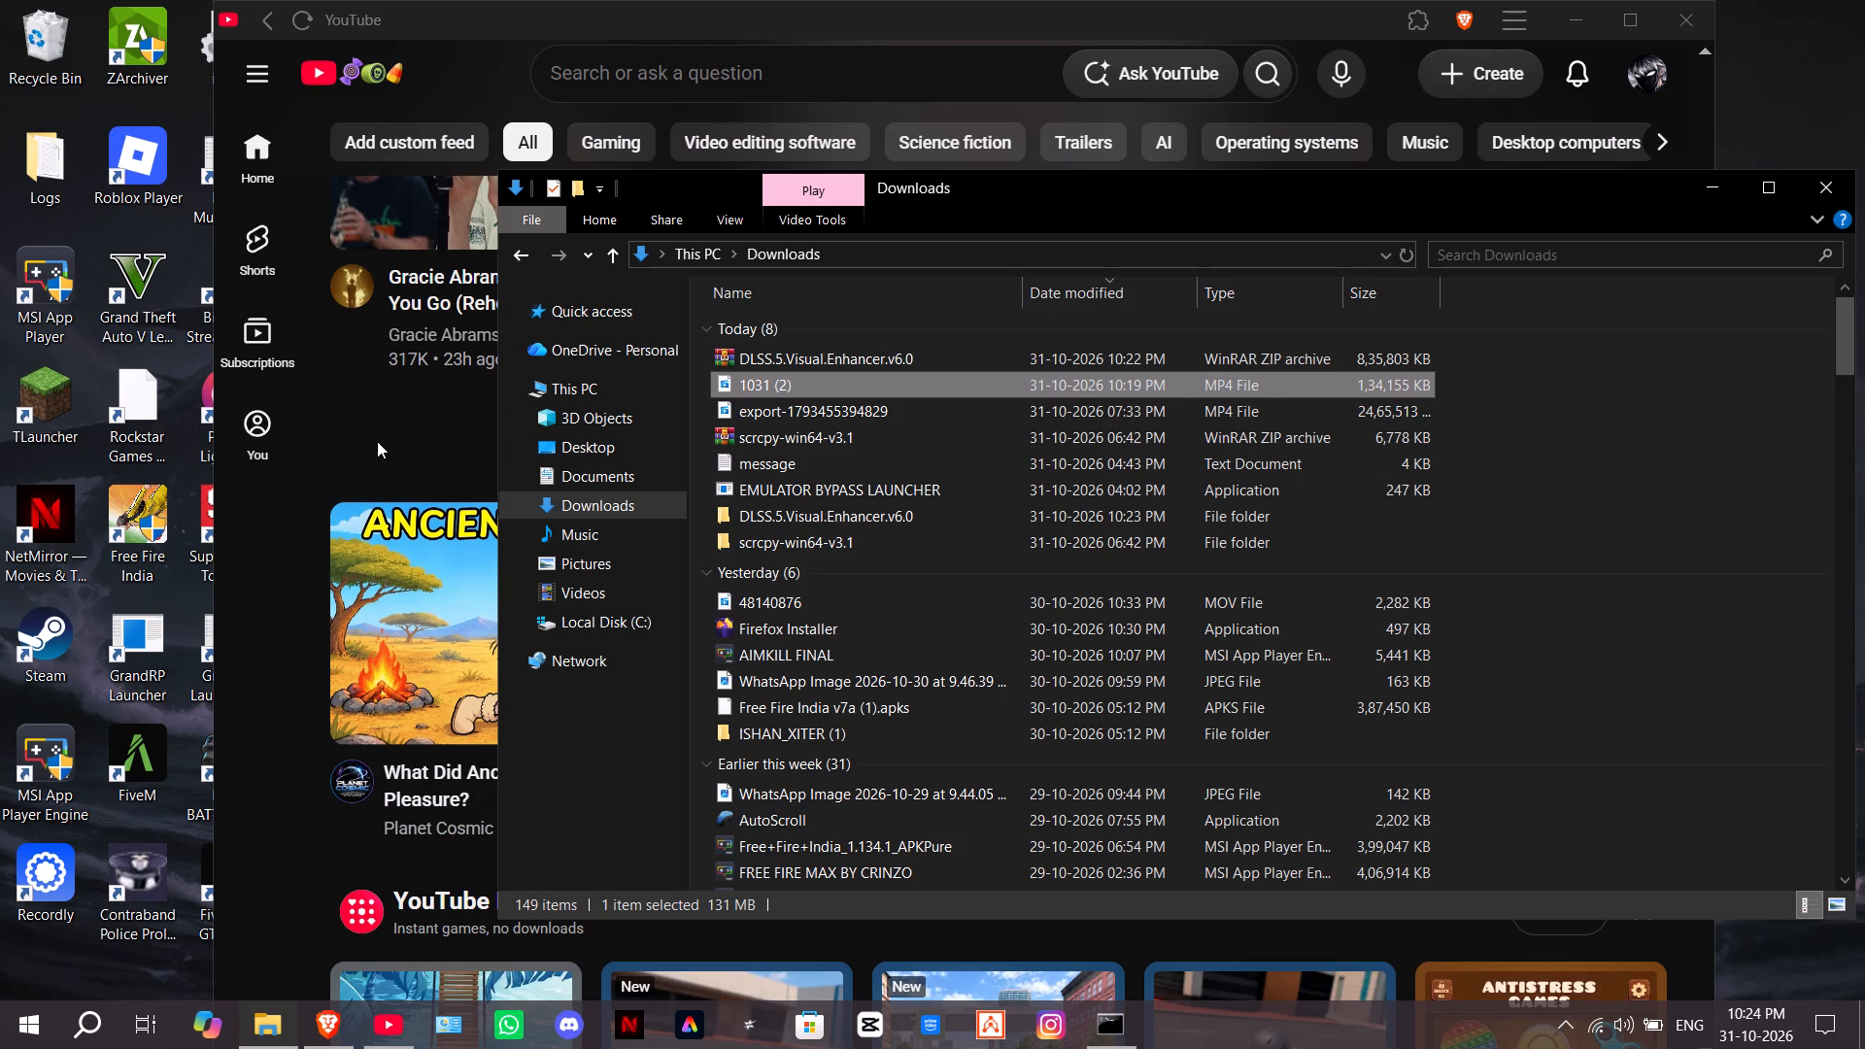
pyautogui.click(377, 441)
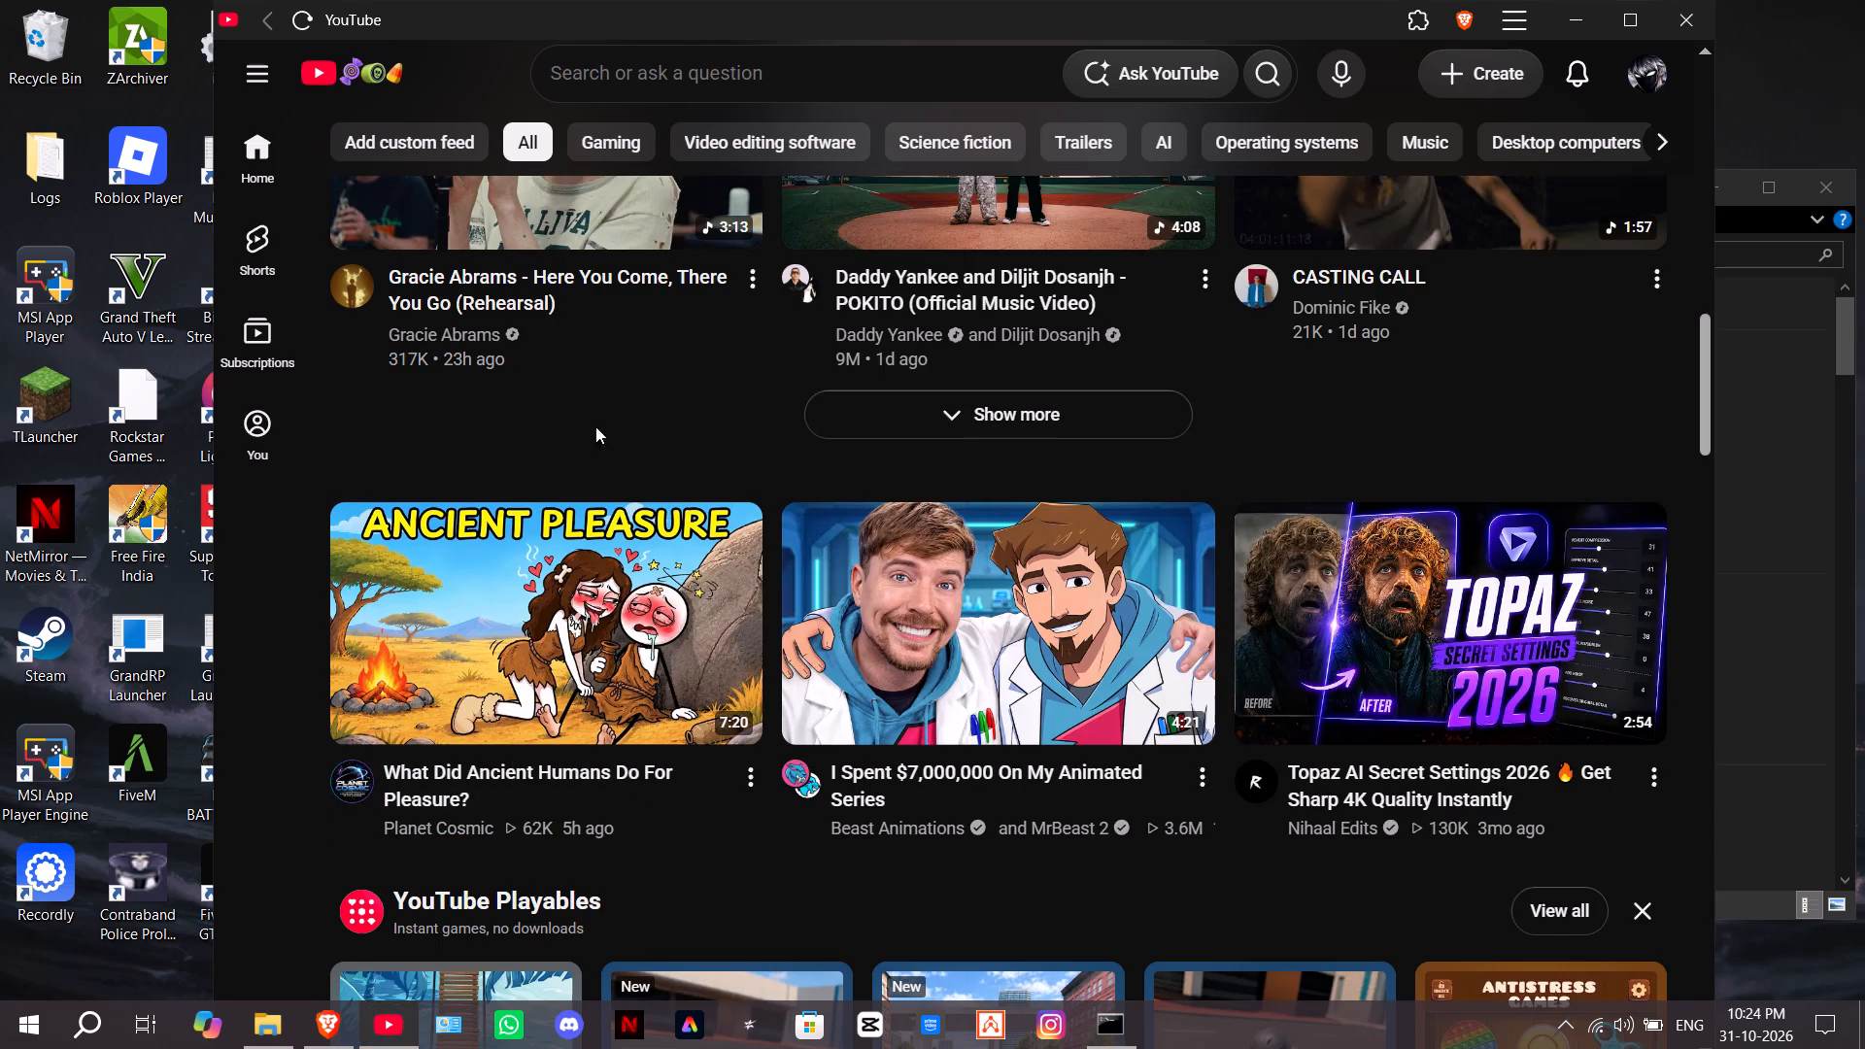
pyautogui.scroll(-3, 1134, 719)
pyautogui.scroll(-5, 1074, 659)
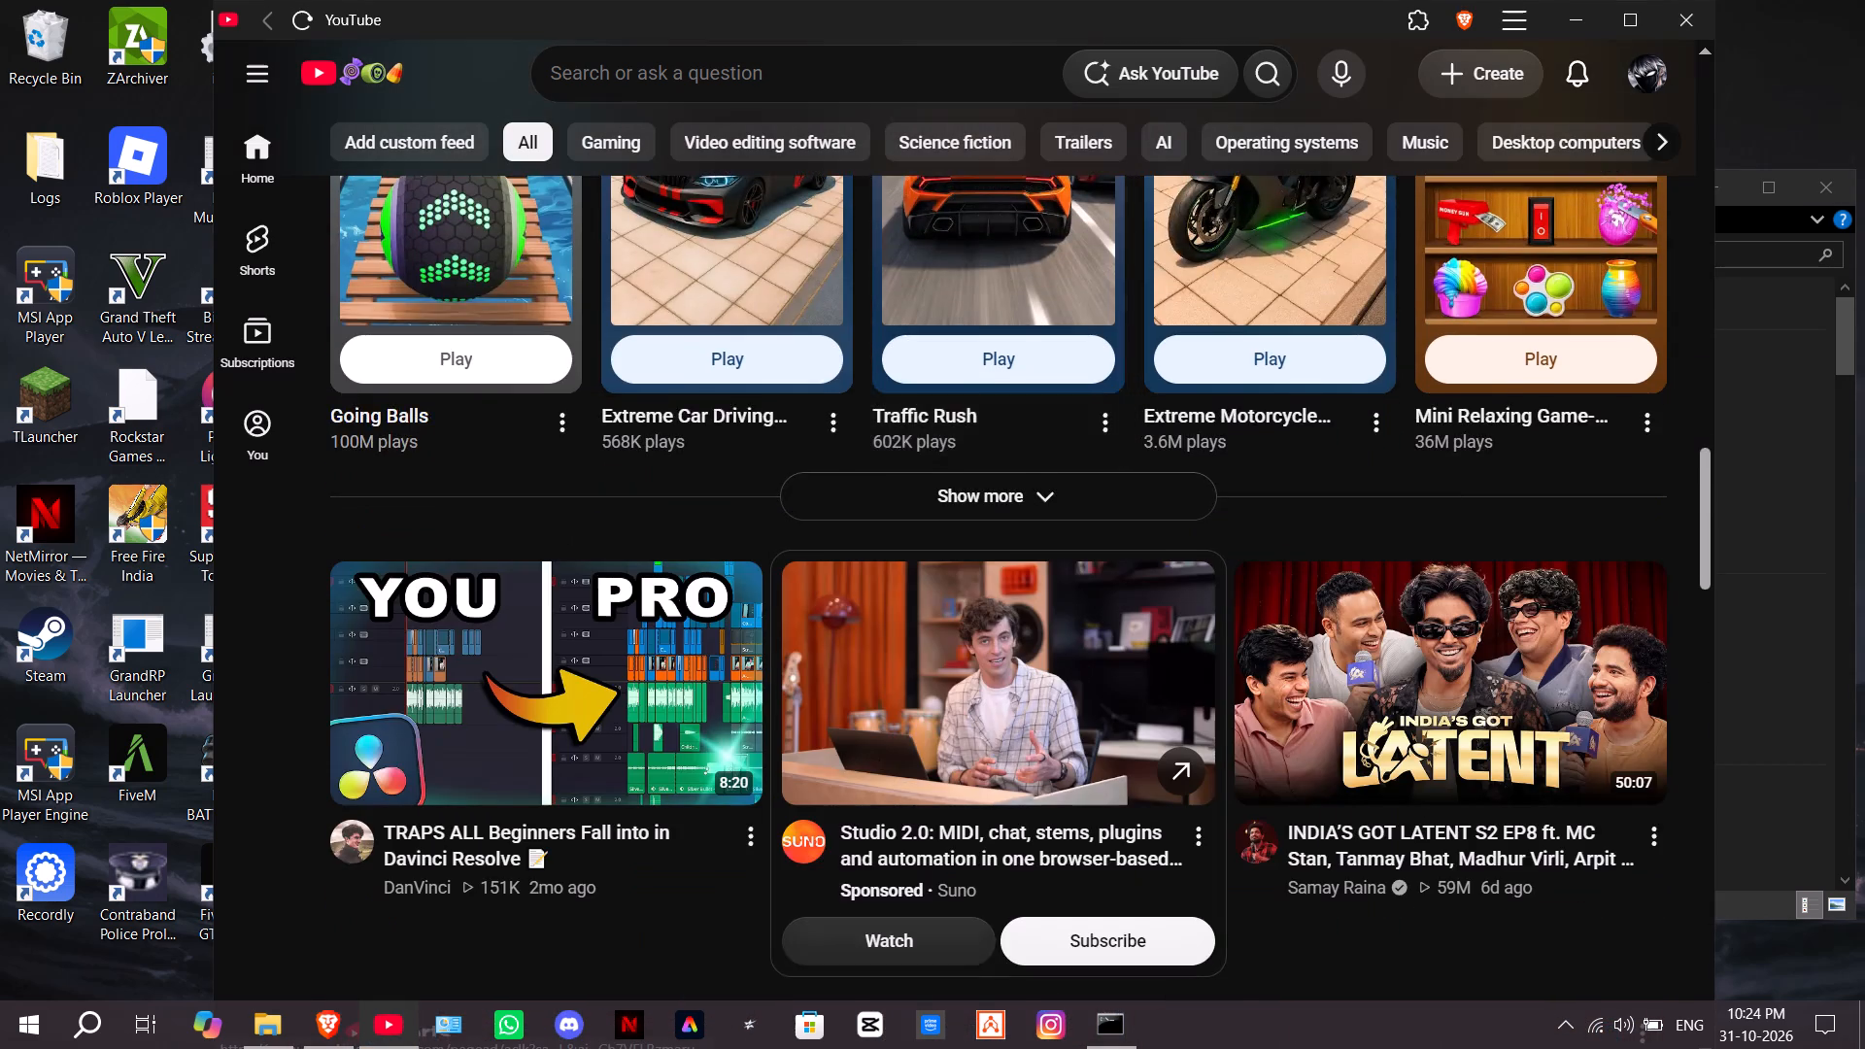
pyautogui.scroll(-5, 1074, 659)
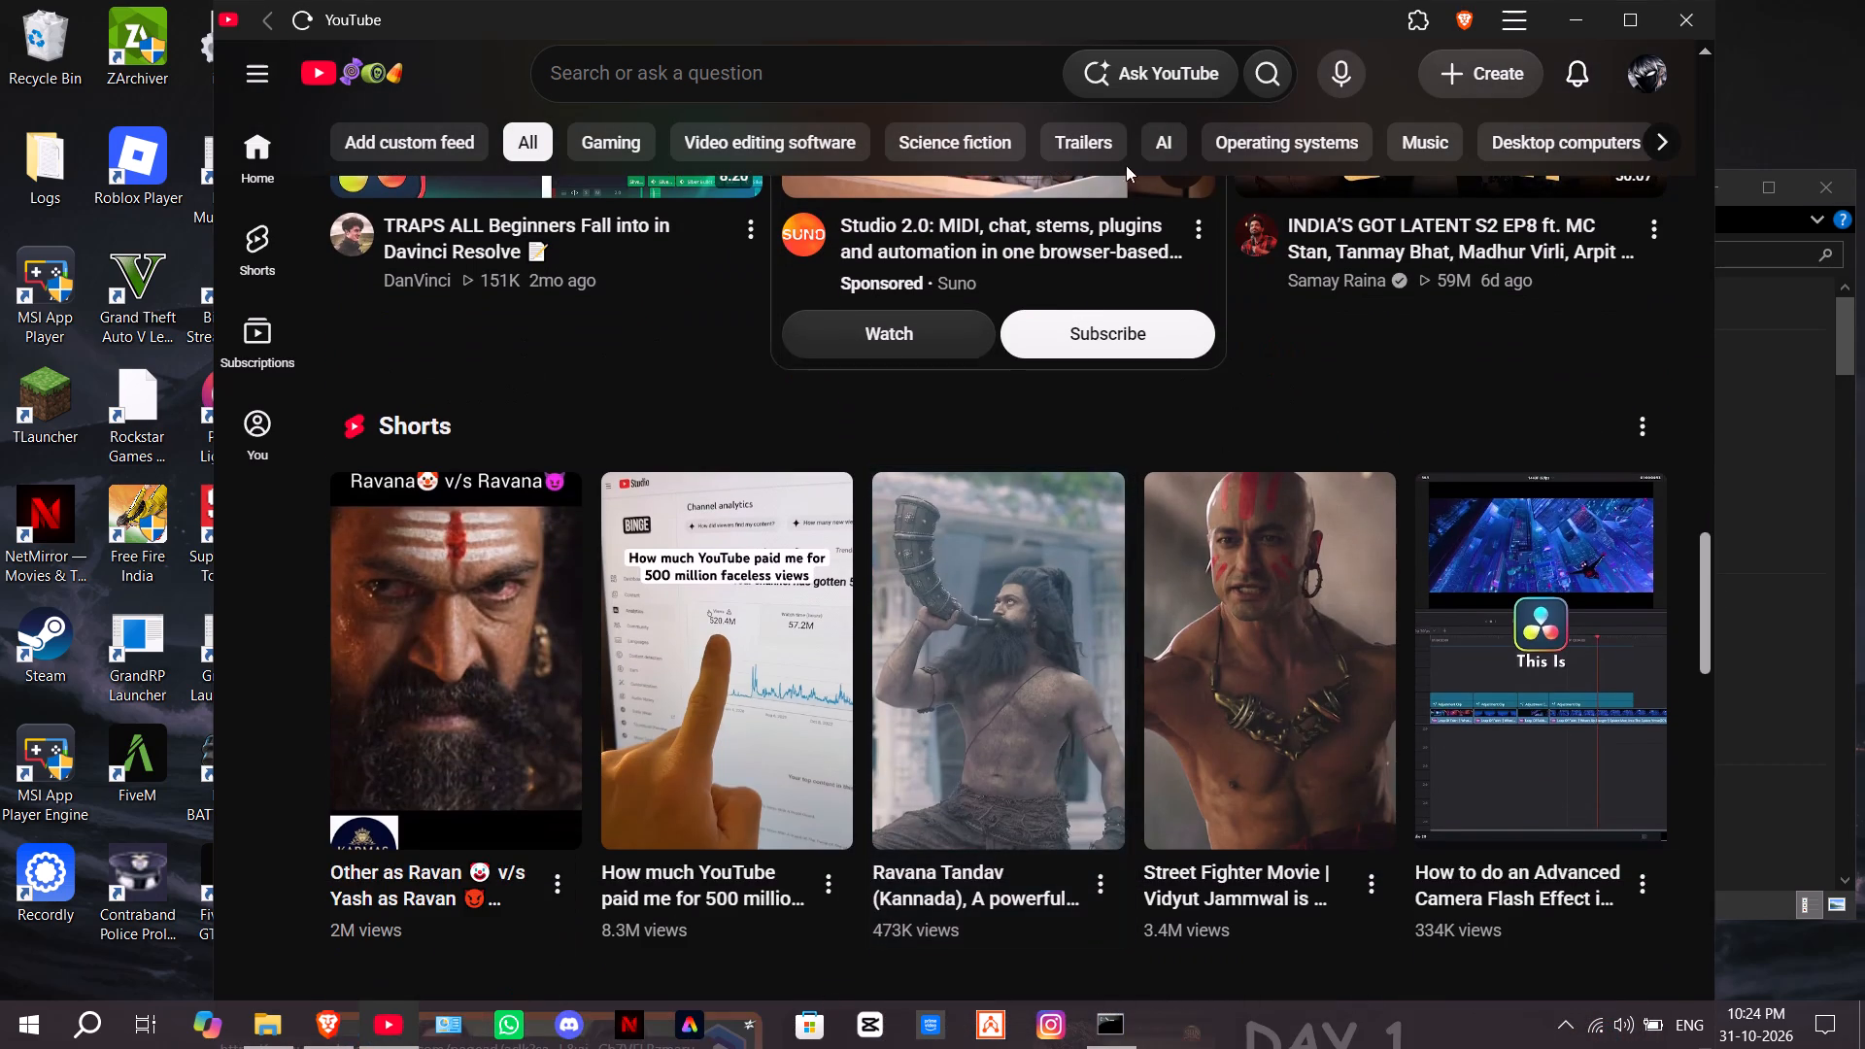
pyautogui.click(960, 76)
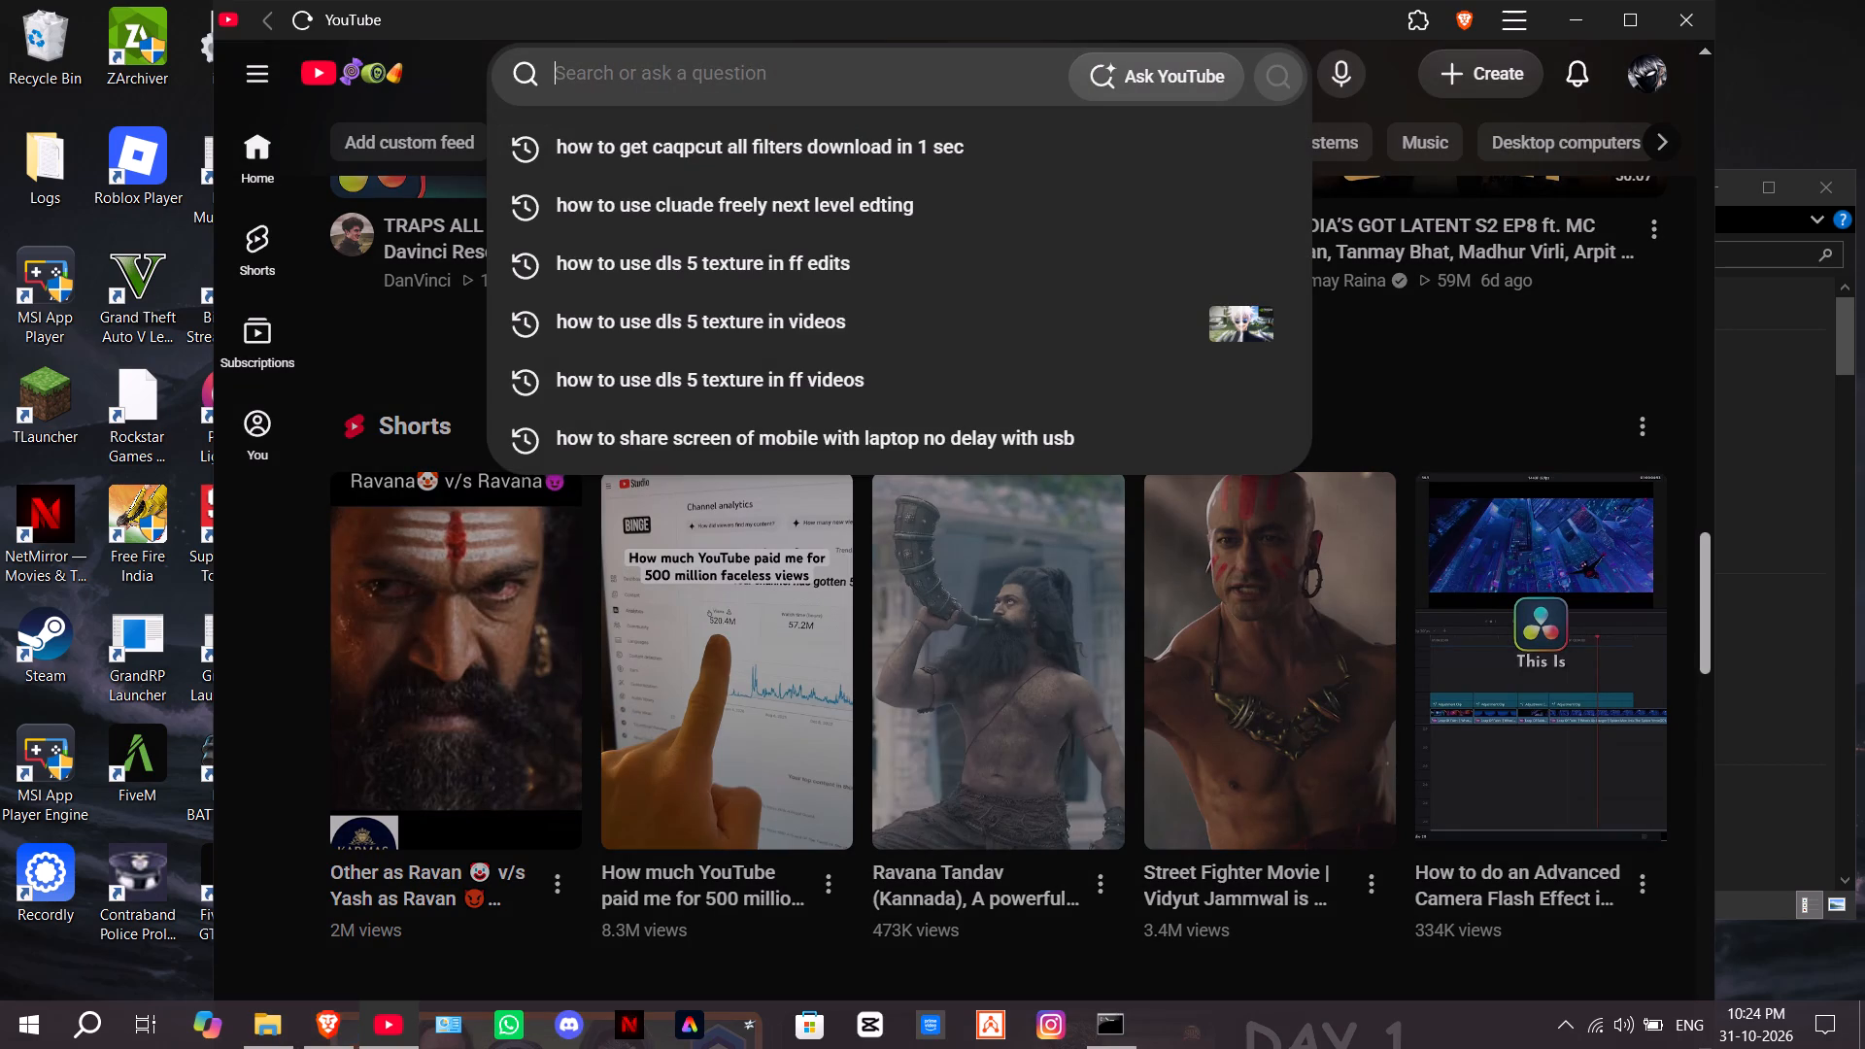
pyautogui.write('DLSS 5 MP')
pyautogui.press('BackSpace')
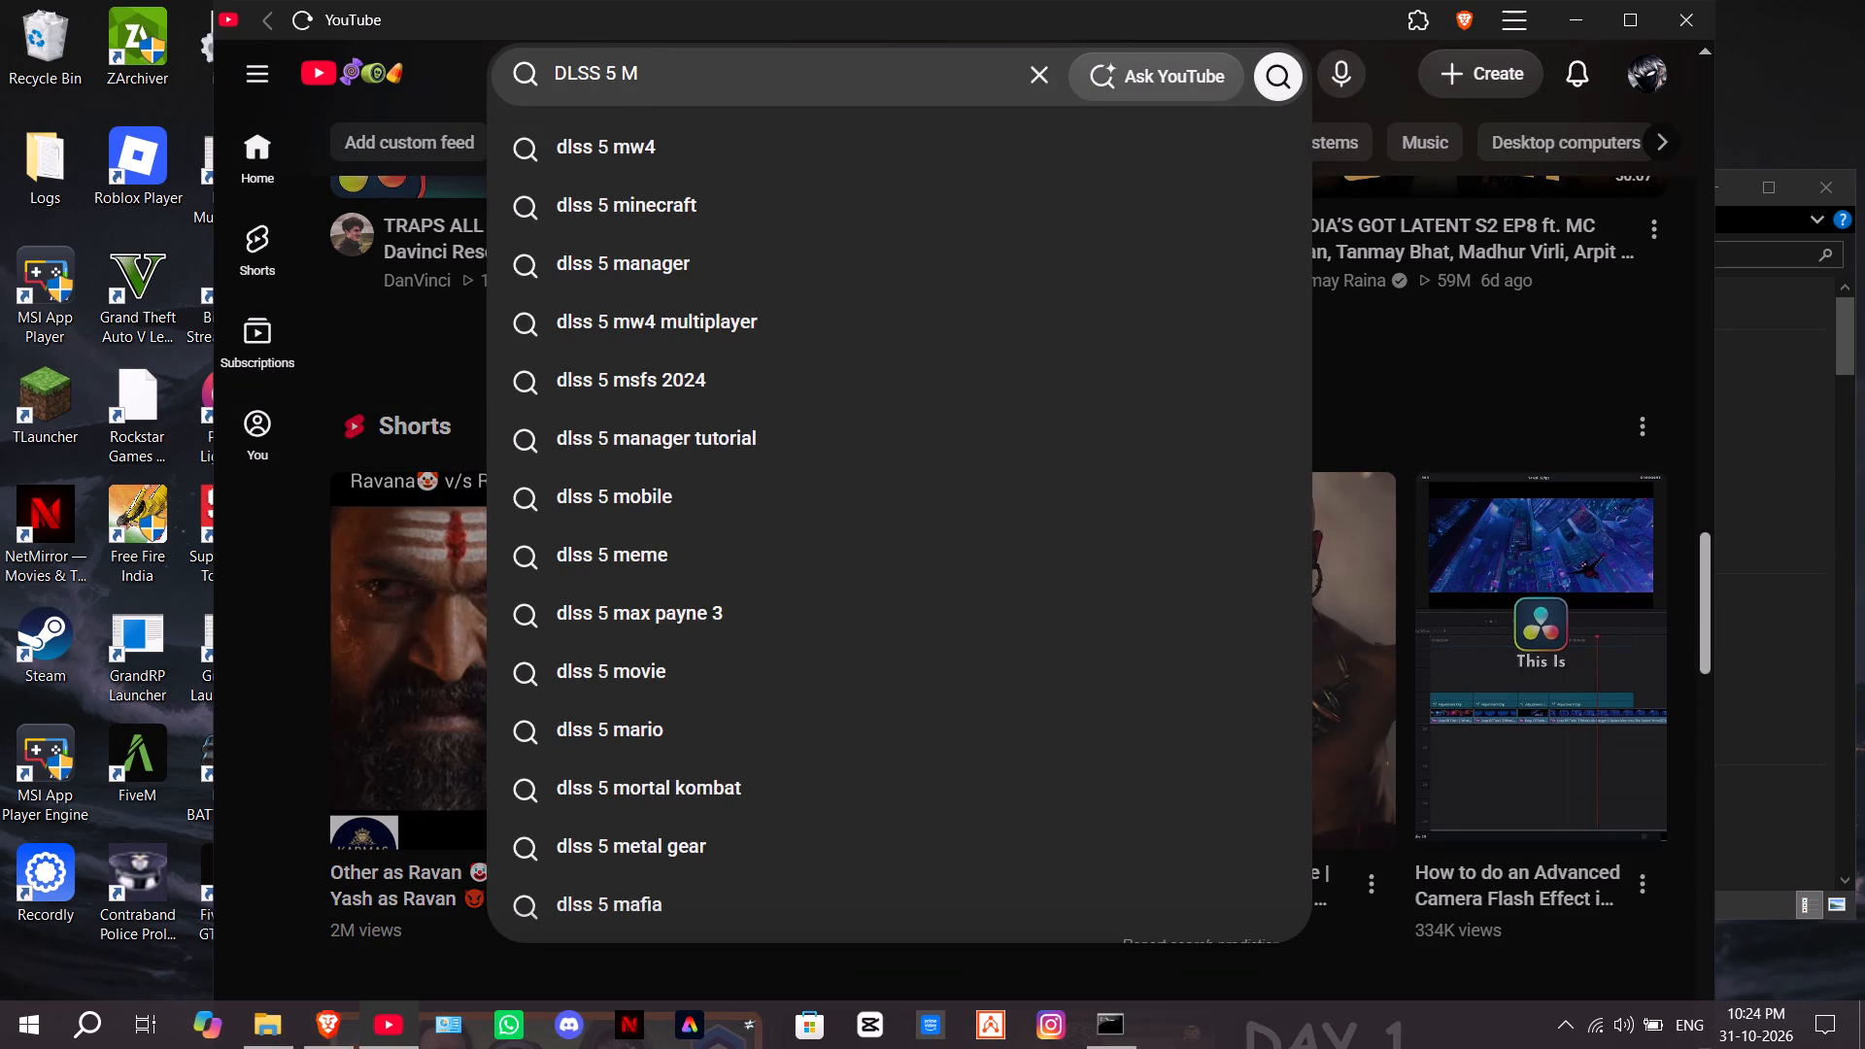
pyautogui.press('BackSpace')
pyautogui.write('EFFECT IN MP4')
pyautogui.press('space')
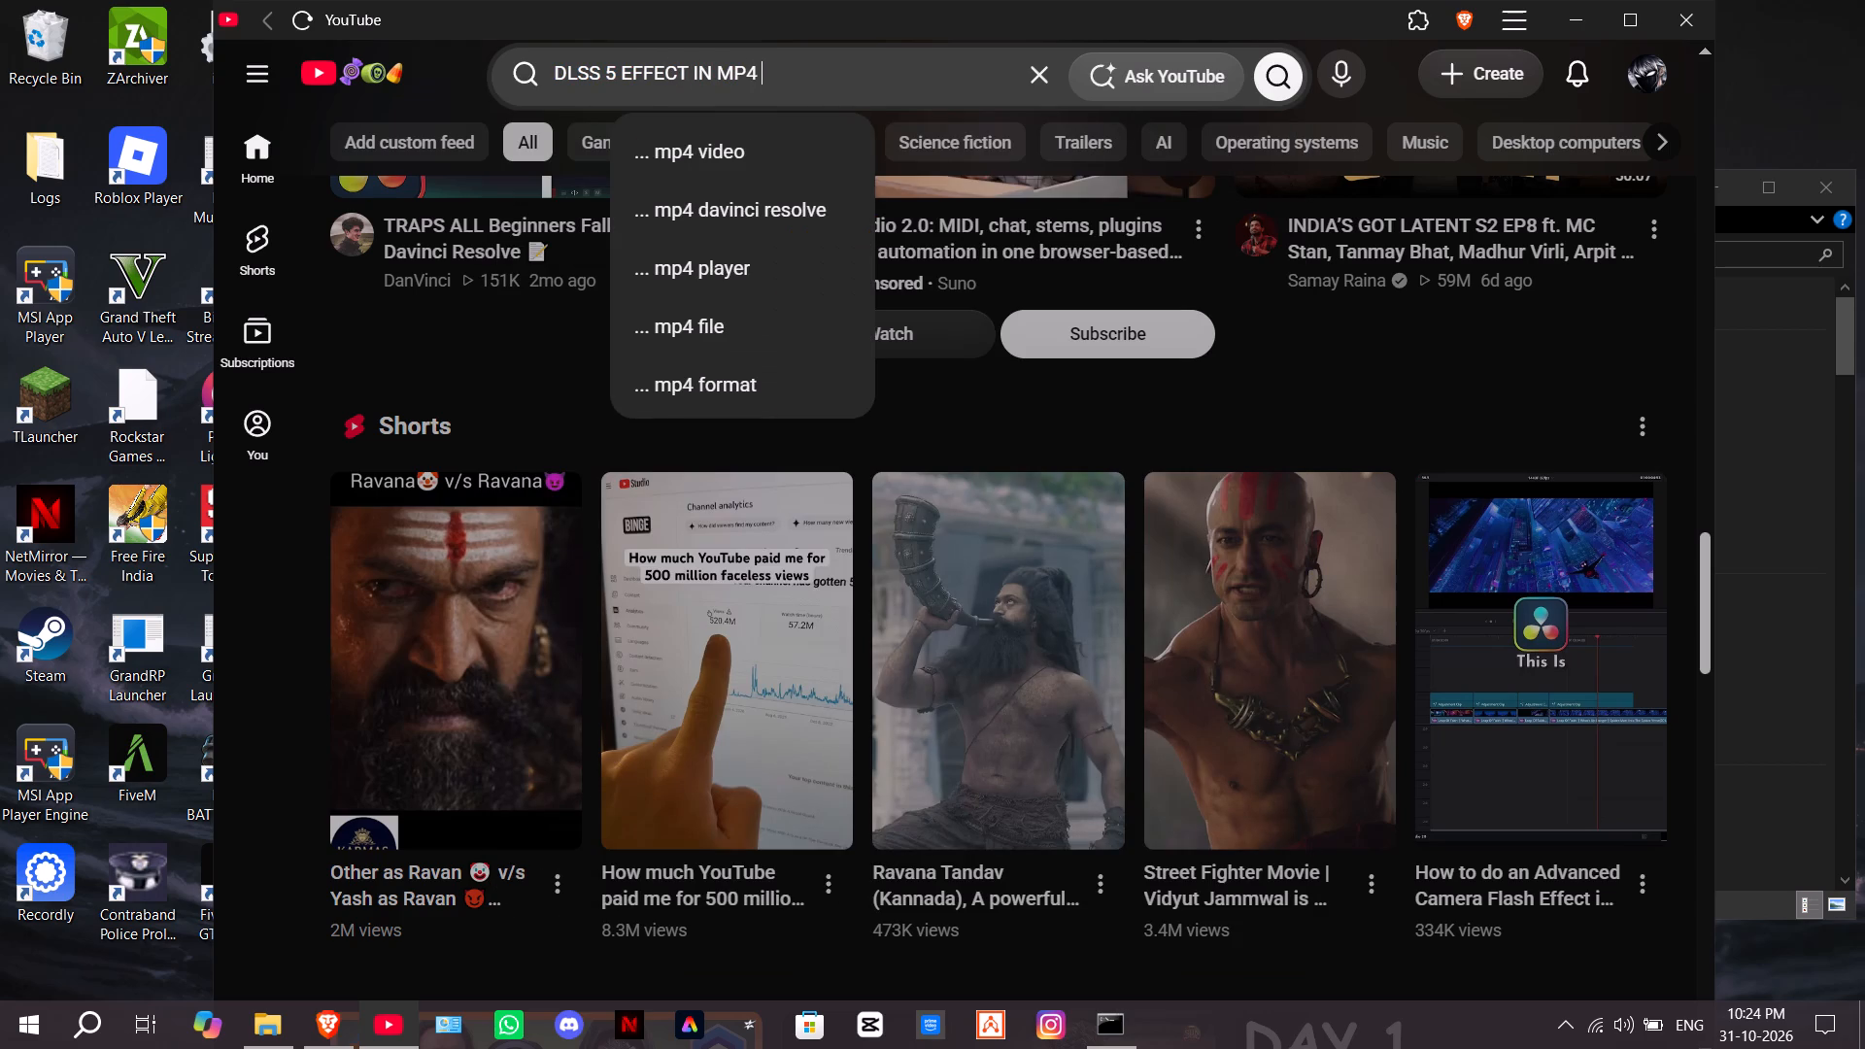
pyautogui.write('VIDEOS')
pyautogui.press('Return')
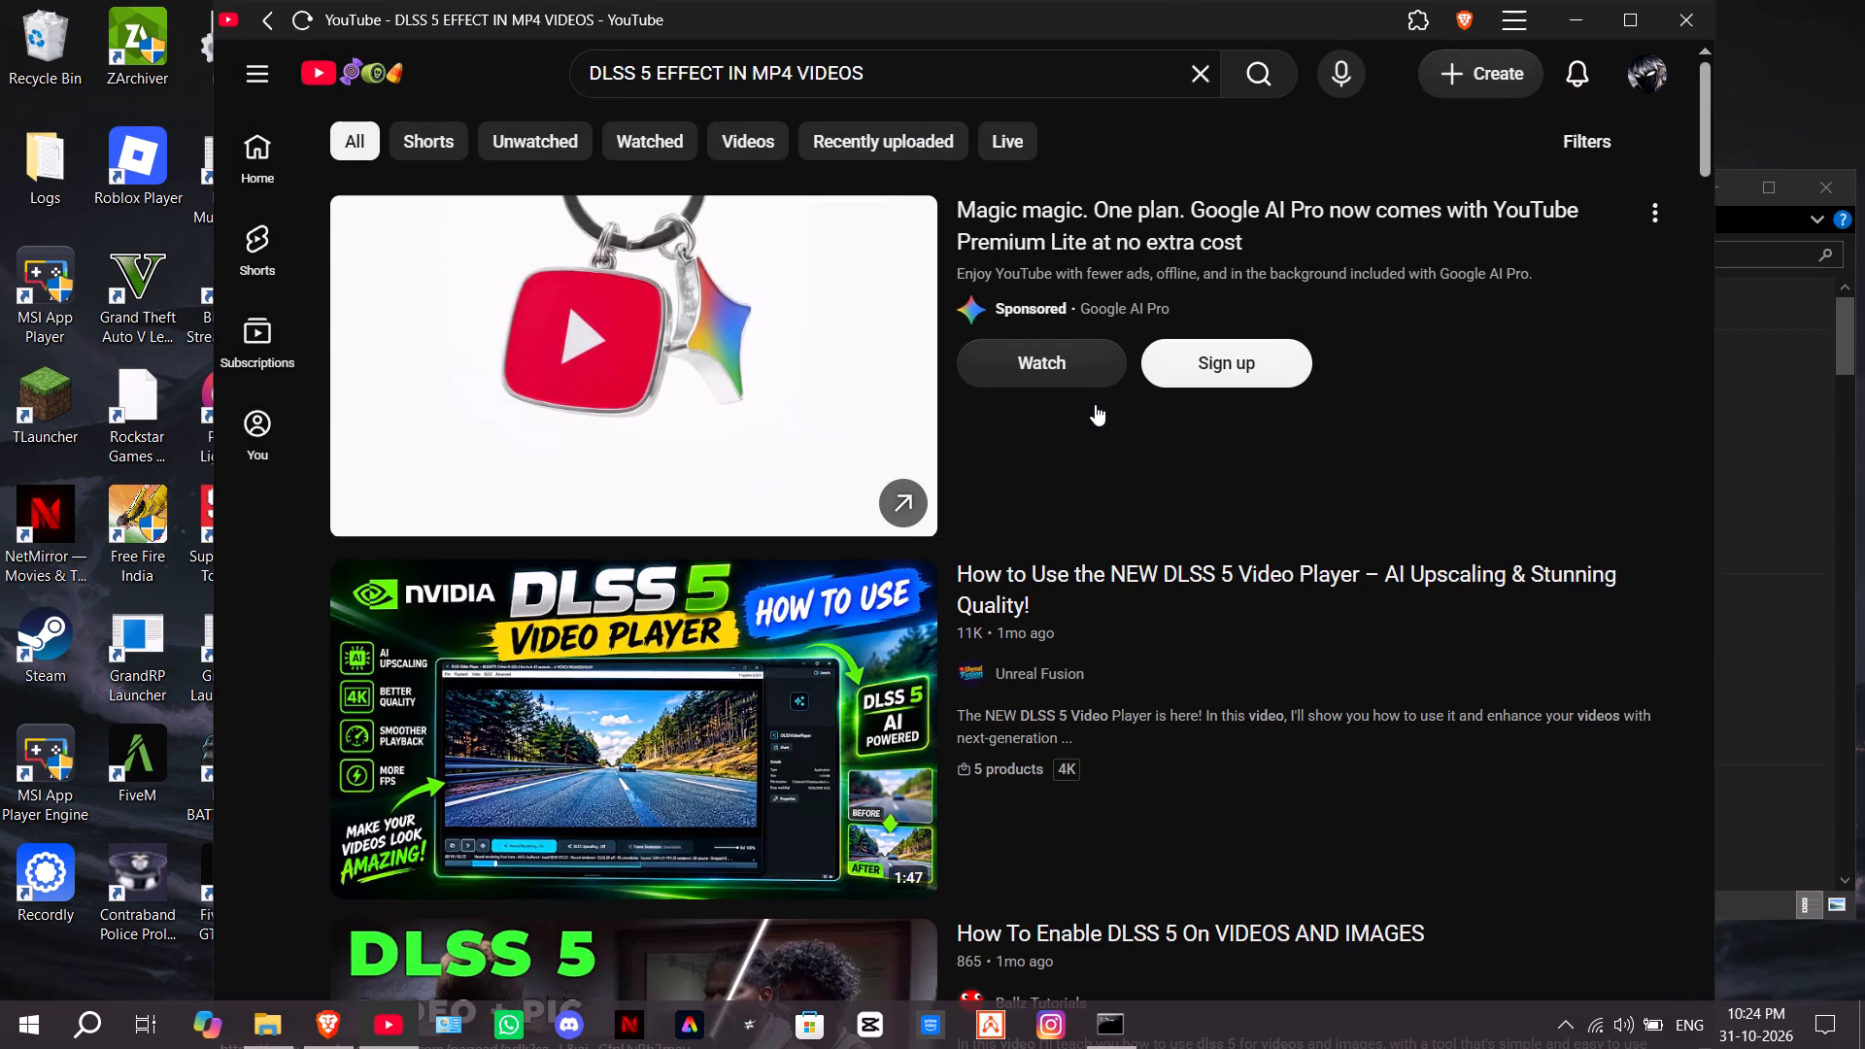
# Preview the result "How to Use the NEW DLSS 5 Video Player" with sound, skipping ahead through it.
pyautogui.scroll(-1, 1252, 484)
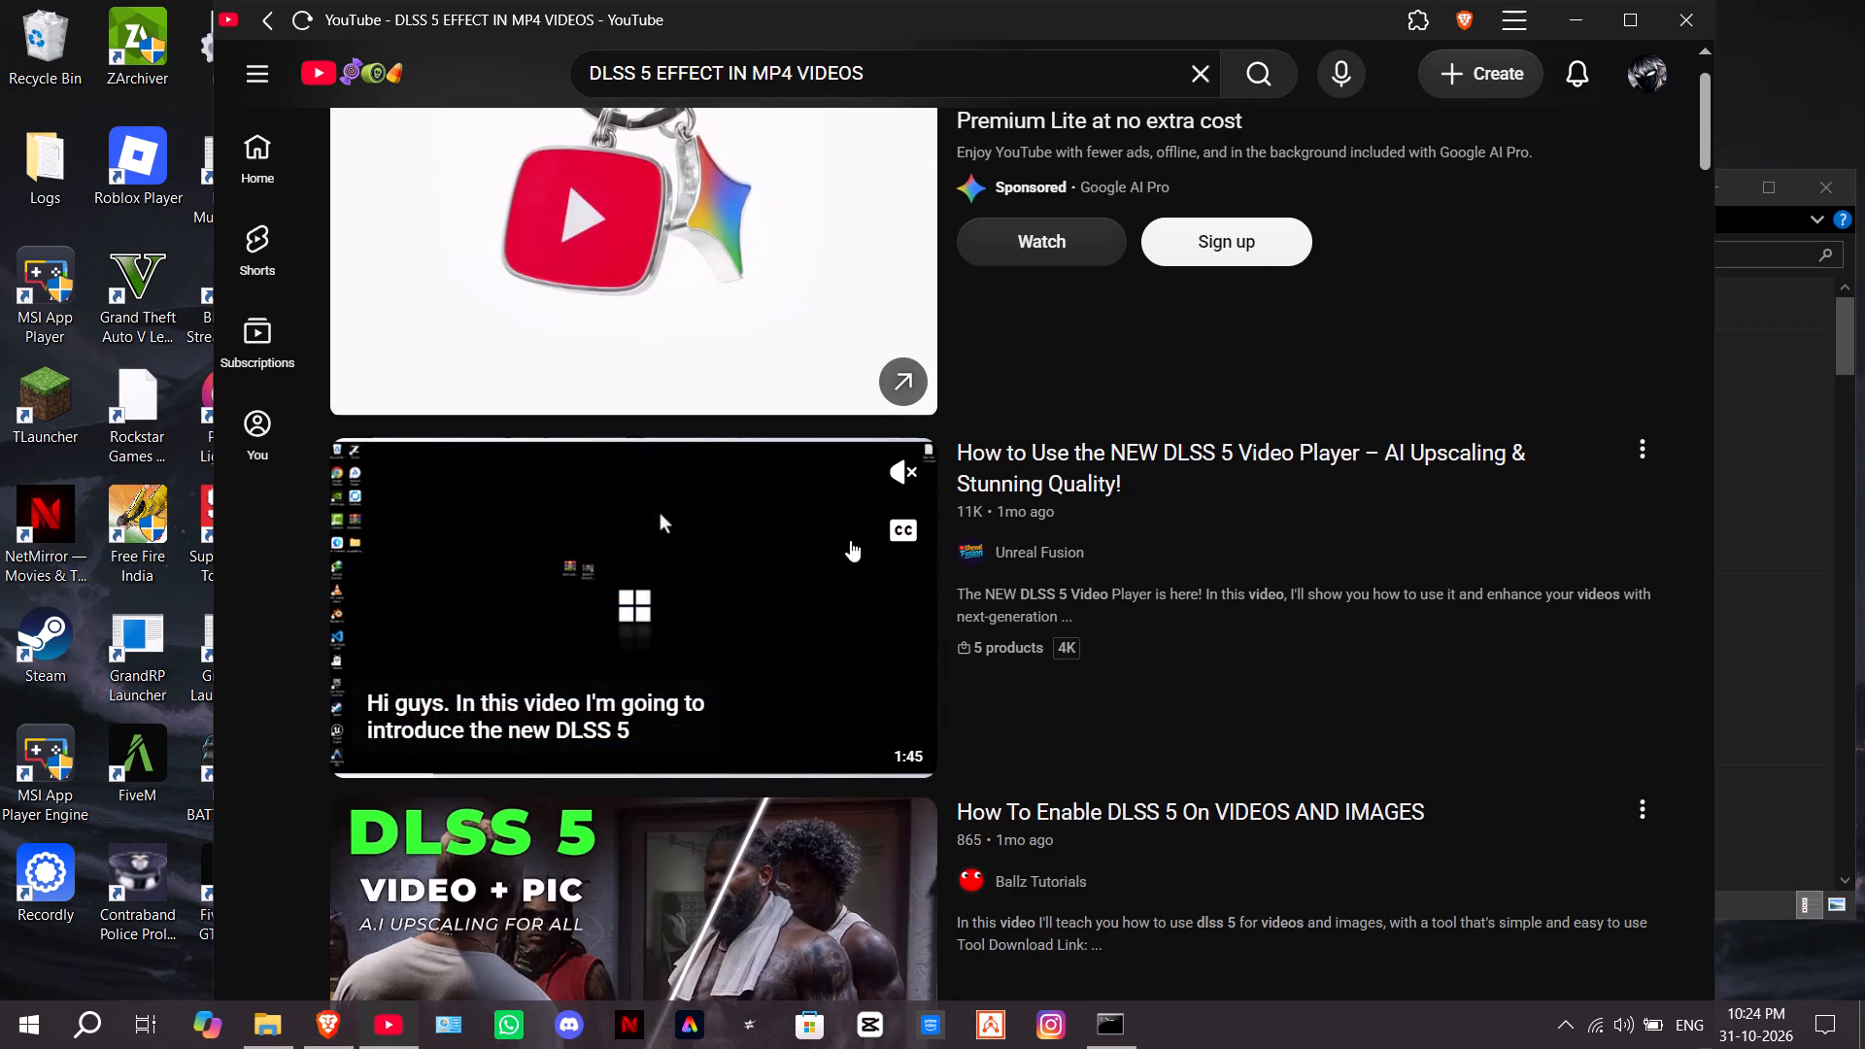
pyautogui.click(903, 463)
pyautogui.click(451, 752)
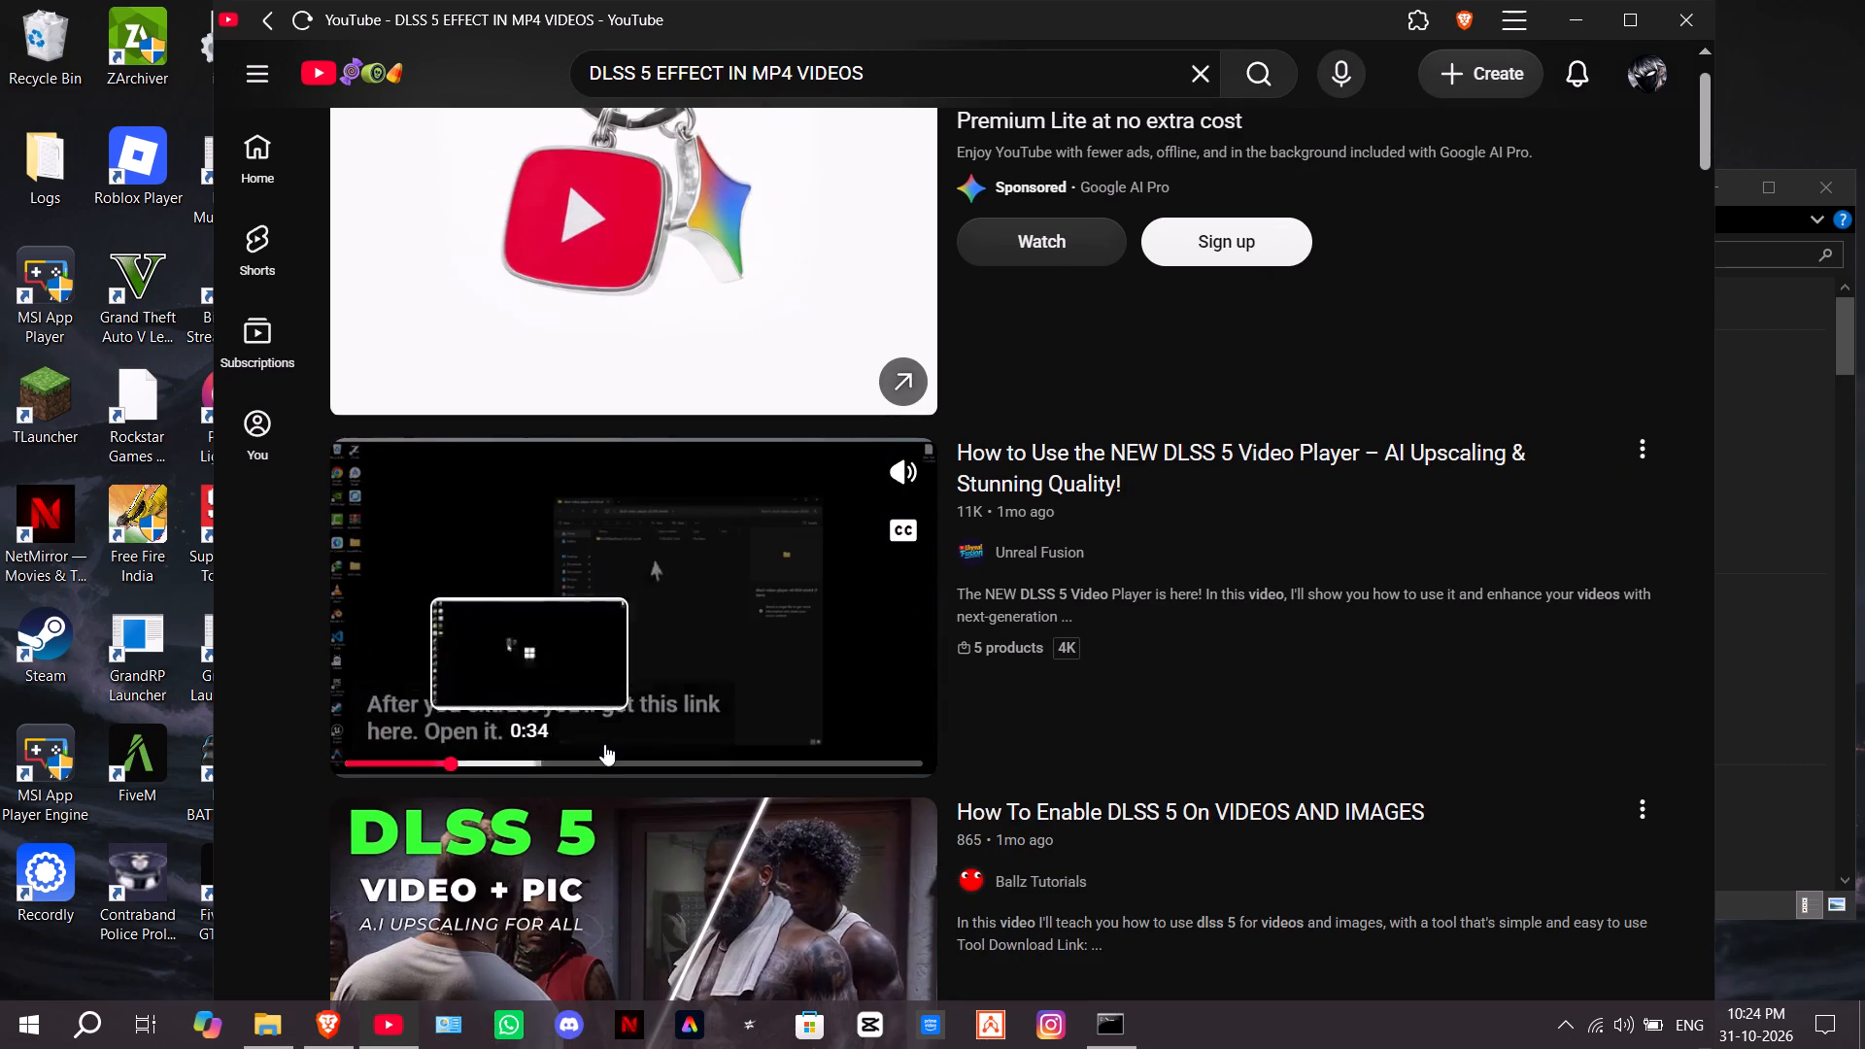
pyautogui.click(616, 760)
pyautogui.click(803, 760)
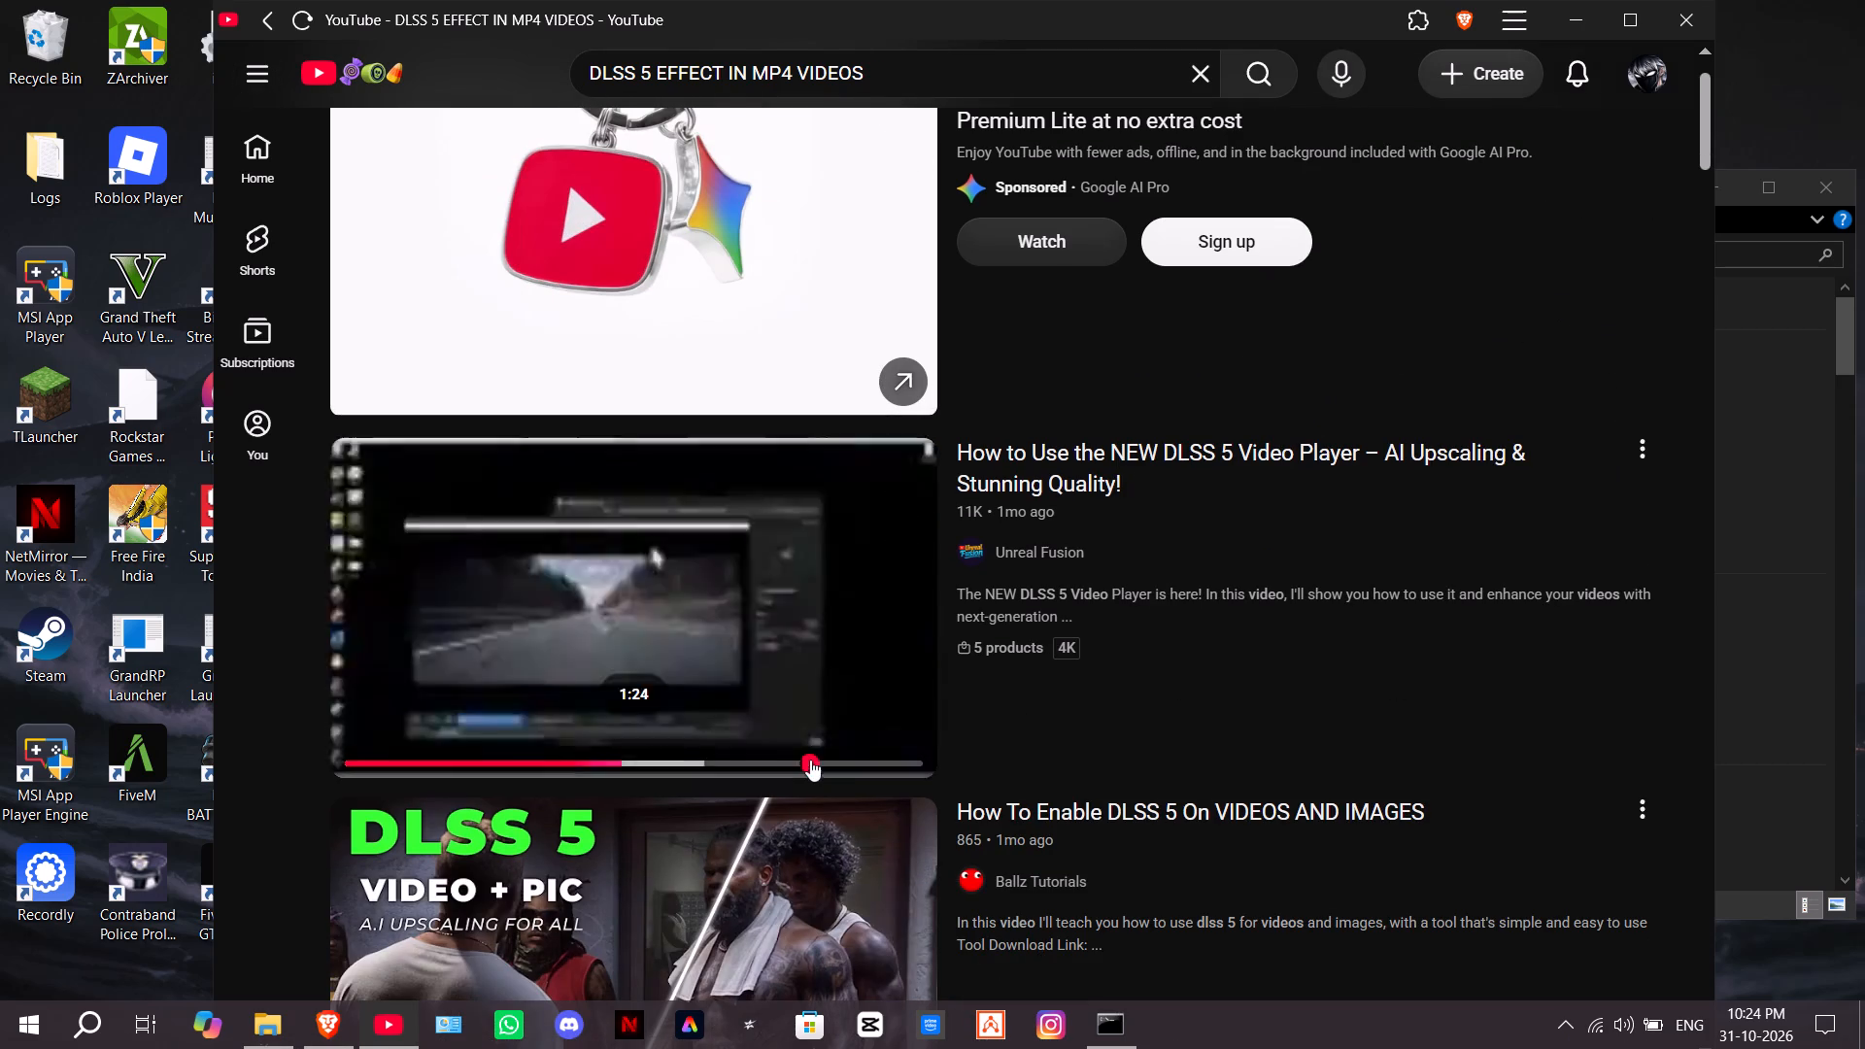
pyautogui.click(878, 759)
# Look further through the results and preview the video "DLSS 5 on ANIME | DLSS on Davinci Resolve", skipping ahead in it.
pyautogui.scroll(-2, 853, 653)
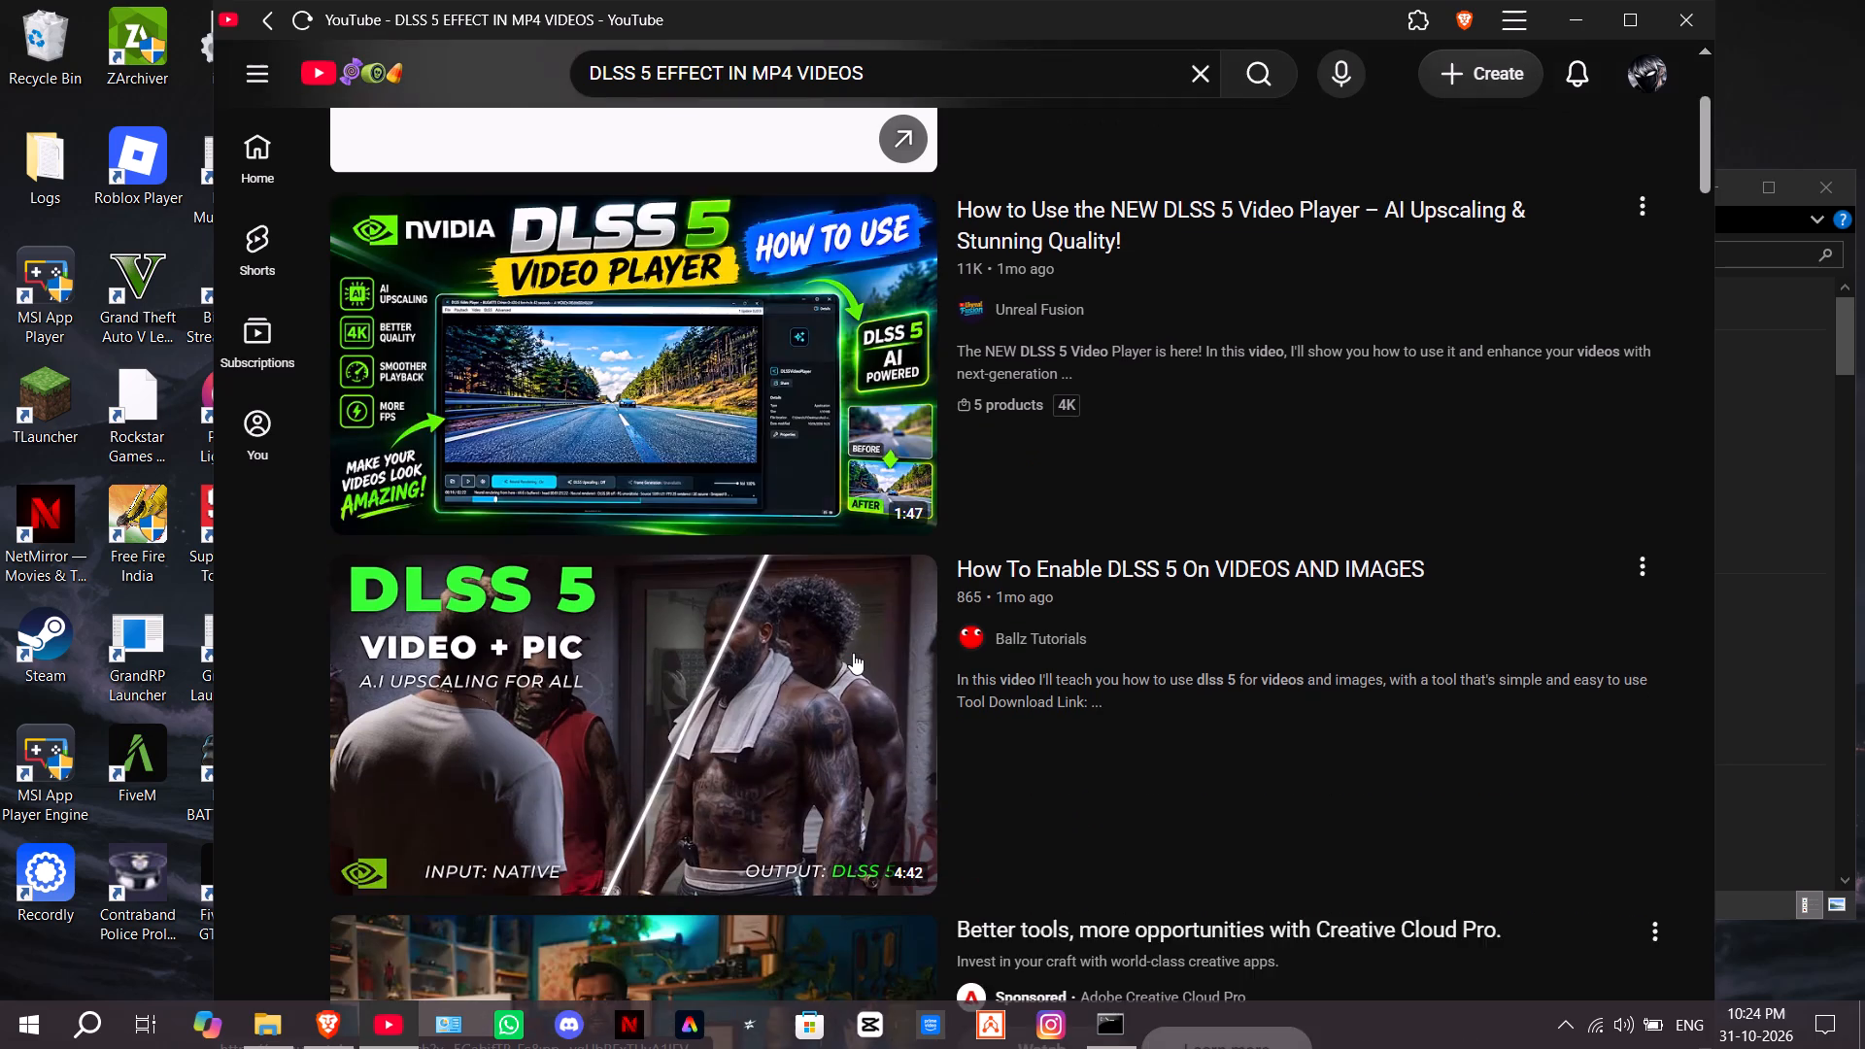
pyautogui.scroll(-1, 853, 653)
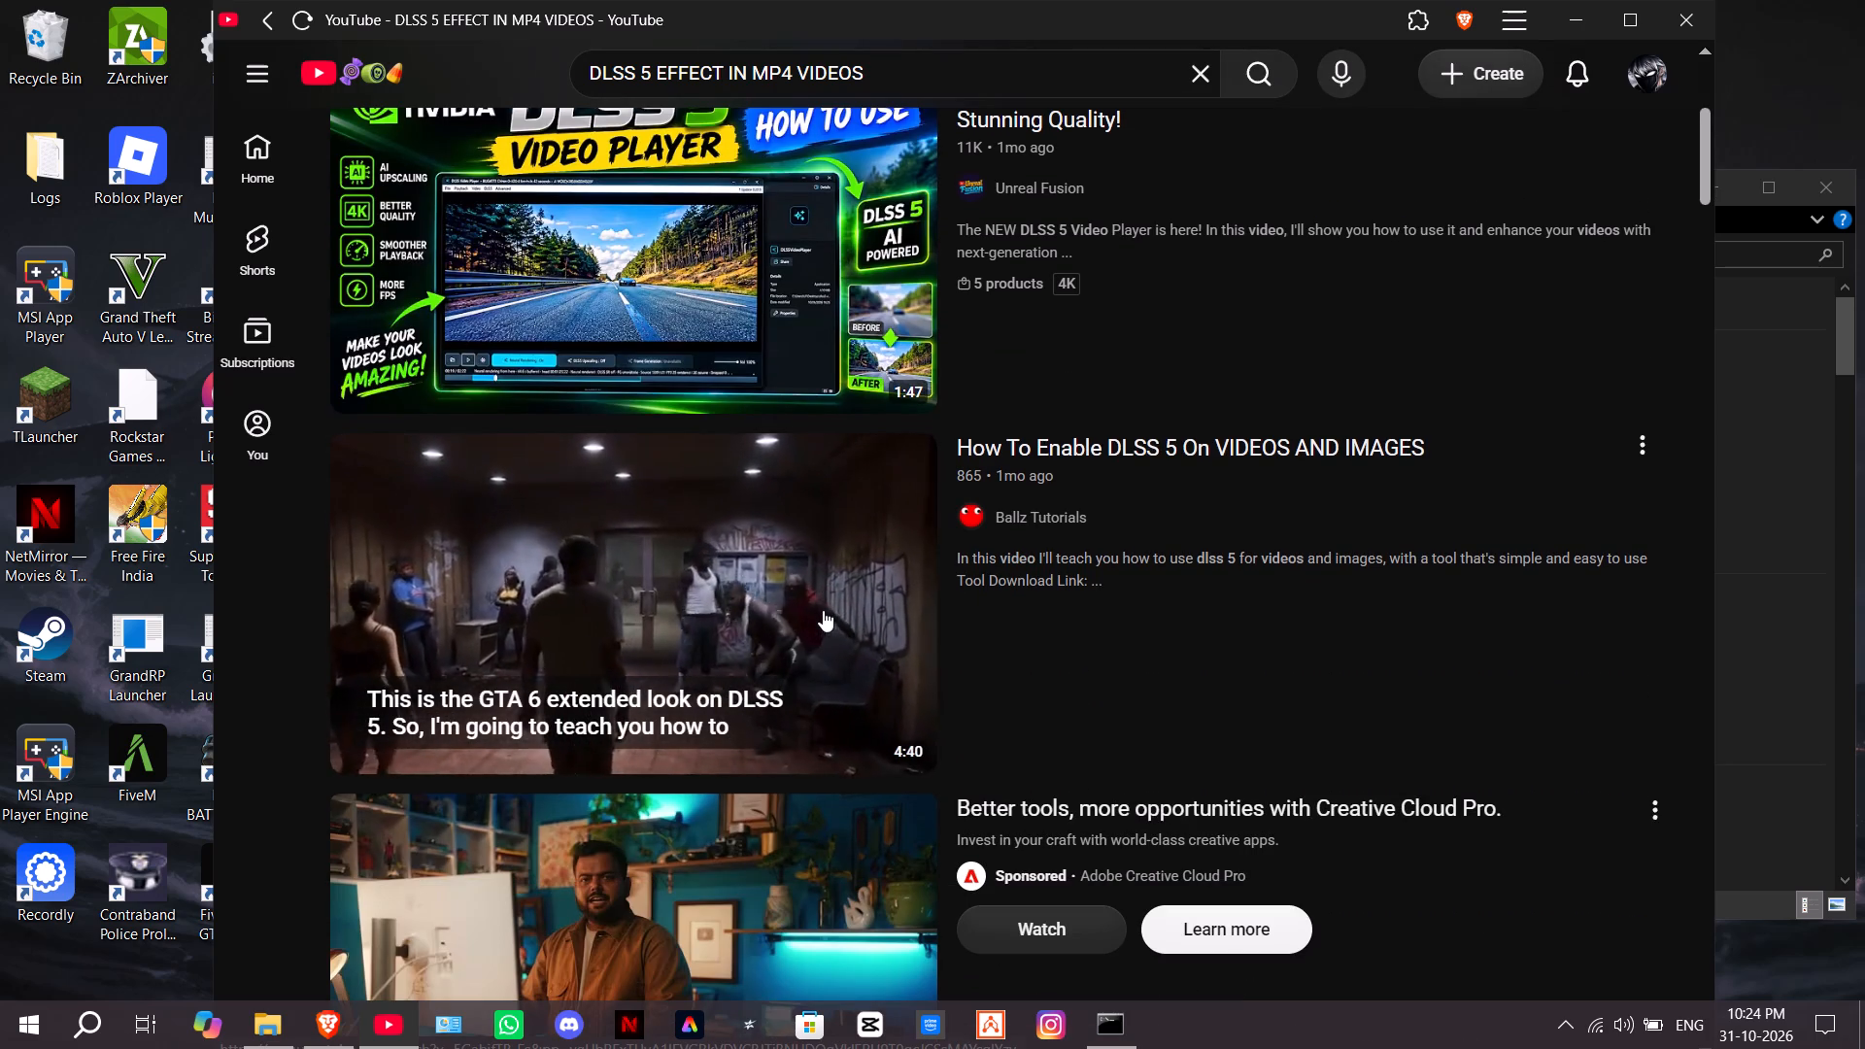
pyautogui.scroll(-2, 806, 599)
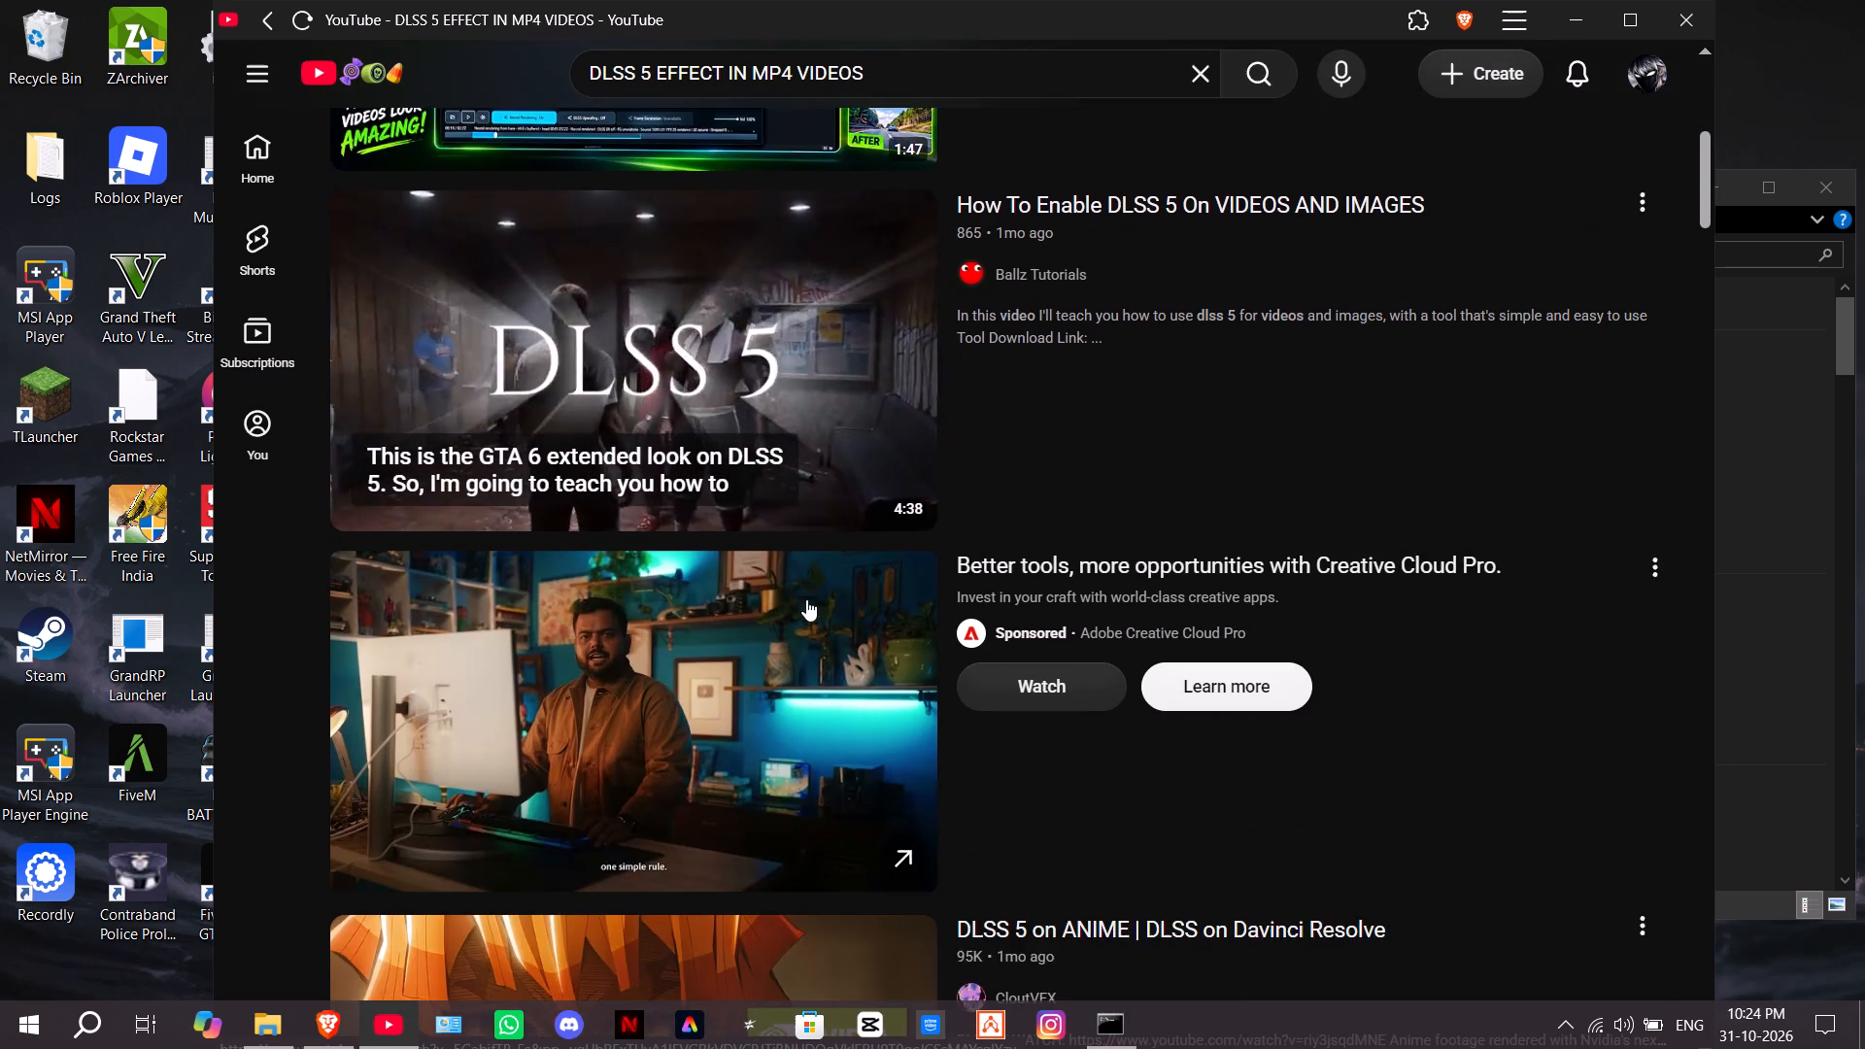
pyautogui.scroll(-5, 806, 599)
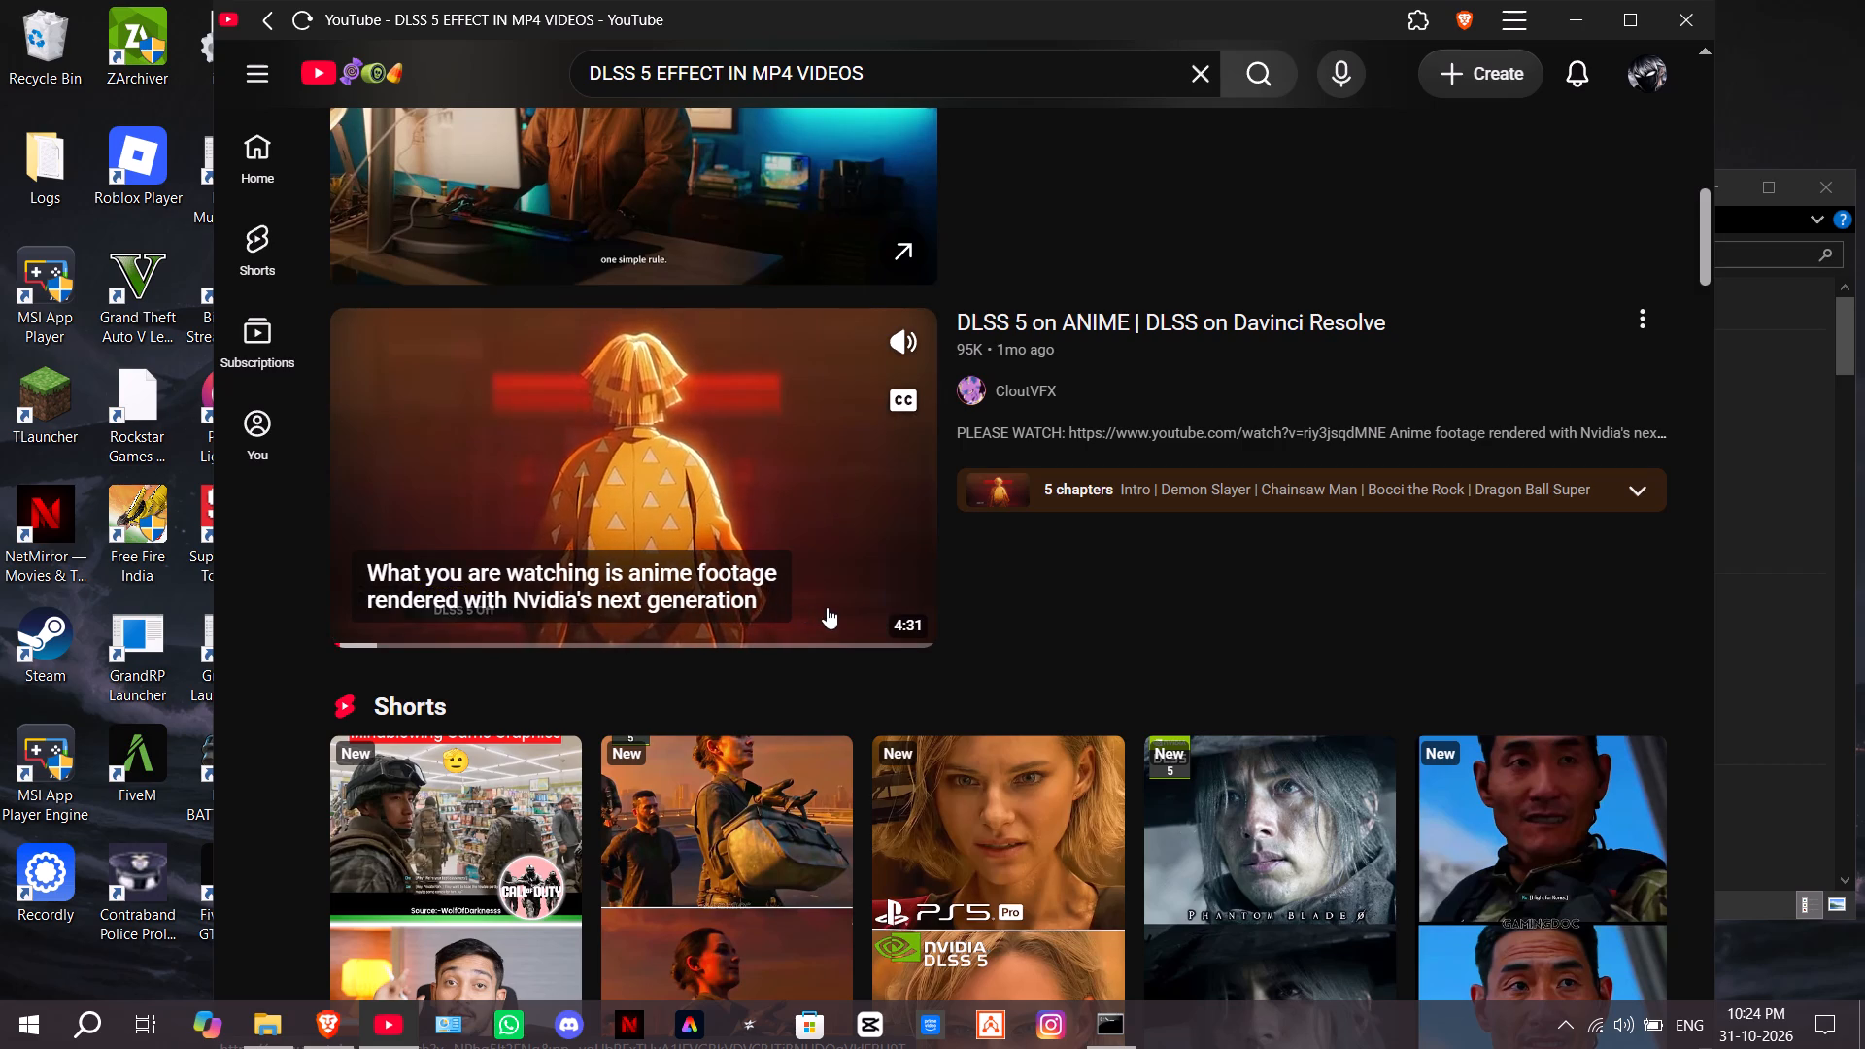
pyautogui.click(840, 632)
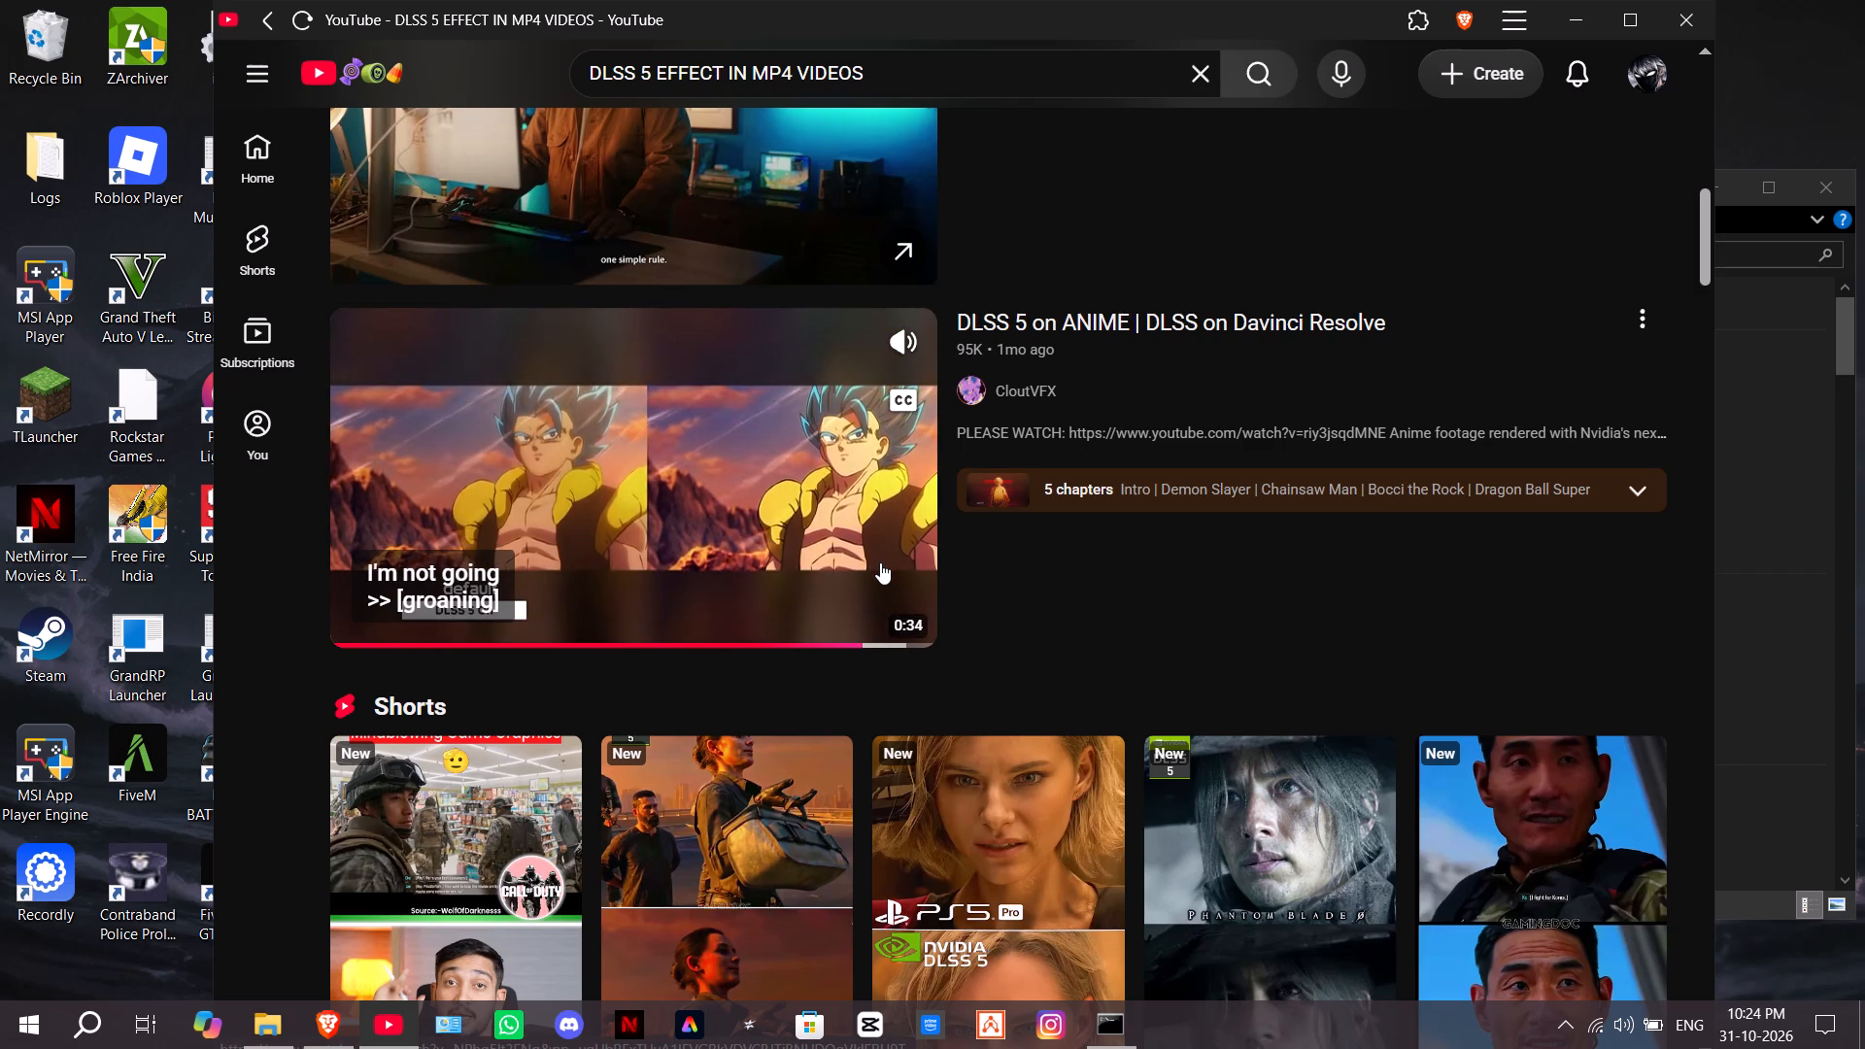
# Open the Short "NVIDIA DLSS 5 Make MW4 more Realistic" from the search results and go back to the results list.
pyautogui.scroll(-6, 880, 562)
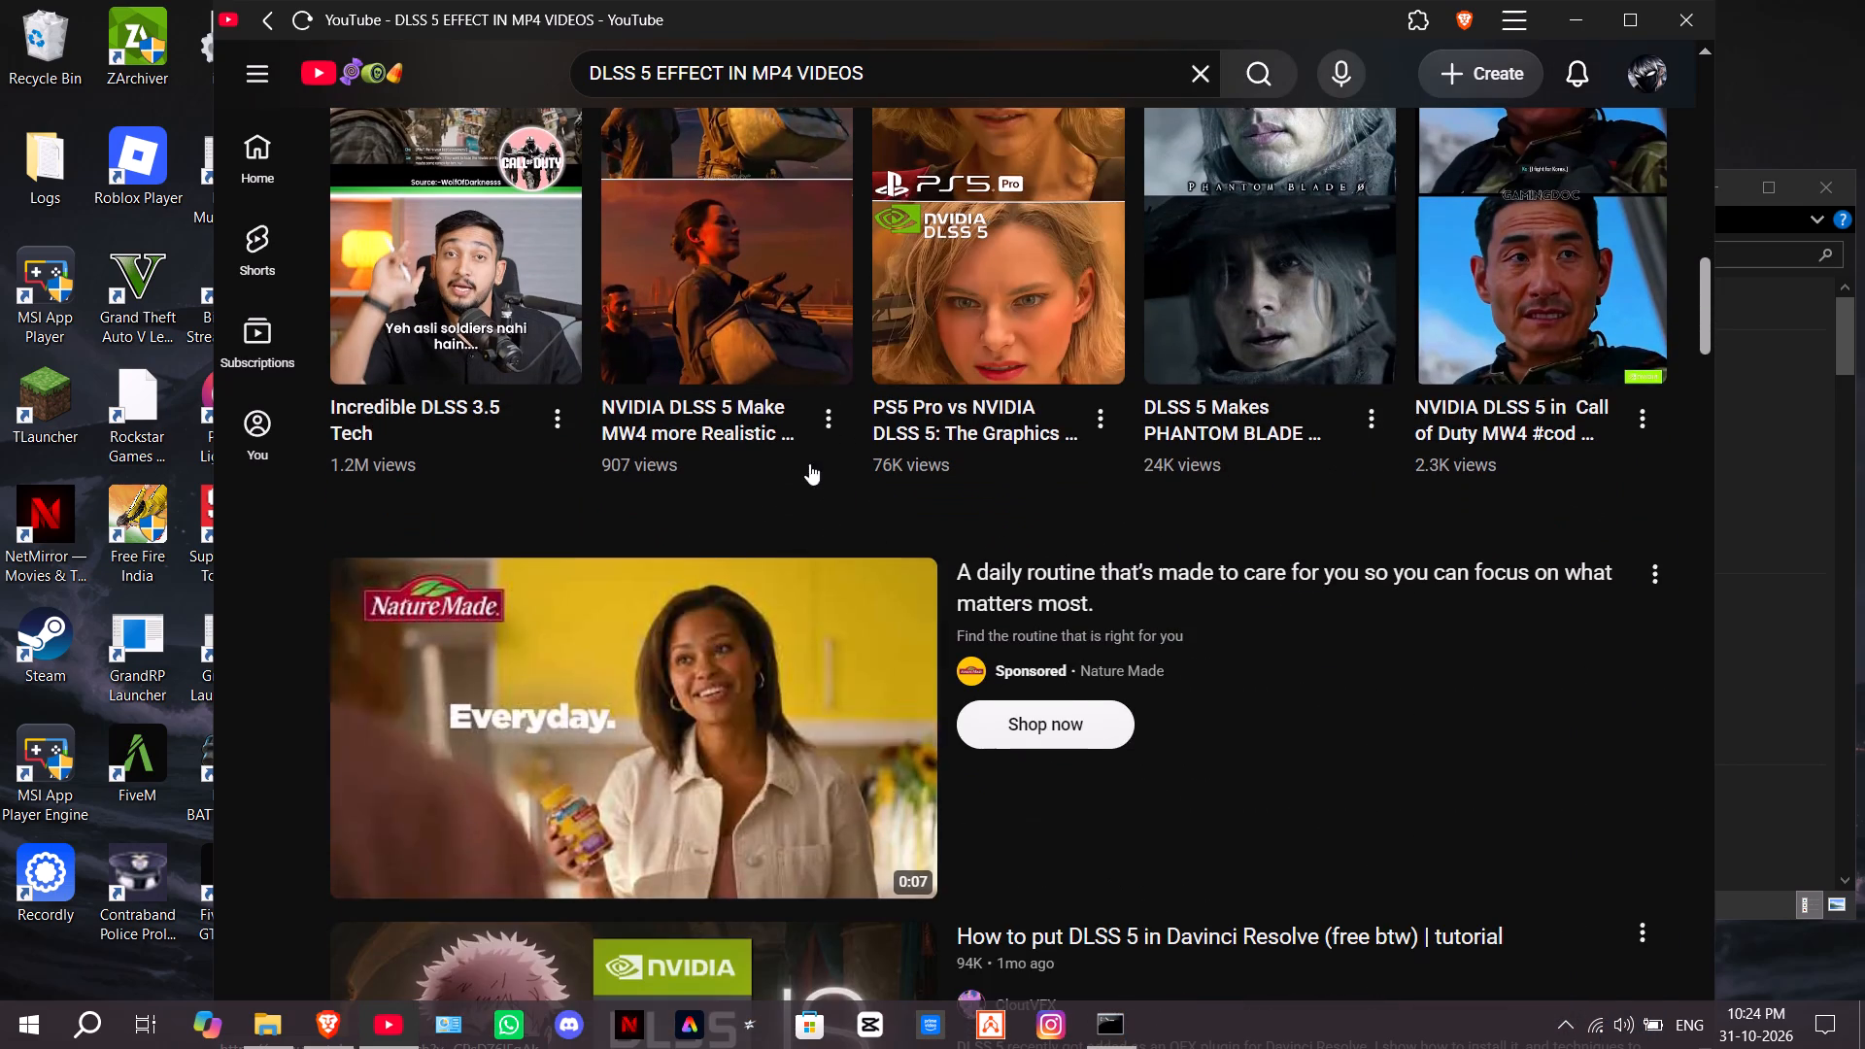
pyautogui.scroll(2, 809, 463)
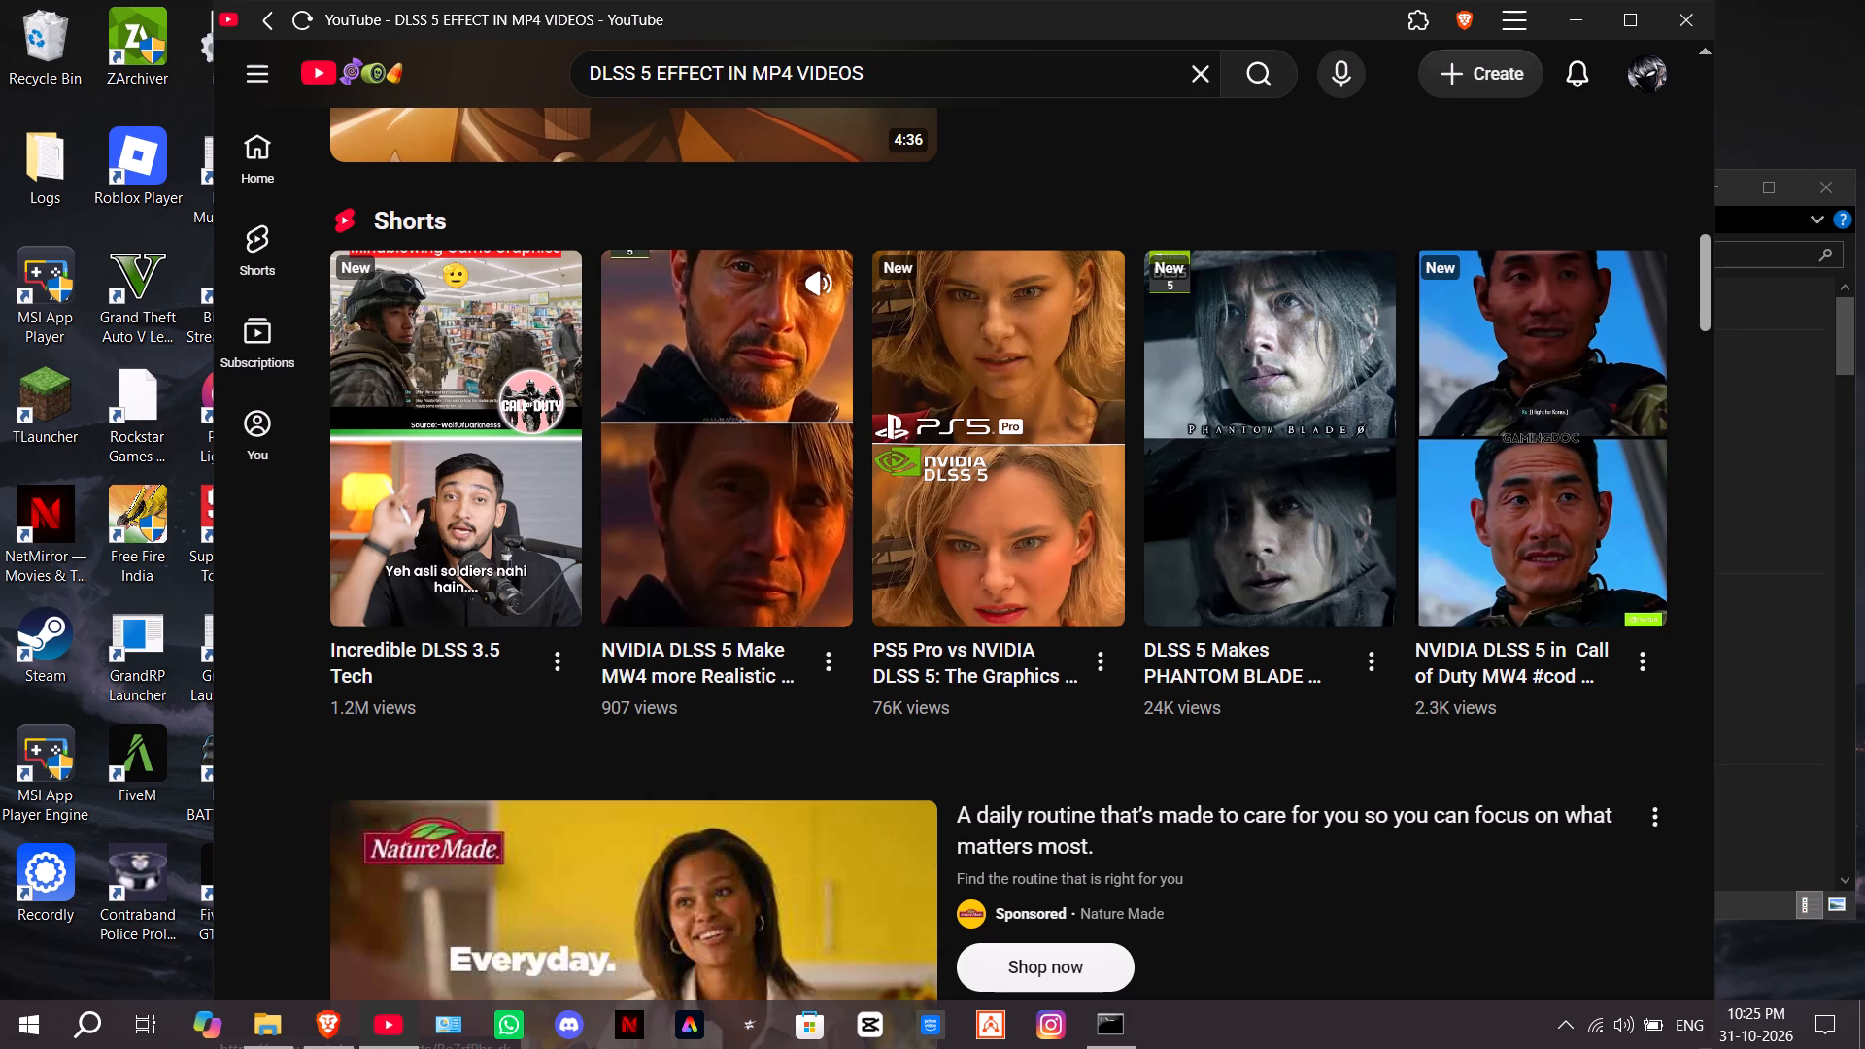
pyautogui.click(778, 546)
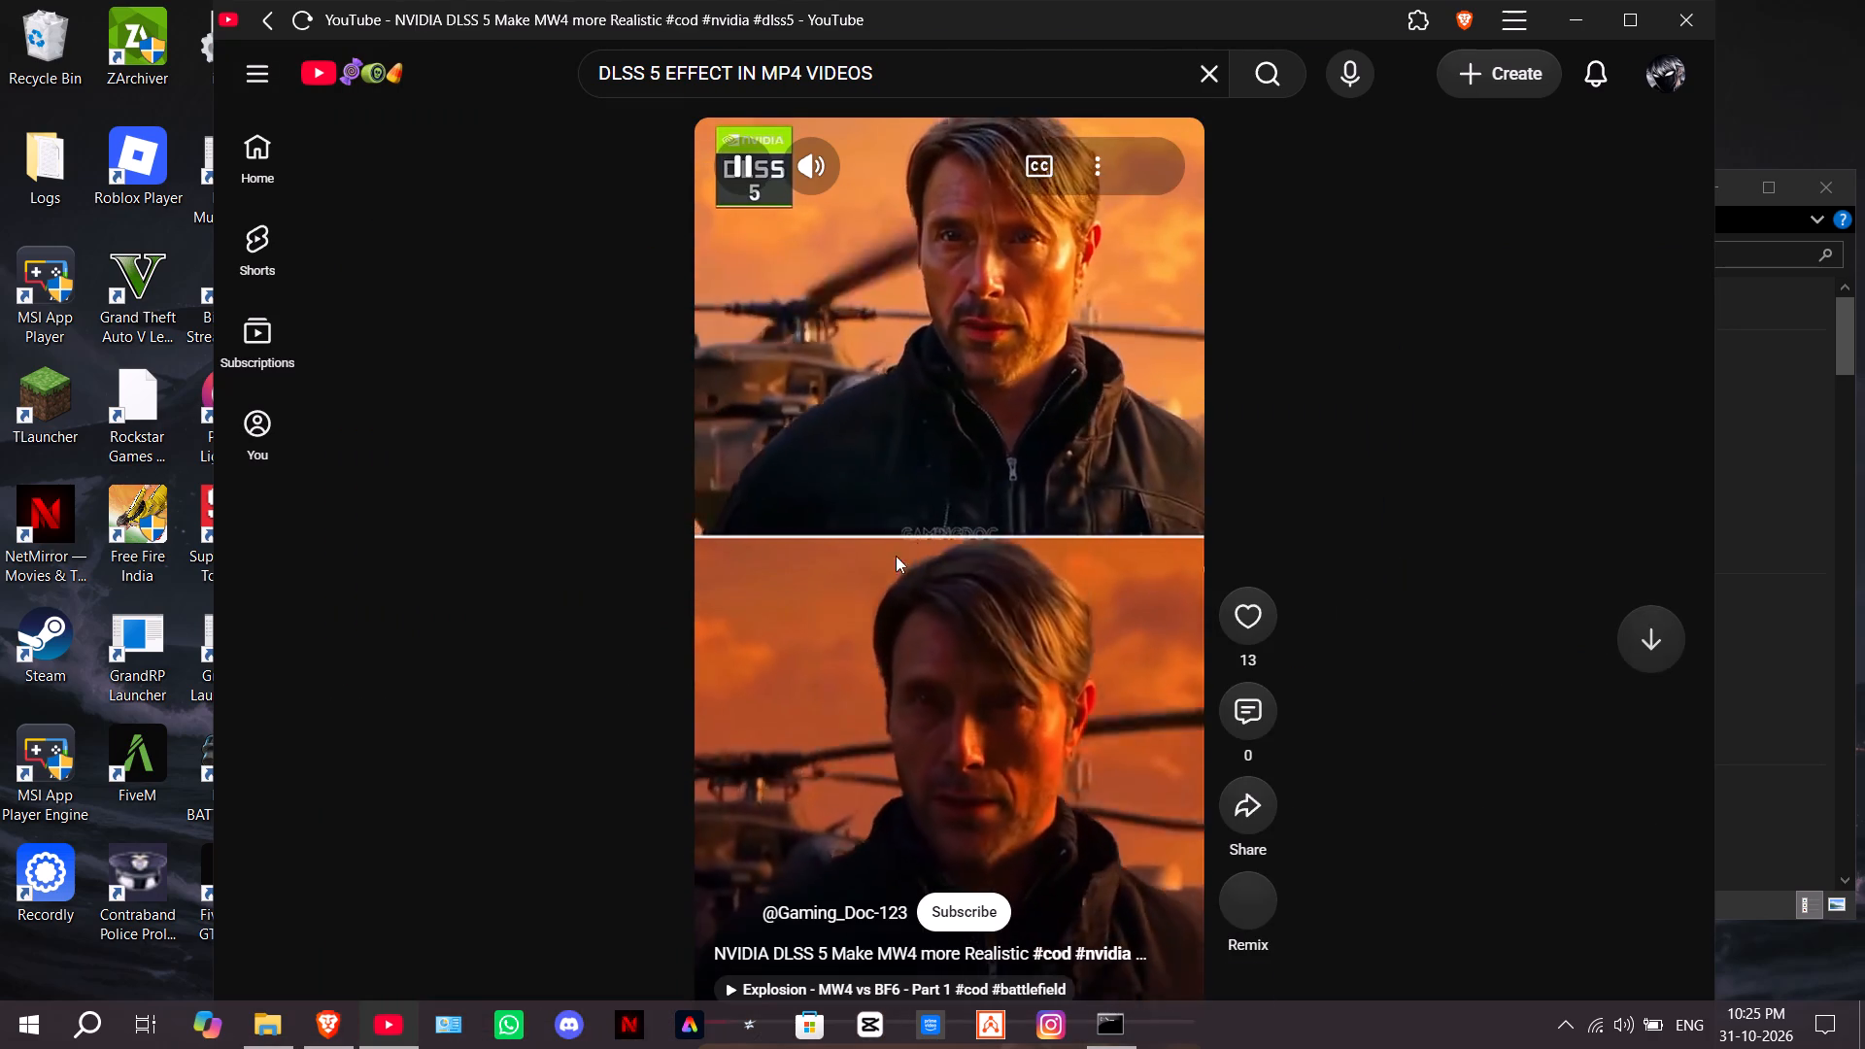
pyautogui.moveTo(889, 585); pyautogui.dragTo(918, 565)
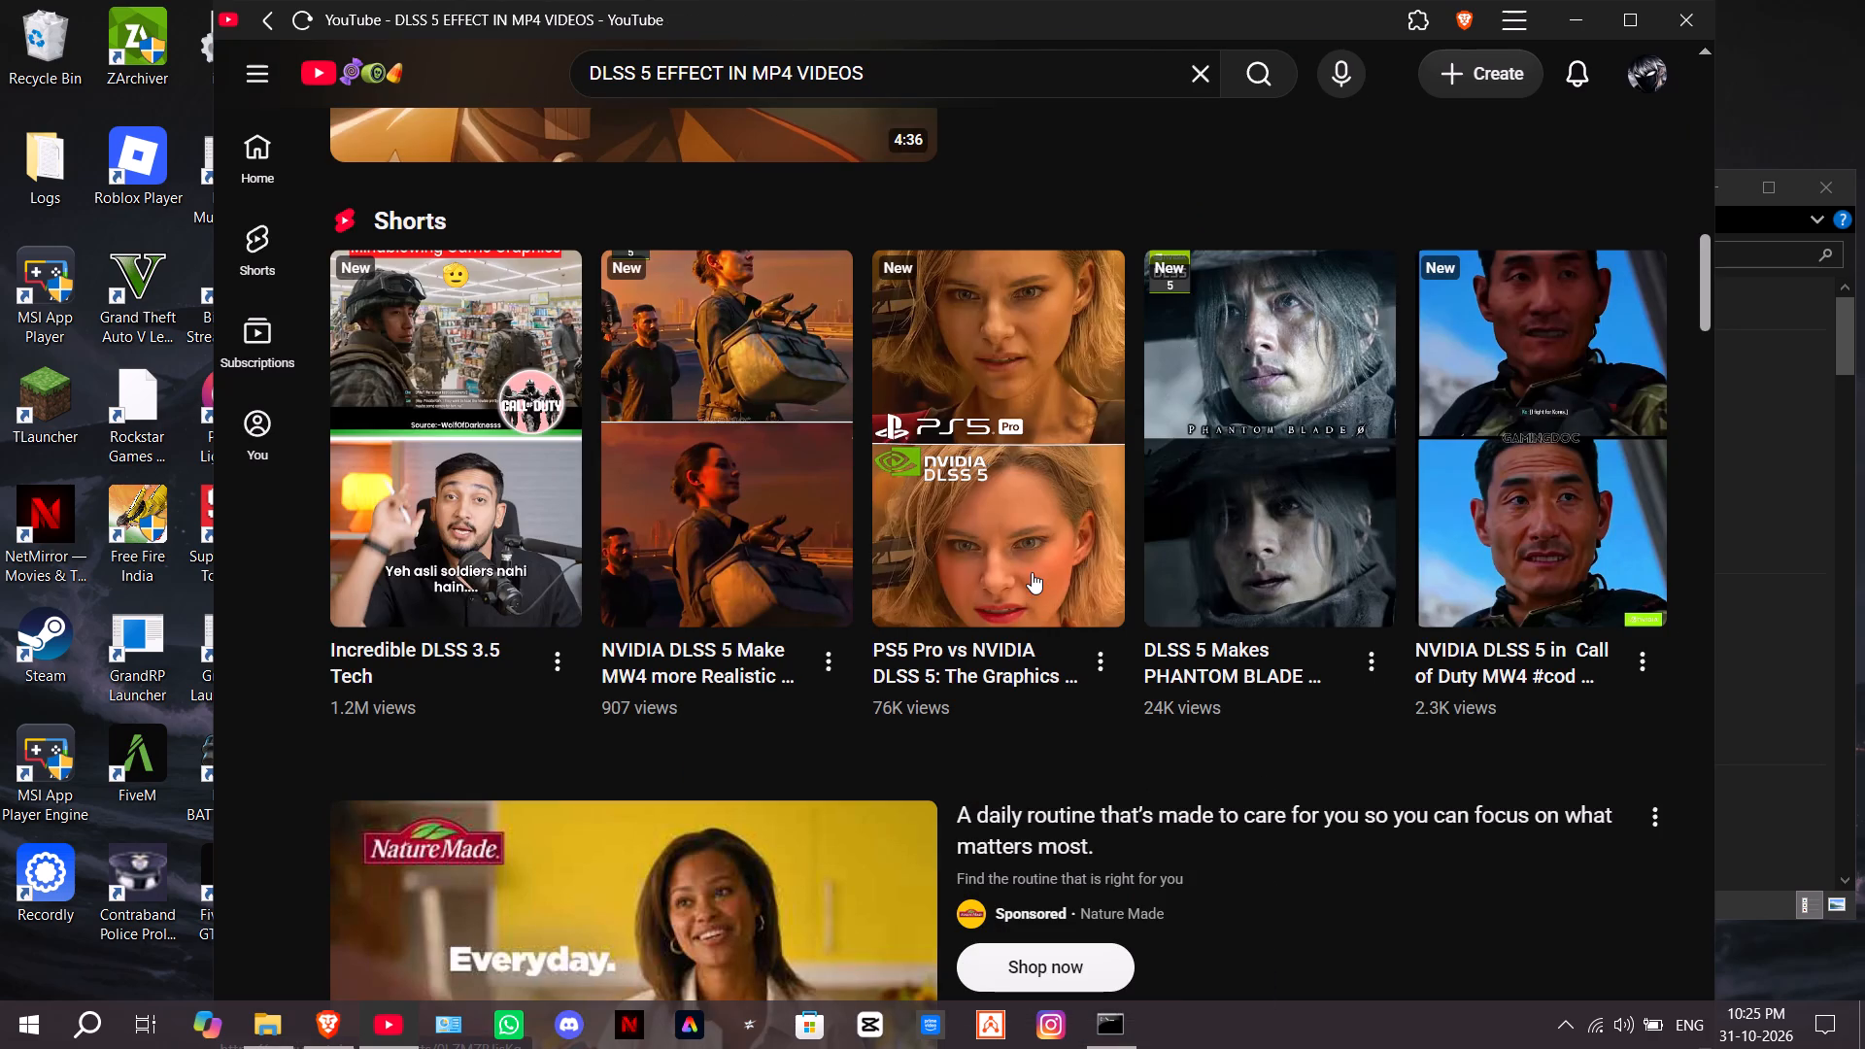
# Look through the remaining results for tutorials on applying DLSS 5 to any video, and close YouTube.
pyautogui.scroll(-3, 562, 652)
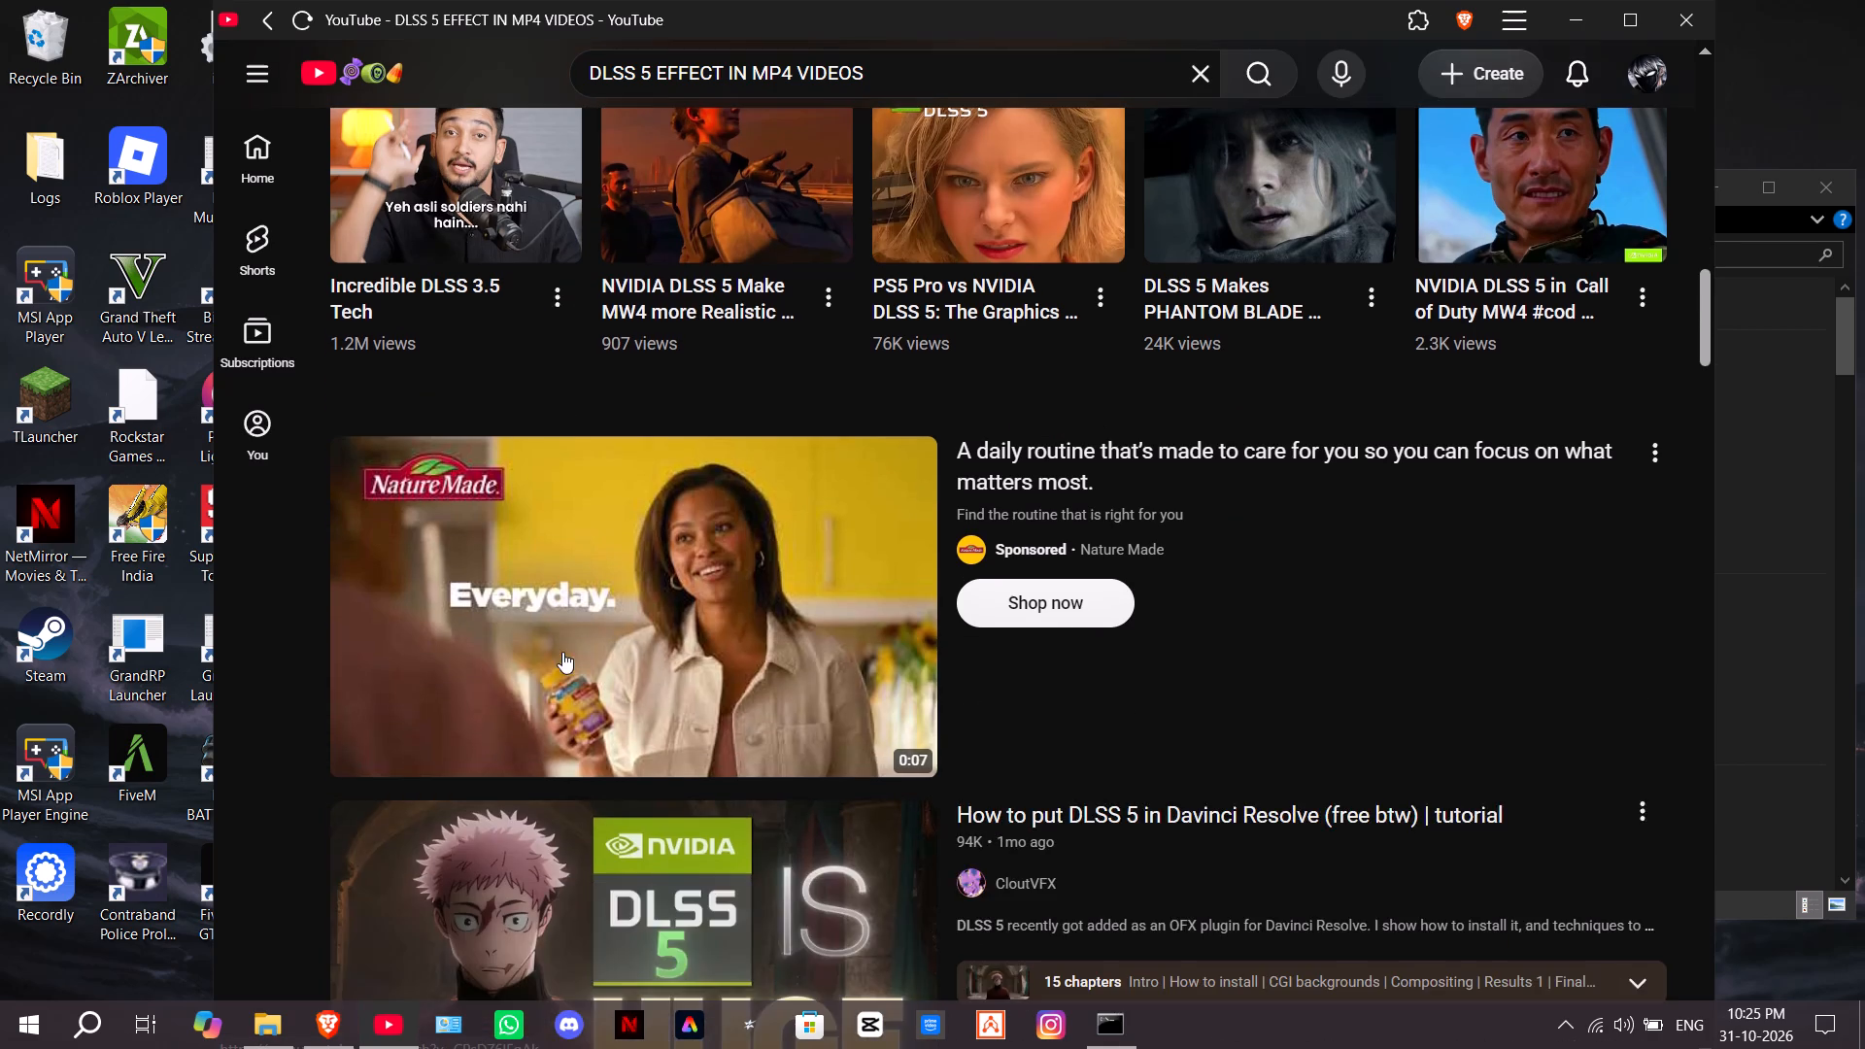
pyautogui.scroll(-4, 687, 605)
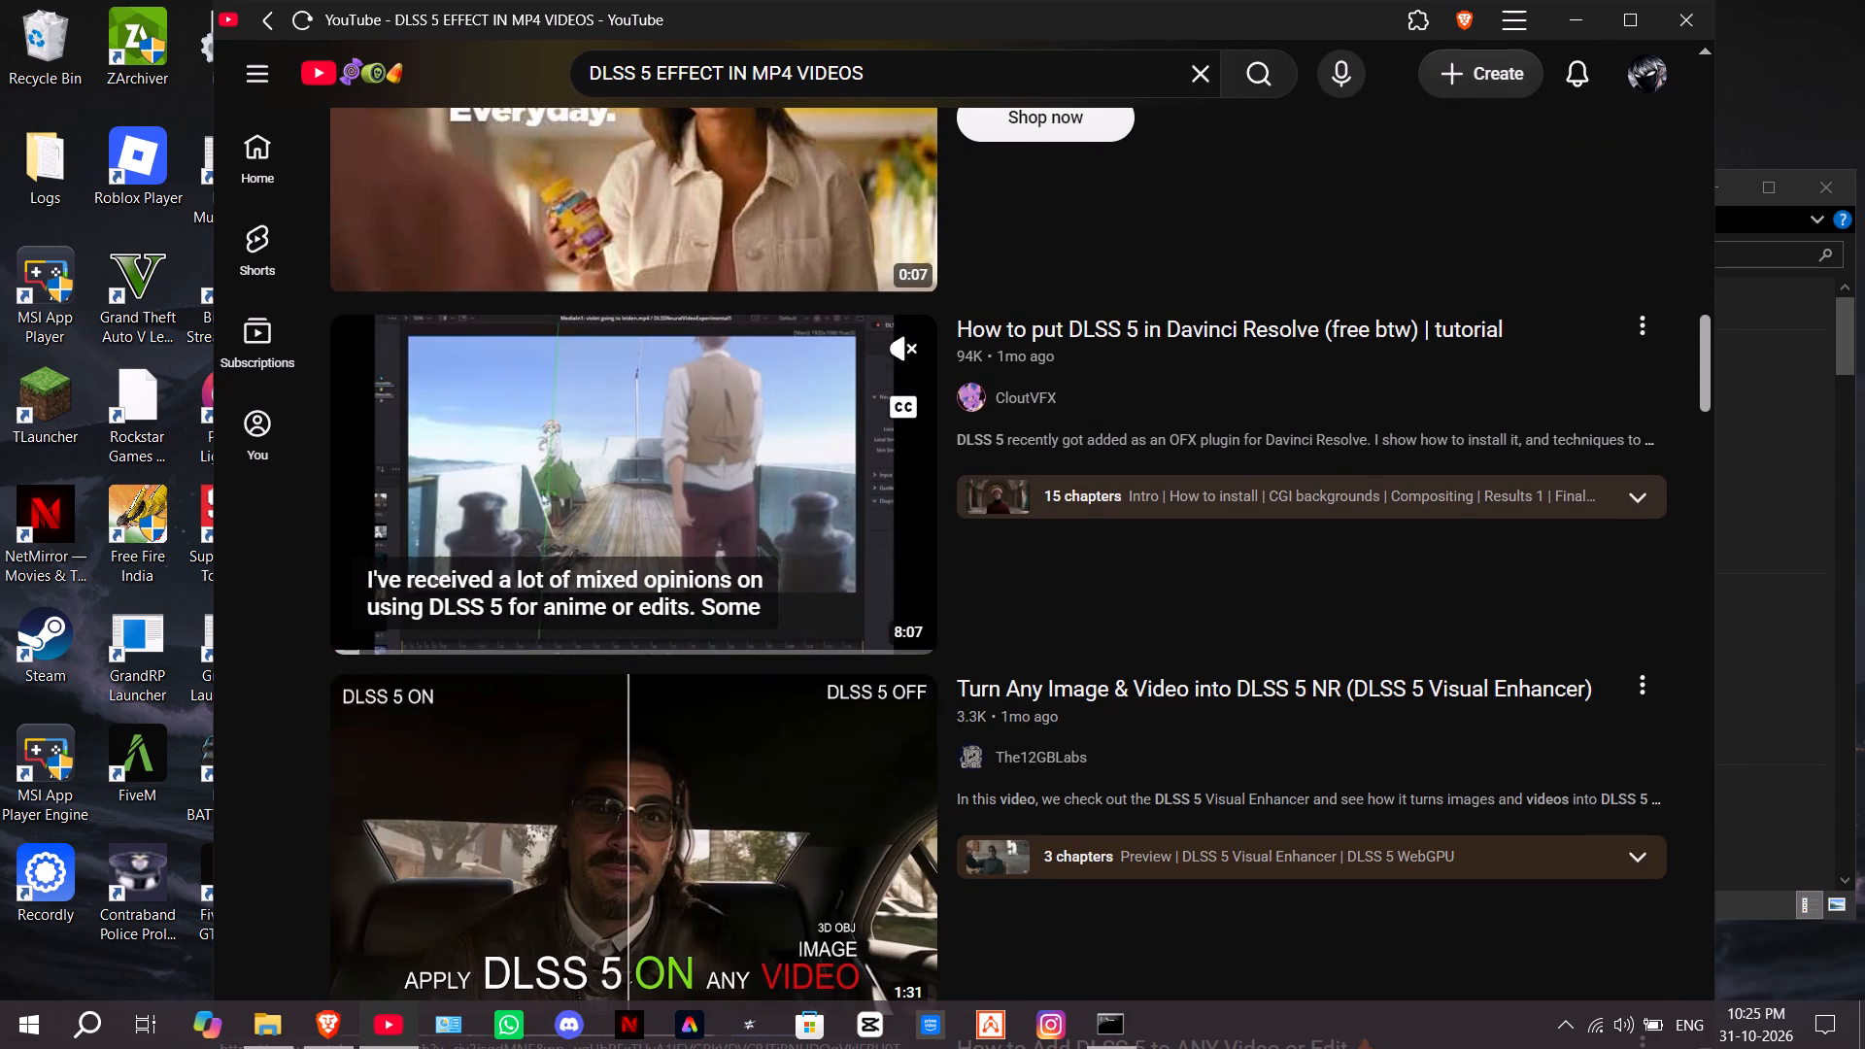
pyautogui.scroll(-4, 783, 518)
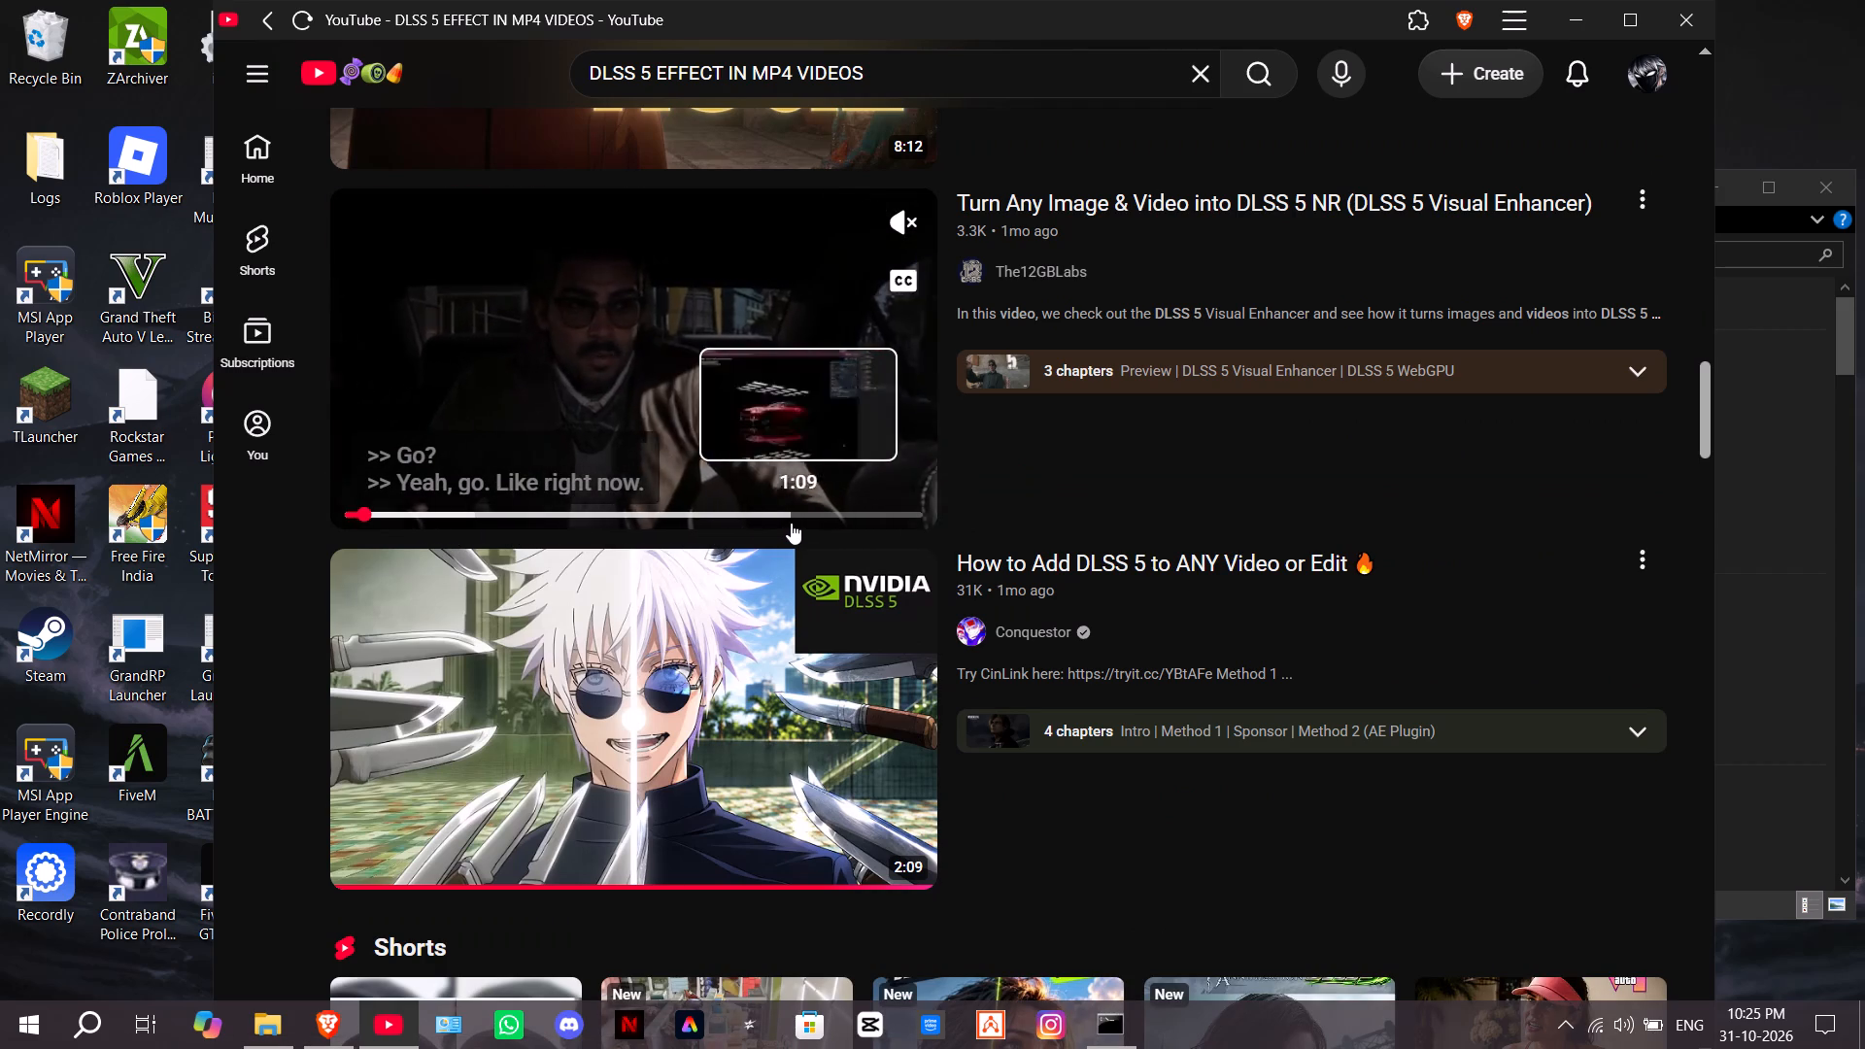
pyautogui.scroll(-3, 1014, 518)
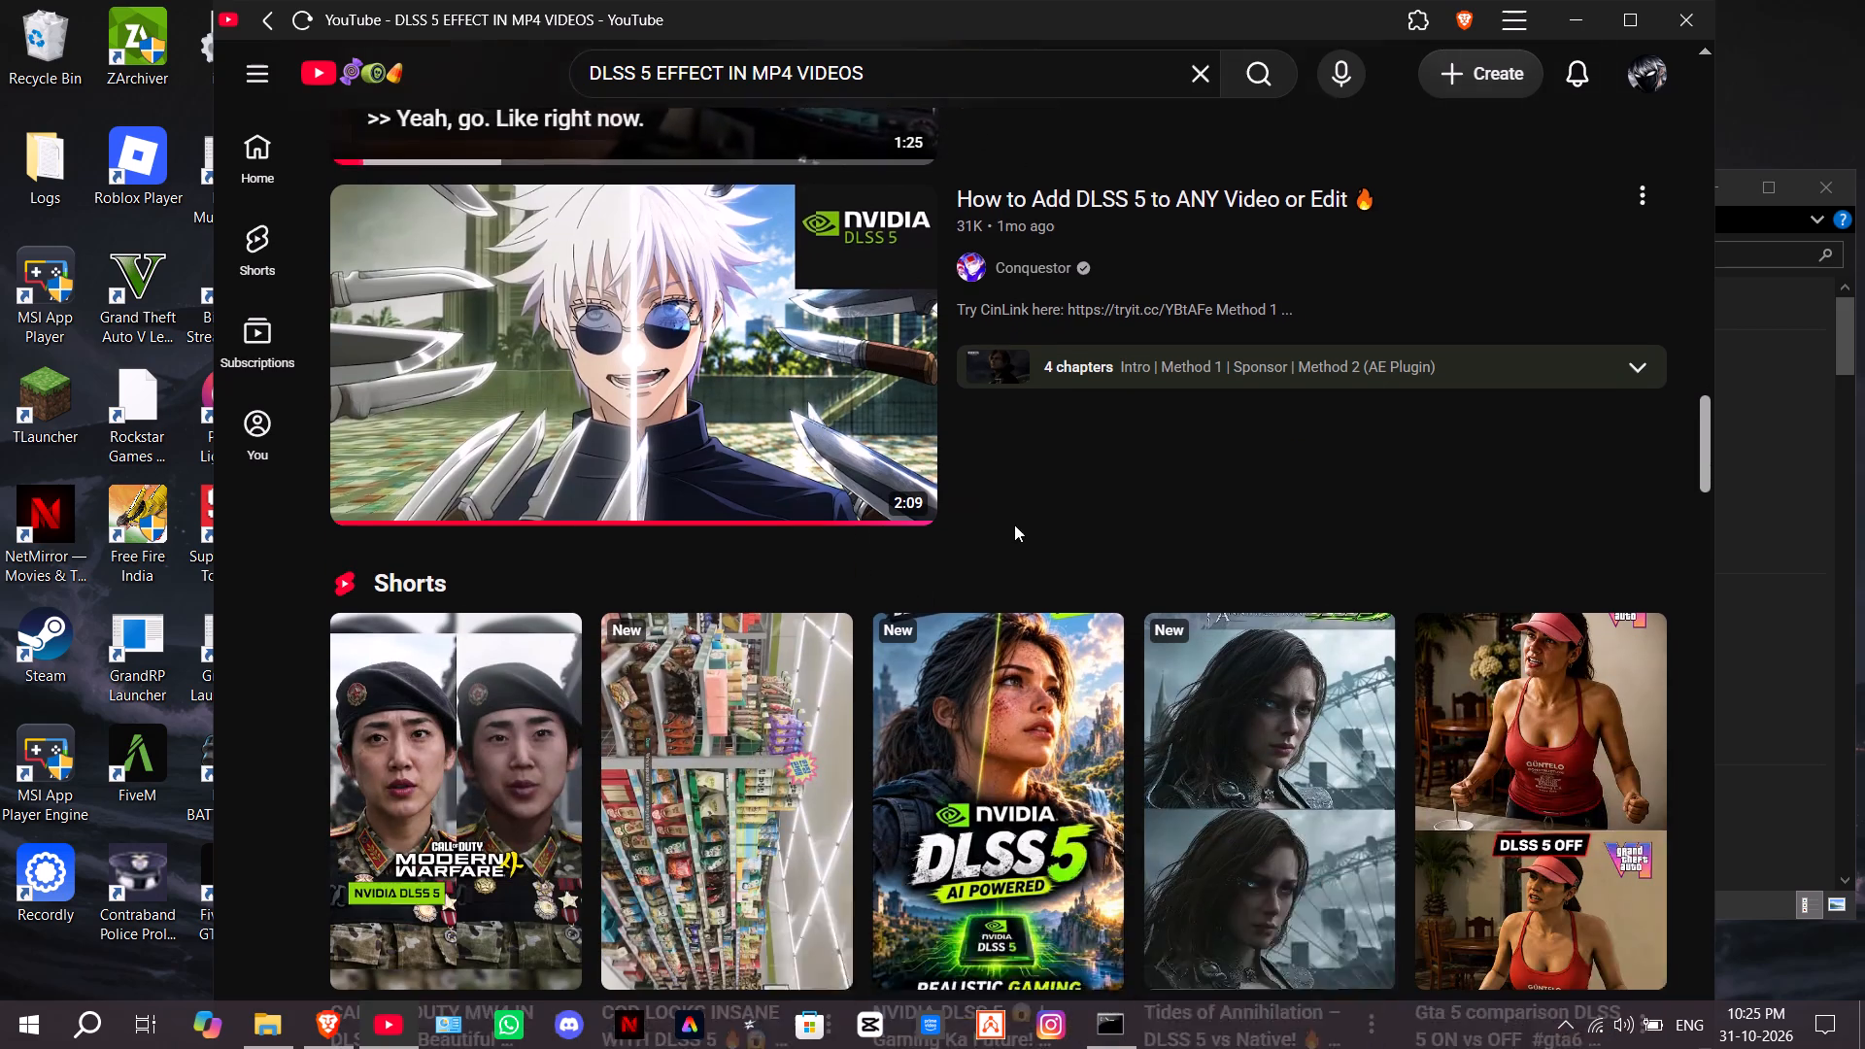
pyautogui.scroll(-1, 1014, 524)
pyautogui.click(1707, 19)
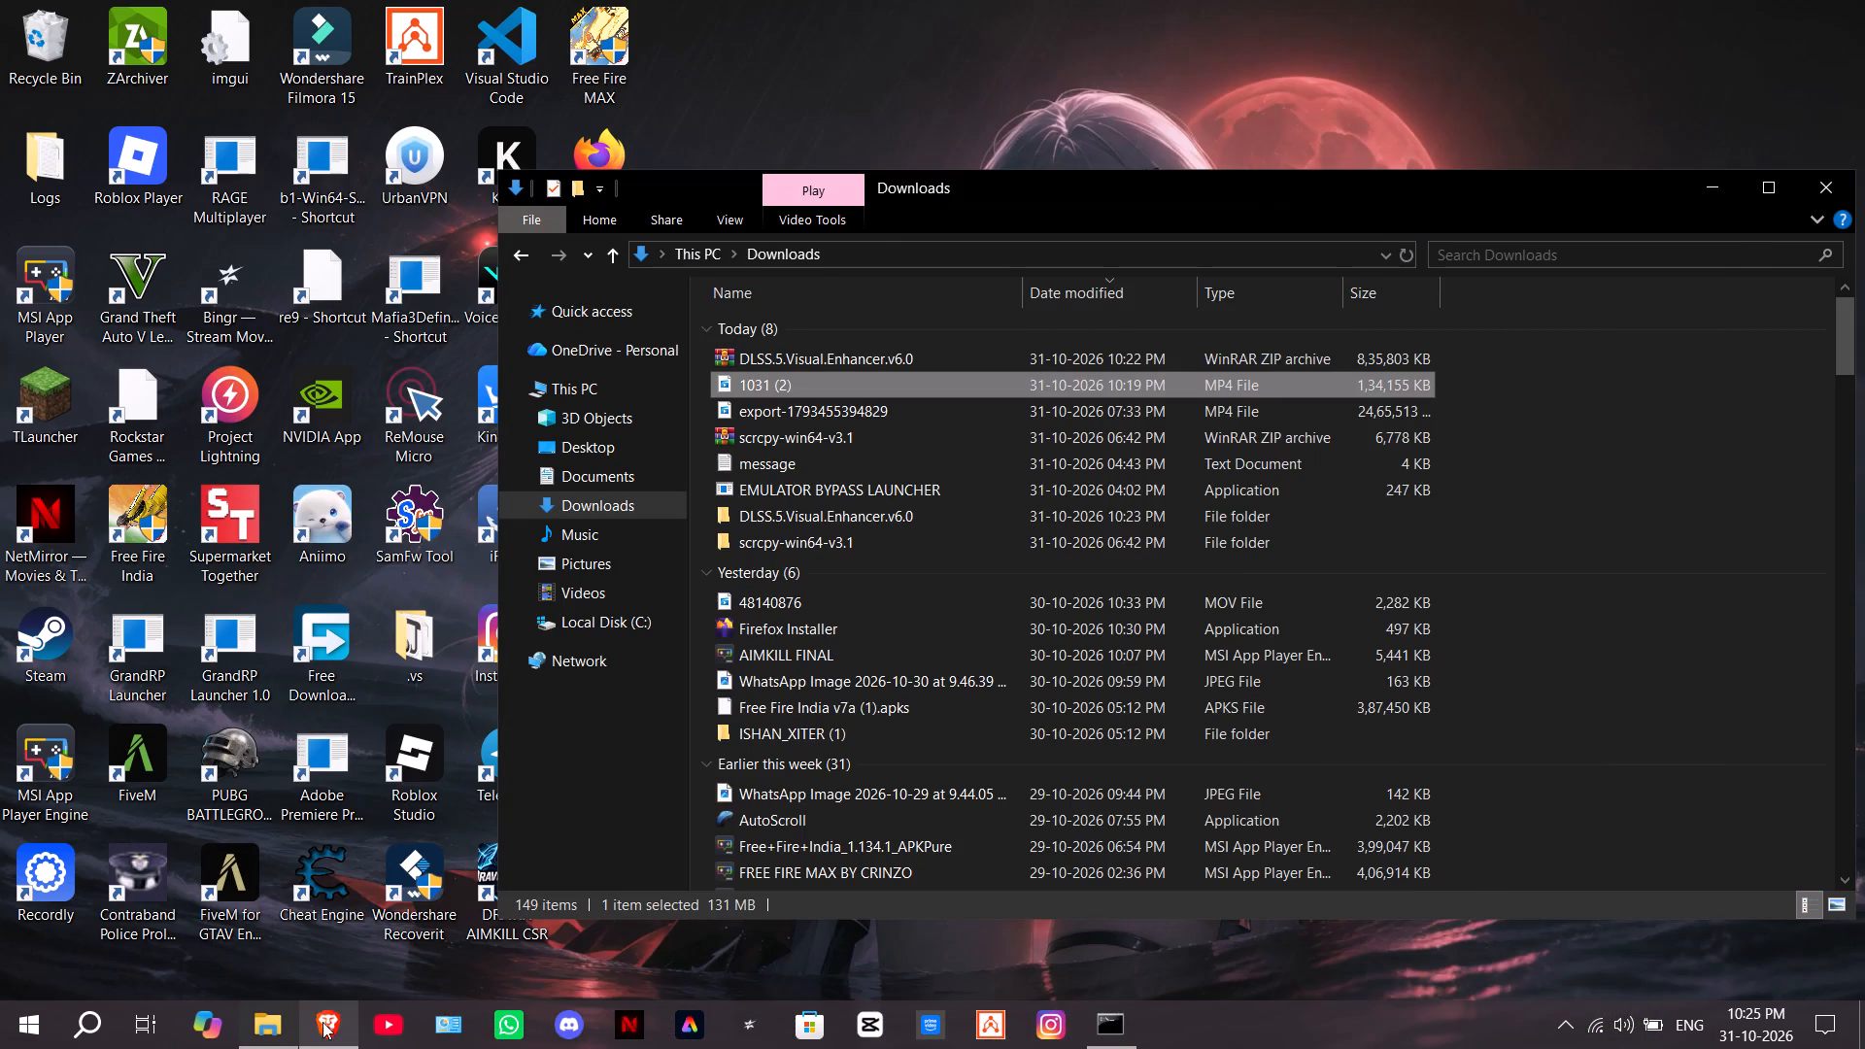
# Switch to Brave and search the web in a new tab for "FREE DLLS 5 VIDEO ENHANCER FOR MP4".
pyautogui.click(322, 1022)
pyautogui.click(928, 31)
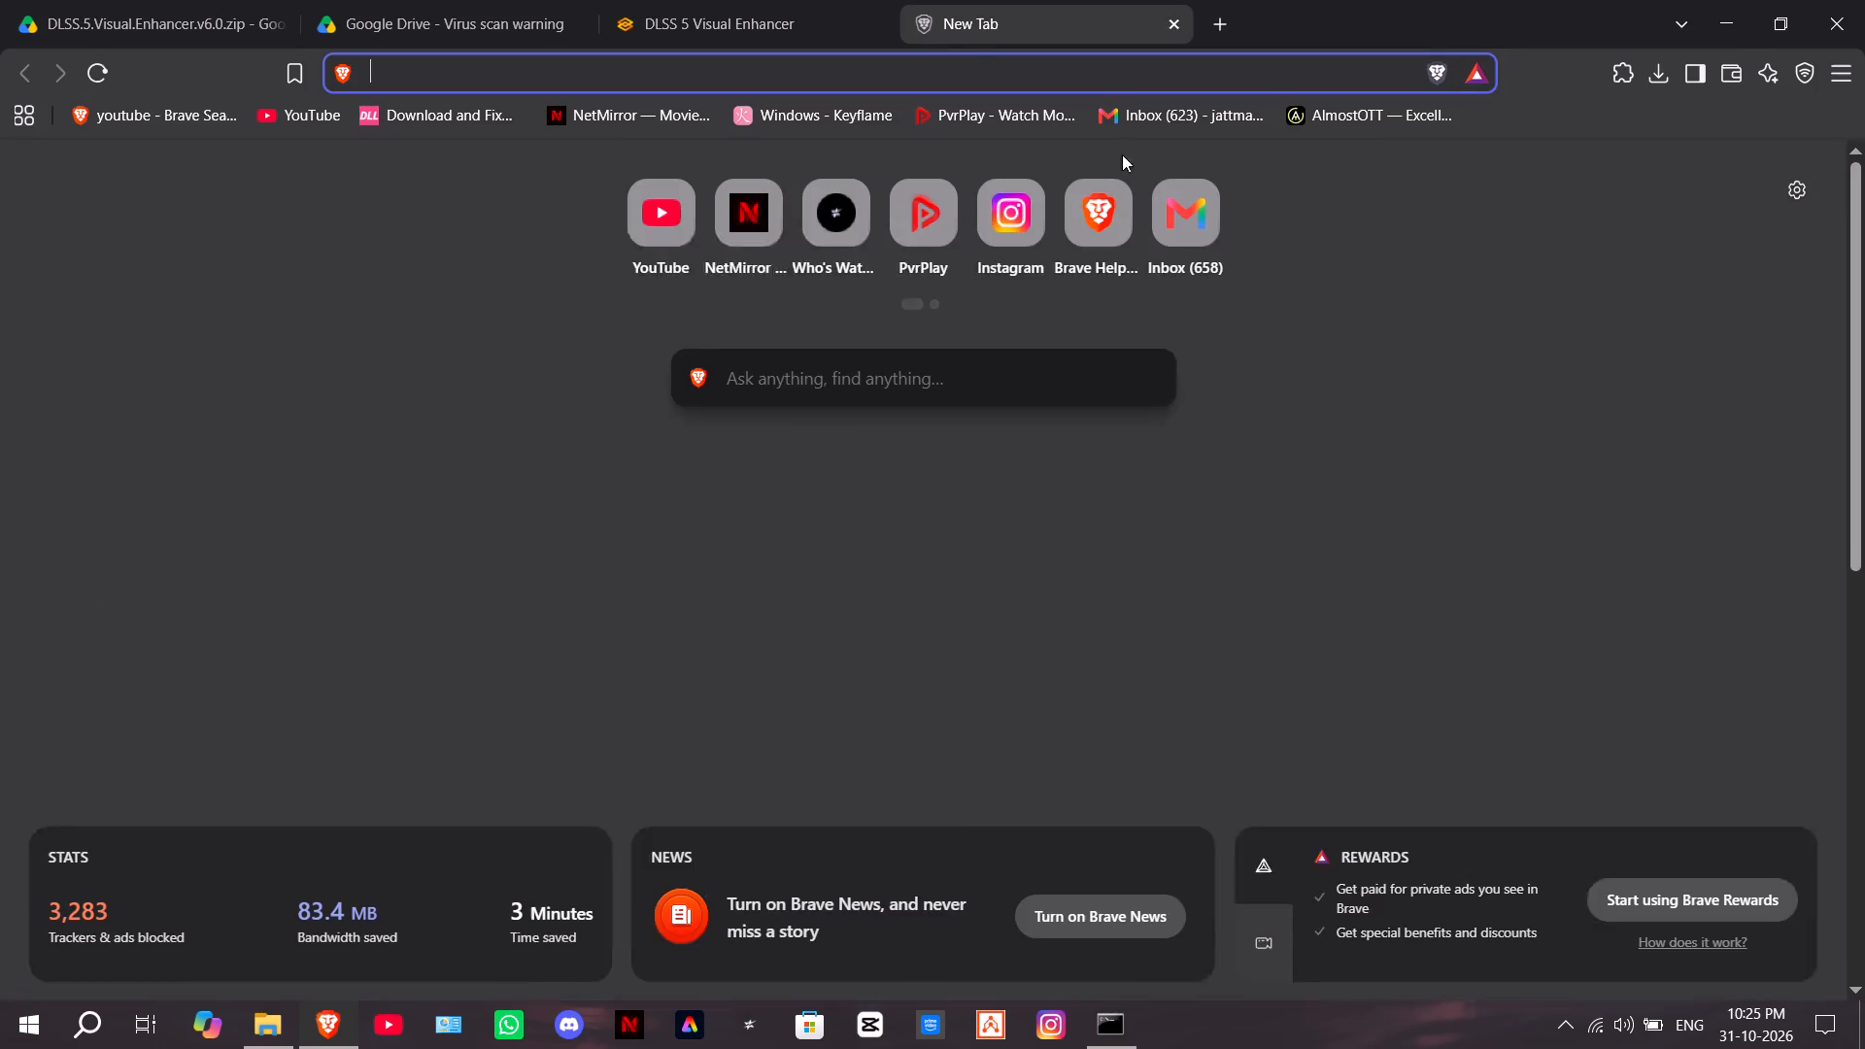
pyautogui.write('FREE DL')
pyautogui.write('LS')
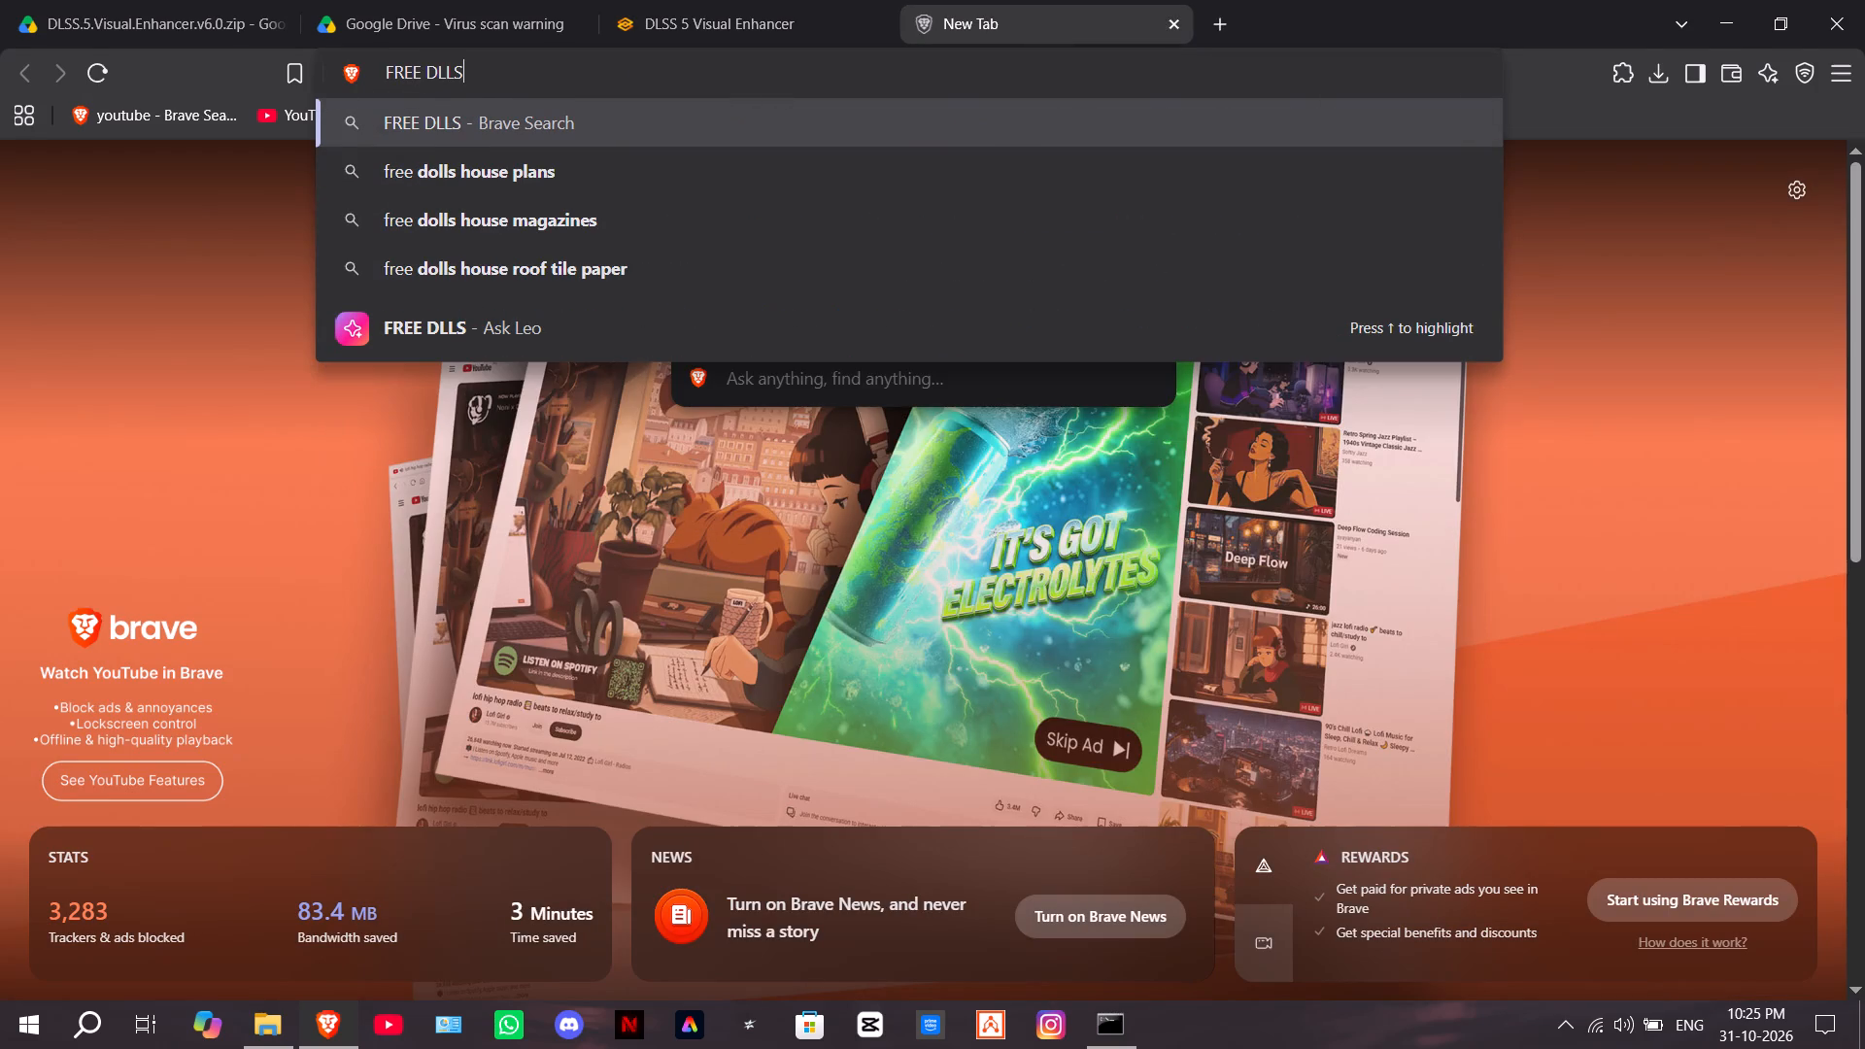
pyautogui.press('space')
pyautogui.write('5 VIDEO EN')
pyautogui.write('HANCER FOR MP4')
pyautogui.press('Return')
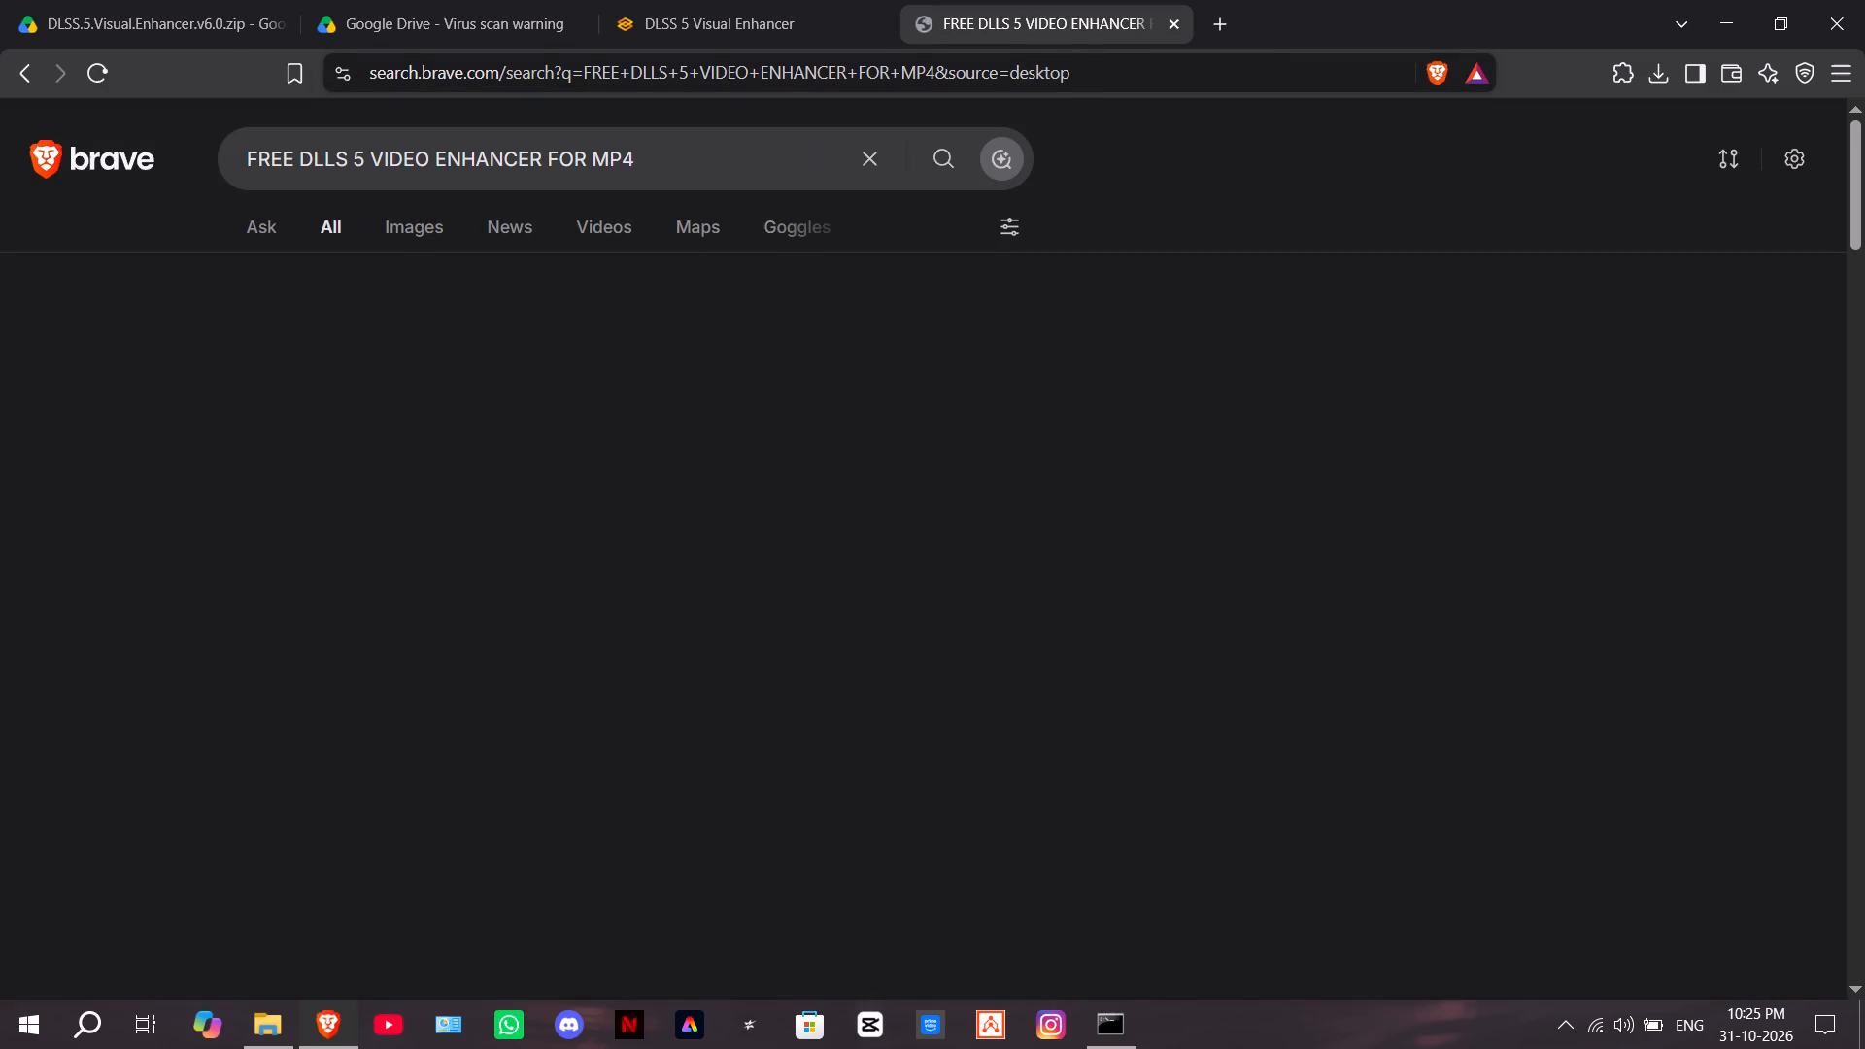
# Open the GitHub repository Merserk/dlss5-visual-enhancer from the search results.
pyautogui.scroll(-1, 877, 602)
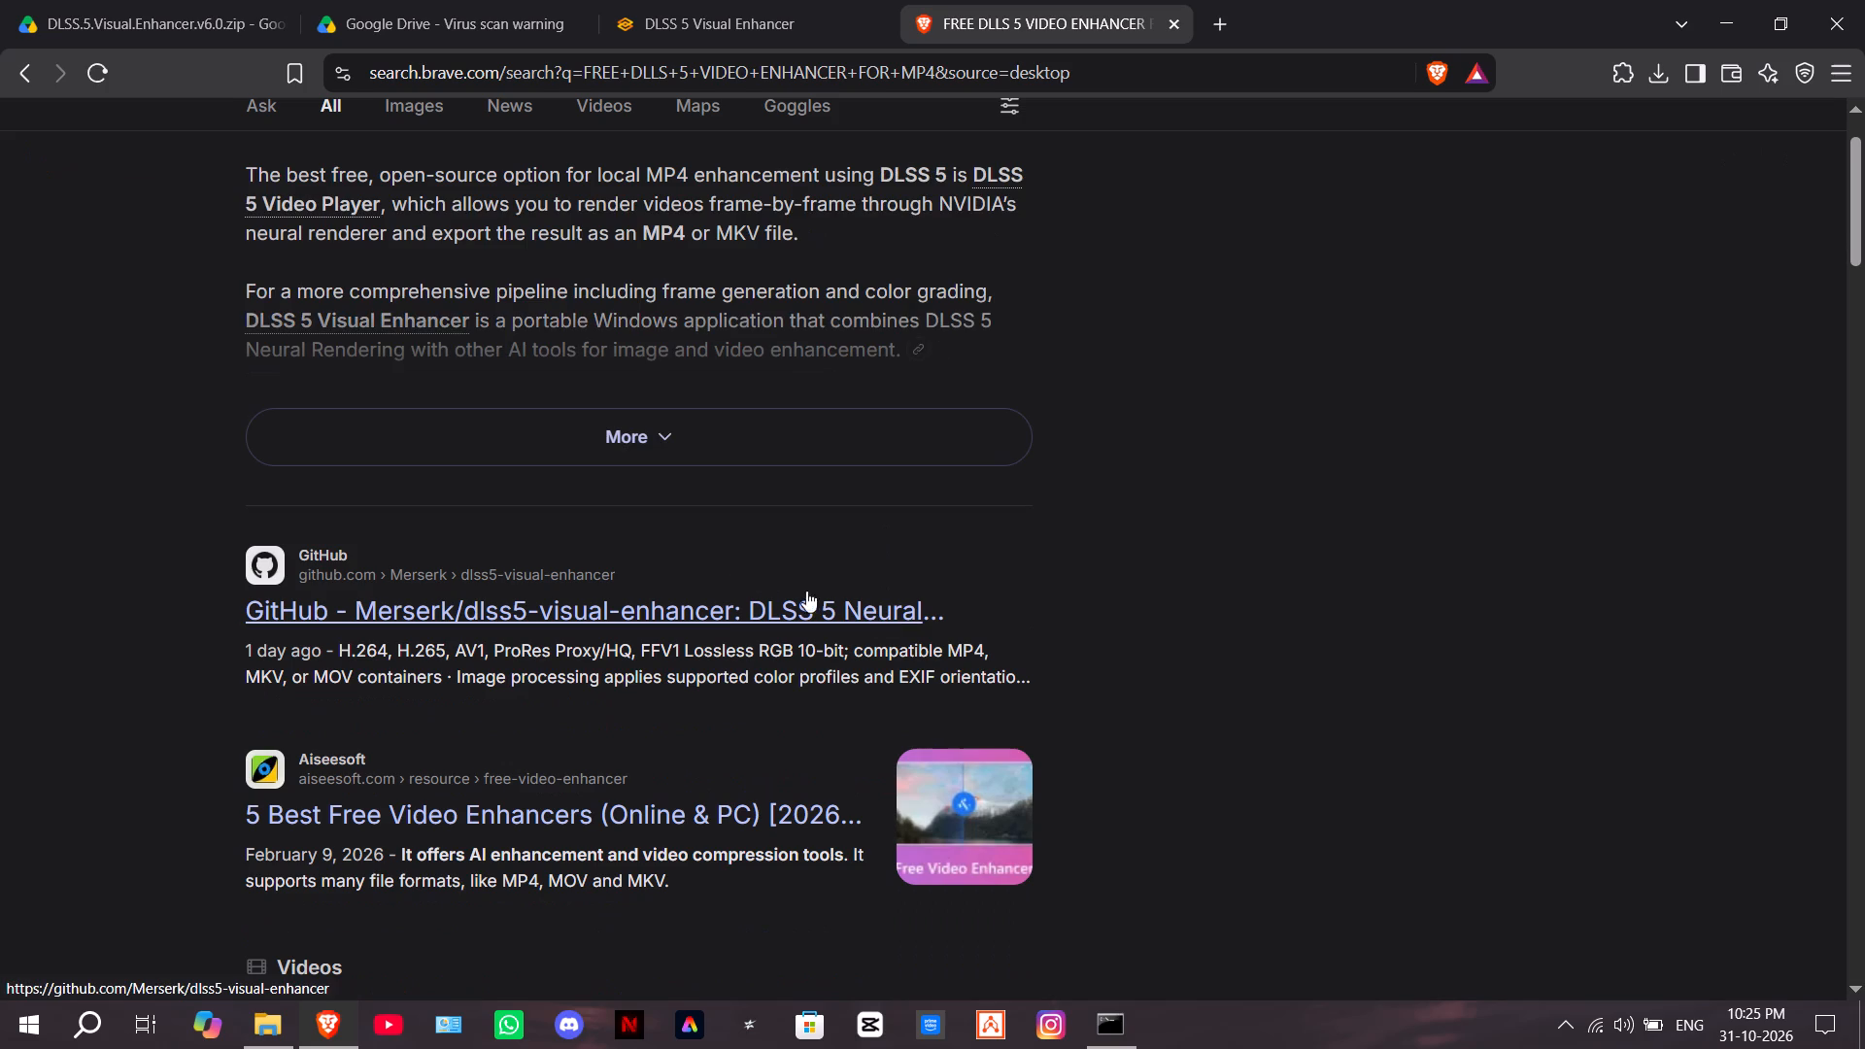
pyautogui.click(720, 613)
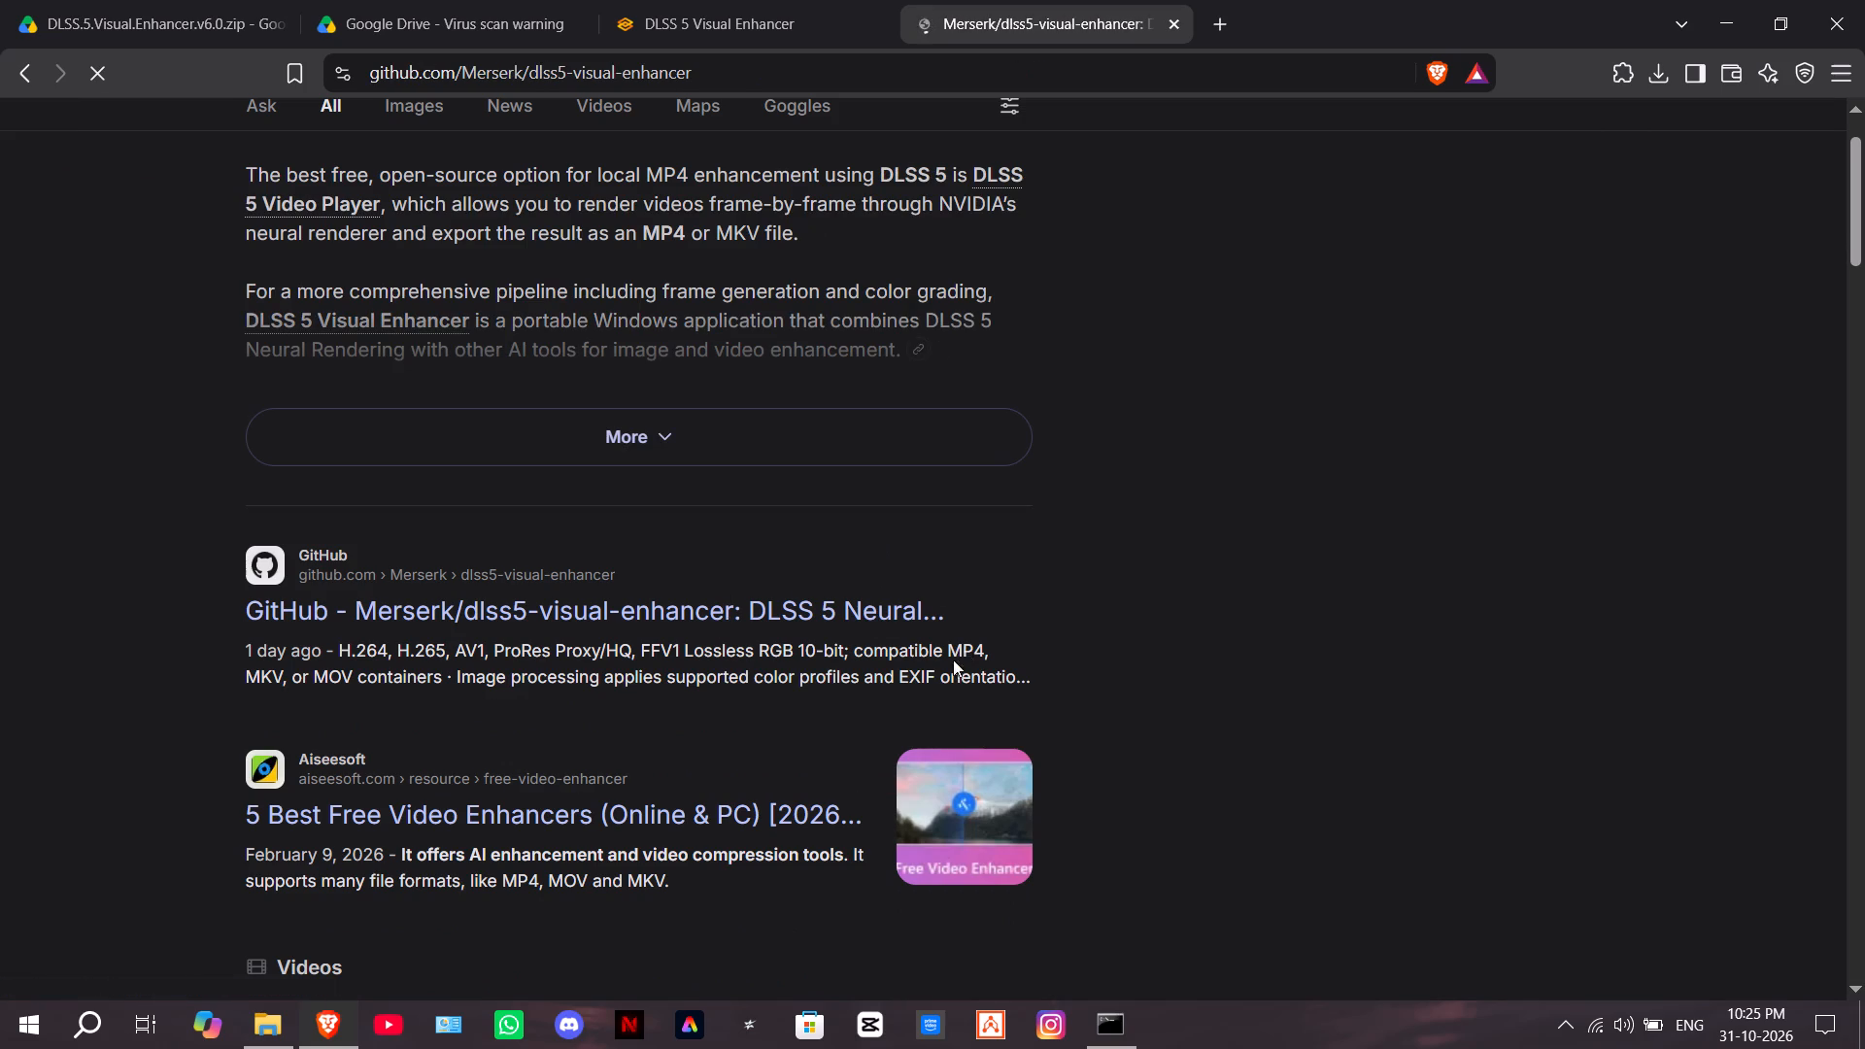
# Look through the repository's README and open the latest release from its Installation section.
pyautogui.scroll(-3, 582, 614)
pyautogui.scroll(-3, 479, 717)
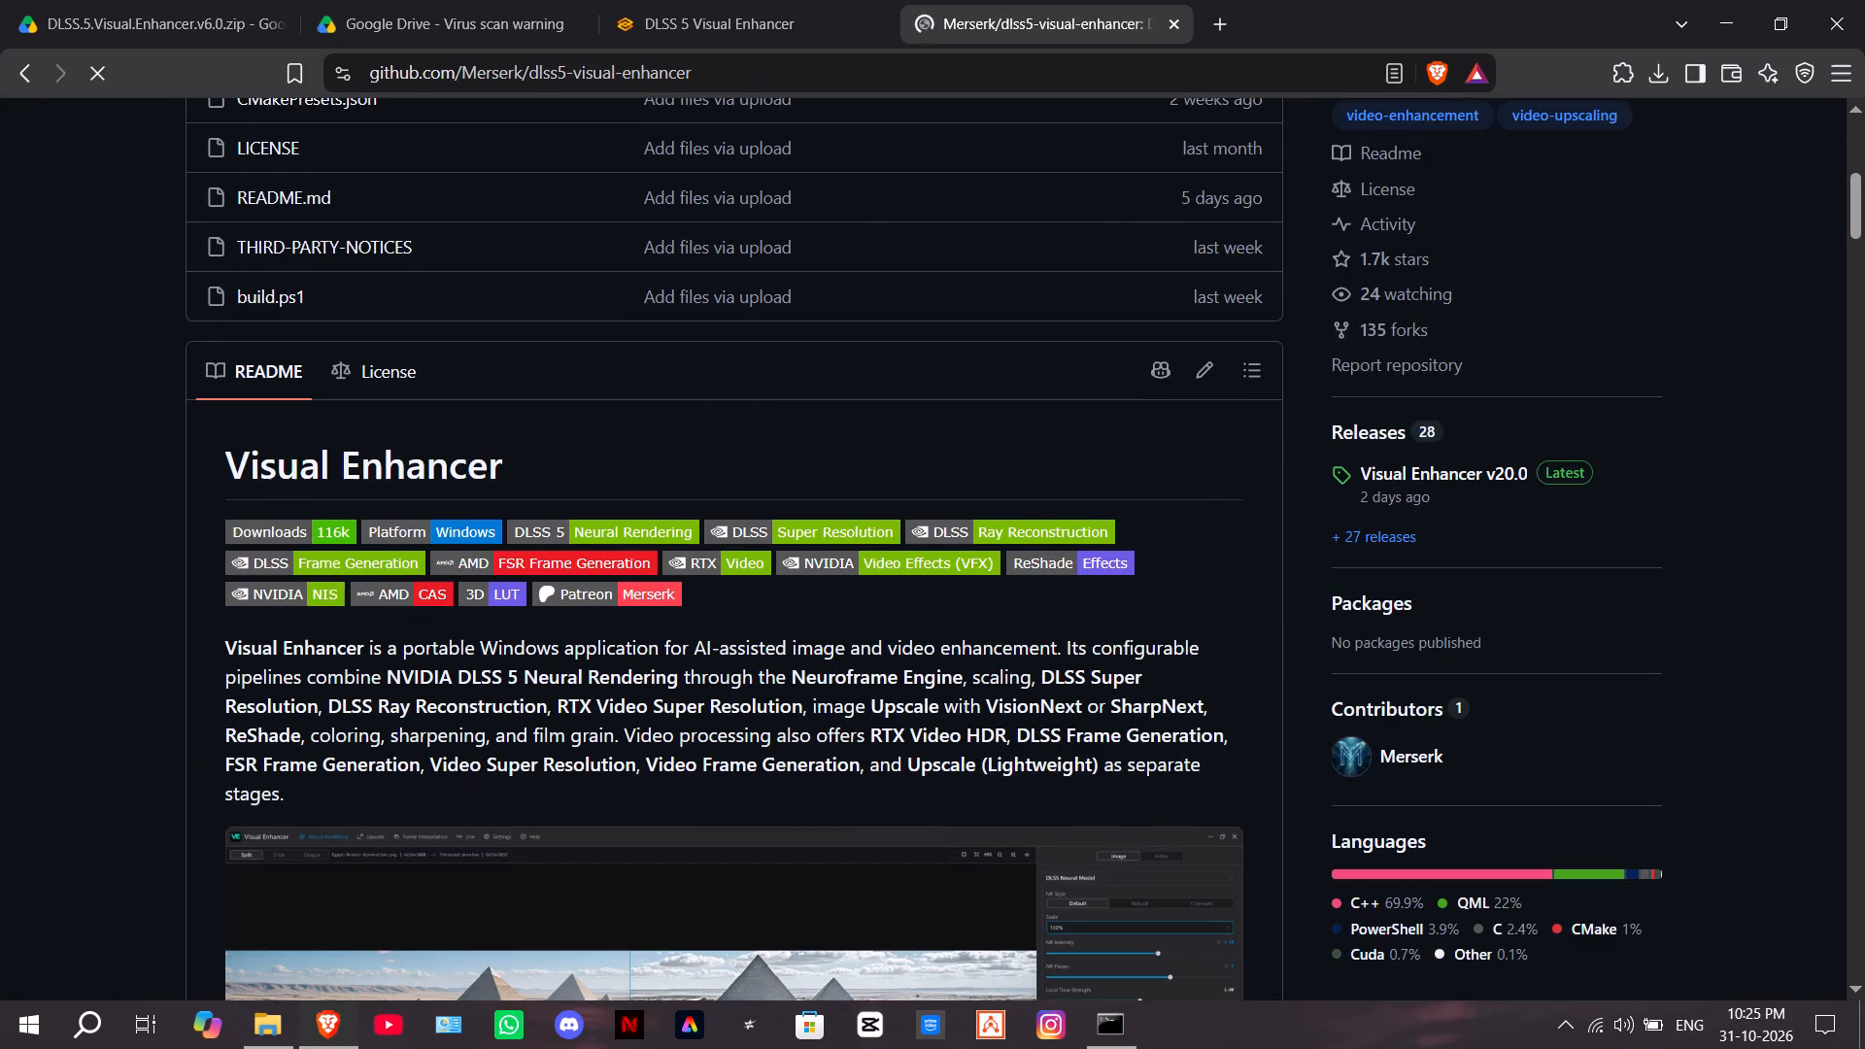
pyautogui.scroll(-4, 740, 677)
pyautogui.scroll(-4, 899, 660)
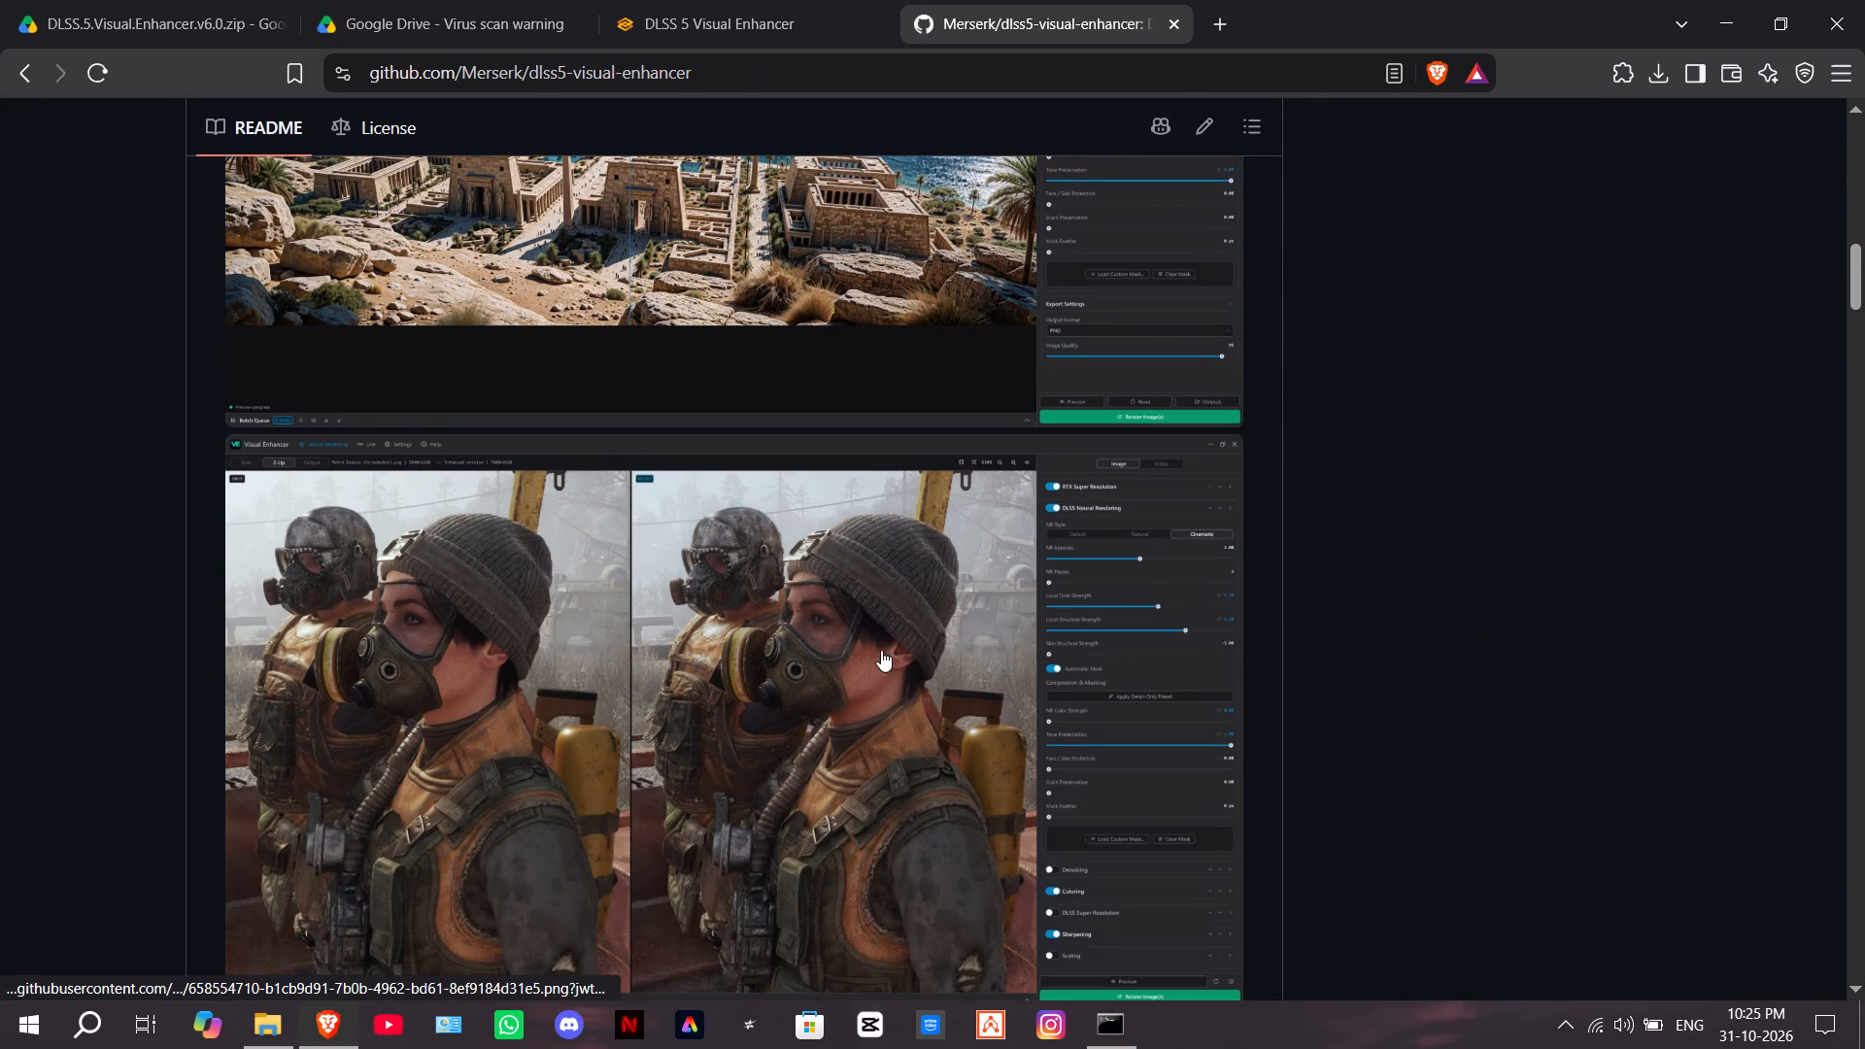
pyautogui.scroll(-5, 872, 648)
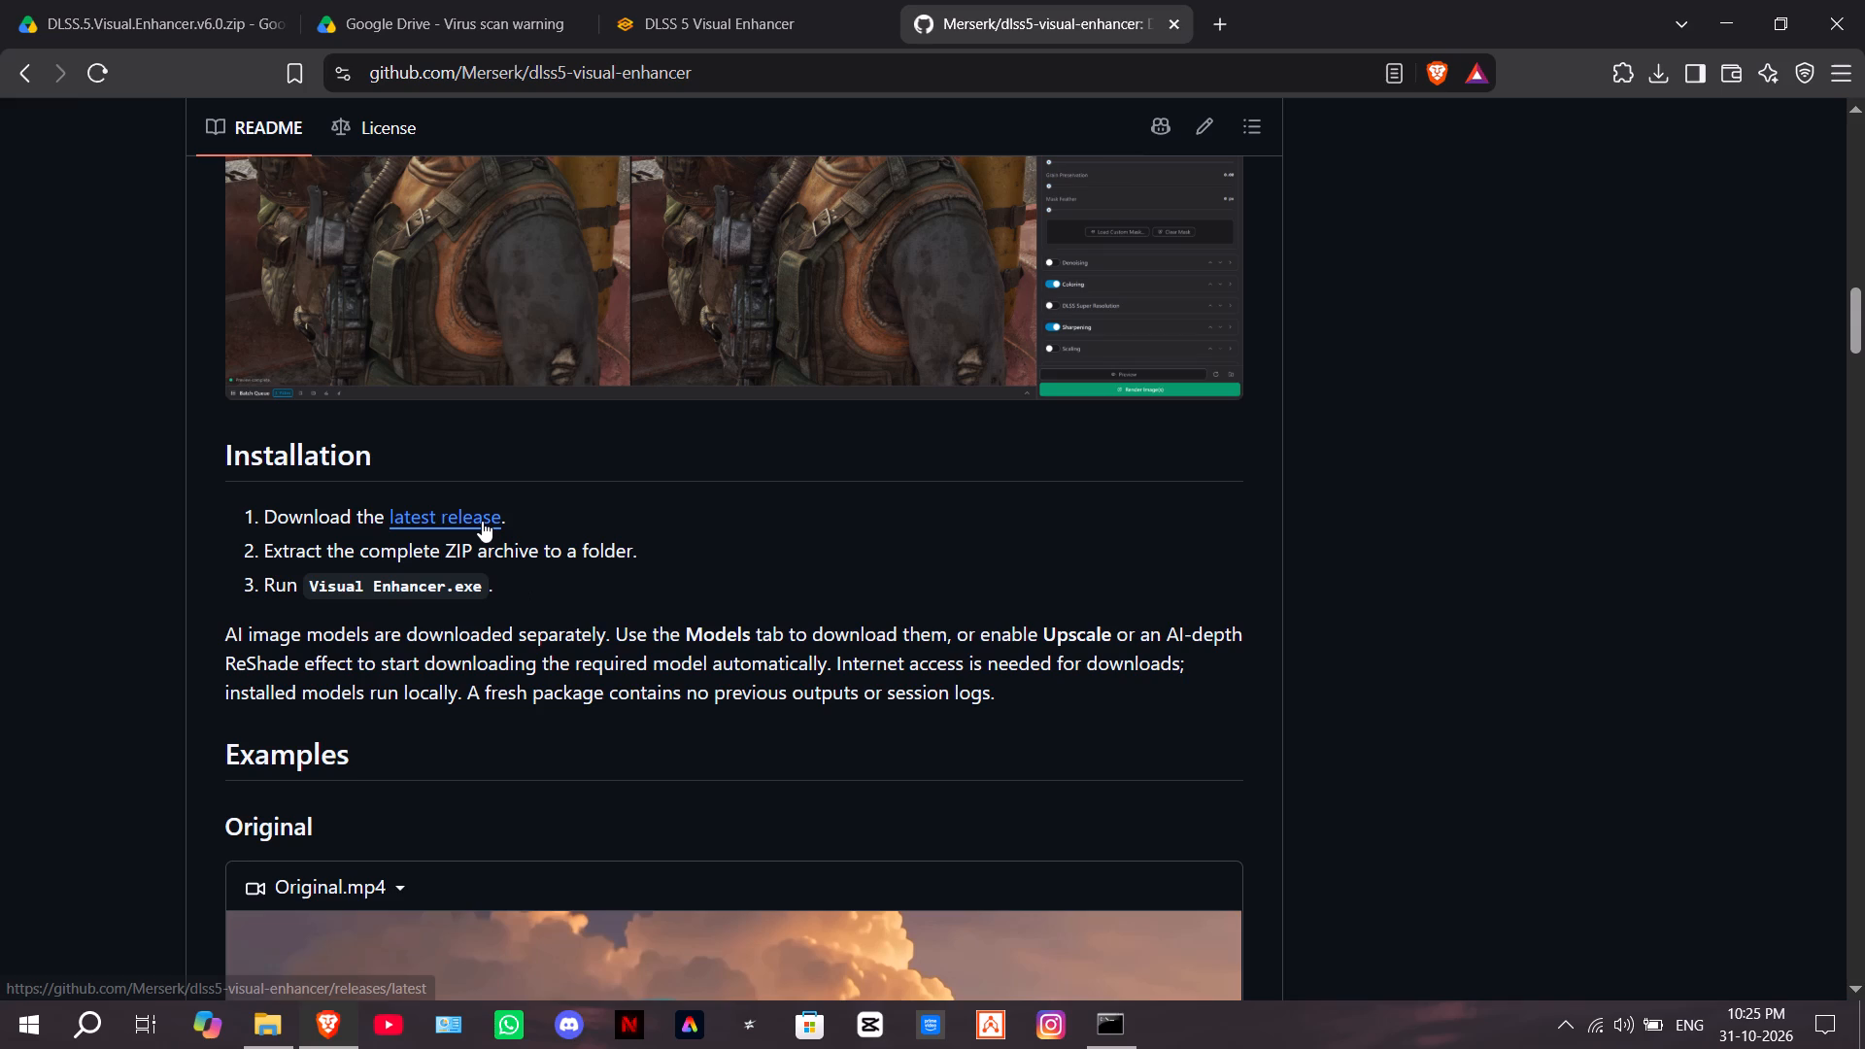
pyautogui.click(480, 518)
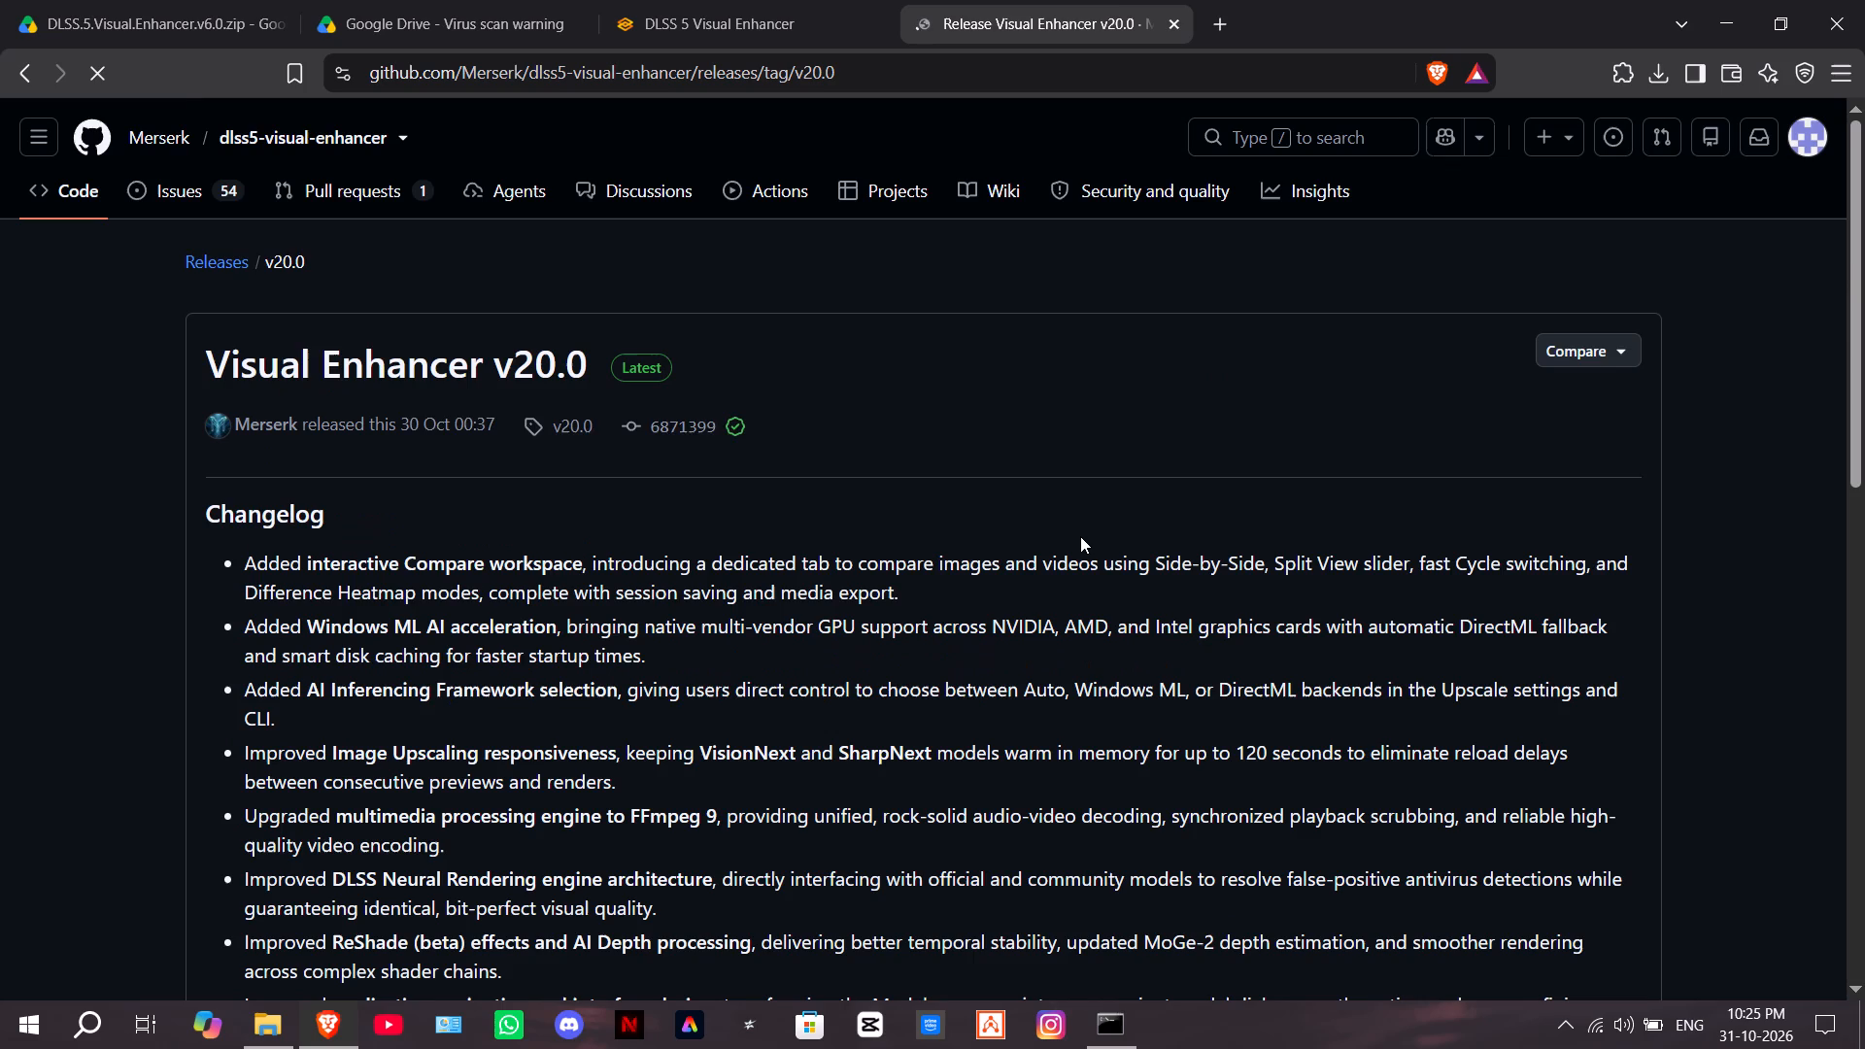
# Download Visual.Enhancer.v20.0.zip from the release's assets.
pyautogui.scroll(-4, 854, 592)
pyautogui.scroll(3, 845, 582)
pyautogui.scroll(-8, 845, 575)
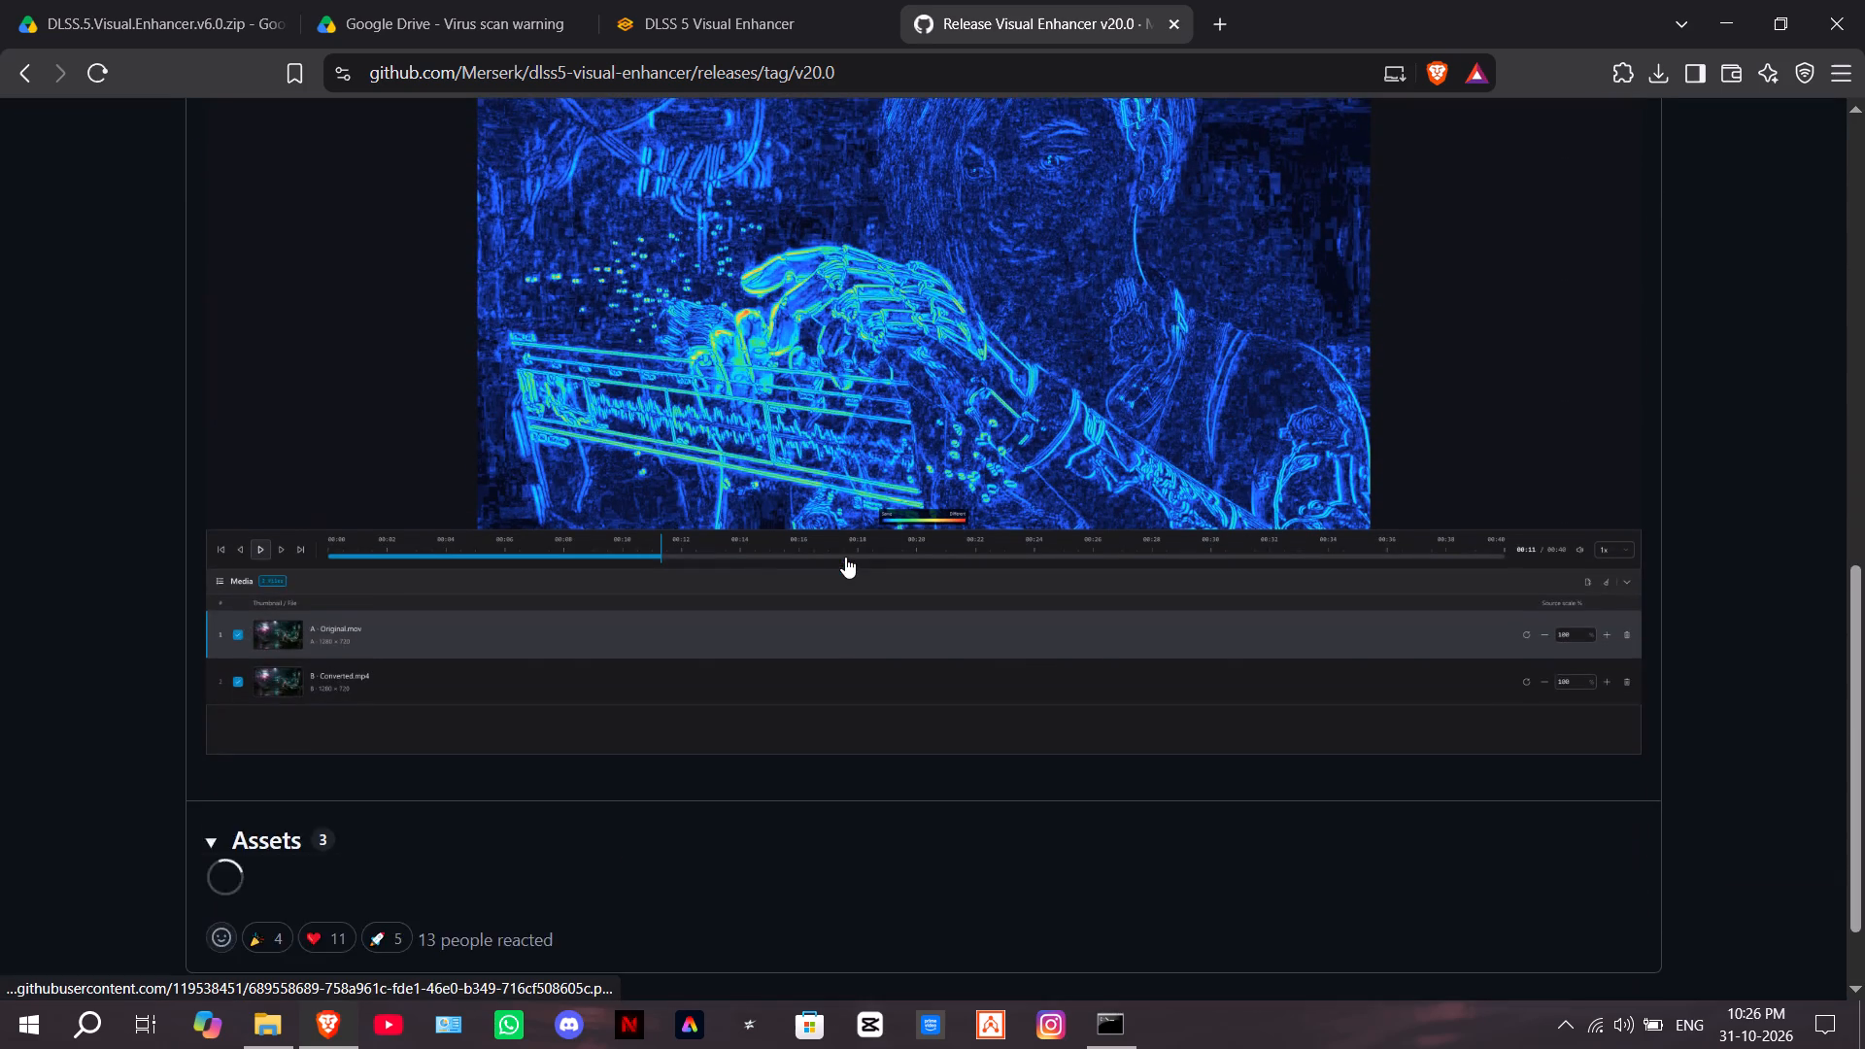
pyautogui.scroll(-4, 794, 579)
pyautogui.click(362, 684)
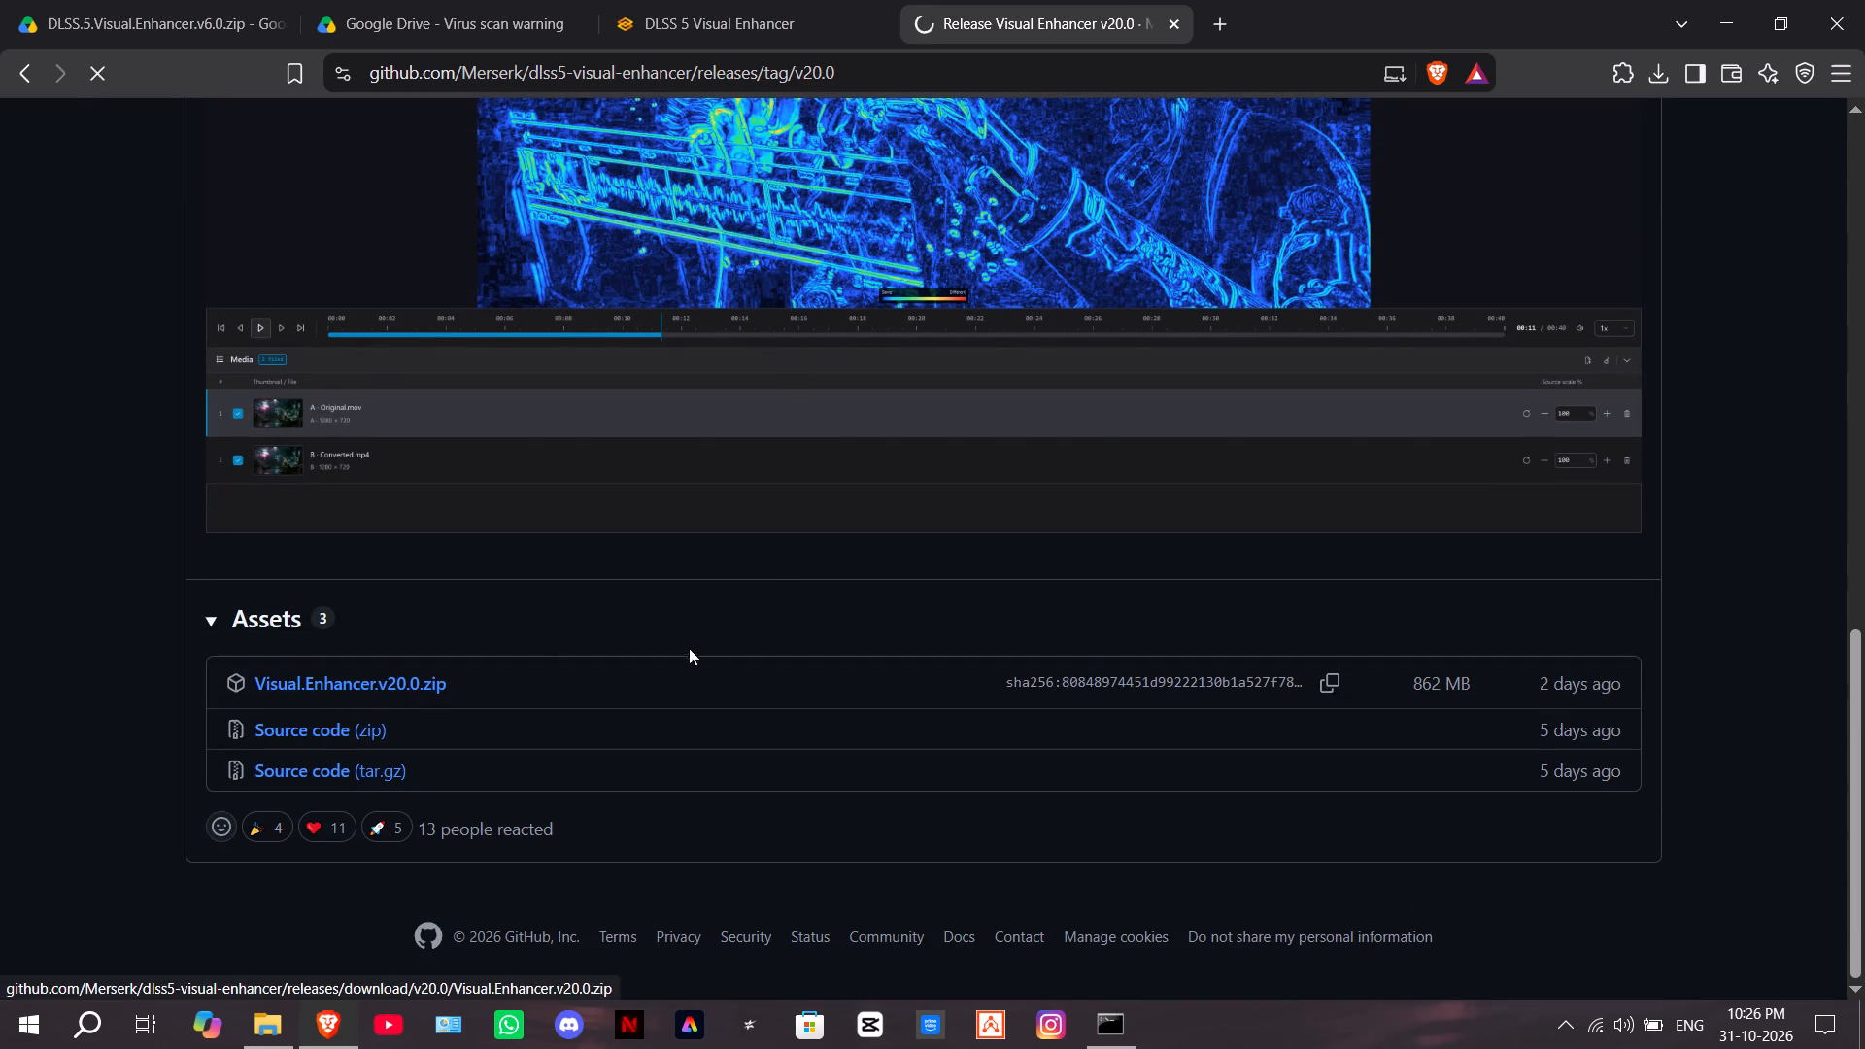
pyautogui.click(707, 537)
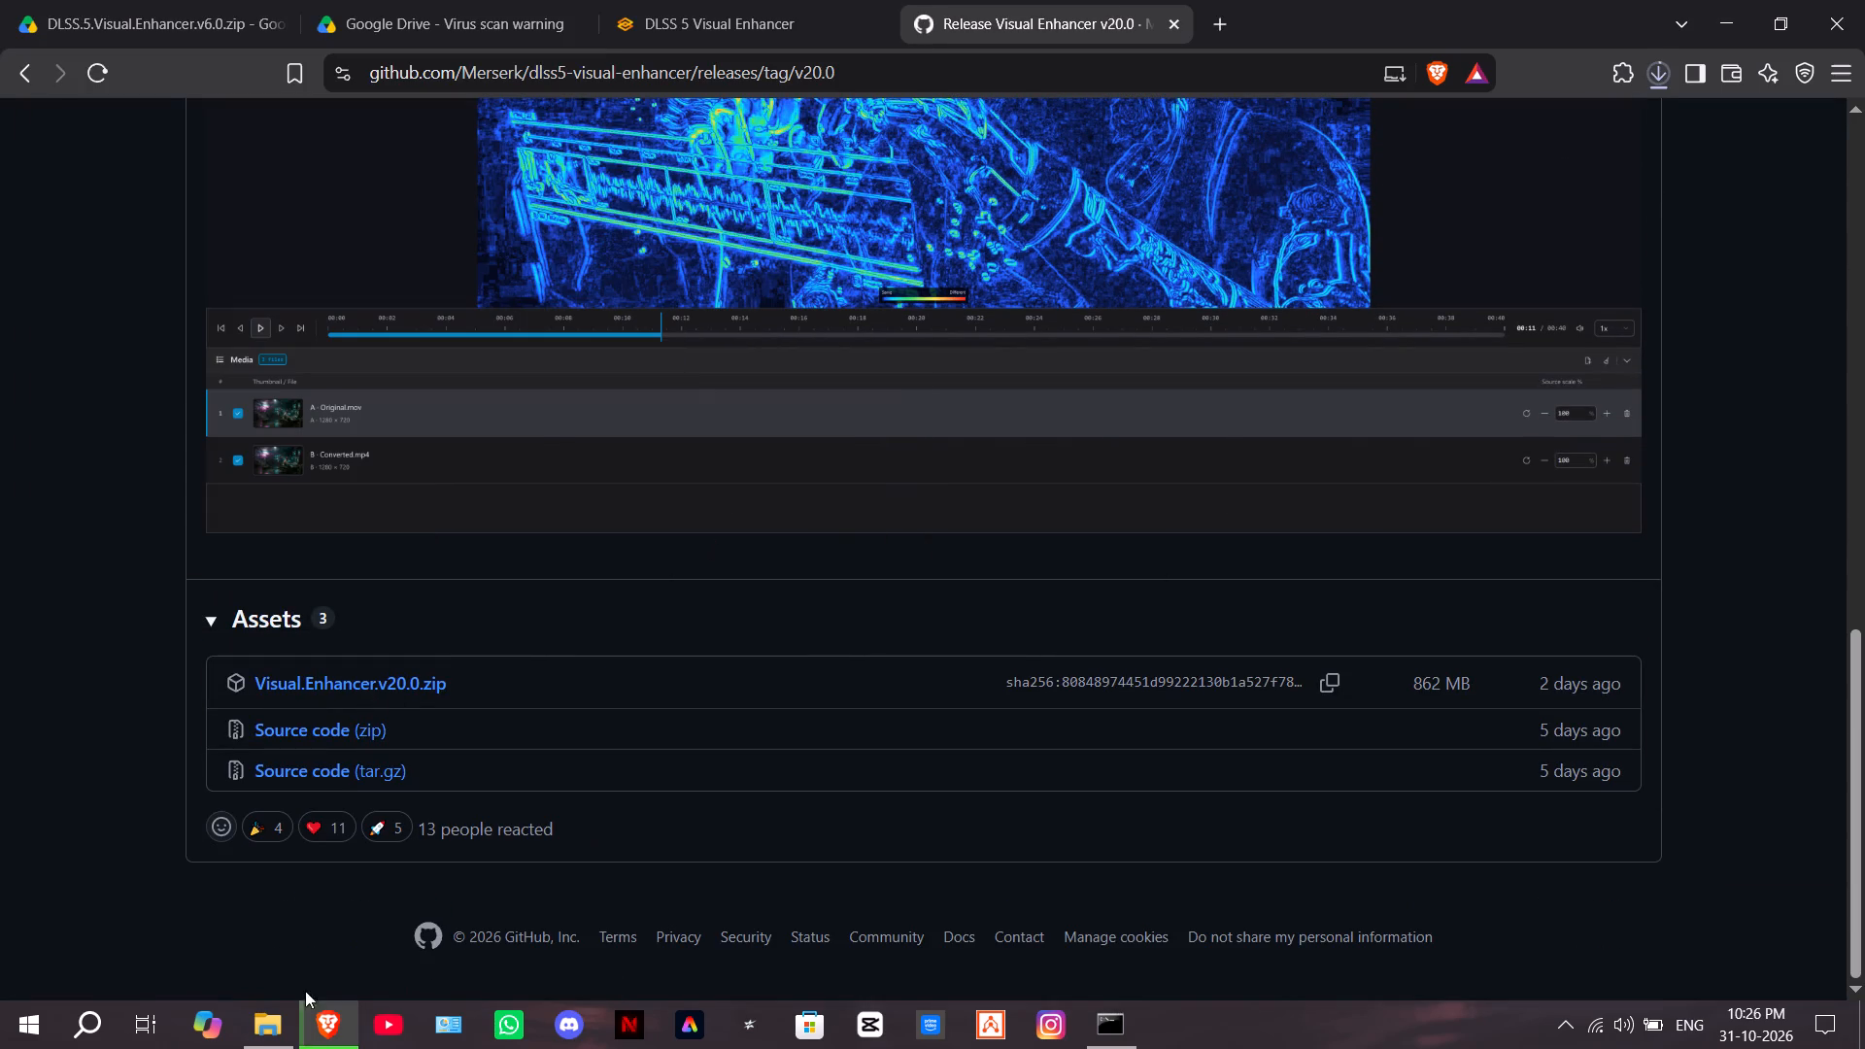
# Check the progress of the Visual.Enhancer.v20.0.zip download in the Downloads folder and the recent download history.
pyautogui.click(254, 1021)
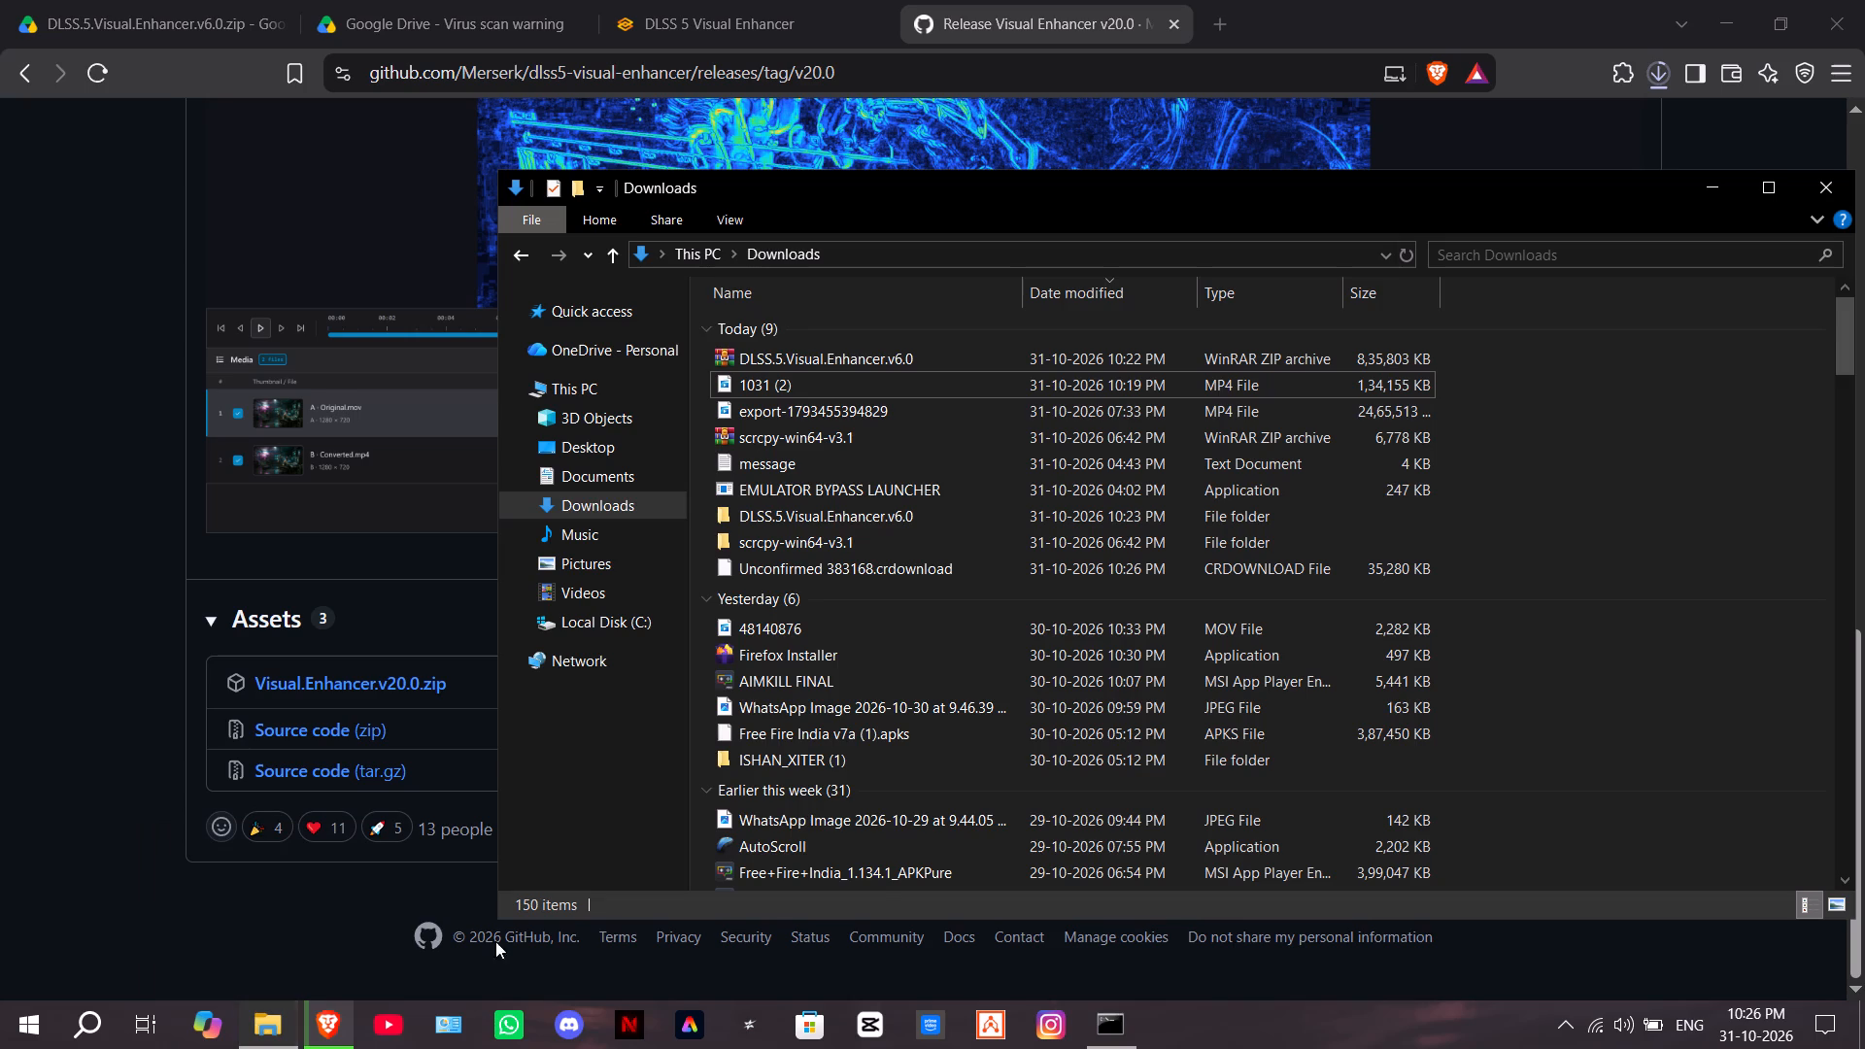
pyautogui.click(1670, 79)
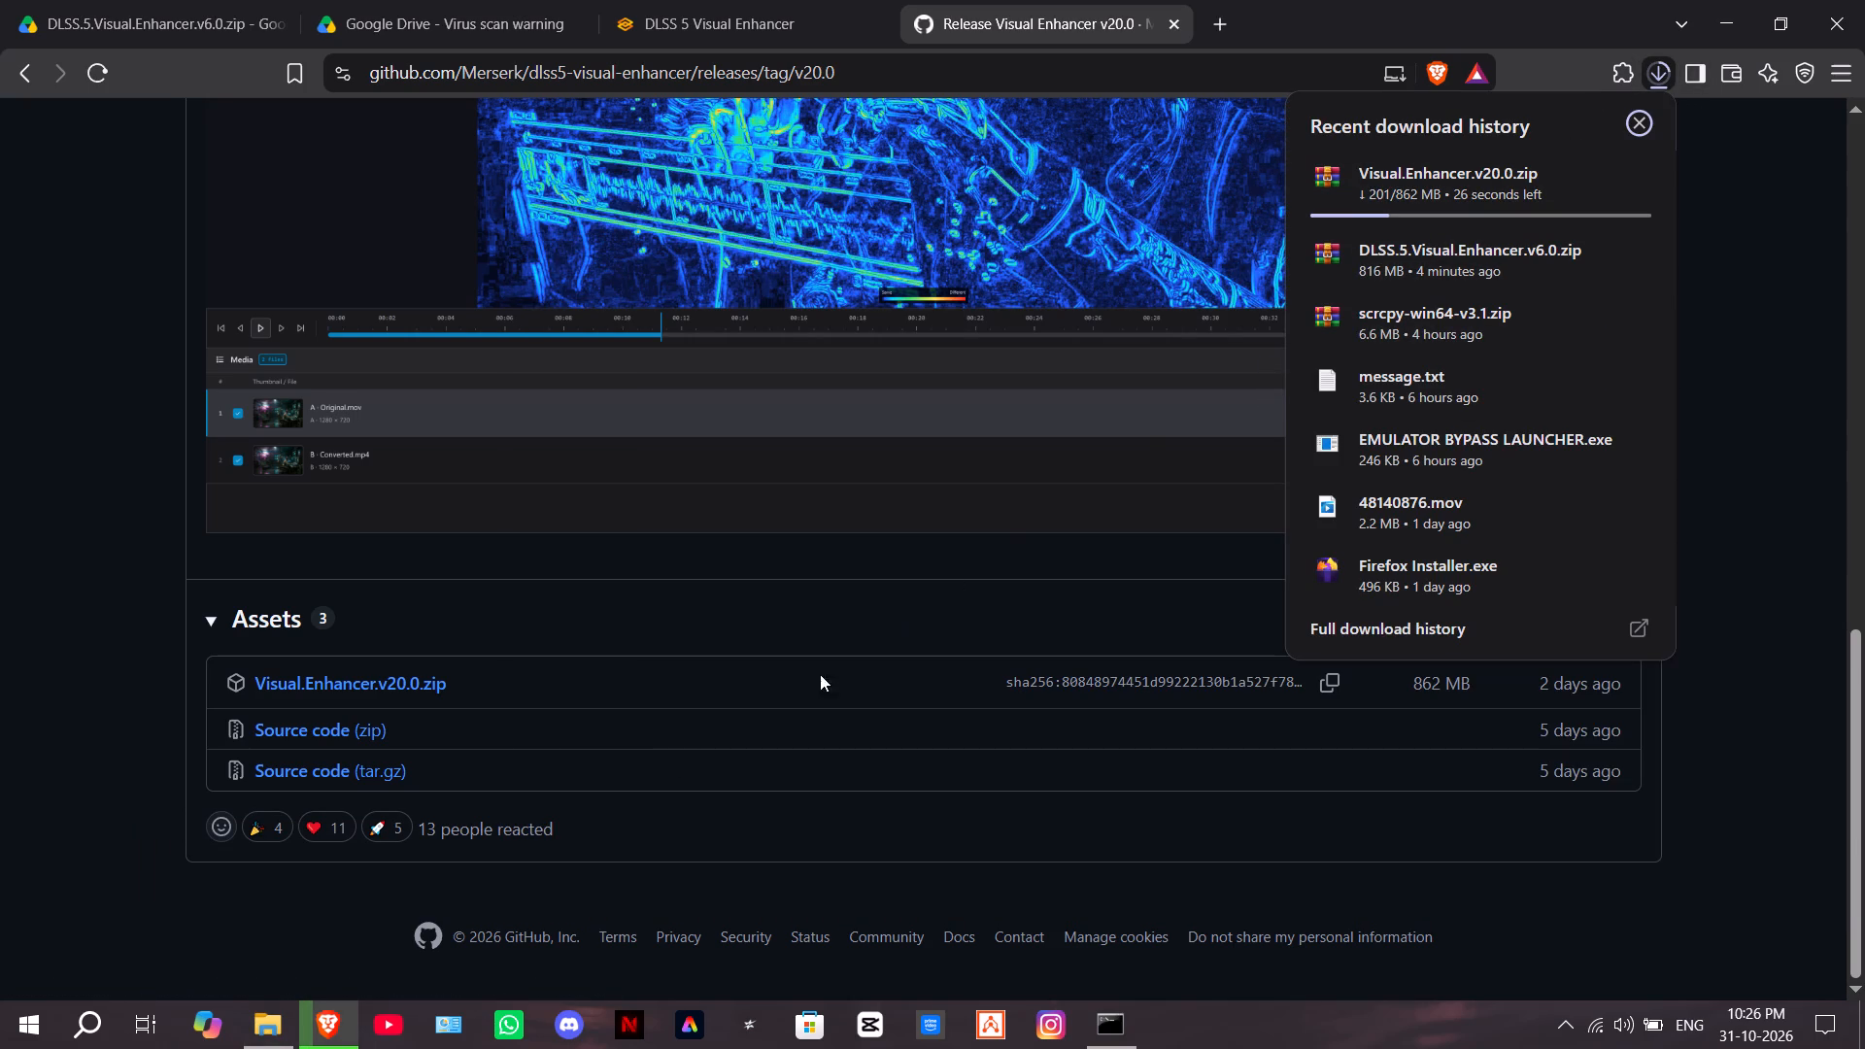
pyautogui.click(255, 991)
pyautogui.click(259, 1035)
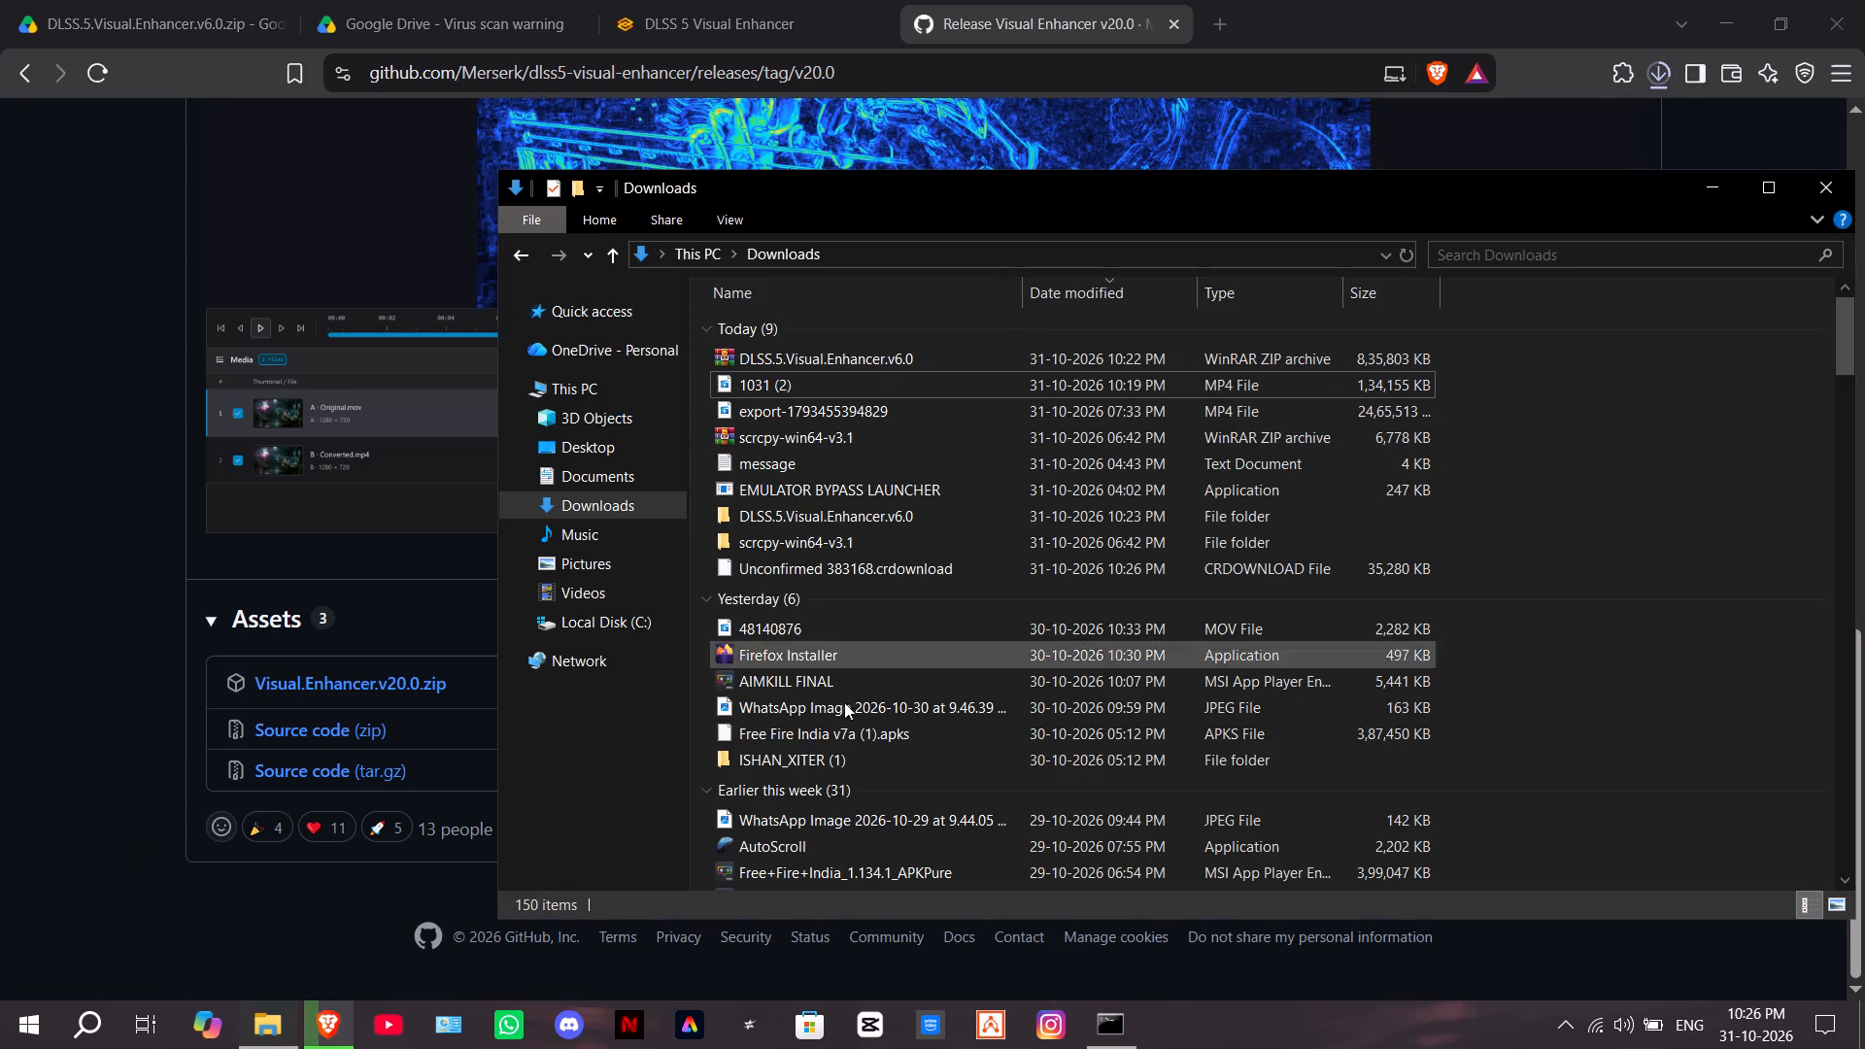
# Close the running DLSS 5 Visual Enhancer console window and its browser tab.
pyautogui.click(1209, 839)
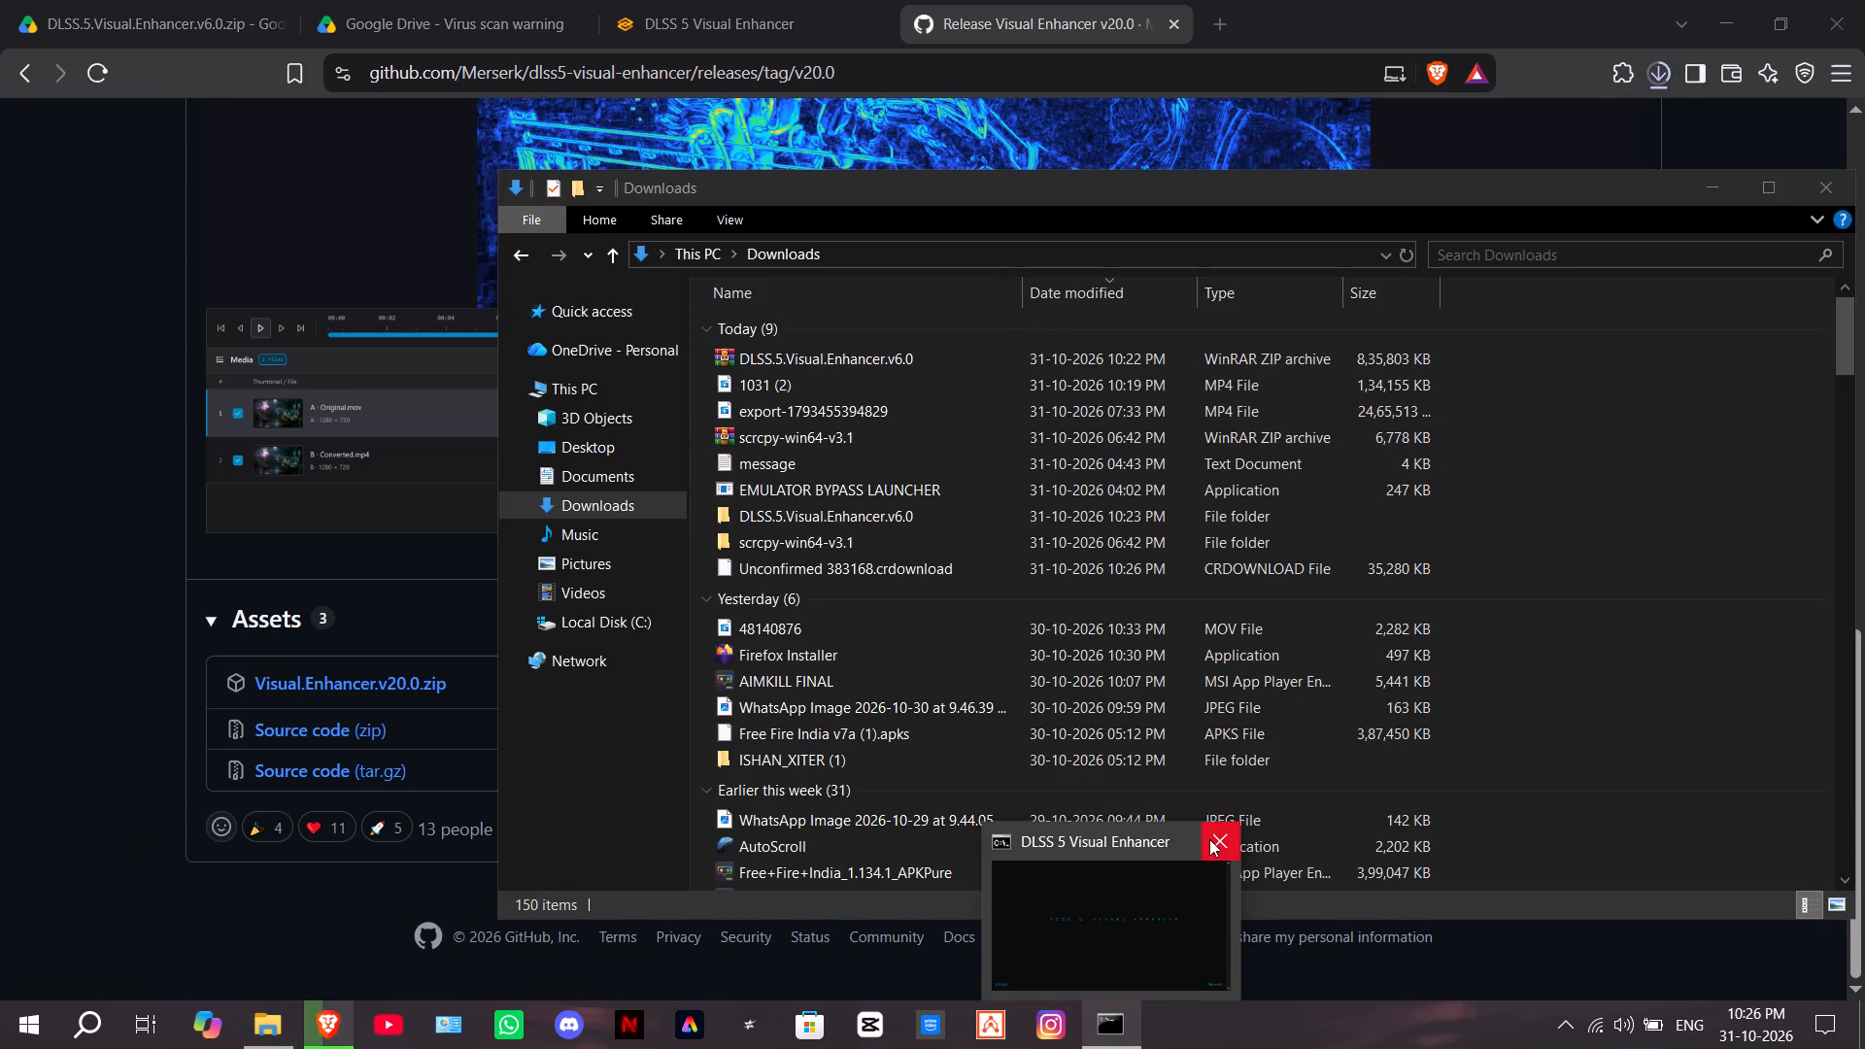
pyautogui.click(871, 17)
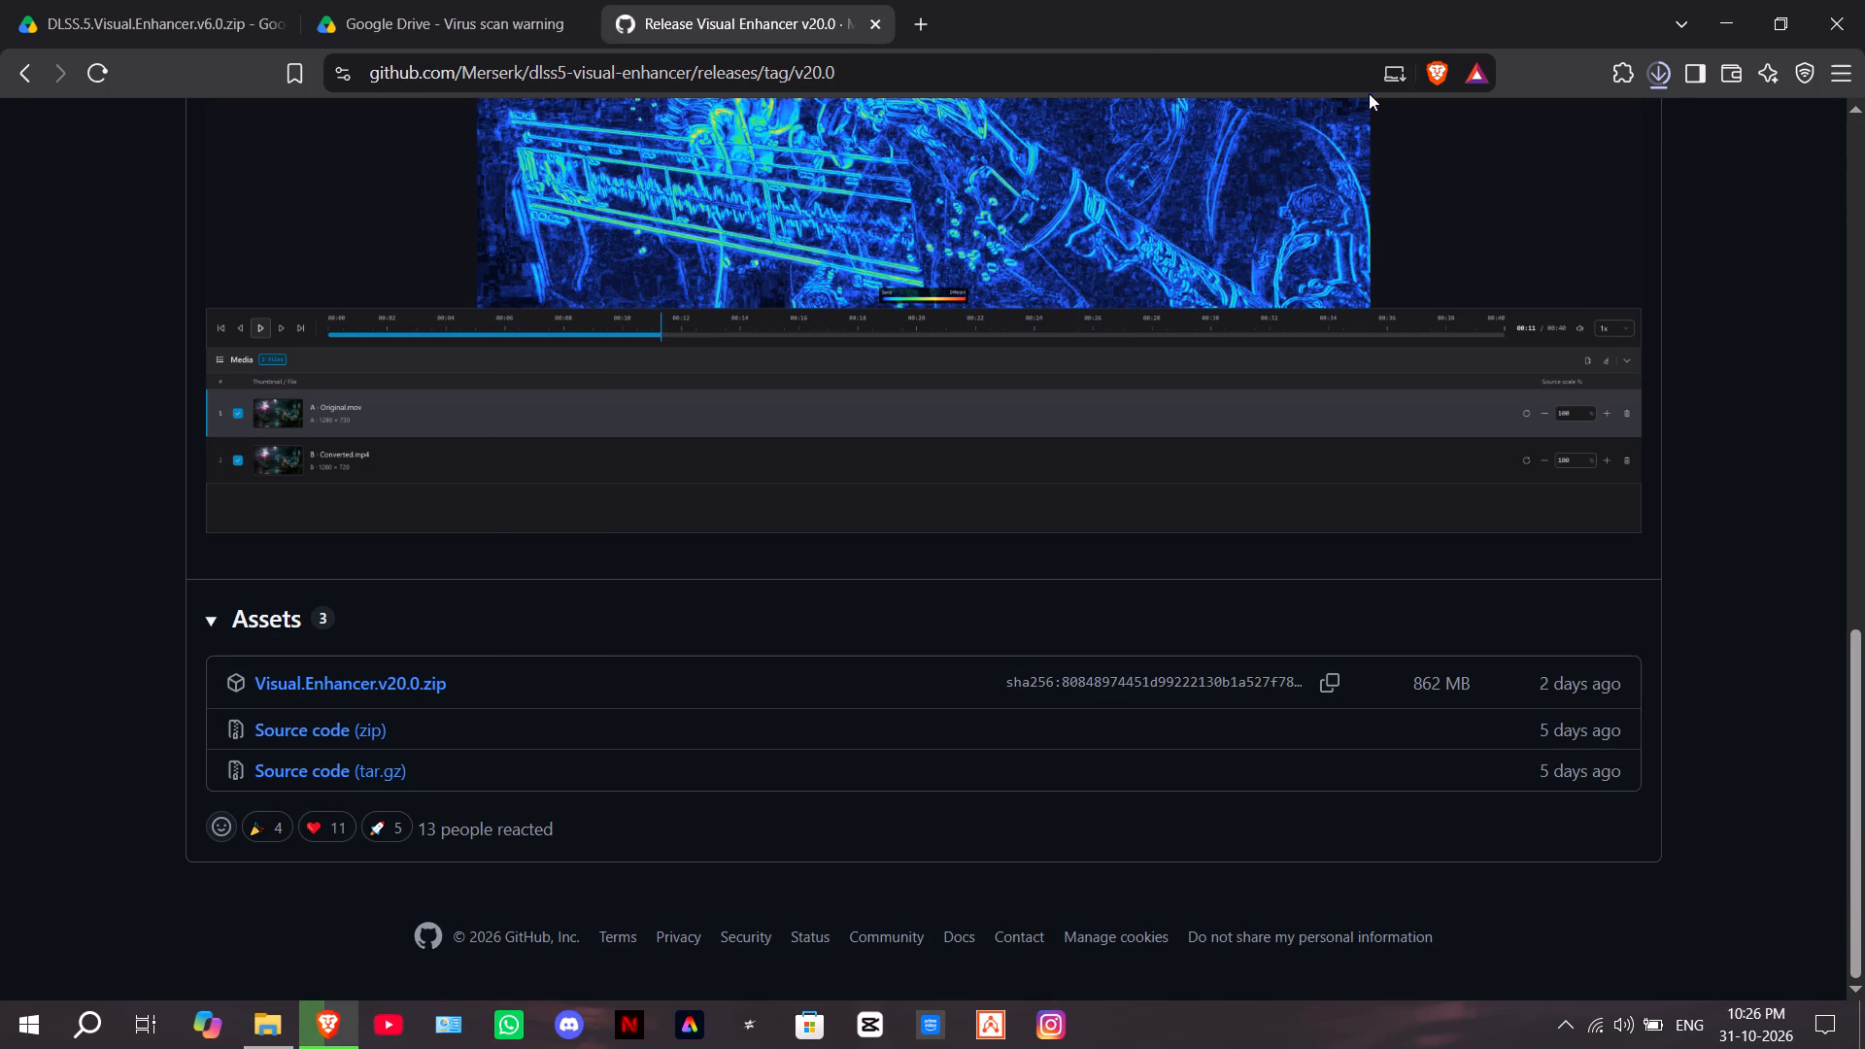
# Launch Discord.
pyautogui.click(588, 1037)
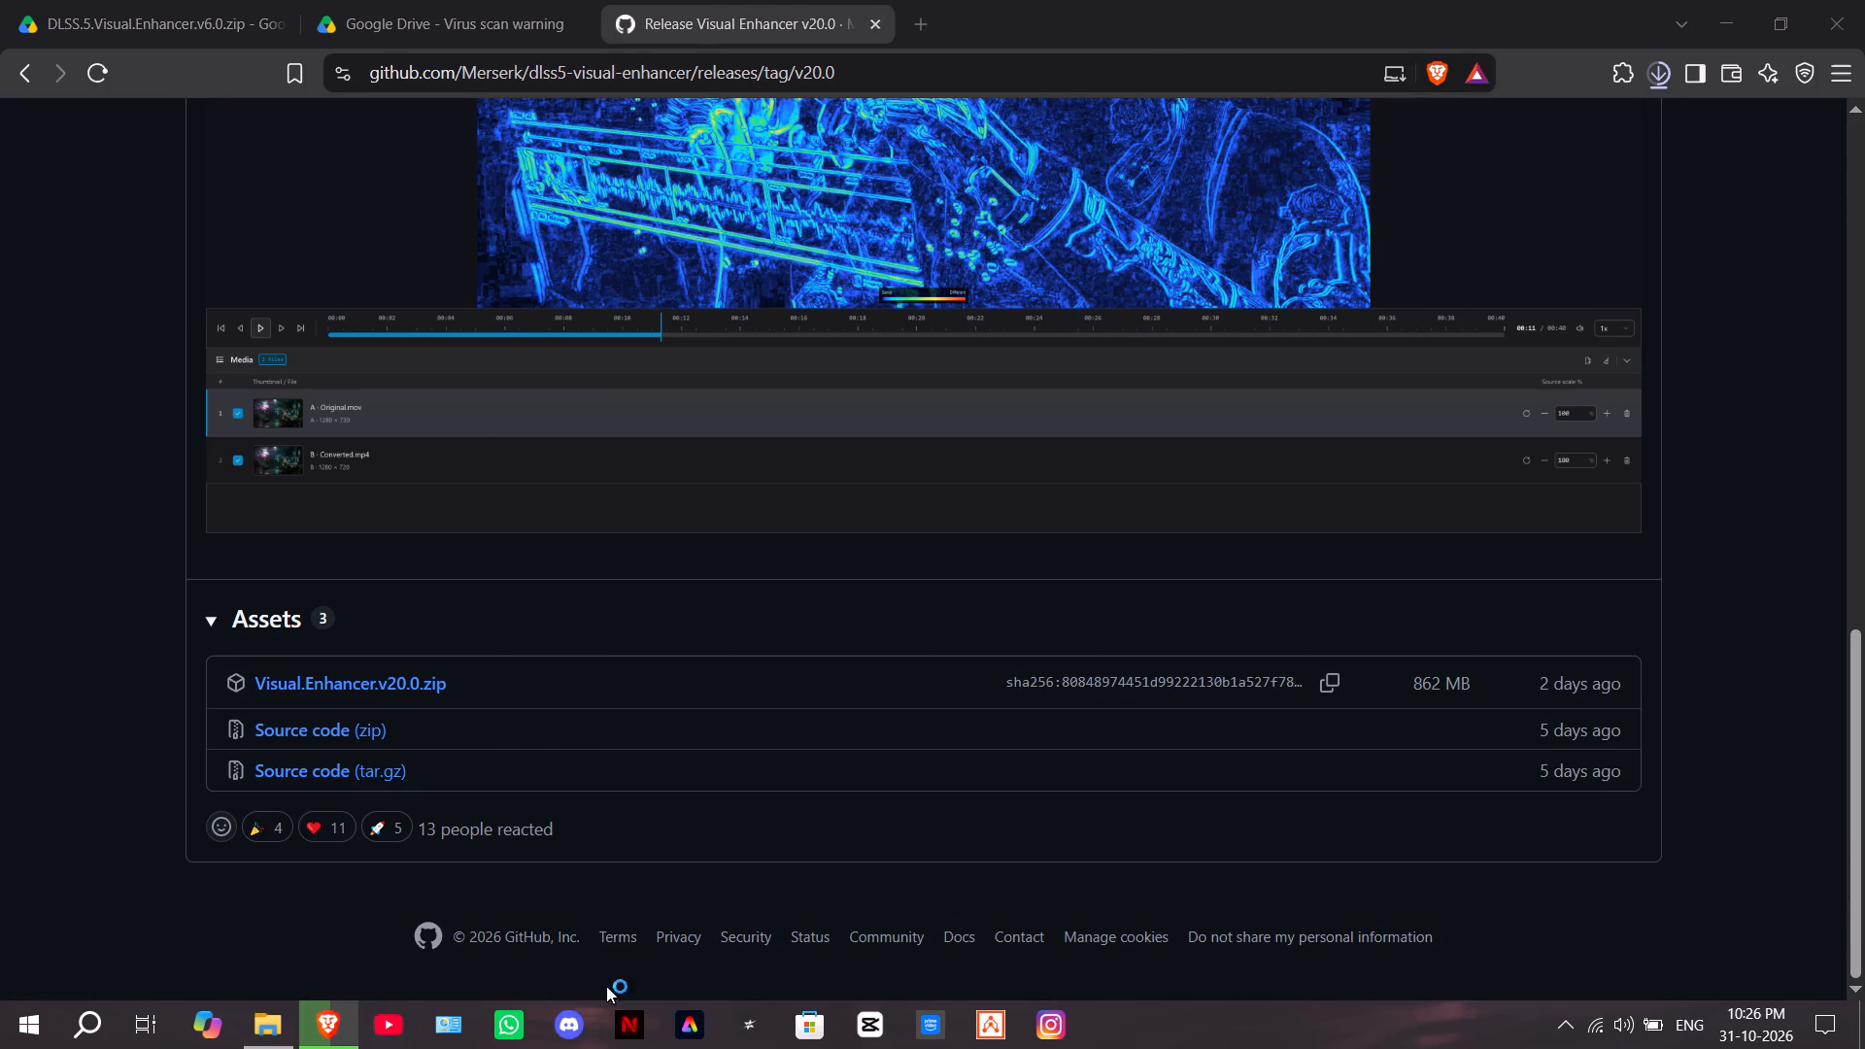
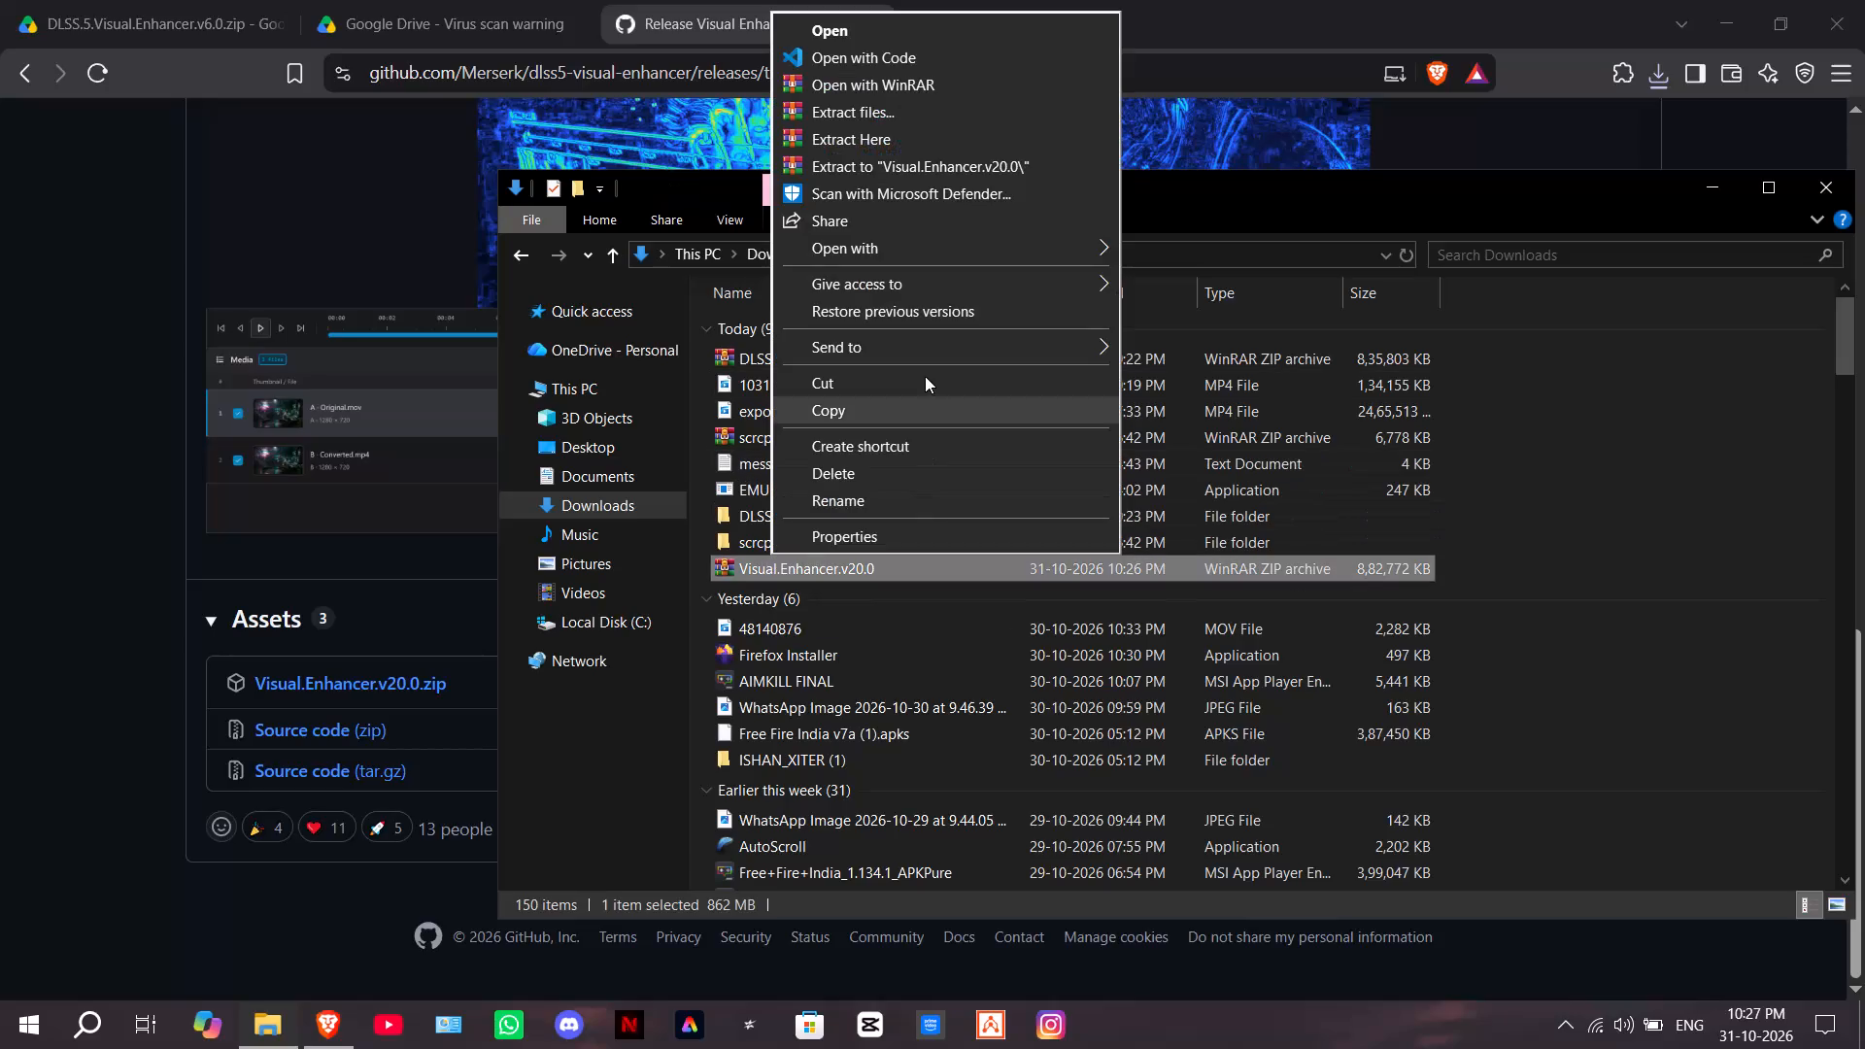
# Extract the Visual.Enhancer.v20.0 archive into its own folder in Downloads, then open that folder and refresh its listing.
pyautogui.click(915, 168)
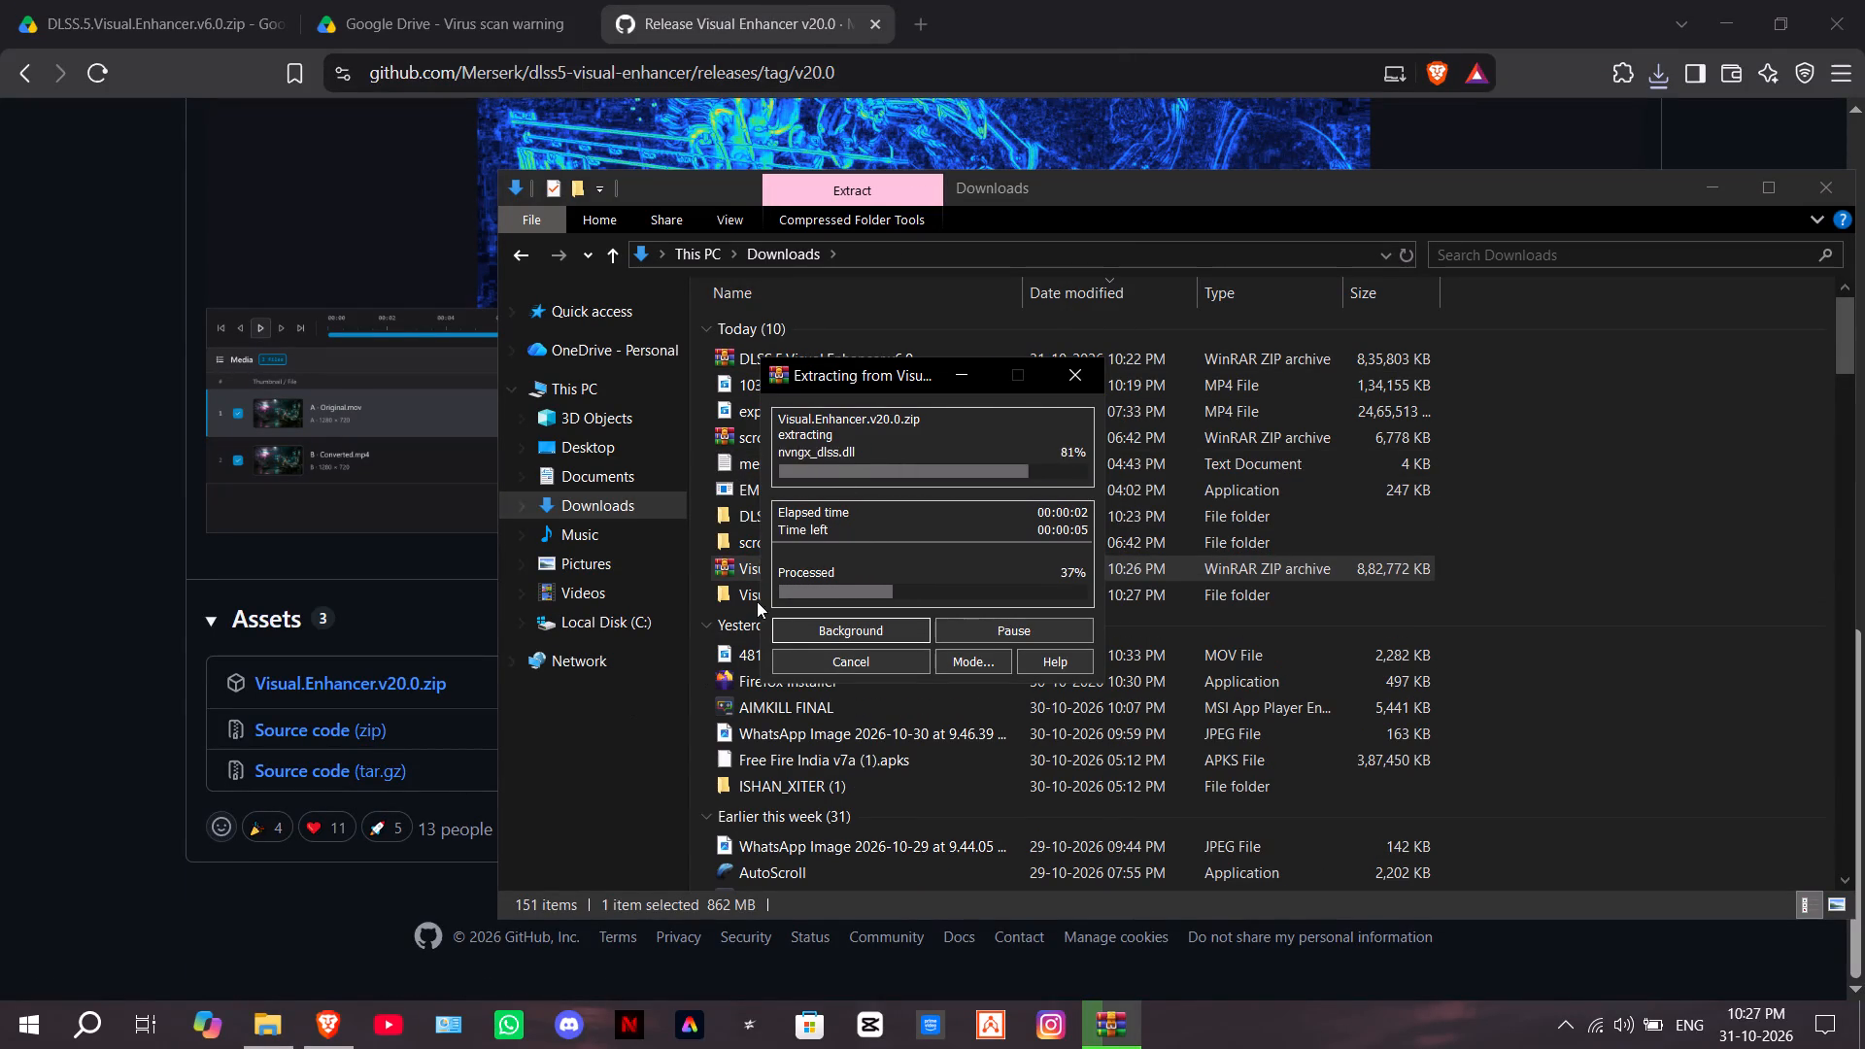
pyautogui.doubleClick(727, 601)
pyautogui.moveTo(822, 577); pyautogui.dragTo(899, 662)
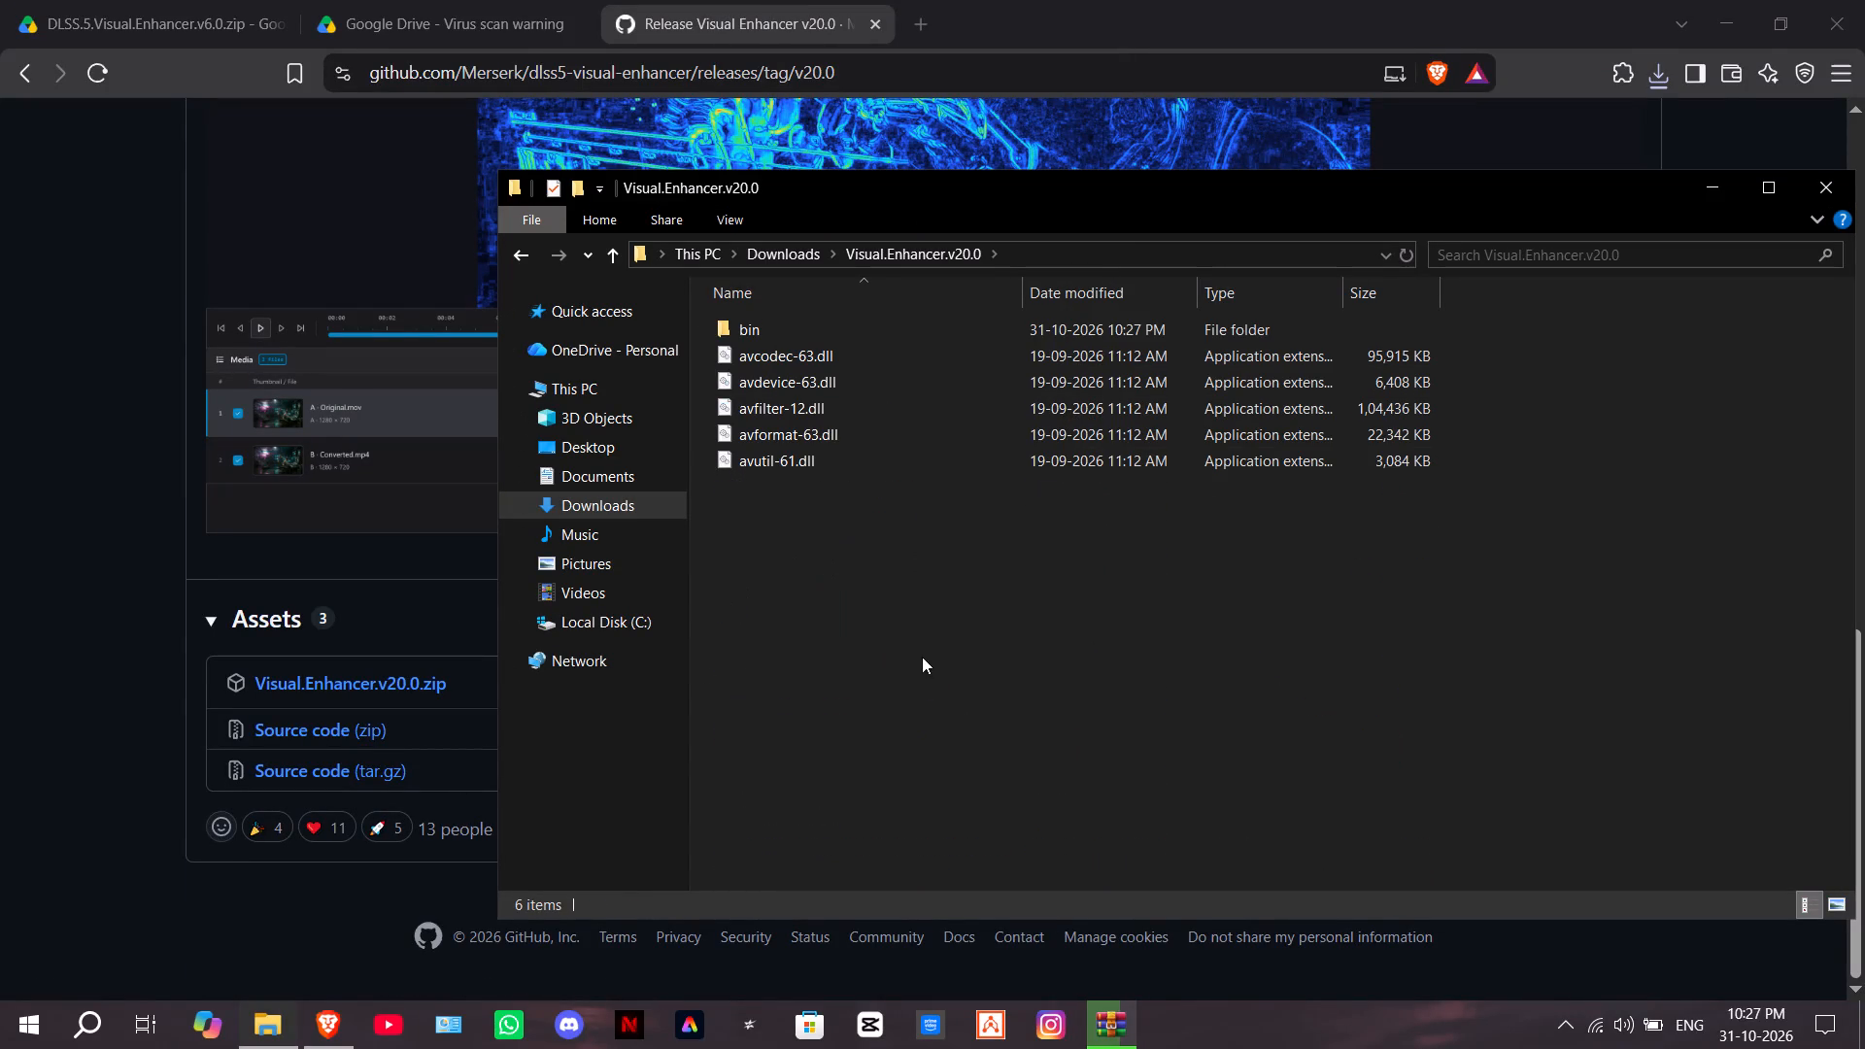
pyautogui.moveTo(932, 677); pyautogui.dragTo(969, 728, button='right')
pyautogui.rightClick(969, 728)
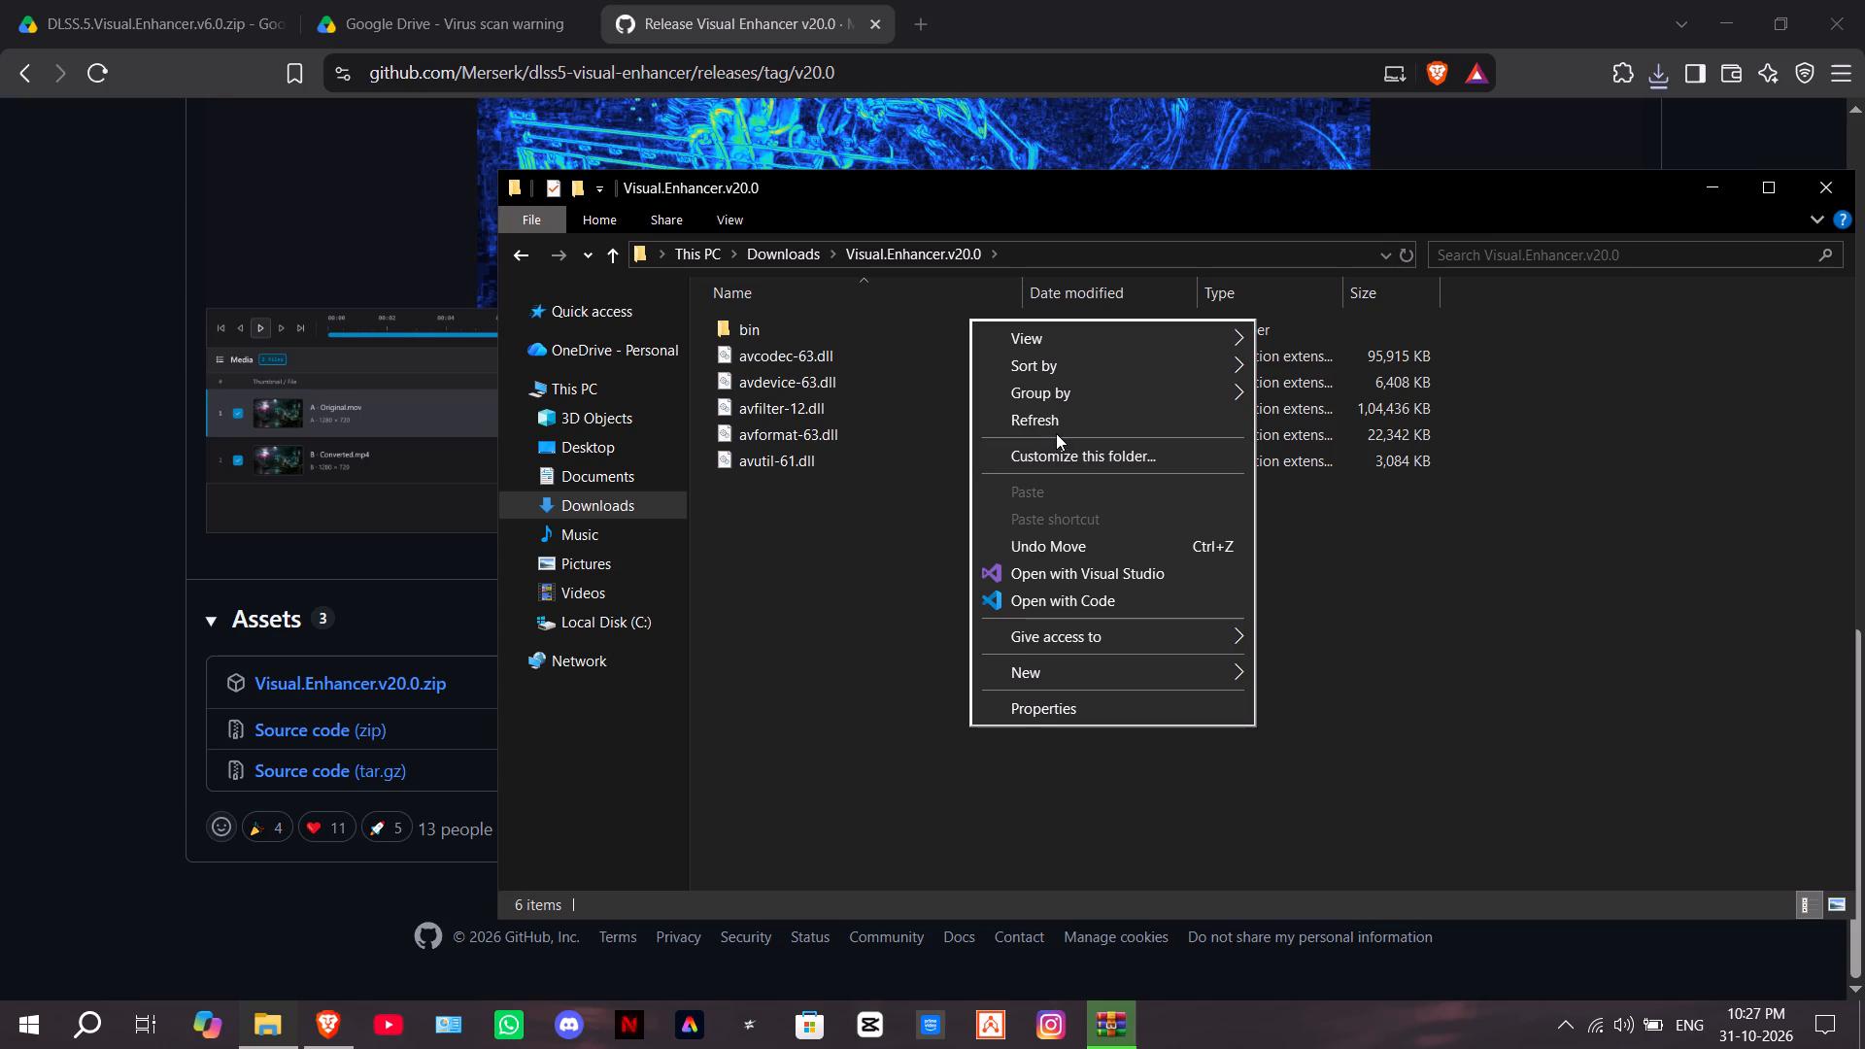
pyautogui.click(1049, 423)
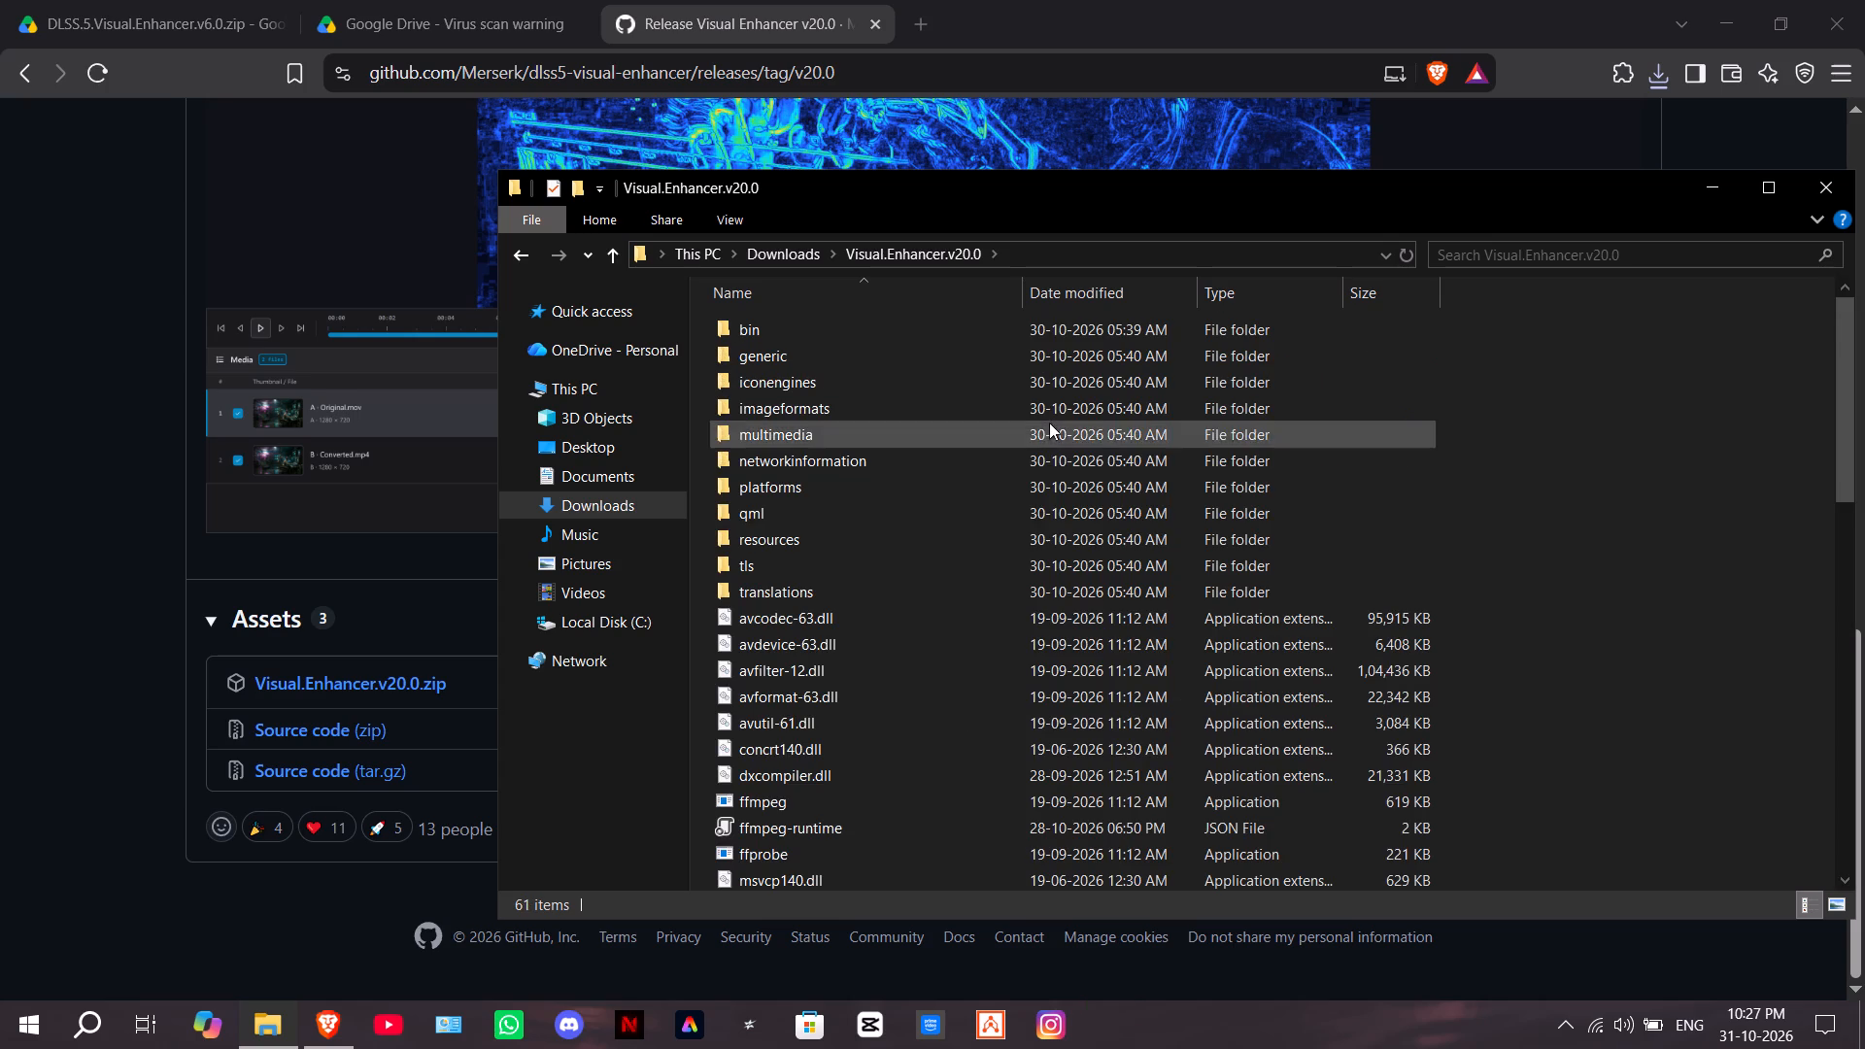
# Launch the Visual Enhancer application from the extracted folder and allow it to run despite SmartScreen.
pyautogui.scroll(-2, 888, 571)
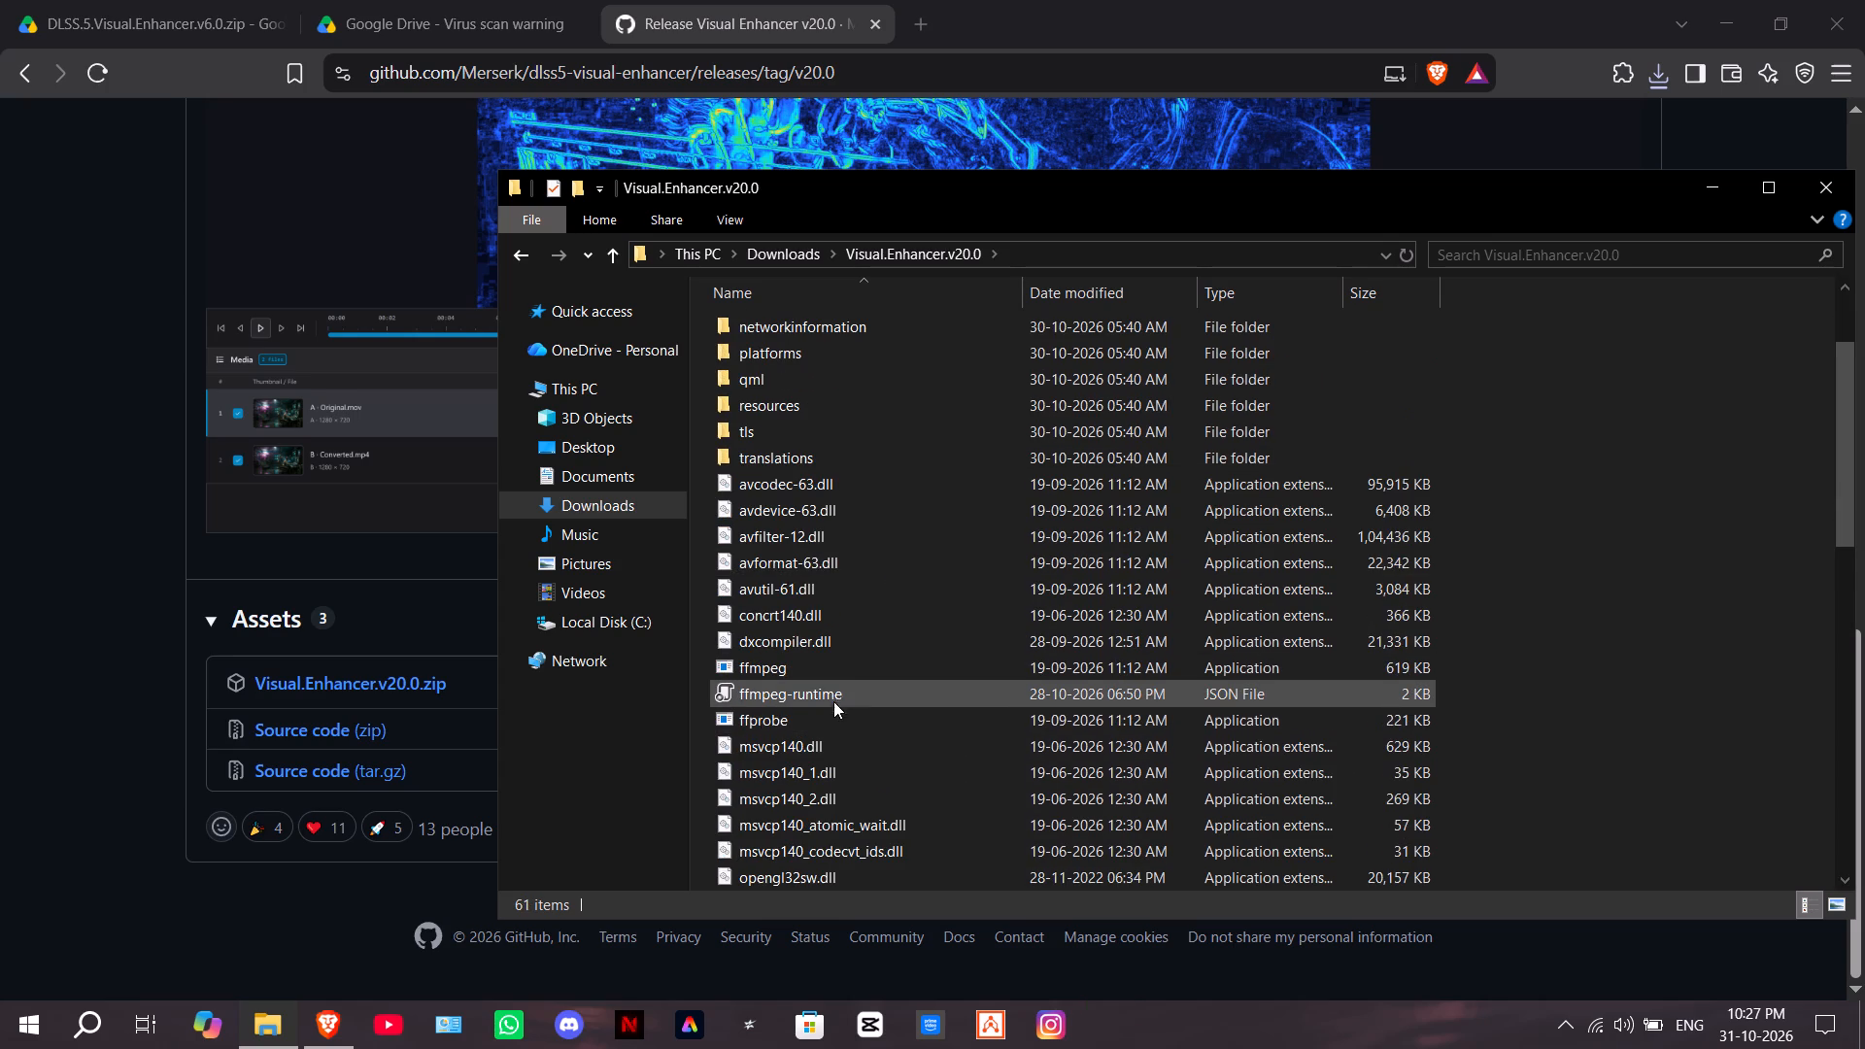
pyautogui.scroll(-4, 849, 694)
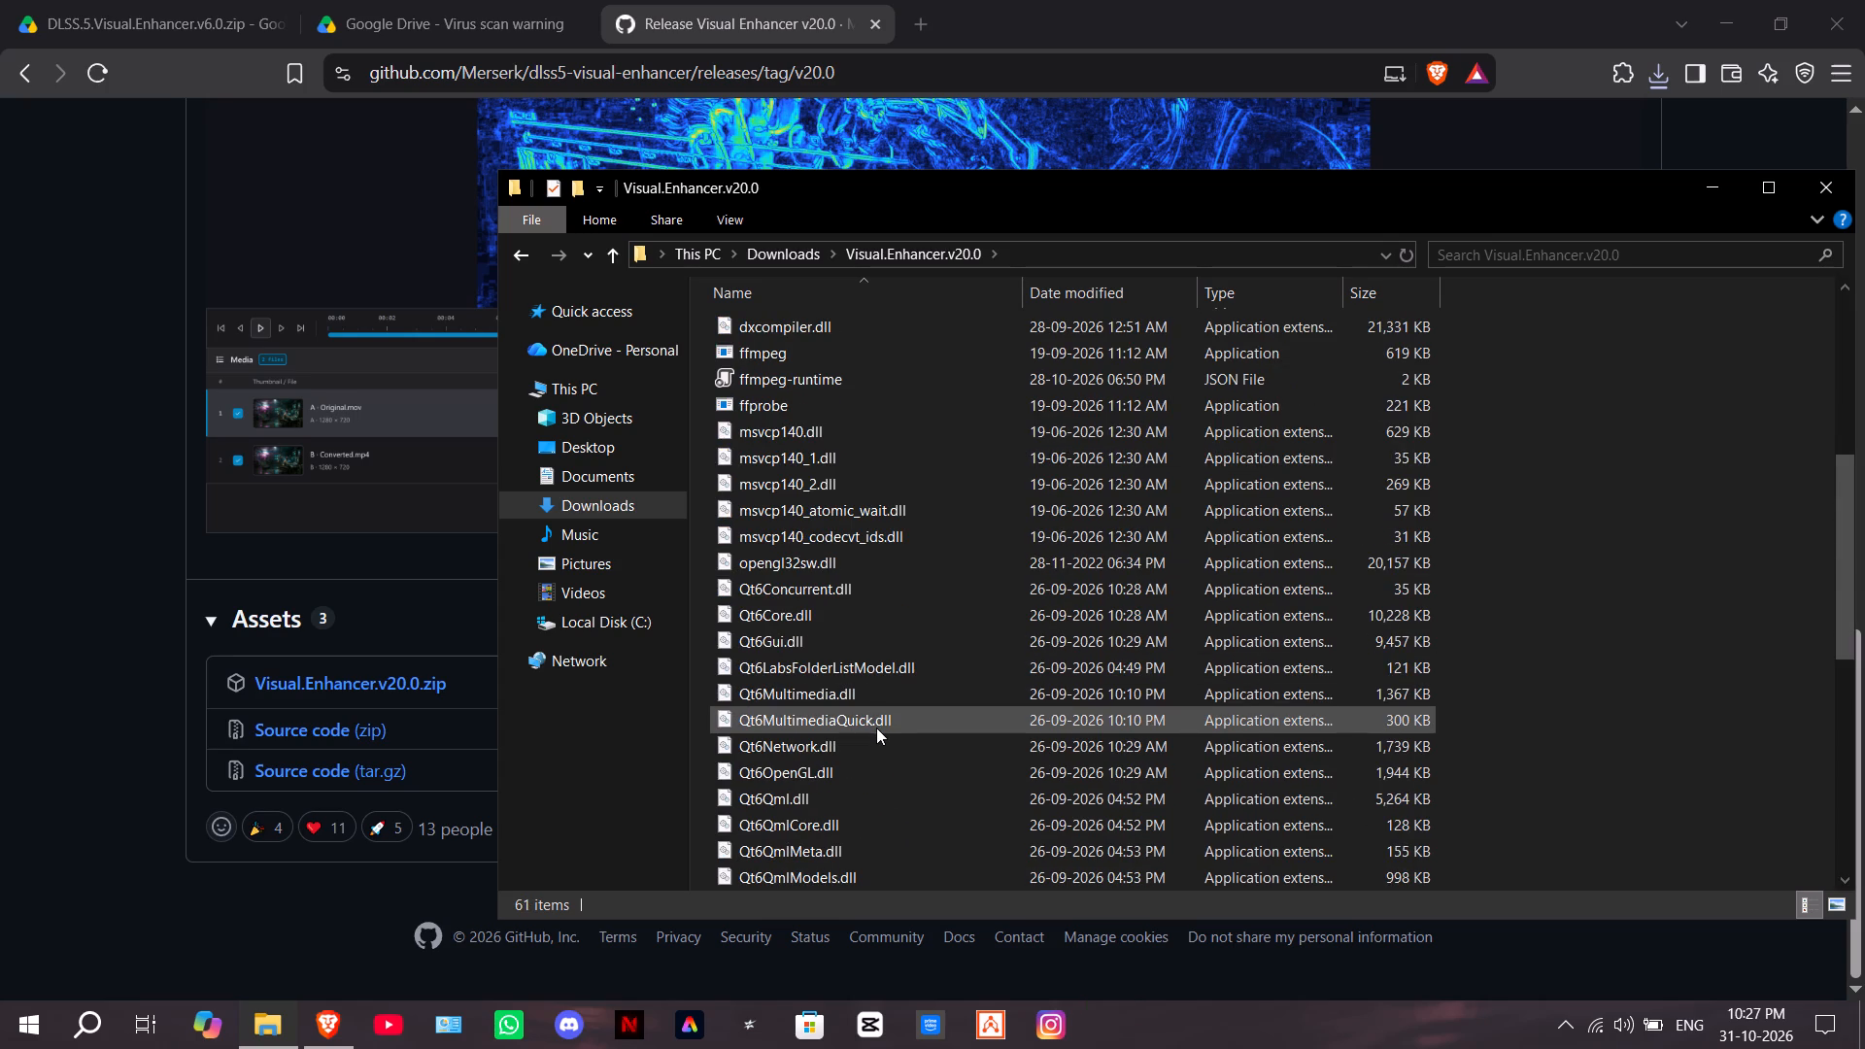
pyautogui.click(813, 408)
pyautogui.scroll(-4, 865, 666)
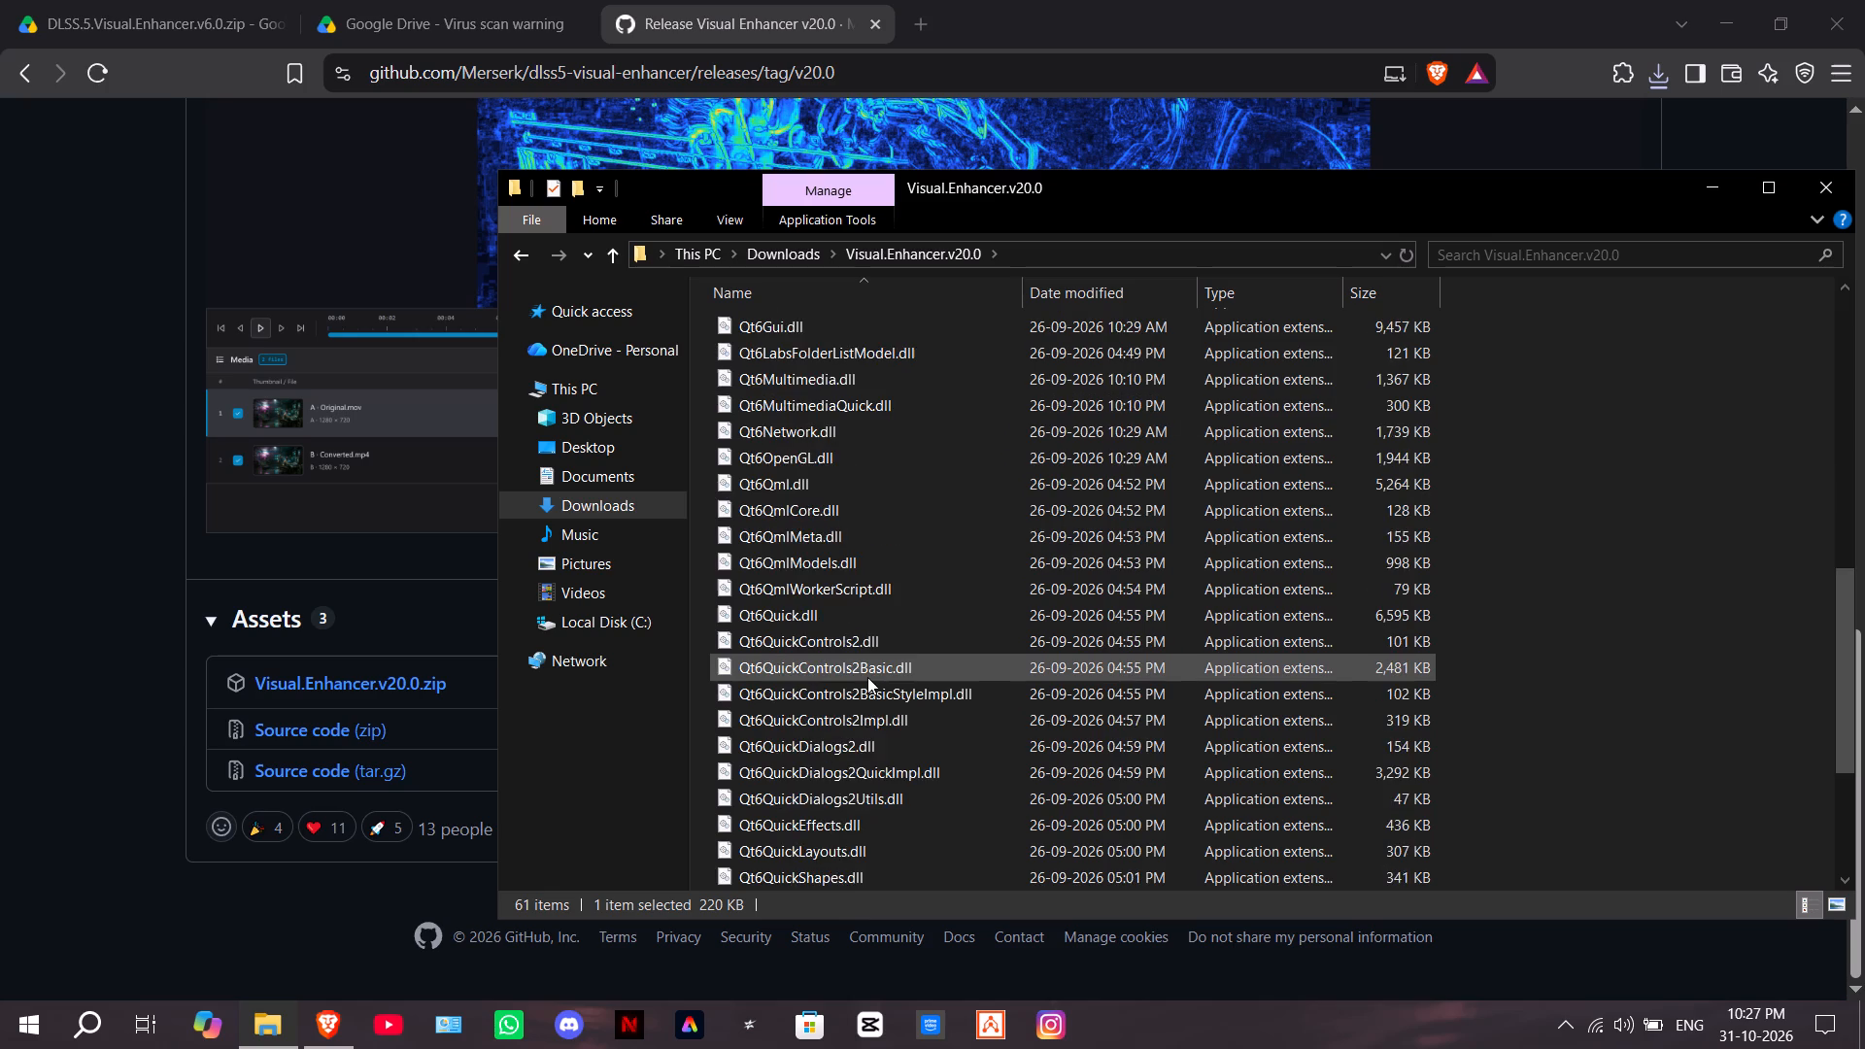
pyautogui.scroll(-5, 867, 677)
pyautogui.doubleClick(833, 873)
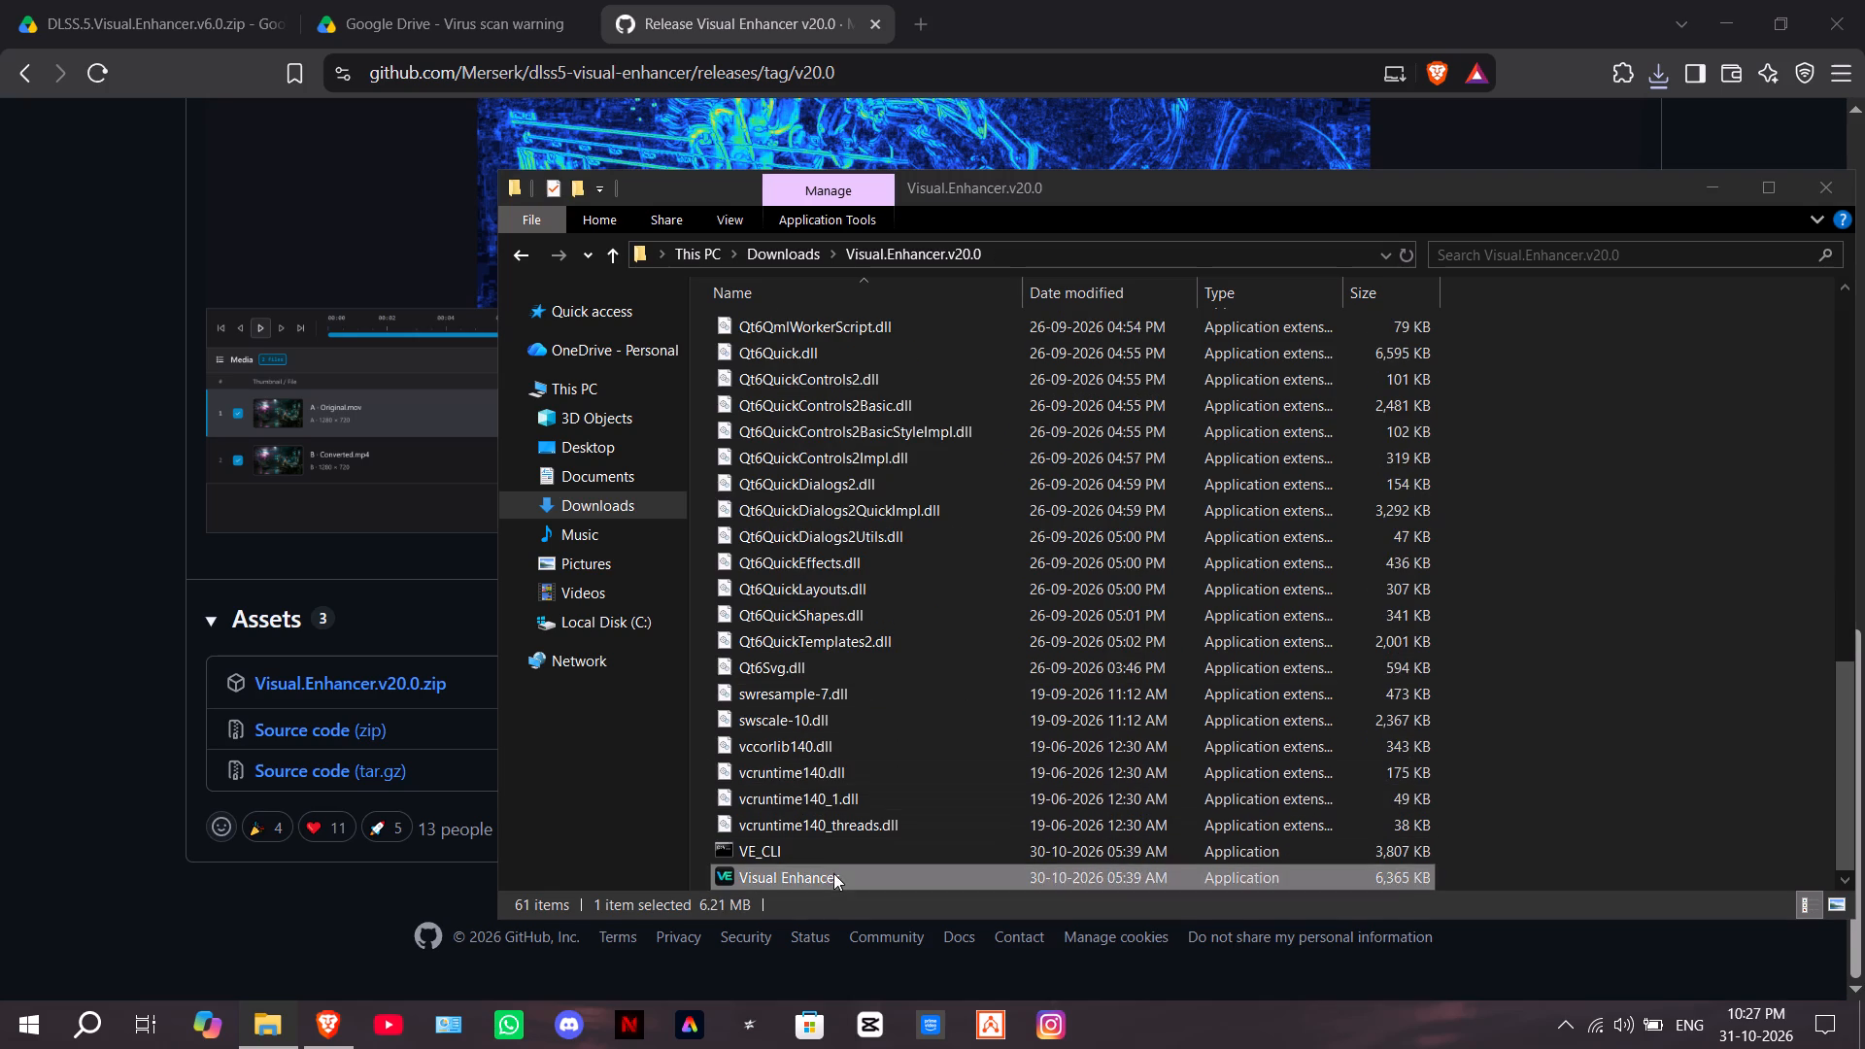
pyautogui.click(641, 334)
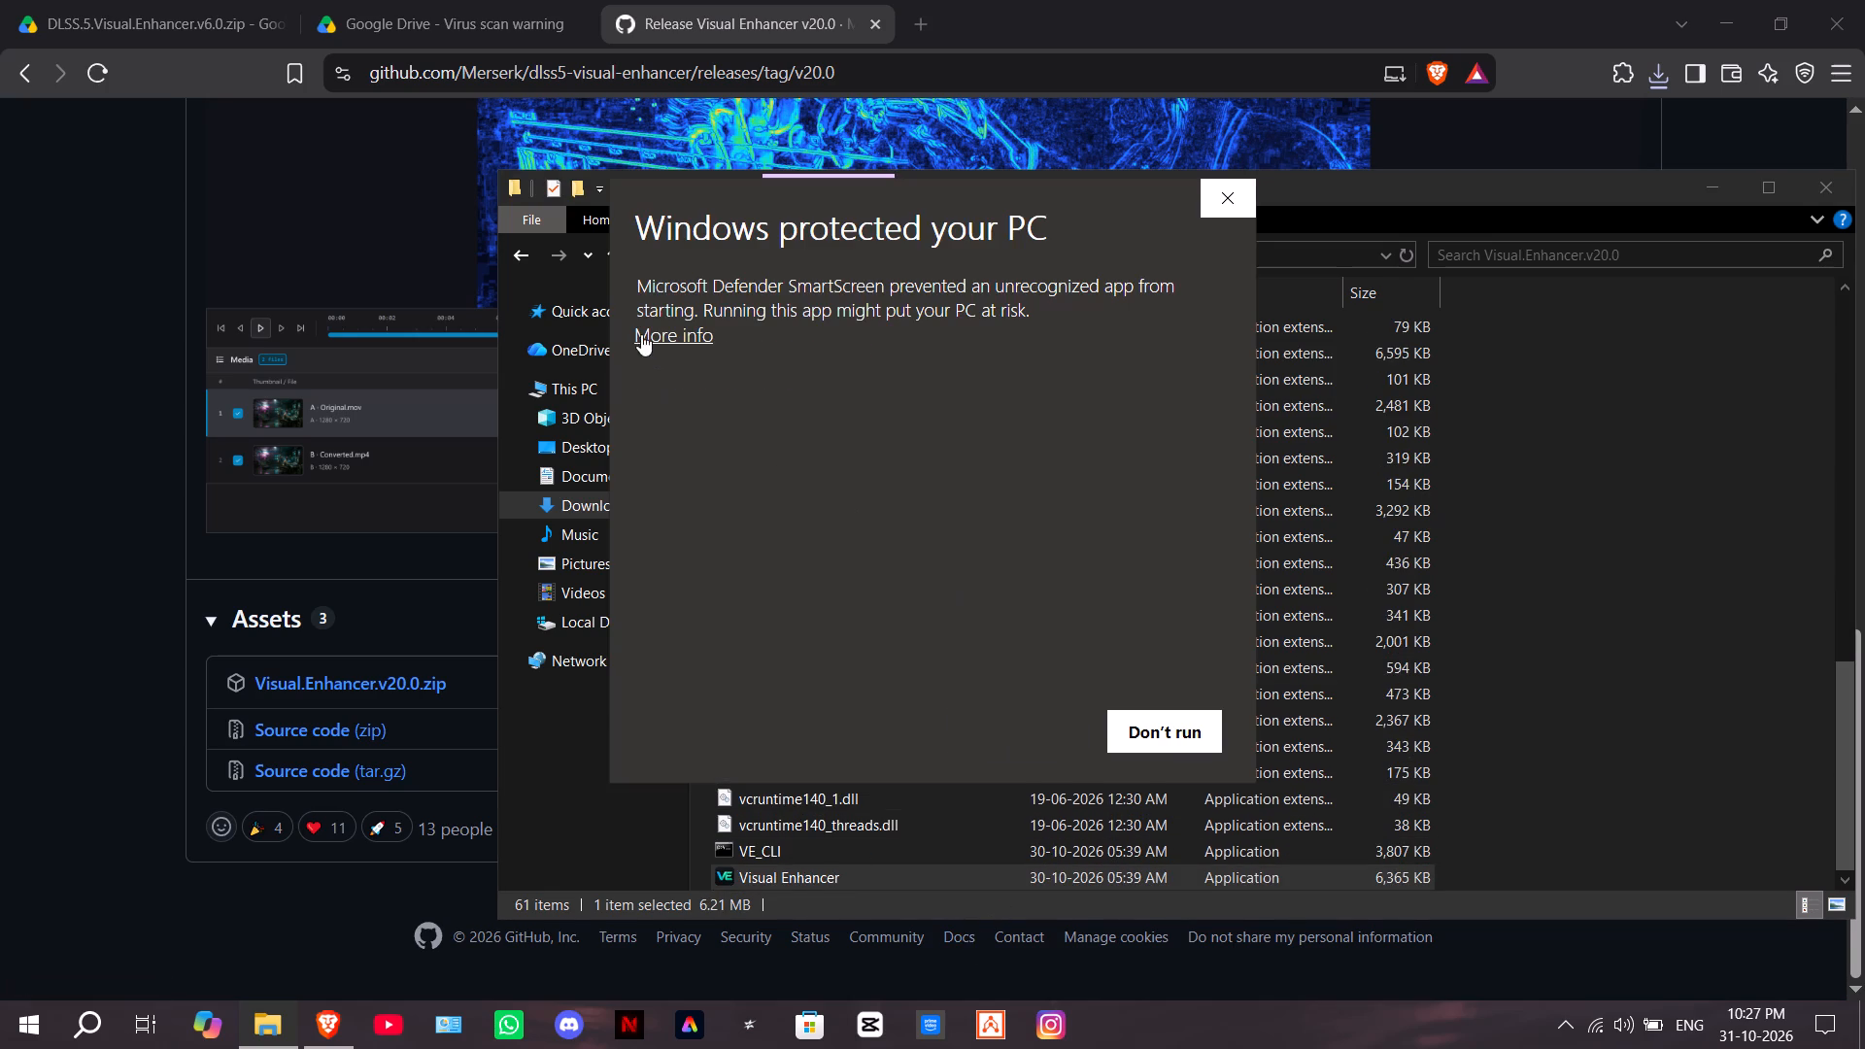
pyautogui.click(1040, 734)
# Minimize the file explorer and browser windows.
pyautogui.click(1728, 177)
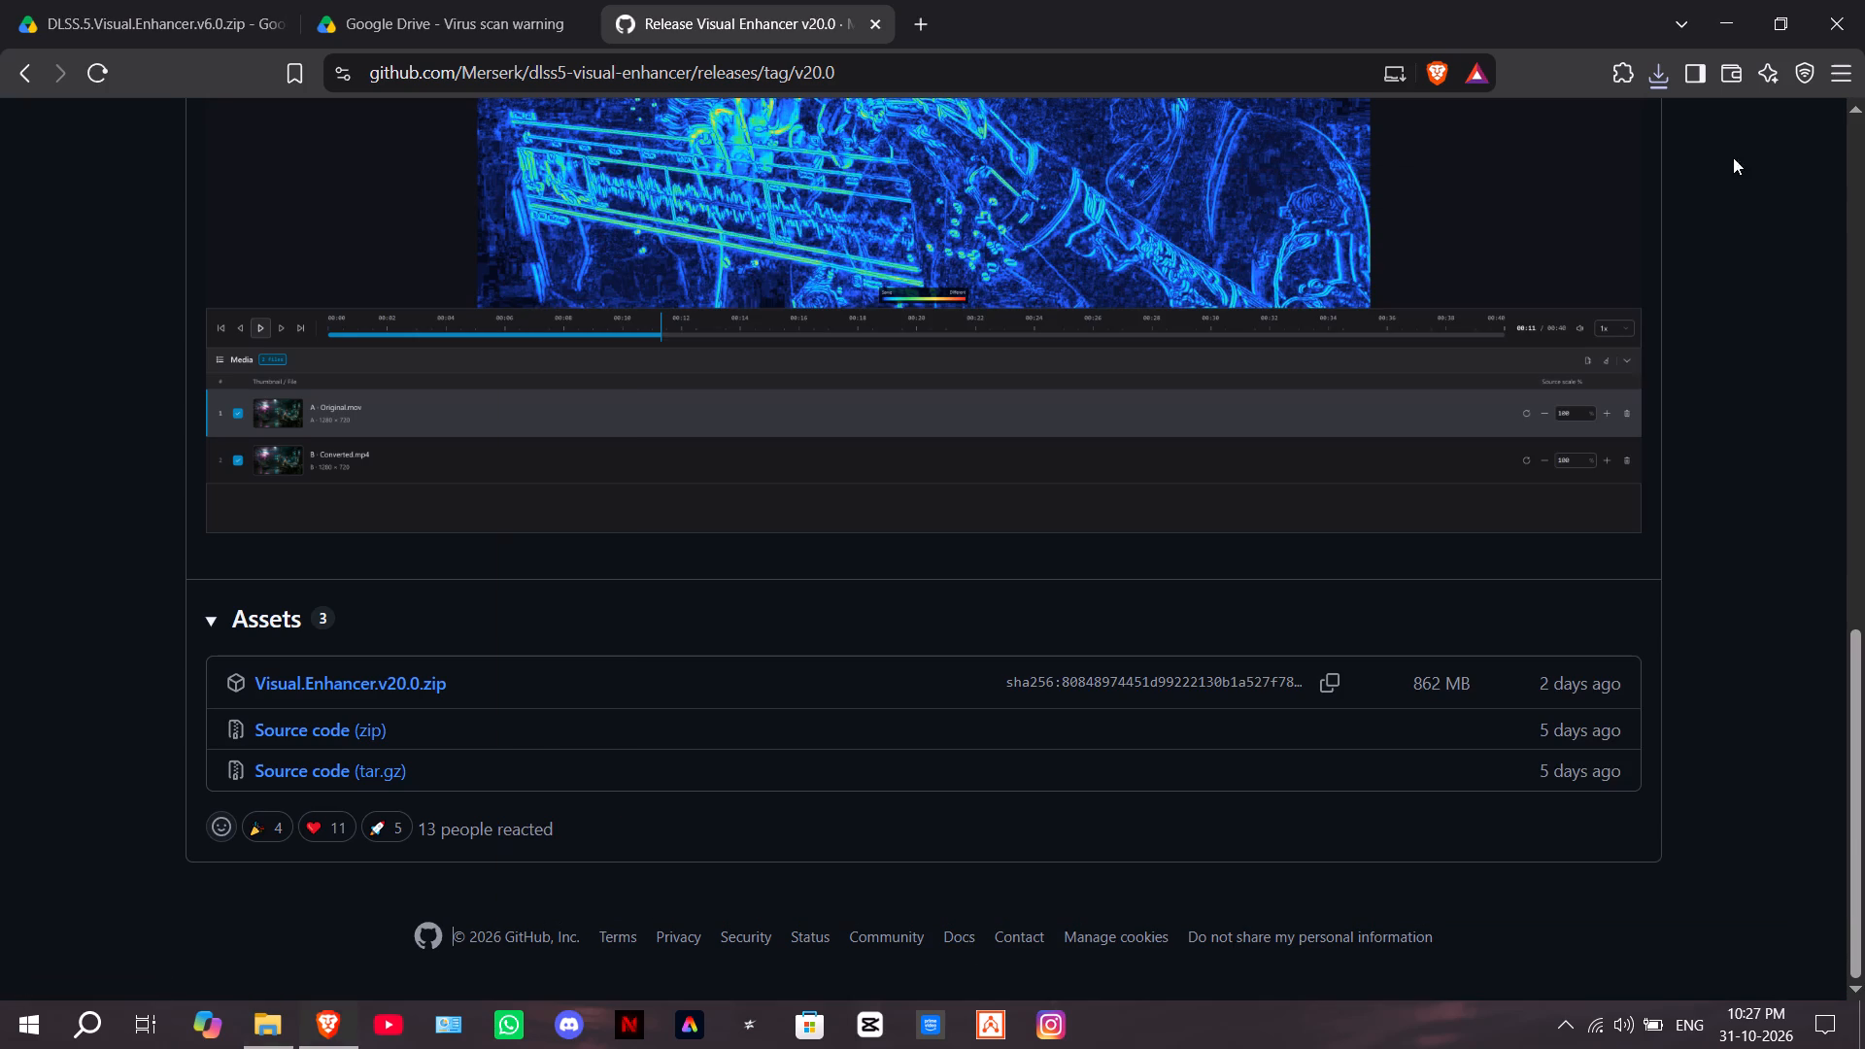
pyautogui.click(1744, 8)
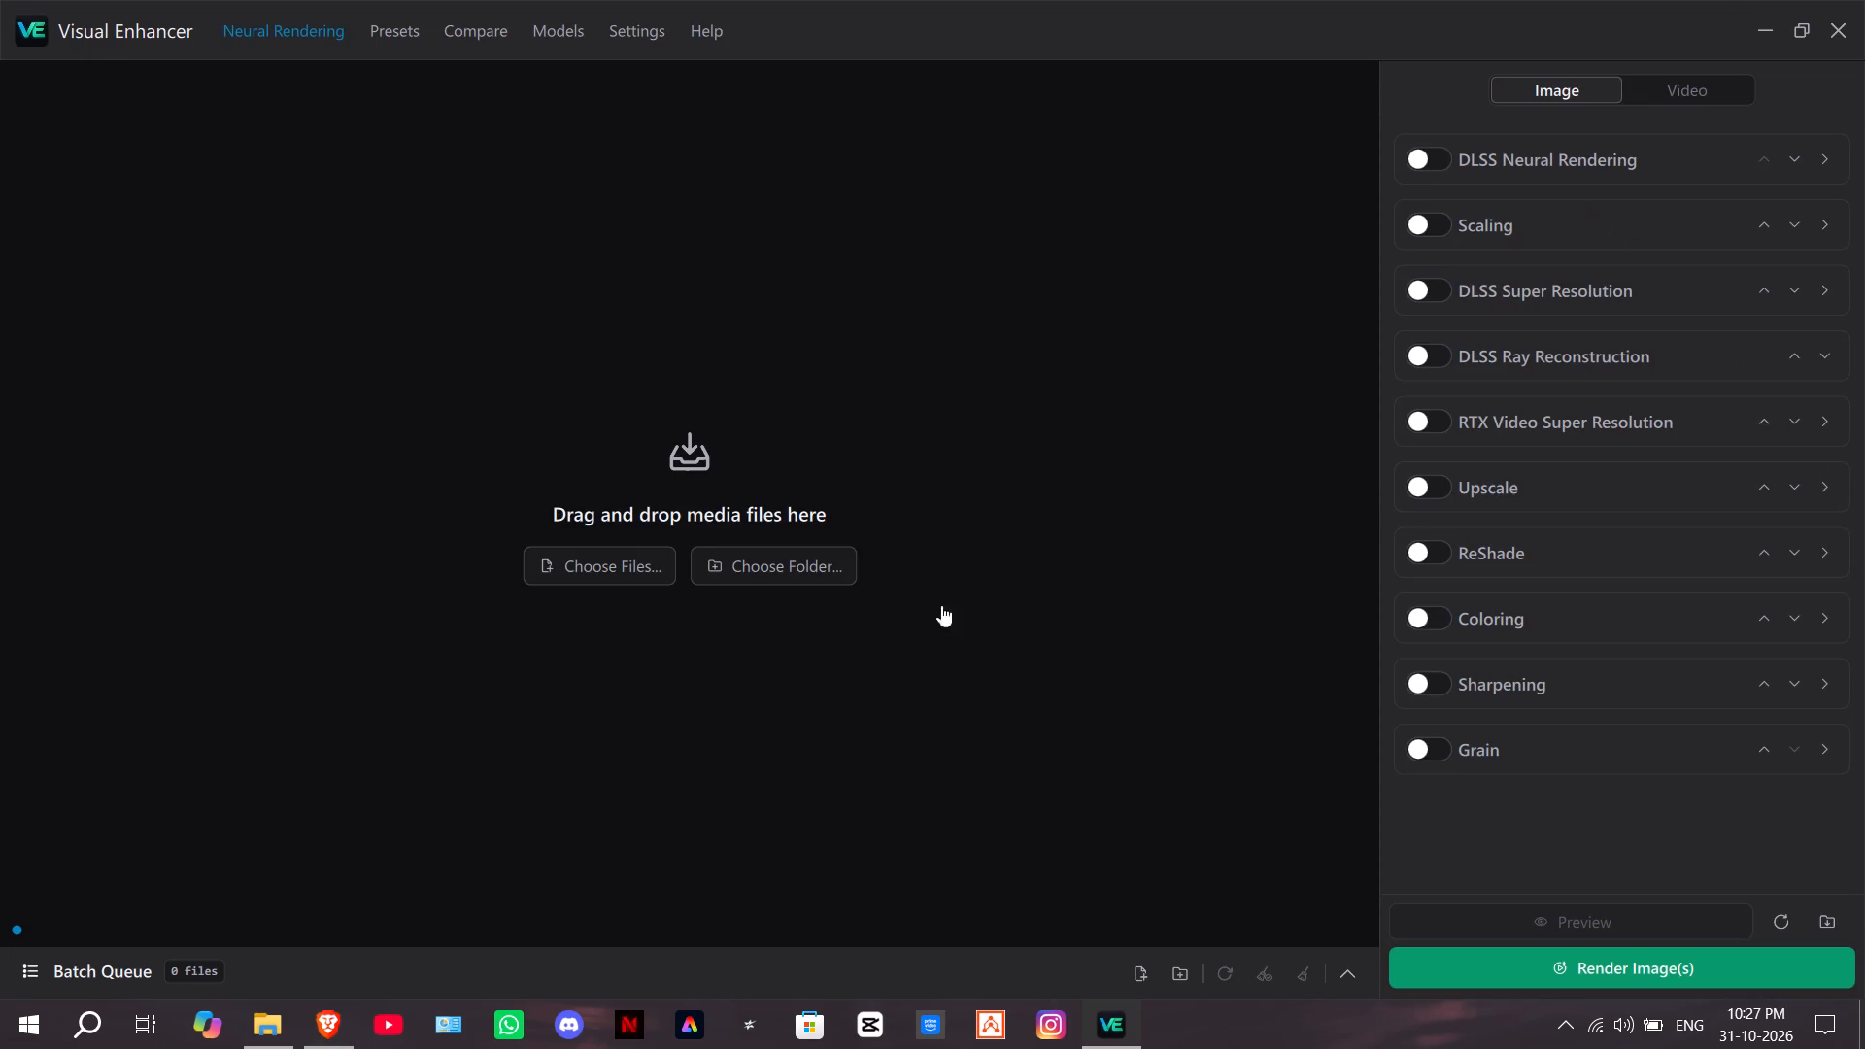
# Load the 1031 (2) MP4 video from the Downloads folder into Visual Enhancer as input media.
pyautogui.click(597, 571)
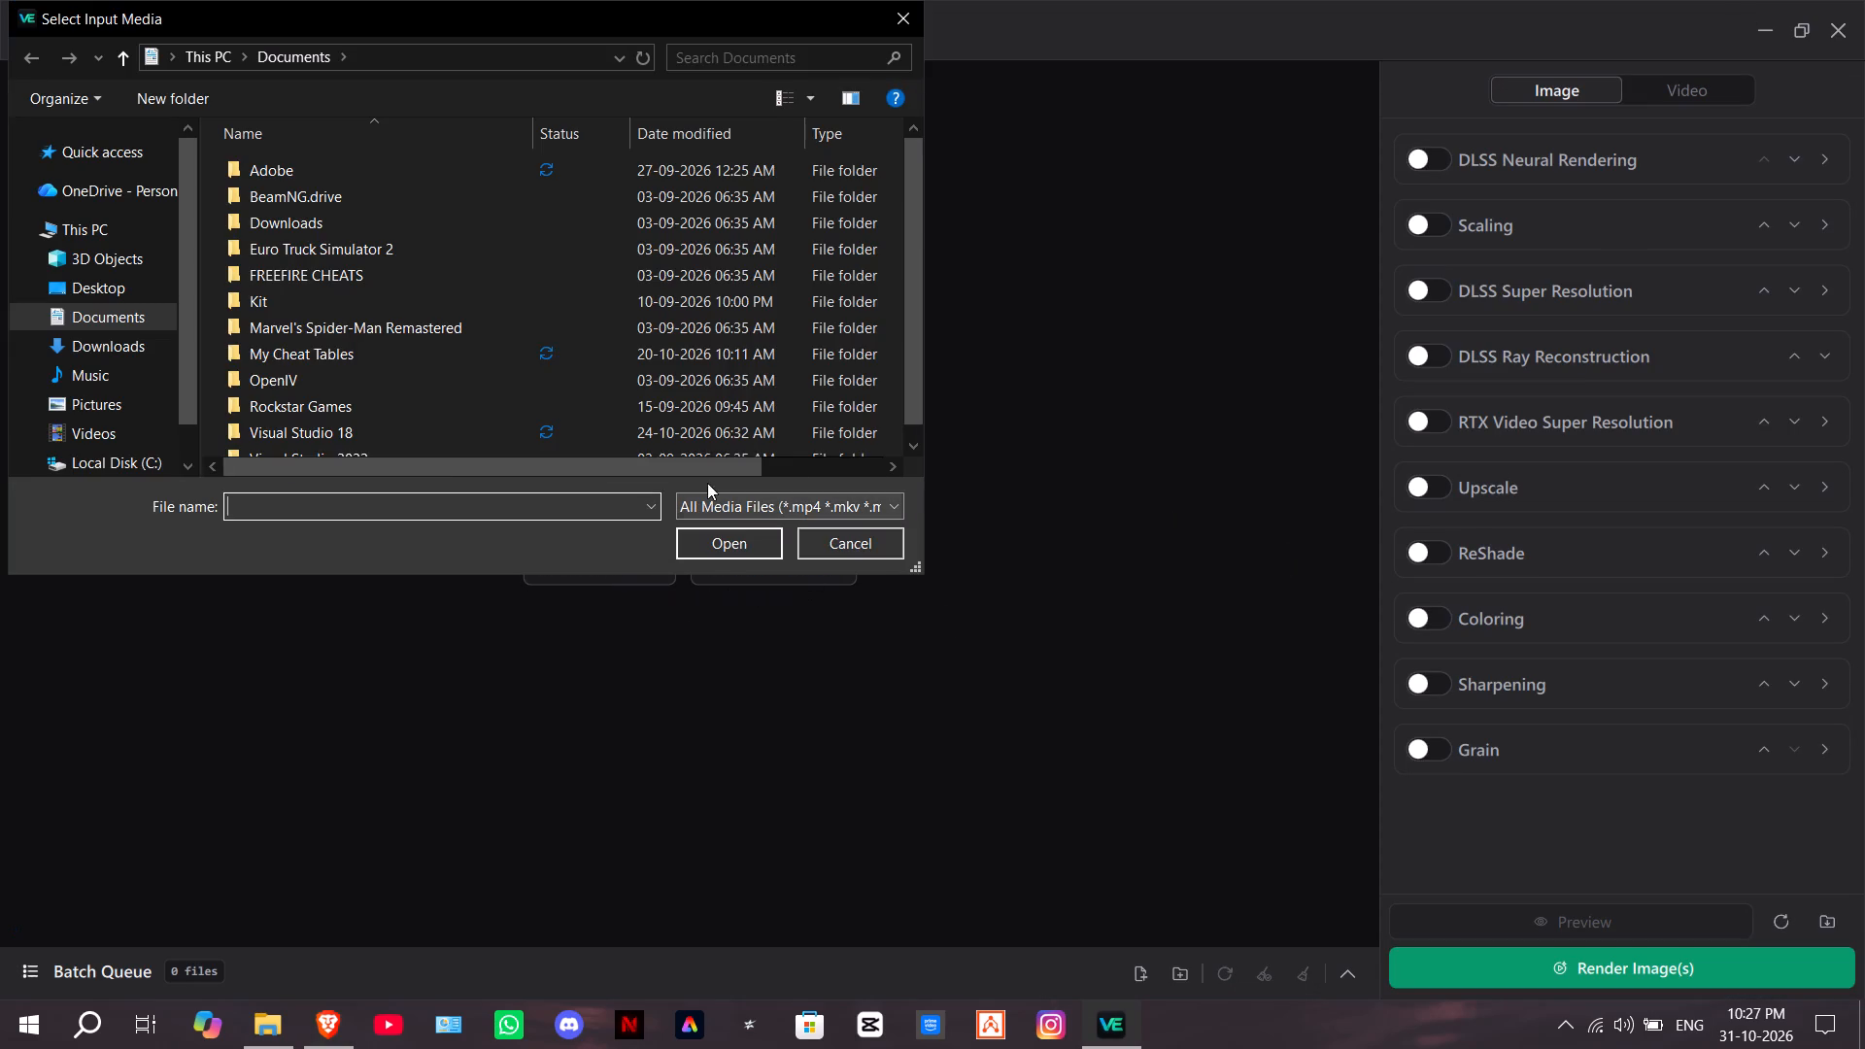
pyautogui.click(57, 335)
pyautogui.click(437, 202)
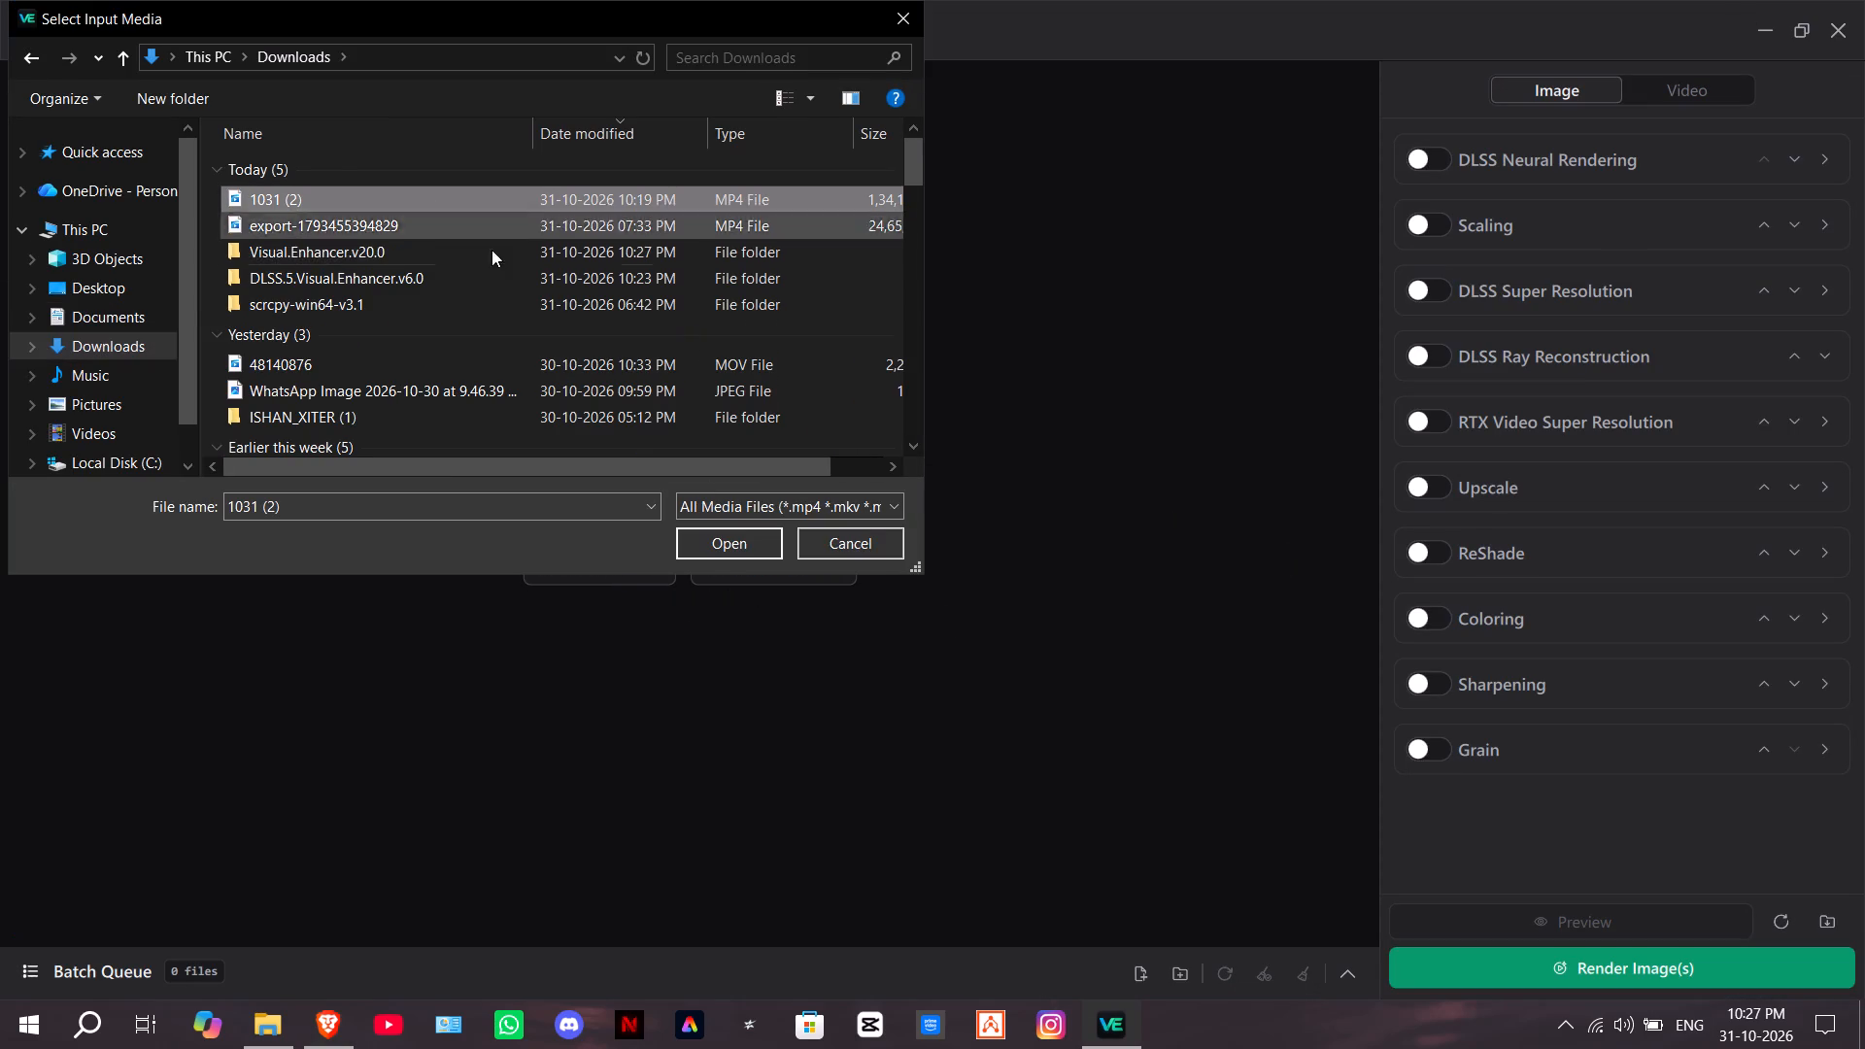
pyautogui.click(720, 537)
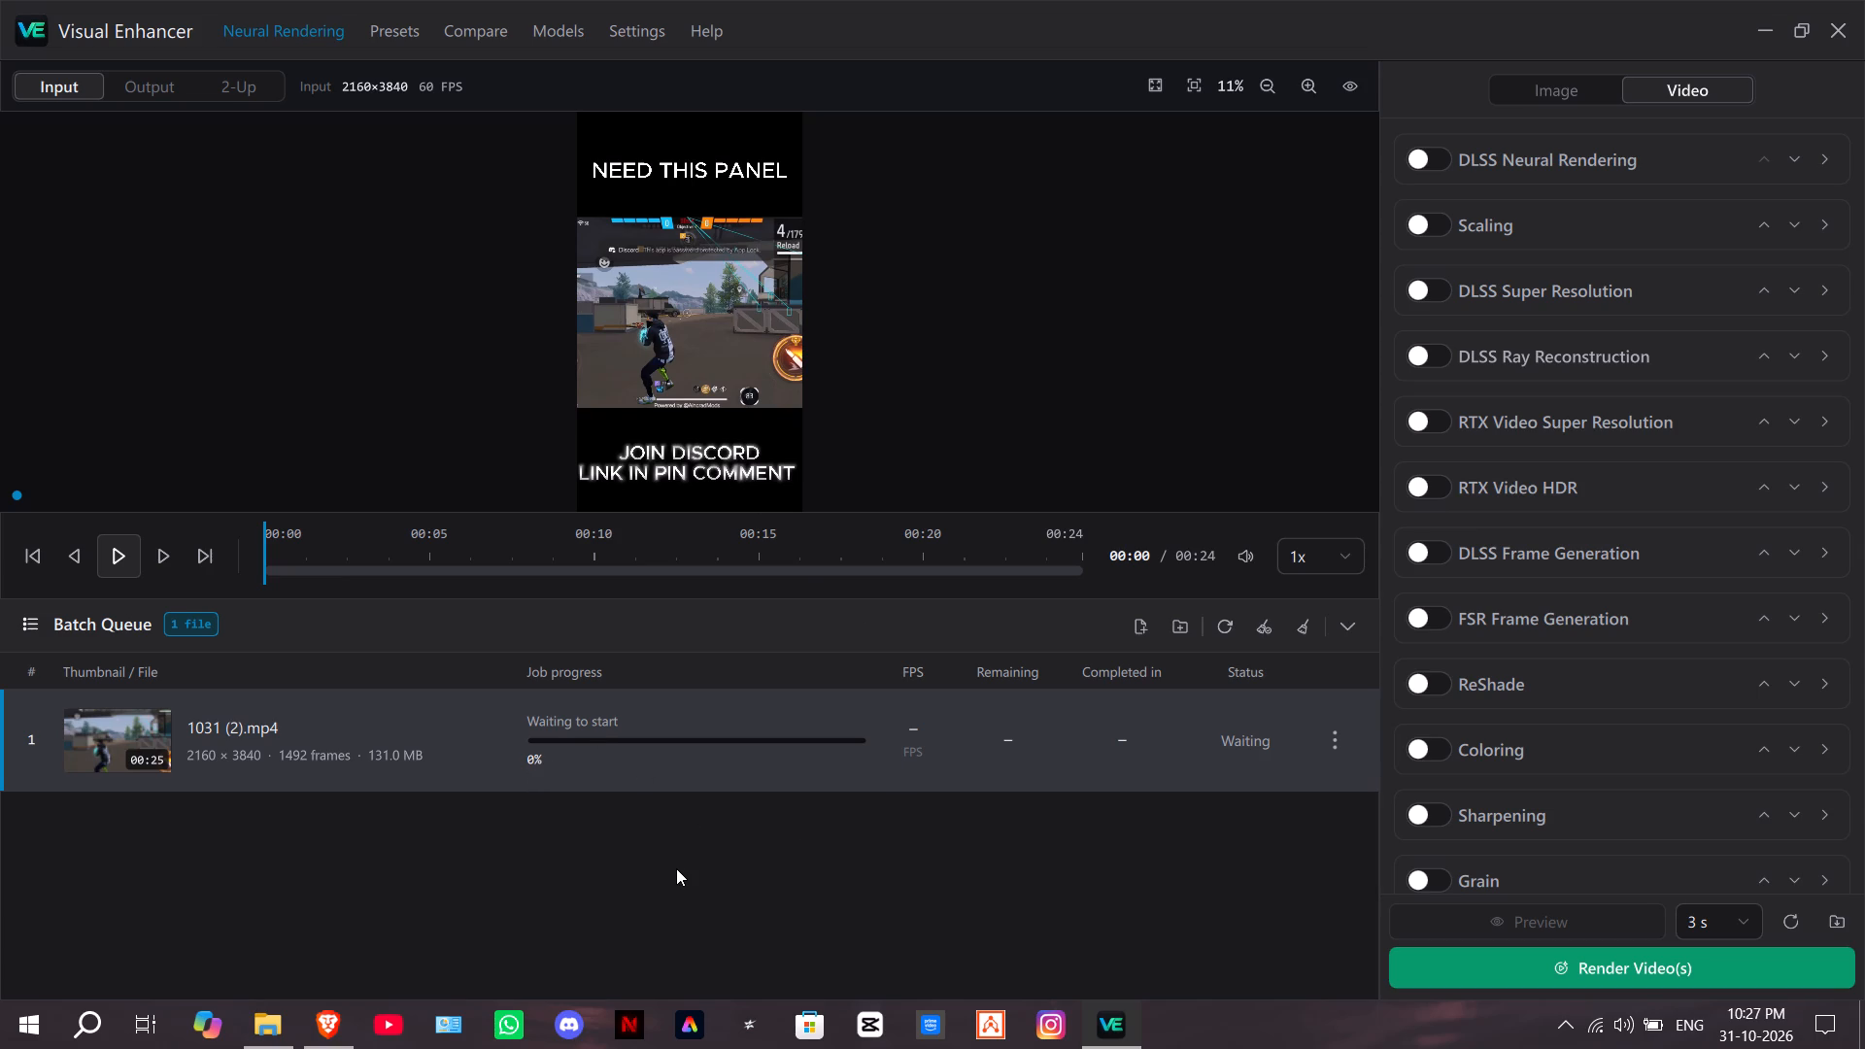
# Enable DLSS Neural Rendering, Scaling, DLSS Ray Reconstruction, RTX Video Super Resolution, RTX Video HDR and DLSS Frame Generation for the video.
pyautogui.click(1435, 168)
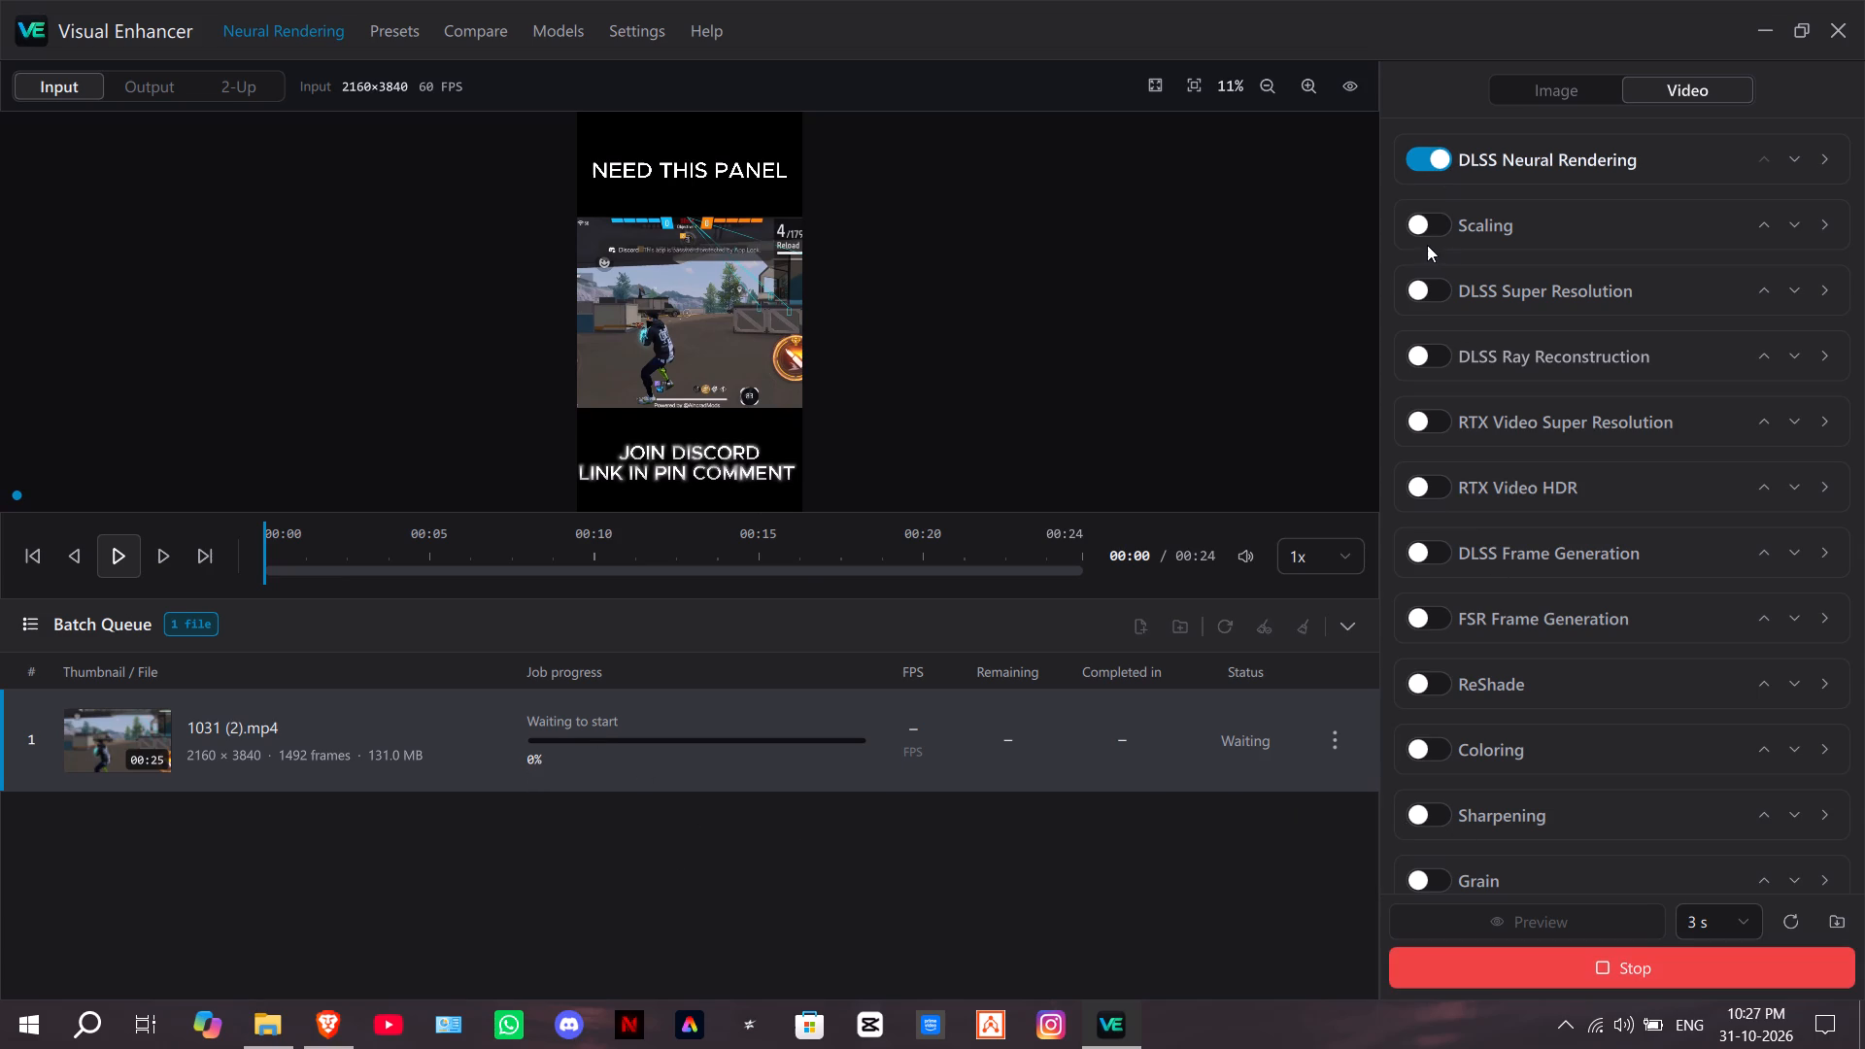
pyautogui.click(1422, 227)
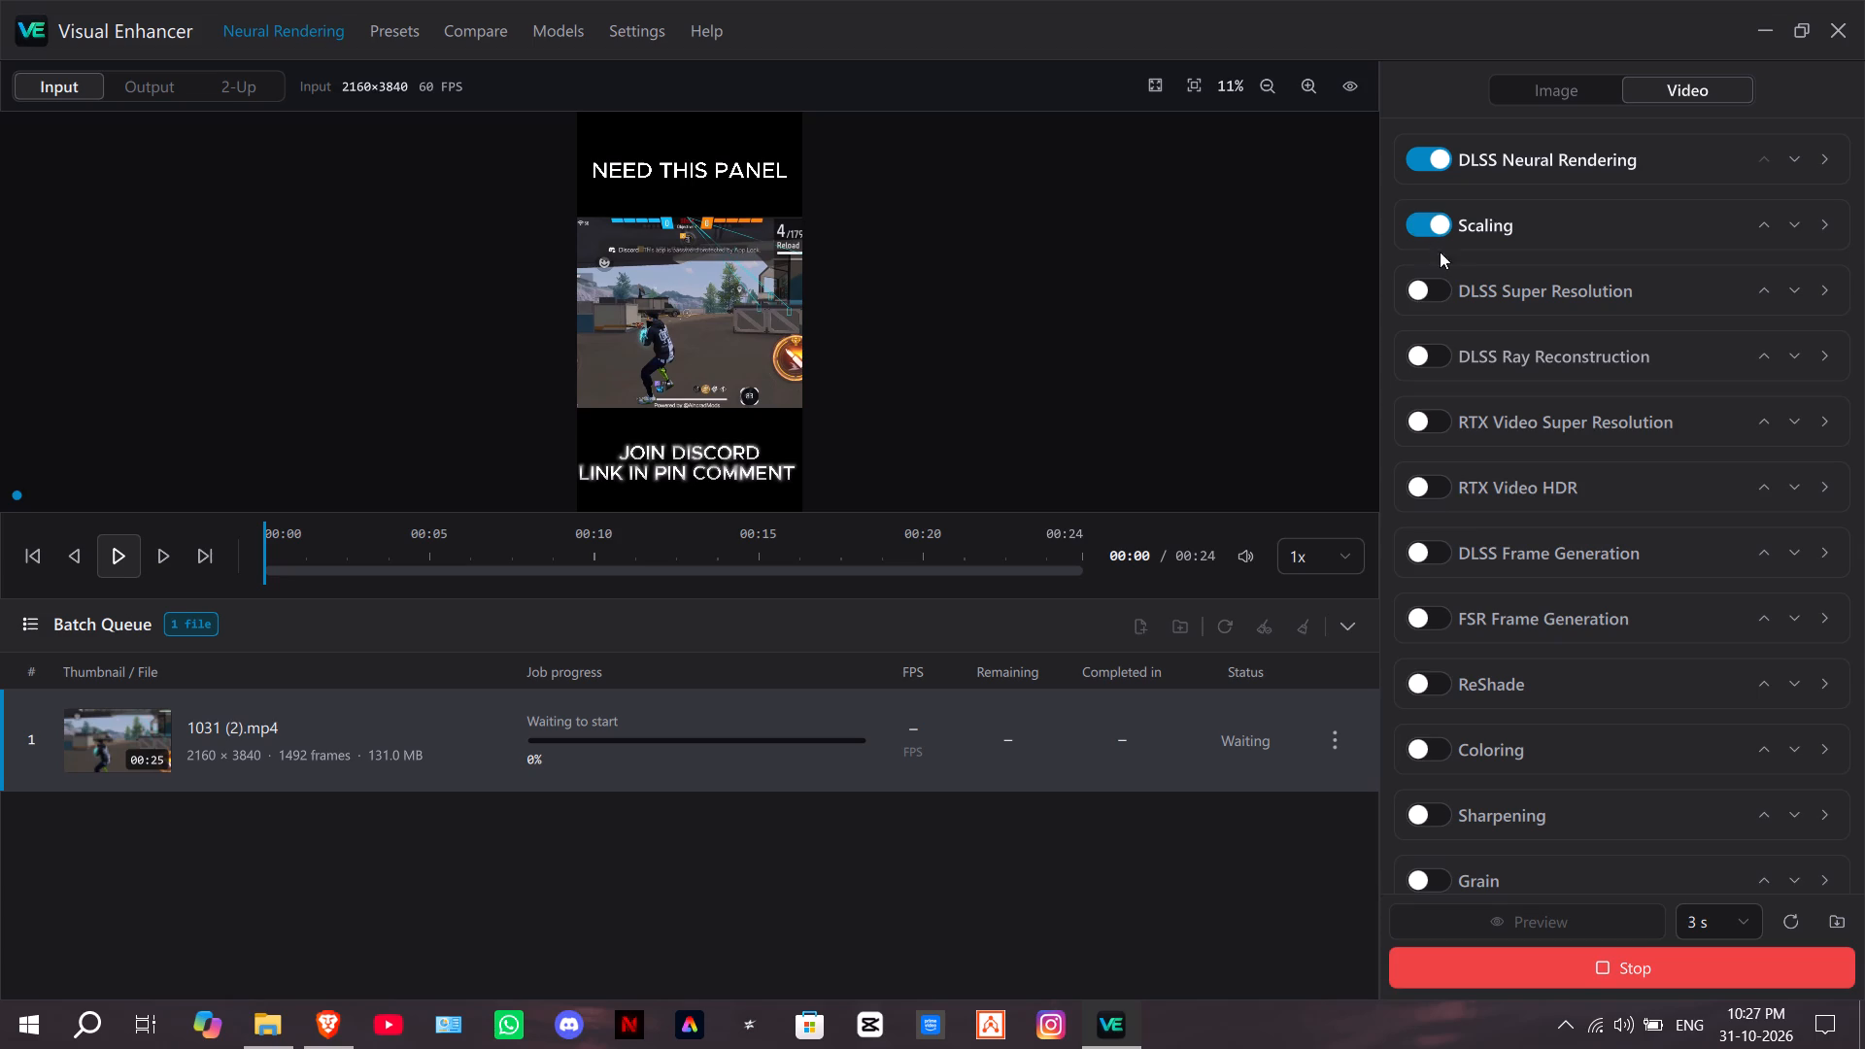
pyautogui.click(1423, 296)
pyautogui.click(1416, 356)
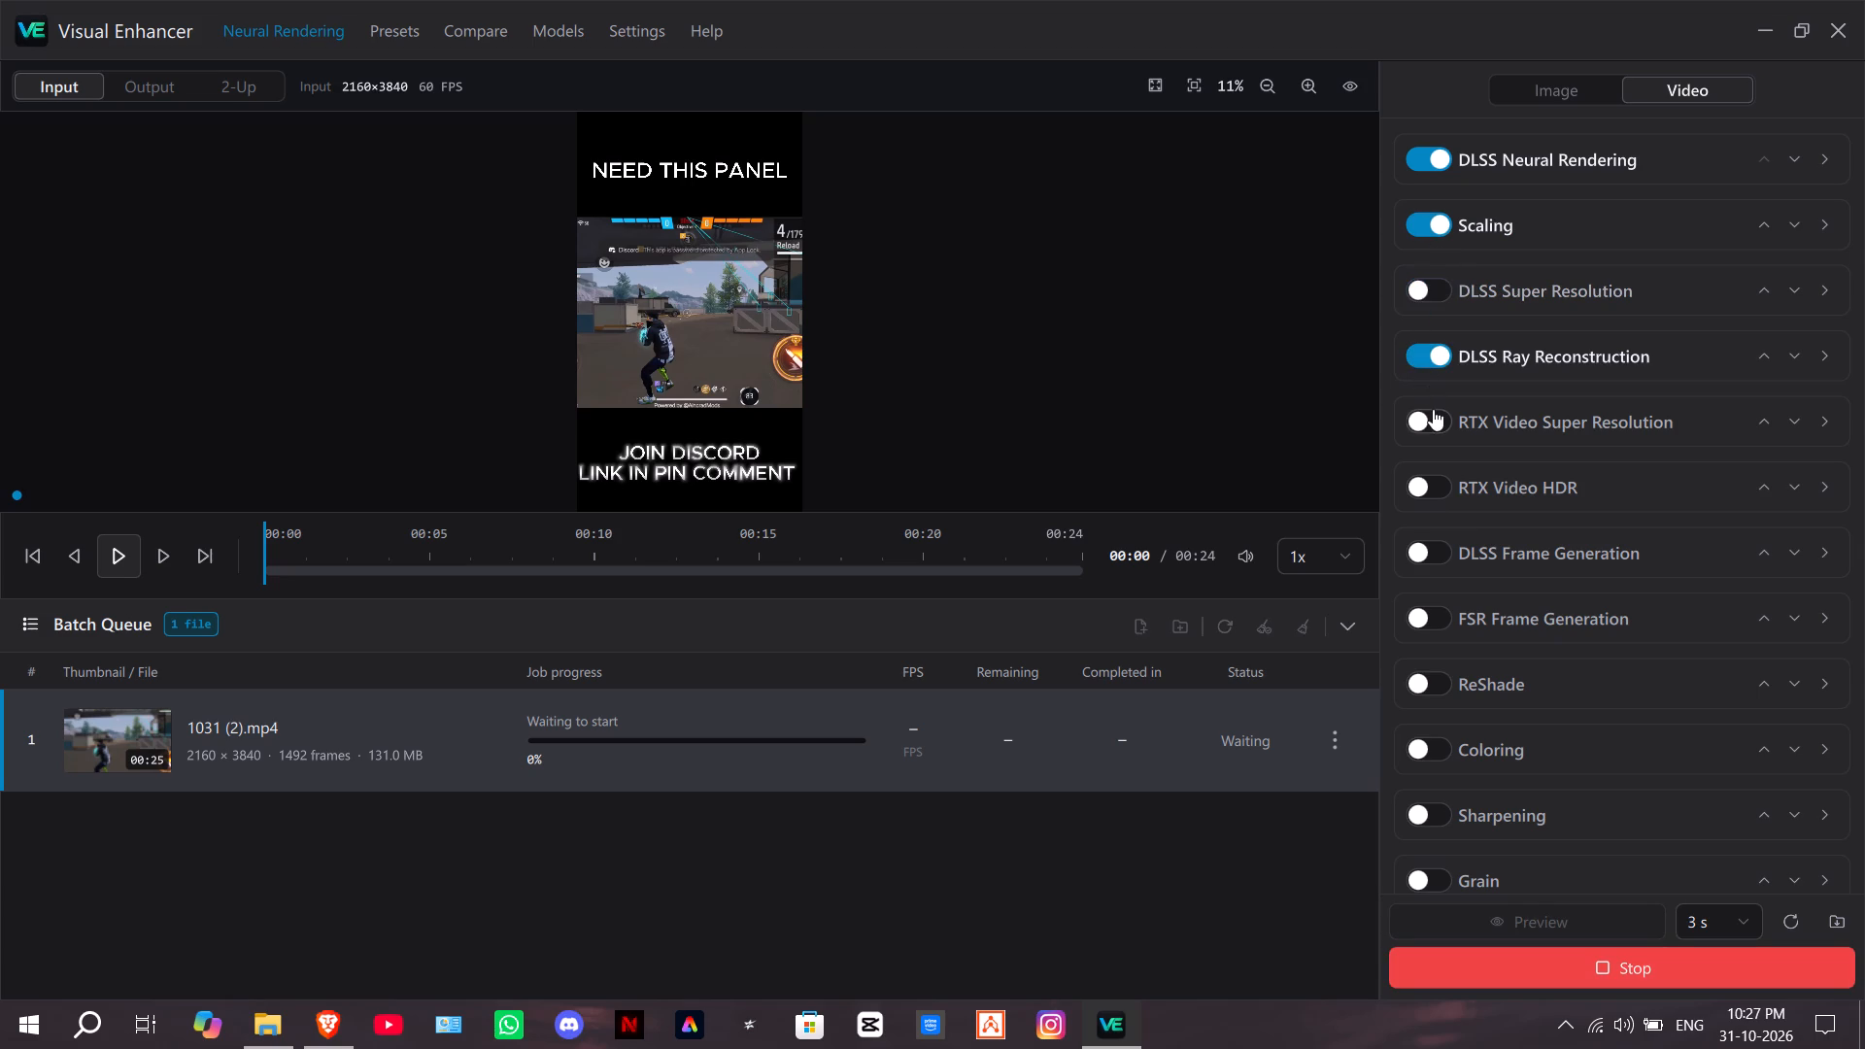
pyautogui.click(1432, 412)
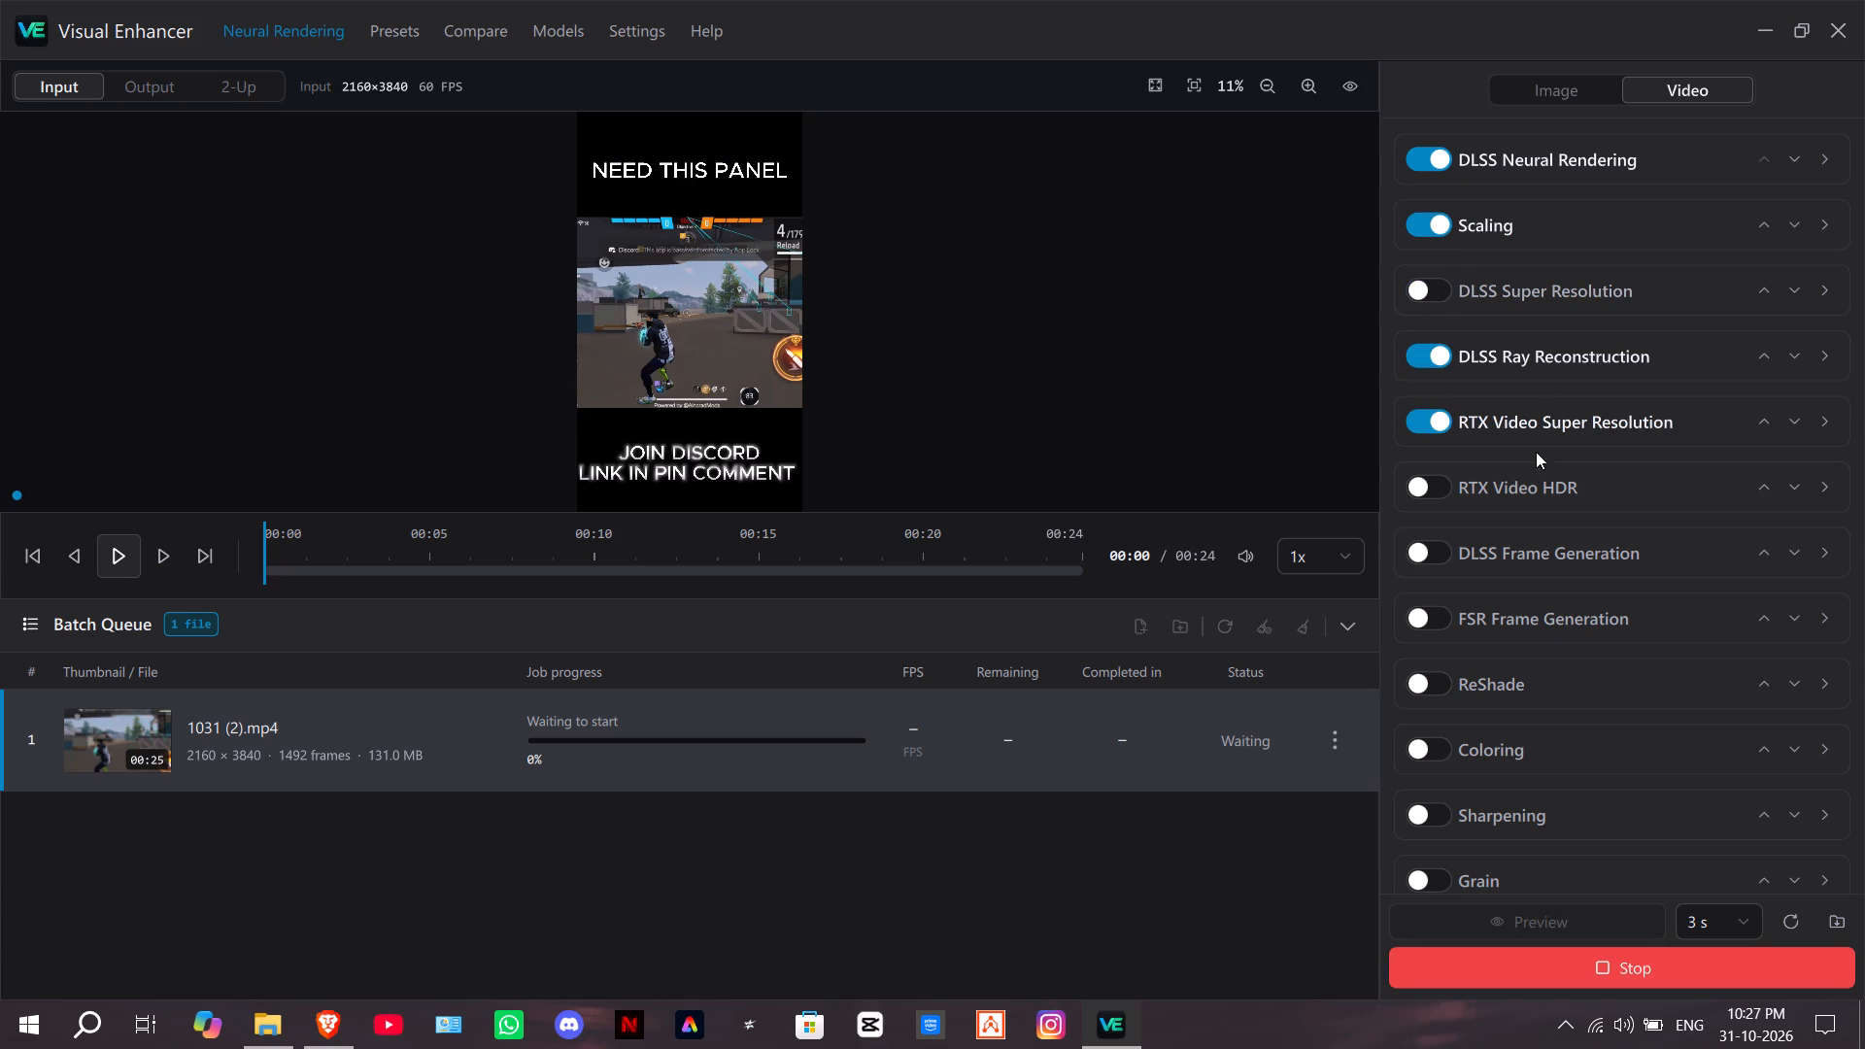
pyautogui.click(1444, 495)
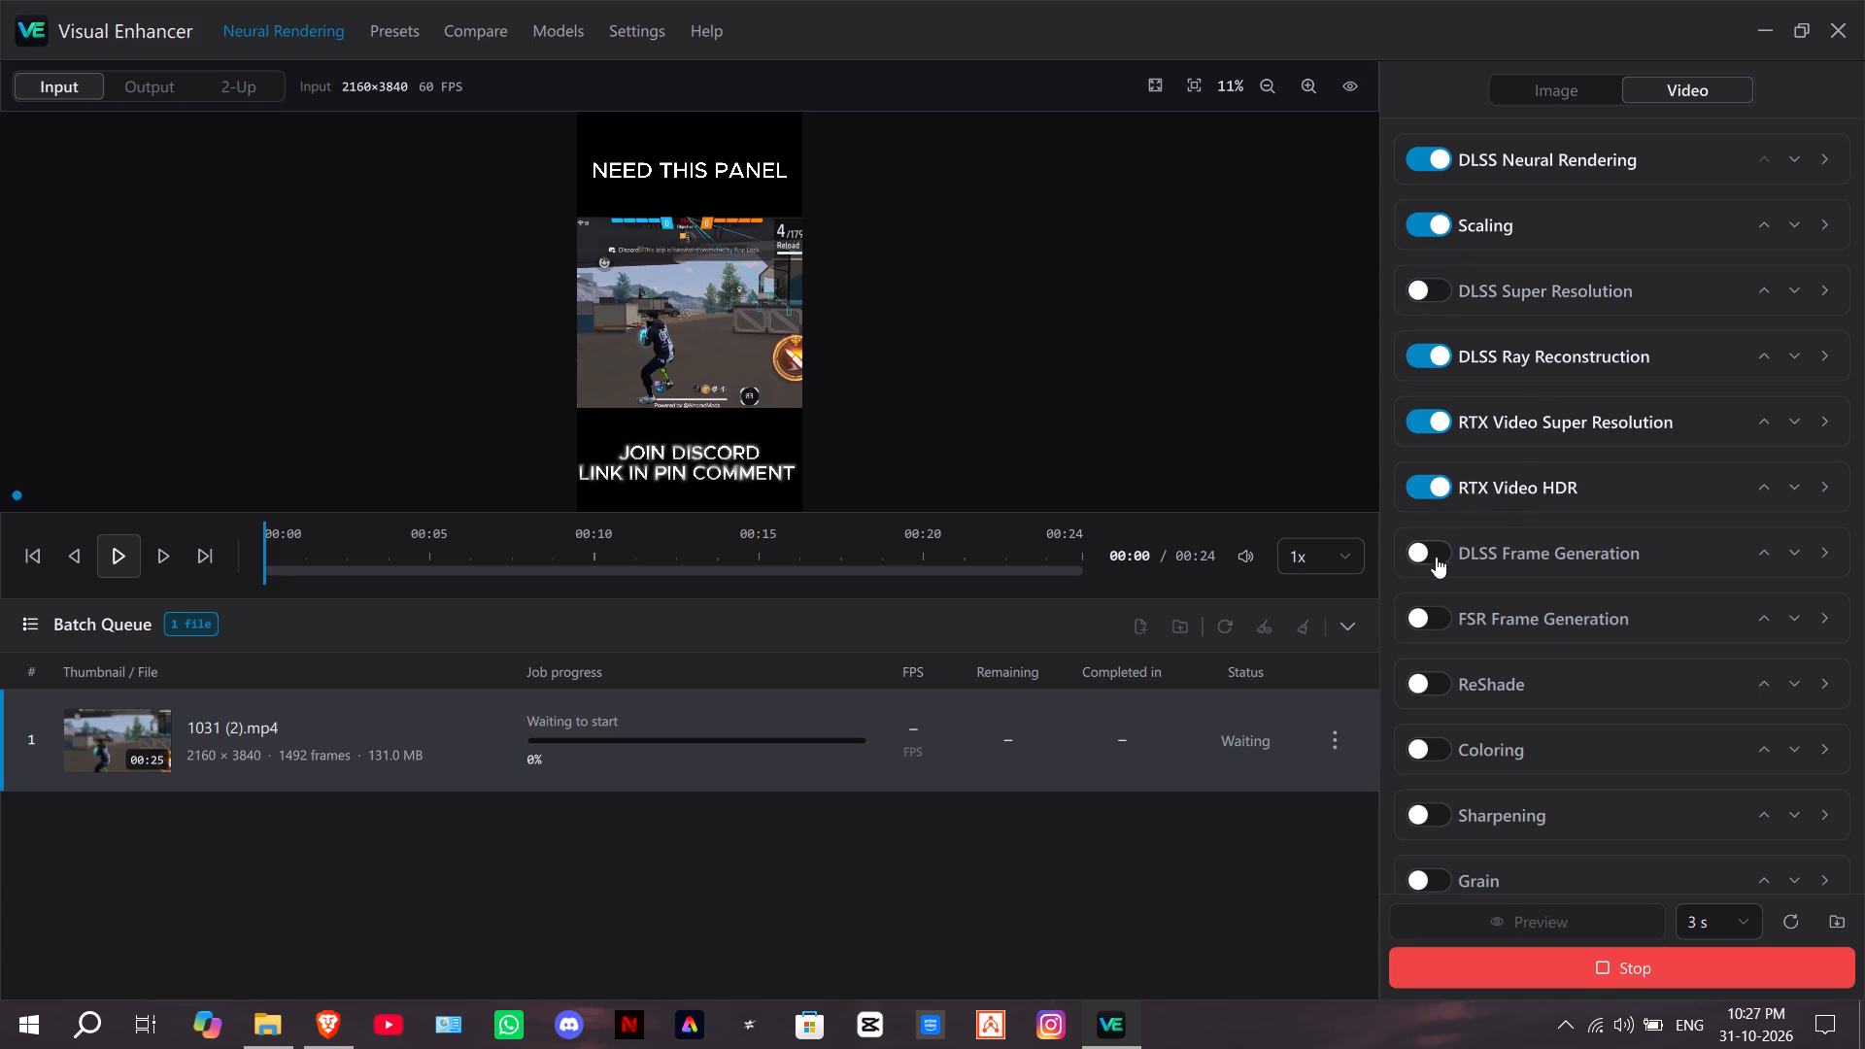
pyautogui.click(1434, 555)
# Enable the Sharpening and Coloring effects for the video.
pyautogui.scroll(-3, 1542, 673)
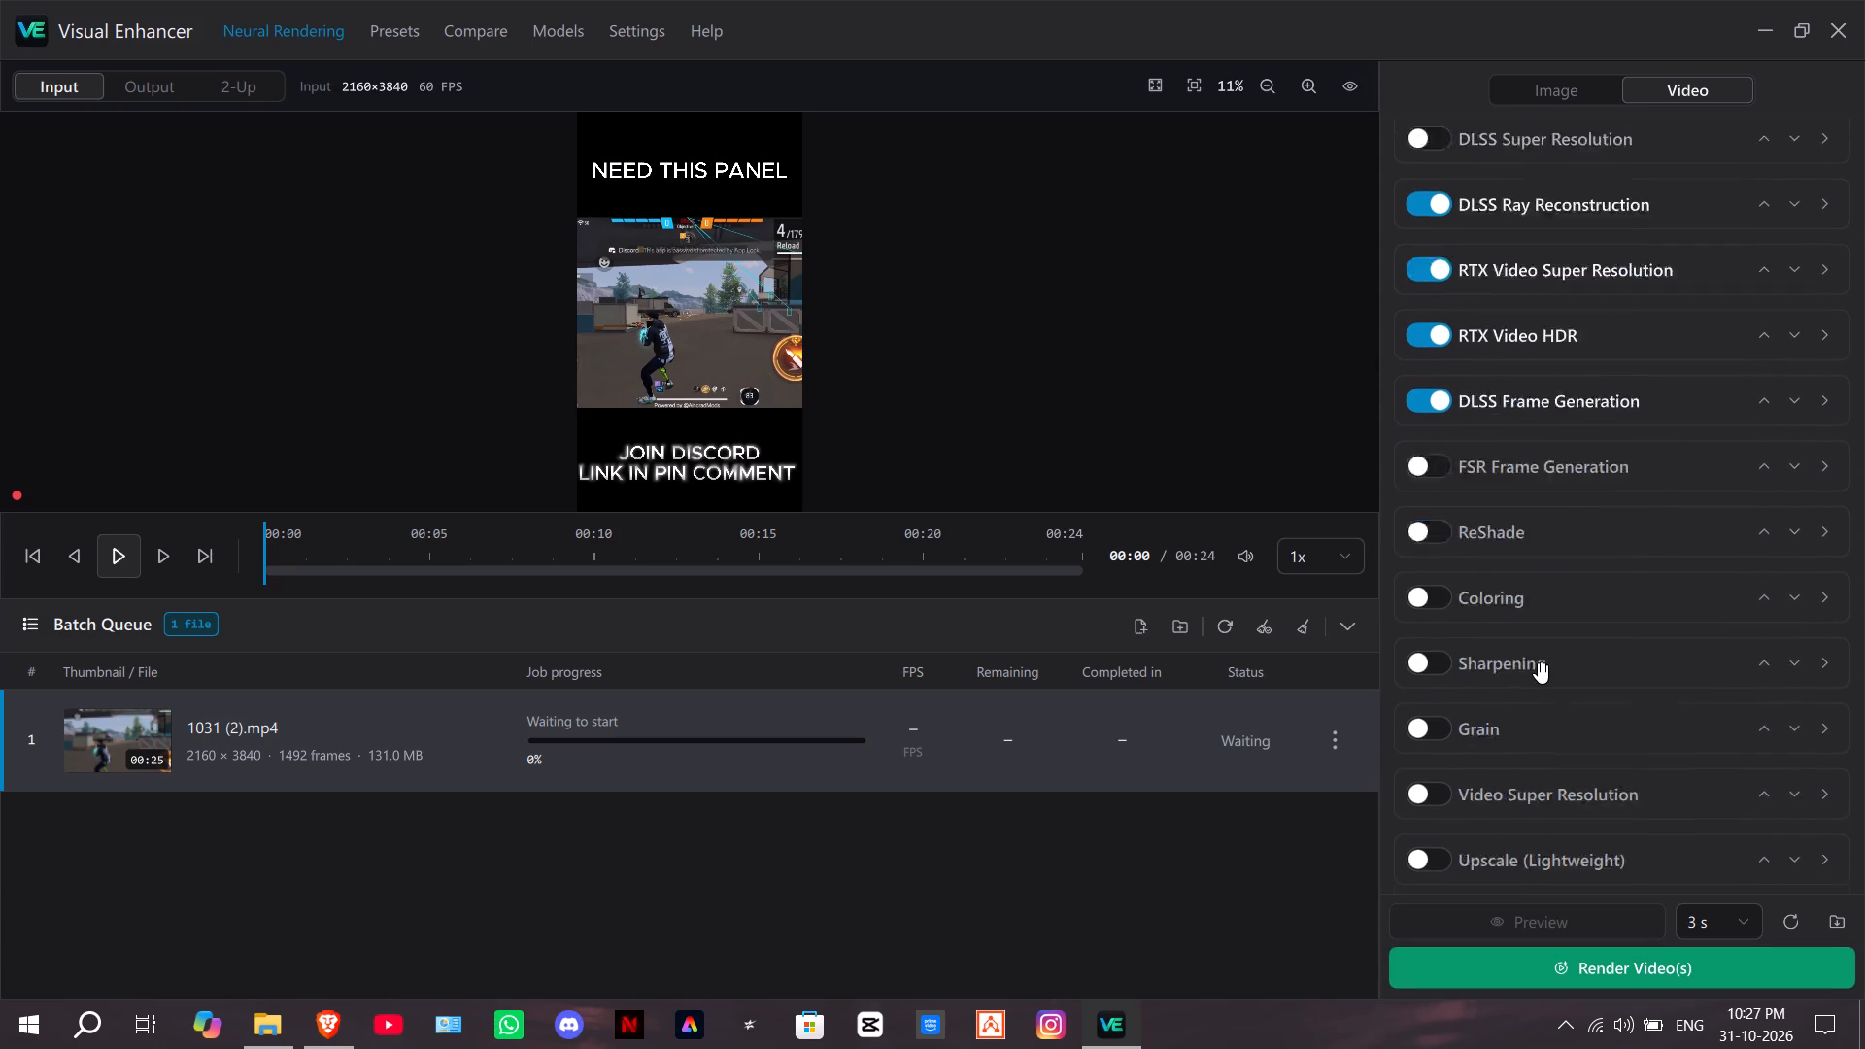
pyautogui.click(1429, 634)
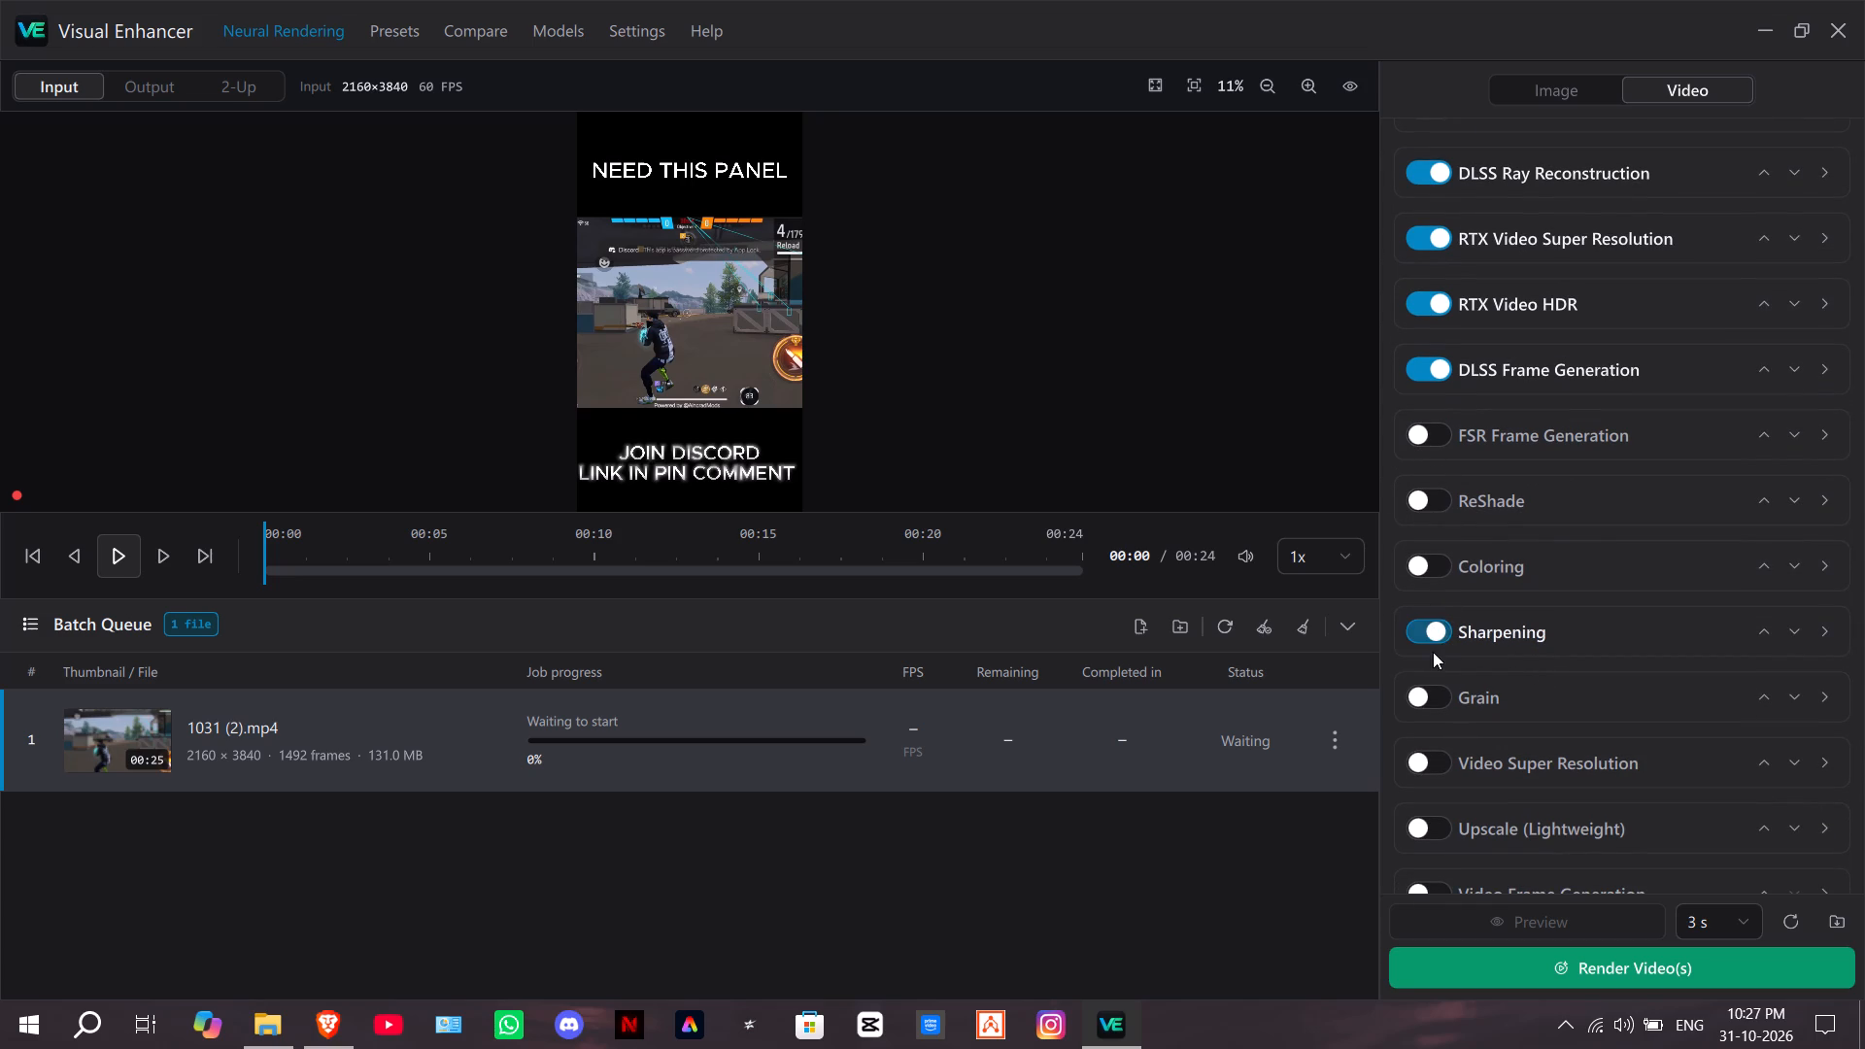
pyautogui.click(1438, 576)
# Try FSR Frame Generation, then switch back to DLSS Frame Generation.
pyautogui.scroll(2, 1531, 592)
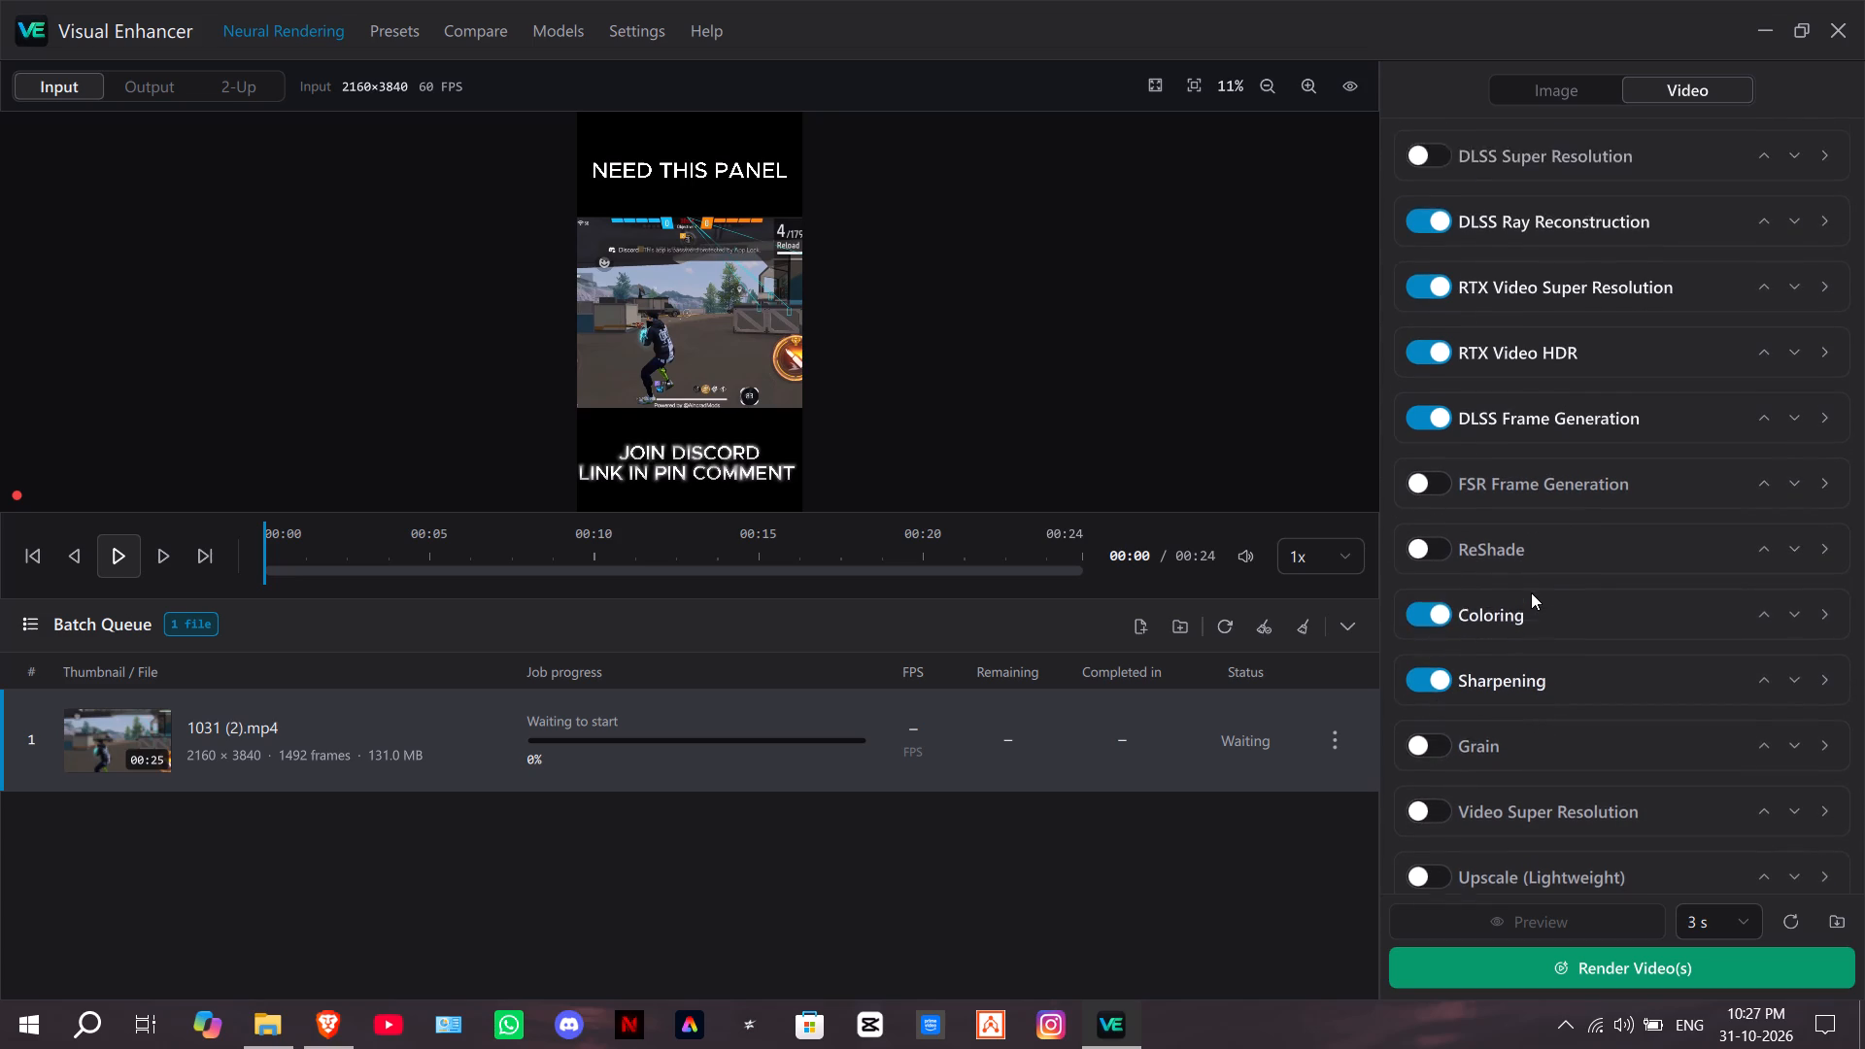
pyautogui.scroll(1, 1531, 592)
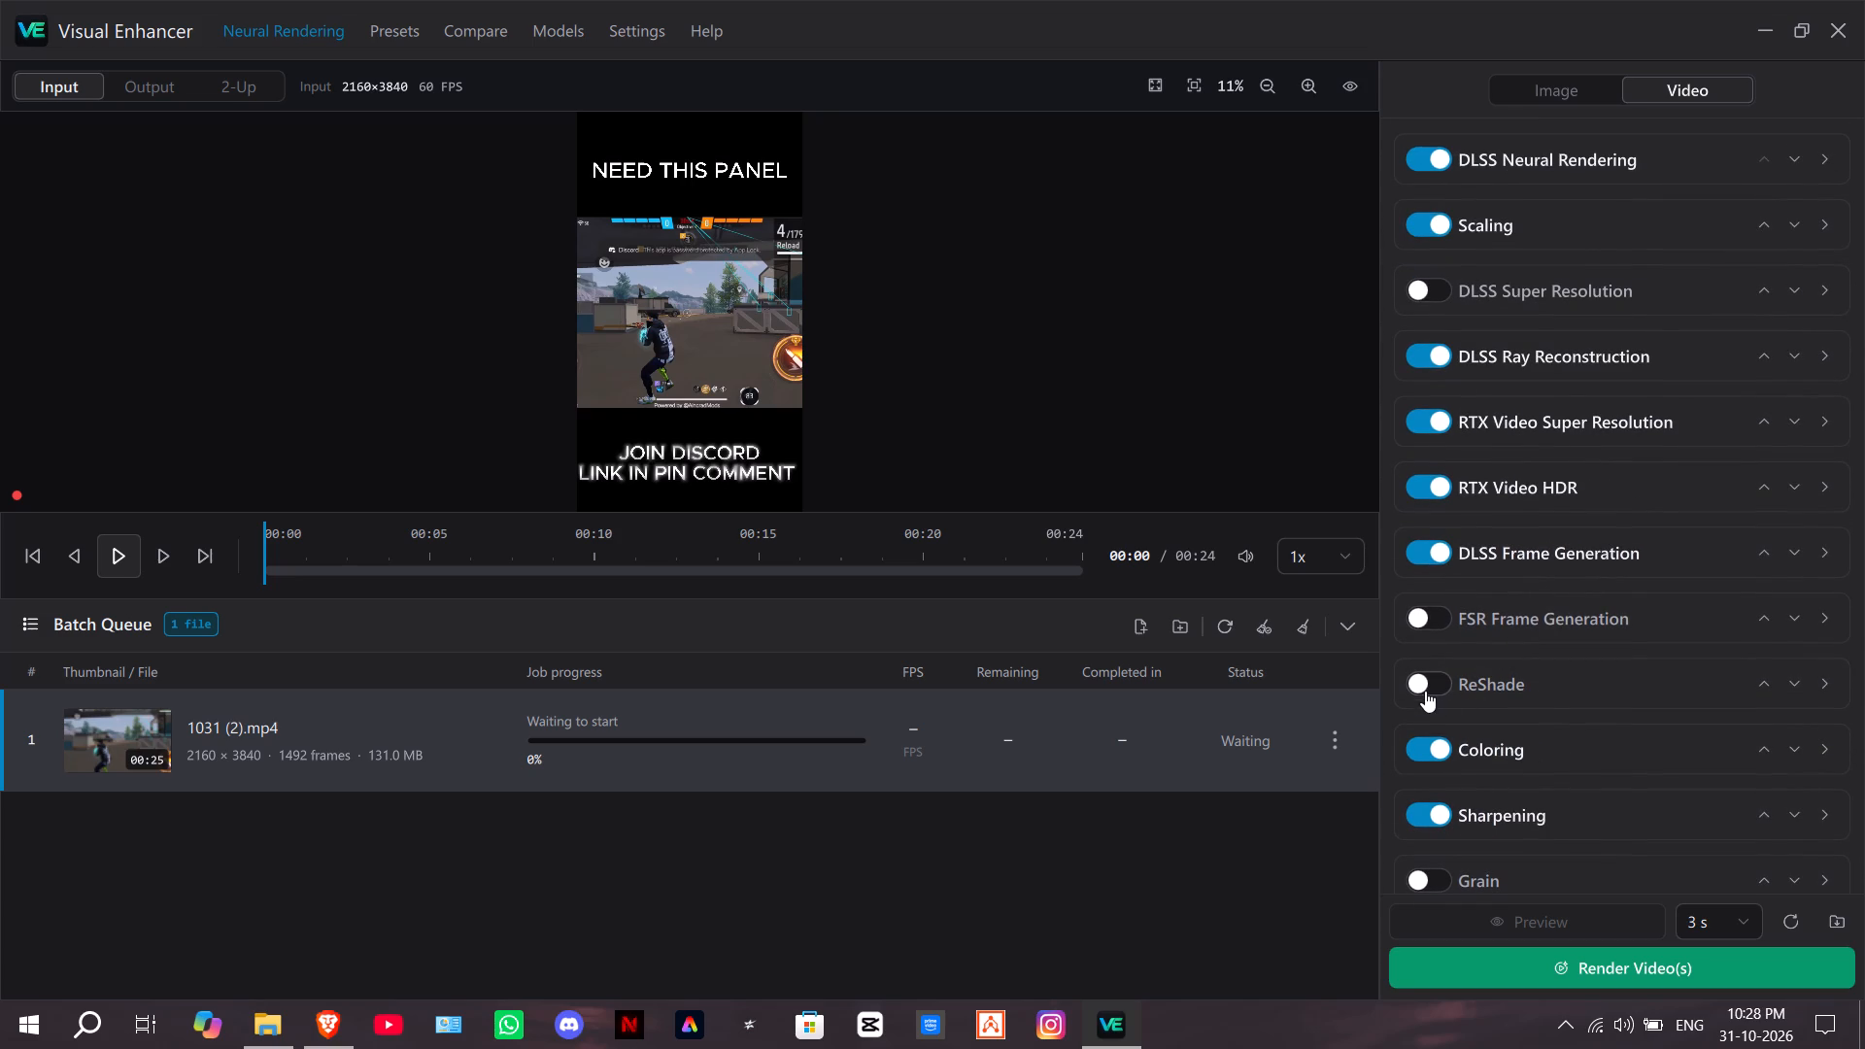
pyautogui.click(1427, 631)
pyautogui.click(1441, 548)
# Enable the ReShade and Video Super Resolution effects for the video.
pyautogui.click(1419, 679)
pyautogui.scroll(-3, 1569, 626)
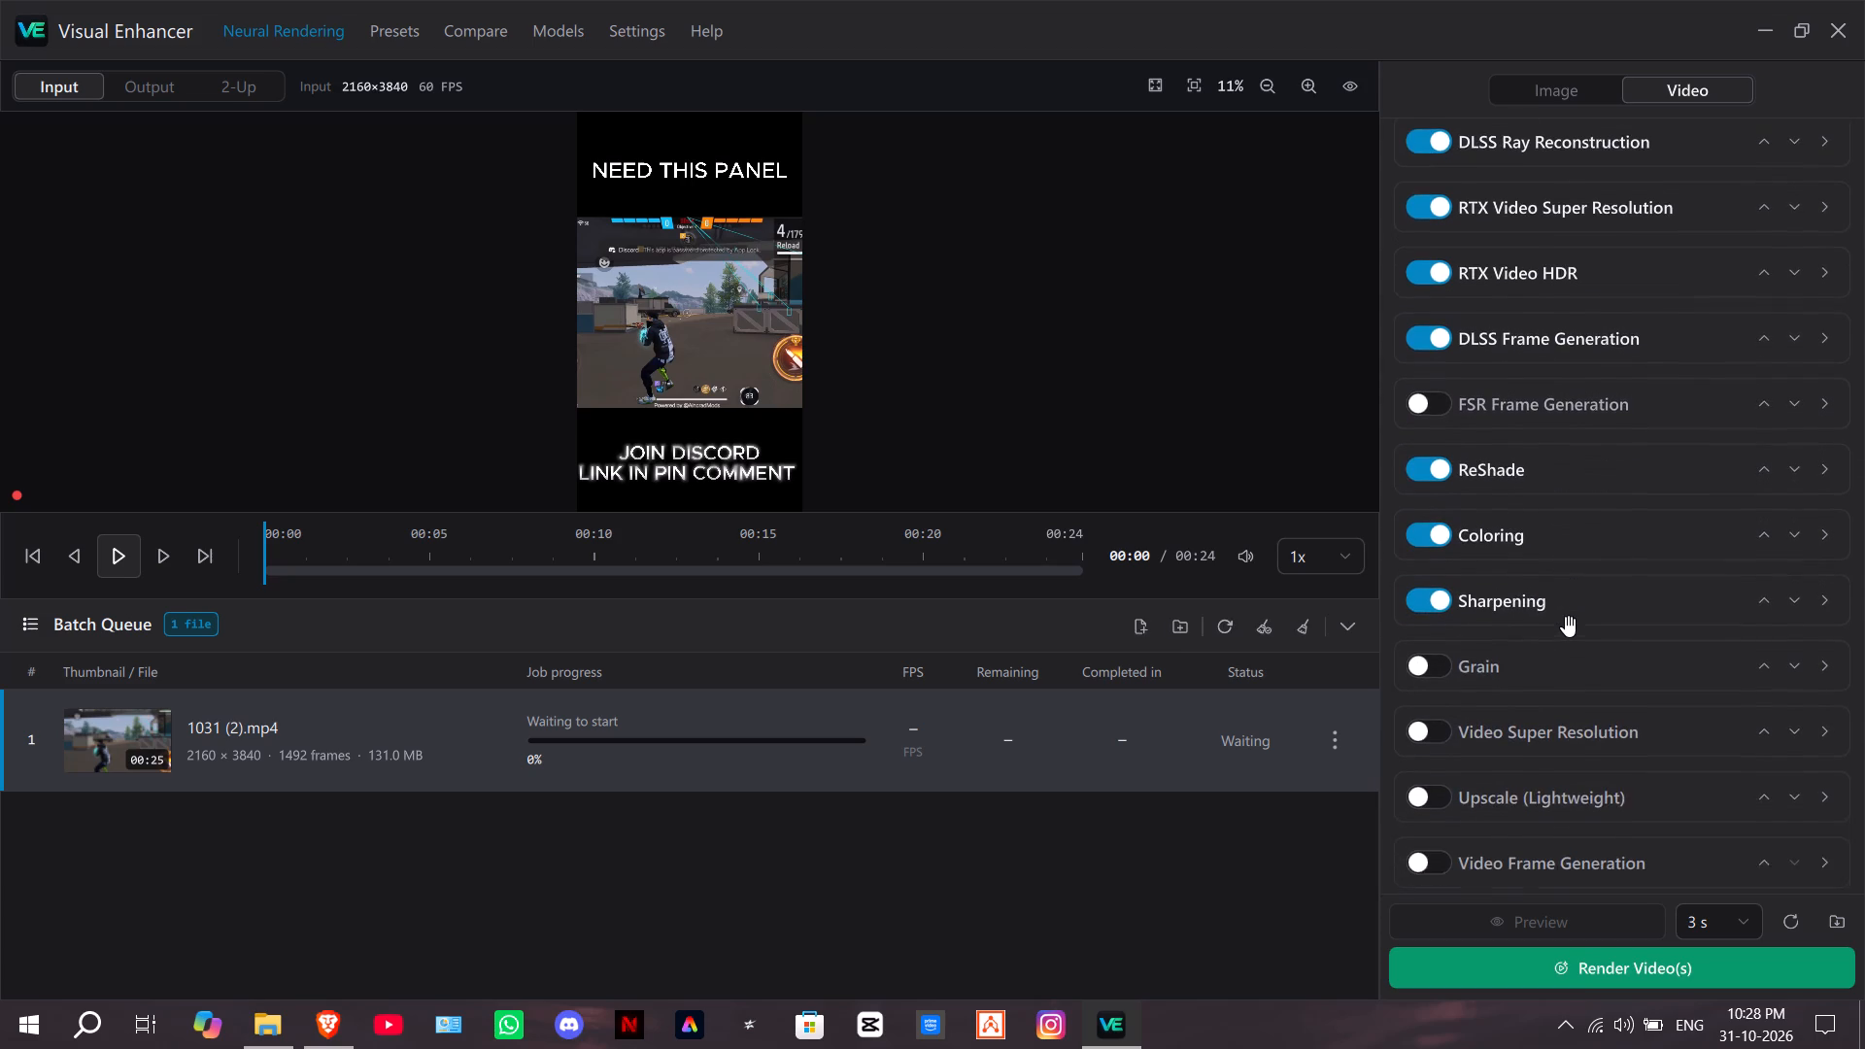
pyautogui.scroll(-3, 1569, 626)
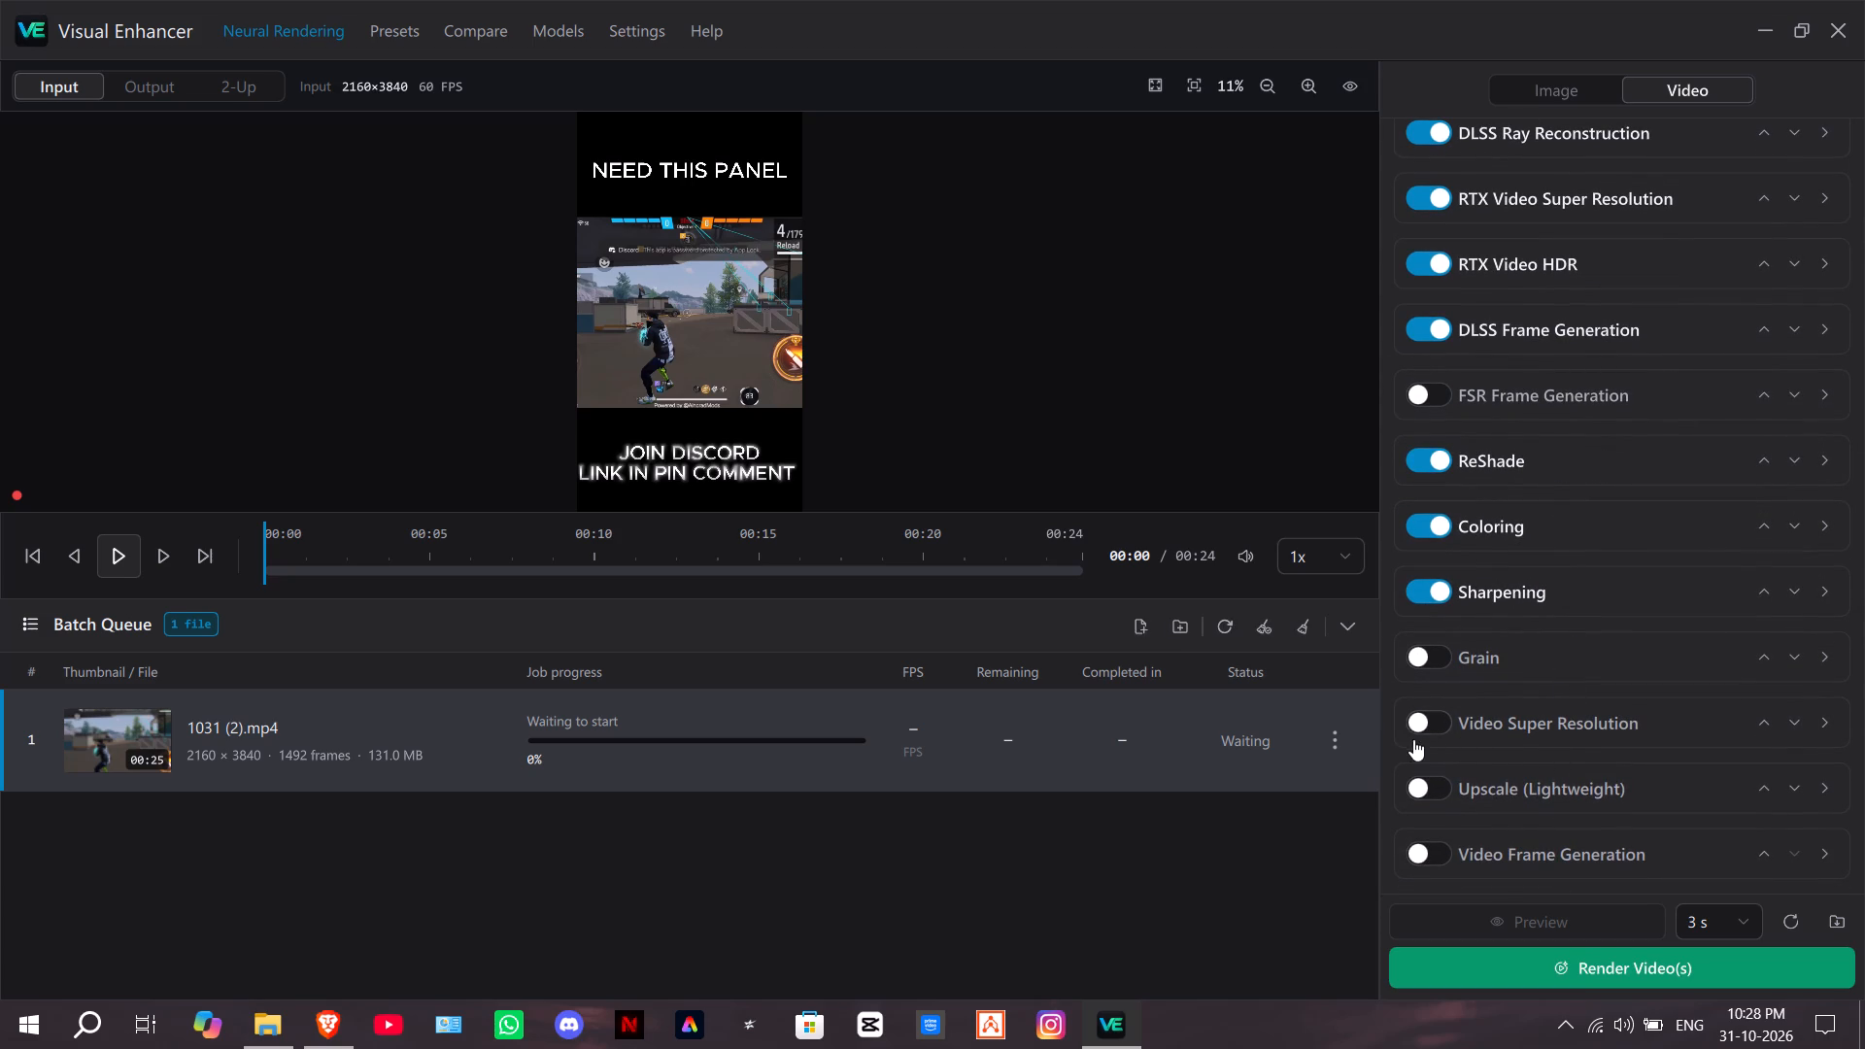
pyautogui.click(1424, 735)
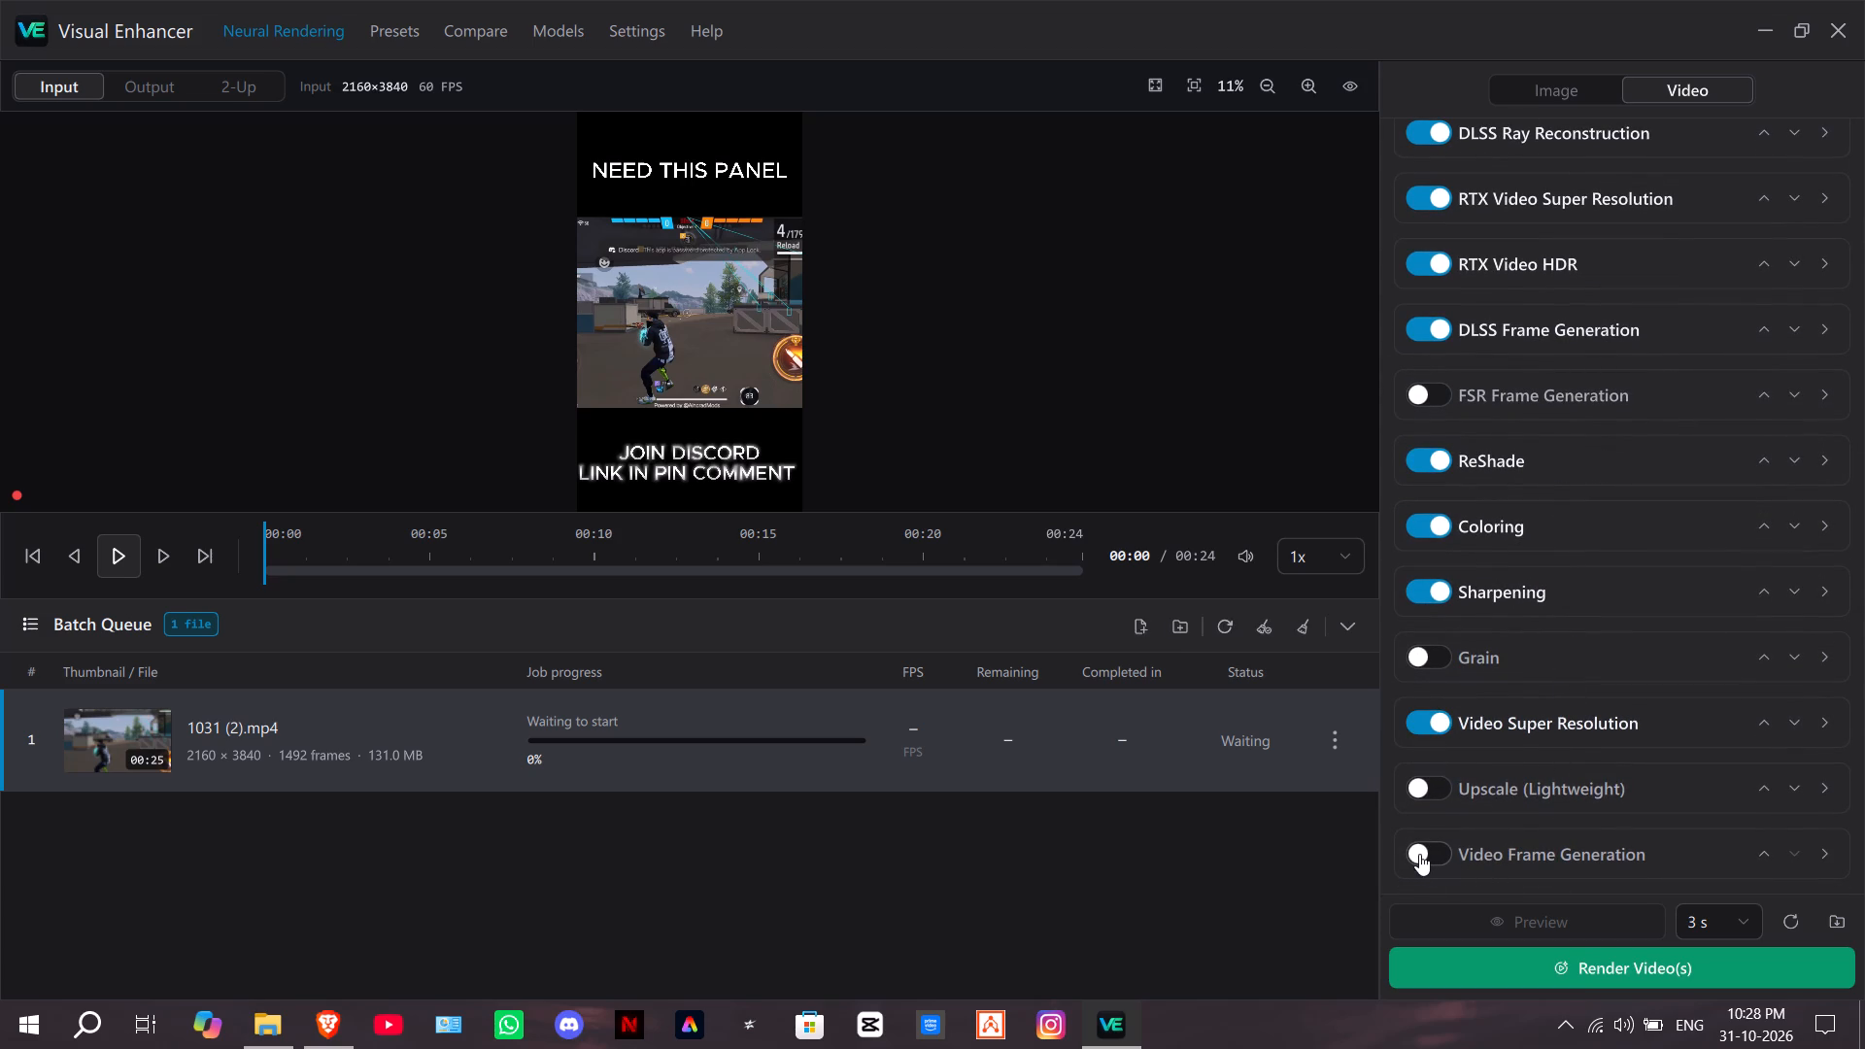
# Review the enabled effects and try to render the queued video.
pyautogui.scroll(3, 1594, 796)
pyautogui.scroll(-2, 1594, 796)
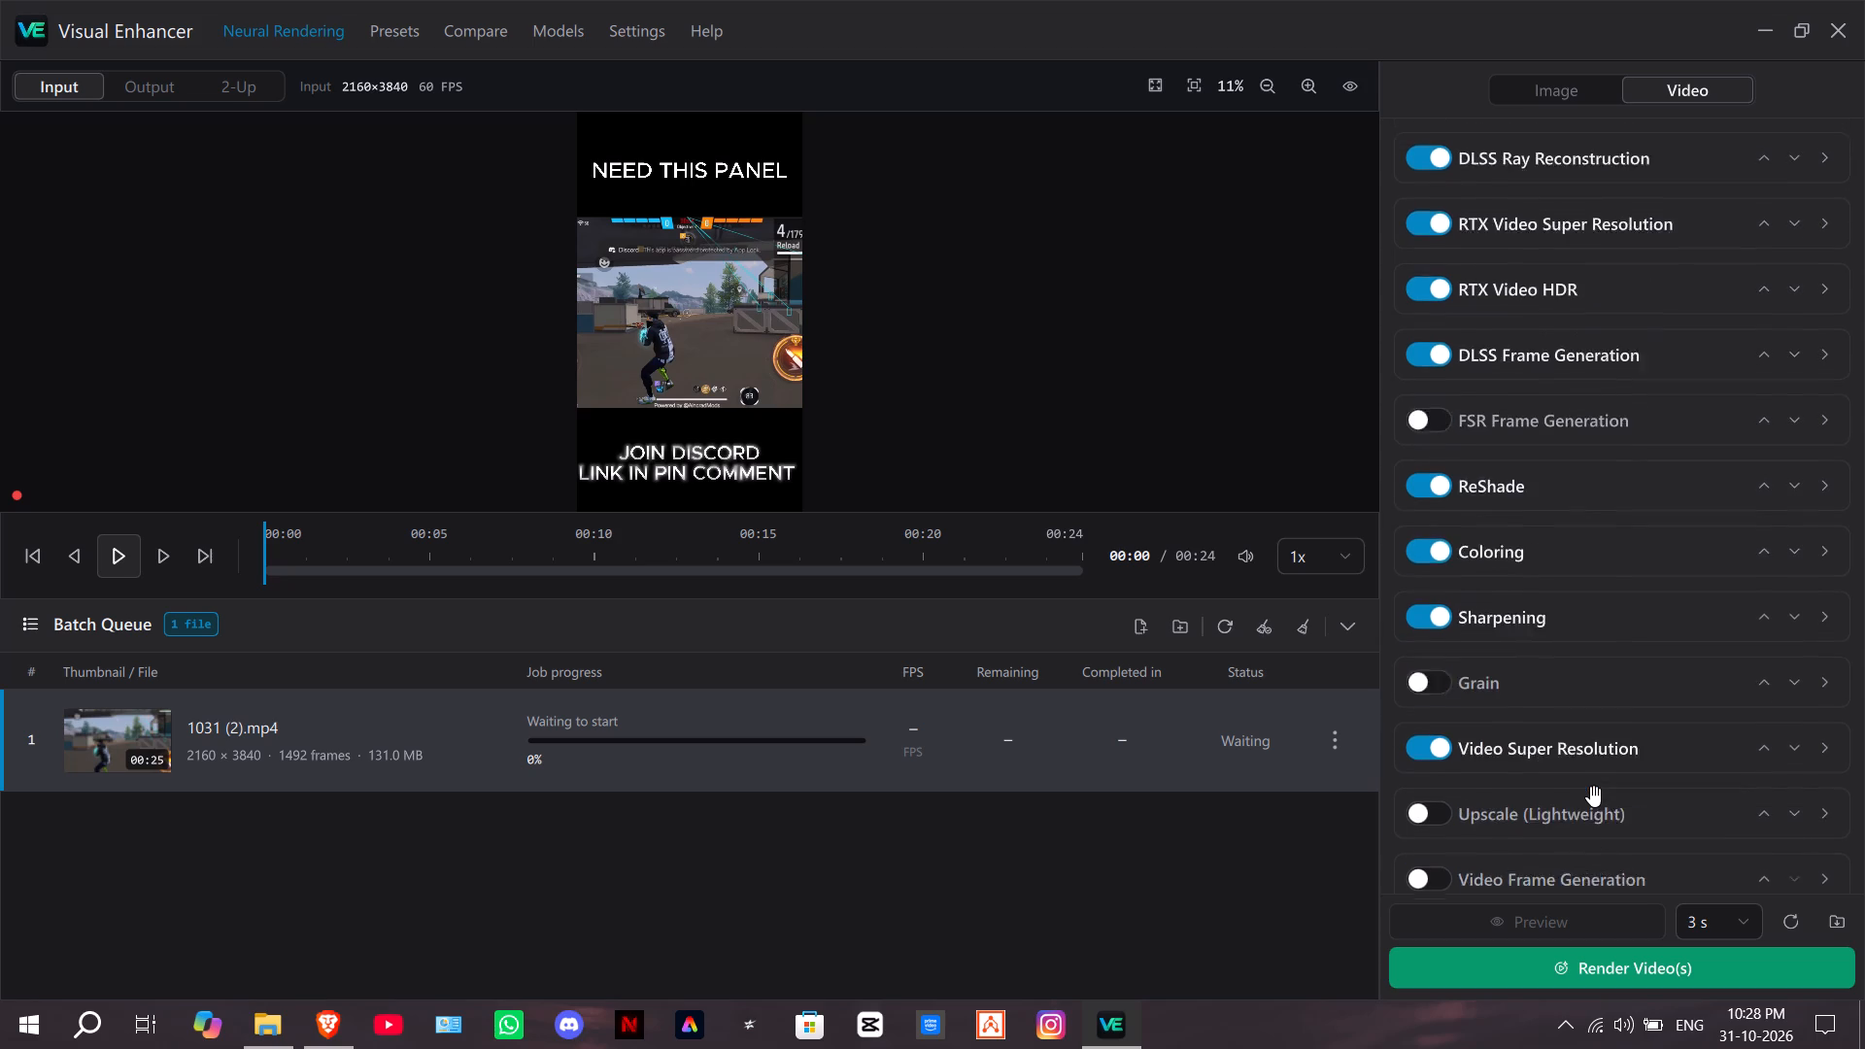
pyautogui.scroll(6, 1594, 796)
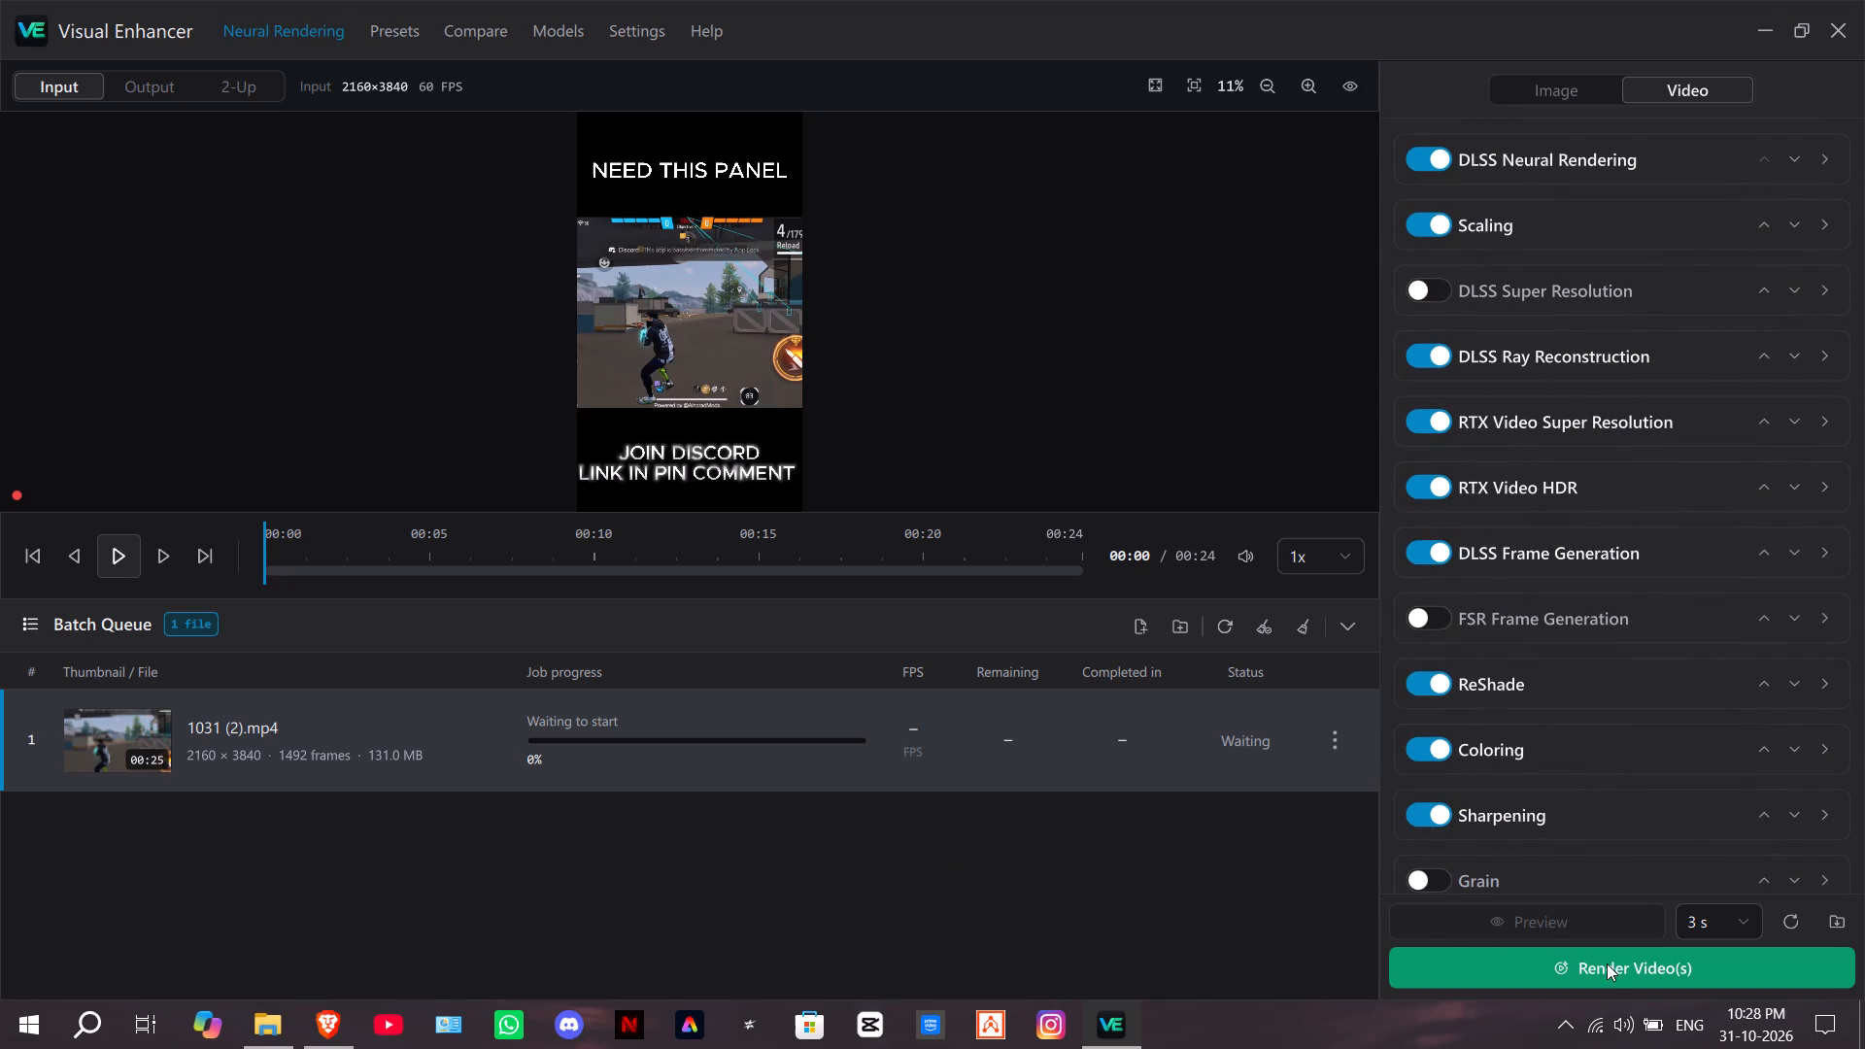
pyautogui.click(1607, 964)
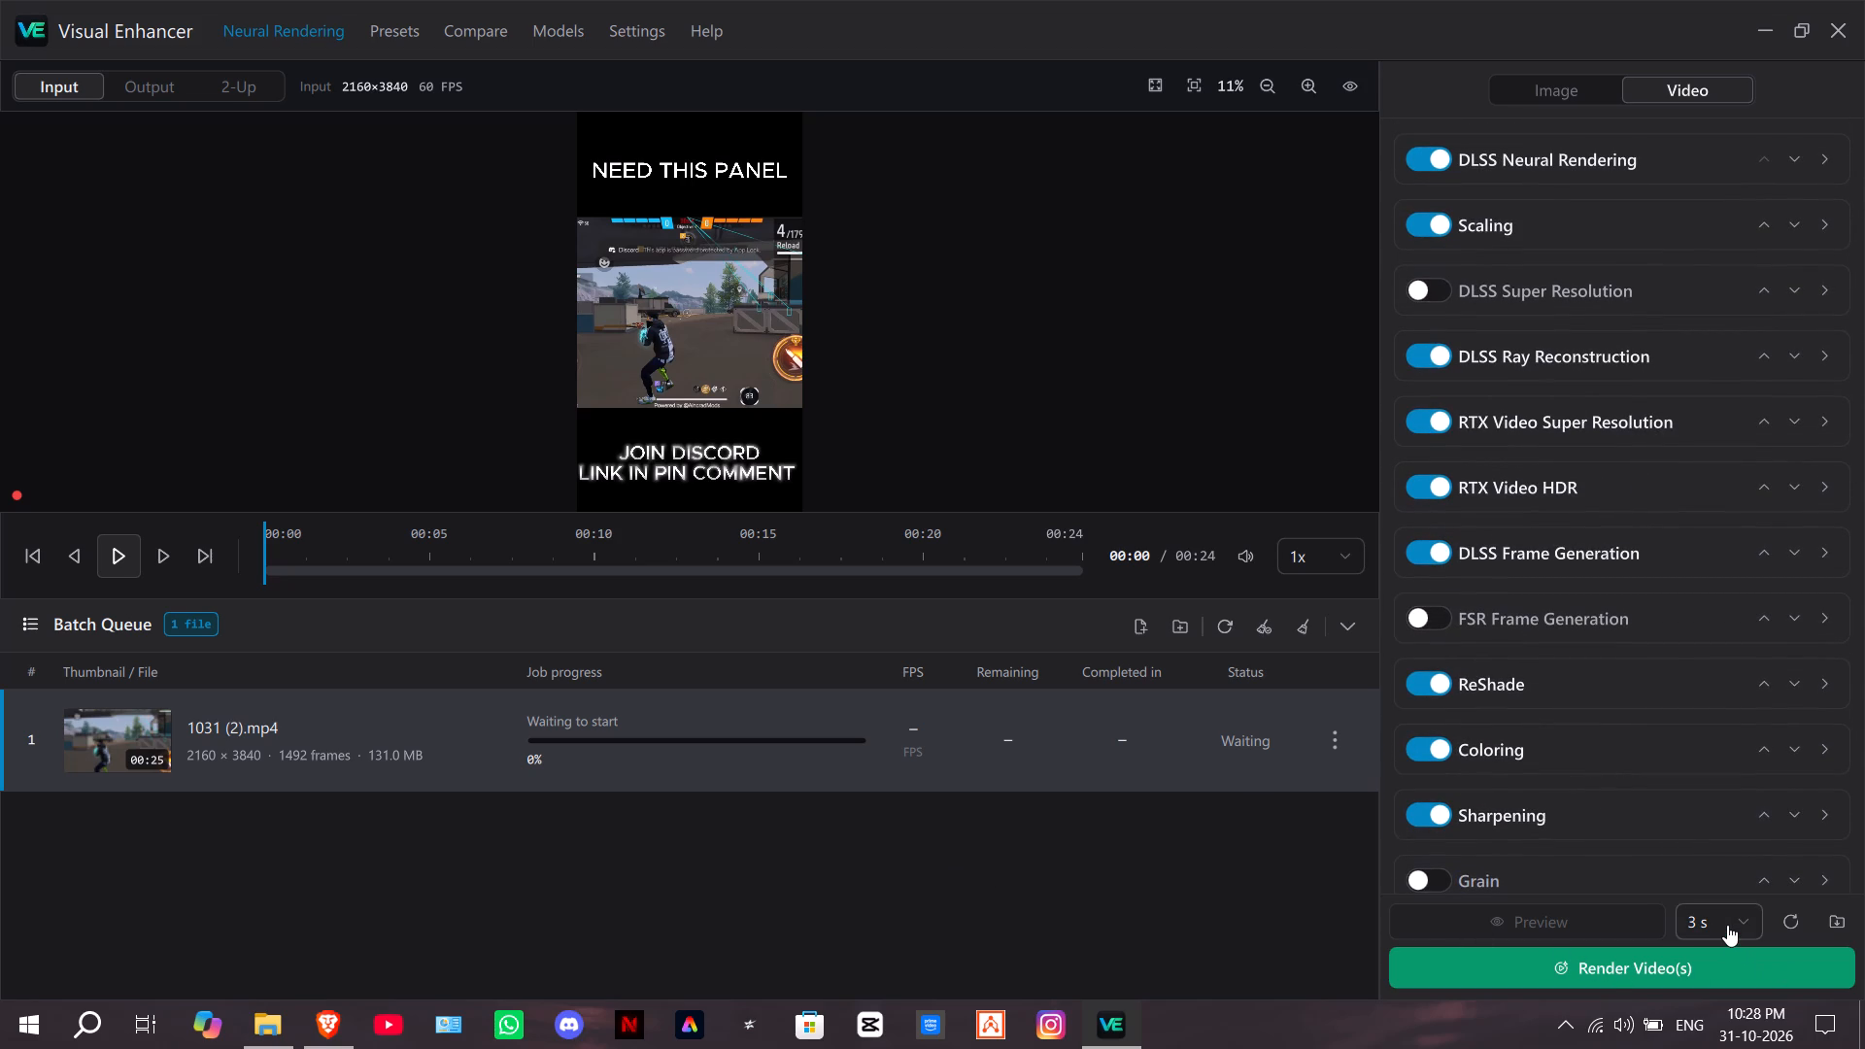
# Set the preview duration to 30 s.
pyautogui.click(1727, 925)
pyautogui.scroll(-4, 1725, 854)
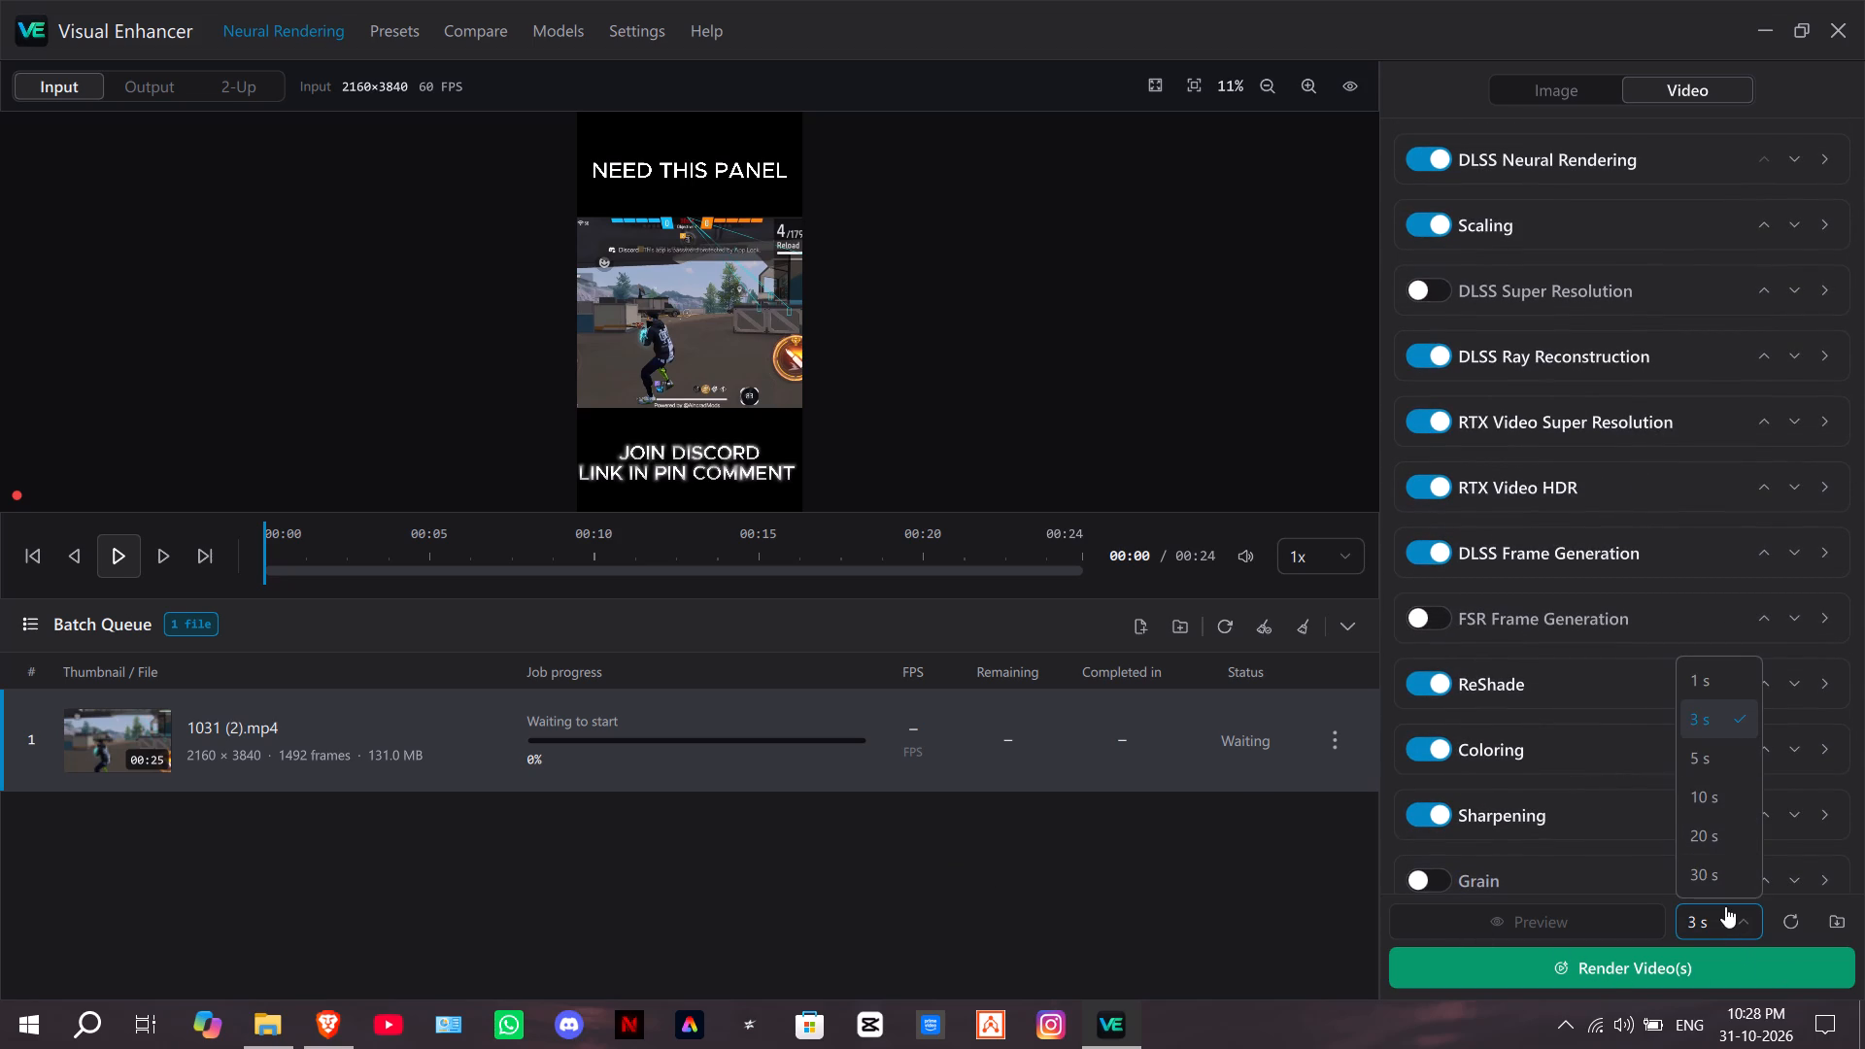
pyautogui.click(1725, 882)
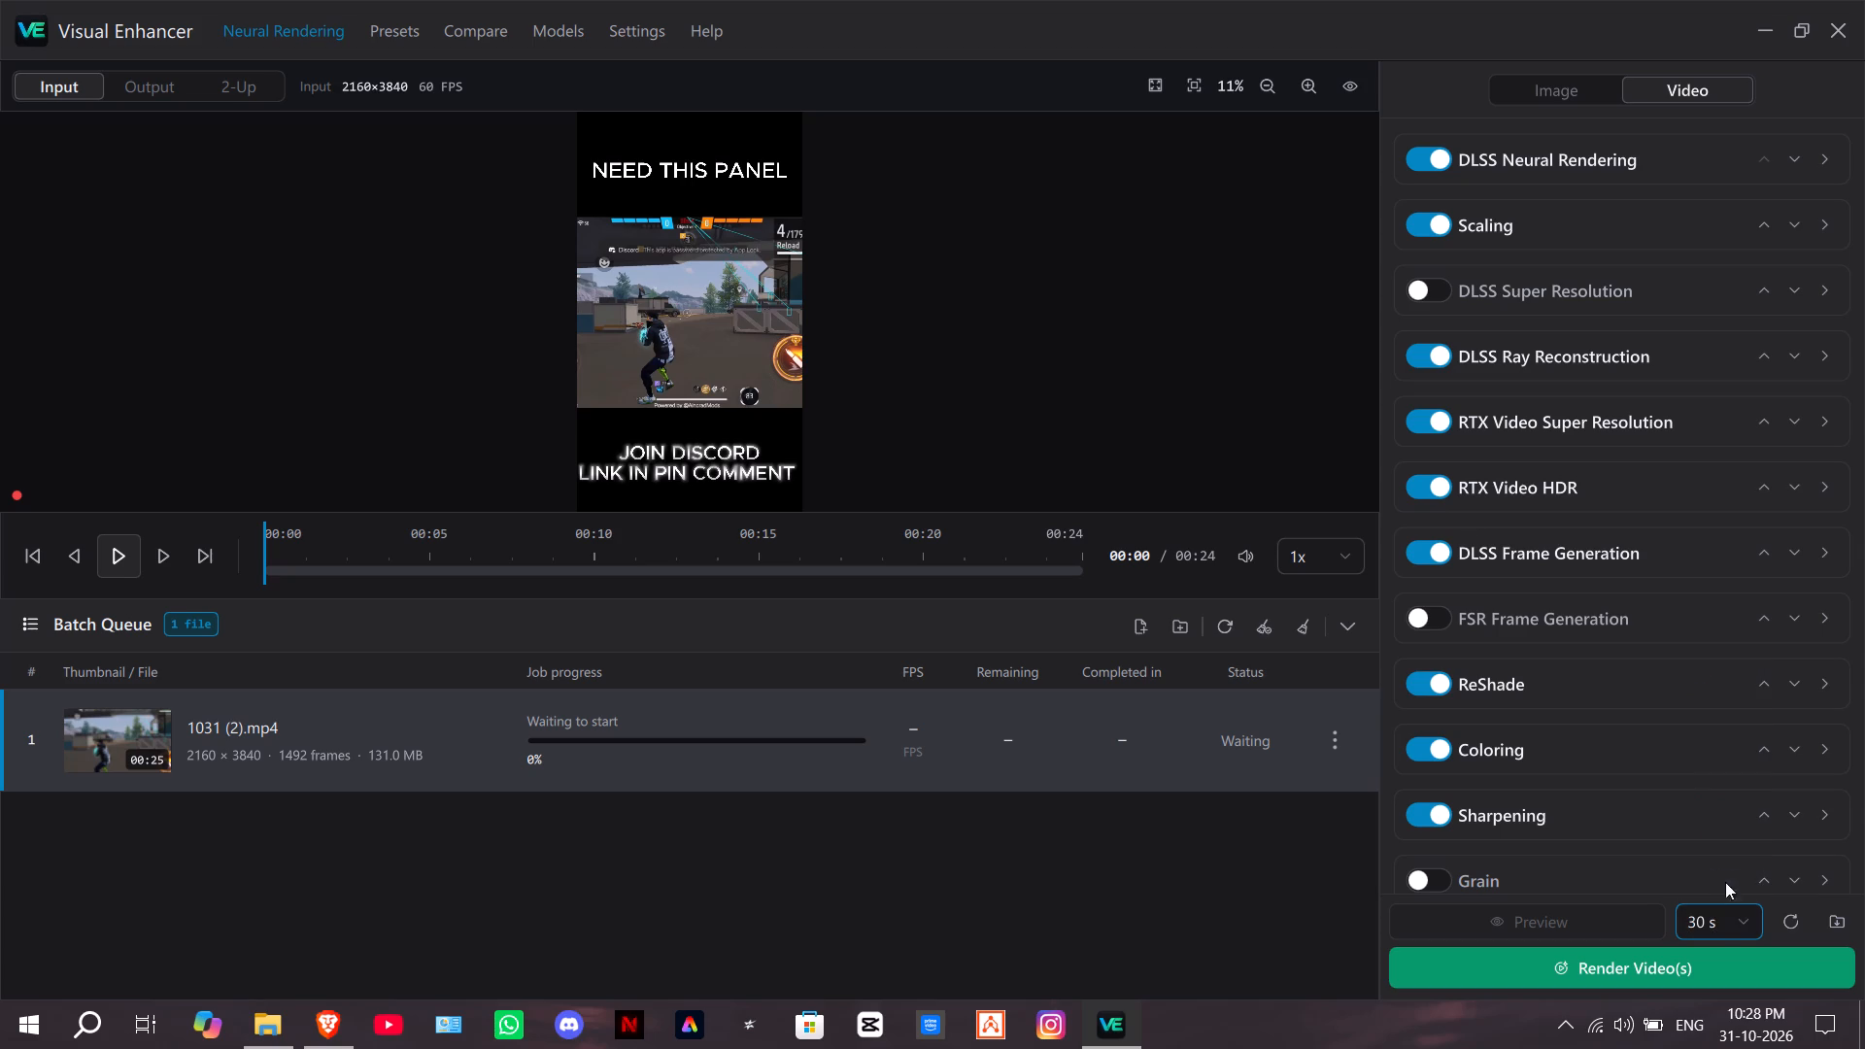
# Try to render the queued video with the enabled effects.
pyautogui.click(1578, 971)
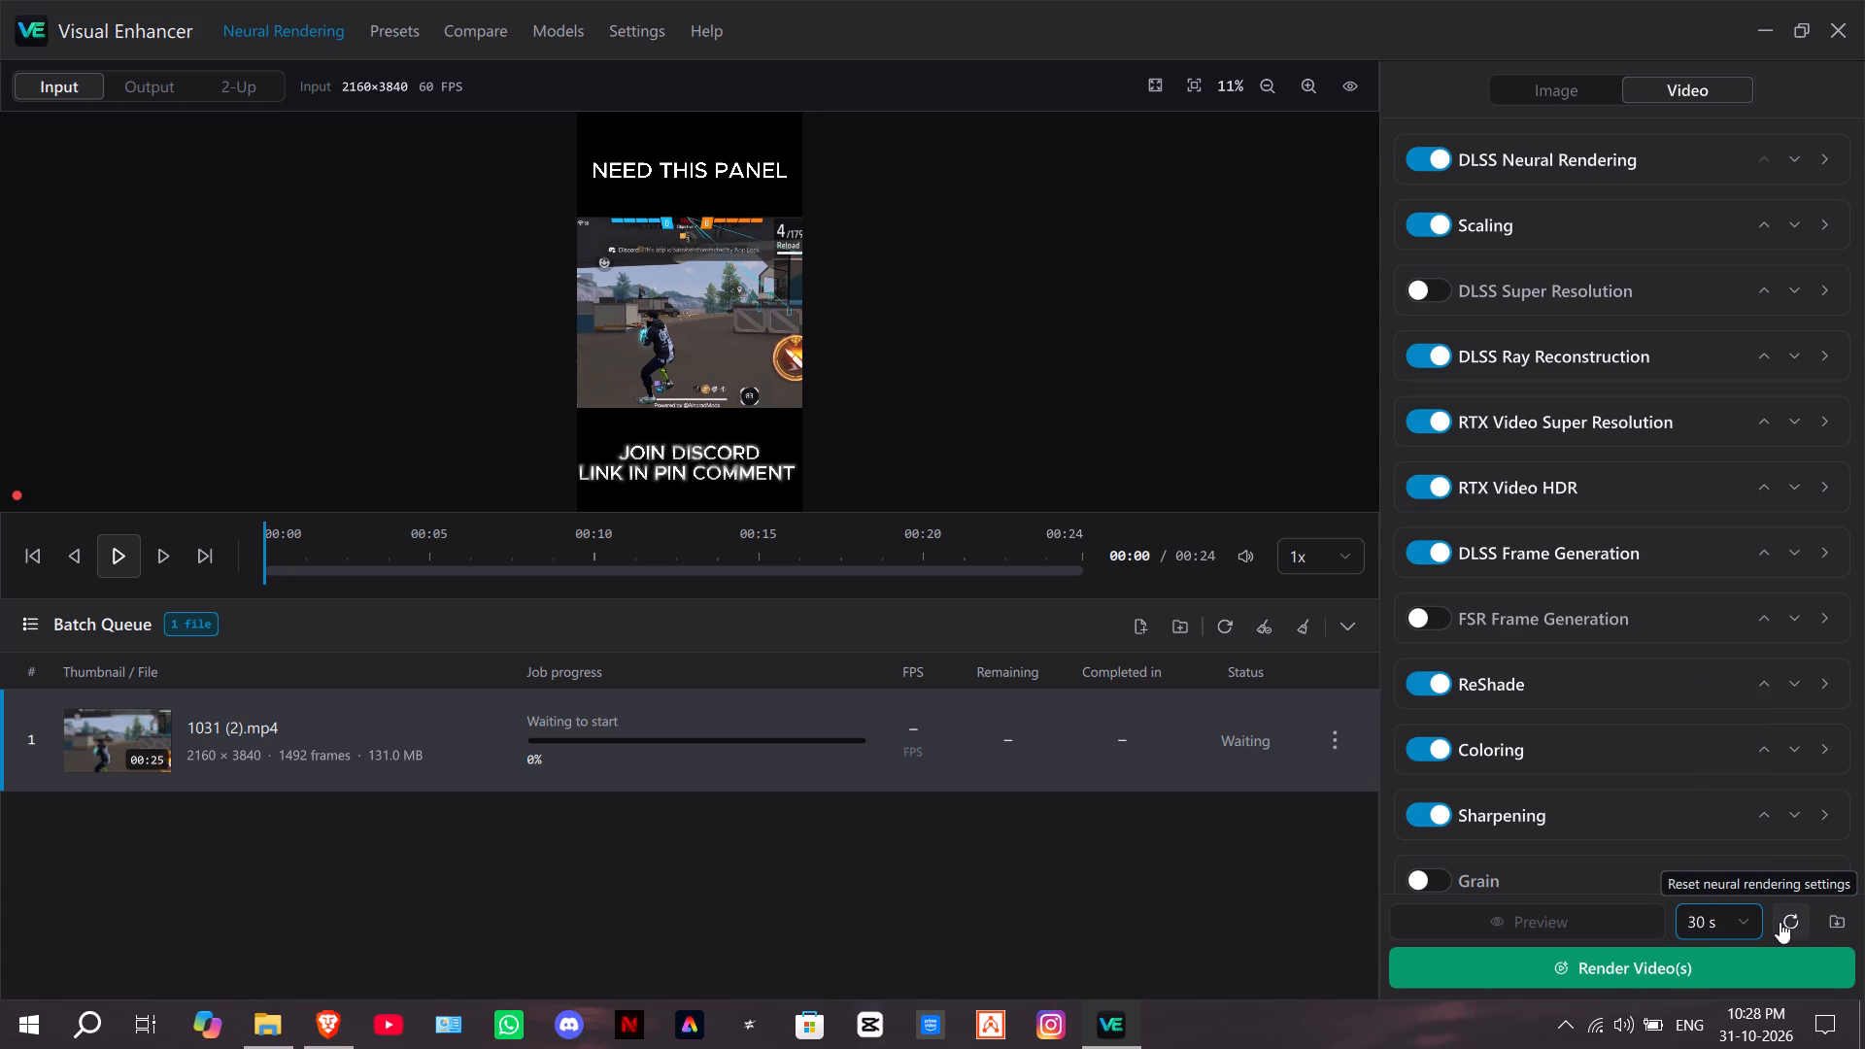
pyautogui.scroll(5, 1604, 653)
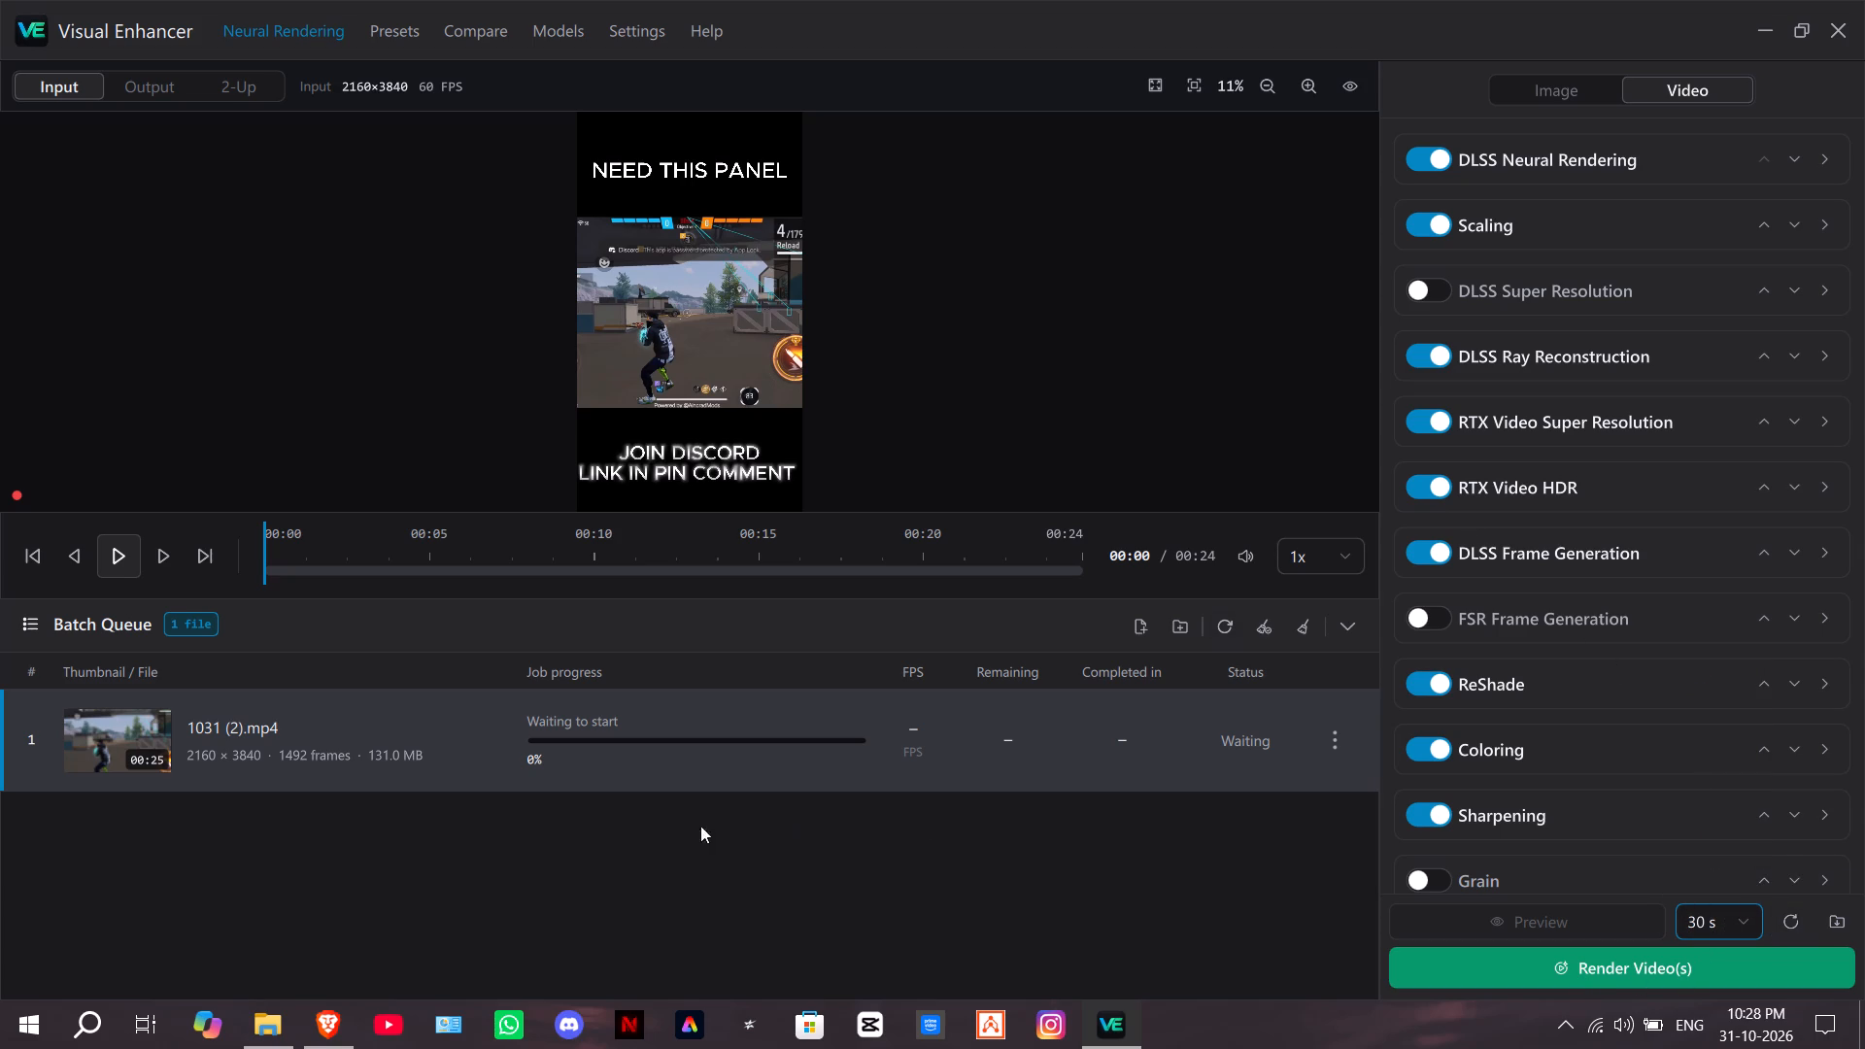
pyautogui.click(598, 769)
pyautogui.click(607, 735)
# Play the input video and look over the available preview durations.
pyautogui.click(135, 554)
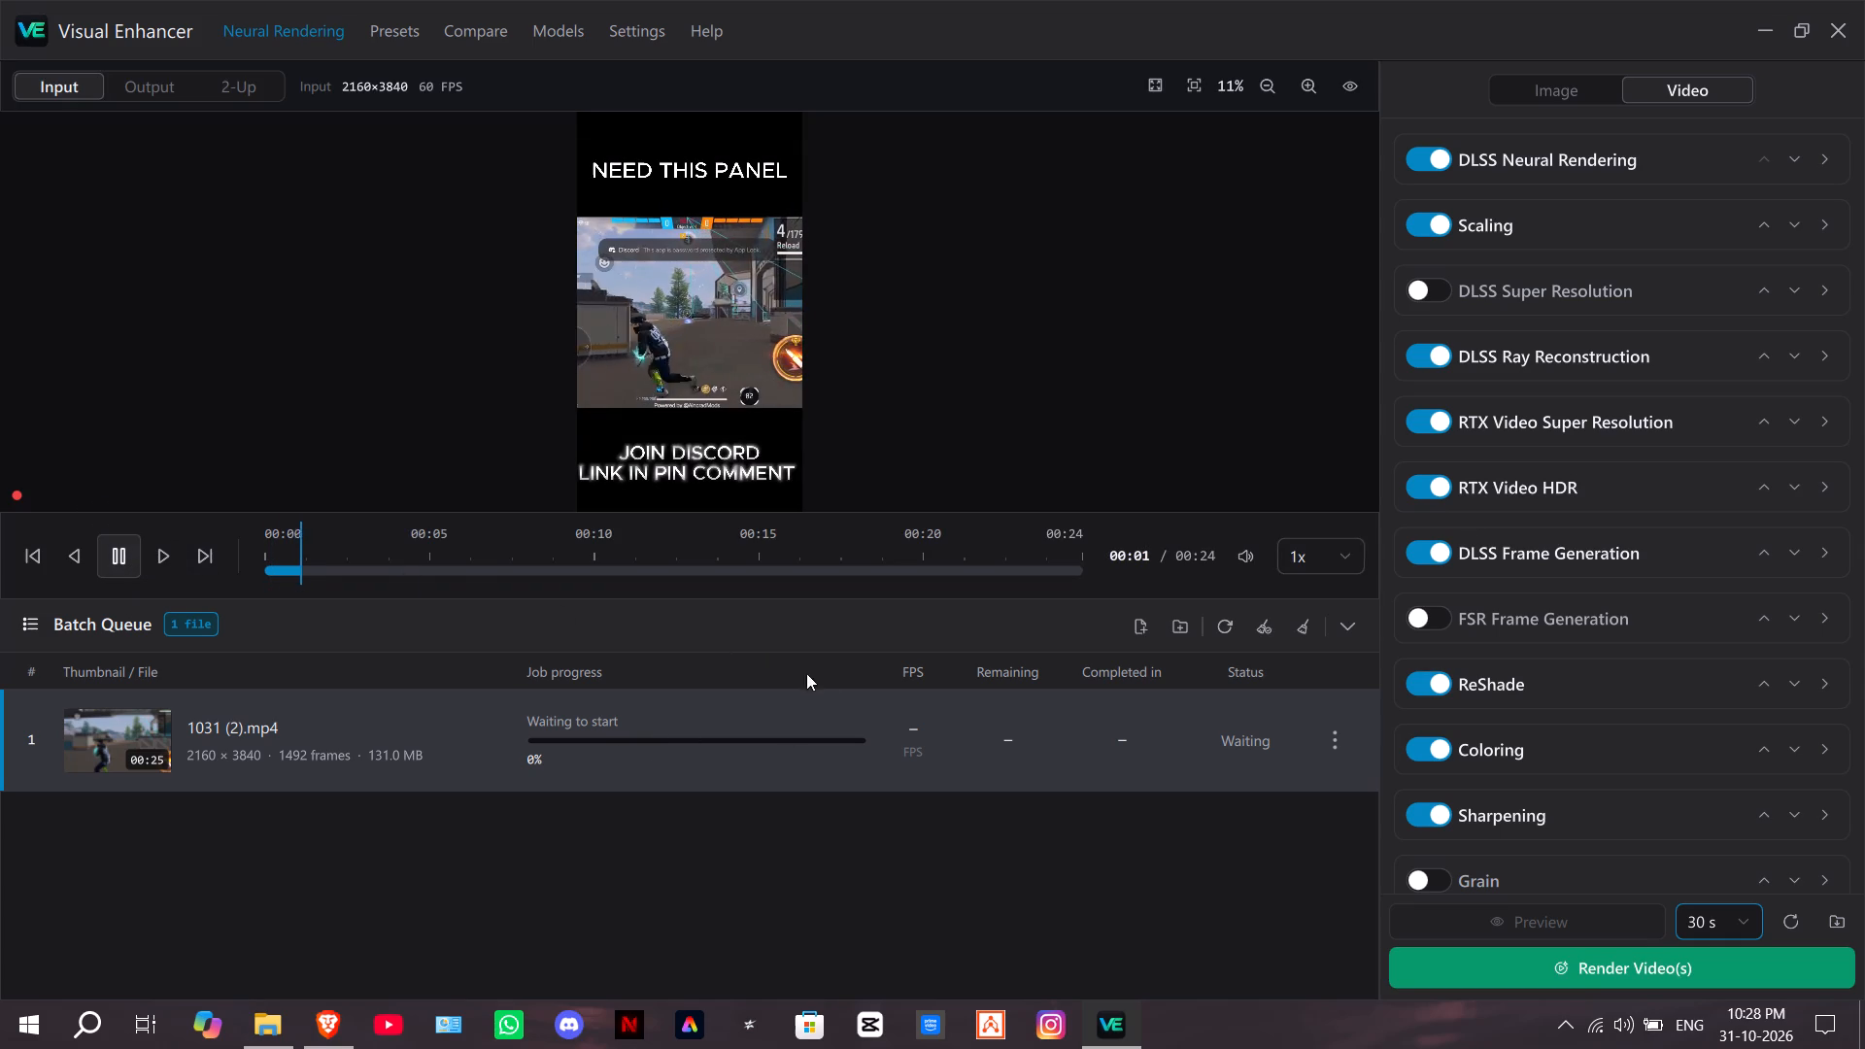
pyautogui.click(1703, 924)
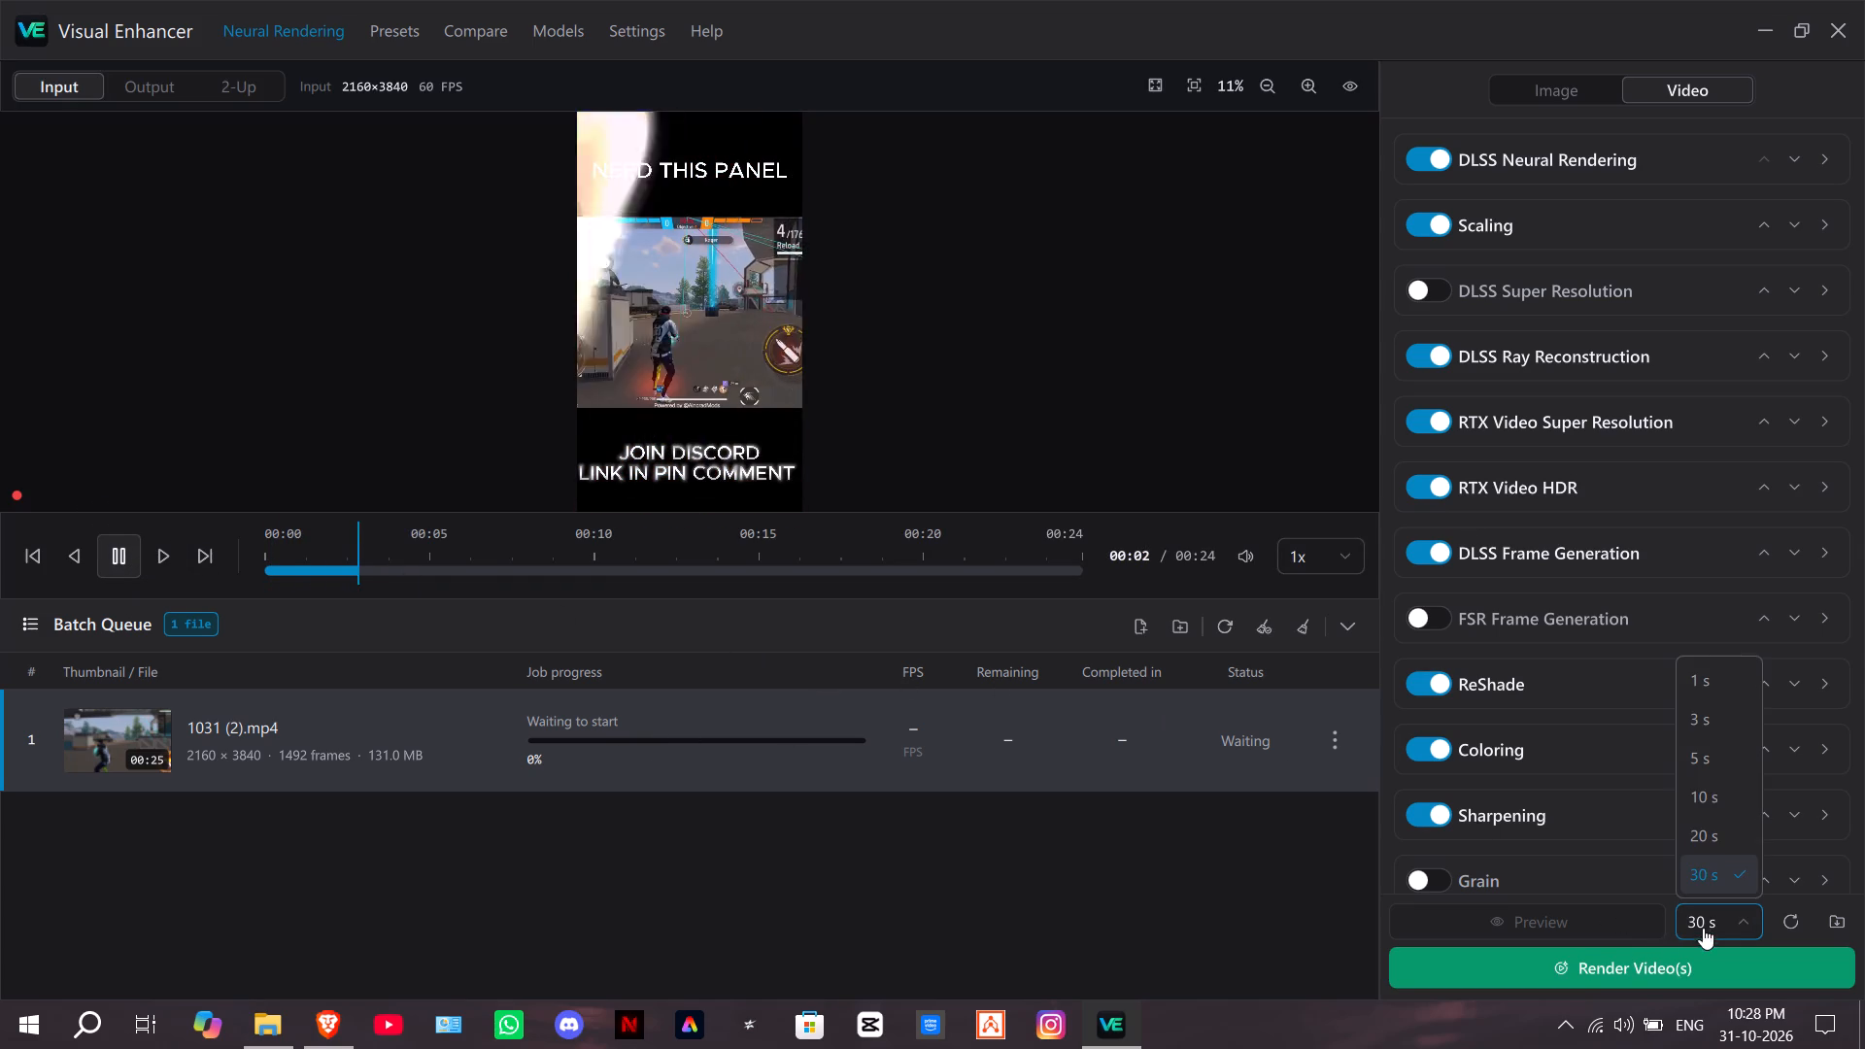
pyautogui.scroll(-3, 1740, 845)
pyautogui.click(1618, 922)
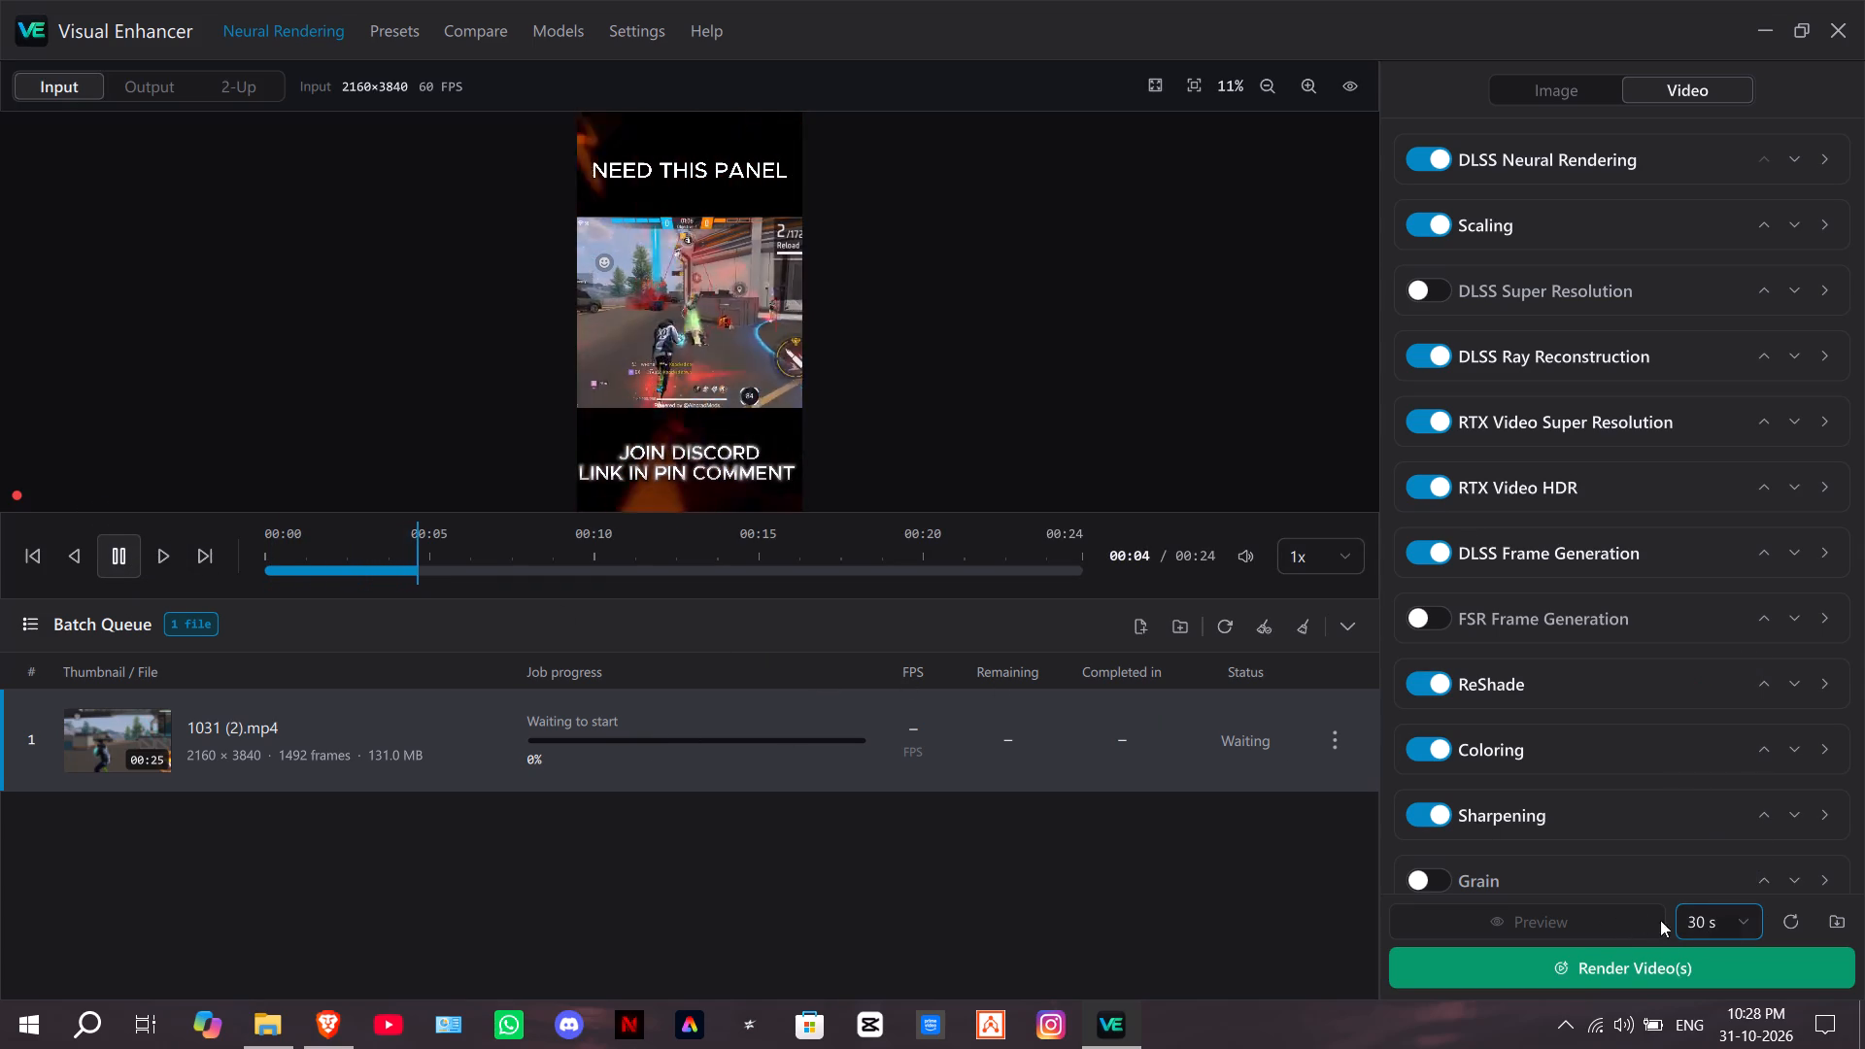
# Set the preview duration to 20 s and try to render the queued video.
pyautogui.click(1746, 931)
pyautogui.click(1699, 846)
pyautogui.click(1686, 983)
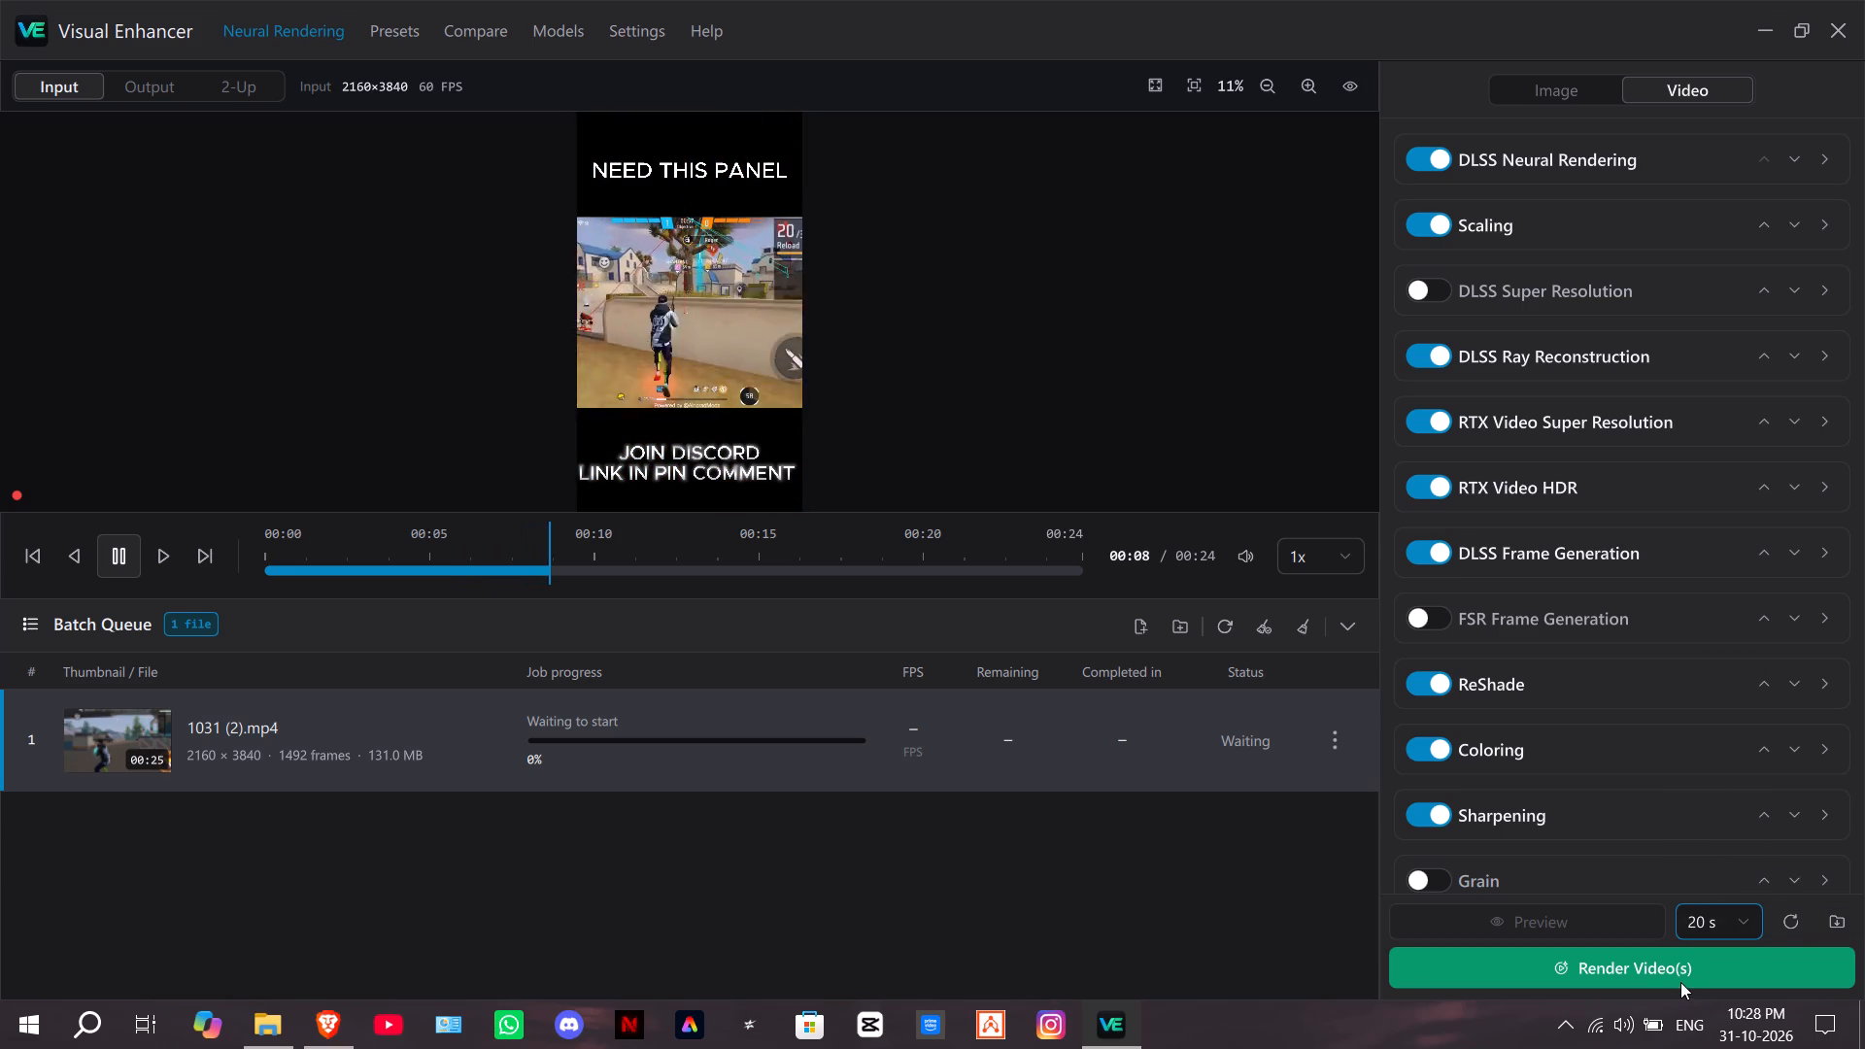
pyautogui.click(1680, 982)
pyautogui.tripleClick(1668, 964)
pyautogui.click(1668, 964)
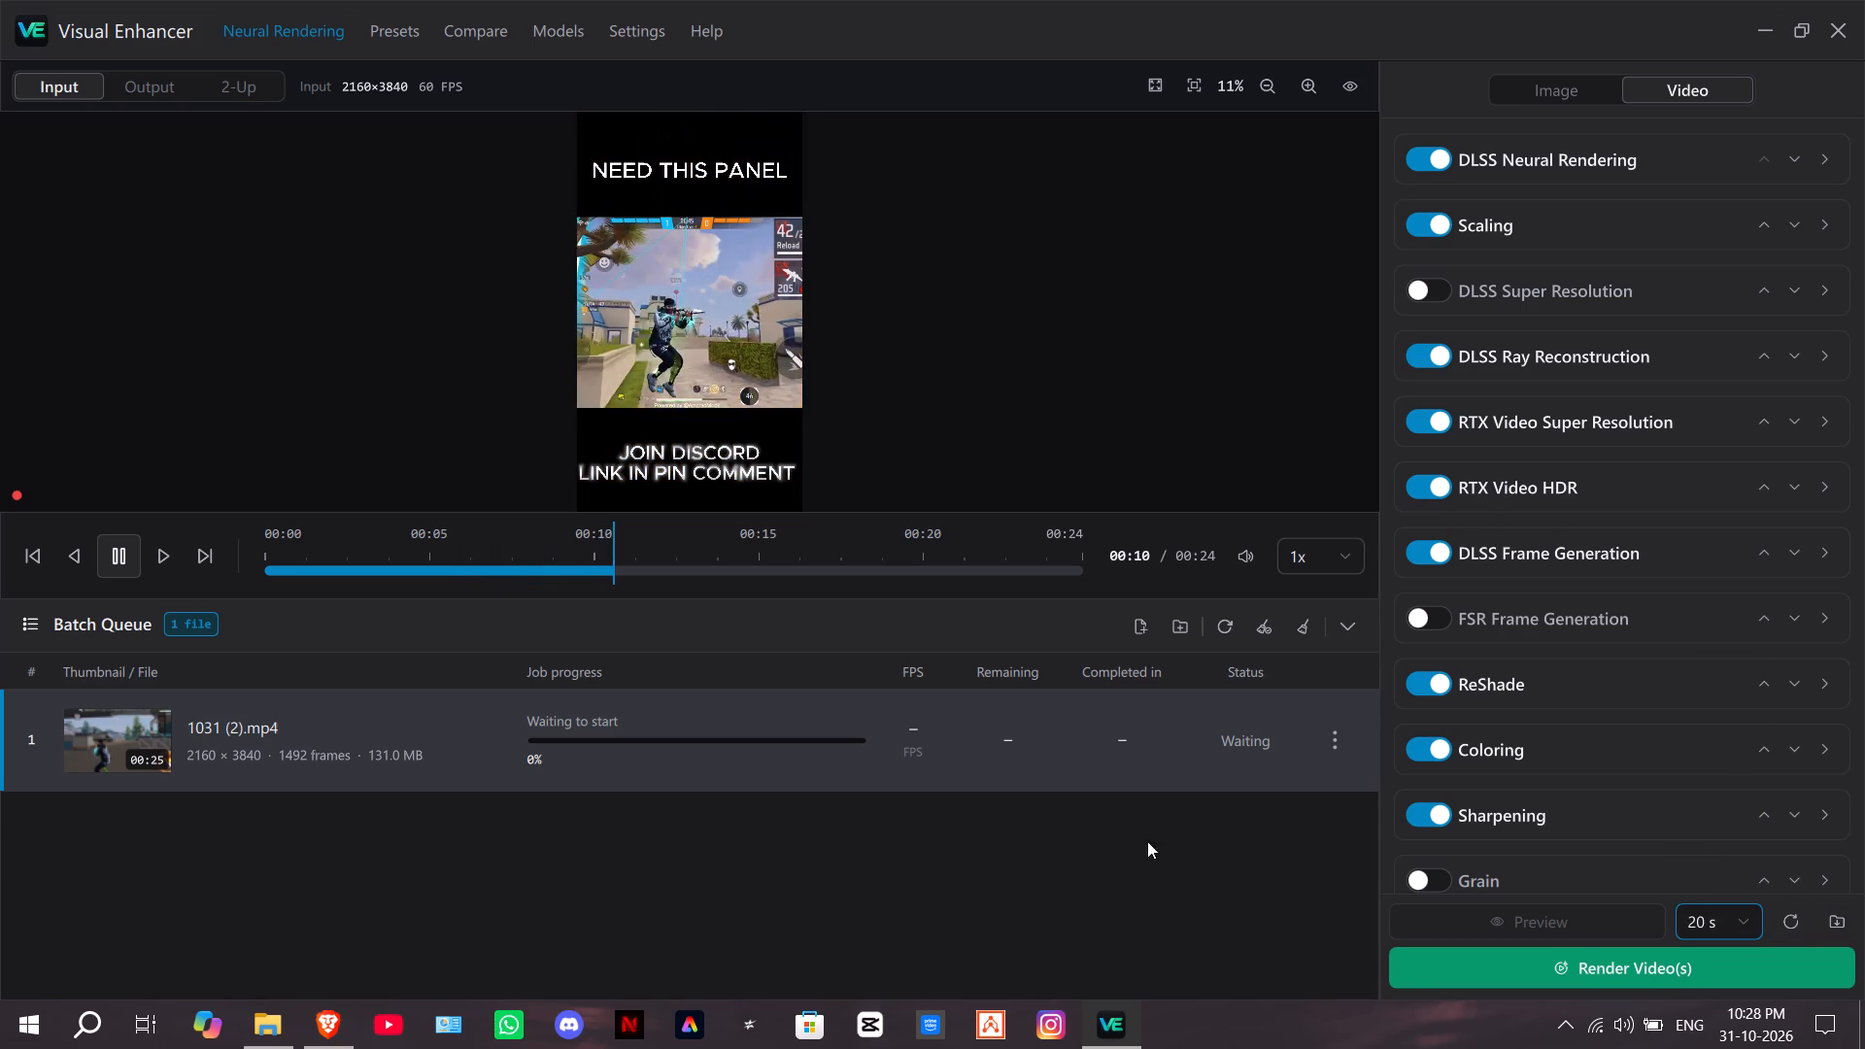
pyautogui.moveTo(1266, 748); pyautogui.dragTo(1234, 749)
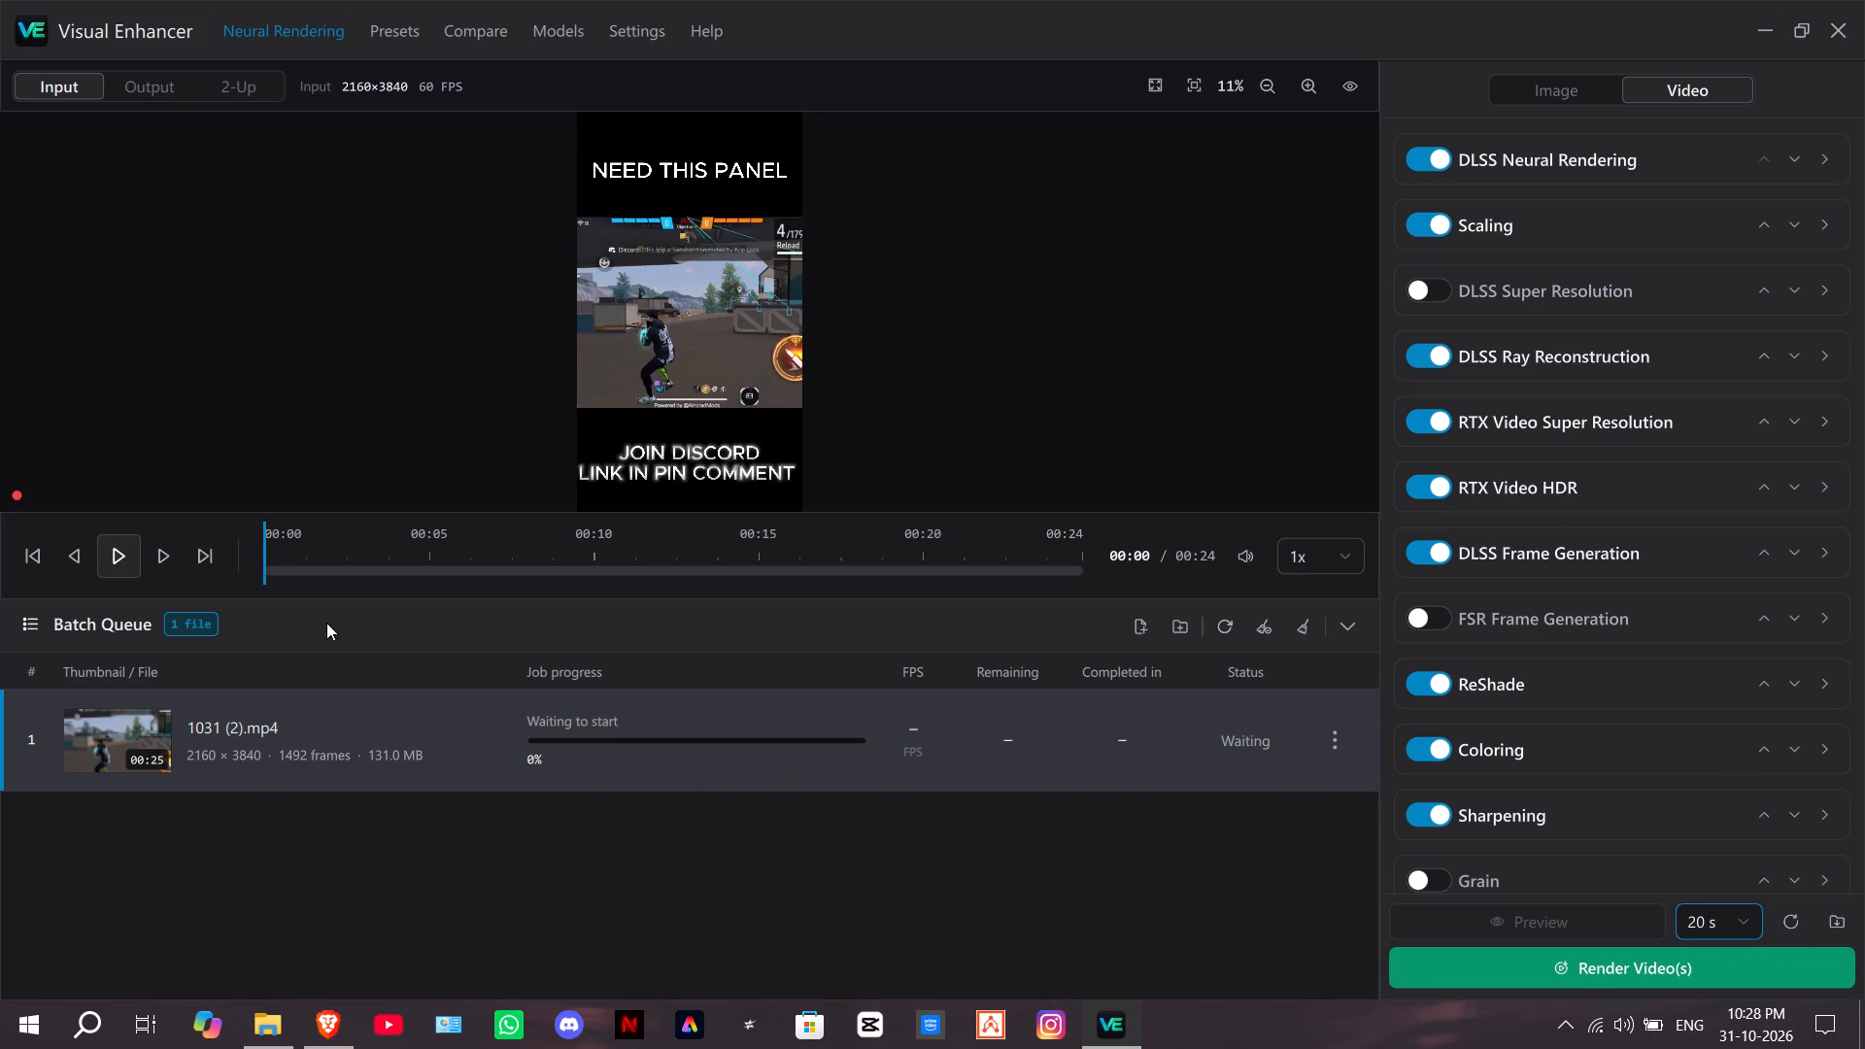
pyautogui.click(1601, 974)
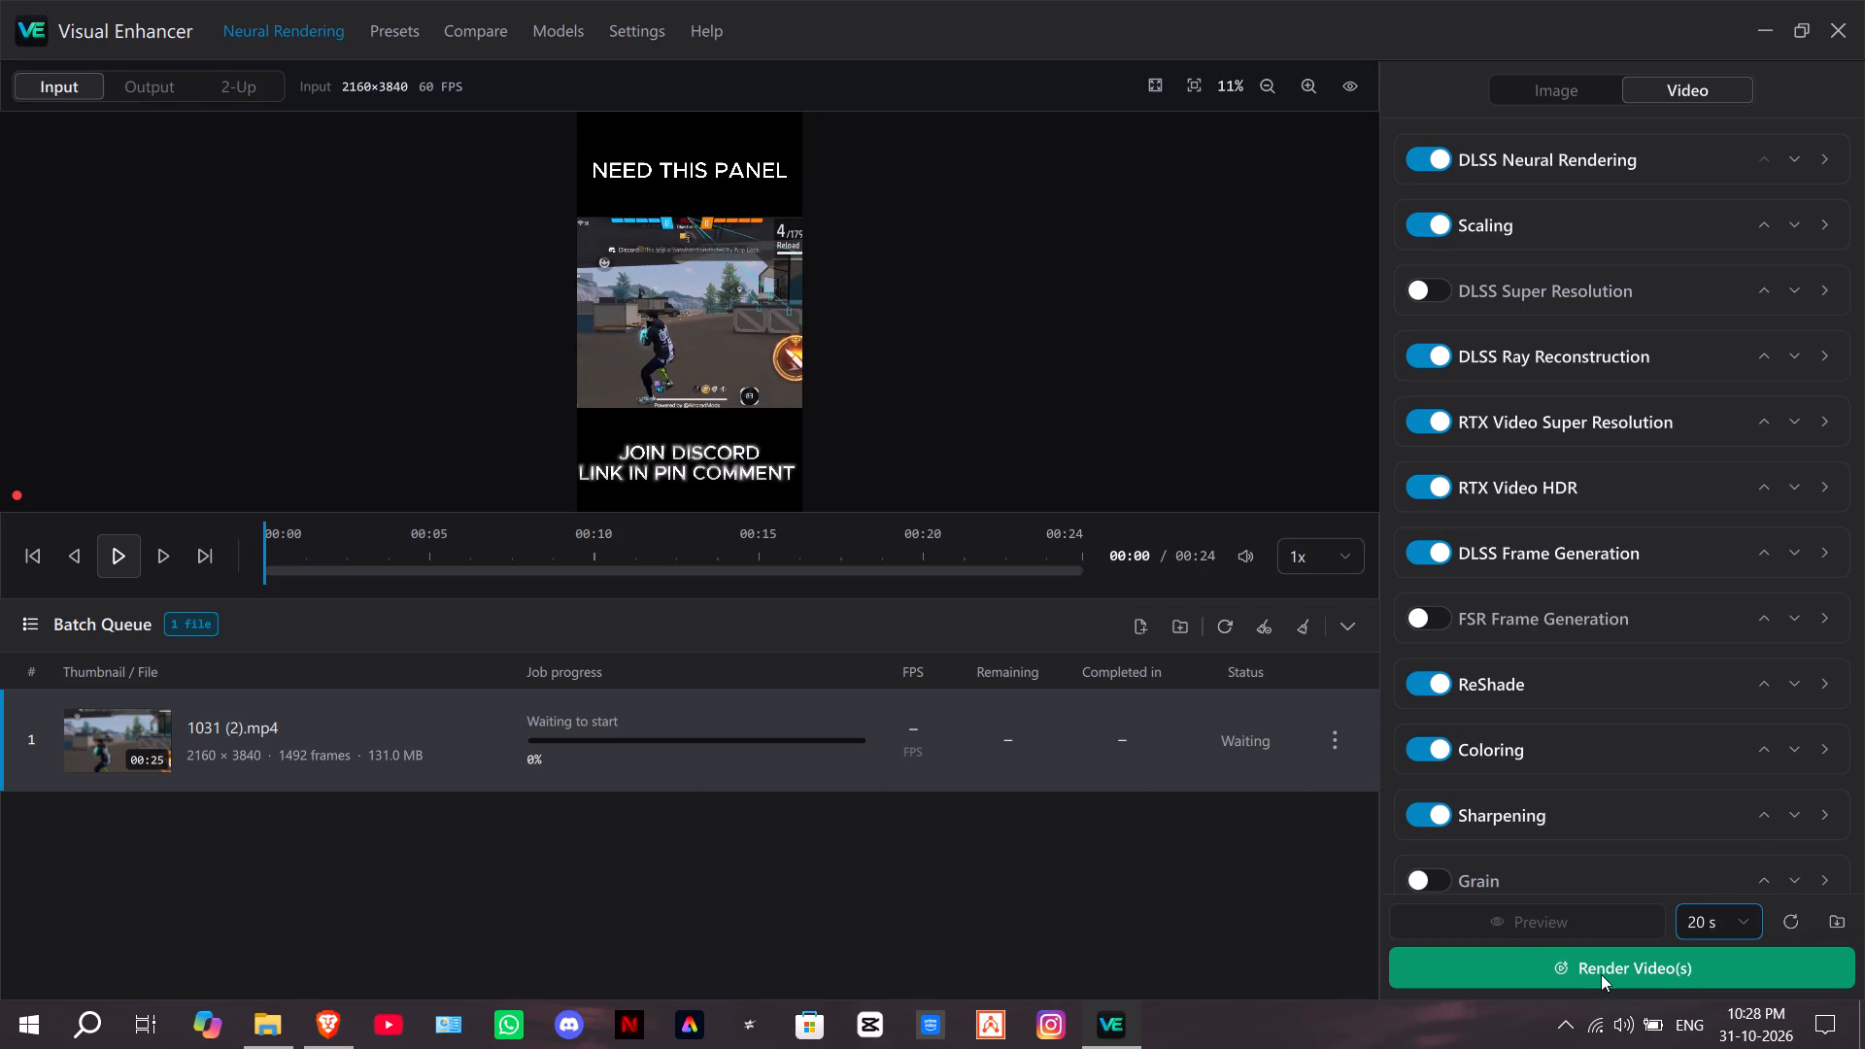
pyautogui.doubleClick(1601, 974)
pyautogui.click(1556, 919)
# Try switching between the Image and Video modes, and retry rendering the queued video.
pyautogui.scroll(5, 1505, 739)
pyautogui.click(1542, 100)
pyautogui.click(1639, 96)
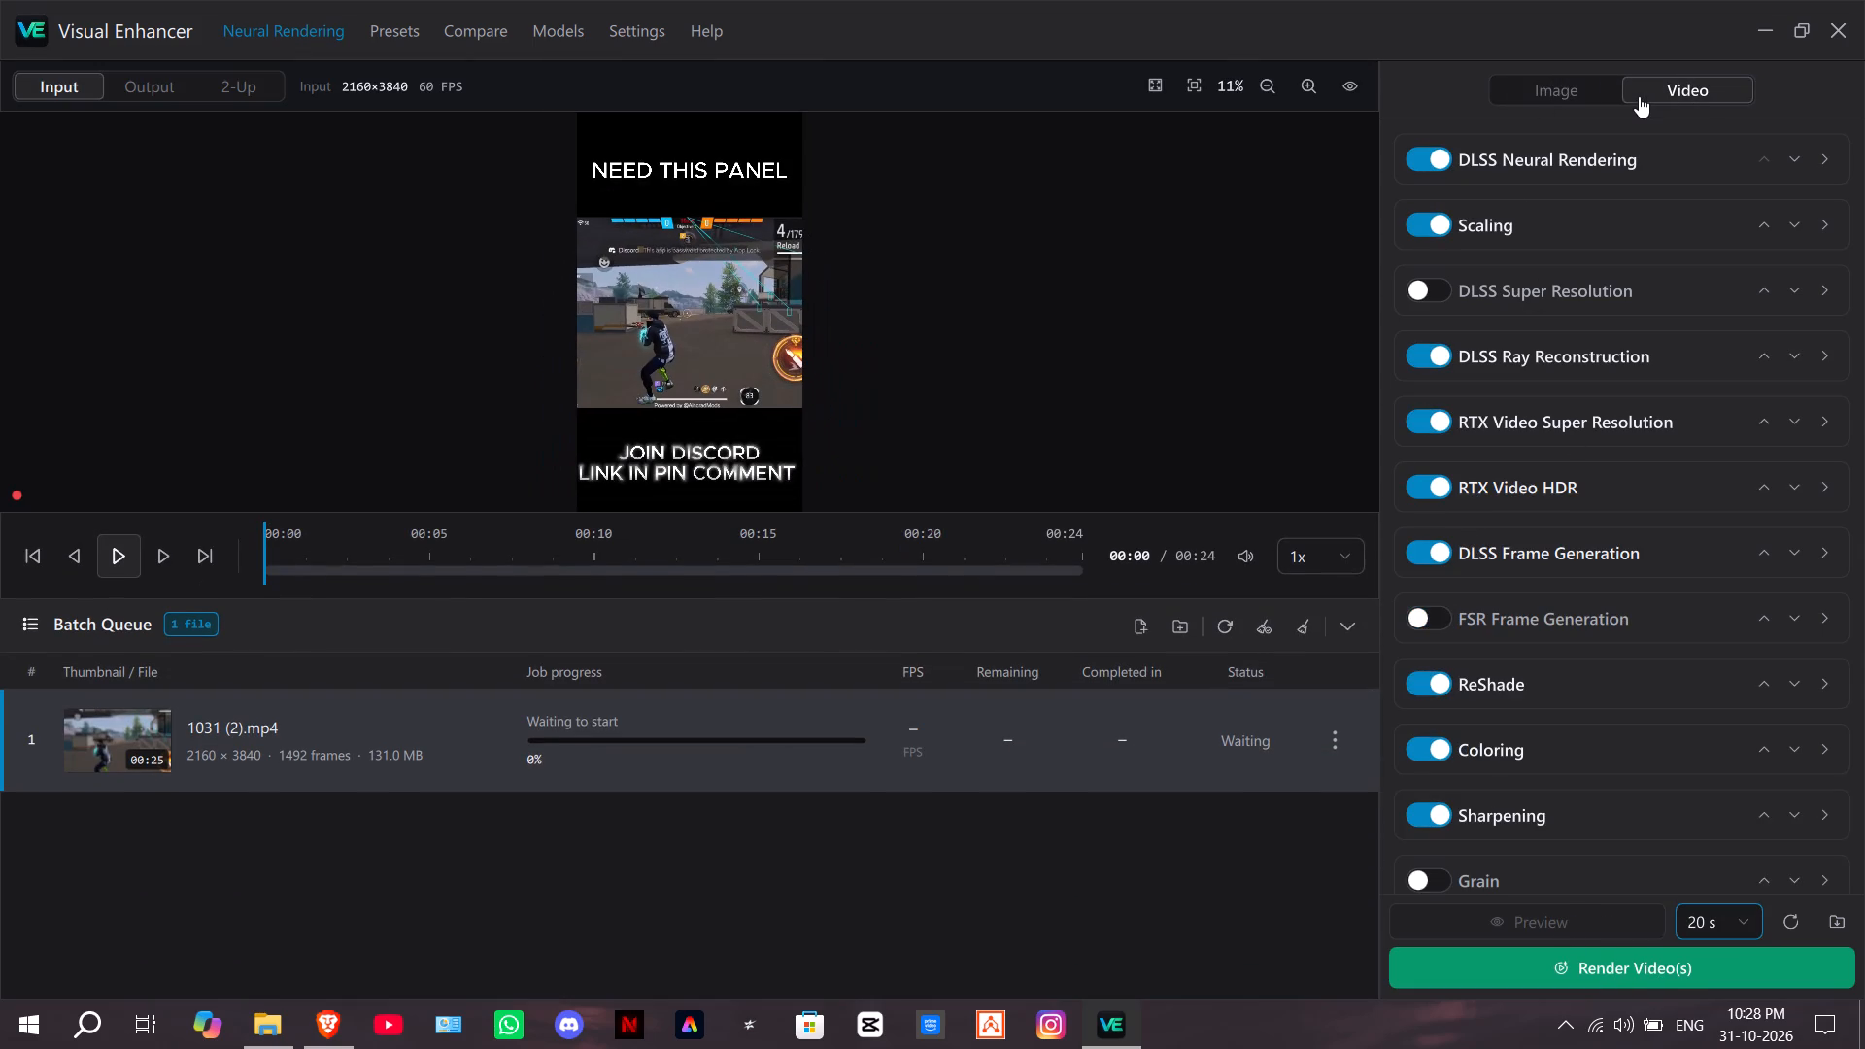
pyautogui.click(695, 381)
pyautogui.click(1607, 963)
# Preview the queued file 1031 (2).mp4 through its queue actions.
pyautogui.click(663, 761)
pyautogui.rightClick(661, 733)
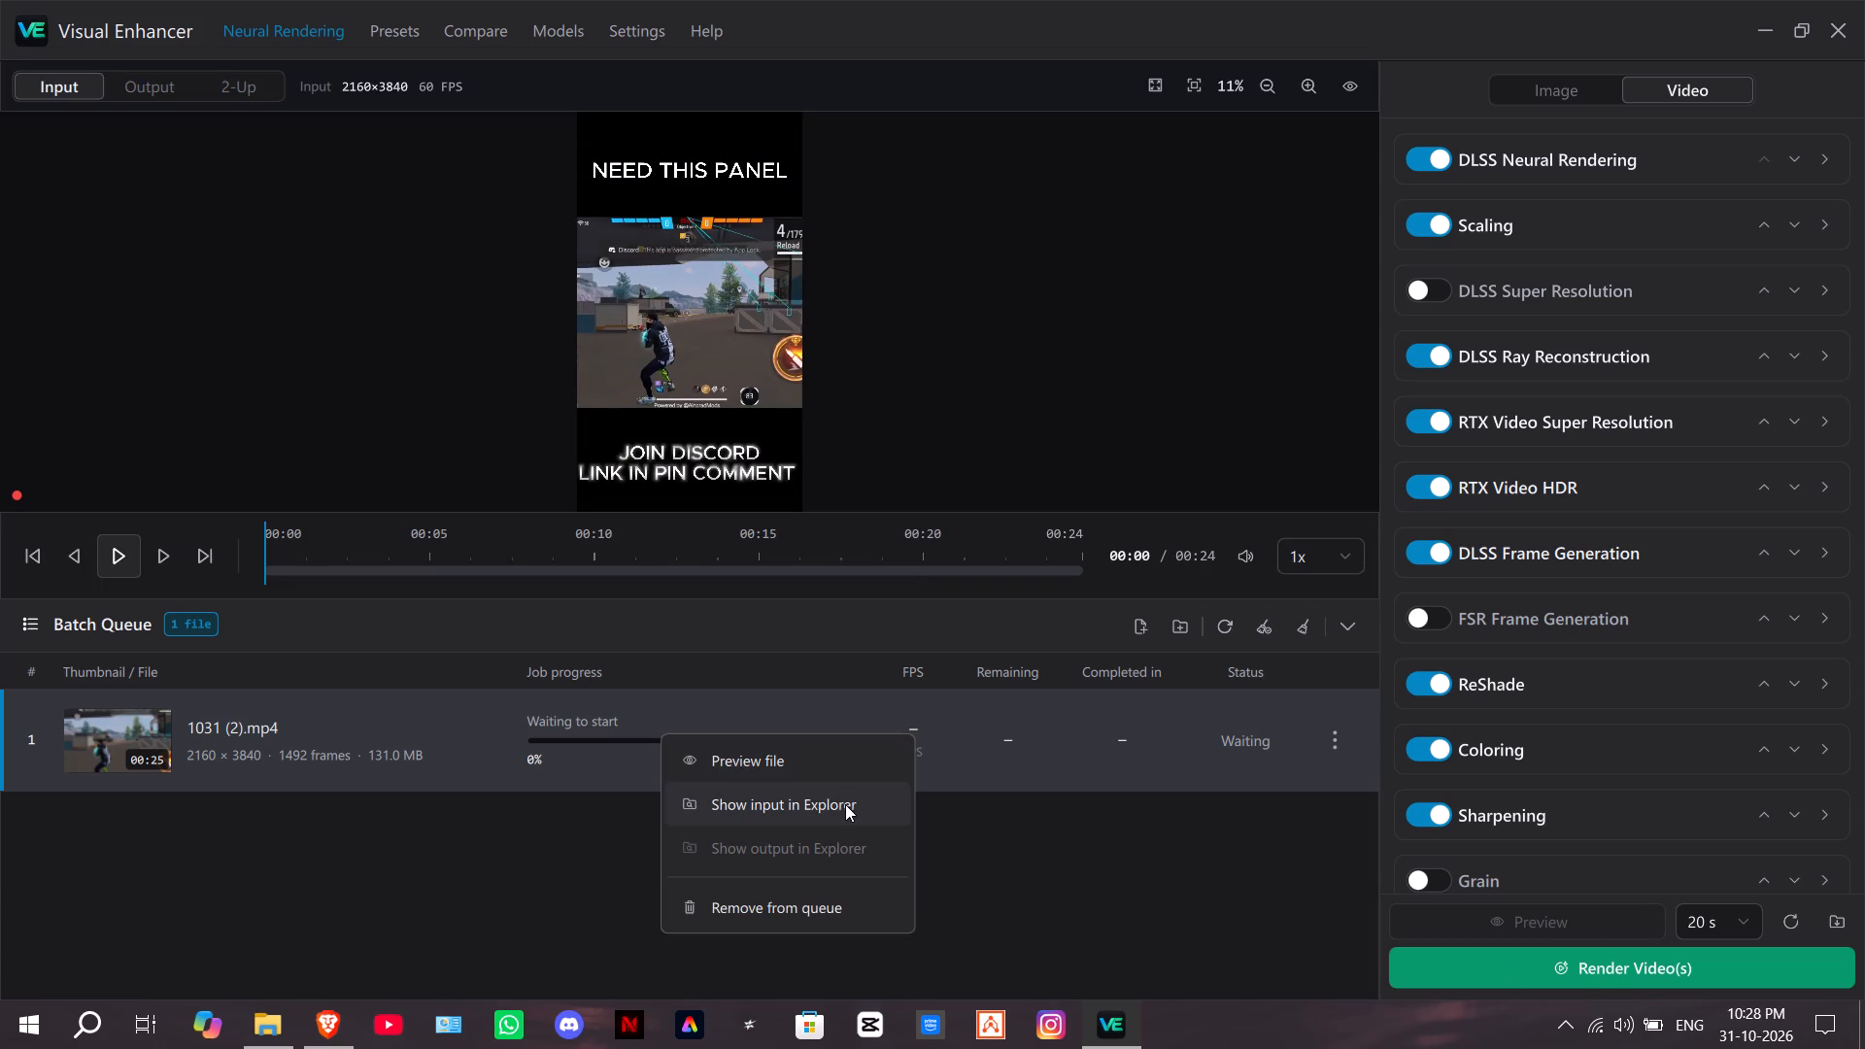
pyautogui.click(1091, 863)
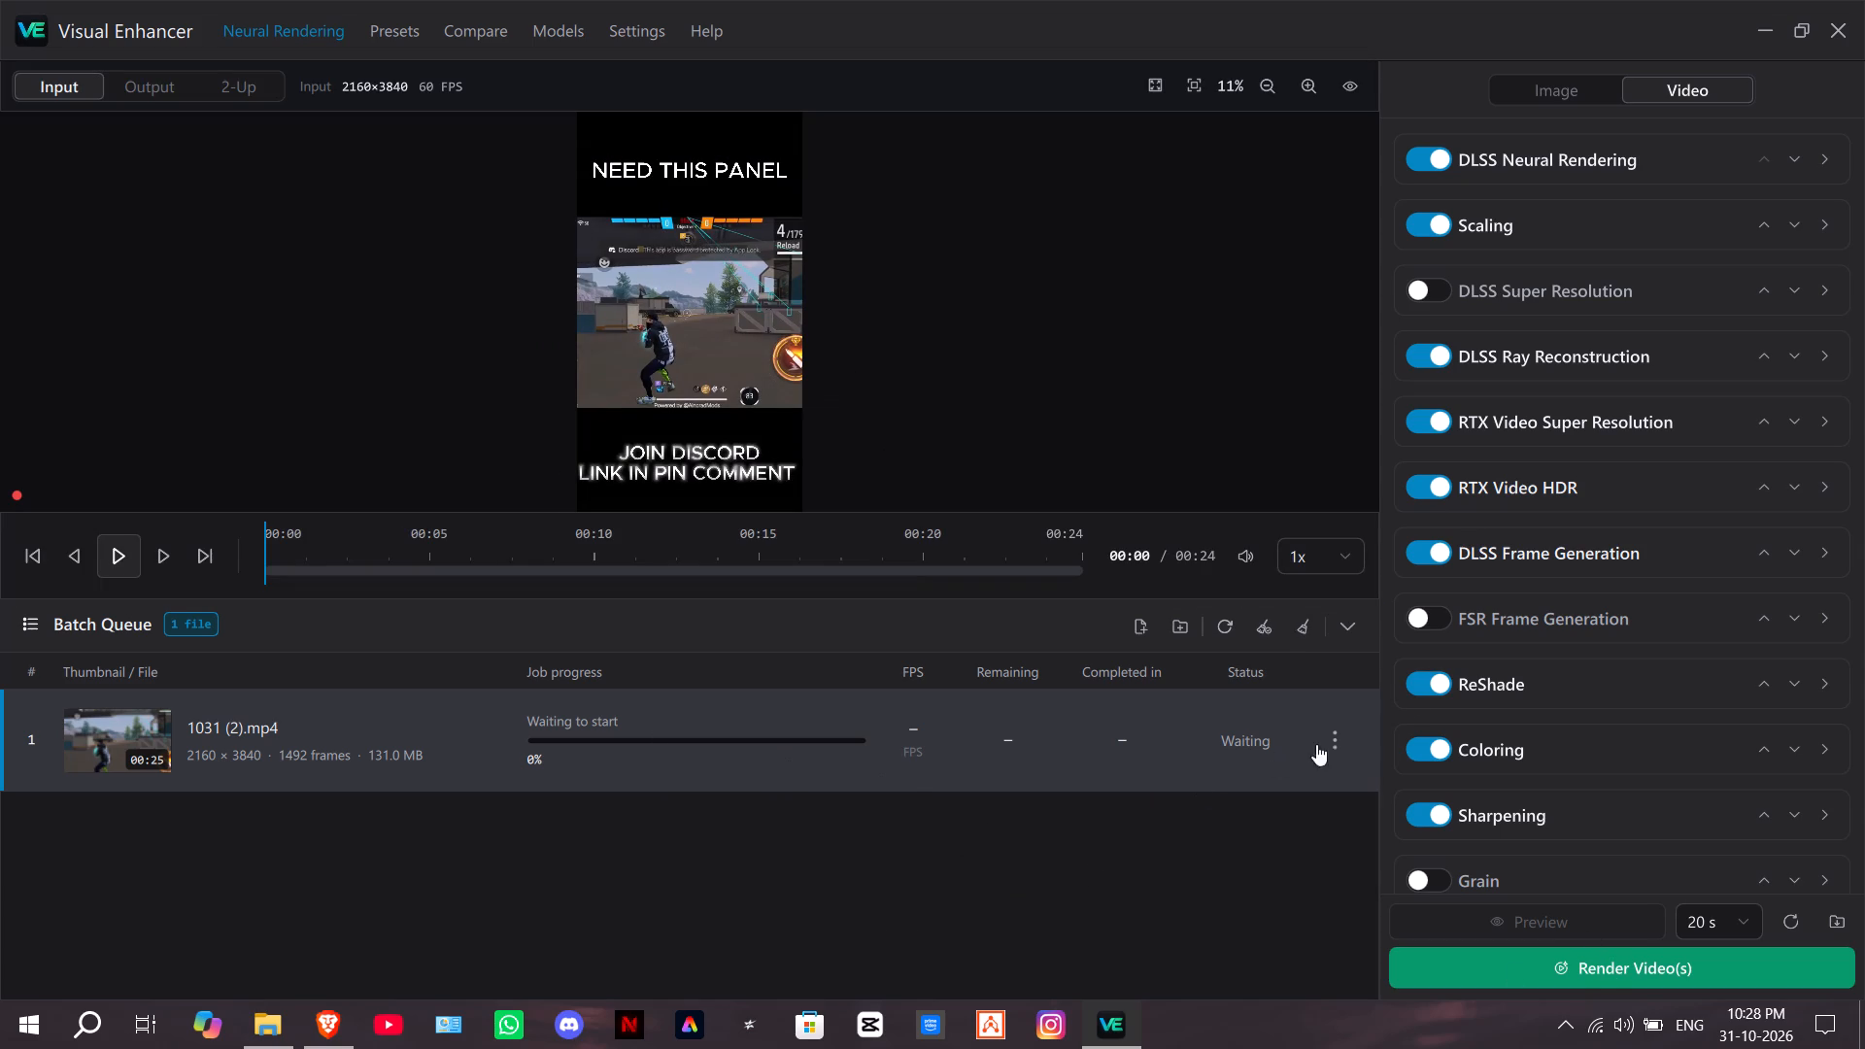
pyautogui.click(1339, 735)
pyautogui.click(897, 800)
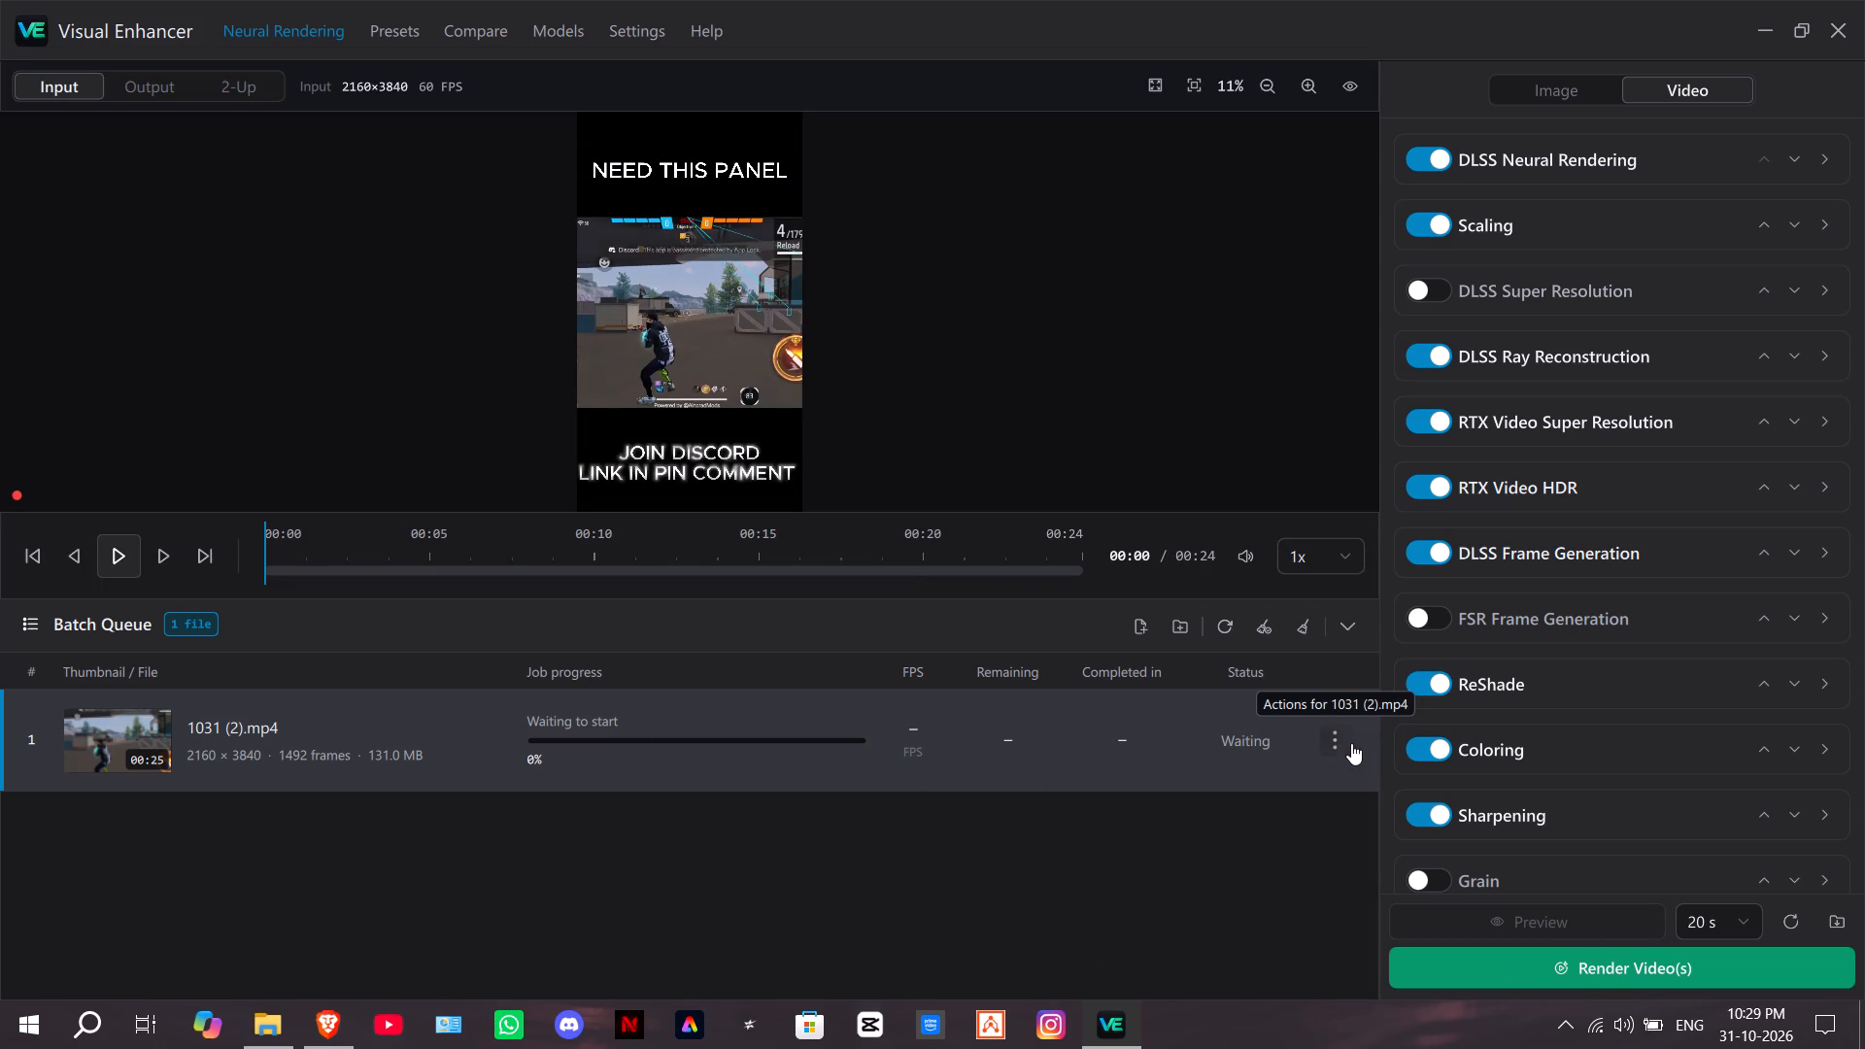
pyautogui.click(1339, 743)
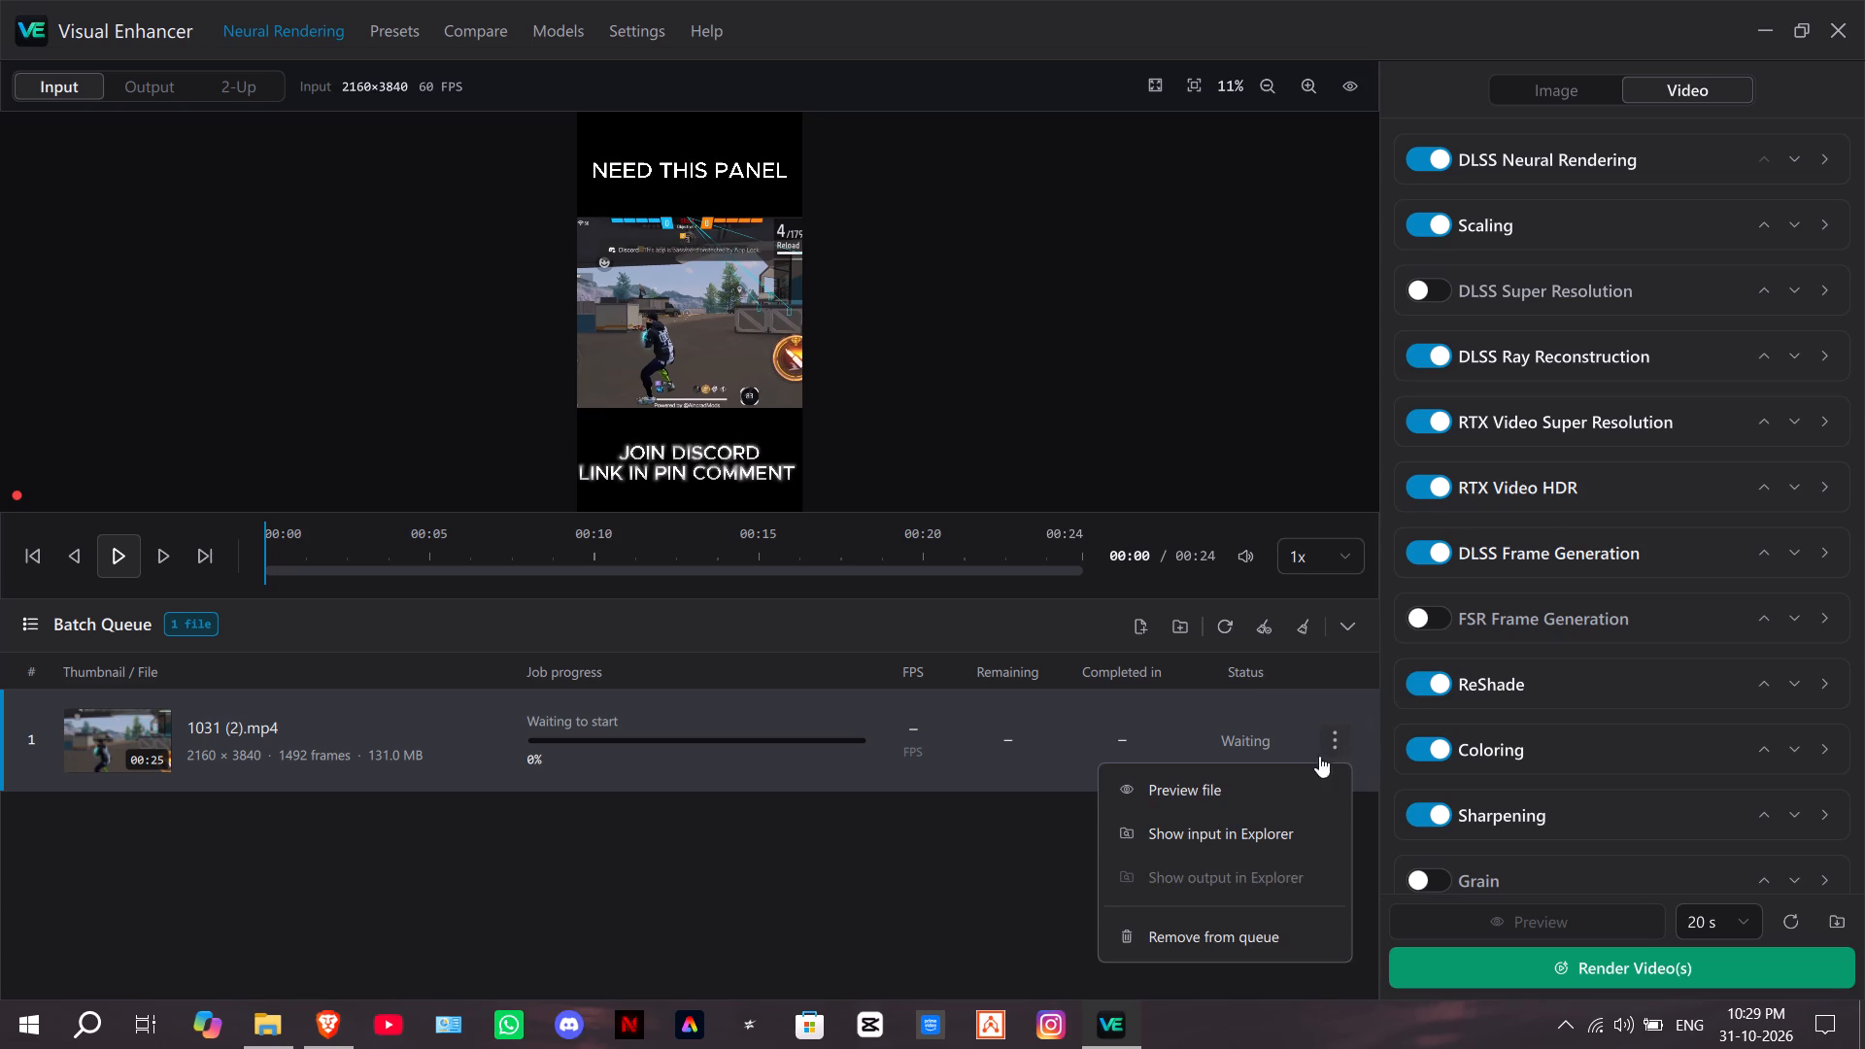
pyautogui.click(1260, 798)
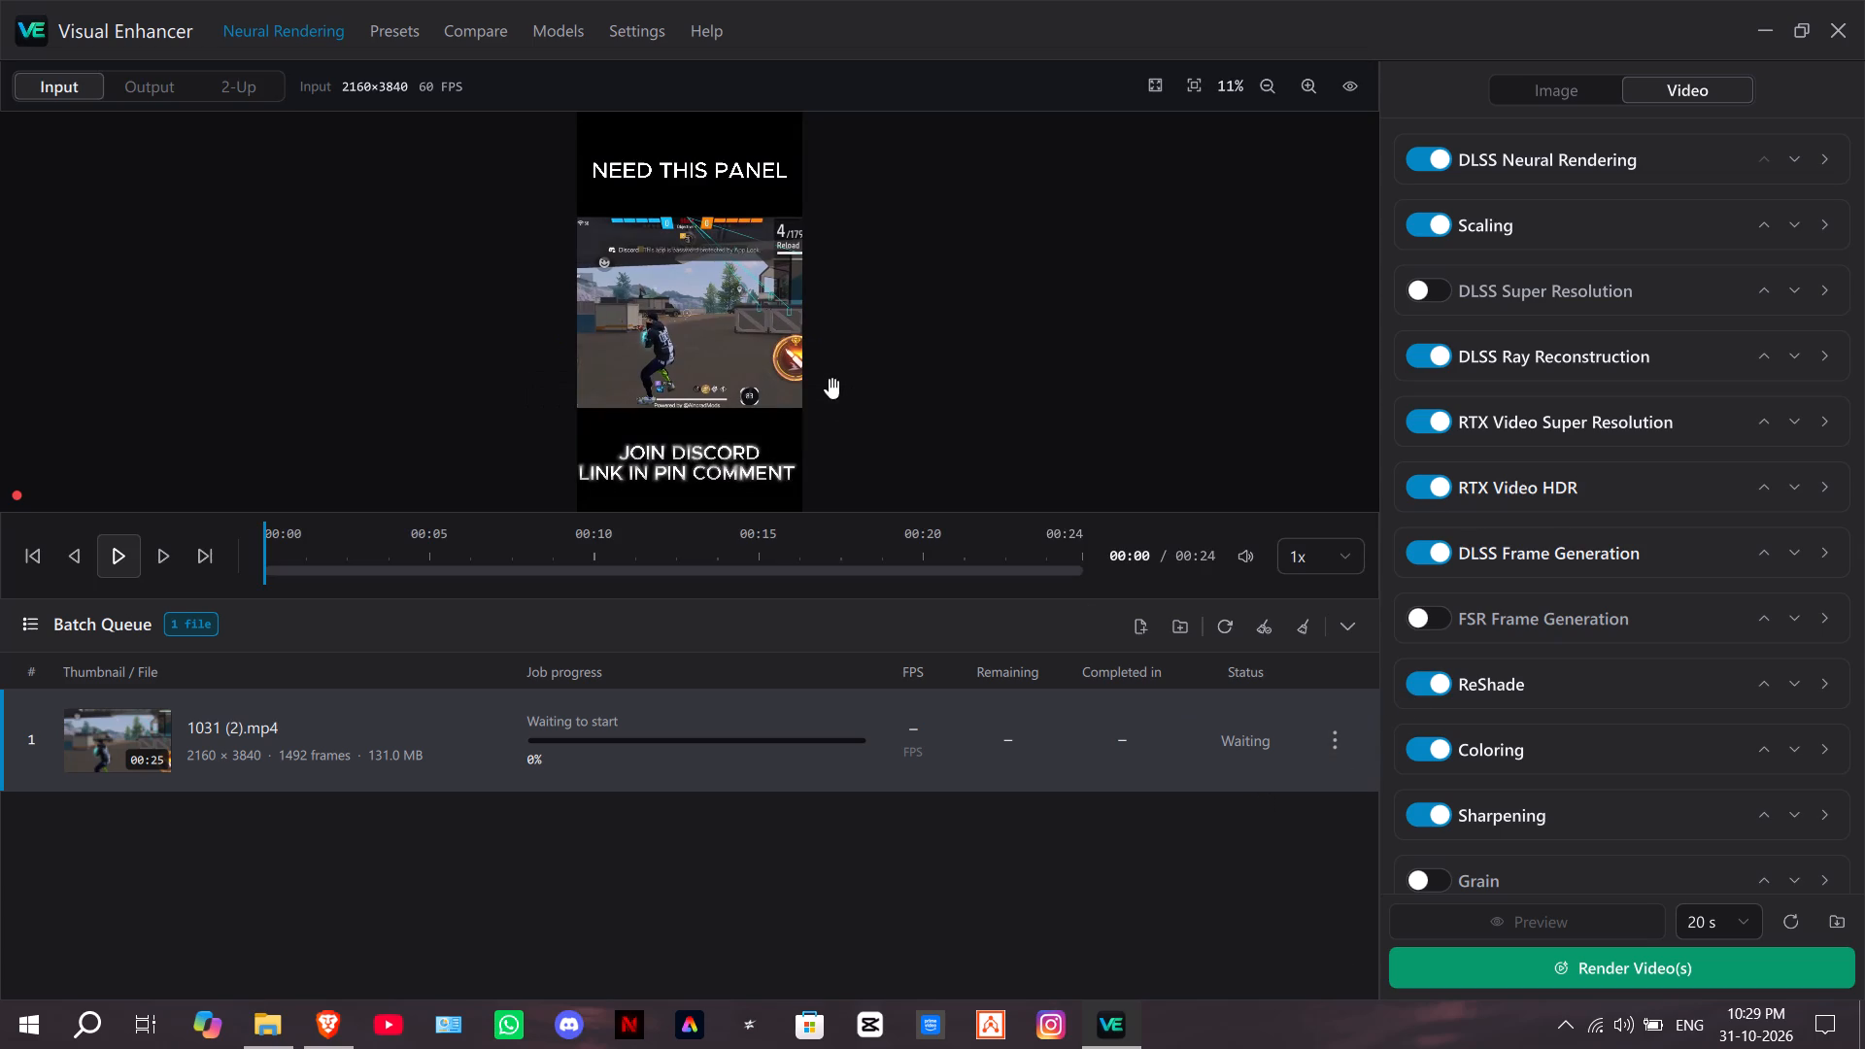
# Check the playback speed options and play the input video.
pyautogui.click(1331, 560)
pyautogui.click(1331, 560)
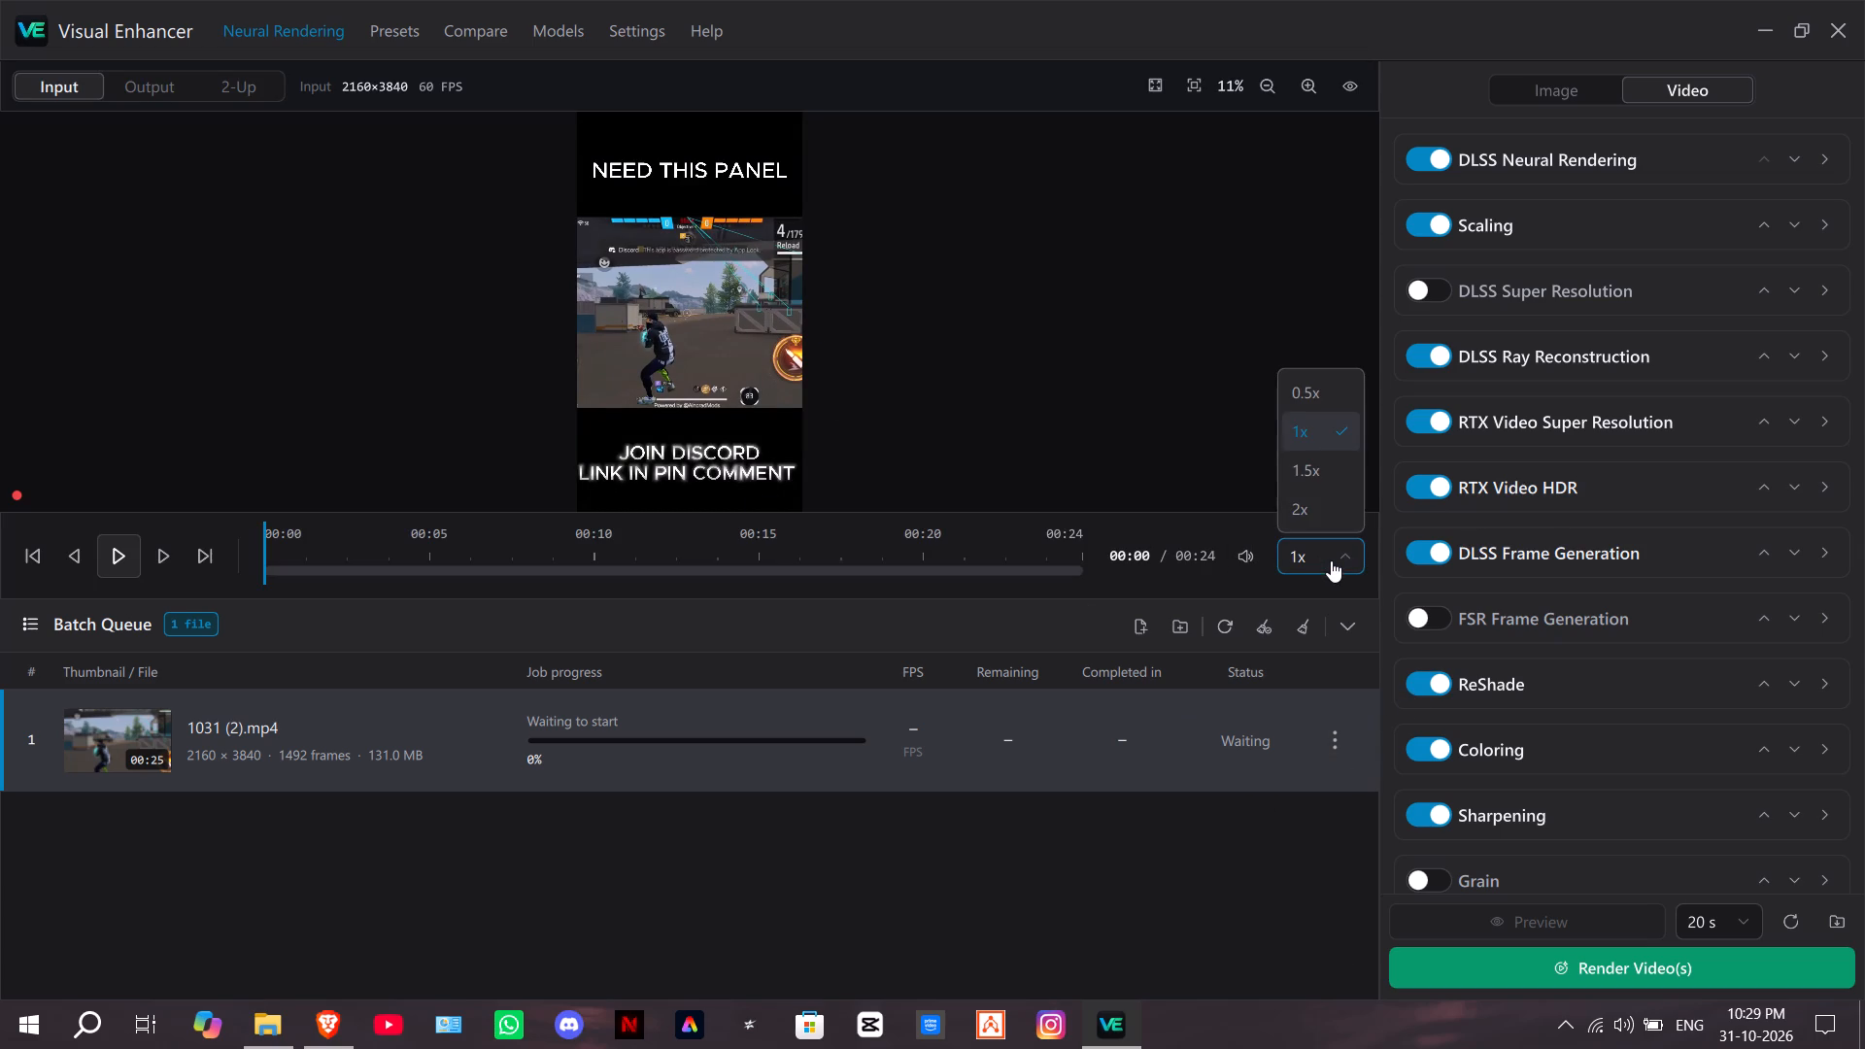
pyautogui.click(127, 564)
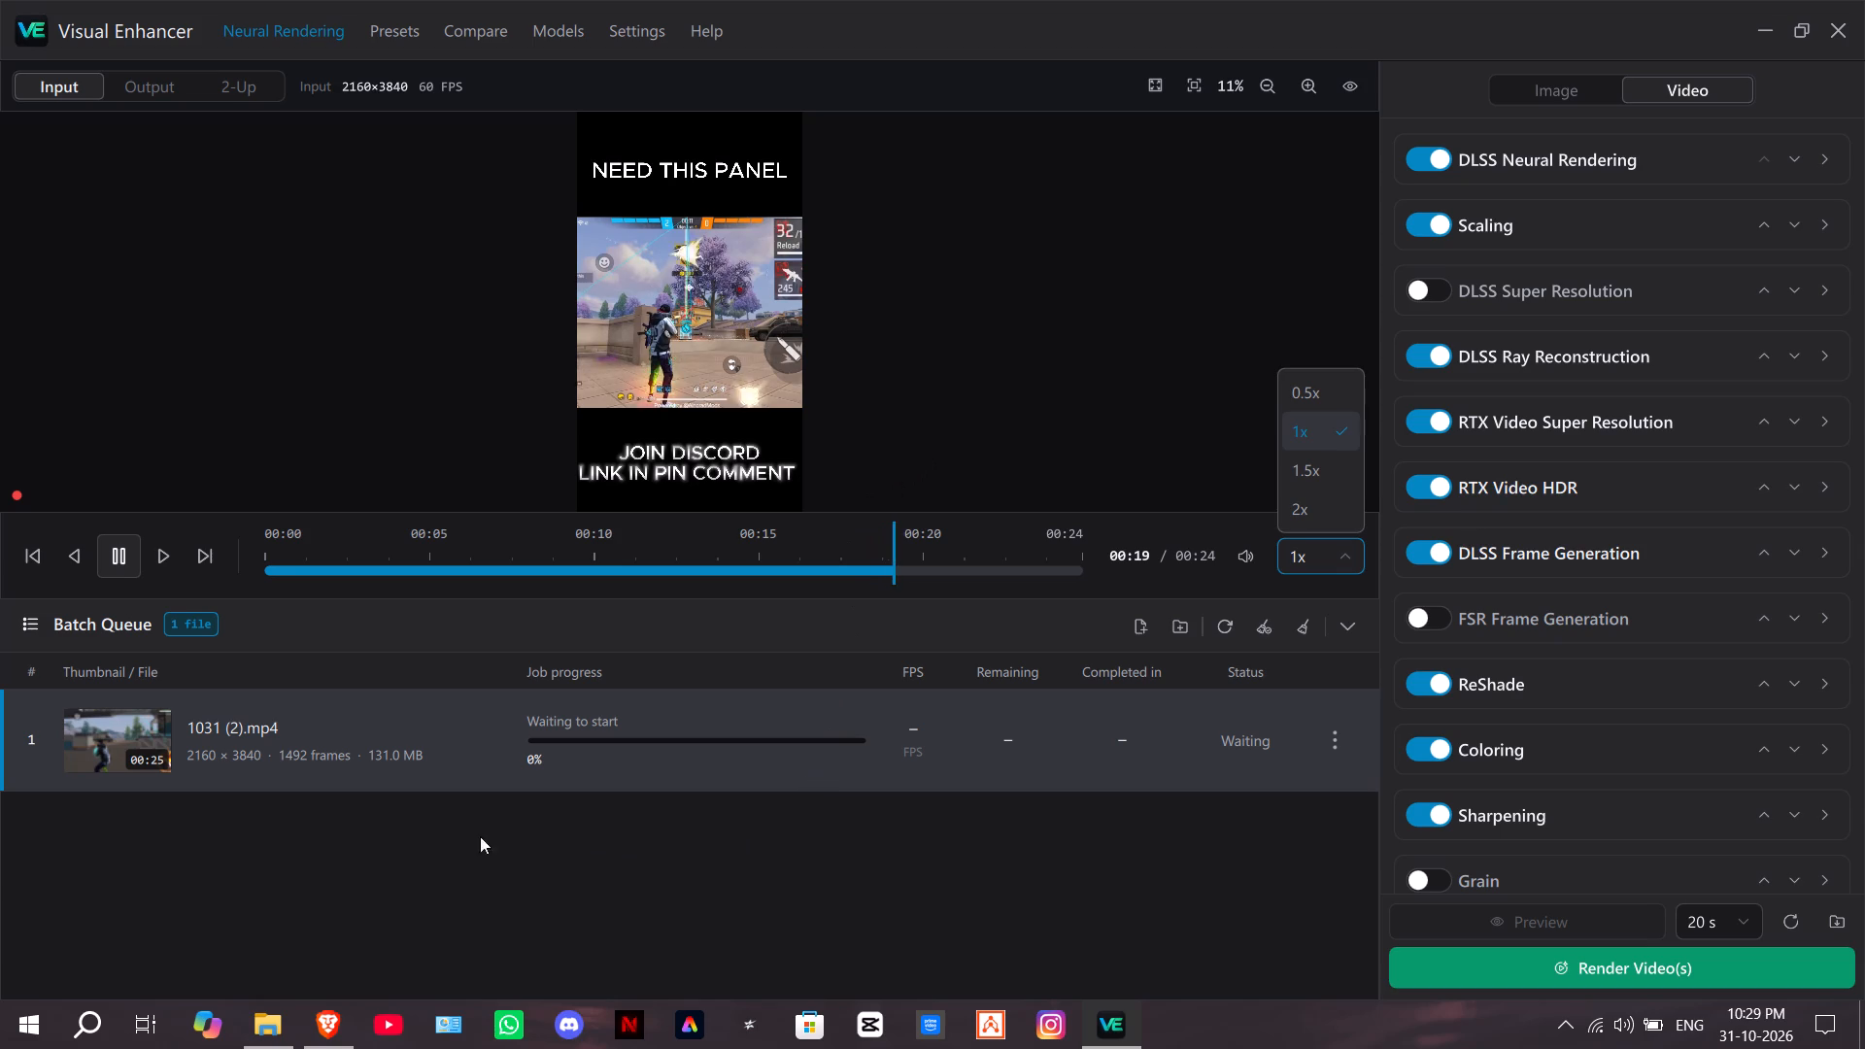
pyautogui.click(0, 761)
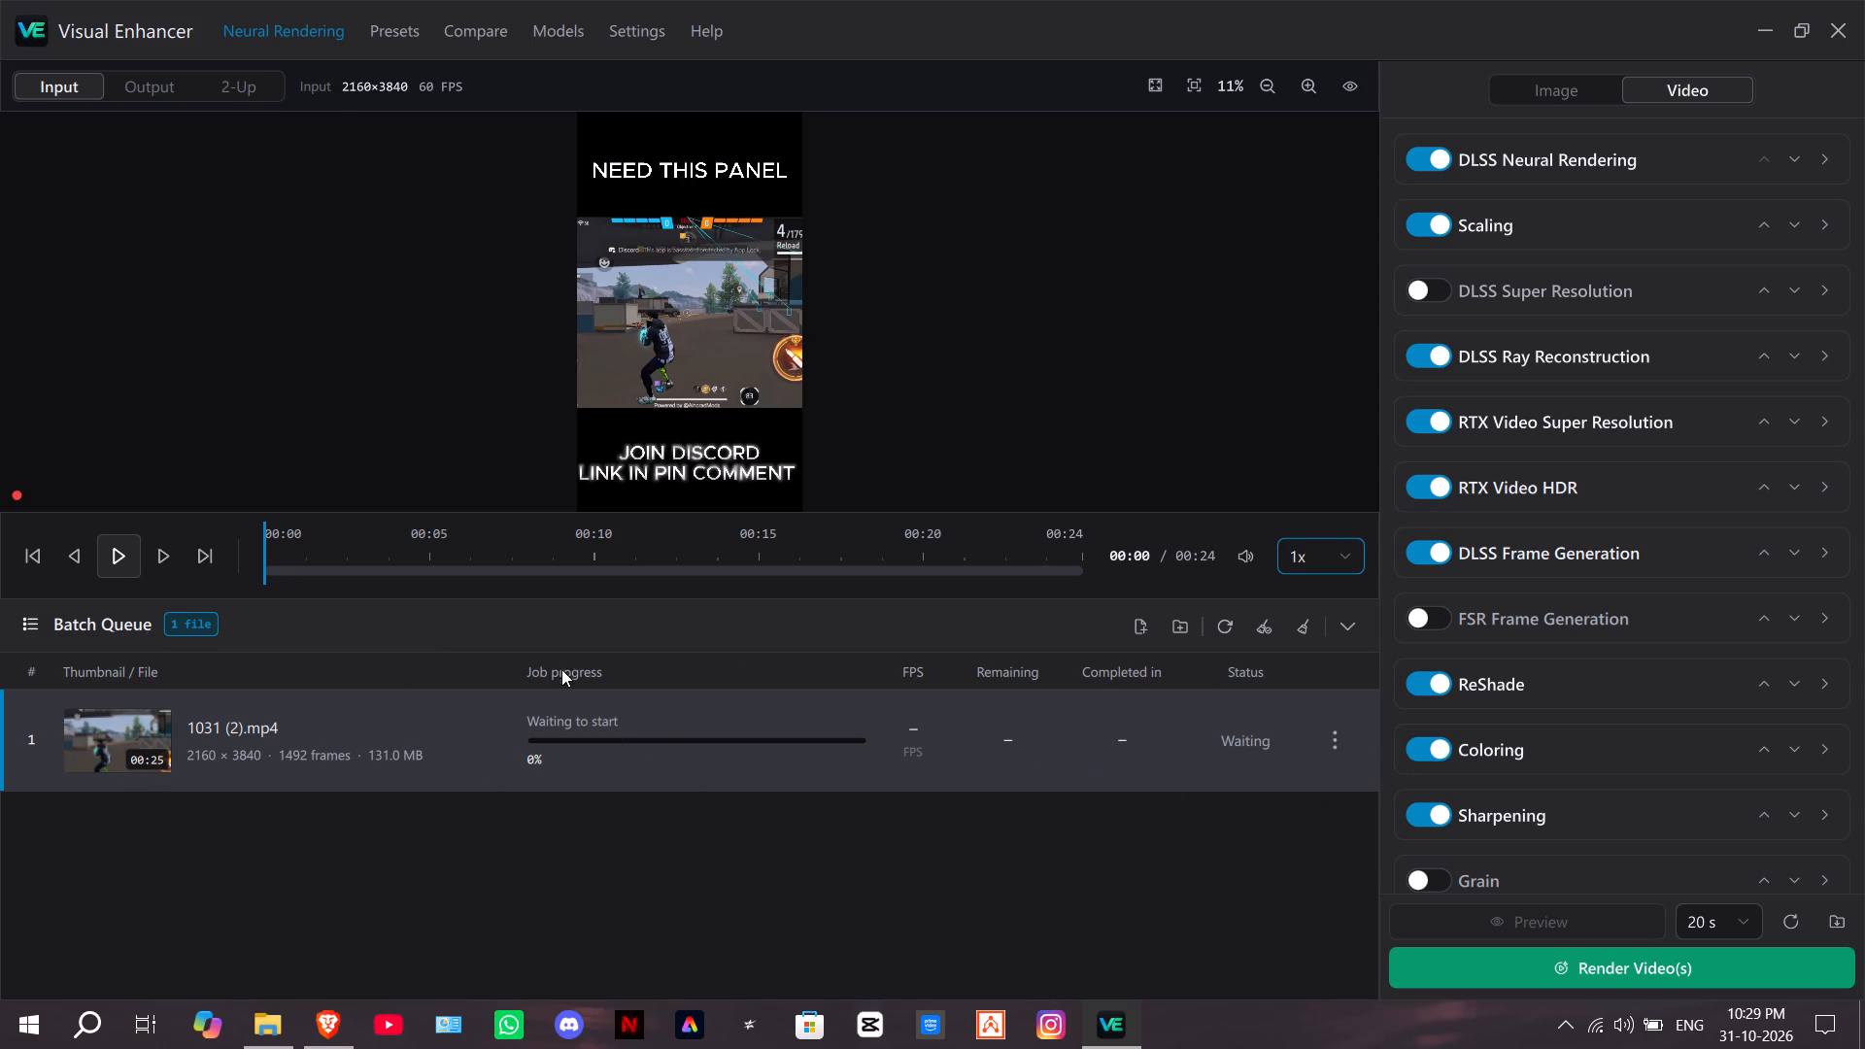
pyautogui.moveTo(123, 677); pyautogui.dragTo(269, 684)
# Set the preview duration to 1 s.
pyautogui.click(1699, 904)
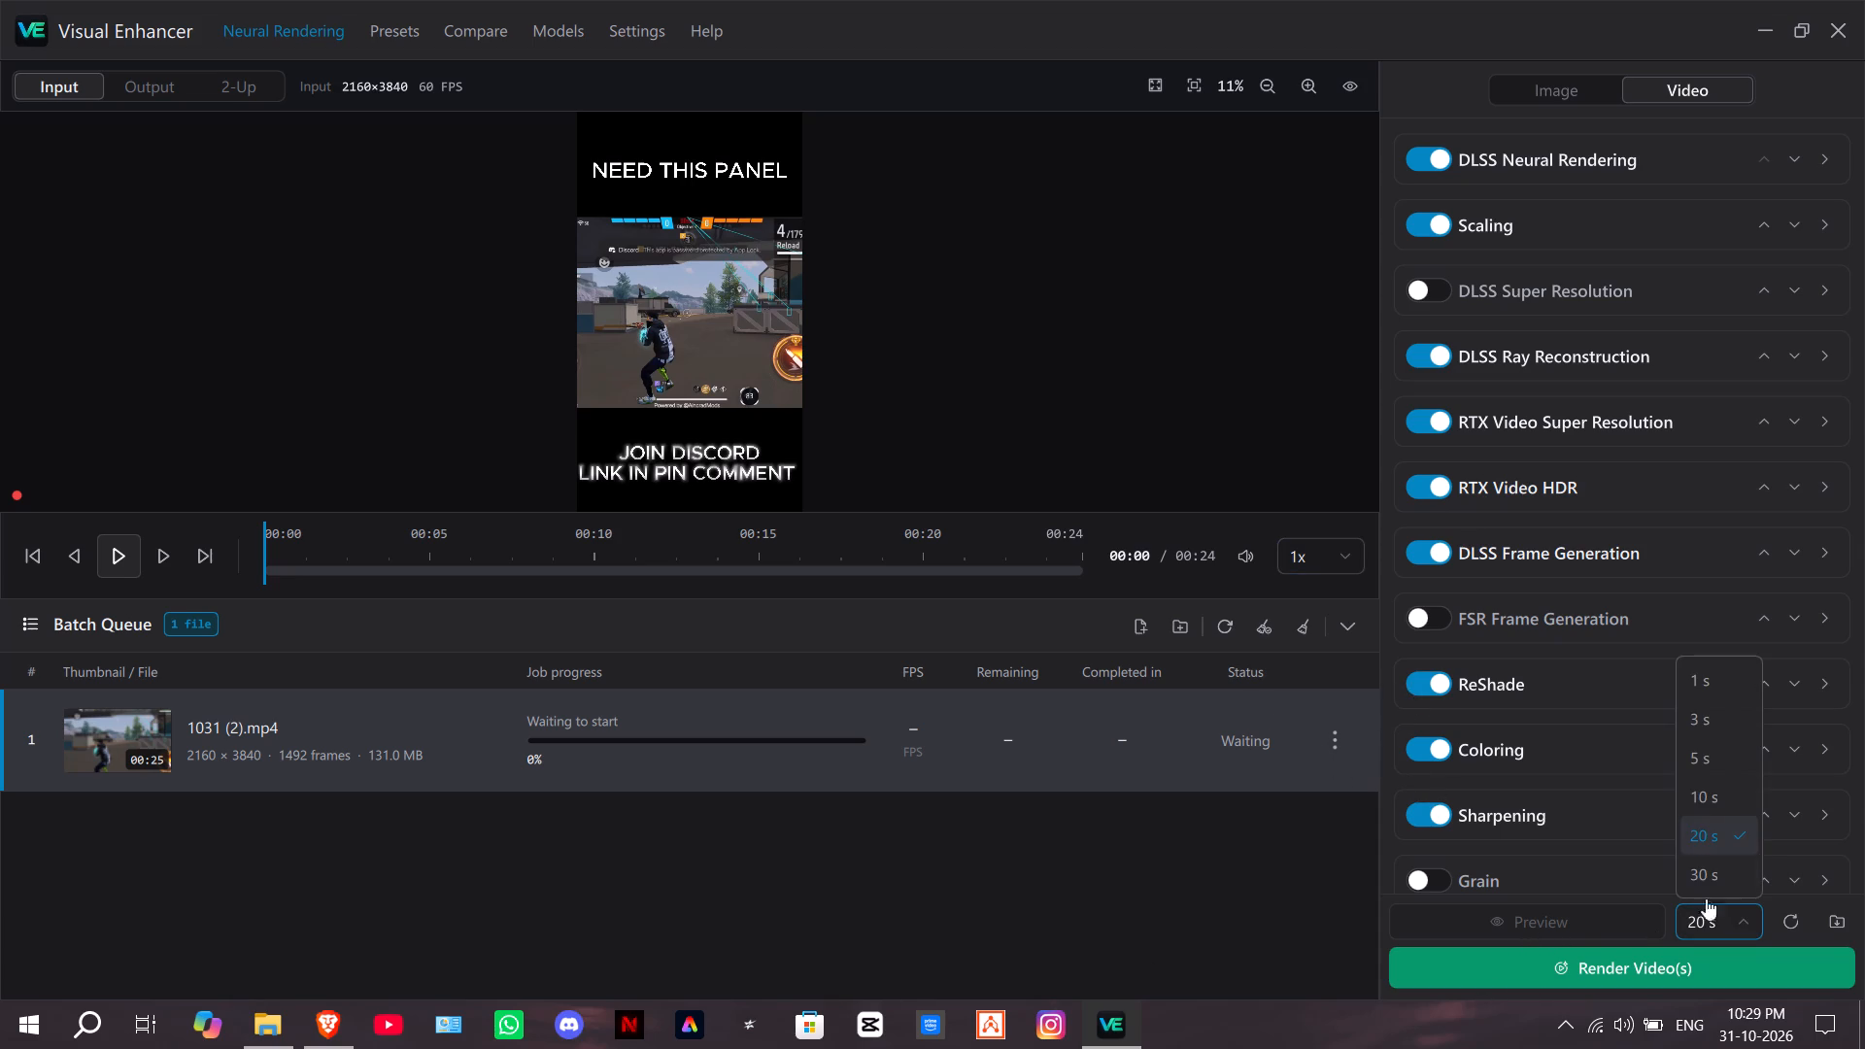
pyautogui.click(1734, 748)
pyautogui.click(1716, 919)
pyautogui.click(1711, 686)
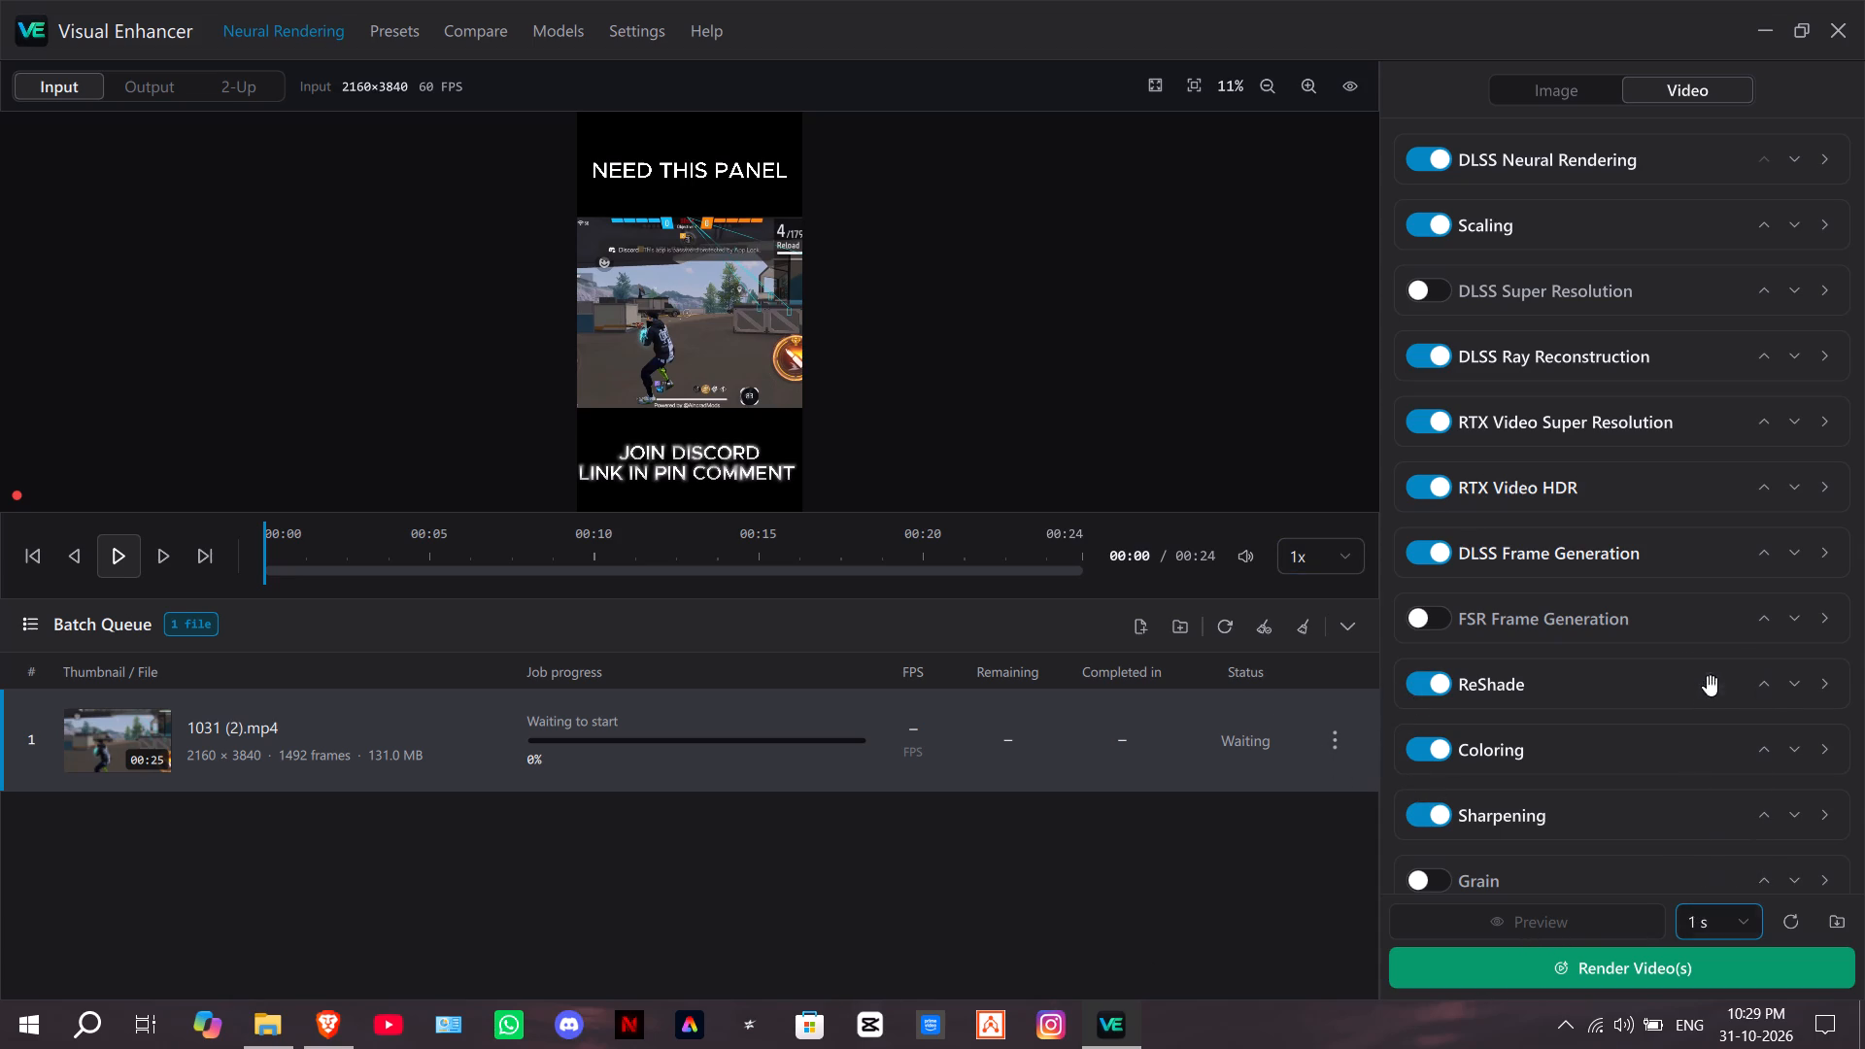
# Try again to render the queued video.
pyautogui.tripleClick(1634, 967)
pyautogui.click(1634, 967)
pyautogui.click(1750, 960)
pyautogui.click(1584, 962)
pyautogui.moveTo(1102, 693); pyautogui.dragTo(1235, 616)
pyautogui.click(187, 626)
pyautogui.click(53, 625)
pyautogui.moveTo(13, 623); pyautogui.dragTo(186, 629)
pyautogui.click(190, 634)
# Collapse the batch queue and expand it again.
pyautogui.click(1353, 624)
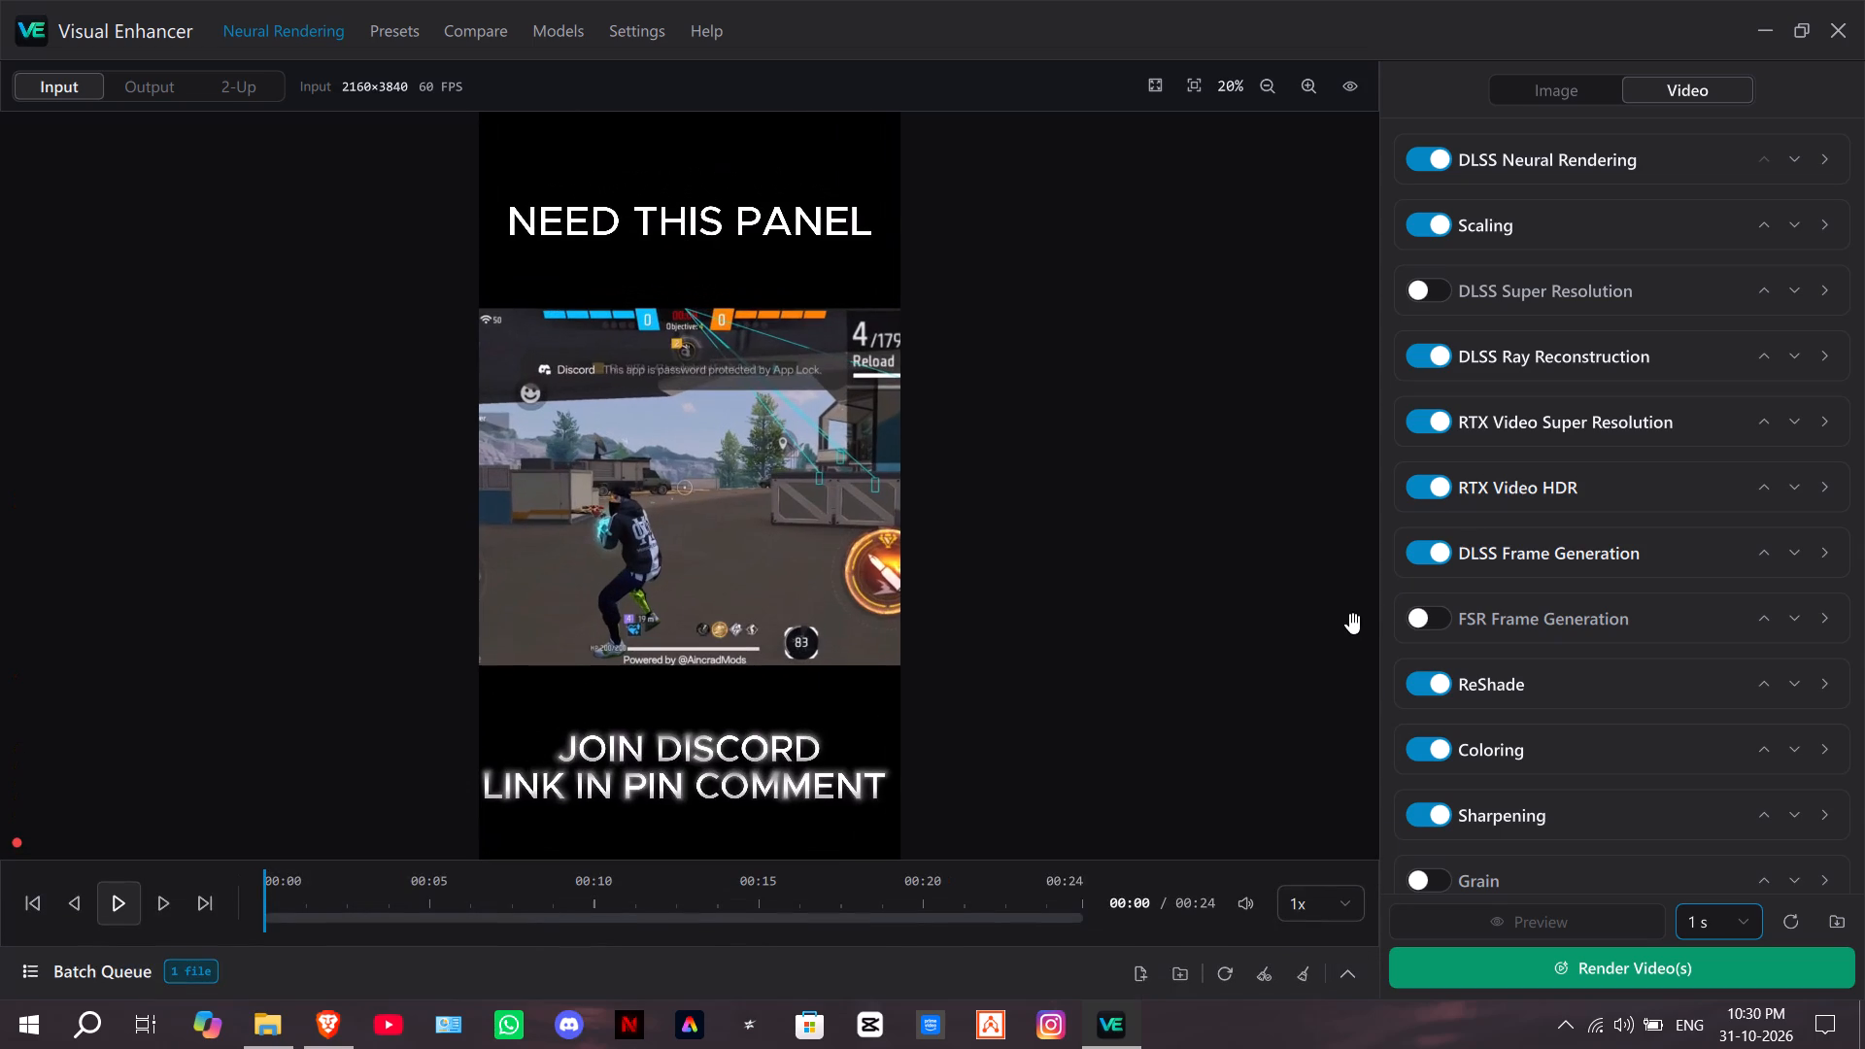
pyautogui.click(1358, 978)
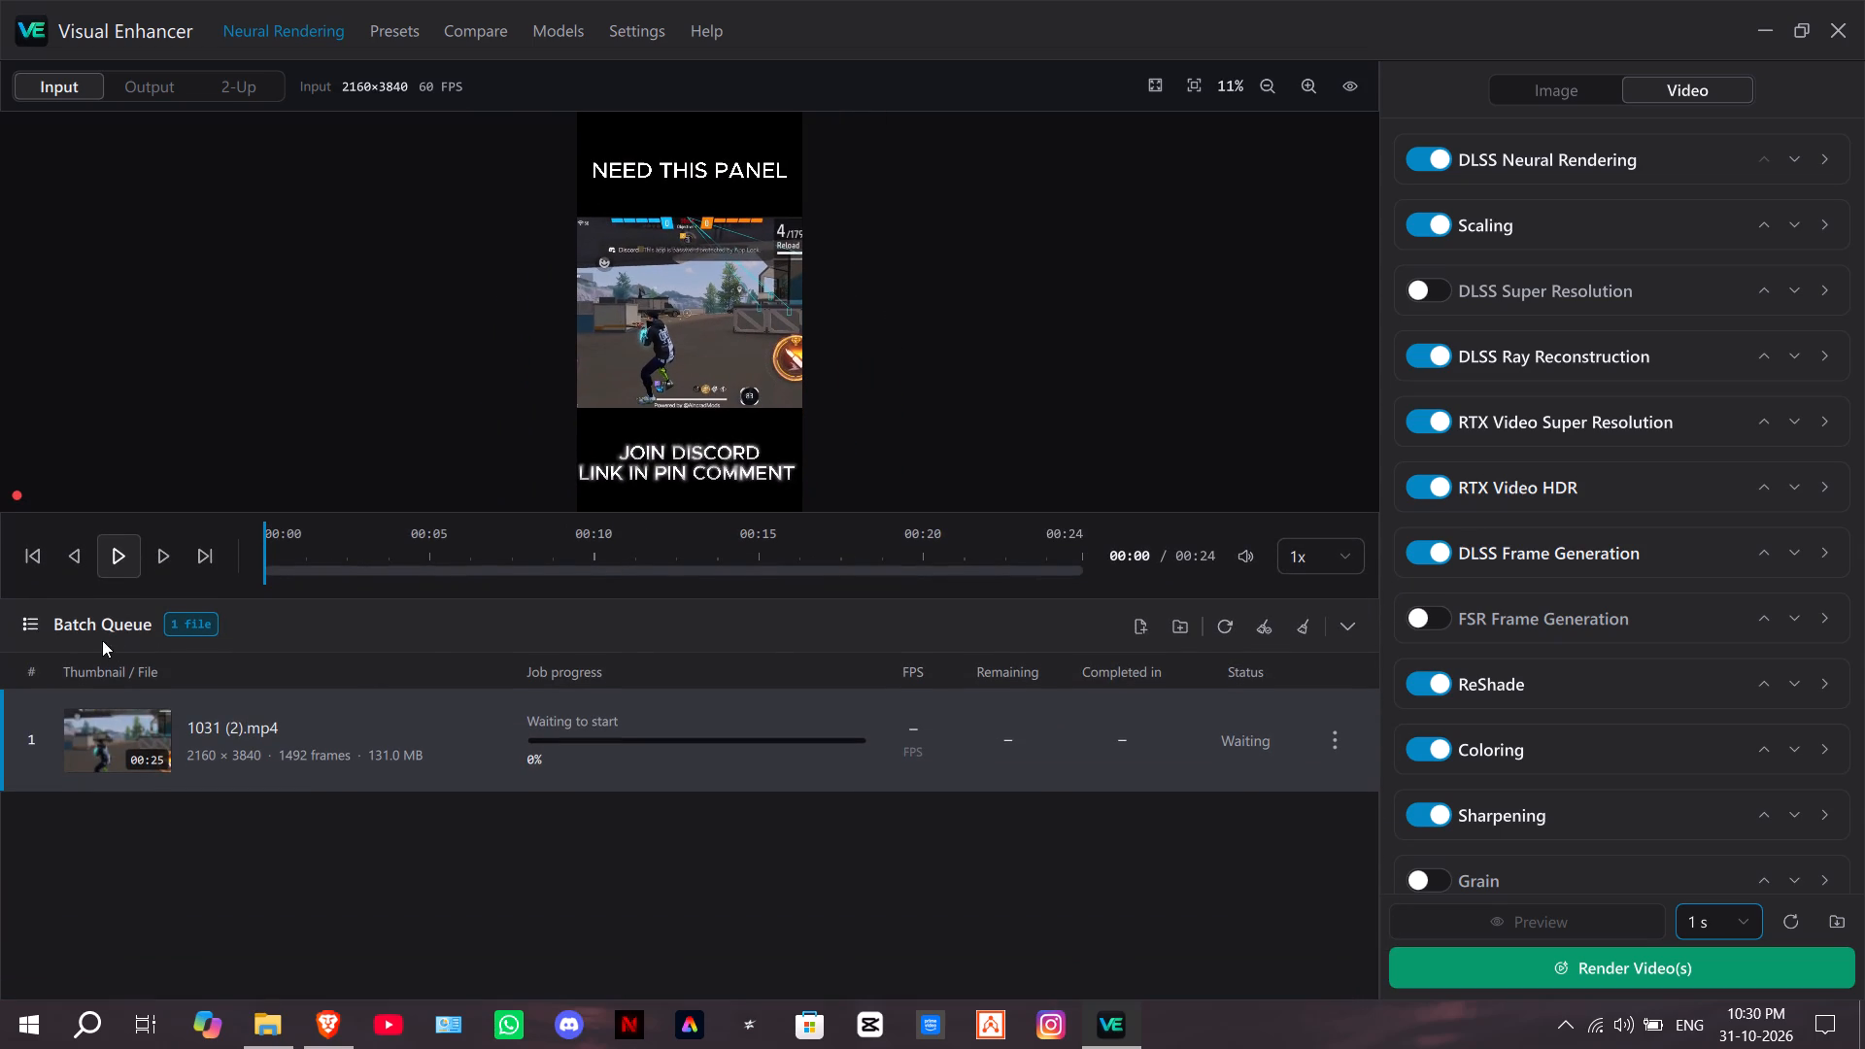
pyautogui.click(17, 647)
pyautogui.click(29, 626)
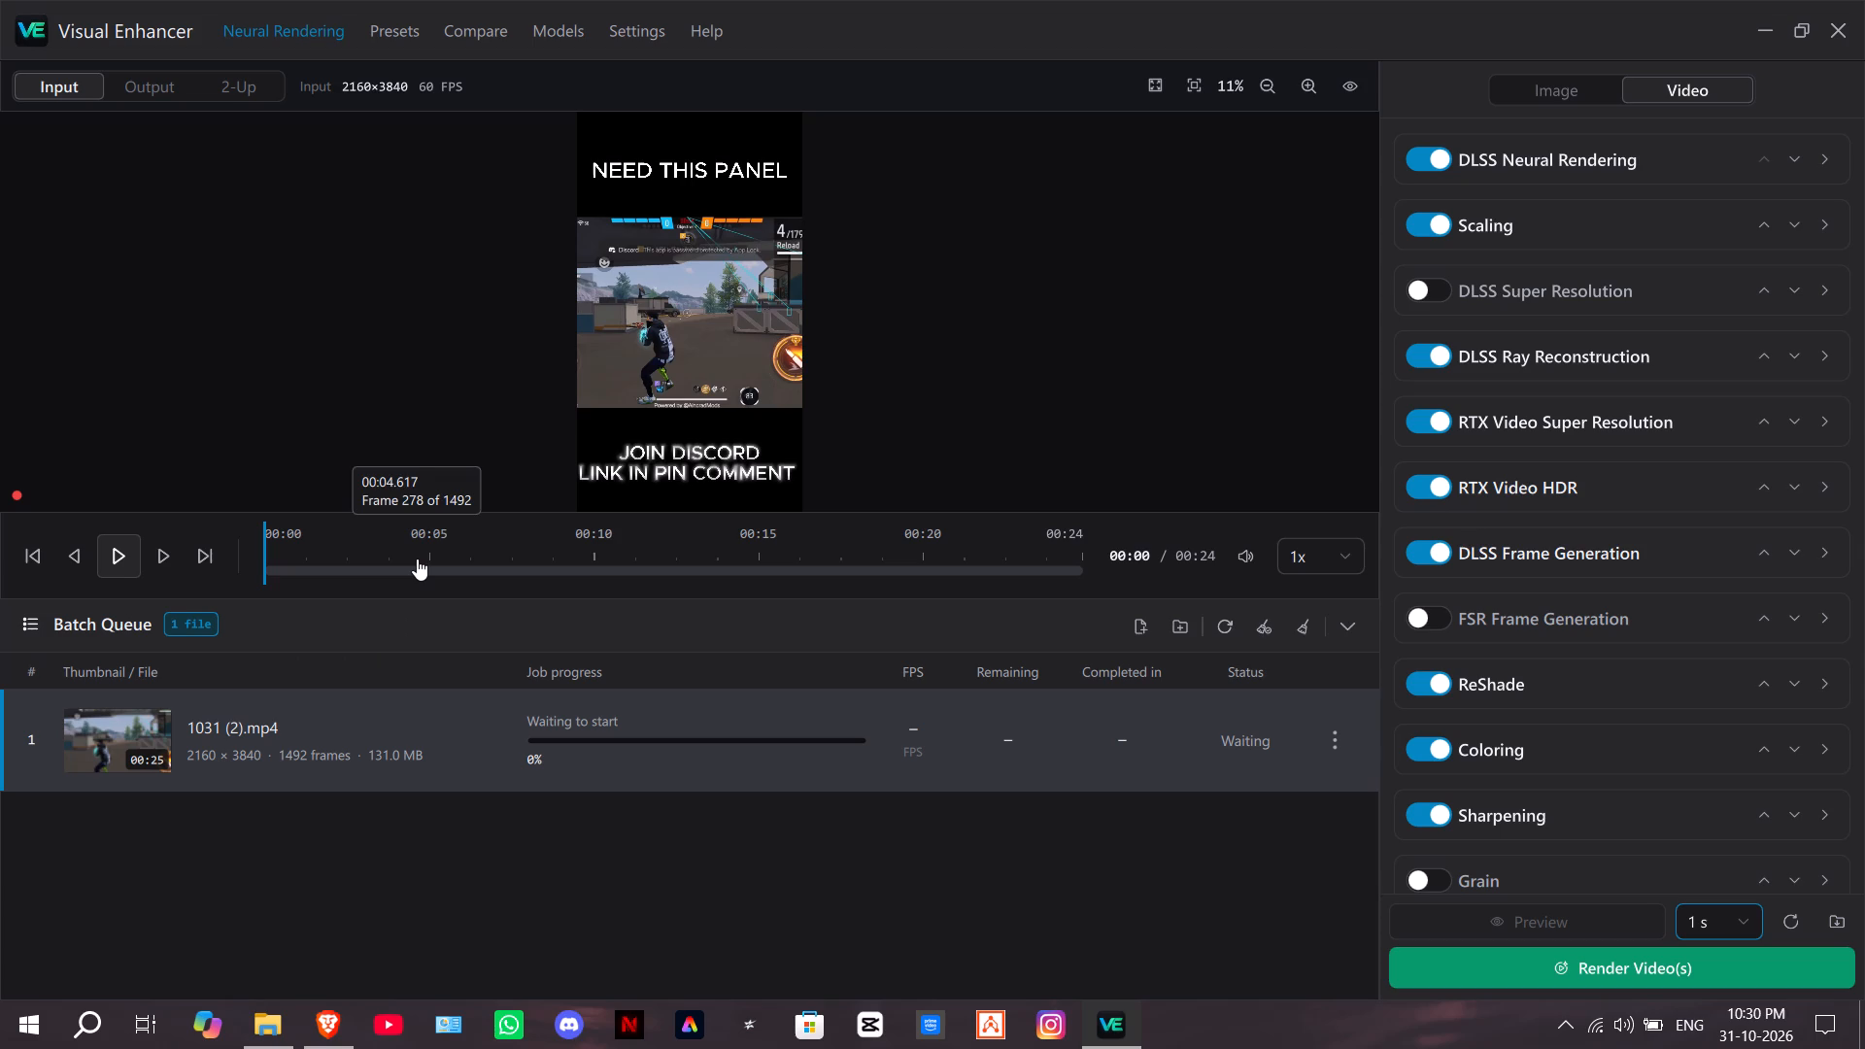